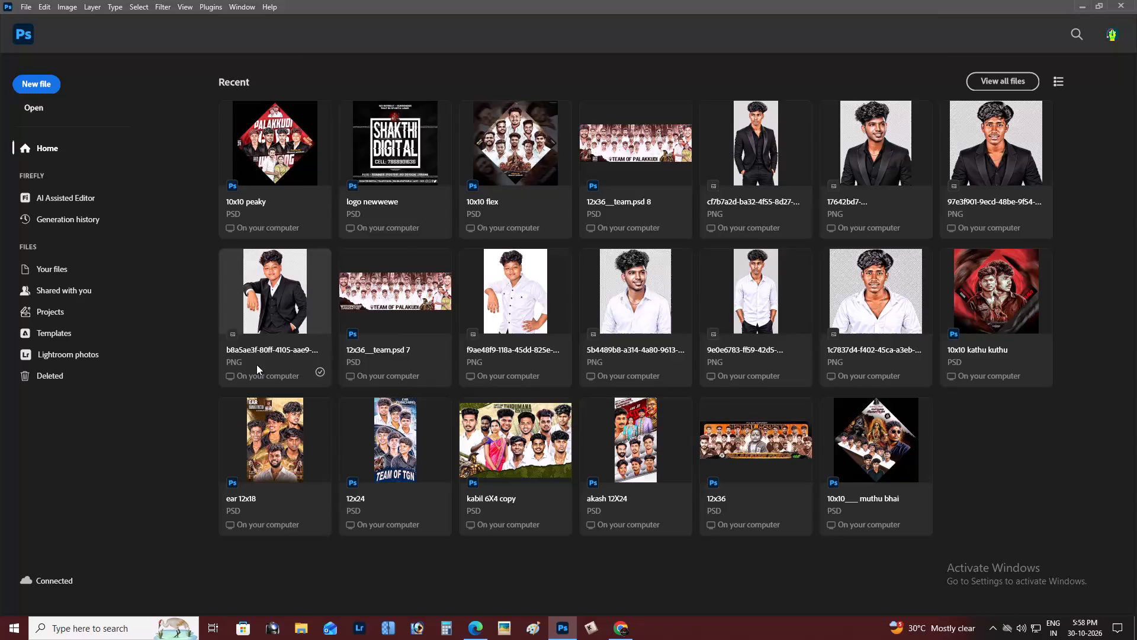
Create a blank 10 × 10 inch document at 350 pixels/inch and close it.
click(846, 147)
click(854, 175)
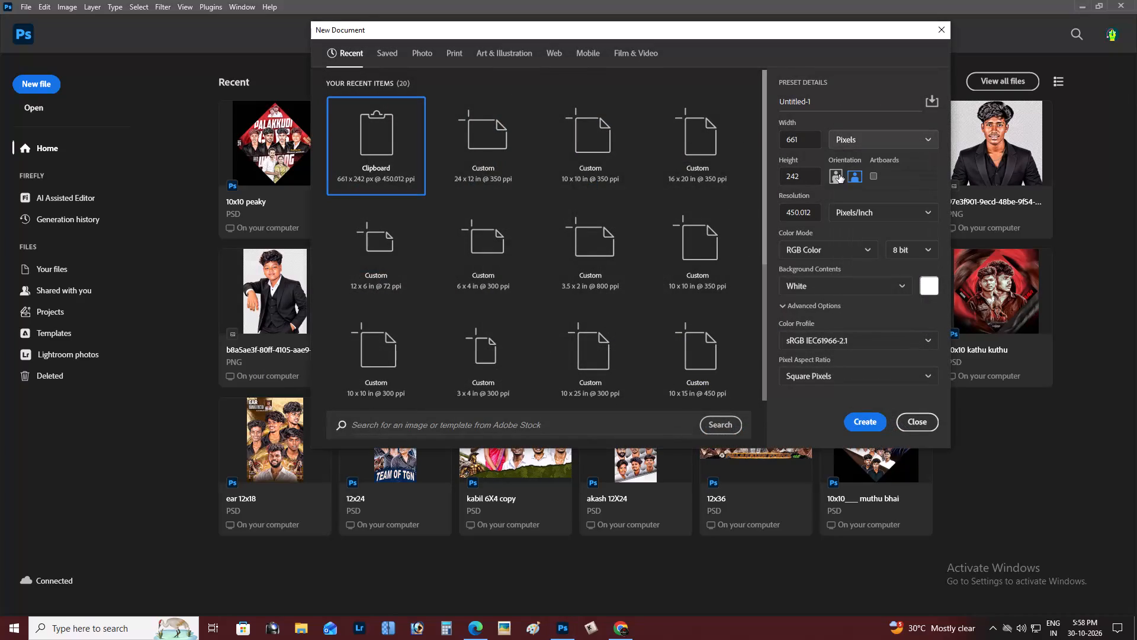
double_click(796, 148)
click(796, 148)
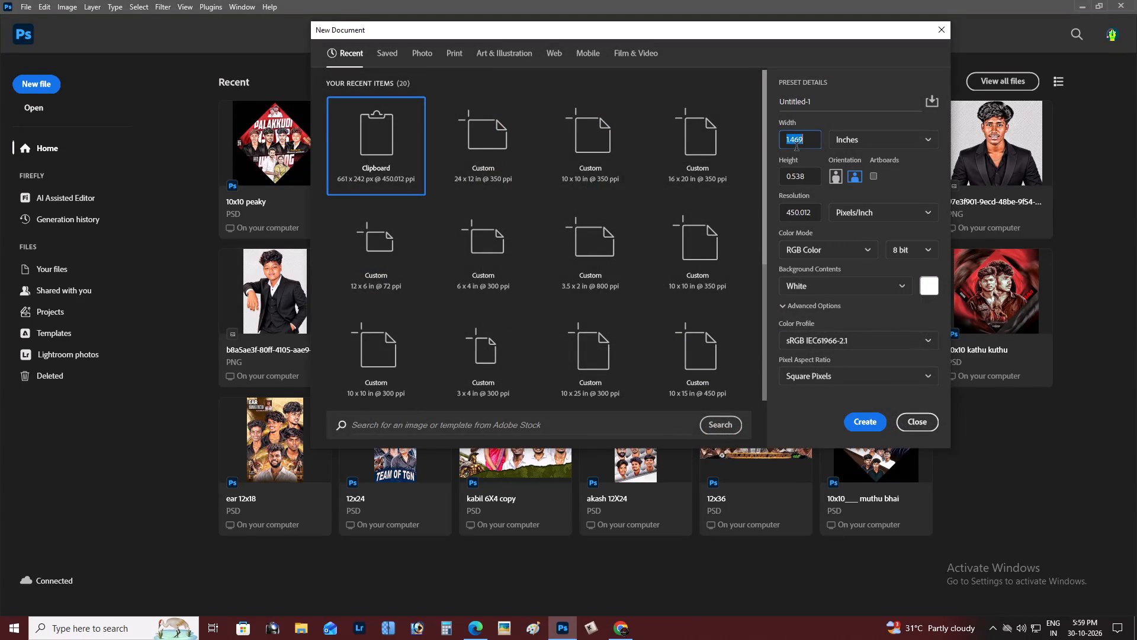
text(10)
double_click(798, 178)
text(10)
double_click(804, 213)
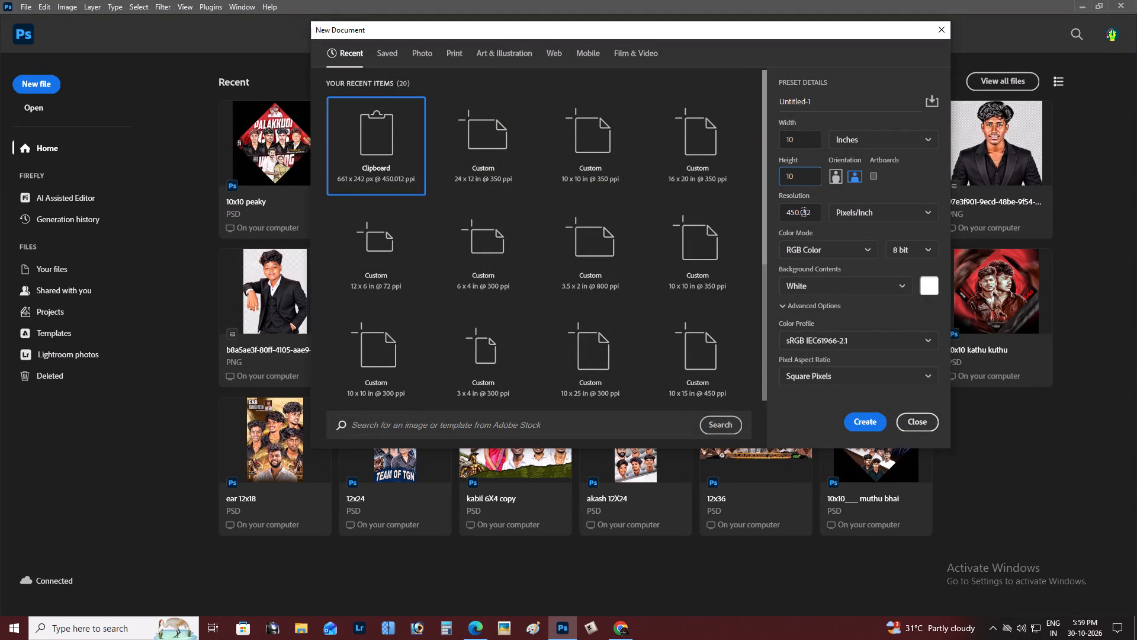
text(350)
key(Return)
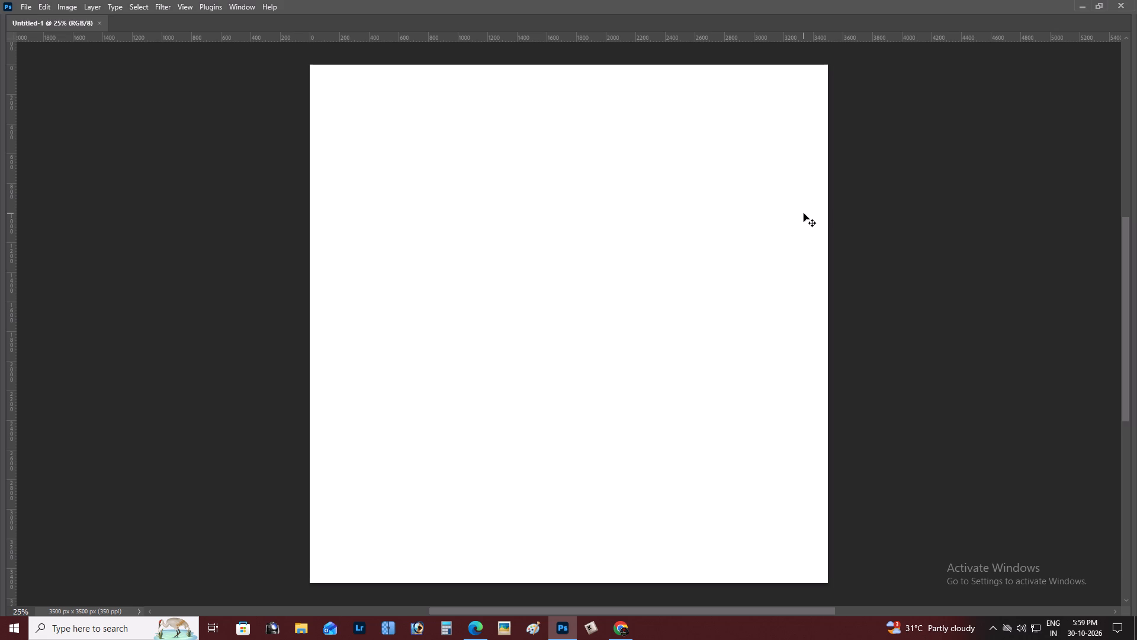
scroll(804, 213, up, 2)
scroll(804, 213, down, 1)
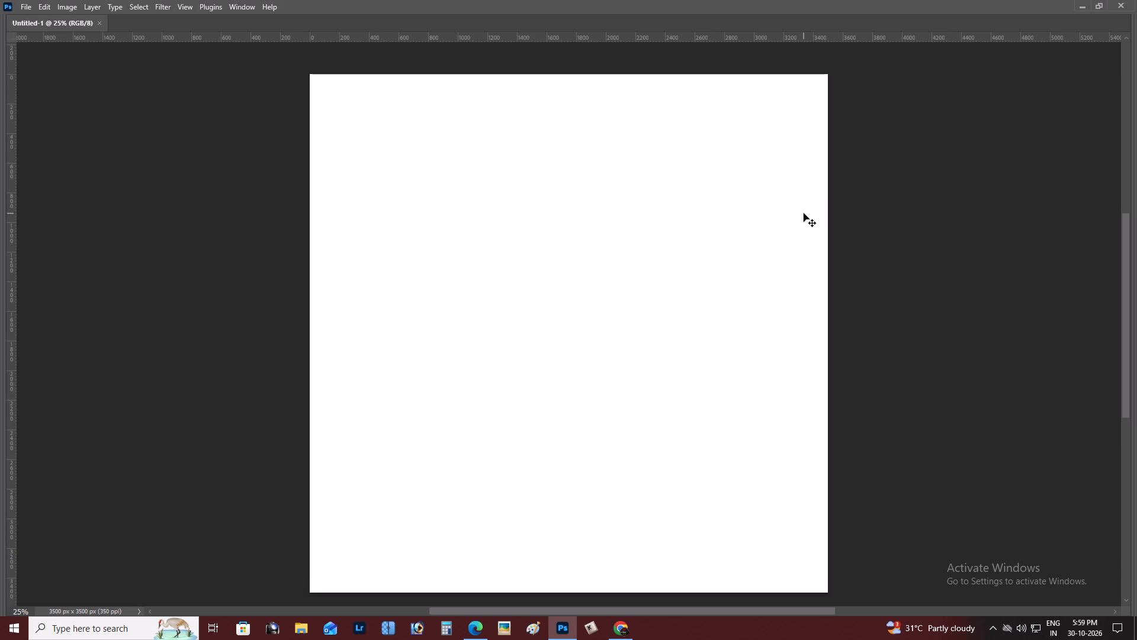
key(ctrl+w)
Browse for existing files to the RAJA WEDDING folder under Output (E:) > 2026 > 10 OCTOBER > 26.
key(ctrl+o)
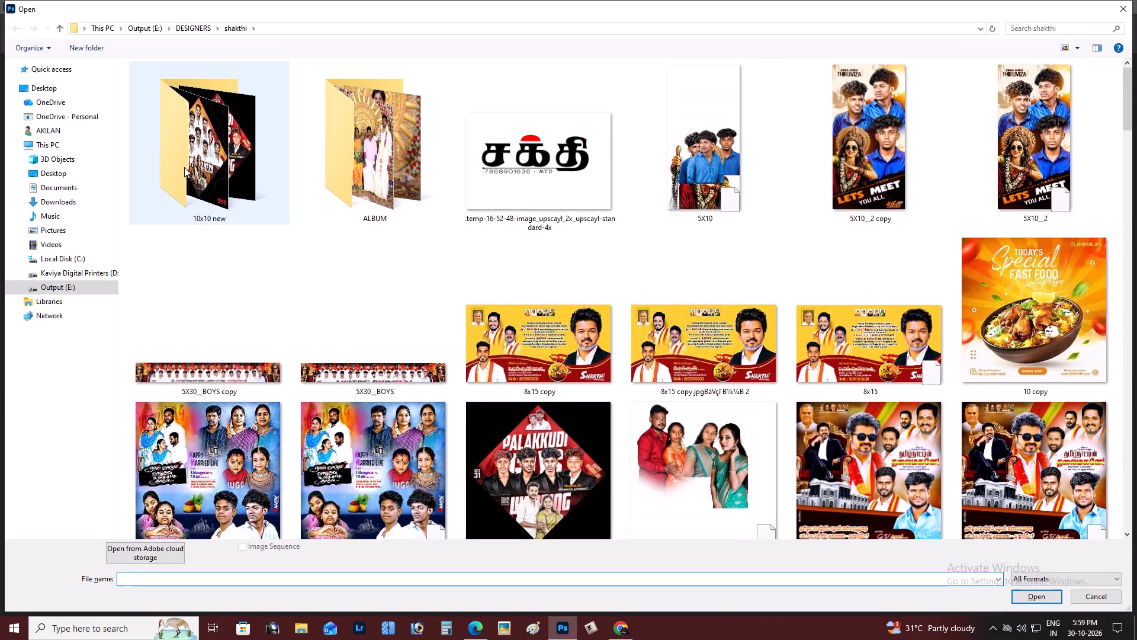
click(78, 289)
double_click(432, 180)
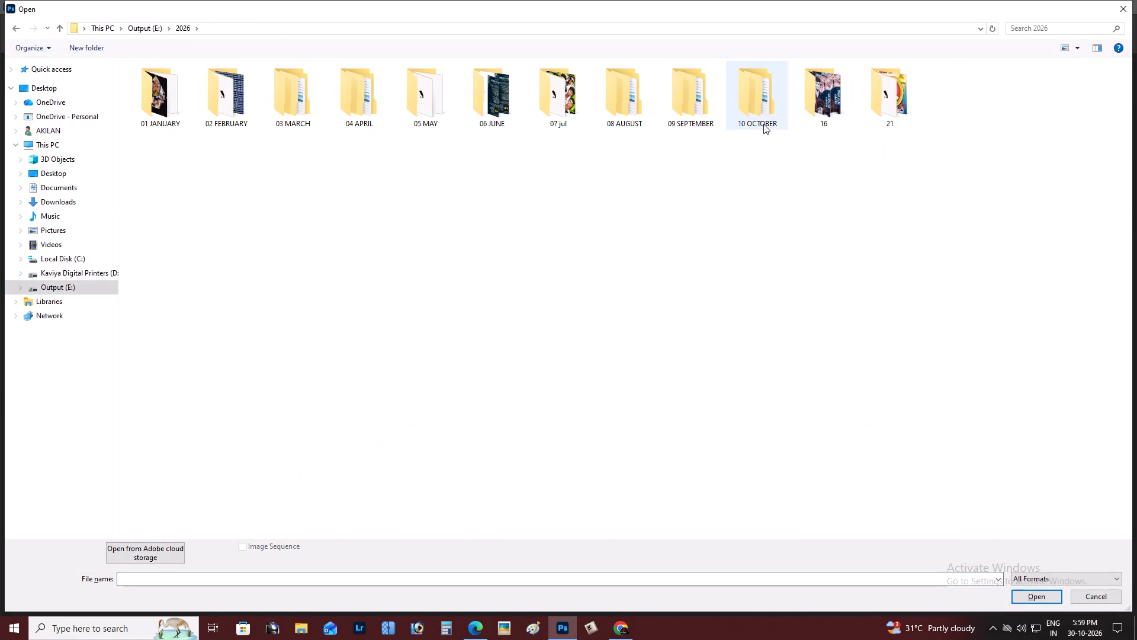
double_click(746, 100)
scroll(765, 288, down, 2)
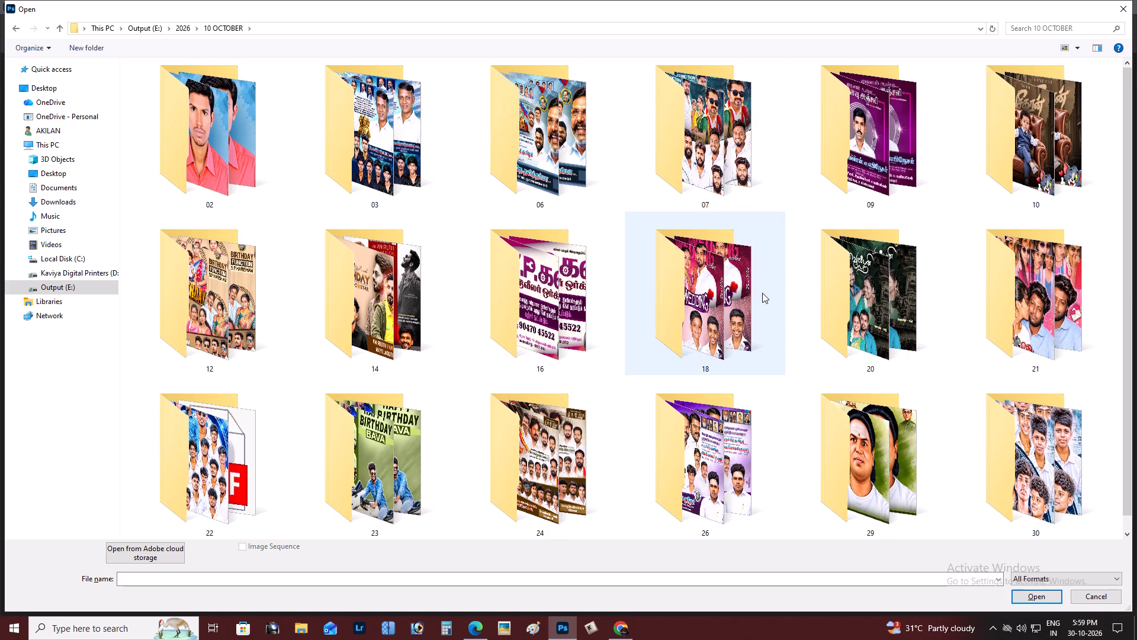
scroll(762, 293, down, 1)
double_click(892, 457)
click(808, 450)
double_click(715, 478)
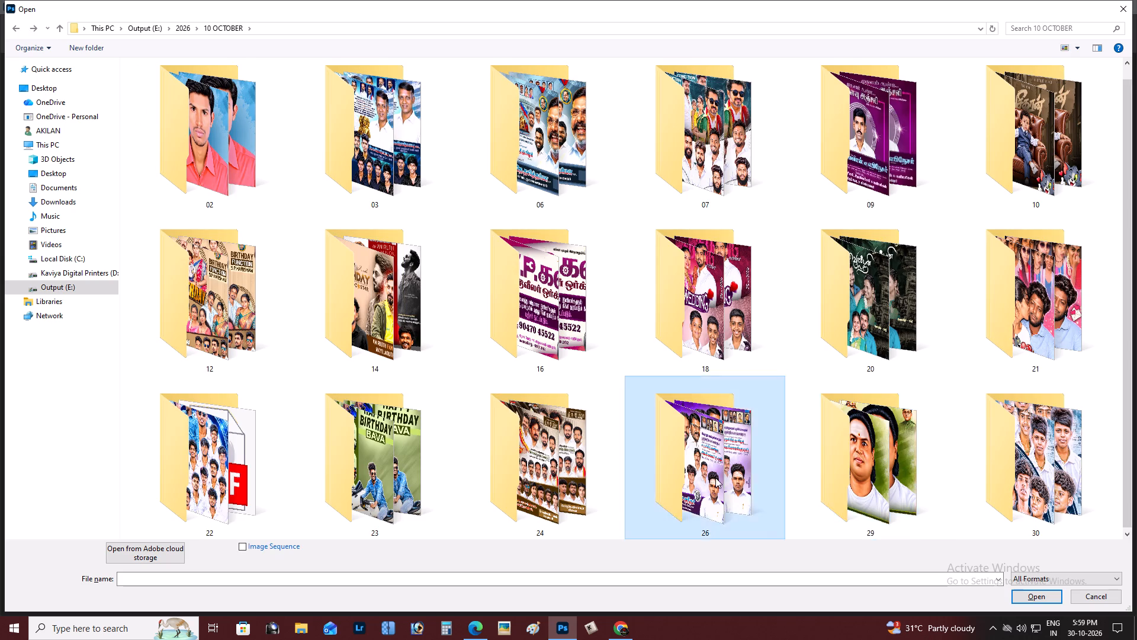
double_click(172, 91)
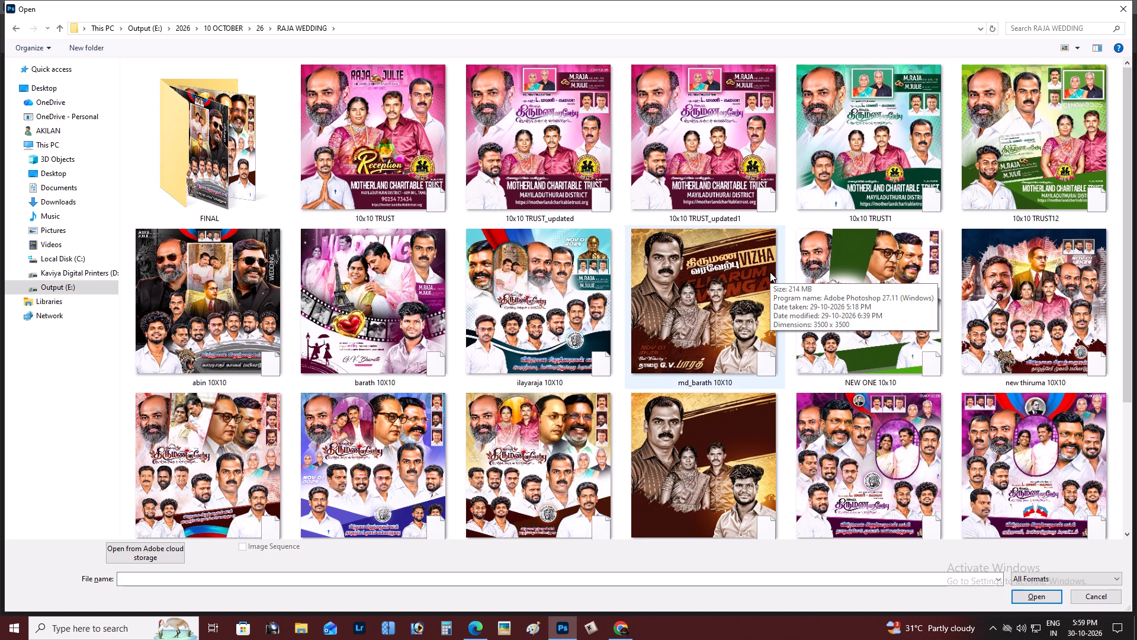
Examine the 10x10 wedding flex designs in the folder, and leave the file browser without opening any.
scroll(762, 263, down, 2)
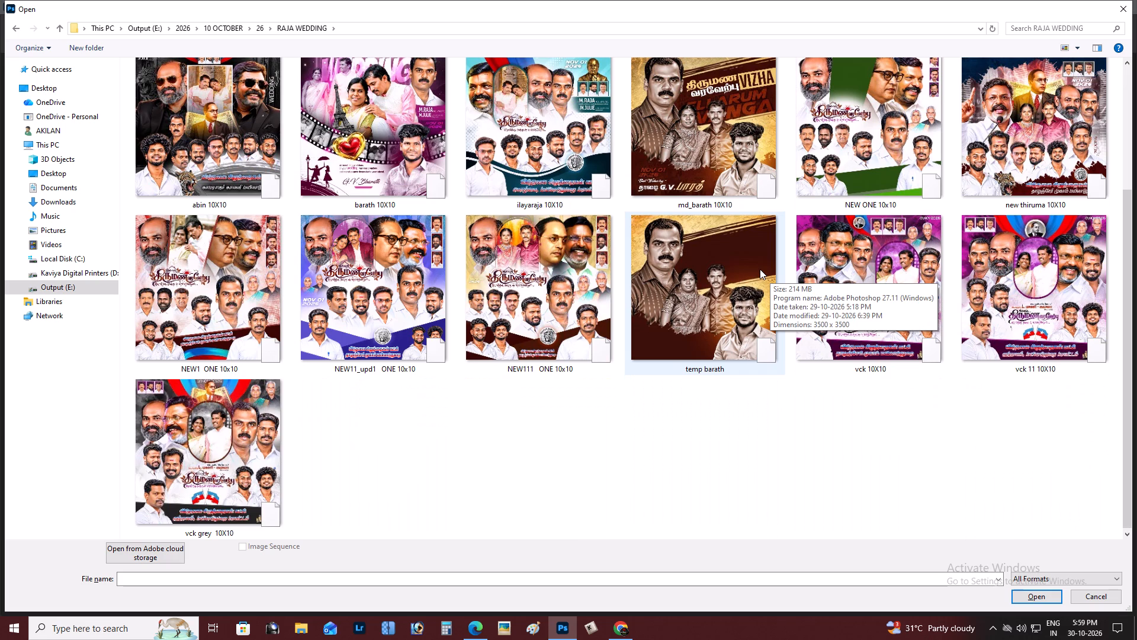
click(776, 439)
scroll(776, 439, down, 1)
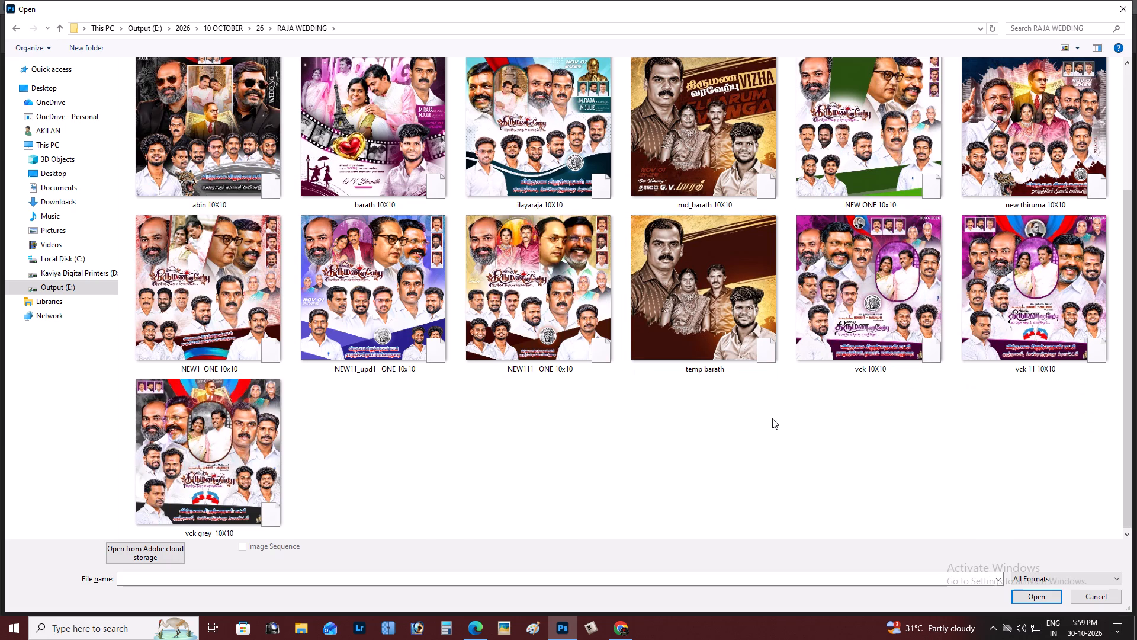
scroll(772, 418, up, 2)
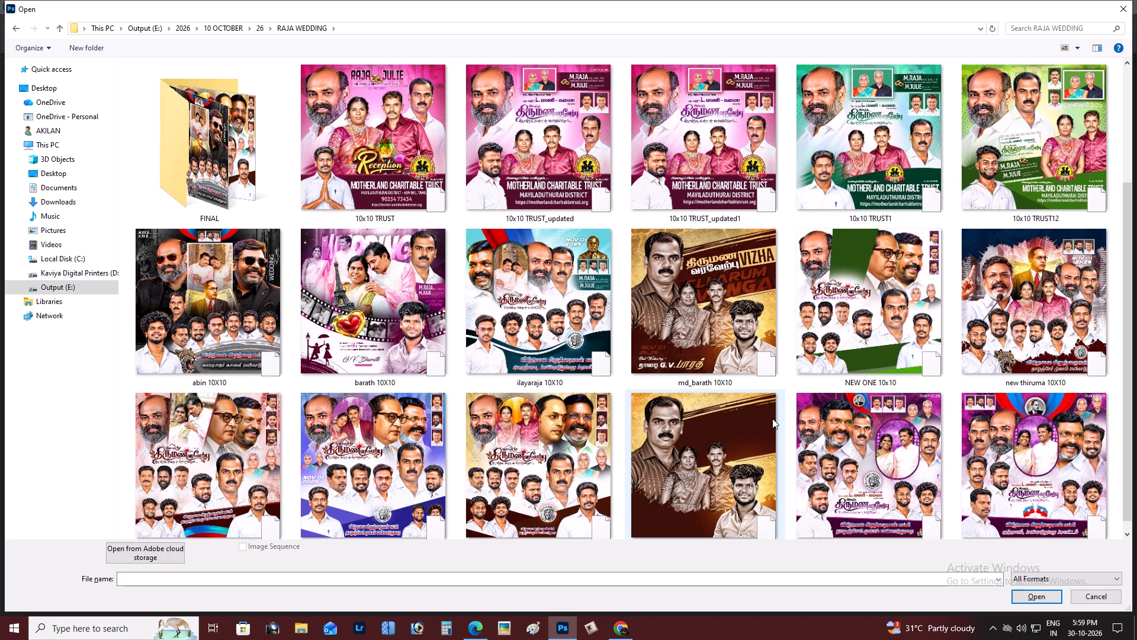
scroll(770, 414, up, 1)
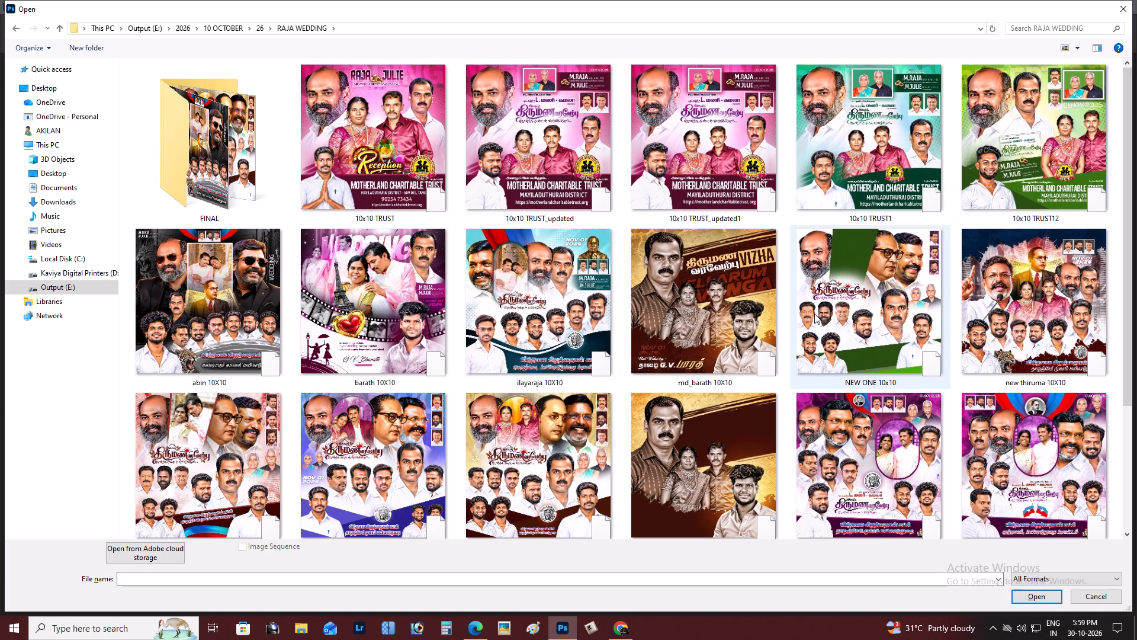
scroll(599, 328, down, 1)
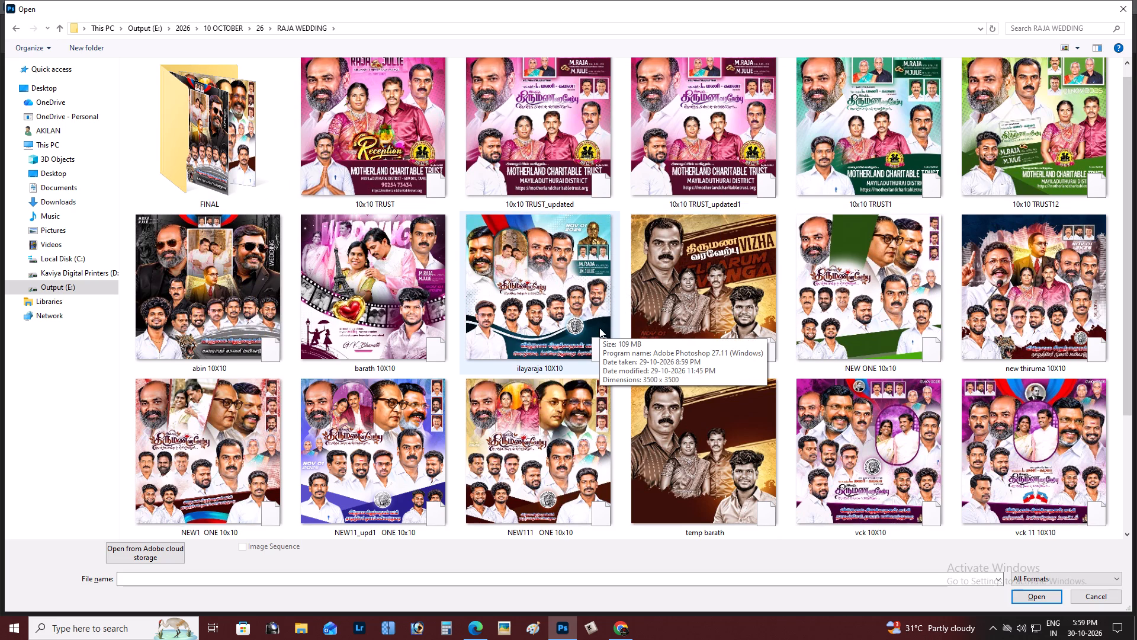
scroll(599, 328, down, 2)
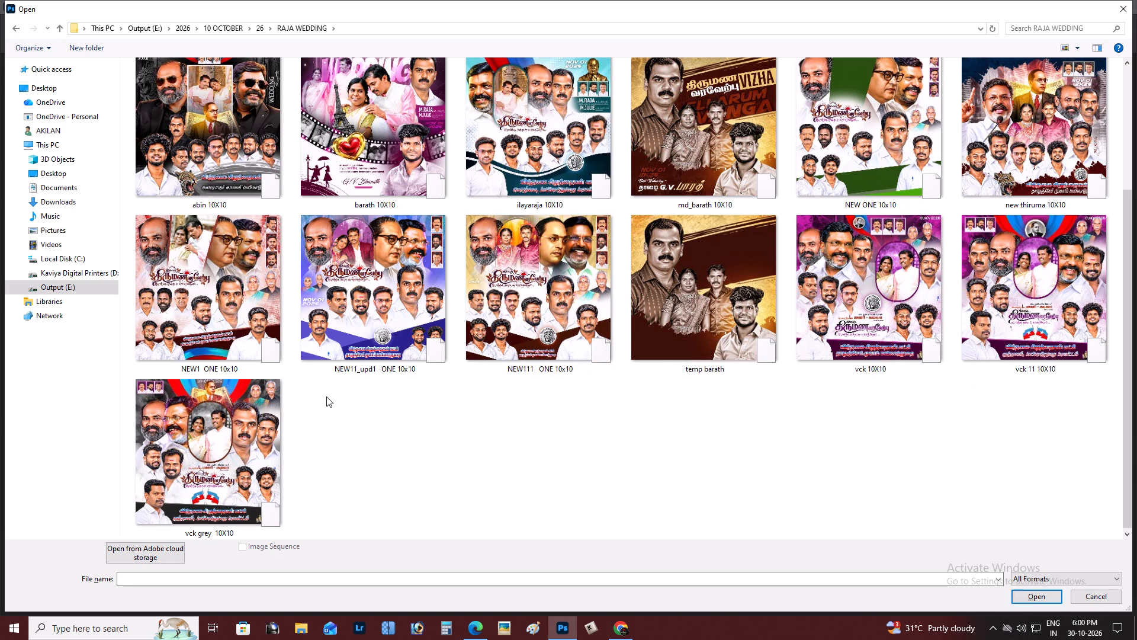
scroll(326, 396, up, 4)
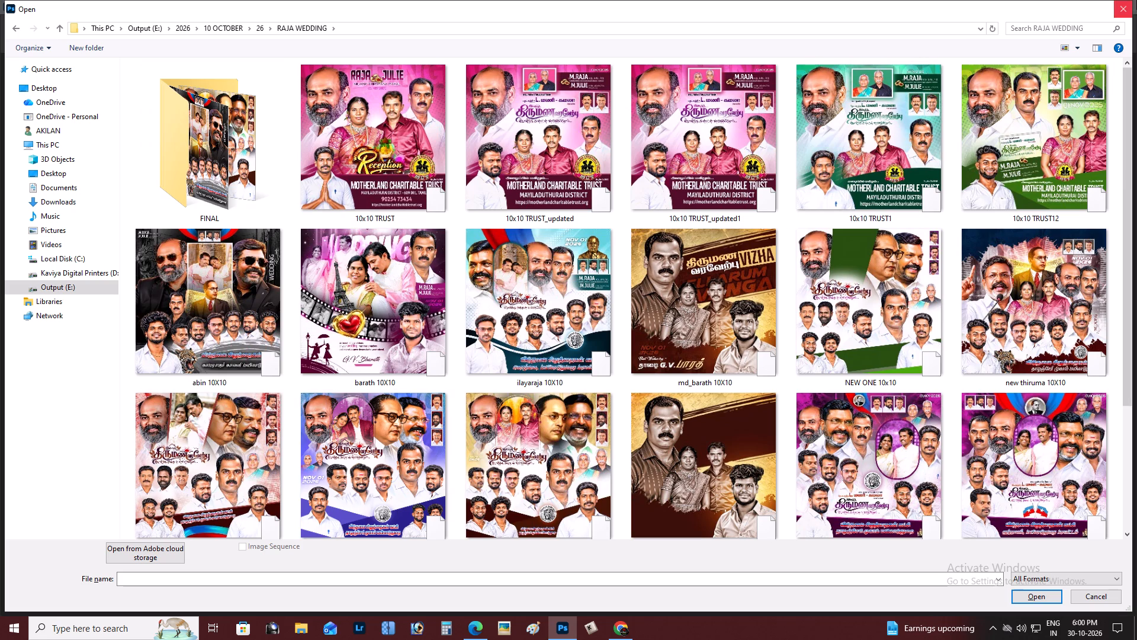
click(1118, 2)
scroll(629, 324, up, 2)
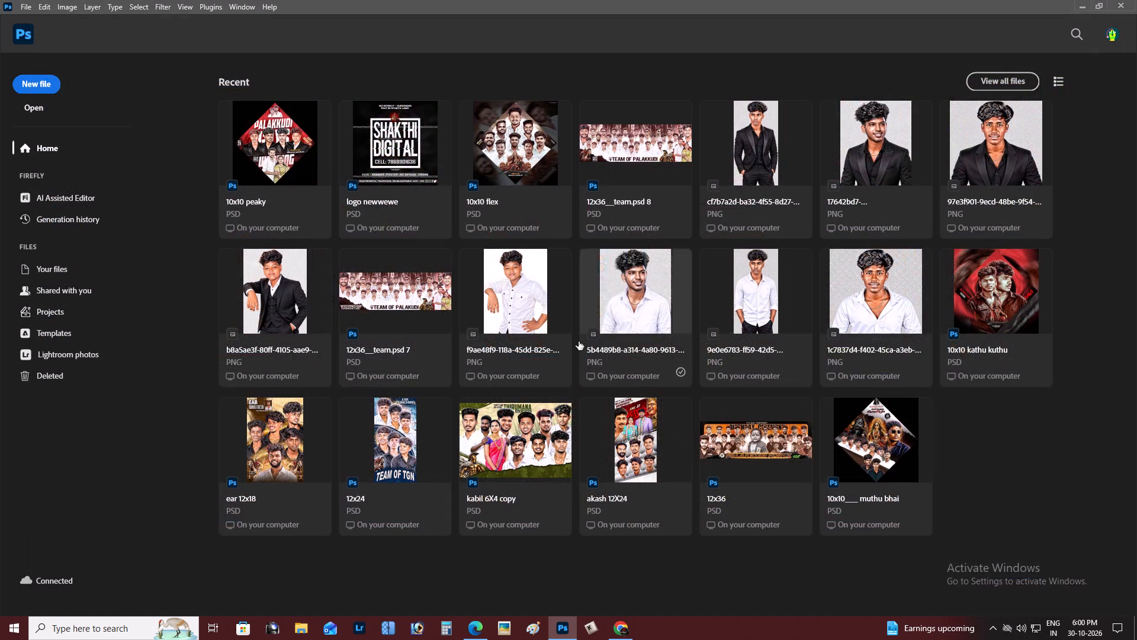
scroll(572, 341, down, 2)
Create a new blank document 10 inches wide and 10 inches high at 450 pixels/inch.
key(ctrl+n)
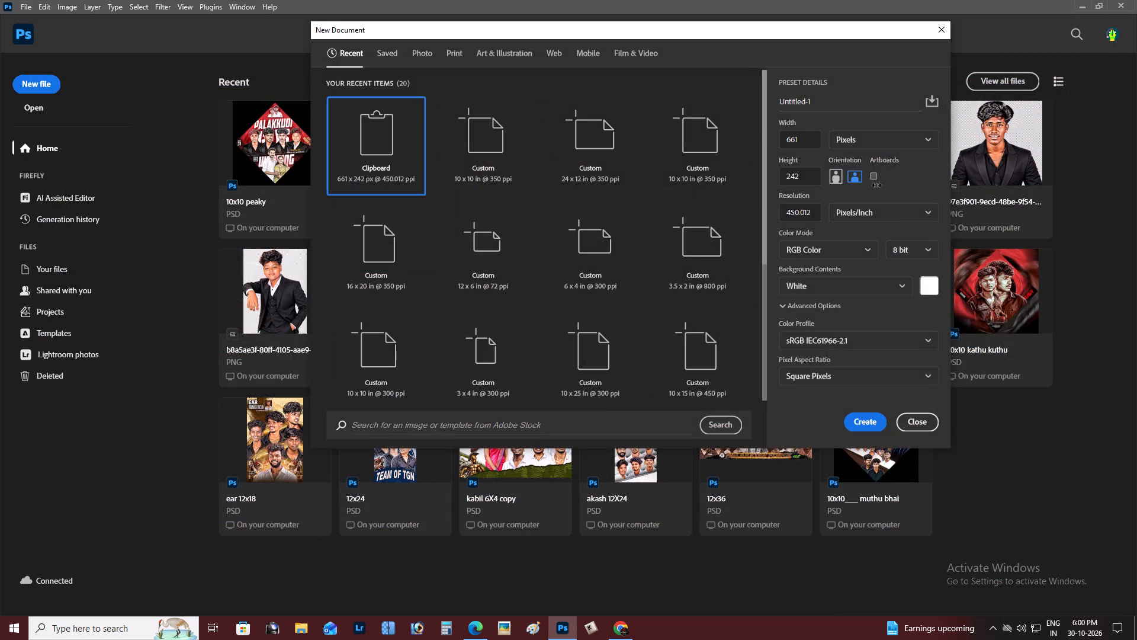
click(888, 136)
click(868, 189)
double_click(790, 137)
text(10)
key(Tab)
text(10)
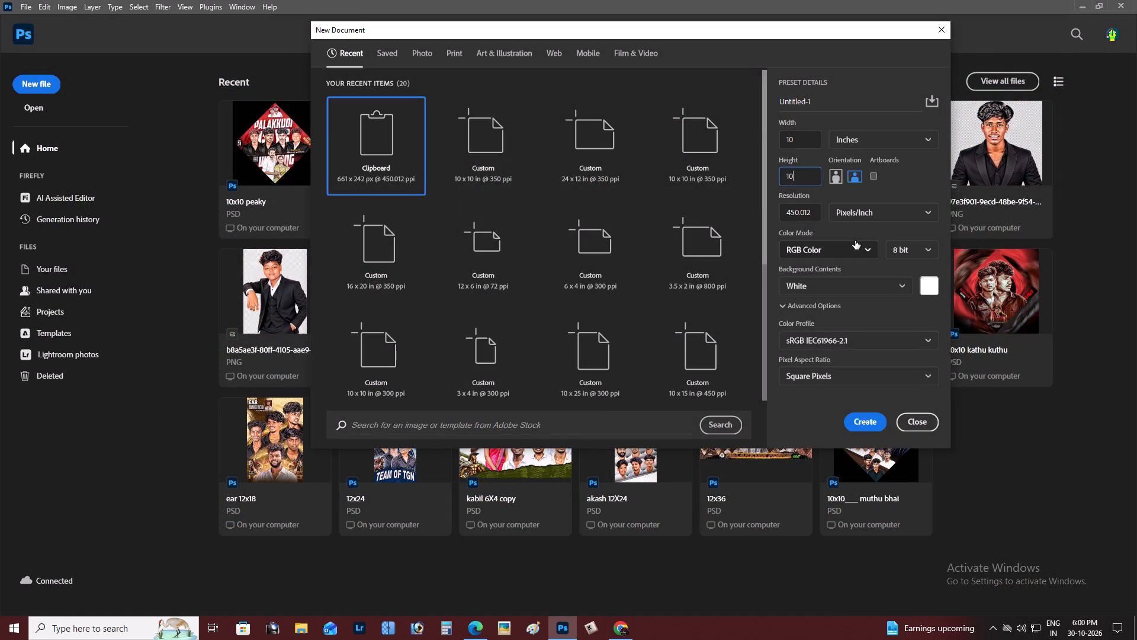
double_click(805, 213)
text(450)
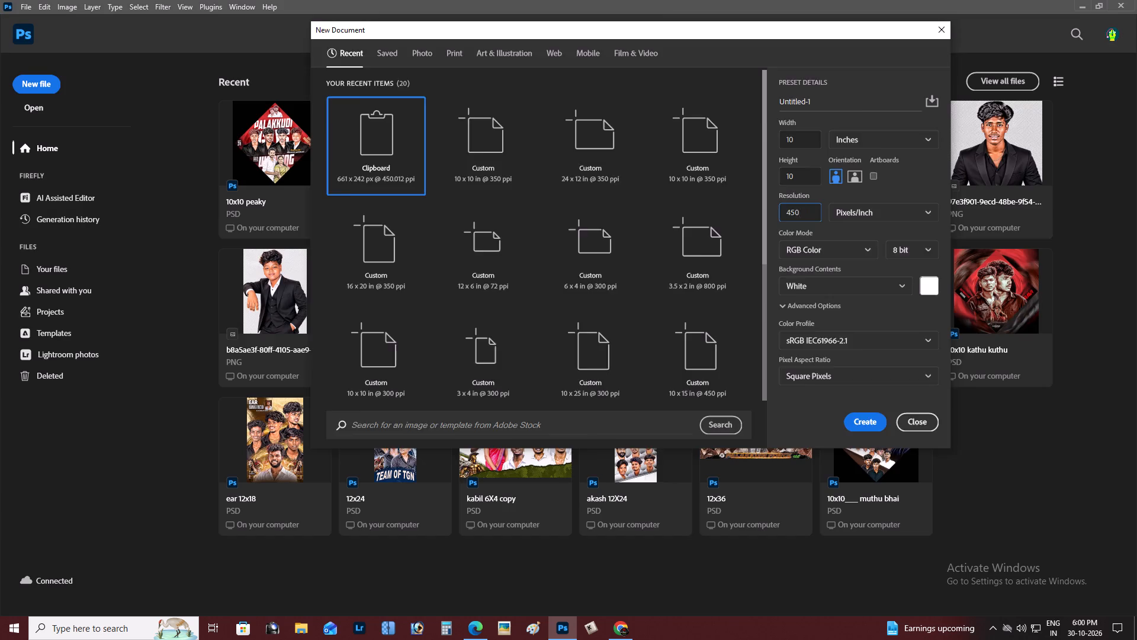
key(Return)
Bring up the file browser for opening an existing file.
key(ctrl+o)
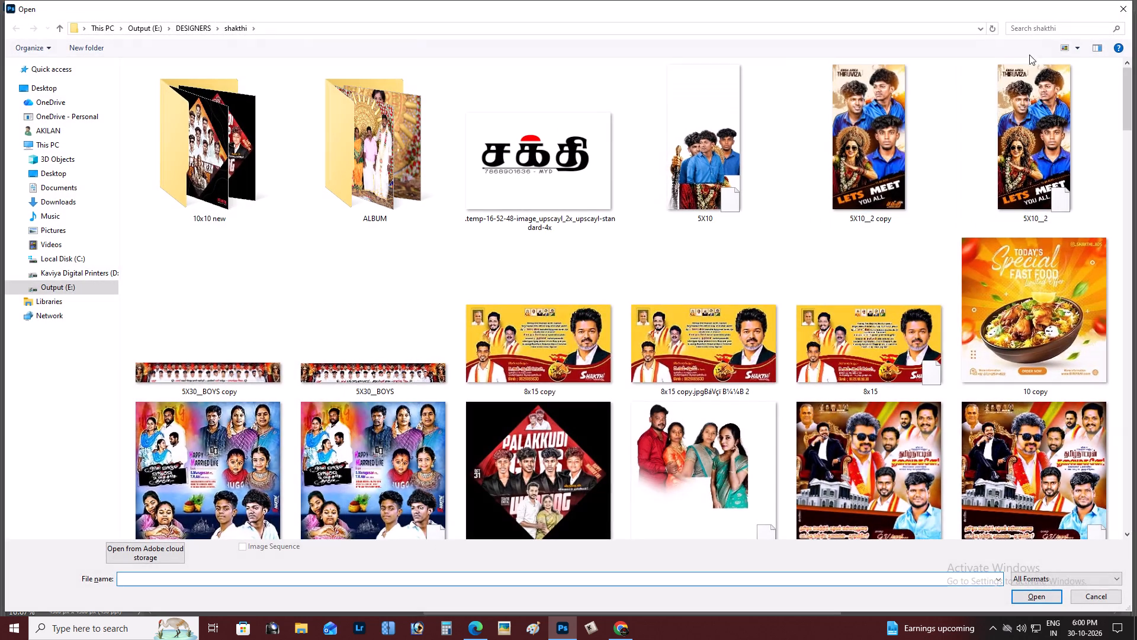
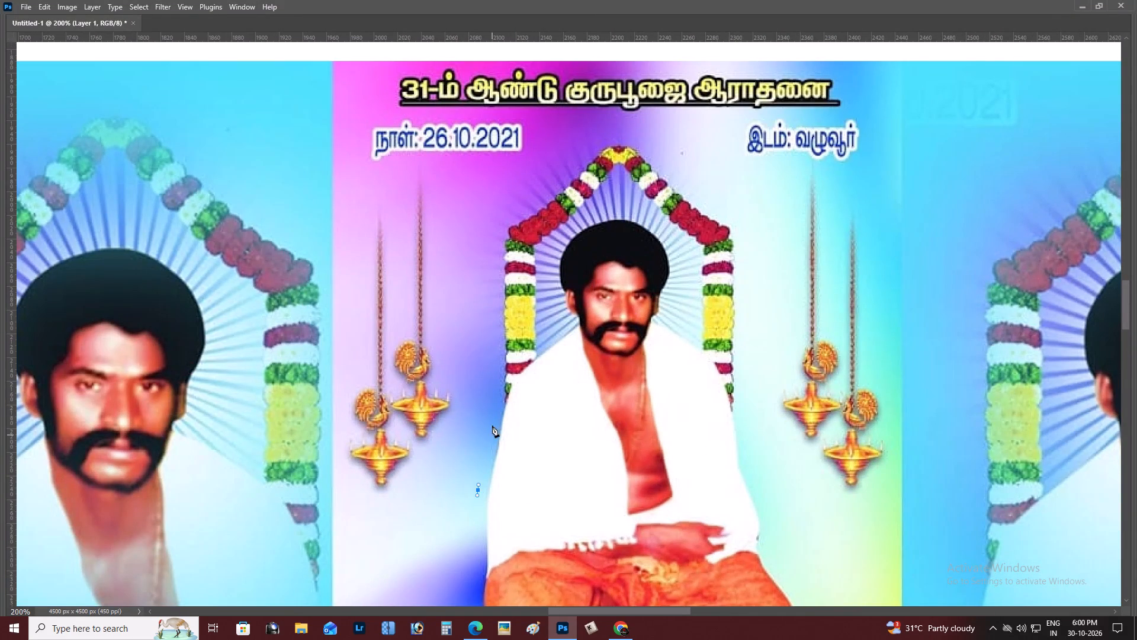
Continue the Pen path up the seated man's draped shoulder and around his hair to the far side of his neck.
drag(494, 414, 498, 398)
click(525, 345)
drag(558, 324, 558, 316)
drag(552, 277, 551, 263)
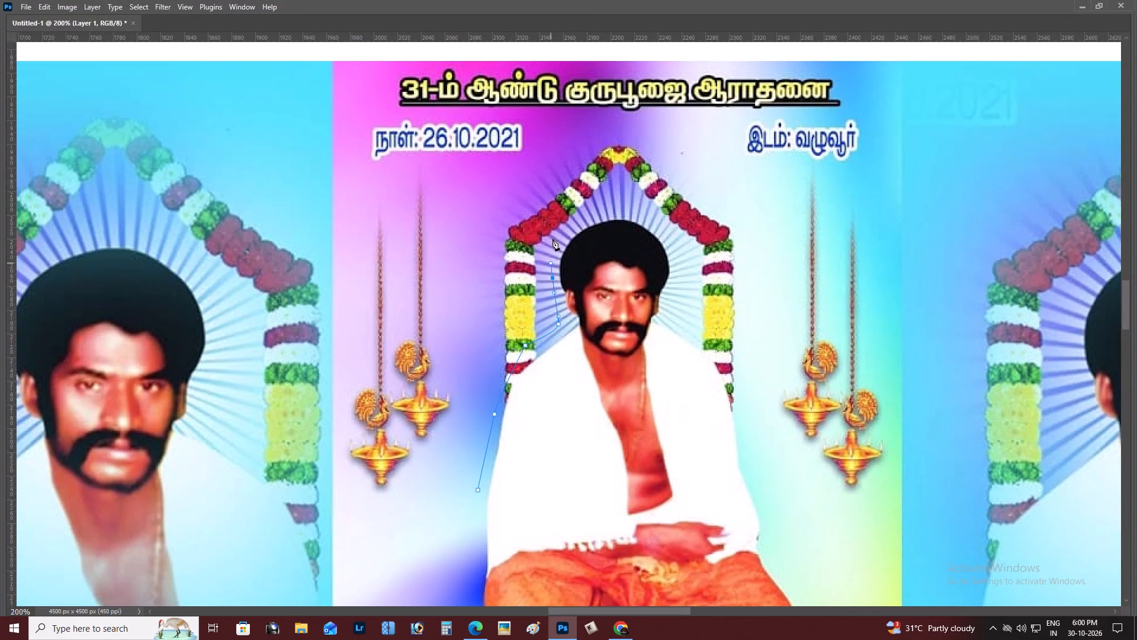
drag(559, 227, 571, 217)
drag(624, 208, 632, 210)
drag(664, 228, 671, 240)
drag(680, 269, 679, 284)
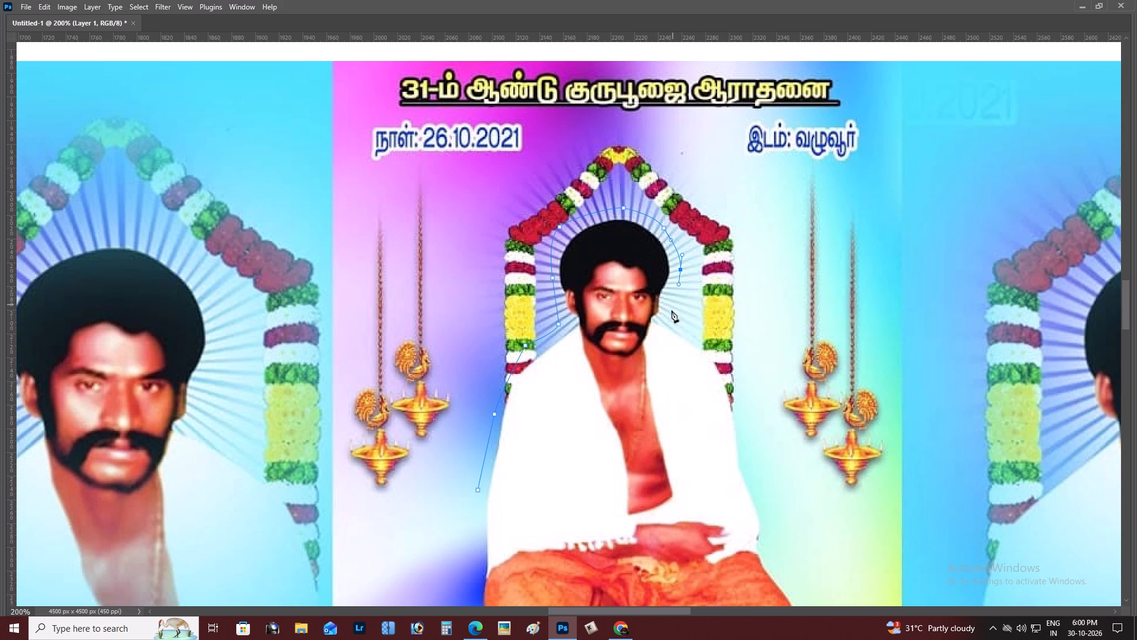
click(666, 321)
click(662, 324)
key(ctrl+z)
Extend the path over the man's other shoulder and down past his arm to the outer edge of his knee.
drag(731, 362, 746, 399)
key(space)
key(space)
key(space)
drag(758, 409, 727, 325)
click(722, 304)
drag(722, 318, 735, 384)
drag(740, 423, 740, 457)
drag(740, 469, 733, 482)
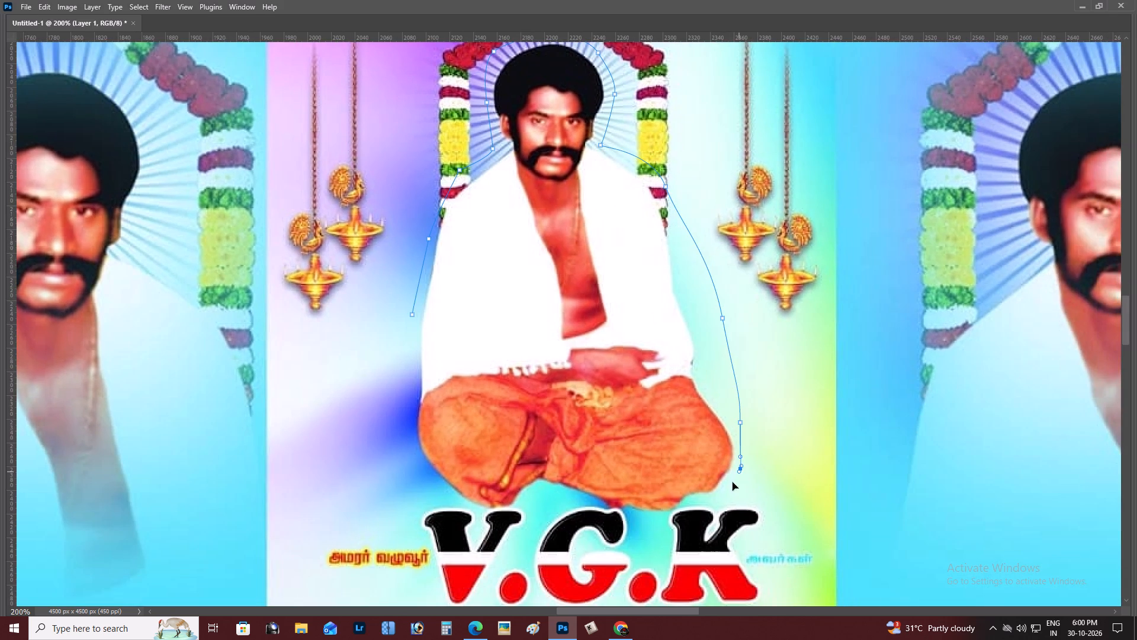
Carry the path beneath the man's crossed legs above the V.G.K lettering and back up near its starting point.
drag(733, 482, 725, 494)
drag(710, 508, 675, 517)
drag(638, 519, 600, 518)
drag(547, 505, 529, 505)
drag(478, 515, 470, 515)
drag(426, 508, 400, 492)
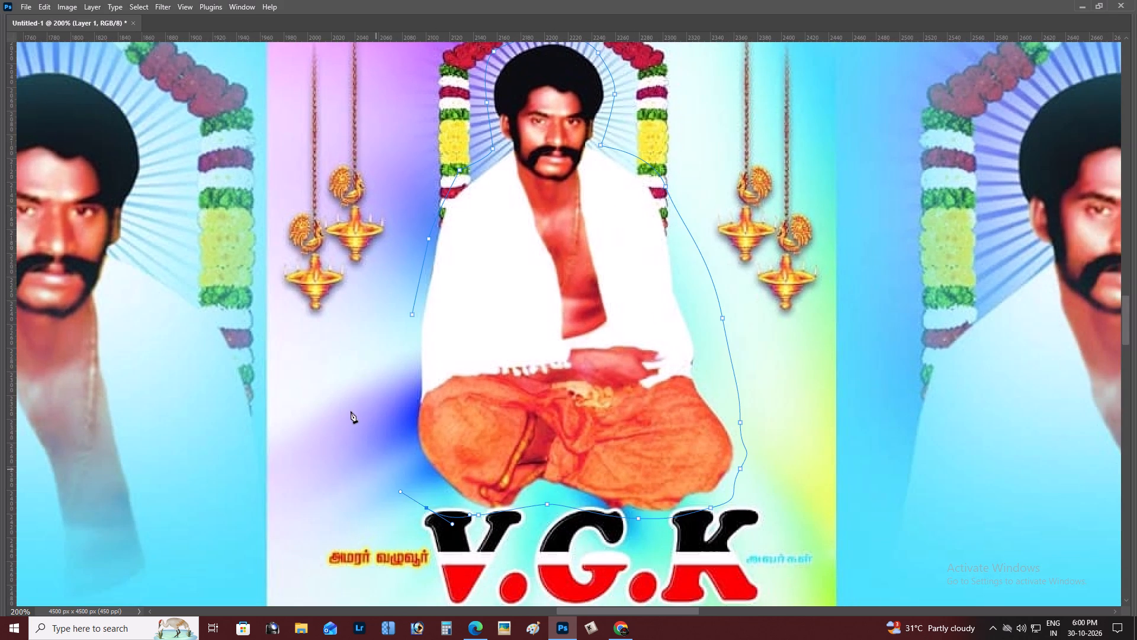
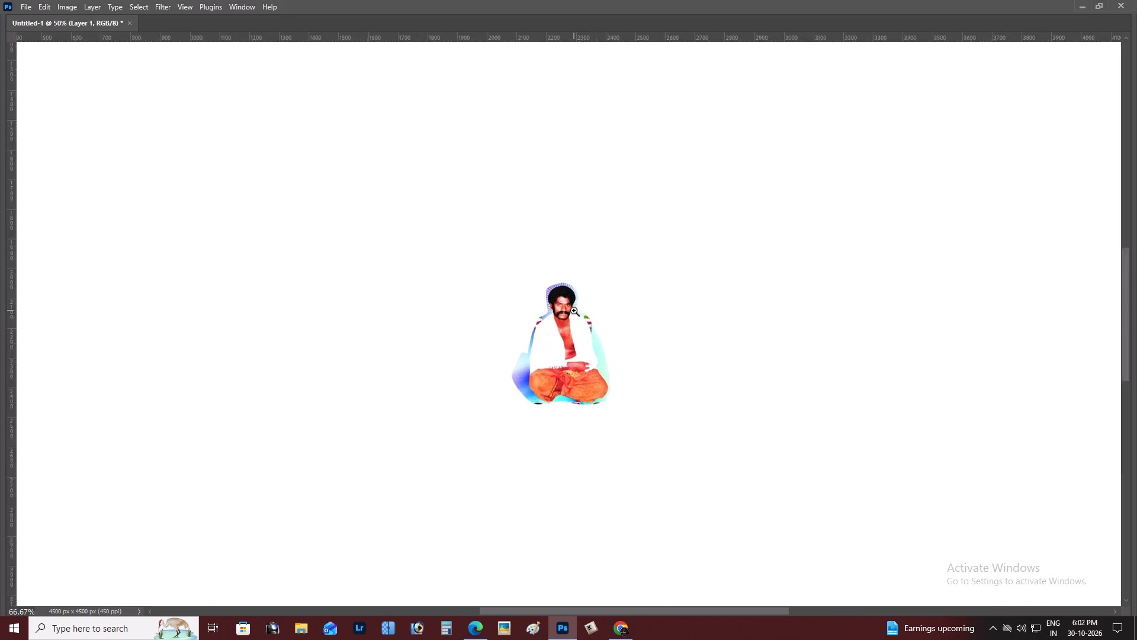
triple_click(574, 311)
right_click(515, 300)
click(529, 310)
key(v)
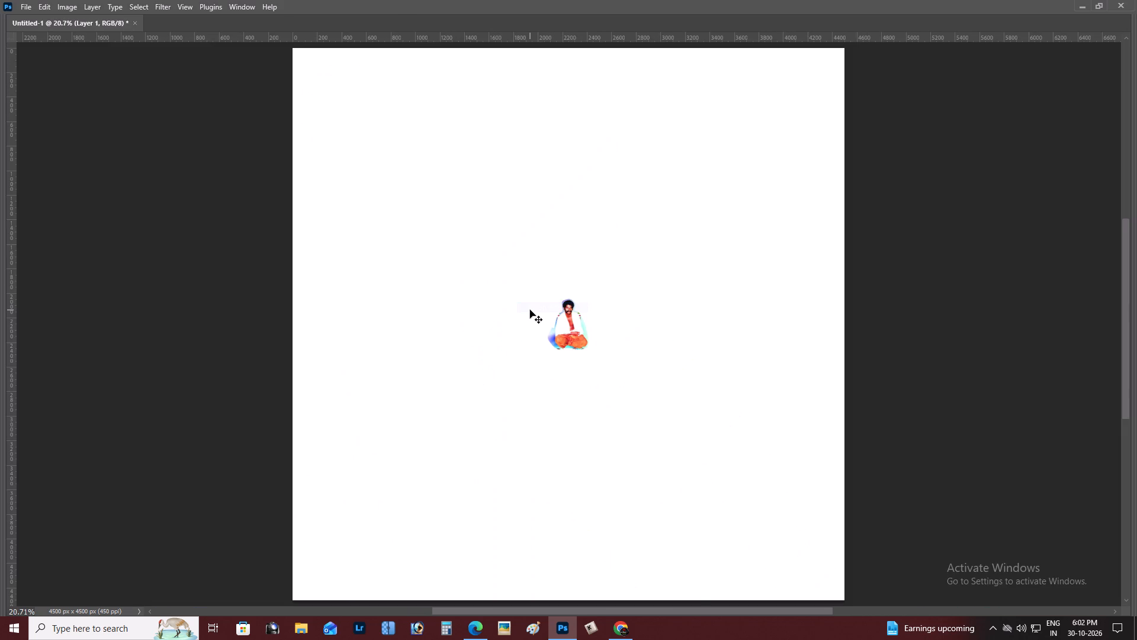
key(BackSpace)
Copy the enhanced seated-man image again from ChatGPT and paste it onto the empty Photoshop canvas.
key(Tab)
key(alt+Tab)
right_click(563, 263)
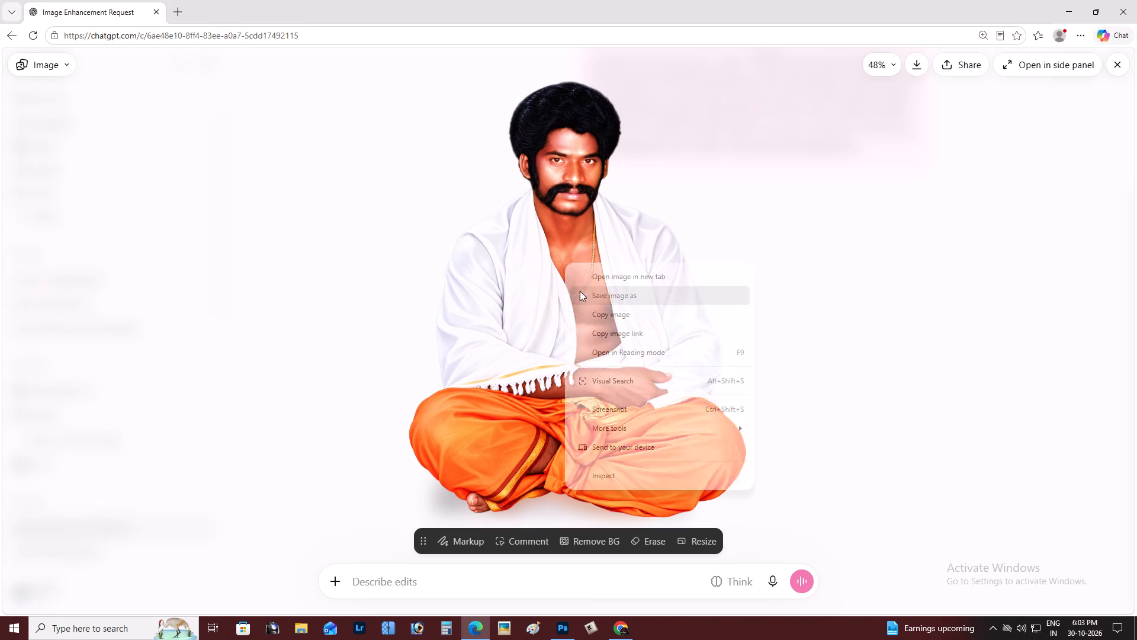
click(587, 313)
right_click(567, 276)
click(590, 332)
key(alt+Tab)
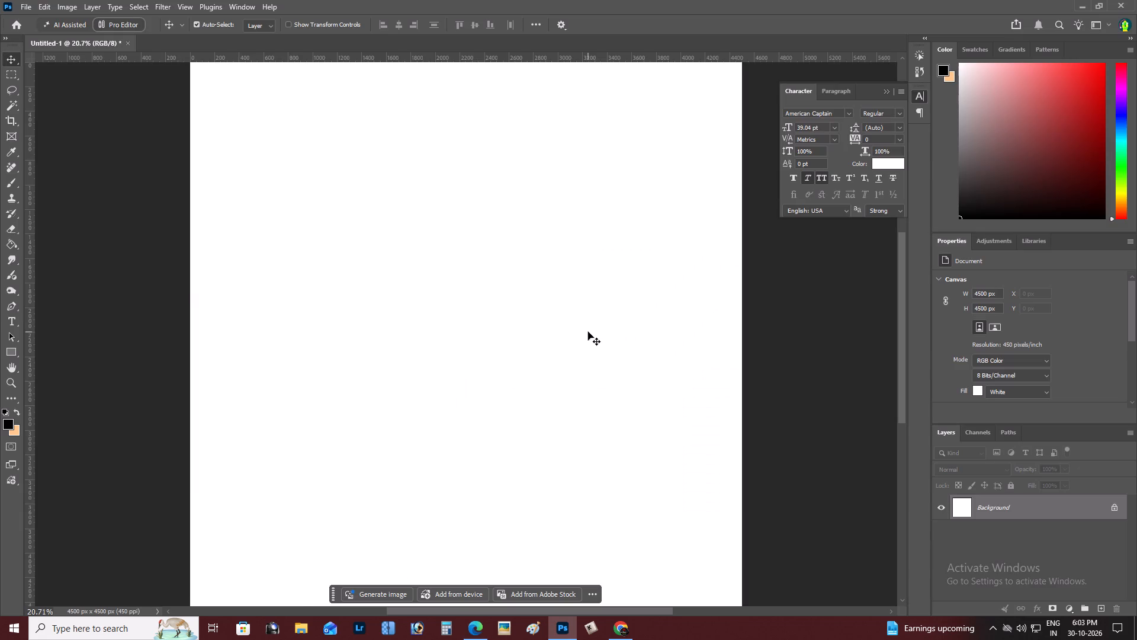
key(ctrl+v)
Enlarge the pasted figure to about 2888 × 3717 px so that it fills most of the canvas.
key(ctrl+t)
alt+drag(538, 250, 716, 159)
key(Return)
Examine the enhanced figure's face, hair and clothing close up.
key(z)
key(z)
drag(483, 190, 570, 250)
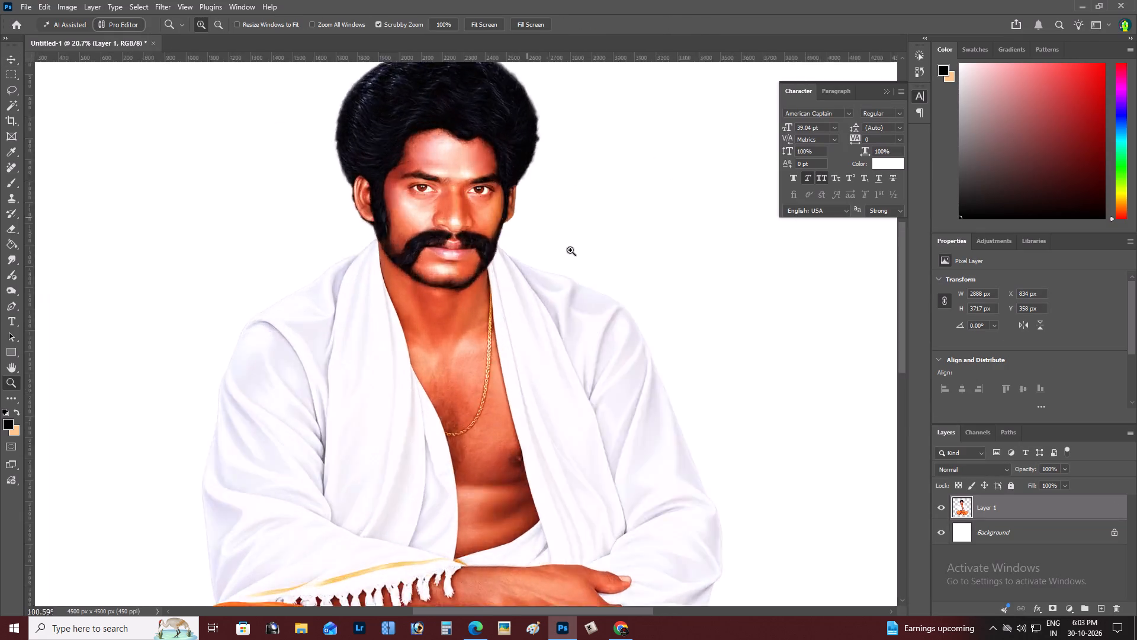
drag(570, 250, 552, 257)
key(v)
key(space)
key(space)
key(space)
key(space)
drag(499, 178, 503, 223)
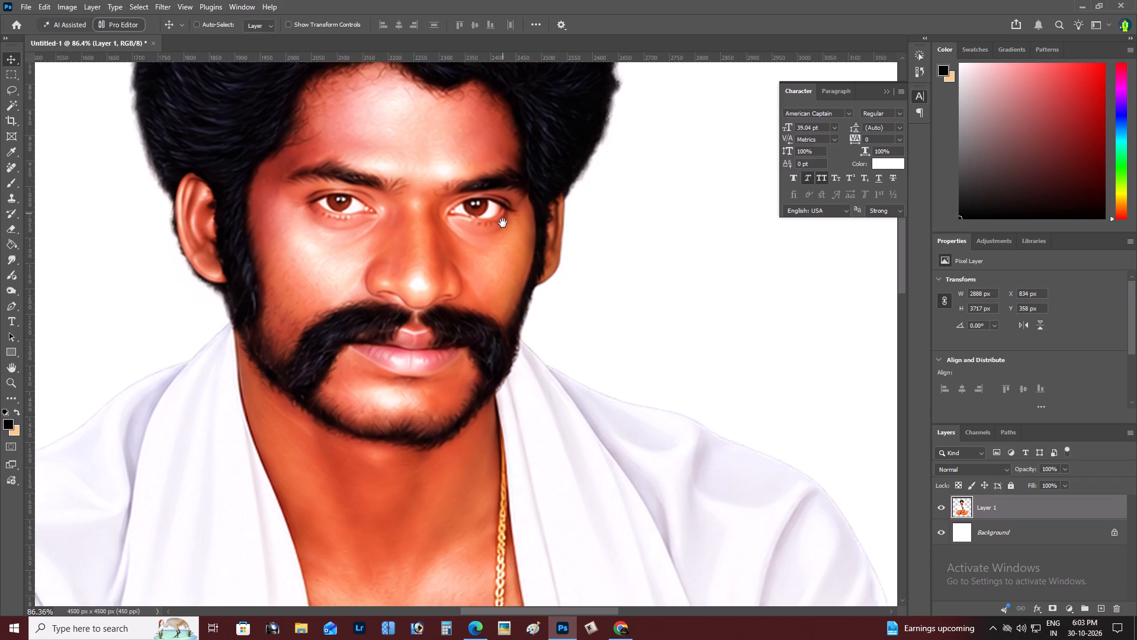
click(503, 223)
key(ctrl+minus)
Start the Topaz DeNoise 6 filter on the figure layer and set Overall Strength to 0.32 while previewing the face.
click(164, 0)
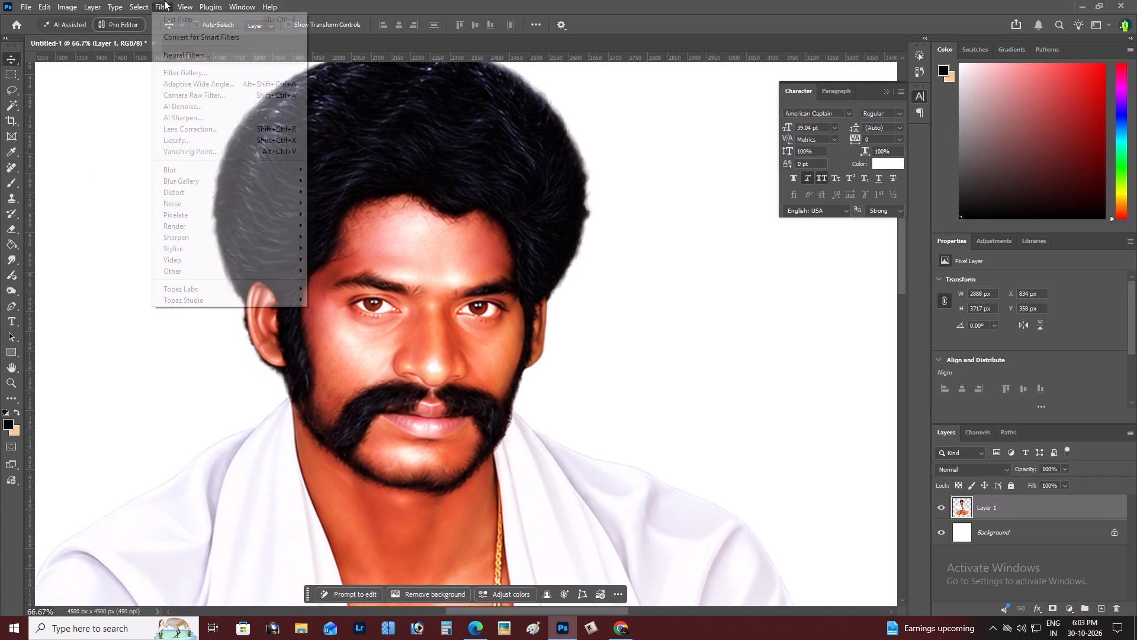
drag(228, 291, 233, 289)
click(387, 334)
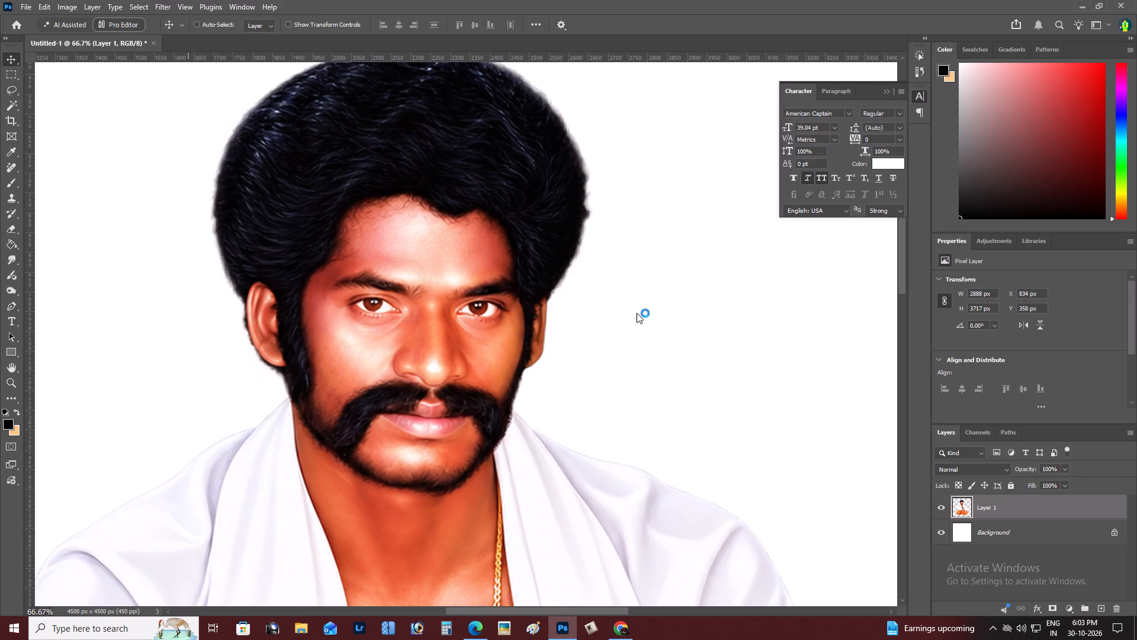
drag(517, 228, 673, 541)
drag(544, 248, 648, 497)
key(ctrl+minus)
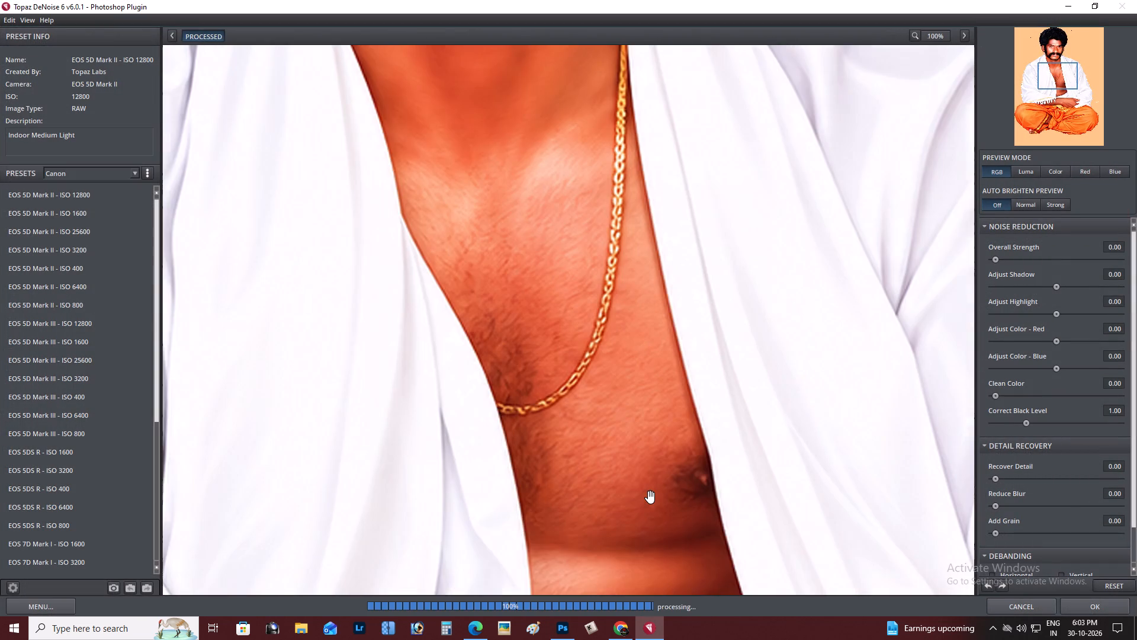
drag(584, 281, 629, 521)
drag(587, 182, 614, 485)
click(1011, 255)
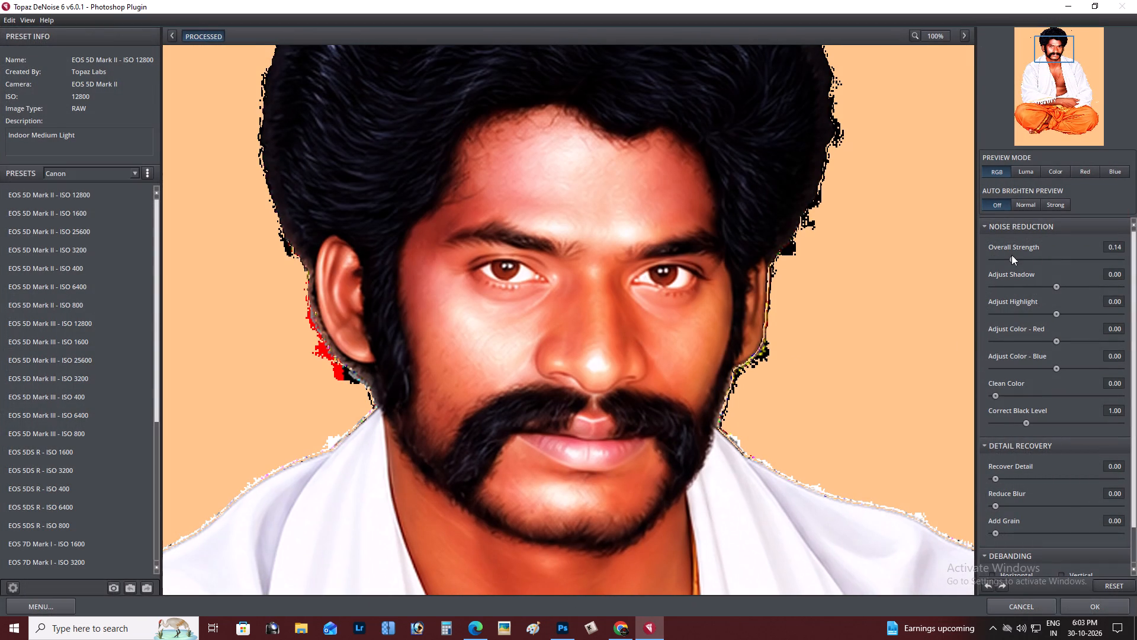
click(708, 303)
drag(1020, 258, 1033, 260)
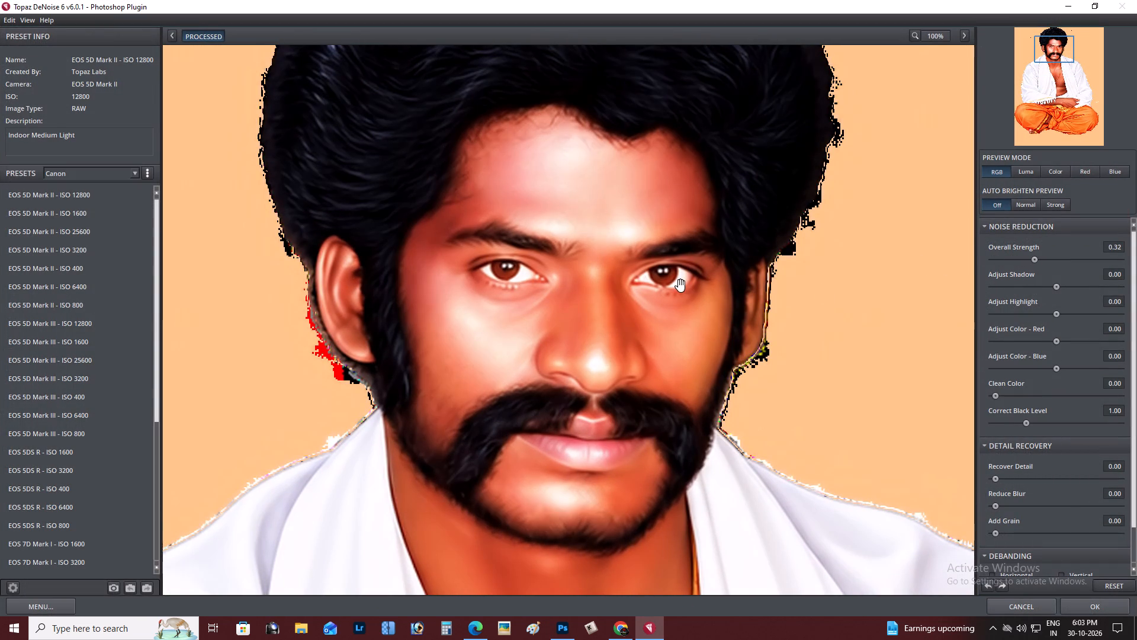
click(680, 286)
Raise Recover Detail above 0.57, refine Overall Strength to 0.36, and apply the noise reduction.
drag(1035, 473, 1040, 472)
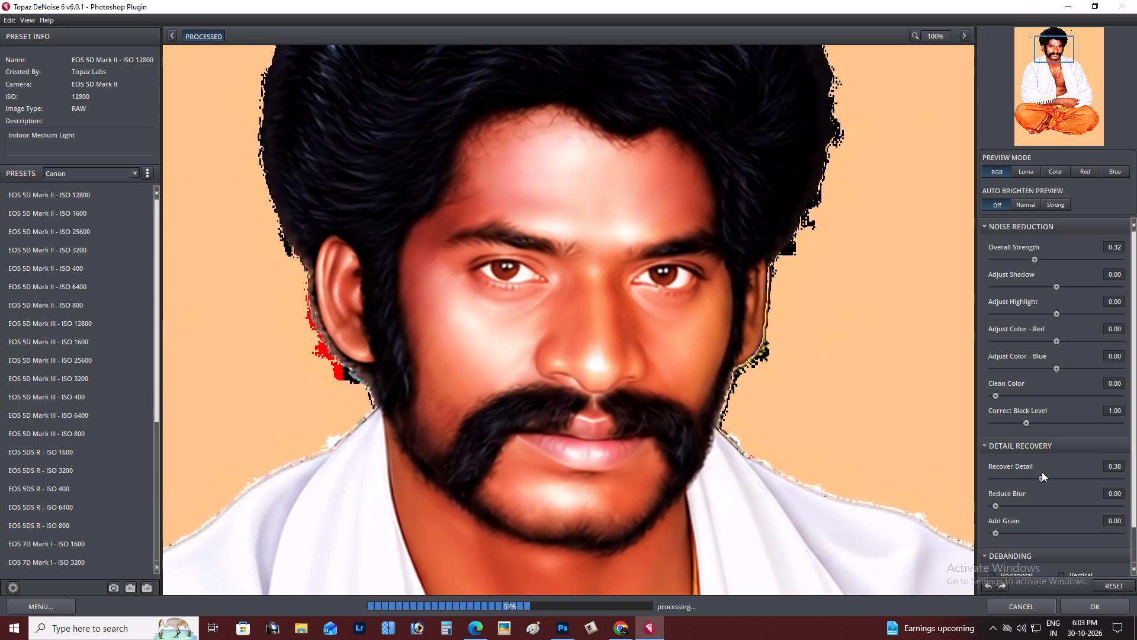
drag(1051, 477, 1064, 478)
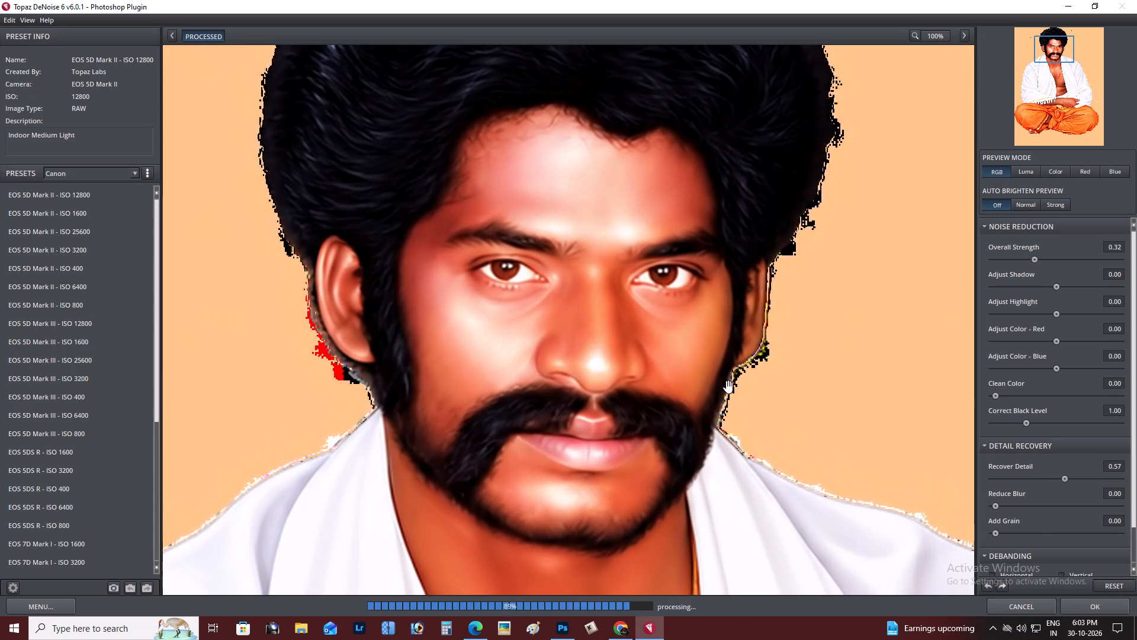
click(727, 367)
click(1038, 260)
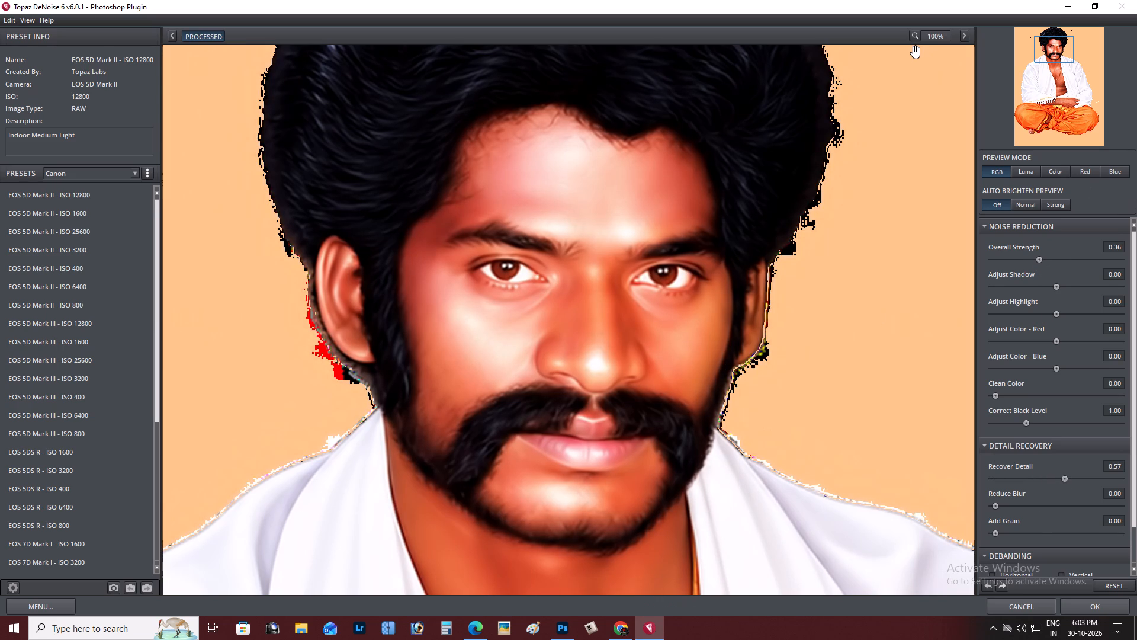
click(582, 507)
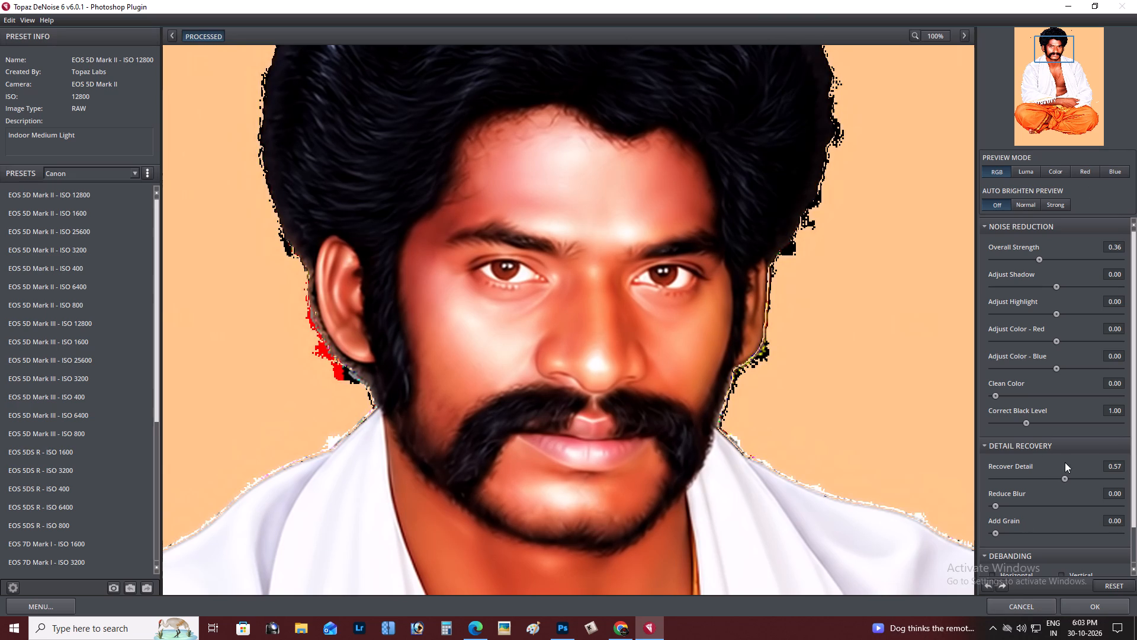
drag(1069, 474, 1082, 475)
click(1101, 606)
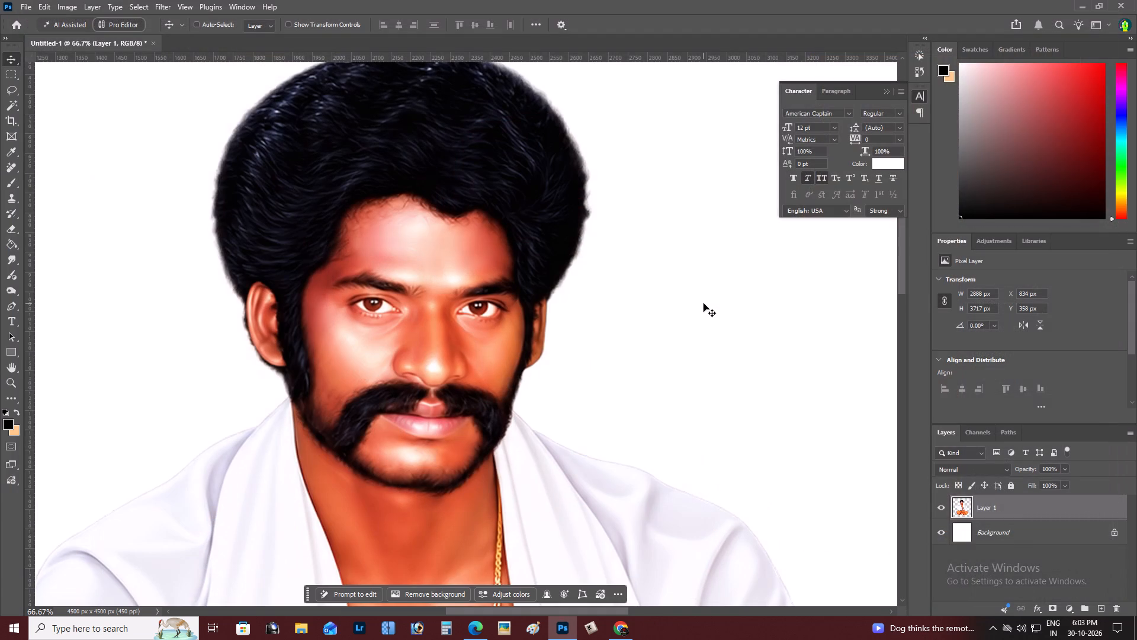
Brighten the figure slightly by raising the darker midtones of the RGB curve with Curves.
scroll(704, 303, up, 1)
scroll(704, 303, down, 2)
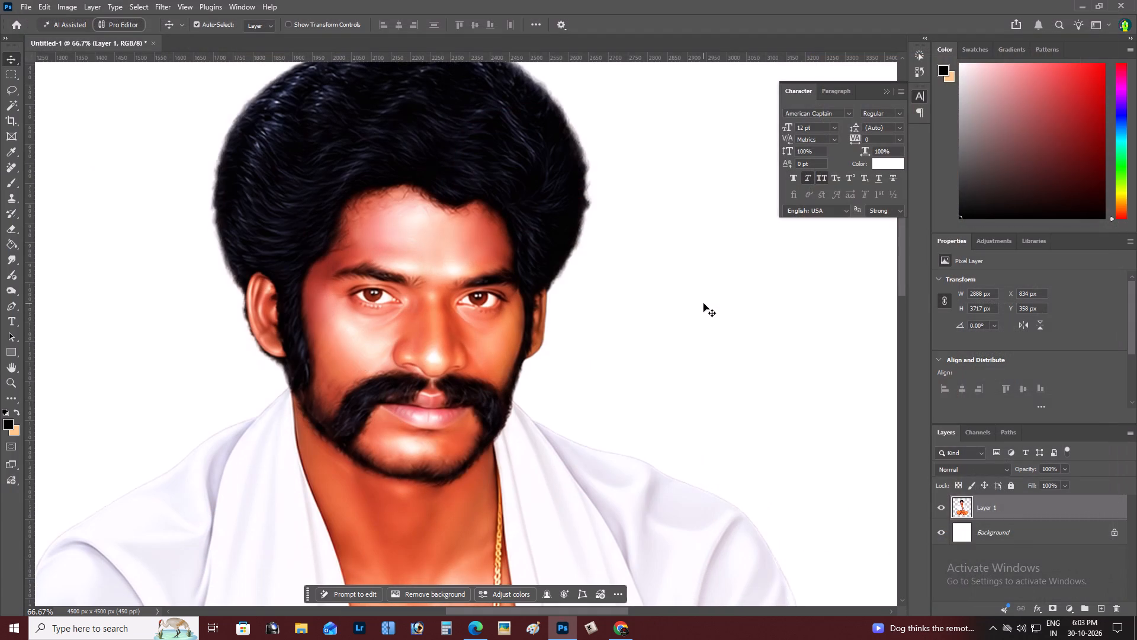
key(ctrl+m)
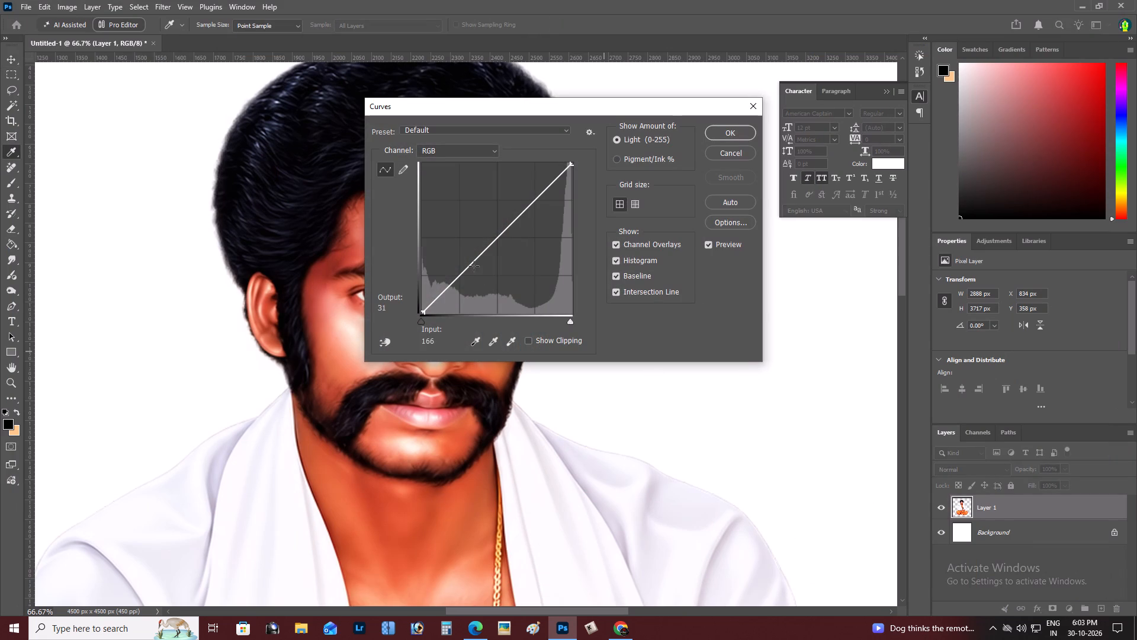
click(471, 253)
key(Return)
Adjust the figure's midtones with Color Balance to Cyan–Red -12, Magenta–Green +14 and Yellow–Blue +22.
key(ctrl+b)
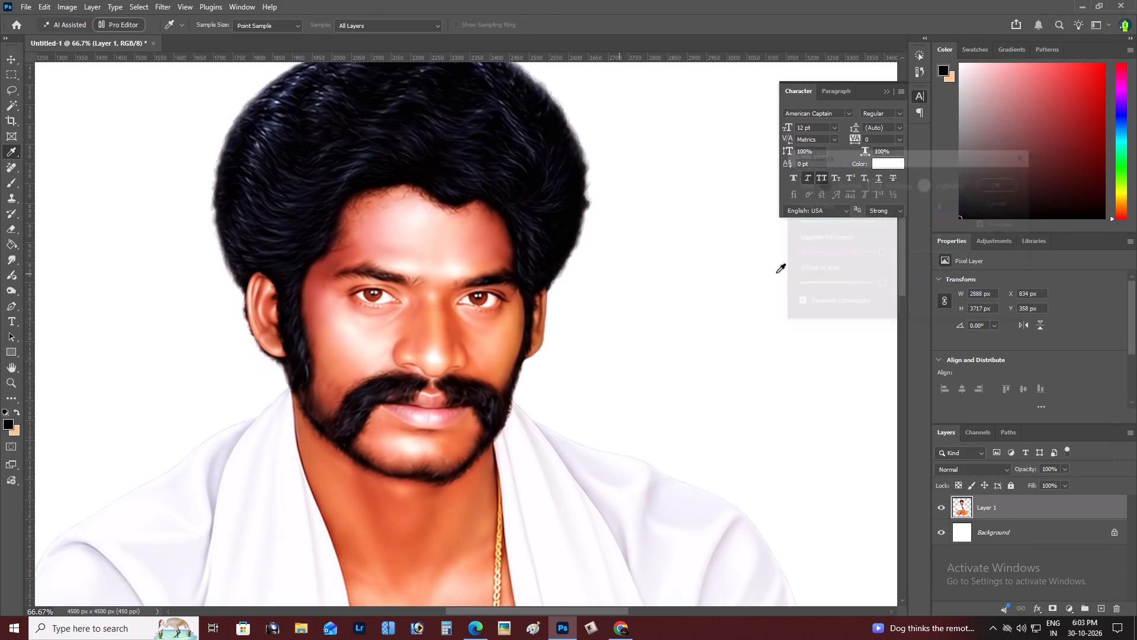
click(874, 222)
drag(878, 252, 873, 252)
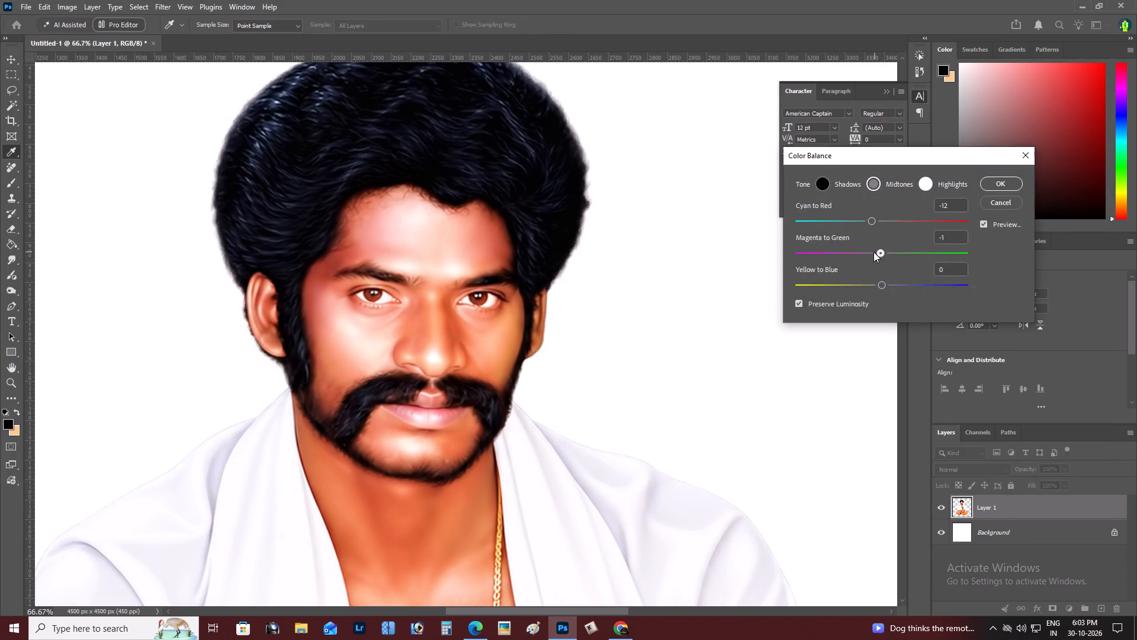
drag(873, 252, 889, 252)
drag(882, 286, 900, 286)
key(Return)
Scale the seated figure down slightly around its center.
key(ctrl+minus)
key(Tab)
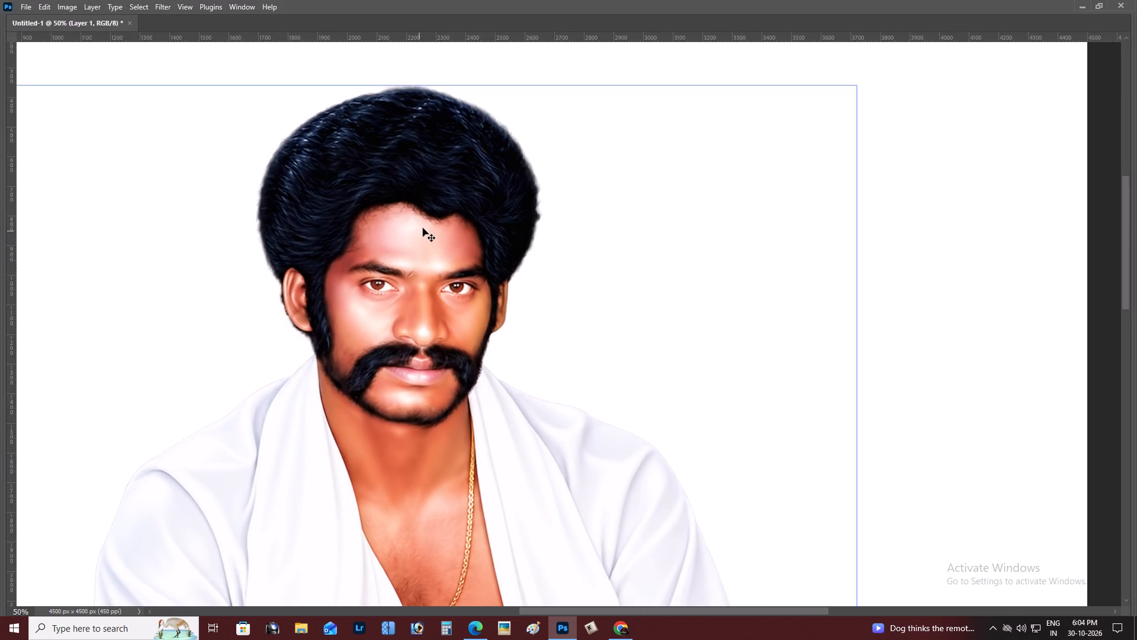
scroll(423, 228, down, 5)
key(ctrl+minus)
key(ctrl+minus)
key(ctrl+minus)
key(ctrl+minus)
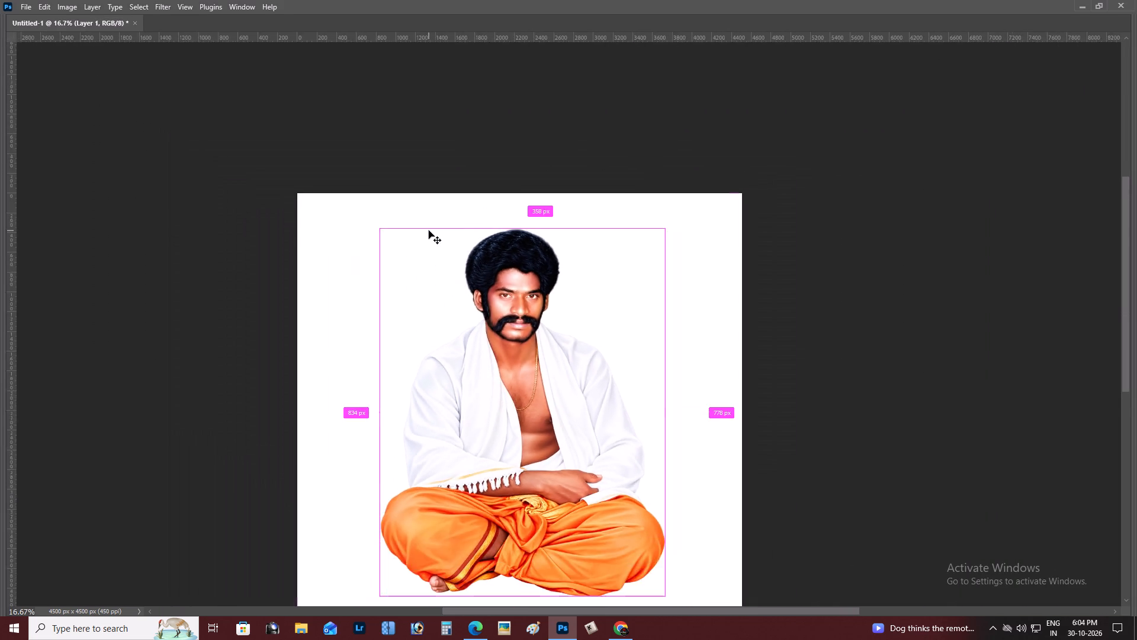
scroll(453, 245, down, 3)
key(z)
triple_click(553, 287)
key(v)
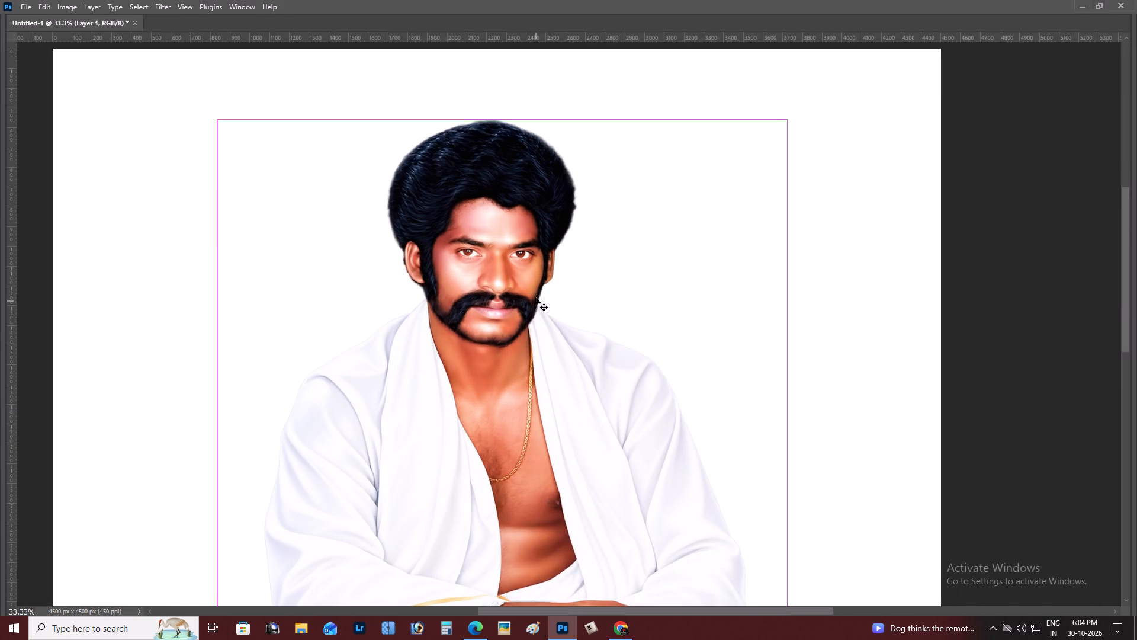
key(ctrl+t)
alt+drag(787, 121, 746, 194)
key(Return)
Shift the figure up and toward the canvas's right side, and shrink it to just over a third of the canvas width.
key(ctrl+minus)
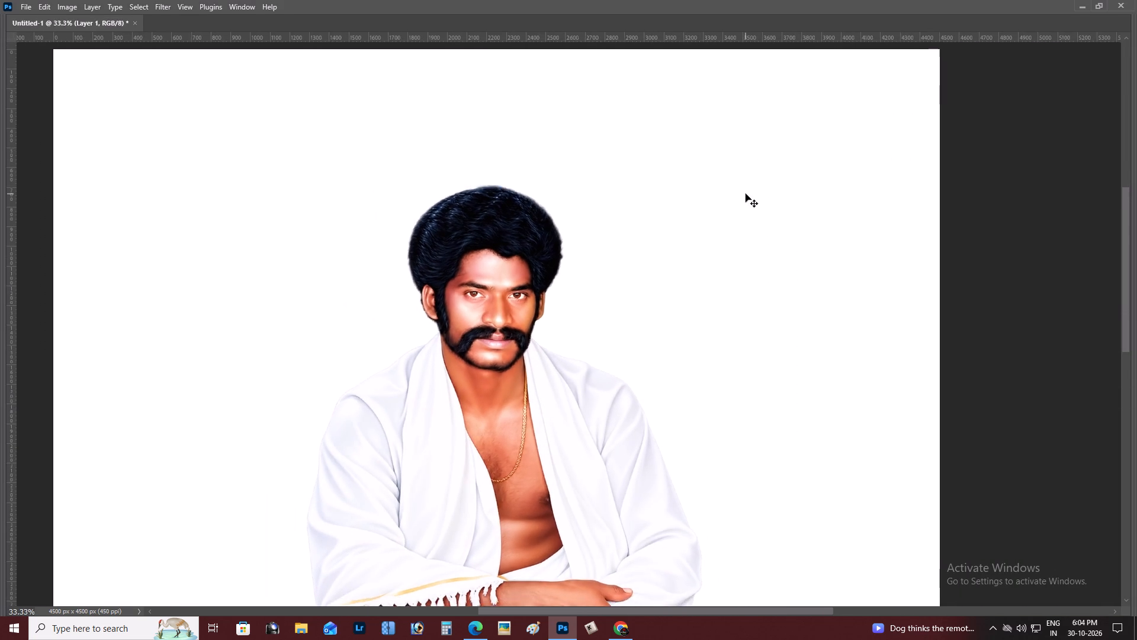
key(ctrl+minus)
scroll(746, 194, down, 4)
drag(573, 357, 602, 325)
key(ctrl+t)
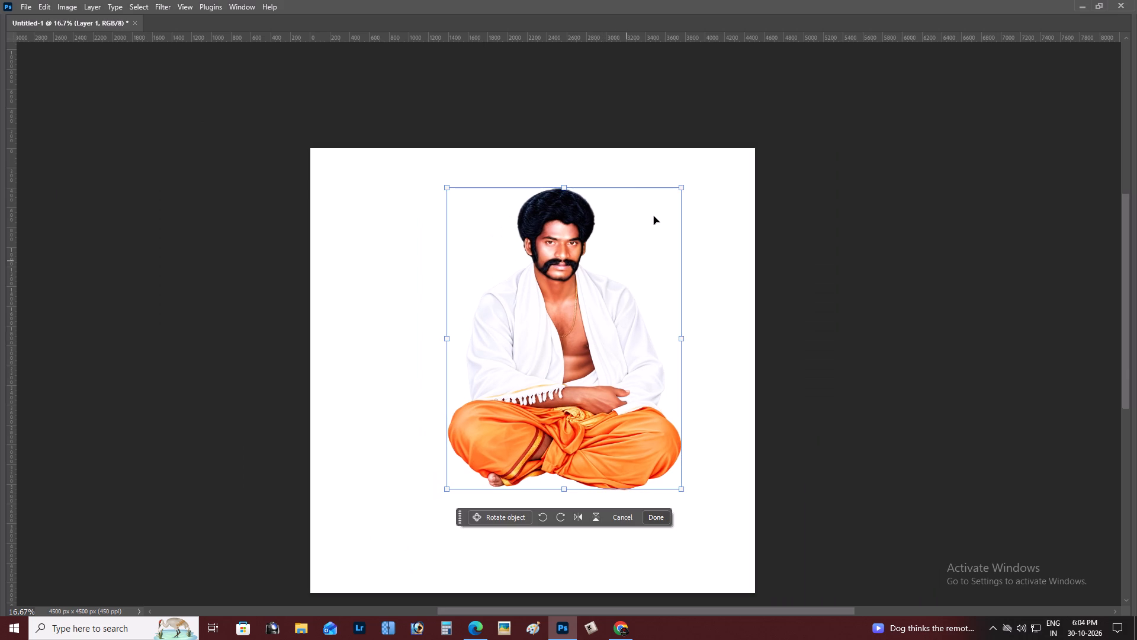
alt+drag(687, 188, 649, 235)
key(Return)
Move the seated figure to the upper-left area of the canvas, leaving a small margin at the canvas's left edge.
drag(599, 313, 413, 272)
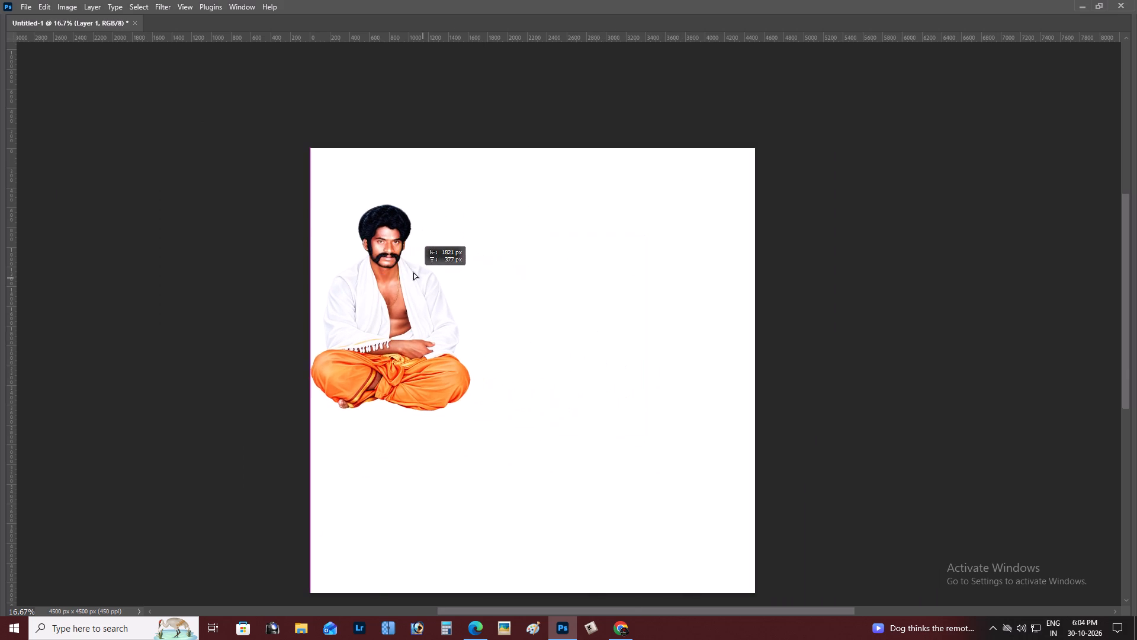
drag(413, 272, 435, 263)
key(z)
double_click(427, 263)
key(v)
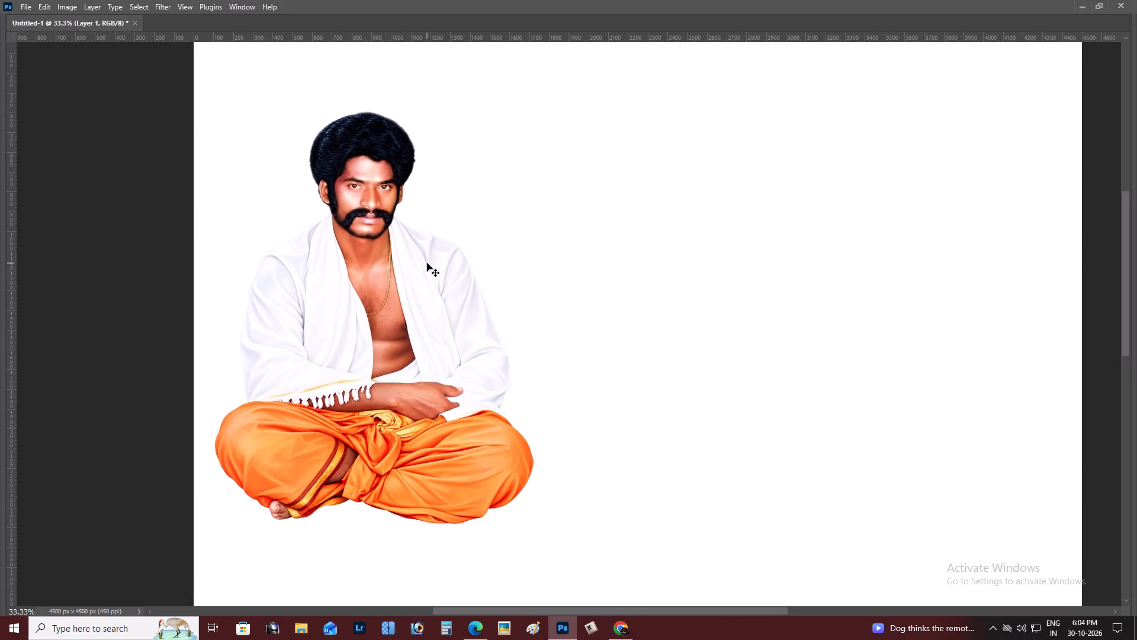
key(ctrl+minus)
key(ctrl+0)
scroll(425, 260, up, 2)
scroll(425, 260, down, 3)
scroll(425, 260, up, 2)
scroll(425, 260, down, 1)
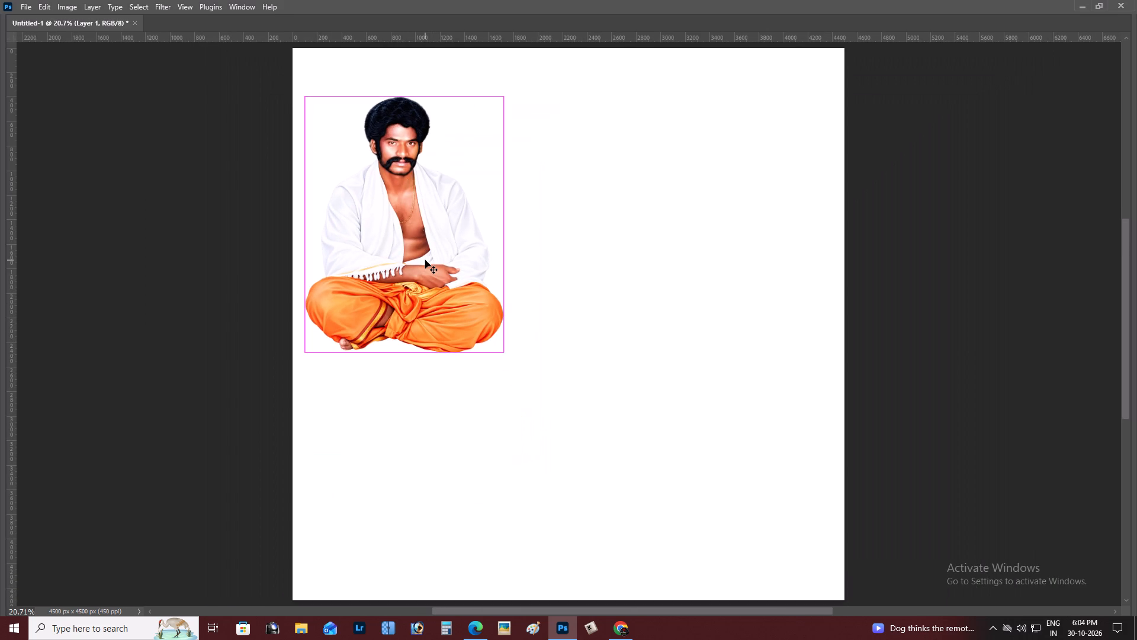
Browse for a file to open in the 26 folder under Output (E:), 2026, 10 OCTOBER.
key(ctrl+o)
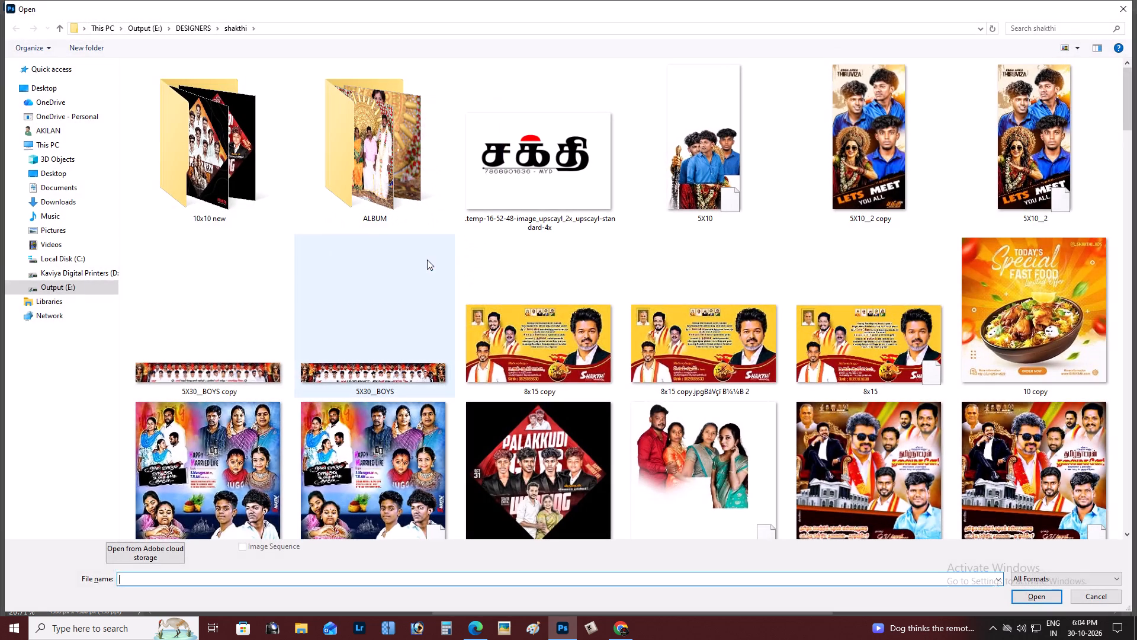
click(69, 283)
double_click(417, 120)
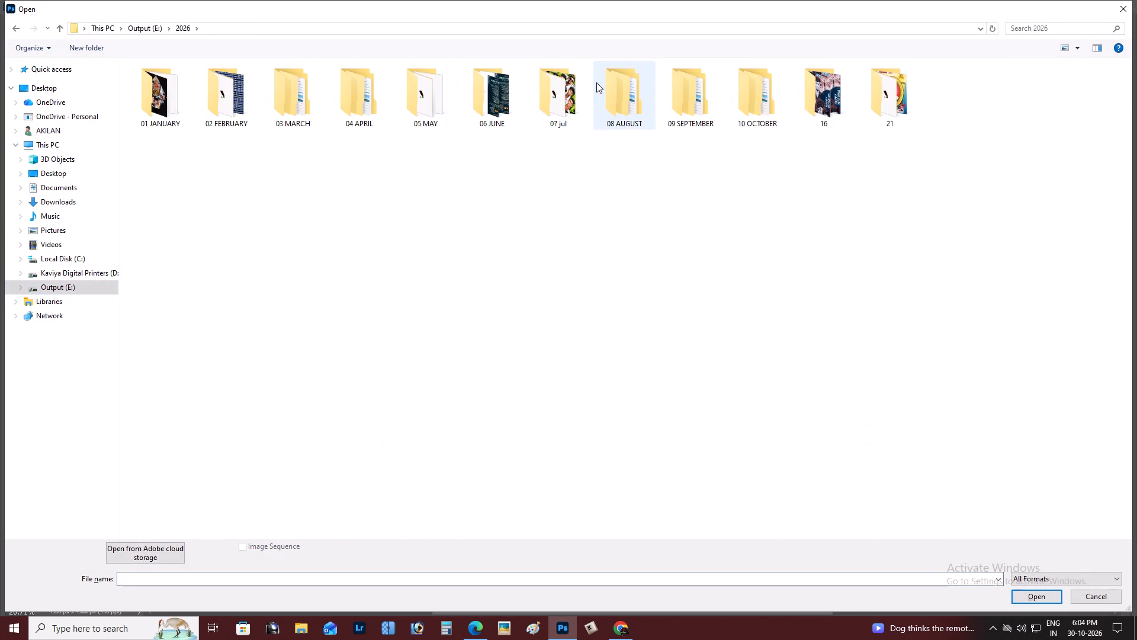
double_click(664, 85)
click(802, 106)
double_click(754, 81)
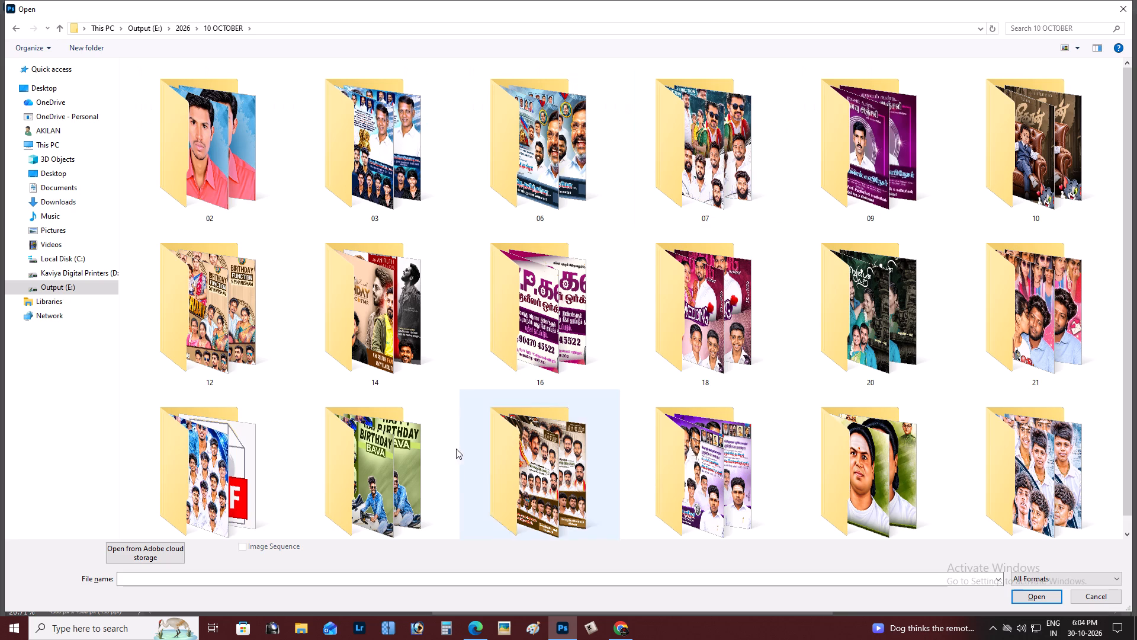
click(529, 475)
click(533, 474)
click(533, 474)
double_click(533, 474)
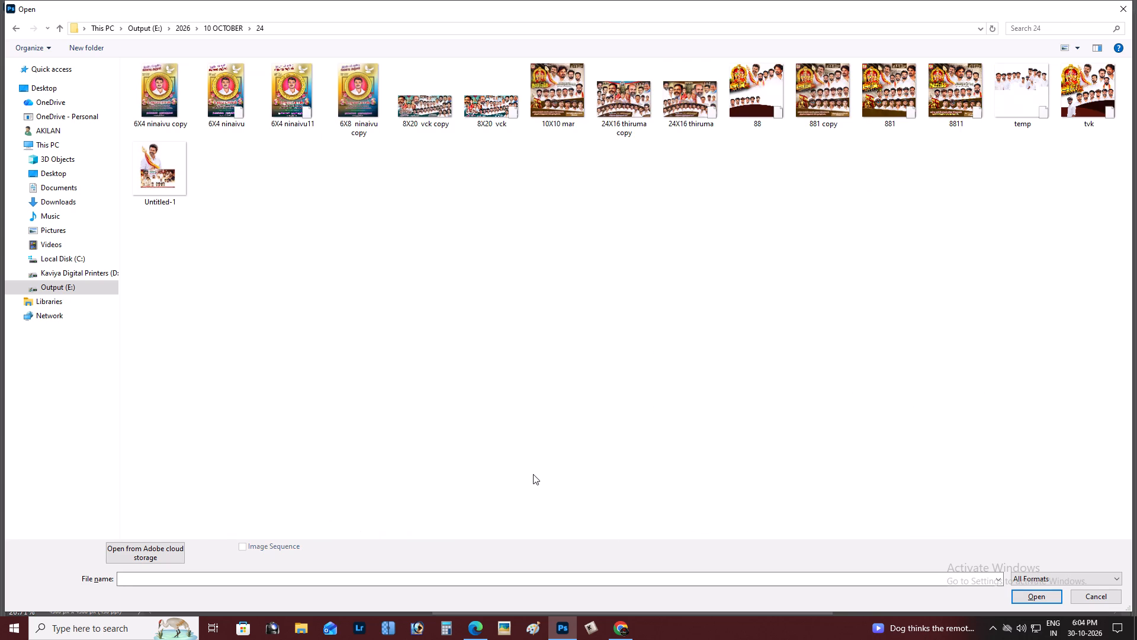
click(535, 469)
double_click(647, 464)
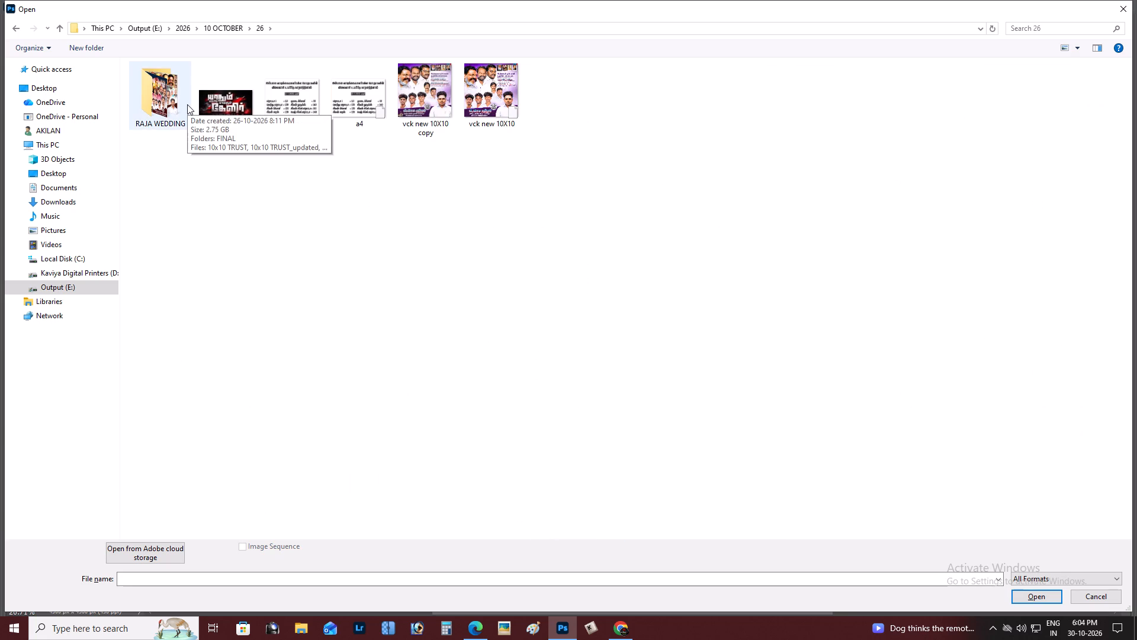
Display the folder's files as extra large icons.
right_click(566, 218)
click(634, 229)
click(752, 229)
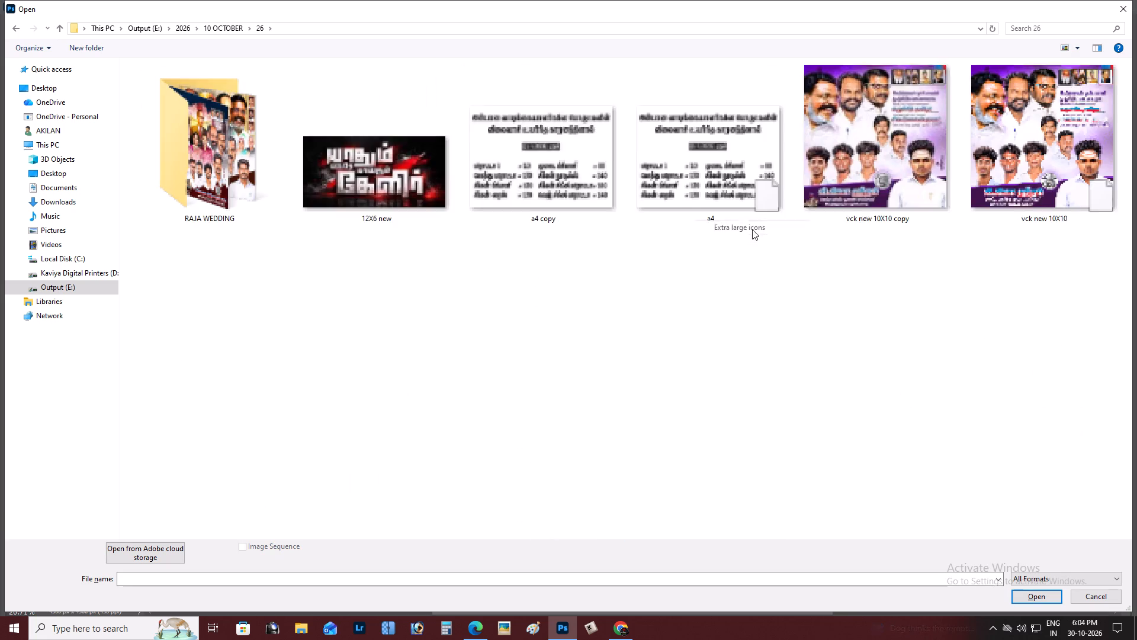
click(875, 327)
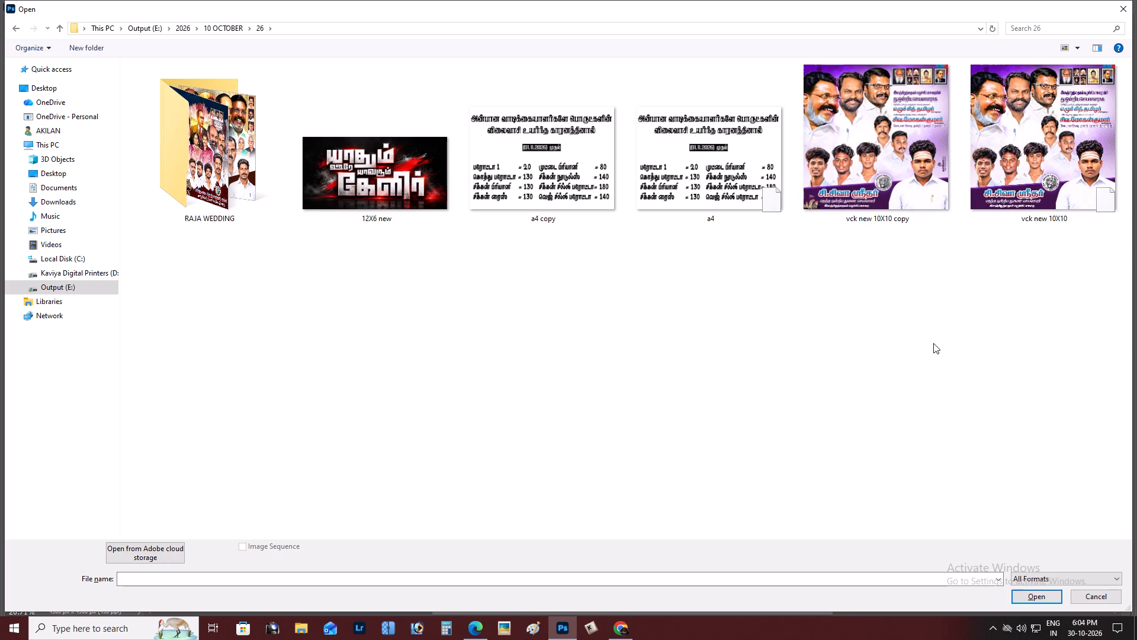
Open the vck 11 10X10 design from the RAJA WEDDING folder.
double_click(187, 101)
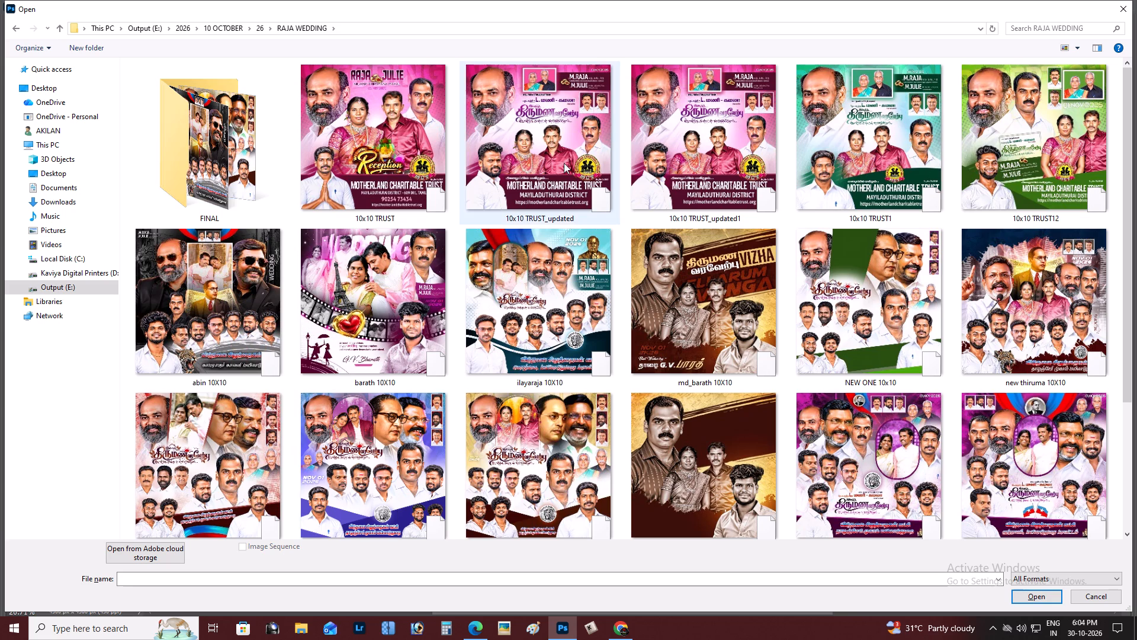
click(672, 122)
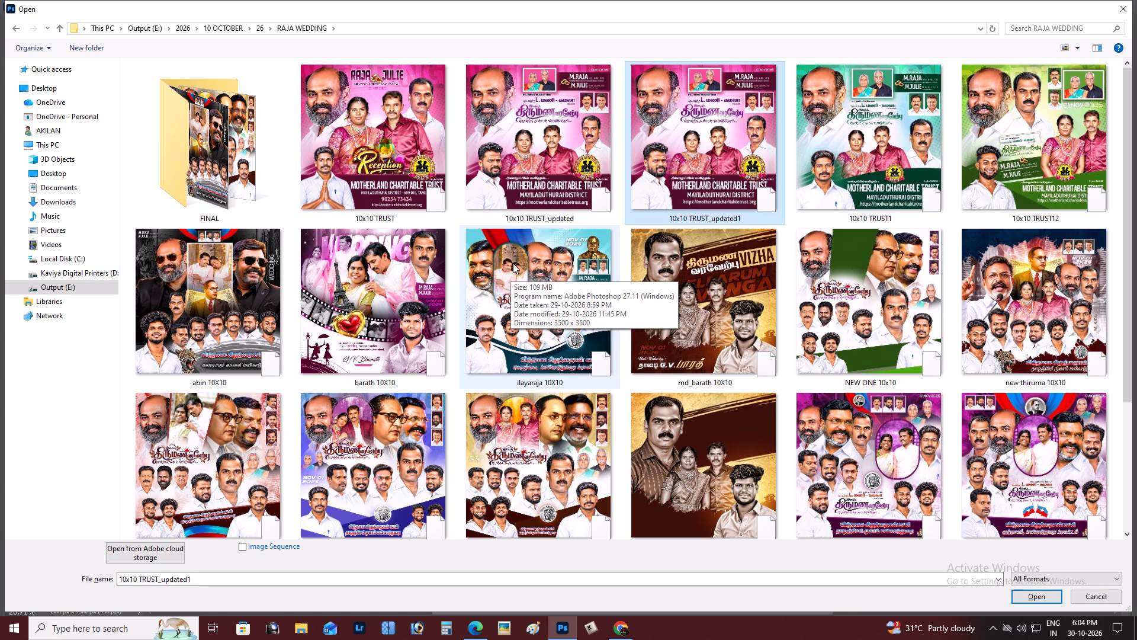
scroll(516, 261, down, 2)
scroll(516, 261, up, 1)
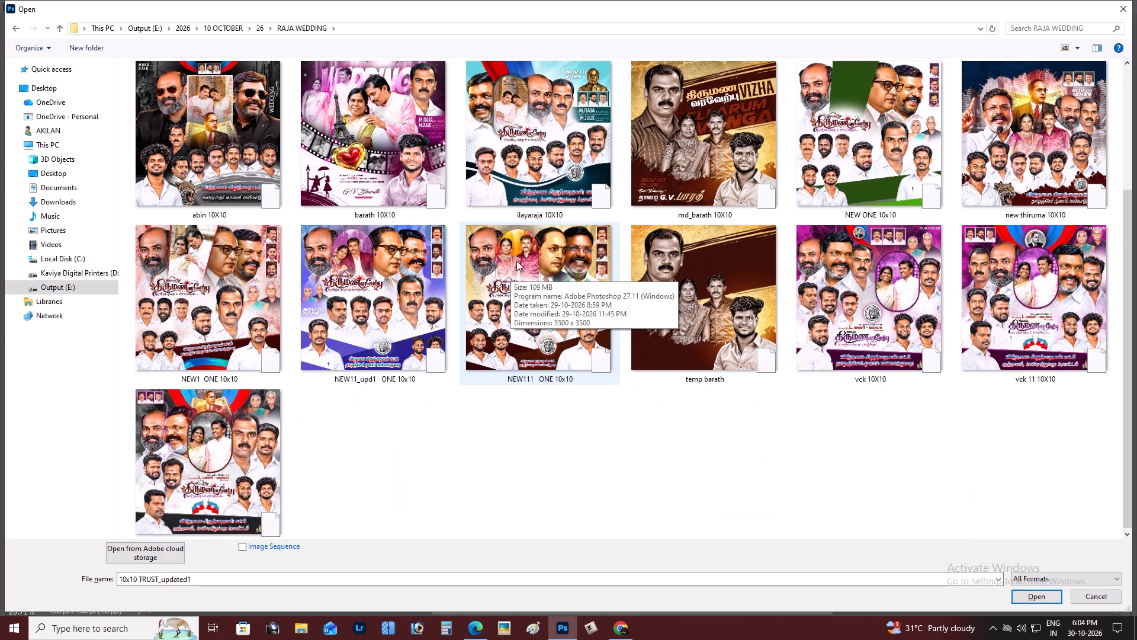
click(1021, 289)
key(Return)
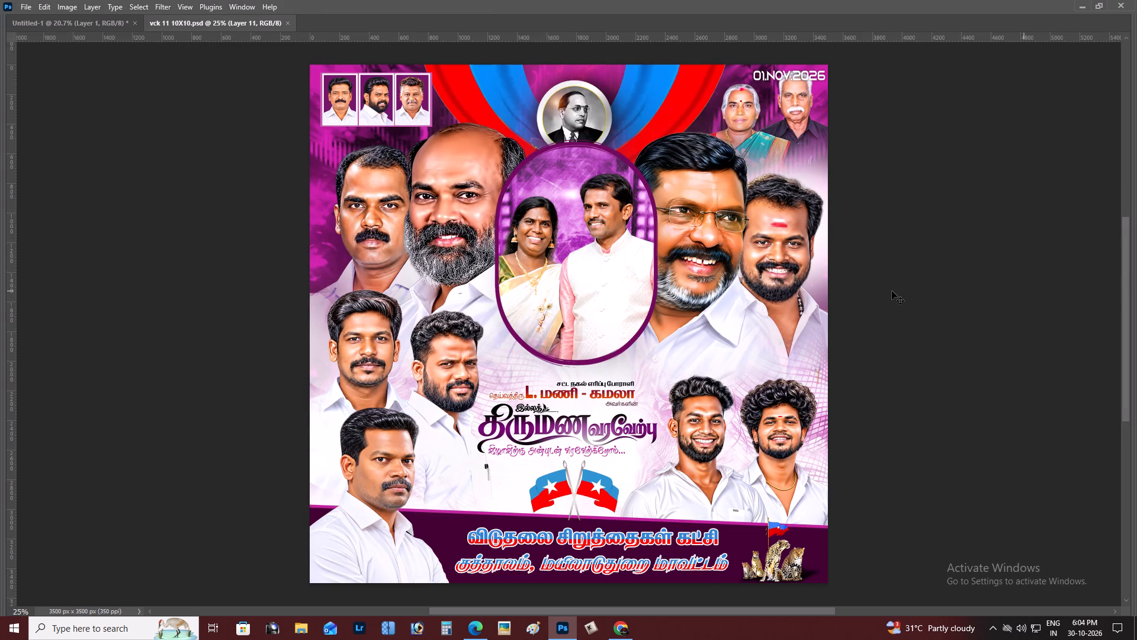
Duplicate the vck 11 10X10 document as vck 11 10X10 copy, dock the copy with the other documents, and close the original.
key(ctrl+plus)
key(ctrl+plus)
scroll(529, 300, up, 9)
scroll(388, 266, up, 5)
drag(208, 20, 210, 36)
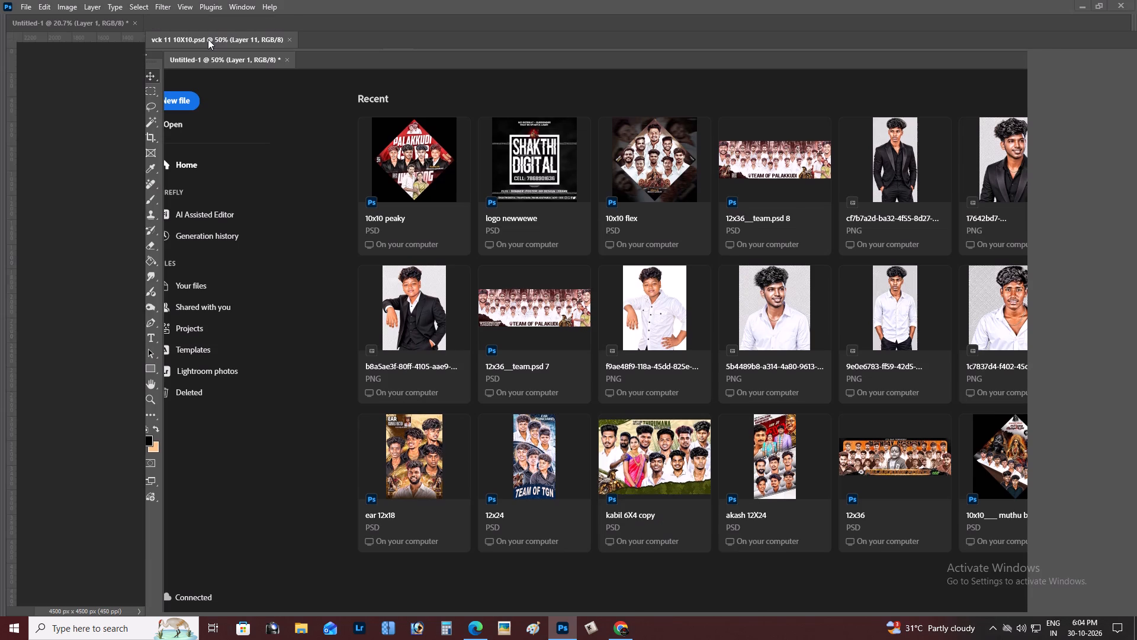
right_click(202, 38)
click(213, 40)
key(Return)
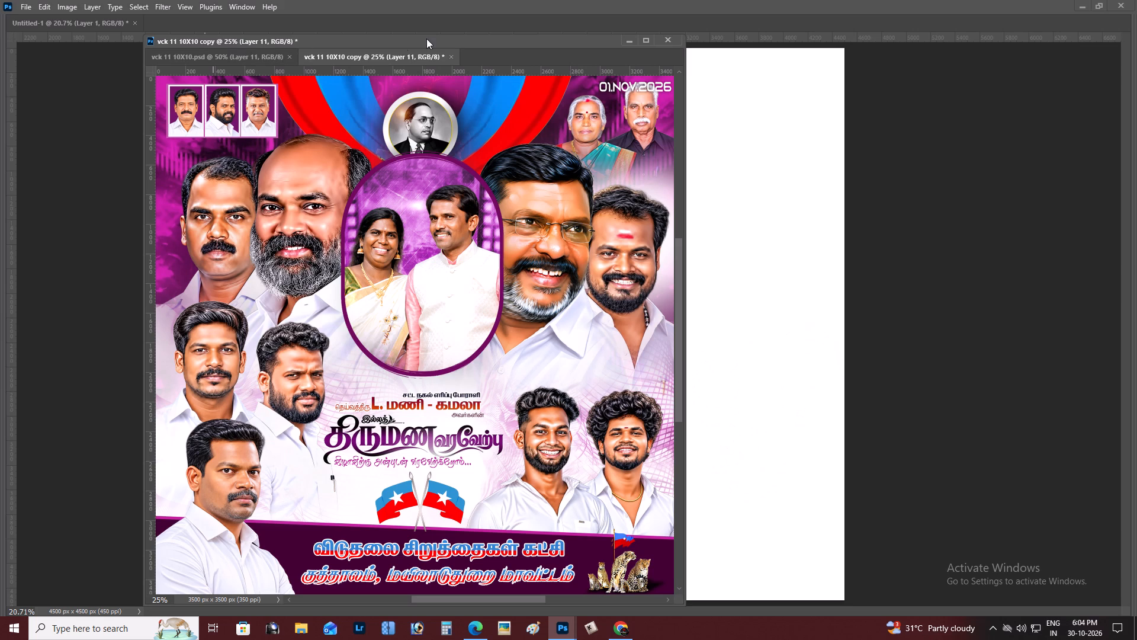
drag(426, 38, 422, 20)
click(257, 27)
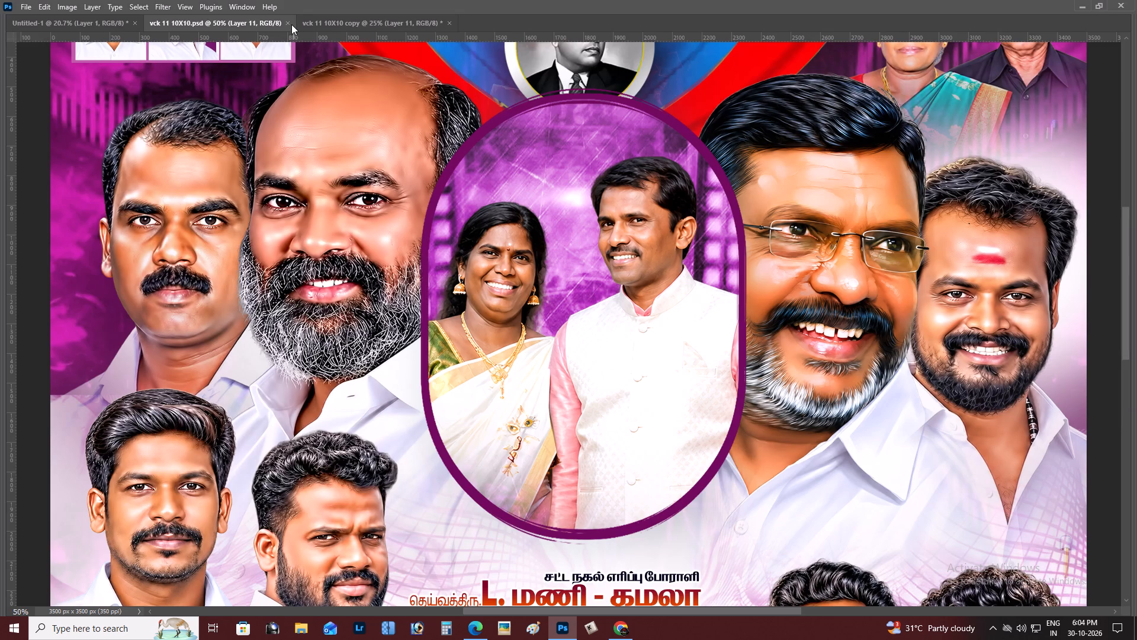
click(290, 24)
Delete the two large portraits of men beside the oval frame on the poster's right half.
key(ctrl+plus)
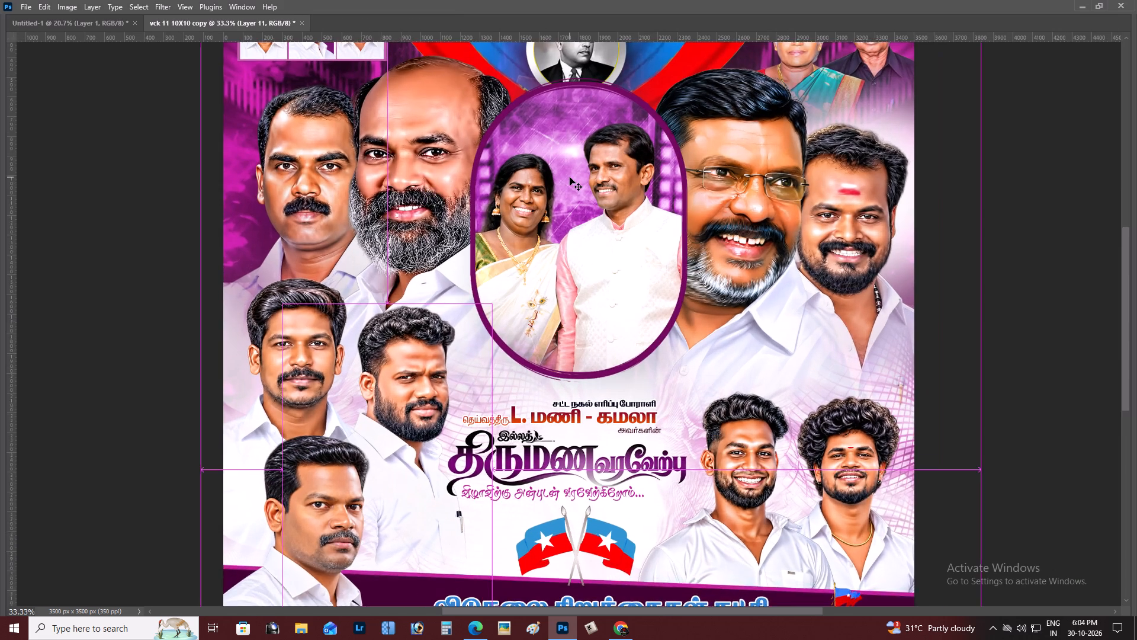
scroll(570, 177, up, 8)
right_click(860, 244)
click(869, 249)
key(BackSpace)
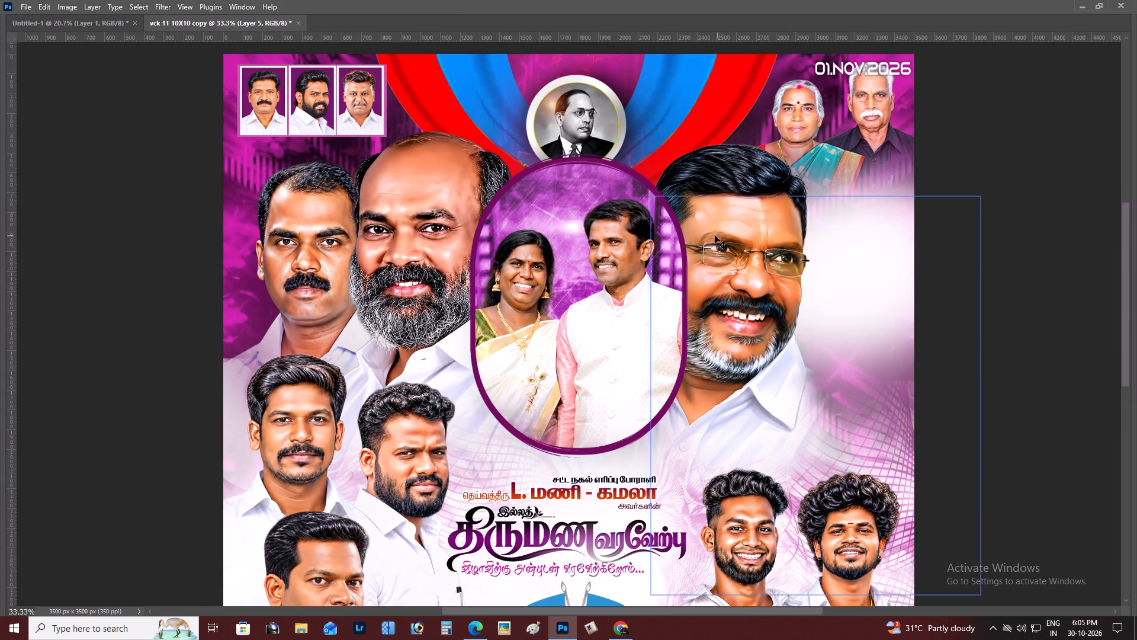
right_click(715, 235)
click(722, 238)
key(BackSpace)
Delete the couple and the background image layers inside the central oval frame.
right_click(594, 241)
click(608, 248)
key(BackSpace)
right_drag(598, 247, 605, 252)
click(611, 256)
key(BackSpace)
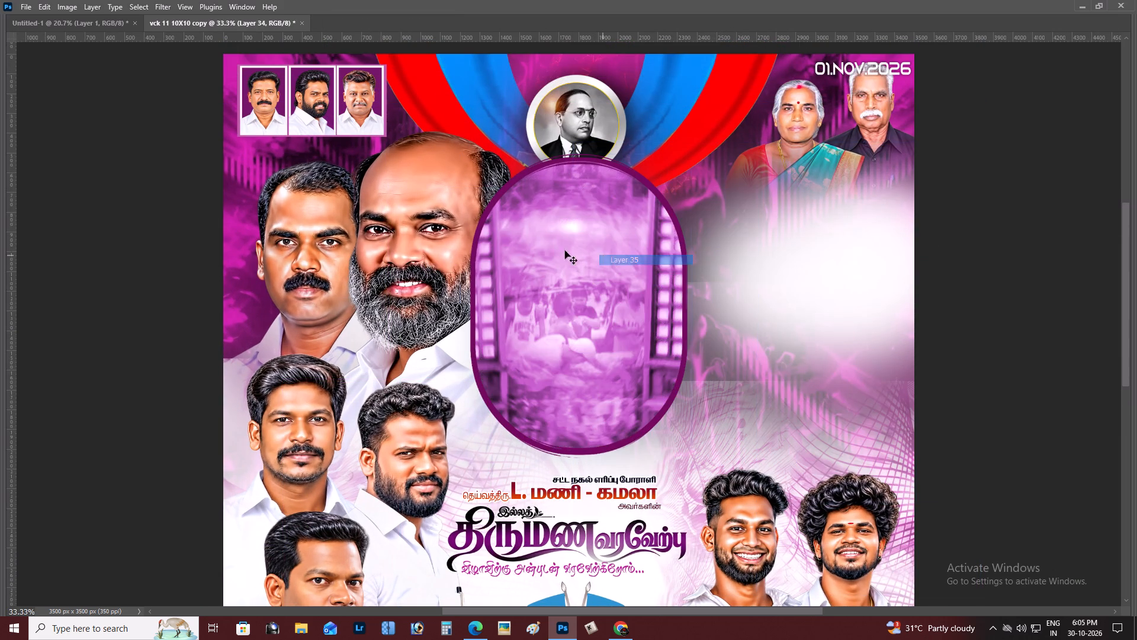
right_click(556, 248)
click(567, 253)
key(BackSpace)
right_click(564, 250)
click(574, 255)
key(BackSpace)
Delete the solid purple oval and the two large portraits of men on the poster's upper left.
right_click(439, 225)
click(452, 233)
key(BackSpace)
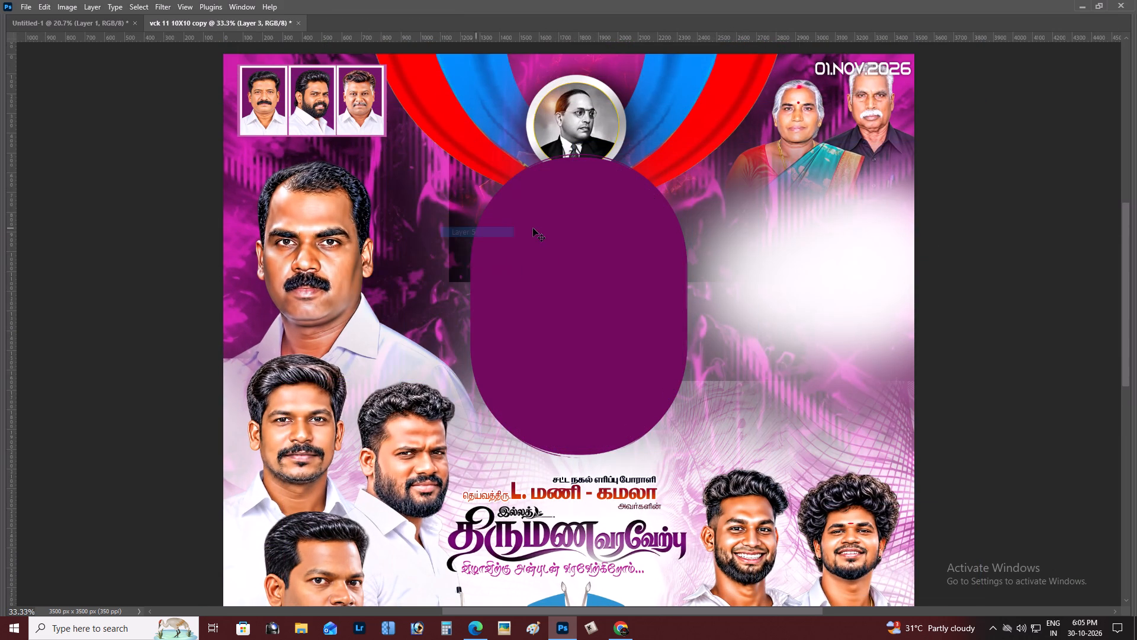
right_drag(537, 228, 547, 234)
click(553, 238)
key(BackSpace)
right_click(332, 238)
click(339, 241)
key(BackSpace)
right_click(343, 199)
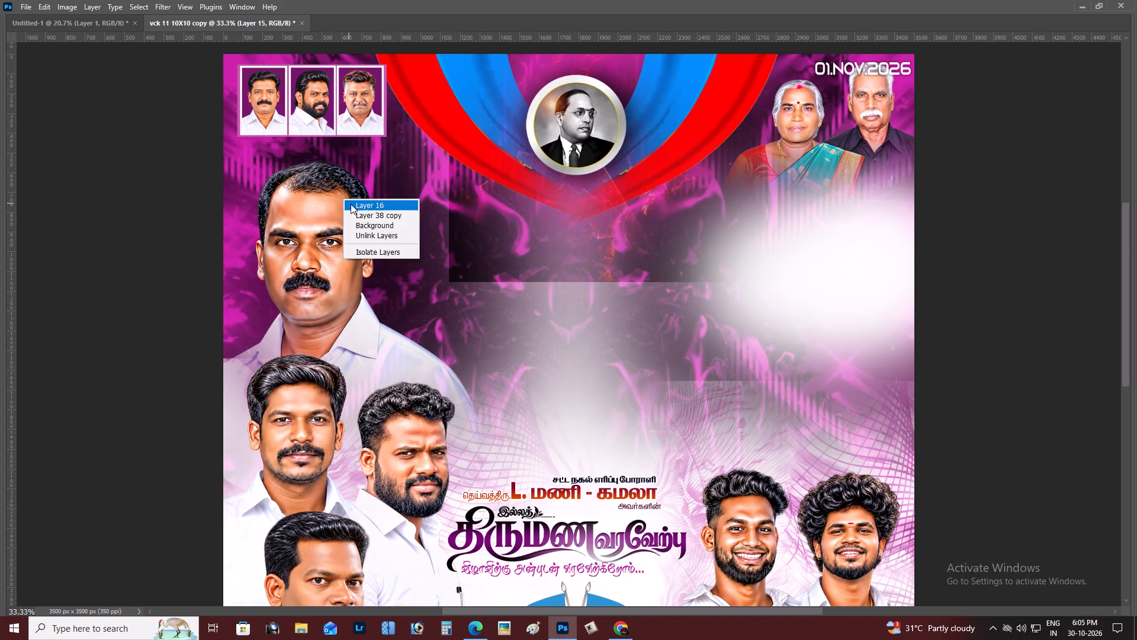
click(351, 204)
key(BackSpace)
Delete the red-and-blue drapes and the round framed portrait at the poster's top center.
right_drag(513, 132, 523, 137)
click(530, 141)
key(BackSpace)
right_drag(592, 124, 600, 129)
click(603, 130)
key(BackSpace)
right_click(688, 101)
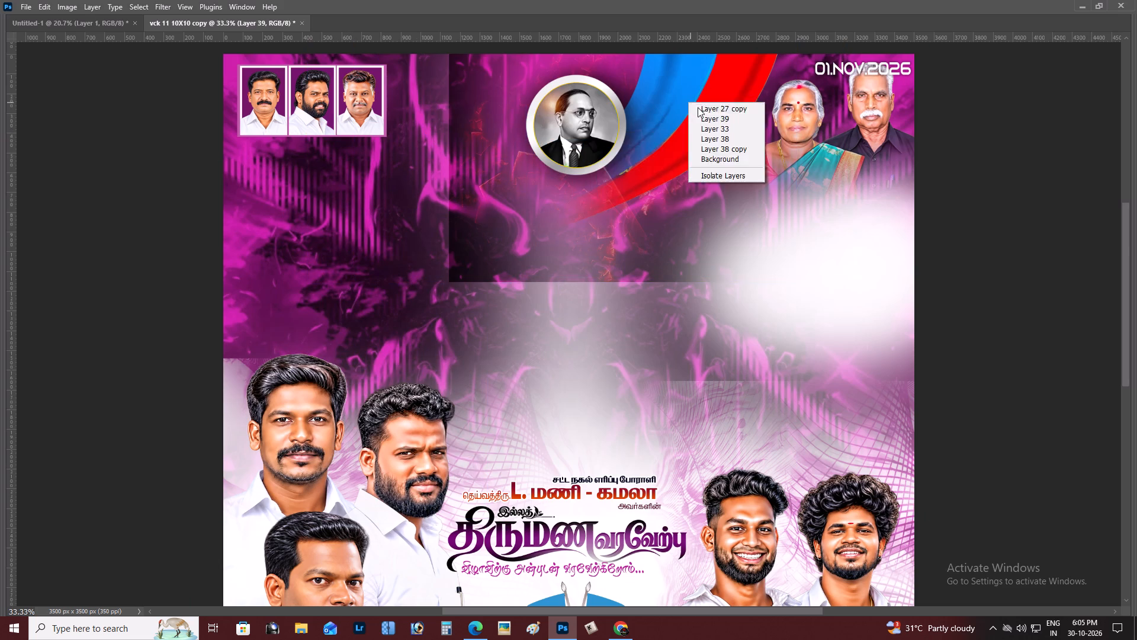
click(698, 107)
key(BackSpace)
right_click(576, 123)
click(584, 129)
key(BackSpace)
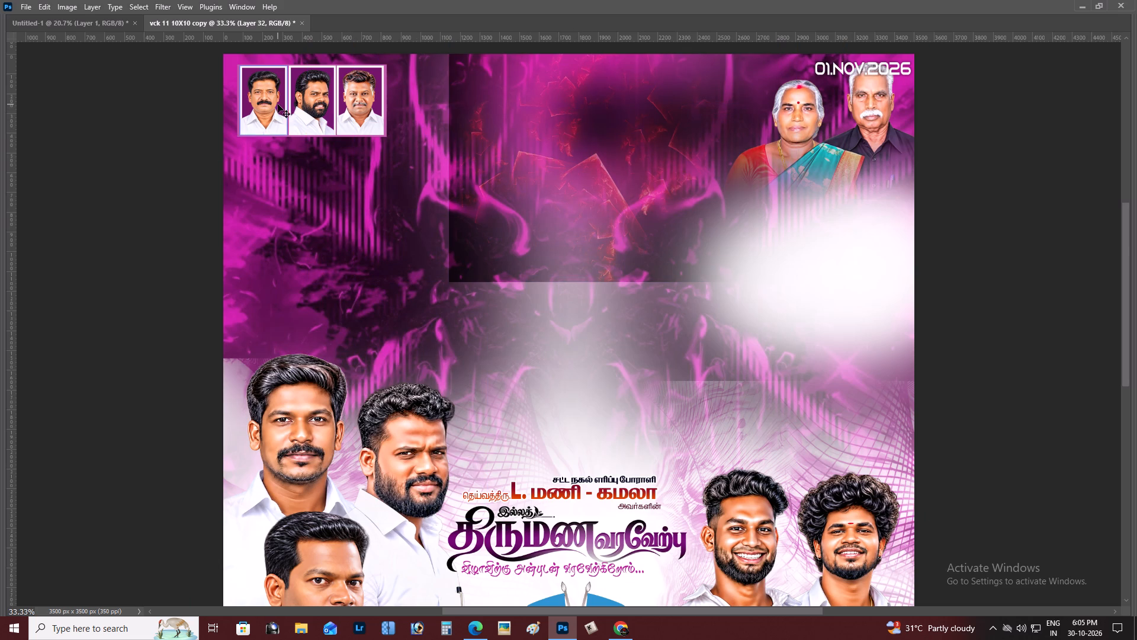
Delete the three small portraits inside the frames at the poster's top-left corner.
right_click(278, 104)
click(284, 107)
right_click(266, 100)
click(274, 103)
key(BackSpace)
right_drag(303, 97, 314, 103)
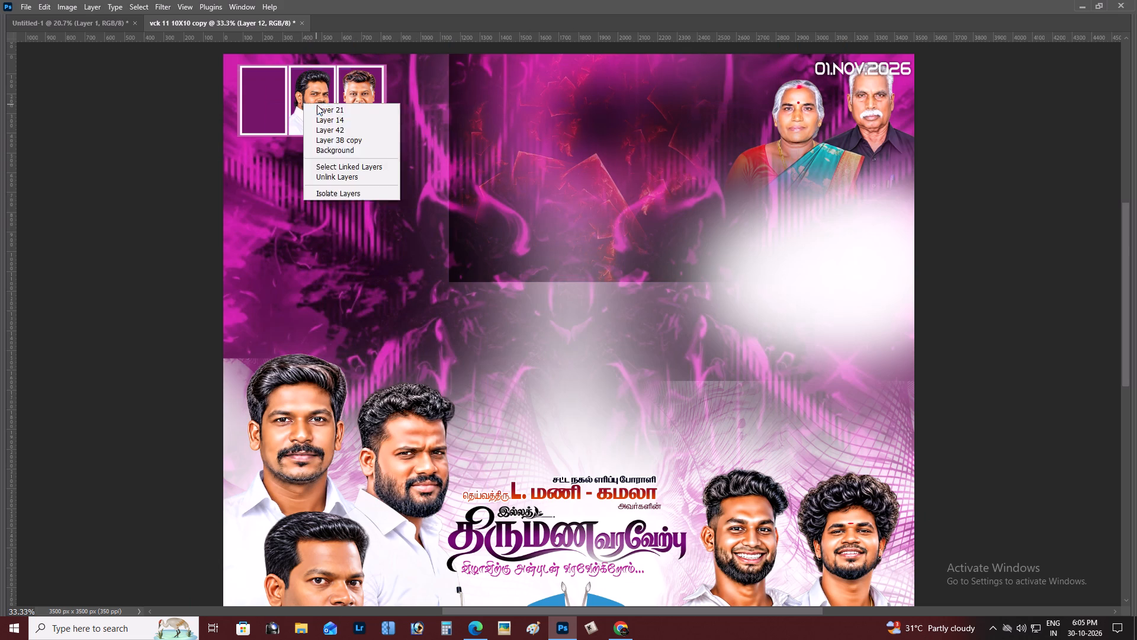
click(317, 105)
key(BackSpace)
right_click(371, 95)
click(380, 99)
key(BackSpace)
Delete the empty portrait frames and their backing layer at the poster's top-left corner.
right_click(336, 100)
click(348, 107)
key(BackSpace)
right_click(310, 97)
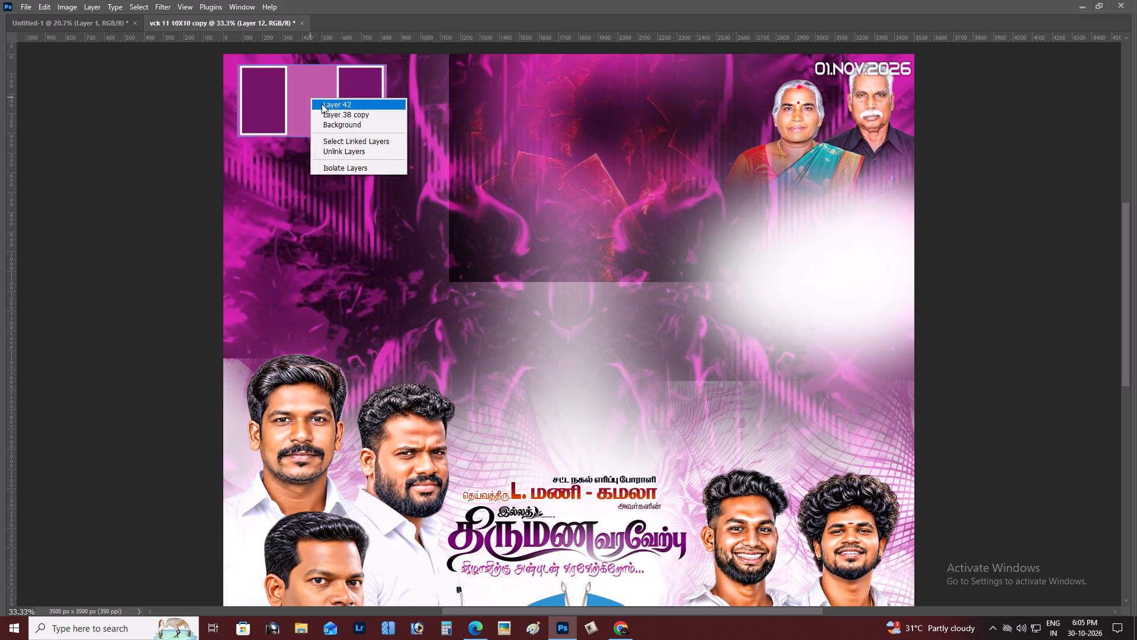
click(322, 104)
key(BackSpace)
right_drag(341, 98, 346, 99)
click(351, 102)
key(BackSpace)
right_click(261, 105)
click(267, 107)
key(BackSpace)
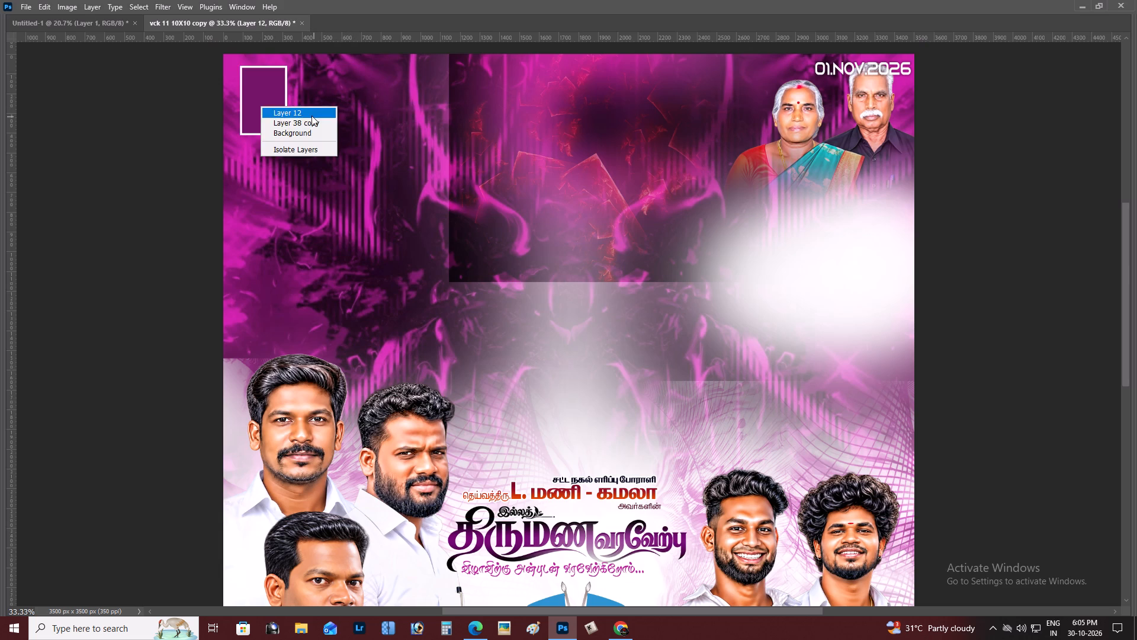
click(311, 116)
key(BackSpace)
Delete the three portraits of men on the poster's lower left.
scroll(354, 385, down, 9)
right_click(301, 370)
click(309, 373)
key(BackSpace)
right_click(416, 348)
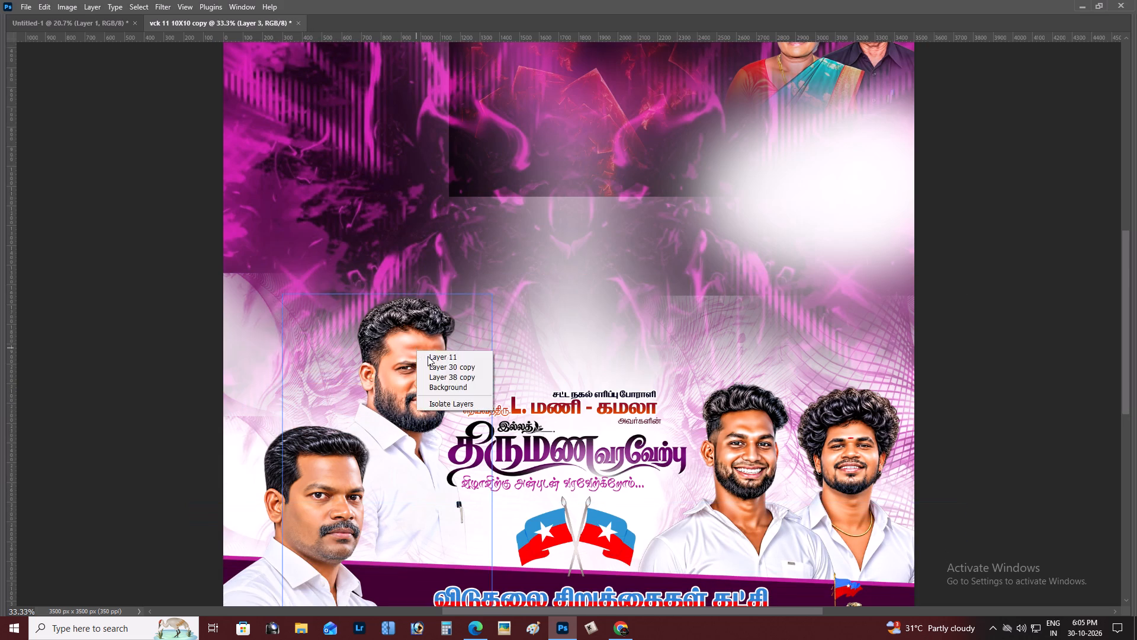
click(428, 356)
key(BackSpace)
right_click(345, 497)
click(366, 505)
key(BackSpace)
Delete the two portraits of smiling men on the poster's lower right.
right_click(728, 427)
click(739, 431)
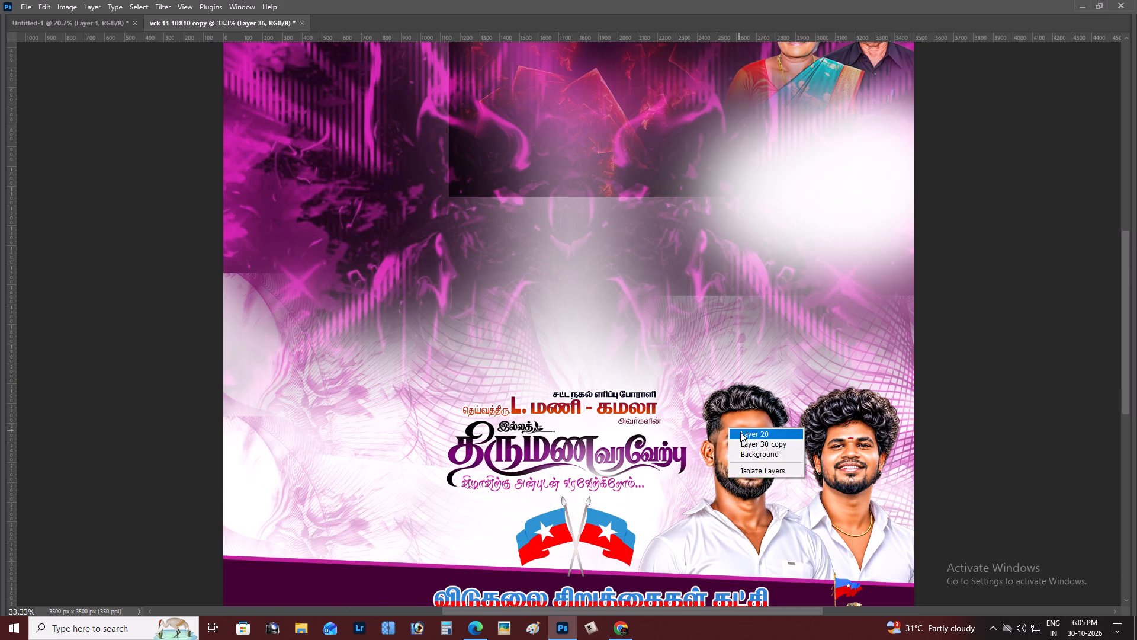
scroll(741, 429, down, 4)
key(BackSpace)
right_click(847, 405)
click(862, 413)
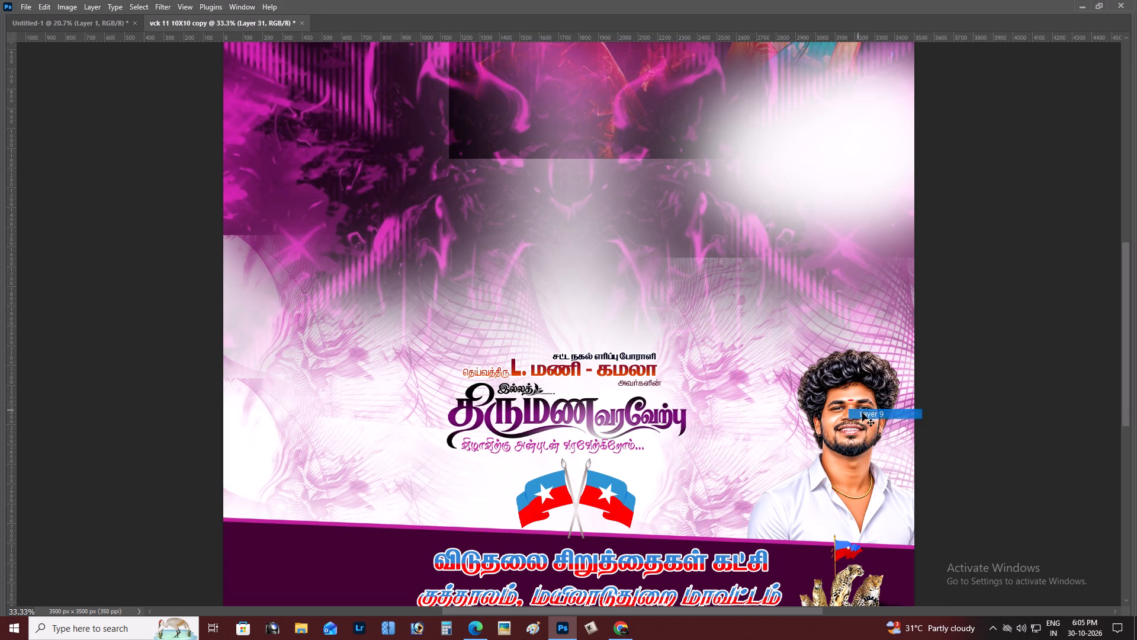
key(BackSpace)
Delete the Tamil wedding title and the names and invitation lines around it in the poster's lower center.
right_click(567, 370)
click(571, 373)
key(BackSpace)
right_click(571, 356)
click(579, 359)
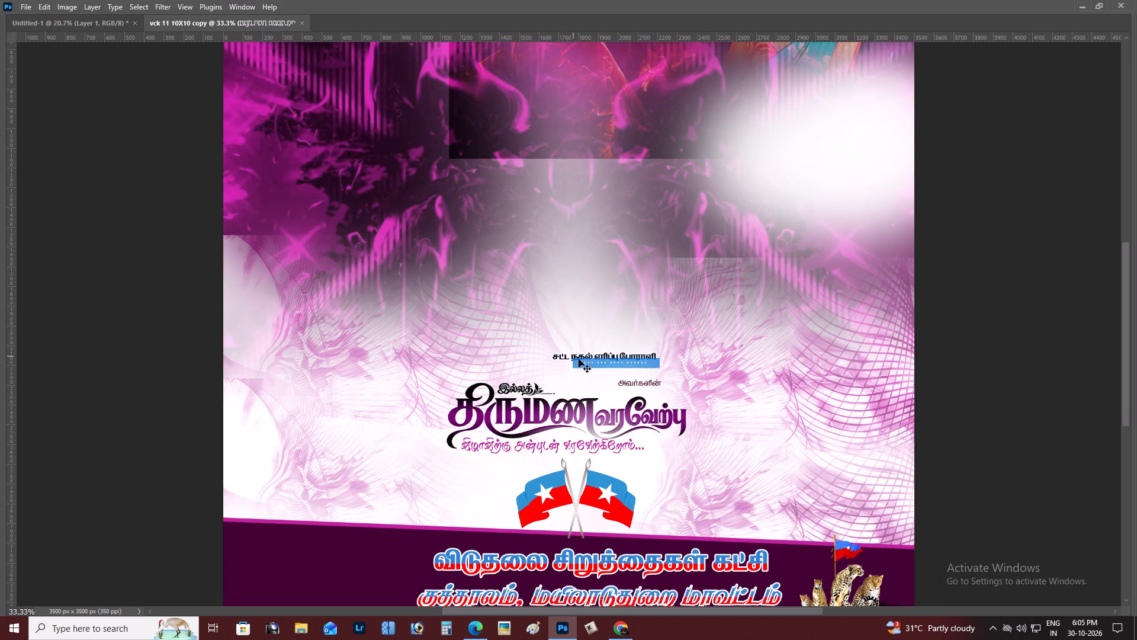
key(BackSpace)
right_click(513, 389)
click(518, 392)
key(BackSpace)
right_click(622, 382)
click(631, 385)
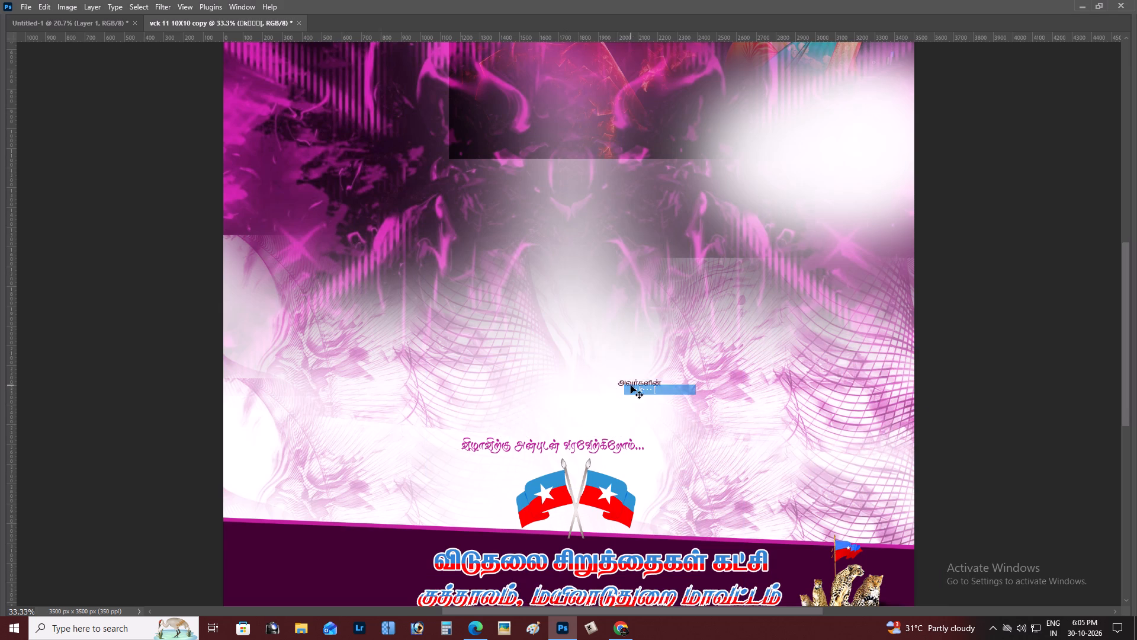
key(BackSpace)
right_click(599, 445)
click(608, 450)
key(BackSpace)
Delete the crossed flags above the dark purple bottom band.
scroll(609, 450, down, 5)
right_click(599, 439)
click(608, 444)
key(BackSpace)
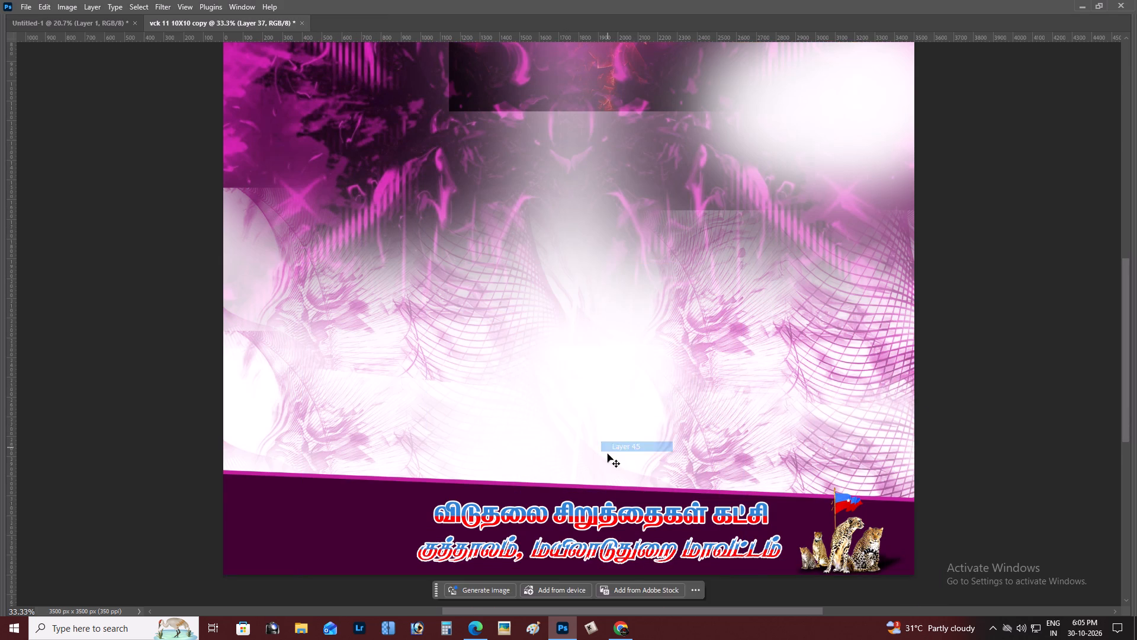
Delete the two Tamil text lines on the dark purple bottom band.
scroll(602, 462, down, 5)
right_click(576, 477)
click(589, 484)
key(BackSpace)
right_click(583, 511)
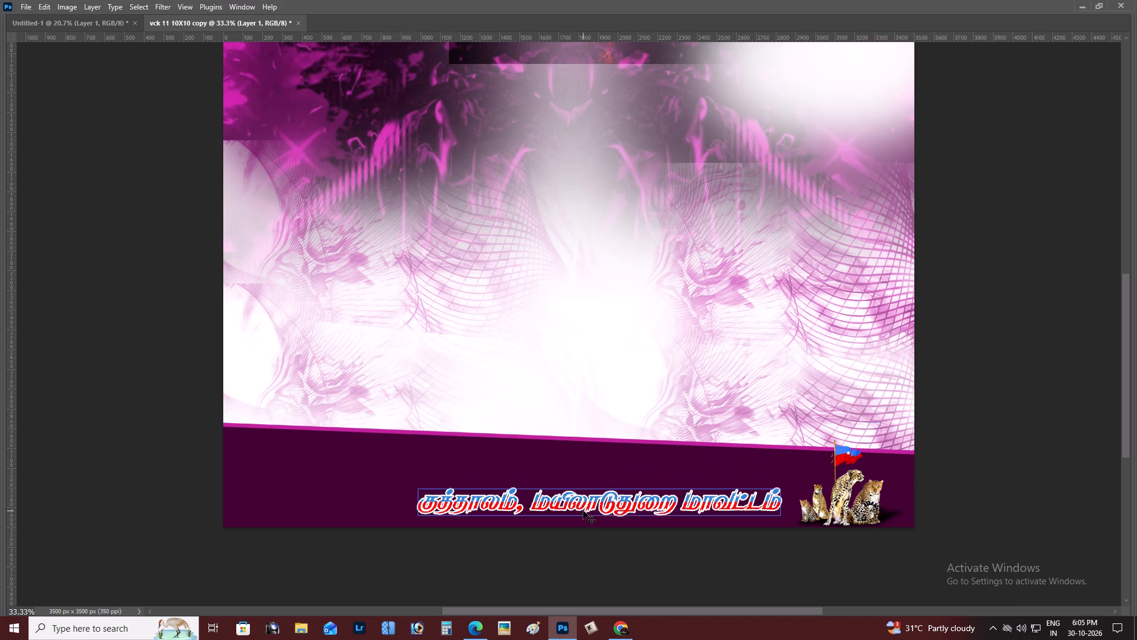
click(596, 516)
key(BackSpace)
Delete the leopards and their flag from the right end of the bottom band.
right_click(830, 474)
click(844, 482)
right_click(844, 482)
click(853, 487)
key(BackSpace)
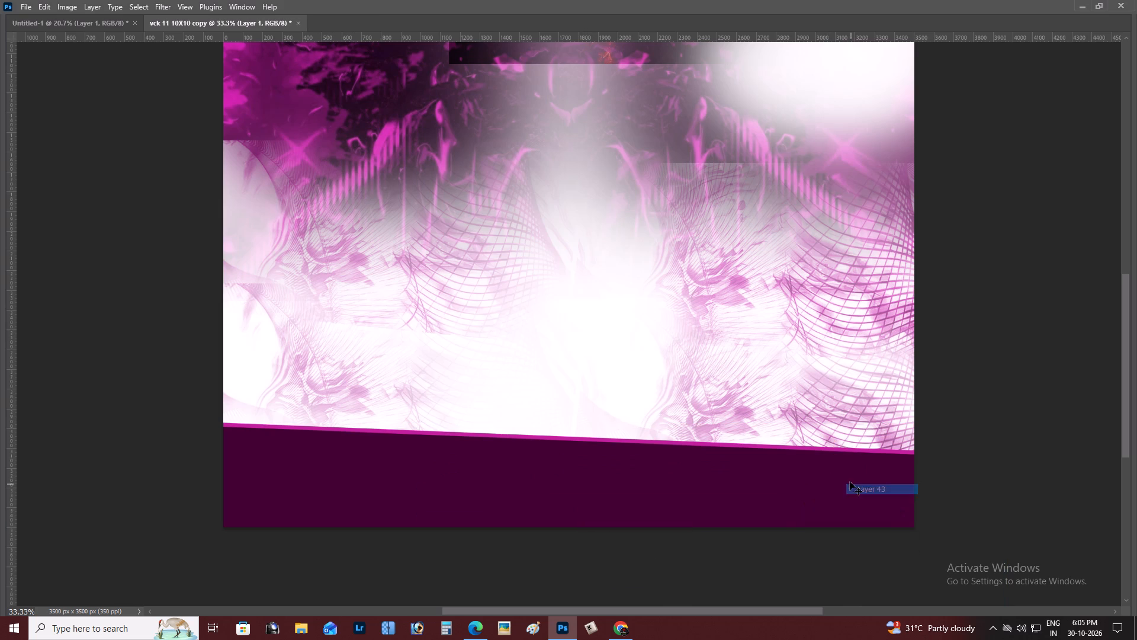
Delete the elderly woman and man from the poster's top-right corner.
scroll(848, 475, up, 20)
scroll(848, 475, up, 8)
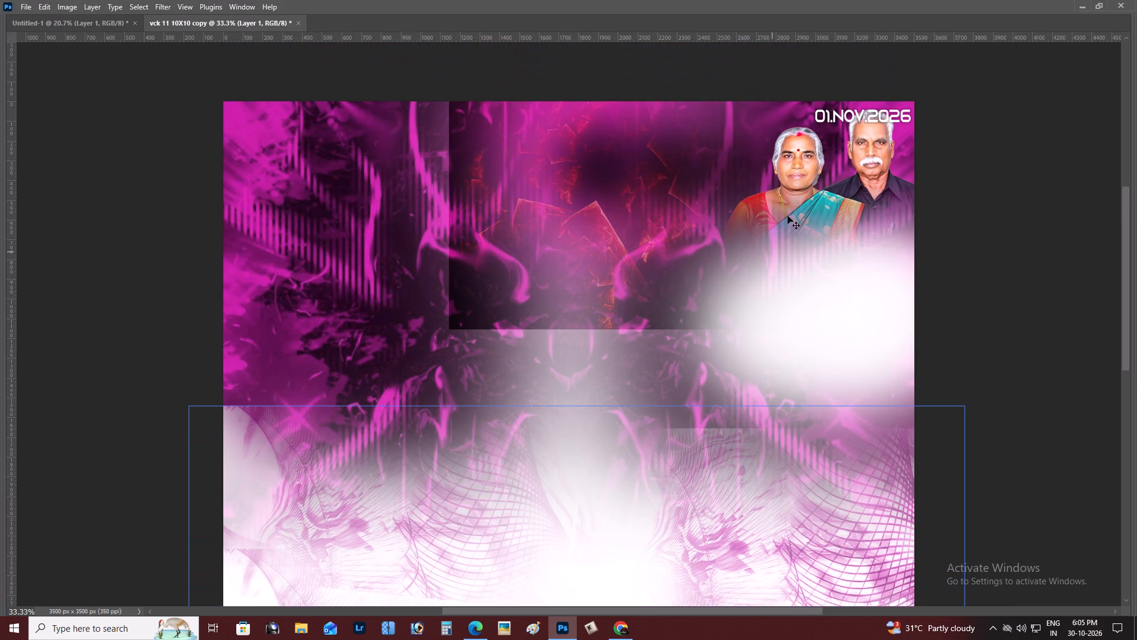
right_click(789, 180)
click(796, 184)
key(BackSpace)
right_click(881, 135)
click(888, 141)
key(BackSpace)
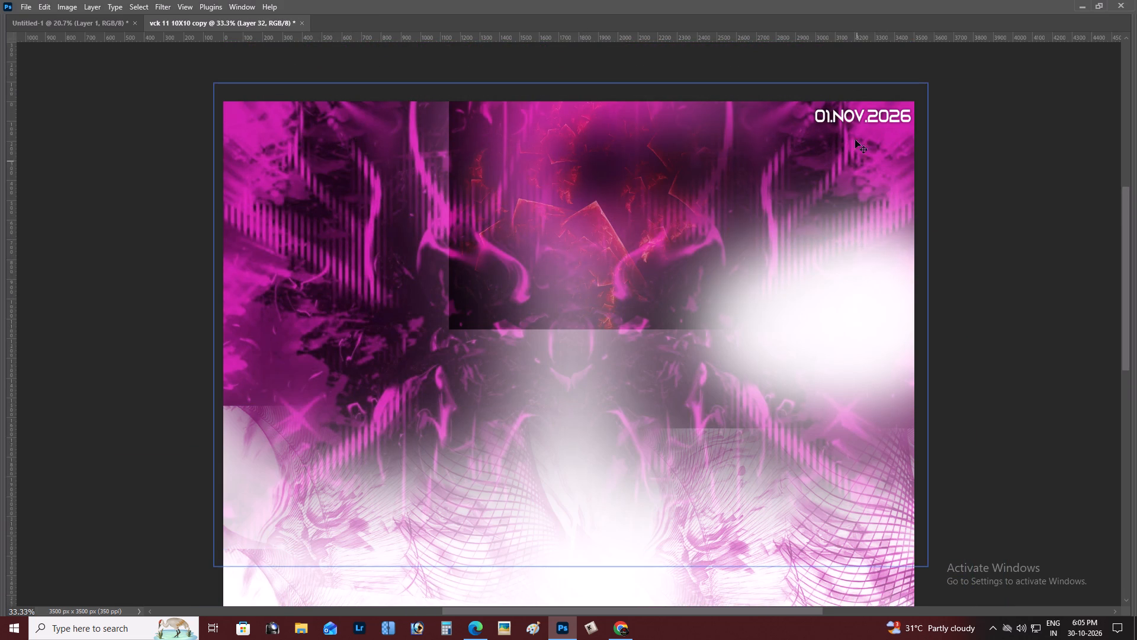
Delete the 01.NOV.2026 date text from the poster's top-right corner.
right_click(852, 123)
right_click(847, 119)
click(856, 124)
key(BackSpace)
key(ctrl+minus)
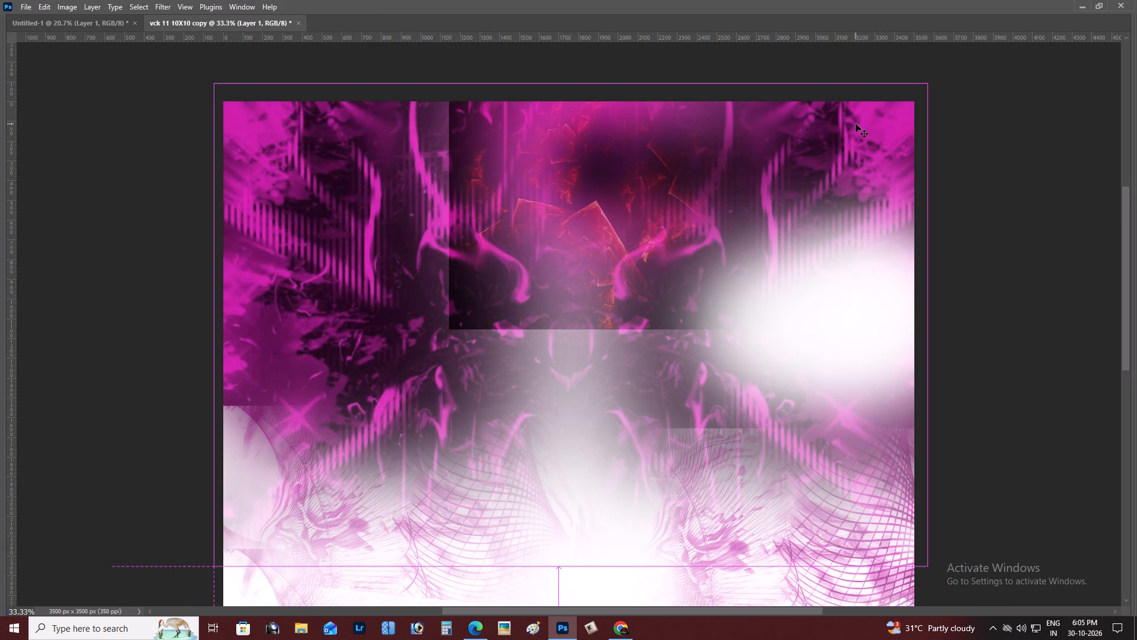
Cut the seated man out of Untitled-1, close that document without saving, and paste him into the vck 11 10X10 copy poster.
key(ctrl+0)
scroll(856, 124, up, 3)
key(ctrl+Tab)
right_click(424, 245)
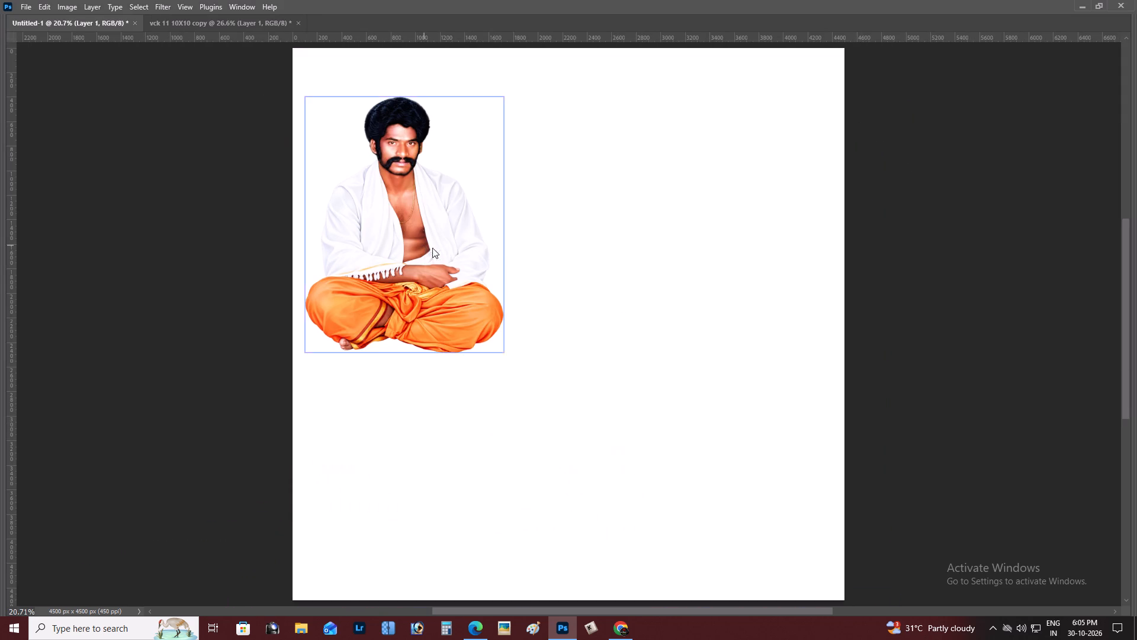
click(446, 252)
drag(448, 252, 543, 257)
key(ctrl+a)
key(ctrl+x)
key(ctrl+w)
click(560, 234)
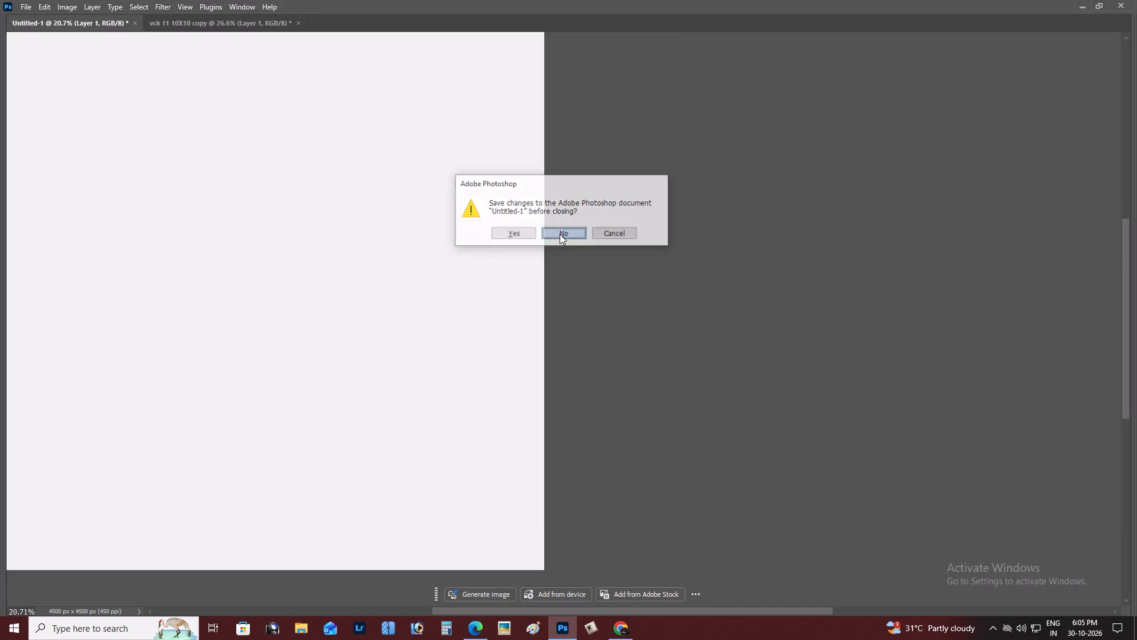
key(ctrl+v)
Place the pasted seated man on the left half of the poster, above the dark purple bottom band.
drag(569, 236, 480, 184)
key(space)
drag(481, 184, 481, 212)
click(481, 214)
drag(492, 302, 429, 275)
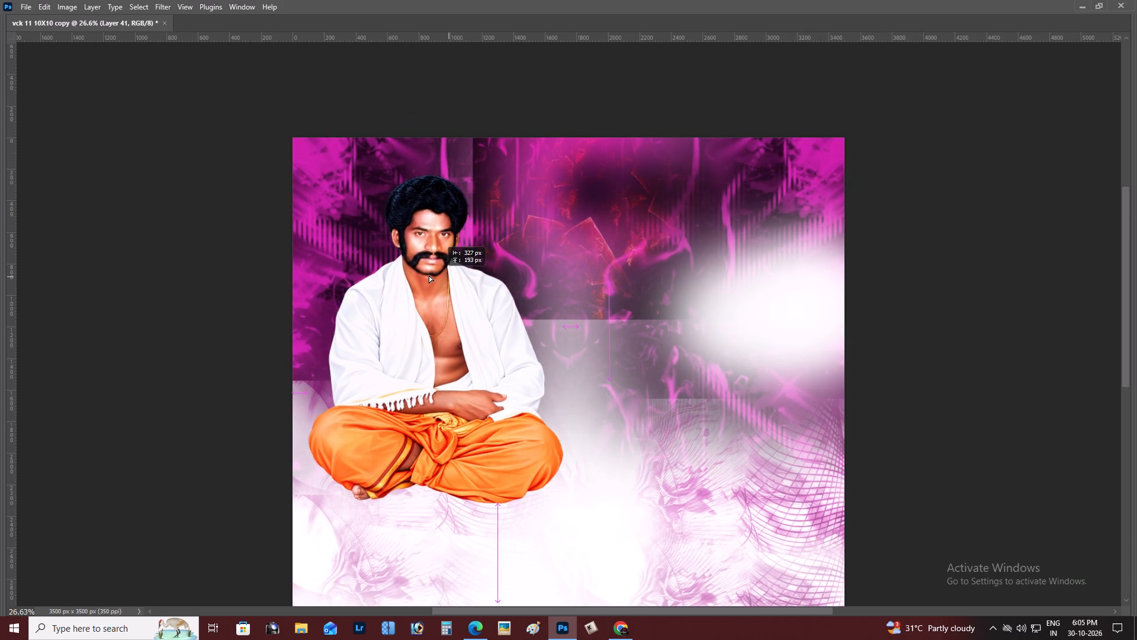
drag(429, 275, 440, 287)
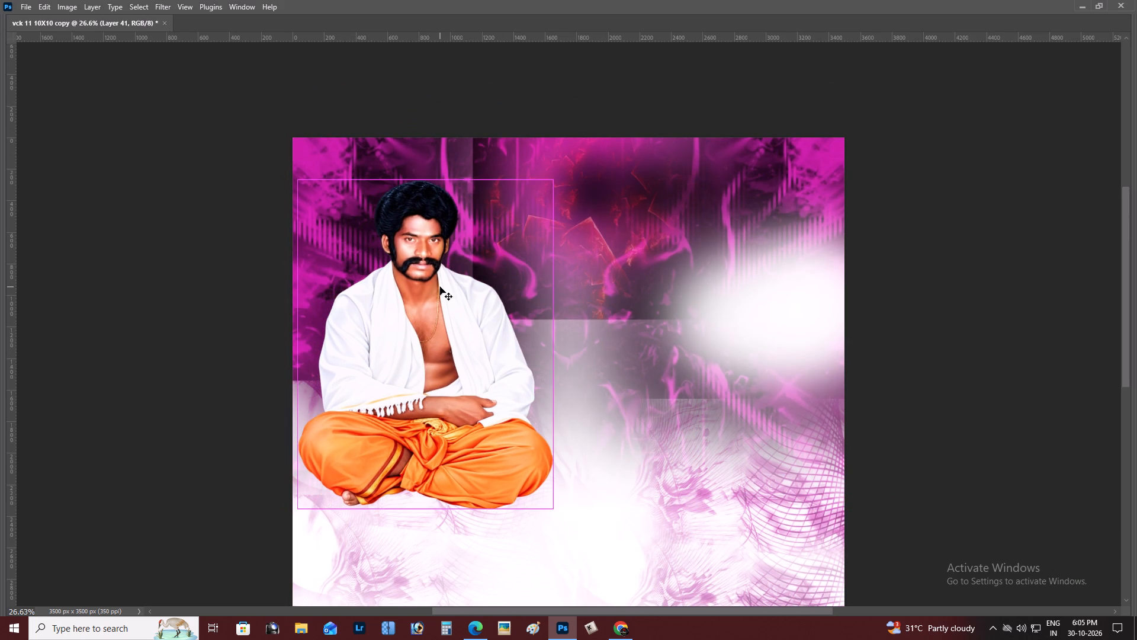
Delete the red cracked texture and the dark magenta background artwork layers behind the seated man.
scroll(440, 287, down, 5)
right_click(593, 127)
click(606, 132)
key(BackSpace)
right_drag(664, 135, 671, 139)
click(690, 151)
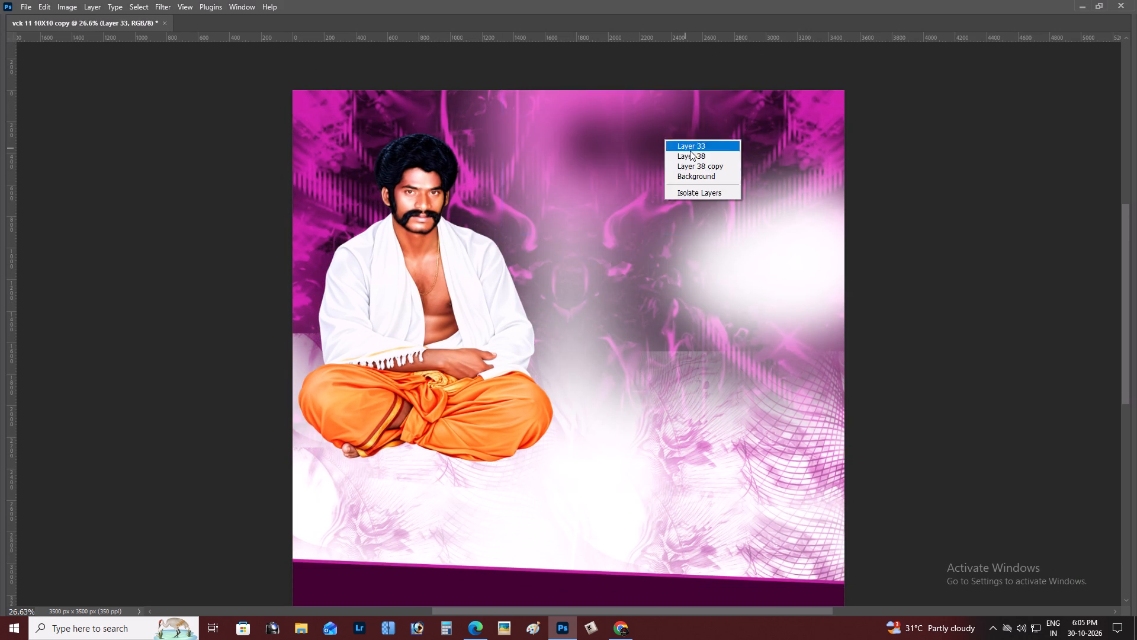
key(BackSpace)
right_click(755, 156)
click(769, 164)
key(BackSpace)
Delete the pink glow at the poster's top and the pale floral and mesh patterns above the bottom band.
key(Tab)
right_click(541, 123)
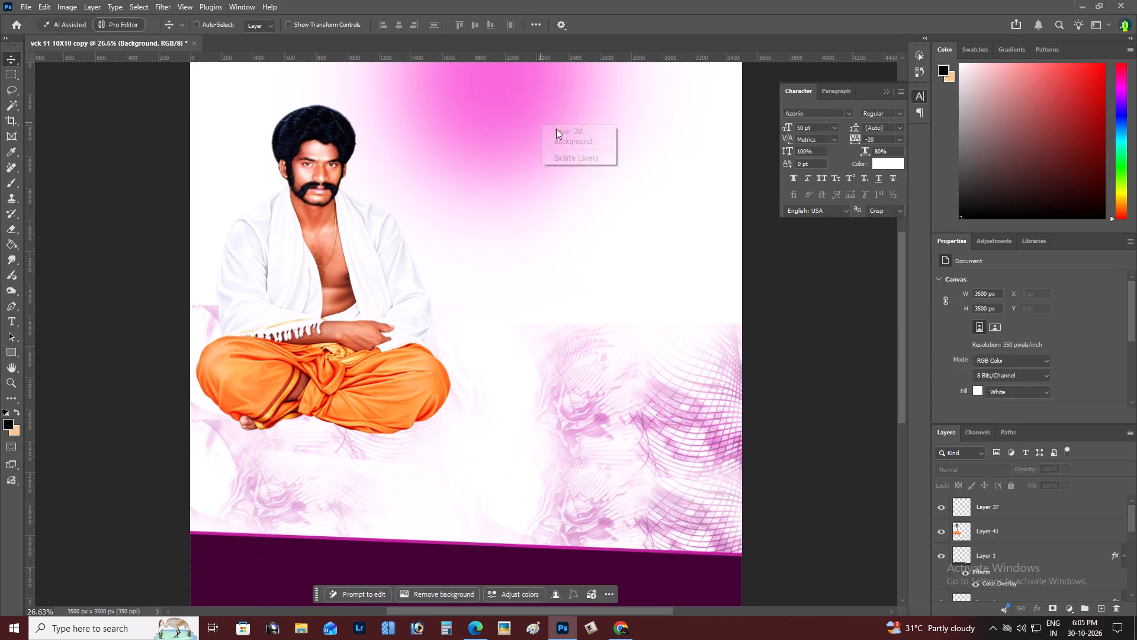
click(558, 129)
key(BackSpace)
right_drag(687, 401, 695, 404)
click(701, 408)
key(BackSpace)
right_drag(265, 500, 271, 502)
click(282, 506)
key(BackSpace)
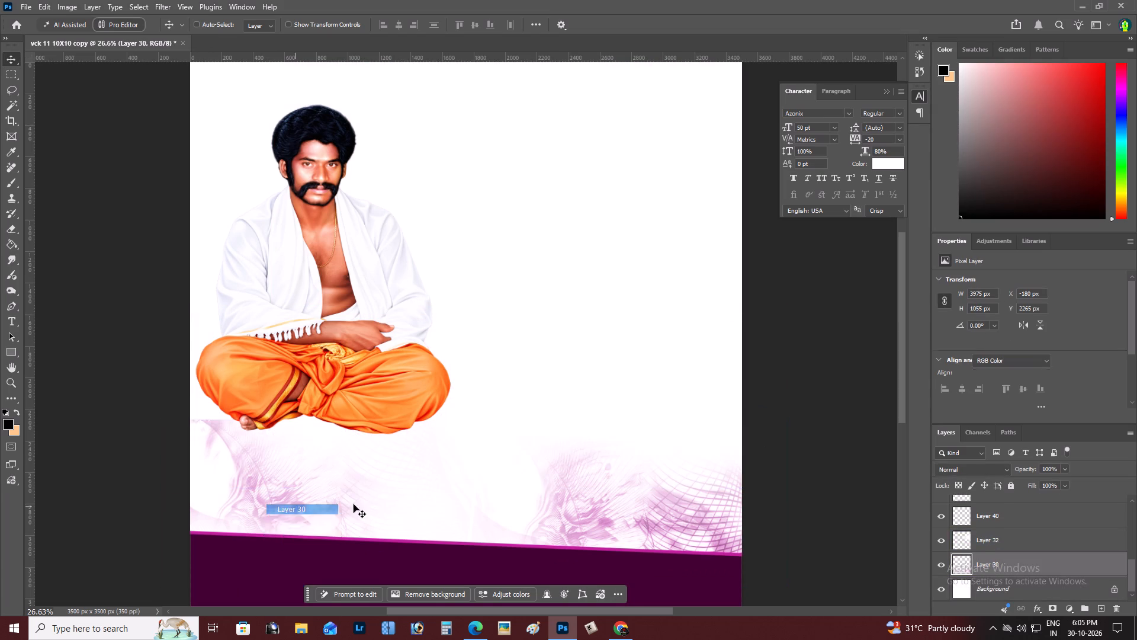
key(Tab)
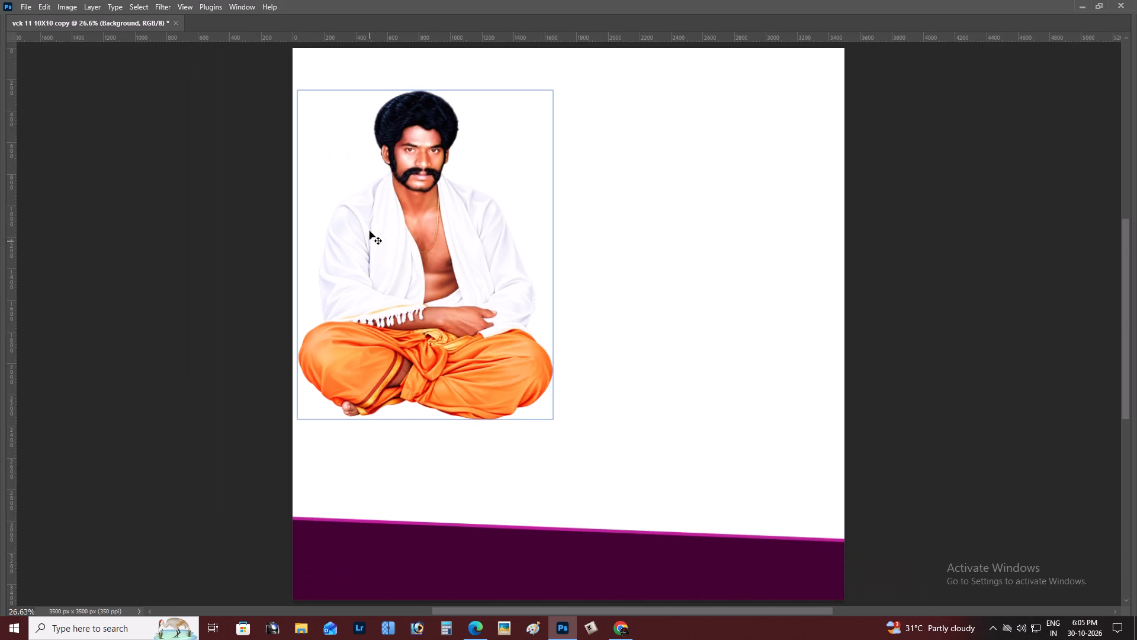
Shift the seated man slightly up and toward the canvas centre, and scale him down slightly.
right_drag(391, 190, 399, 191)
click(407, 194)
right_drag(416, 189, 423, 191)
click(431, 197)
shift+drag(432, 197, 445, 188)
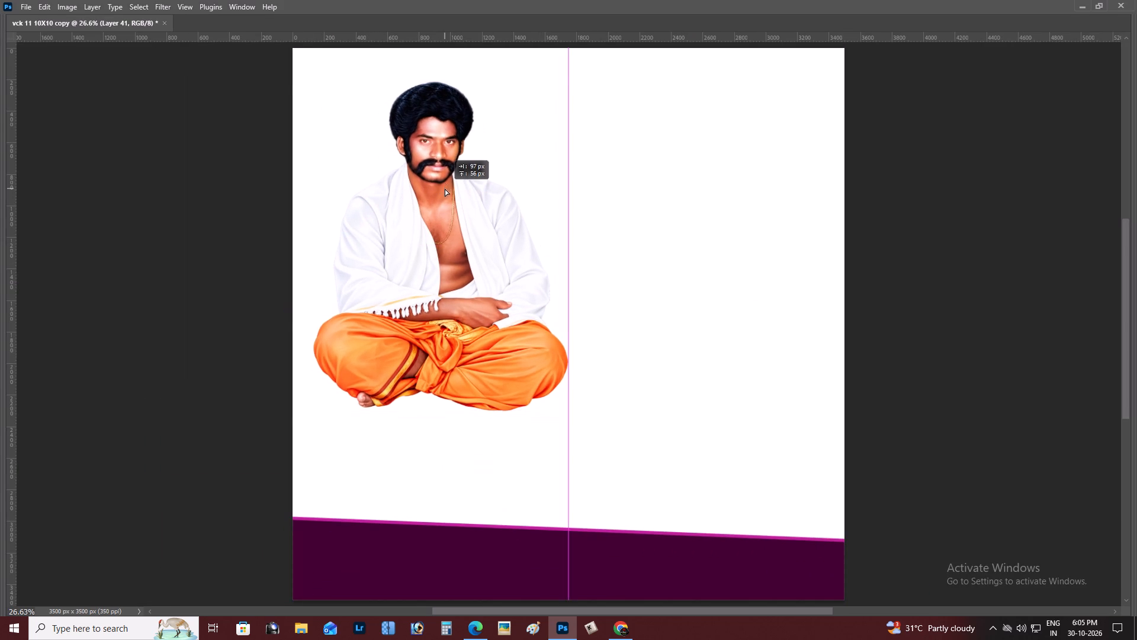
shift+drag(445, 188, 447, 184)
key(ctrl+t)
alt+drag(570, 71, 573, 71)
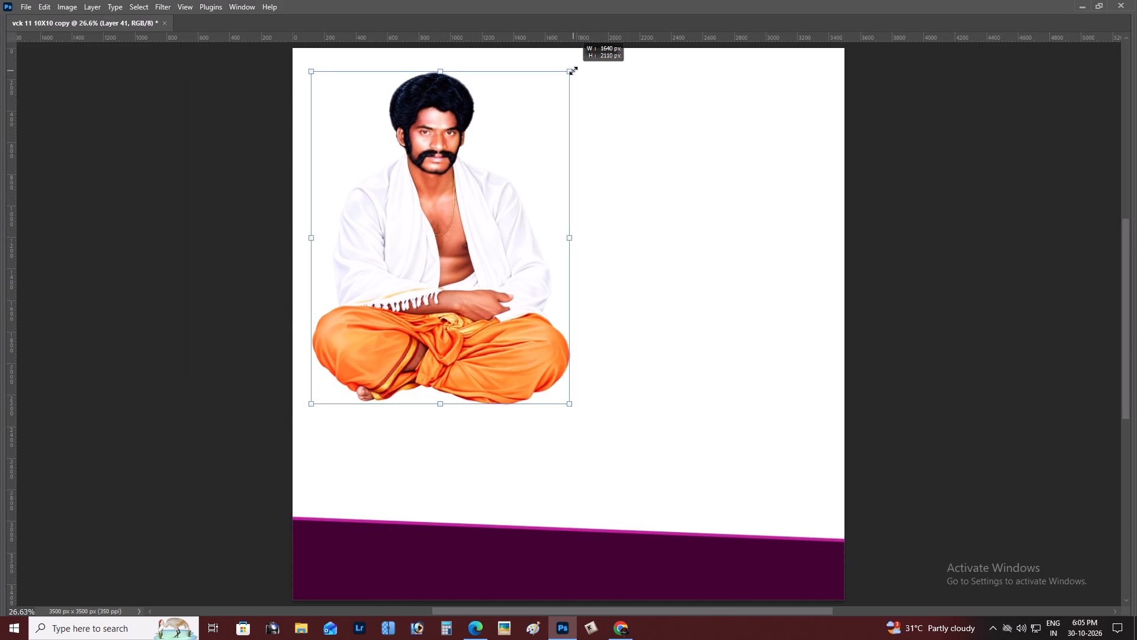
alt+drag(573, 71, 556, 88)
key(Return)
Fine-tune the seated man's position slightly closer to the canvas's upper-left corner.
key(ctrl+plus)
scroll(549, 133, up, 2)
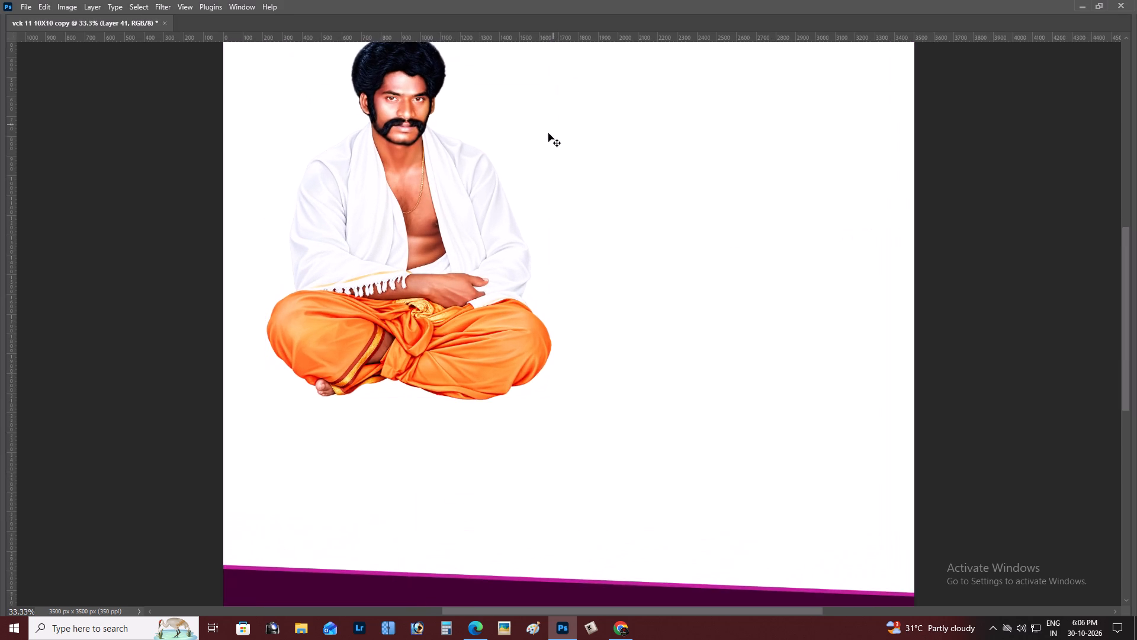
scroll(548, 133, up, 2)
key(space)
drag(524, 186, 531, 196)
click(531, 197)
drag(405, 235, 394, 209)
key(space)
key(space)
drag(405, 200, 402, 229)
click(402, 231)
drag(399, 236, 397, 229)
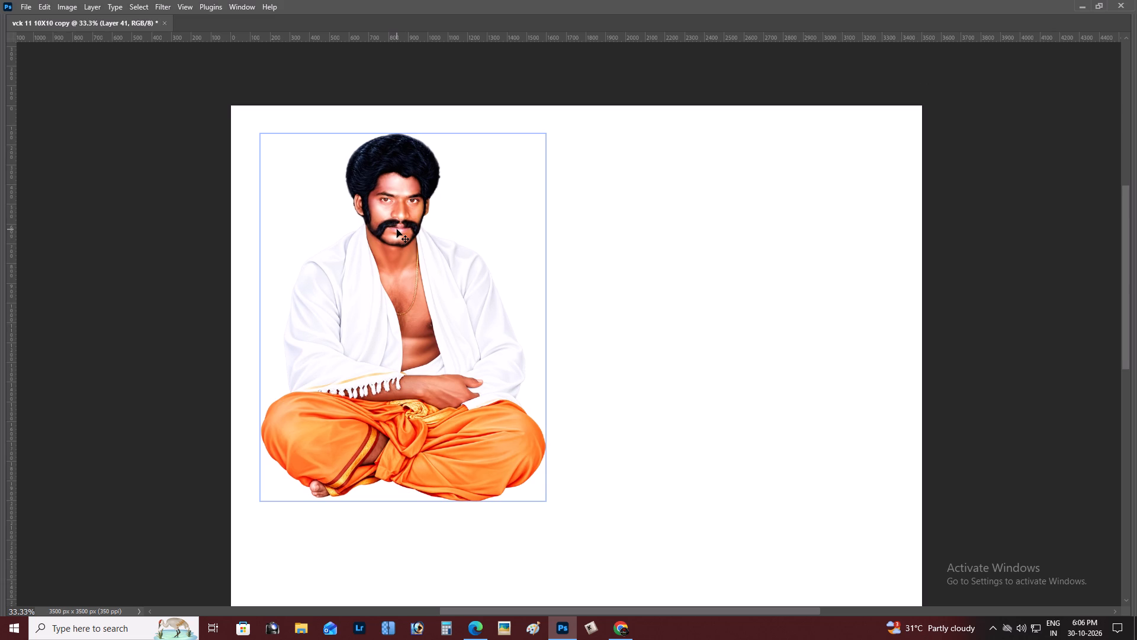
Look through the 2026 > 06 JUNE folders on the Output (E:) drive for an earlier design to reuse.
key(ctrl+o)
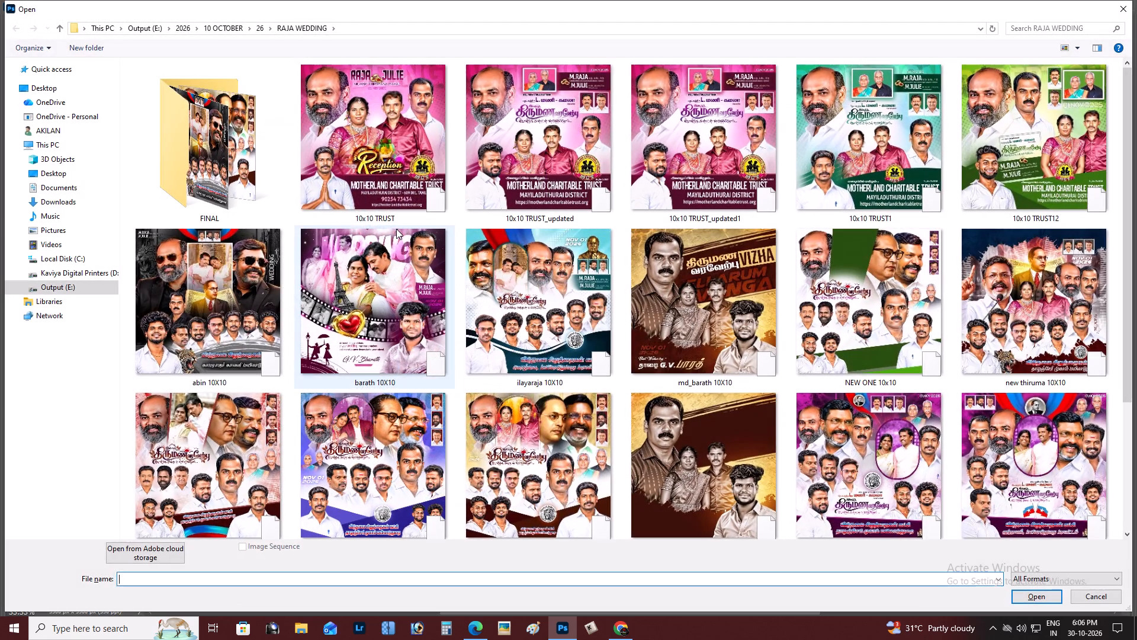
scroll(722, 344, down, 1)
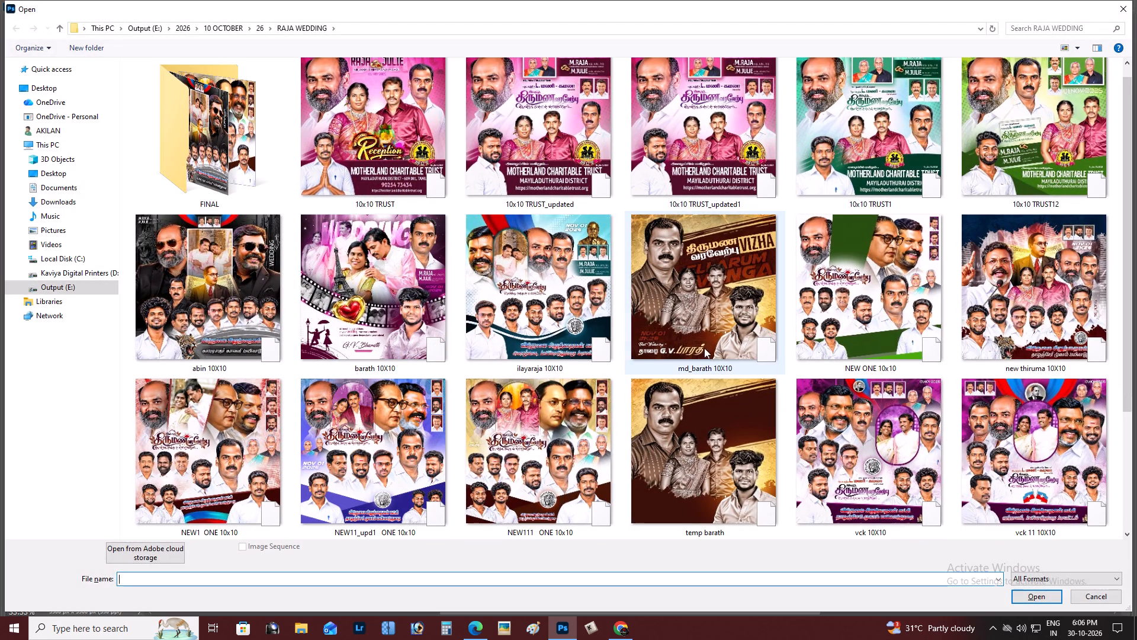
click(51, 288)
double_click(416, 123)
scroll(727, 258, up, 1)
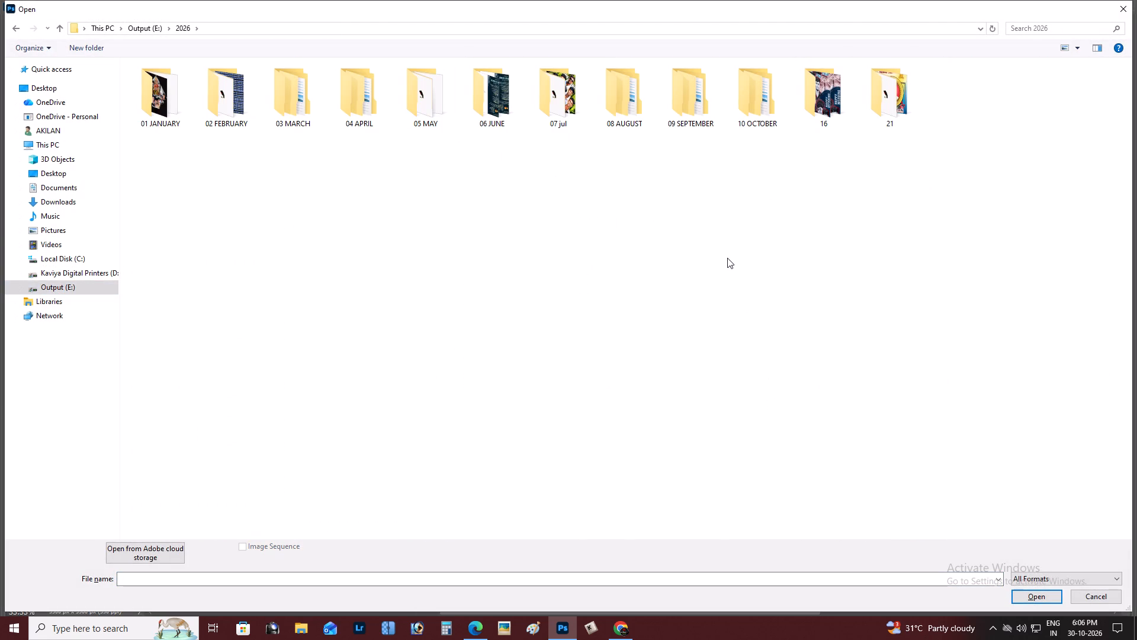
scroll(727, 258, up, 2)
scroll(727, 258, down, 2)
drag(149, 152, 149, 152)
drag(149, 152, 934, 88)
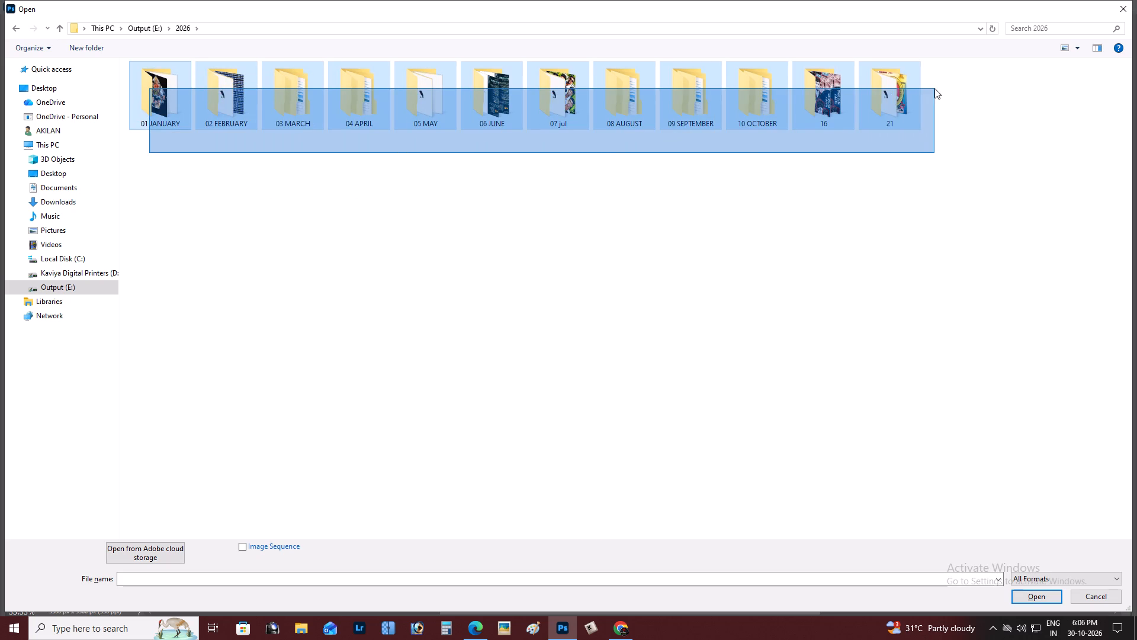
click(1020, 104)
double_click(500, 113)
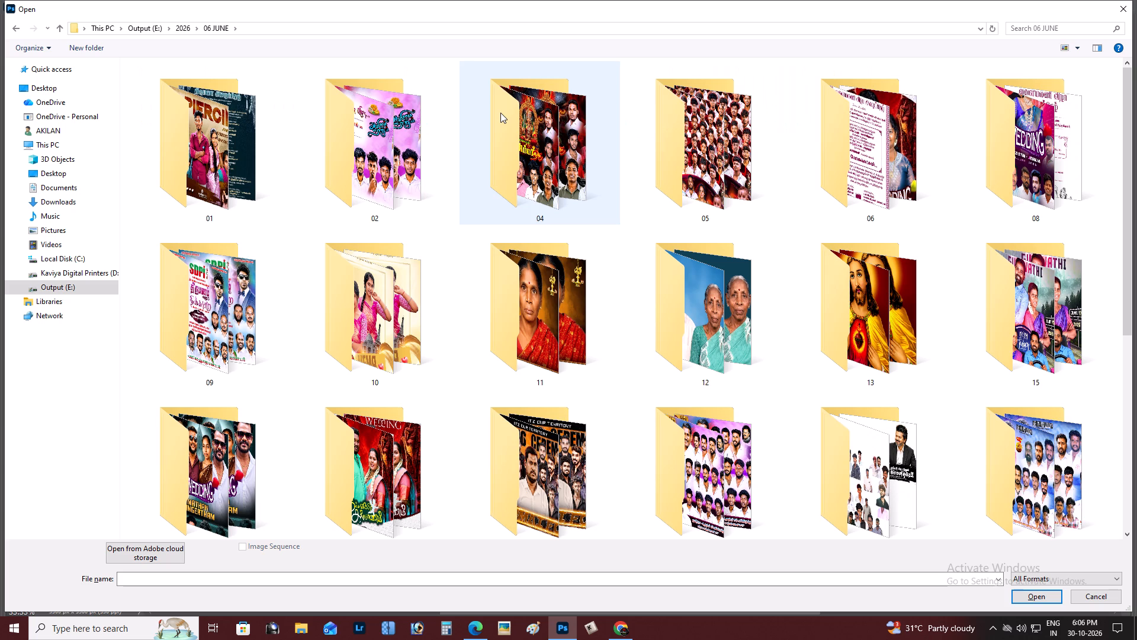
scroll(500, 113, down, 2)
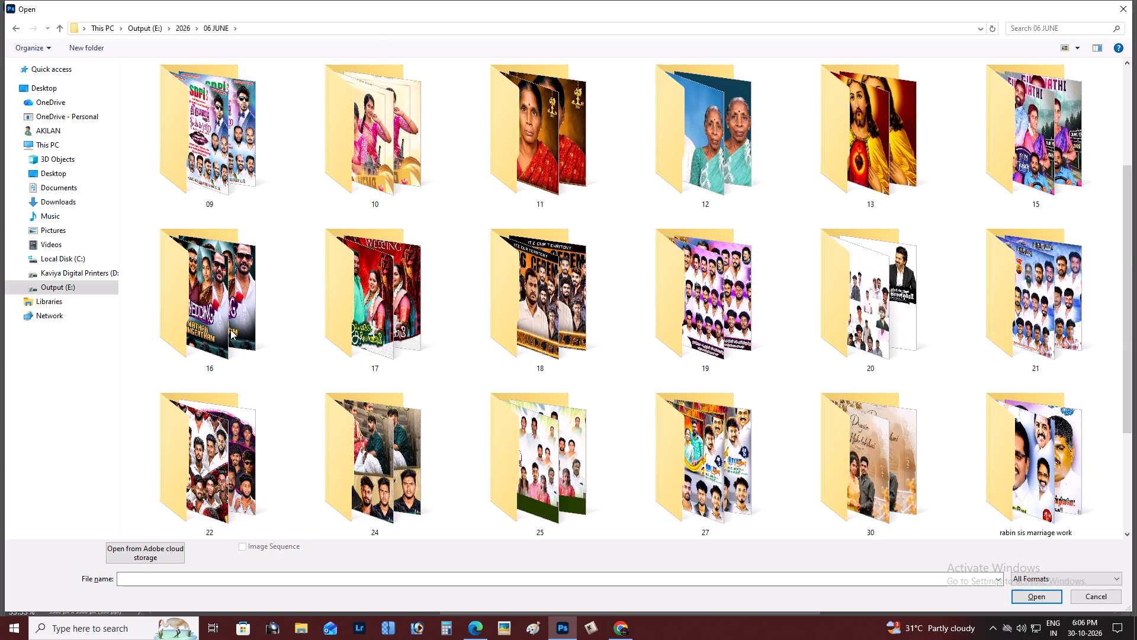
scroll(230, 329, down, 2)
Examine the design files in the 06 JUNE folder 22 for a reusable background.
double_click(211, 321)
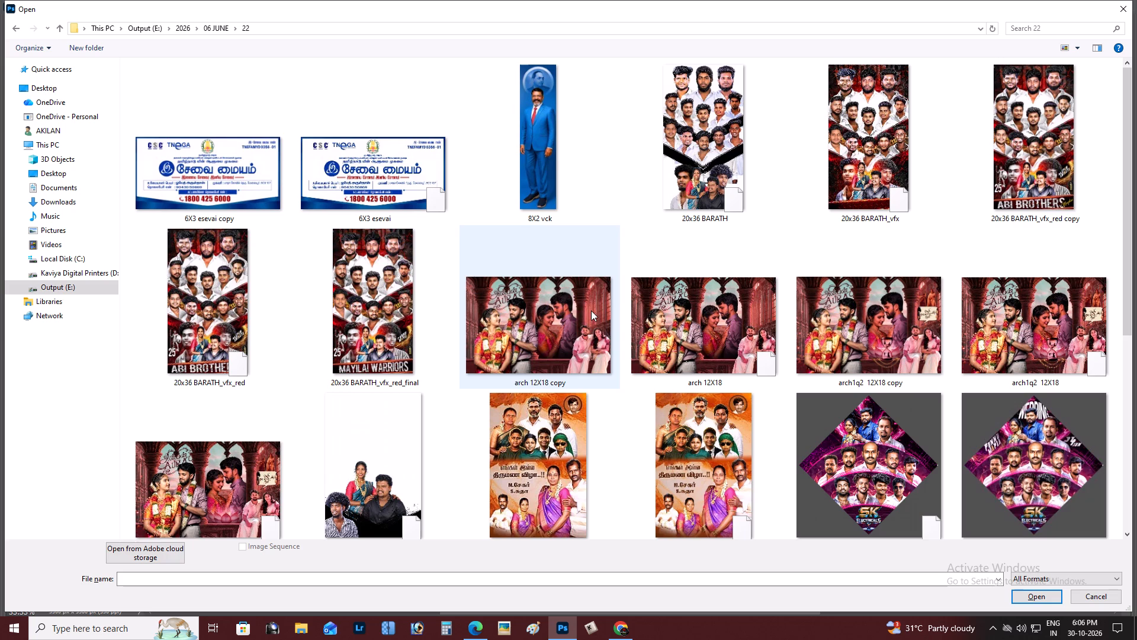
scroll(591, 311, down, 1)
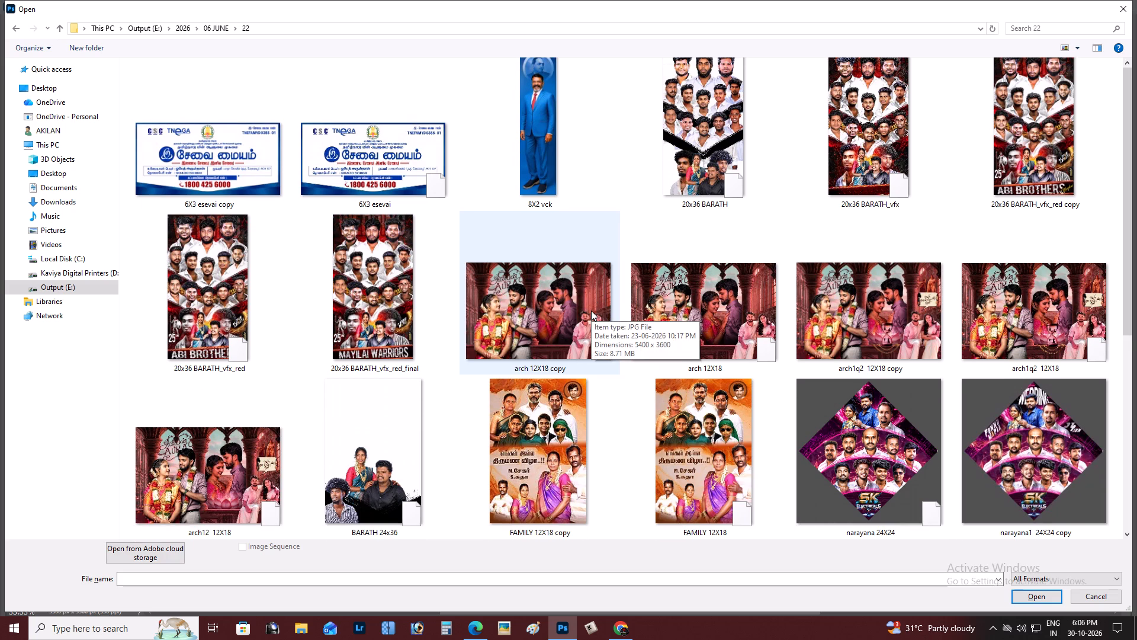
scroll(591, 311, up, 1)
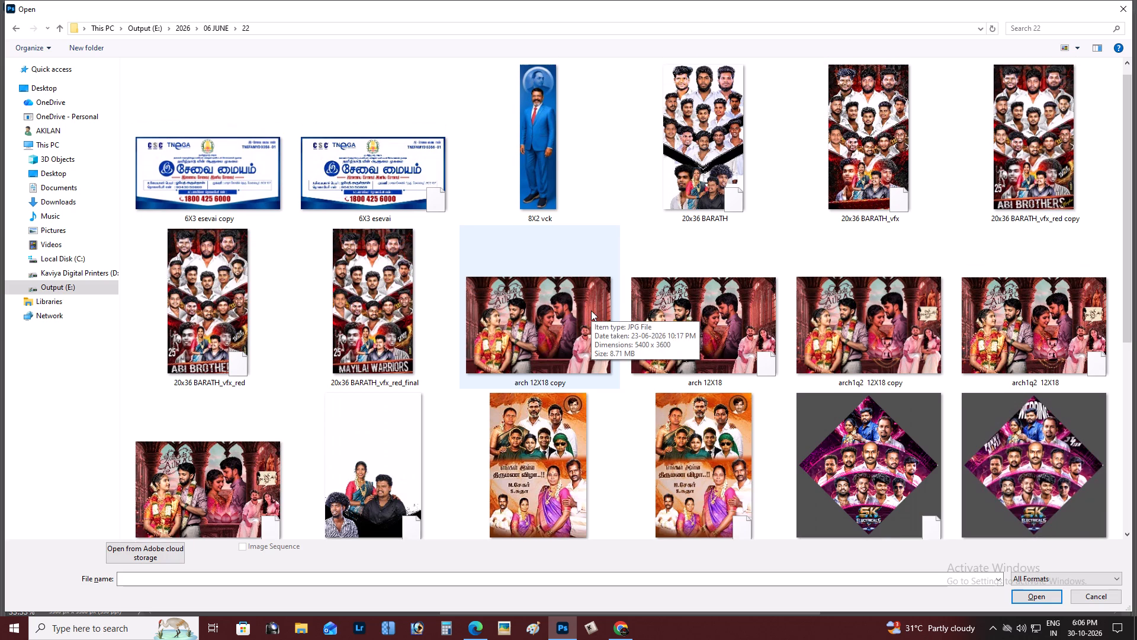
scroll(591, 311, down, 3)
scroll(591, 311, up, 1)
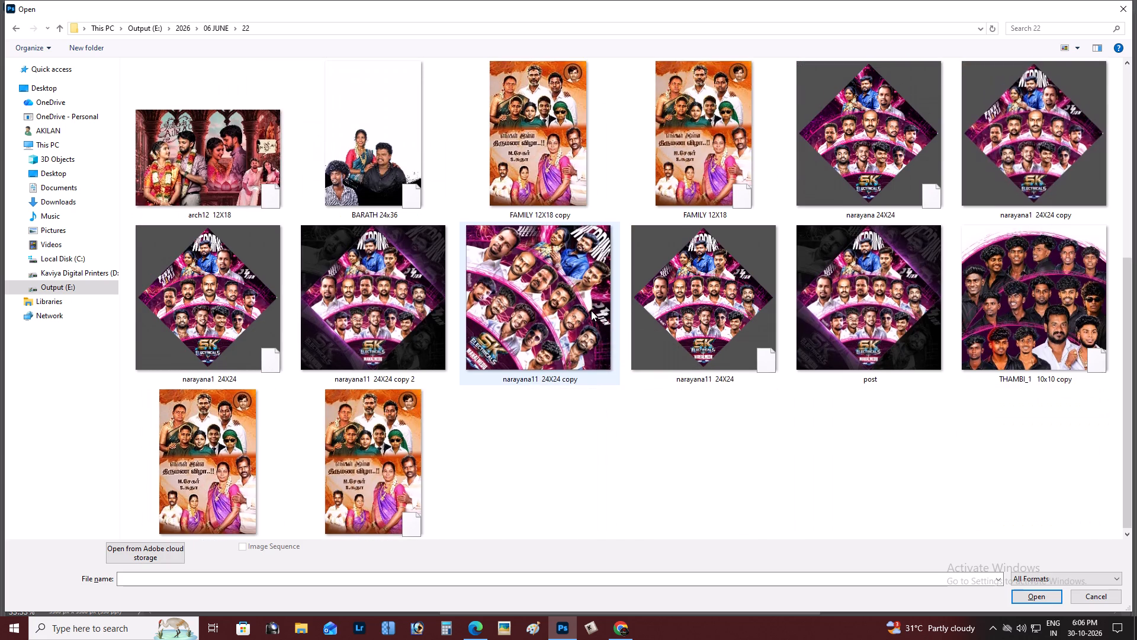
scroll(591, 311, down, 1)
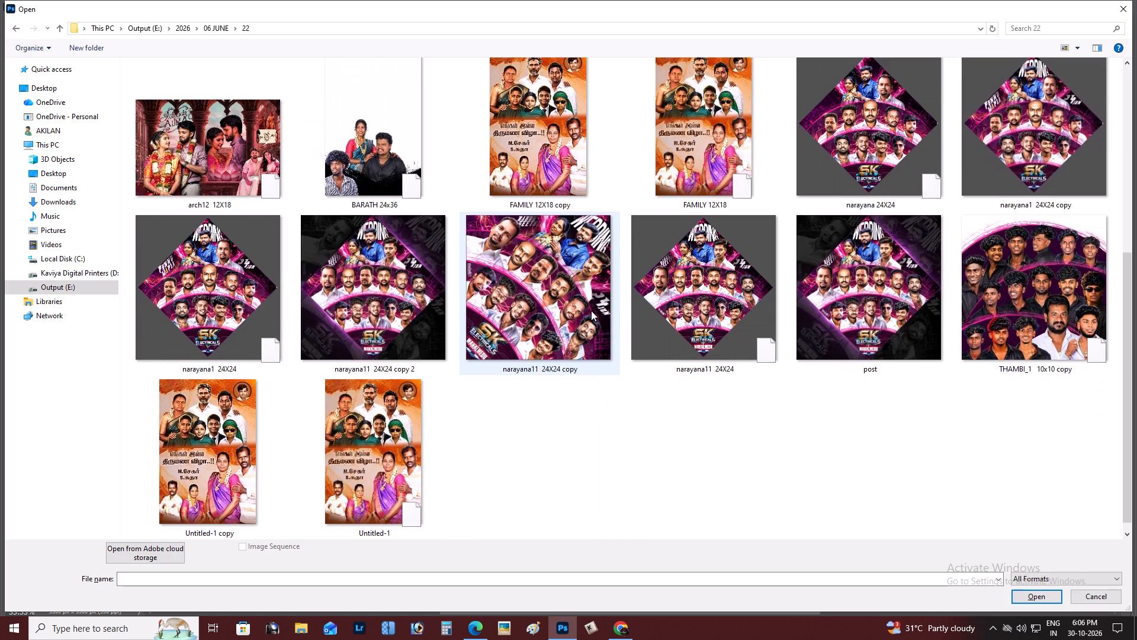
scroll(591, 311, up, 1)
Look through the 06 JUNE folder 24 and preview the maha 24X40 design in ACDSee.
click(591, 311)
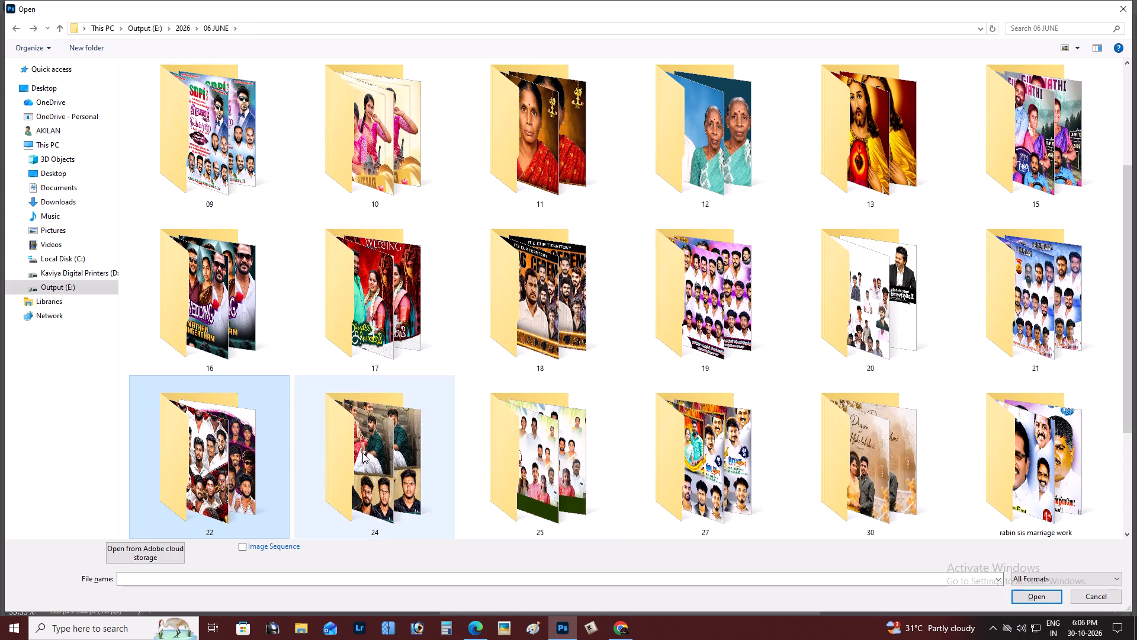
double_click(361, 453)
scroll(471, 398, down, 2)
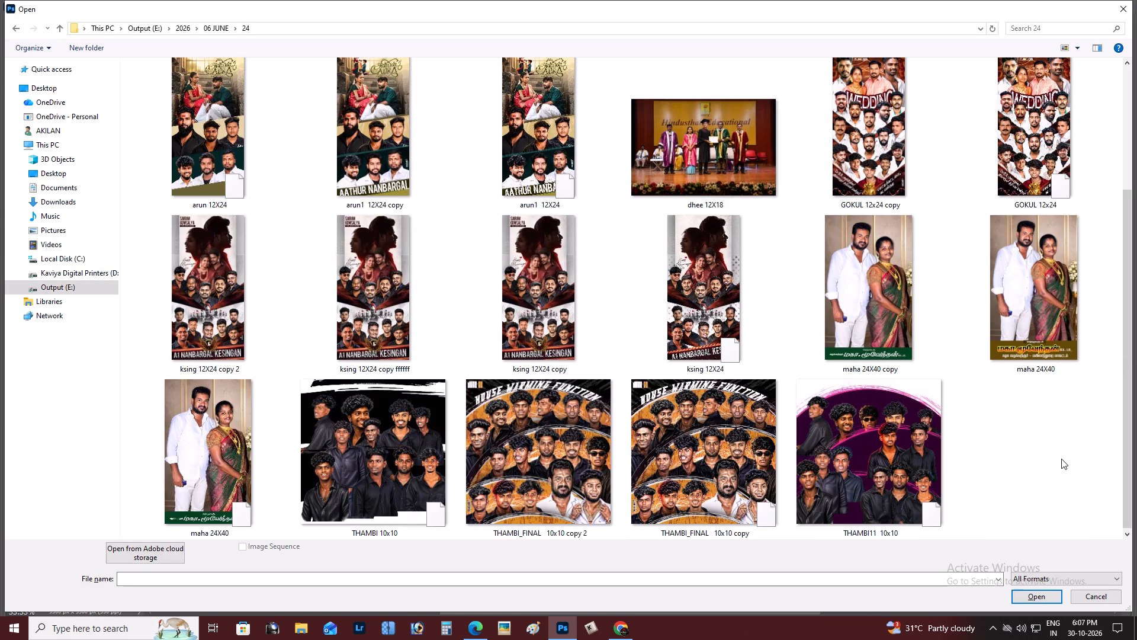
right_click(177, 416)
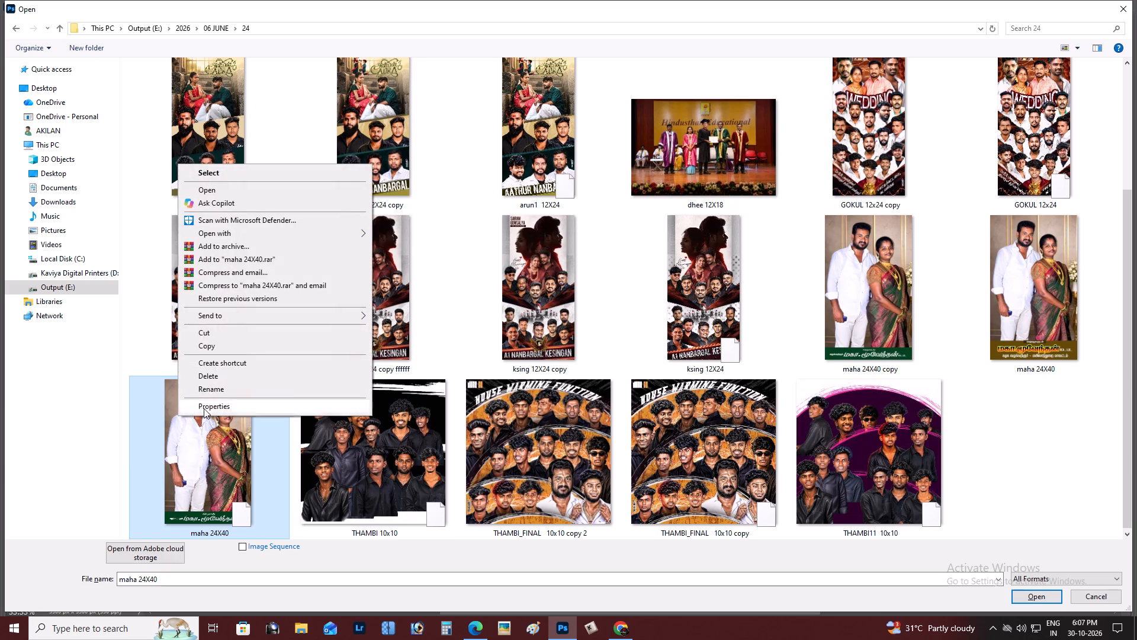
click(261, 228)
click(391, 234)
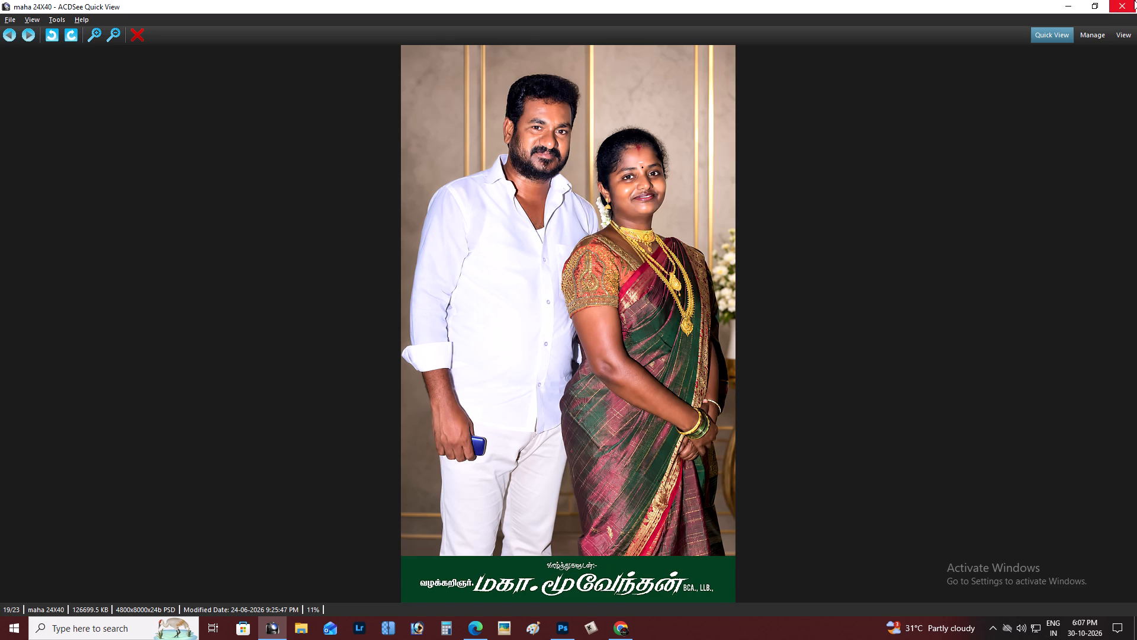
click(1134, 0)
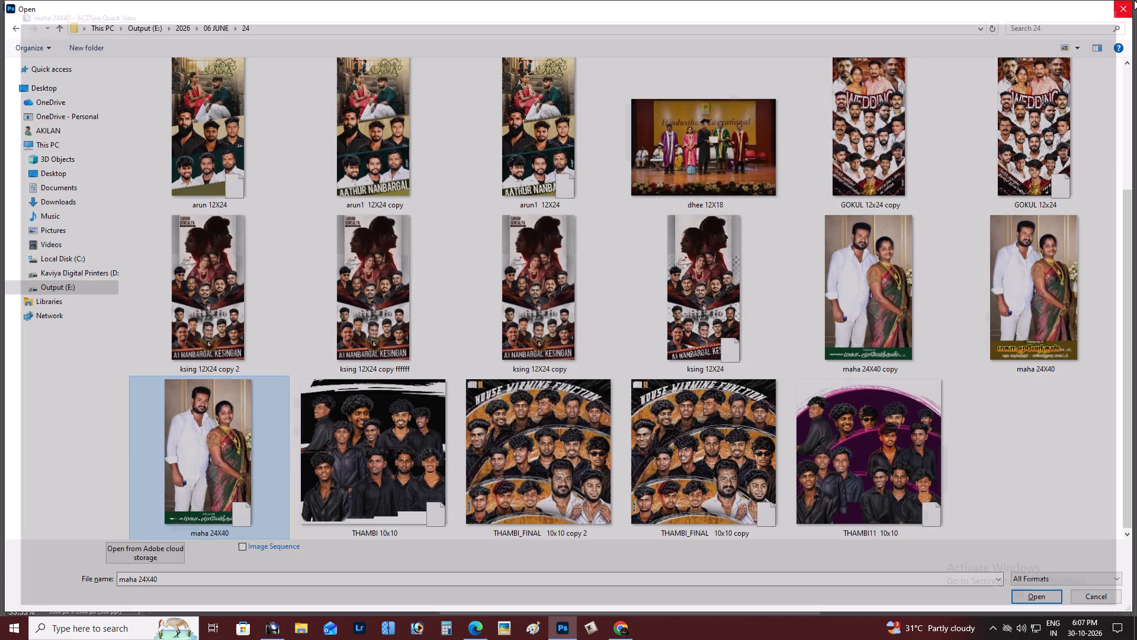
Preview the ksing 12X24 design in ACDSee, and leave the file browser without opening anything.
click(1051, 440)
right_click(683, 267)
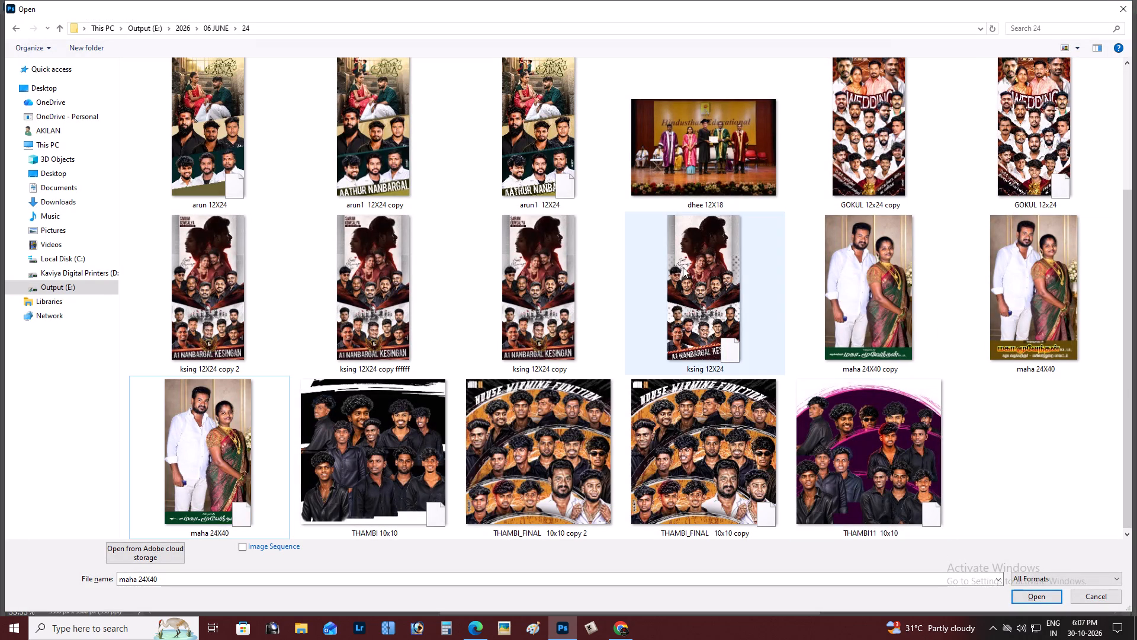
click(711, 332)
click(894, 337)
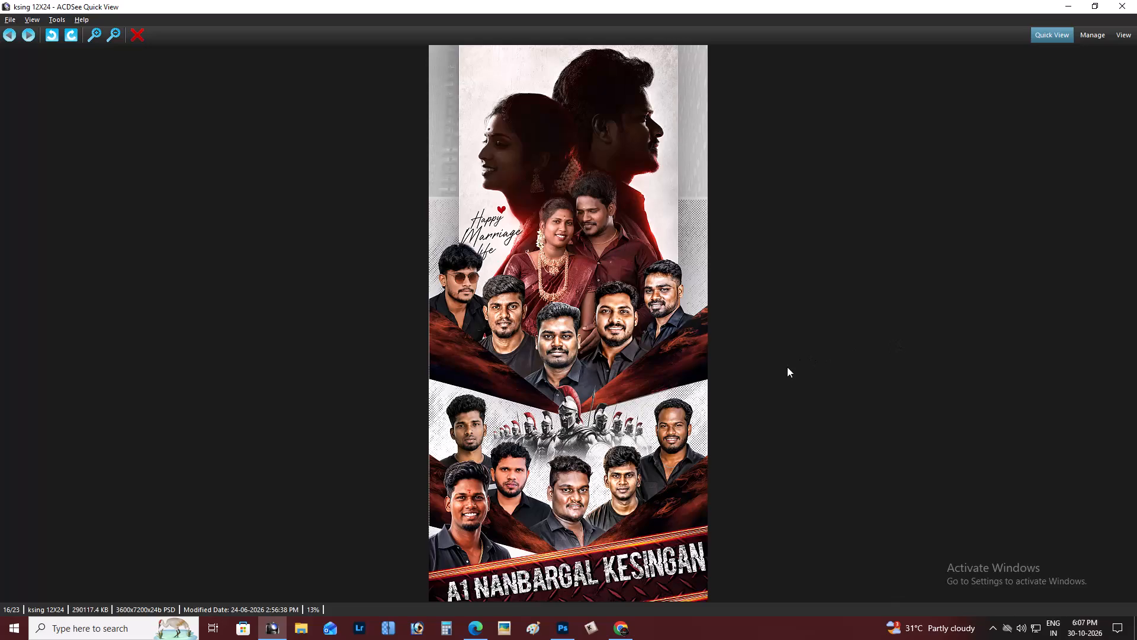
click(1136, 0)
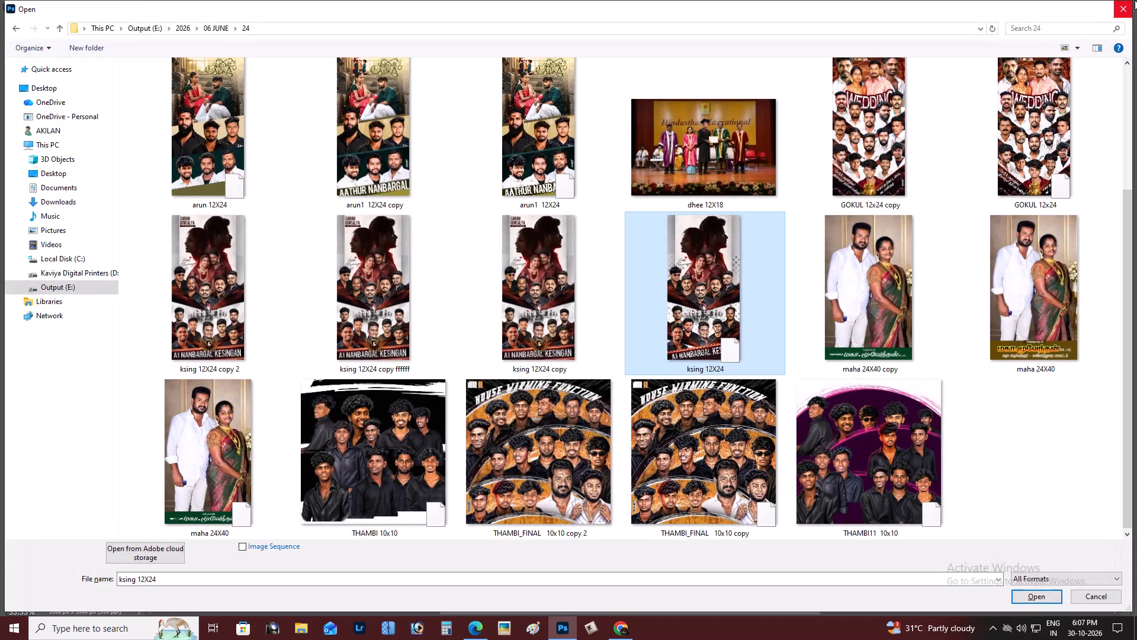
click(1125, 6)
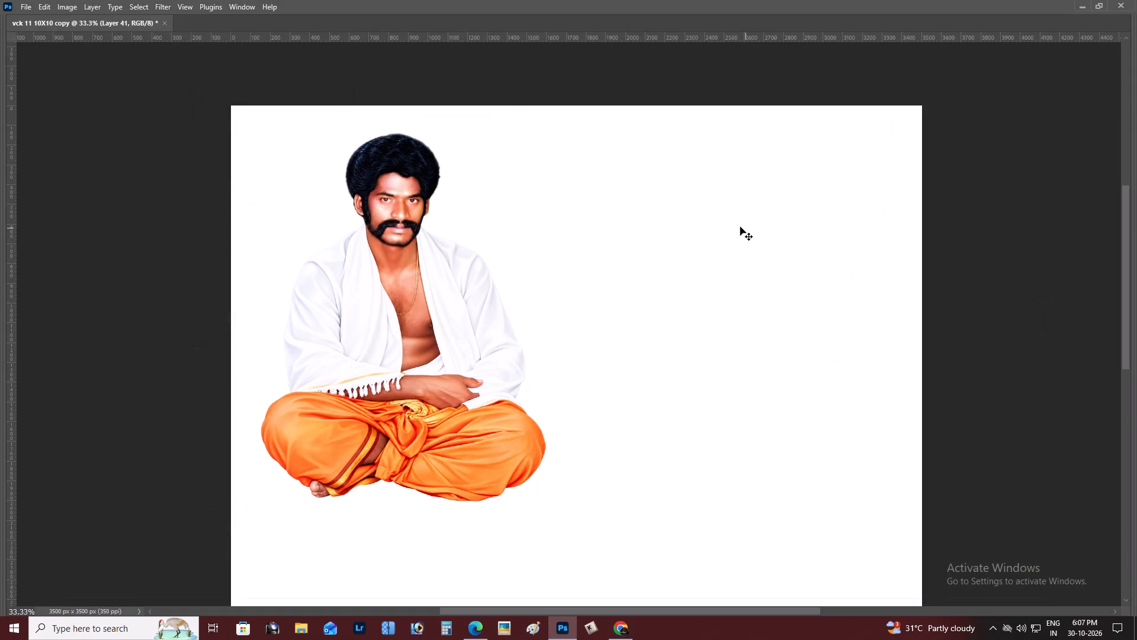
Look through the 2026 month folders 08 AUGUST, 07 jul, 06 JUNE and 05 MAY on Output (E:) for a reusable design.
key(ctrl+o)
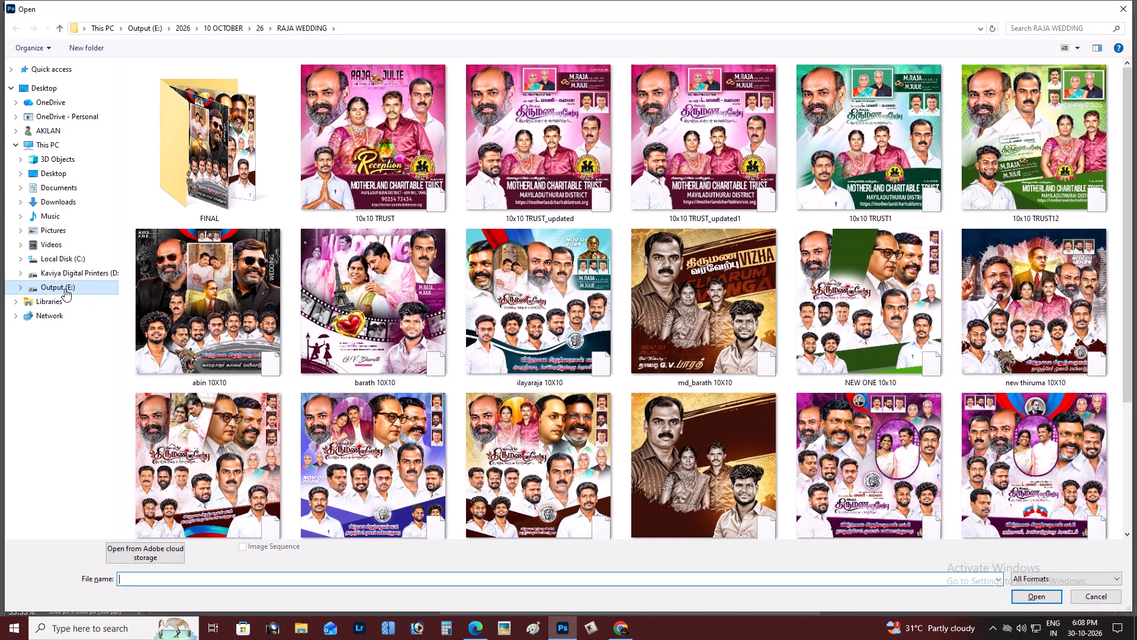
click(65, 289)
double_click(389, 194)
double_click(618, 117)
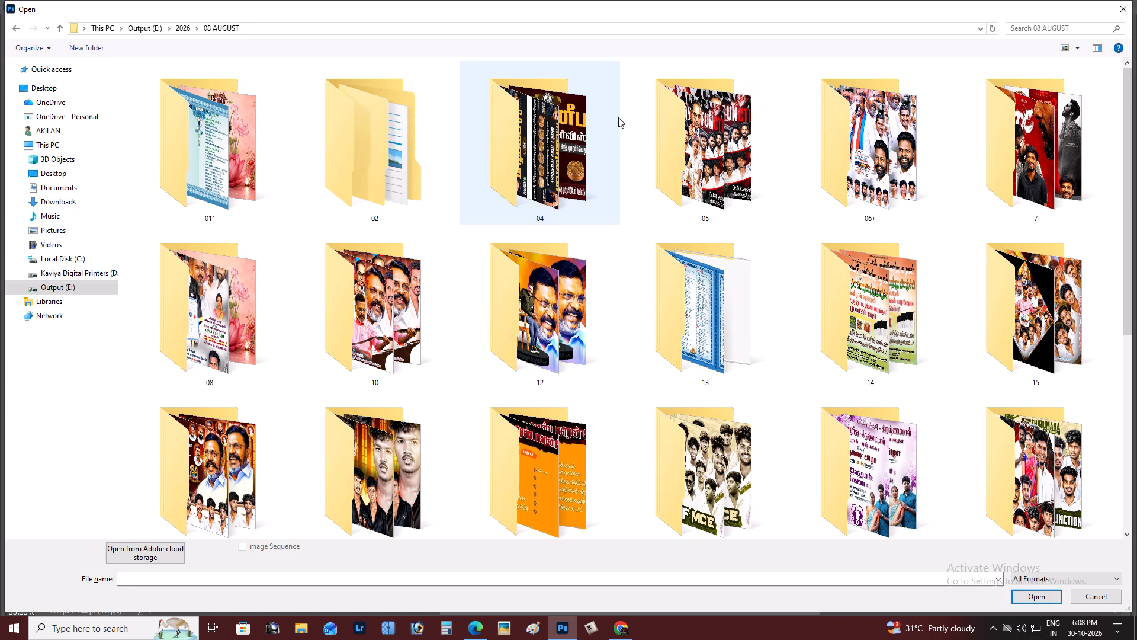
click(620, 117)
double_click(566, 124)
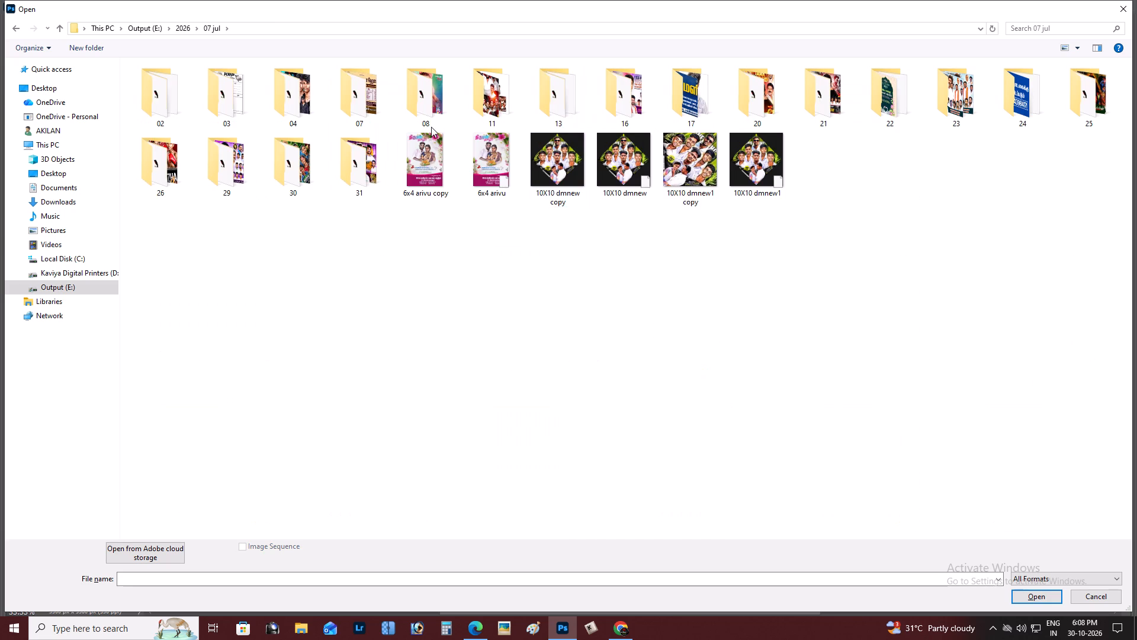
click(431, 127)
double_click(464, 100)
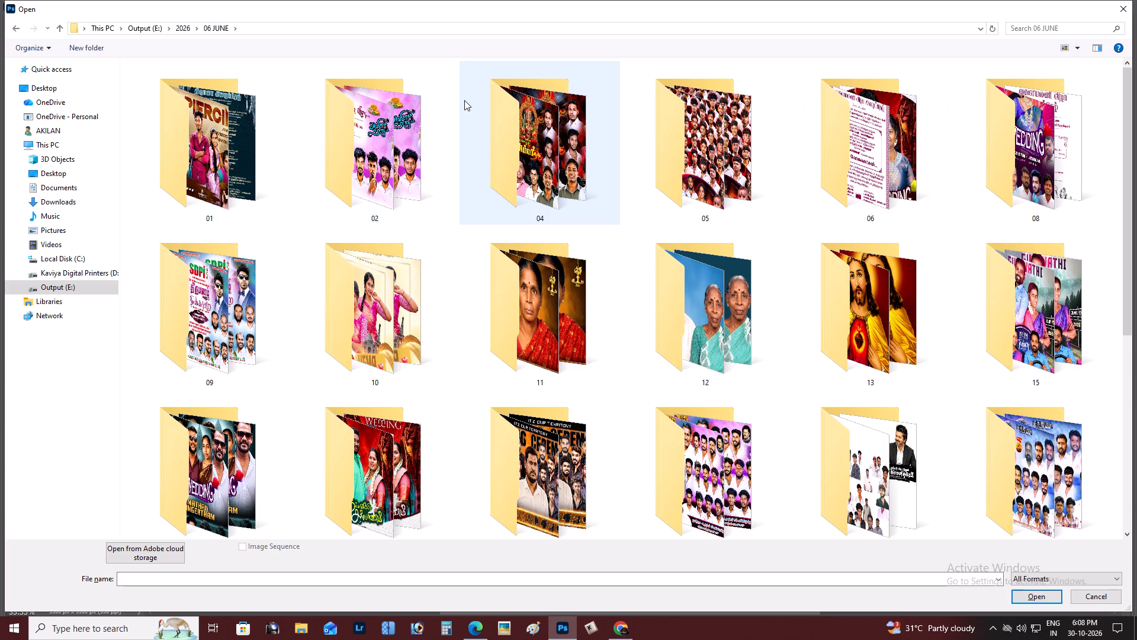
click(464, 100)
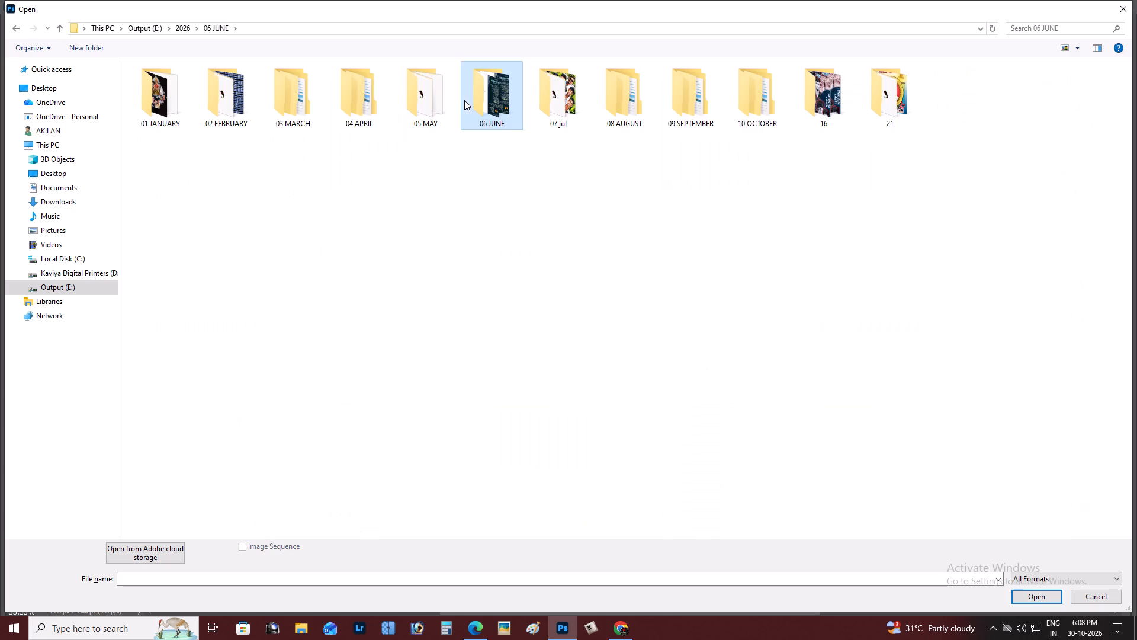
double_click(408, 87)
double_click(222, 271)
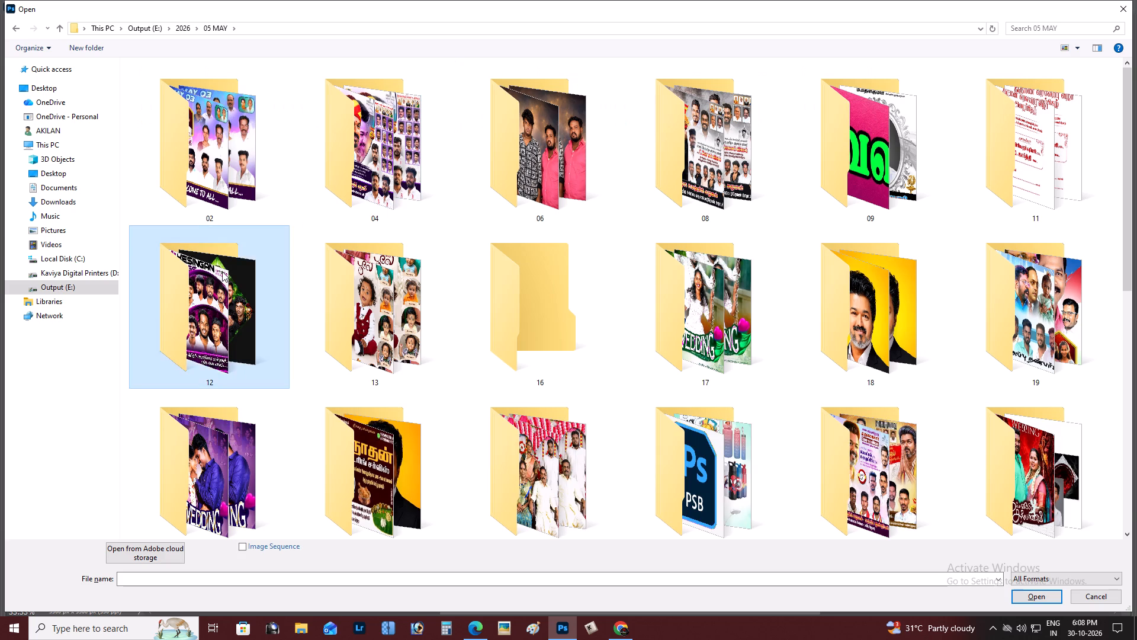
scroll(222, 271, down, 3)
click(222, 271)
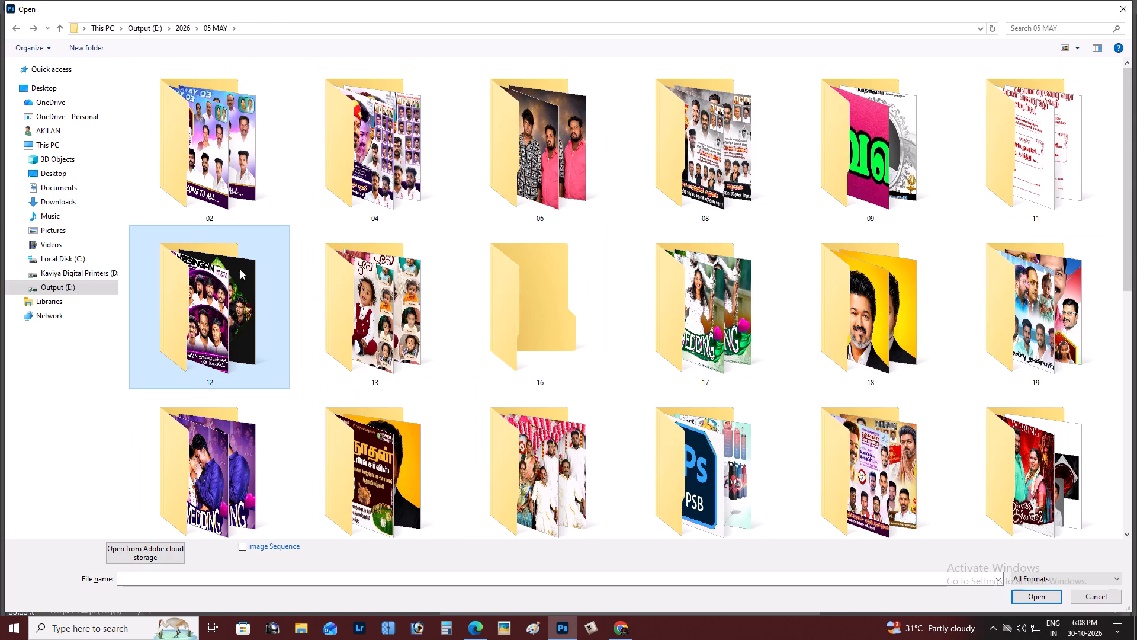
drag(639, 292, 640, 281)
Open the seenu tvk 10X10__2 design from the 2026 > 06 JUNE > 21 folder.
double_click(469, 91)
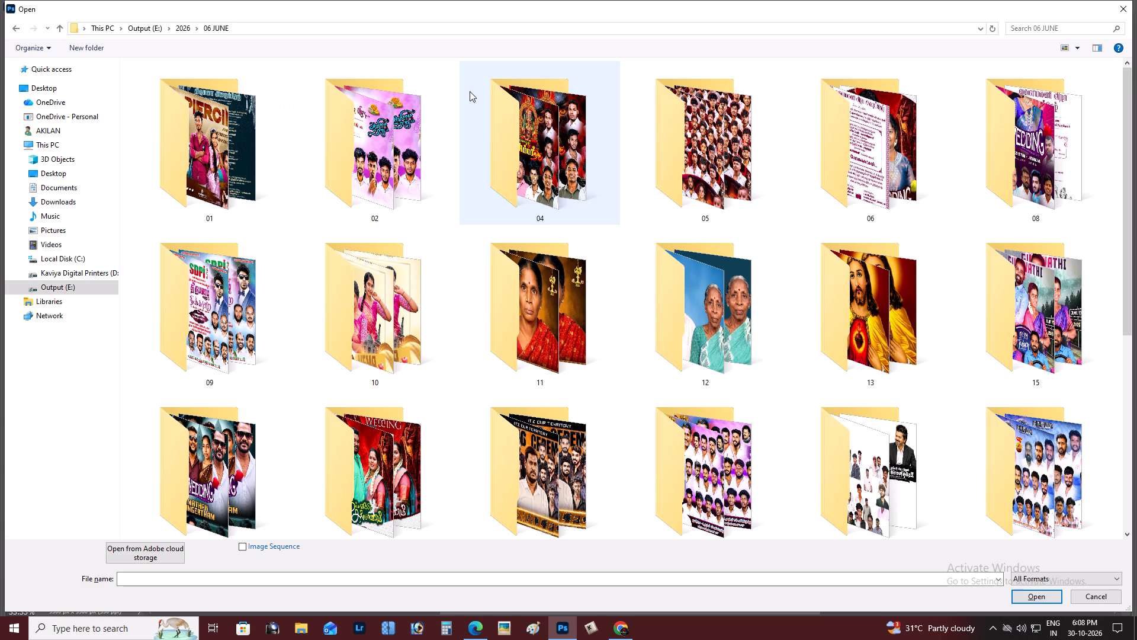
scroll(956, 345, down, 1)
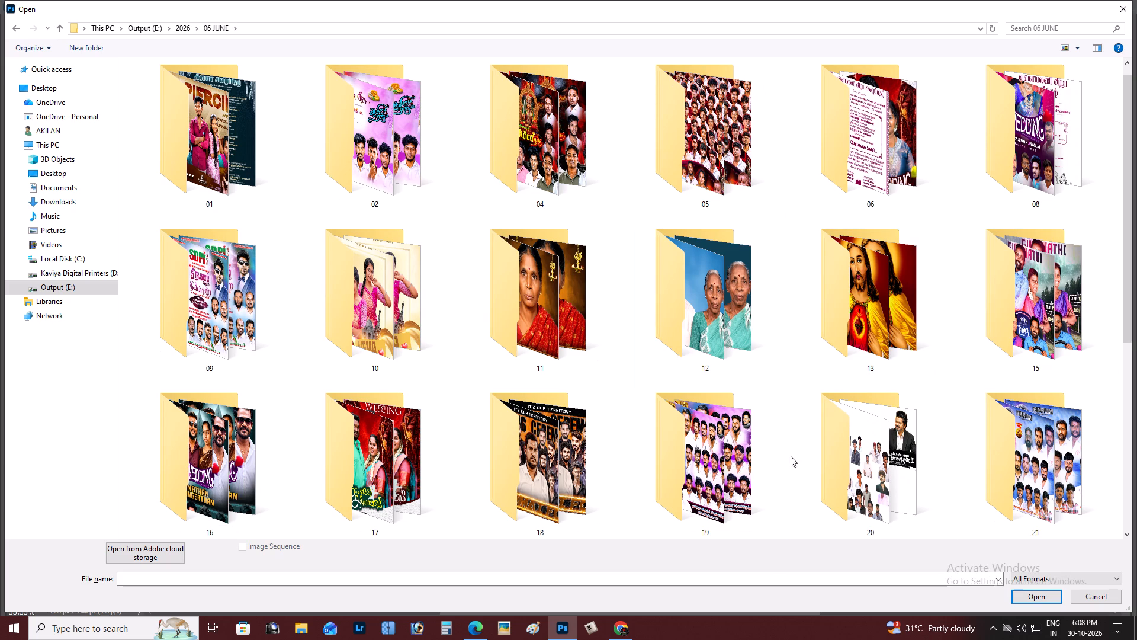
scroll(1014, 468, down, 2)
double_click(152, 293)
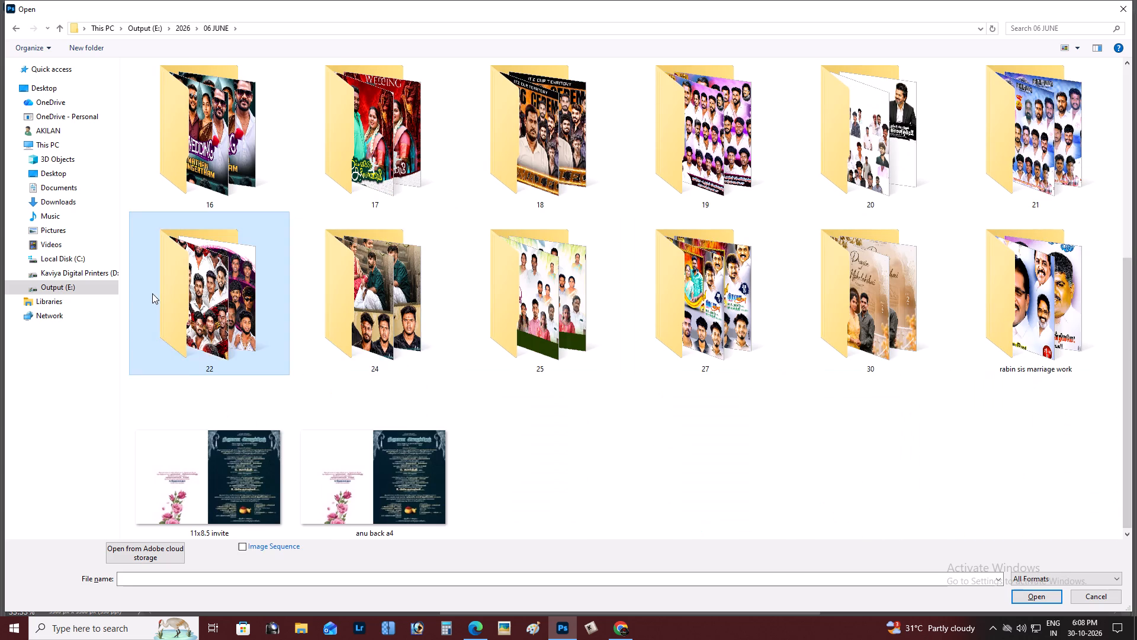
scroll(510, 277, down, 3)
drag(639, 275, 648, 272)
double_click(1032, 260)
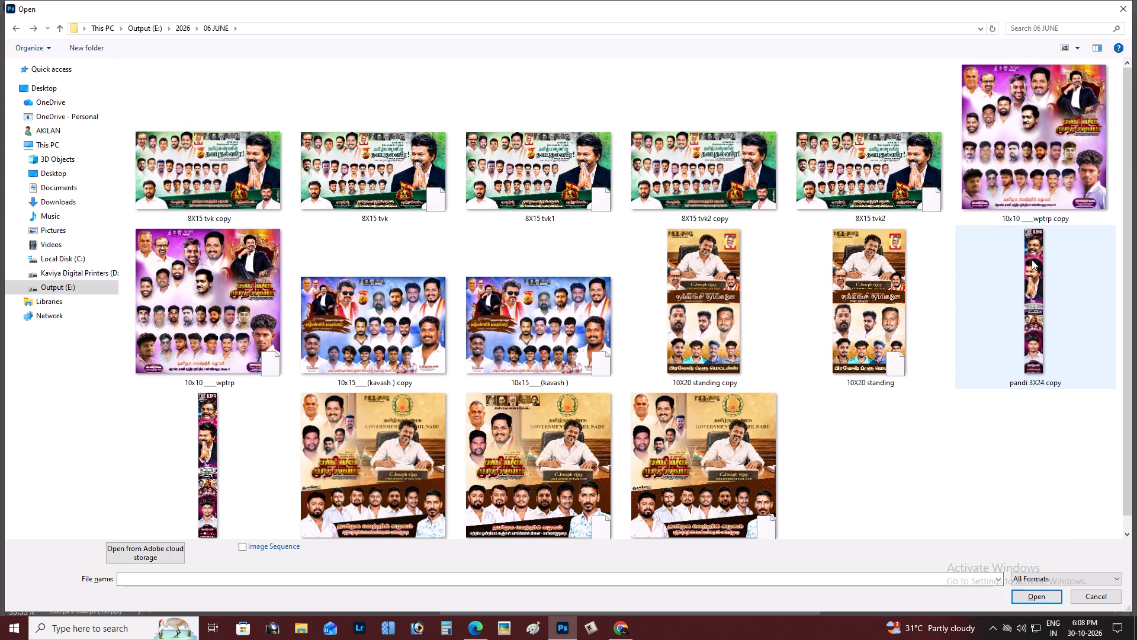
scroll(985, 271, down, 1)
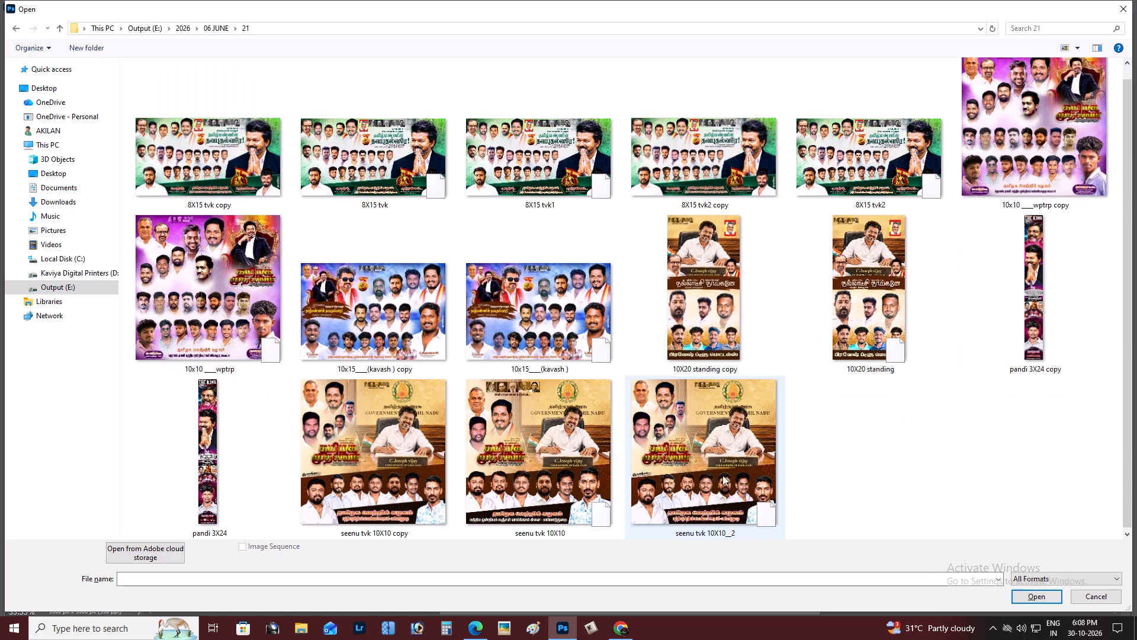
click(718, 469)
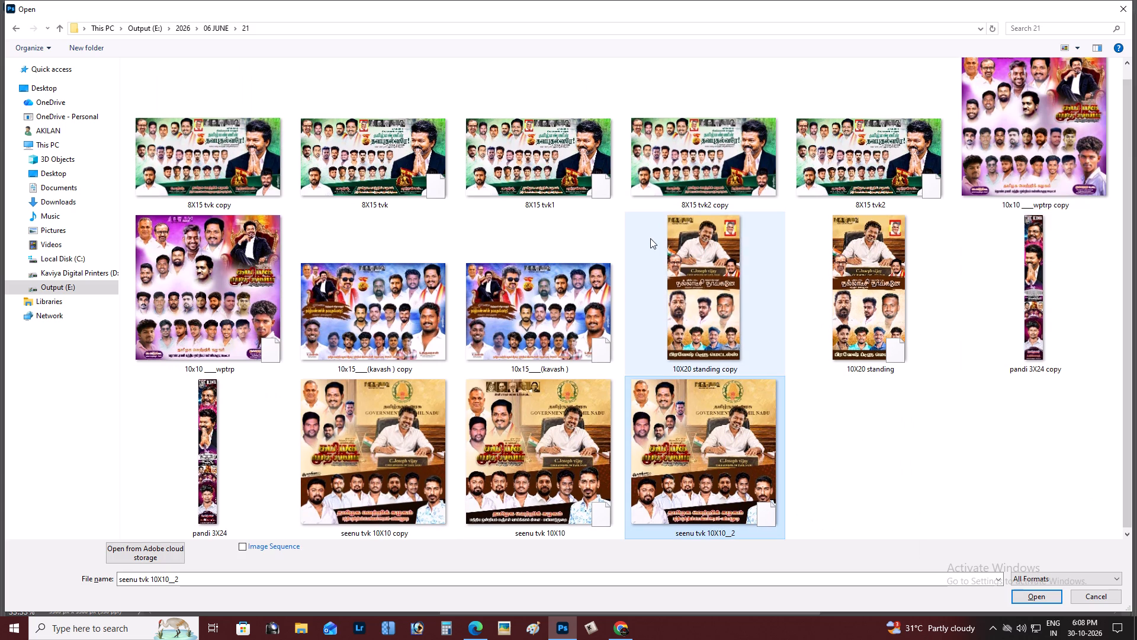
key(Return)
Examine the layout of the seenu tvk 10X10__2 design from top to bottom for reusable elements.
scroll(650, 238, up, 1)
scroll(650, 238, down, 4)
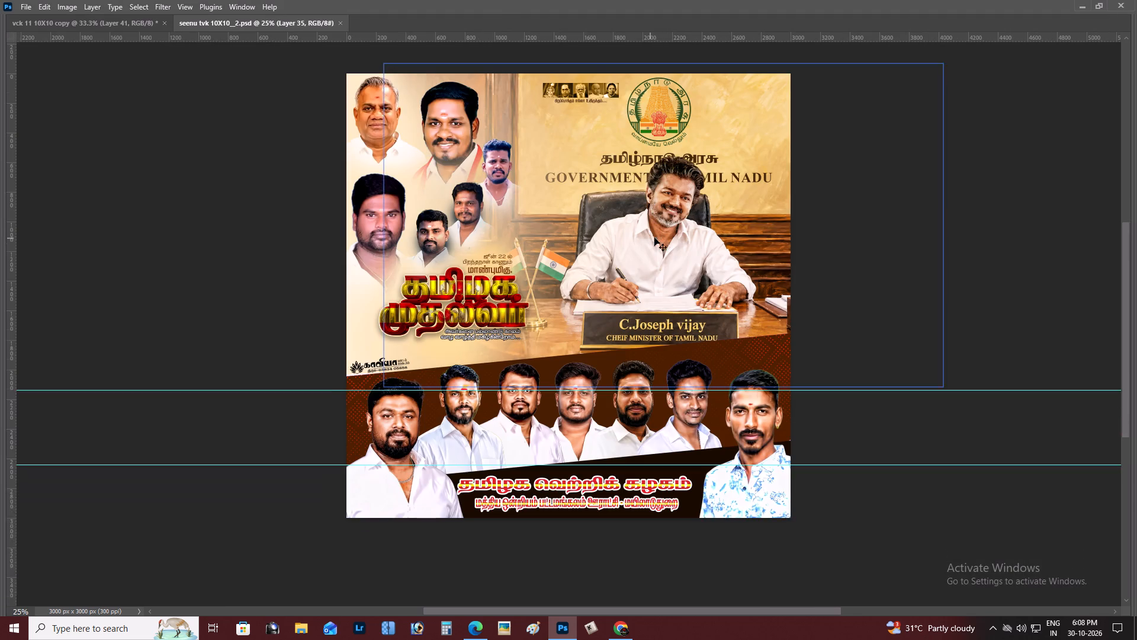
scroll(664, 237, down, 5)
key(ctrl+plus)
key(ctrl+plus)
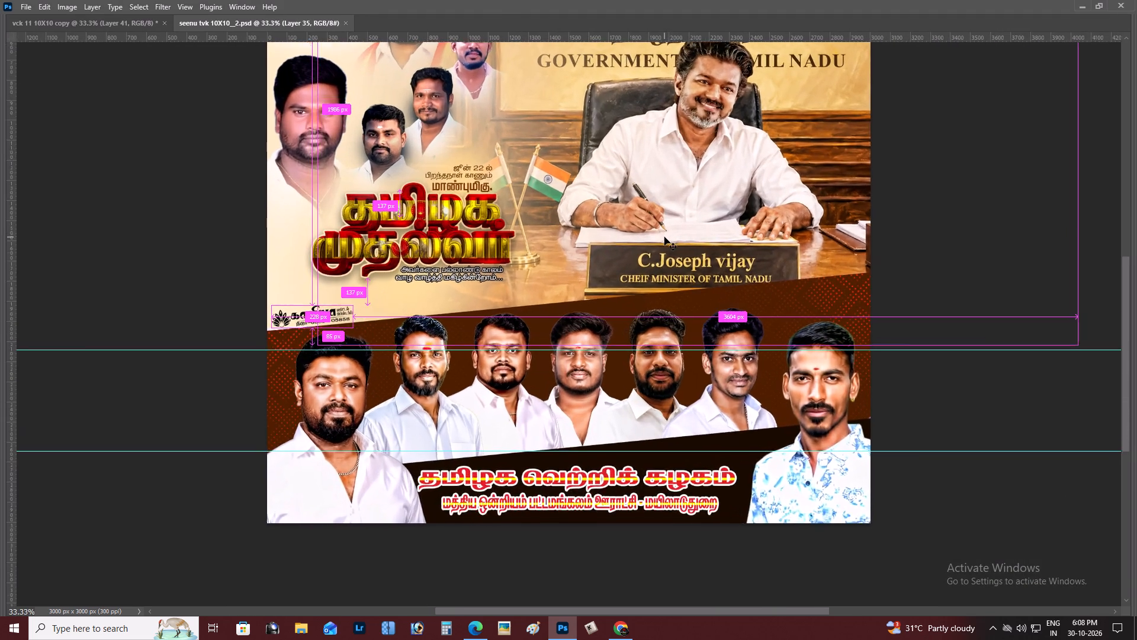
scroll(664, 237, up, 14)
key(ctrl+minus)
key(ctrl+minus)
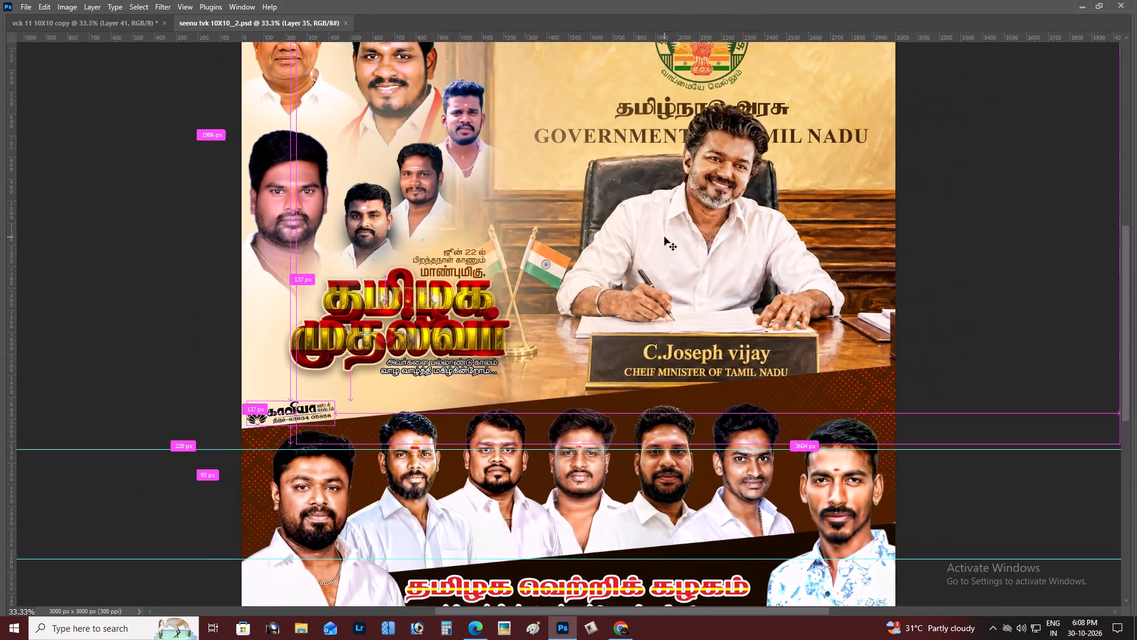
scroll(664, 237, up, 3)
scroll(659, 239, down, 3)
key(ctrl+plus)
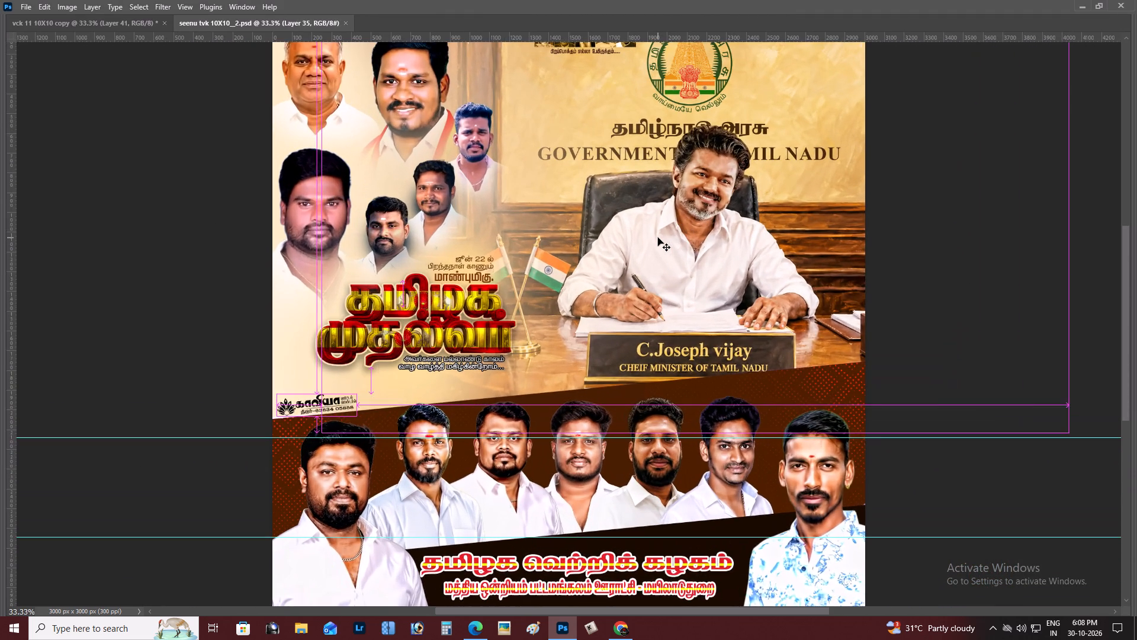
scroll(658, 238, up, 2)
scroll(658, 238, down, 4)
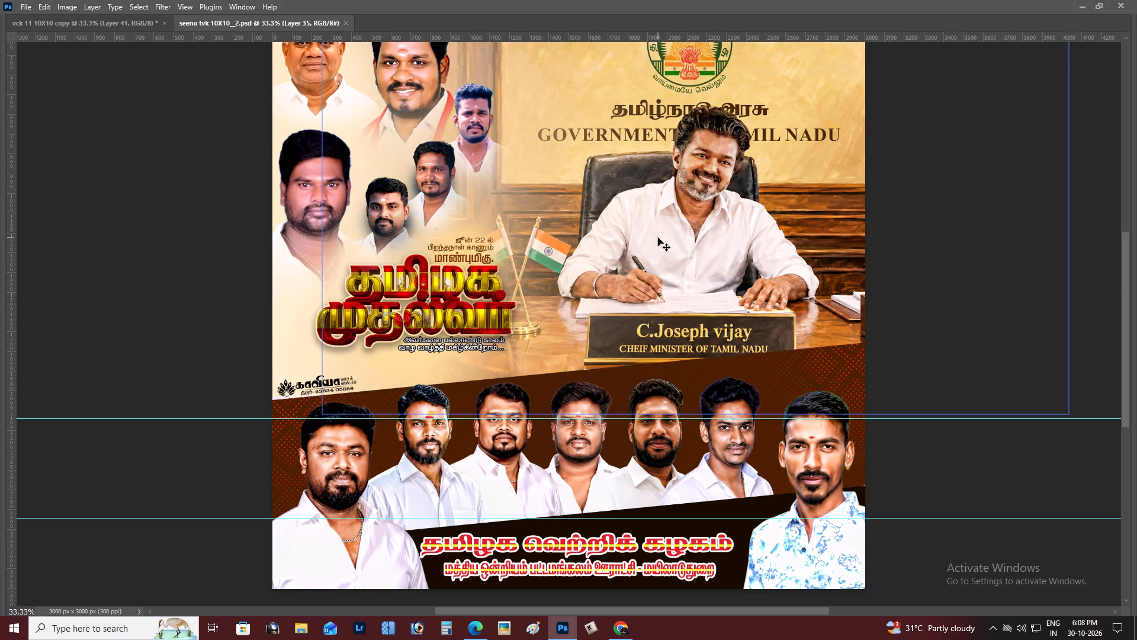
scroll(657, 227, down, 1)
scroll(657, 227, up, 3)
scroll(657, 227, down, 2)
scroll(657, 222, up, 3)
scroll(539, 183, up, 3)
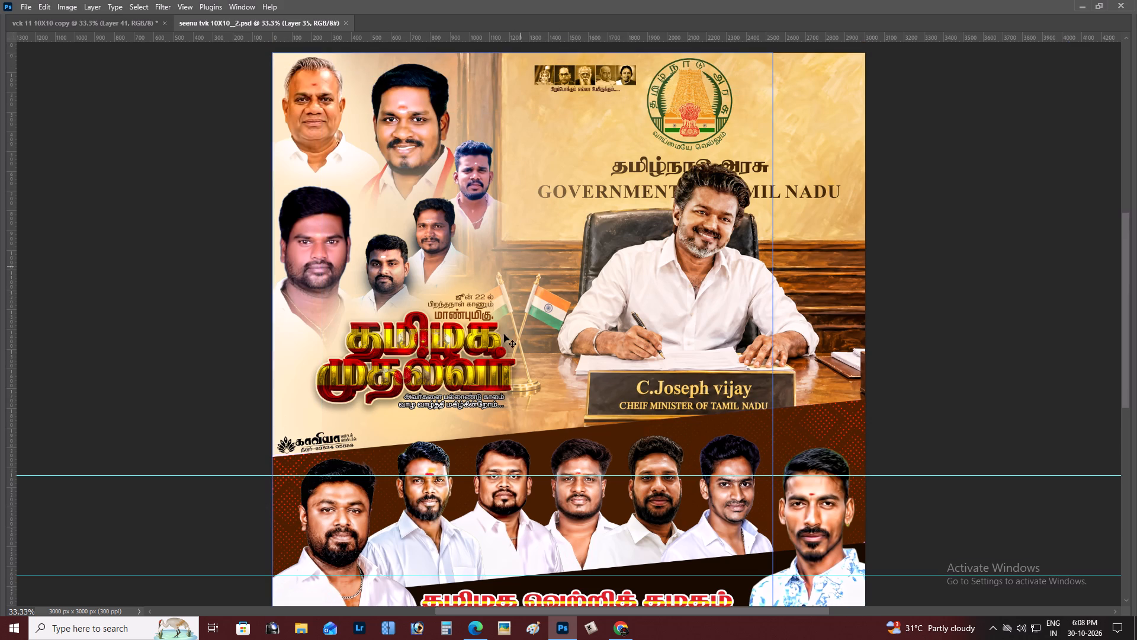
Delete all layers of the large two-line gold and red Tamil title on the seenu tvk design.
right_click(441, 351)
click(453, 357)
drag(457, 359, 477, 369)
key(ctrl+z)
key(BackSpace)
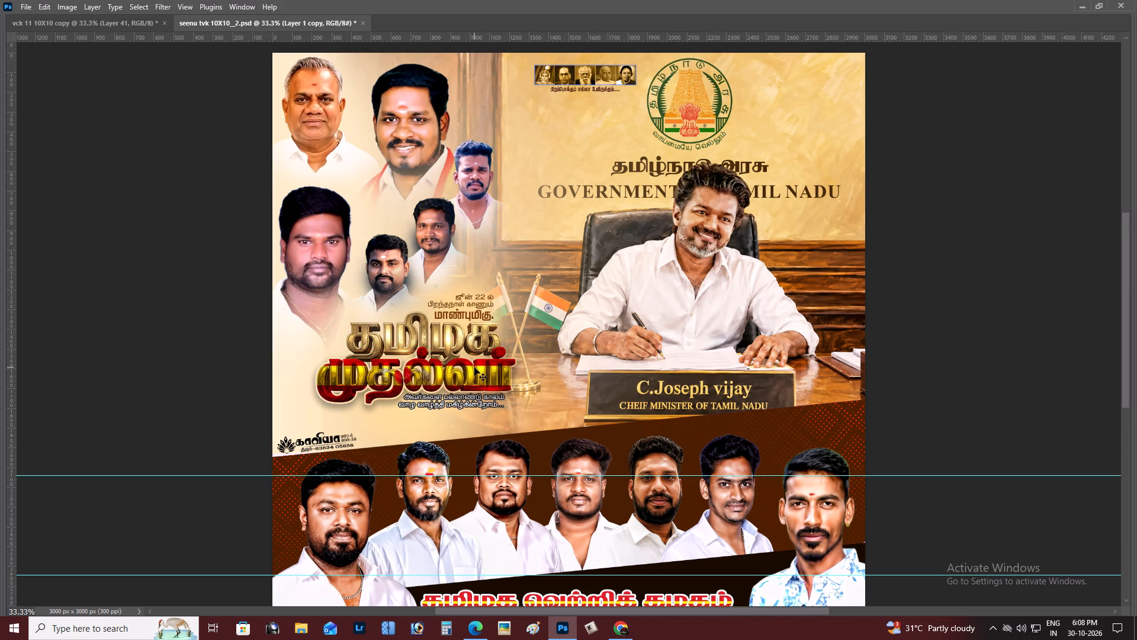
right_click(471, 334)
click(483, 338)
key(BackSpace)
right_click(470, 364)
click(477, 368)
key(BackSpace)
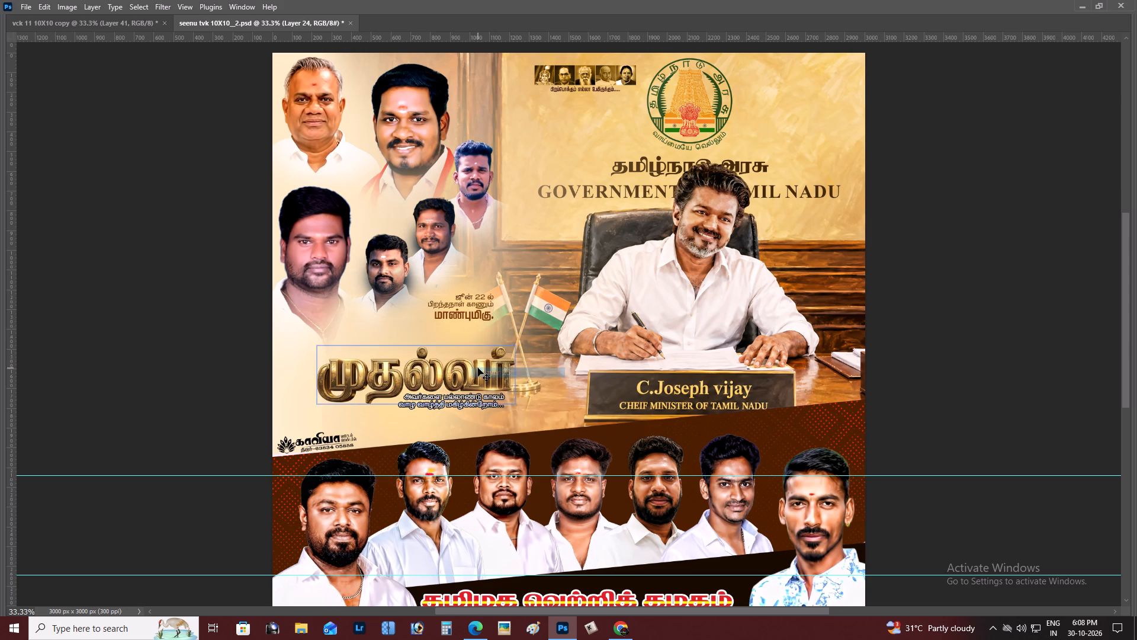
right_click(477, 367)
click(485, 373)
key(BackSpace)
Delete the small Tamil text layers above and below the place where the large title stood.
right_click(472, 302)
click(482, 309)
key(BackSpace)
right_click(474, 313)
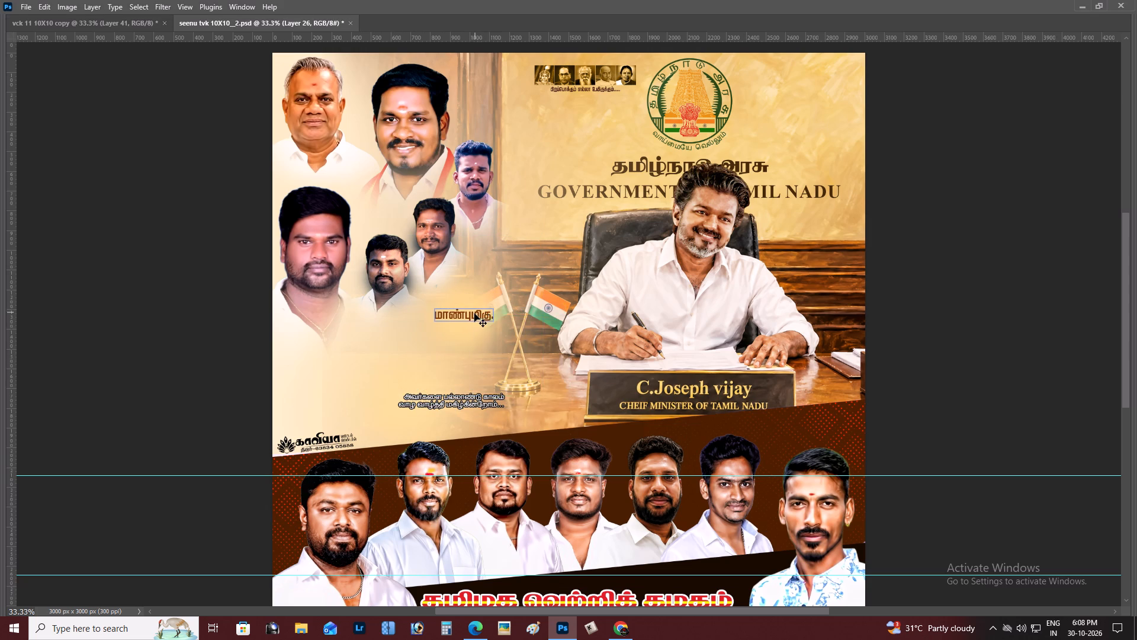
click(481, 317)
key(BackSpace)
right_click(478, 399)
click(489, 402)
key(BackSpace)
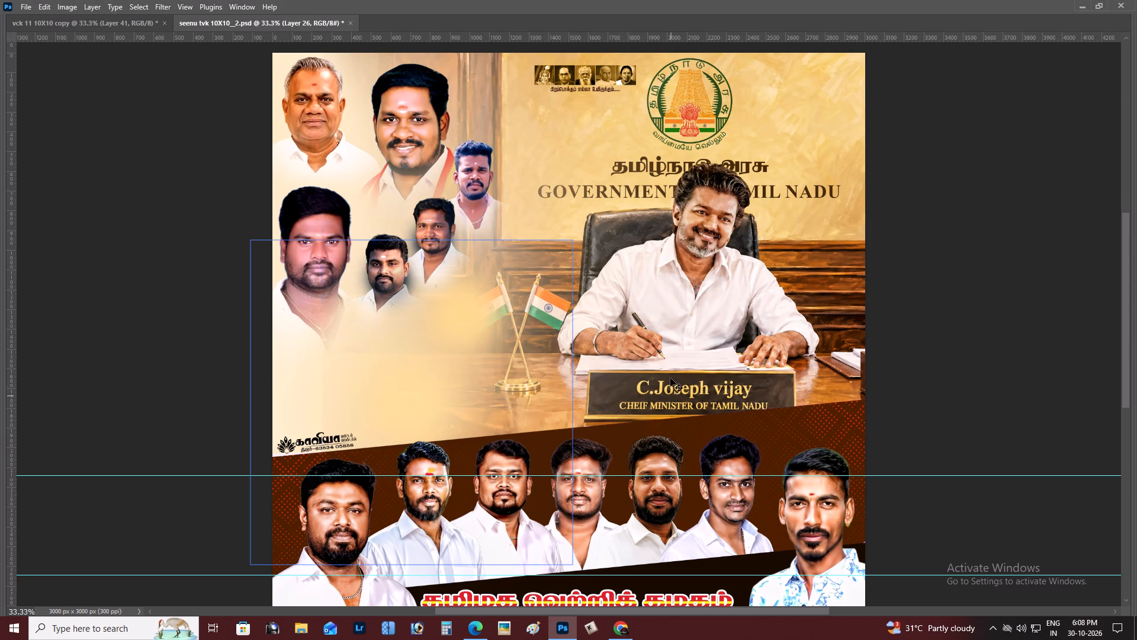
Delete the picture of the Chief Minister at his desk, including its office backdrop.
right_click(670, 378)
click(683, 386)
key(BackSpace)
Delete the remaining beige gradient and yellow glow layers behind the upper portraits, leaving the white background.
scroll(636, 246, up, 4)
right_click(390, 388)
click(406, 396)
drag(419, 398, 544, 407)
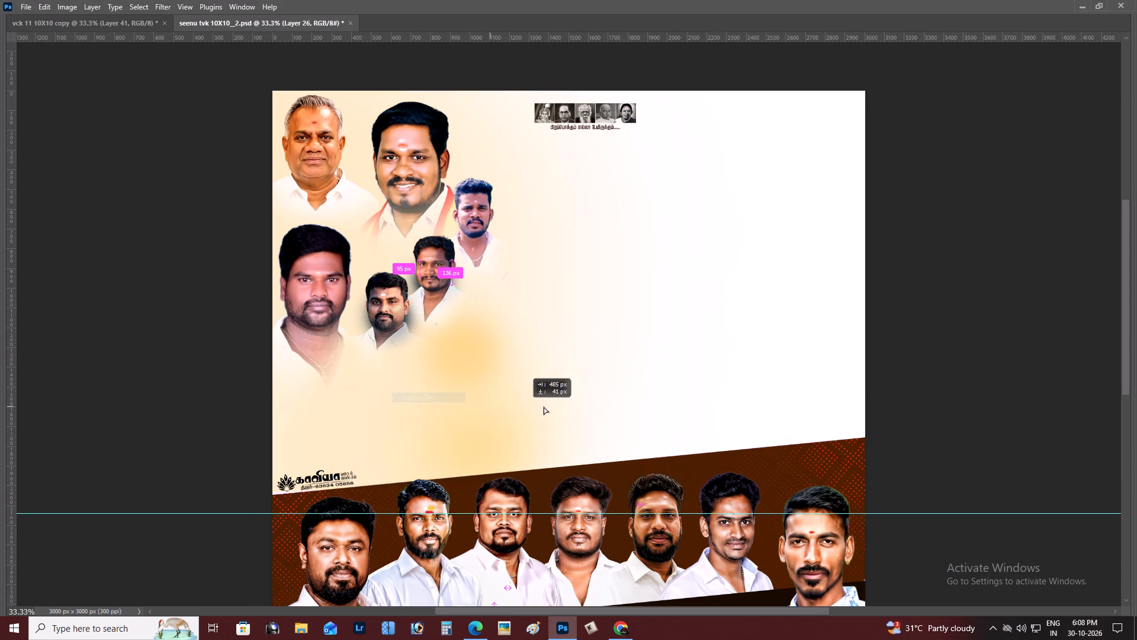
drag(544, 407, 721, 383)
key(BackSpace)
right_click(464, 350)
click(479, 356)
key(BackSpace)
right_drag(323, 409, 327, 416)
click(335, 421)
key(BackSpace)
right_click(402, 401)
click(413, 407)
key(BackSpace)
Cut the seated man from the vck 11 10X10 copy poster and close that document without saving.
scroll(368, 281, up, 4)
scroll(368, 281, down, 2)
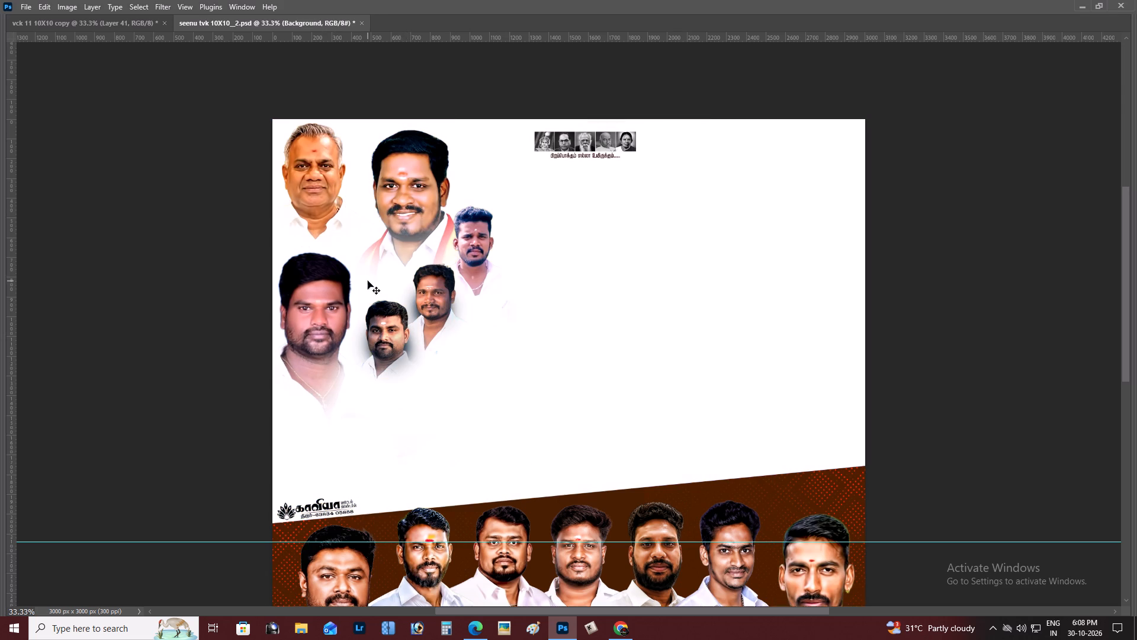
scroll(368, 281, down, 1)
key(ctrl+minus)
scroll(426, 264, up, 1)
scroll(493, 198, down, 4)
key(ctrl+Tab)
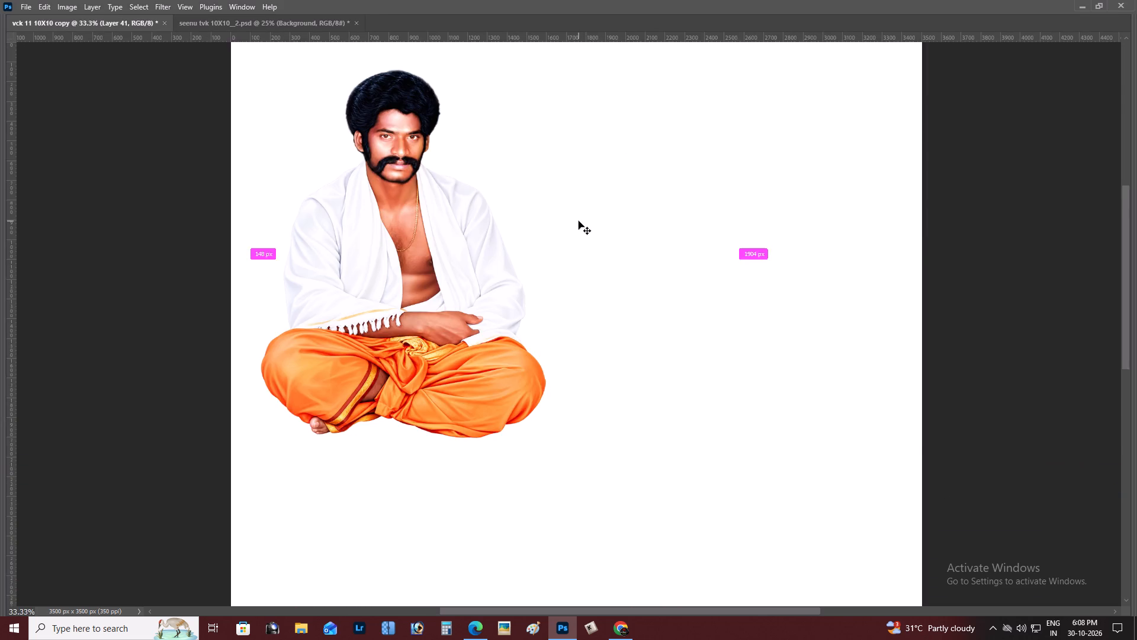
key(ctrl+Tab)
key(ctrl+Tab)
right_click(383, 264)
click(394, 270)
drag(406, 265, 424, 277)
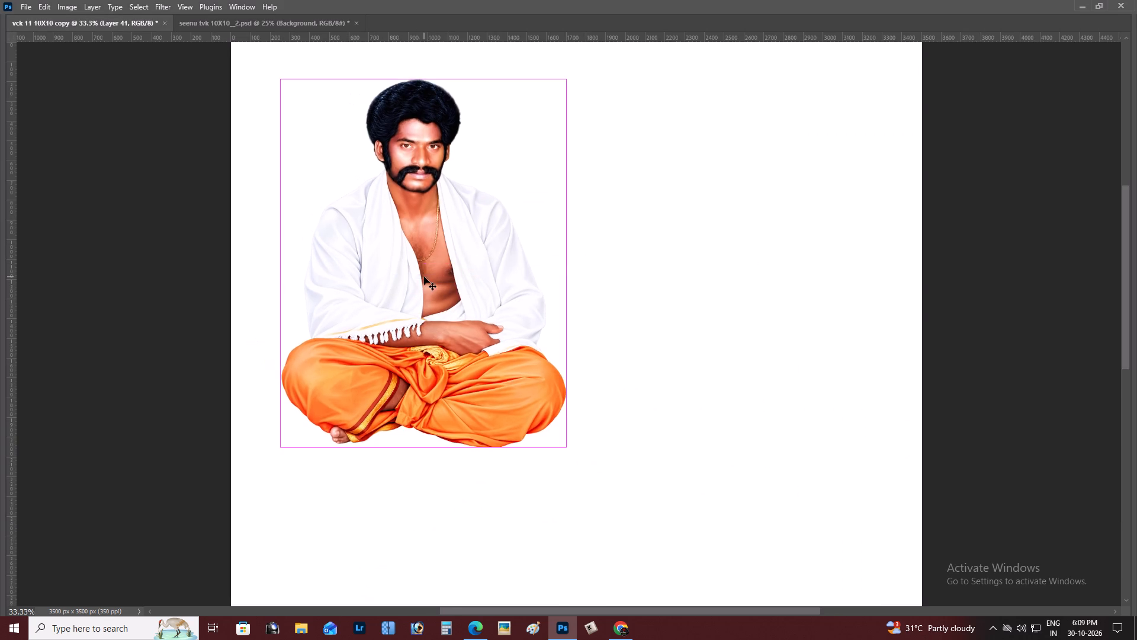
key(ctrl+a)
key(ctrl+x)
key(ctrl+w)
click(578, 233)
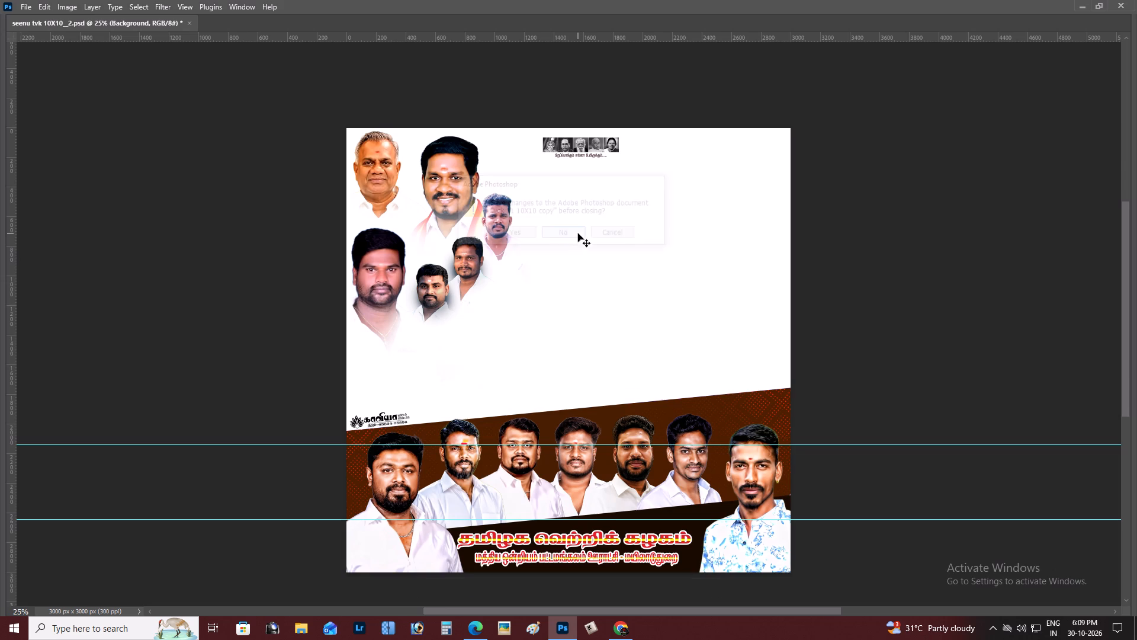
Paste the seated man into the seenu tvk design and place him at the poster's right edge above the brown band.
key(ctrl+b)
key(Return)
key(ctrl+v)
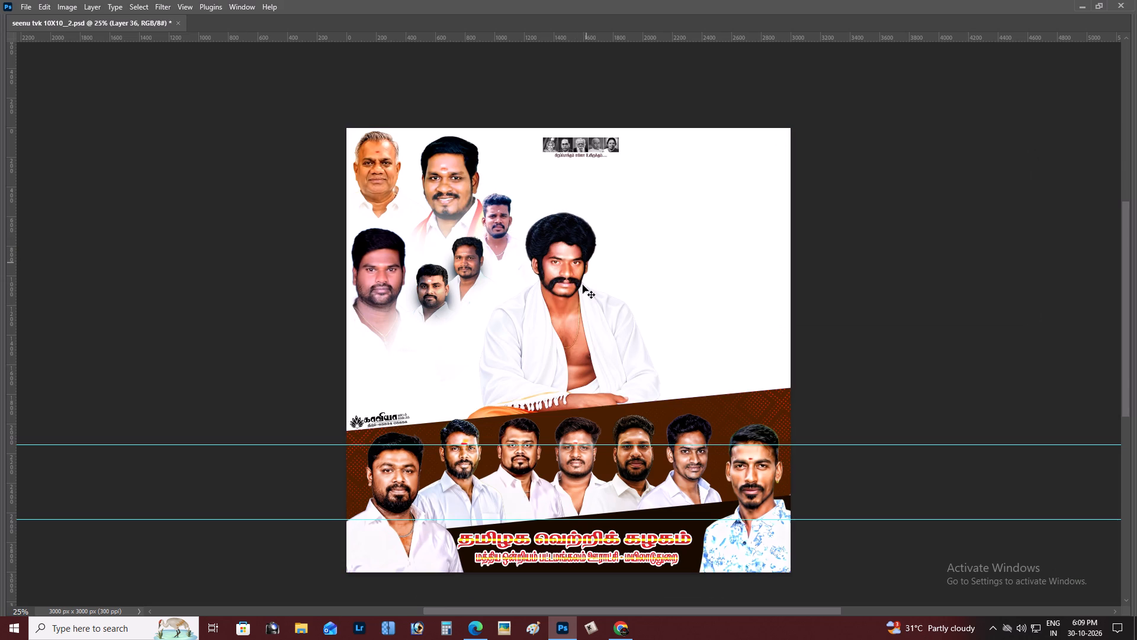
drag(583, 285, 617, 295)
key(space)
key(space)
drag(622, 292, 611, 296)
click(605, 296)
key(z)
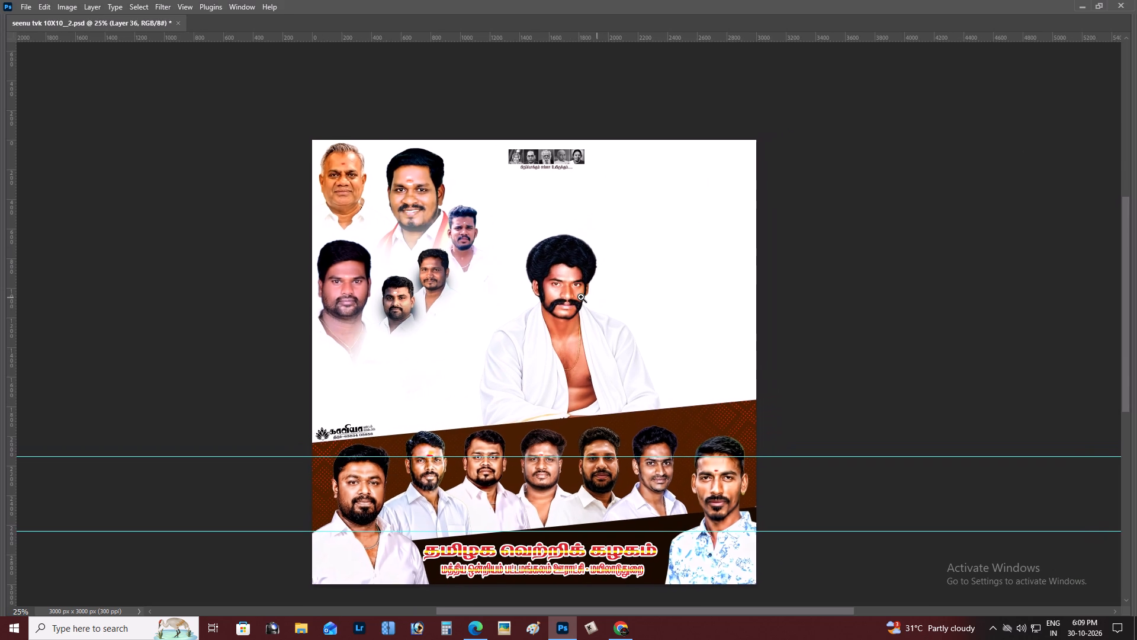
click(581, 297)
key(v)
key(space)
drag(586, 296, 583, 311)
click(583, 311)
drag(585, 351, 722, 248)
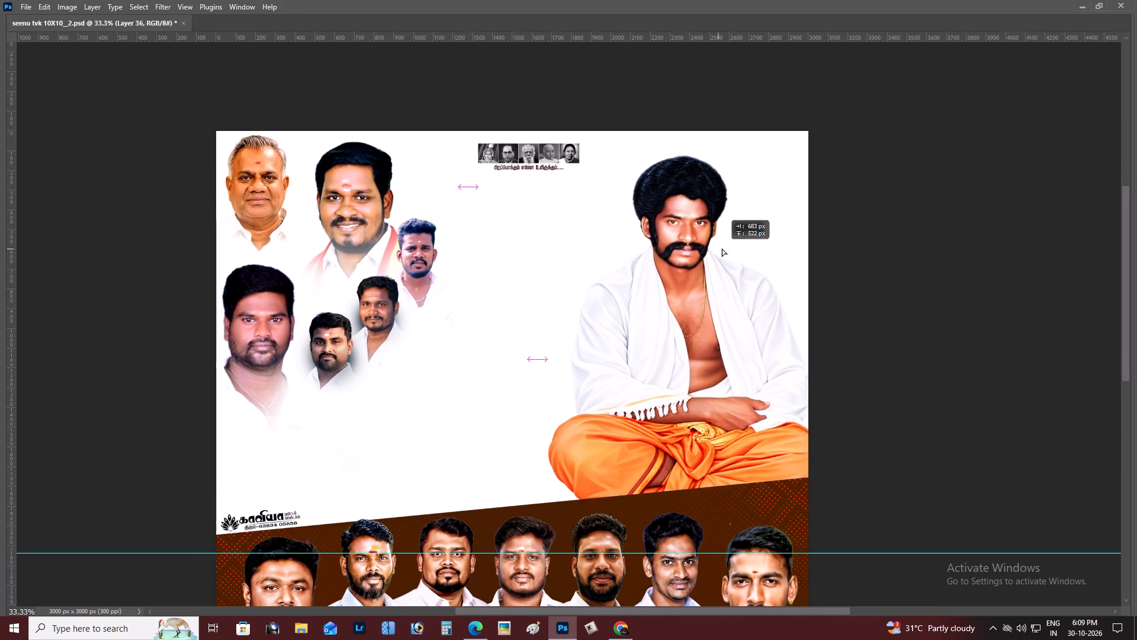
drag(722, 248, 734, 246)
Scale the seated man down slightly with Free Transform.
key(space)
key(space)
drag(734, 246, 720, 251)
click(699, 252)
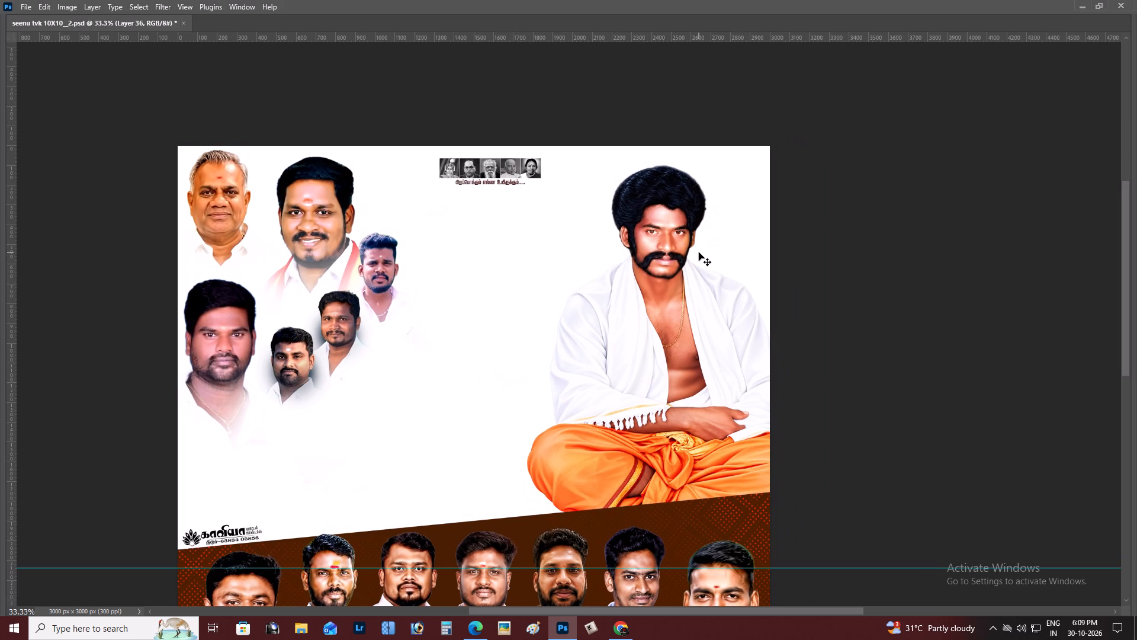
key(ctrl+t)
alt+drag(816, 164, 805, 176)
key(Return)
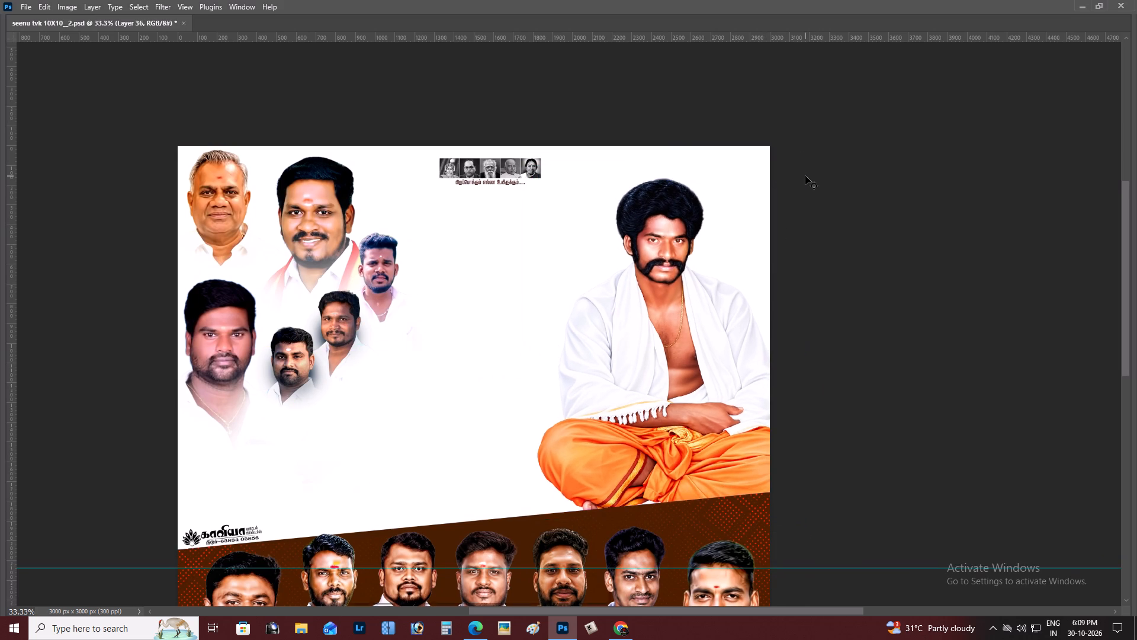
Move the seated man inward from the poster's right edge and scale him down with Free Transform.
key(ctrl+plus)
key(space)
key(space)
key(space)
key(space)
drag(804, 176, 773, 174)
click(735, 173)
drag(684, 229, 634, 200)
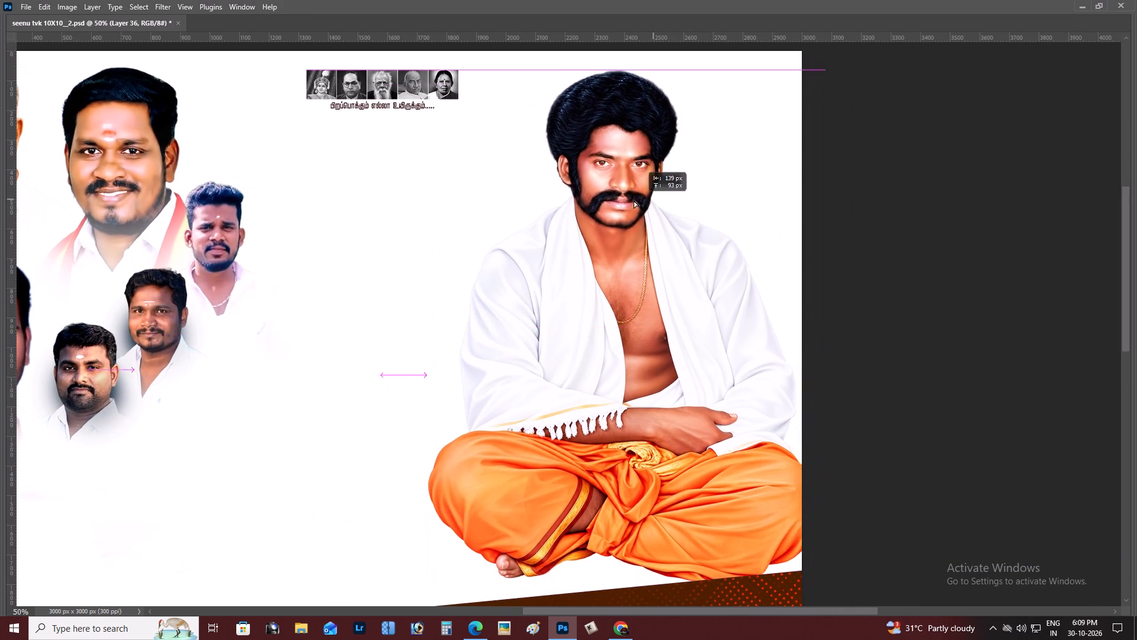
drag(634, 200, 621, 188)
key(space)
key(ctrl+t)
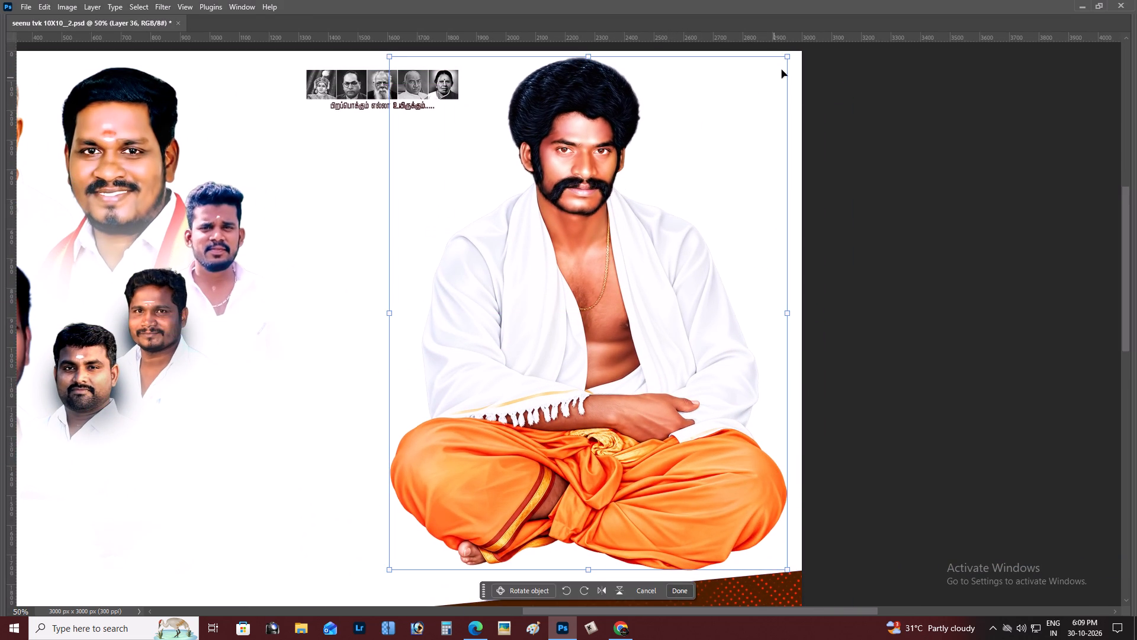
alt+drag(787, 52, 743, 116)
key(Return)
Shift the seated man up toward the poster's upper-right corner and enlarge him slightly with Free Transform.
key(space)
key(space)
key(space)
key(space)
key(space)
key(space)
drag(709, 159, 648, 192)
click(648, 192)
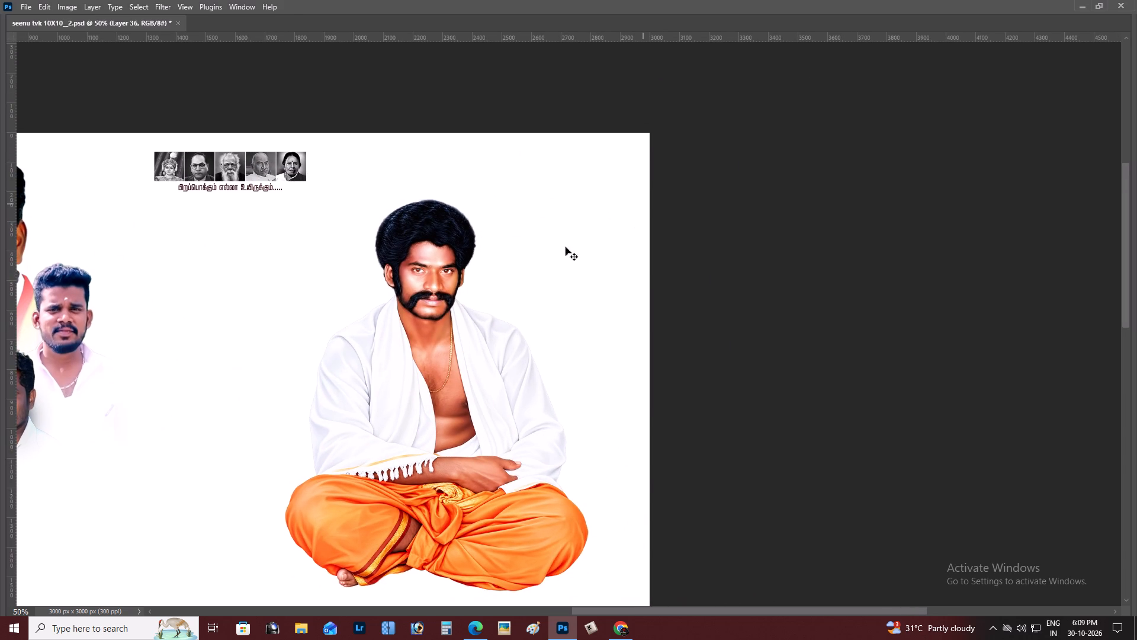
drag(367, 376, 413, 334)
key(space)
key(space)
key(space)
drag(432, 332, 471, 314)
click(486, 308)
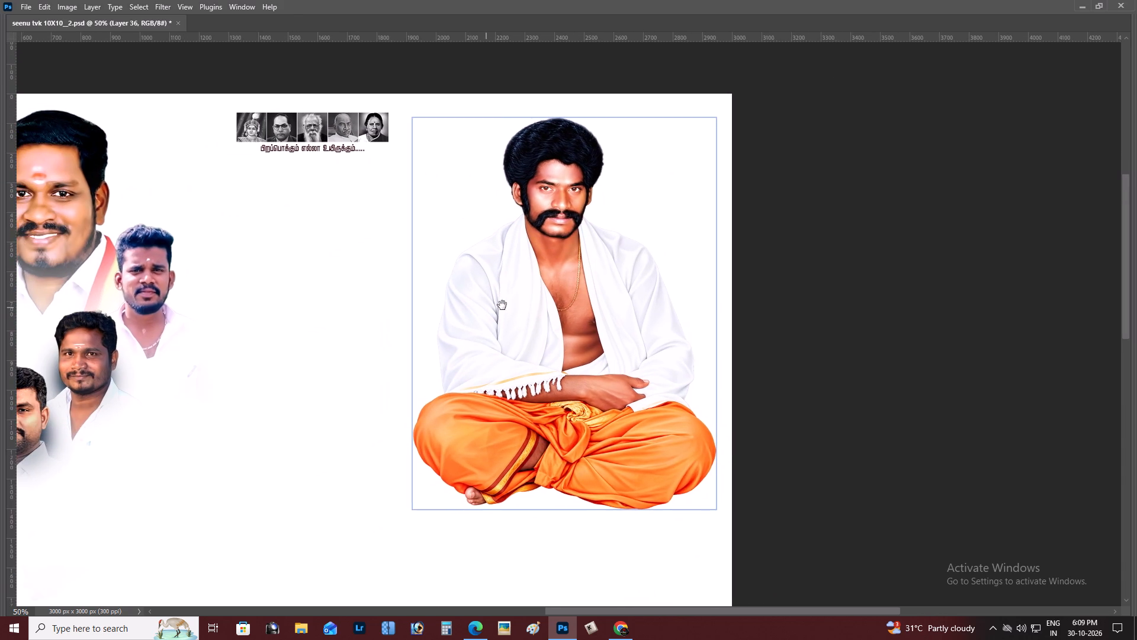
key(ctrl+t)
alt+drag(410, 117, 400, 114)
key(Return)
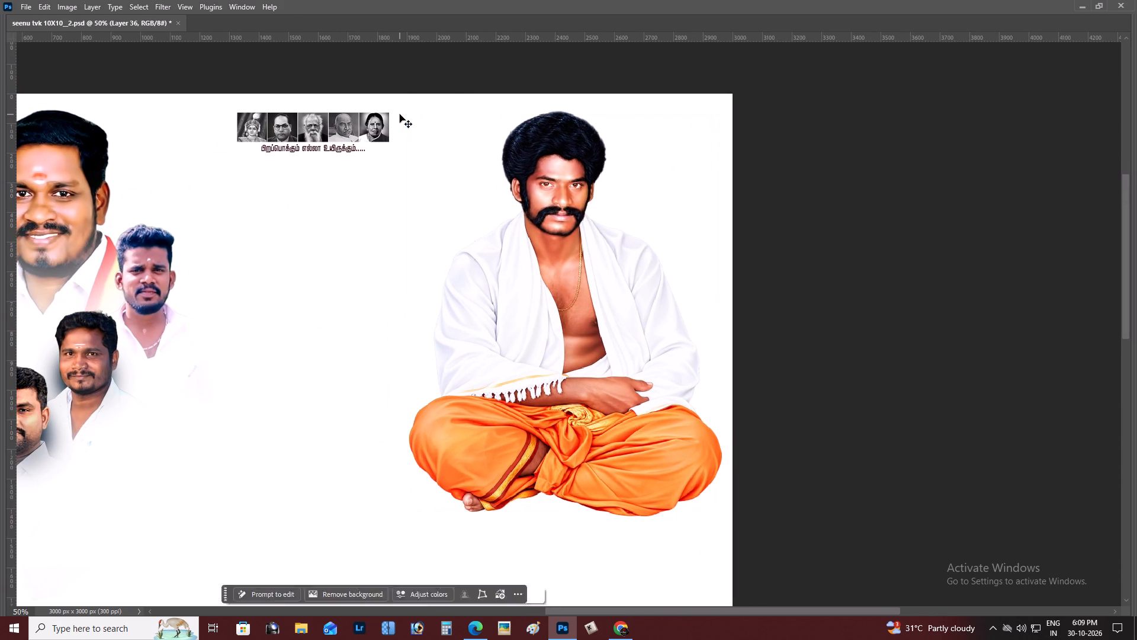
shift+click(561, 206)
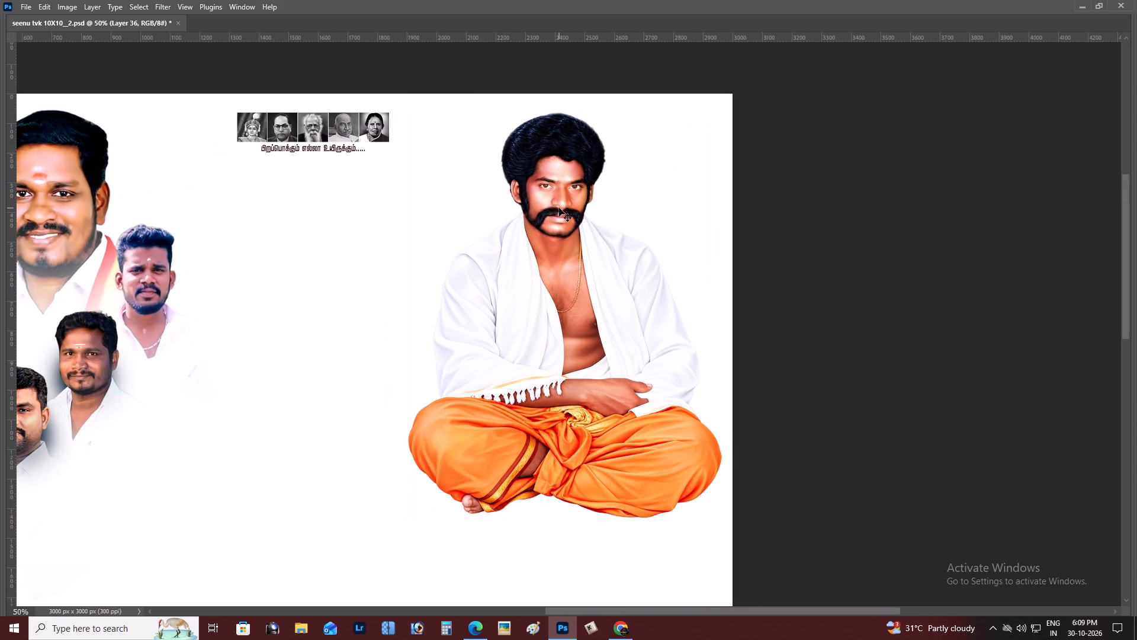
Create a new layer and paint a soft black shadow along the base of the seated man's folded legs.
key(ctrl+shift+n)
key(Return)
key(b)
key(Tab)
scroll(447, 212, down, 5)
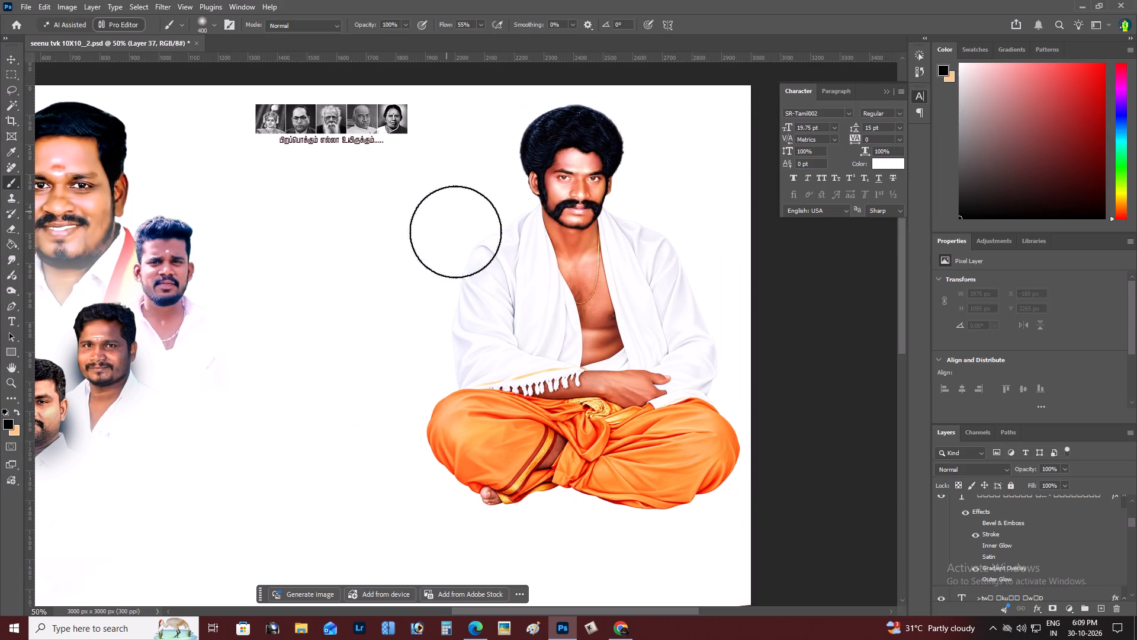
key(Tab)
key(space)
key(space)
key(space)
key(space)
key(space)
key(space)
key(space)
key(space)
key(space)
key(space)
key(space)
key(space)
key(space)
key(space)
key(space)
drag(522, 289, 519, 267)
drag(518, 265, 445, 261)
click(439, 258)
click(628, 399)
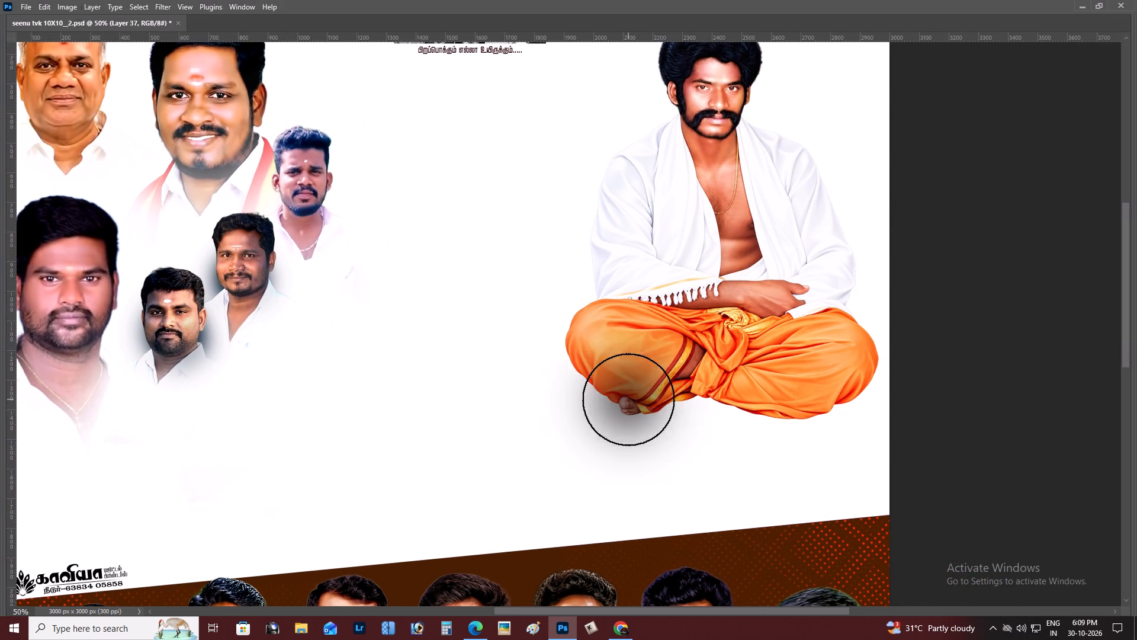
double_click(666, 399)
drag(672, 399, 683, 399)
drag(690, 399, 702, 399)
drag(741, 399, 747, 399)
drag(770, 399, 786, 399)
drag(811, 399, 818, 399)
click(819, 399)
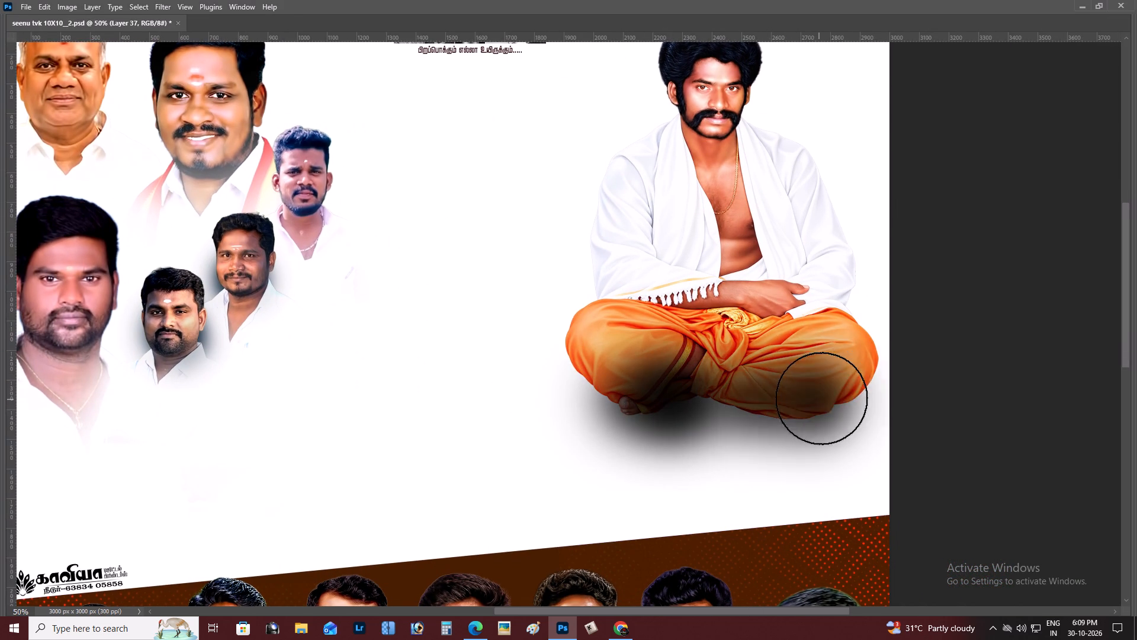
click(828, 393)
drag(788, 395, 766, 397)
drag(749, 396, 733, 396)
drag(720, 393, 711, 393)
drag(701, 391, 687, 391)
drag(666, 389, 644, 388)
Send the painted shadow layer behind the seated man, then flatten and widen it beneath his legs with Free Transform.
key(v)
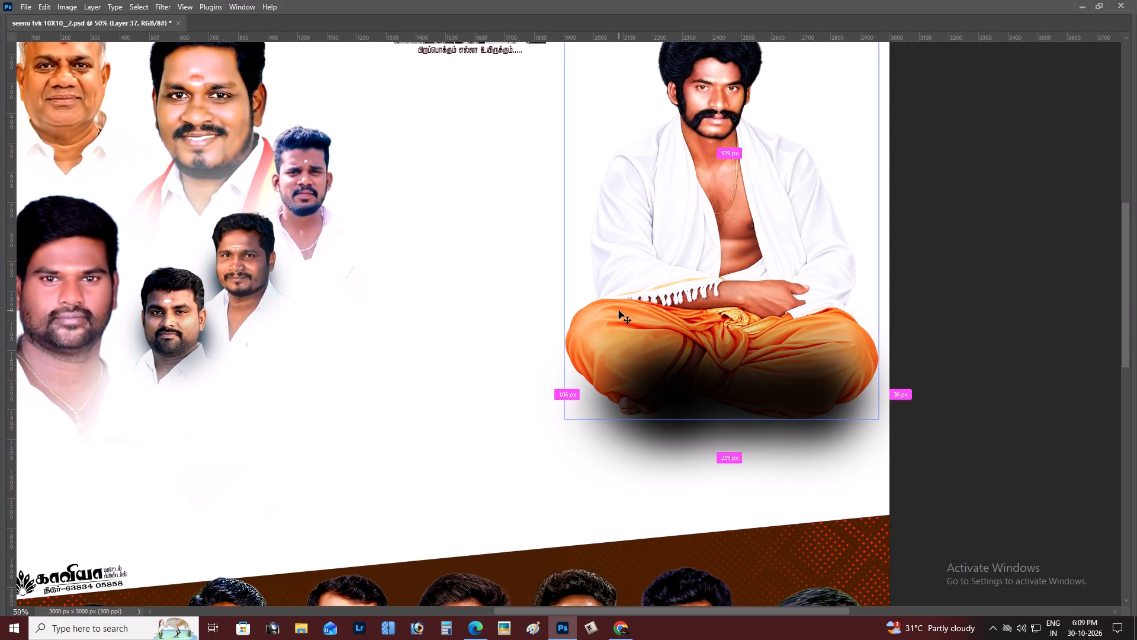
key(ctrl+bracketleft)
key(ctrl+t)
shift+drag(785, 287, 782, 315)
drag(795, 386, 791, 347)
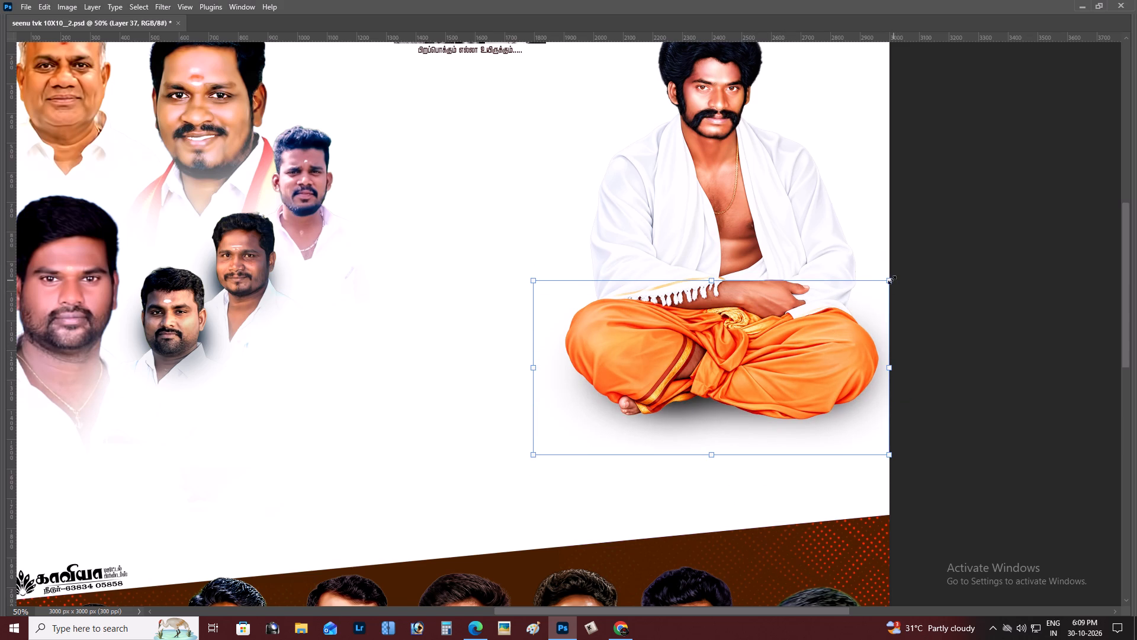
alt+drag(892, 280, 930, 271)
drag(835, 322, 826, 321)
key(Return)
key(3)
key(ctrl+minus)
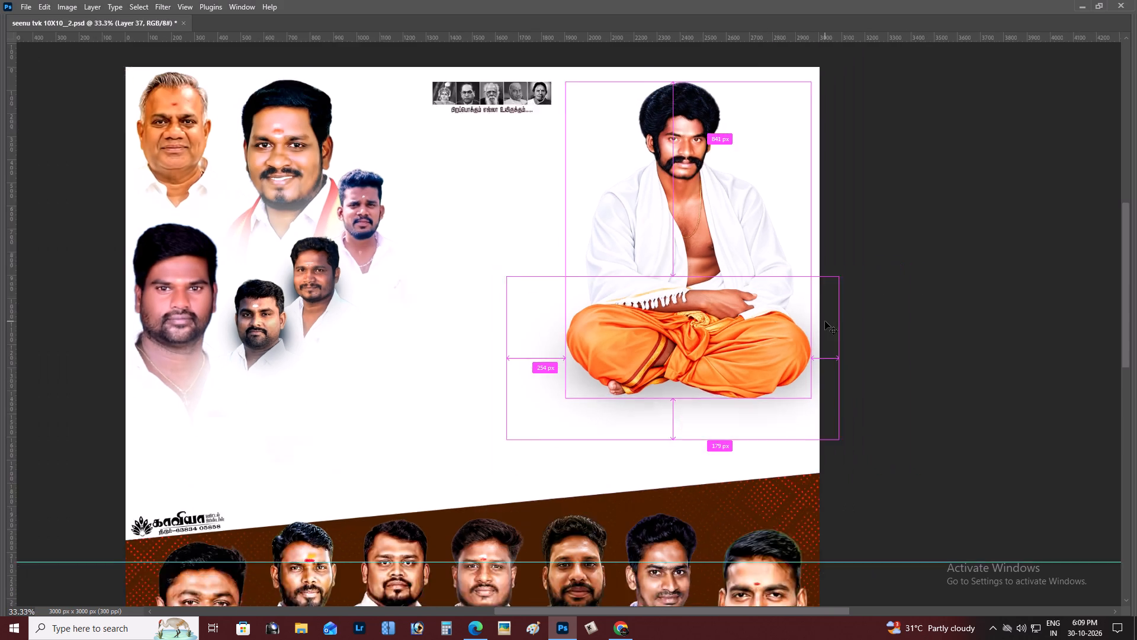
key(0)
key(ctrl+minus)
key(ctrl+plus)
key(ctrl+plus)
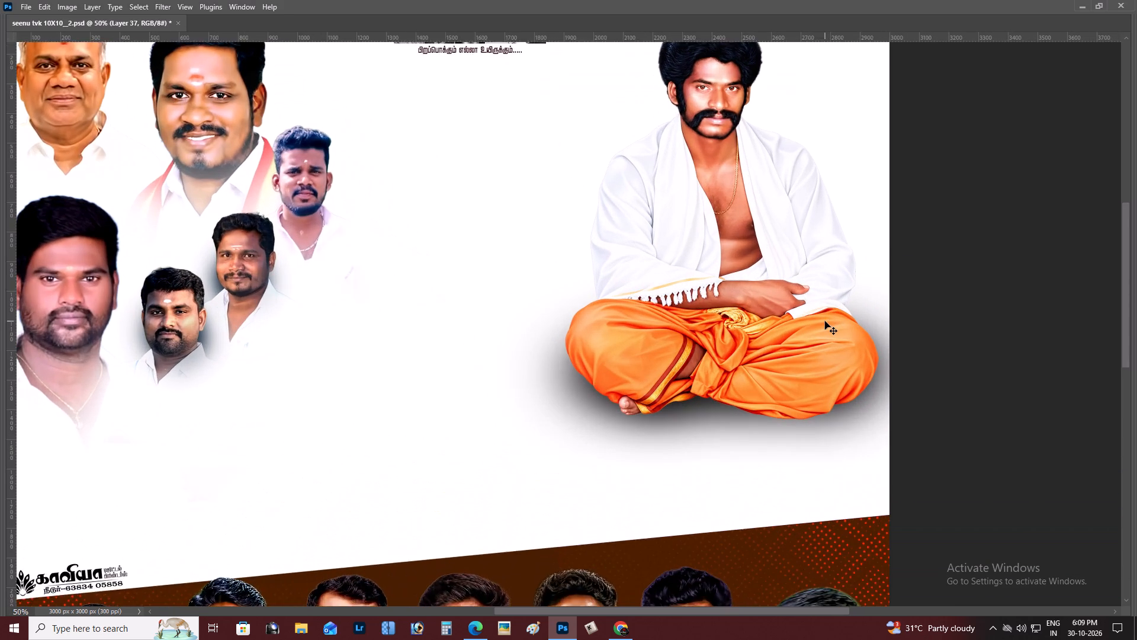
Link the seated man's layer with his shadow layer.
scroll(825, 321, up, 3)
shift+right_click(743, 280)
shift+click(749, 281)
drag(753, 283, 762, 288)
key(ctrl+z)
click(762, 288)
right_click(762, 288)
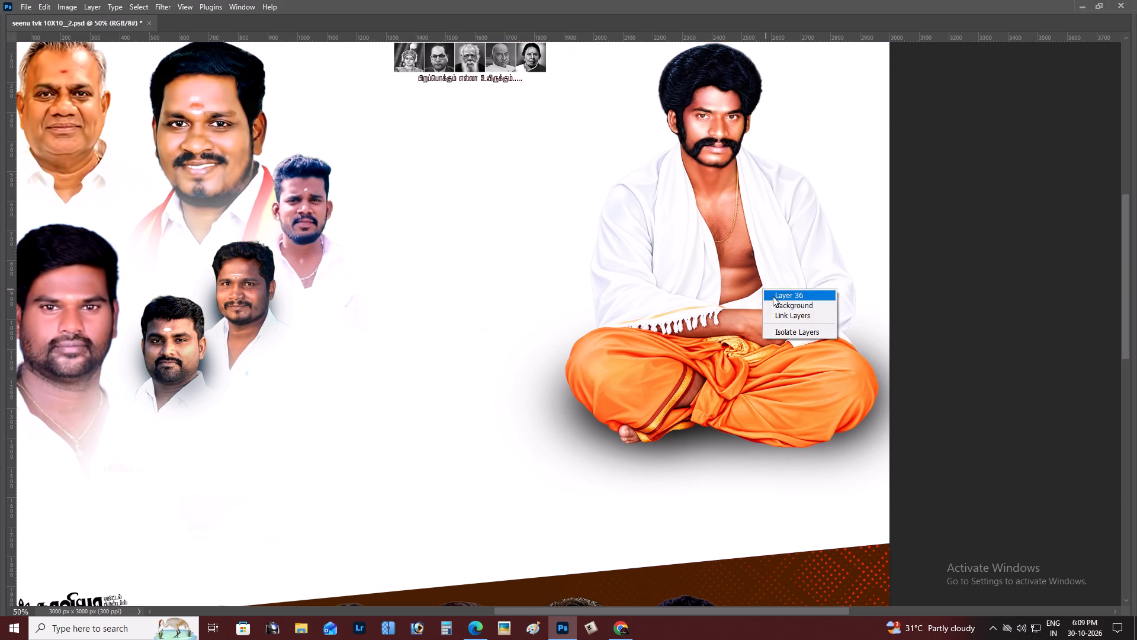
click(780, 319)
Scale the seated man and his shadow down slightly together with Free Transform.
key(ctrl+minus)
key(ctrl+minus)
key(ctrl+minus)
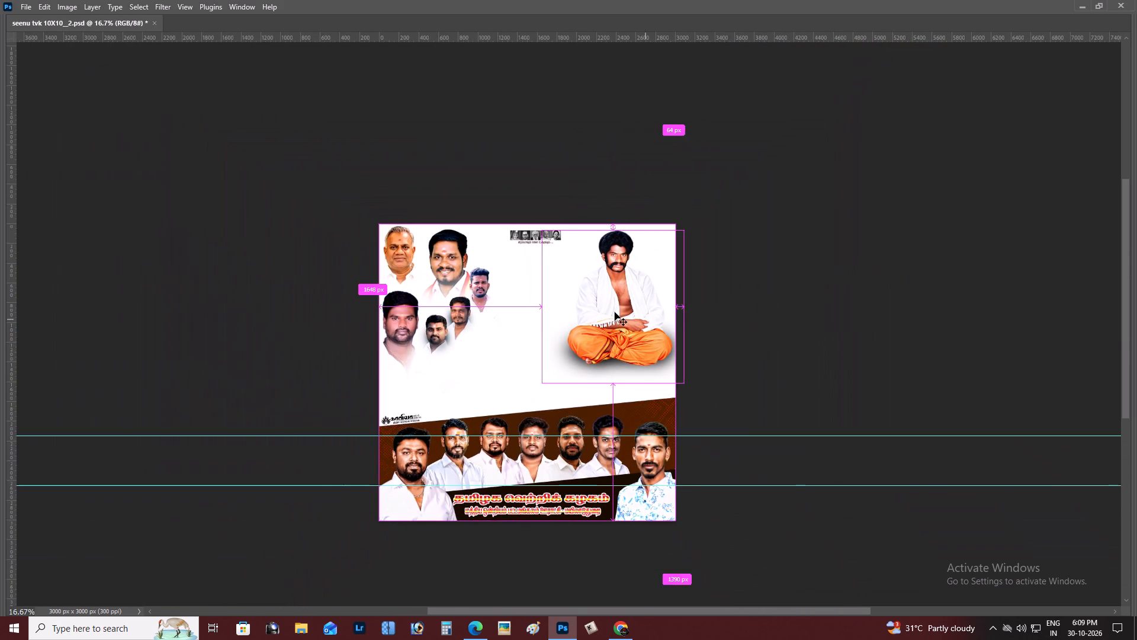
key(z)
triple_click(614, 310)
key(space)
drag(616, 308, 609, 318)
click(609, 318)
key(v)
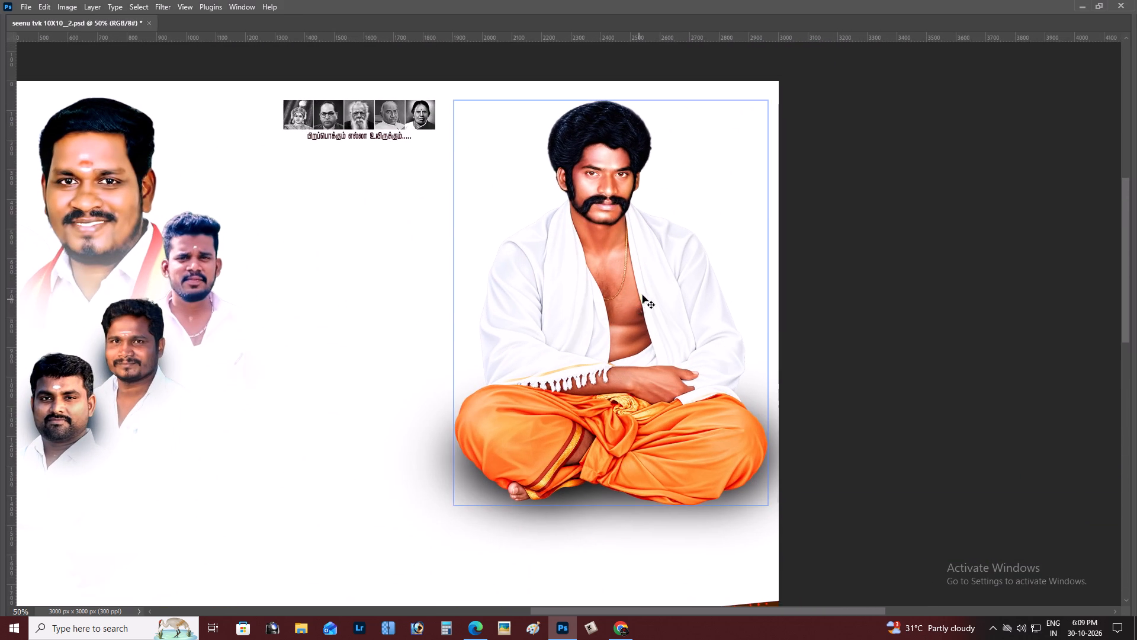
key(ctrl+t)
alt+drag(804, 98, 799, 104)
key(Return)
key(ctrl+minus)
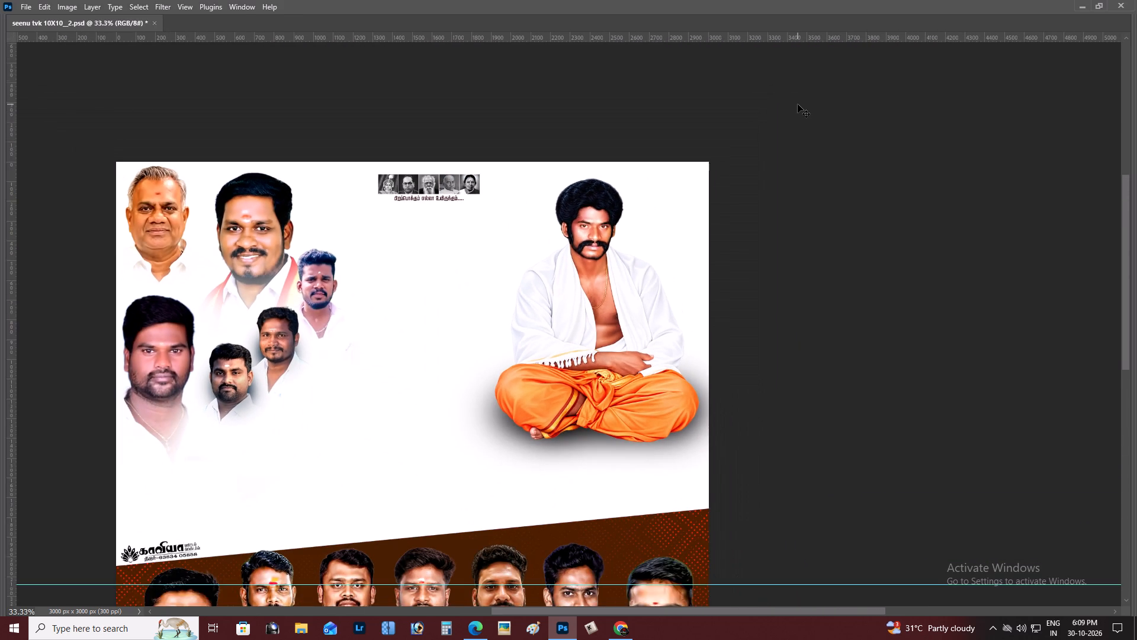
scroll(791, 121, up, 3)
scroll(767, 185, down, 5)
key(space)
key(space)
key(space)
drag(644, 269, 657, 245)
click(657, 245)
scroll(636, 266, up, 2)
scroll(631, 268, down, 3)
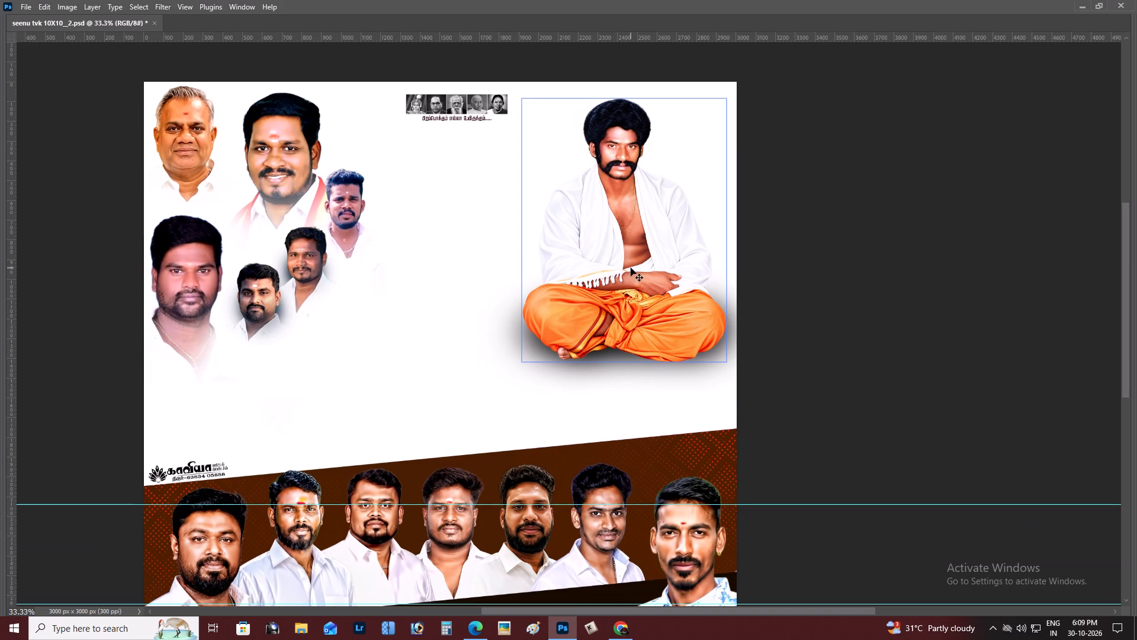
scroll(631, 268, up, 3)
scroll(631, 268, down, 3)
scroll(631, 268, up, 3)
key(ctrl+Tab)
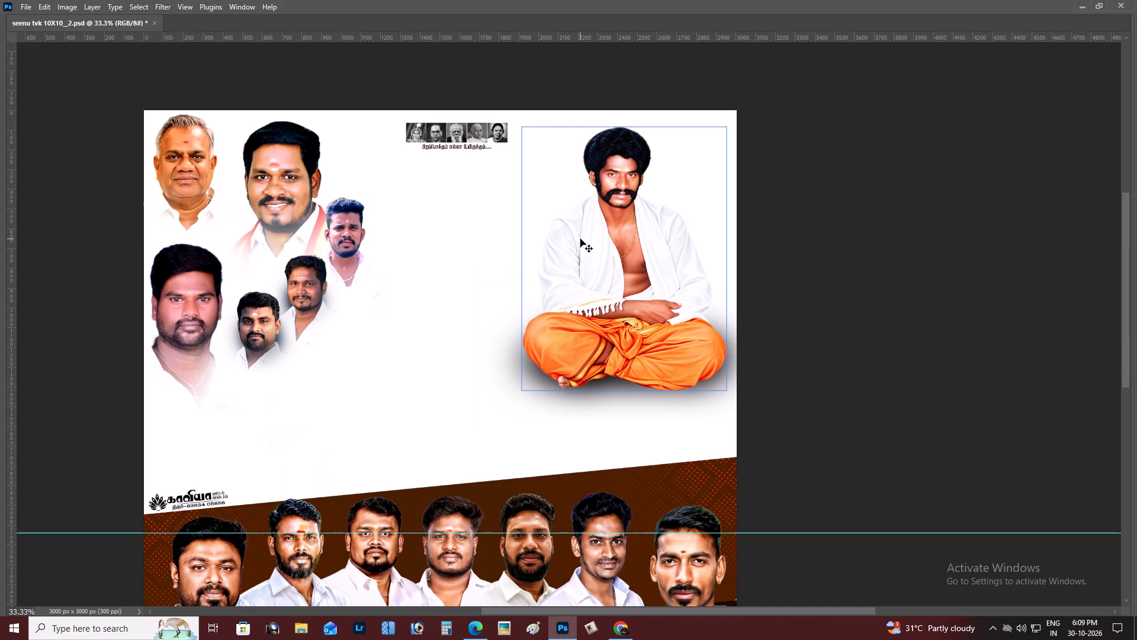
Open the 8X15 tvk2 Photoshop design from the 21 folder.
key(ctrl+o)
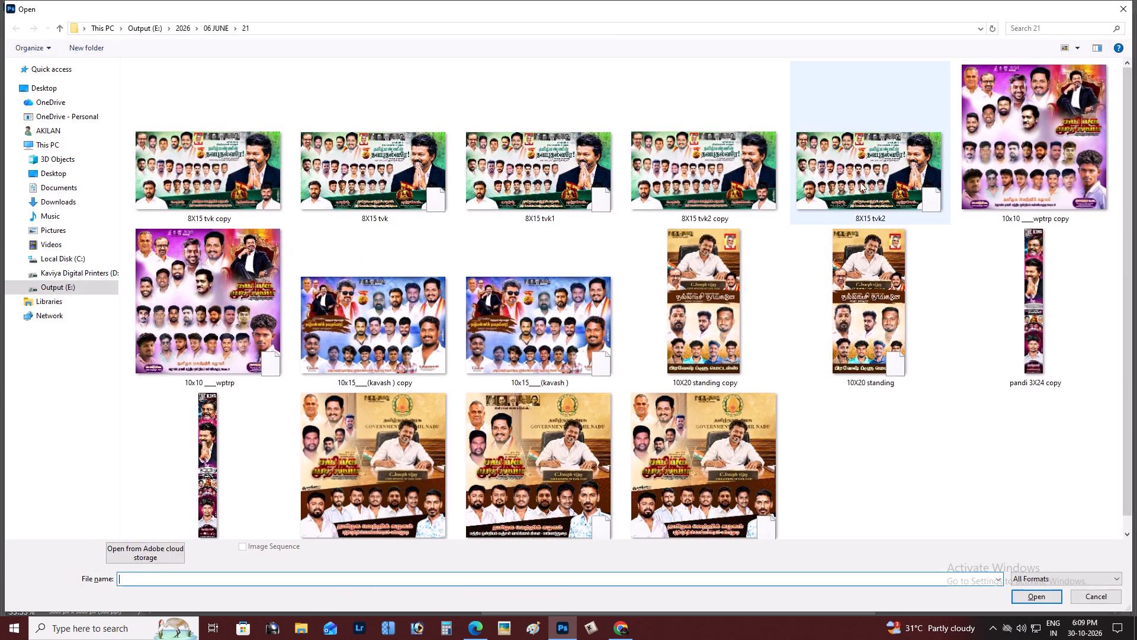
click(894, 182)
key(Return)
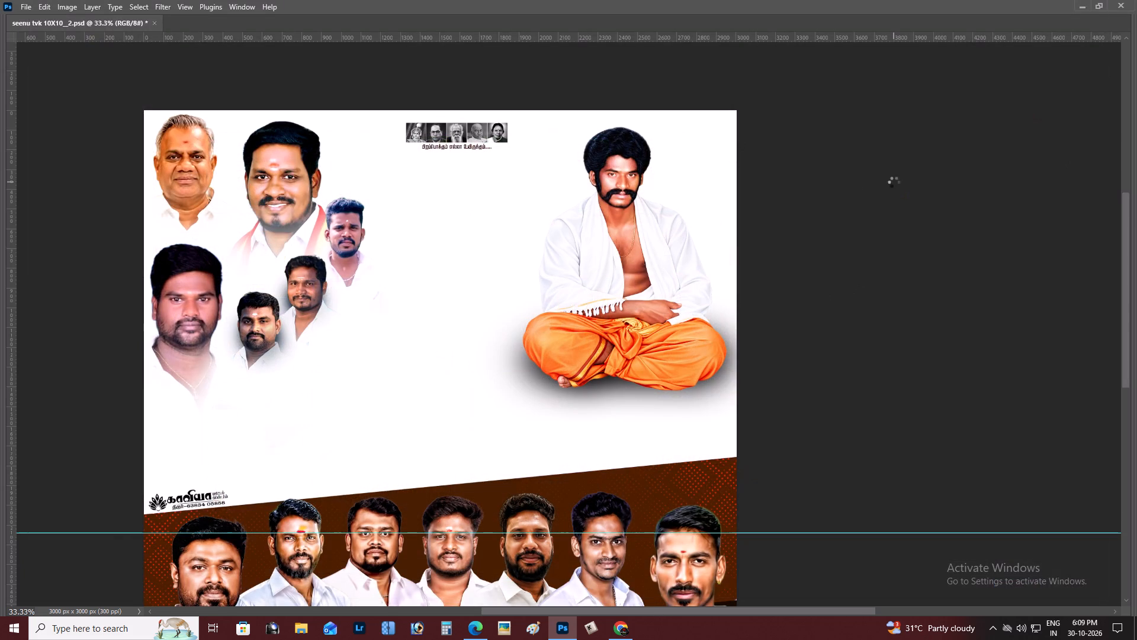
scroll(832, 216, up, 1)
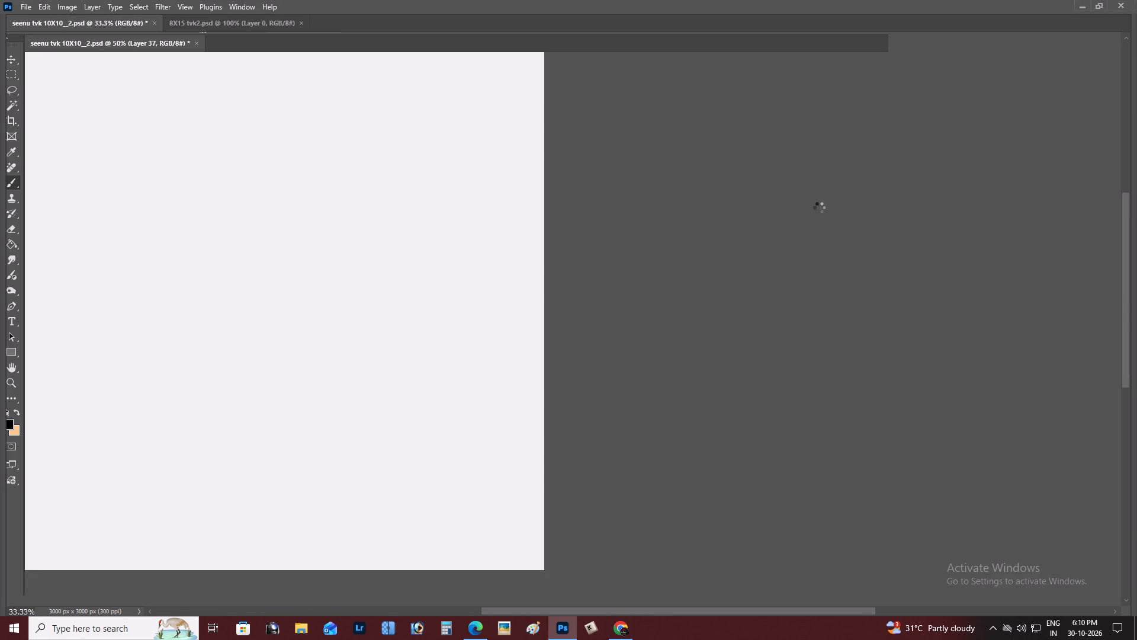
scroll(625, 246, up, 2)
scroll(625, 246, down, 3)
scroll(625, 246, up, 1)
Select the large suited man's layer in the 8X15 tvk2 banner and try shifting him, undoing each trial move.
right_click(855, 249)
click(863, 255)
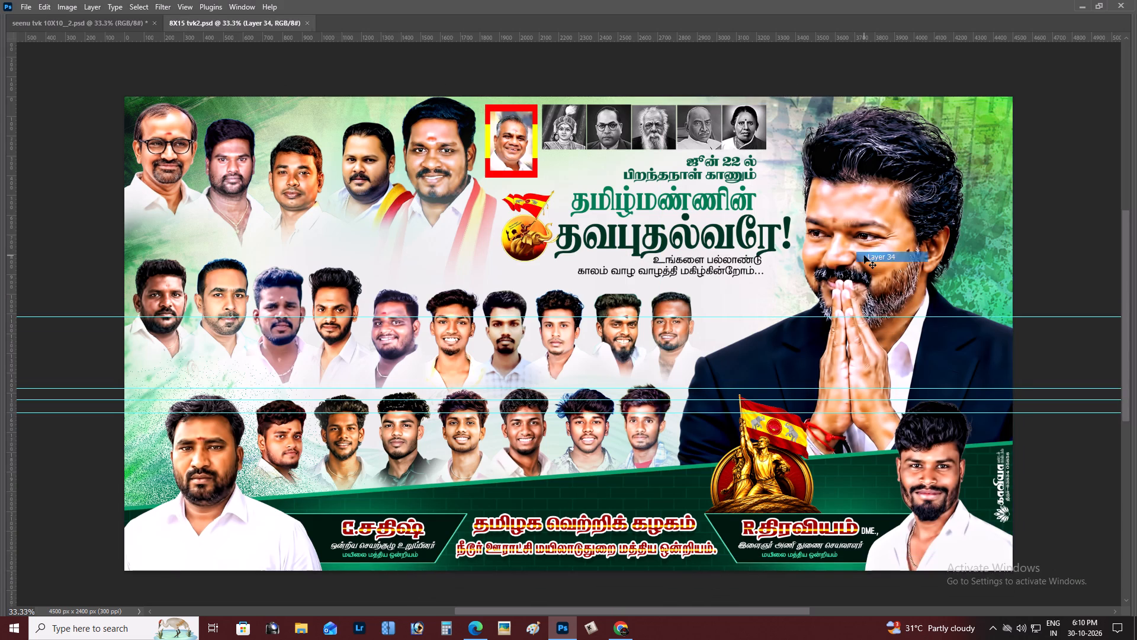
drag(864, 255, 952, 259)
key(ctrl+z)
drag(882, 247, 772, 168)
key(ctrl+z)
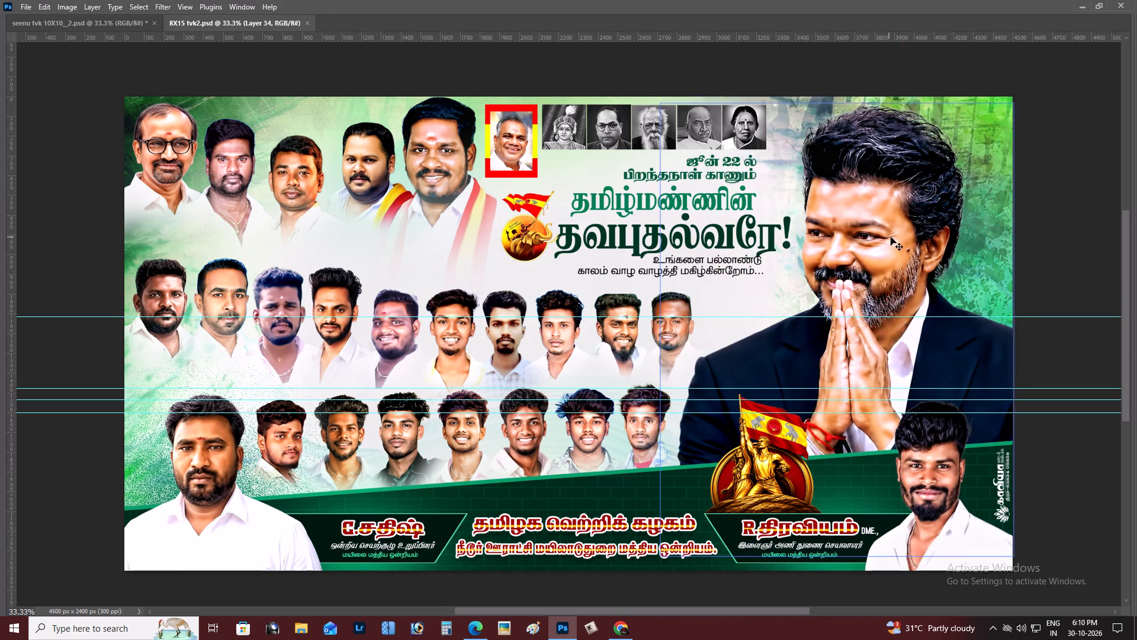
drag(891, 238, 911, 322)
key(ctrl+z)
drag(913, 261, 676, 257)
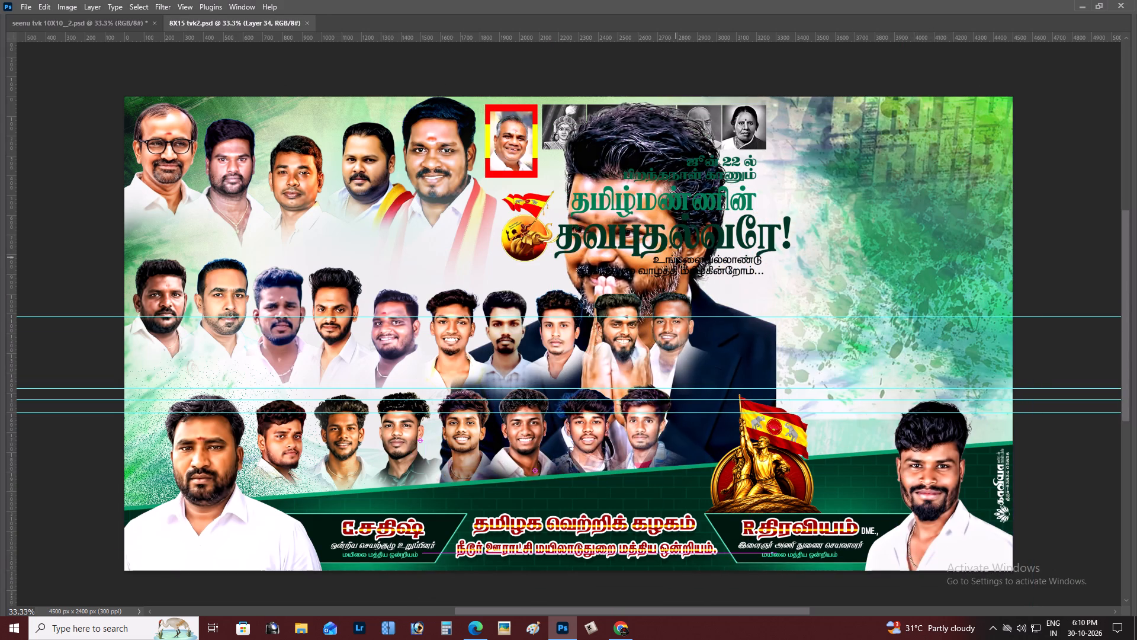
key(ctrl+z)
Check the 8X15 tvk2 banner's image size settings.
key(ctrl+alt+i)
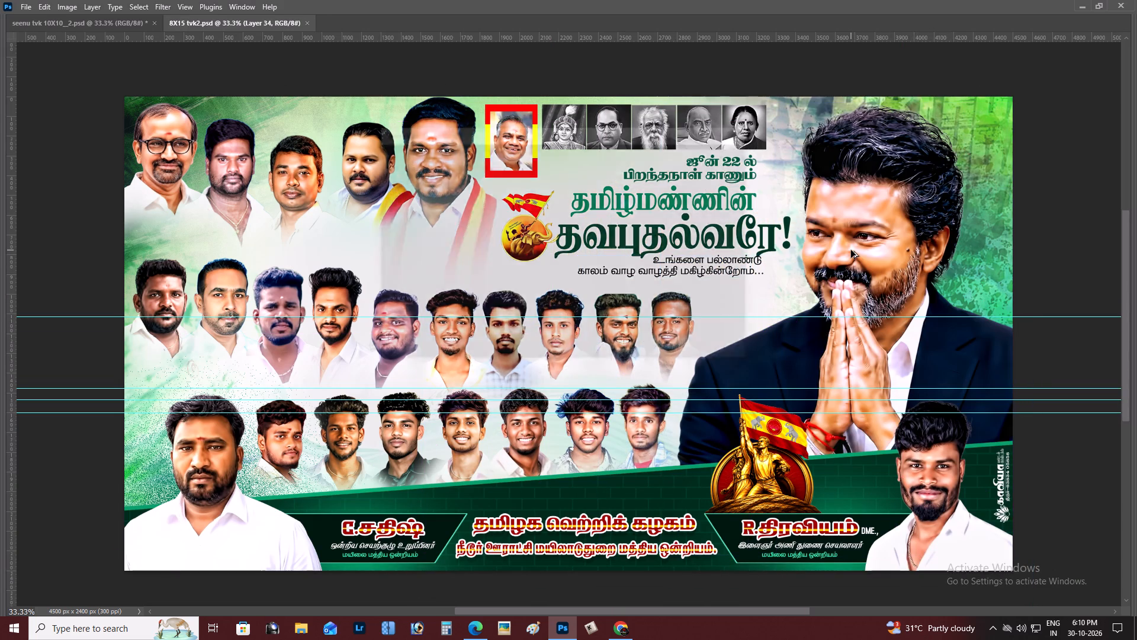
key(Return)
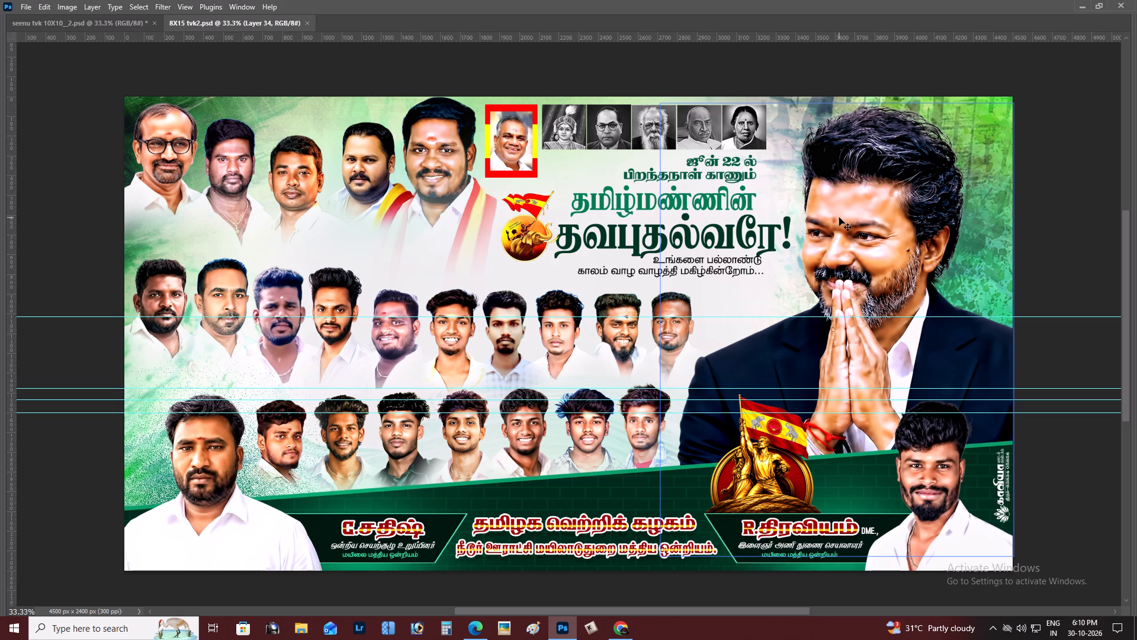
Bring the suited man with folded hands from 8X15 tvk2 into the seenu tvk design, placing him at the poster's right side.
drag(883, 199, 115, 30)
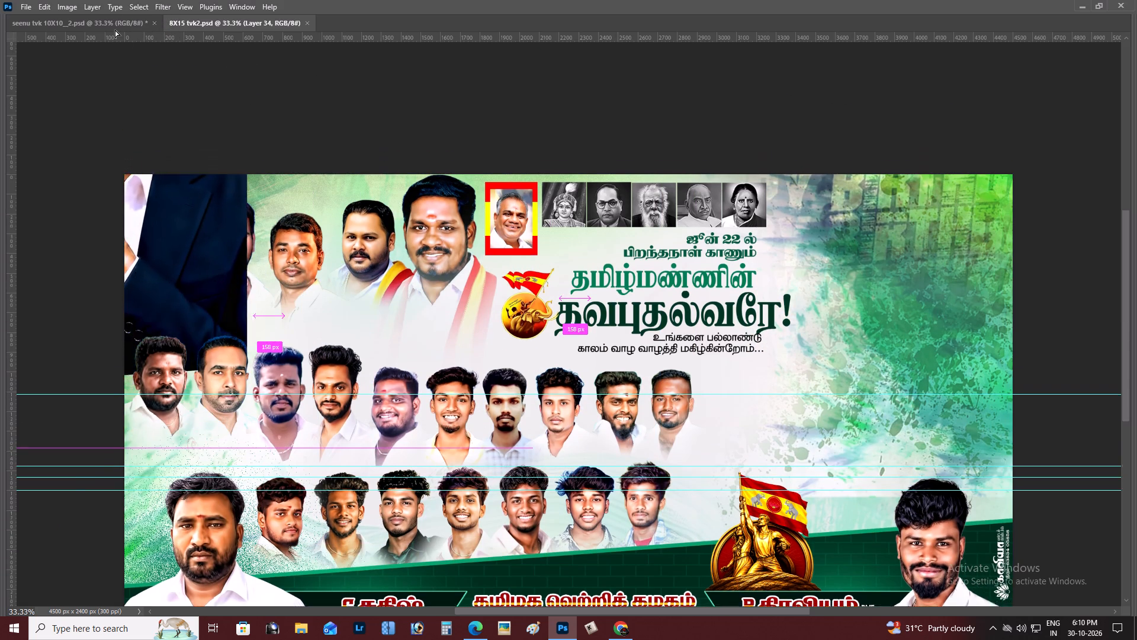
drag(115, 30, 733, 293)
key(space)
key(space)
drag(739, 293, 724, 305)
click(721, 306)
drag(715, 306, 618, 284)
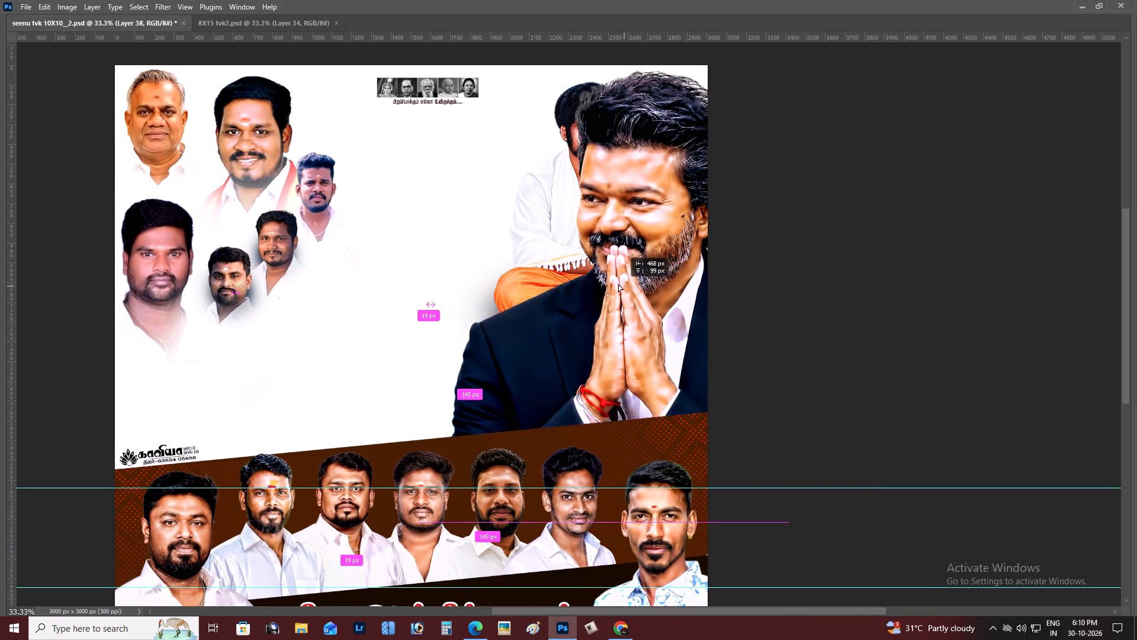
drag(618, 284, 589, 274)
Scale the suited man down with Free Transform and position him above the brown band at the poster's right edge.
key(ctrl+t)
alt+drag(747, 53, 740, 69)
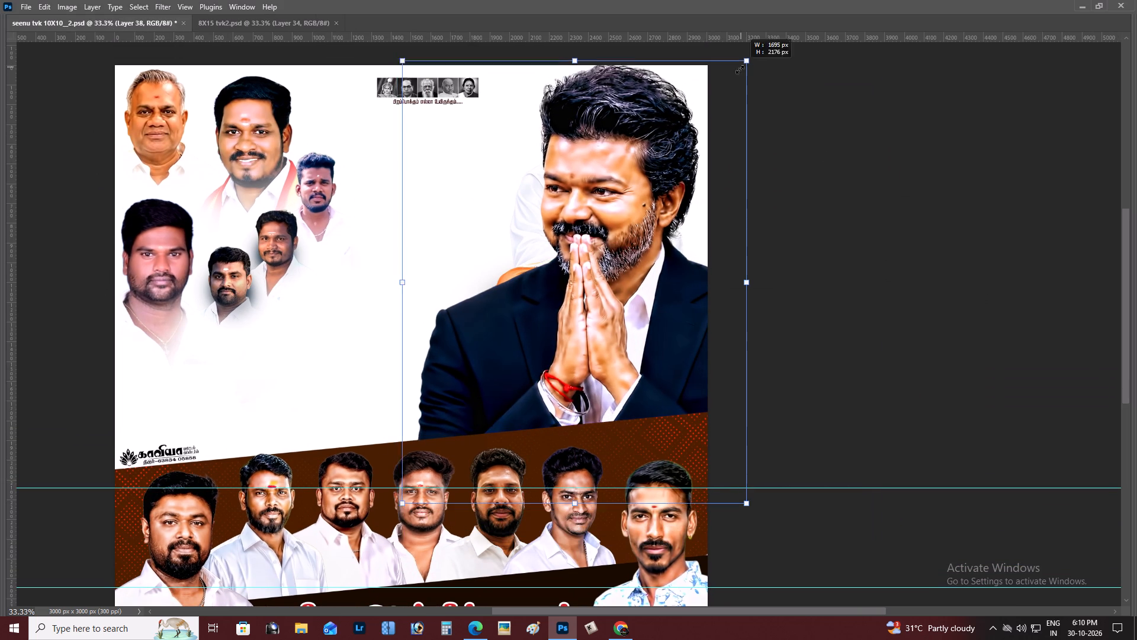
alt+drag(740, 69, 726, 89)
drag(782, 150, 776, 136)
drag(673, 223, 673, 206)
key(Return)
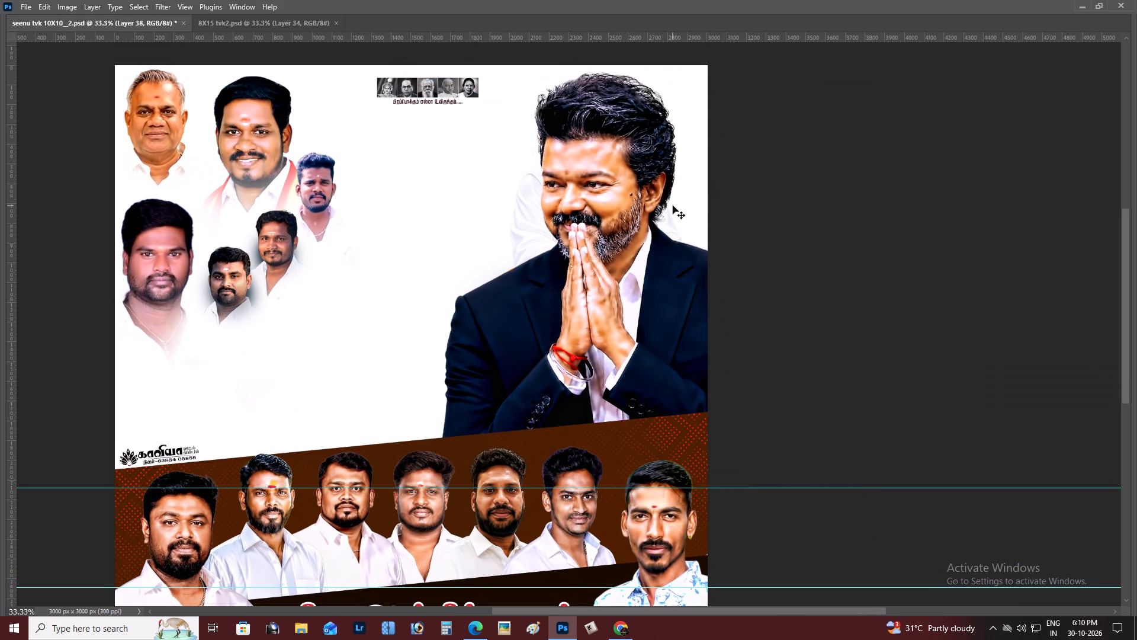
Move the linked seated man and shadow left, between the small portraits and the suited man.
key(ctrl+plus)
right_drag(497, 179, 503, 180)
click(514, 187)
drag(521, 183, 246, 251)
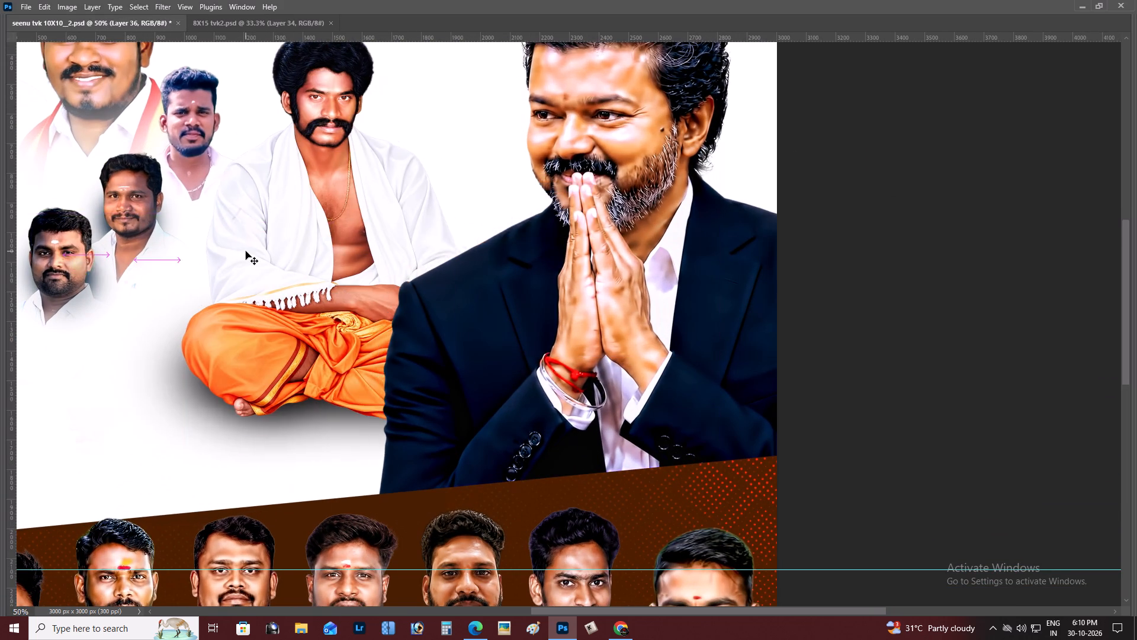
Move the linked seated man and shadow to the poster's upper-left area, behind the small portraits.
key(ctrl+minus)
key(ctrl+minus)
key(space)
key(space)
key(space)
key(space)
key(space)
drag(340, 280, 365, 286)
click(370, 287)
drag(472, 299, 316, 264)
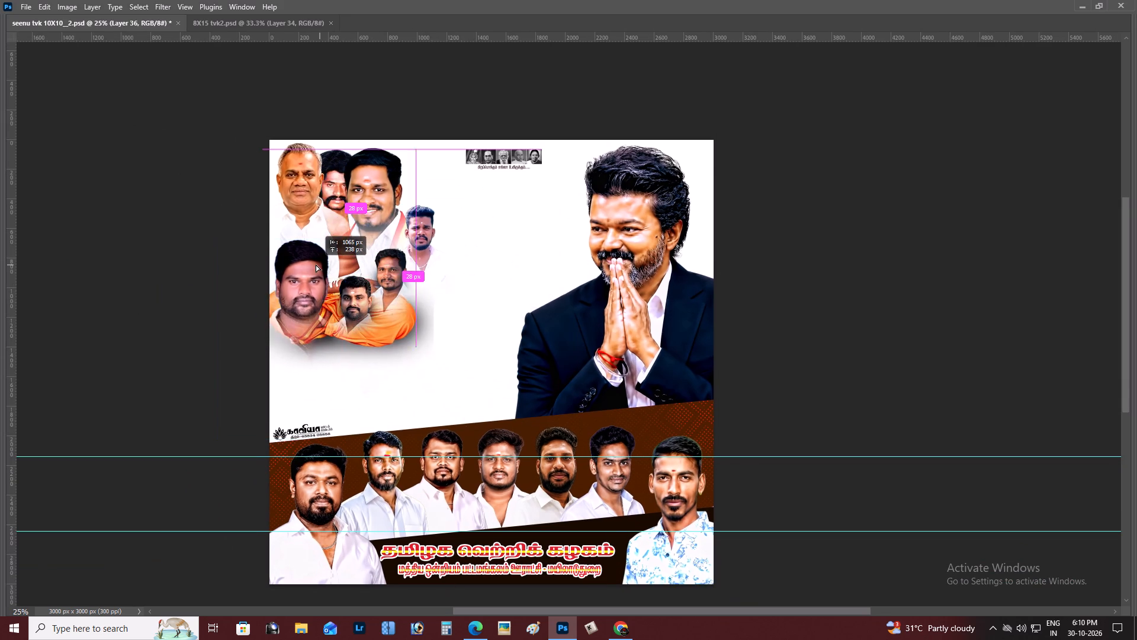
drag(316, 264, 325, 265)
Scale the suited man down with Free Transform and place him against the poster's top-right corner, clear of the brown band.
key(z)
click(499, 236)
key(space)
drag(592, 243, 554, 257)
click(550, 257)
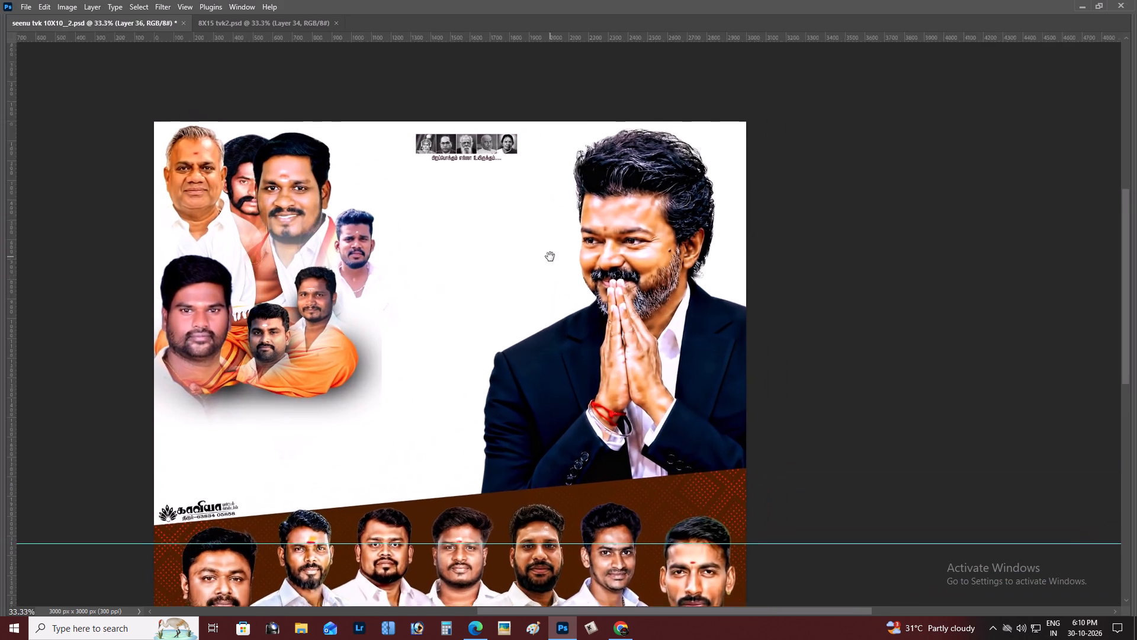
key(v)
right_click(571, 254)
click(584, 260)
key(ctrl+minus)
key(ctrl+y)
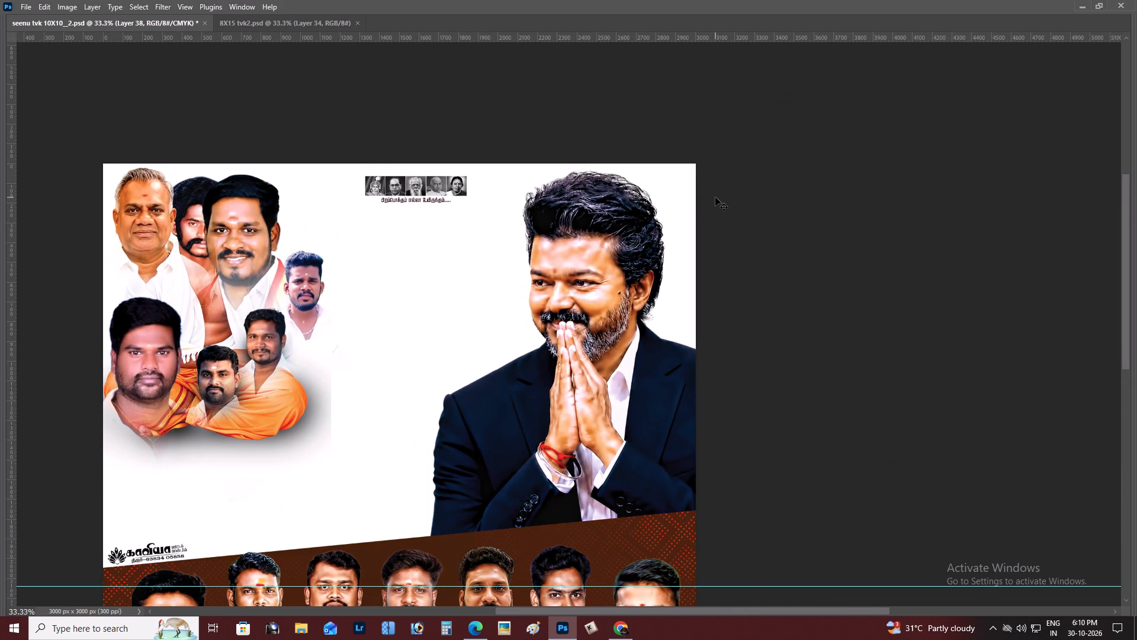
key(ctrl+y)
key(ctrl+t)
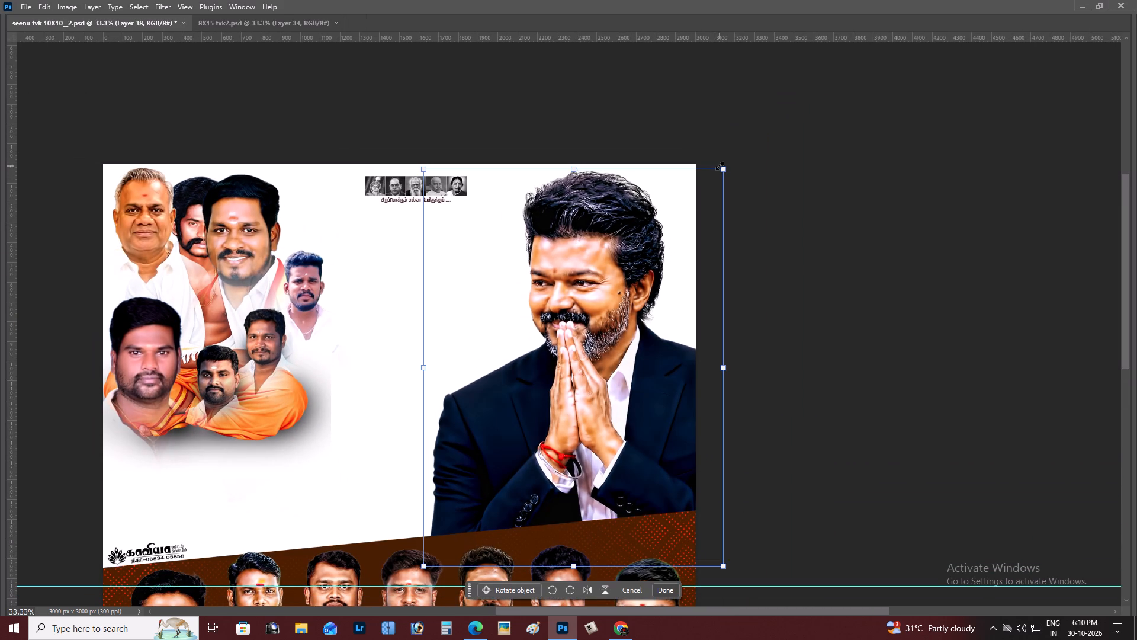
alt+drag(721, 166, 685, 227)
drag(611, 314, 627, 278)
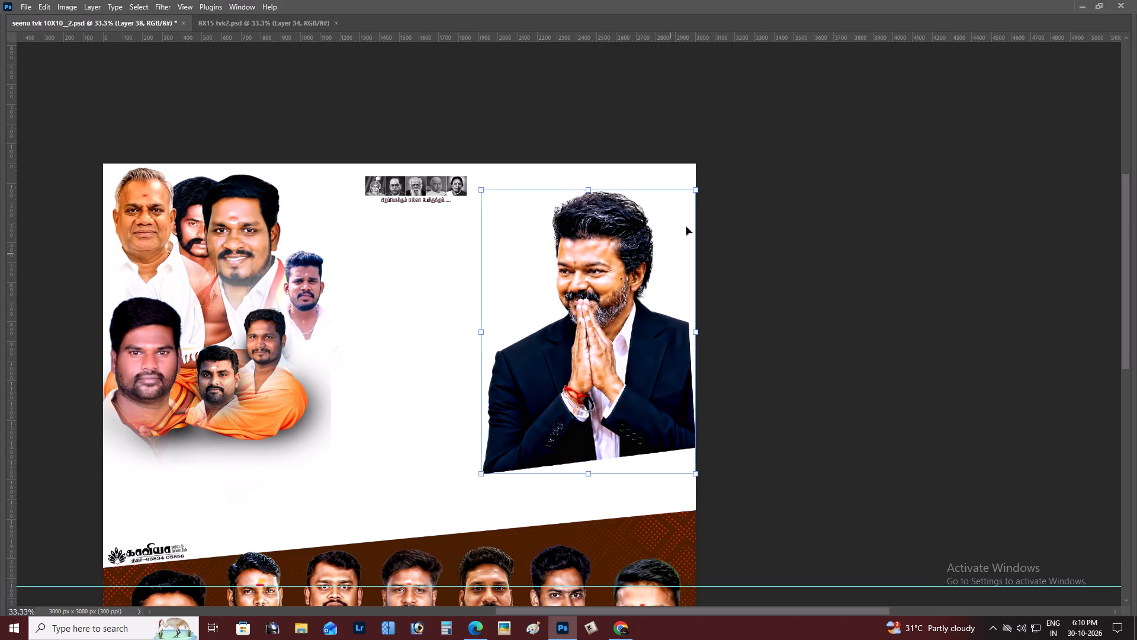
alt+drag(694, 190, 710, 185)
drag(608, 277, 616, 266)
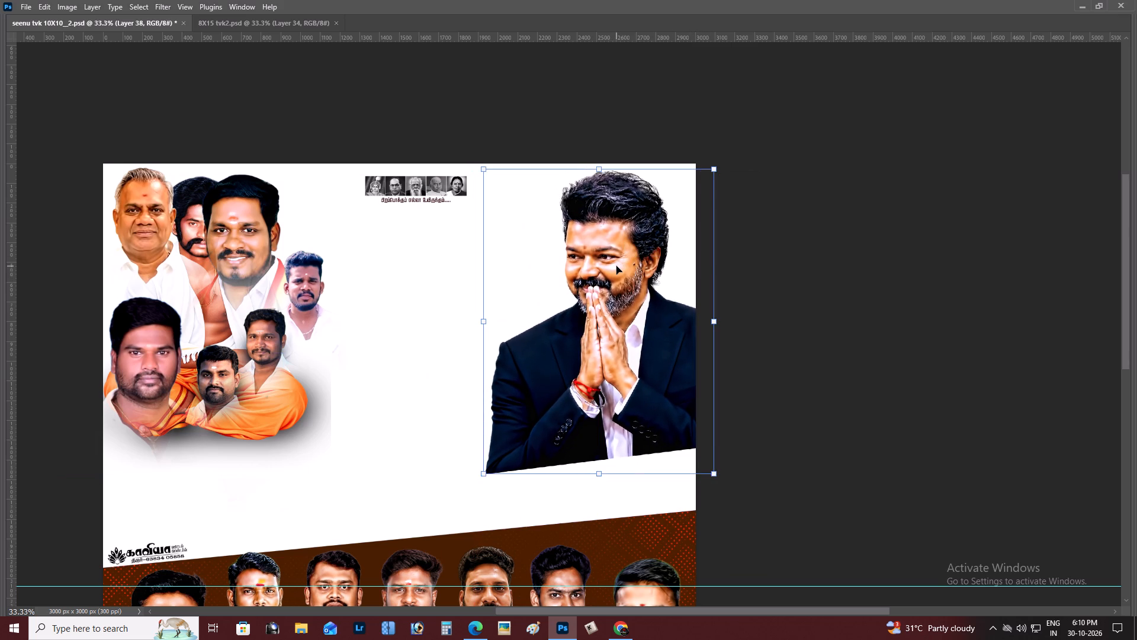
key(Return)
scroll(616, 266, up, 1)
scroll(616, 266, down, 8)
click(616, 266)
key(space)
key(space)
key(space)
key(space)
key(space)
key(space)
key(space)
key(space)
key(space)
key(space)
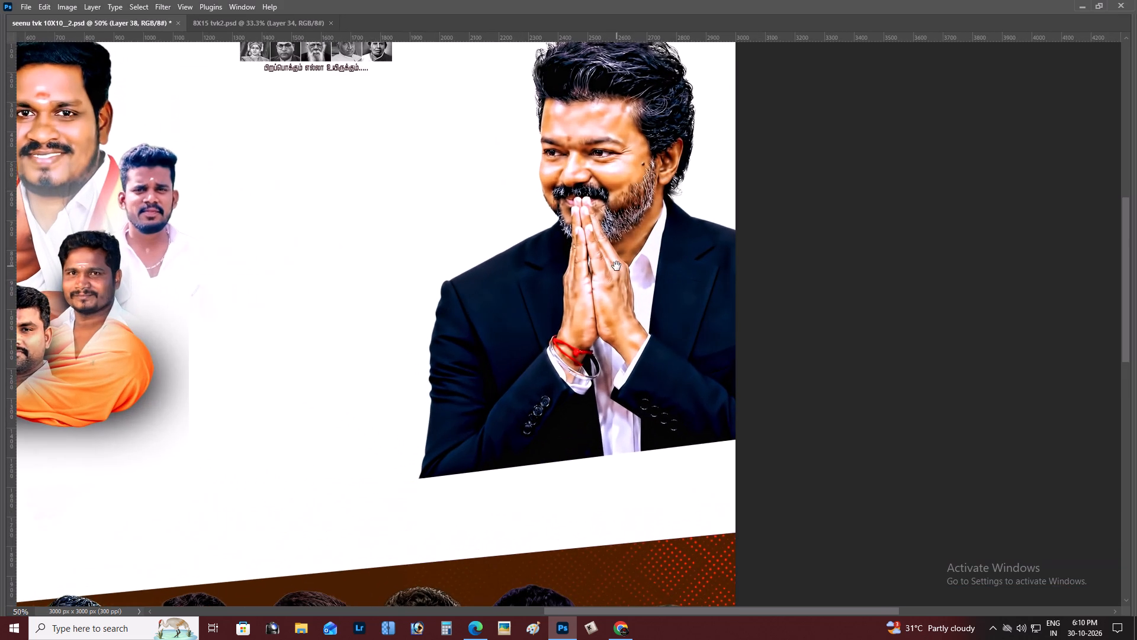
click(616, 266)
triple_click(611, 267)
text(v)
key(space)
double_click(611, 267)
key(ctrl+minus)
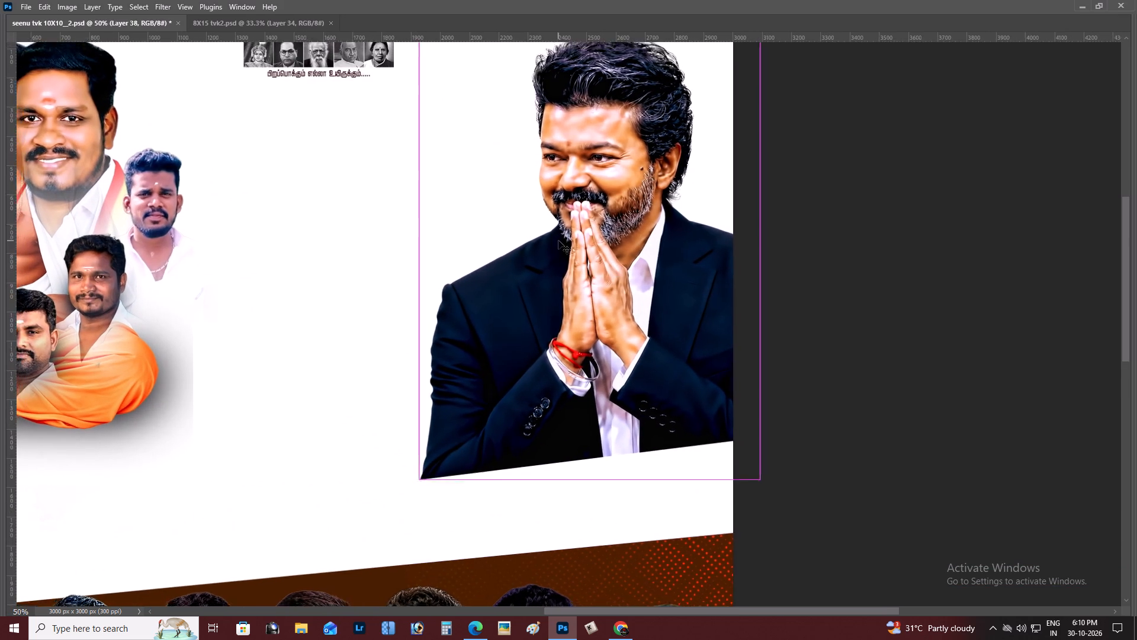
Move the portrait of the man with the red-and-yellow shawl from the upper-left group to beside the suited man.
key(space)
right_click(240, 180)
click(248, 184)
drag(250, 184, 451, 184)
right_click(221, 162)
click(233, 169)
drag(233, 169, 503, 172)
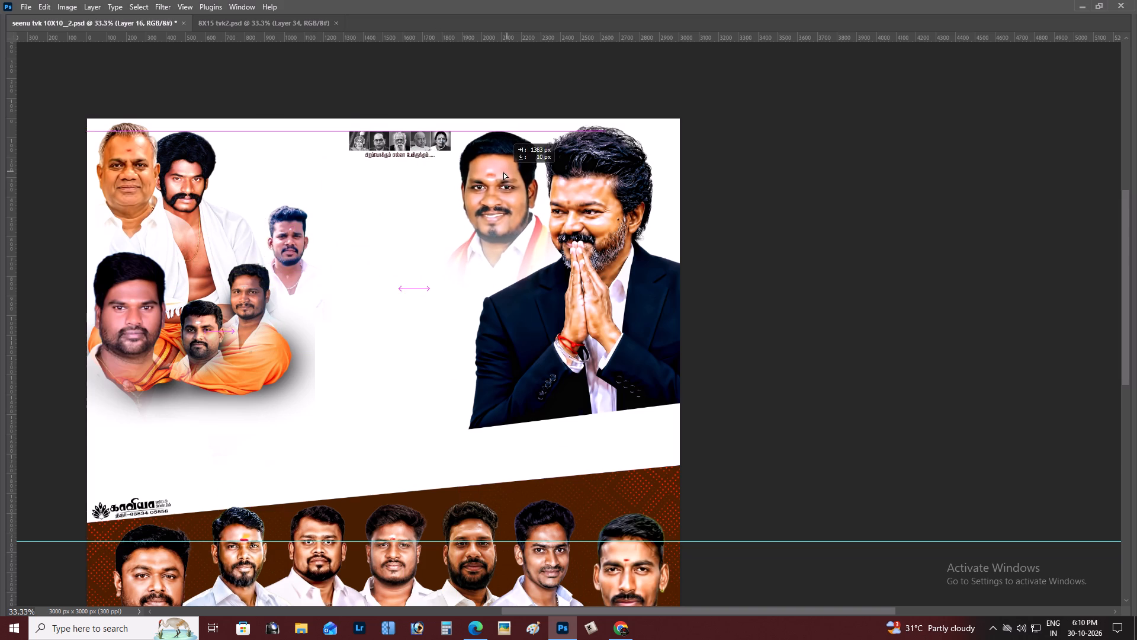
drag(503, 172, 493, 184)
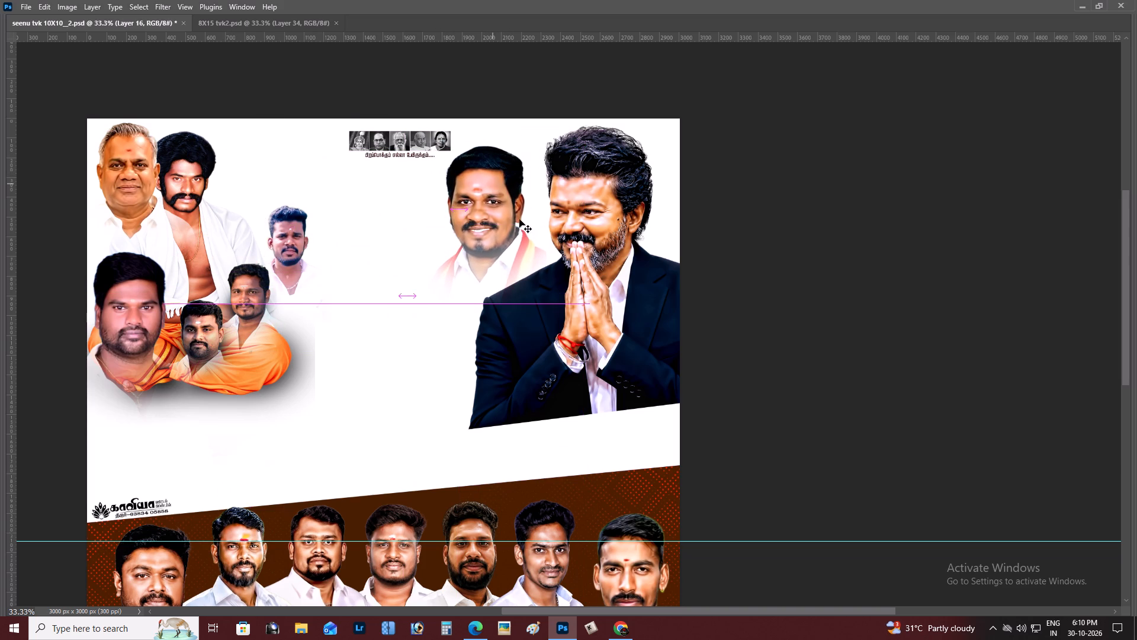
Select the suited man's layer, Layer 38, and add a layer mask to it.
right_click(596, 247)
click(606, 252)
key(Tab)
right_click(675, 233)
click(685, 239)
key(space)
drag(697, 239, 676, 239)
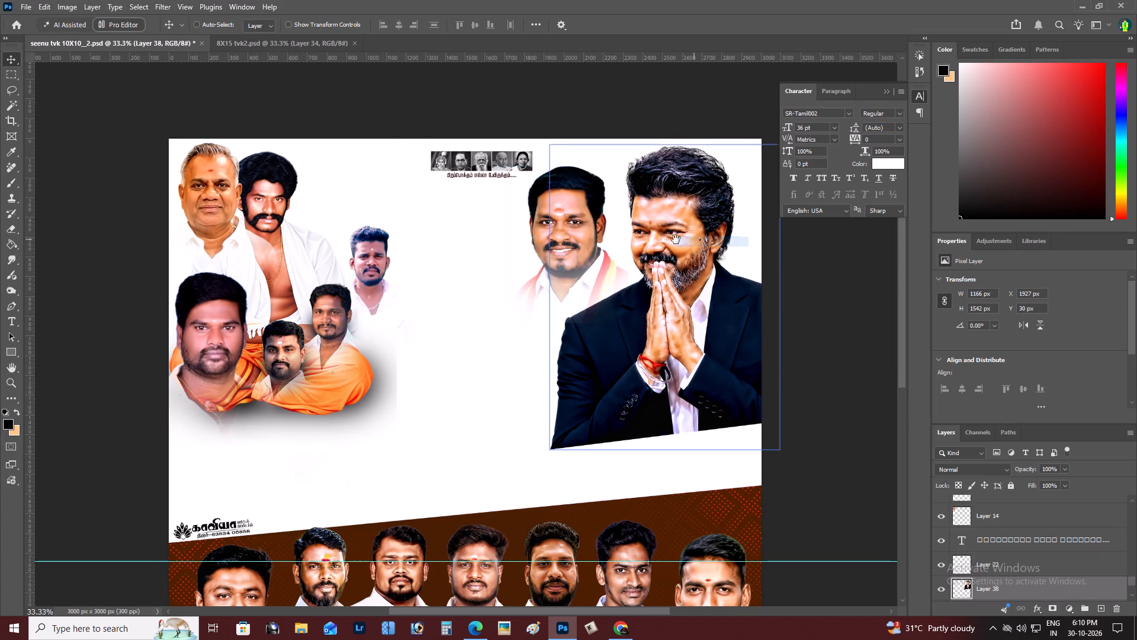
drag(676, 239, 665, 237)
click(656, 228)
scroll(947, 569, down, 3)
click(1049, 609)
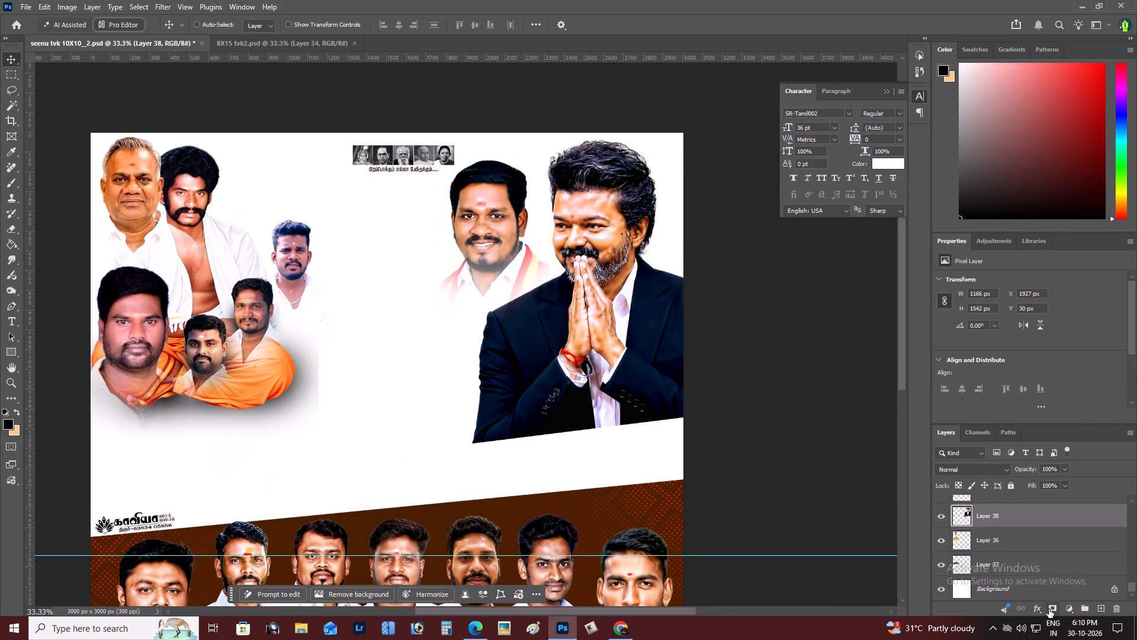
Fade the suited man's slanted bottom edge into the white background by erasing softly on his layer mask.
key(Tab)
scroll(473, 316, up, 2)
key(b)
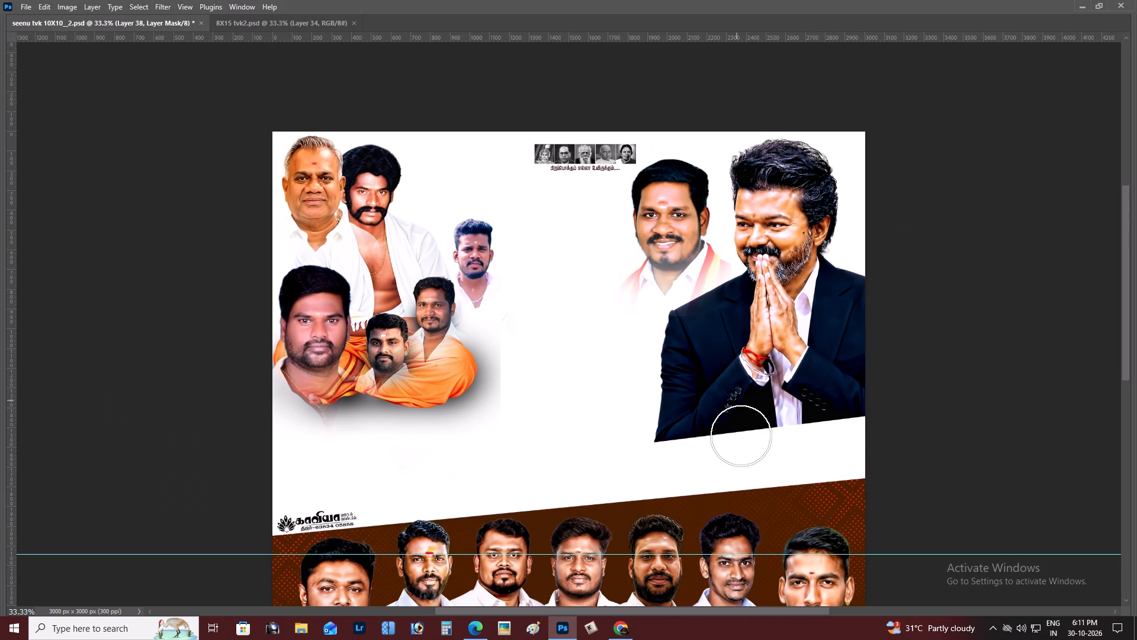
drag(800, 438, 621, 448)
key(e)
drag(815, 439, 564, 450)
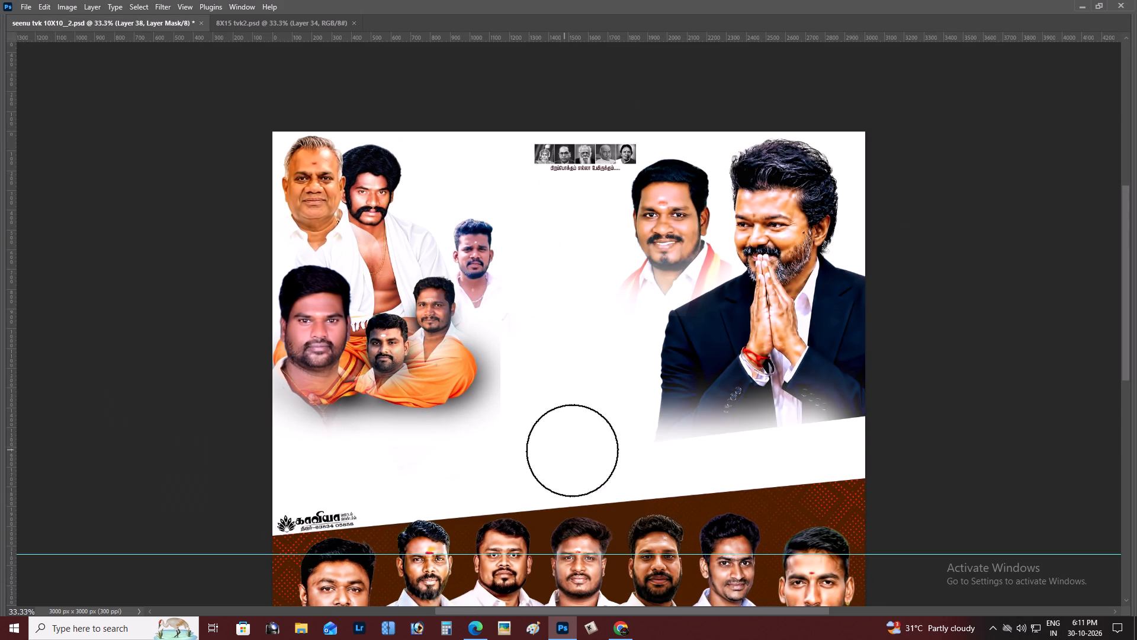
key(bracketright)
key(bracketright)
key(bracketright)
scroll(709, 453, up, 5)
scroll(708, 463, down, 2)
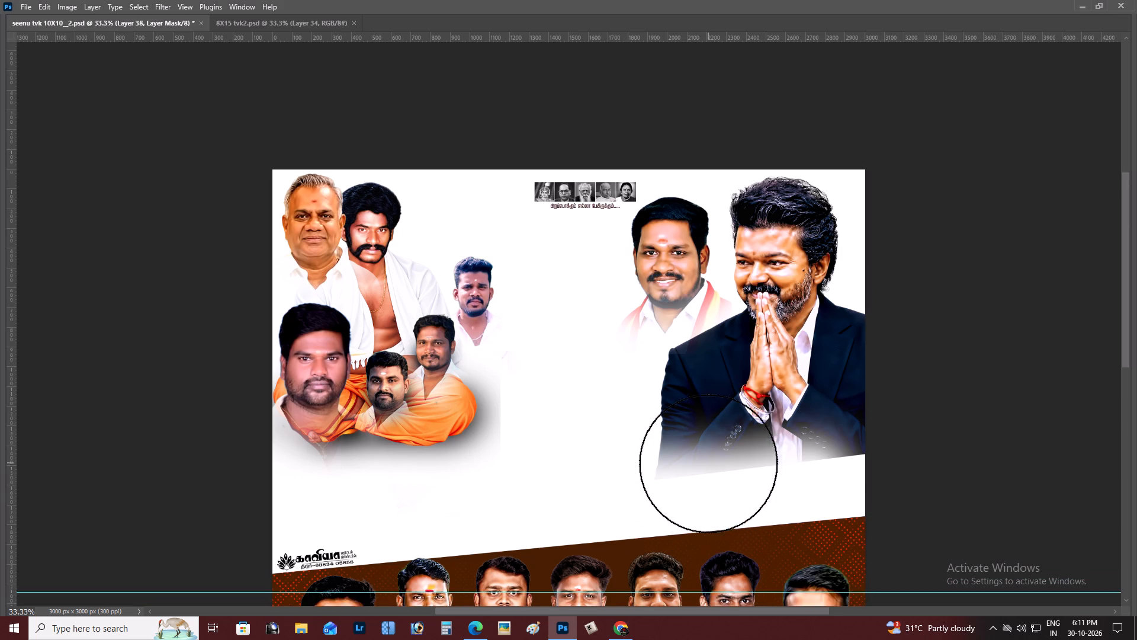
key(bracketleft)
drag(764, 485, 643, 492)
drag(715, 485, 672, 481)
Enlarge the eraser and fade the suited man's outer sleeve and lower jacket on the side facing the poster's centre.
key(bracketright)
key(bracketright)
drag(641, 471, 636, 466)
click(615, 447)
click(614, 436)
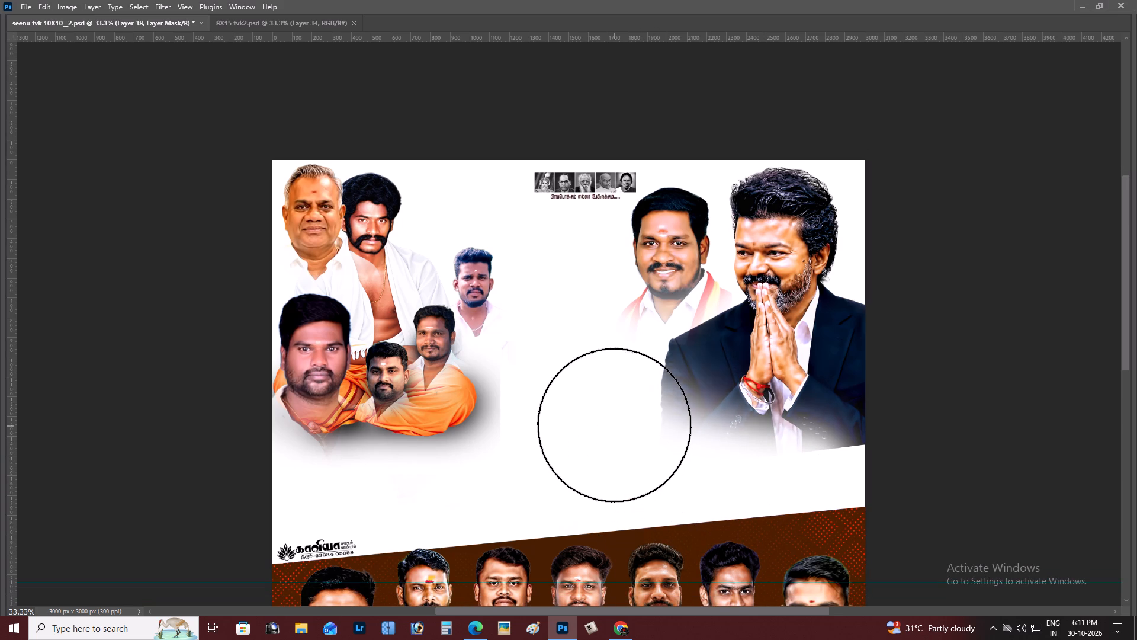
click(614, 425)
drag(612, 412, 609, 404)
click(609, 400)
key(bracketright)
click(608, 398)
drag(614, 407, 631, 451)
drag(665, 500, 689, 517)
drag(760, 533, 778, 531)
drag(811, 518, 837, 518)
drag(861, 518, 893, 481)
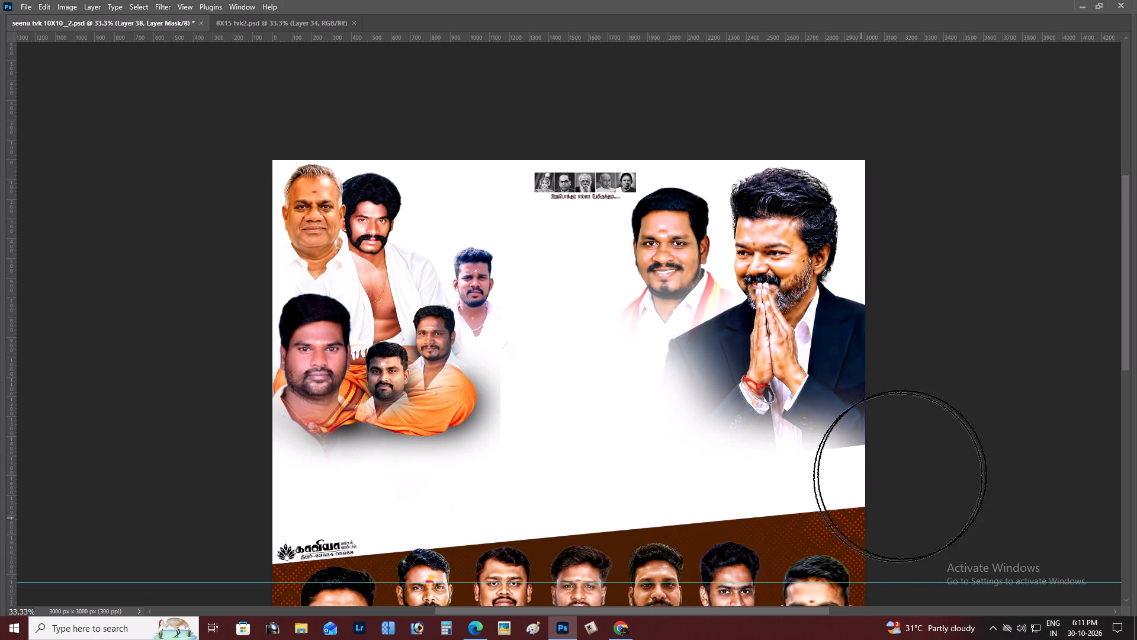
Fade the suited man's lower jacket at the poster's right edge and soften the remaining bottom edge on the mask.
drag(911, 470, 921, 459)
drag(937, 437, 940, 404)
click(945, 391)
drag(945, 393, 936, 431)
drag(925, 452, 898, 476)
drag(872, 493, 858, 502)
click(847, 510)
drag(847, 510, 862, 497)
drag(905, 470, 923, 444)
drag(927, 439, 929, 431)
drag(930, 427, 928, 443)
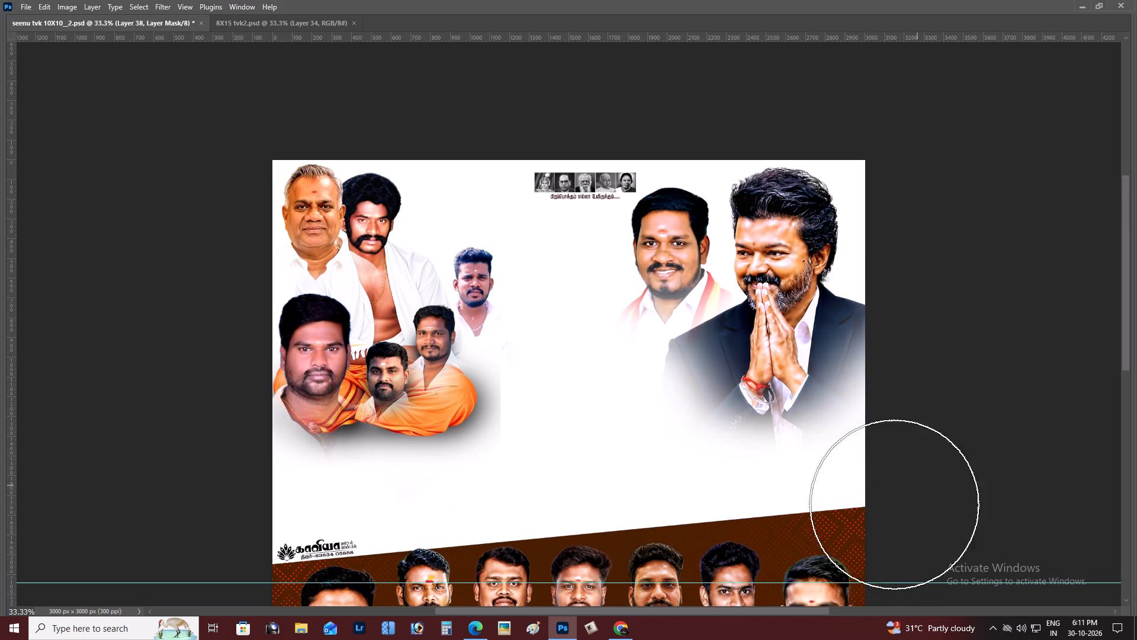
drag(877, 516, 844, 530)
drag(818, 539, 798, 542)
key(v)
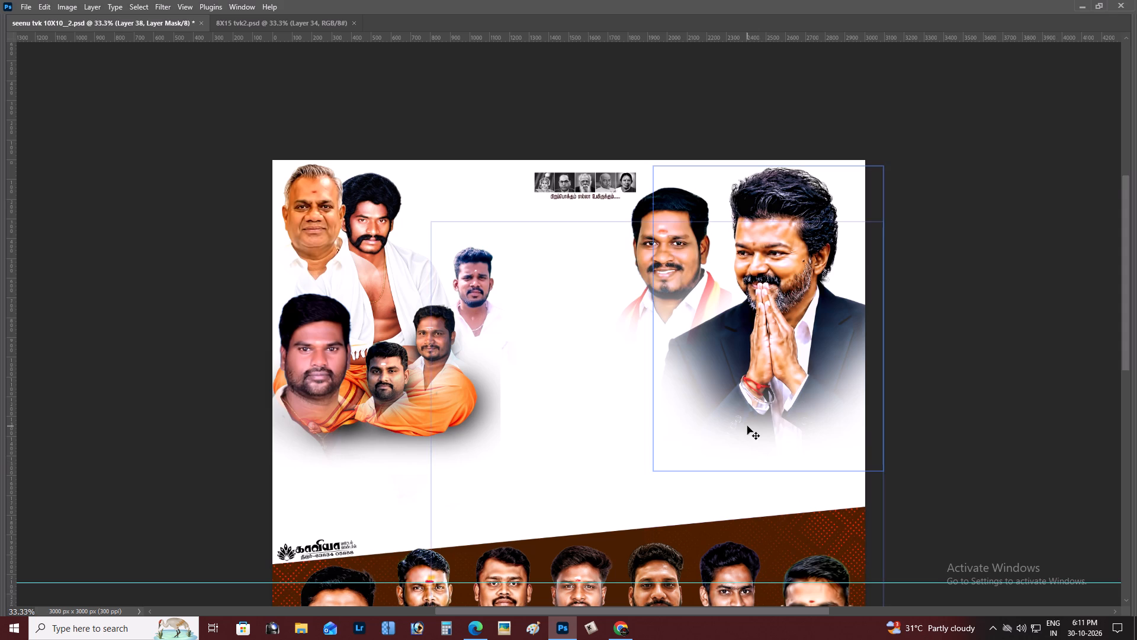
scroll(664, 424, up, 4)
scroll(665, 420, down, 1)
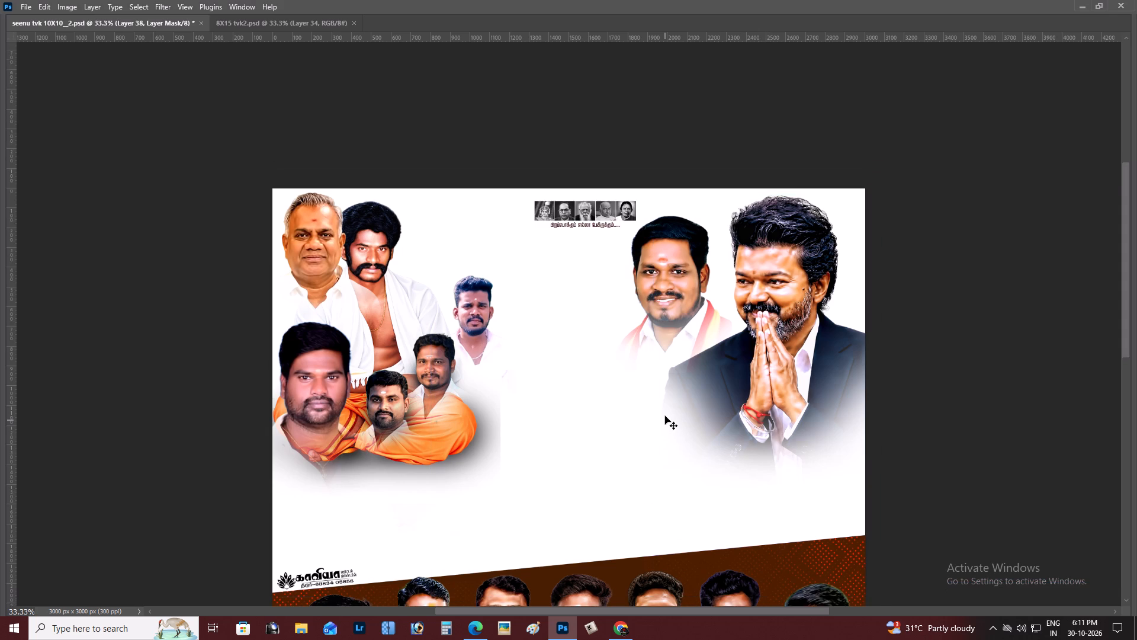
Raise the shawl man's portrait beside the suited man and scale it down slightly with Free Transform.
key(ctrl+plus)
key(ctrl+plus)
key(space)
key(space)
key(space)
key(space)
key(space)
drag(665, 416, 629, 427)
click(626, 427)
right_click(681, 315)
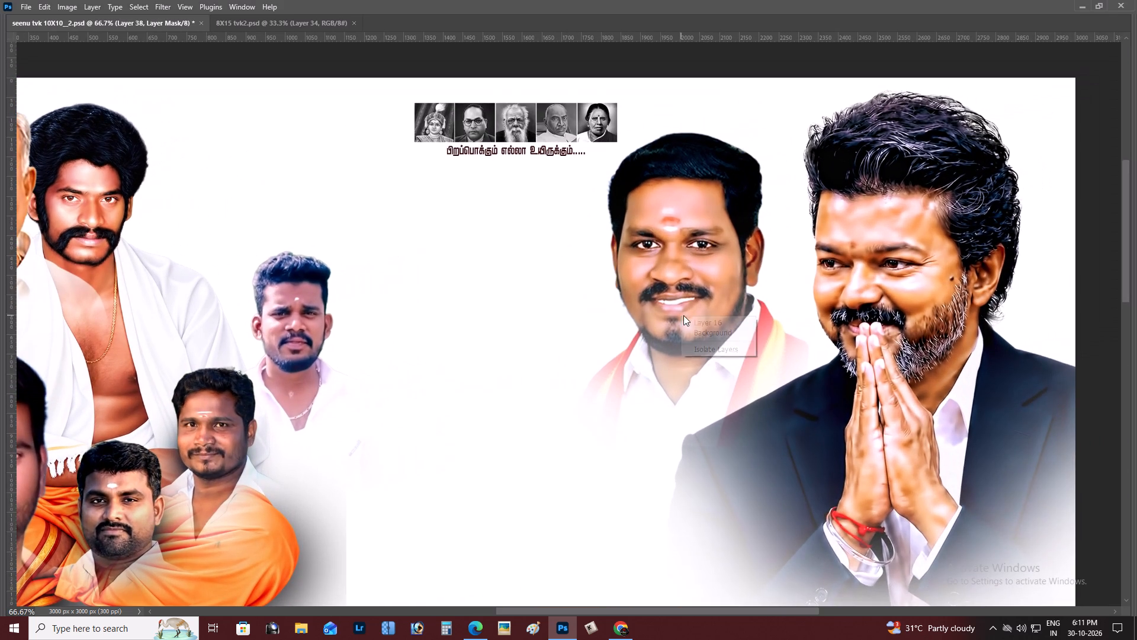
click(690, 318)
drag(706, 312, 722, 292)
key(ctrl+t)
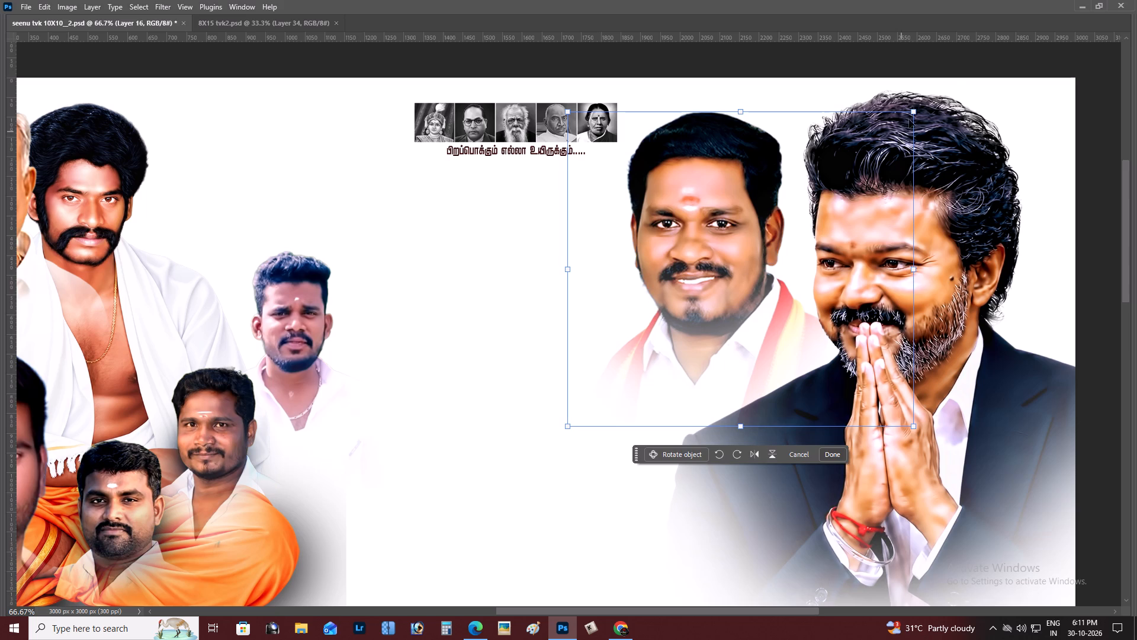
alt+drag(911, 112, 897, 126)
key(Return)
Move the grey-haired man's portrait below the strip of black-and-white leader photos and scale it down to a small head.
key(ctrl+minus)
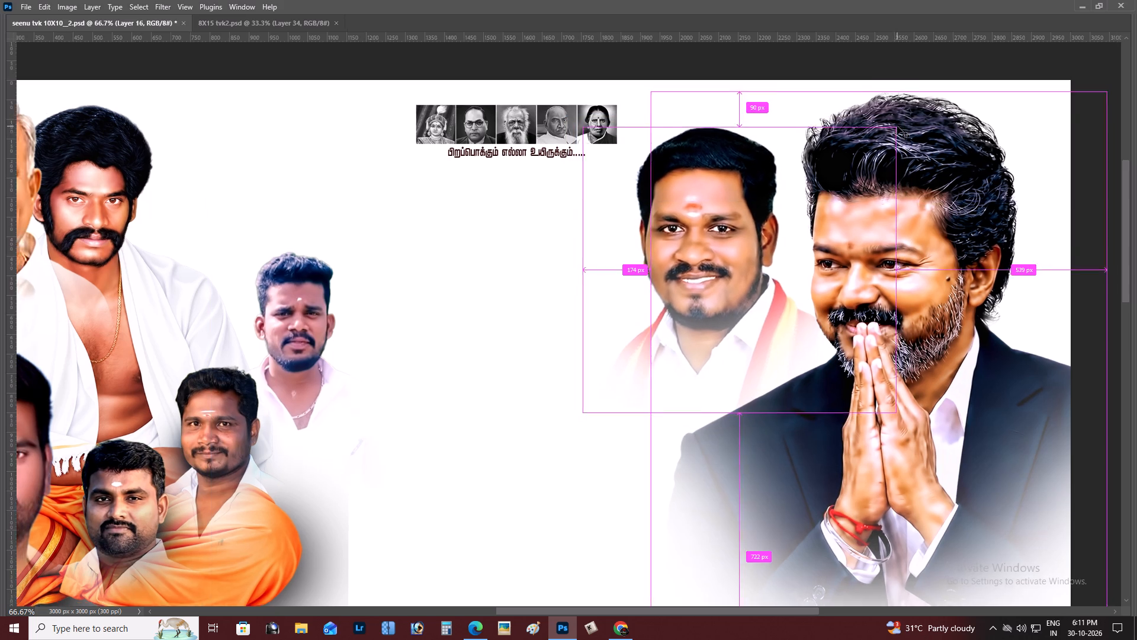
key(ctrl+minus)
key(ctrl+minus)
scroll(868, 145, down, 4)
key(z)
click(425, 281)
key(v)
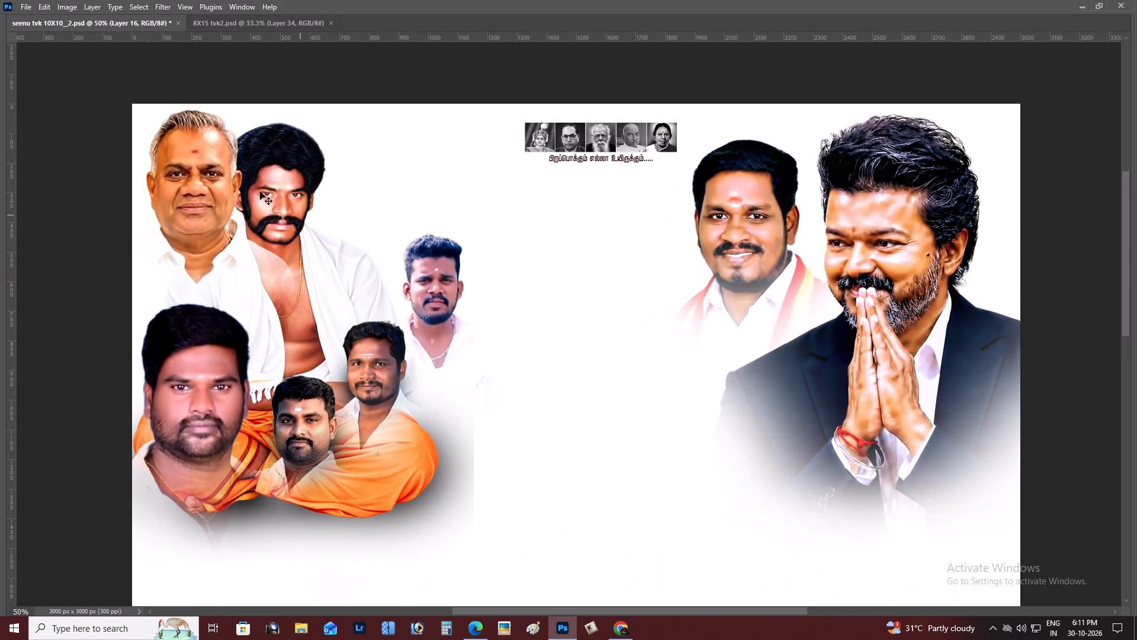
right_click(217, 158)
click(231, 164)
drag(231, 163, 631, 193)
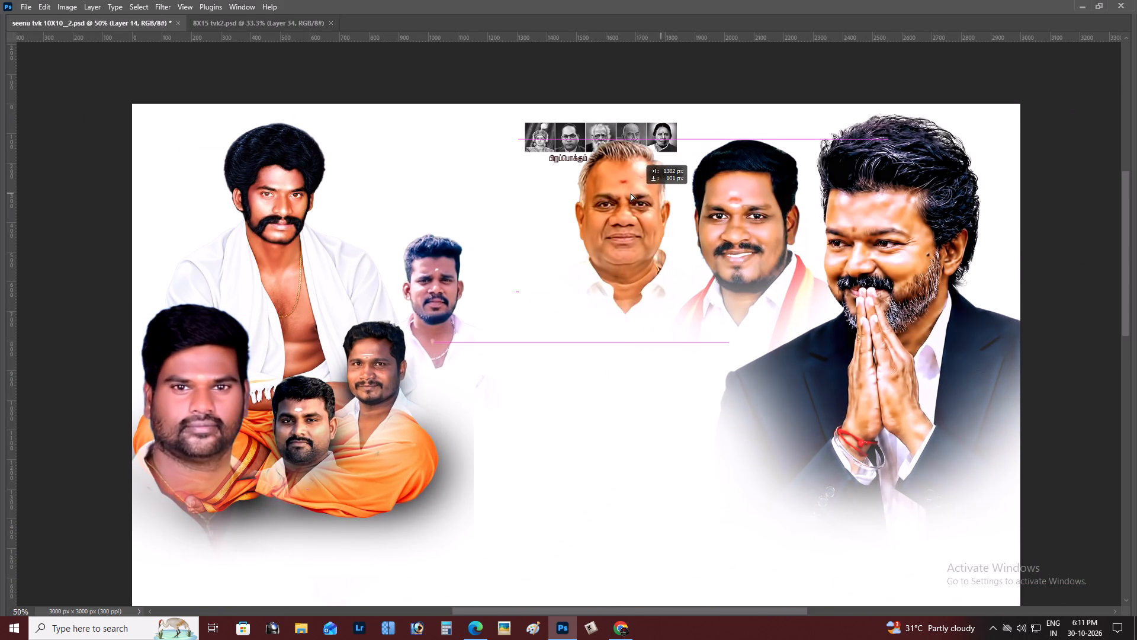
drag(631, 193, 617, 194)
key(ctrl+t)
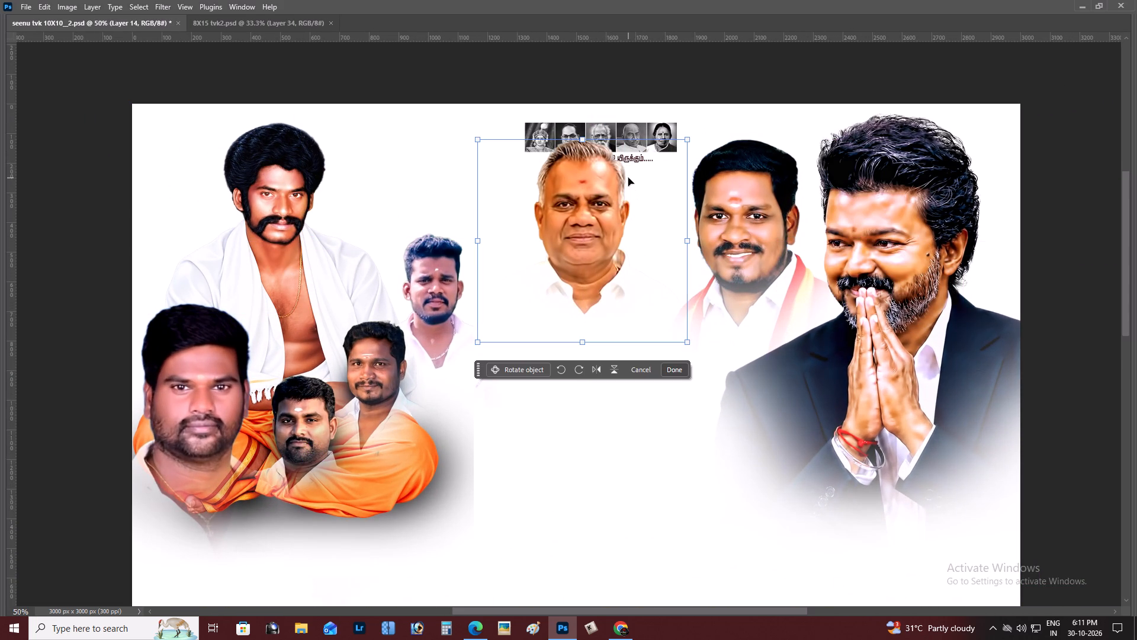
alt+drag(689, 137, 659, 184)
key(Return)
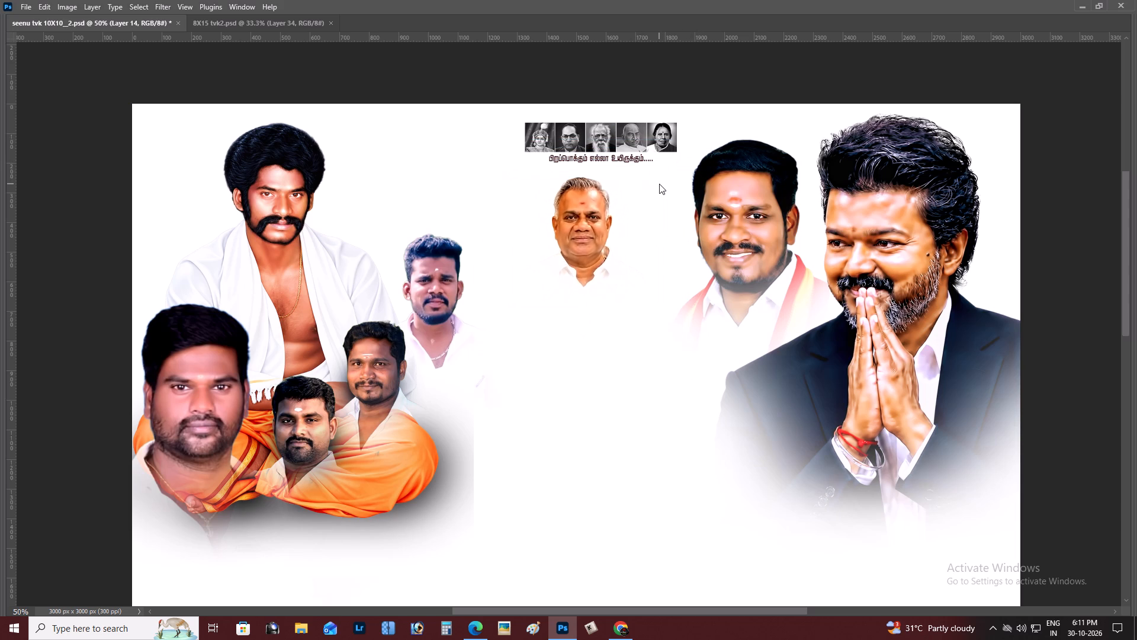
drag(643, 203, 622, 222)
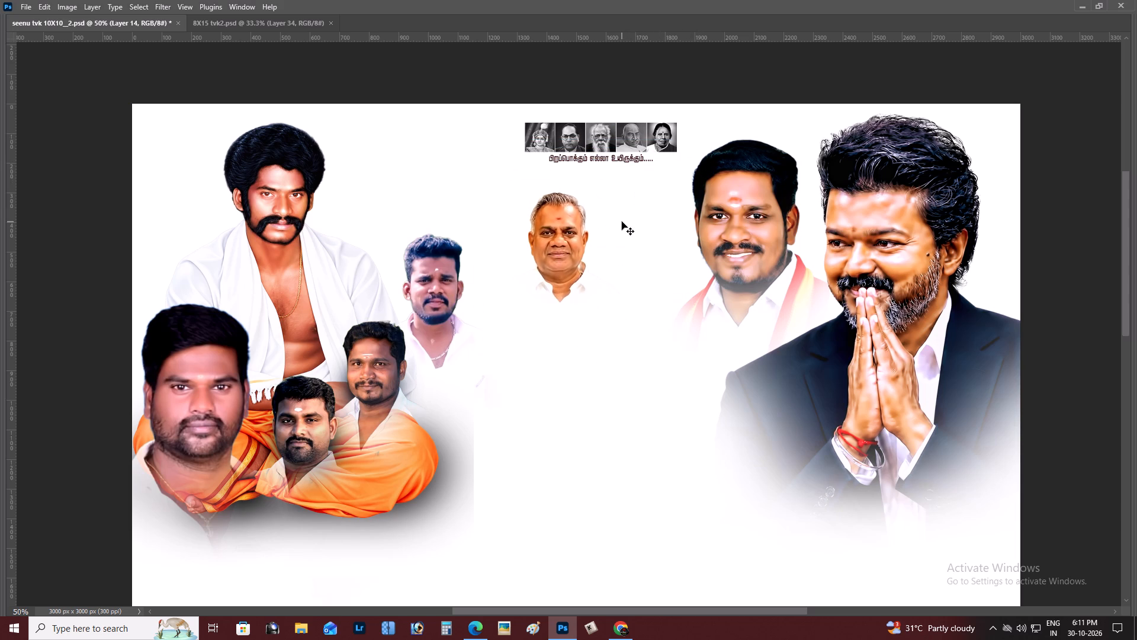
Copy a rectangle of the white Background, about 172 by 260 px beside the grey-haired man, to a new layer.
key(z)
double_click(622, 222)
scroll(636, 228, up, 3)
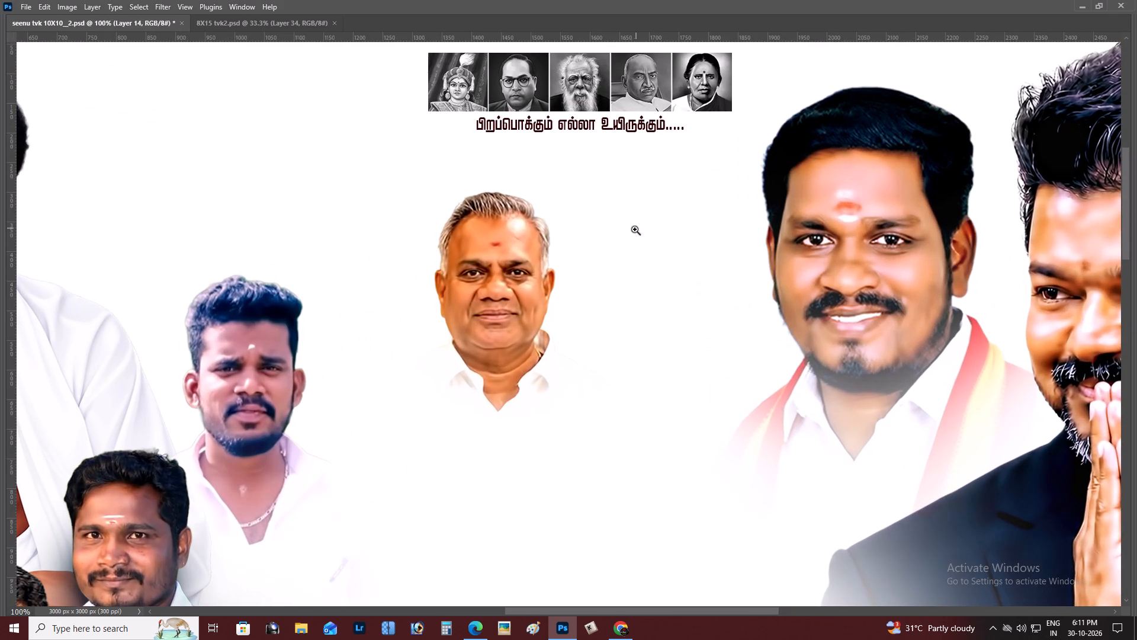
key(v)
right_click(631, 233)
click(640, 241)
key(m)
drag(525, 191, 619, 329)
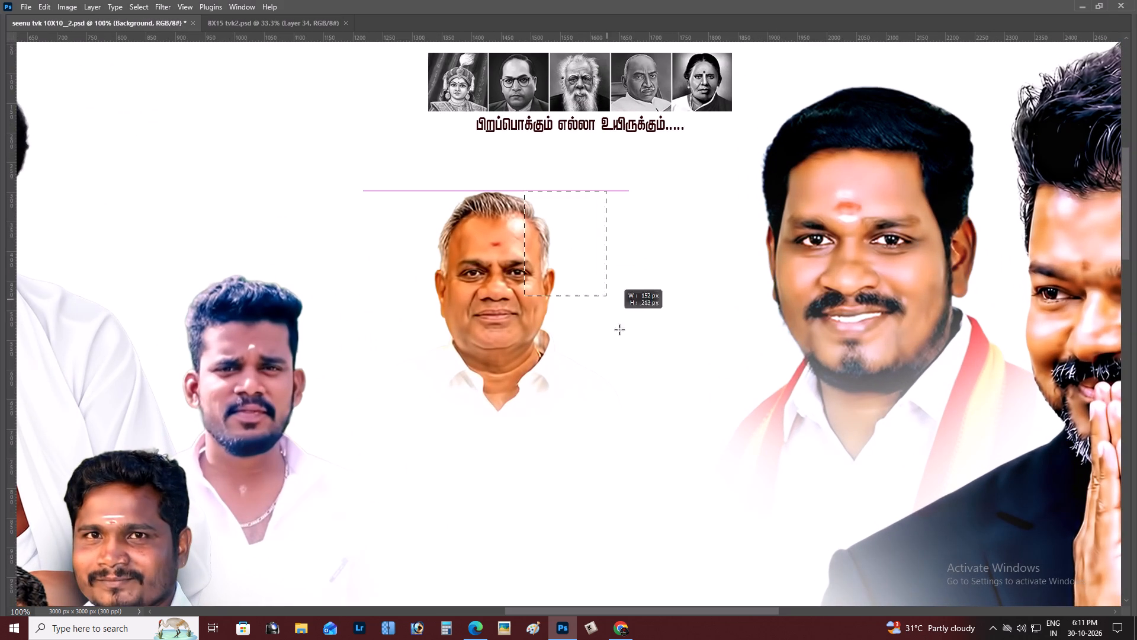
drag(619, 329, 625, 344)
key(ctrl+Return)
key(ctrl+Return)
key(ctrl+Return)
key(ctrl+Return)
key(ctrl+j)
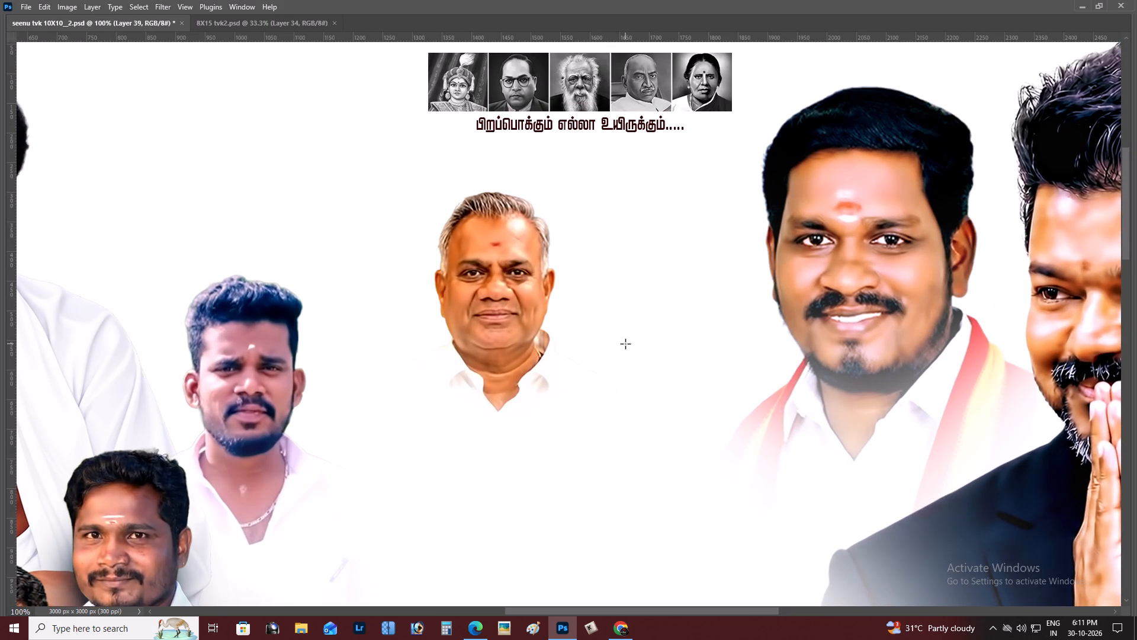
Bring the copied rectangle to the front, fill it with the peach foreground colour and place it over the grey-haired man's face.
key(v)
key(ctrl+shift+bracketright)
key(Tab)
key(x)
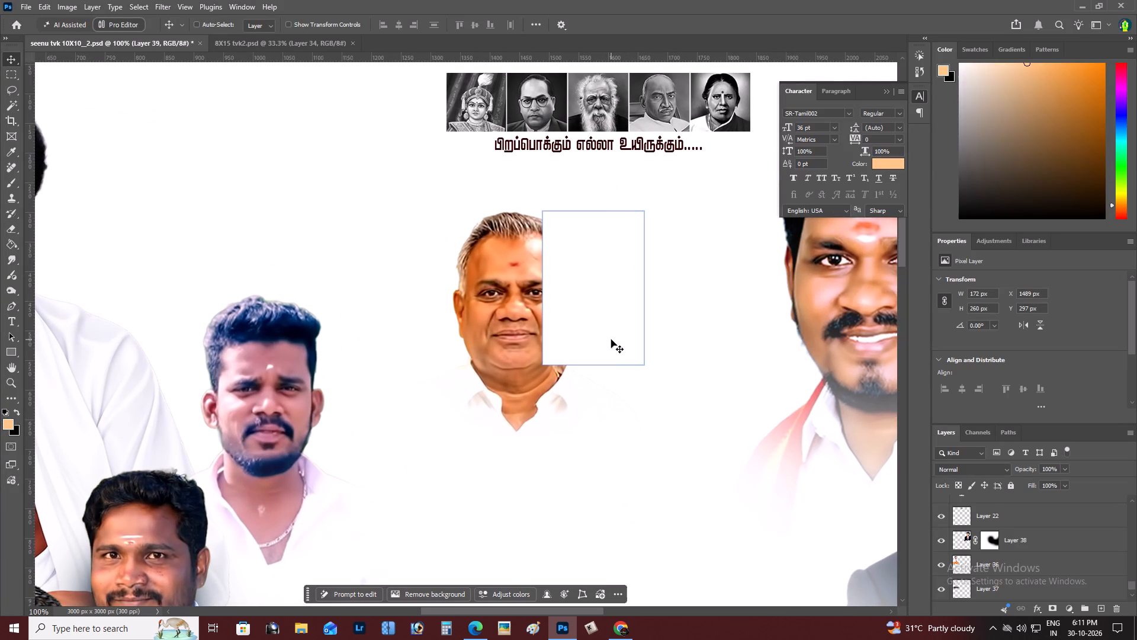
key(alt+shift+BackSpace)
key(Tab)
scroll(611, 340, up, 1)
drag(586, 296, 511, 316)
key(Tab)
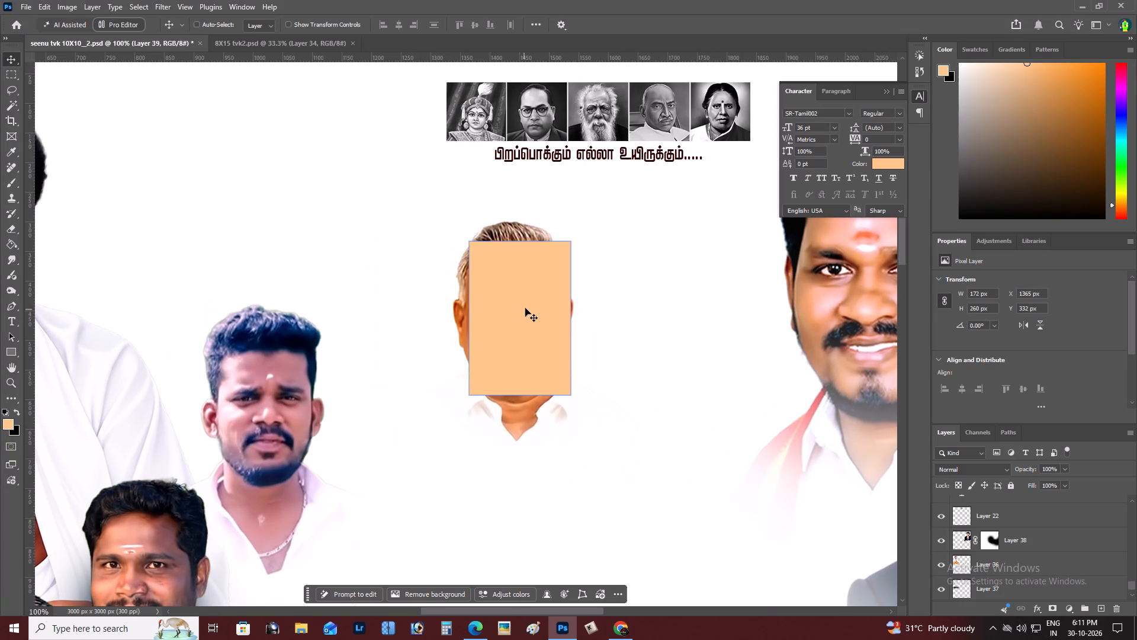
Add a white Stroke layer style of about 6 px, positioned Inside, to the peach rectangle.
key(alt+l)
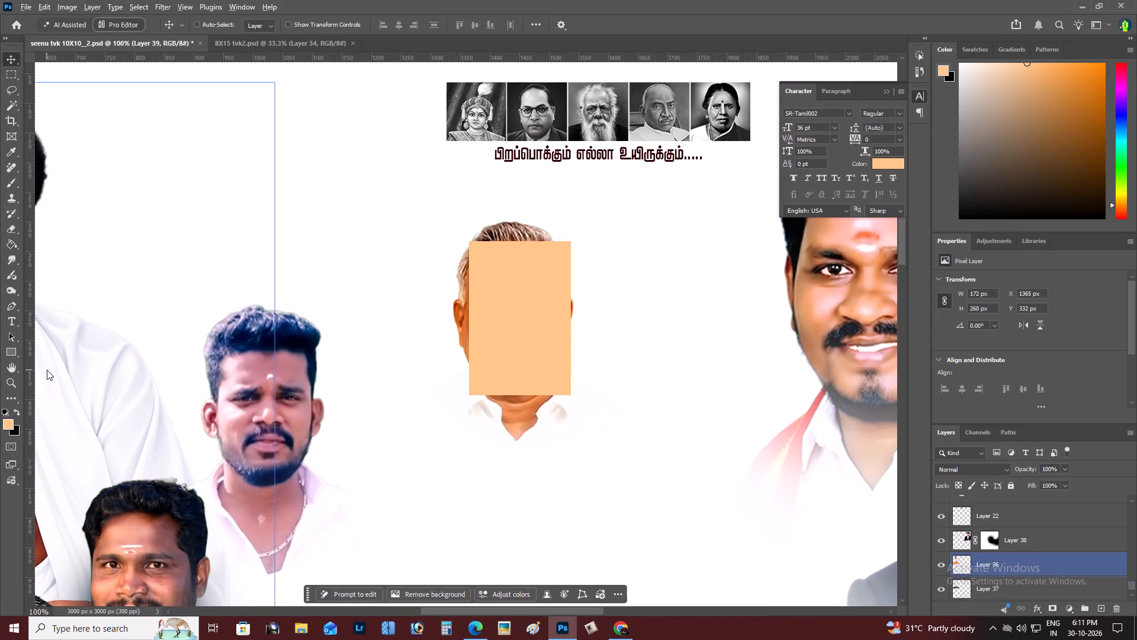
key(alt+y)
key(alt+k)
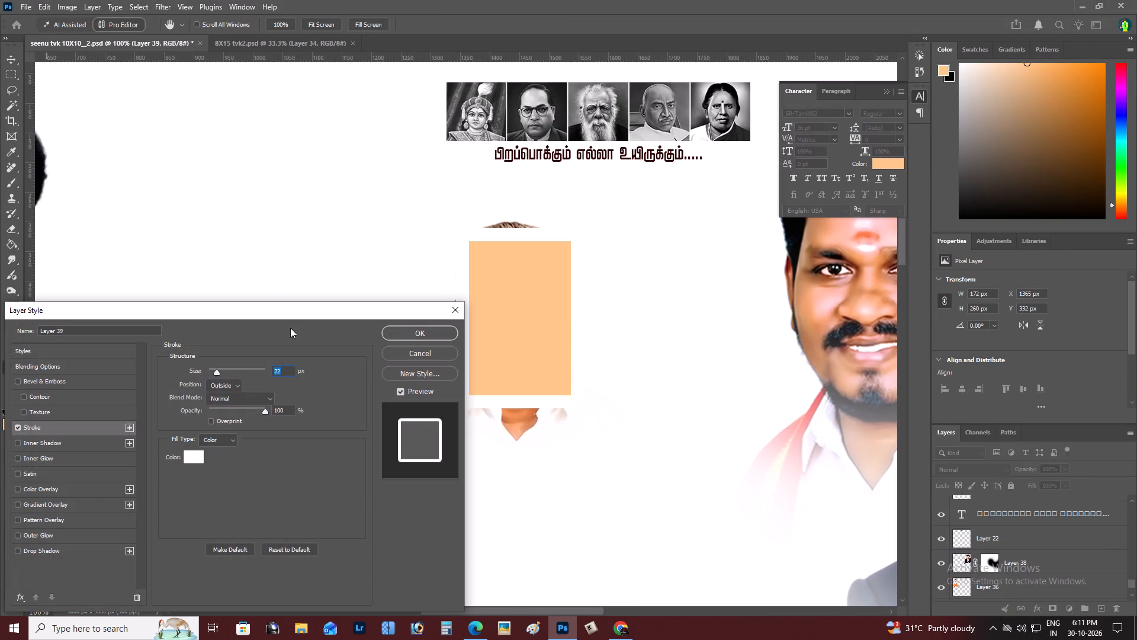
drag(301, 303, 962, 207)
click(680, 331)
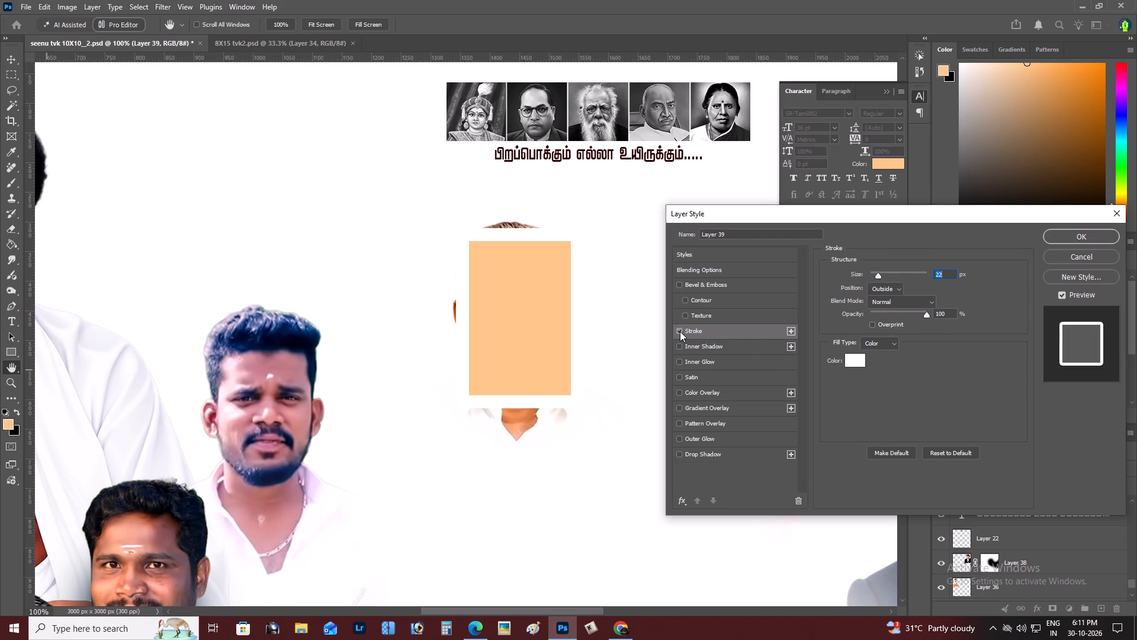
click(677, 331)
click(901, 286)
click(890, 308)
drag(879, 275, 874, 275)
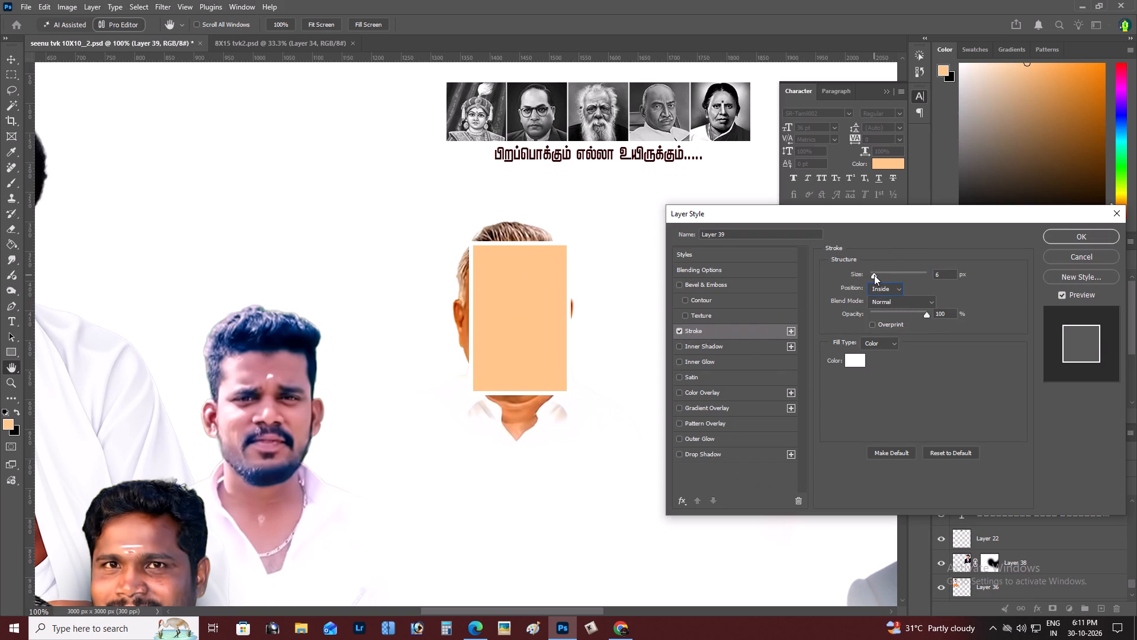
drag(874, 275, 873, 275)
Add a tight Drop Shadow to the peach rectangle with distance 1 px and size 7 px.
click(697, 456)
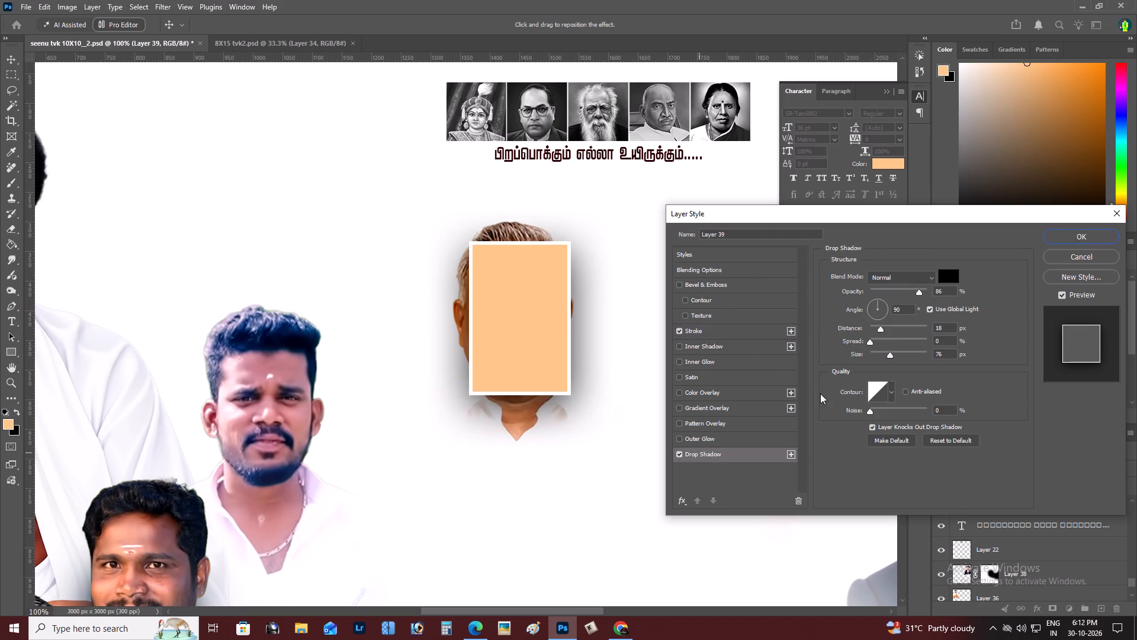
drag(889, 353, 875, 357)
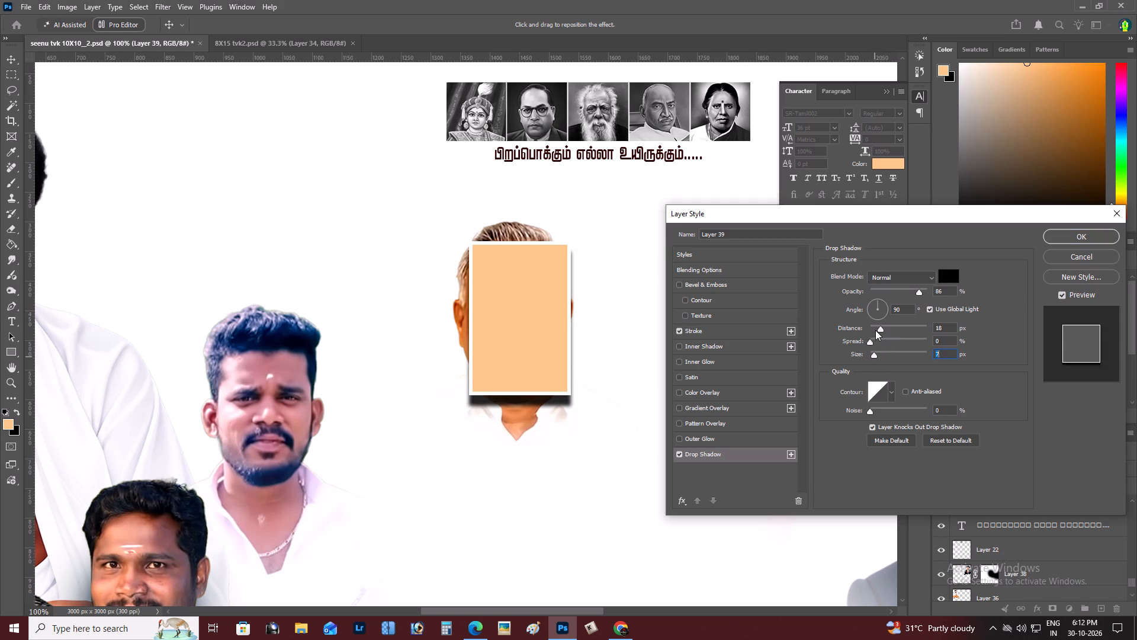
drag(877, 329, 873, 329)
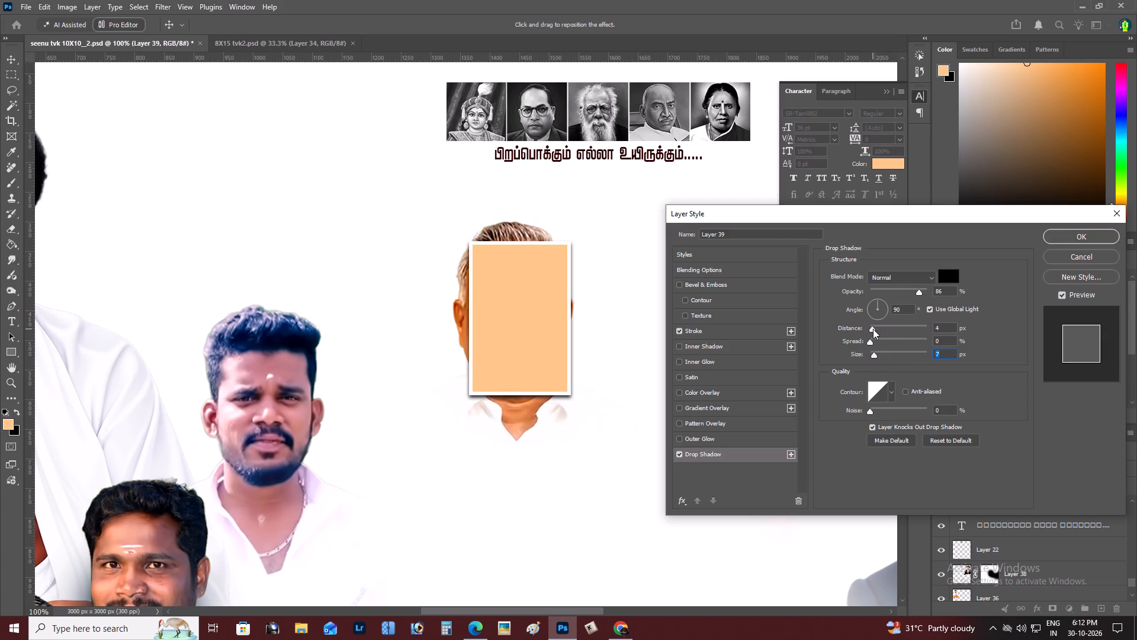
drag(873, 329, 871, 330)
click(875, 352)
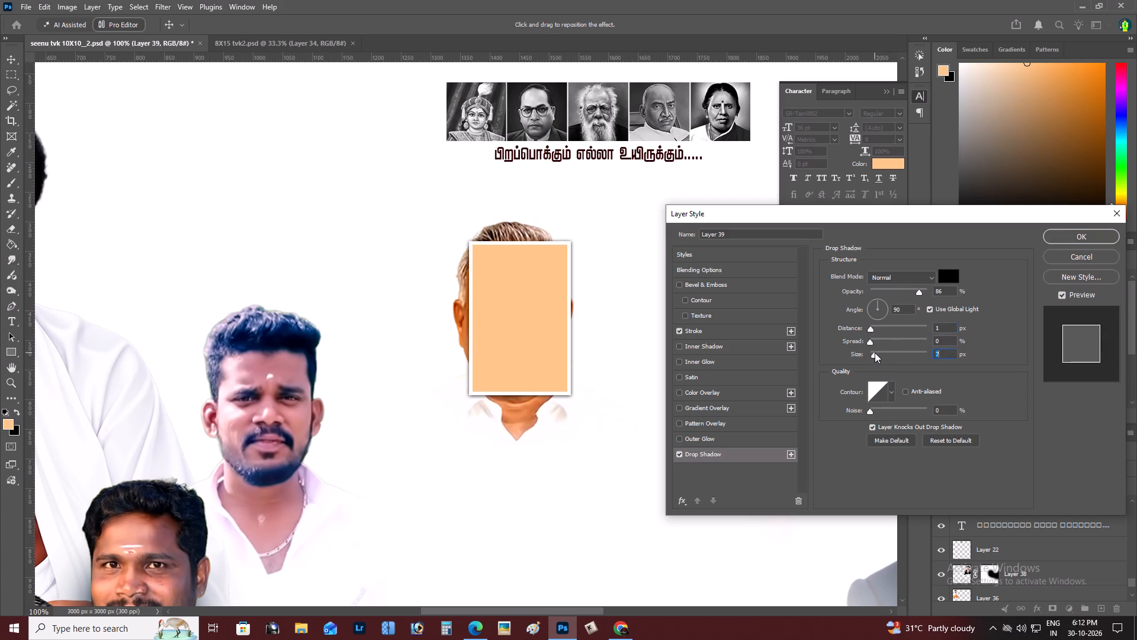
key(Return)
Move the framed peach rectangle clear of the grey-haired man, up and to his left.
drag(513, 297, 348, 204)
key(space)
drag(377, 212, 384, 215)
click(384, 215)
key(Tab)
Cut the grey-haired man's portrait, paste it above the peach rectangle, and clip it inside that frame.
right_click(523, 263)
click(537, 270)
drag(538, 270, 562, 231)
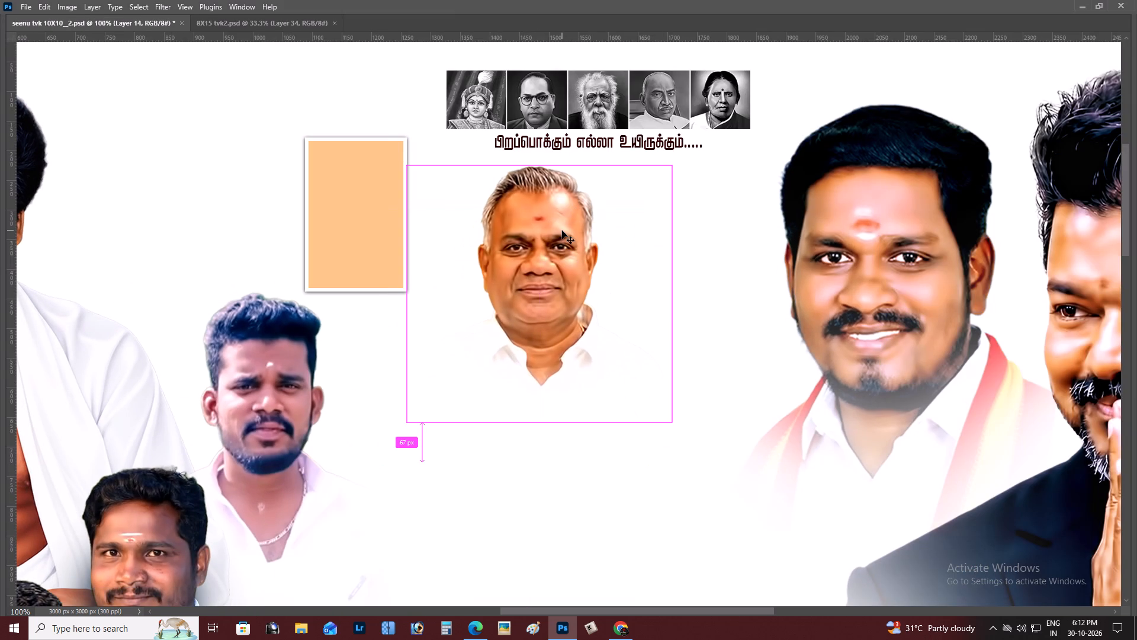
key(ctrl+a)
key(ctrl+x)
right_click(365, 202)
click(373, 207)
key(ctrl+v)
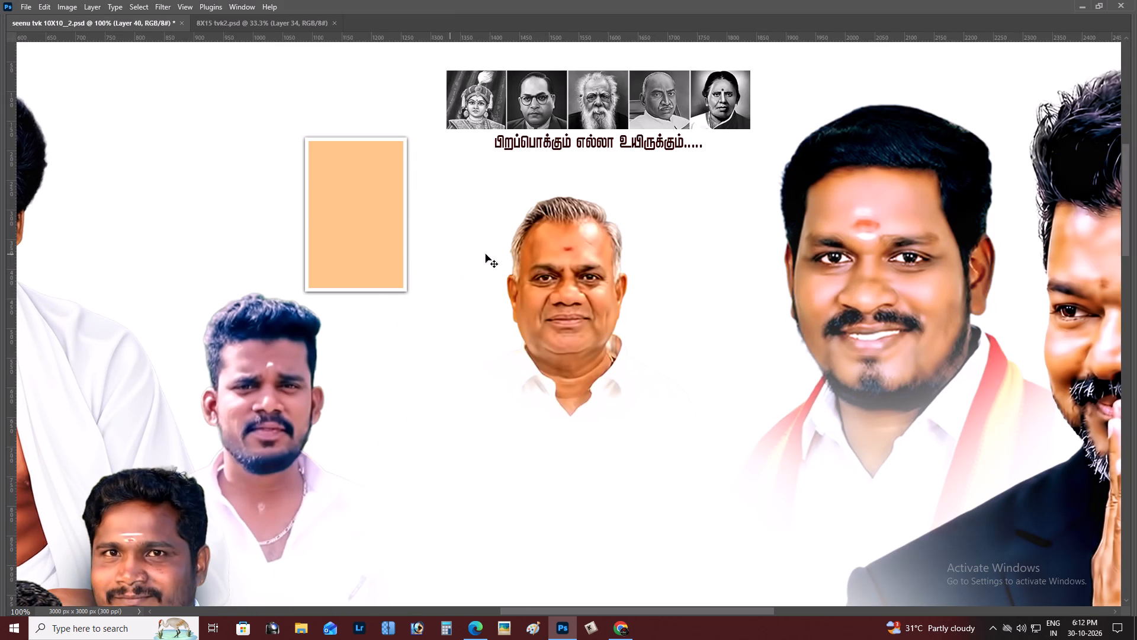
drag(529, 261, 294, 153)
key(ctrl+alt+g)
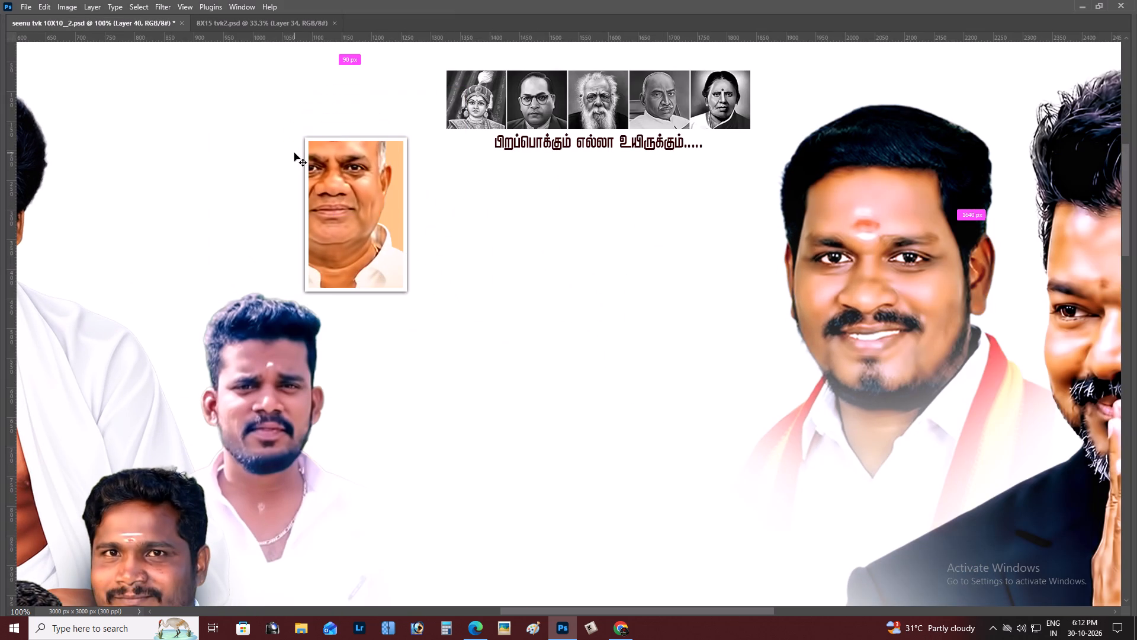
Scale the grey-haired man's portrait down with Free Transform so his head and collar fit within the peach frame.
key(ctrl+plus)
key(space)
key(space)
key(space)
key(space)
key(space)
key(space)
key(space)
key(space)
key(space)
key(space)
drag(311, 156, 371, 194)
click(372, 195)
key(ctrl+minus)
key(ctrl+t)
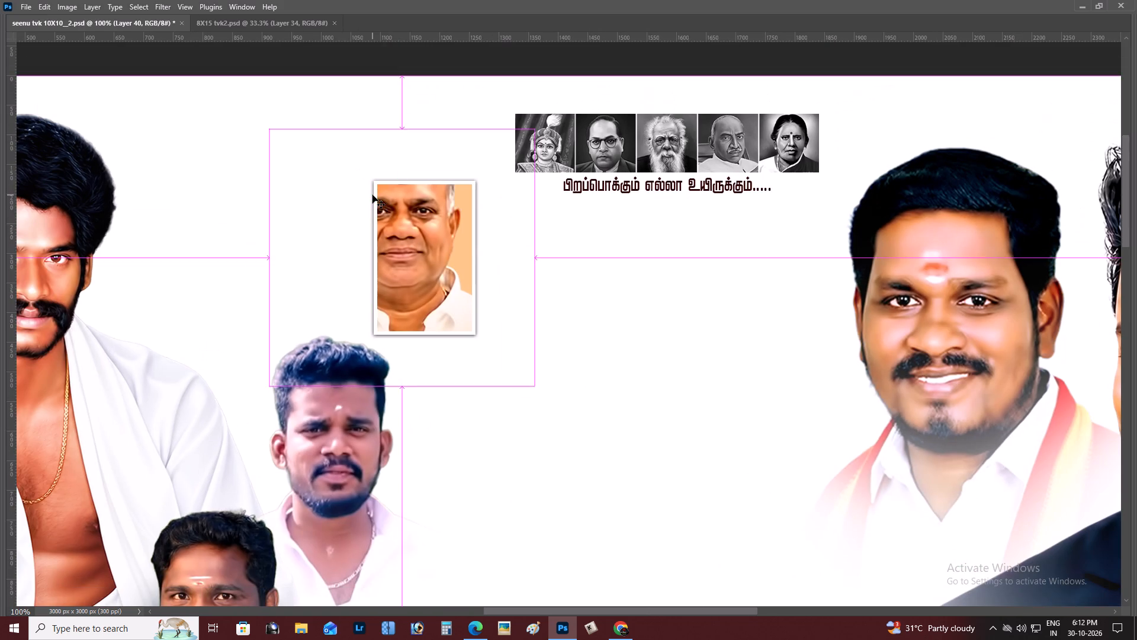
drag(375, 195, 416, 190)
alt+drag(576, 124, 546, 168)
drag(490, 236, 489, 237)
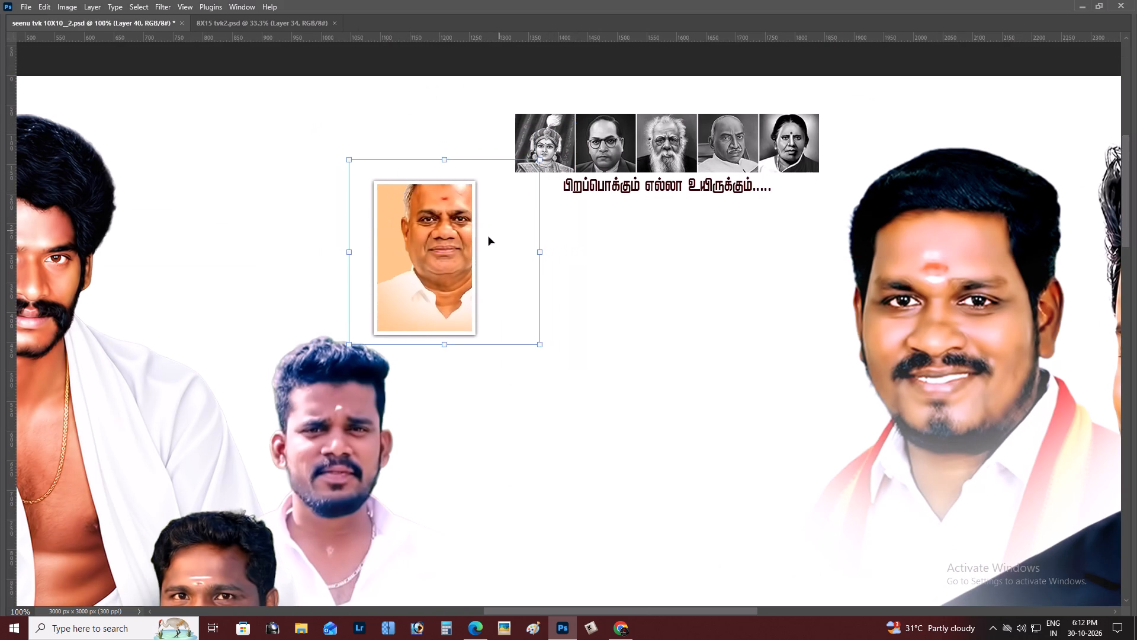
drag(489, 237, 468, 254)
alt+drag(524, 175, 525, 199)
key(plus)
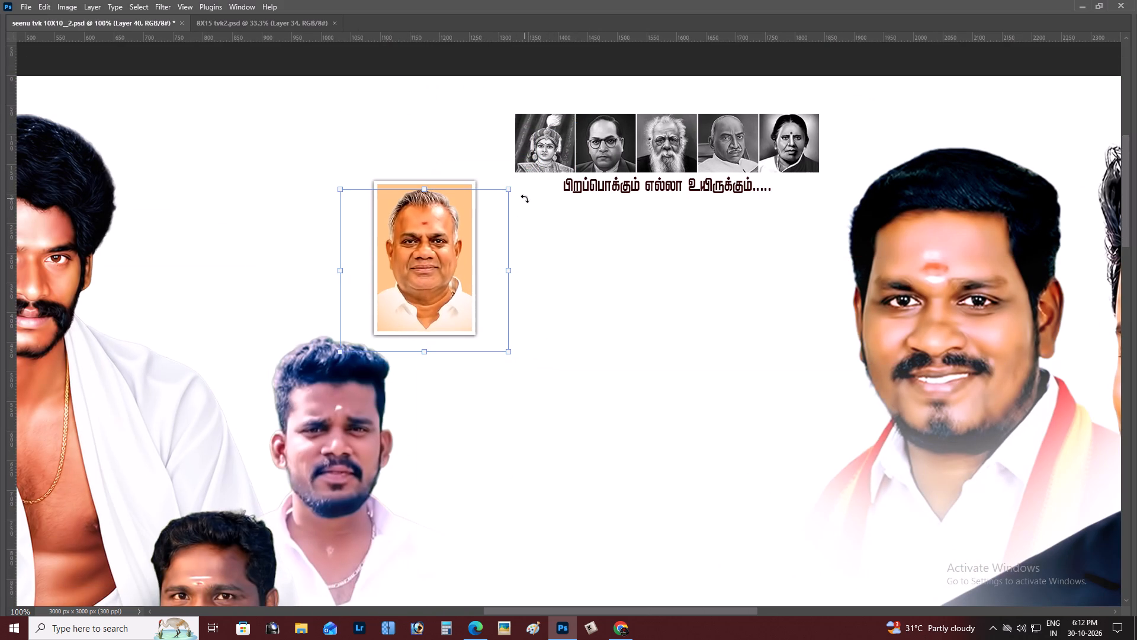
key(ctrl+plus)
key(Return)
Fine-position the grey-haired man's portrait within the frame, nudging it slightly up and to the left.
key(space)
key(space)
key(space)
key(space)
drag(525, 199, 540, 227)
click(540, 227)
click(330, 229)
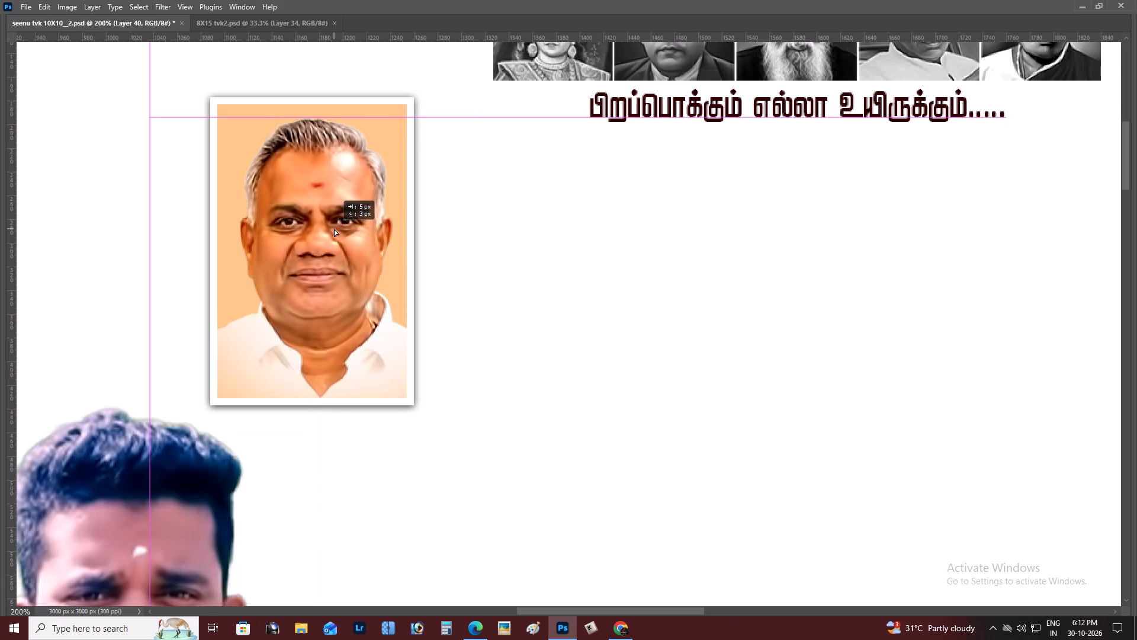
key(Up)
key(Up)
key(Up)
key(Left)
key(Left)
key(Left)
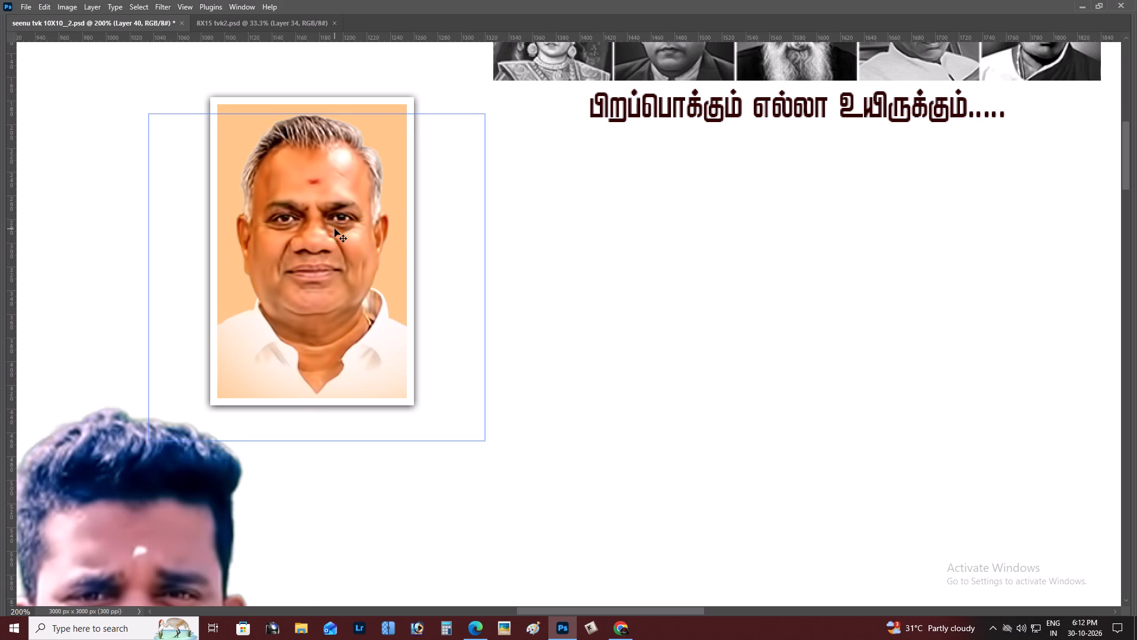
key(Left)
key(Up)
key(Up)
key(Up)
key(Up)
scroll(345, 210, down, 3)
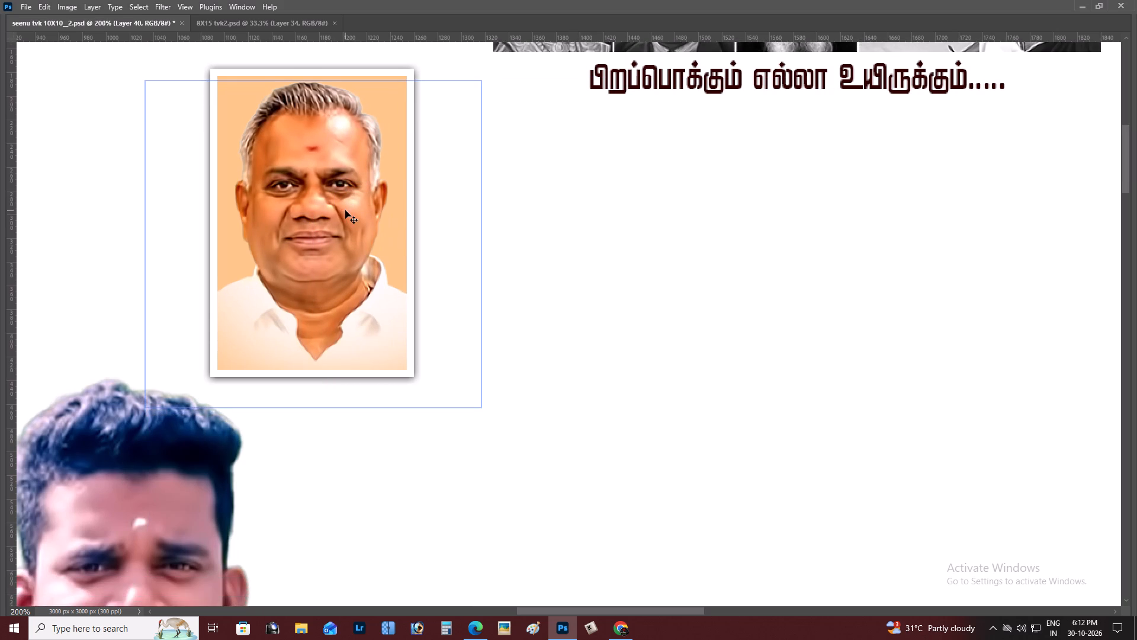
key(Tab)
drag(382, 280, 376, 273)
key(ctrl+z)
Create a new layer above the portrait and set up a soft white brush of about 90 px.
scroll(391, 303, down, 2)
key(ctrl+plus)
key(space)
key(space)
key(space)
key(space)
drag(393, 304, 468, 293)
click(470, 293)
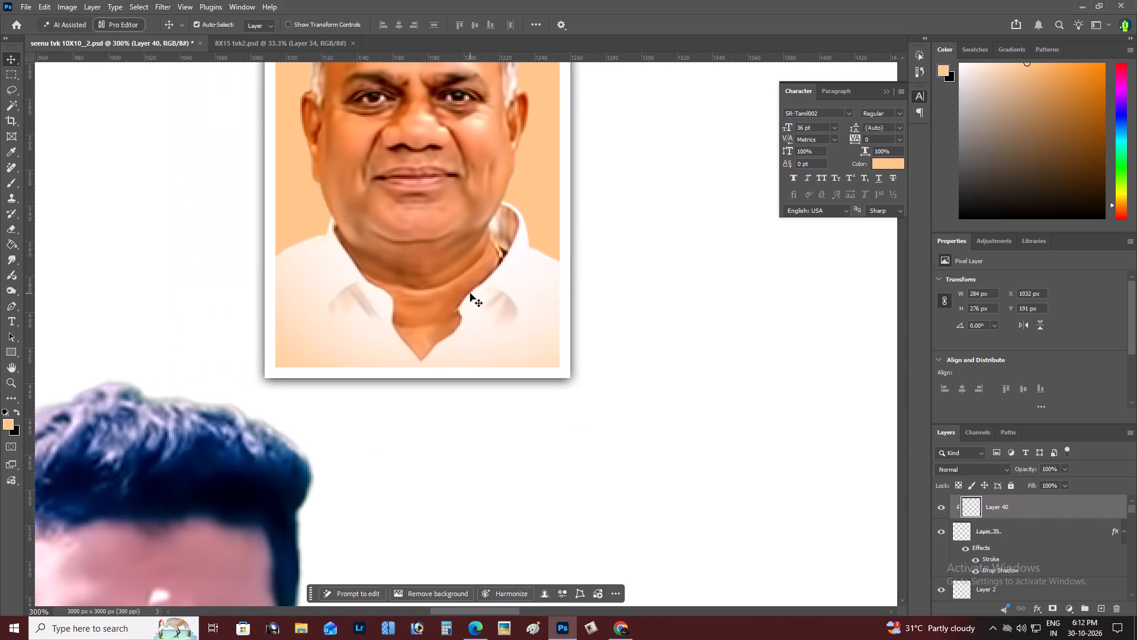
key(ctrl+shift+n)
key(Return)
key(b)
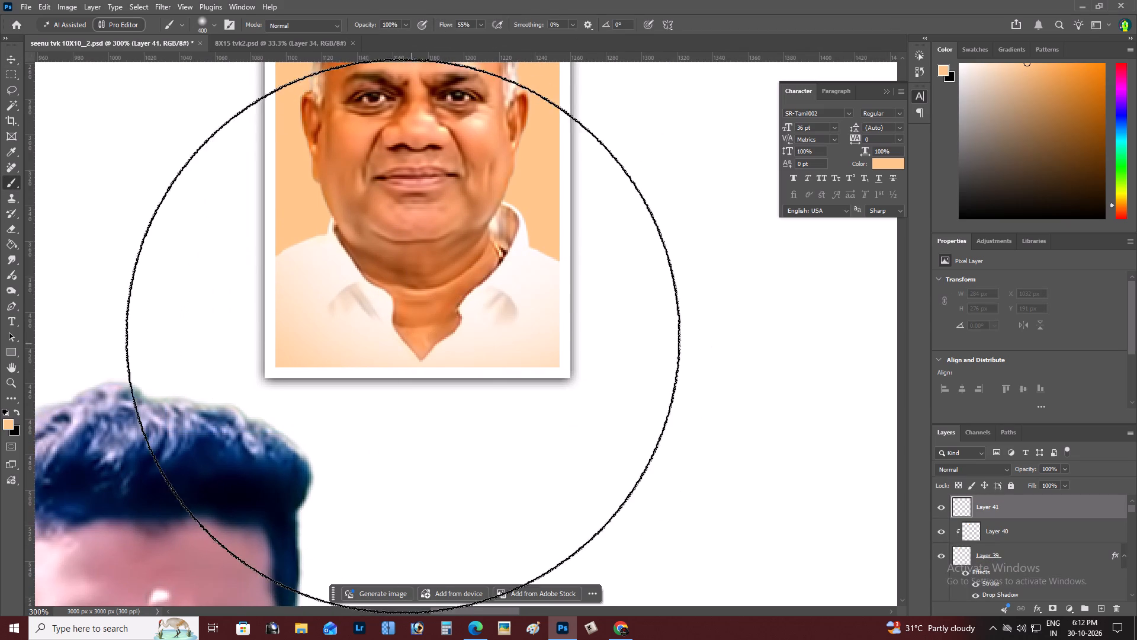
key(bracketleft)
key(bracketleft)
key(bracketleft)
key(bracketleft)
click(7, 423)
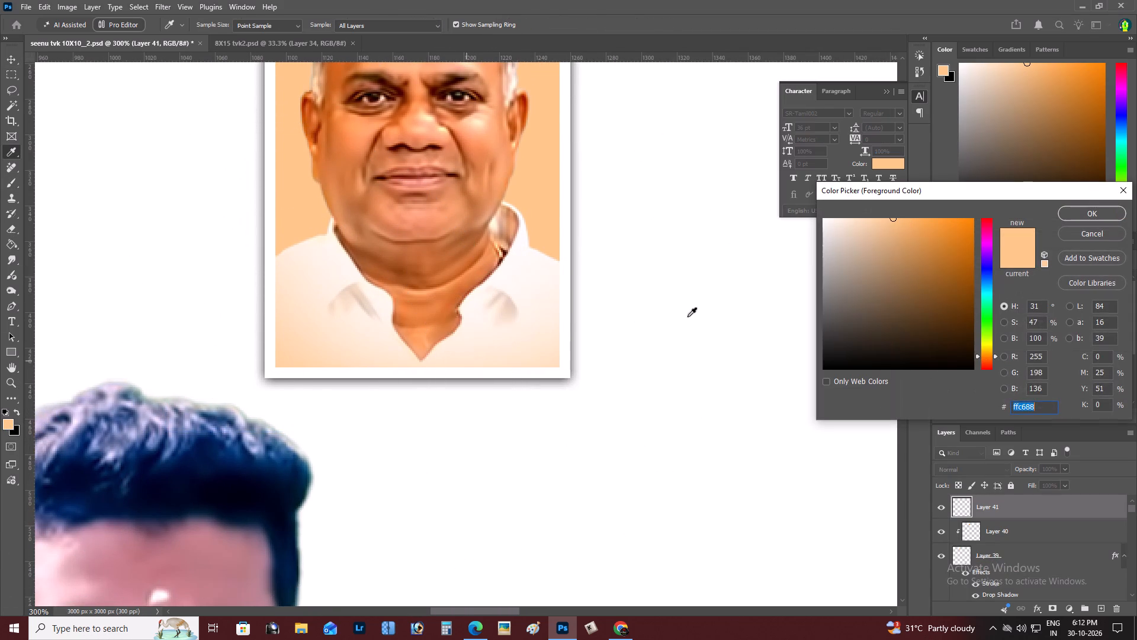
drag(891, 279, 818, 171)
key(plus)
key(Return)
key(bracketleft)
key(bracketleft)
key(bracketleft)
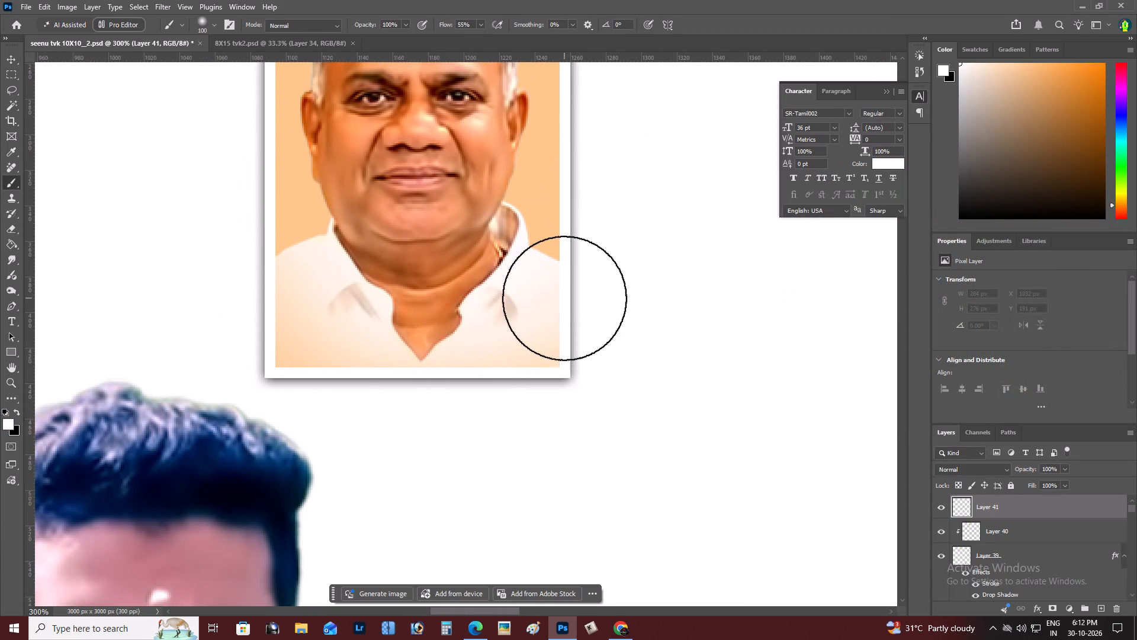
key(bracketleft)
Paint a soft white fade along the bottom and lower corners of the frame, over the man's shirt.
drag(577, 312, 571, 327)
drag(570, 325, 551, 334)
drag(555, 335, 541, 343)
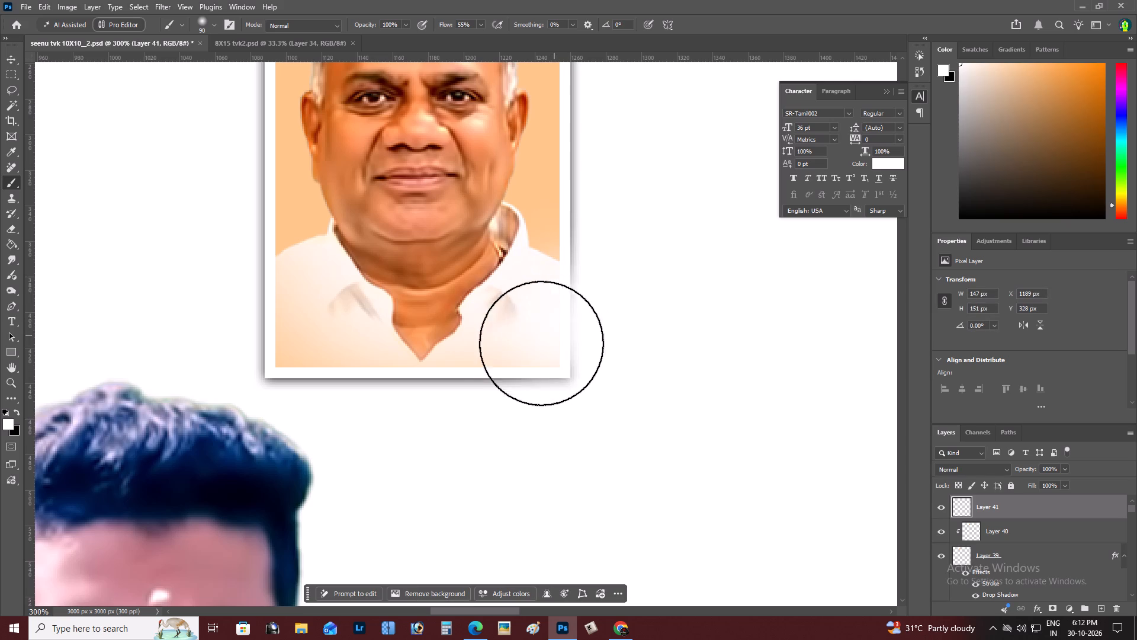
drag(541, 343, 535, 347)
drag(533, 349, 508, 358)
drag(503, 359, 476, 365)
drag(452, 376, 412, 388)
drag(387, 388, 354, 385)
drag(326, 379, 313, 372)
drag(298, 363, 291, 354)
drag(281, 340, 272, 321)
drag(269, 312, 266, 301)
click(265, 299)
drag(299, 345, 305, 355)
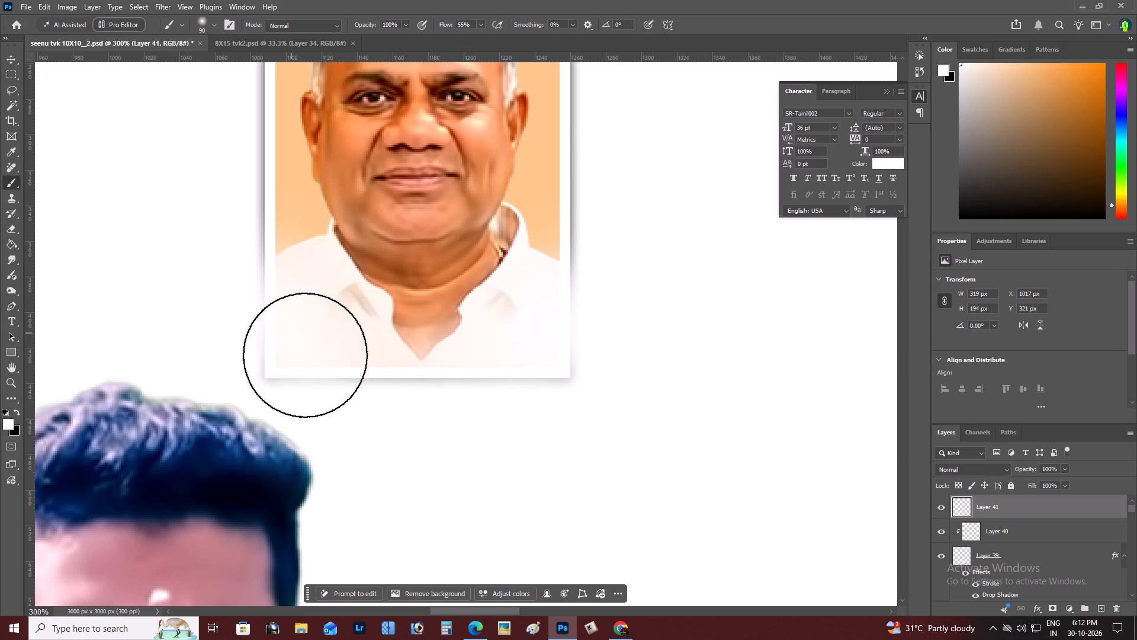
drag(305, 355, 313, 359)
click(330, 359)
drag(346, 366, 354, 370)
Move the white fade layer below the man's portrait so it is clipped inside the frame.
key(v)
key(ctrl+bracketleft)
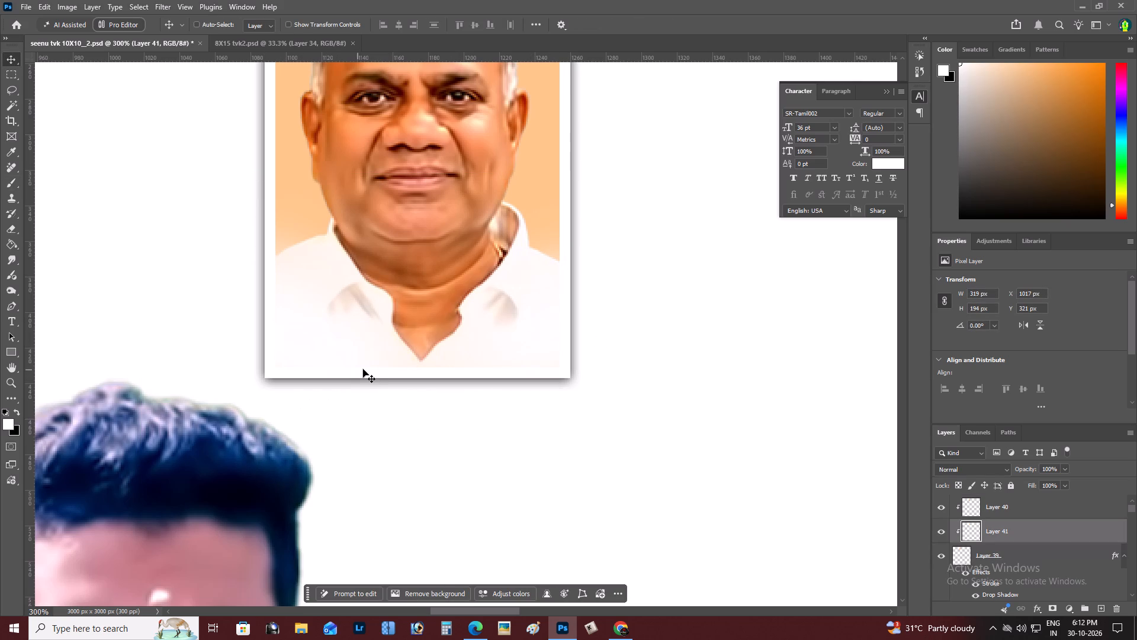
Select the portrait, white fade and framed rectangle layers together and link them.
shift+right_click(403, 177)
shift+click(418, 184)
drag(425, 182, 445, 195)
key(ctrl+z)
key(ctrl+minus)
key(space)
key(space)
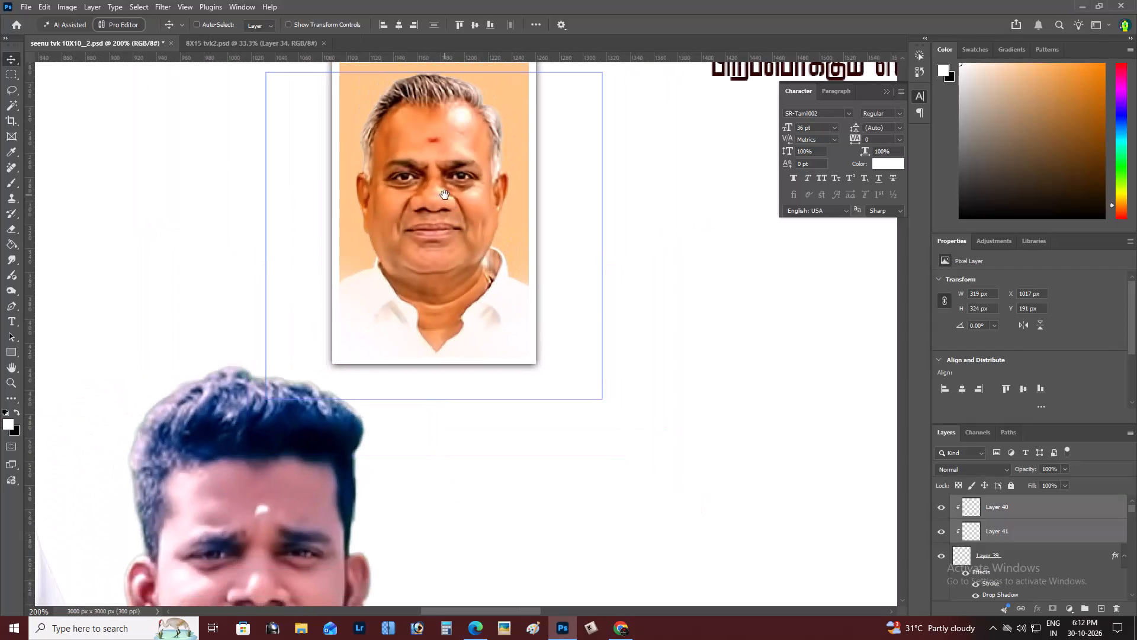
drag(445, 195, 447, 239)
click(447, 239)
shift+right_click(512, 185)
shift+click(520, 187)
shift+click(523, 191)
shift+drag(521, 188, 538, 194)
key(ctrl+z)
key(ctrl+minus)
key(Tab)
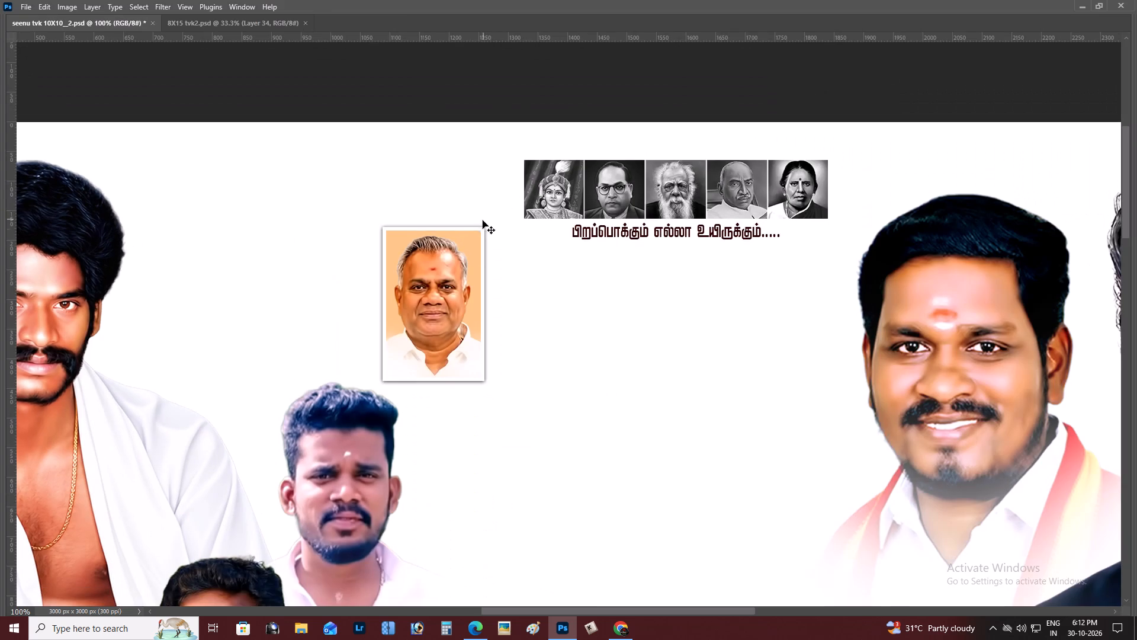
drag(477, 257, 470, 244)
key(ctrl+z)
right_click(470, 244)
click(531, 275)
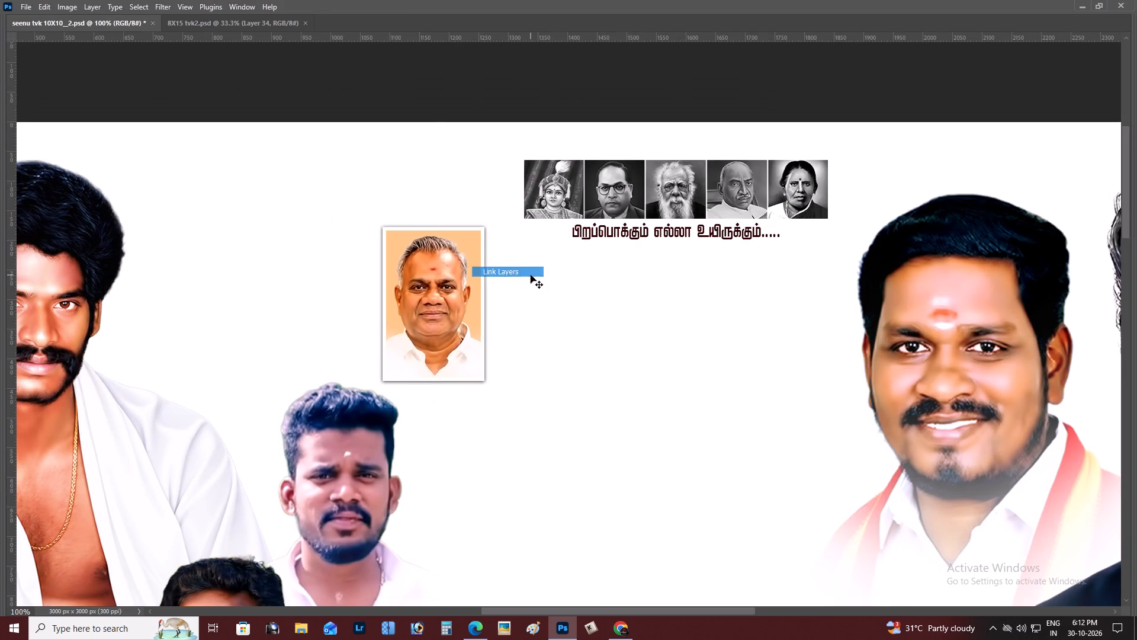
Move the linked framed portrait up beside the strip of black-and-white leader photos.
key(ctrl+minus)
drag(475, 310, 490, 251)
Scale the linked framed portrait down slightly and raise it close to the poster's top edge, beside the leader strip.
key(z)
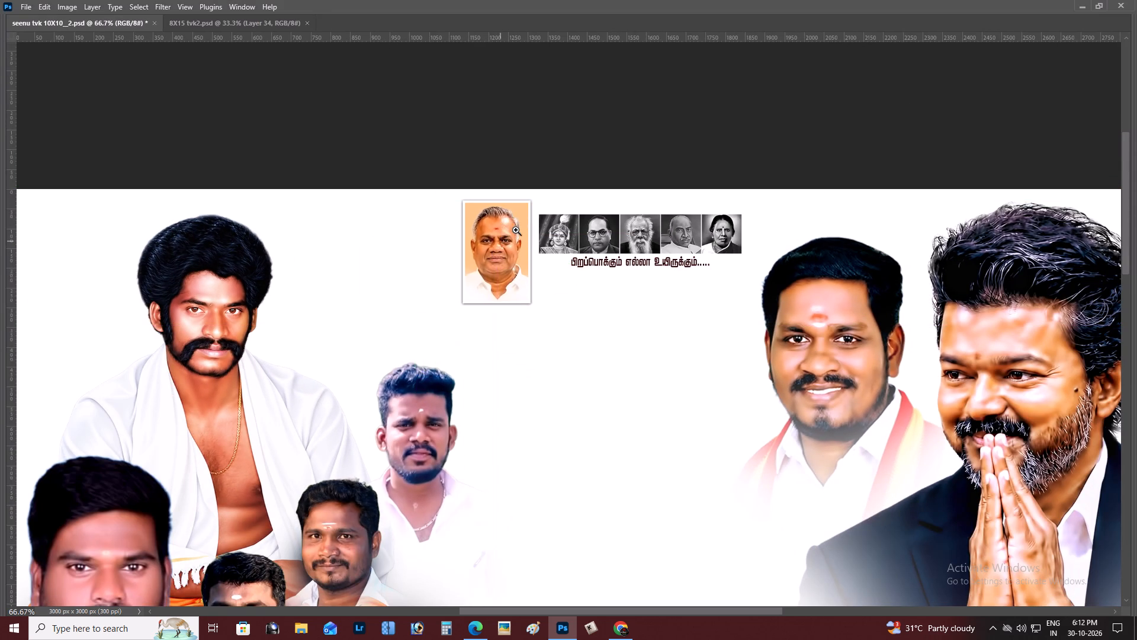
double_click(516, 230)
key(v)
key(ctrl+t)
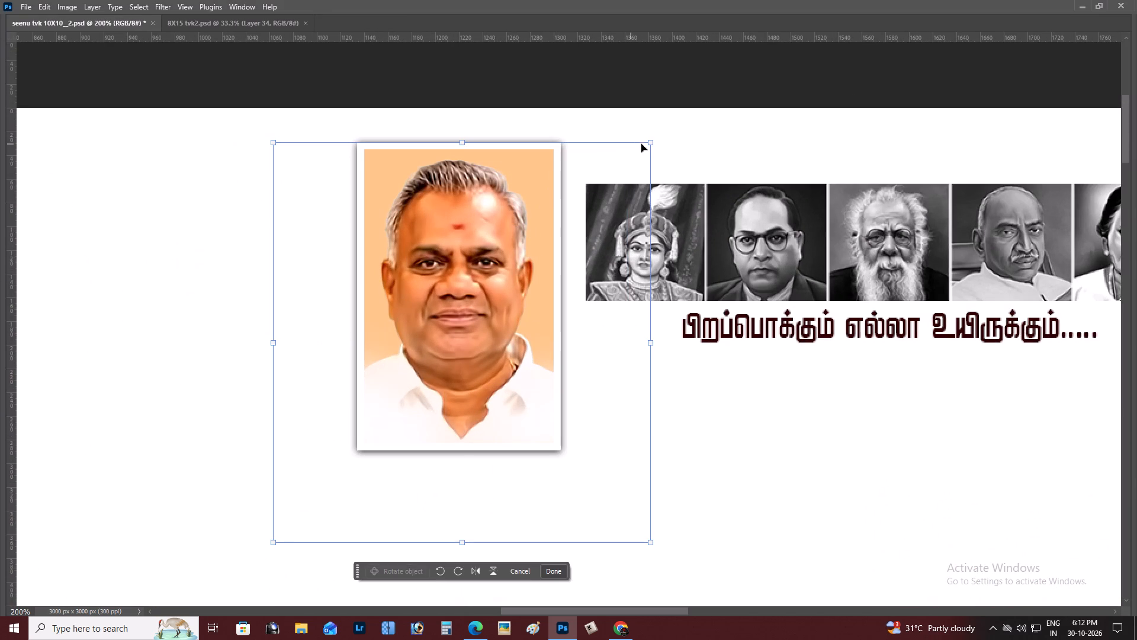
alt+drag(650, 140, 632, 161)
key(Return)
drag(464, 267, 474, 241)
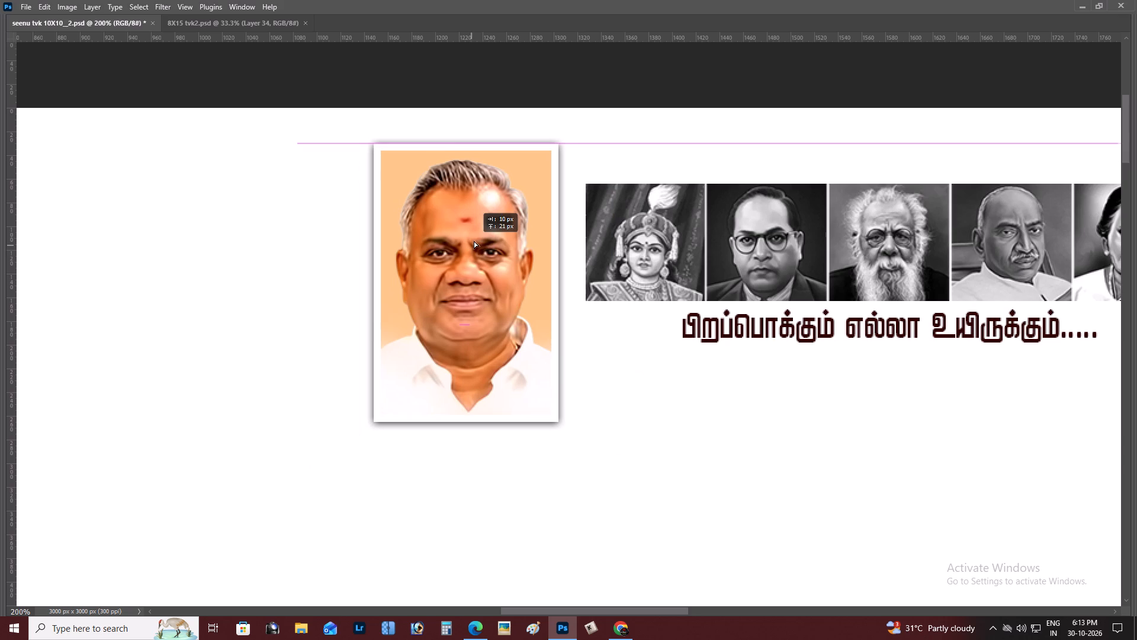
drag(474, 241, 476, 232)
key(ctrl+minus)
scroll(473, 230, down, 5)
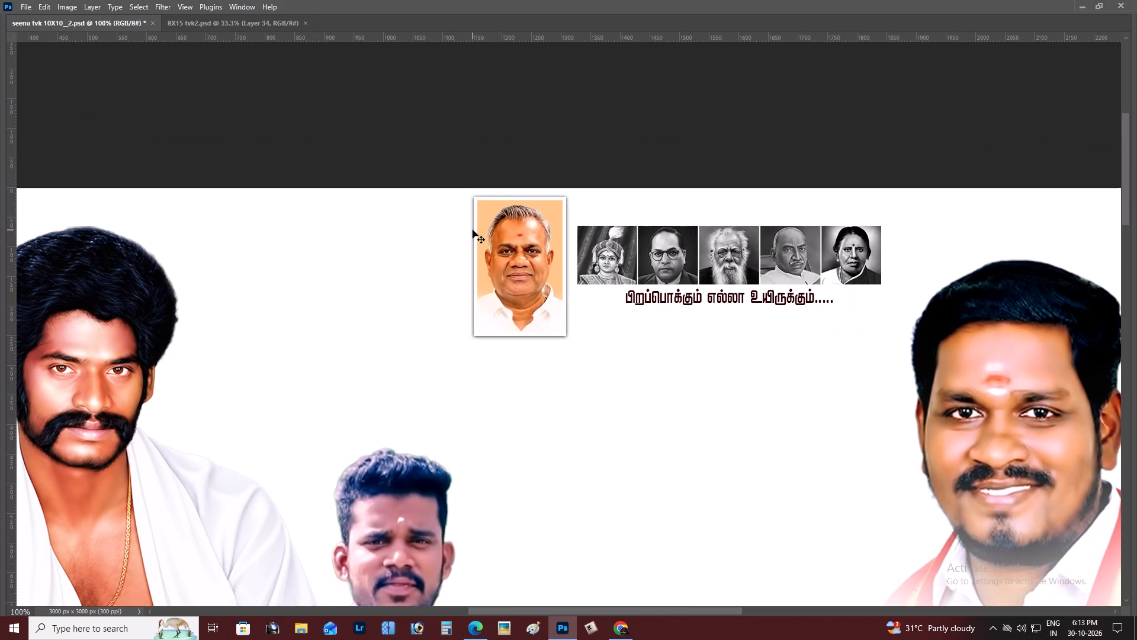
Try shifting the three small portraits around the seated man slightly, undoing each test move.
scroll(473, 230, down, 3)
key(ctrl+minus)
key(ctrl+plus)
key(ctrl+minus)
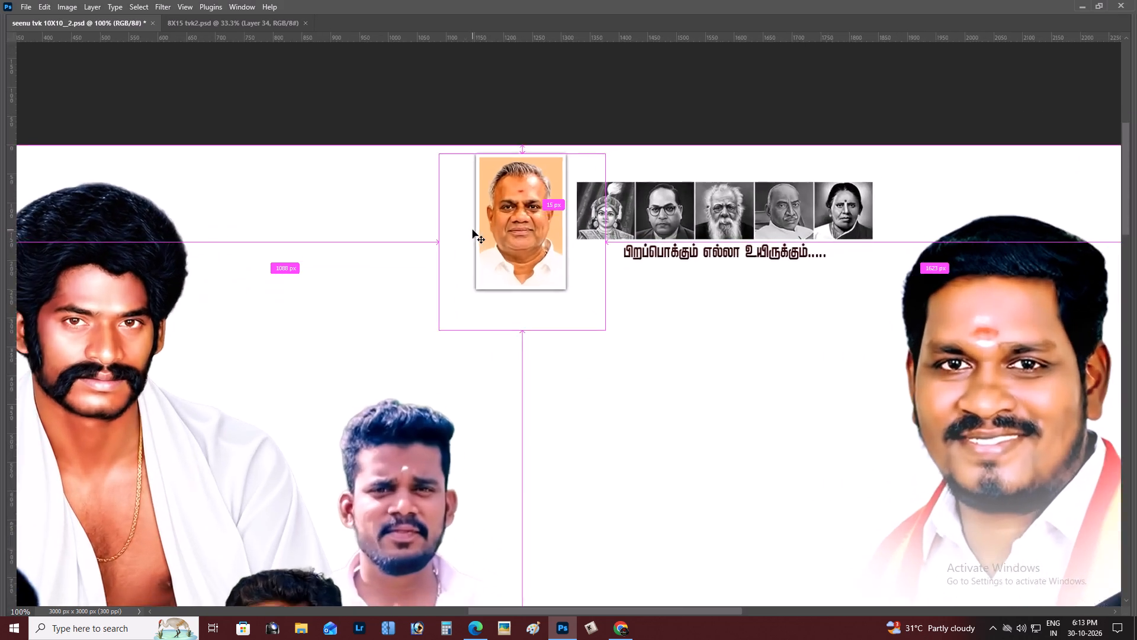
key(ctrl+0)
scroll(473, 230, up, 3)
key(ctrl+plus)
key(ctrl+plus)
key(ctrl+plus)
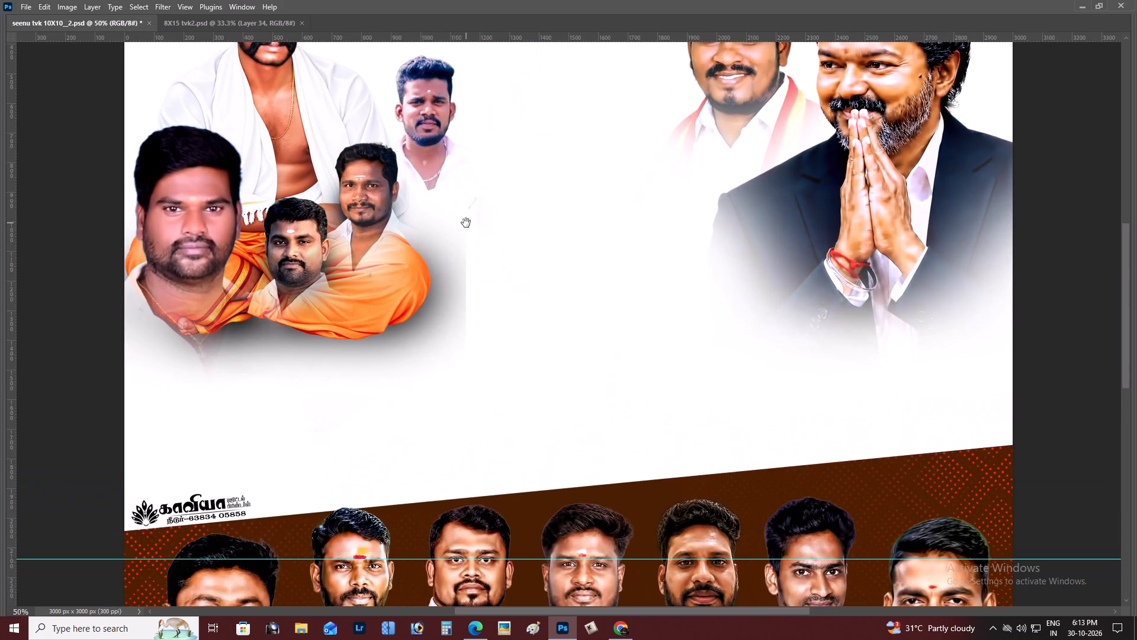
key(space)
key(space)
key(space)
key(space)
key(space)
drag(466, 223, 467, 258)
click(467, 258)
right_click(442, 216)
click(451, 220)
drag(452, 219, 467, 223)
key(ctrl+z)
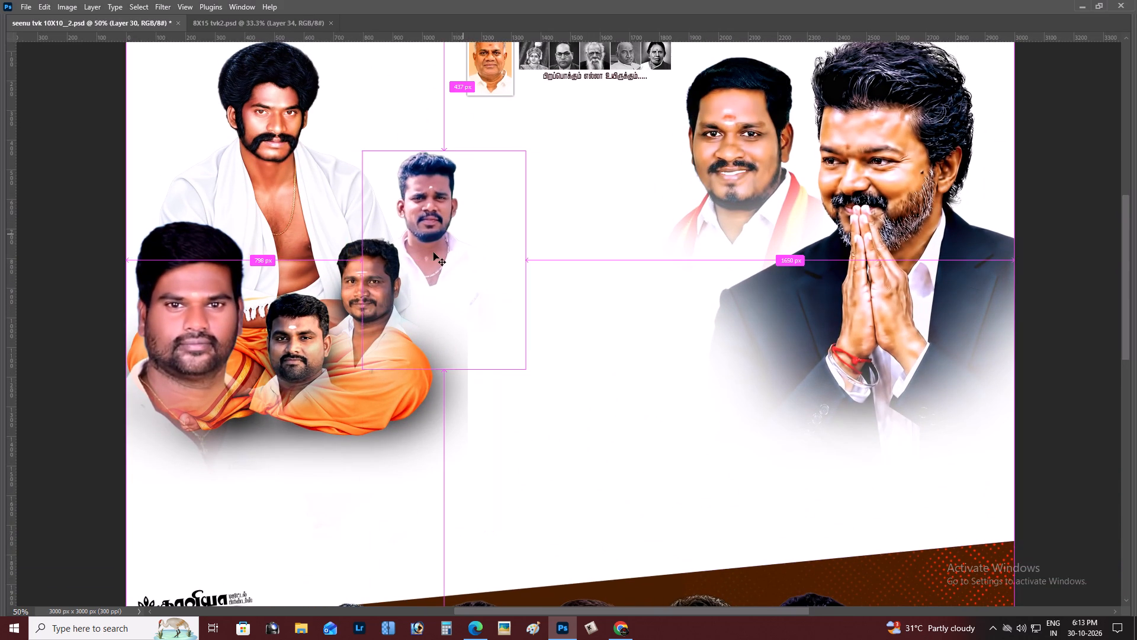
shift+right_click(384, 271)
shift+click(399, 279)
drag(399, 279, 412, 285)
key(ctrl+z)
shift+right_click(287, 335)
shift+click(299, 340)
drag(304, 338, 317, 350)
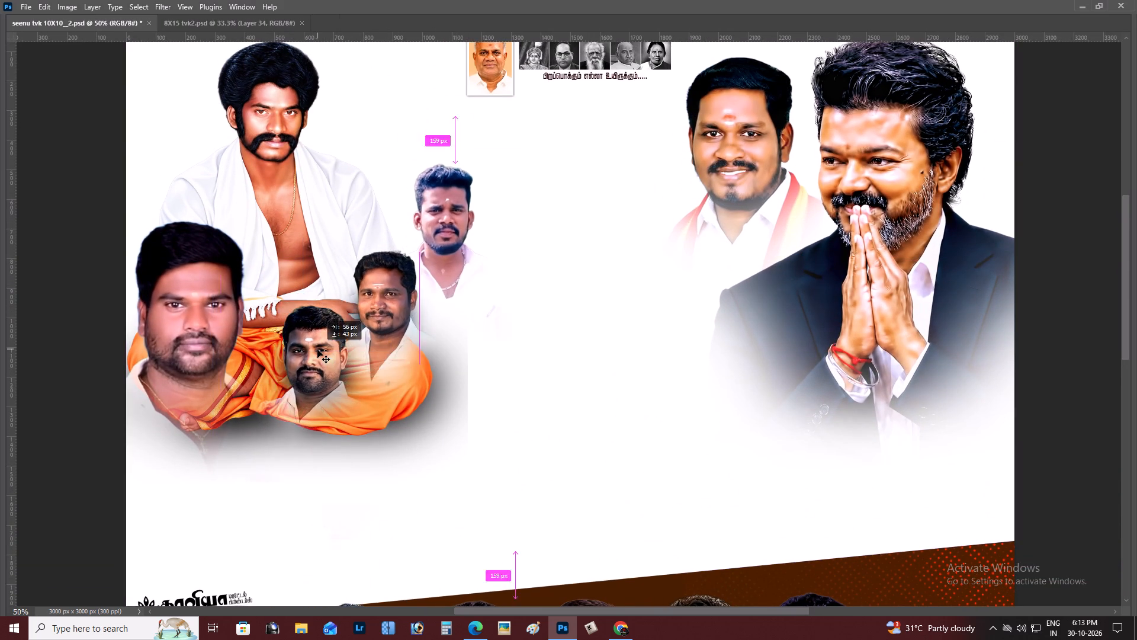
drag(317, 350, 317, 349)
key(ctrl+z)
Move the large dark-haired man's portrait off the seated man's knee into the empty centre, beside the scarf-wearing man.
right_click(184, 303)
click(199, 321)
right_drag(192, 290, 199, 293)
click(205, 299)
drag(204, 298, 624, 241)
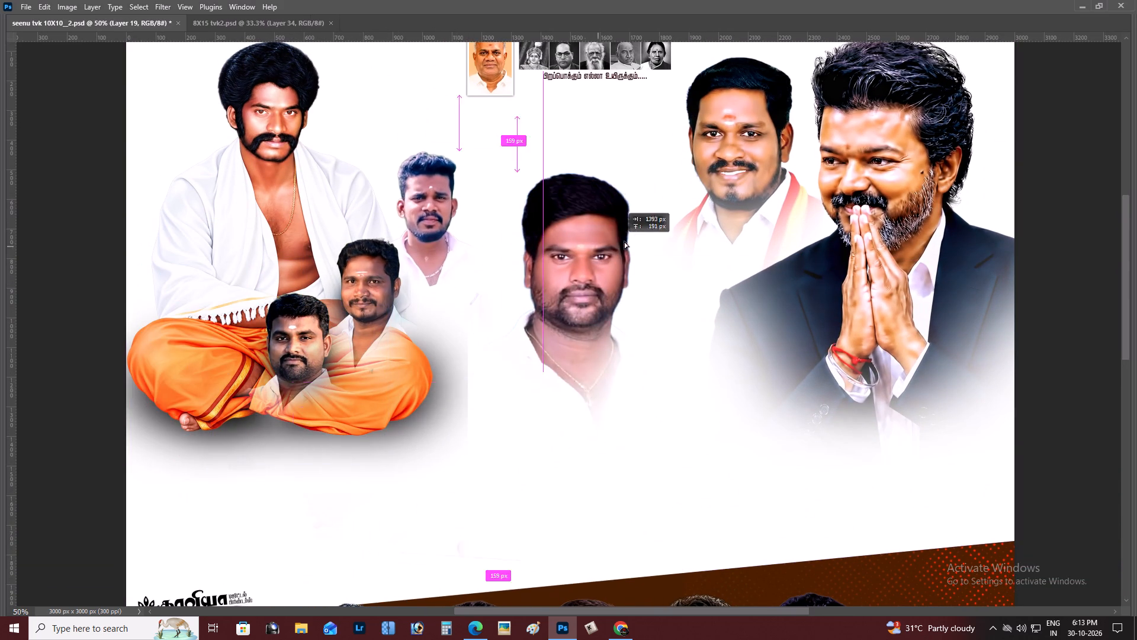
drag(624, 241, 668, 270)
Scale the relocated dark-haired man's portrait down and tilt it slightly.
key(ctrl+t)
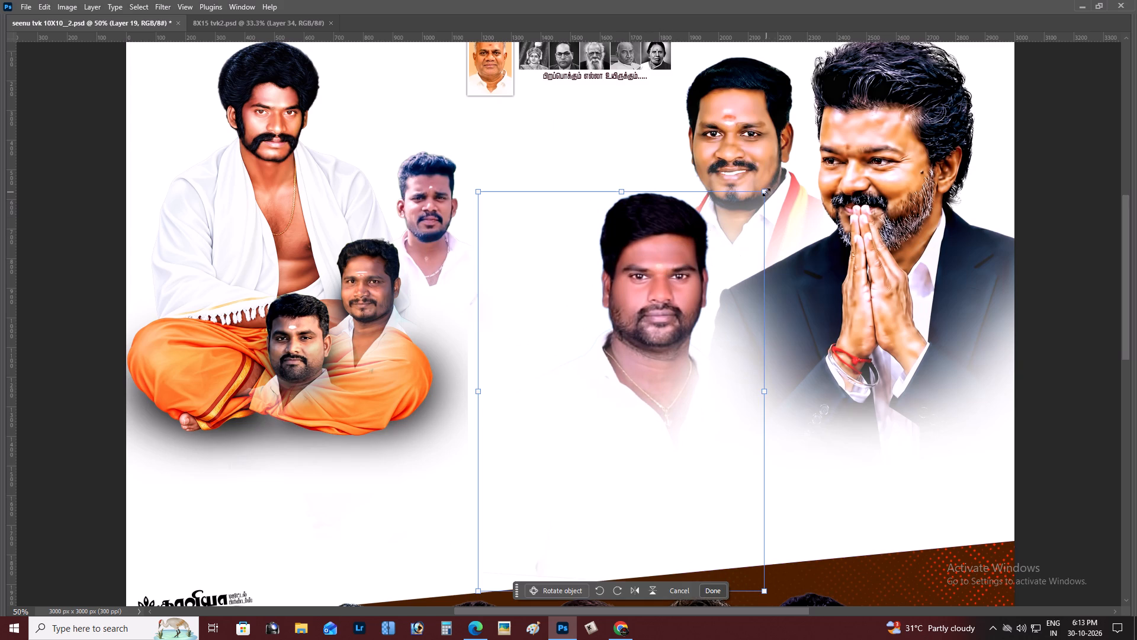
drag(766, 191, 759, 205)
click(786, 239)
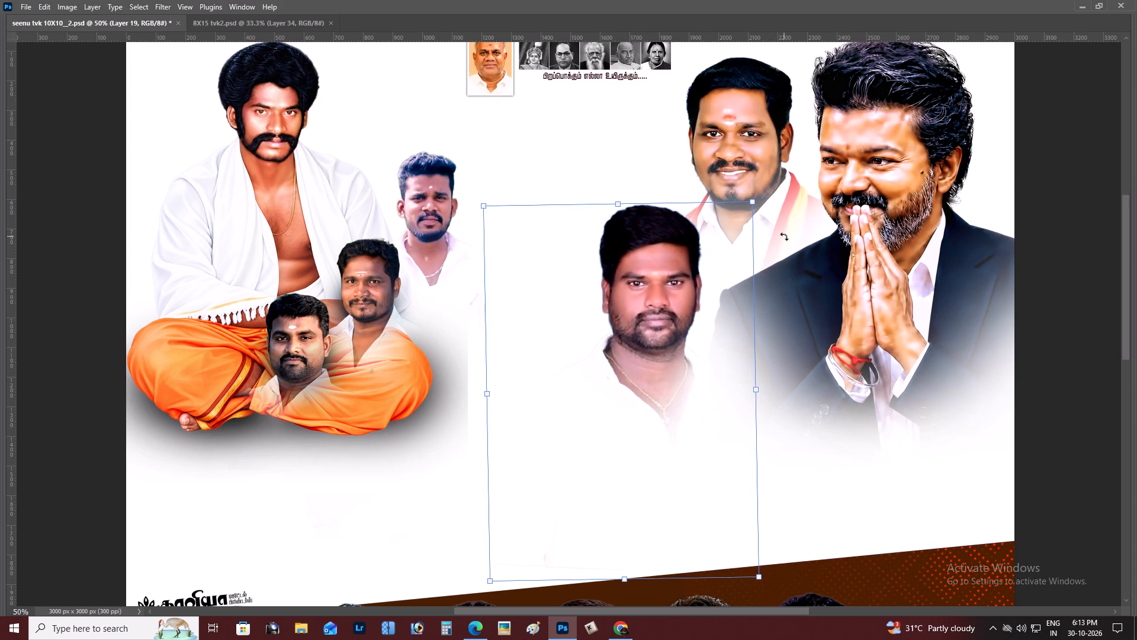
key(Return)
scroll(746, 264, up, 2)
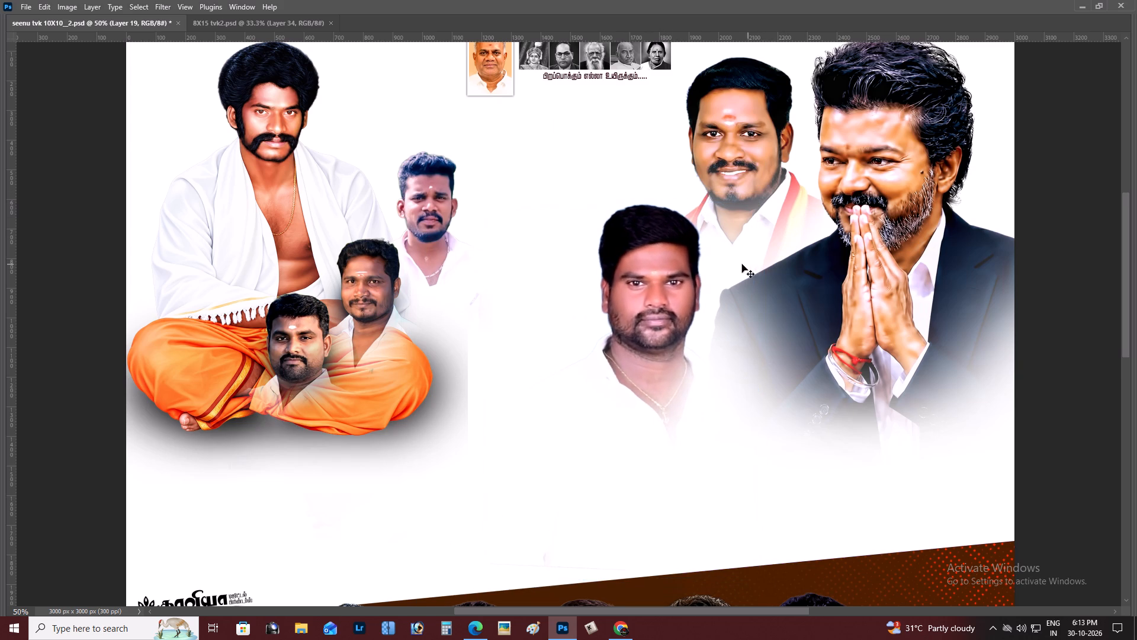
scroll(742, 264, down, 3)
key(ctrl+t)
alt+drag(763, 194, 748, 218)
key(Return)
Select the Shape 1 layer near the scarf-wearing man's portrait and delete it.
scroll(748, 218, up, 7)
right_drag(741, 206, 747, 207)
click(754, 210)
key(ctrl+t)
key(Return)
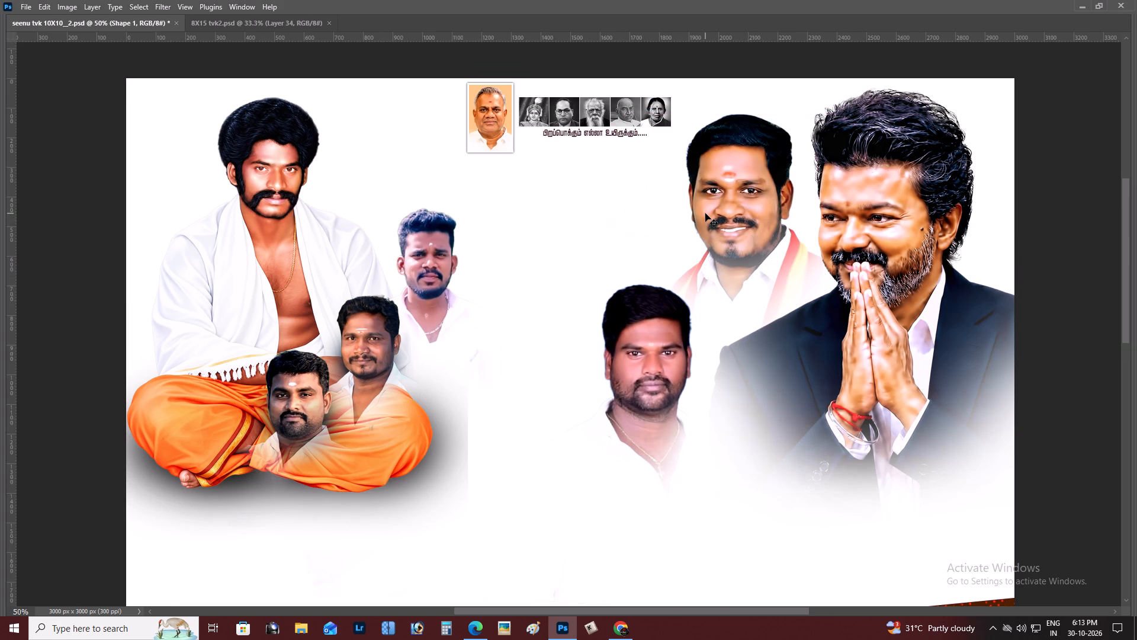
key(BackSpace)
Scale the scarf-wearing man's portrait down slightly and give it a small rotation.
right_click(737, 172)
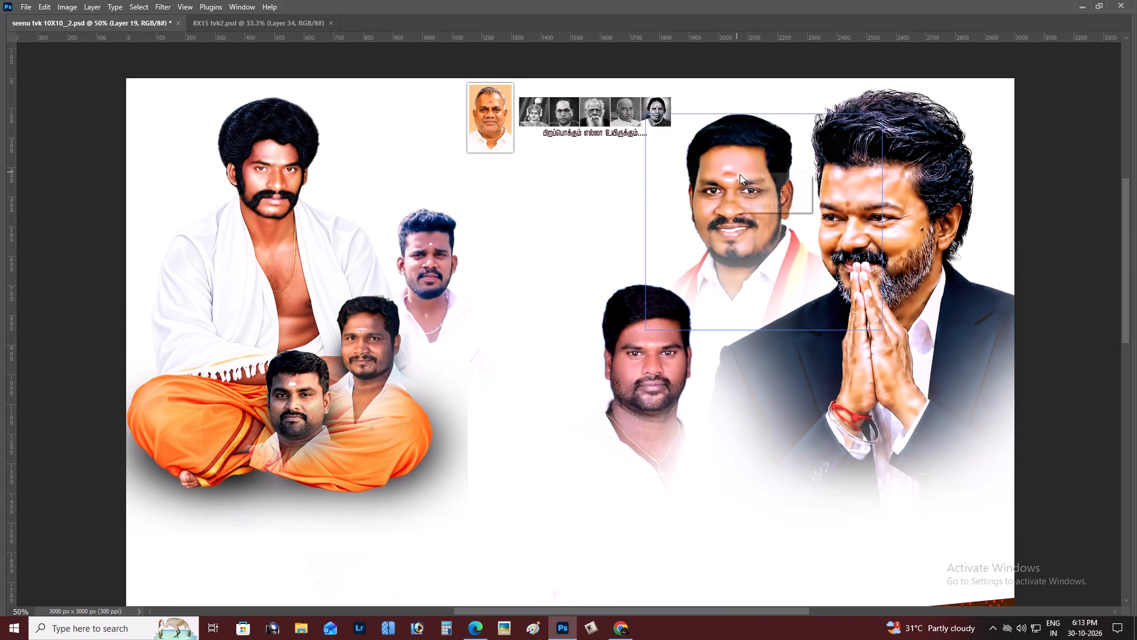
click(744, 176)
key(ctrl+t)
drag(882, 111, 874, 119)
drag(873, 101, 879, 101)
key(Return)
Move the scarf-wearing man's portrait slightly up towards the poster's top edge, beside the leader with folded hands.
key(ctrl+space)
drag(857, 117, 834, 135)
click(832, 135)
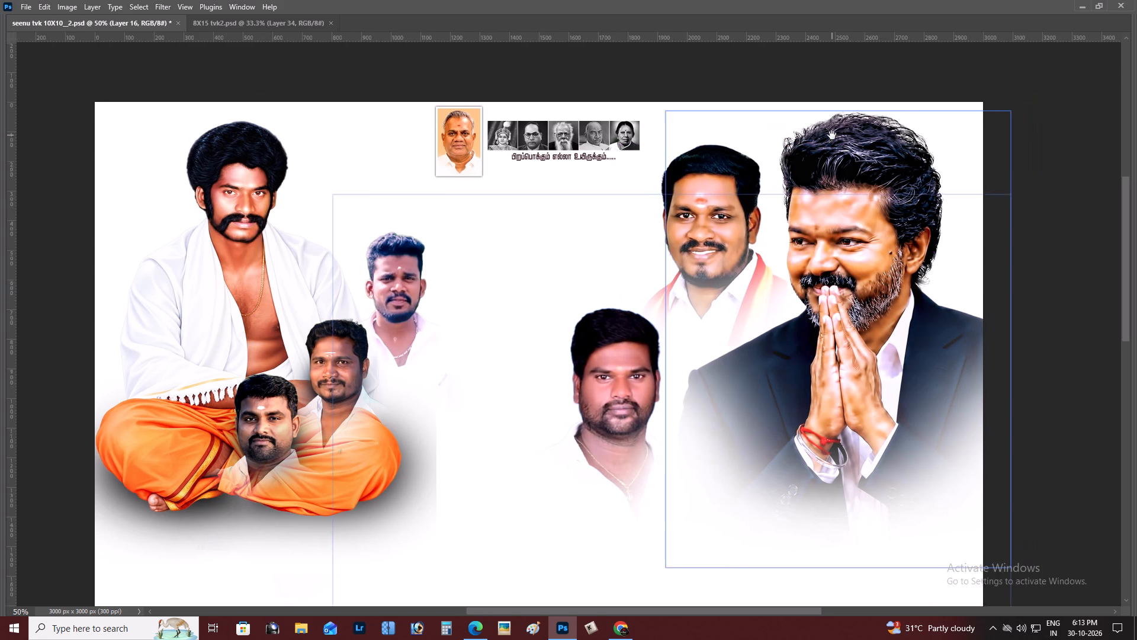
key(ctrl+plus)
key(space)
key(space)
key(space)
key(space)
key(space)
drag(825, 141, 780, 190)
click(771, 196)
drag(731, 250, 737, 237)
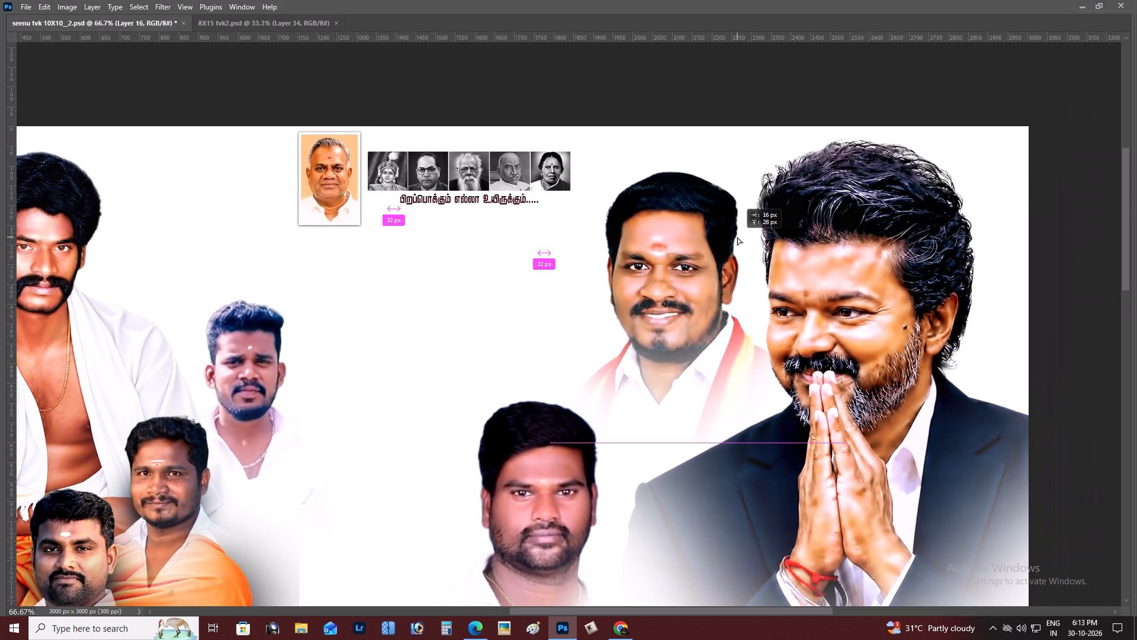
drag(737, 237, 736, 232)
Apply a Levels adjustment to the dark-haired man's portrait in the centre.
key(space)
key(space)
drag(705, 286, 705, 256)
drag(705, 252, 699, 258)
right_click(535, 363)
click(549, 368)
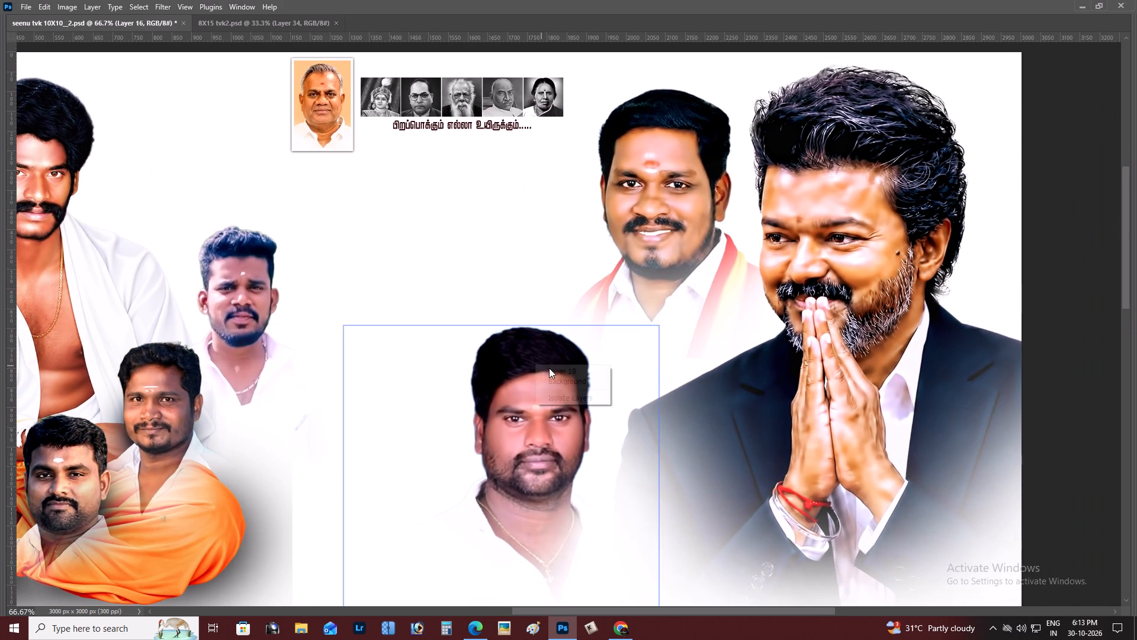
key(space)
key(space)
drag(553, 368, 553, 324)
click(553, 321)
key(ctrl+plus)
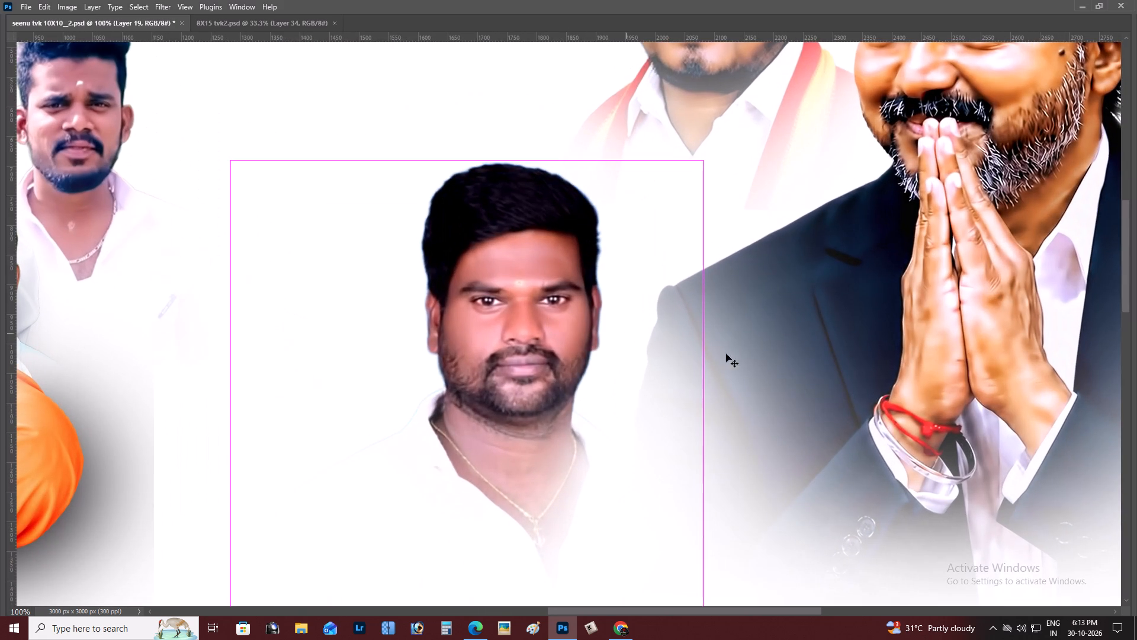
key(ctrl+l)
click(902, 207)
key(Return)
Move the dark-haired man's portrait up beside the scarf-wearing man, just below the leader strip.
key(ctrl+minus)
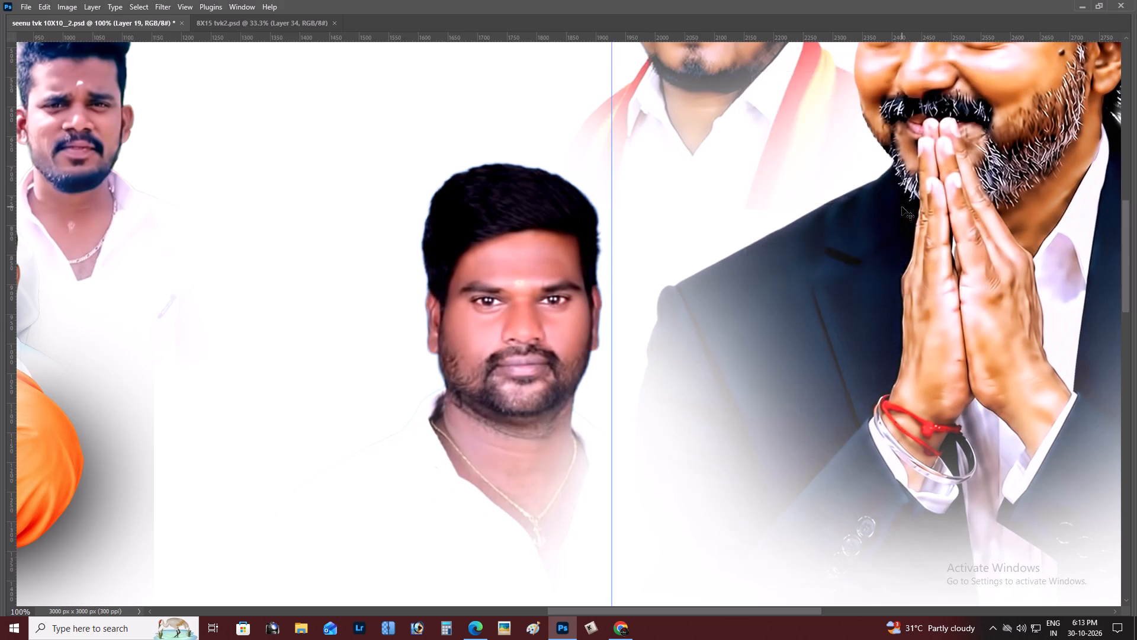
key(ctrl+minus)
scroll(902, 207, up, 6)
drag(579, 372, 601, 358)
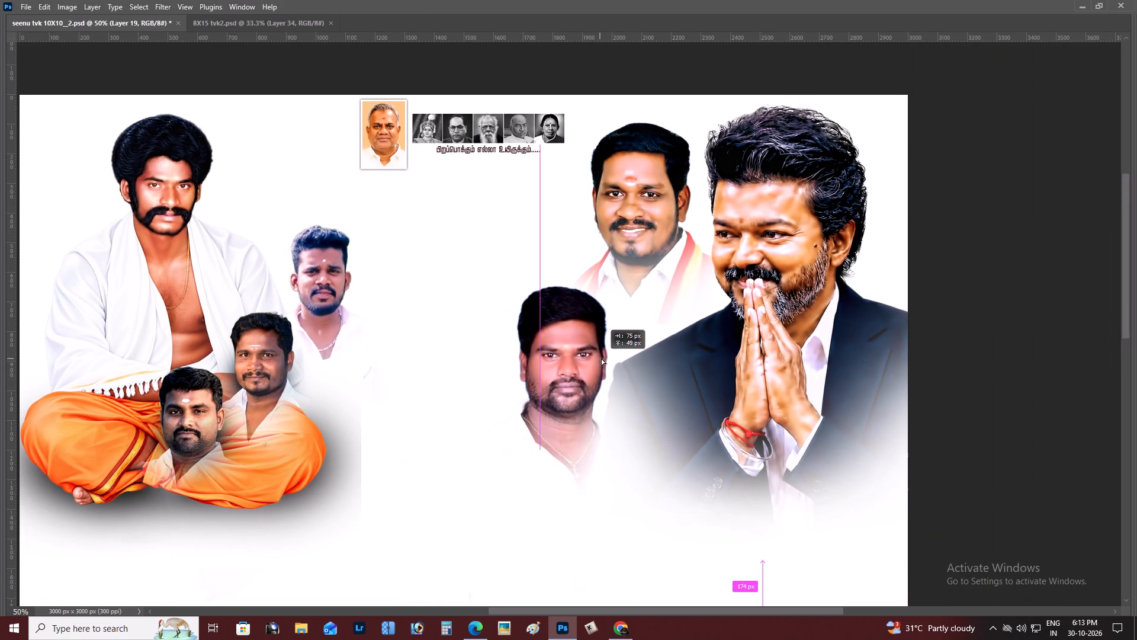
drag(601, 358, 574, 255)
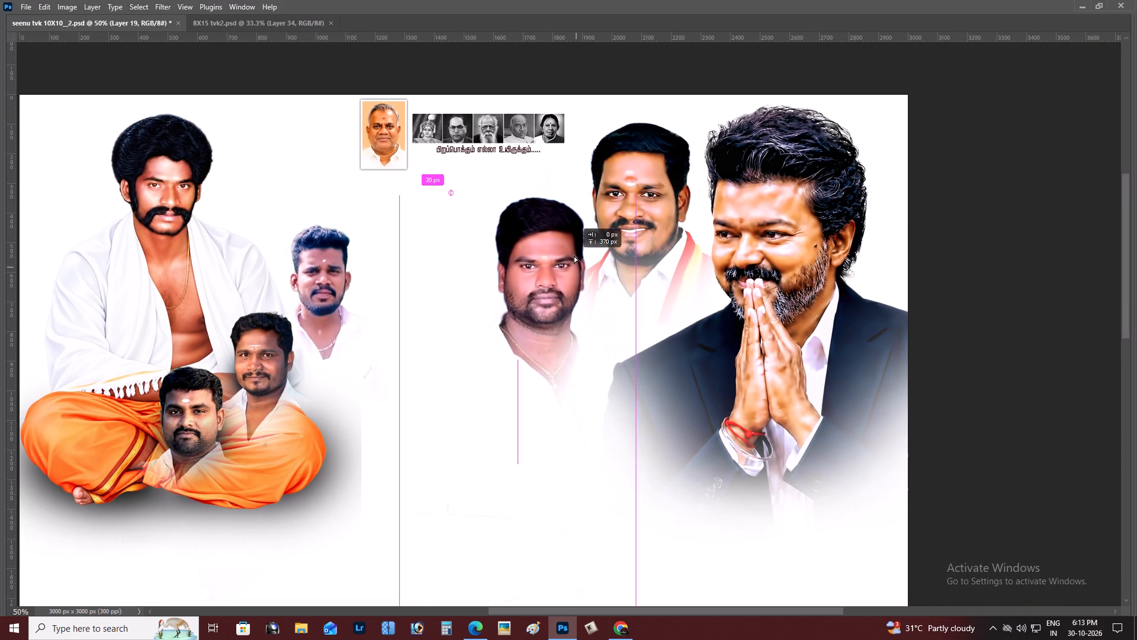
drag(574, 255, 573, 249)
Move the small portrait beside the seated man's shoulder to below the scarf-wearing man, against the leader's suit.
key(space)
key(space)
key(space)
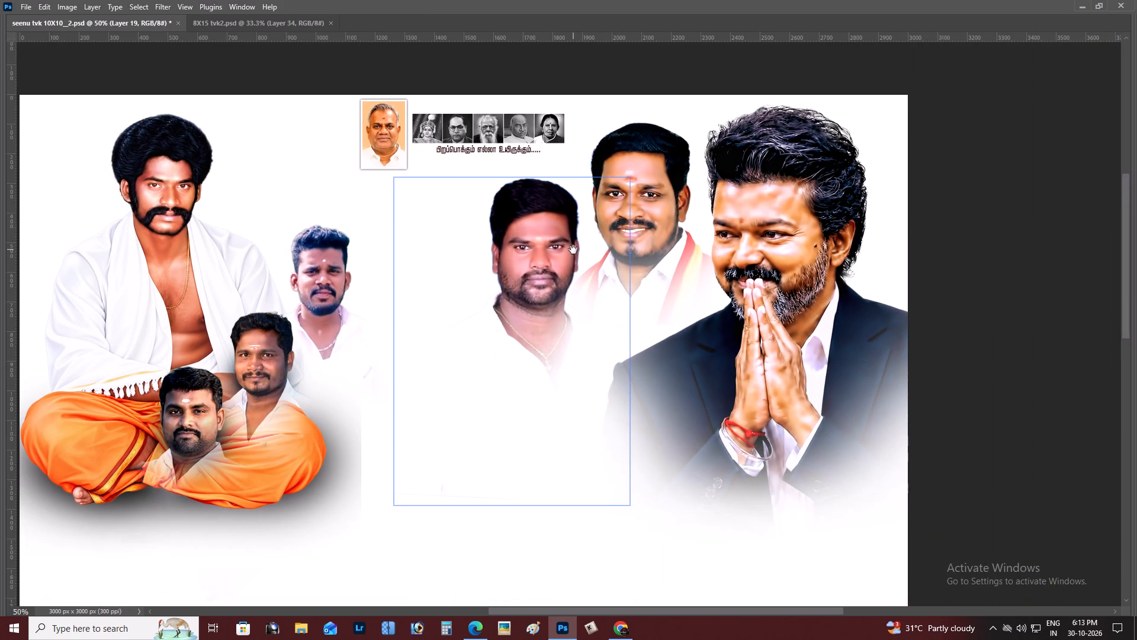
drag(573, 249, 571, 240)
click(570, 221)
right_drag(309, 251, 317, 254)
click(326, 257)
drag(333, 254, 450, 232)
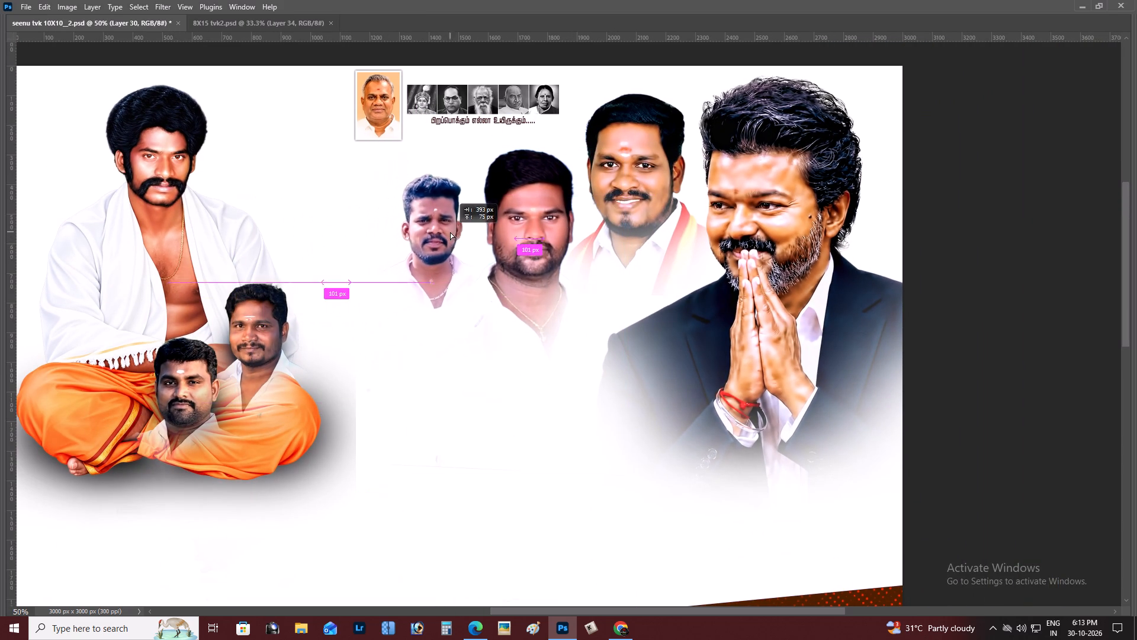
drag(450, 232, 629, 318)
key(space)
drag(627, 324, 627, 302)
drag(627, 302, 613, 302)
drag(384, 267, 408, 281)
key(ctrl+z)
drag(344, 204, 380, 239)
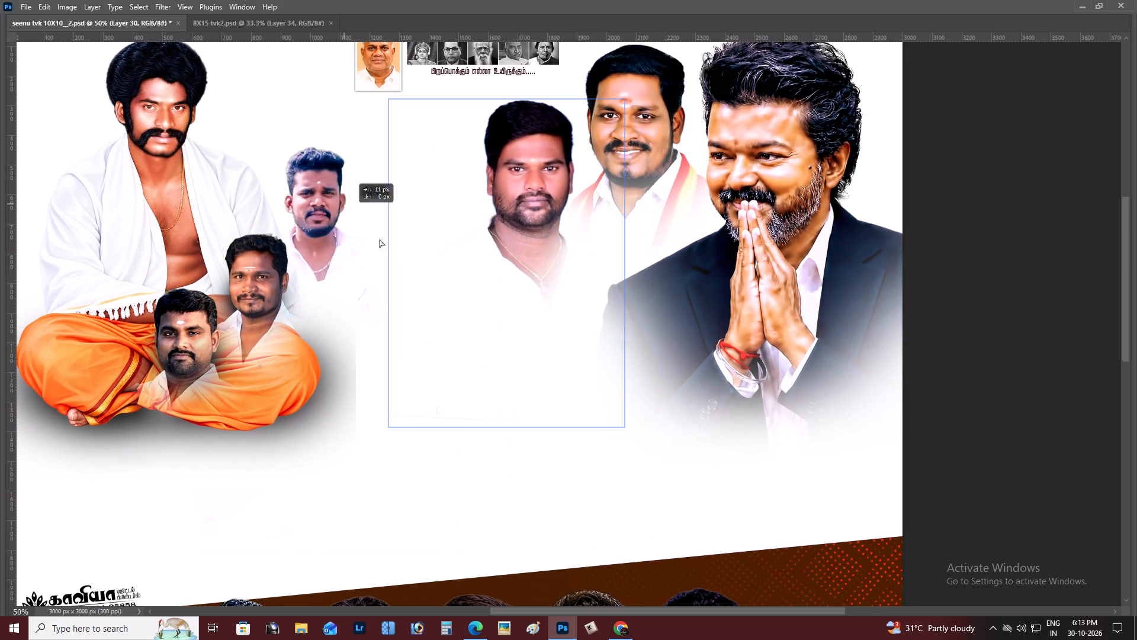
drag(380, 239, 639, 271)
Select the two small portraits over the seated man's lap and move them together below the dark-haired man's portrait.
right_click(249, 262)
click(256, 266)
drag(259, 267, 281, 278)
key(ctrl+z)
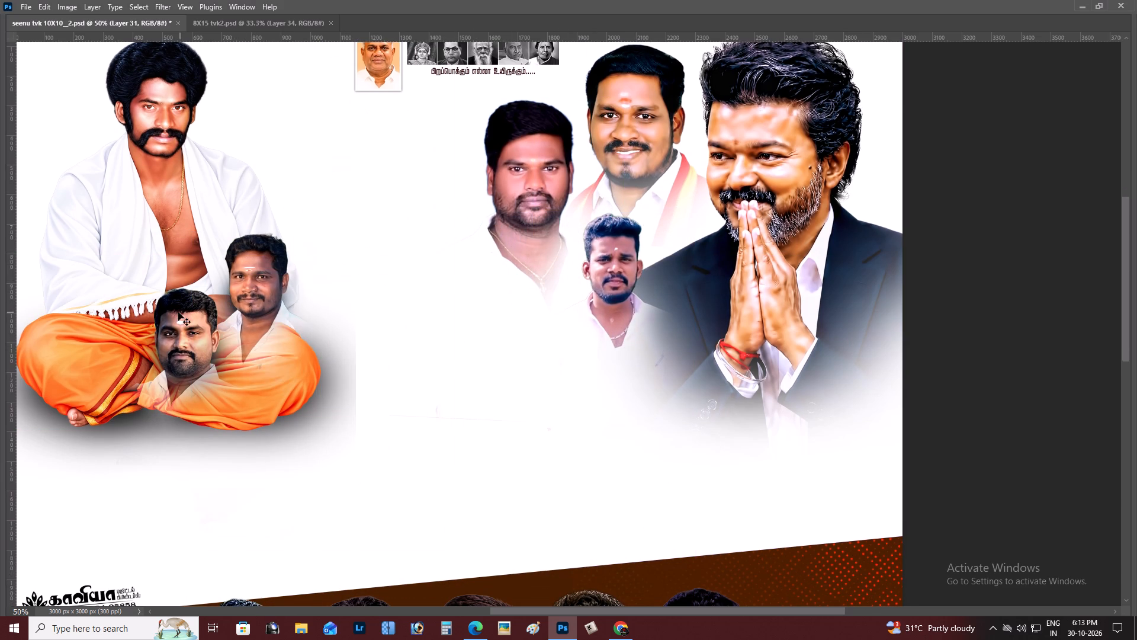
shift+right_click(178, 312)
shift+click(190, 322)
drag(226, 308, 514, 325)
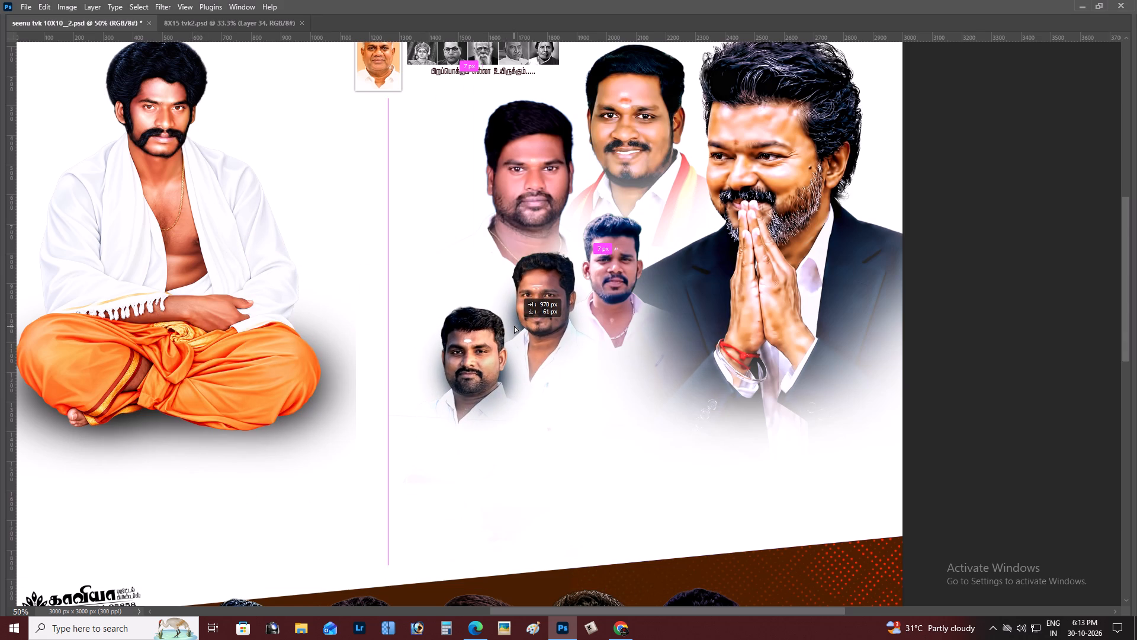
drag(514, 325, 513, 325)
scroll(513, 325, up, 2)
scroll(513, 325, down, 2)
drag(518, 316, 511, 319)
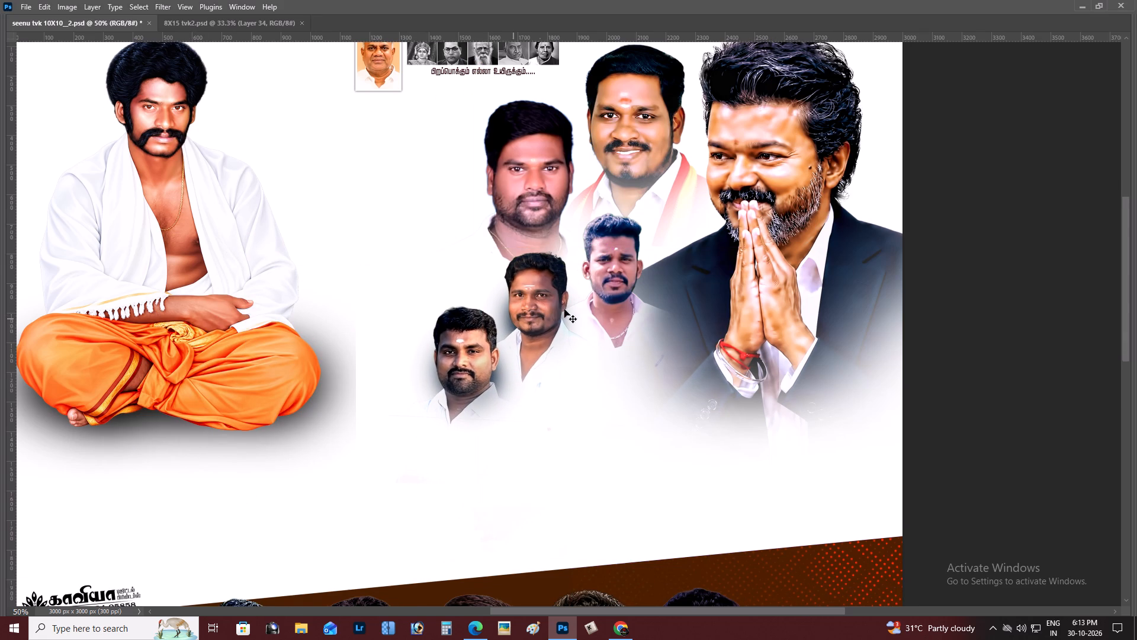
Add the third small portrait beside the leader's suit to the selection and link the three layers.
shift+right_click(604, 279)
shift+click(611, 281)
shift+drag(615, 282, 626, 283)
key(ctrl+z)
right_click(624, 265)
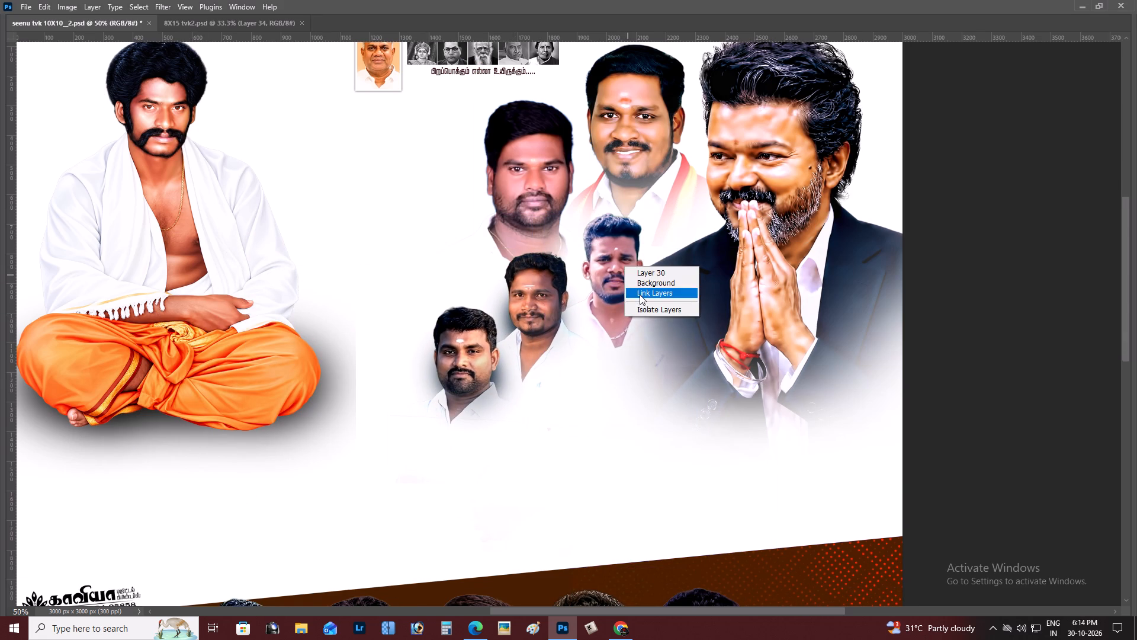
click(640, 295)
Move the three linked small portraits slightly down, clear of the two larger portraits above.
key(ctrl+minus)
key(ctrl+minus)
key(ctrl+minus)
scroll(643, 292, up, 3)
scroll(643, 292, down, 4)
key(z)
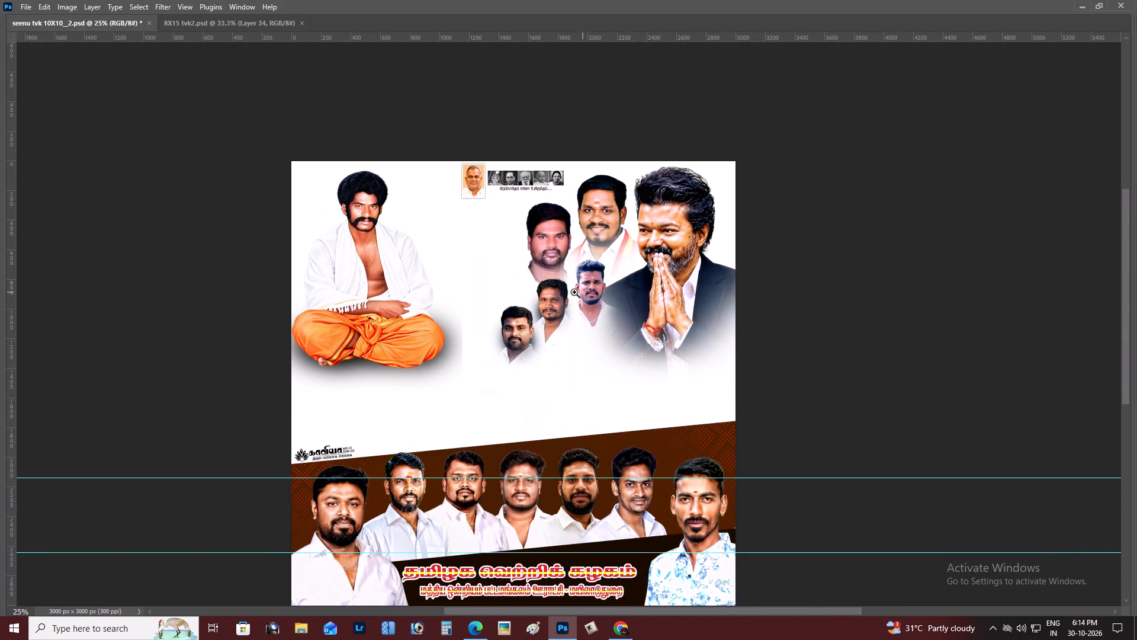
double_click(574, 292)
click(574, 292)
key(v)
drag(614, 261, 618, 273)
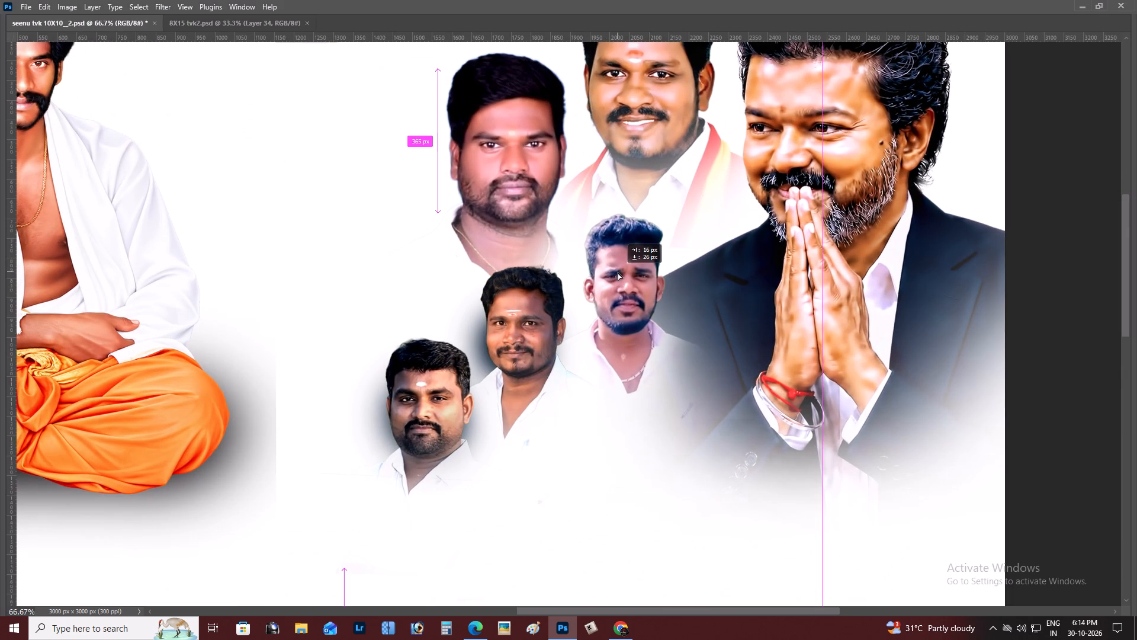
drag(618, 273, 611, 281)
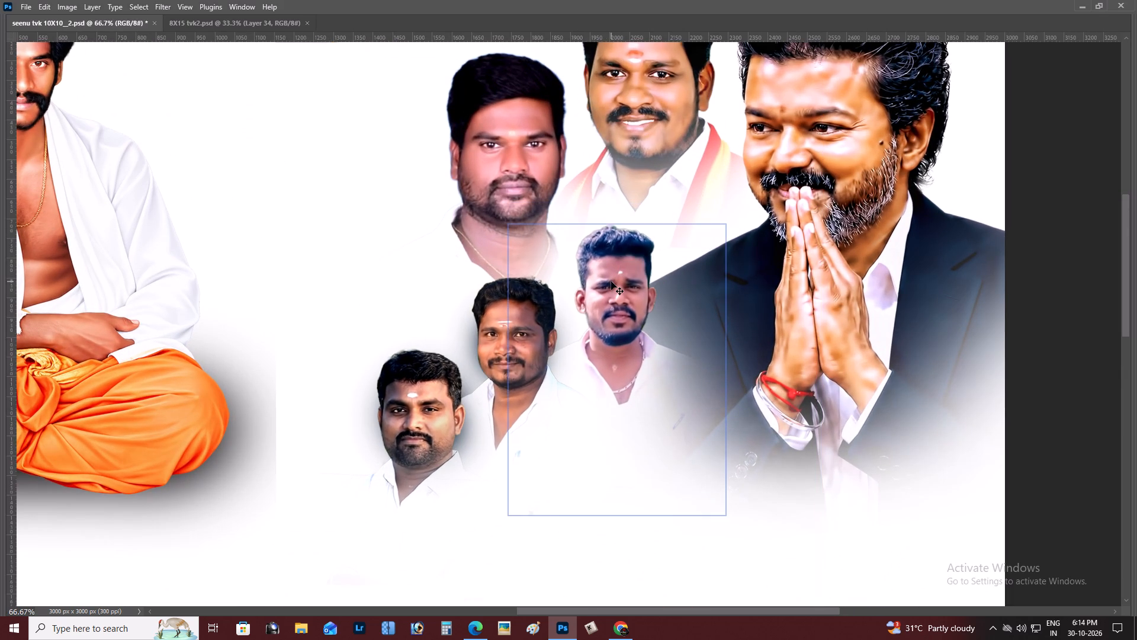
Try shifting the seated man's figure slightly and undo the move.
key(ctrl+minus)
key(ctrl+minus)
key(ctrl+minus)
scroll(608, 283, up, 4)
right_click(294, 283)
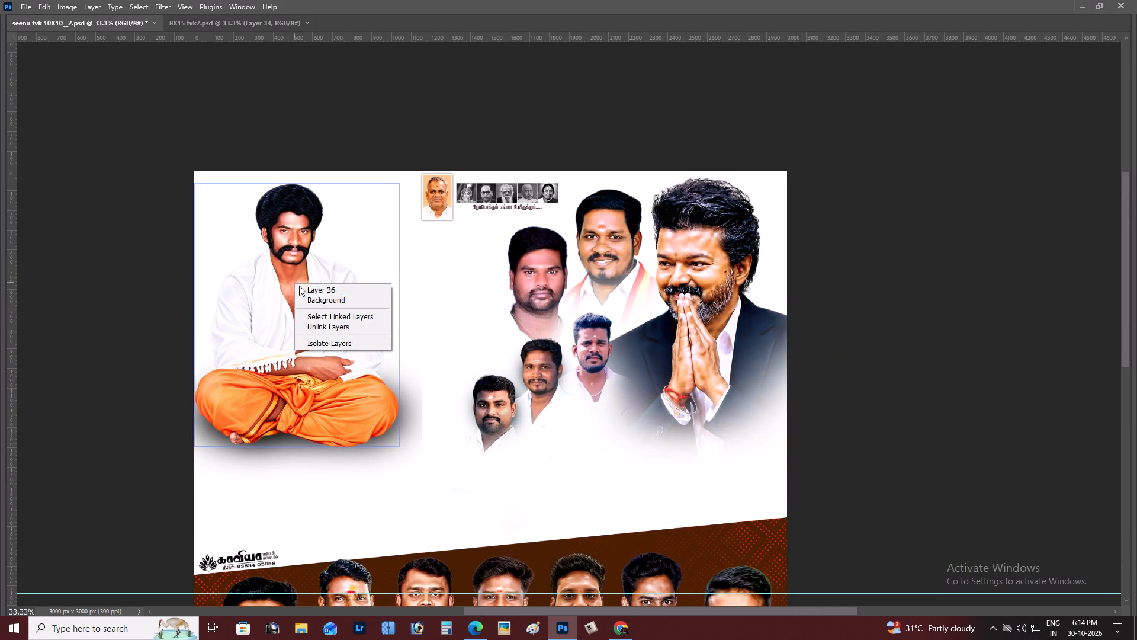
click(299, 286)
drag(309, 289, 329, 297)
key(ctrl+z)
Select the shadow layer behind the seated man and erase its hard outer edge with a reduced eraser brush.
right_click(406, 395)
click(419, 402)
drag(419, 402, 431, 407)
key(ctrl+z)
key(e)
text([[)
key(bracketleft)
key(bracketleft)
click(458, 343)
drag(457, 345, 462, 364)
drag(465, 380, 469, 401)
drag(473, 412, 474, 418)
drag(475, 424, 475, 432)
click(473, 443)
click(471, 452)
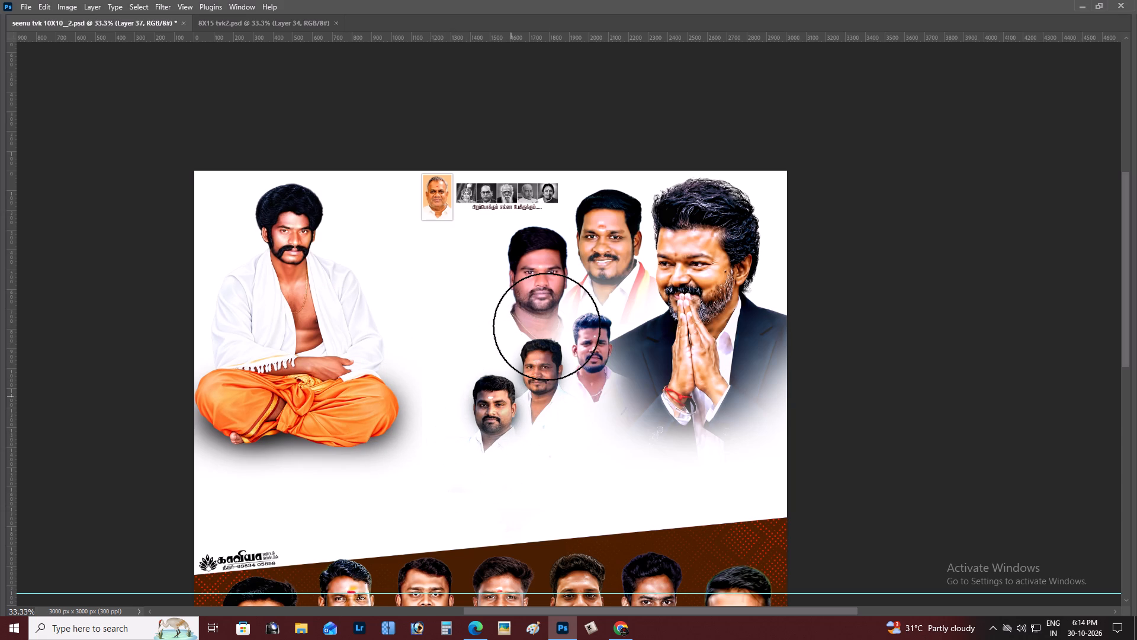
key(v)
key(ctrl+minus)
scroll(547, 327, down, 3)
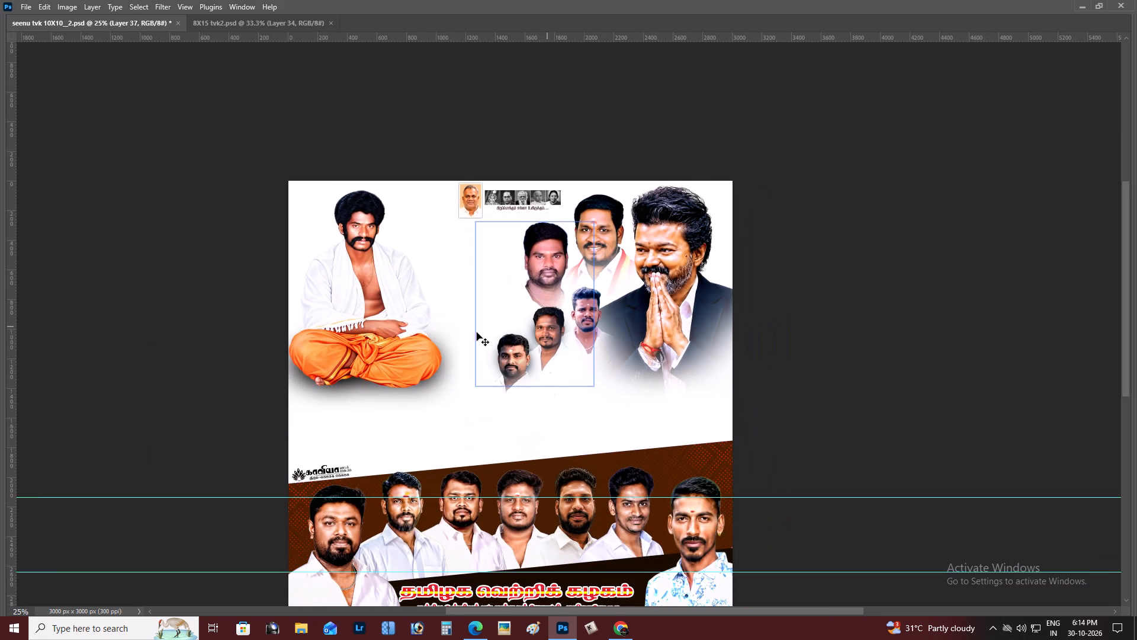
Enlarge the seated man's figure slightly and place it against the poster's upper-left corner.
right_click(381, 300)
click(390, 304)
drag(395, 306, 407, 329)
key(ctrl+t)
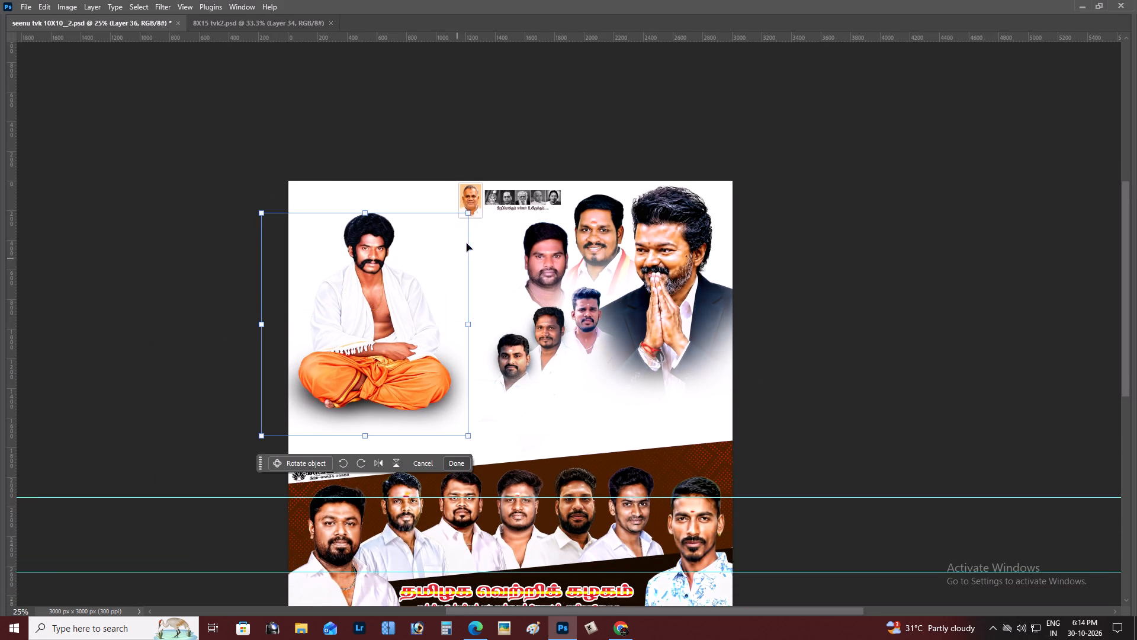
alt+drag(467, 214, 492, 209)
drag(377, 273, 378, 271)
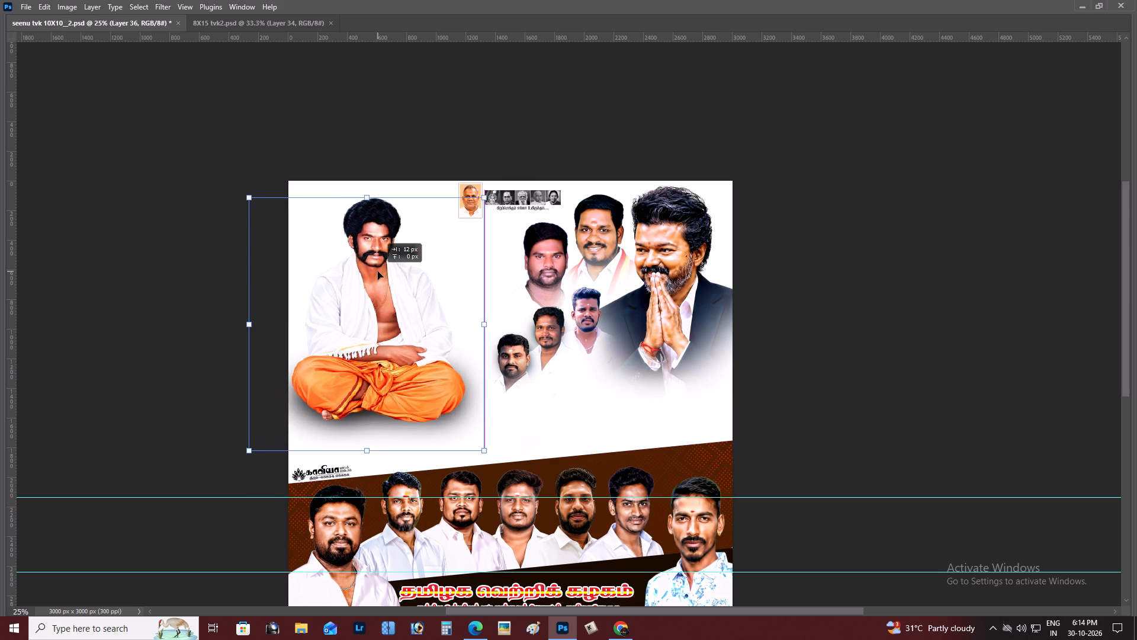
drag(378, 271, 375, 261)
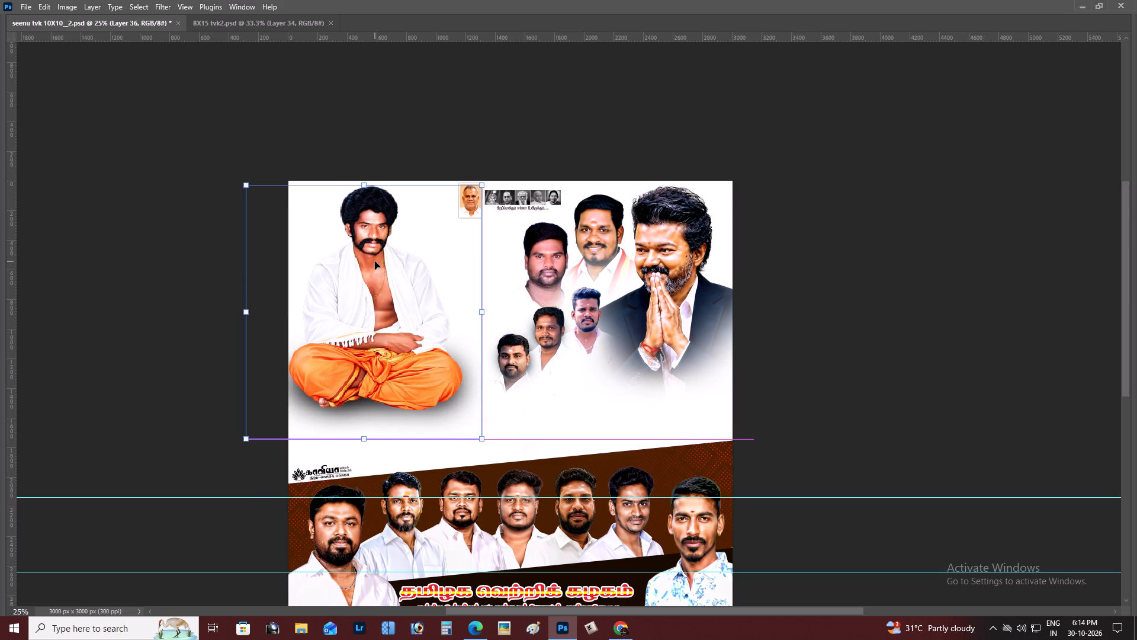
key(Return)
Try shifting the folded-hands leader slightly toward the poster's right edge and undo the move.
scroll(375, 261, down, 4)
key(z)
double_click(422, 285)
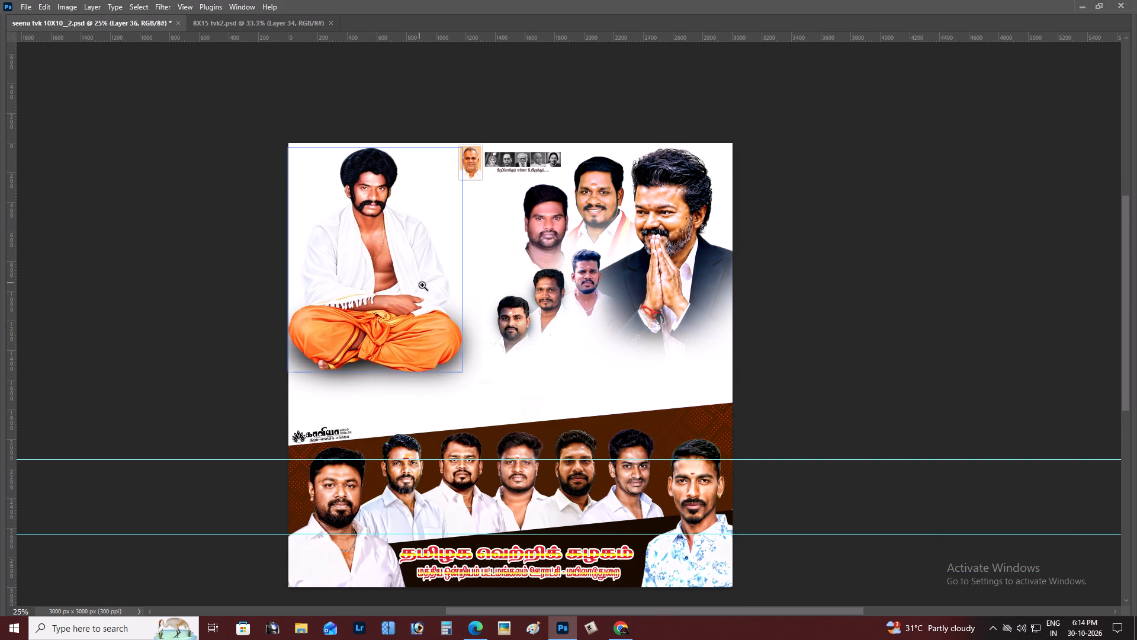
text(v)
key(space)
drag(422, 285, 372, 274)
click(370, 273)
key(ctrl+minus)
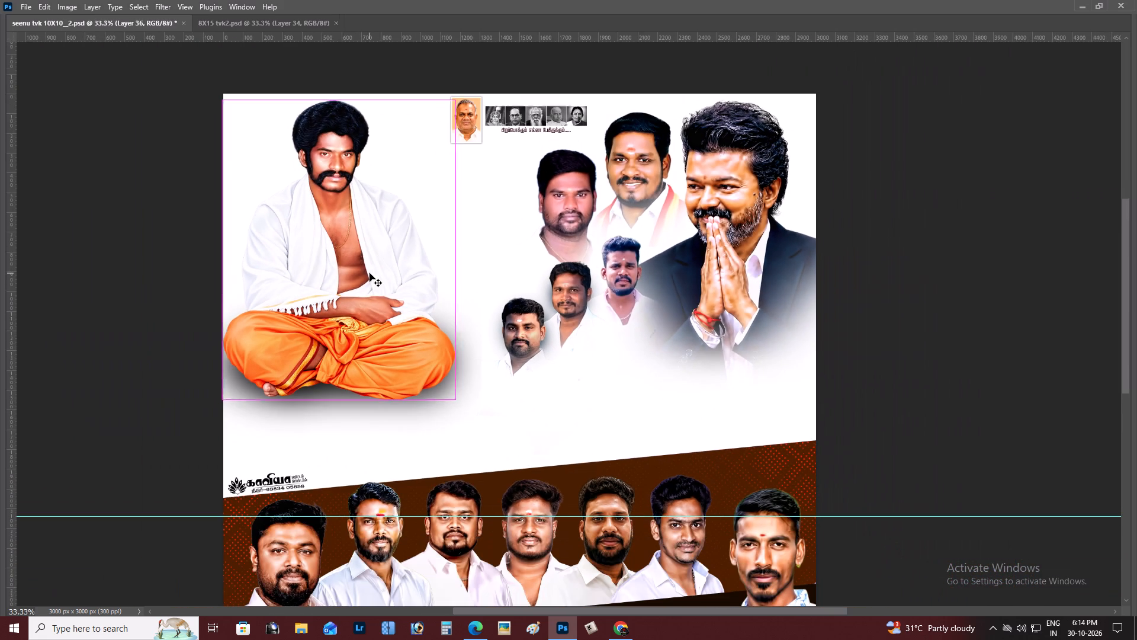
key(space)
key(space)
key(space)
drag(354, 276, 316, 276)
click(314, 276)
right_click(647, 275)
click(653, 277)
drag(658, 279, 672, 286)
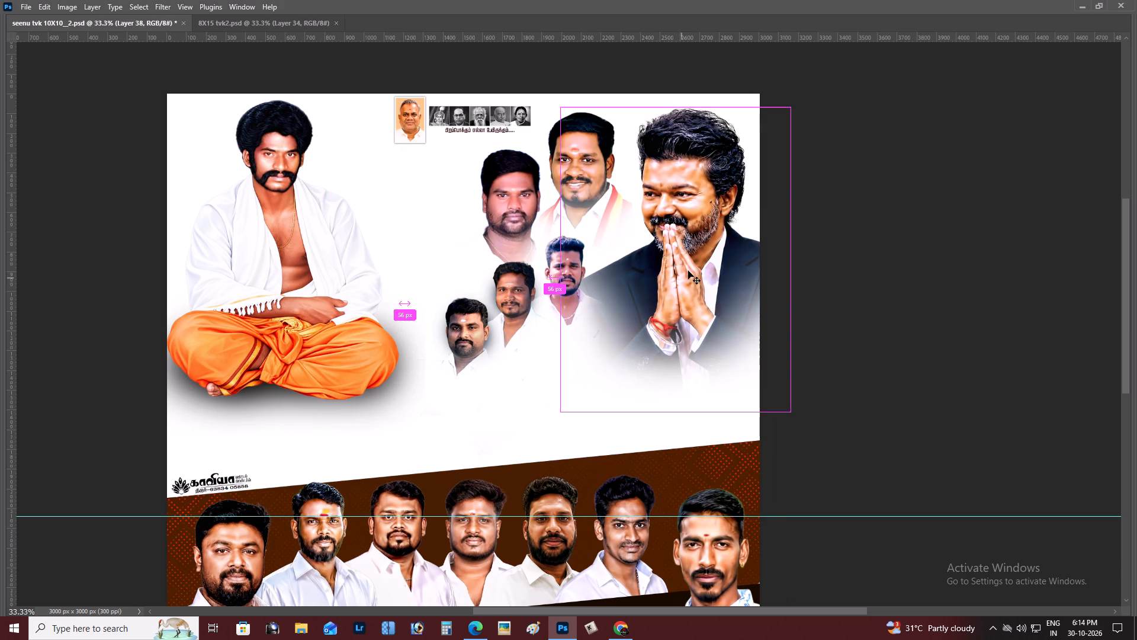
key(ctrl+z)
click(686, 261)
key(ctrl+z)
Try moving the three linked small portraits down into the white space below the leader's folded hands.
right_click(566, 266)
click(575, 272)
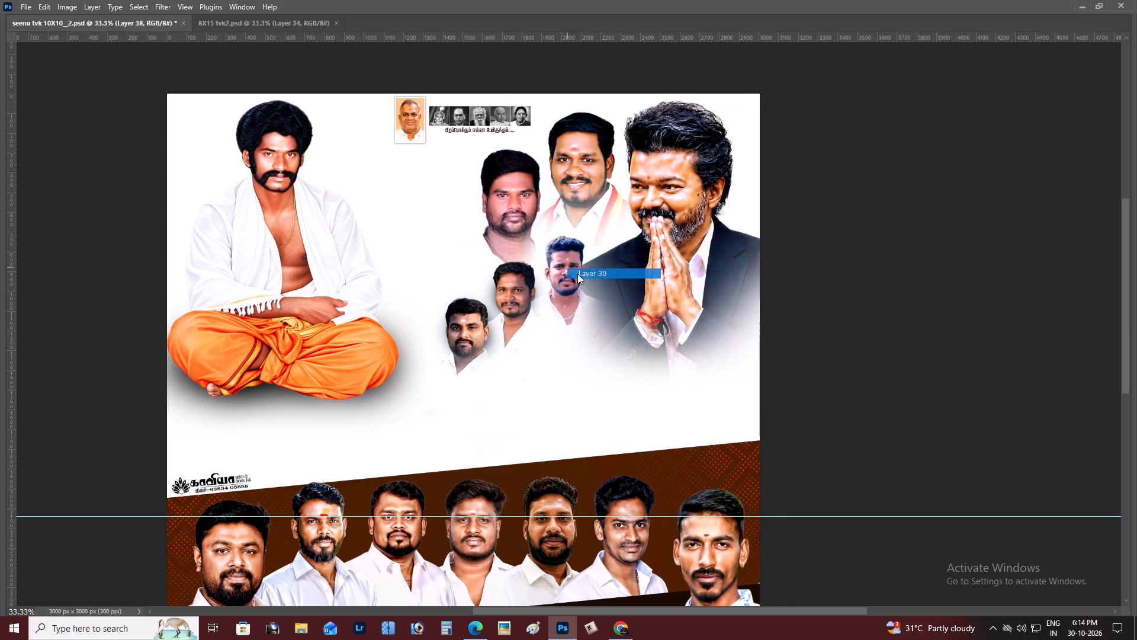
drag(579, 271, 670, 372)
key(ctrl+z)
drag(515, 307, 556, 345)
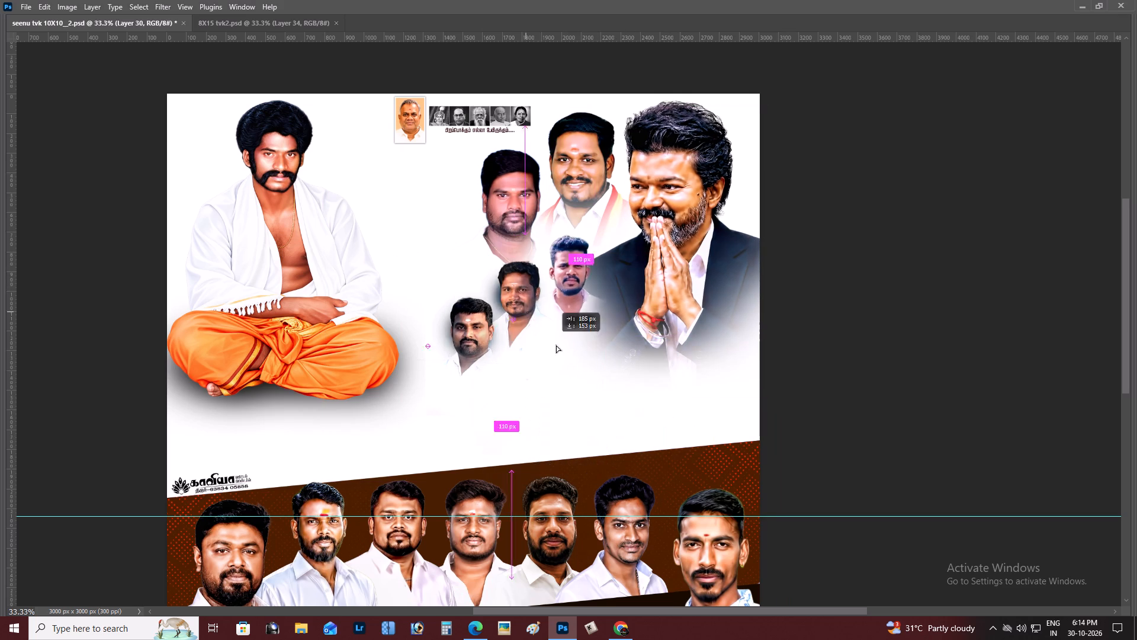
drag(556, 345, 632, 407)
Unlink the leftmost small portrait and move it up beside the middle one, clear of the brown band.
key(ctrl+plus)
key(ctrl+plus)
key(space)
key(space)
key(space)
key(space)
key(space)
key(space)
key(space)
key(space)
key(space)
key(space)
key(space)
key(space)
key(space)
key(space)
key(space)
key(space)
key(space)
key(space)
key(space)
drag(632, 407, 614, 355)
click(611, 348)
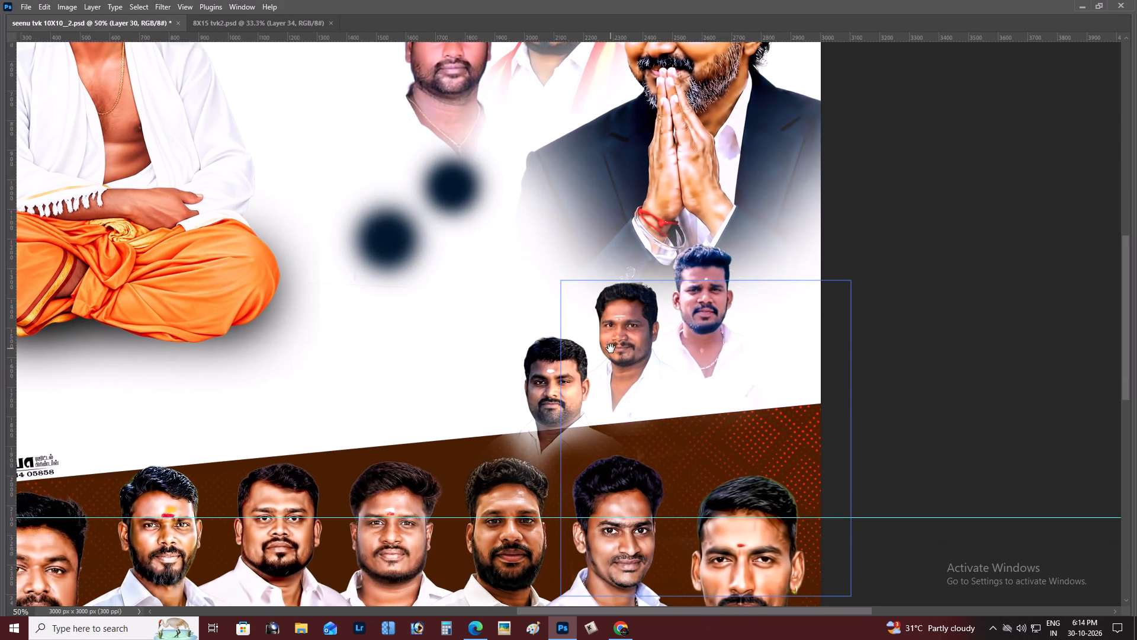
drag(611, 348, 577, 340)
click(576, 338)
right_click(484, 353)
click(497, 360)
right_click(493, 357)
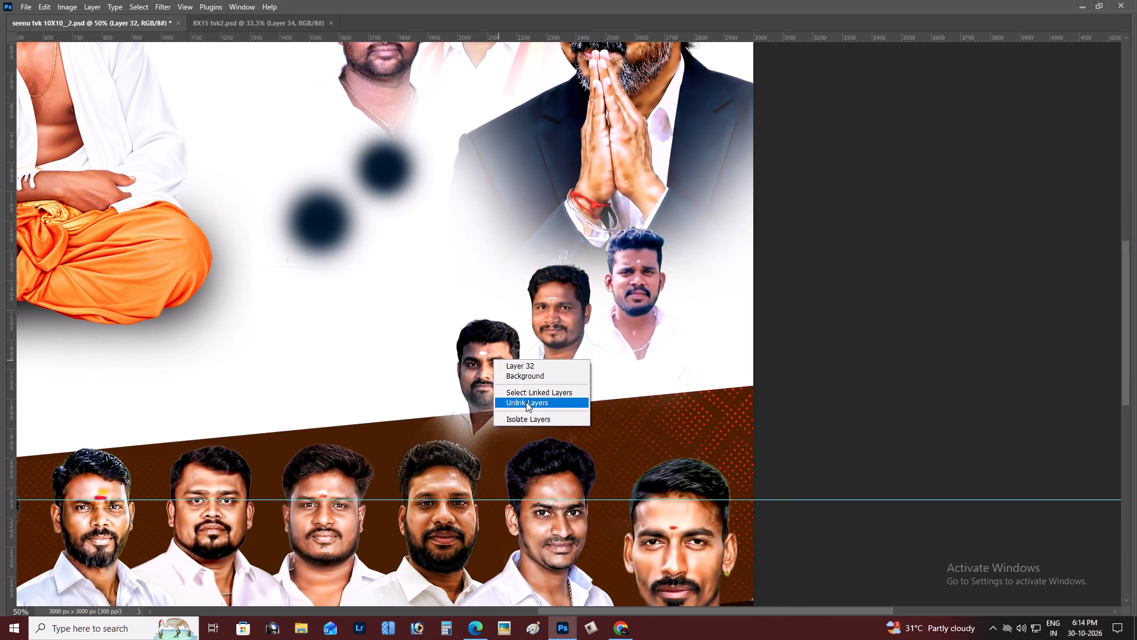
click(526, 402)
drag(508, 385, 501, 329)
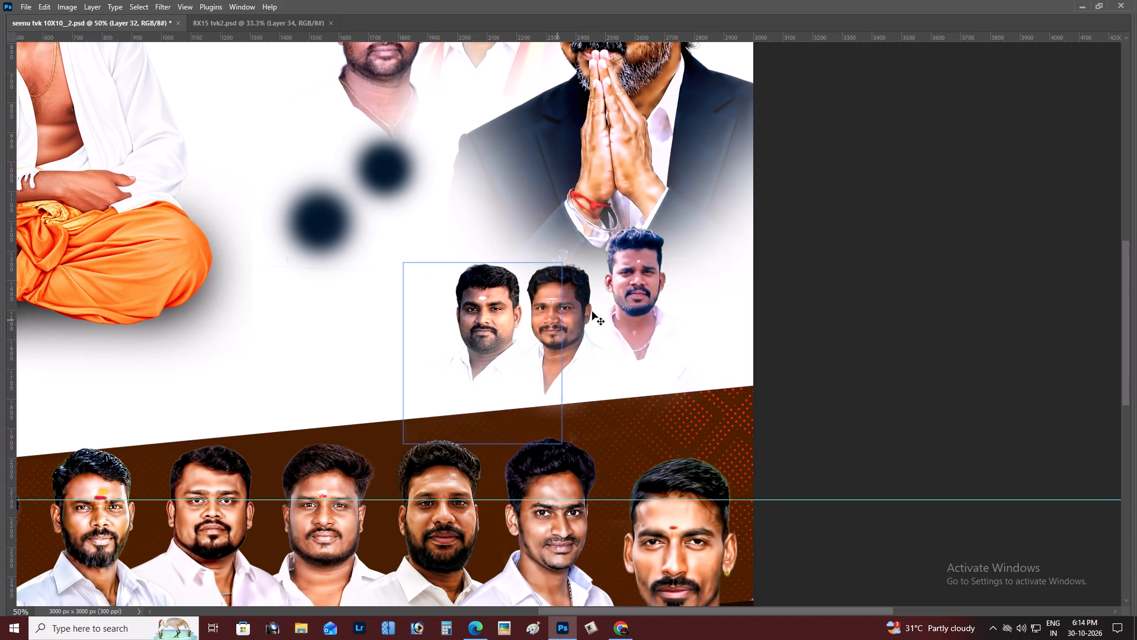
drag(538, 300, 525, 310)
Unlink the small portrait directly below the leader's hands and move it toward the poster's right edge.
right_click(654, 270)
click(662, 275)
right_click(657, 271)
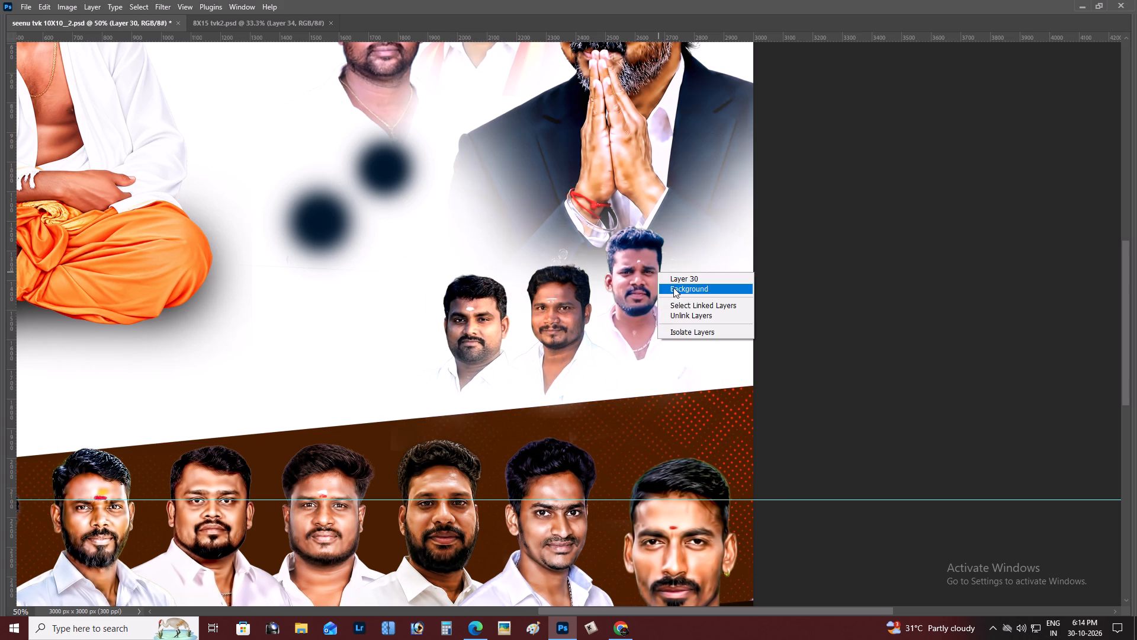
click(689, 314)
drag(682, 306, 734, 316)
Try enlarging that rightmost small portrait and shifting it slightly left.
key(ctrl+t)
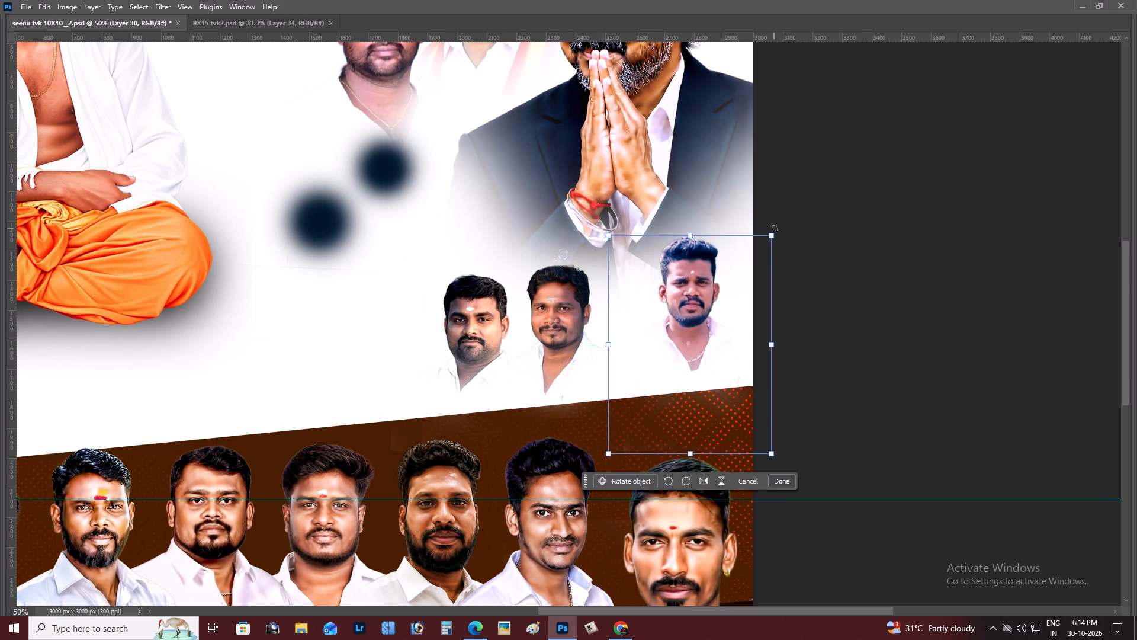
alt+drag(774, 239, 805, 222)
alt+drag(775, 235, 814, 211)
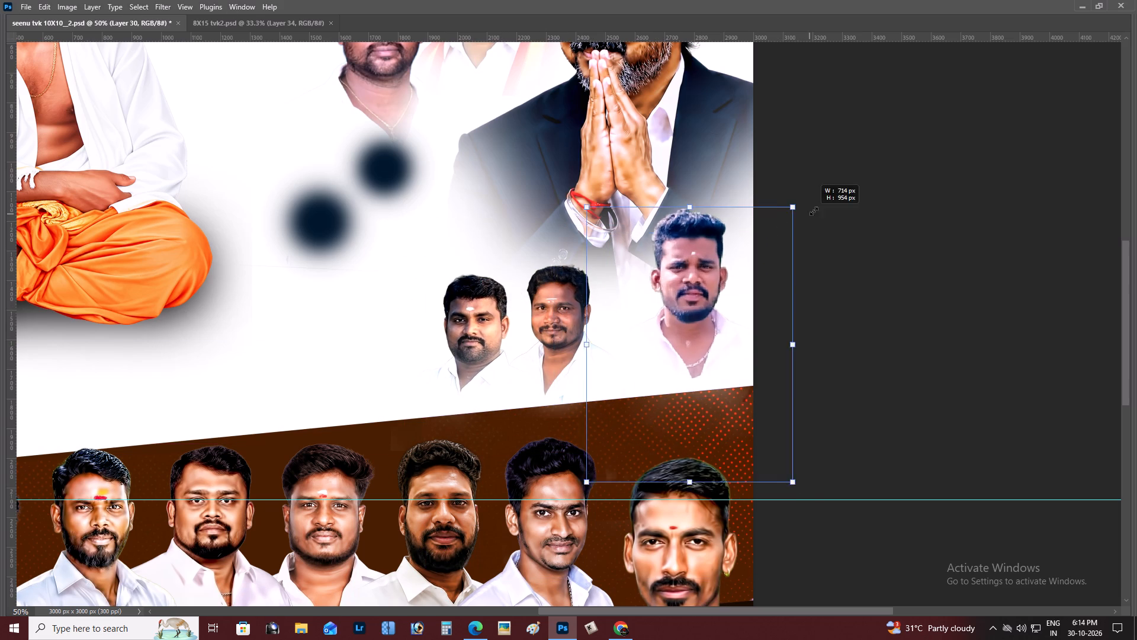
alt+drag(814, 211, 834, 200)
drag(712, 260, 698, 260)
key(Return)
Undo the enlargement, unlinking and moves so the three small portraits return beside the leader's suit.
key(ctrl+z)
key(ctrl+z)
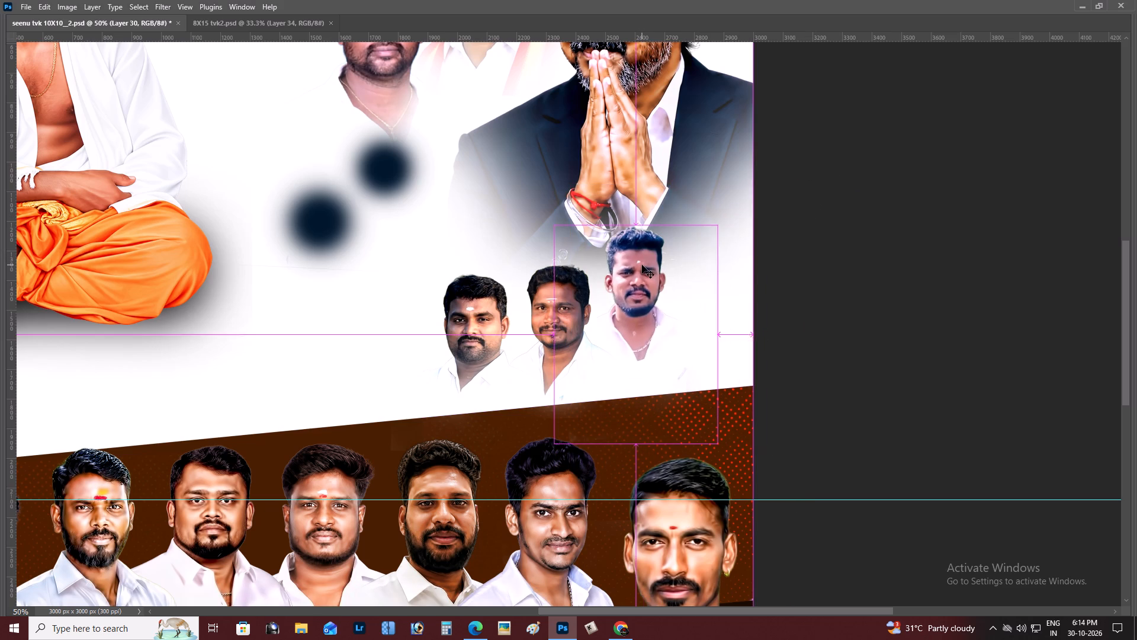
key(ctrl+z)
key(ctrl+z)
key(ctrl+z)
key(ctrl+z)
Move the three linked small portraits slightly right, closer to the leader's suit.
ctrl+scroll(619, 269, up, 4)
scroll(608, 269, up, 3)
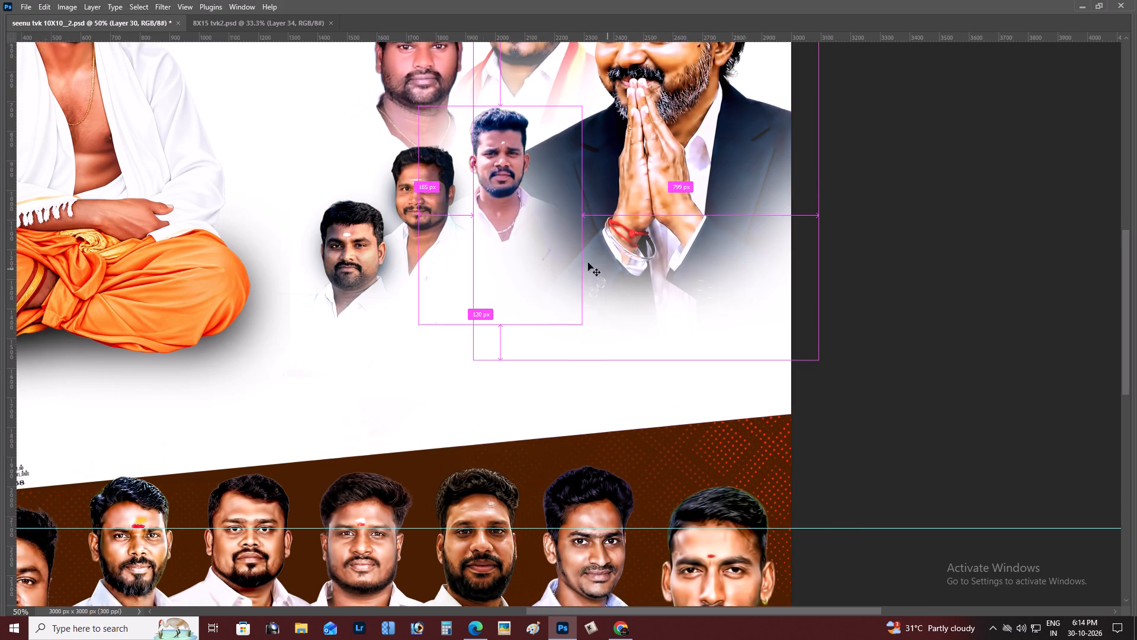
scroll(588, 263, up, 8)
drag(500, 238, 510, 236)
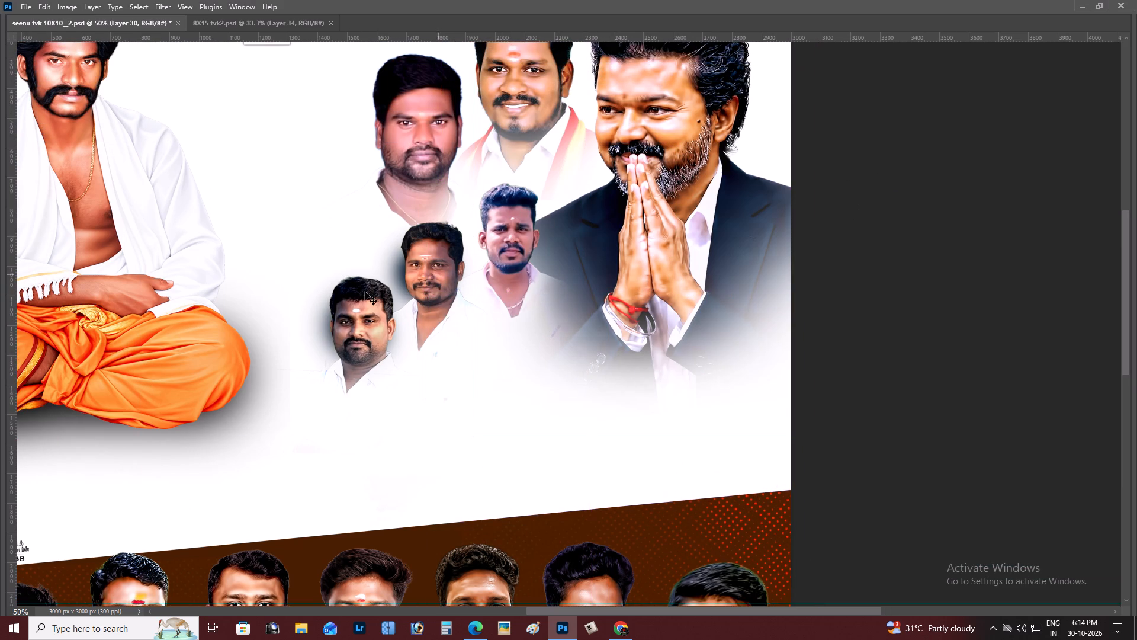
Delete the two dark shadow layers behind the middle and leftmost small portraits.
right_click(396, 273)
click(408, 280)
key(BackSpace)
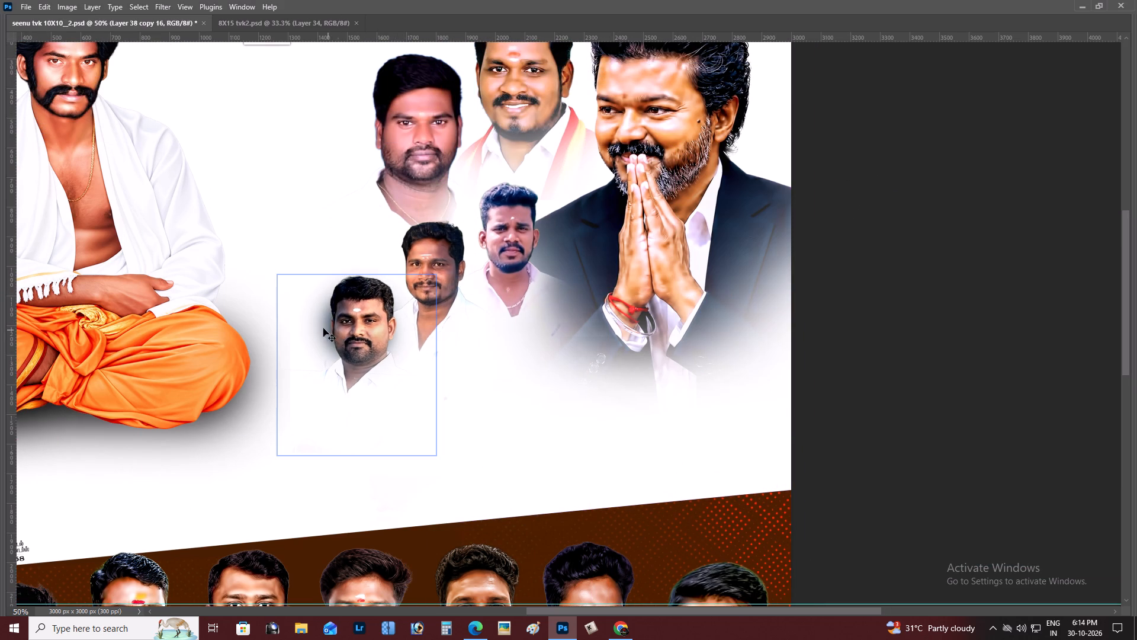
right_click(323, 328)
click(332, 334)
key(BackSpace)
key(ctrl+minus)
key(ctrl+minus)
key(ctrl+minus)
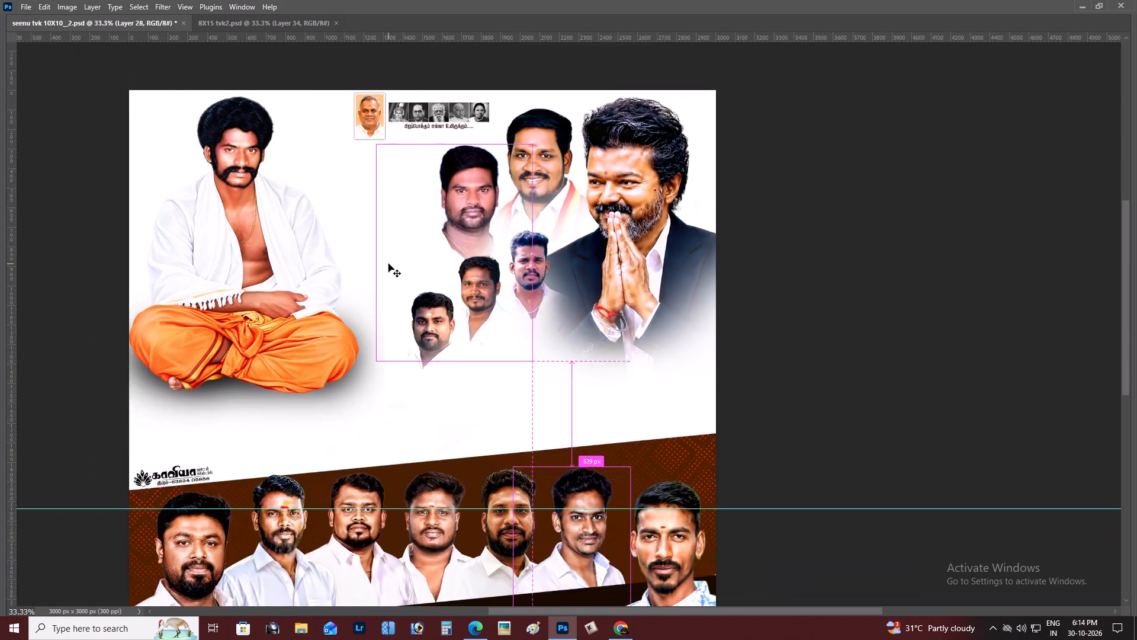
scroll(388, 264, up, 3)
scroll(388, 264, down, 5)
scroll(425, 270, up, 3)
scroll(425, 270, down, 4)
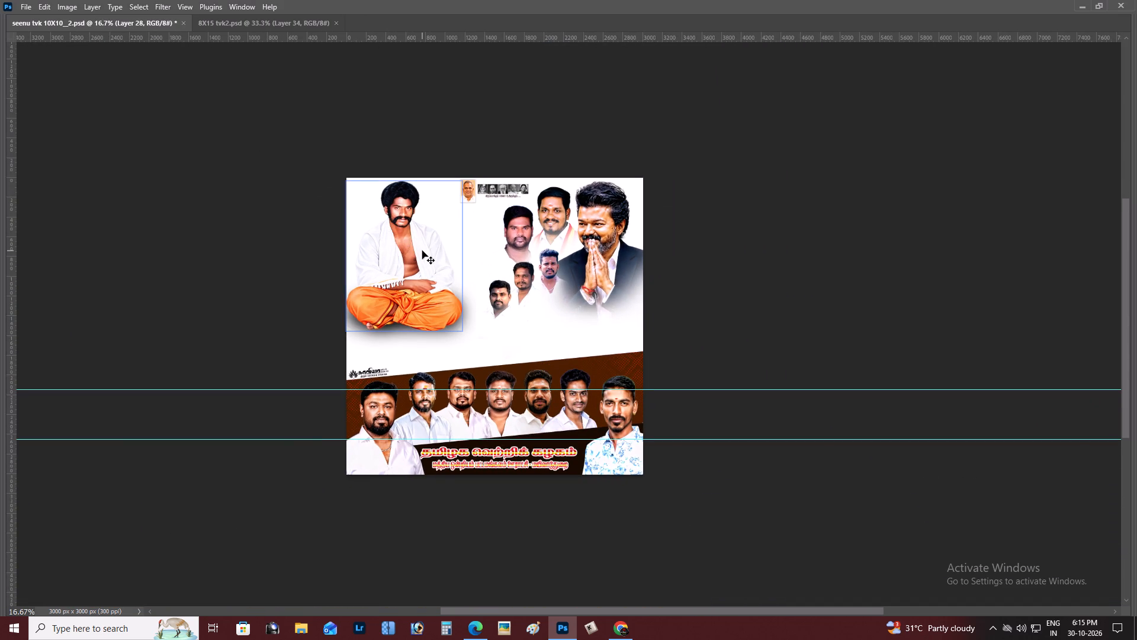
Start opening a file and examine the designs stored in folder 21 of 06 JUNE.
key(ctrl+o)
click(932, 482)
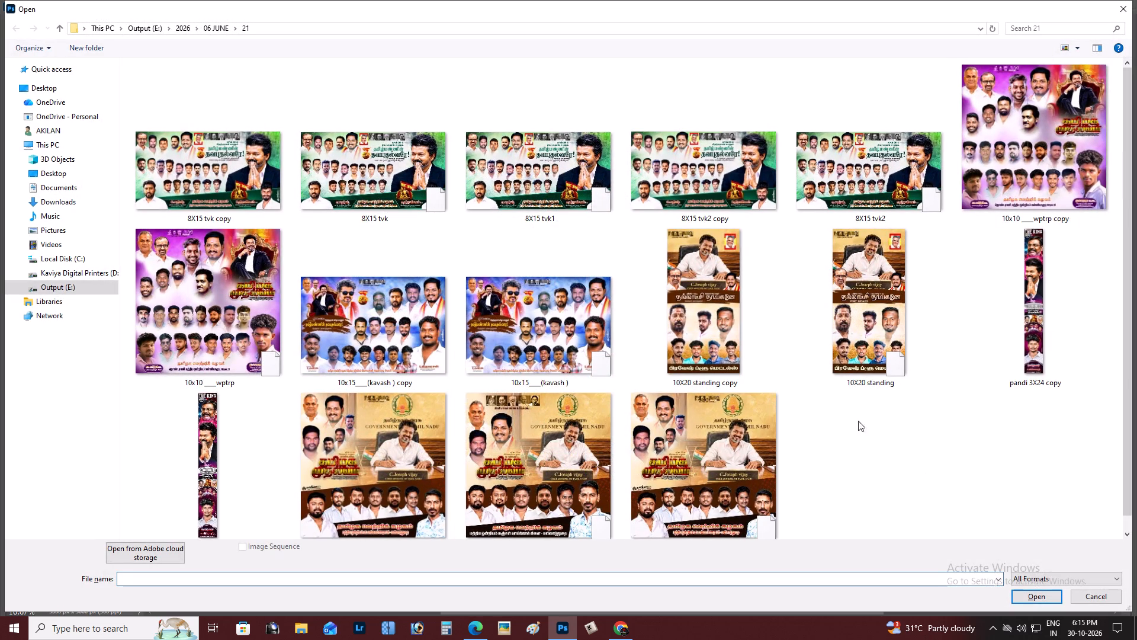
scroll(657, 283, down, 2)
right_click(236, 435)
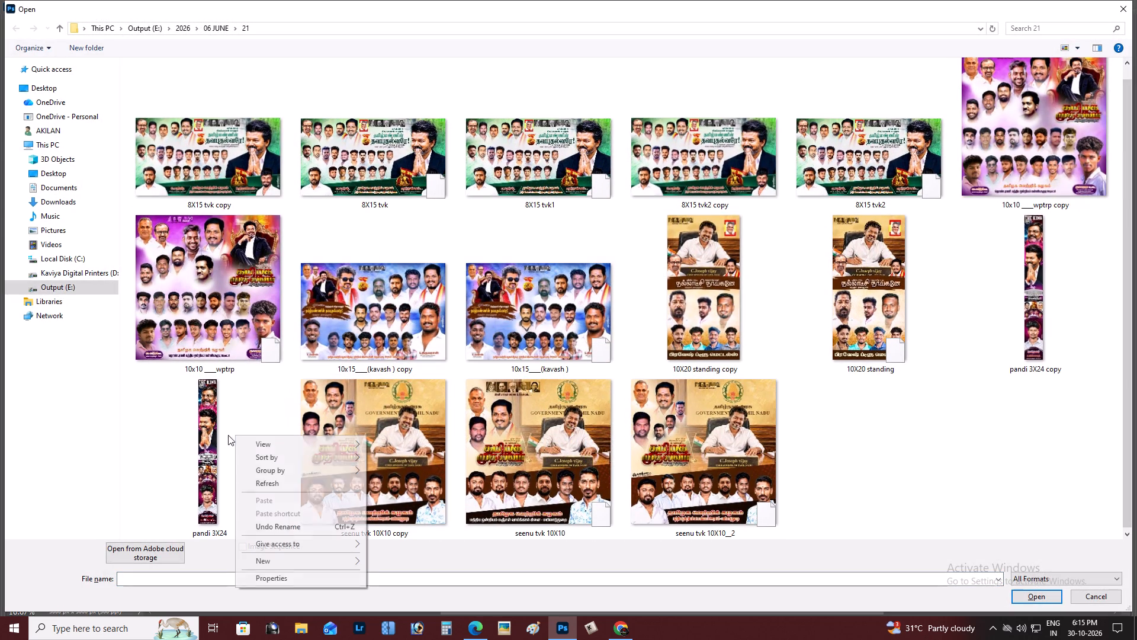
click(1011, 514)
drag(809, 459, 788, 451)
scroll(398, 233, up, 4)
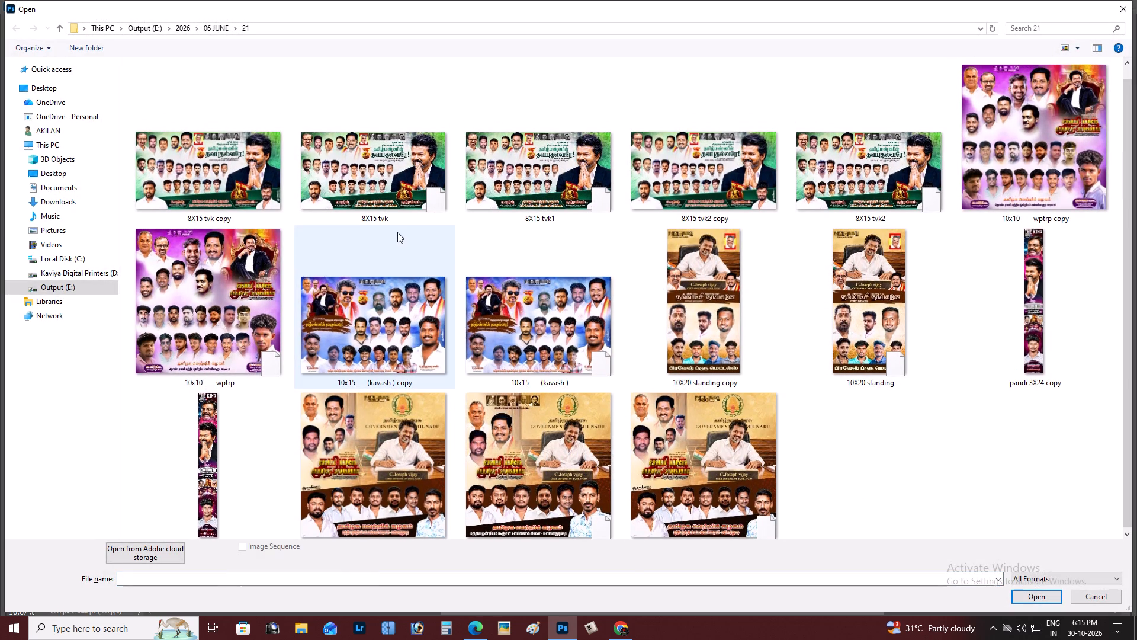
drag(330, 174, 271, 172)
Go up to the 06 JUNE folder and browse the designs in subfolders 25, 17, 24 and 22.
click(59, 25)
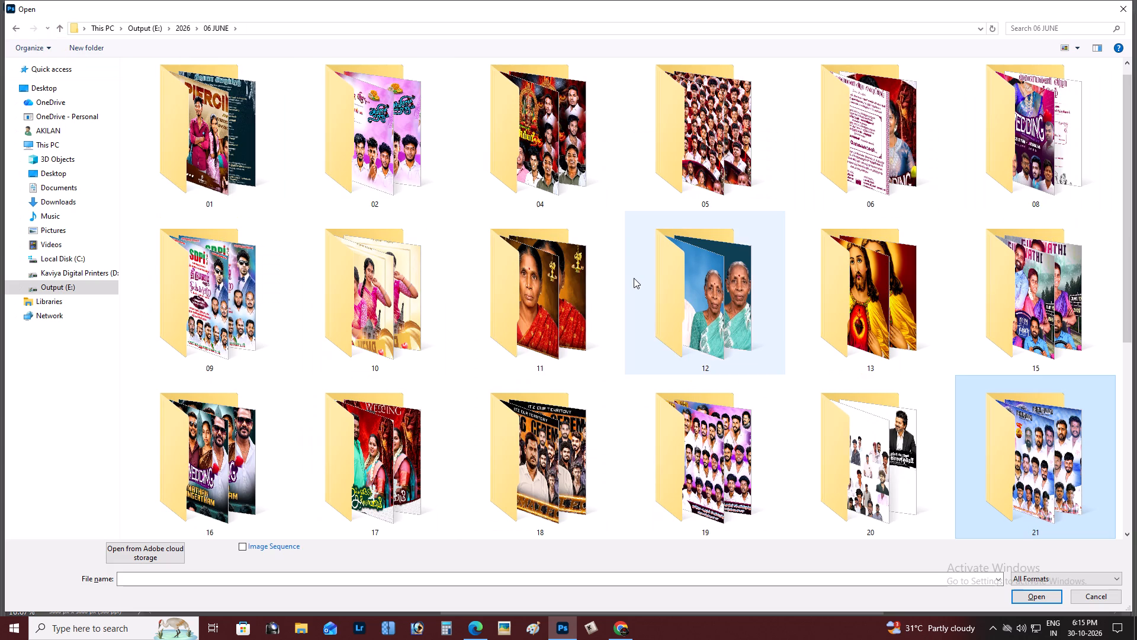
scroll(634, 278, down, 2)
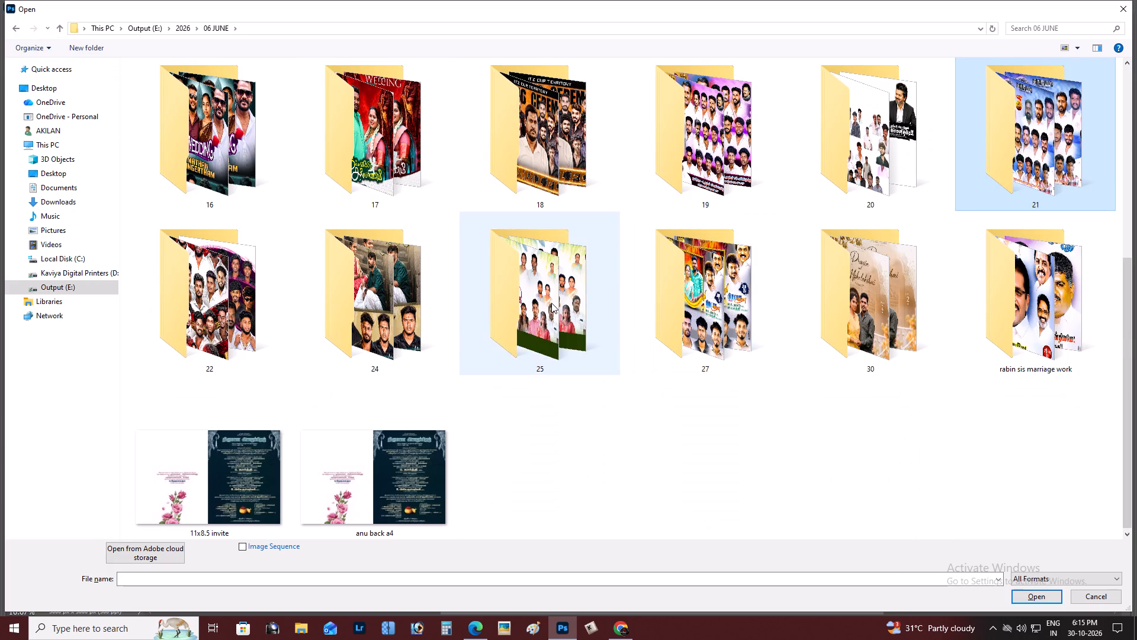
double_click(551, 303)
drag(572, 305, 551, 303)
double_click(365, 302)
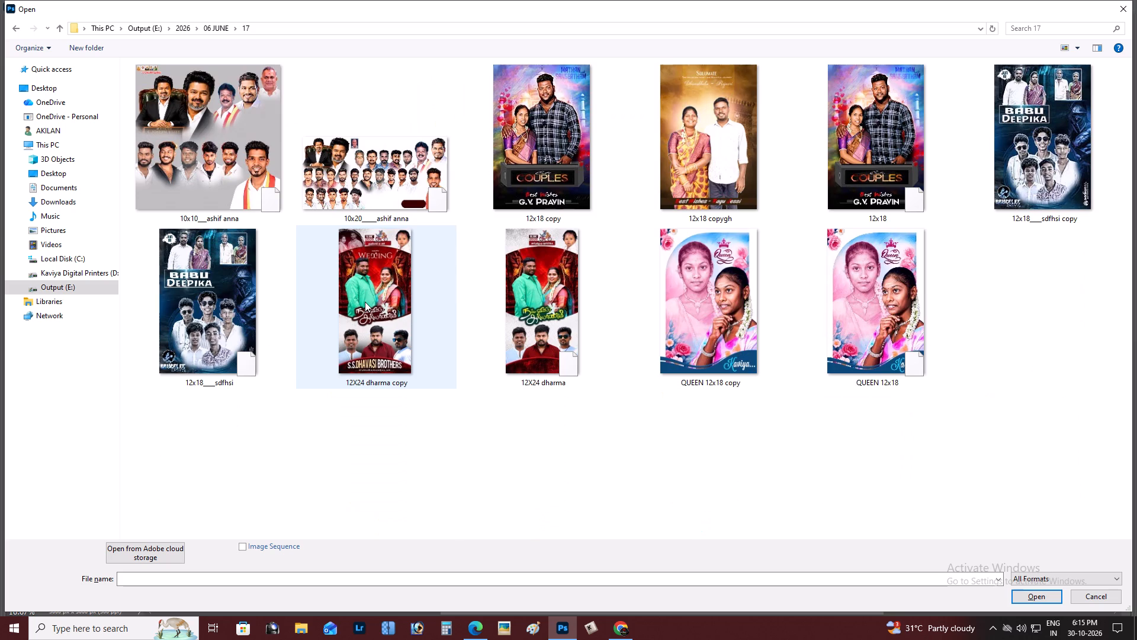
click(368, 342)
scroll(371, 342, down, 2)
double_click(390, 340)
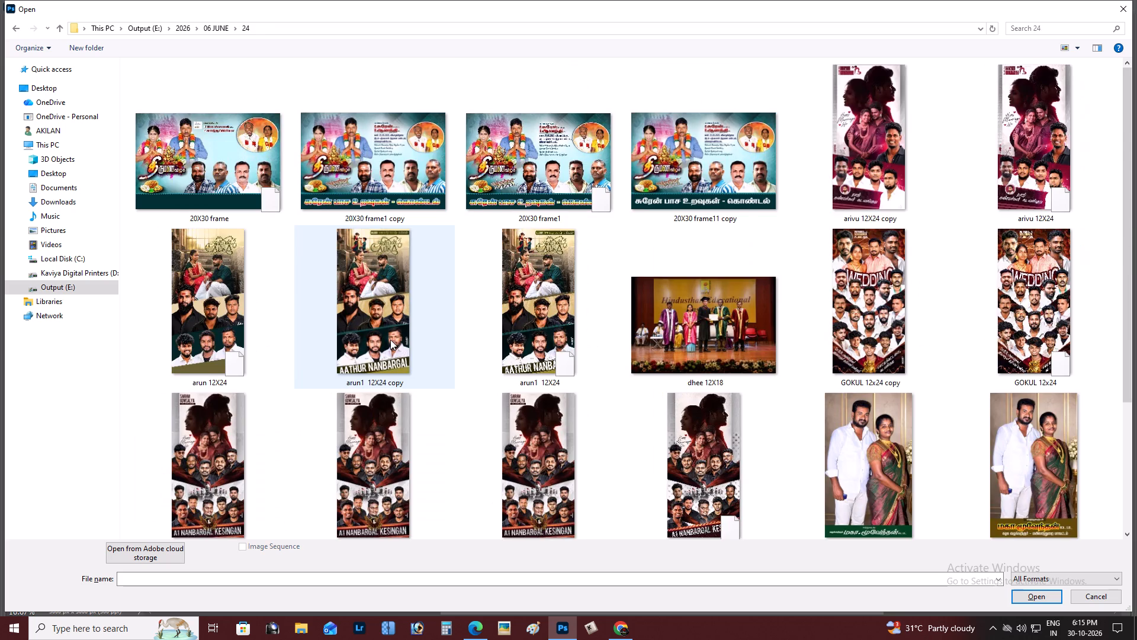
scroll(390, 340, down, 3)
click(390, 340)
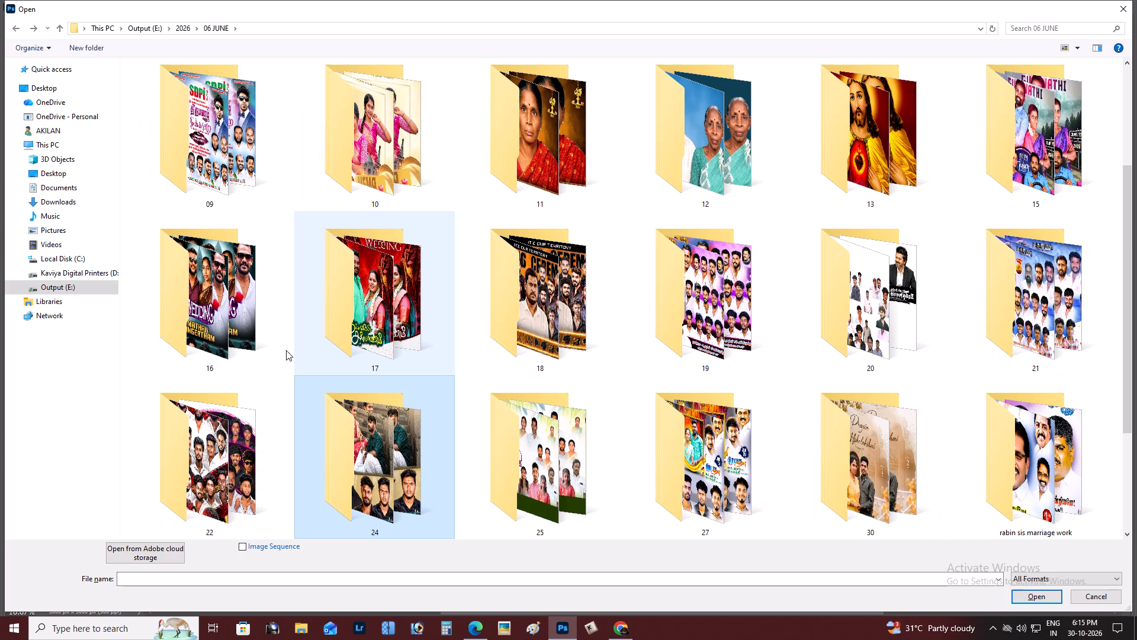
double_click(205, 462)
scroll(266, 431, down, 5)
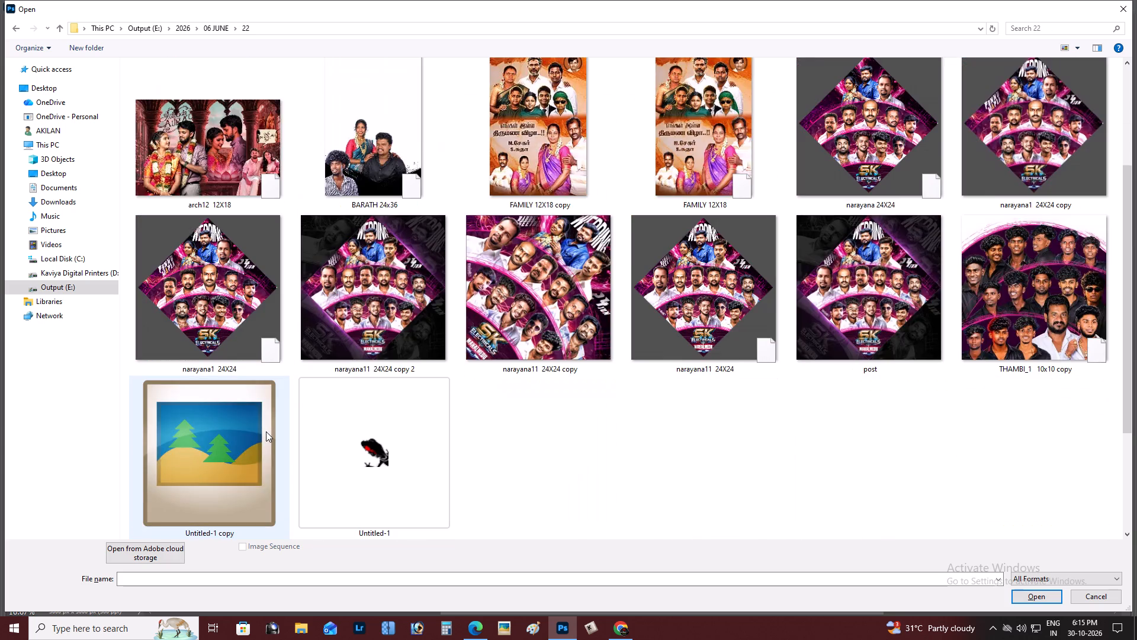
scroll(266, 431, up, 5)
click(266, 431)
Return to folder 21 and set its files to display as extra large icons.
double_click(1019, 320)
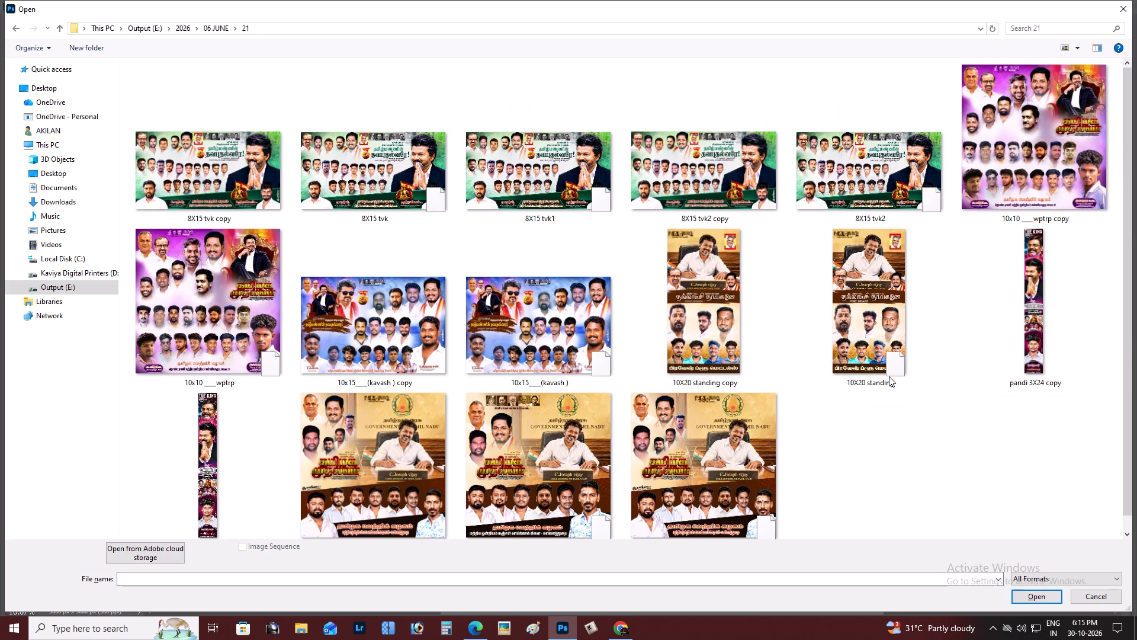
right_click(972, 451)
click(1013, 461)
click(906, 461)
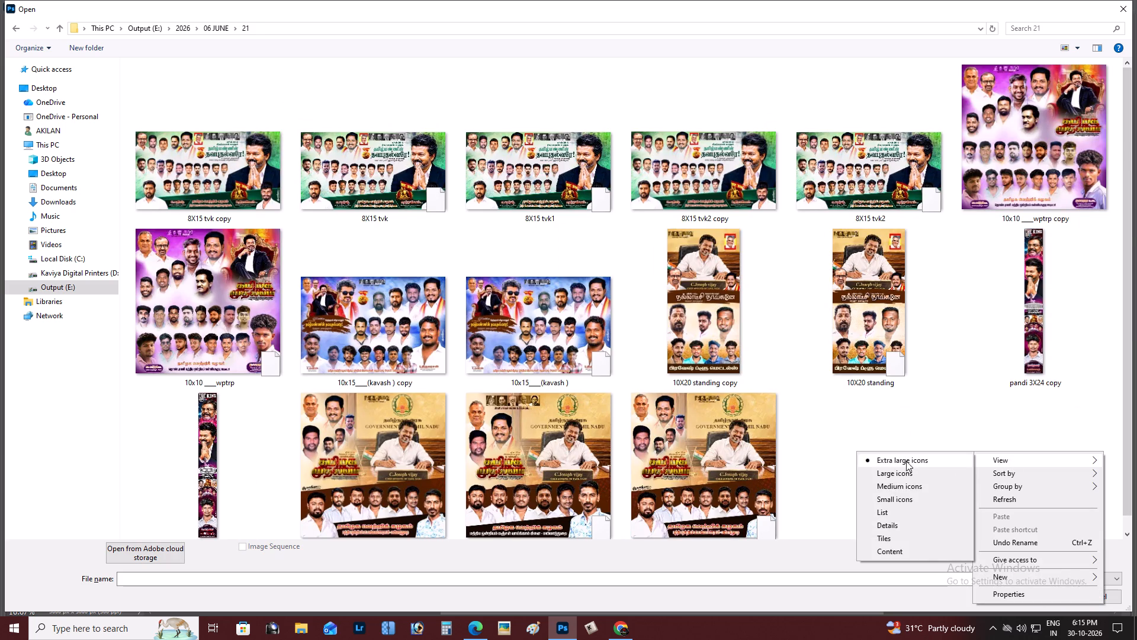
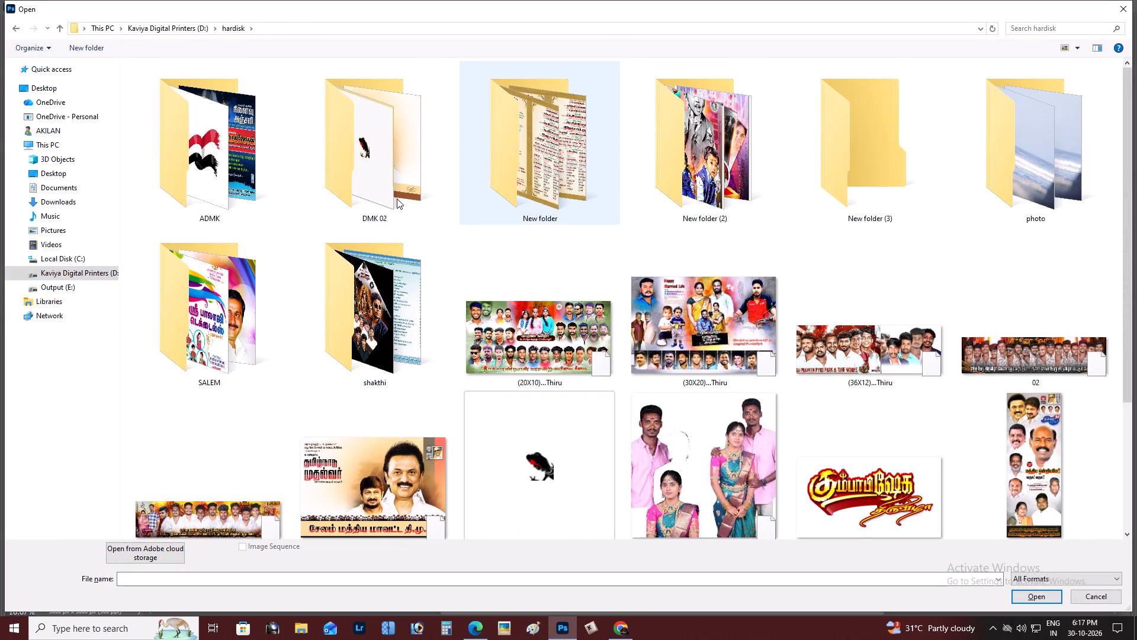
Open the 10x20___ anne layered design from the shakthi folder inside hardisk.
scroll(430, 217, down, 3)
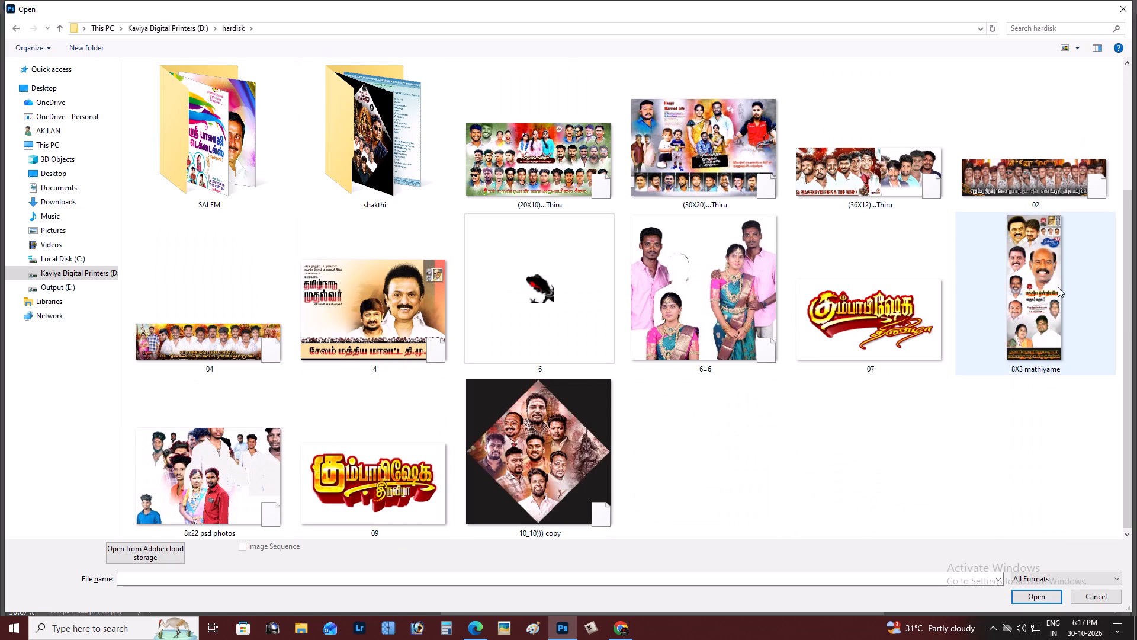
scroll(1058, 288, up, 1)
scroll(1001, 288, up, 1)
key(space)
key(space)
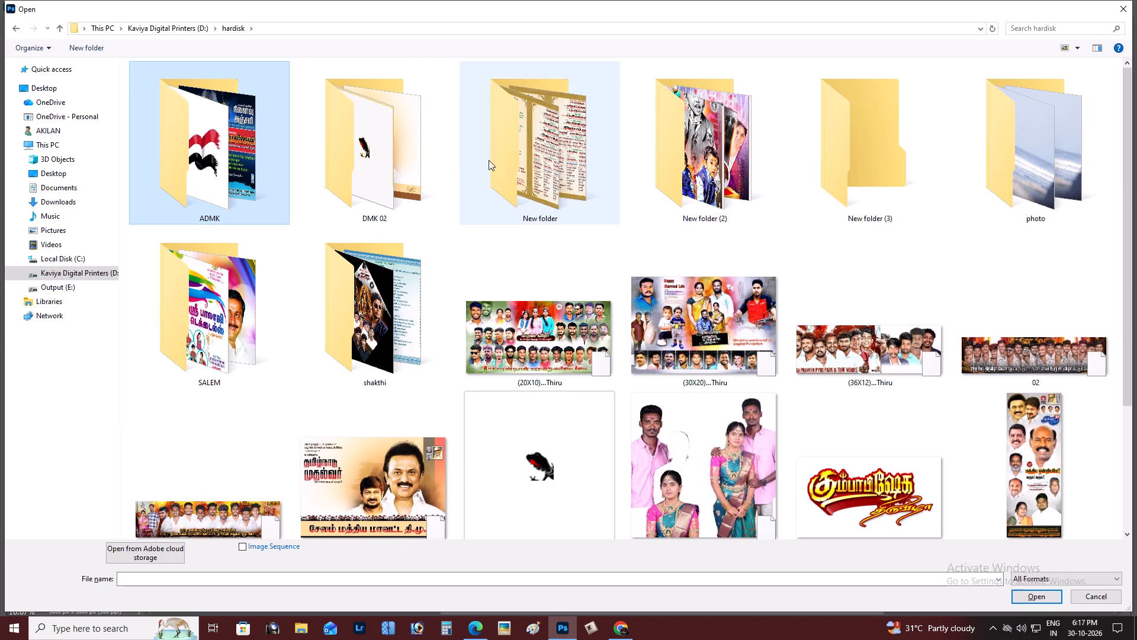
key(space)
key(space)
key(space)
key(space)
key(space)
key(space)
key(space)
key(space)
key(space)
key(space)
key(space)
key(space)
key(space)
key(space)
key(space)
key(space)
key(space)
key(space)
key(space)
key(space)
double_click(370, 319)
scroll(734, 301, down, 2)
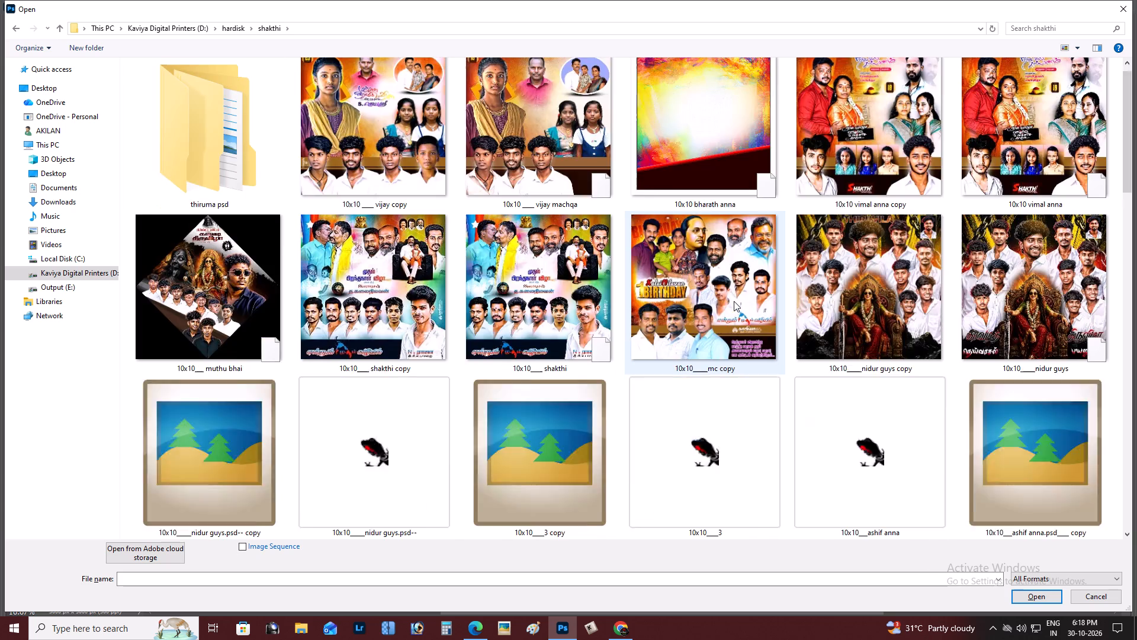
scroll(734, 301, down, 3)
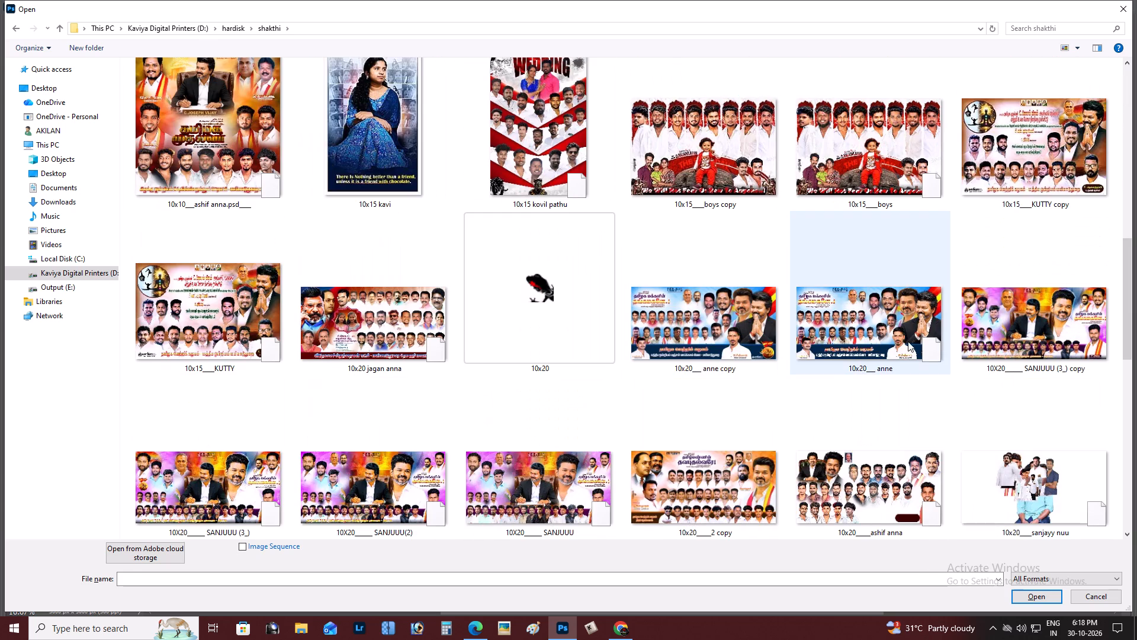
click(917, 340)
key(Return)
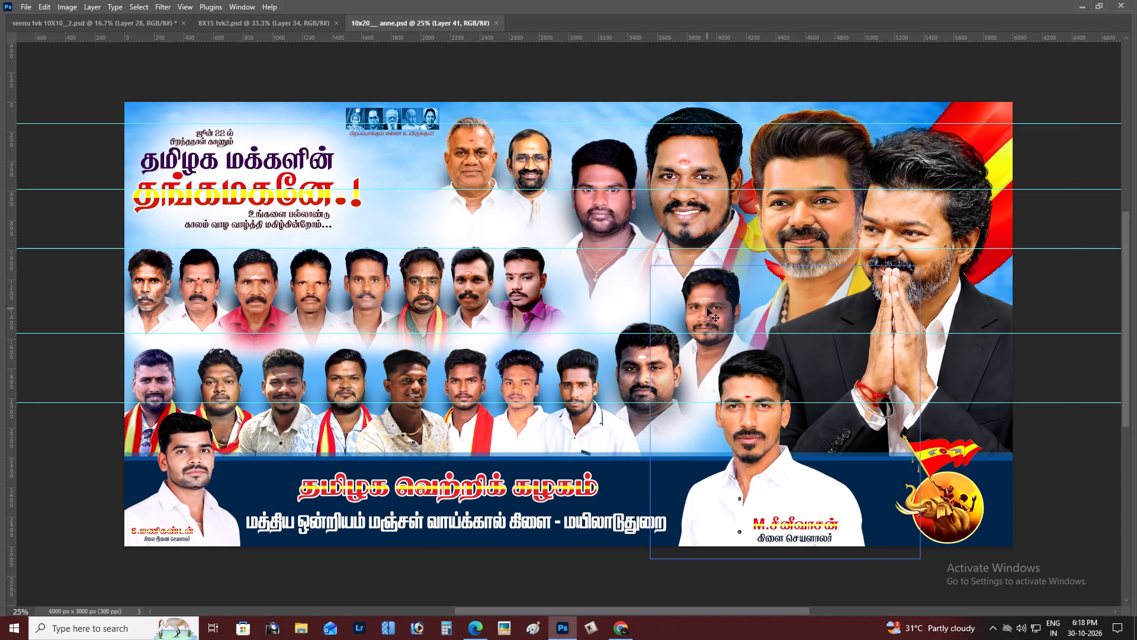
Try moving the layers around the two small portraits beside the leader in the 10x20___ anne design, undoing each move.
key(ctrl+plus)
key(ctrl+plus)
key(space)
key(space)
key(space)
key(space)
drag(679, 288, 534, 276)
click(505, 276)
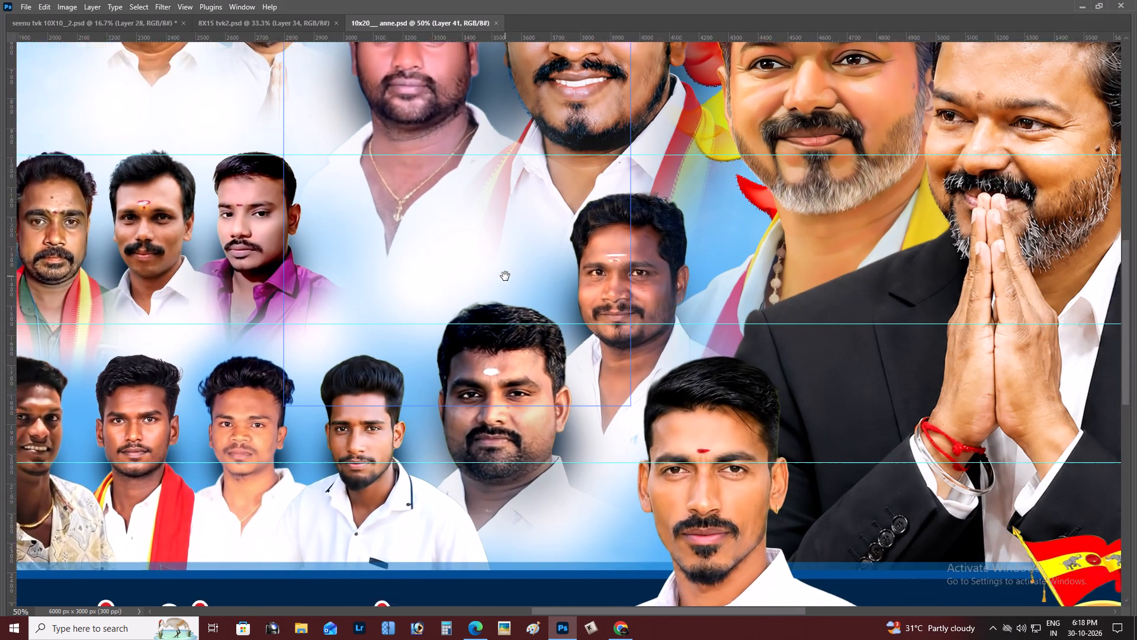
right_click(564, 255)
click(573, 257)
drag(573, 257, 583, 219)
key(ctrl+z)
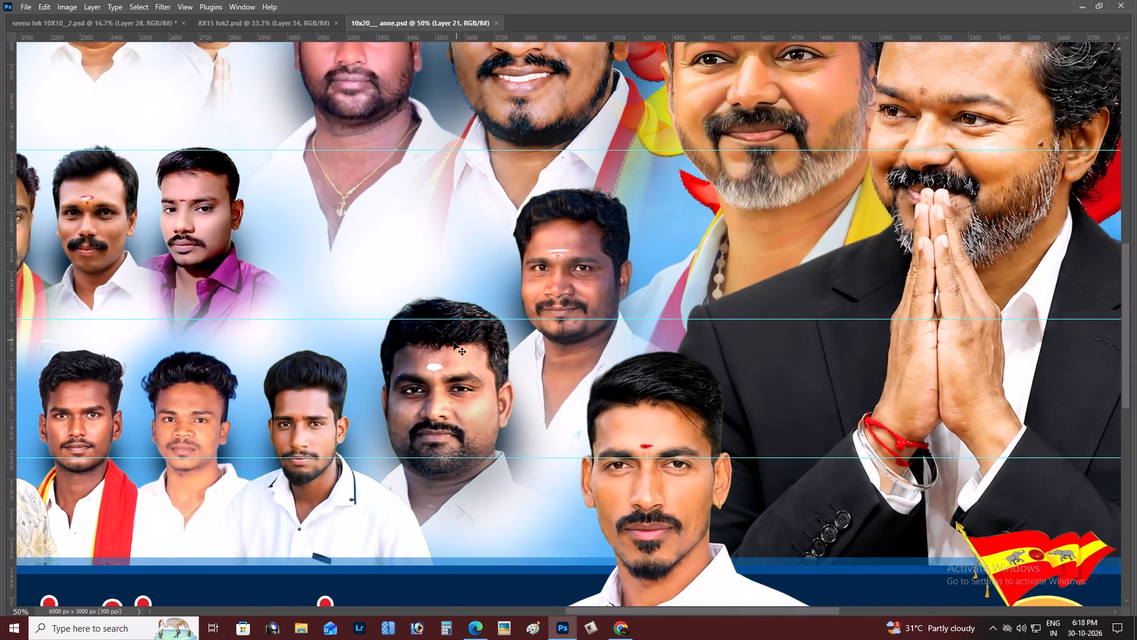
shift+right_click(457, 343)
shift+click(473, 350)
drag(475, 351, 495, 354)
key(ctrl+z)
Check the seenu tvk 10X10__2 portrait layout and close the 8X15 tvk2 design.
key(ctrl+Tab)
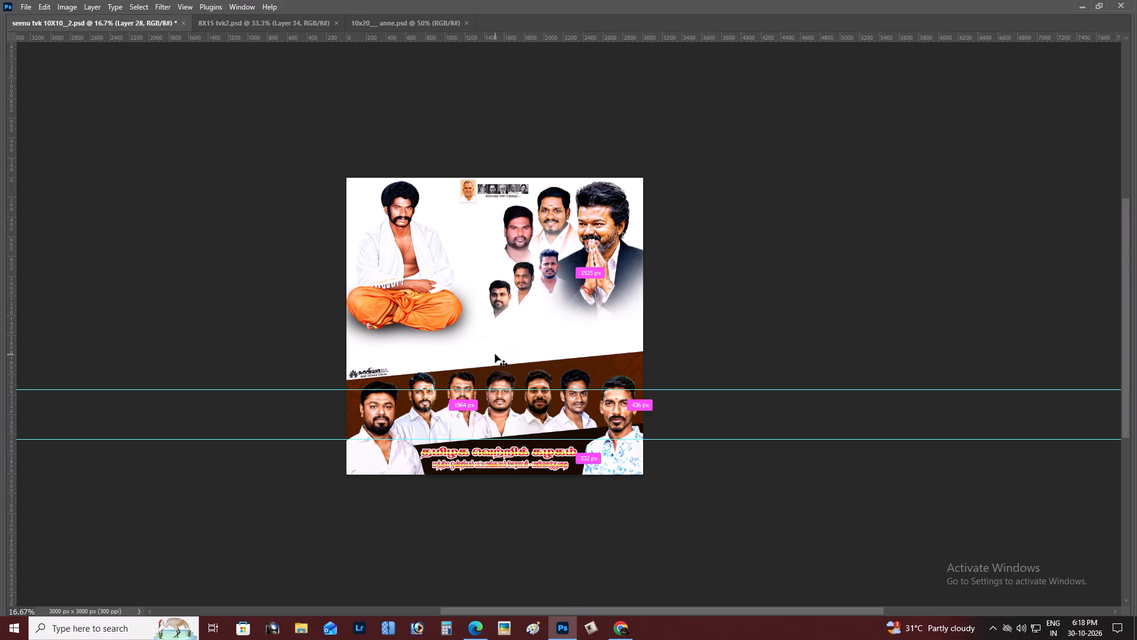
key(ctrl+plus)
key(ctrl+plus)
key(ctrl+plus)
key(ctrl+Tab)
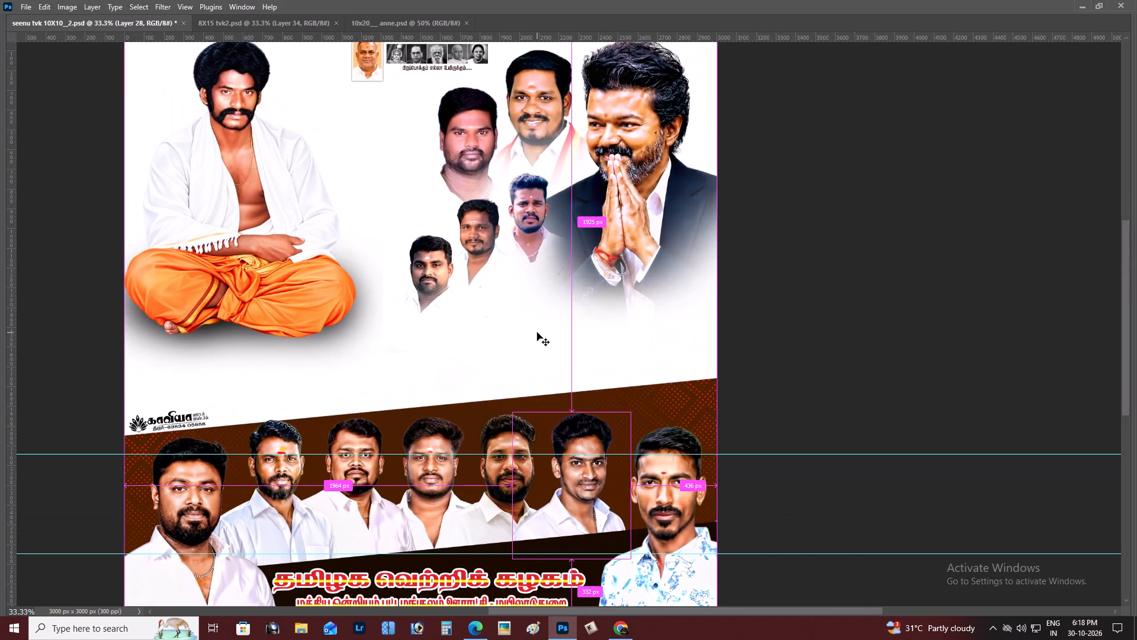
key(ctrl+w)
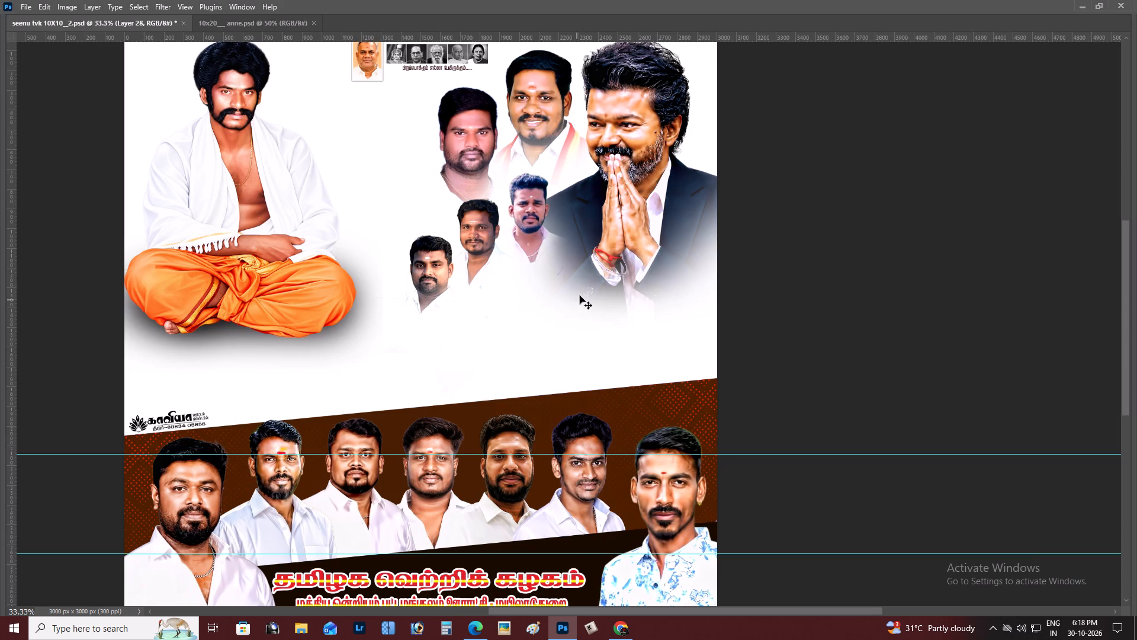
Examine the portrait arrangement and footer of the 10x20___ anne design with its guides hidden.
key(ctrl+Tab)
key(ctrl+minus)
key(ctrl+minus)
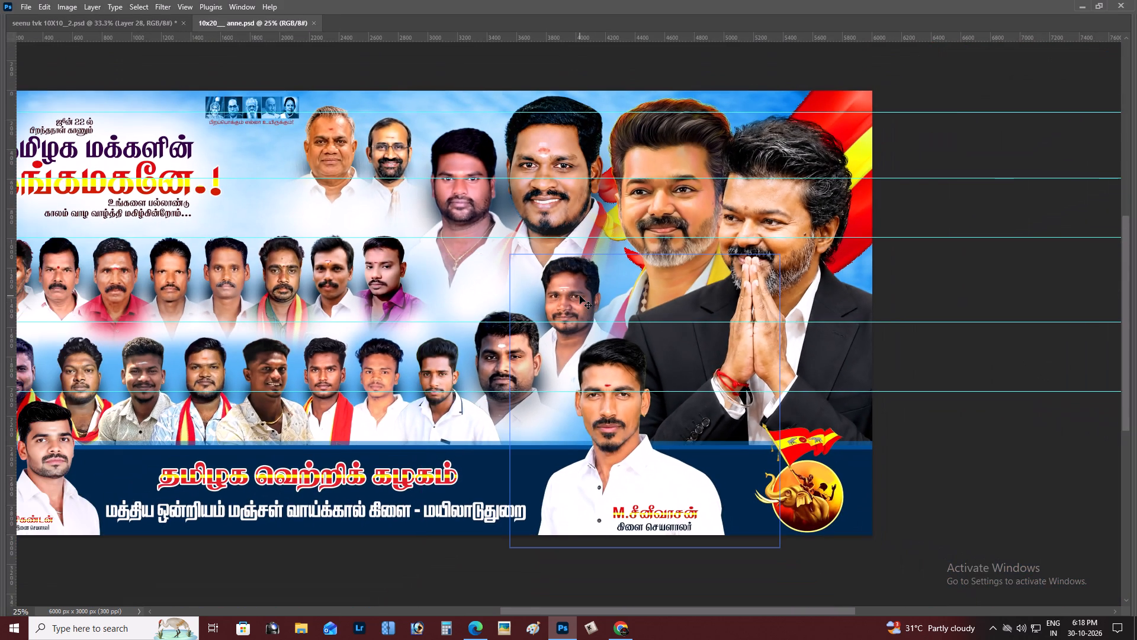
key(ctrl+plus)
scroll(580, 296, up, 5)
scroll(580, 296, down, 2)
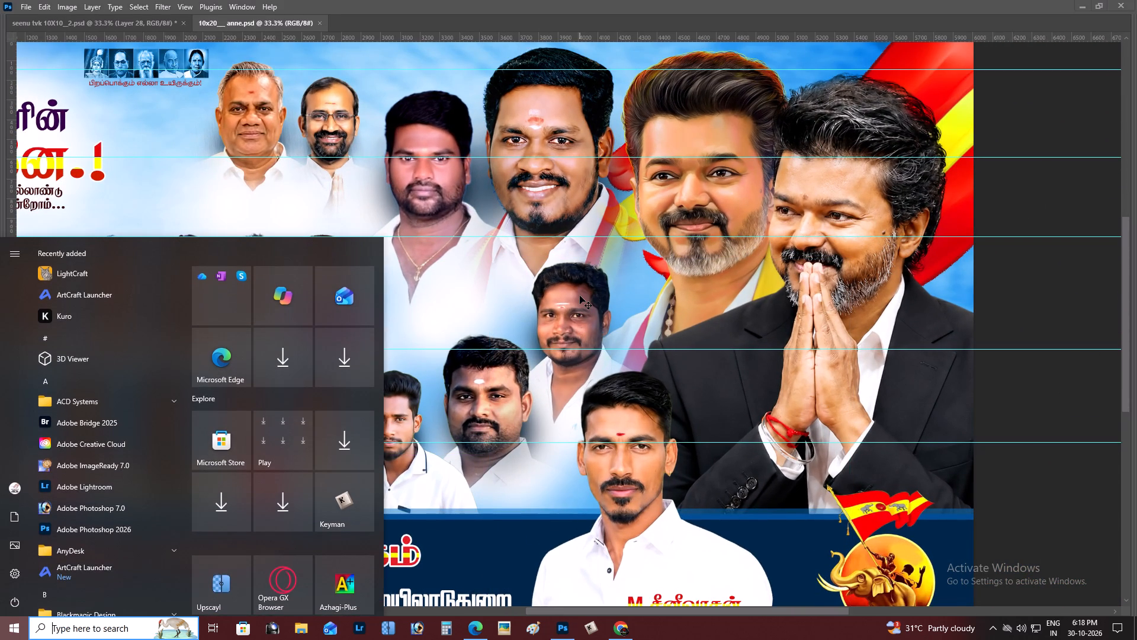
click(580, 296)
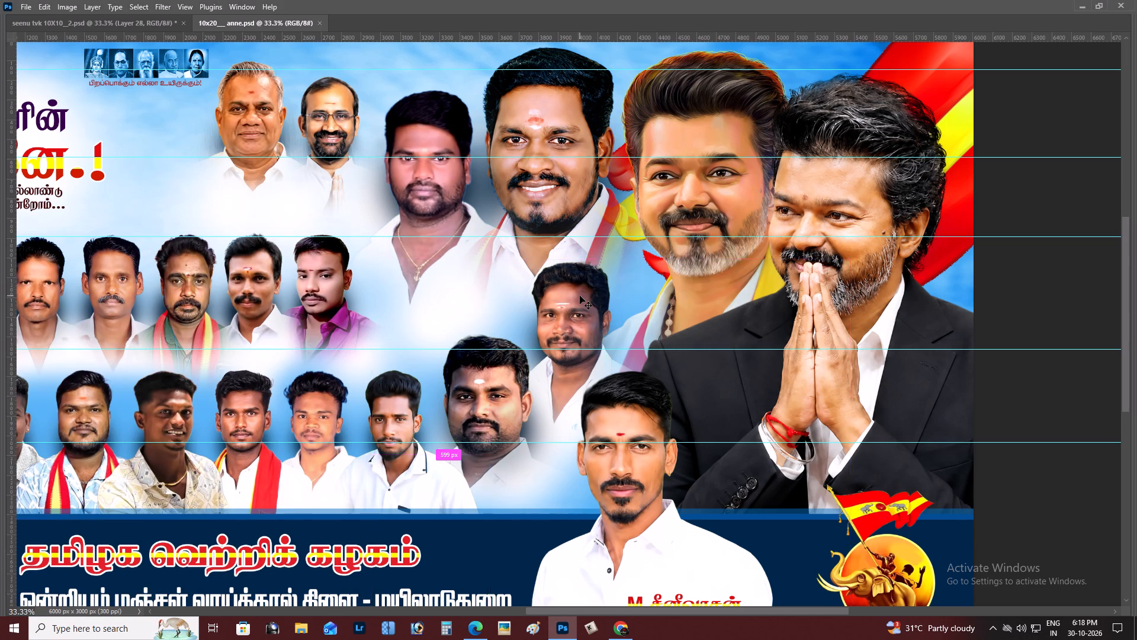
key(ctrl+h)
scroll(580, 296, up, 3)
scroll(580, 296, down, 16)
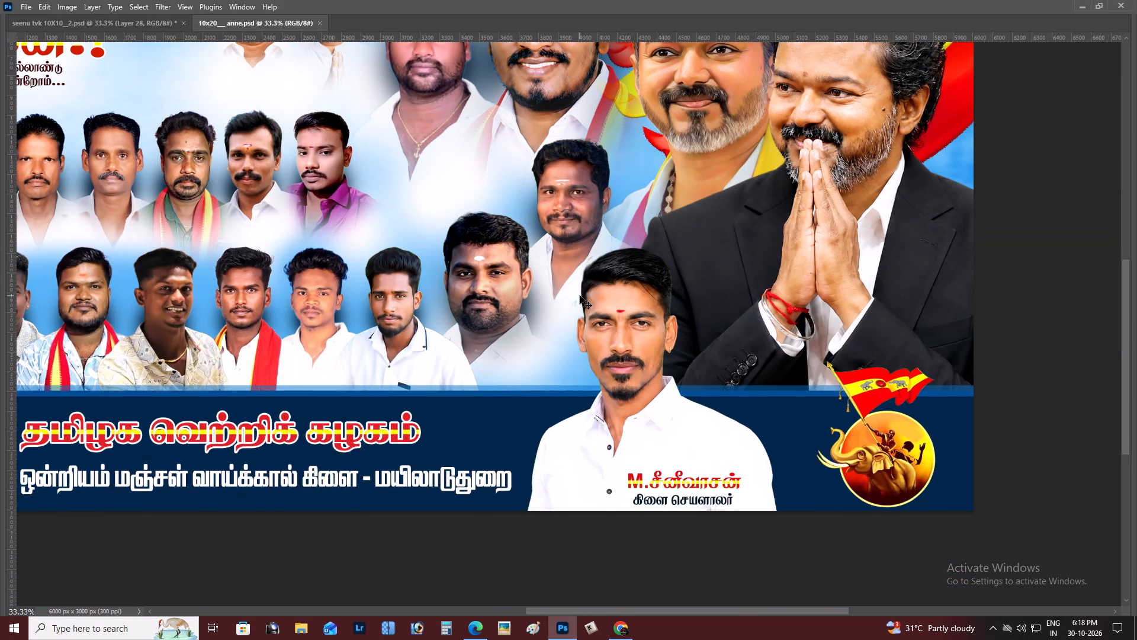
In seenu tvk 10X10__2, fill the slanted brown band, Layer 8 copy, with dark purple based on its sampled brown.
key(ctrl+Tab)
key(space)
key(space)
key(space)
drag(589, 345, 578, 299)
click(578, 287)
key(ctrl+plus)
key(ctrl+plus)
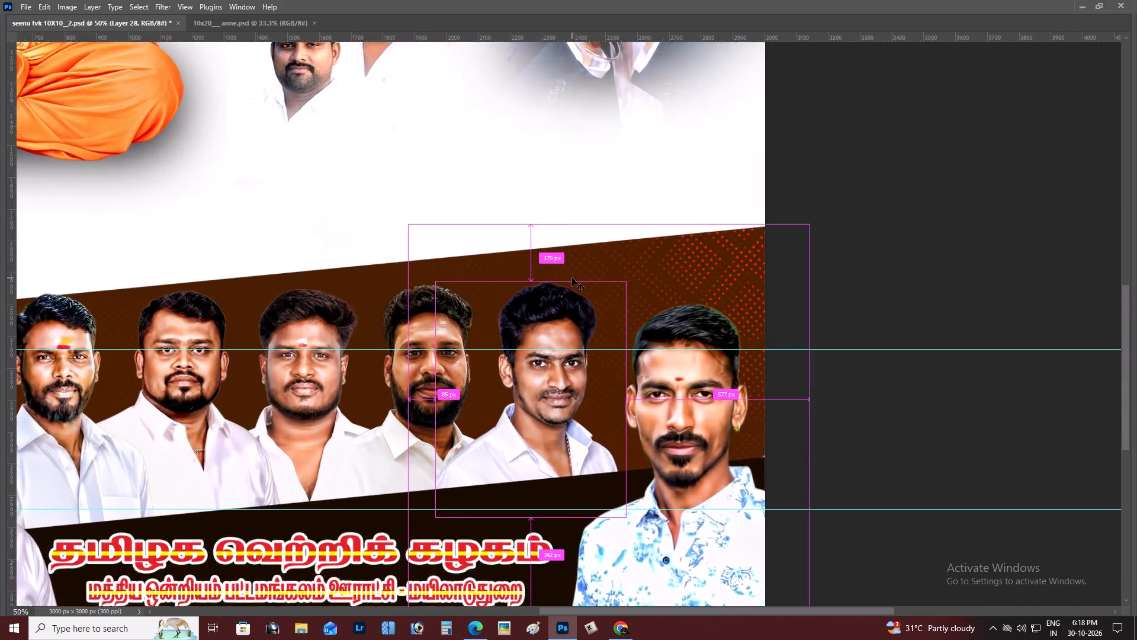
key(ctrl+space)
key(ctrl+space)
key(ctrl+space)
drag(454, 281, 523, 281)
click(534, 281)
right_click(326, 259)
click(341, 271)
right_click(313, 282)
click(330, 291)
key(Tab)
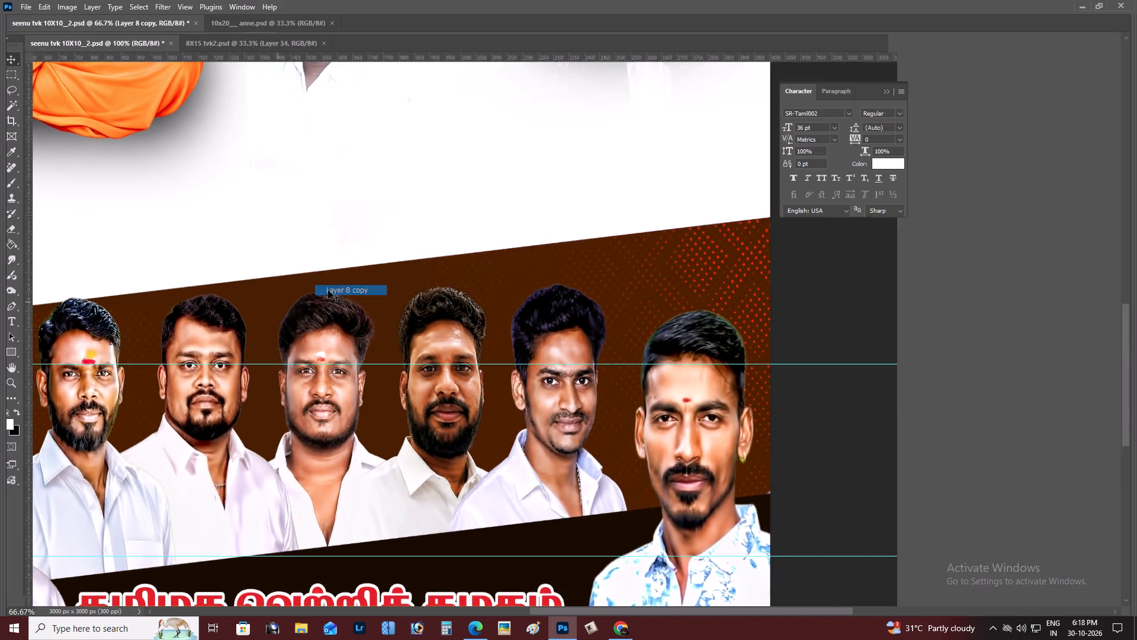
drag(323, 291, 361, 280)
key(ctrl+z)
click(10, 424)
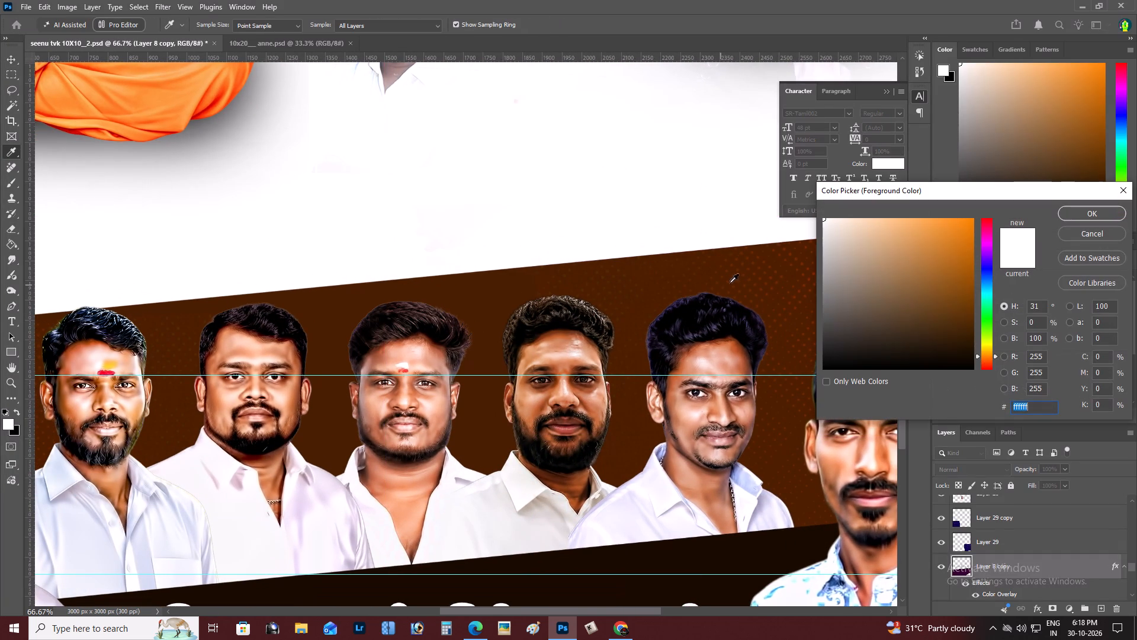
click(450, 298)
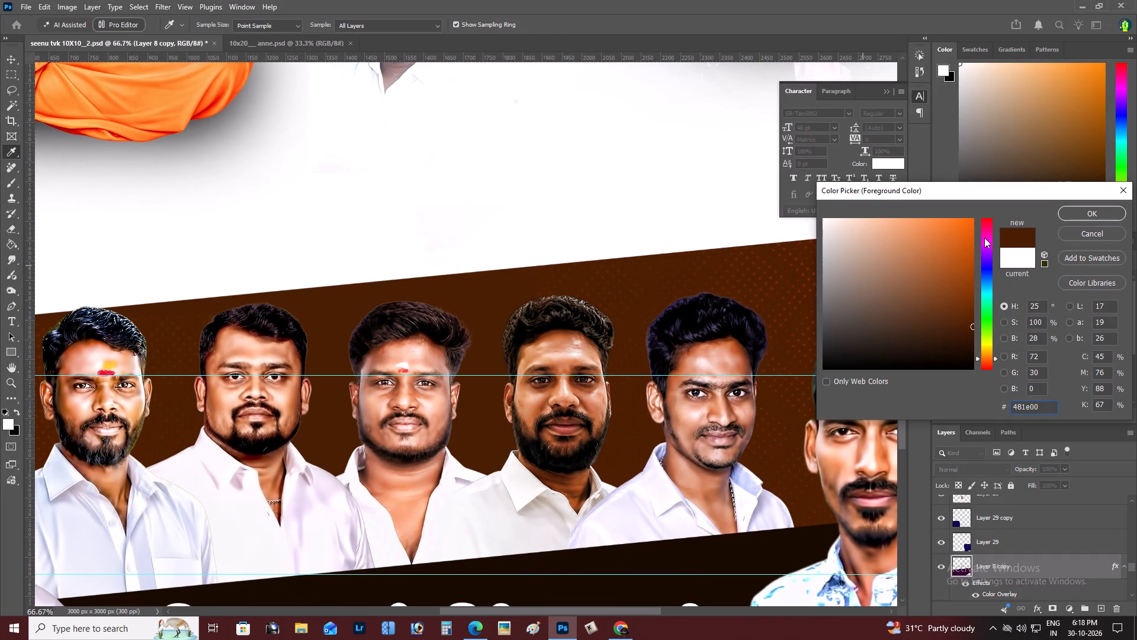
click(986, 241)
key(Return)
key(alt+shift+BackSpace)
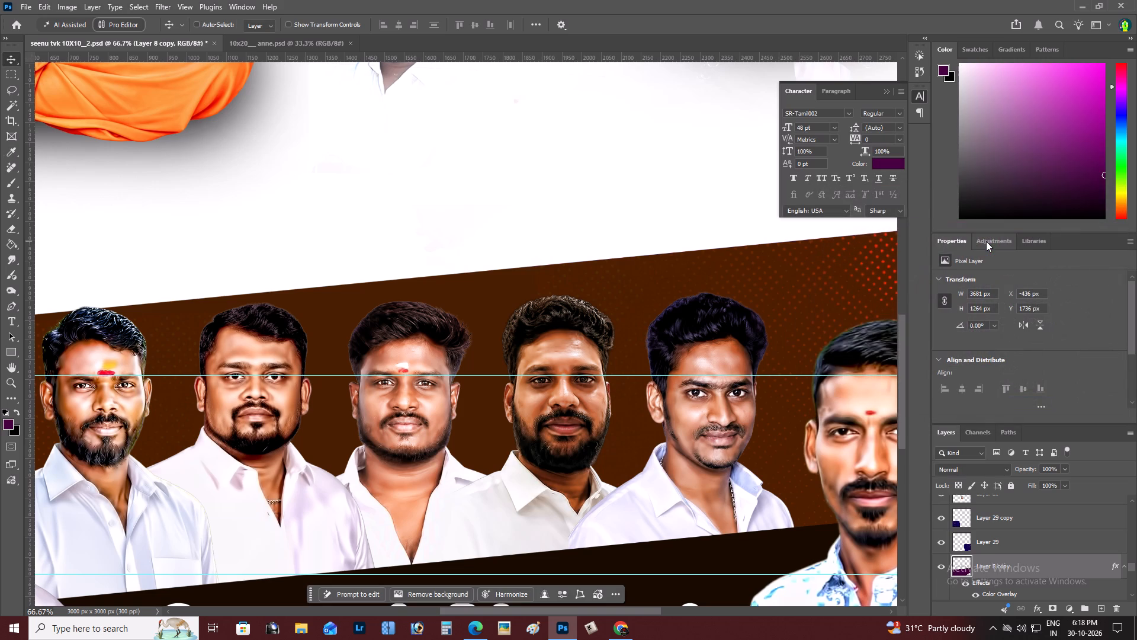
Hide the Color Overlay effect on Layer 8 copy.
click(975, 596)
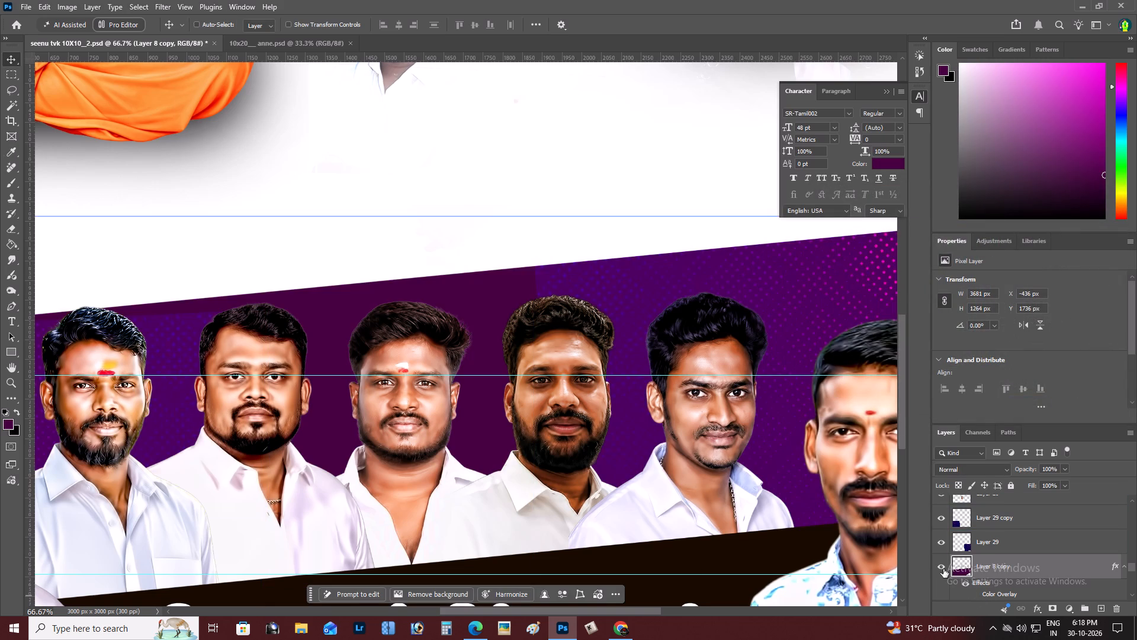
Shift the hue of Layer 29, the dotted pattern at the band's right end, to blue-violet dots on matching purple.
key(Tab)
key(ctrl+minus)
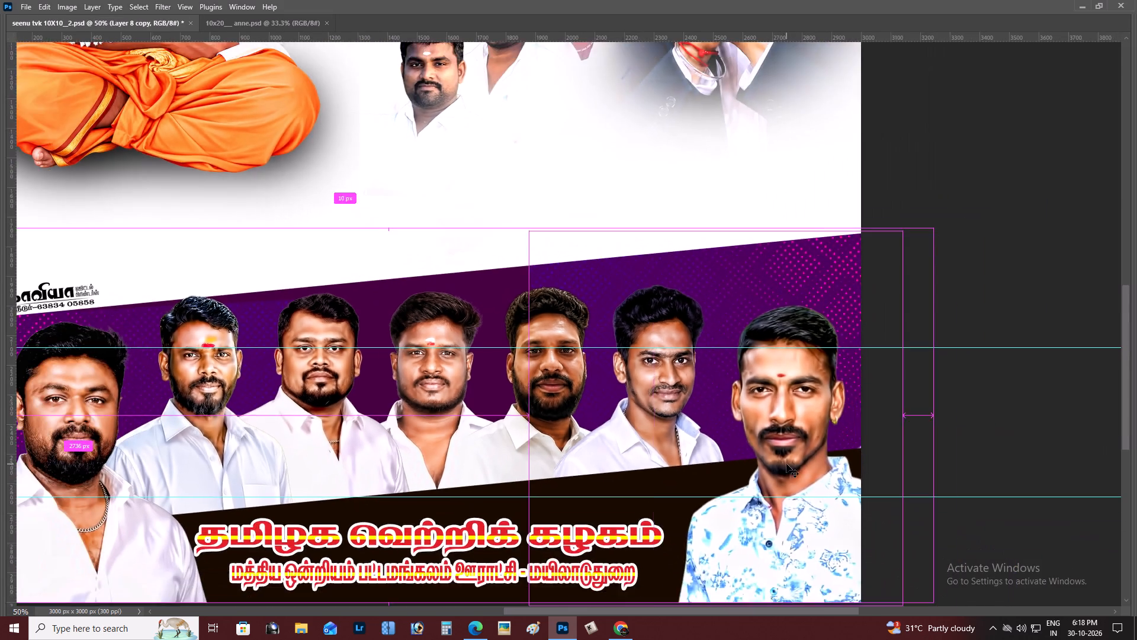
key(ctrl+minus)
scroll(728, 447, up, 3)
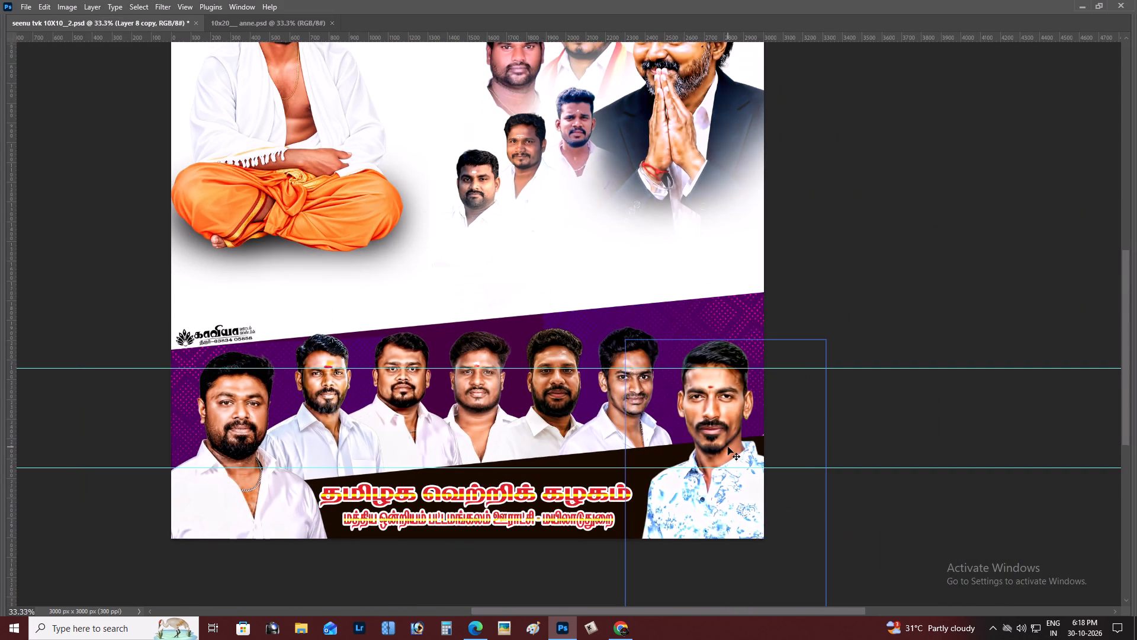
scroll(728, 447, up, 5)
key(z)
double_click(743, 403)
key(v)
right_click(717, 345)
click(730, 350)
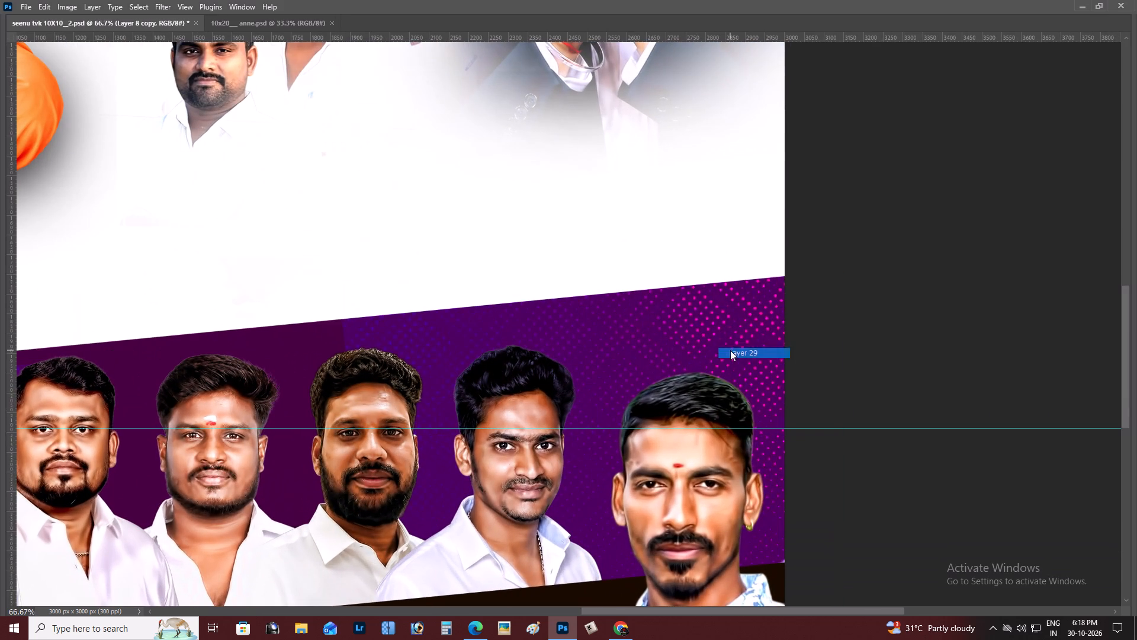
key(ctrl+u)
drag(894, 186, 879, 184)
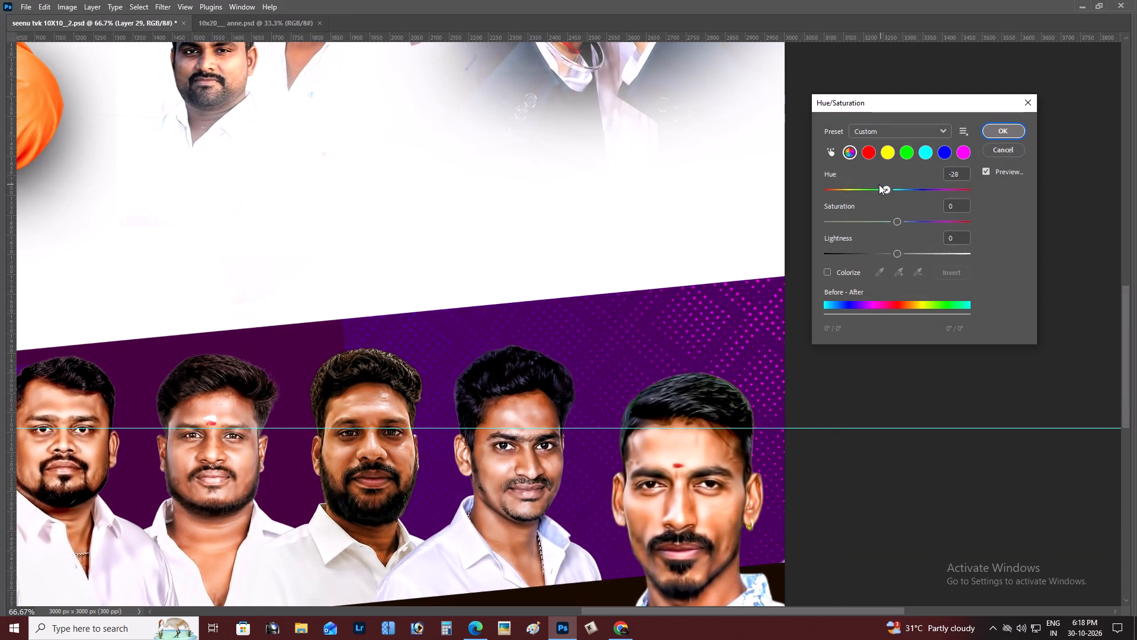
drag(879, 184, 853, 190)
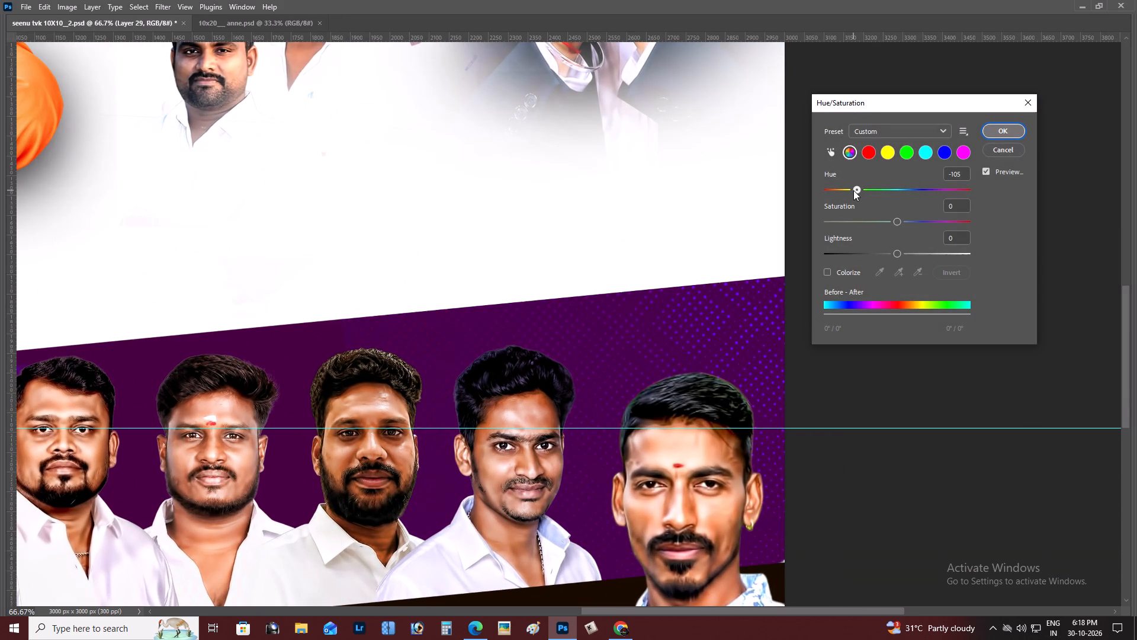
drag(853, 190, 862, 193)
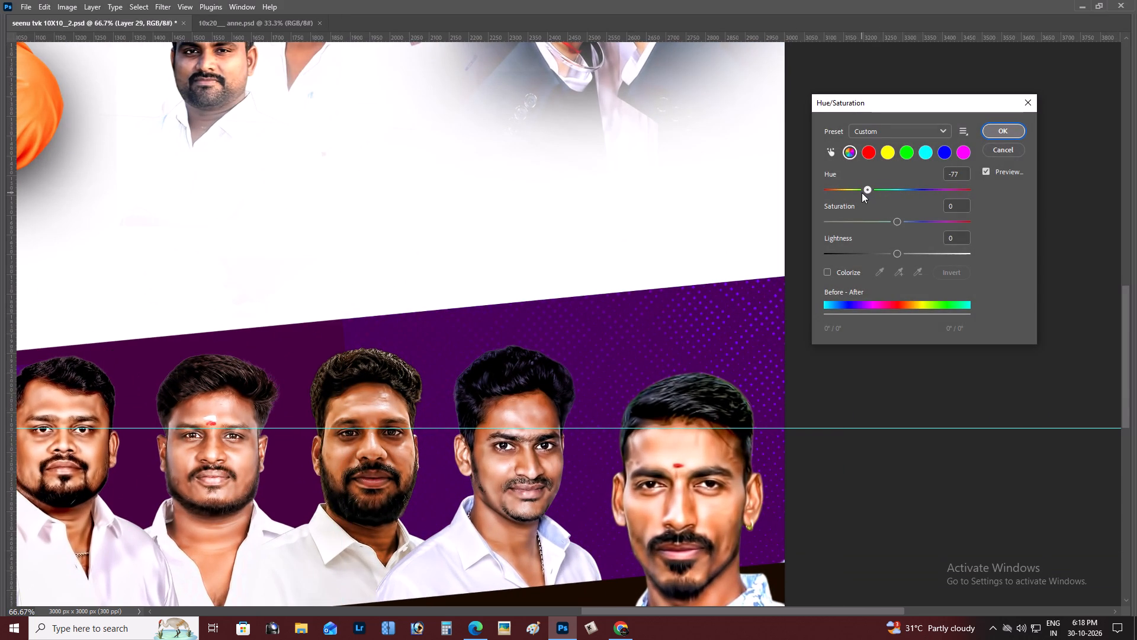
drag(862, 193, 849, 193)
key(Return)
key(space)
key(space)
key(space)
key(space)
key(space)
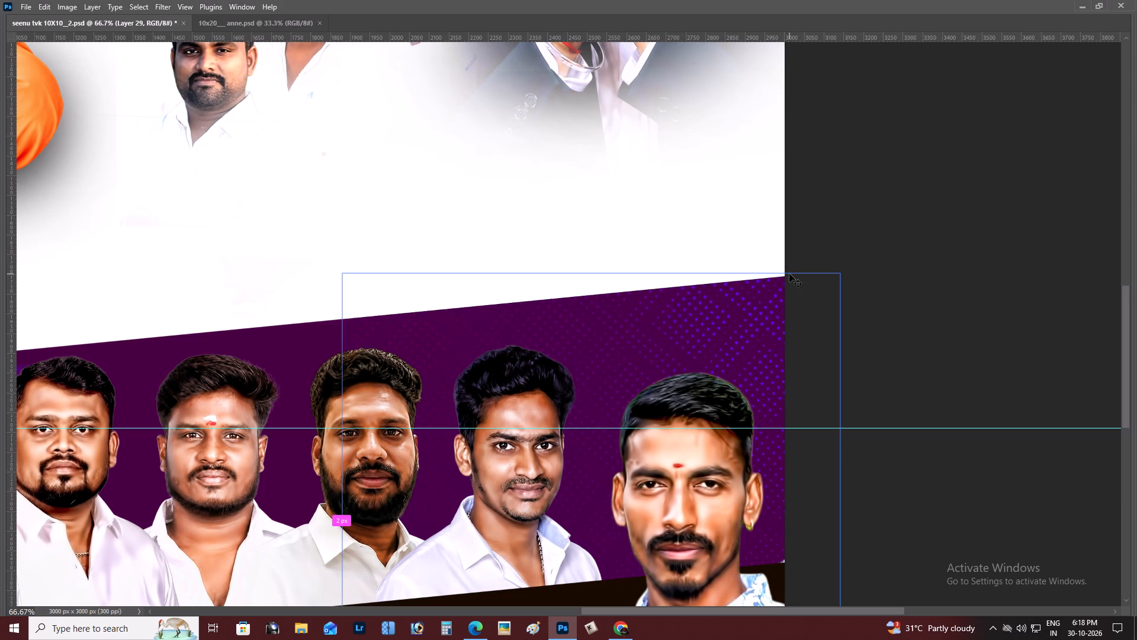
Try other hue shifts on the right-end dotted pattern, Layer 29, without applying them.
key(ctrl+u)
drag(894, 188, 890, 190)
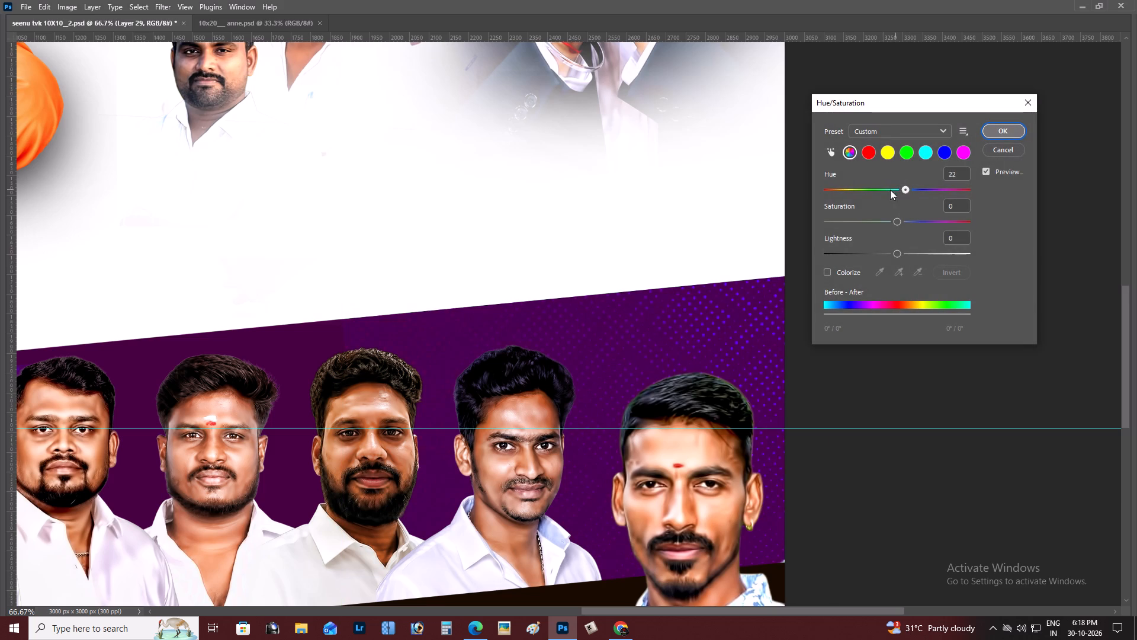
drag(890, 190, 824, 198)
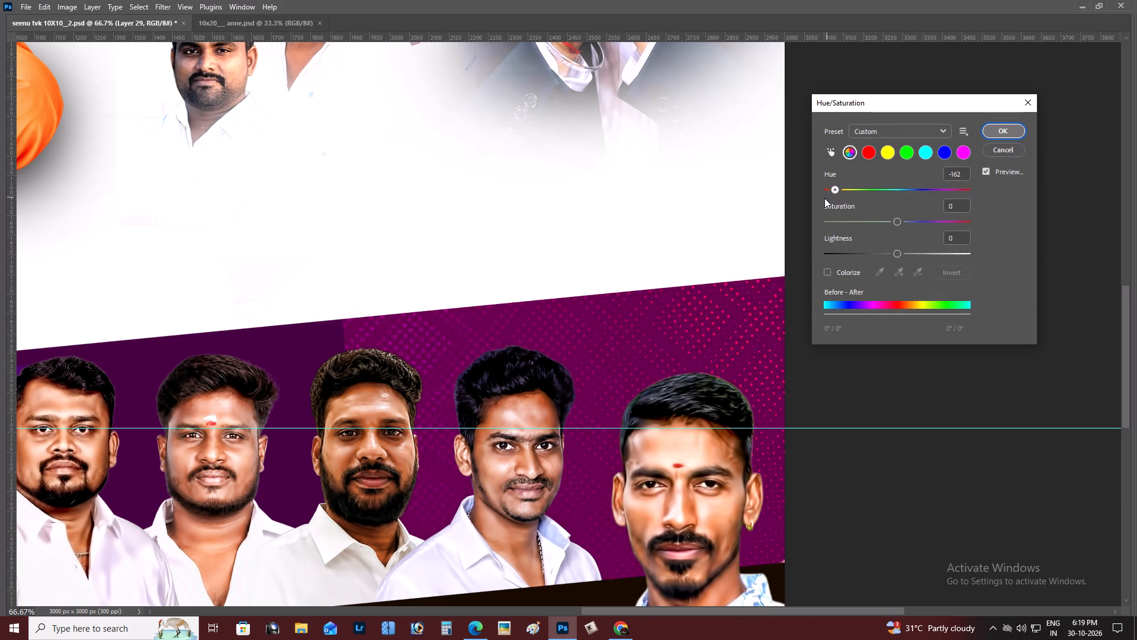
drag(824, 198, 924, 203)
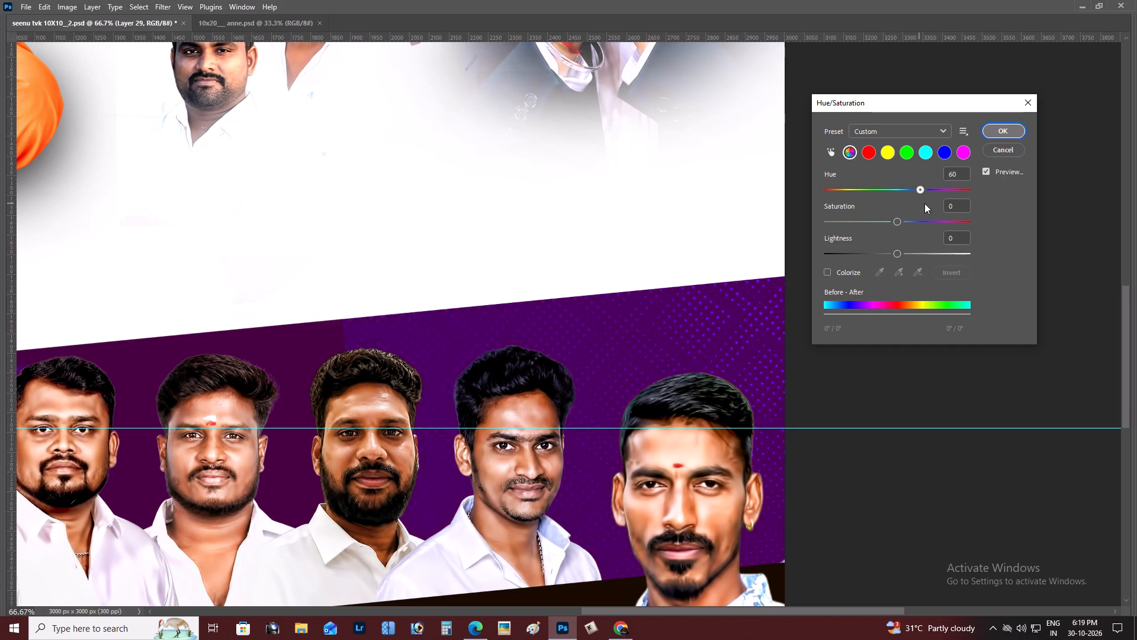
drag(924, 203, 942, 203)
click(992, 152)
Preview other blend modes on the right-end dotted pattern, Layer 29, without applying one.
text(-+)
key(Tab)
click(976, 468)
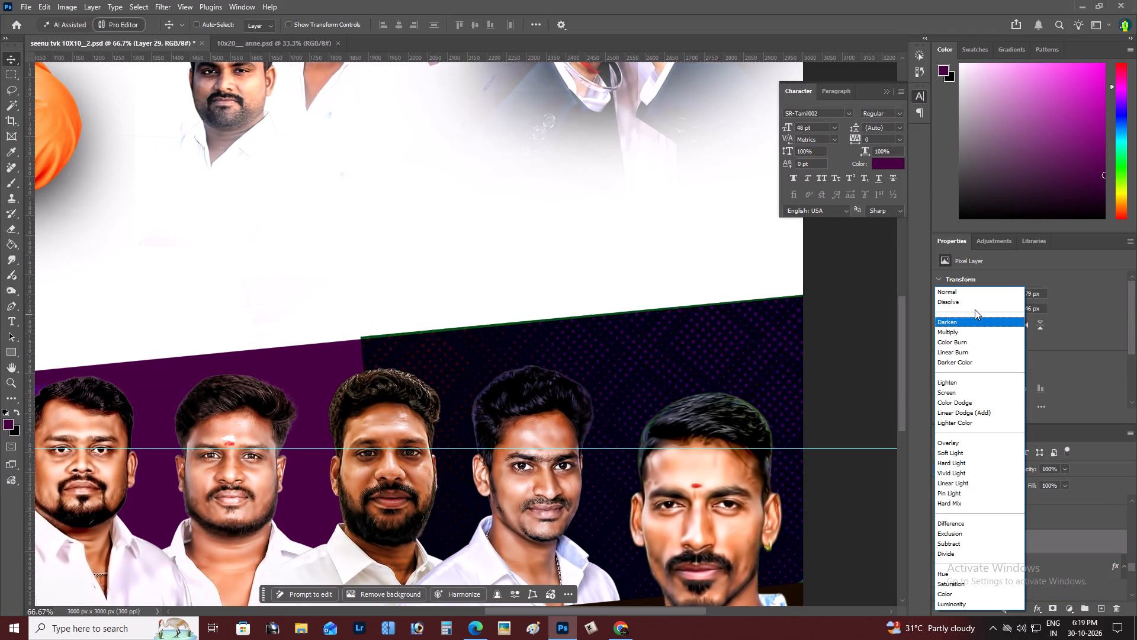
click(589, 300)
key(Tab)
Erase the inner edge of the left-end dotted pattern, Layer 29 copy, around the third portrait with a large soft Eraser.
key(space)
drag(589, 300, 588, 290)
click(589, 285)
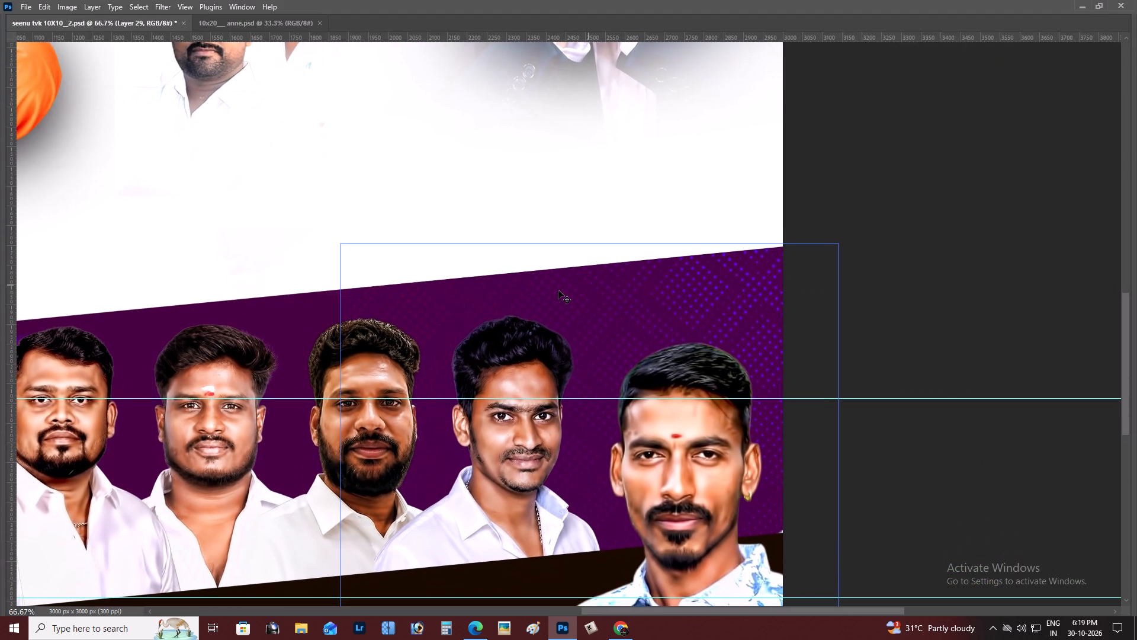
key(space)
key(space)
key(space)
key(space)
key(space)
key(space)
key(space)
key(space)
key(space)
key(space)
key(space)
key(space)
key(space)
key(space)
key(space)
key(space)
key(space)
key(space)
key(space)
key(space)
drag(442, 268, 606, 237)
click(631, 236)
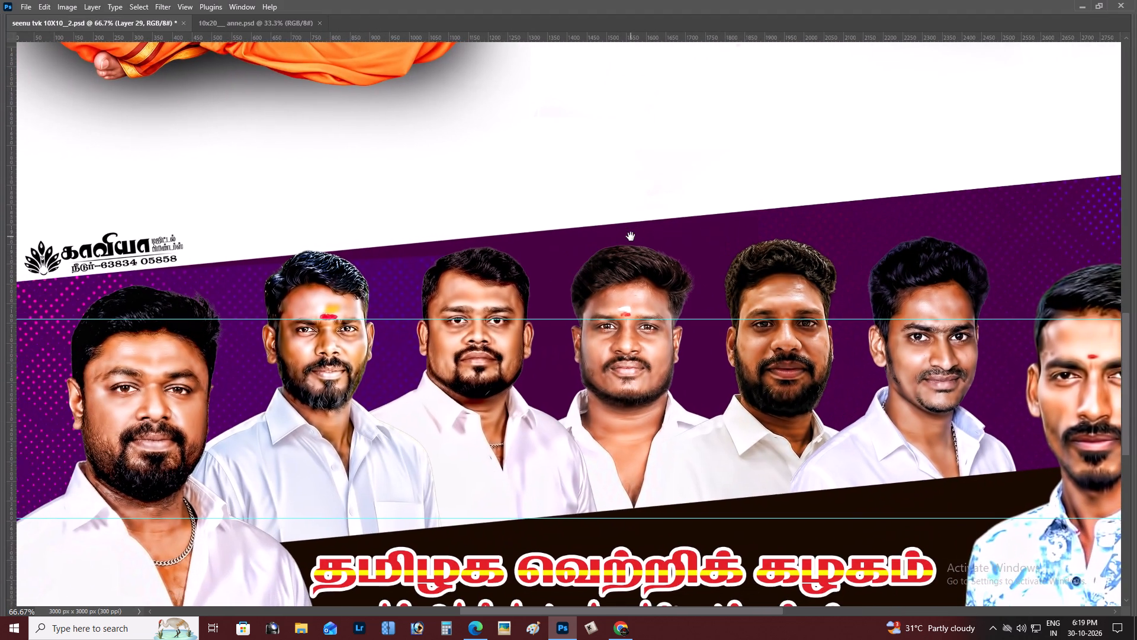
right_click(262, 291)
click(274, 297)
right_click(194, 279)
click(208, 286)
drag(208, 283, 208, 271)
key(ctrl+z)
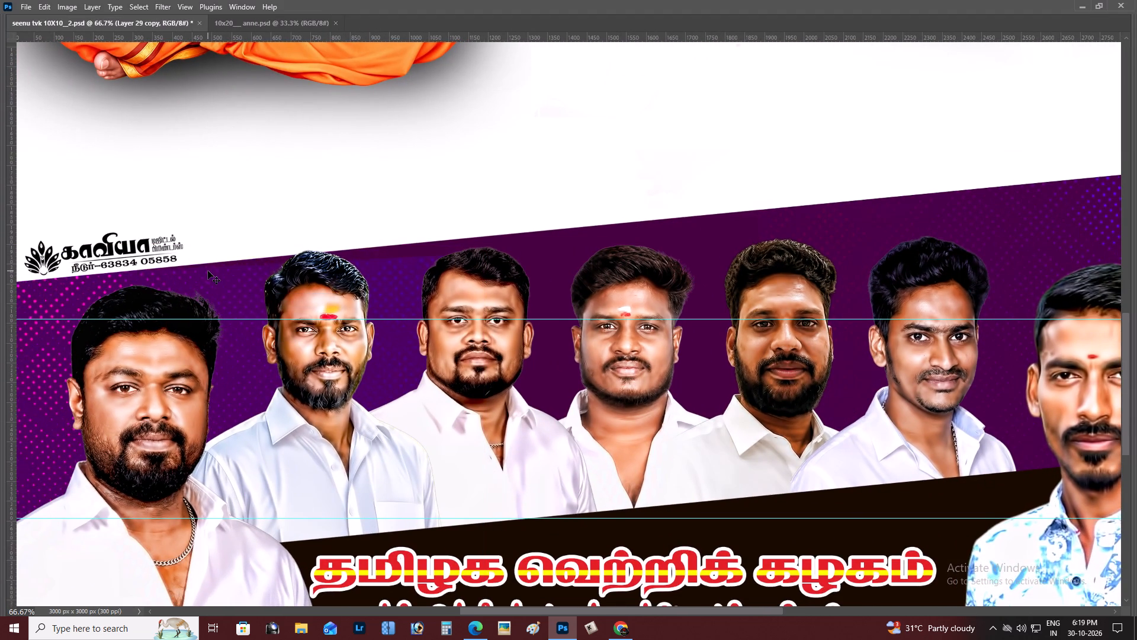
key(space)
drag(234, 290, 314, 263)
click(323, 258)
drag(335, 254, 341, 163)
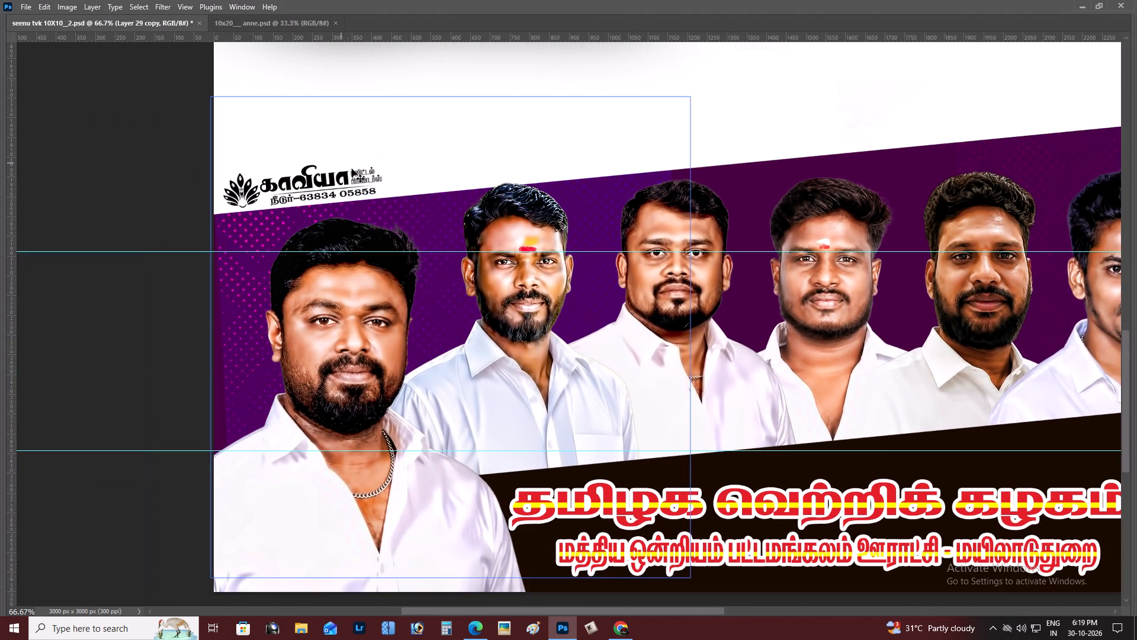
key(ctrl+z)
key(e)
drag(692, 178, 705, 178)
drag(743, 179, 754, 209)
drag(751, 255, 726, 341)
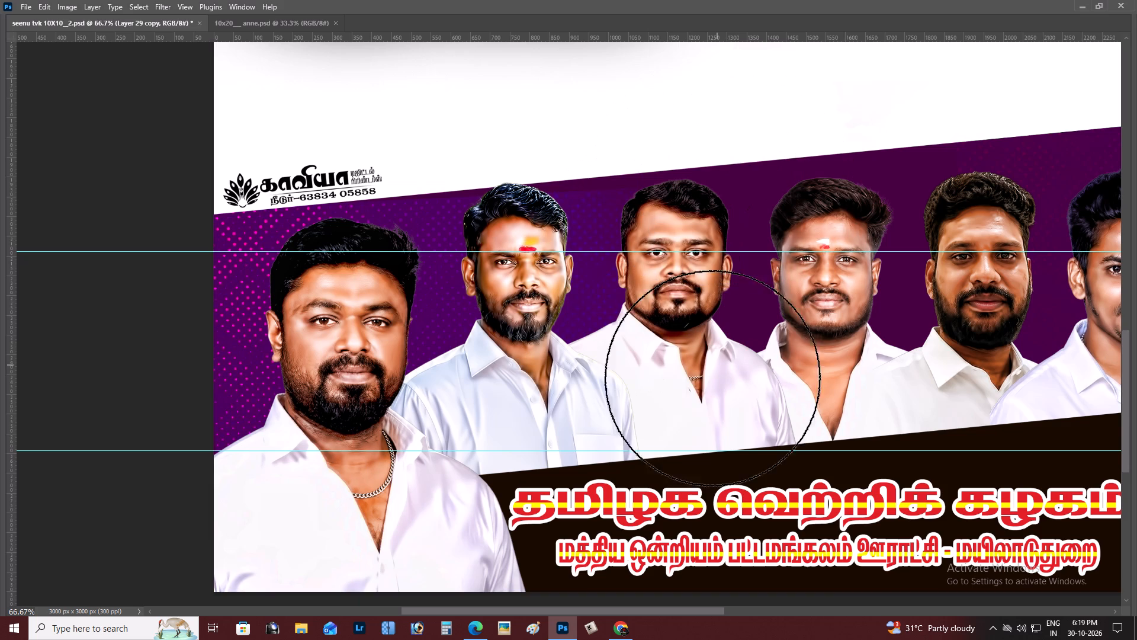
drag(706, 392, 698, 407)
drag(712, 396, 705, 354)
drag(679, 275, 654, 236)
drag(601, 187, 570, 167)
drag(521, 146, 465, 133)
click(457, 132)
drag(487, 137, 538, 165)
drag(691, 248, 705, 284)
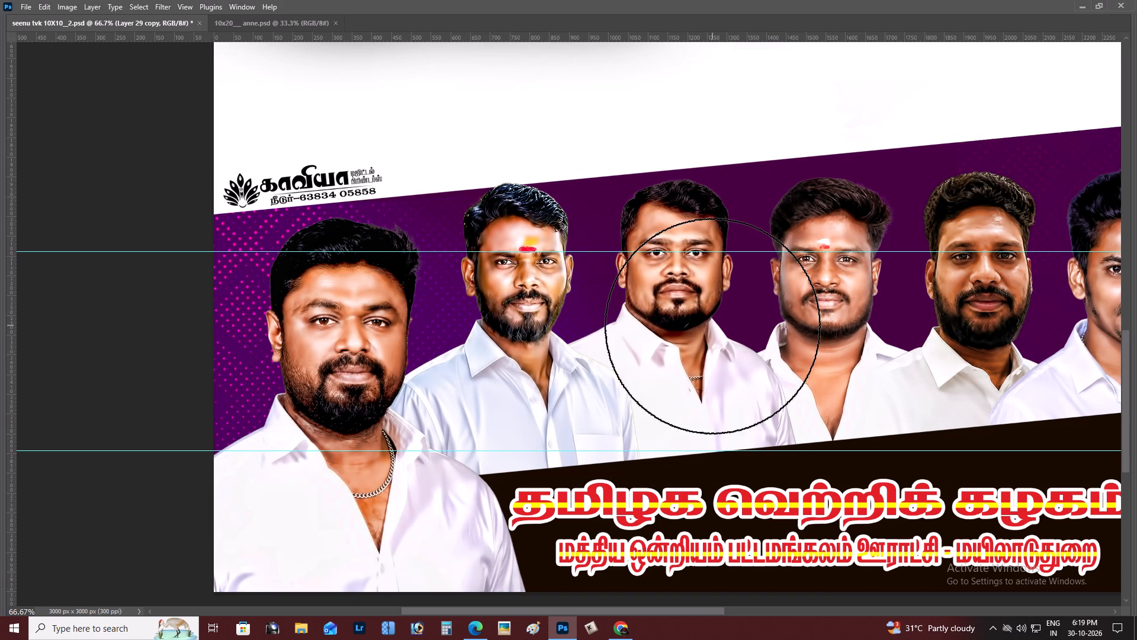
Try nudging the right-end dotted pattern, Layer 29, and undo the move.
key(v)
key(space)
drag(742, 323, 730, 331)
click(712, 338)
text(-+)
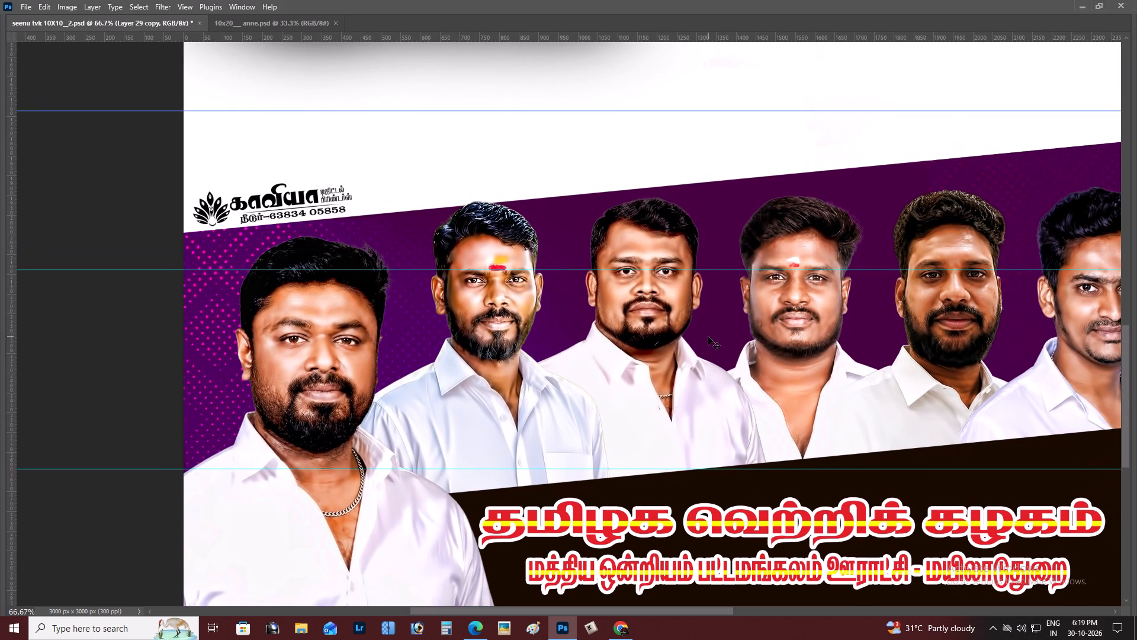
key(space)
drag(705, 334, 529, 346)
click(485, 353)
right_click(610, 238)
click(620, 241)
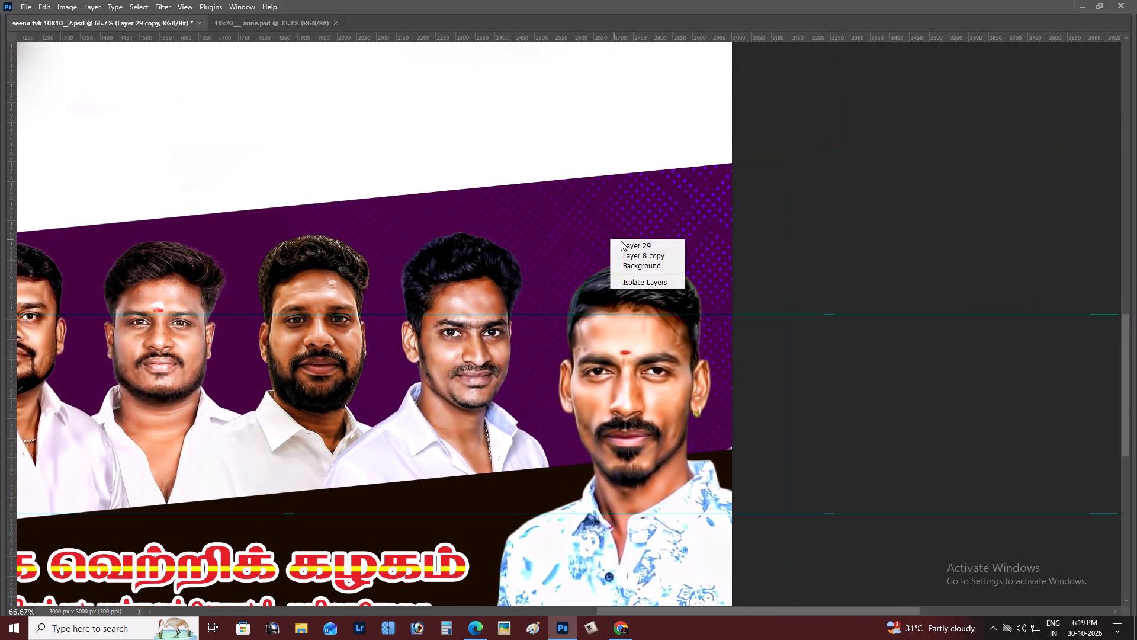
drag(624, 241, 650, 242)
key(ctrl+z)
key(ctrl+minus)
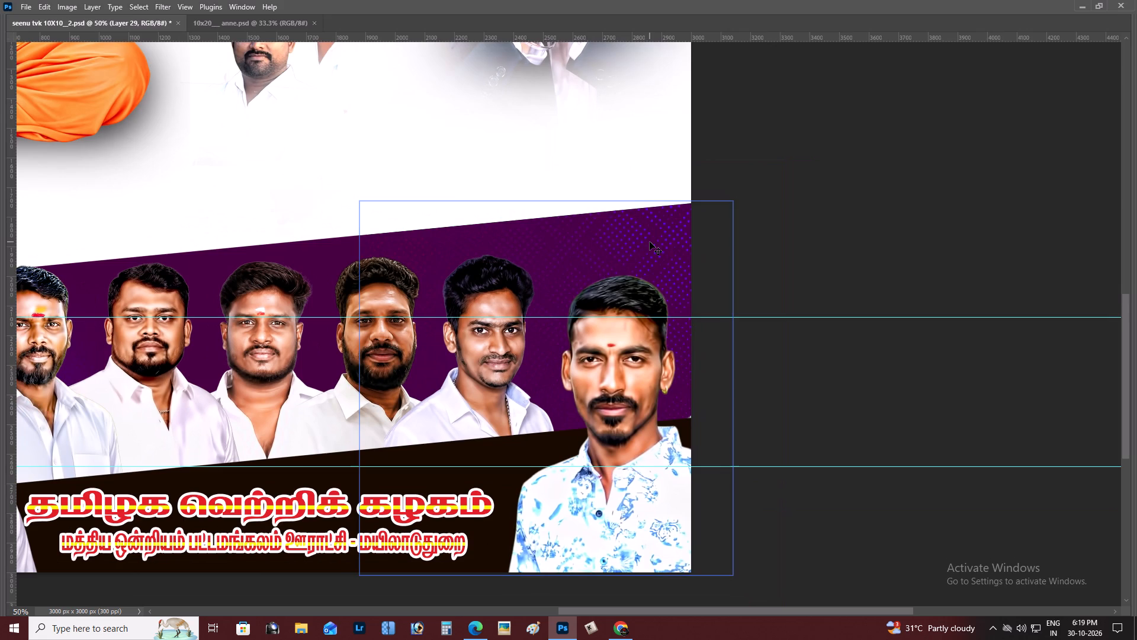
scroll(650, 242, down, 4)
Sample the black bottom band and shift its hue to 295° to set the foreground colour to dark purple 160018.
key(Tab)
click(9, 427)
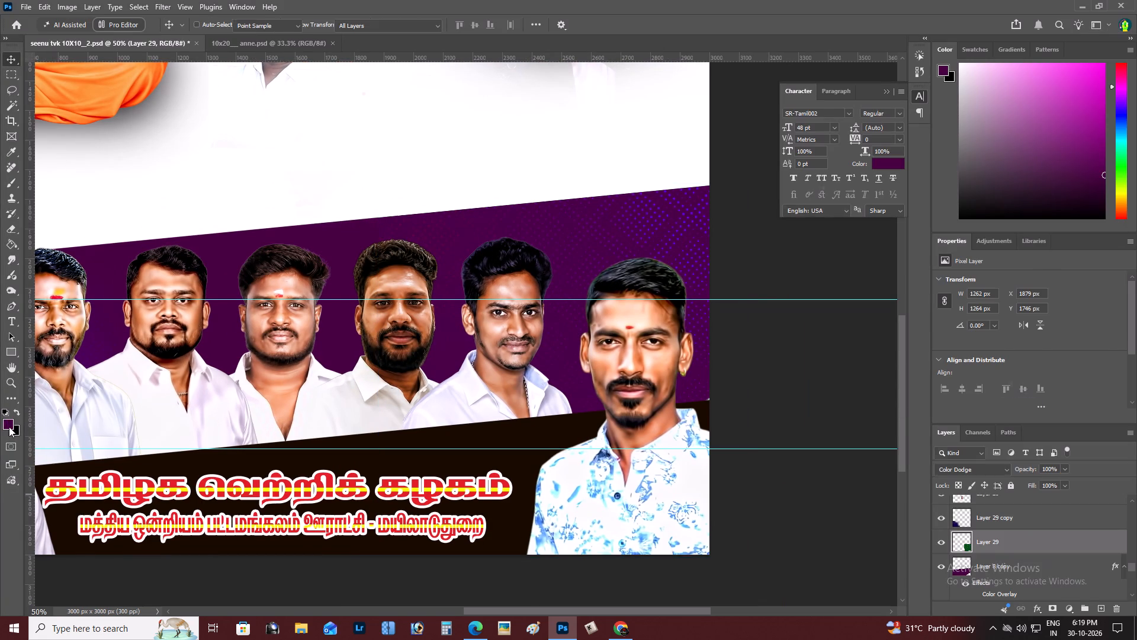
click(483, 429)
click(985, 245)
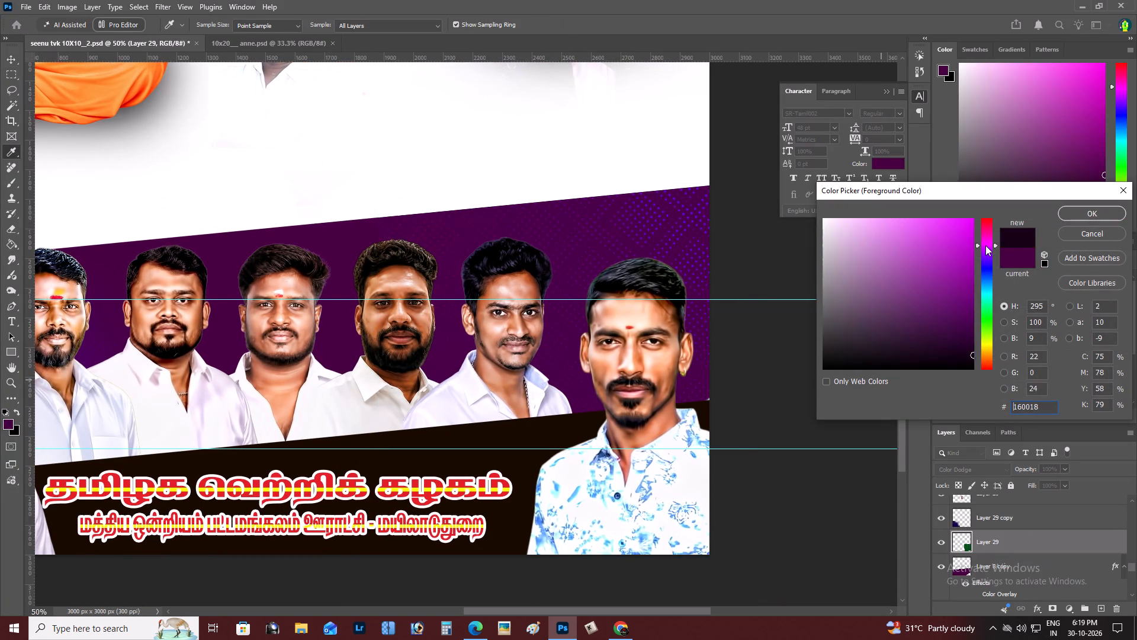
key(Return)
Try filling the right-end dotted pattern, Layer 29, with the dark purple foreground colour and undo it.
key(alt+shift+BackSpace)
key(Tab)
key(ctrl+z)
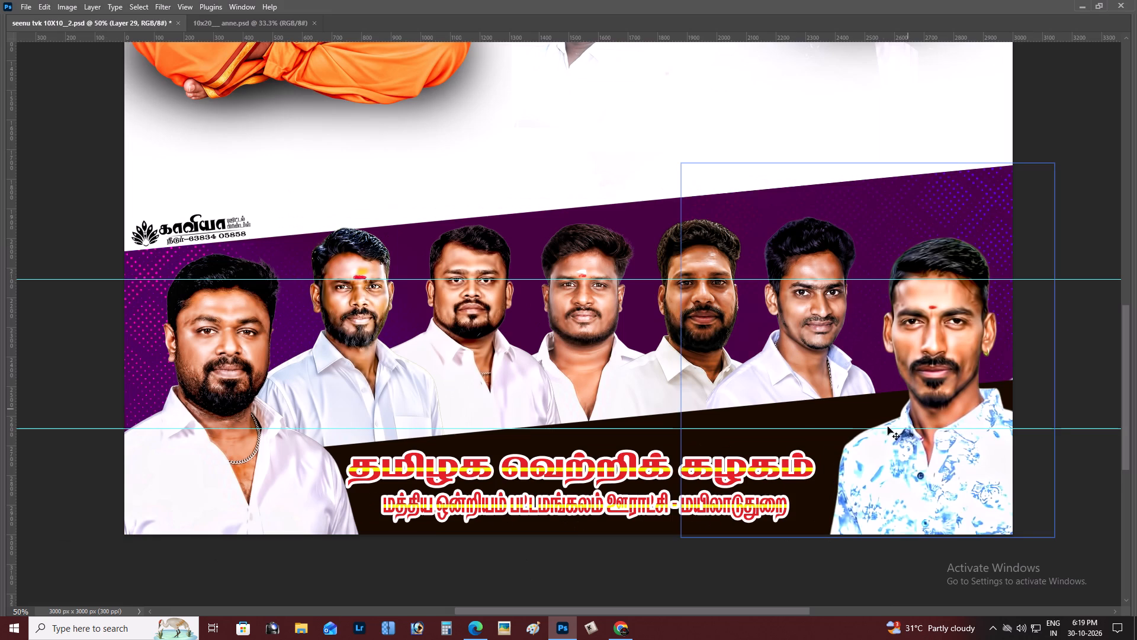
Fill the black title band at the poster's bottom, Layer 8, with the dark purple foreground colour.
right_click(795, 415)
click(808, 420)
drag(811, 420, 835, 425)
key(ctrl+z)
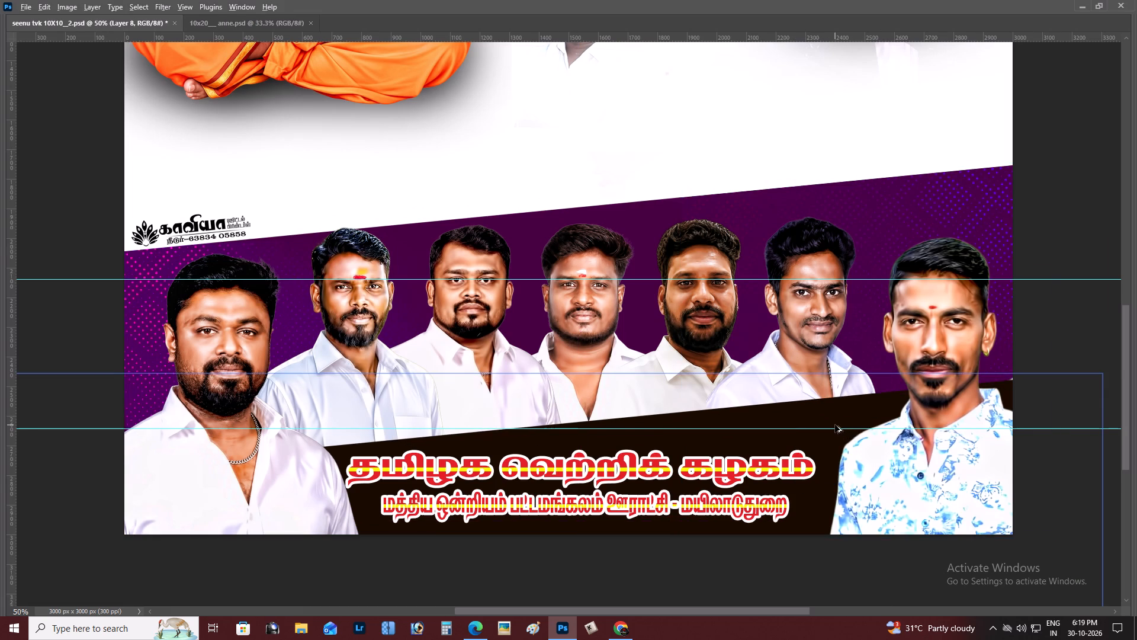
key(alt+shift+BackSpace)
Hide the Color Overlay effect on Layer 8, the bottom title band.
key(Tab)
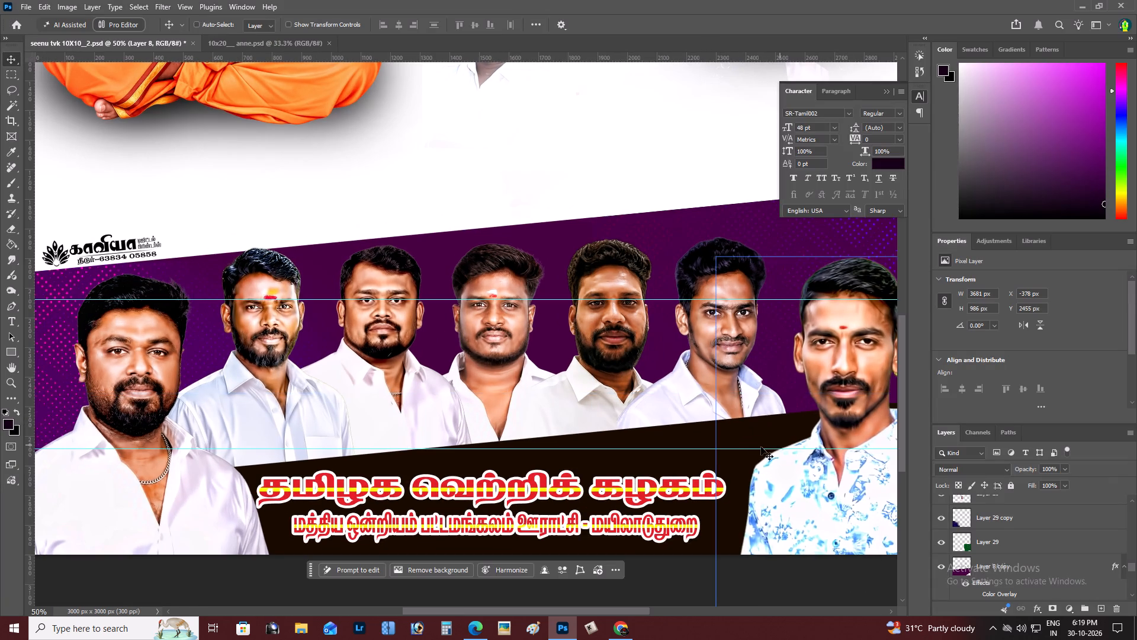
drag(754, 449, 752, 443)
key(ctrl+z)
scroll(979, 567, down, 4)
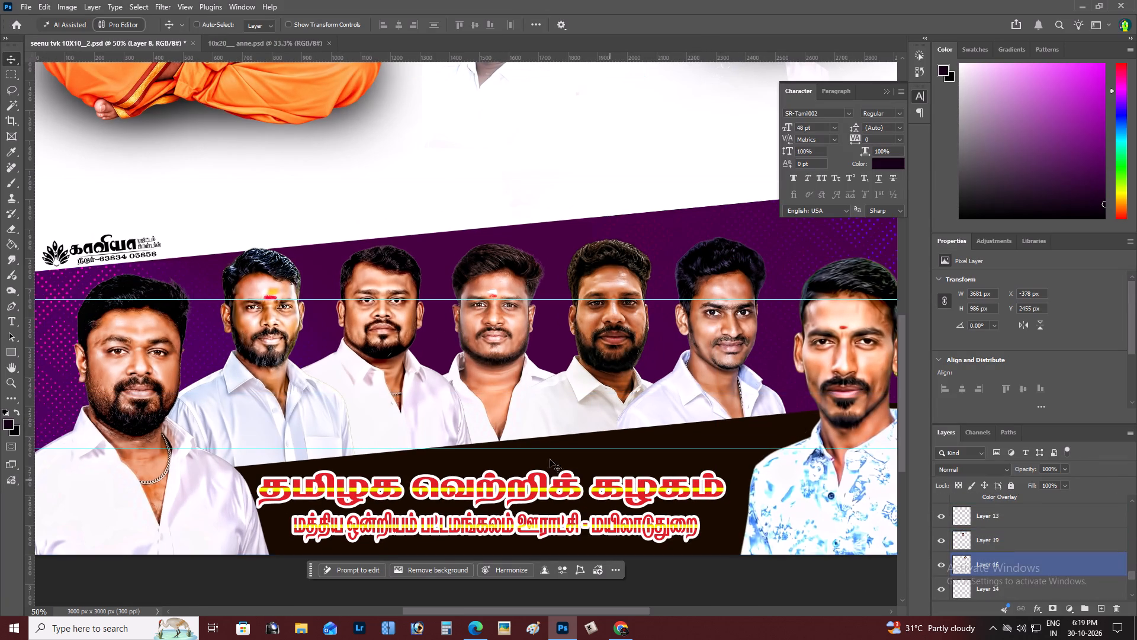
drag(561, 453, 550, 371)
key(ctrl+z)
click(972, 532)
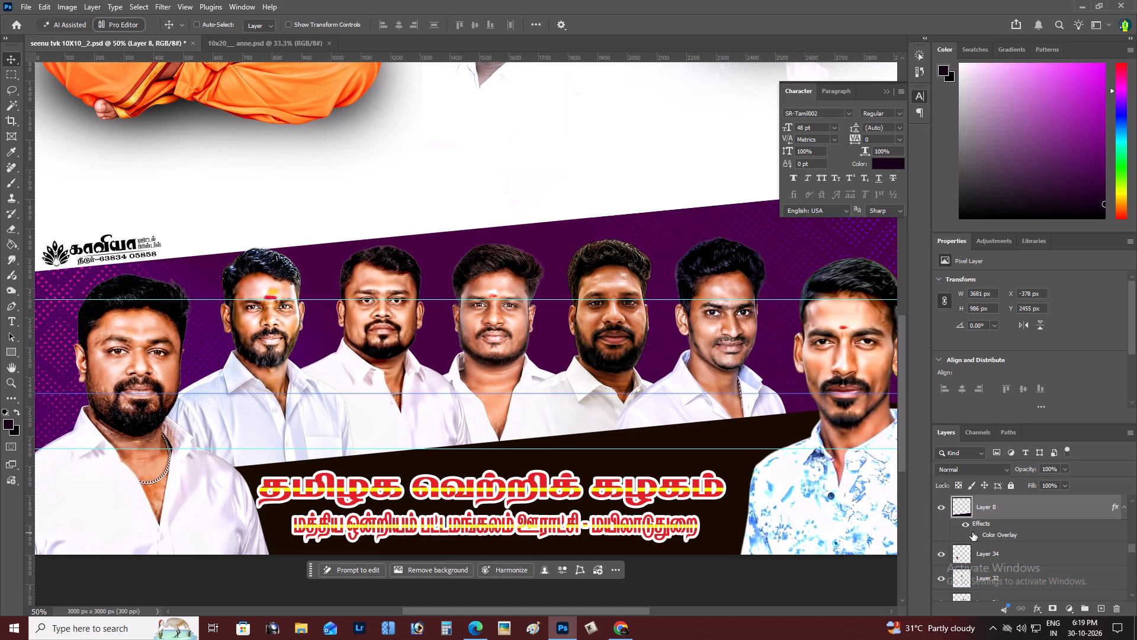
Examine the recoloured bands and portraits across the lower part of the poster, from the left-end portrait to the right end.
key(Tab)
key(ctrl+plus)
key(space)
key(space)
key(space)
key(space)
key(space)
key(space)
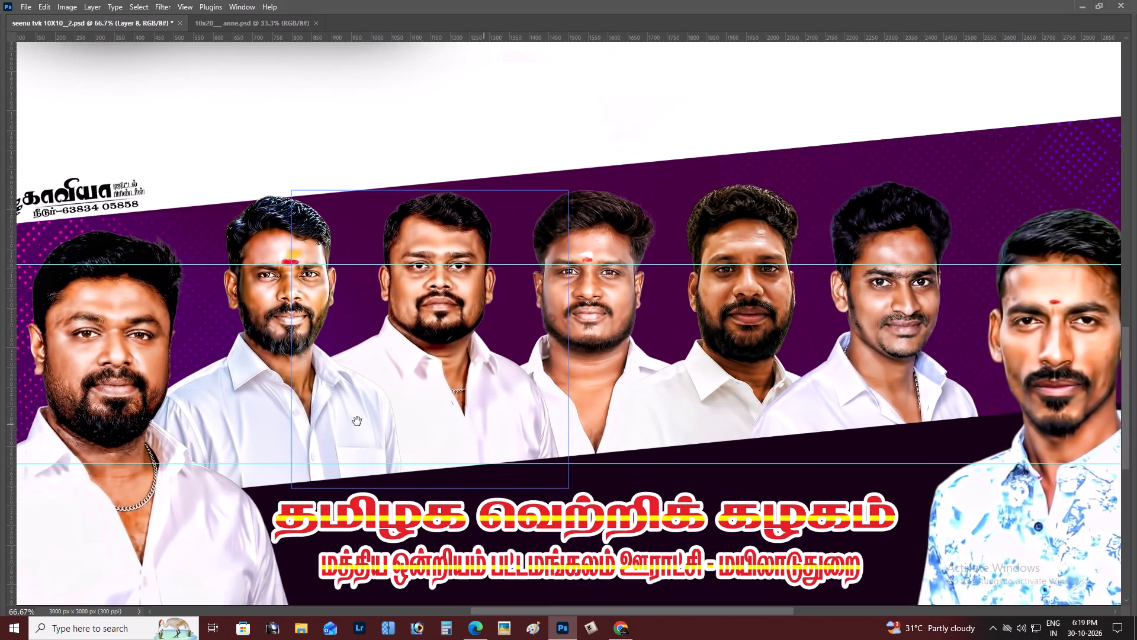
drag(359, 418, 421, 428)
click(439, 429)
right_click(237, 340)
click(247, 343)
drag(249, 344, 284, 345)
key(ctrl+z)
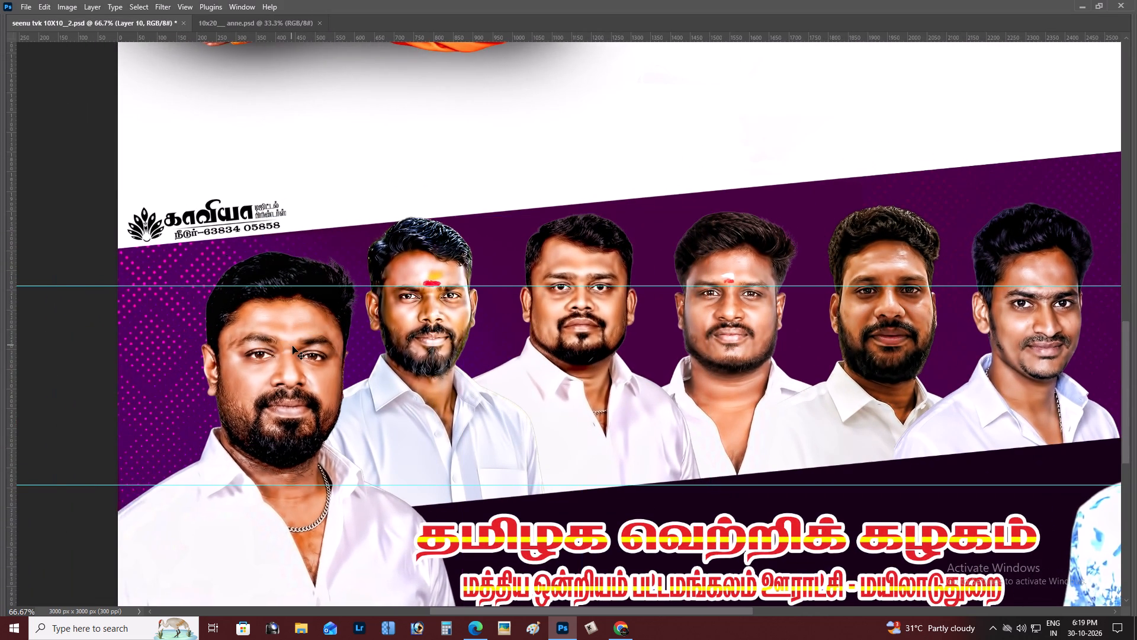
scroll(298, 354, up, 2)
scroll(298, 354, down, 2)
key(ctrl+minus)
scroll(298, 354, up, 4)
scroll(298, 354, down, 4)
key(space)
key(space)
key(space)
key(space)
key(space)
key(space)
key(space)
key(space)
key(space)
key(space)
key(space)
key(space)
key(space)
key(space)
drag(499, 354, 457, 359)
click(447, 359)
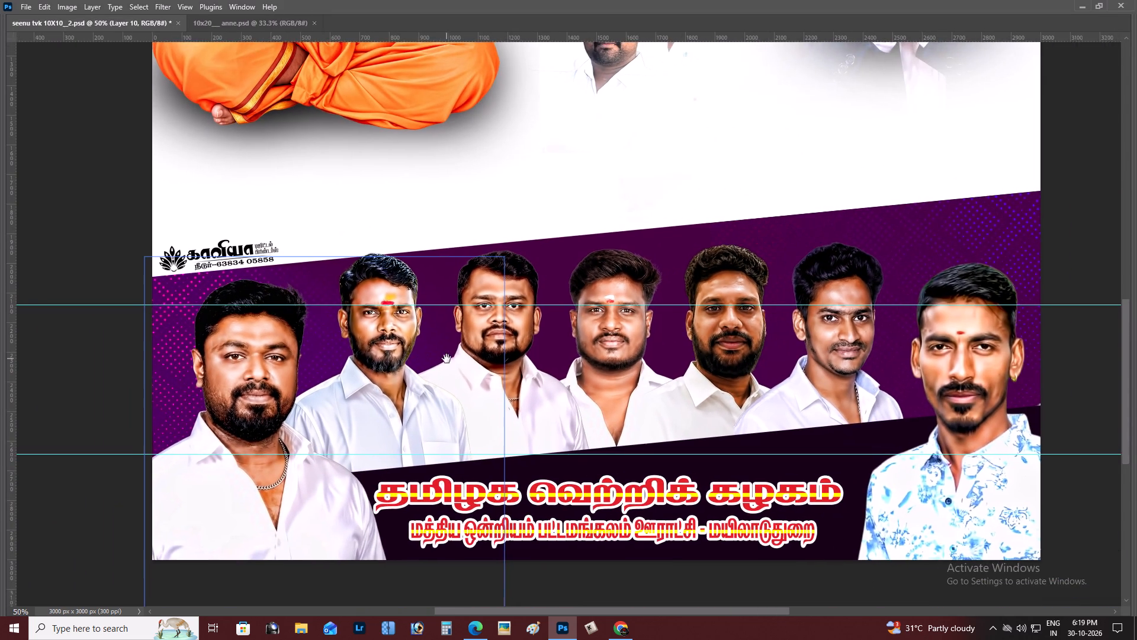
click(445, 359)
Check the 10x20___ anne design for reference, and delete the right-end portrait in the blue-patterned shirt, Layer 35, from the 10X10 poster.
key(ctrl+Tab)
key(space)
drag(459, 366, 440, 356)
click(438, 354)
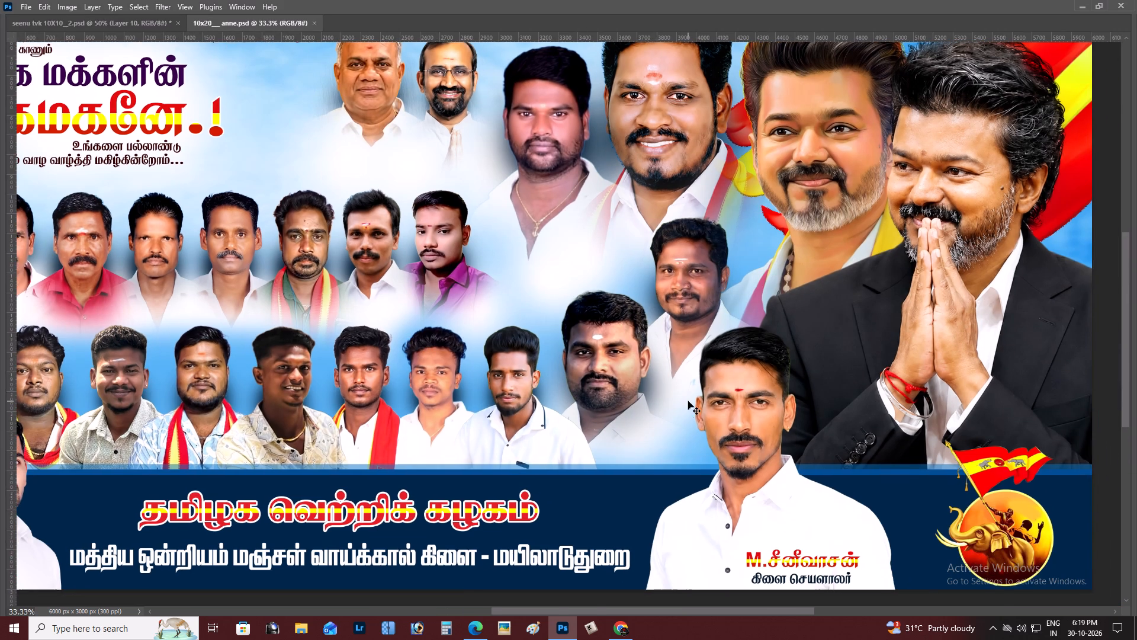
key(ctrl+Tab)
right_click(921, 414)
drag(927, 415, 934, 418)
drag(936, 418, 744, 250)
key(BackSpace)
Cut the white-shirted man's portrait, Layer 28, above the M. name caption, out of the 10x20___ anne design.
key(ctrl+Tab)
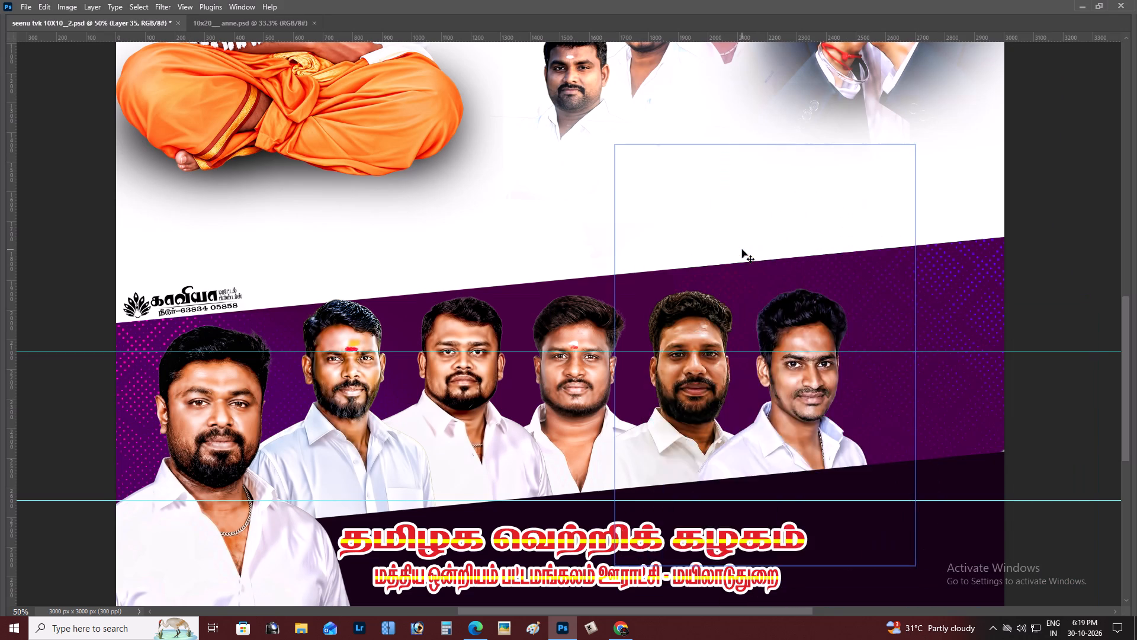
right_click(766, 436)
click(779, 441)
drag(781, 441, 655, 207)
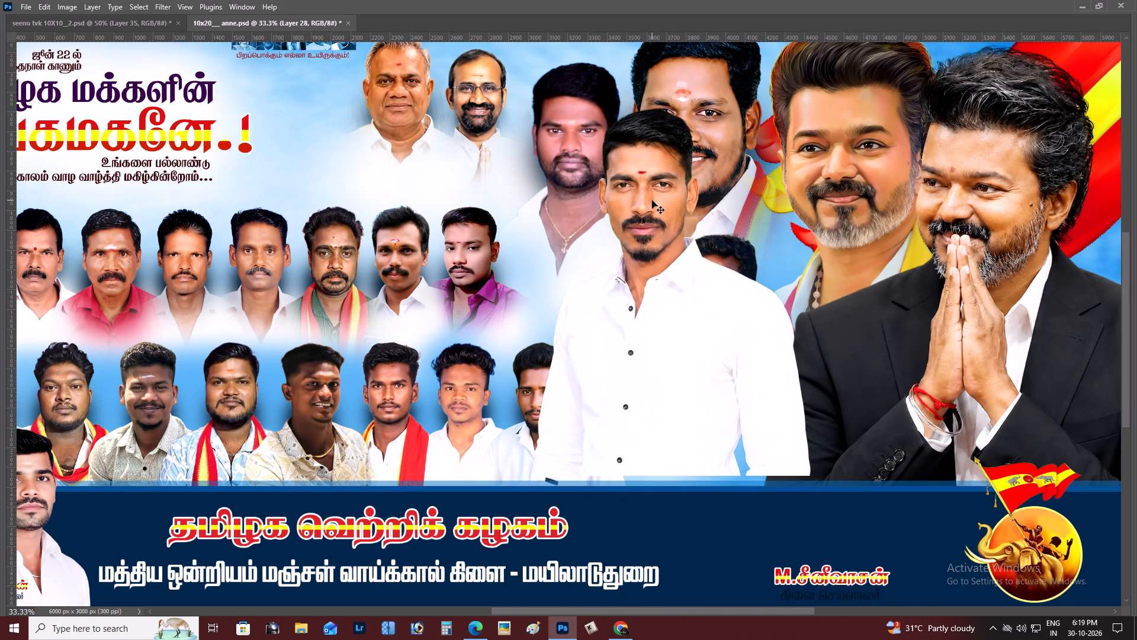
key(ctrl+a)
key(ctrl+x)
Paste the white-shirted portrait into the seenu tvk 10X10__2 poster and place it at the right end of the portrait row.
key(ctrl+Tab)
key(space)
key(space)
key(space)
key(space)
key(space)
key(space)
drag(651, 312, 596, 295)
click(582, 287)
key(ctrl+v)
key(space)
drag(579, 289, 562, 280)
click(561, 279)
drag(427, 189, 831, 414)
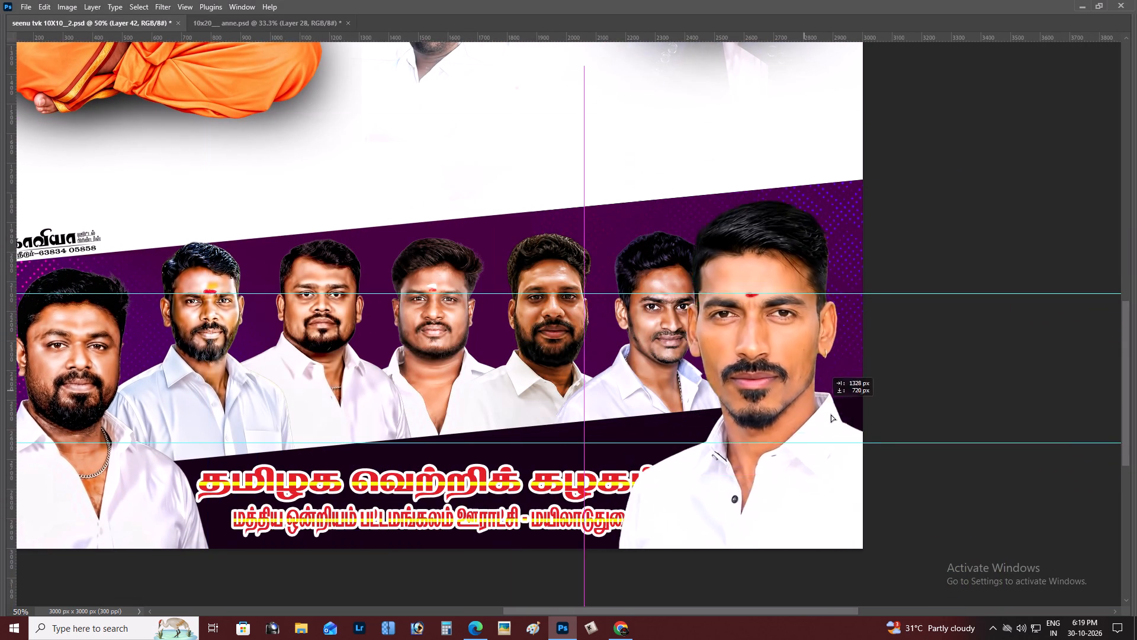
drag(831, 414, 831, 415)
drag(815, 349, 783, 301)
Scale the pasted white-shirted portrait down from its upper-left corner to suit the neighbouring portraits.
key(ctrl+t)
drag(580, 173, 636, 255)
key(Return)
text(+)
key(space)
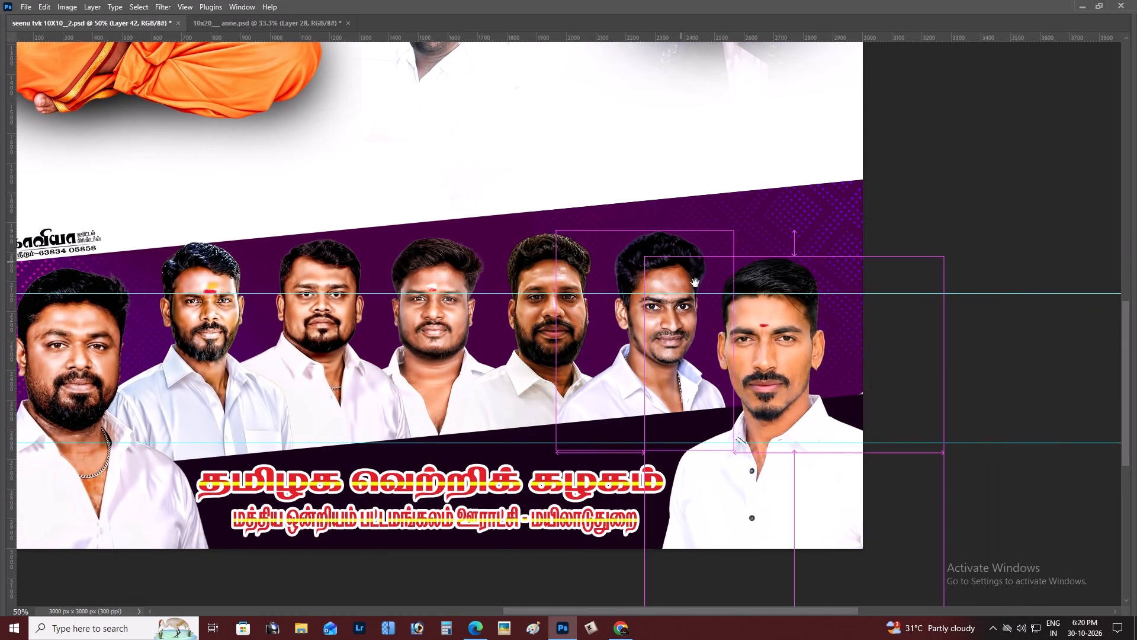
Raise the white-shirted portrait at the right end of the row slightly so its head lines up with the neighbouring portraits.
drag(690, 283, 650, 277)
click(641, 276)
drag(654, 341, 655, 331)
key(z)
click(654, 331)
key(space)
key(space)
key(space)
key(space)
drag(648, 332, 629, 335)
click(628, 335)
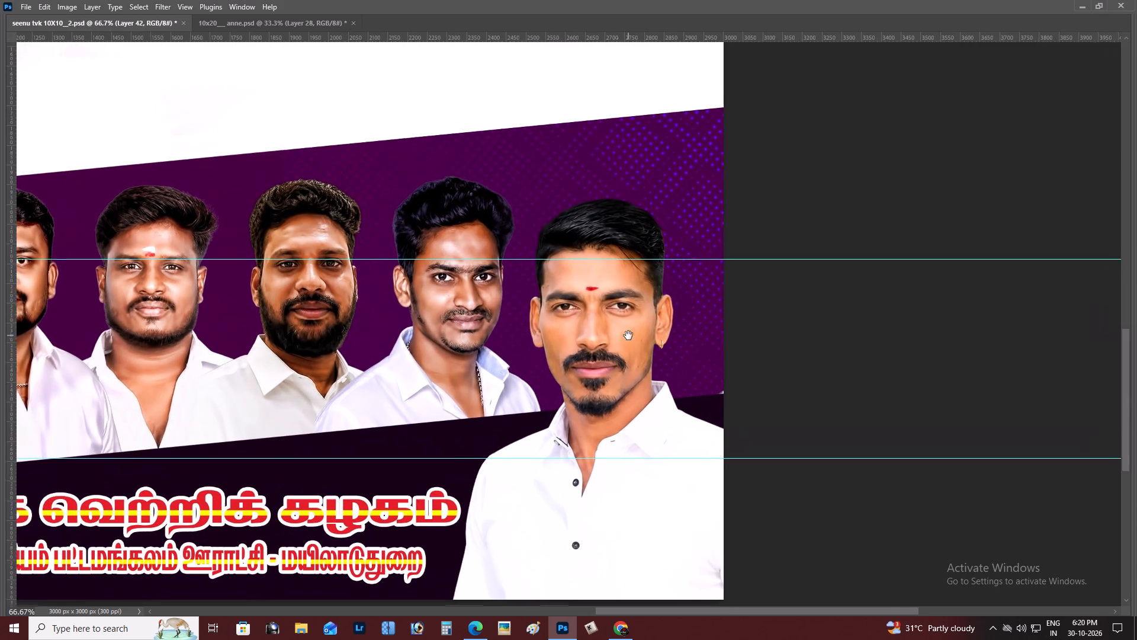
key(v)
drag(625, 316, 630, 288)
key(space)
key(space)
key(space)
key(space)
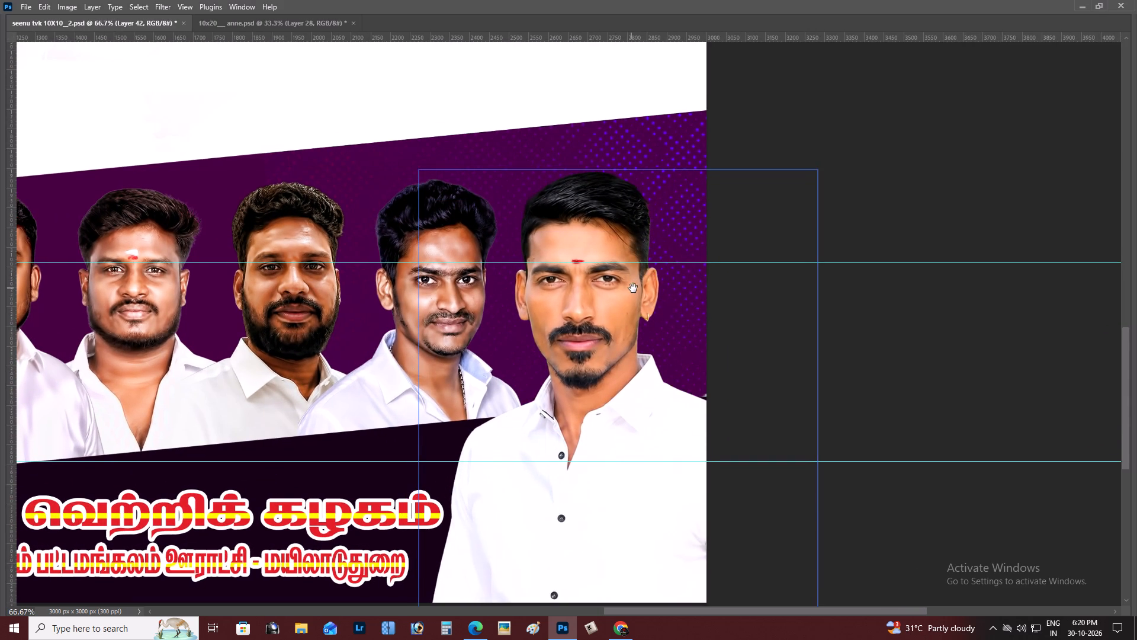
click(632, 288)
click(636, 288)
drag(636, 288, 639, 299)
key(space)
key(space)
key(space)
key(space)
key(space)
double_click(639, 299)
Enlarge the right-end white-shirted portrait slightly from its upper-right corner and shift it a little down and right.
key(ctrl+t)
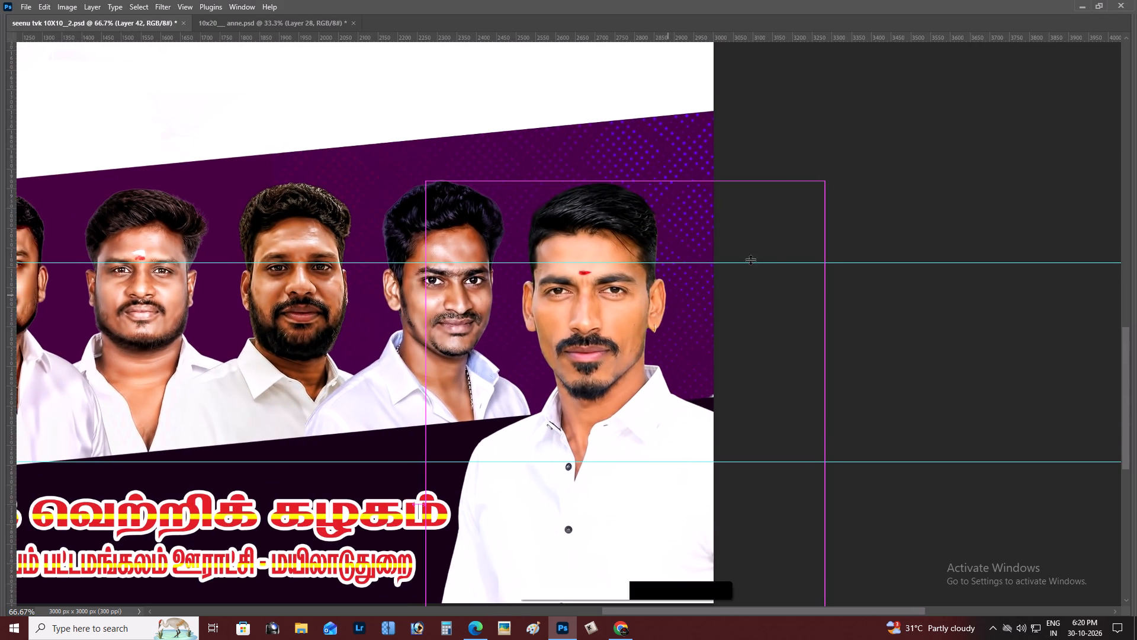
alt+drag(830, 184, 847, 174)
key(Return)
key(space)
key(space)
key(space)
key(space)
key(space)
drag(818, 204, 818, 193)
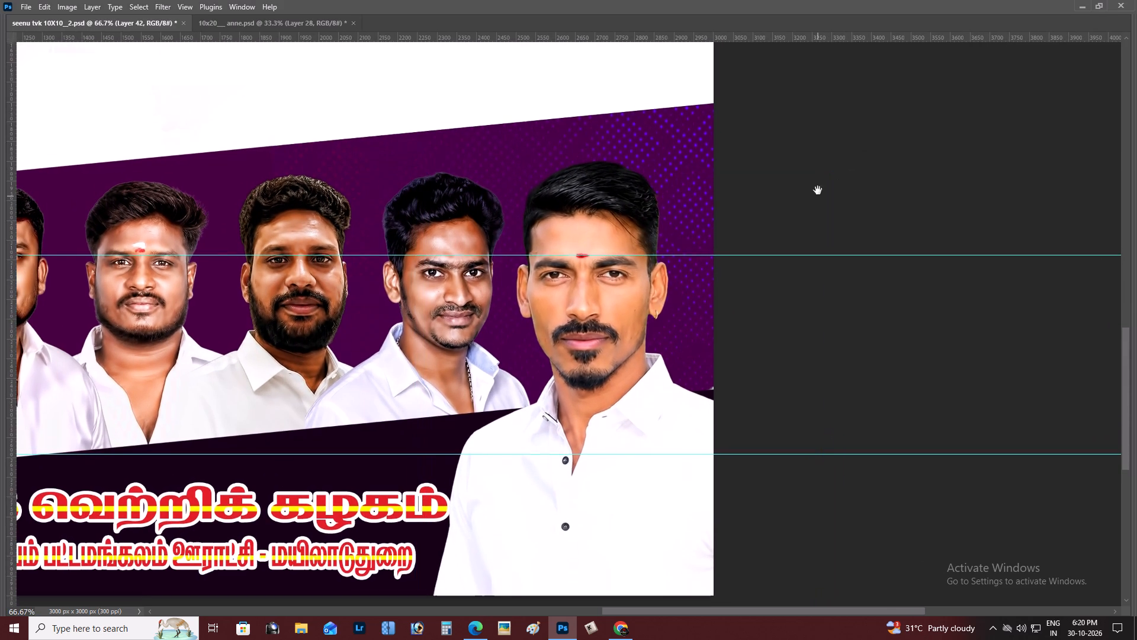
click(818, 190)
drag(632, 318, 638, 325)
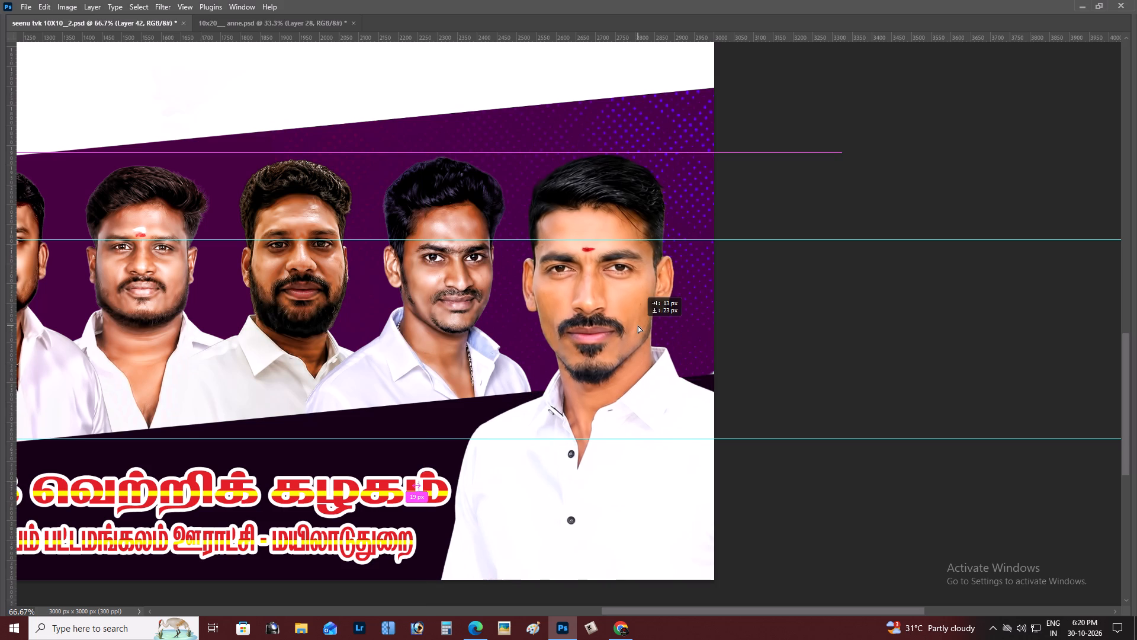
drag(638, 325, 640, 326)
Send the left-end bearded portrait, Layer 10, one level back so the dark lower band covers its base.
key(ctrl+minus)
key(ctrl+minus)
key(ctrl+minus)
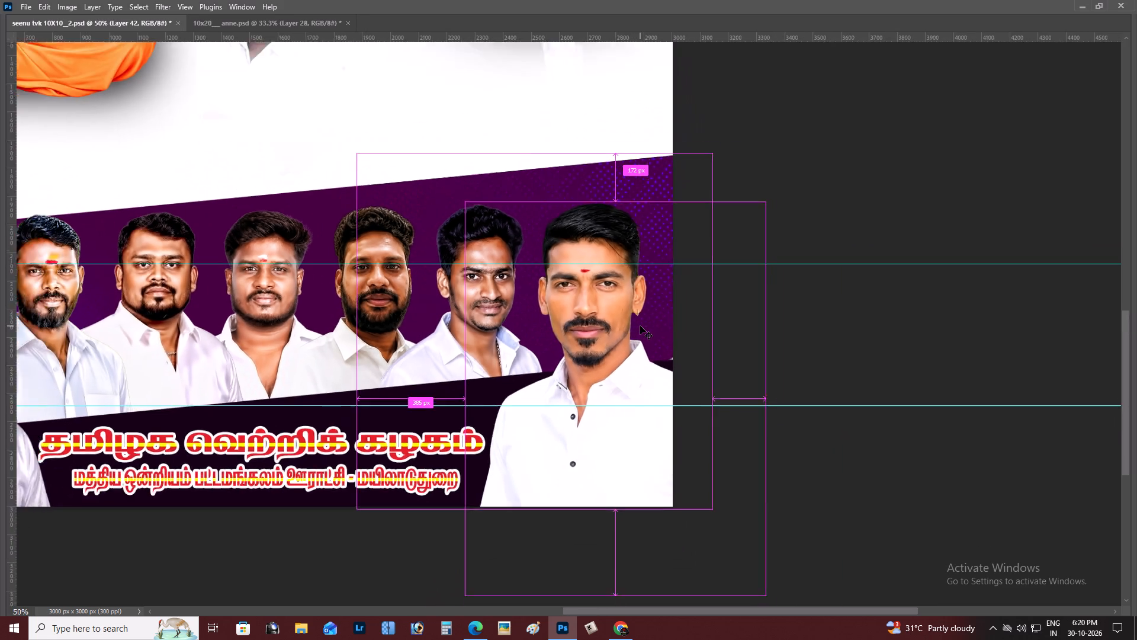
key(ctrl+minus)
text(-)
key(space)
drag(624, 326, 654, 322)
click(656, 322)
key(z)
click(213, 335)
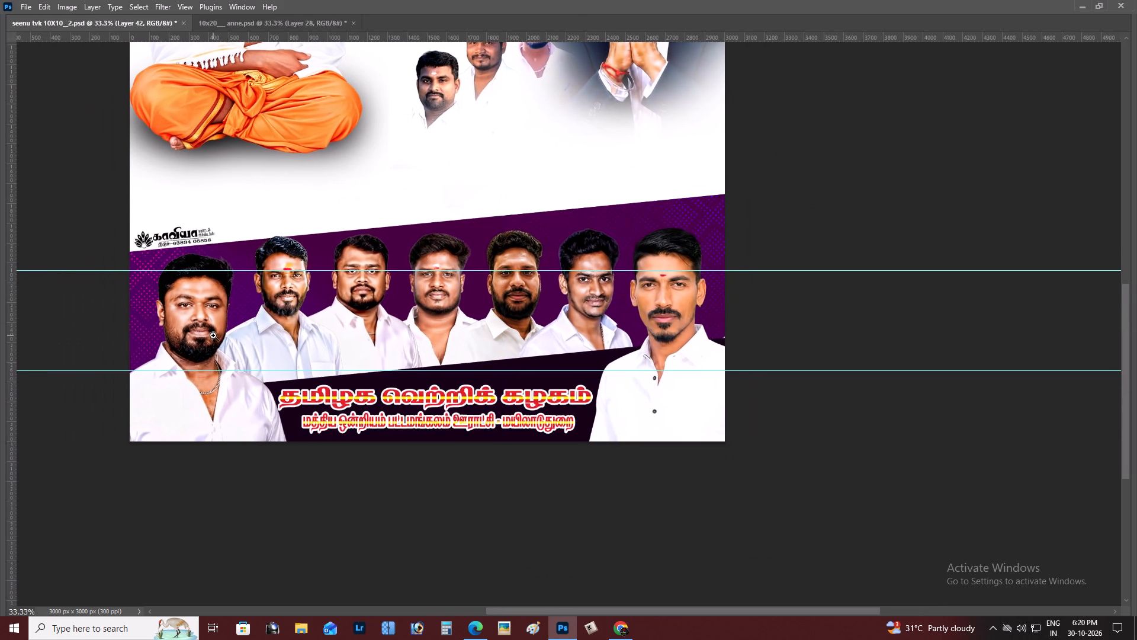
click(212, 334)
key(v)
right_click(195, 303)
click(204, 308)
key(space)
drag(204, 308, 214, 319)
click(214, 319)
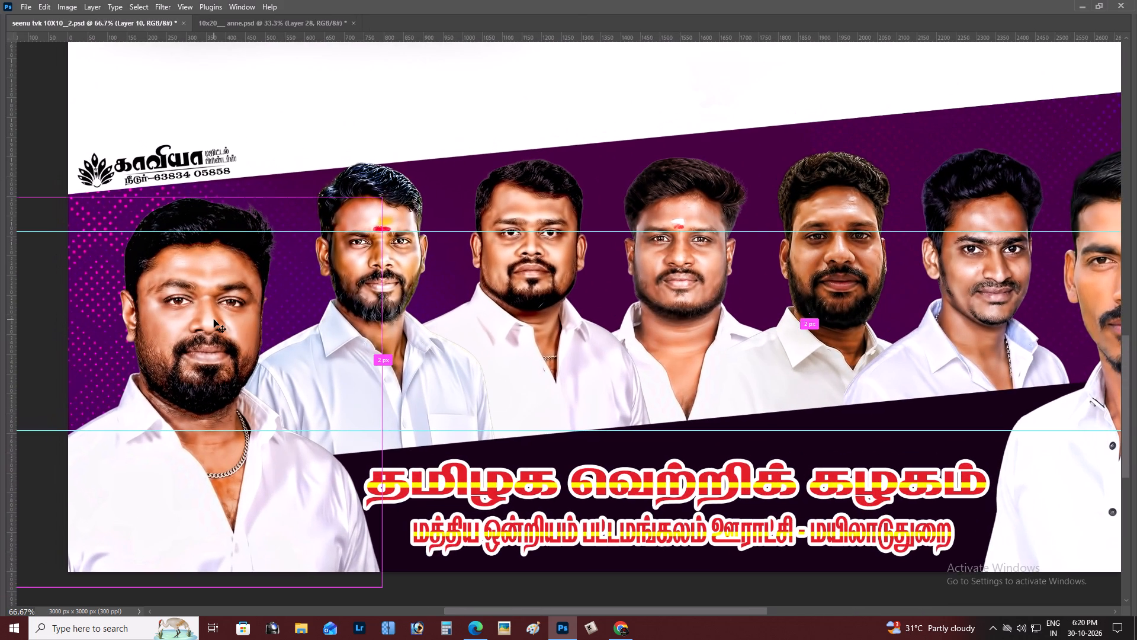
key(ctrl+bracketleft)
Scale the left-end portrait down to match its neighbours and raise it so its shirt meets the dark band at the poster's left edge.
key(ctrl+t)
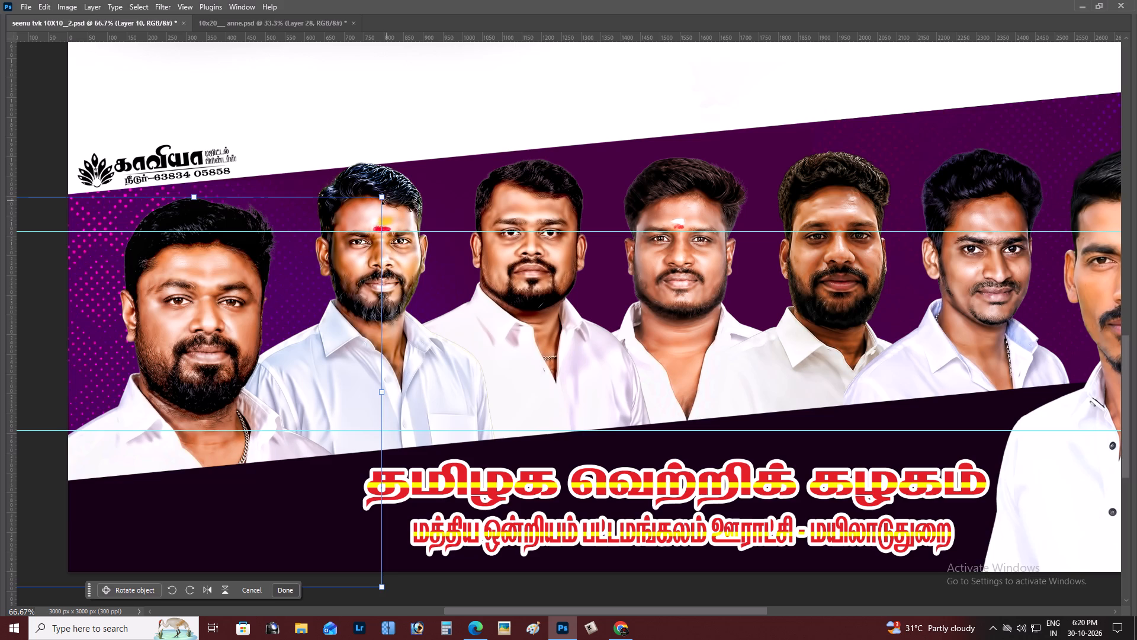
alt+drag(383, 199, 353, 249)
drag(268, 352, 285, 301)
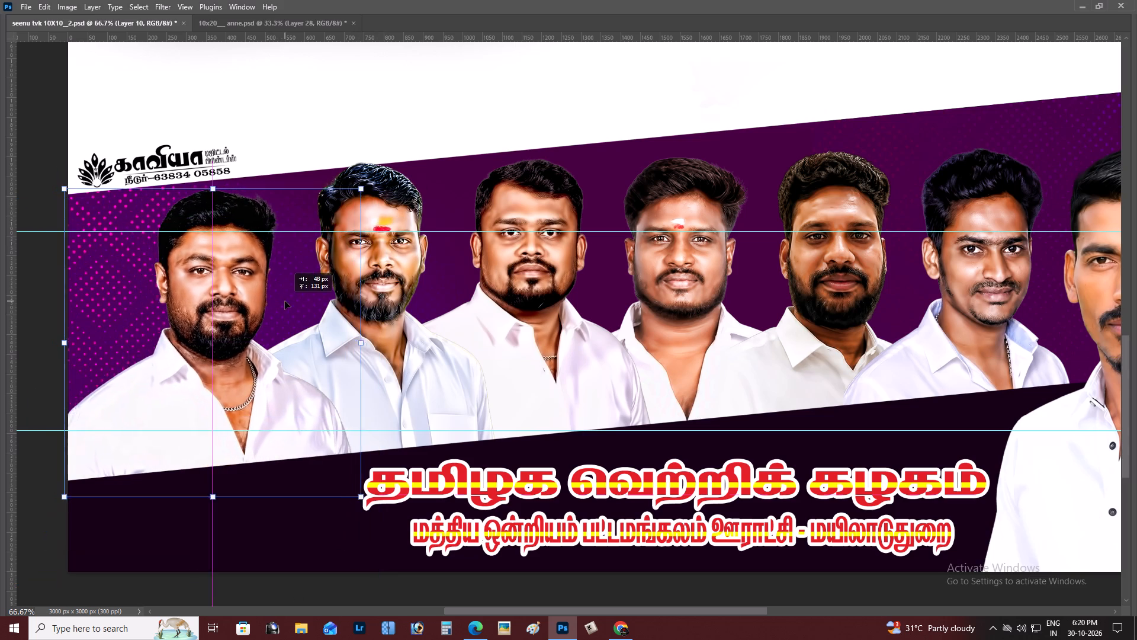
drag(285, 301, 295, 287)
alt+drag(372, 169, 363, 180)
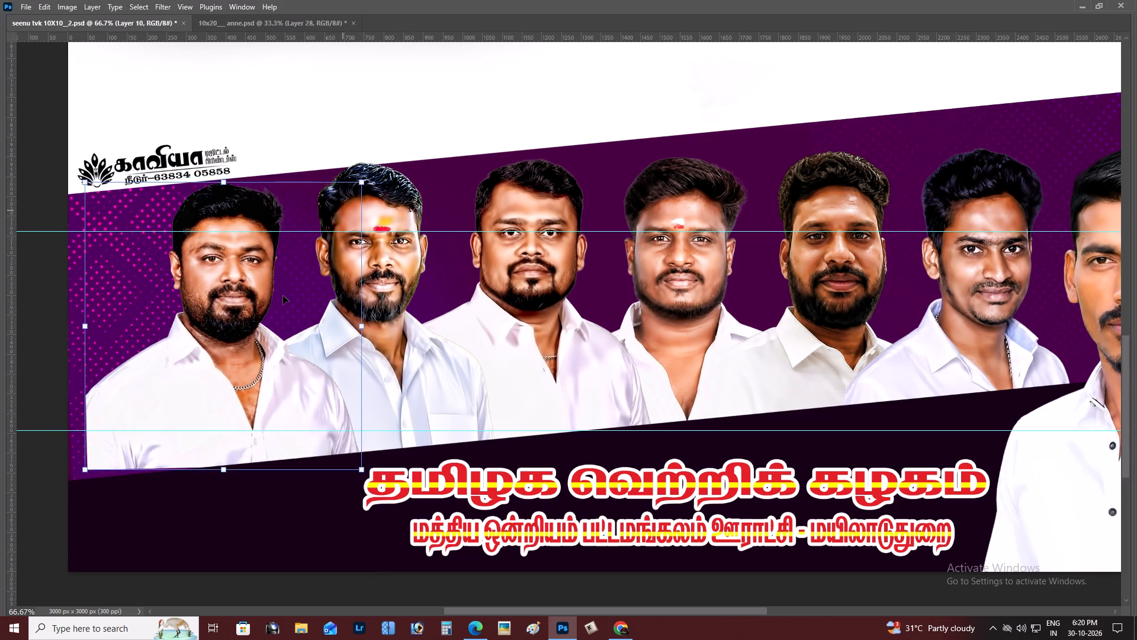
drag(277, 303, 256, 312)
key(Return)
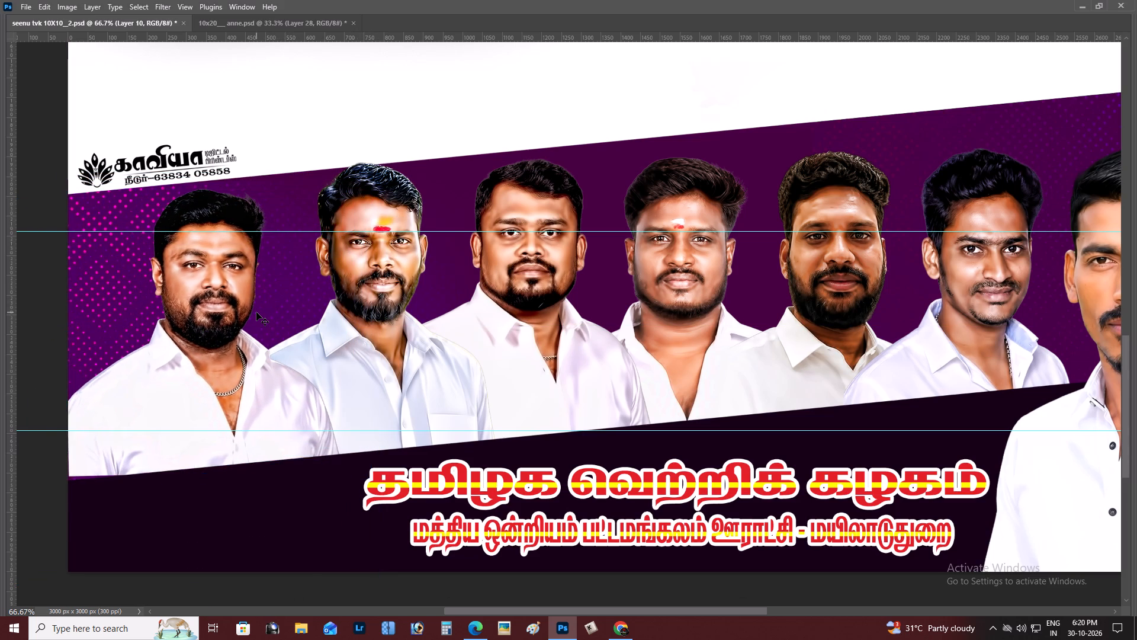
Nudge the left-end portrait, Layer 10, slightly left within the purple band.
scroll(256, 312, up, 3)
key(ctrl+minus)
key(ctrl+minus)
key(ctrl+minus)
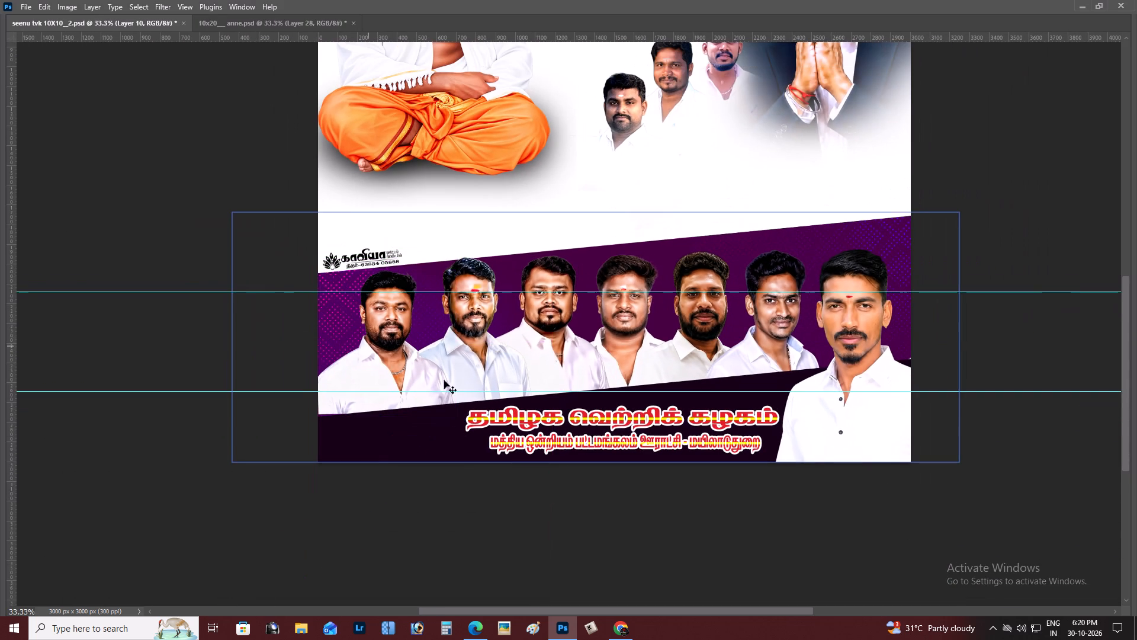
scroll(468, 388, up, 3)
scroll(478, 383, down, 3)
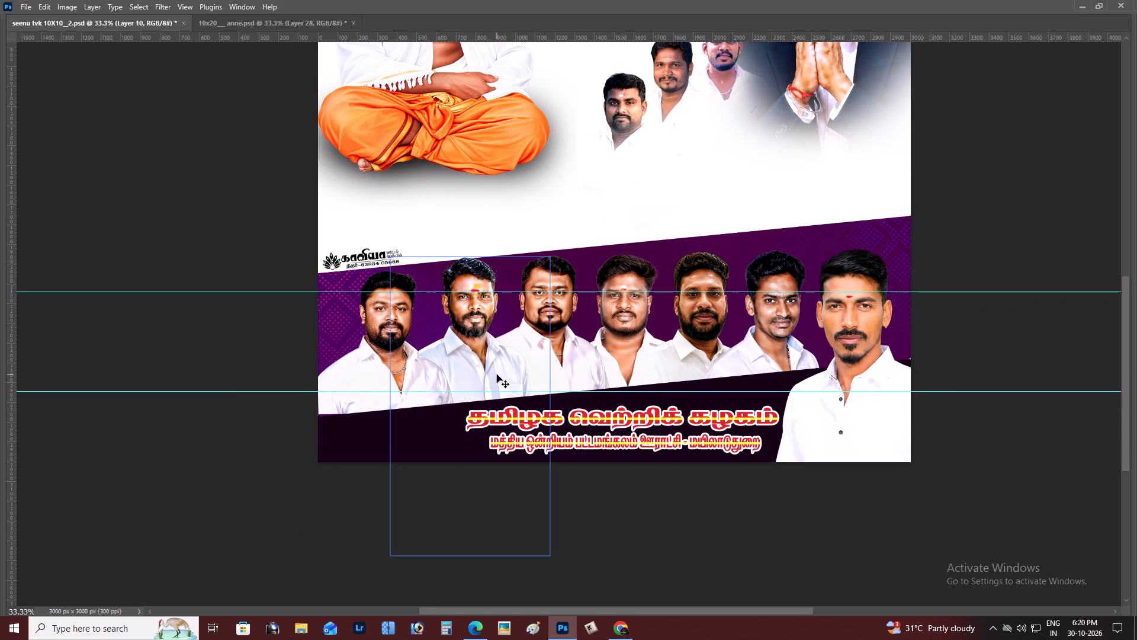
key(ctrl+minus)
key(ctrl+minus)
key(ctrl+plus)
key(ctrl+plus)
key(ctrl+plus)
key(ctrl+plus)
key(ctrl+plus)
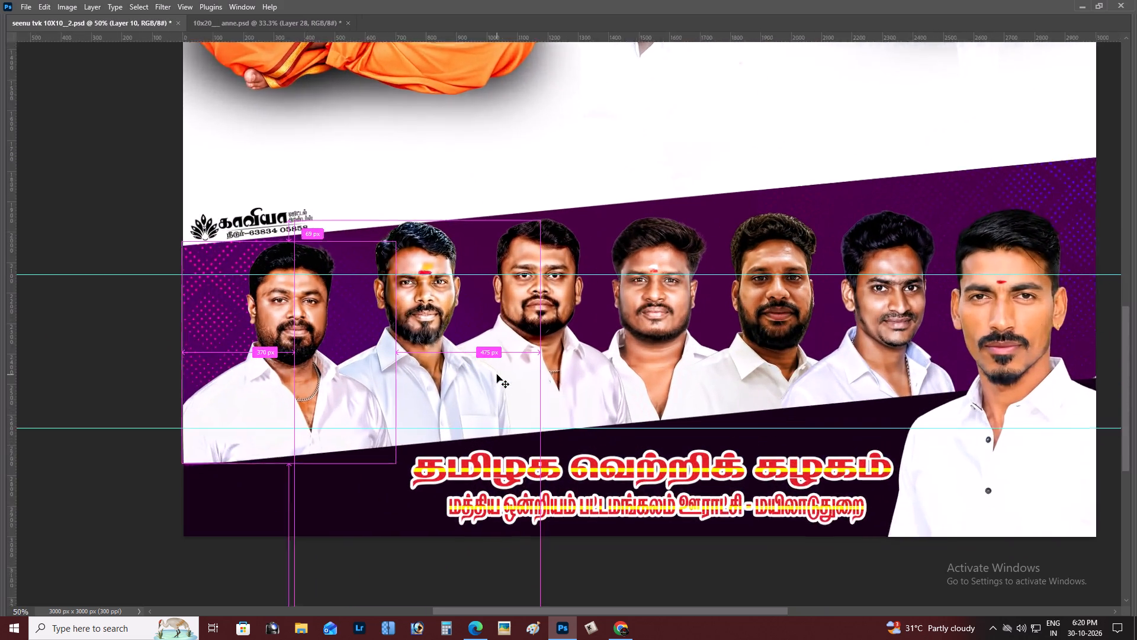
key(space)
key(space)
key(space)
key(space)
key(space)
key(space)
key(space)
key(space)
key(space)
key(space)
key(space)
key(space)
key(space)
key(space)
key(space)
key(space)
key(space)
key(space)
key(space)
key(space)
drag(518, 375, 548, 375)
drag(551, 375, 560, 391)
drag(560, 392, 544, 393)
click(537, 392)
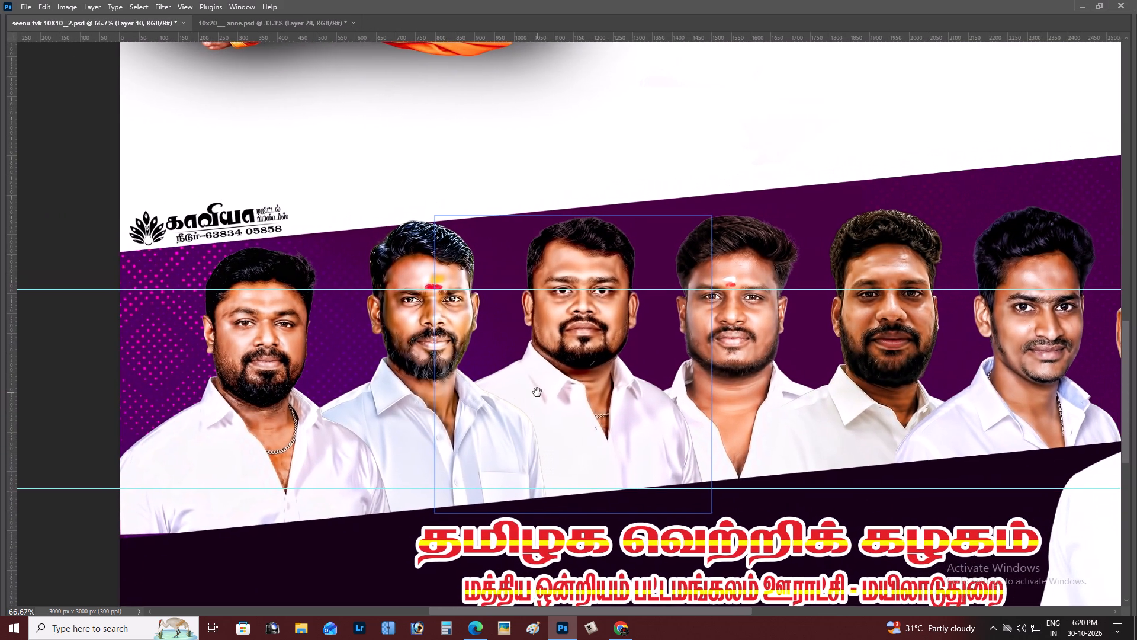
right_click(259, 321)
click(271, 327)
key(z)
click(268, 323)
key(v)
right_click(268, 322)
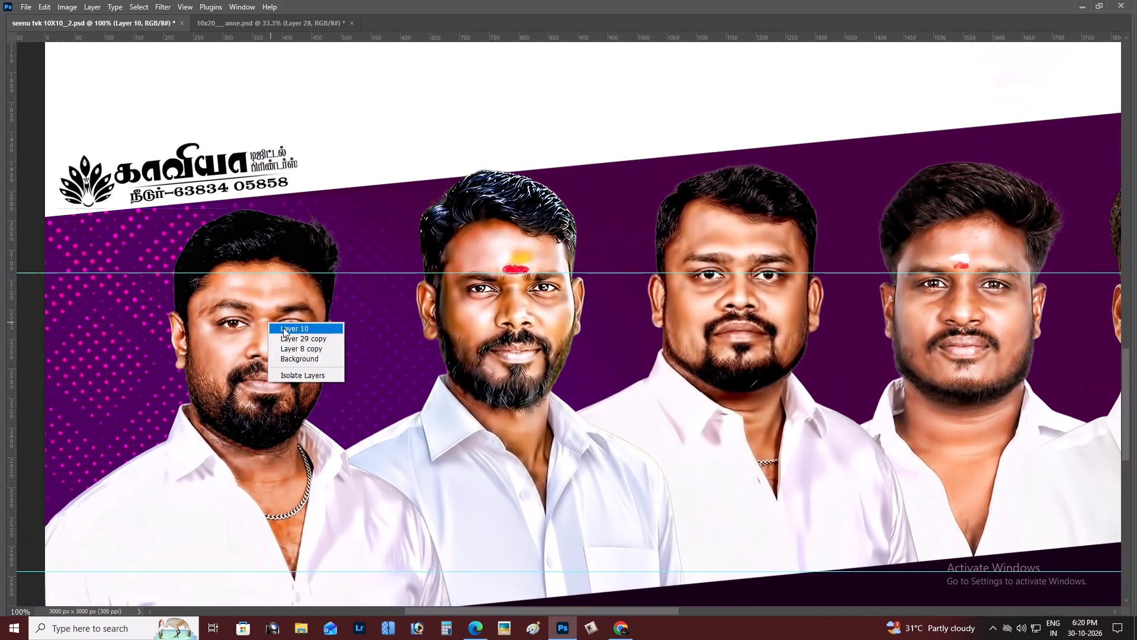
click(283, 328)
shift+drag(277, 325, 259, 328)
Move the second portrait from the left, Layer 34, left and slightly down, closer to the first portrait.
key(ctrl+minus)
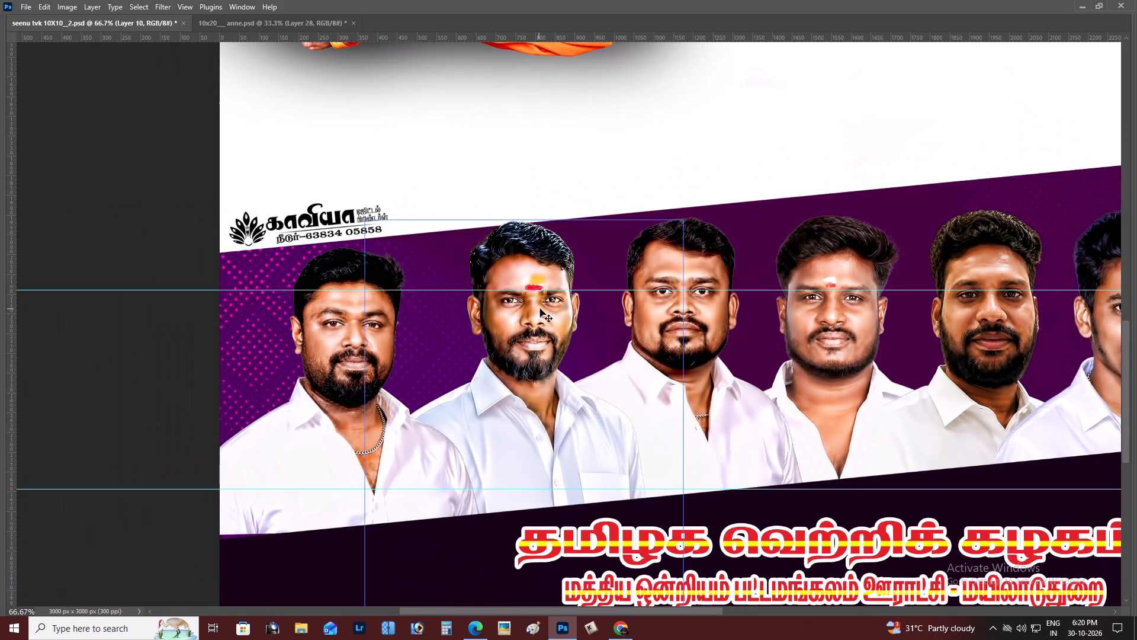
right_click(539, 309)
click(548, 315)
drag(548, 315, 526, 332)
Move the third portrait from the left, Layer 11, left and slightly down, closer to the second portrait.
key(space)
key(space)
key(space)
key(space)
key(space)
key(space)
key(space)
key(space)
key(space)
key(space)
key(space)
key(space)
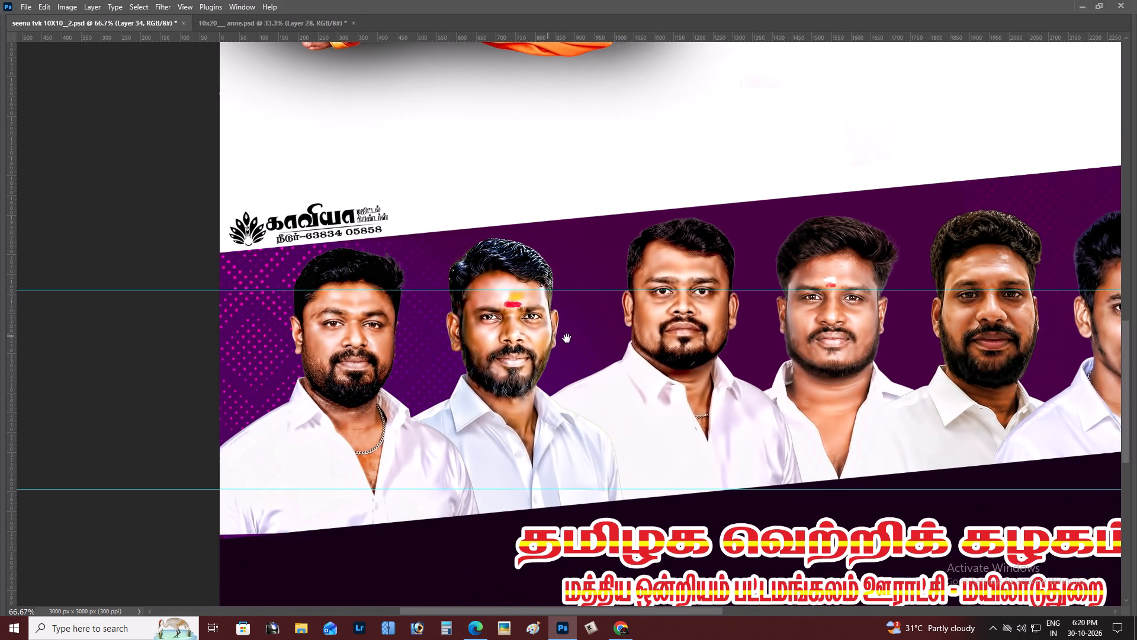
drag(567, 338, 533, 350)
click(508, 351)
right_click(553, 304)
click(565, 309)
drag(570, 305, 544, 312)
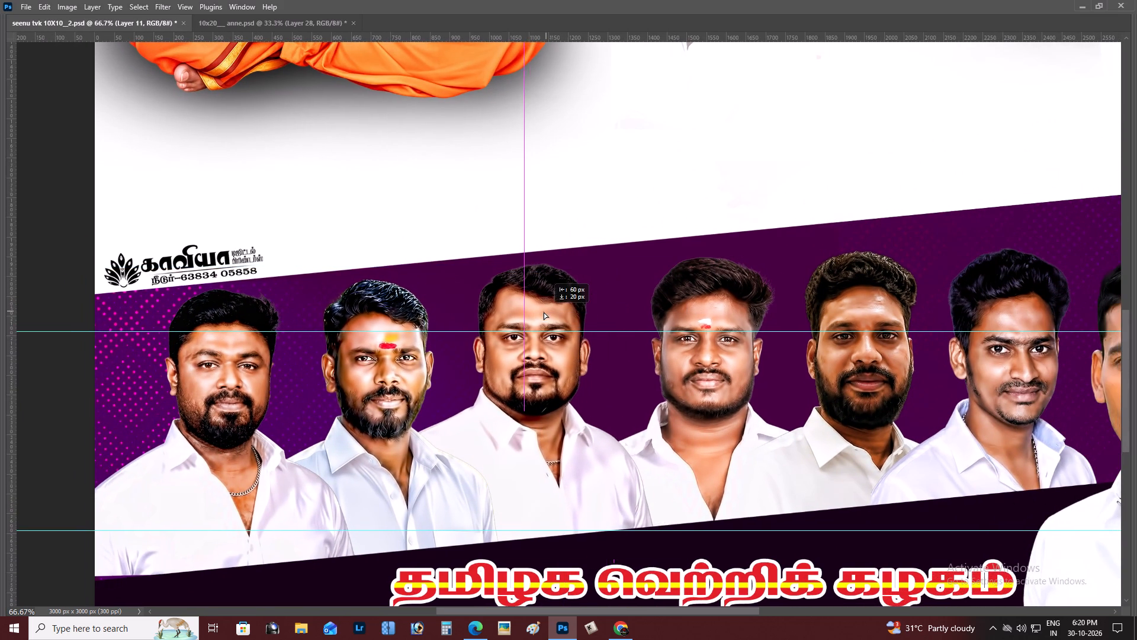
drag(544, 312, 548, 309)
Move the fourth portrait from the left, Layer 20, left and slightly up to even the row's spacing.
key(space)
key(space)
drag(584, 315, 541, 324)
click(527, 325)
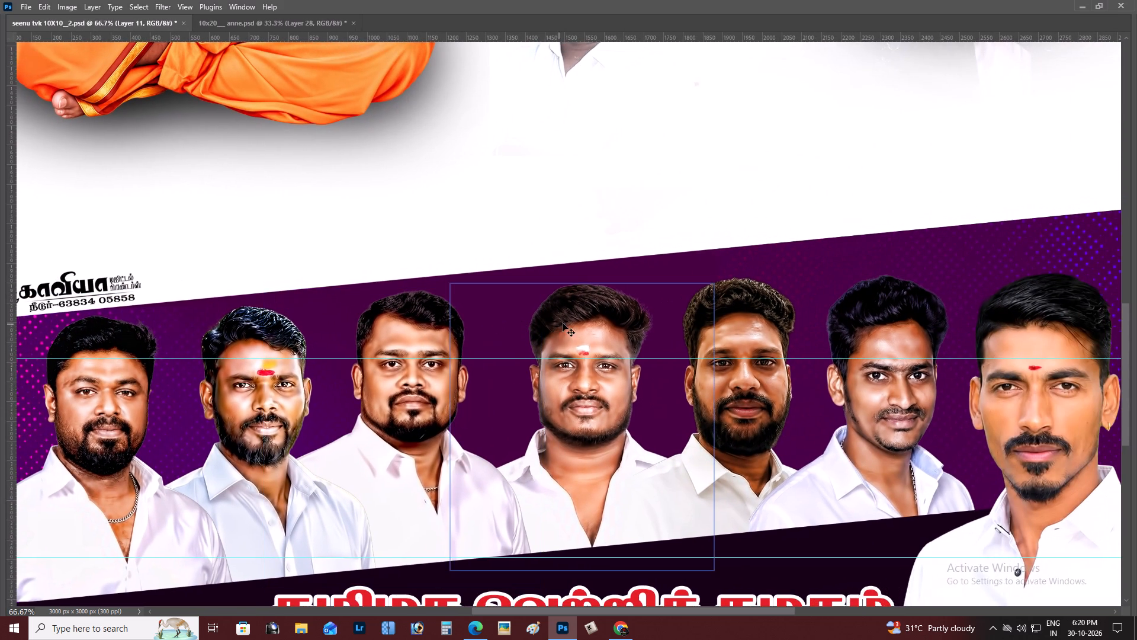
right_click(563, 323)
click(576, 330)
drag(583, 330, 553, 323)
Move the fifth portrait from the left, Layer 7, up and slightly left to follow the band's slope.
key(space)
key(space)
key(space)
drag(622, 335, 544, 344)
click(540, 344)
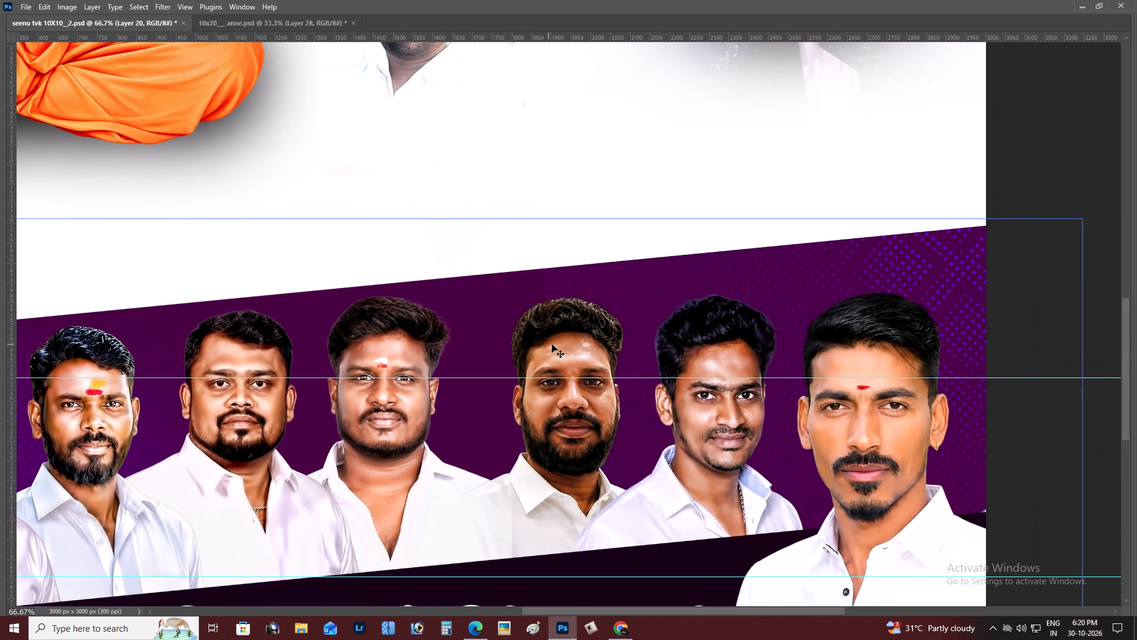
right_click(552, 344)
click(566, 349)
drag(567, 350, 554, 334)
Raise the sixth portrait from the left, Layer 28, to follow the band's upward slope, and fit the whole poster in view.
key(space)
drag(576, 333, 541, 333)
click(533, 333)
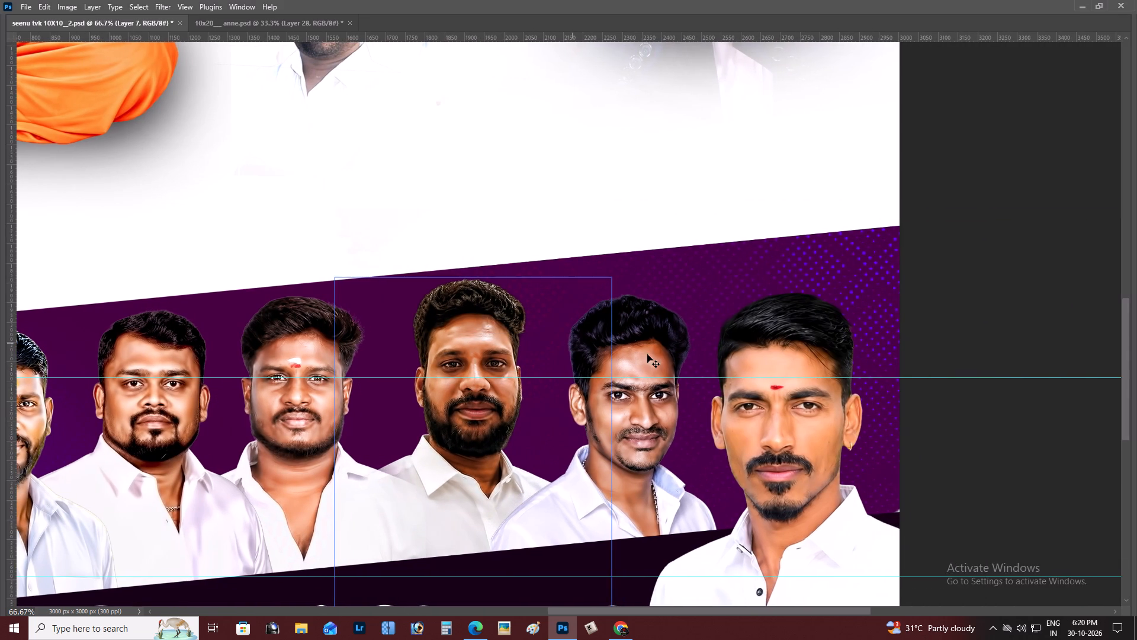
right_click(647, 354)
click(655, 359)
drag(655, 359, 653, 324)
key(ctrl+minus)
key(ctrl+minus)
key(ctrl+minus)
key(ctrl+0)
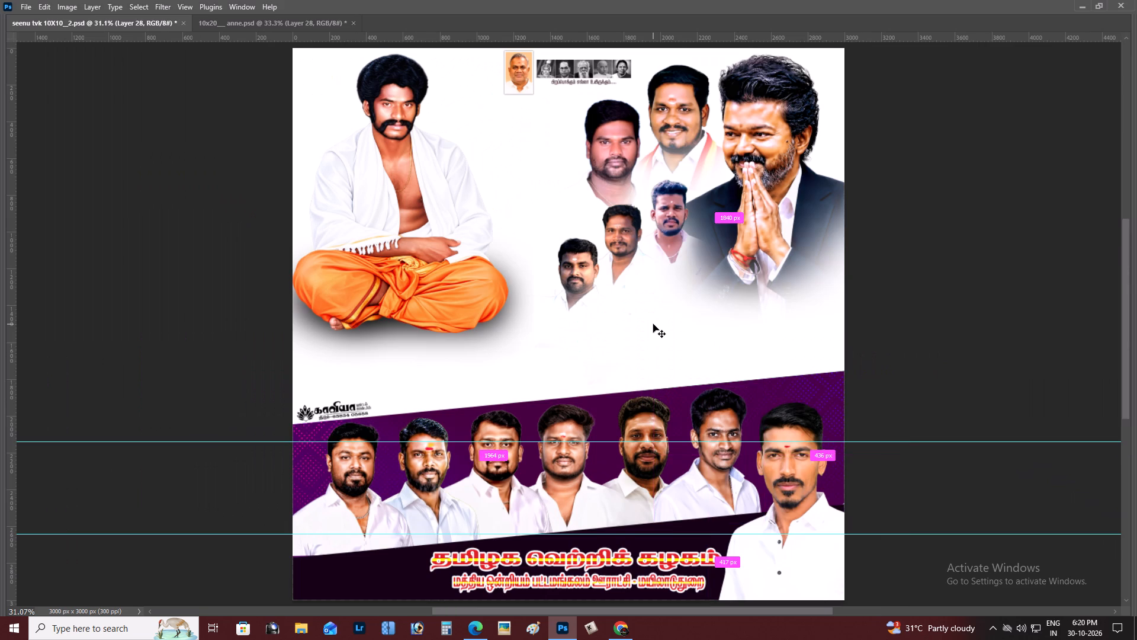
Hide the guide lines crossing the lower portrait row.
key(ctrl+plus)
key(space)
key(space)
key(space)
key(space)
key(space)
drag(683, 327, 666, 277)
click(664, 272)
key(z)
double_click(523, 410)
key(v)
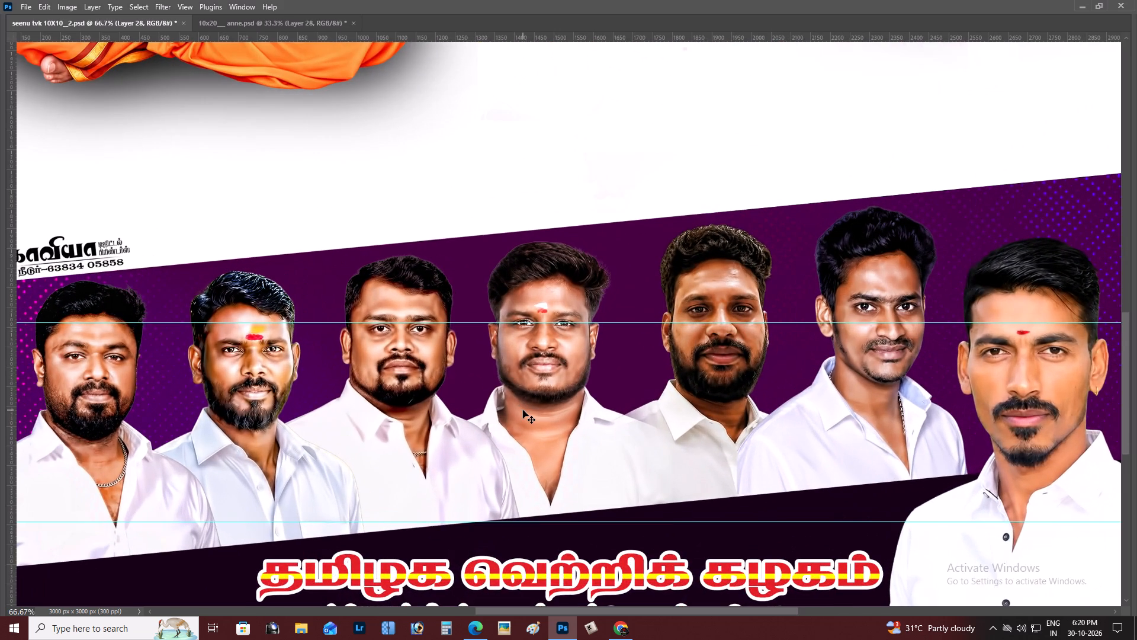
key(ctrl+h)
Move the fifth portrait from the left in the lower row, Layer 7, slightly left toward the fourth portrait.
key(space)
key(space)
drag(732, 331, 779, 305)
click(785, 303)
right_click(827, 272)
click(833, 278)
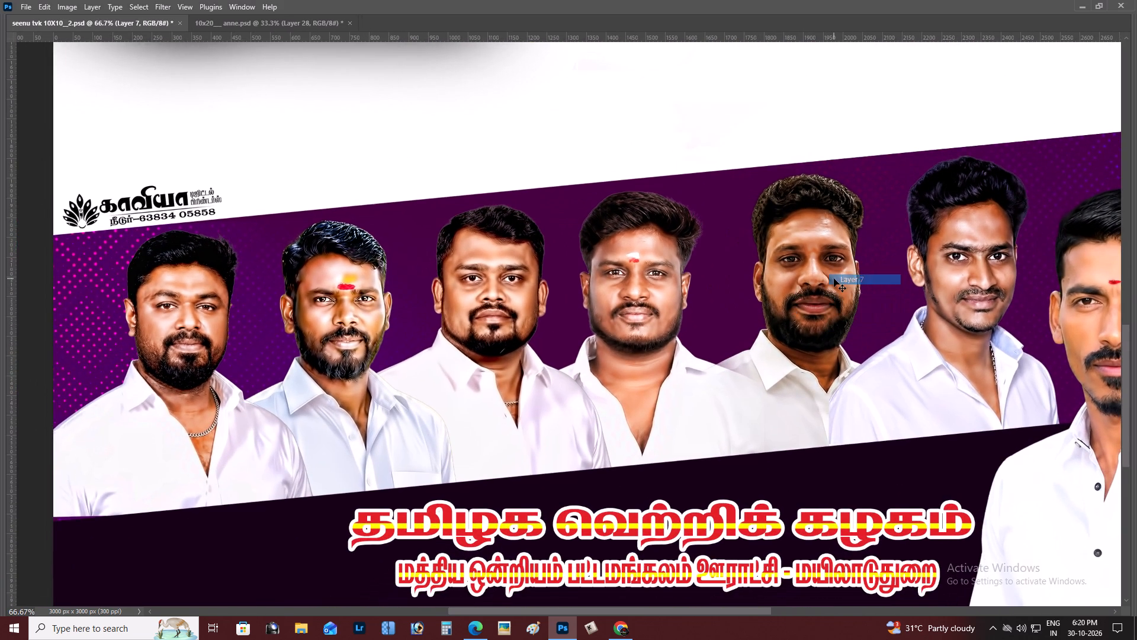
drag(834, 279, 824, 280)
Move the fourth portrait from the left, Layer 20, slightly right to even out the gaps beside it.
right_click(617, 285)
click(631, 296)
shift+drag(634, 296, 641, 297)
right_click(499, 297)
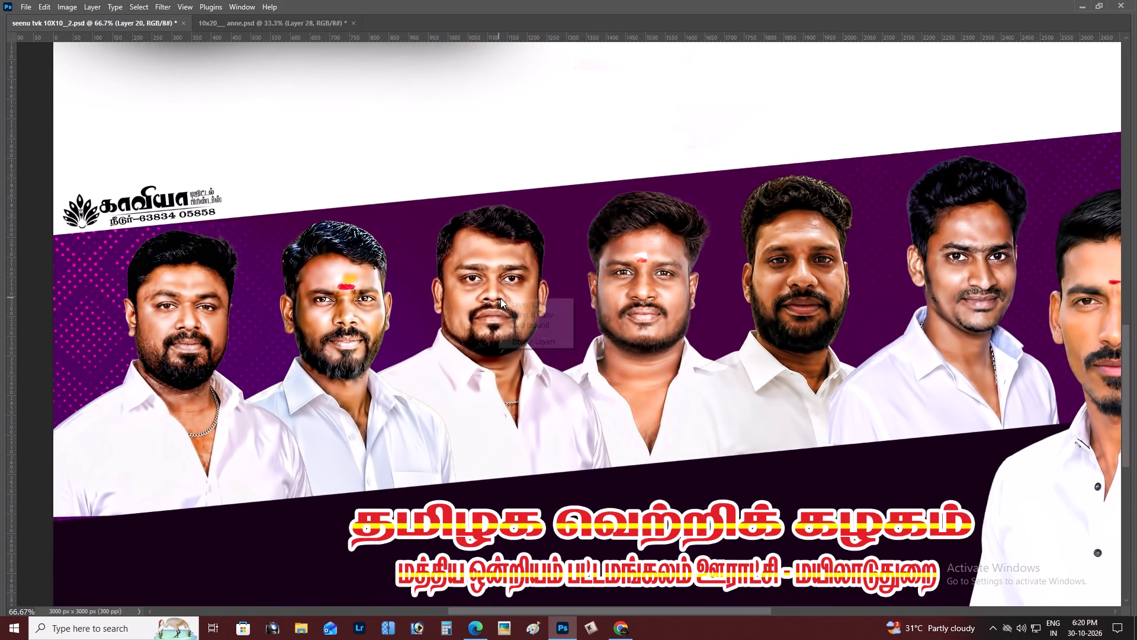
double_click(512, 302)
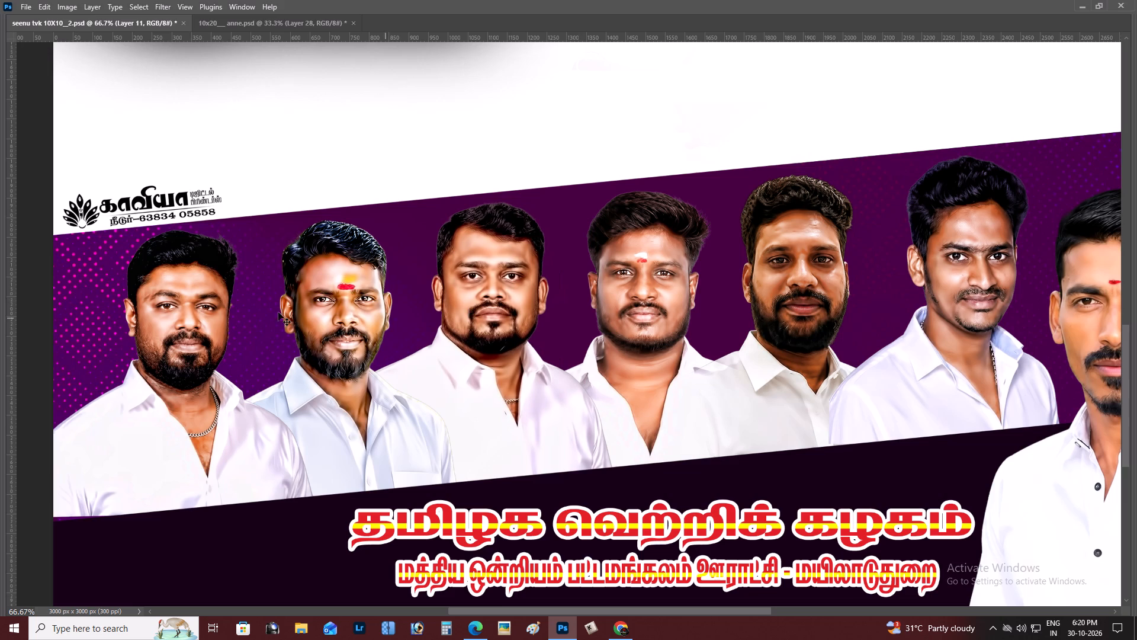
Move the first portrait in the lower row, Layer 10, left toward the poster's edge.
right_click(182, 293)
click(196, 300)
shift+drag(192, 299, 175, 301)
Move the second portrait from the left, Layer 34, slightly left to follow the first portrait.
right_click(322, 291)
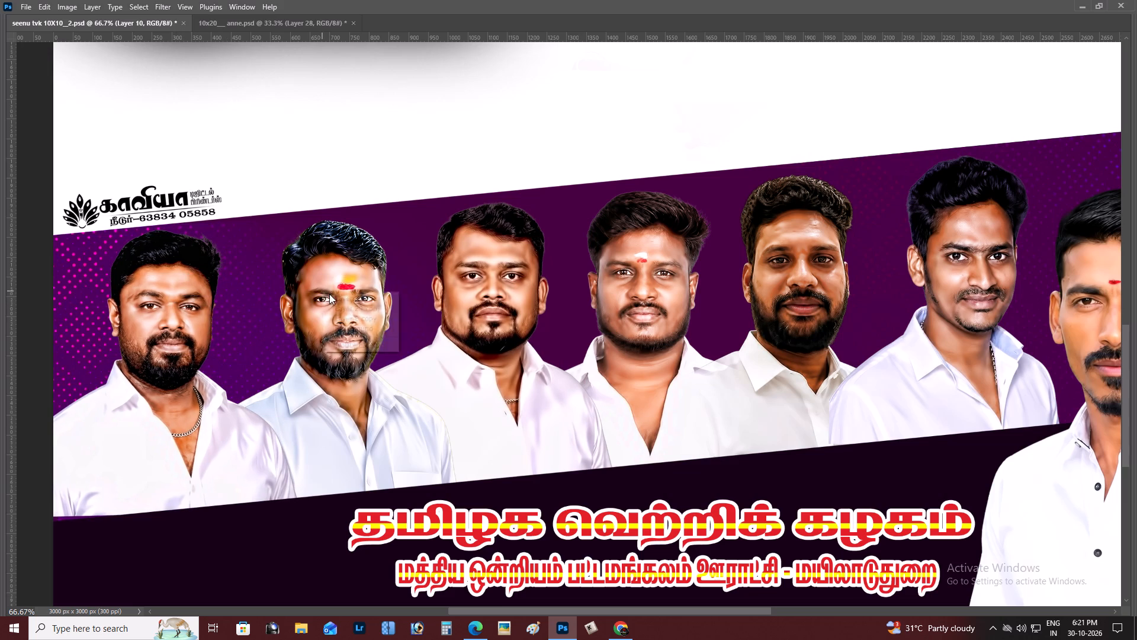
click(336, 297)
shift+drag(339, 296, 328, 298)
Undo the last change to the third portrait from the left, Layer 11, and shift it slightly left and down.
key(space)
drag(458, 286, 410, 296)
click(402, 299)
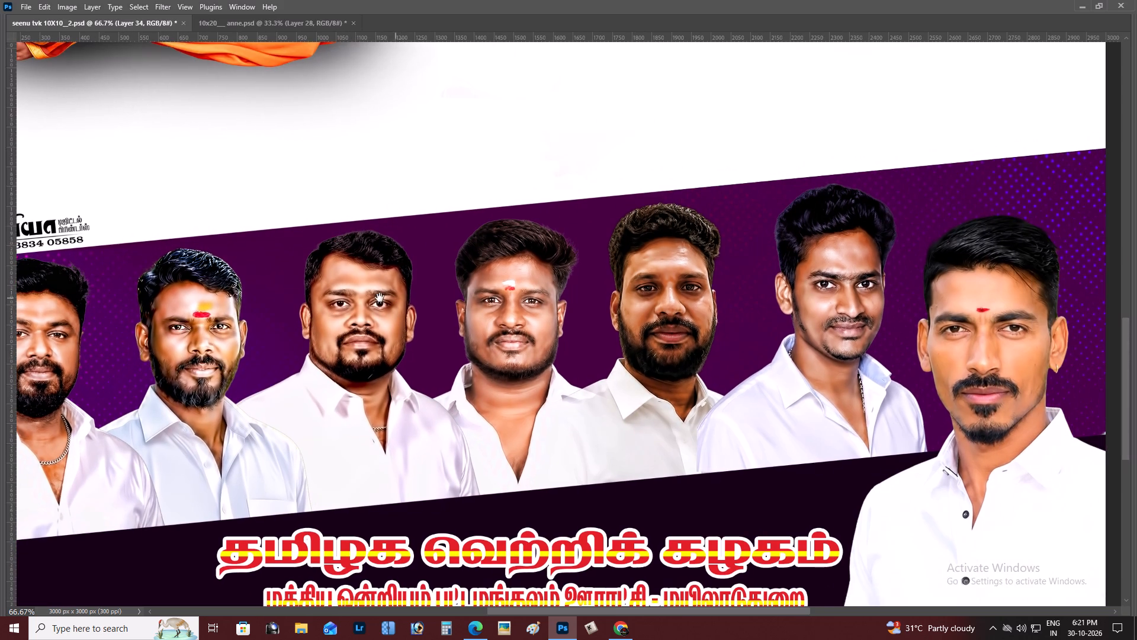
key(space)
key(space)
key(space)
key(space)
key(space)
key(space)
key(space)
key(space)
key(space)
key(space)
key(space)
key(space)
key(space)
key(space)
key(space)
key(space)
key(space)
key(space)
drag(487, 276, 580, 258)
click(599, 255)
right_click(599, 255)
double_click(613, 262)
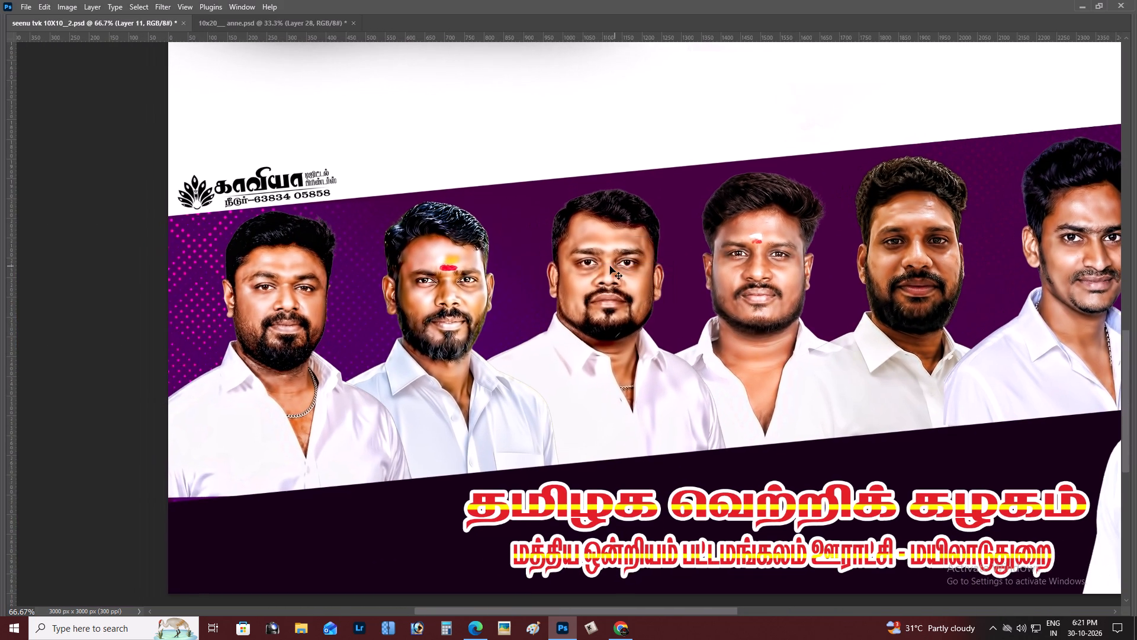
key(ctrl+z)
key(ctrl+t)
click(764, 249)
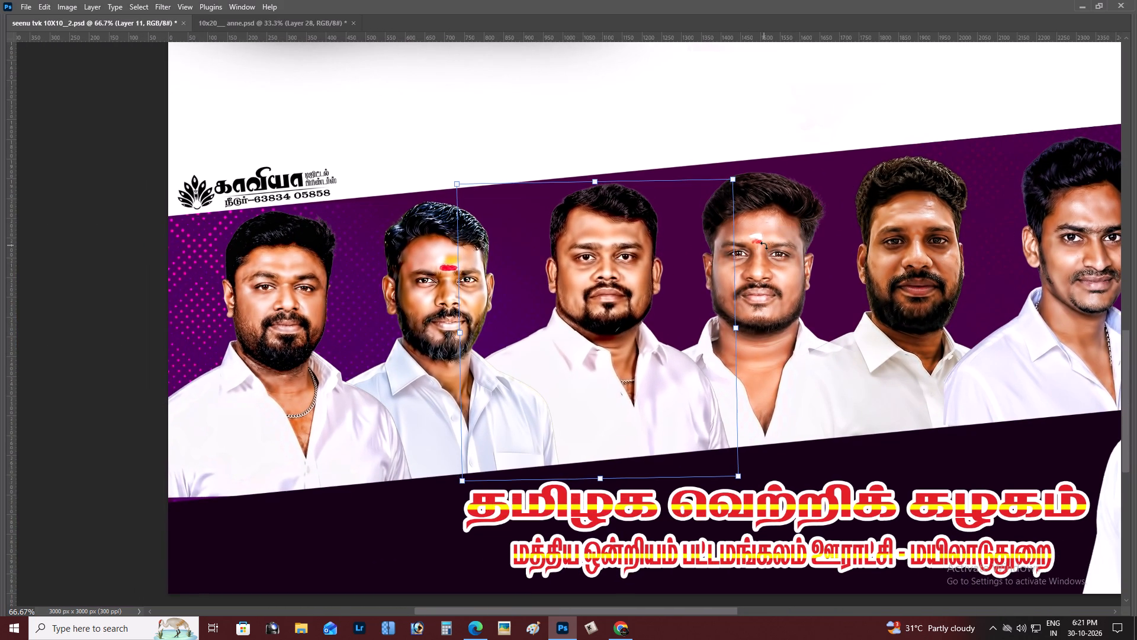
key(Return)
shift+drag(607, 275, 600, 277)
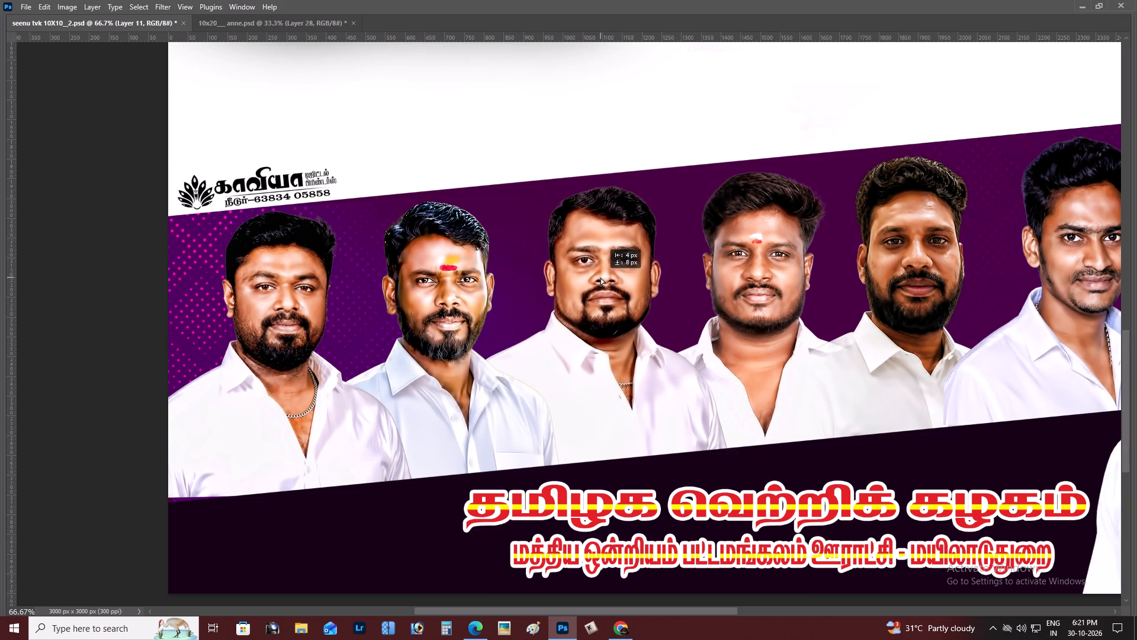
shift+drag(600, 277, 602, 278)
shift+drag(602, 278, 601, 278)
Lighten the midtones of the fifth portrait from the left, Layer 7, with a Levels adjustment.
key(space)
key(space)
key(space)
key(space)
key(space)
key(space)
key(space)
key(space)
key(space)
key(space)
key(space)
key(space)
key(space)
key(space)
key(space)
key(space)
key(space)
key(space)
key(space)
key(space)
drag(736, 266, 693, 281)
click(673, 283)
drag(673, 283, 661, 281)
drag(661, 281, 641, 283)
click(641, 283)
key(z)
double_click(724, 310)
right_click(724, 310)
key(v)
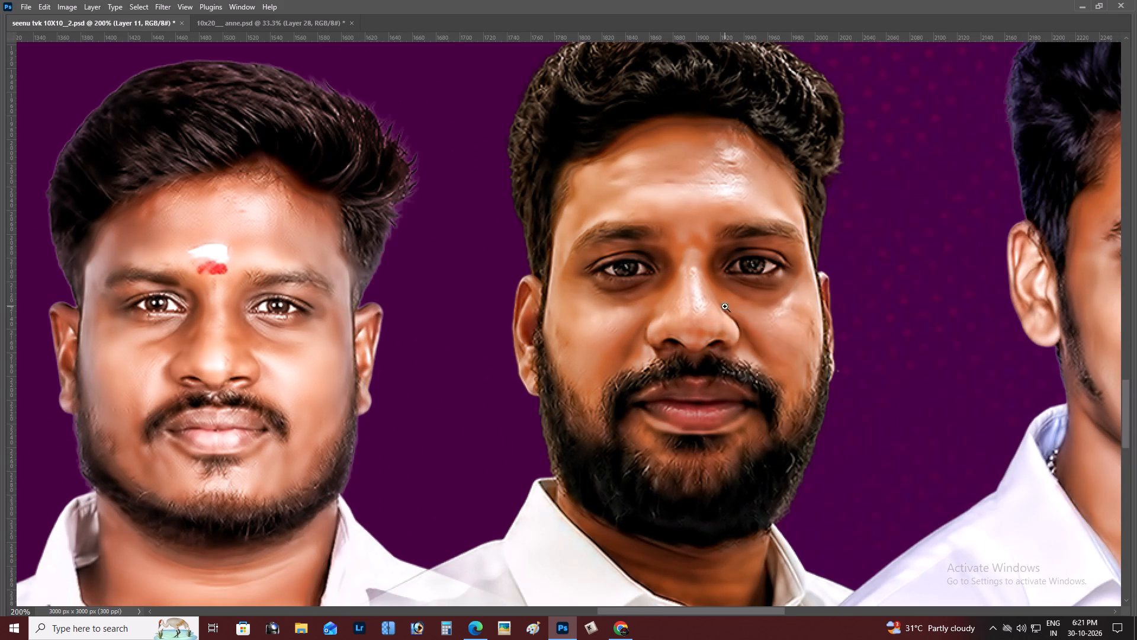
right_click(725, 306)
click(724, 302)
key(v)
right_click(724, 302)
click(734, 305)
key(ctrl+l)
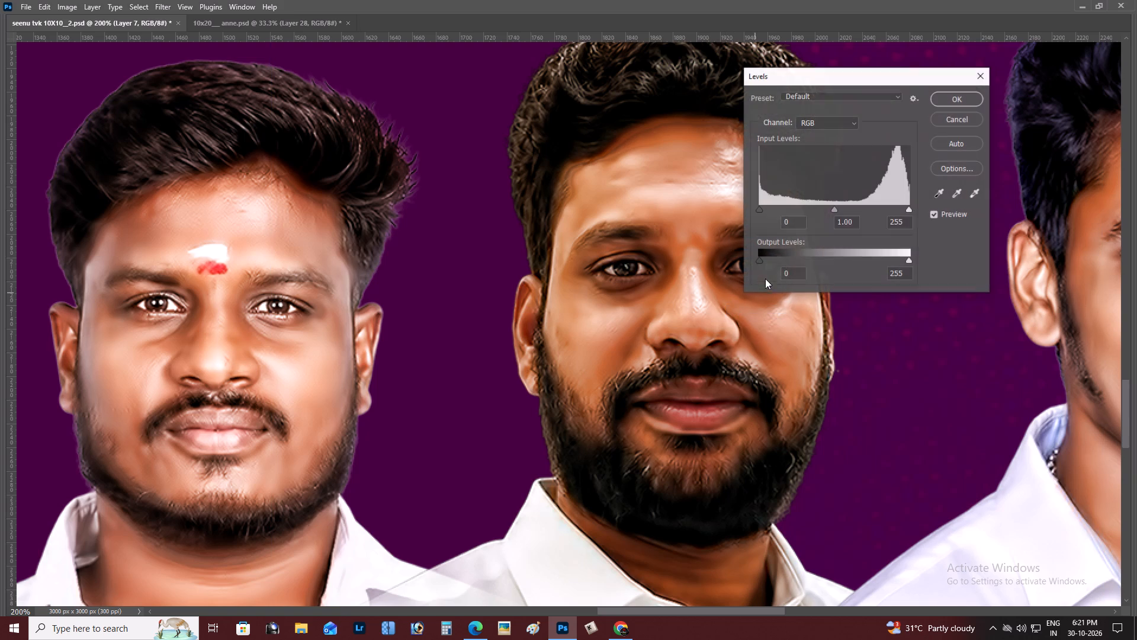
click(823, 208)
key(Return)
Review the lightened portrait and the lower row's spacing against the whole poster.
key(ctrl+minus)
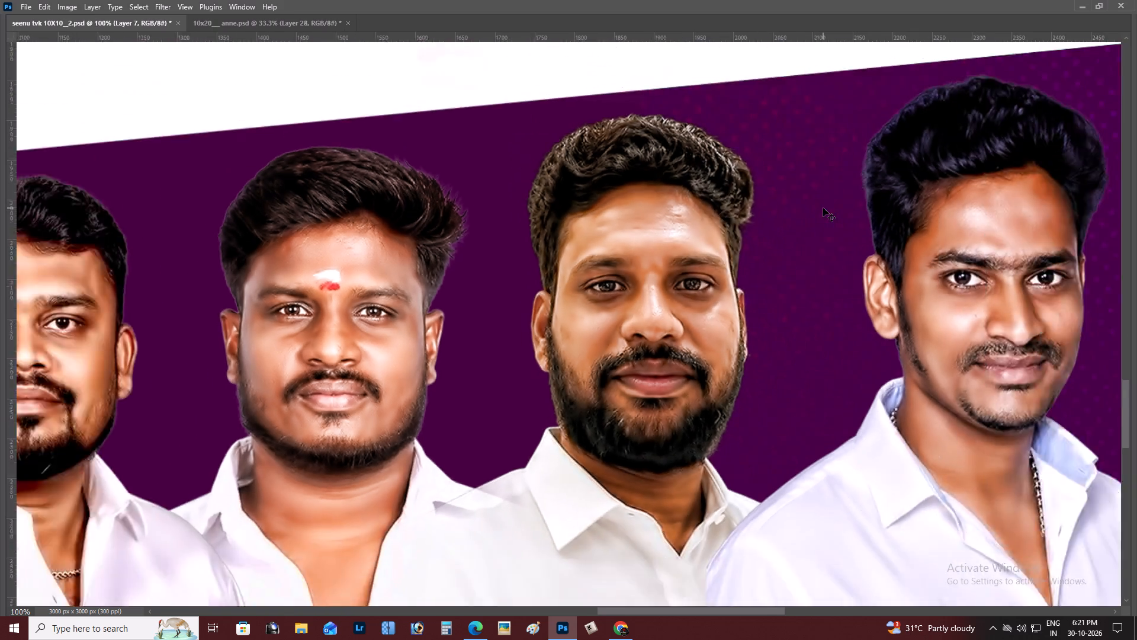
key(ctrl+minus)
key(ctrl+minus)
key(ctrl+minus)
key(ctrl+minus)
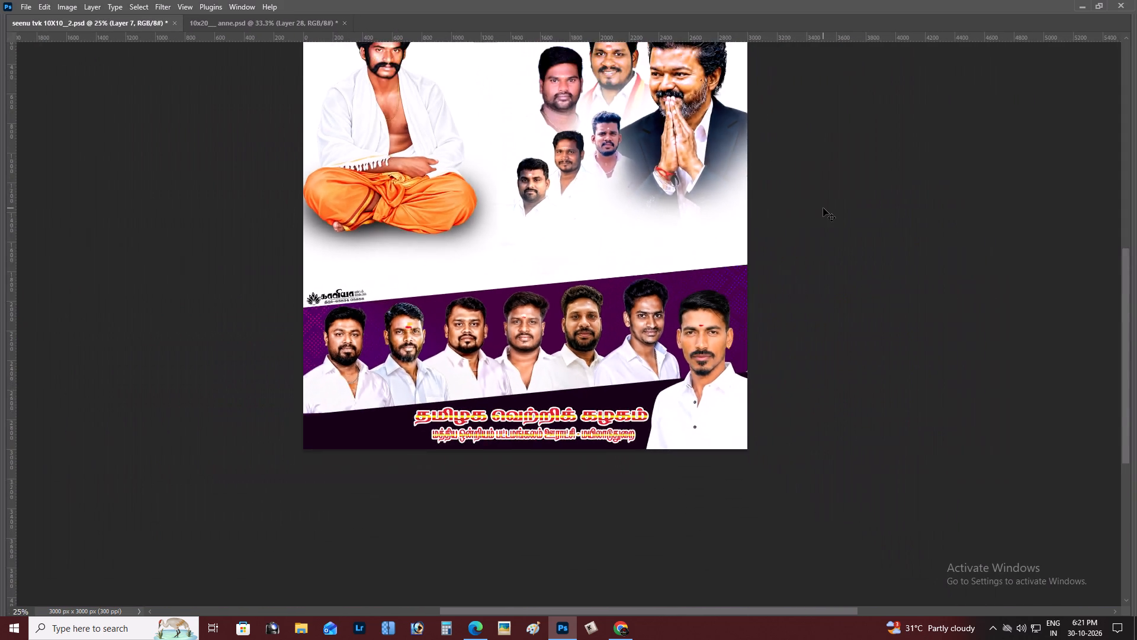
key(ctrl+0)
scroll(783, 332, up, 1)
key(ctrl+minus)
scroll(783, 332, down, 1)
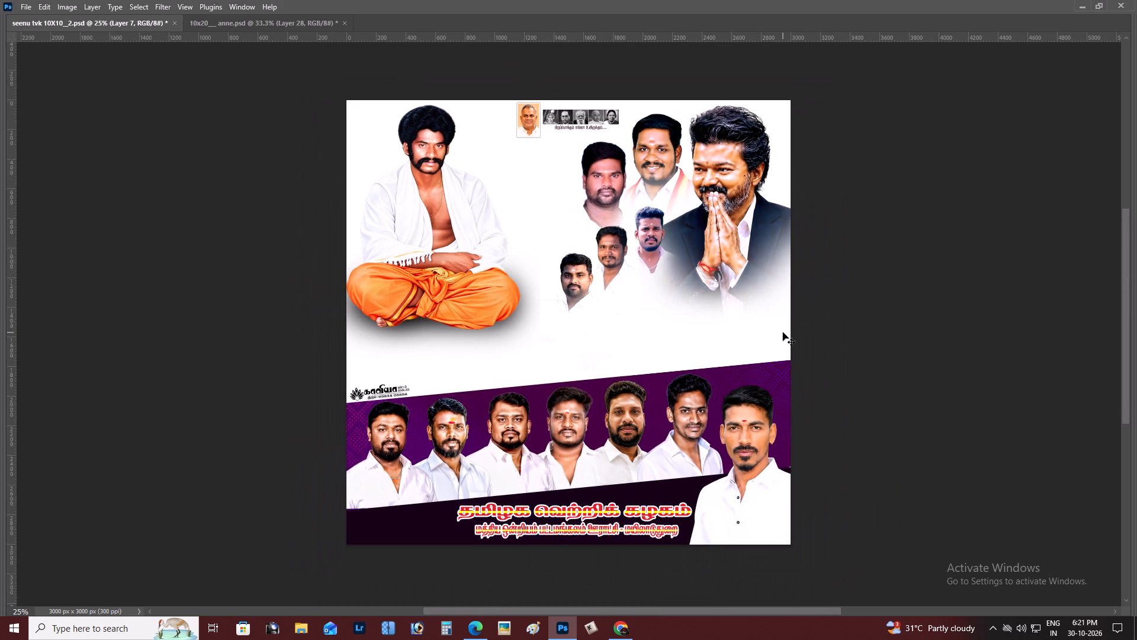
scroll(783, 332, down, 1)
scroll(627, 402, up, 2)
scroll(627, 402, down, 3)
Examine the lower portrait row up close, around the fifth portrait, for spacing and matching tone.
key(z)
click(618, 396)
key(space)
key(space)
key(space)
key(space)
key(space)
key(space)
key(space)
key(space)
key(space)
key(space)
key(space)
key(space)
key(space)
key(space)
key(space)
key(space)
key(space)
key(space)
key(space)
key(space)
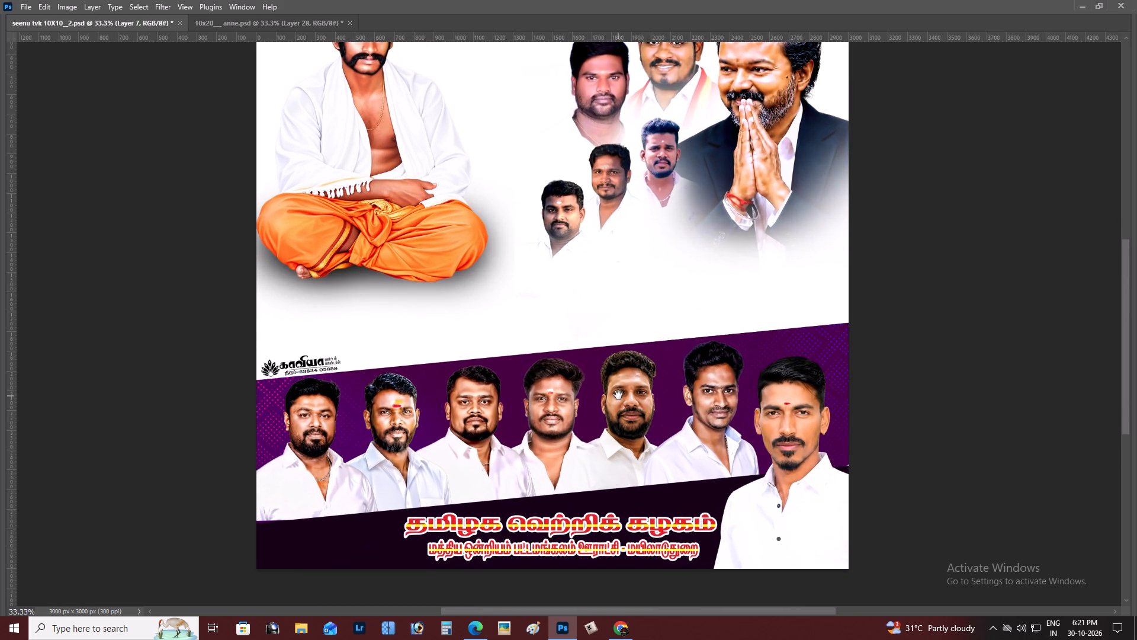
click(618, 395)
click(620, 363)
drag(620, 356, 620, 364)
triple_click(620, 366)
key(space)
key(space)
key(space)
key(space)
key(space)
key(space)
key(space)
key(space)
key(space)
key(space)
key(space)
key(space)
key(space)
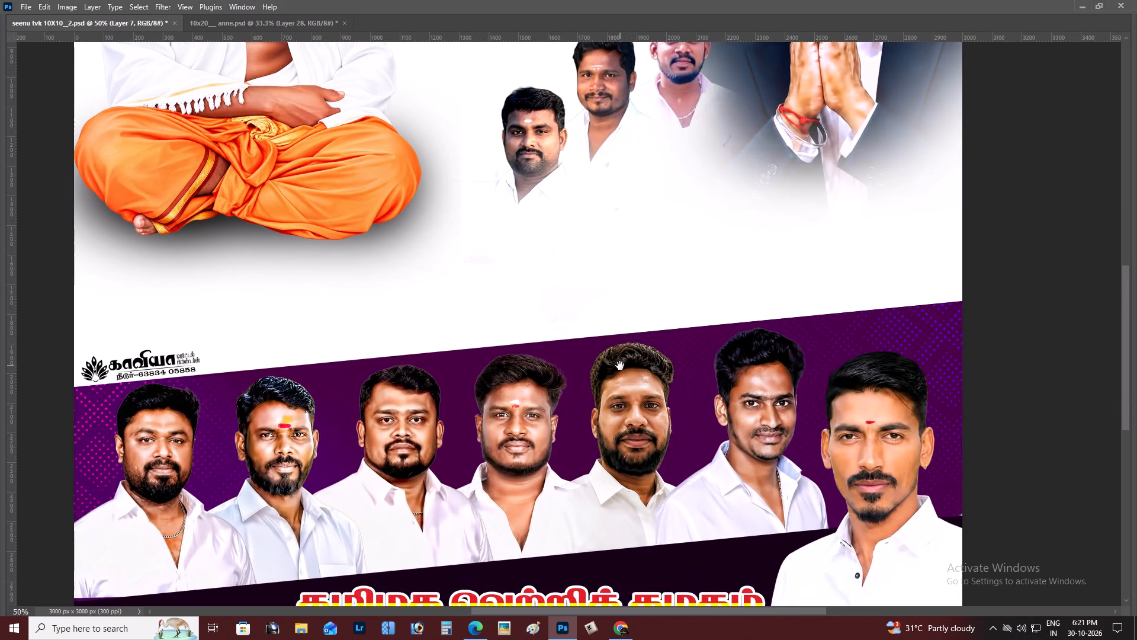
drag(620, 366, 620, 375)
double_click(620, 375)
click(620, 375)
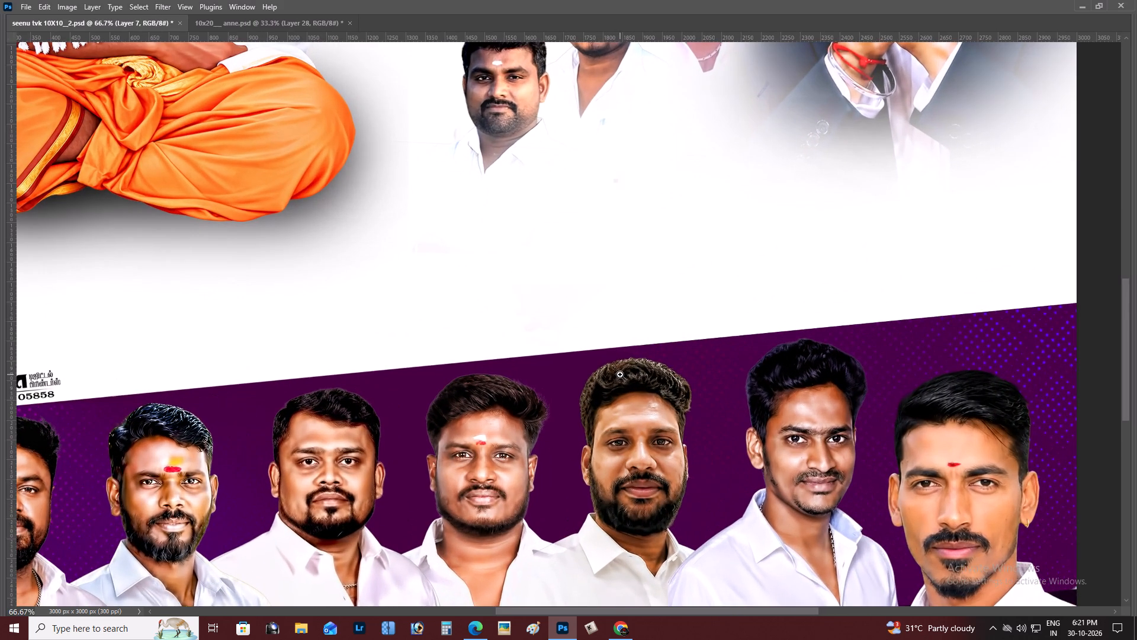
Compare the poster's portraits and lower row with the 10x20__ anne reference poster.
key(space)
key(space)
double_click(620, 375)
key(v)
key(ctrl+minus)
key(ctrl+minus)
key(ctrl+minus)
scroll(621, 376, up, 4)
scroll(621, 376, down, 4)
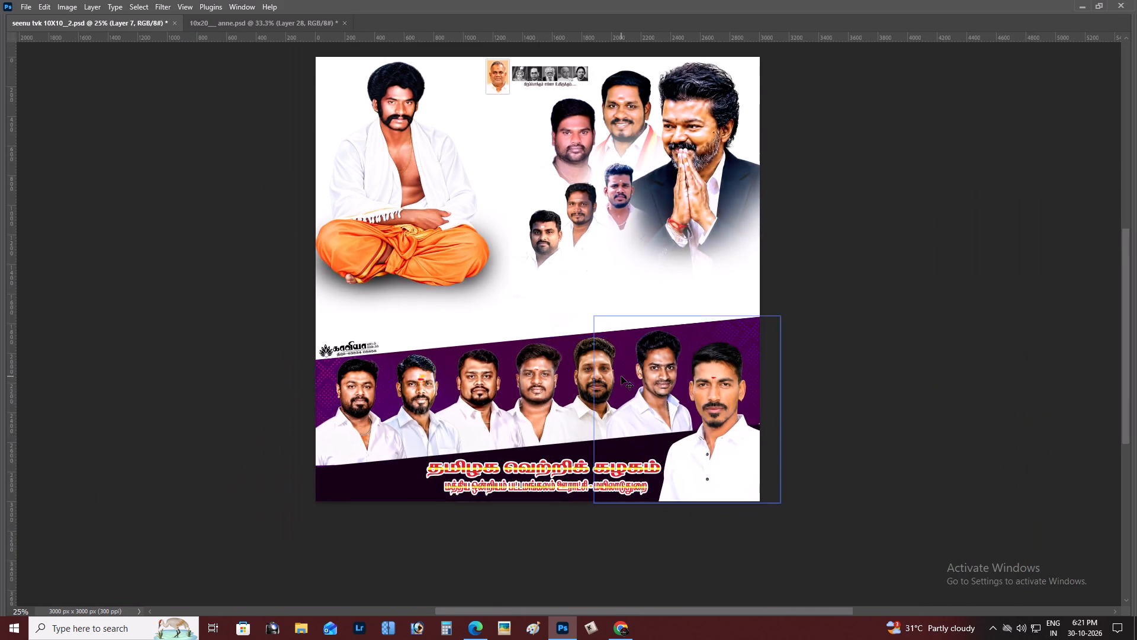
key(ctrl+Tab)
scroll(621, 376, up, 2)
scroll(621, 376, down, 3)
key(ctrl+minus)
key(ctrl+plus)
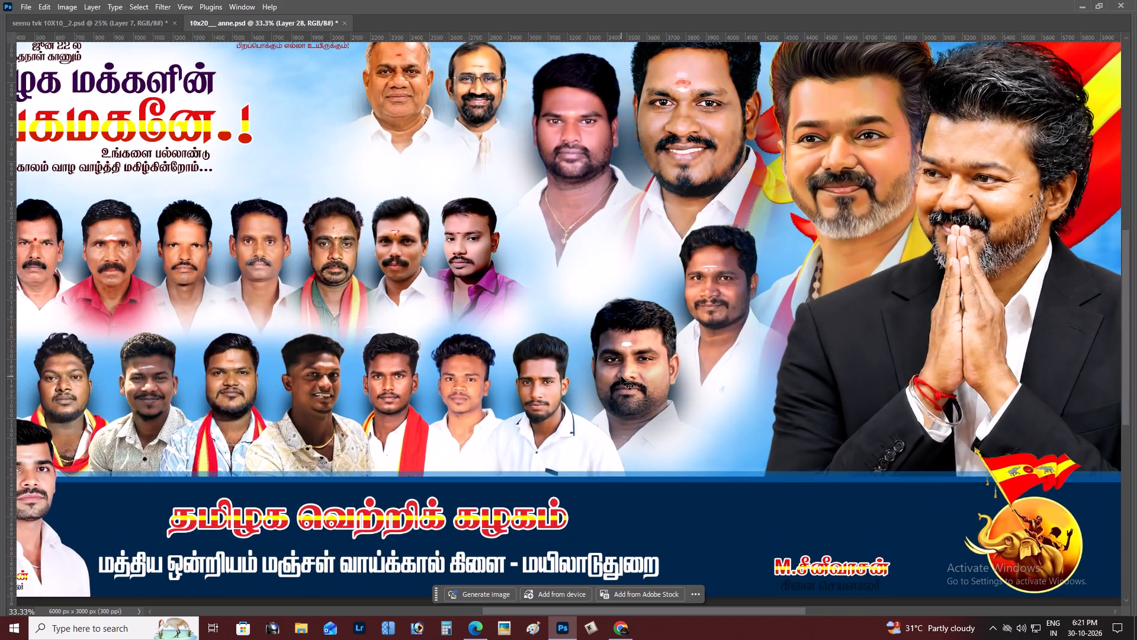
key(ctrl+minus)
key(ctrl+Tab)
key(ctrl+plus)
key(ctrl+plus)
key(space)
key(space)
key(space)
key(space)
key(space)
key(space)
key(space)
key(space)
key(space)
key(space)
key(space)
key(space)
drag(622, 378, 609, 448)
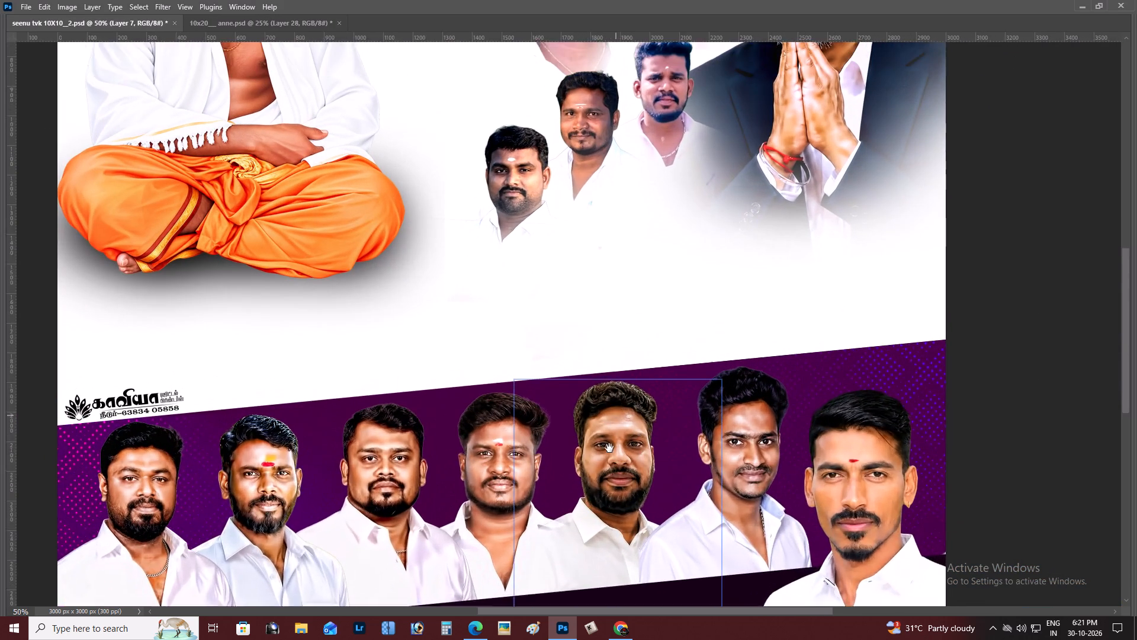
click(609, 449)
key(ctrl+Tab)
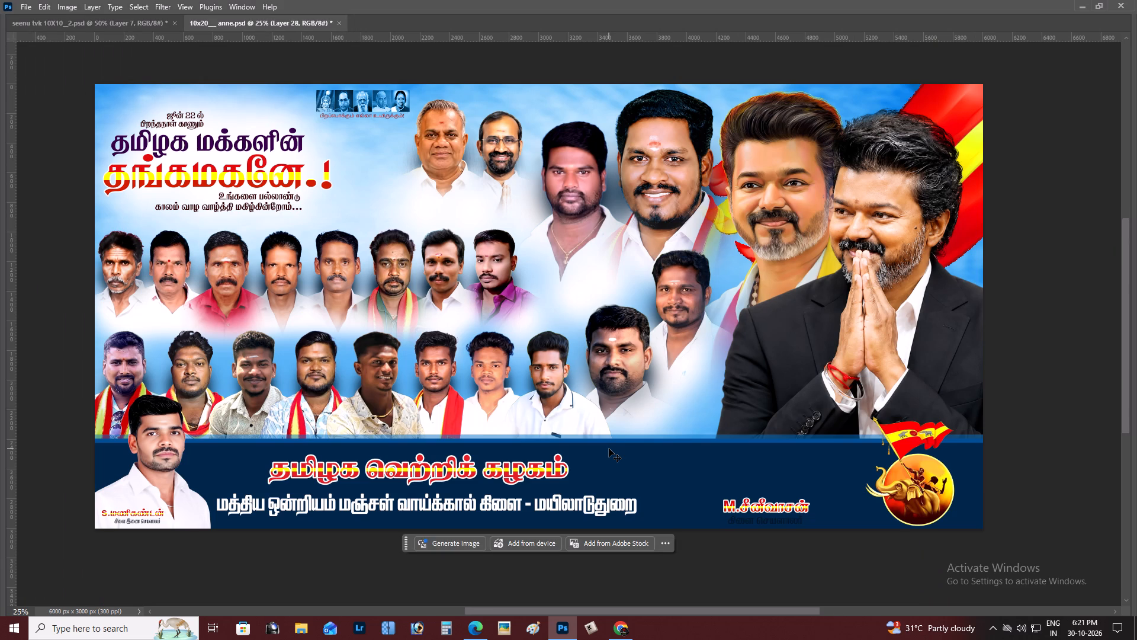
key(ctrl+Tab)
Examine the upper portrait group and the white background around it, both up close and against the whole poster.
scroll(641, 327, up, 4)
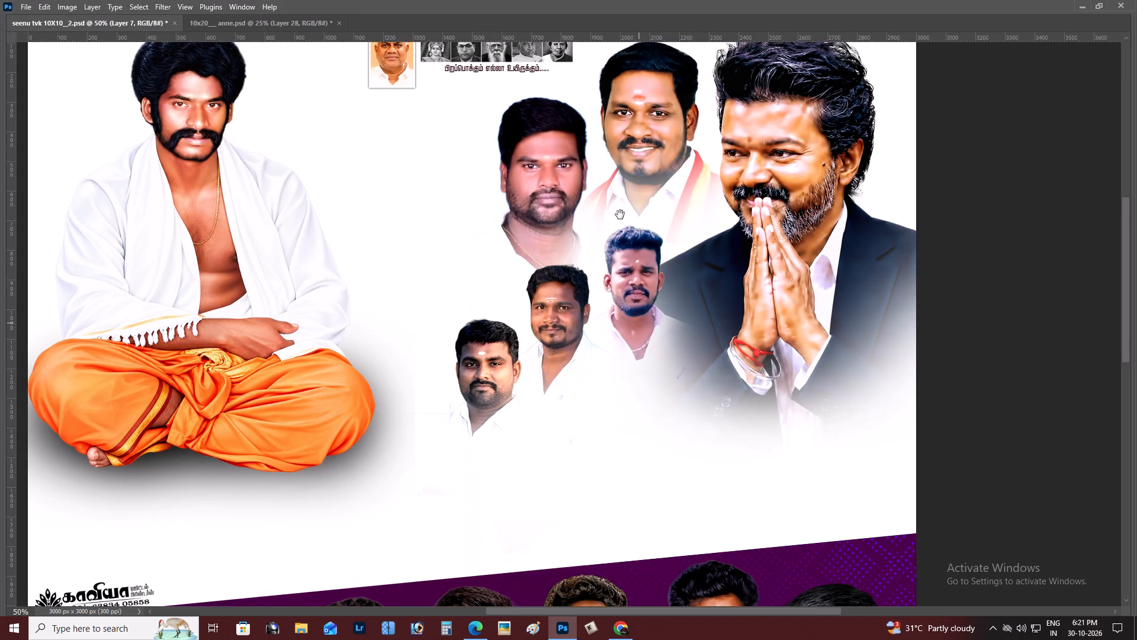
key(space)
key(space)
key(space)
key(space)
key(space)
key(space)
key(space)
key(space)
key(space)
key(space)
key(space)
key(space)
key(space)
key(space)
key(space)
key(space)
key(space)
drag(600, 170, 596, 252)
drag(596, 254, 585, 208)
click(585, 203)
key(ctrl+minus)
key(ctrl+0)
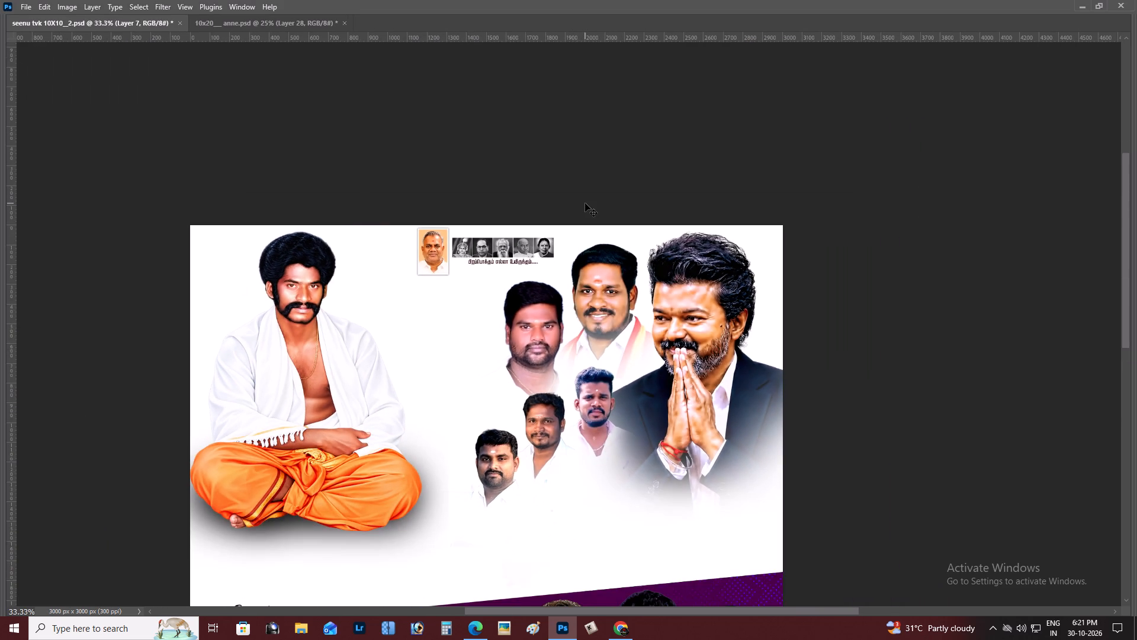
key(ctrl+0)
key(ctrl+0)
key(ctrl+plus)
key(ctrl+plus)
key(ctrl+plus)
key(space)
scroll(627, 31, up, 7)
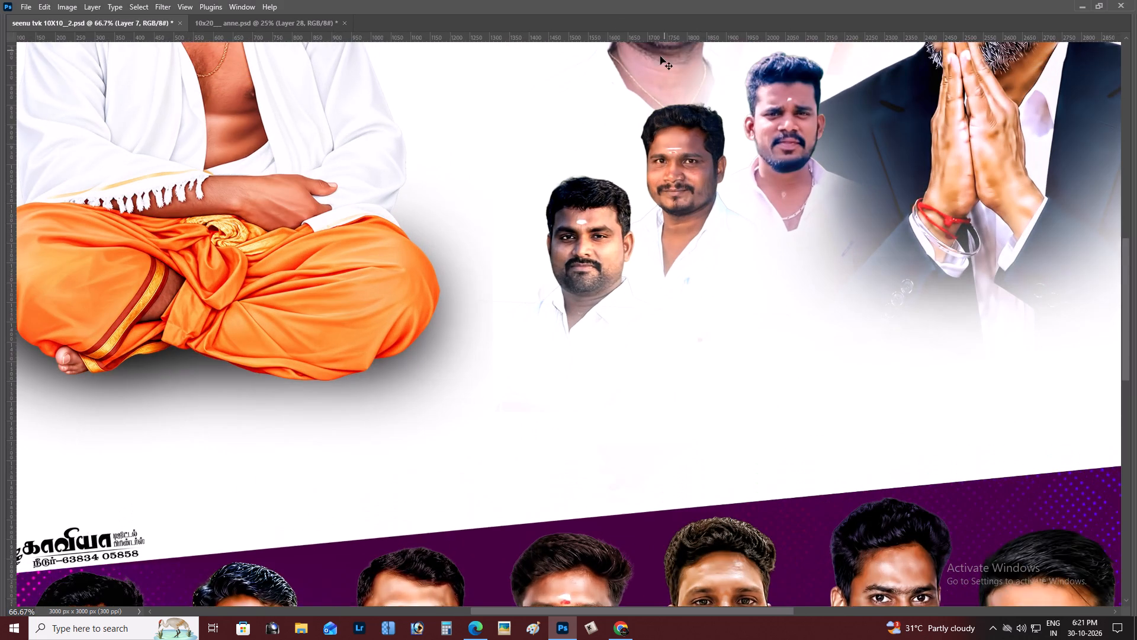
scroll(660, 56, up, 3)
key(ctrl+minus)
key(ctrl+0)
Save the seenu tvk 10X10__2 poster.
key(ctrl+s)
key(ctrl+s)
key(ctrl+s)
key(ctrl+s)
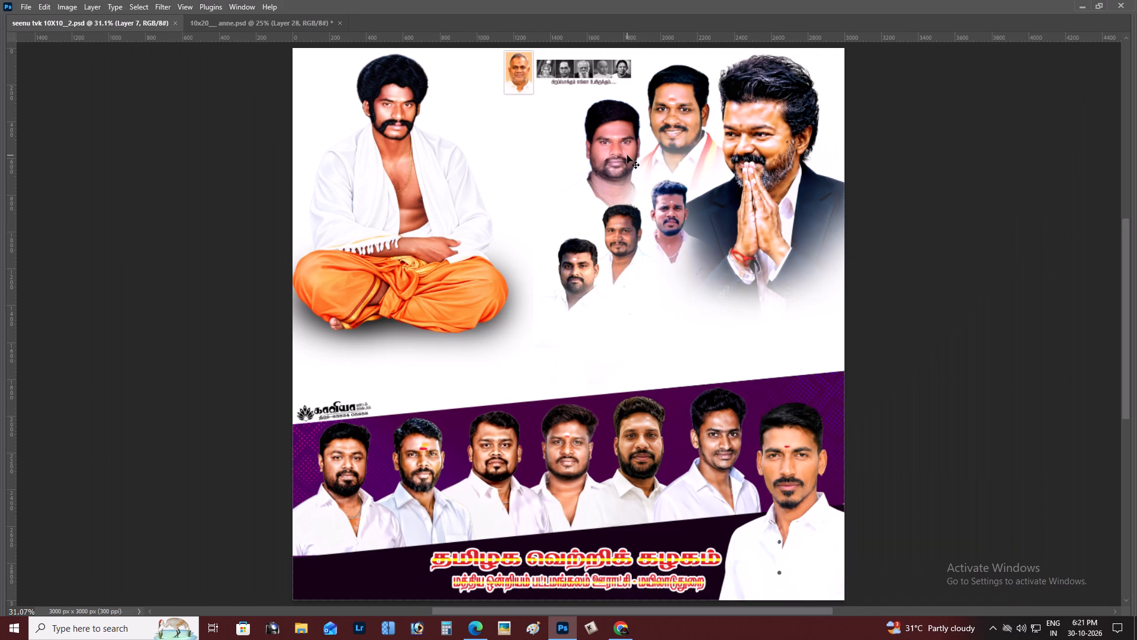
key(ctrl+s)
key(ctrl+s)
key(ctrl+s)
key(ctrl+s)
key(ctrl+s)
key(ctrl+s)
key(ctrl+s)
Save the poster as a Photoshop file named 10X10 in the Output (E:) folder 2026 > 10 OCTOBER > 30.
key(ctrl+shift+s)
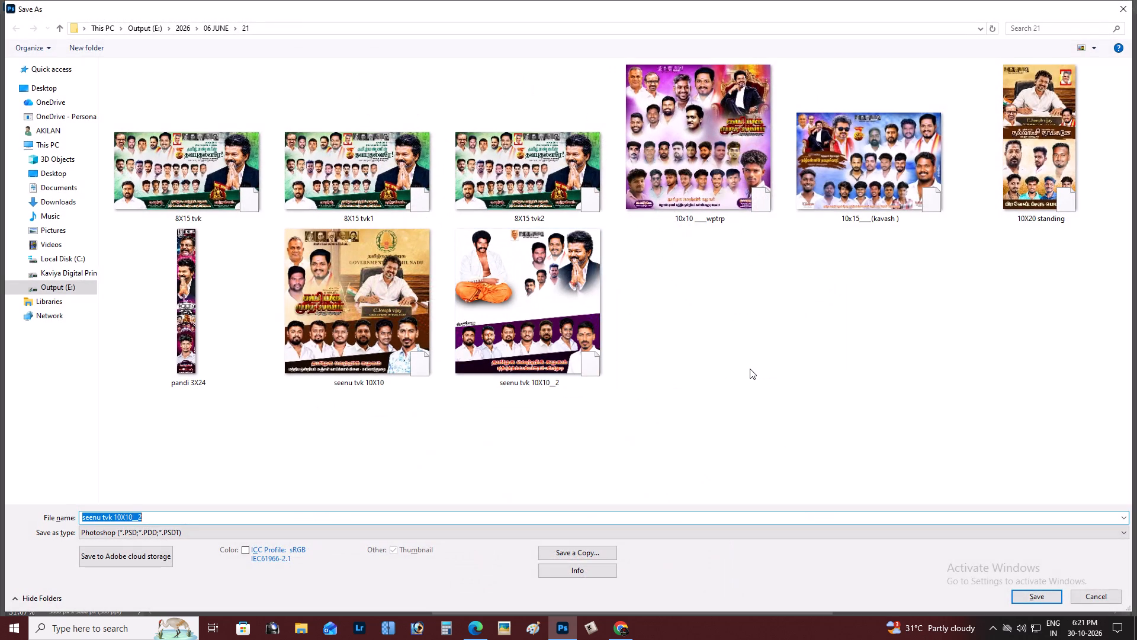
click(750, 369)
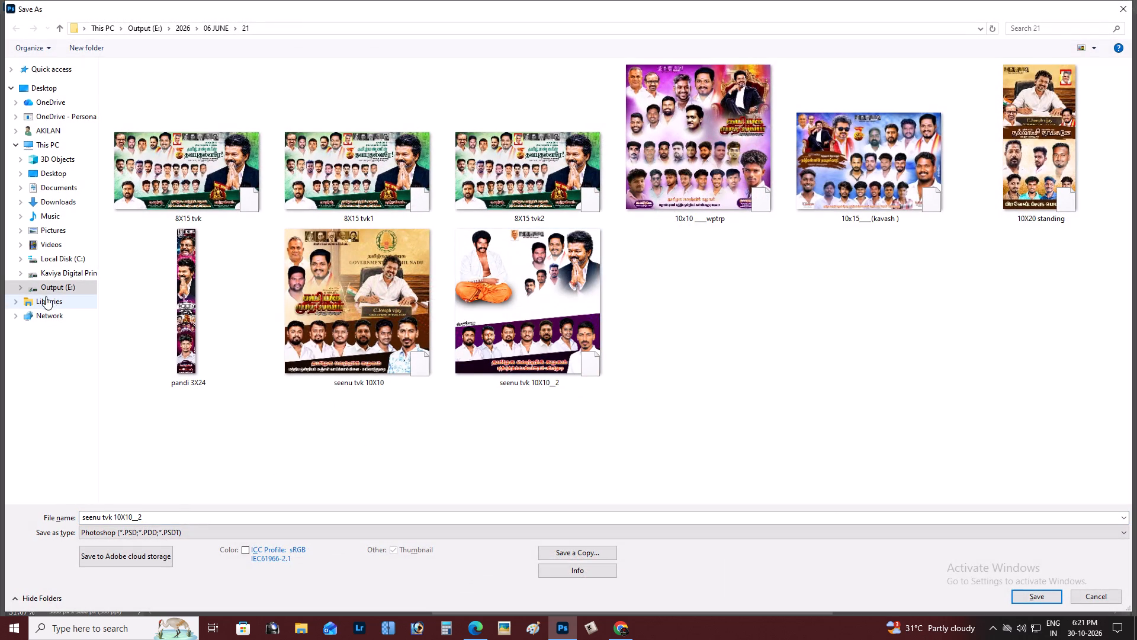
click(46, 288)
double_click(372, 172)
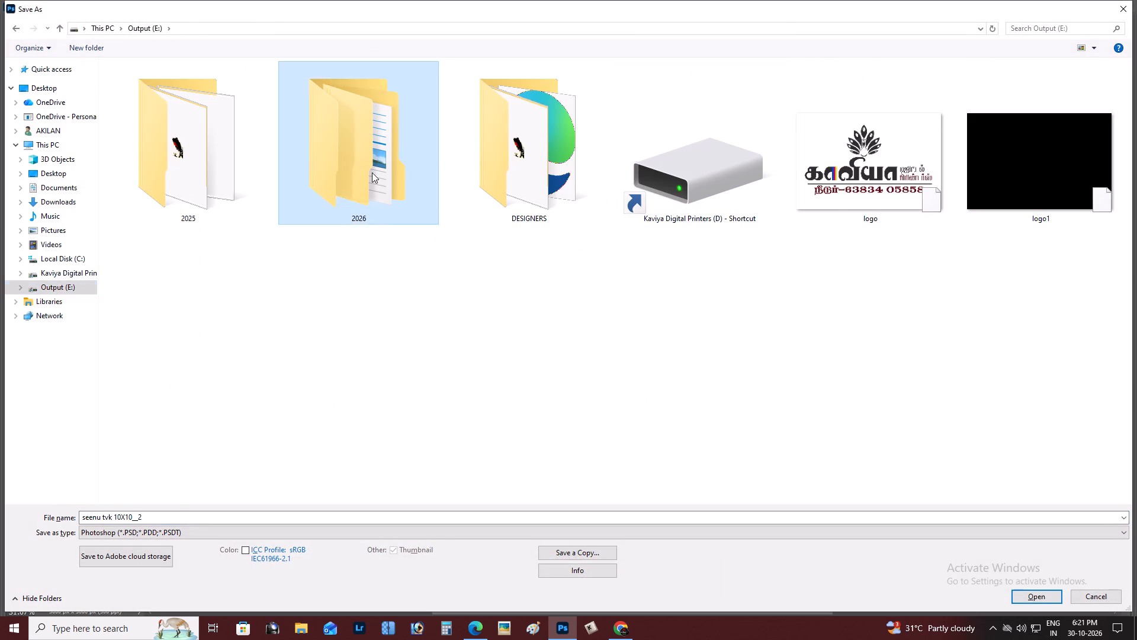
double_click(744, 86)
scroll(670, 322, down, 4)
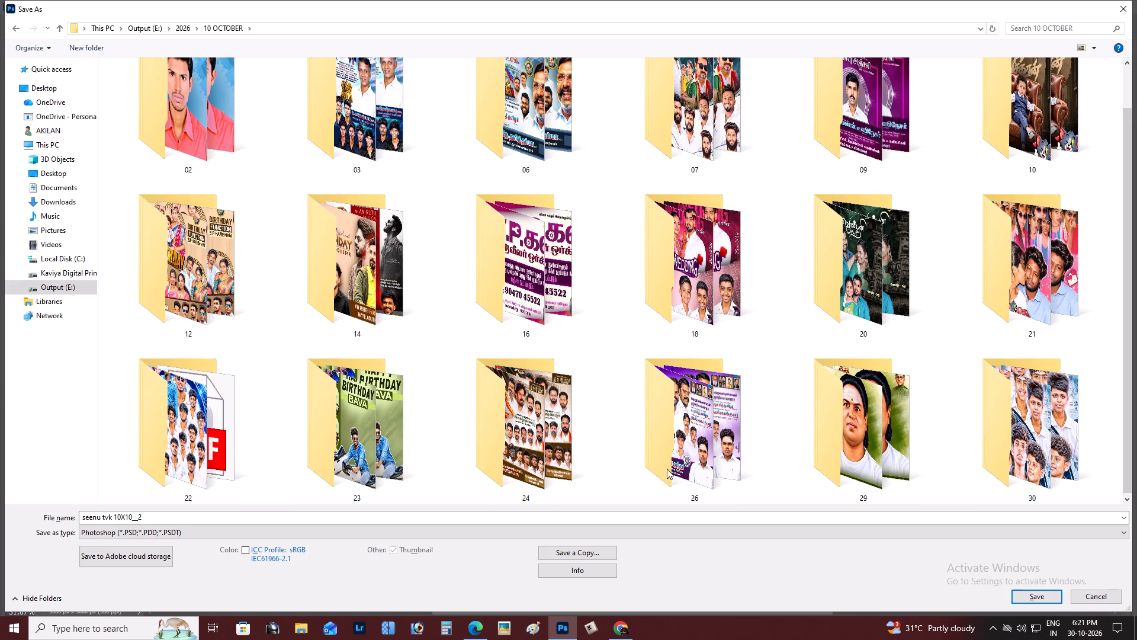
scroll(947, 436, down, 6)
double_click(1006, 436)
click(178, 518)
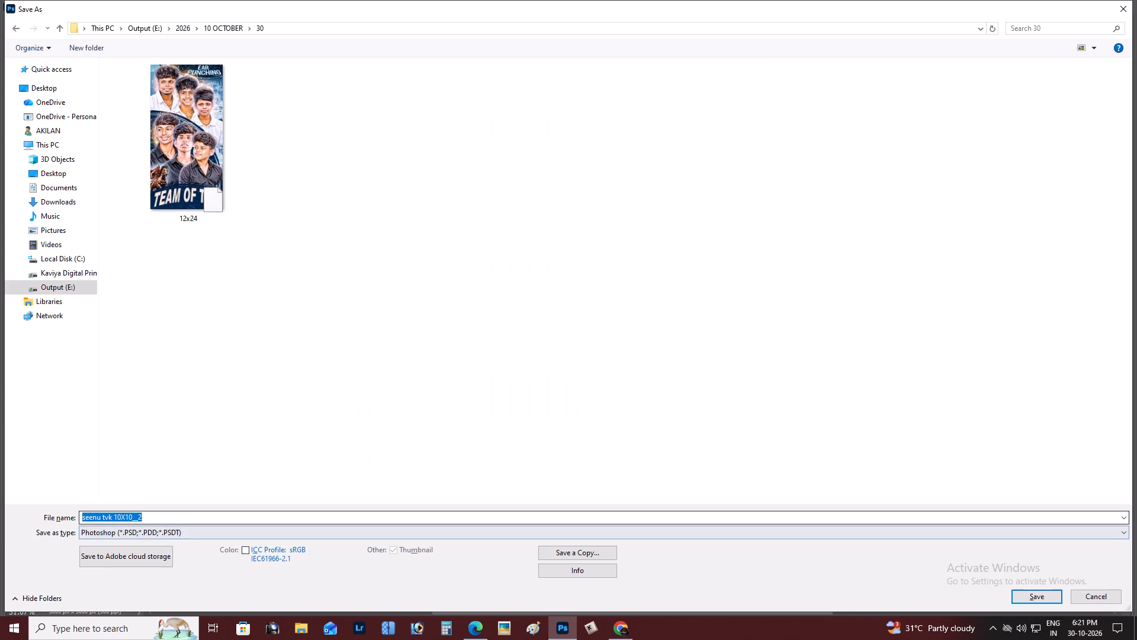
text(10X10)
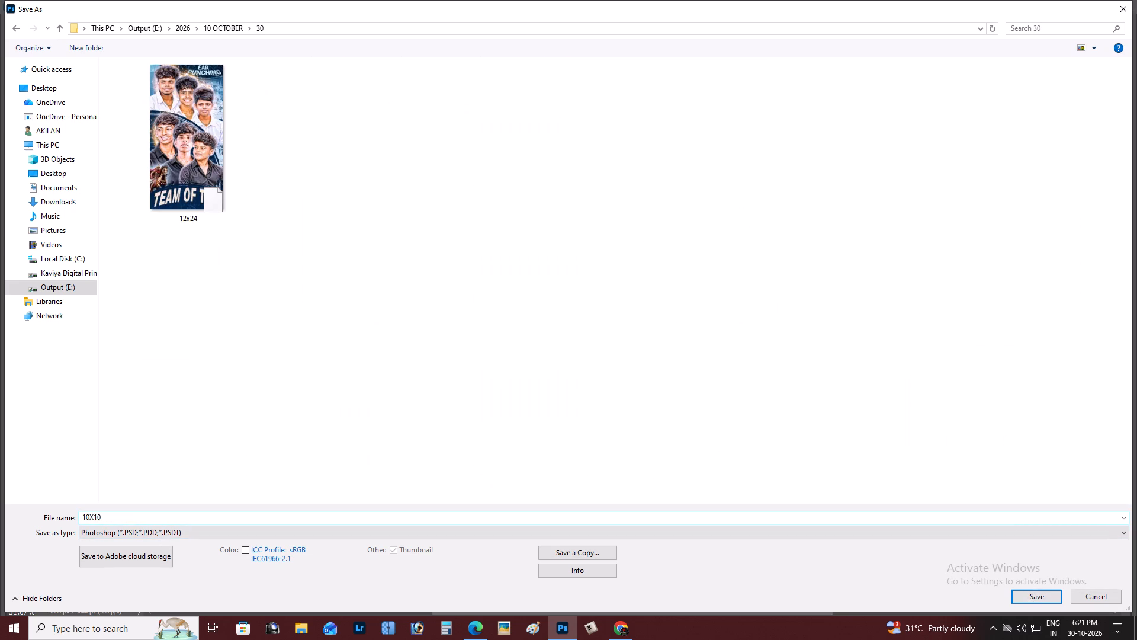
key(Return)
key(Return)
Quit Photoshop 2026 without saving the changes to the 10x20__ anne document.
scroll(178, 518, up, 3)
scroll(178, 518, down, 4)
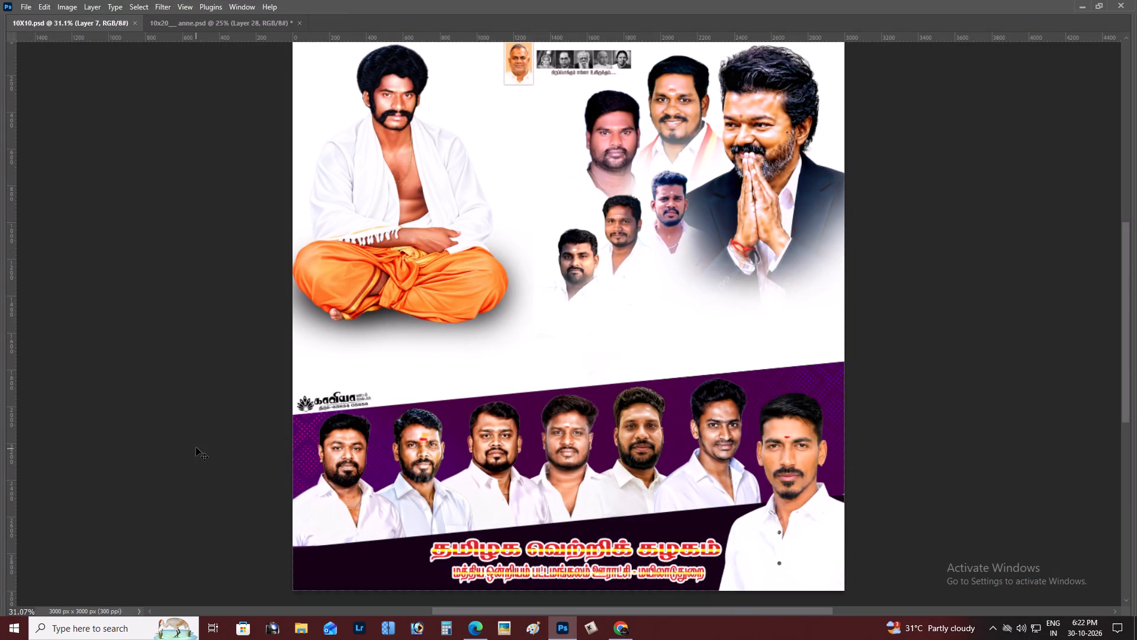
key(ctrl+q)
click(570, 232)
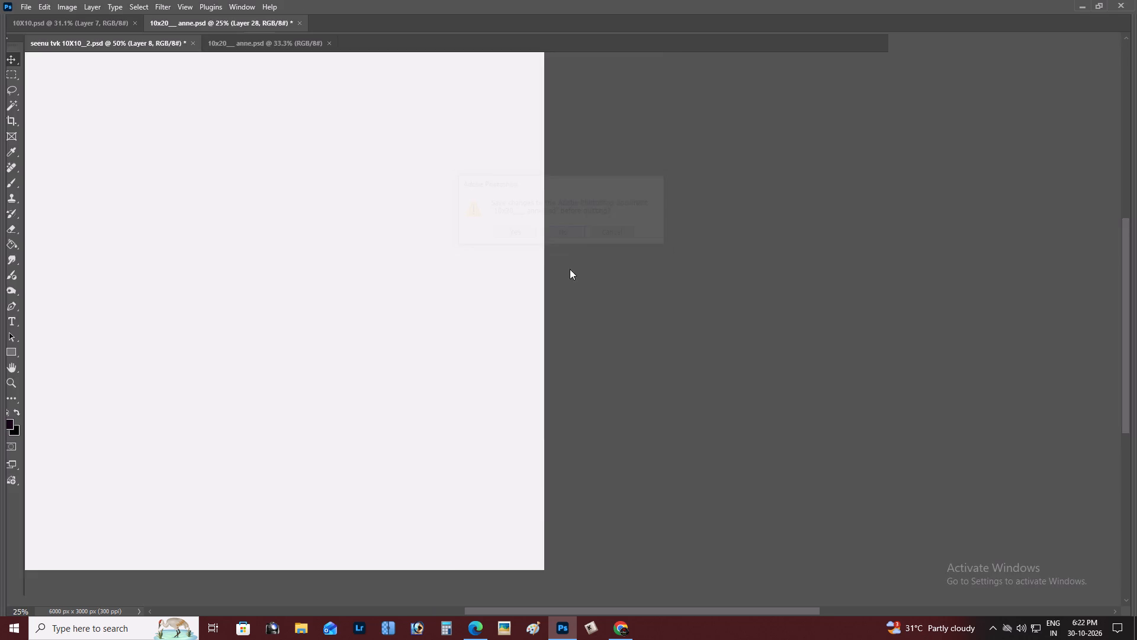
Switch to the older Adobe Photoshop and open 10X10 from E: 2026 > 10 OCTOBER > 30, without updating its text layers.
click(419, 639)
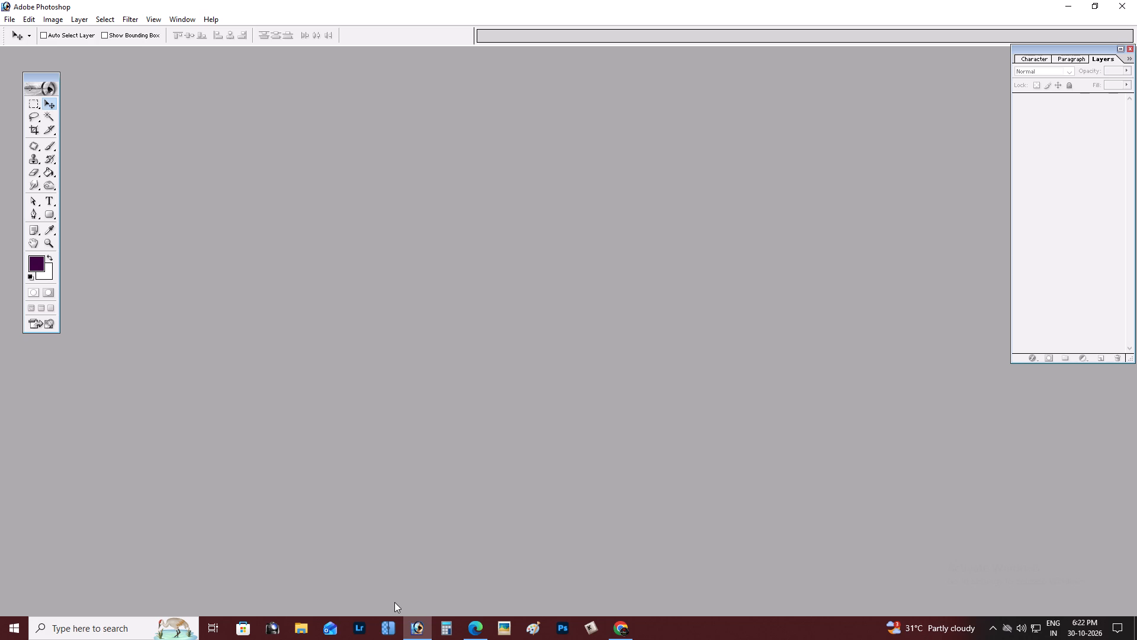
double_click(573, 465)
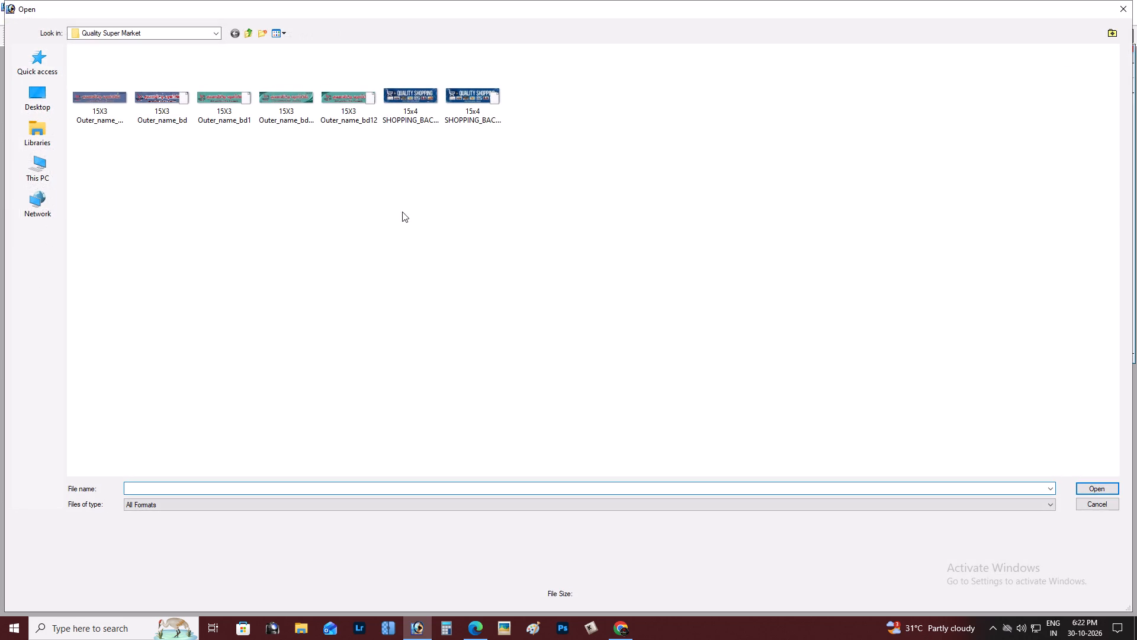
click(44, 167)
double_click(386, 112)
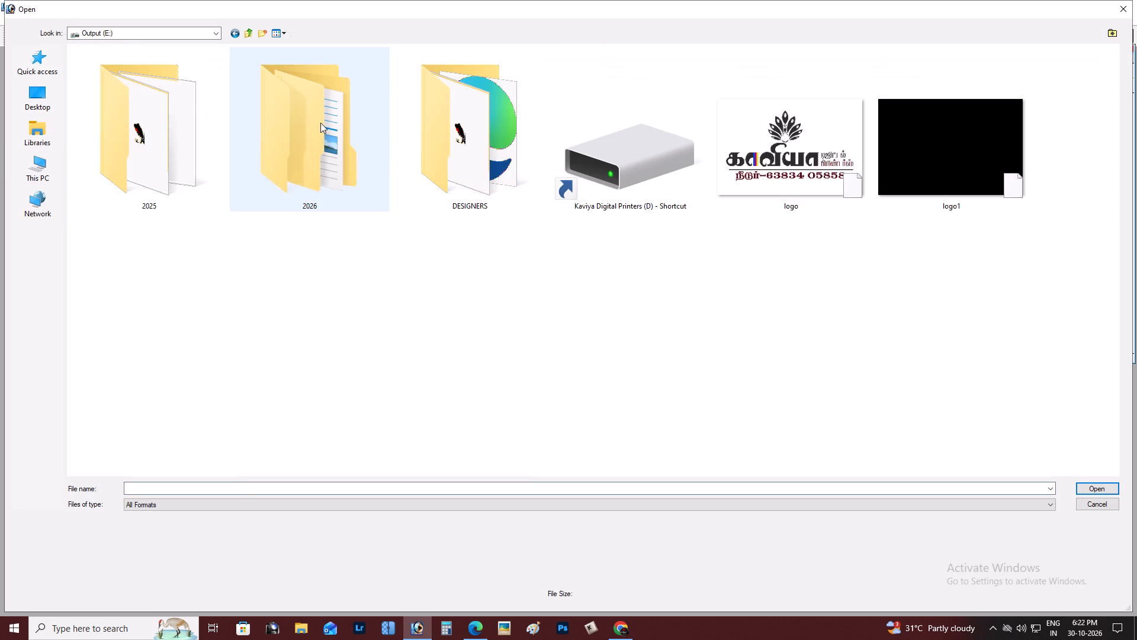
double_click(319, 123)
double_click(678, 79)
scroll(897, 272, down, 5)
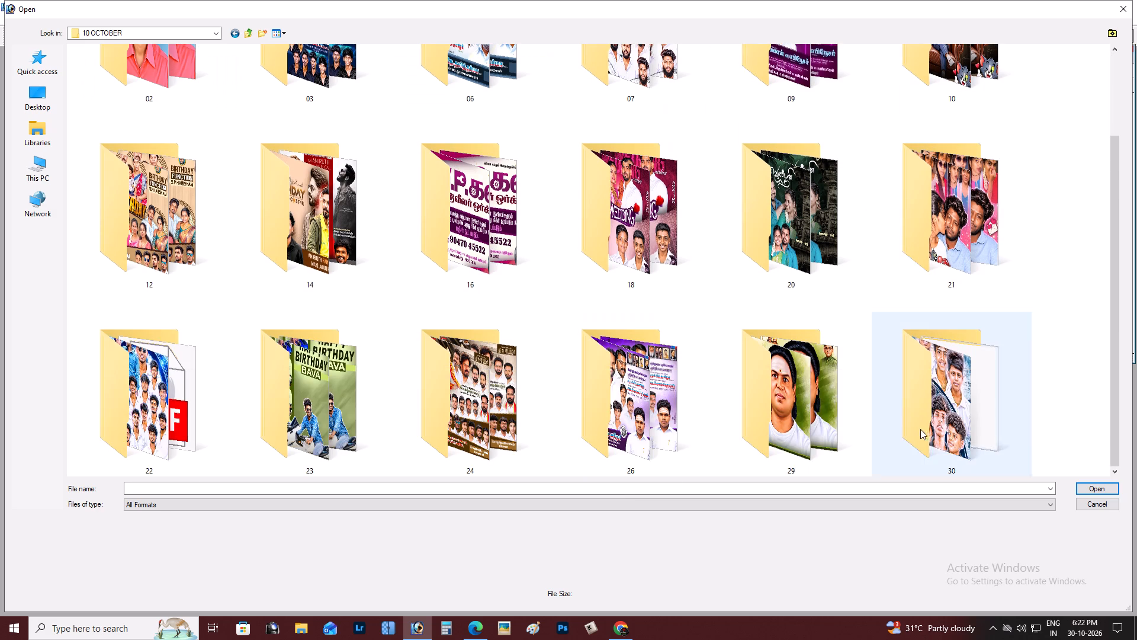
double_click(928, 428)
click(99, 66)
key(Return)
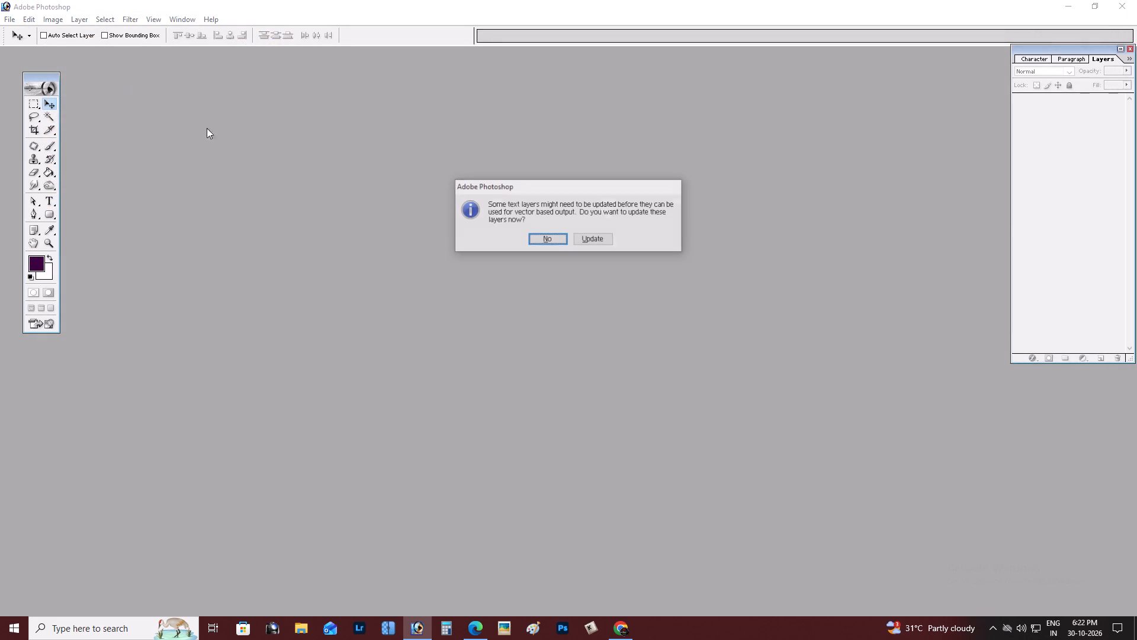
key(Return)
Examine the lower portrait row and its purple band up close in full-screen view with the palettes hidden.
key(f)
key(Tab)
key(ctrl+plus)
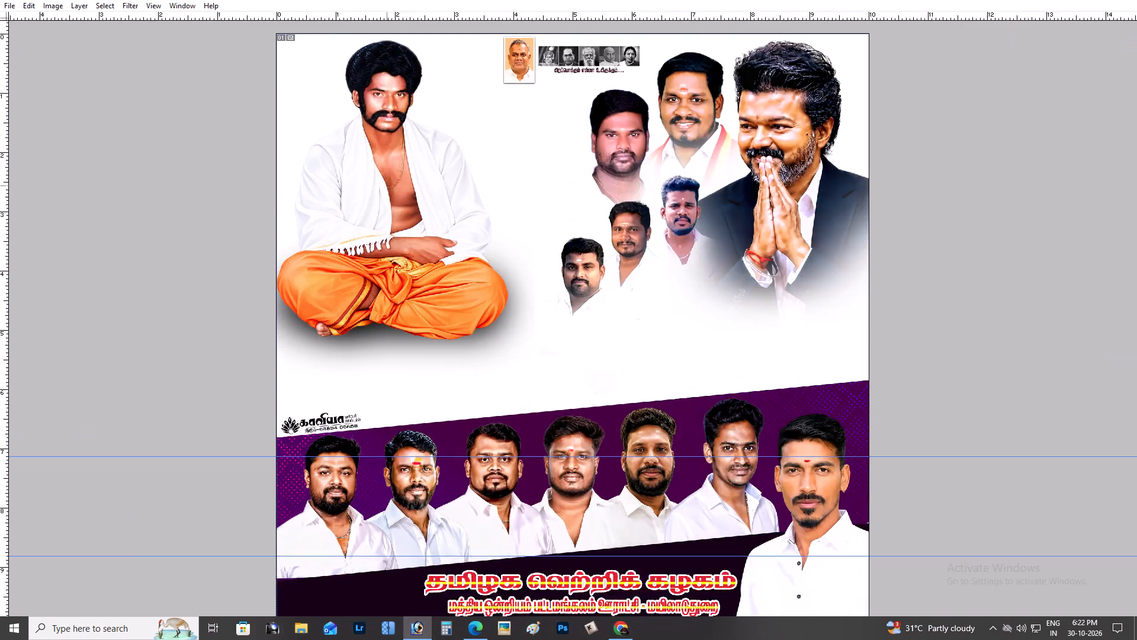
key(ctrl+plus)
key(ctrl+plus)
key(space)
key(space)
key(space)
key(space)
key(space)
key(space)
key(space)
key(space)
key(space)
key(space)
key(space)
key(space)
key(space)
key(space)
key(space)
key(space)
key(space)
key(space)
key(space)
key(space)
drag(493, 382, 577, 255)
drag(553, 322, 586, 176)
drag(543, 311, 545, 205)
drag(560, 299, 554, 212)
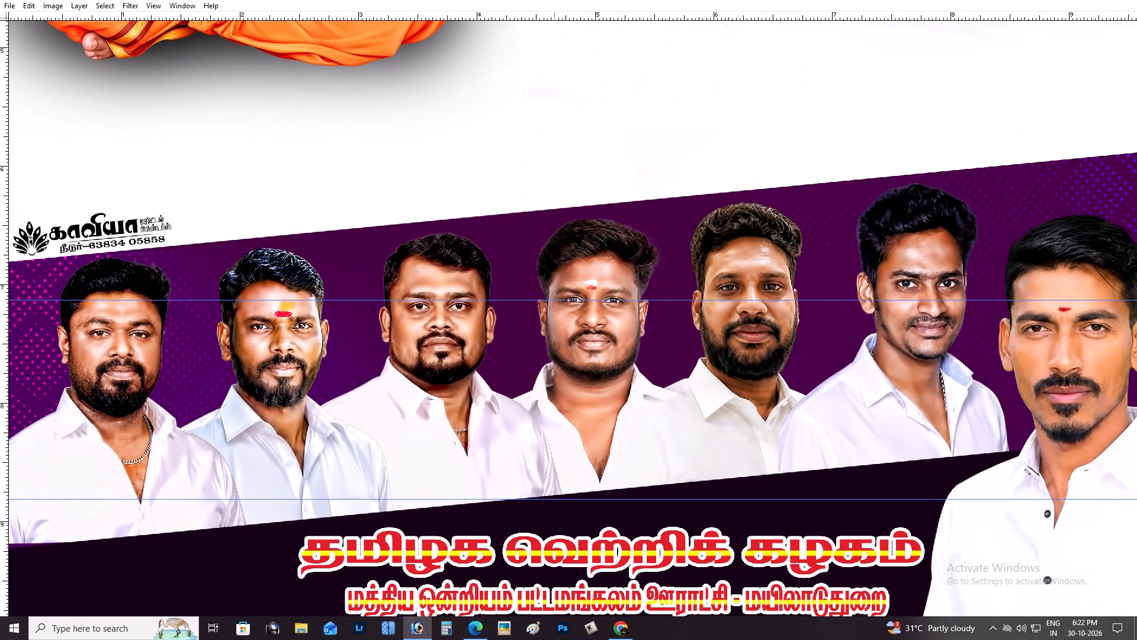
drag(650, 148, 645, 249)
drag(654, 199, 353, 171)
drag(837, 253, 805, 260)
key(ctrl+plus)
key(ctrl+plus)
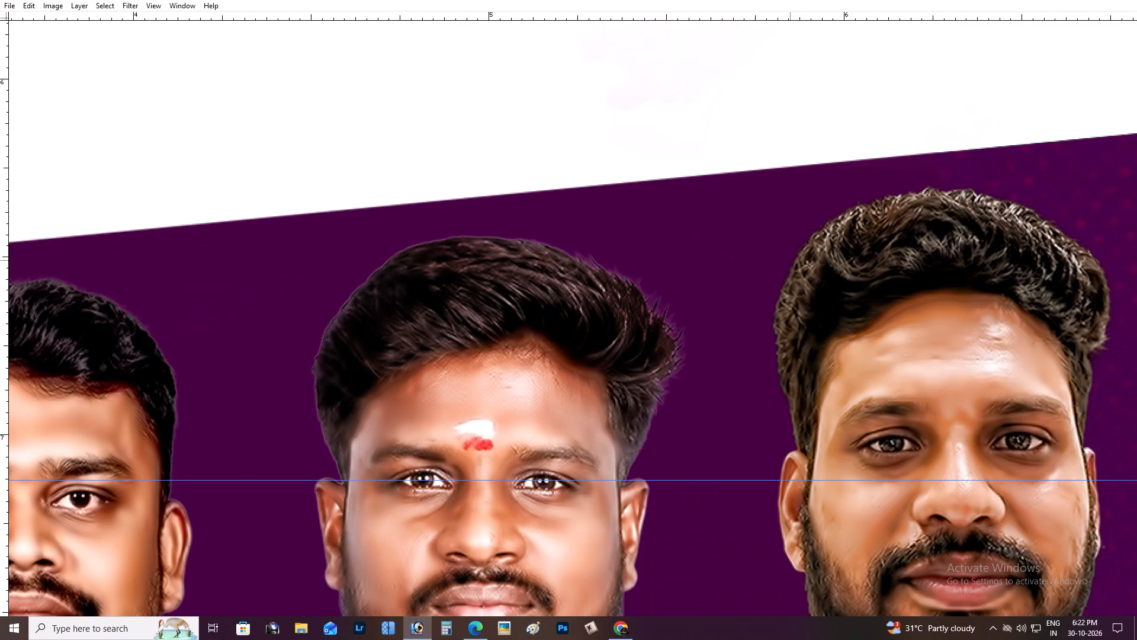
Apply Topaz DeNoise 5 to the full-bearded man's portrait in the lower row with Overall Strength 0.29 and Recover Detail about 0.4.
key(space)
key(space)
key(space)
key(space)
key(space)
key(space)
key(space)
key(space)
key(space)
key(space)
key(space)
key(space)
key(space)
key(space)
key(space)
key(space)
key(space)
key(space)
key(space)
key(space)
drag(645, 255, 544, 214)
drag(709, 277, 400, 193)
drag(448, 222, 448, 216)
right_click(562, 266)
click(570, 271)
drag(573, 272, 588, 278)
key(ctrl+z)
click(127, 0)
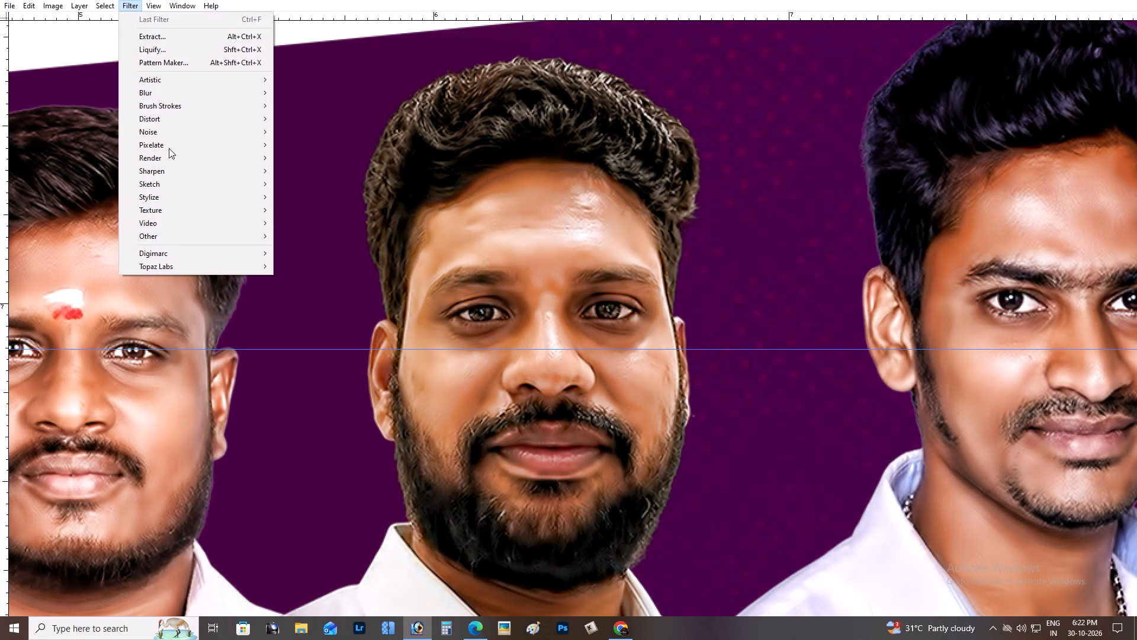
click(193, 270)
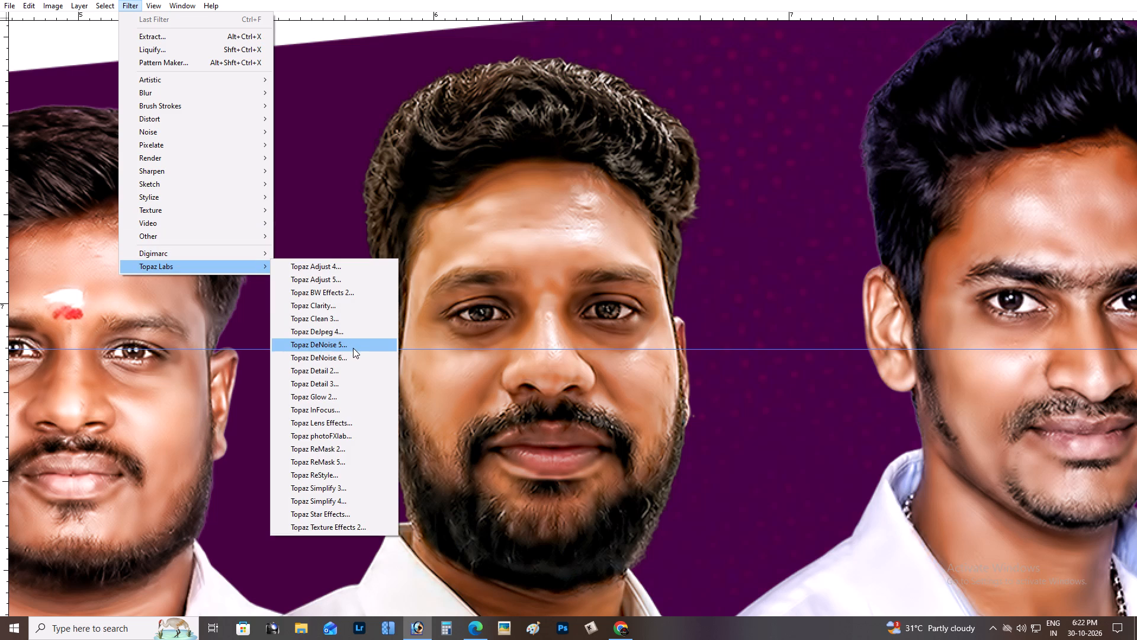
click(353, 348)
scroll(553, 288, up, 3)
drag(541, 188, 582, 356)
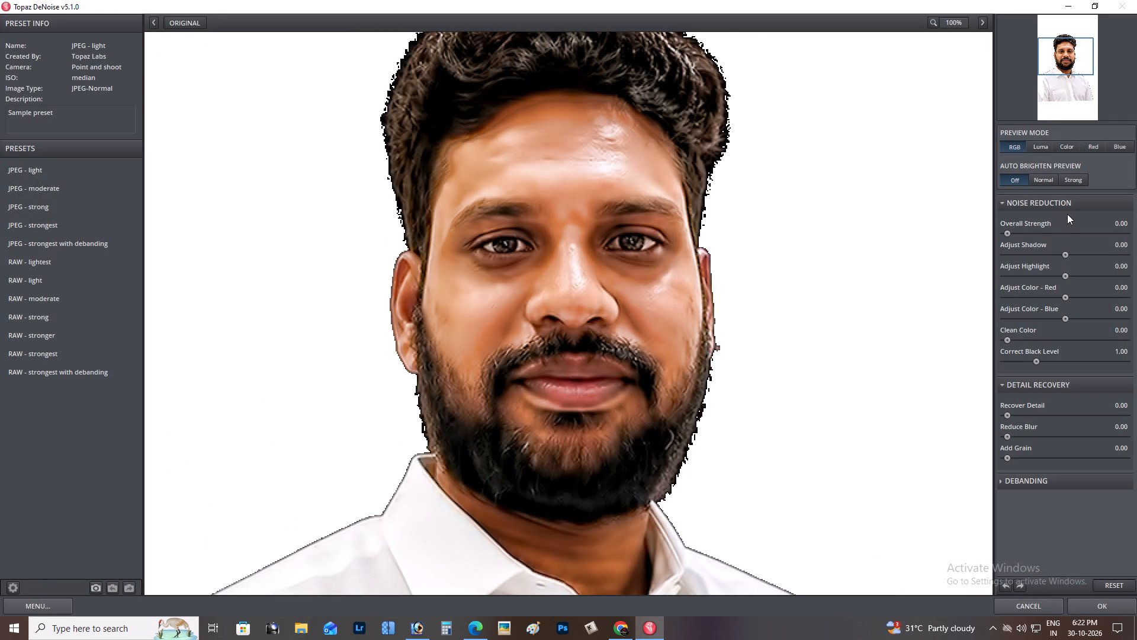
drag(1012, 238, 1033, 241)
drag(1010, 233, 1040, 232)
drag(1044, 231, 1052, 229)
drag(1048, 230, 1042, 232)
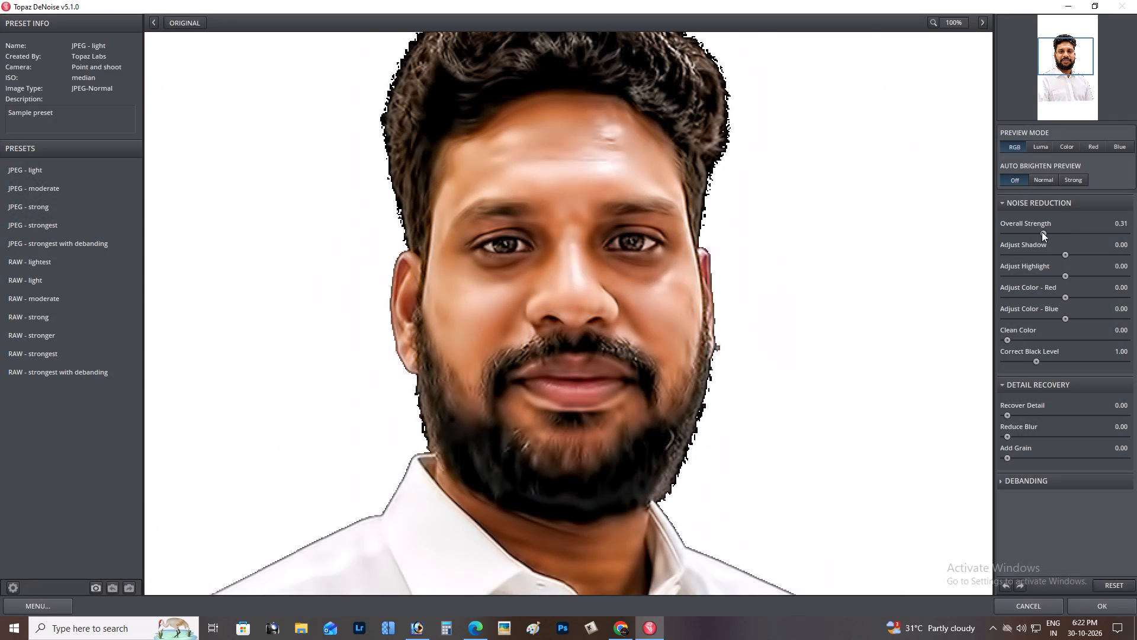
drag(1042, 232, 1040, 232)
click(615, 203)
drag(1016, 415, 1040, 413)
drag(1019, 413, 1054, 411)
drag(1054, 411, 1055, 411)
click(721, 344)
click(1091, 610)
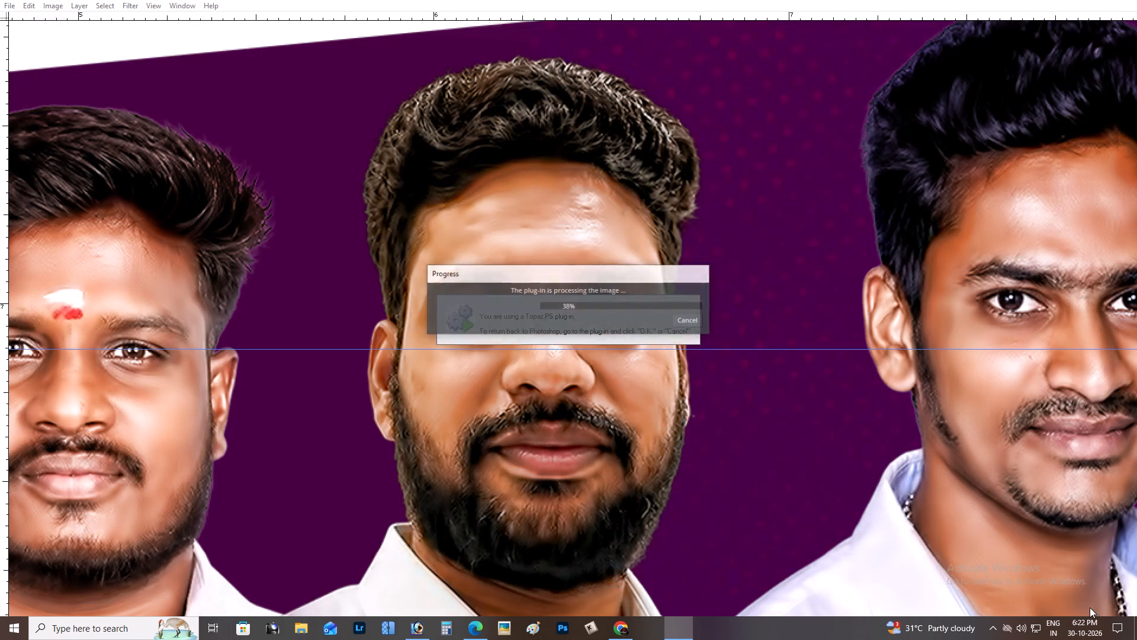
Brighten the denoised full-bearded portrait slightly by raising the midtones of its RGB curve.
key(ctrl+m)
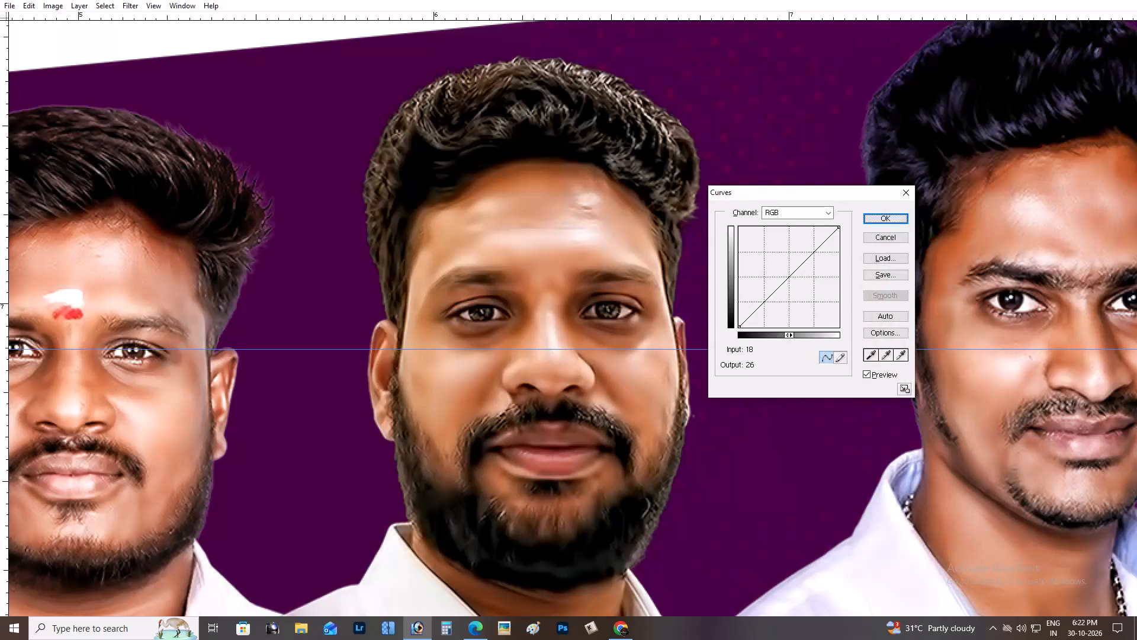
click(779, 283)
key(Return)
Repeat the same Topaz DeNoise filter on the neighbouring portrait with the white and red forehead mark.
key(space)
key(space)
key(space)
key(space)
key(space)
key(space)
key(space)
key(space)
key(space)
key(space)
key(space)
key(space)
key(space)
key(space)
key(space)
key(space)
key(space)
key(space)
drag(600, 290, 811, 290)
drag(655, 312, 853, 242)
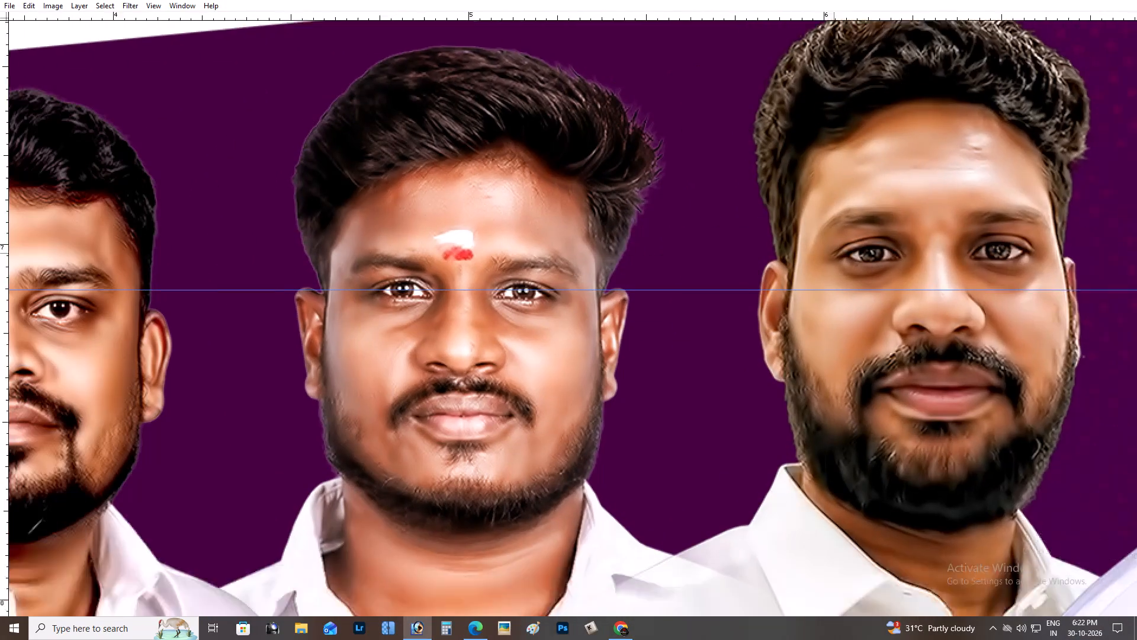
drag(853, 242, 1004, 174)
right_click(704, 181)
click(713, 187)
key(ctrl+f)
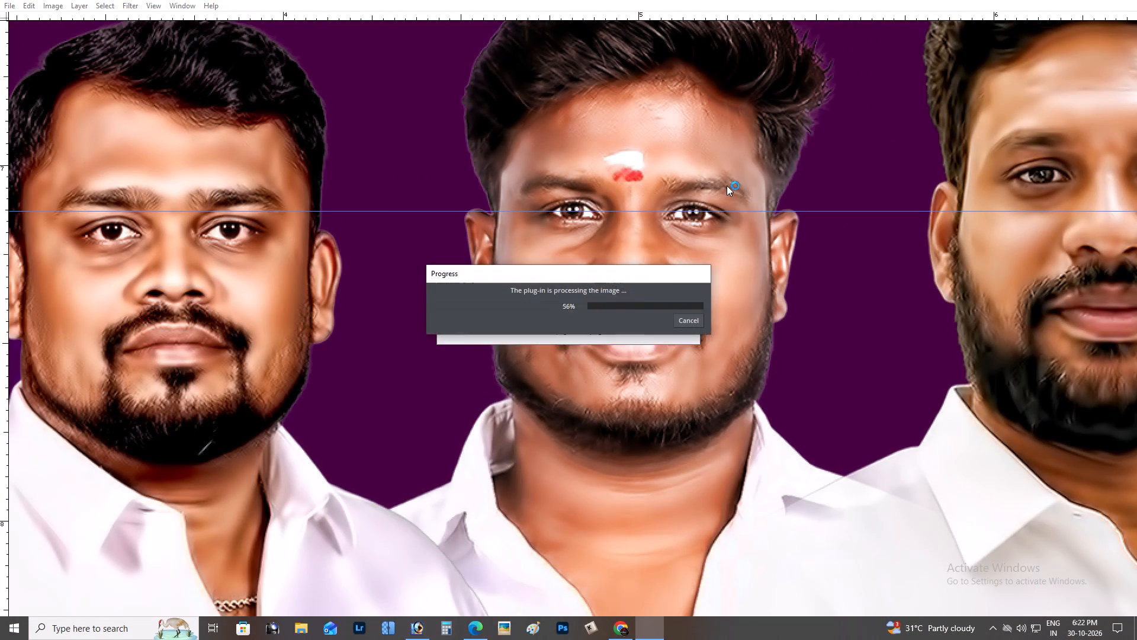
Examine the denoised portraits in the lower row close up and against the rest of the row.
scroll(711, 197, up, 10)
scroll(690, 224, down, 4)
scroll(690, 224, up, 2)
scroll(690, 224, down, 2)
scroll(690, 224, up, 1)
scroll(690, 224, down, 2)
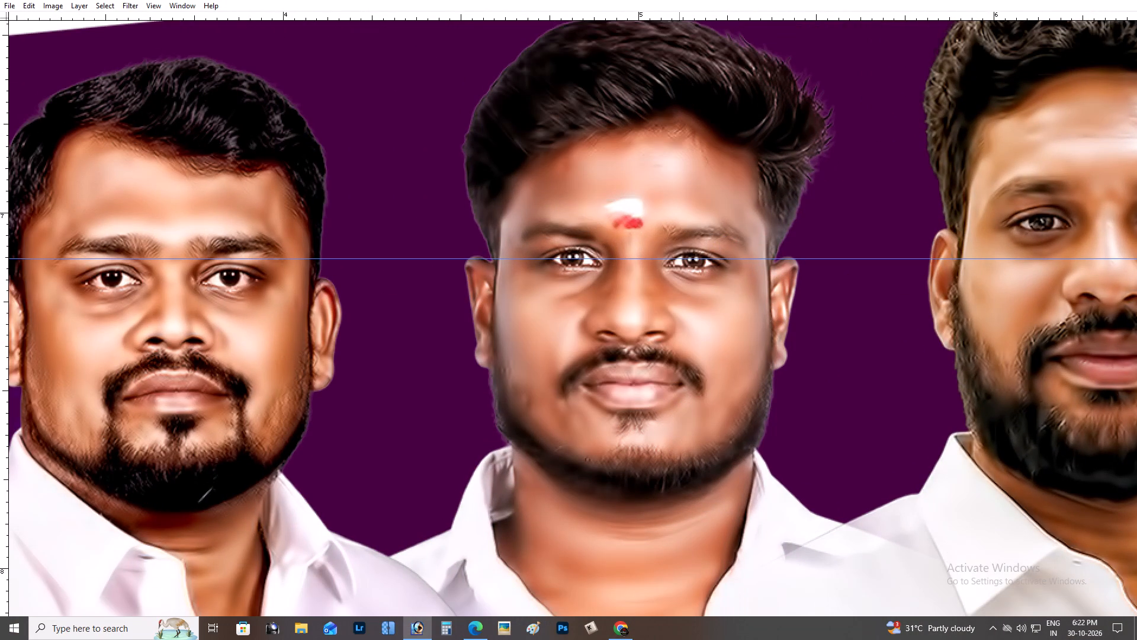
key(ctrl+plus)
key(ctrl+plus)
key(ctrl+plus)
key(ctrl+minus)
key(ctrl+minus)
key(ctrl+minus)
key(ctrl+minus)
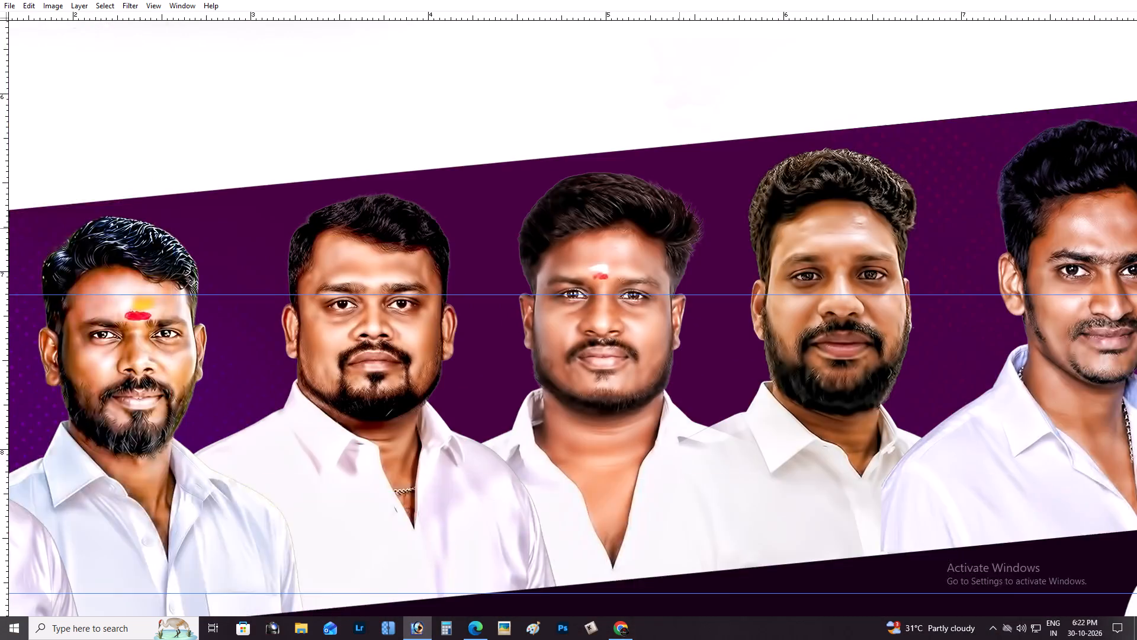
key(ctrl+minus)
key(ctrl+minus)
key(ctrl+minus)
Examine the seated man in the white shawl and the portraits in the poster's upper area.
scroll(679, 228, up, 3)
key(z)
drag(458, 158, 589, 357)
key(space)
drag(571, 307, 651, 436)
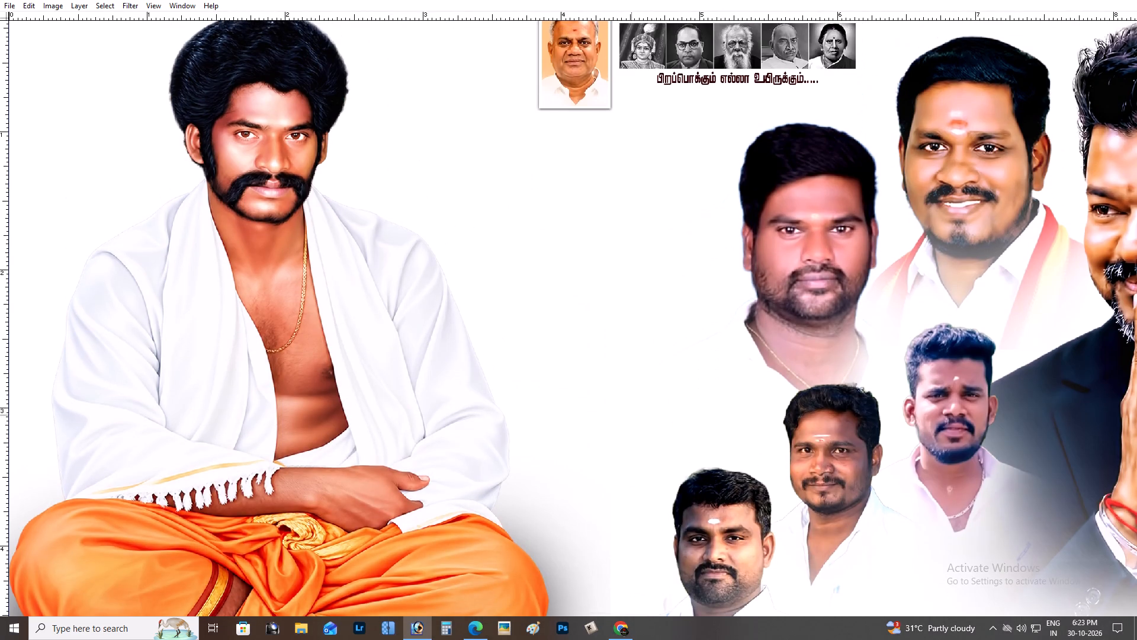
key(v)
right_click(263, 130)
click(279, 144)
key(ctrl+plus)
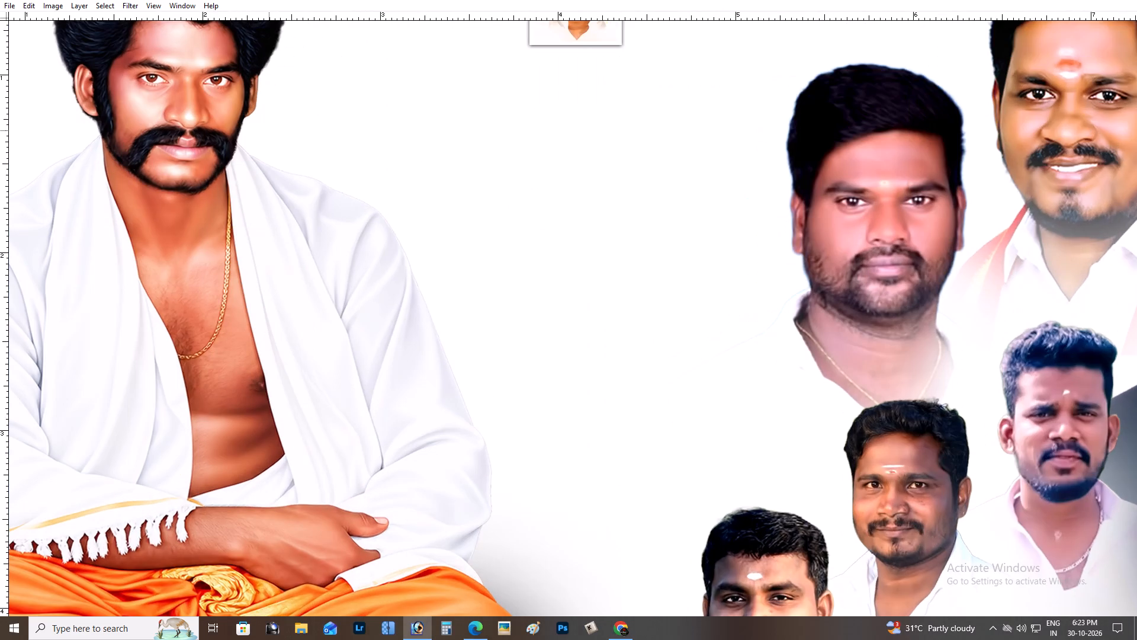
key(space)
key(space)
key(space)
key(space)
key(space)
key(space)
key(space)
key(space)
key(space)
key(space)
key(space)
key(space)
key(space)
key(space)
key(space)
drag(278, 130, 508, 310)
key(ctrl+minus)
key(ctrl+minus)
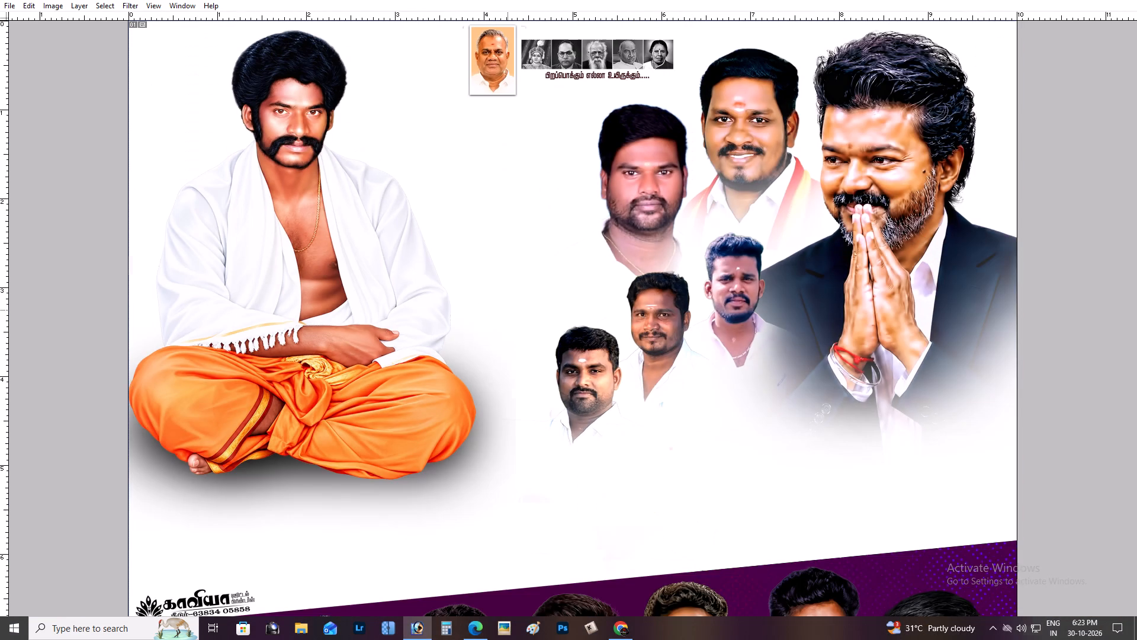
Enlarge the portrait of the man in the black suit with folded hands by about 20% and reposition it below the poster's top edge.
scroll(508, 310, up, 3)
right_click(848, 128)
click(871, 138)
shift+drag(881, 133, 863, 136)
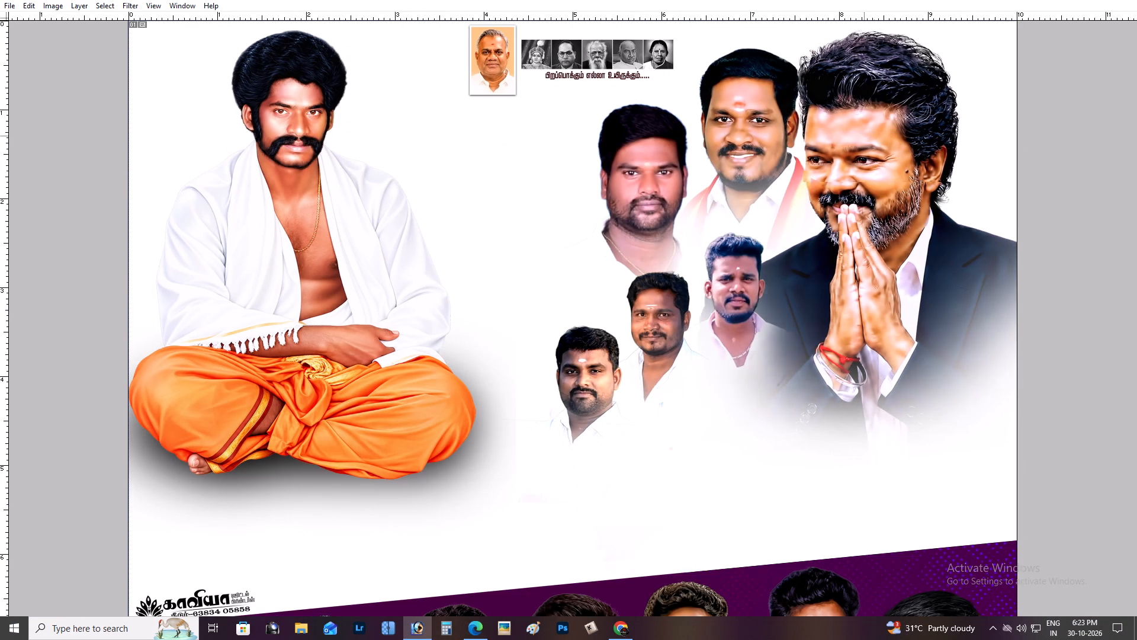
shift+drag(863, 136, 851, 139)
key(ctrl+z)
scroll(881, 183, up, 4)
key(ctrl+t)
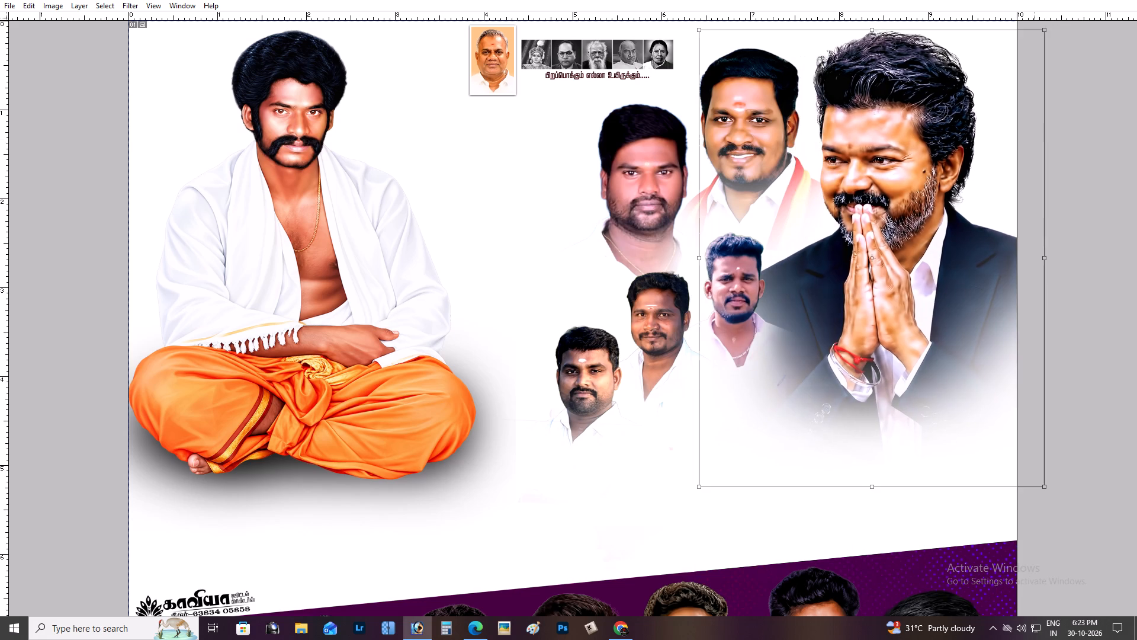
alt+shift+drag(1043, 489, 1074, 545)
drag(940, 323, 937, 338)
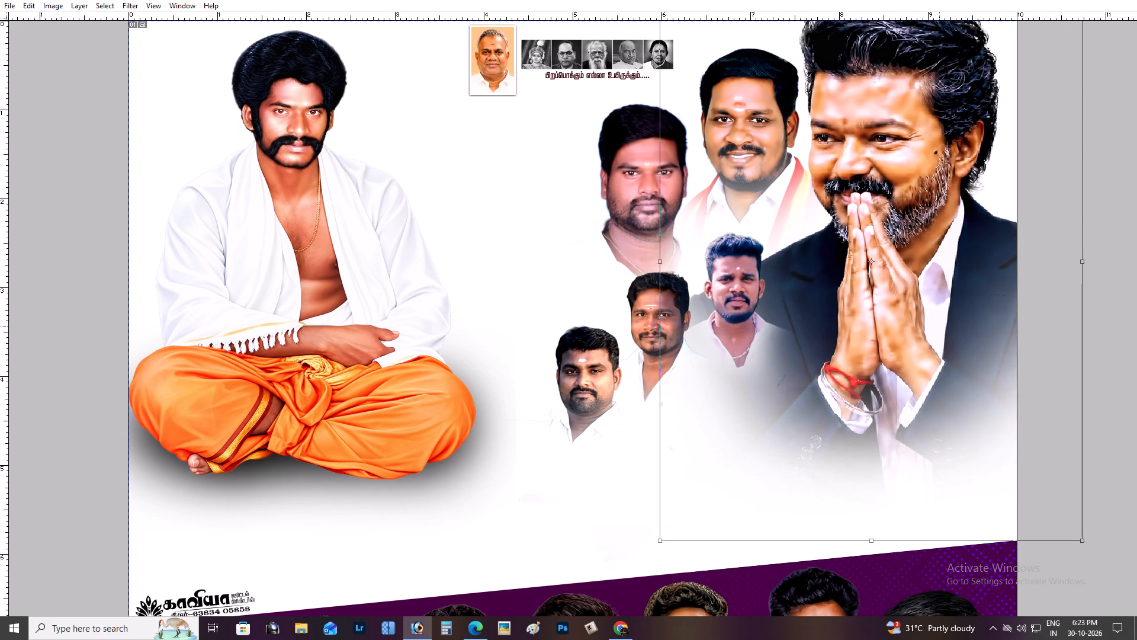
drag(937, 338, 932, 362)
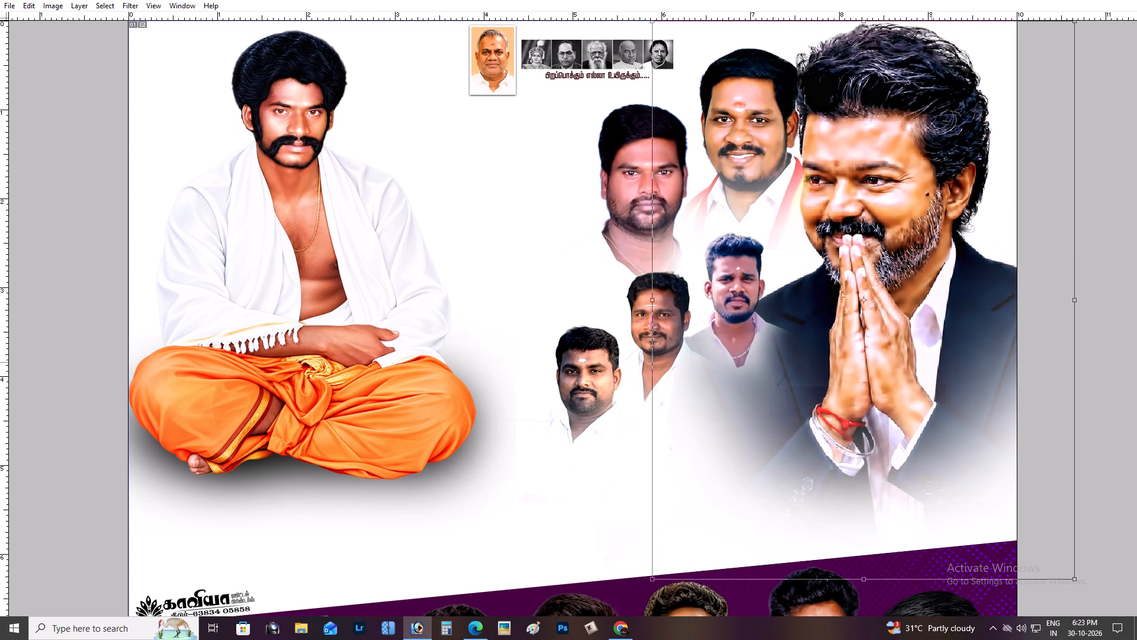
key(Return)
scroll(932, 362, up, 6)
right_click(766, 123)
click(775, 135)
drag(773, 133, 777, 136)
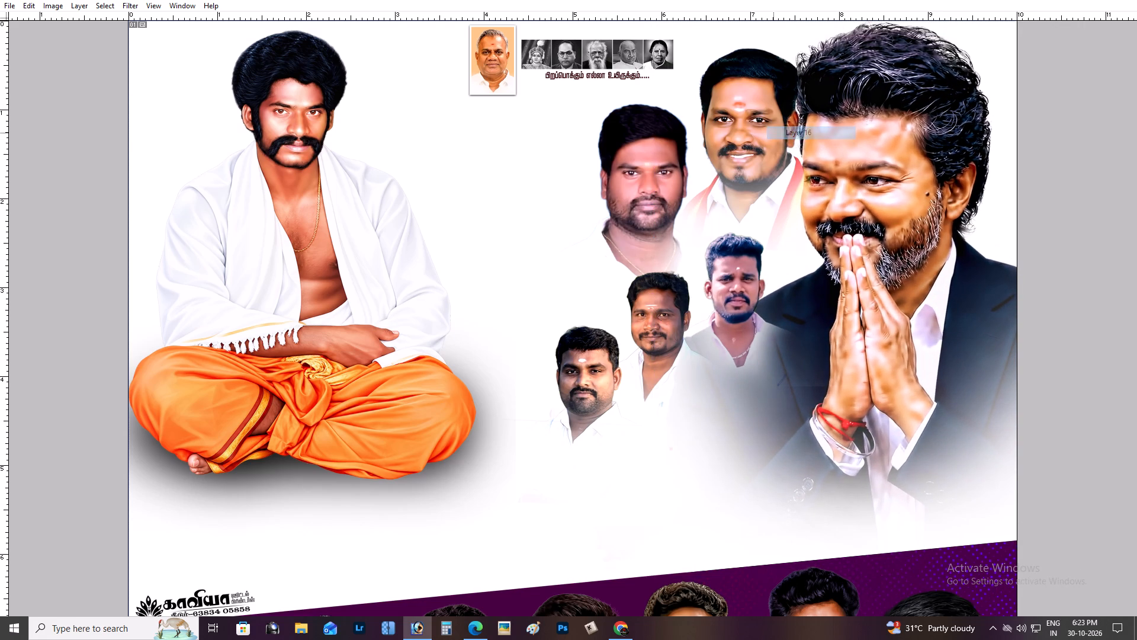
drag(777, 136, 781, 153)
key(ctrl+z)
Shift the two upper portraits beside the suited man together about 0.4 inch left and slightly down.
shift+right_click(670, 151)
shift+click(683, 161)
drag(698, 153, 673, 165)
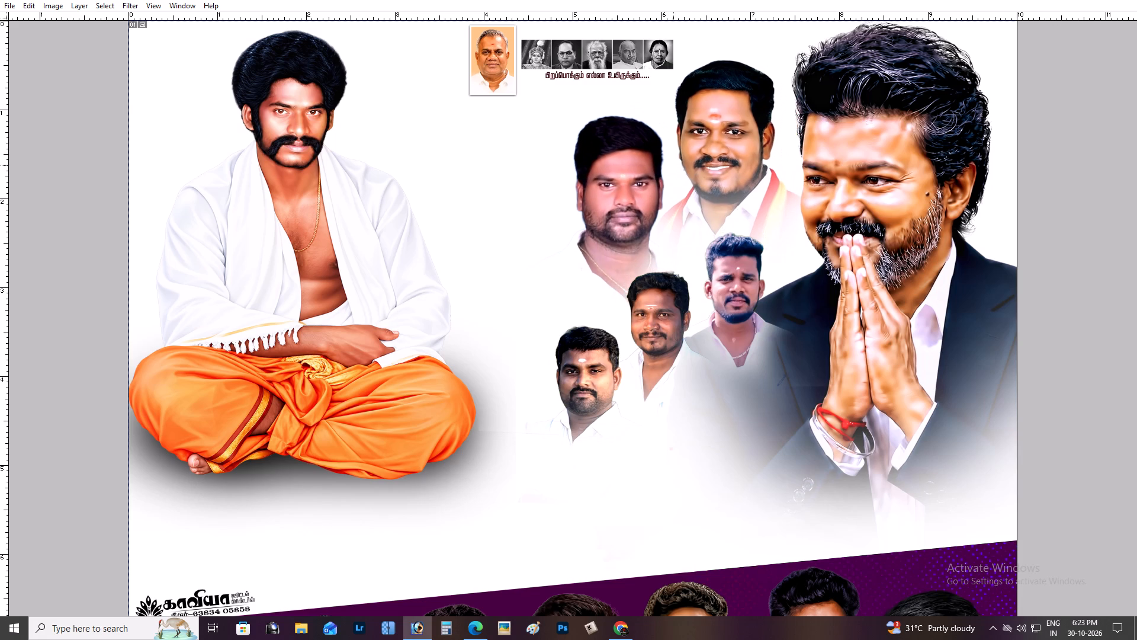
drag(673, 165, 663, 163)
key(space)
drag(664, 156, 671, 227)
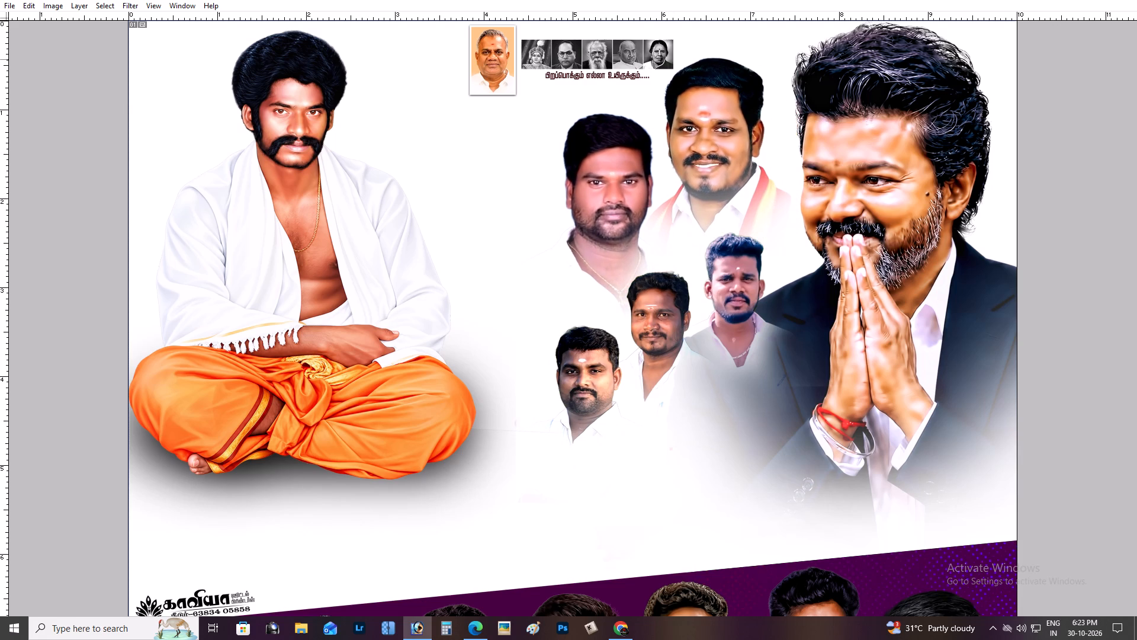
Move the framed portrait with the orange background about 0.4 inch down and slightly left, clear of the black-and-white photo strip.
right_click(512, 58)
right_click(502, 53)
click(513, 58)
drag(513, 58, 513, 83)
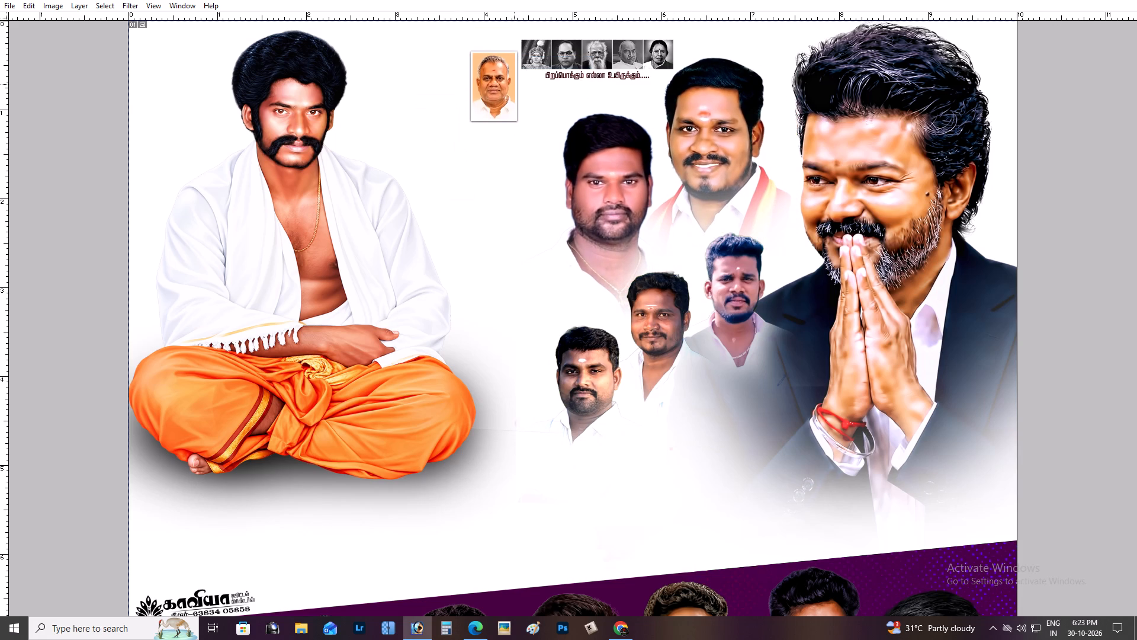
drag(513, 83, 500, 93)
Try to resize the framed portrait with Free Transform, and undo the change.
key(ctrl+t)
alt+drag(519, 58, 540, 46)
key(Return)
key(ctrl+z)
Remove the white frame and orange background from the elderly man's portrait, leaving only his cut-out figure.
key(z)
drag(441, 39, 564, 240)
key(space)
drag(527, 188, 539, 244)
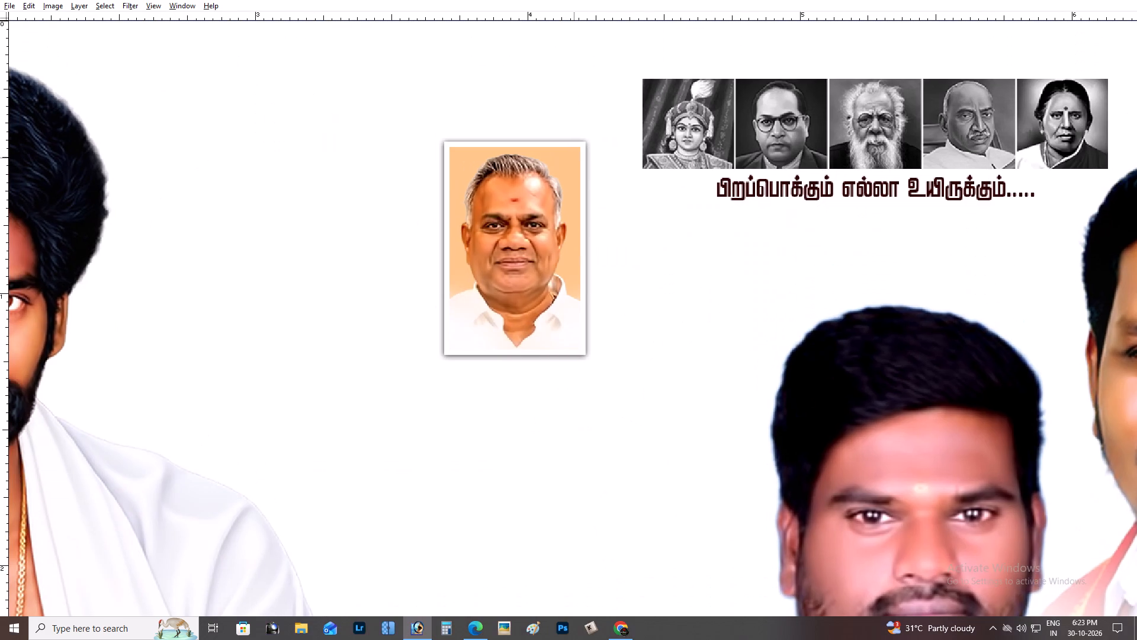
right_click(574, 157)
key(v)
click(568, 152)
key(v)
right_click(565, 155)
click(576, 162)
key(alt+l)
key(alt+l)
key(alt+l)
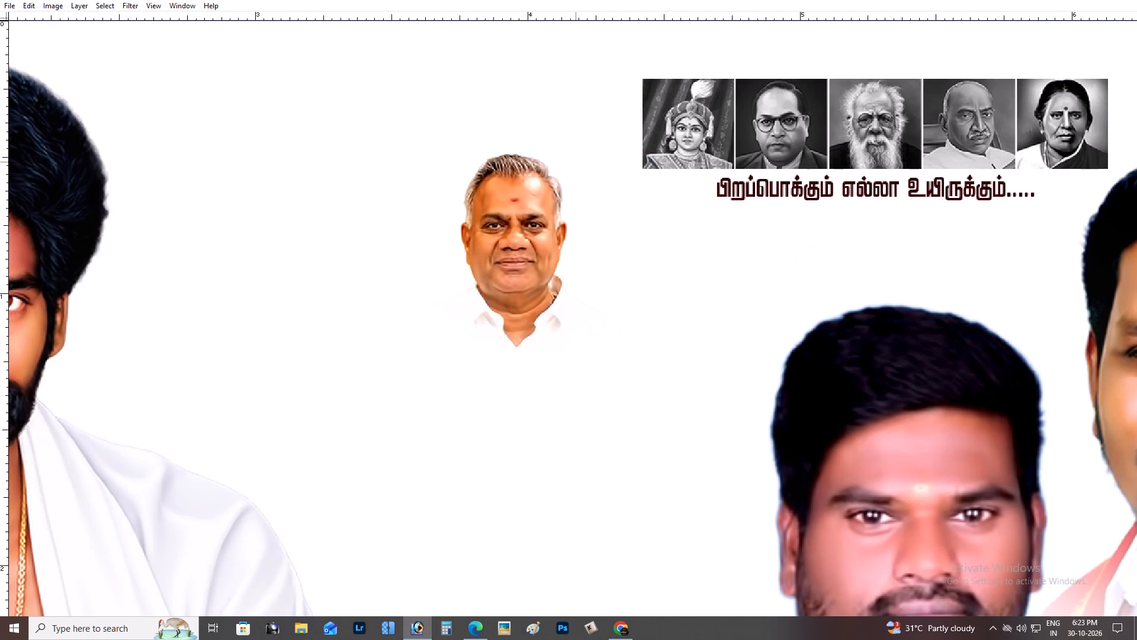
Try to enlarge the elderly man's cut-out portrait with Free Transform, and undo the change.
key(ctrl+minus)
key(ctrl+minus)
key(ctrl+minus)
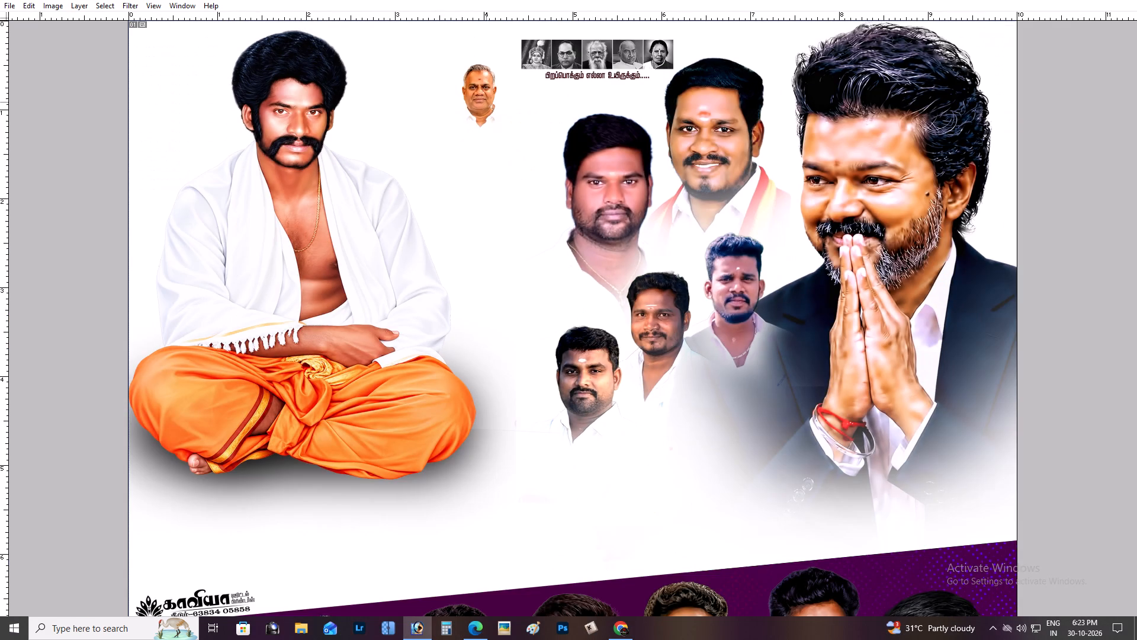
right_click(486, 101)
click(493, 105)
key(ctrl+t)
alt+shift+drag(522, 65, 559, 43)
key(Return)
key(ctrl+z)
Enlarge the elderly man's cut-out to about 1.2 inches tall and place it just left of the black-and-white photo strip.
key(ctrl+t)
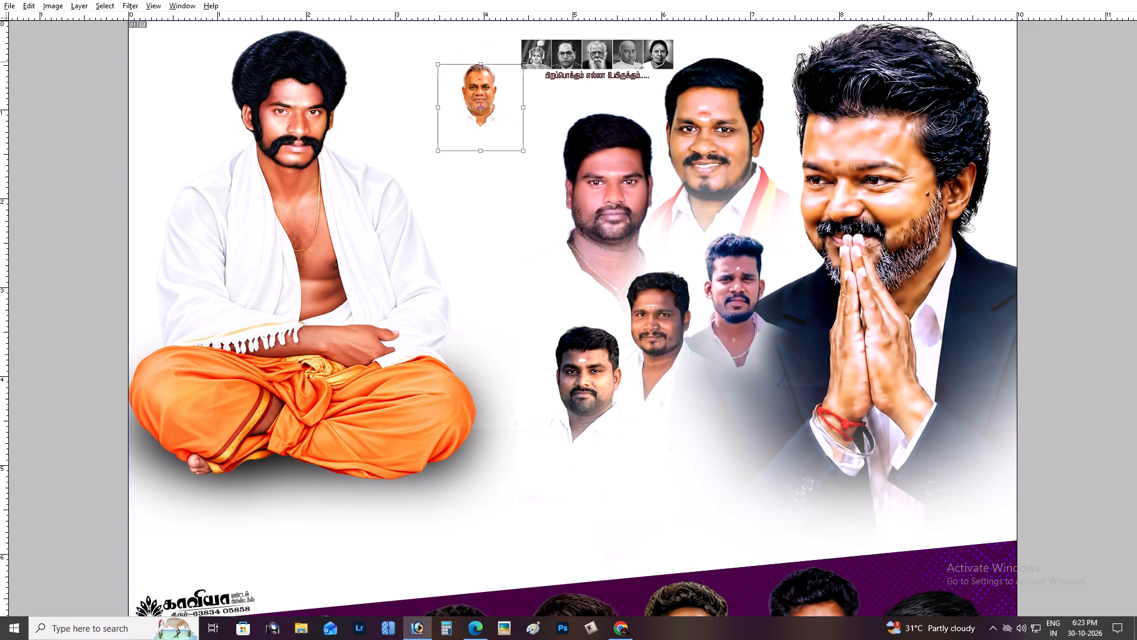
alt+shift+drag(439, 62, 409, 52)
alt+shift+double_click(512, 71)
key(z)
double_click(508, 71)
key(space)
key(space)
key(space)
key(space)
drag(509, 72, 515, 170)
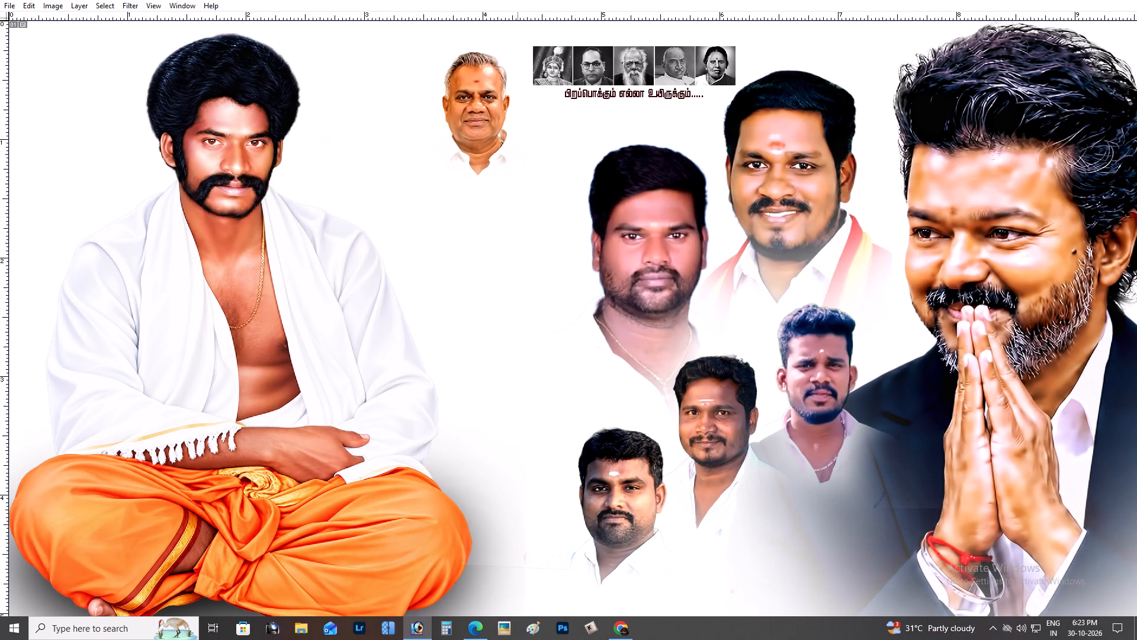
drag(518, 167, 522, 208)
key(v)
drag(494, 122, 503, 104)
key(ctrl+t)
alt+shift+drag(573, 34, 589, 23)
key(Return)
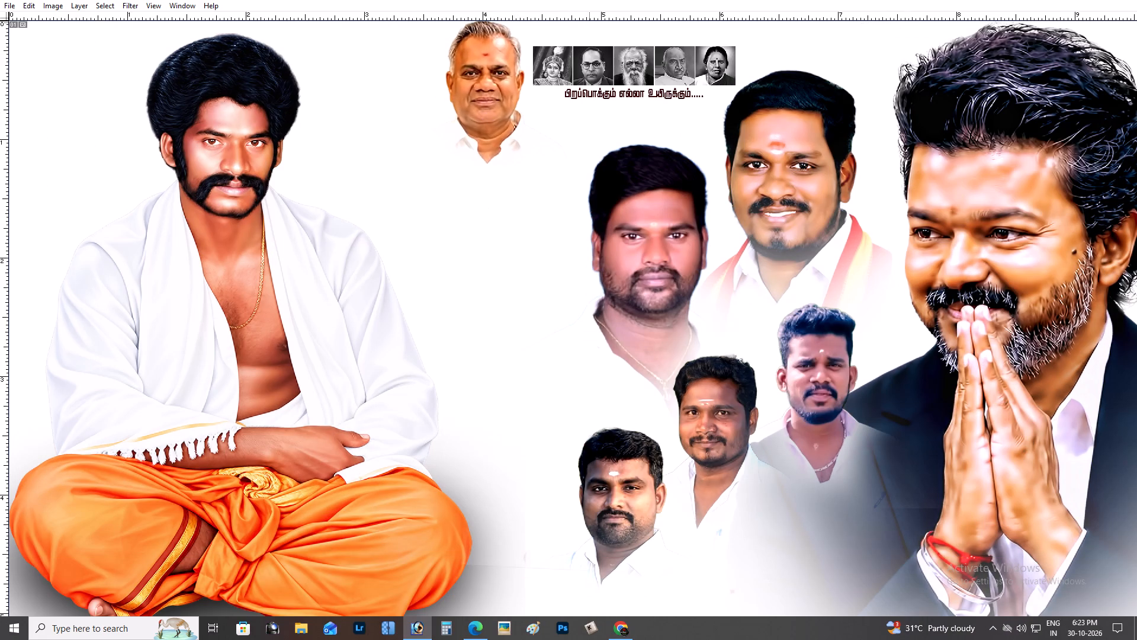
drag(492, 70, 489, 81)
Save the poster.
key(ctrl+minus)
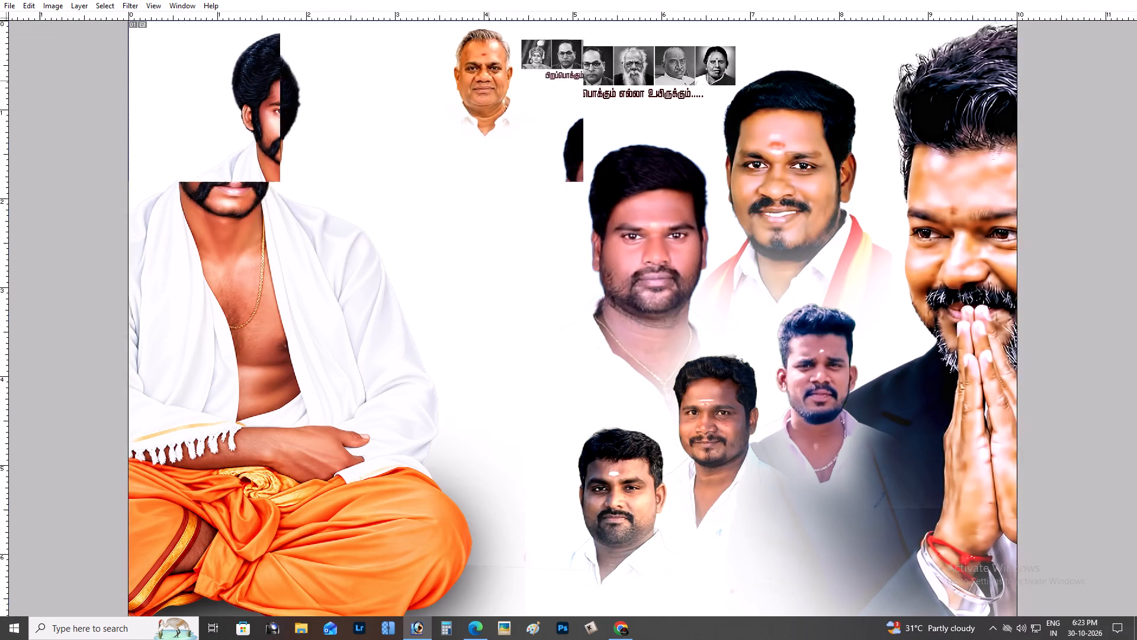
key(ctrl+minus)
key(ctrl+minus)
key(ctrl+0)
key(ctrl+minus)
key(ctrl+s)
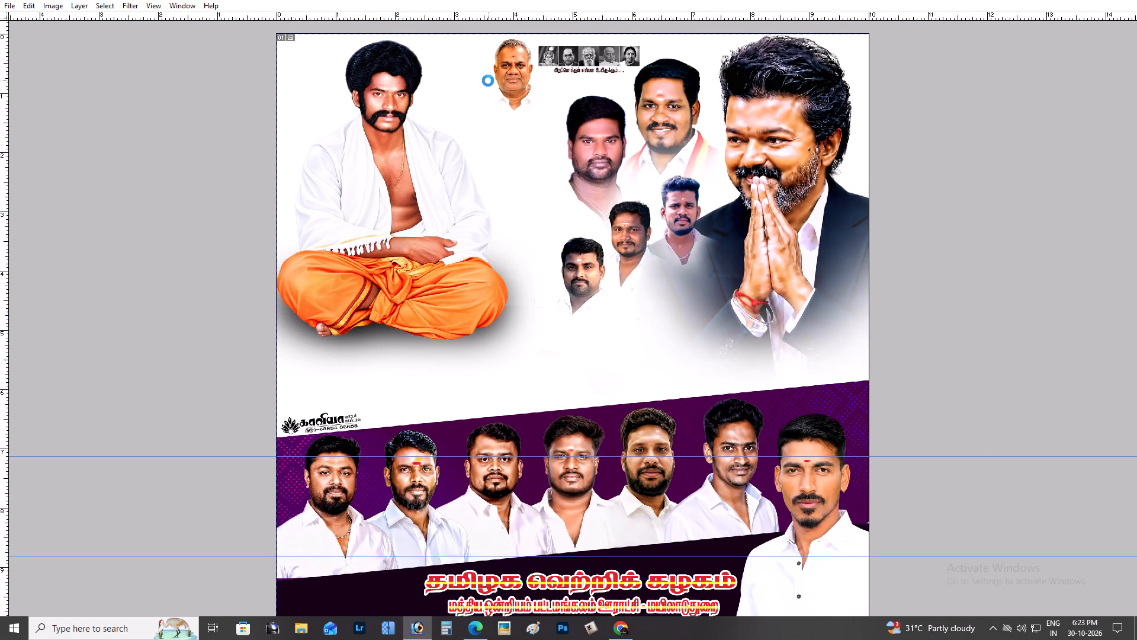
Enlarge the lower group of three portraits beside the suited man by about 20 percent and shift it slightly down.
scroll(740, 276, up, 3)
scroll(740, 276, down, 4)
scroll(740, 276, up, 4)
scroll(740, 276, down, 2)
key(ctrl+plus)
key(space)
key(space)
key(space)
key(space)
key(space)
key(space)
key(space)
key(space)
key(space)
key(space)
key(space)
key(space)
key(space)
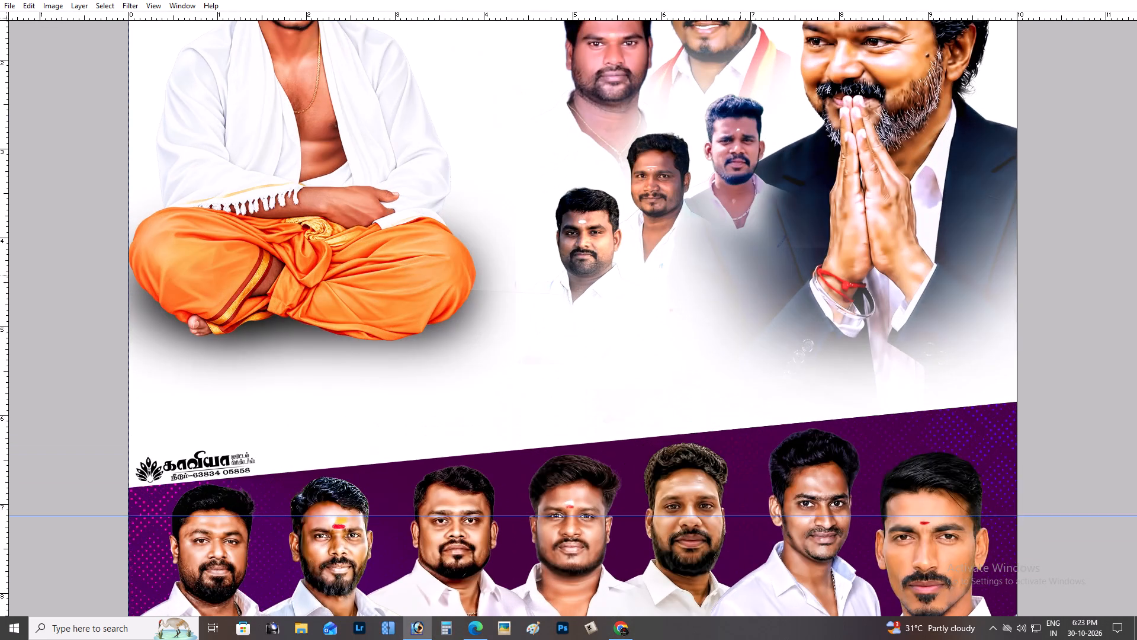
drag(743, 276, 724, 425)
drag(693, 332, 686, 393)
right_click(668, 319)
click(685, 334)
drag(676, 319, 691, 327)
key(ctrl+z)
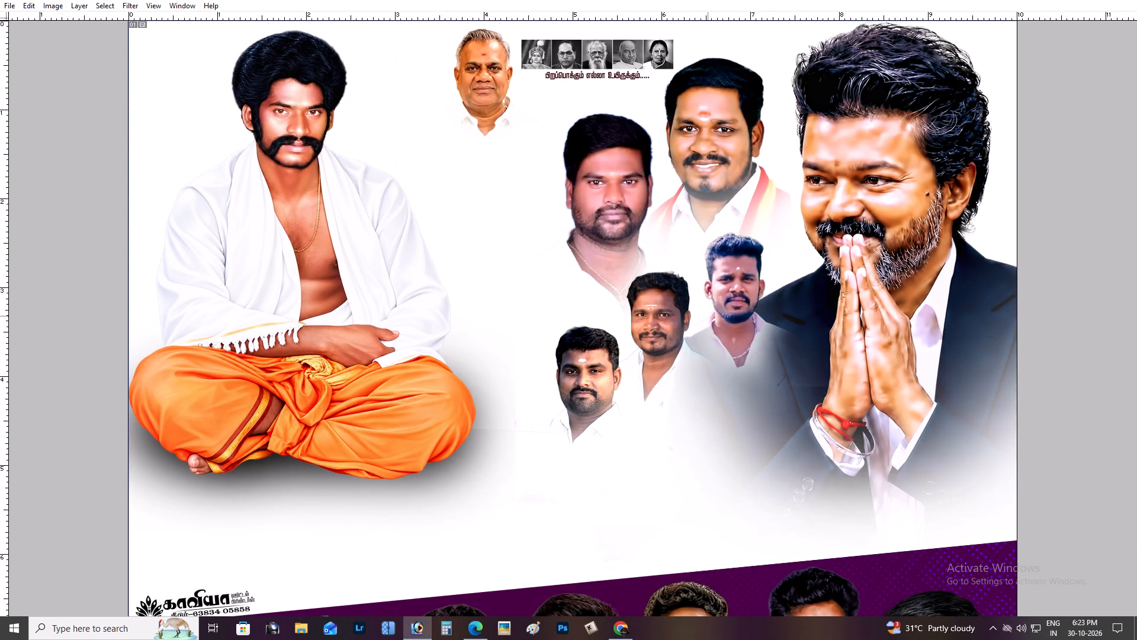
key(ctrl+t)
alt+shift+drag(882, 233, 931, 209)
drag(787, 279, 786, 306)
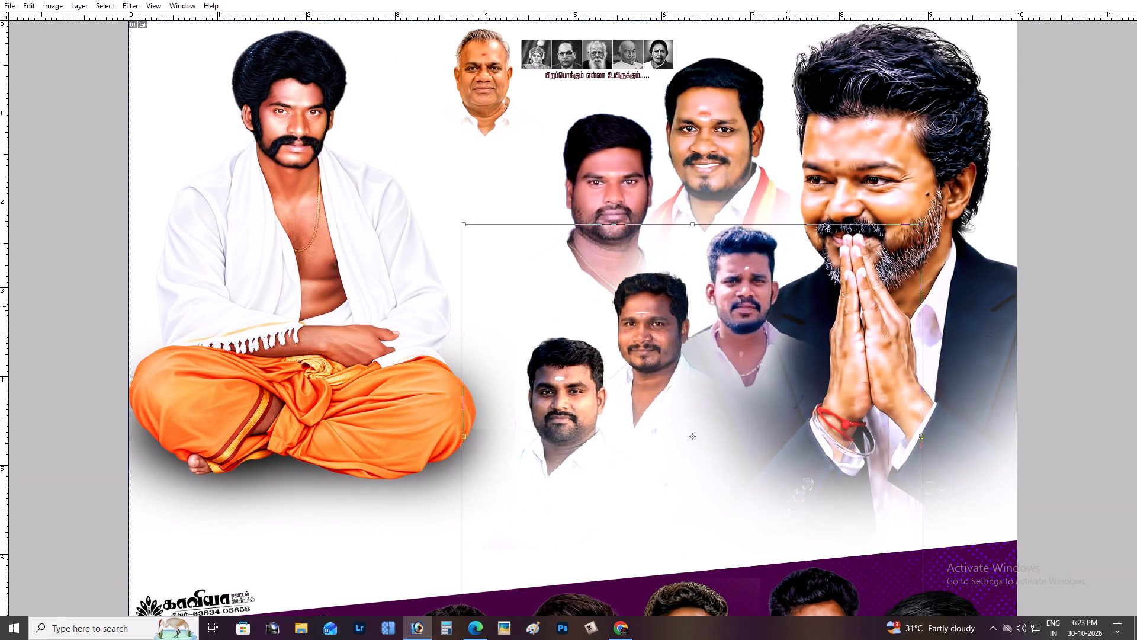
drag(786, 306, 791, 312)
key(Return)
Move the lower group of three upper-area portraits about 0.4 inch left and 0.2 inch down, and save the poster.
key(ctrl+minus)
key(ctrl+minus)
scroll(791, 312, up, 3)
scroll(791, 312, down, 3)
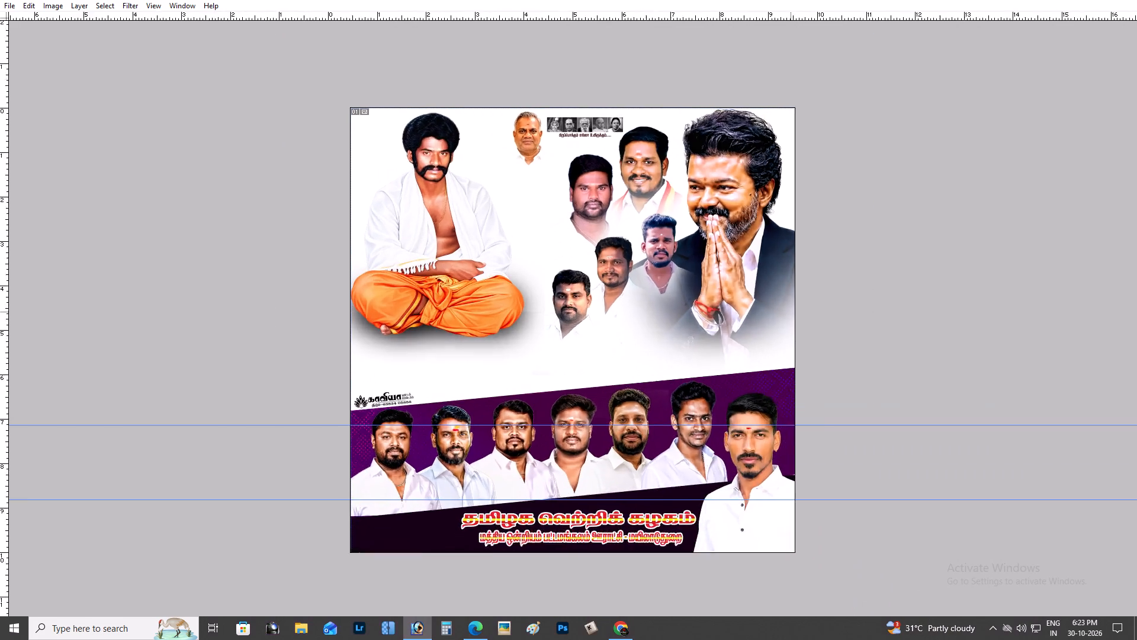
scroll(791, 312, down, 5)
drag(691, 325, 661, 340)
scroll(661, 340, up, 3)
scroll(661, 340, down, 3)
scroll(661, 340, up, 2)
key(ctrl+s)
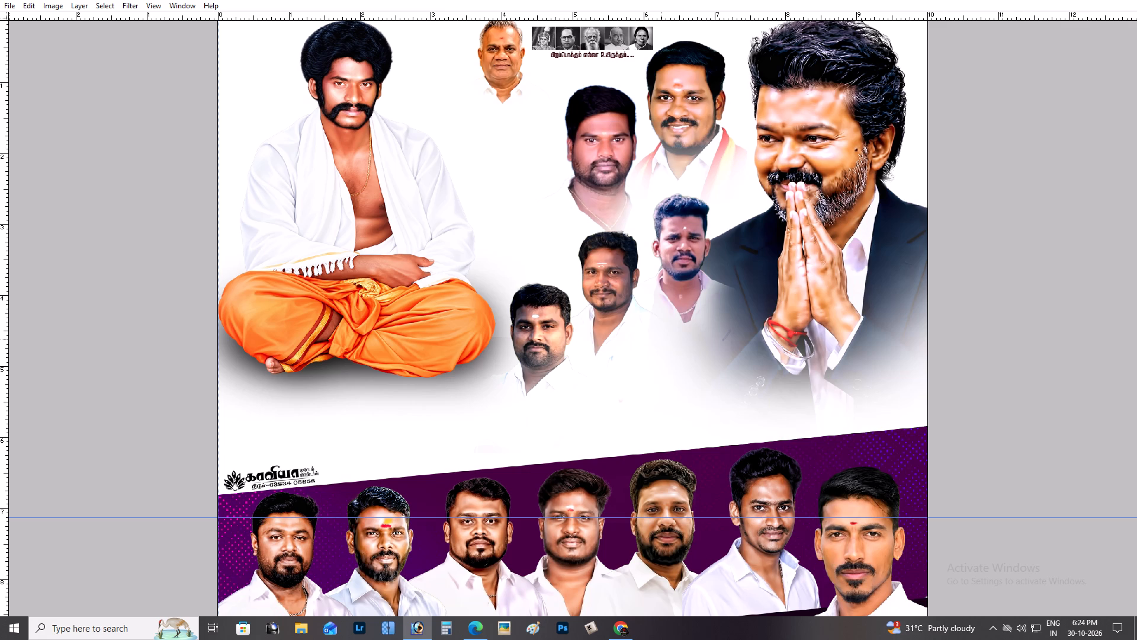
Shift the bearded man's portrait, fifth in the purple band's row, about 0.1 inch right.
scroll(661, 340, down, 12)
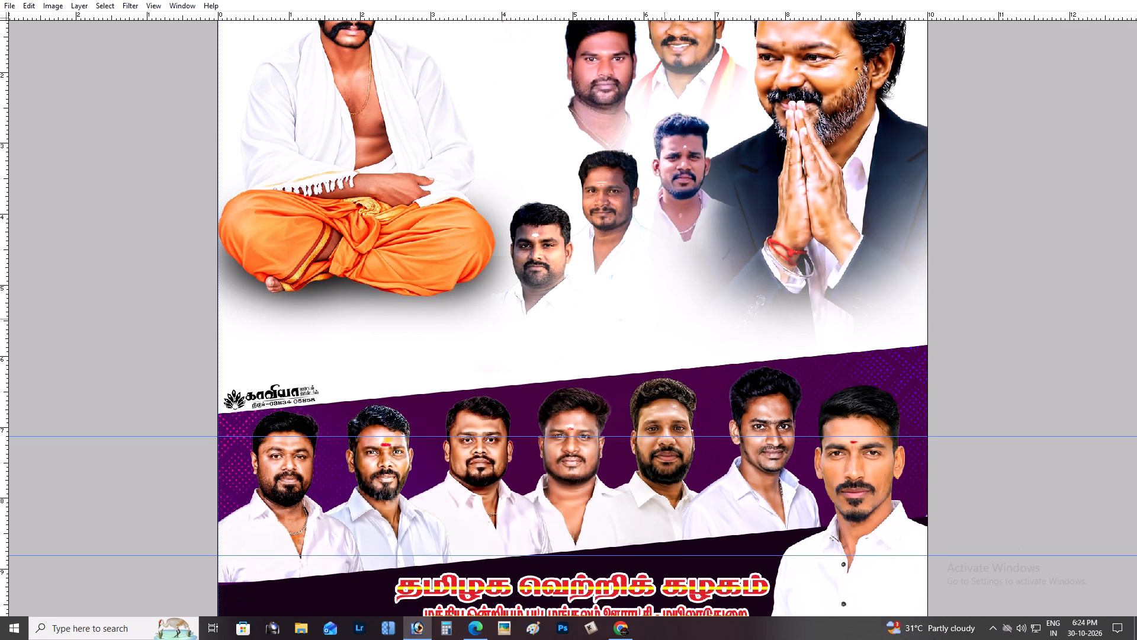
scroll(664, 343, up, 1)
scroll(664, 343, down, 4)
key(z)
drag(631, 324, 798, 540)
key(space)
click(776, 468)
key(v)
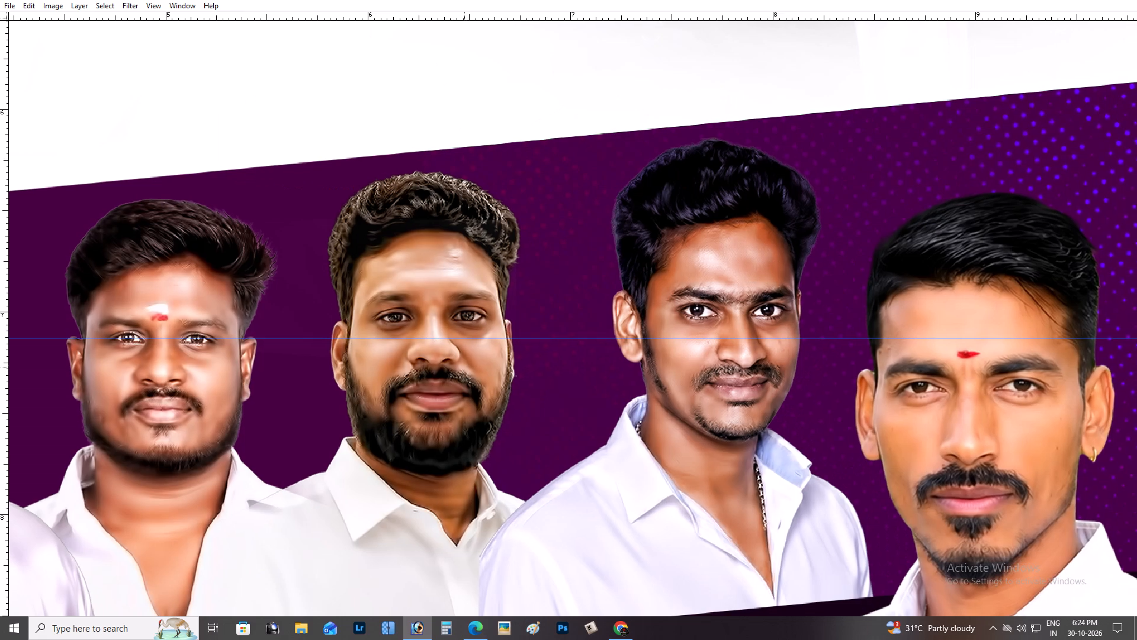
right_click(397, 273)
click(407, 278)
shift+right_click(404, 274)
shift+click(415, 280)
drag(420, 278, 433, 292)
key(ctrl+z)
shift+drag(429, 290, 448, 290)
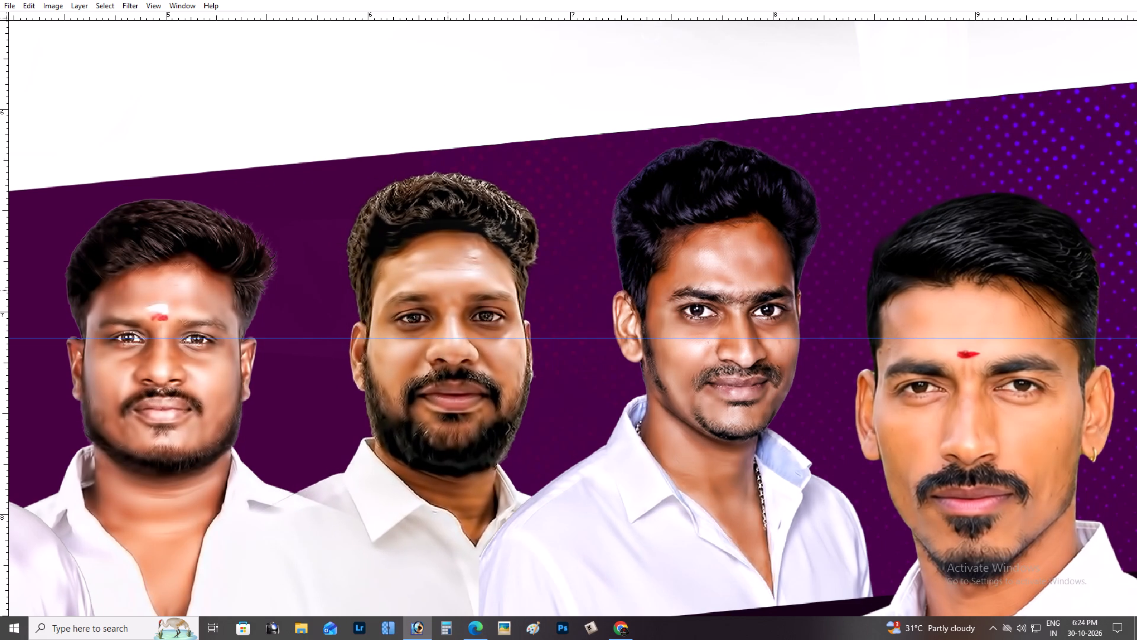
Examine the arrangement of the enlarged portraits between the seated man and the suited man.
key(ctrl+minus)
key(ctrl+minus)
key(ctrl+minus)
scroll(448, 290, up, 4)
key(space)
key(space)
key(space)
key(space)
key(space)
key(space)
key(space)
key(space)
key(space)
key(space)
key(space)
key(space)
key(space)
key(space)
key(space)
key(space)
key(space)
key(space)
key(space)
key(space)
drag(777, 340, 746, 444)
drag(747, 355, 734, 460)
drag(728, 398, 729, 444)
key(z)
click(715, 341)
key(space)
key(space)
key(space)
key(space)
drag(715, 341, 708, 316)
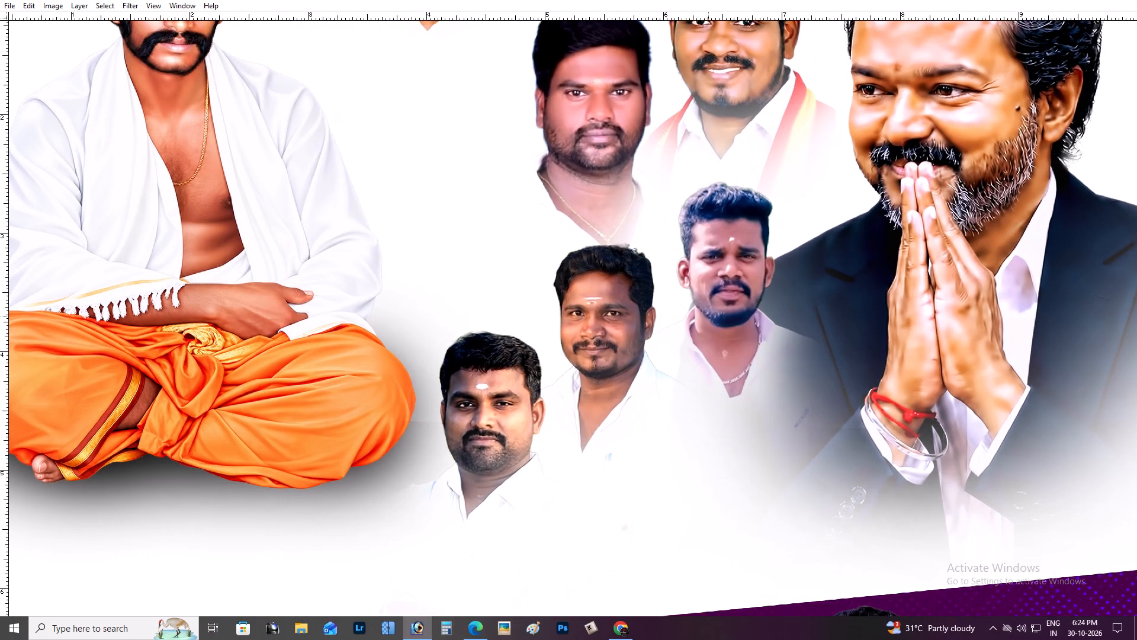
drag(708, 316, 704, 311)
key(v)
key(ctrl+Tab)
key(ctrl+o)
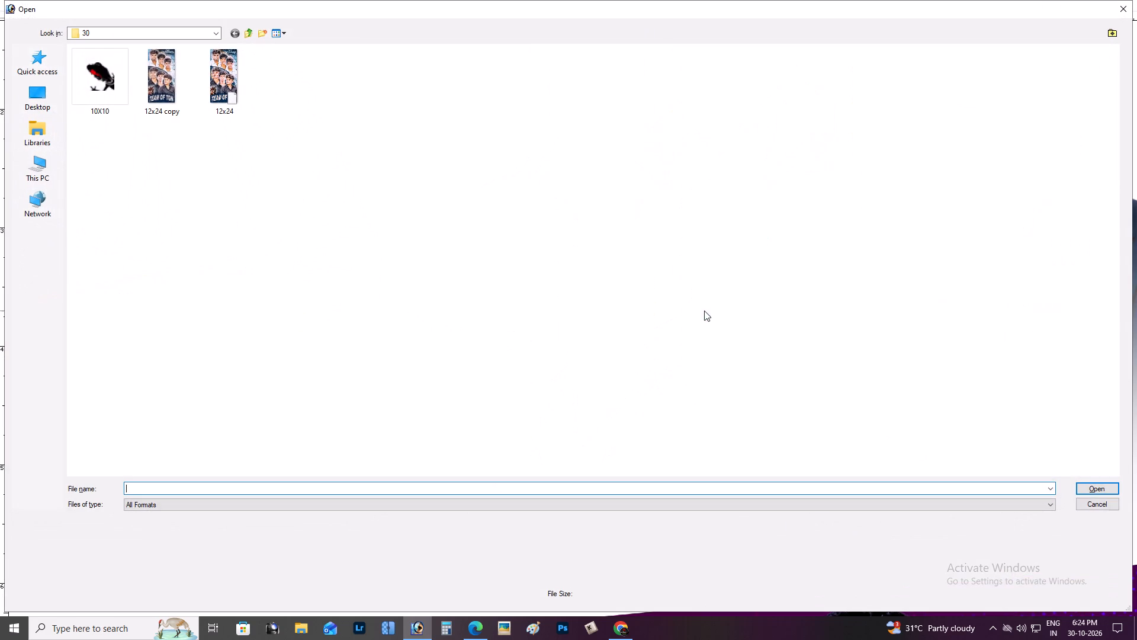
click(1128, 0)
Browse for a file to open in the shakthi folder inside hardisk on the Kaviya Digital Printers (D:) drive.
key(ctrl+o)
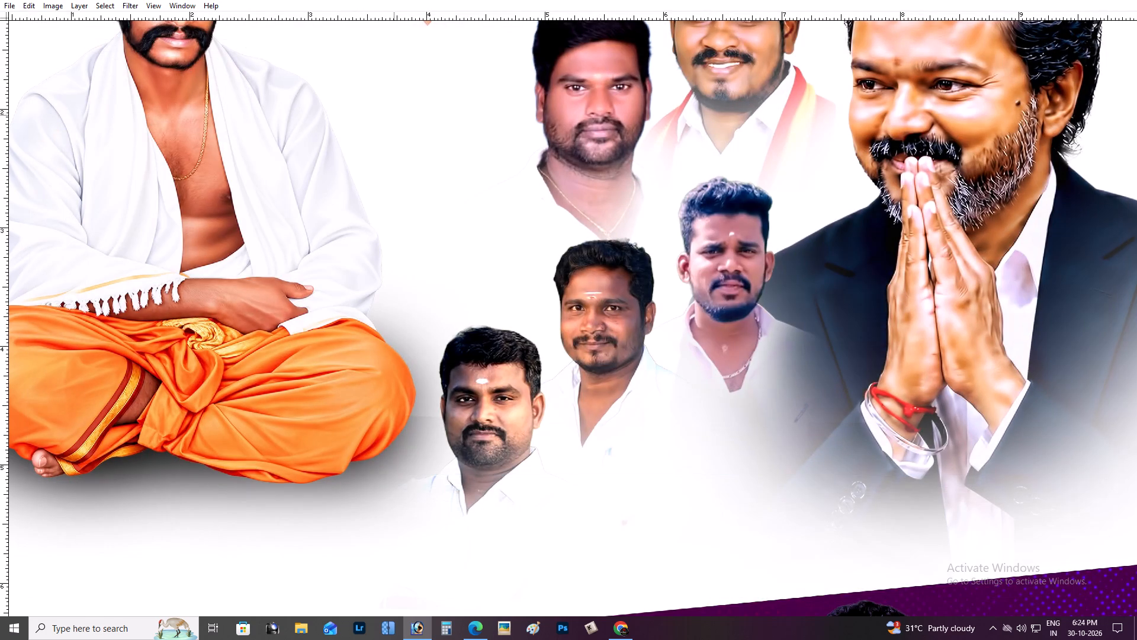
click(49, 175)
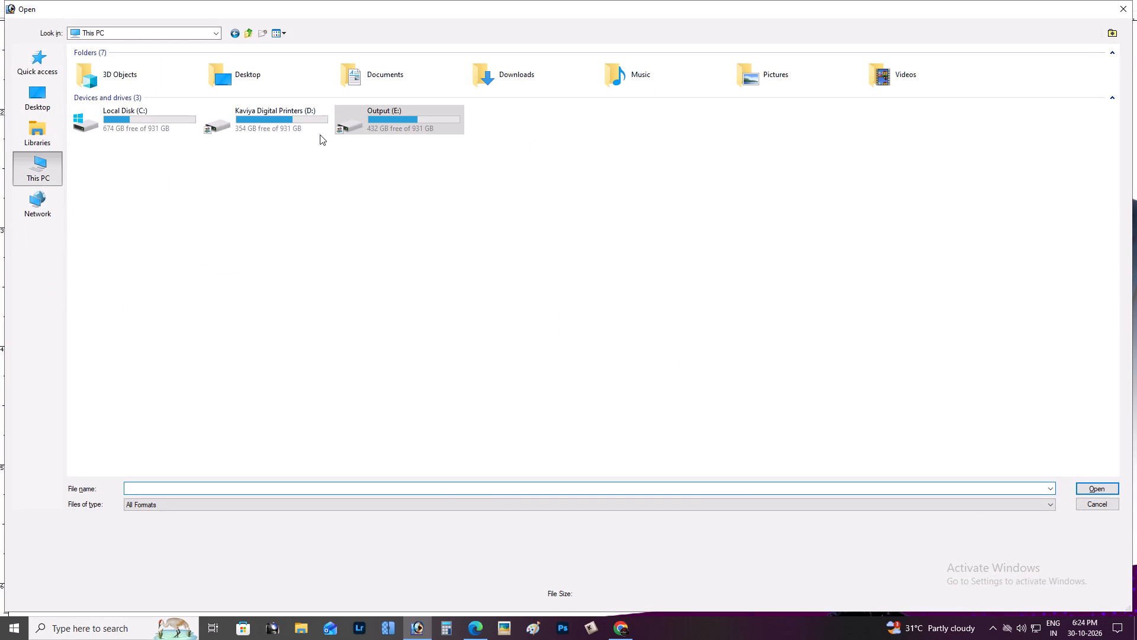
double_click(299, 122)
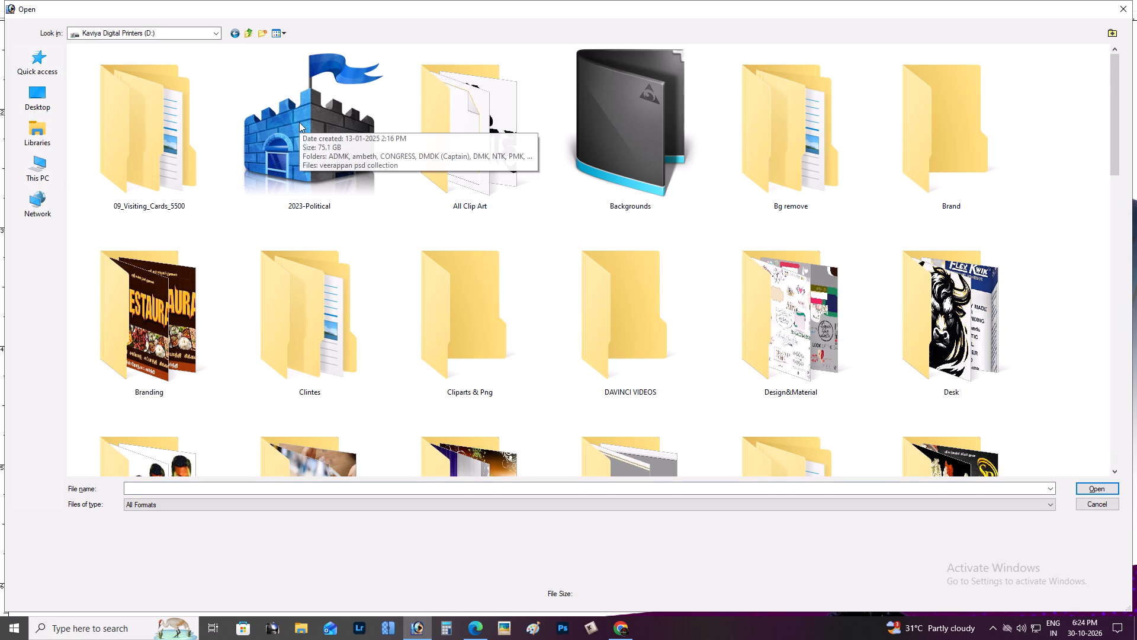
scroll(486, 190, down, 1)
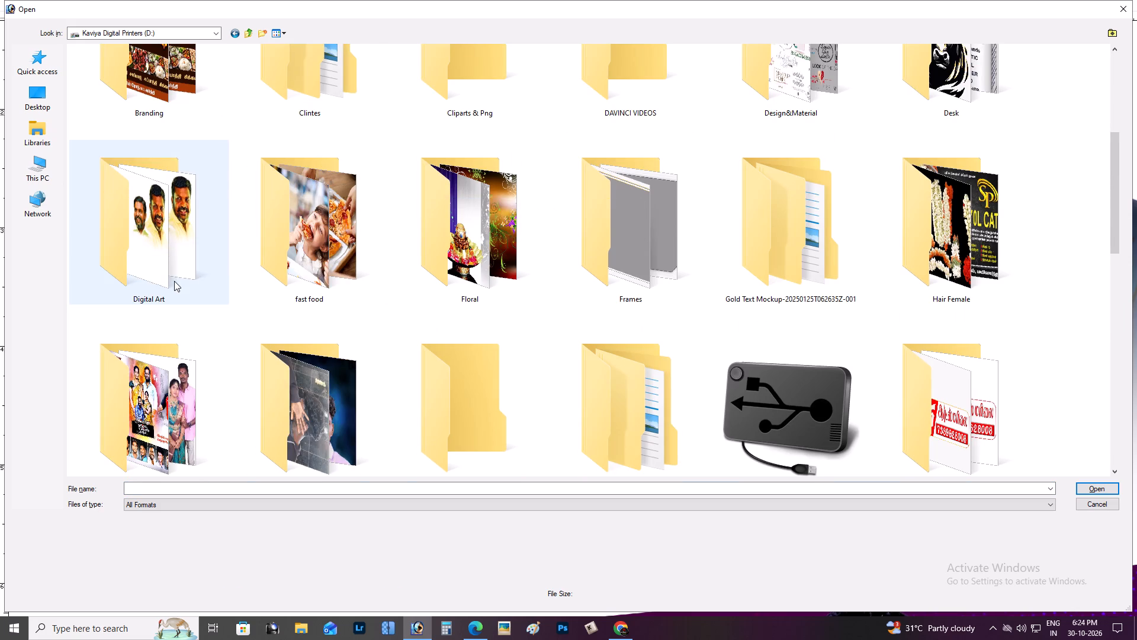
scroll(182, 392, down, 1)
double_click(152, 159)
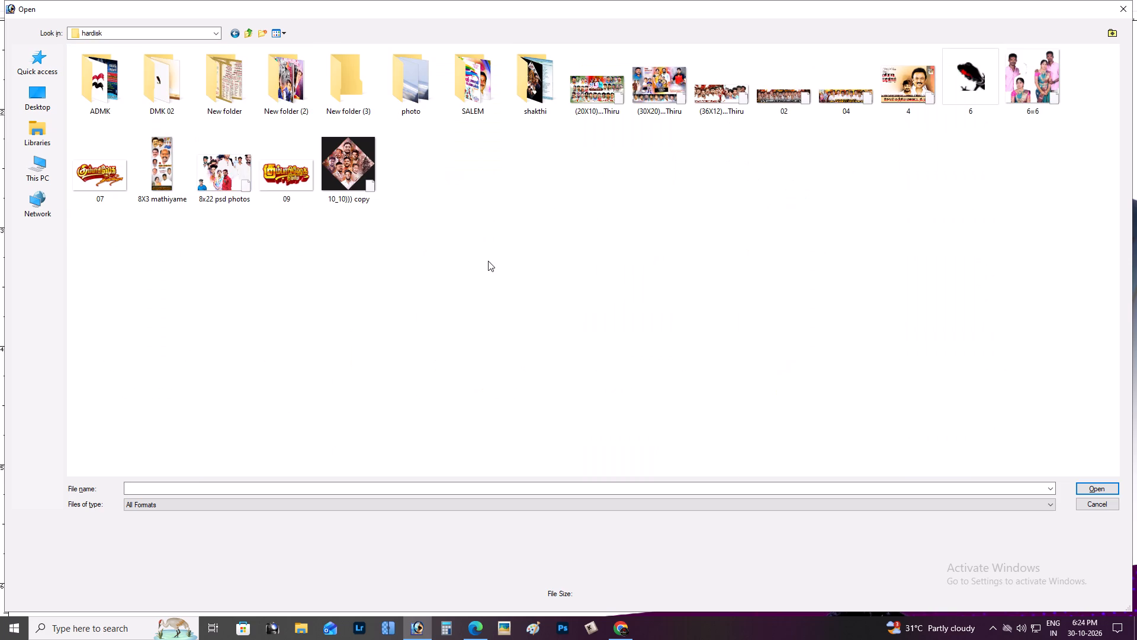
right_click(488, 261)
click(576, 268)
click(663, 267)
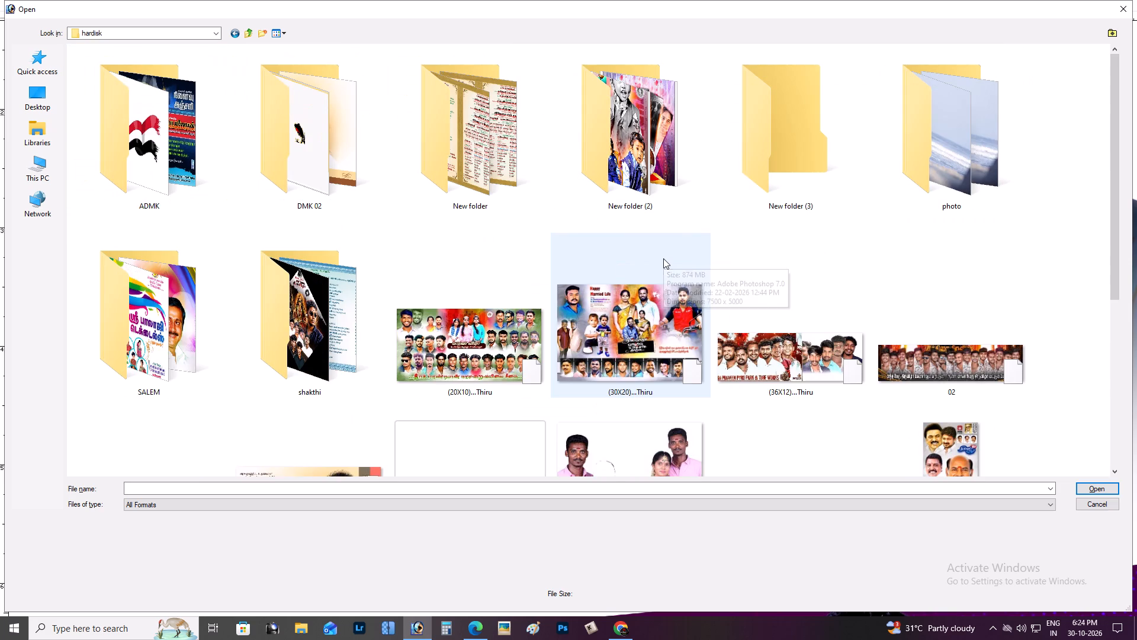
double_click(317, 350)
Open the layered file 10x20___ anne from the shakthi folder without updating its text layers.
scroll(510, 312, down, 1)
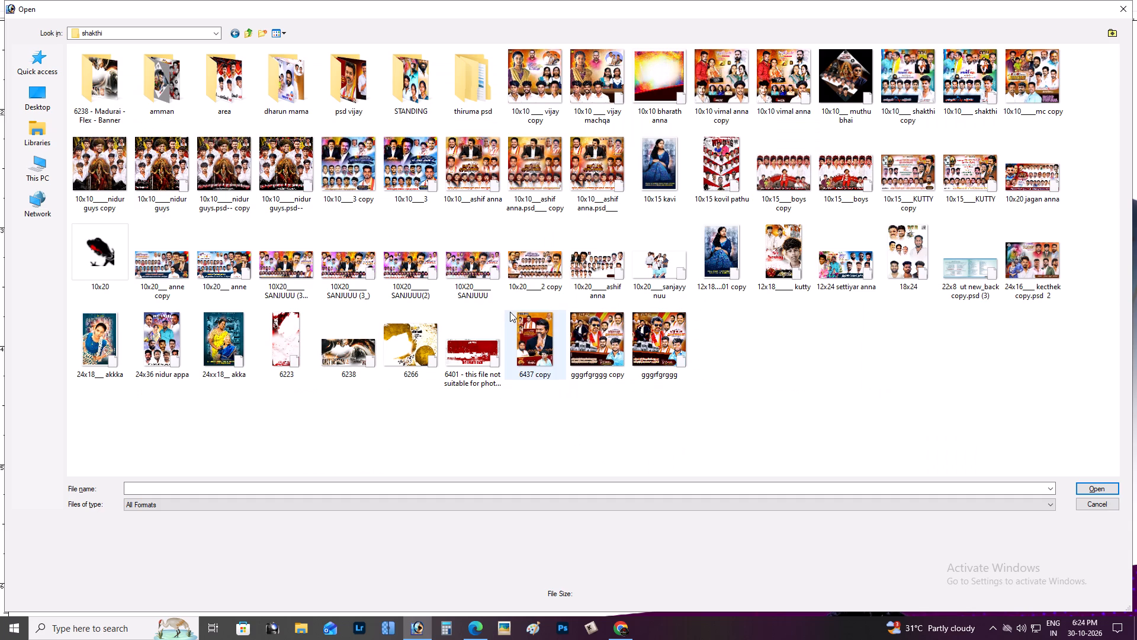
right_click(841, 367)
click(884, 375)
click(1024, 373)
scroll(857, 324, down, 2)
scroll(799, 277, down, 1)
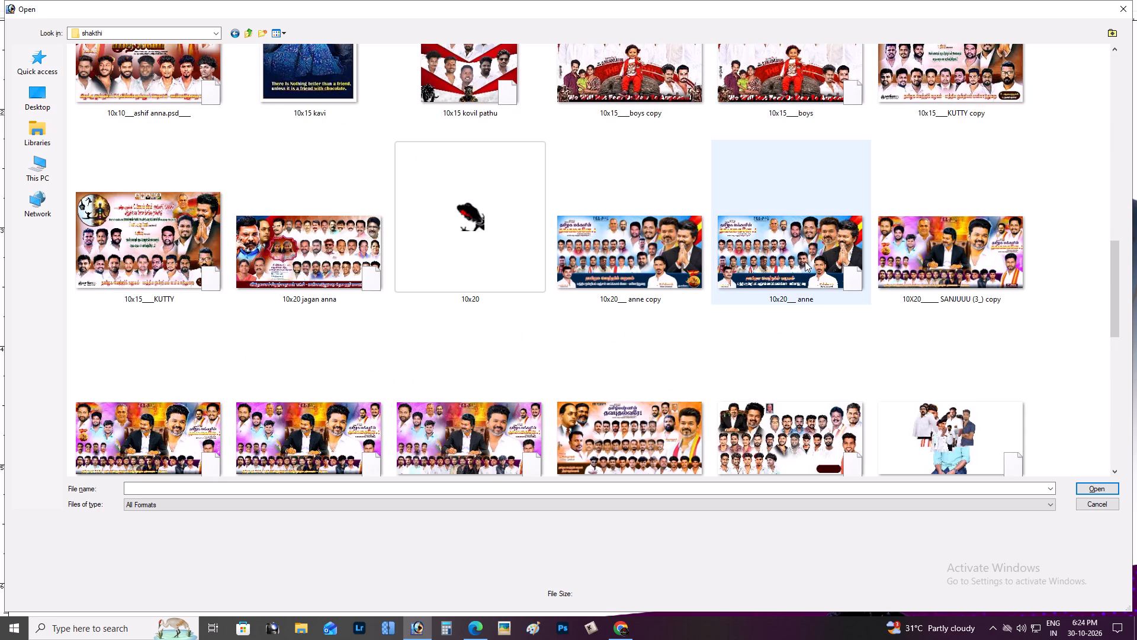
click(805, 261)
key(Return)
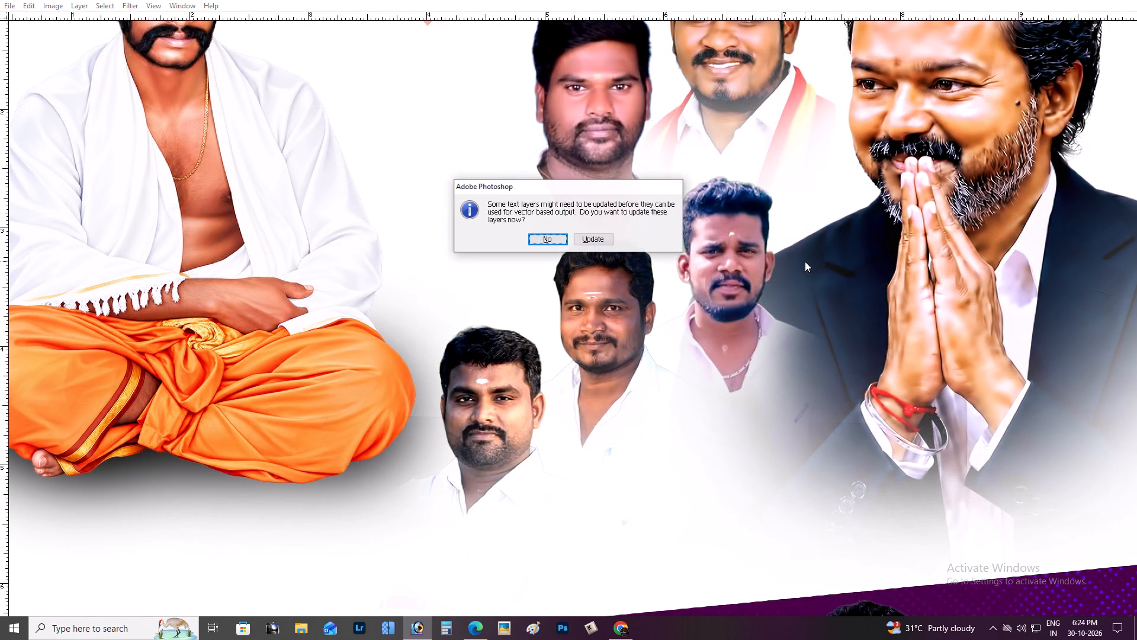
key(Return)
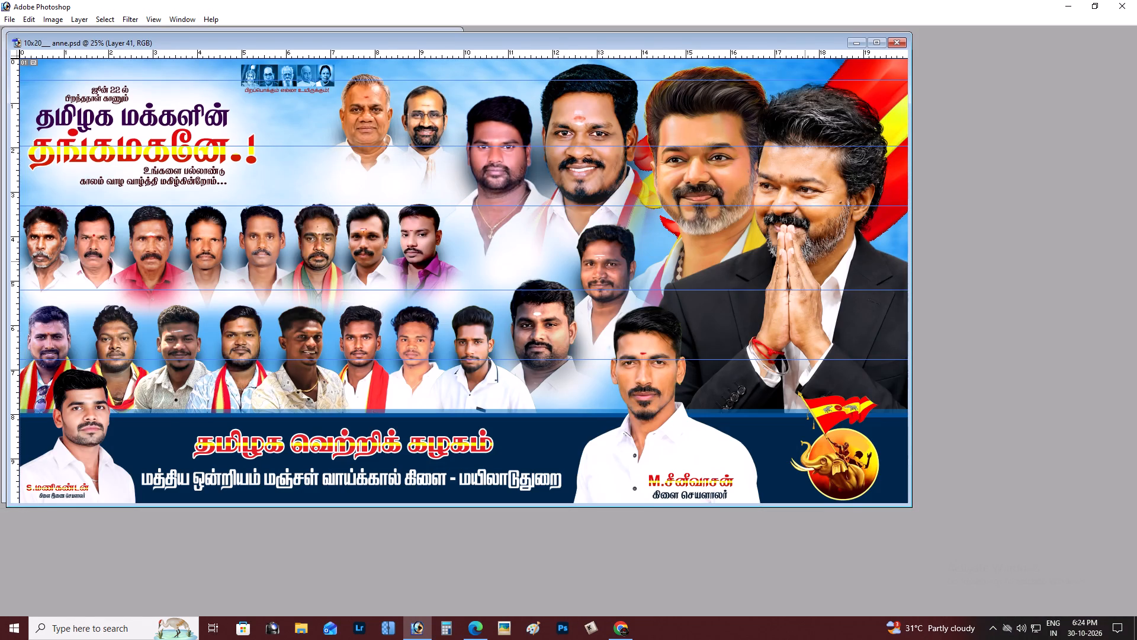
Examine the portraits across the 10x20 banner full screen with its guides hidden, comparing the upper pairs and the lower rows.
key(f)
key(ctrl+h)
key(ctrl+plus)
key(ctrl+plus)
key(space)
key(space)
key(space)
key(space)
key(space)
key(space)
key(space)
key(space)
key(space)
key(space)
key(space)
key(space)
key(space)
key(space)
key(space)
key(space)
key(space)
key(space)
key(space)
key(space)
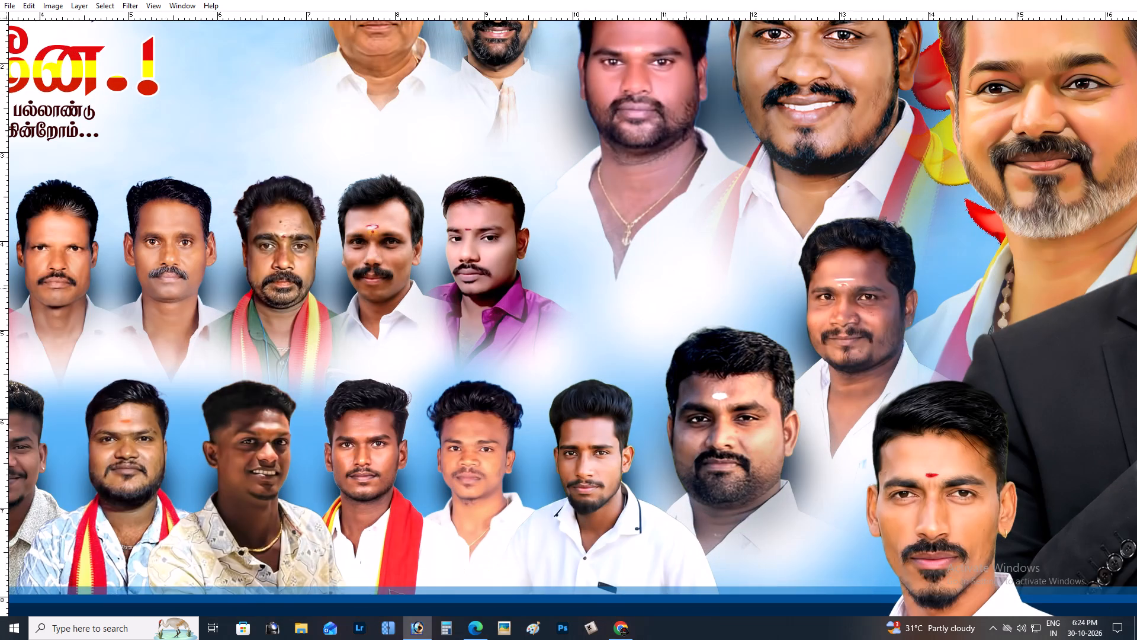
drag(661, 305, 441, 229)
drag(497, 263, 468, 112)
drag(477, 234, 751, 423)
drag(618, 278, 639, 345)
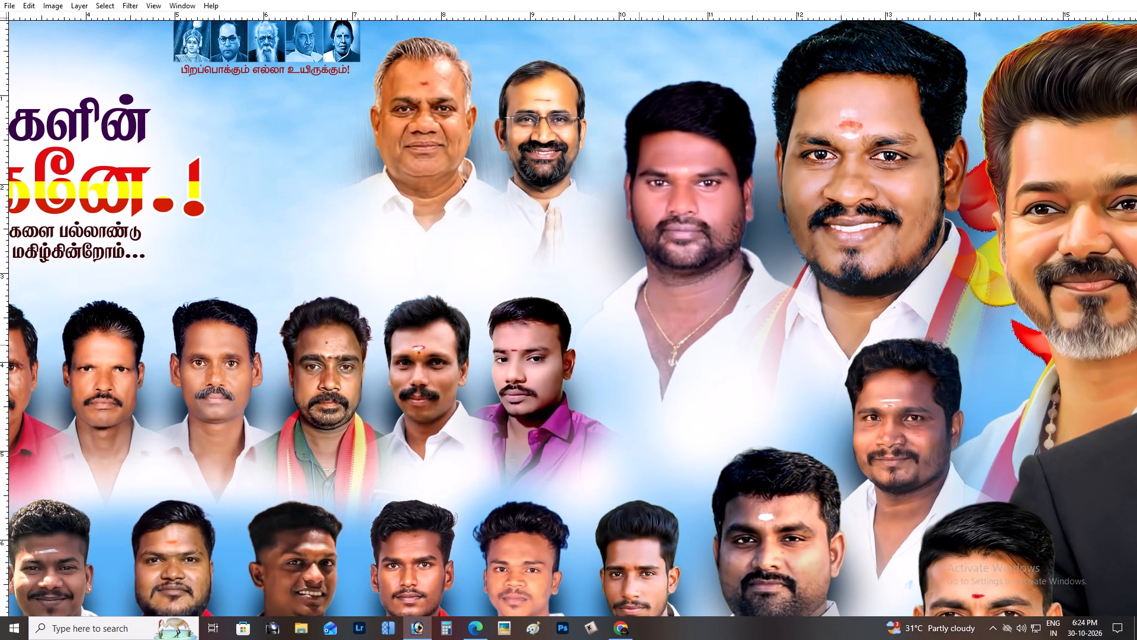
key(ctrl+minus)
key(ctrl+minus)
key(ctrl+plus)
key(ctrl+plus)
key(ctrl+plus)
key(ctrl+plus)
key(ctrl+plus)
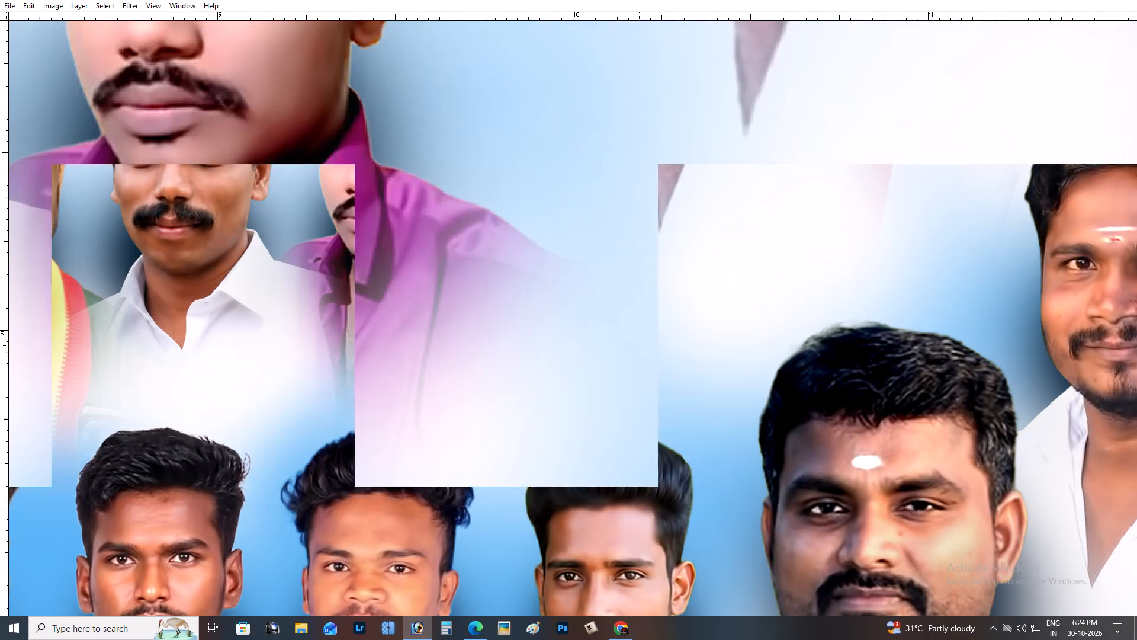
key(ctrl+plus)
key(ctrl+minus)
key(ctrl+minus)
key(ctrl+minus)
key(ctrl+minus)
key(ctrl+plus)
key(ctrl+plus)
key(ctrl+minus)
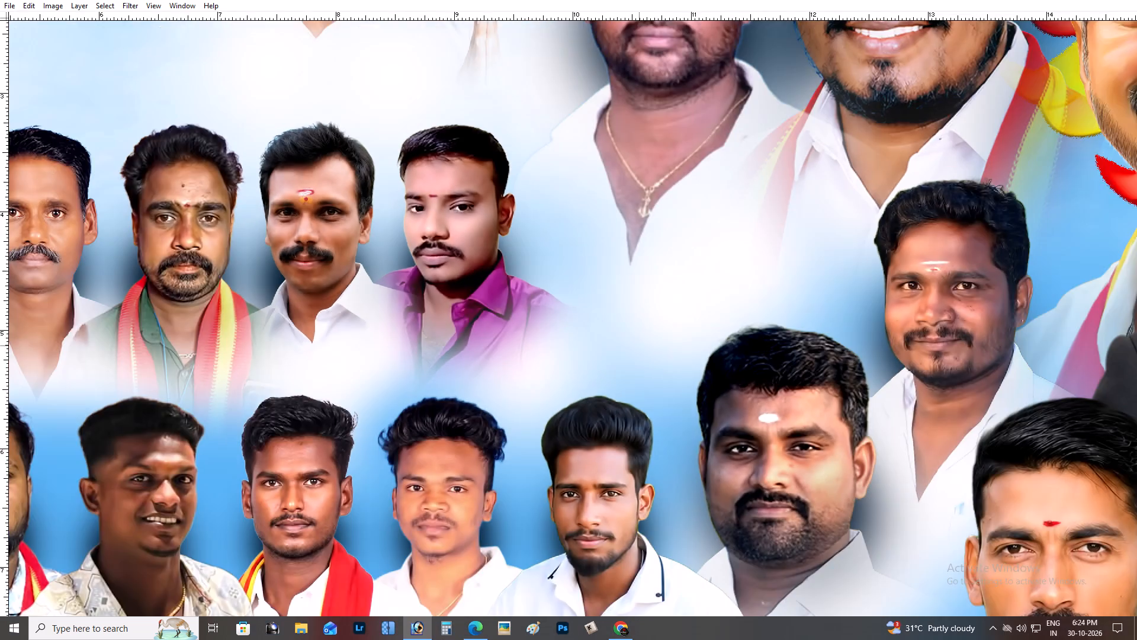
key(ctrl+minus)
key(ctrl+minus)
key(ctrl+minus)
key(ctrl+plus)
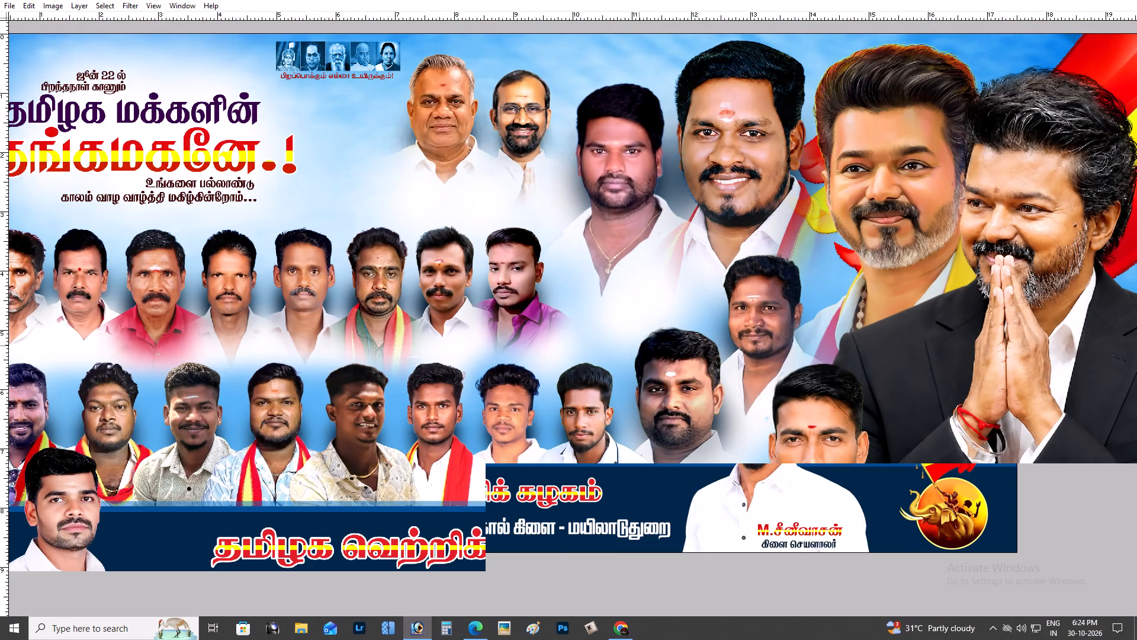
key(ctrl+minus)
key(ctrl+plus)
key(ctrl+plus)
key(space)
key(space)
key(space)
key(space)
key(space)
key(space)
key(space)
key(space)
key(space)
key(space)
key(space)
key(space)
key(space)
key(space)
key(space)
key(space)
key(space)
key(space)
key(space)
key(space)
drag(720, 362, 538, 343)
drag(538, 334, 555, 334)
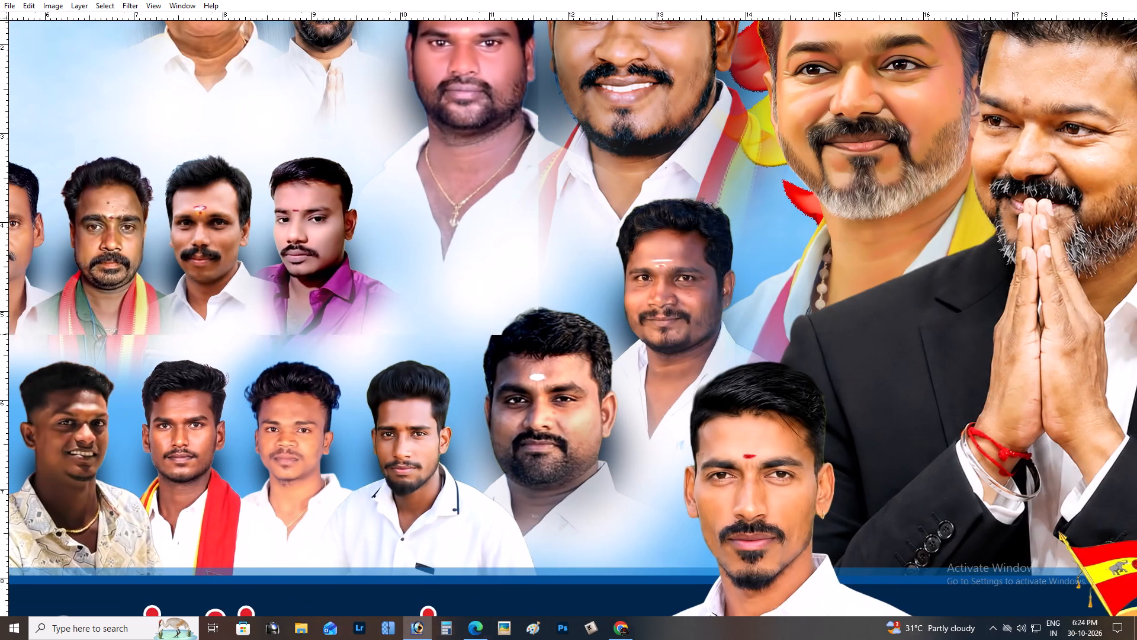
drag(555, 334, 737, 297)
drag(449, 316, 663, 316)
Compare the banner's portraits with the poster's group between the seated man and the suited man.
key(ctrl+Tab)
key(space)
key(space)
key(space)
key(space)
key(space)
key(space)
key(space)
key(space)
key(space)
key(space)
key(space)
key(space)
key(space)
key(space)
key(space)
key(space)
key(space)
key(space)
key(space)
key(space)
triple_click(617, 322)
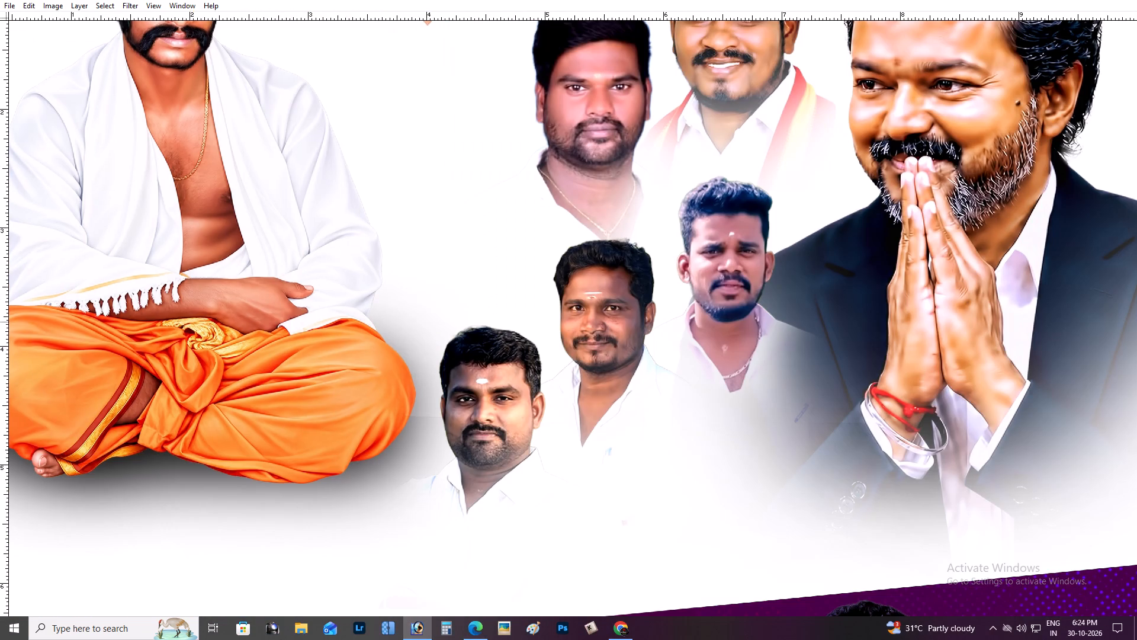
click(617, 322)
key(ctrl+minus)
key(ctrl+Tab)
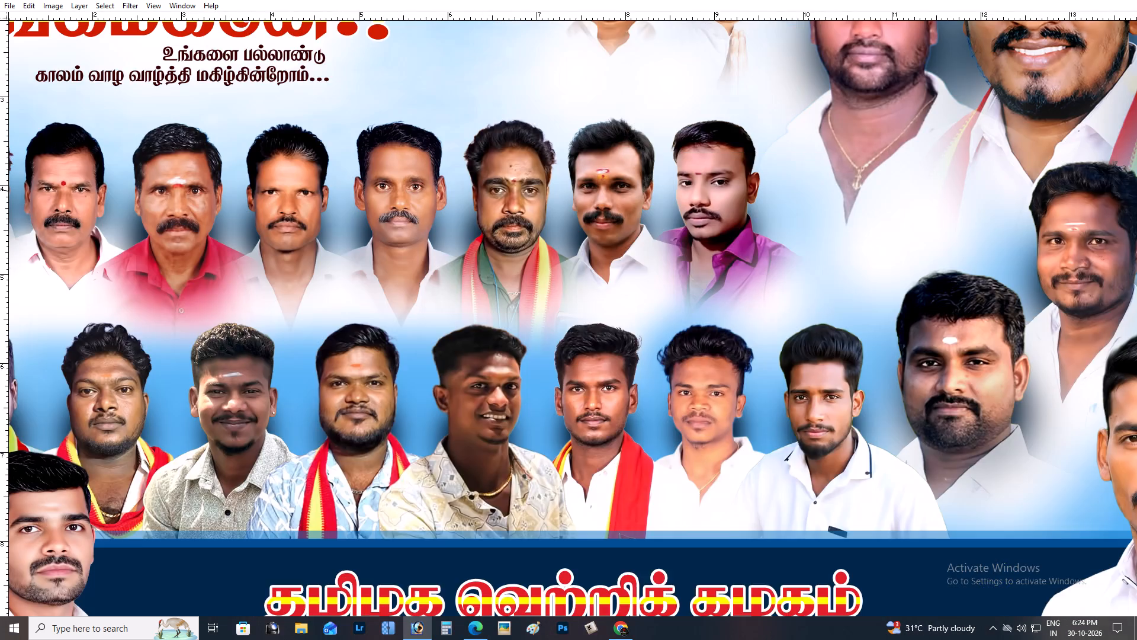
Copy the bespectacled man's portrait (Layer 26) from the top of the 10x20 banner into the 10X10 poster.
key(space)
drag(748, 207, 505, 639)
right_click(509, 116)
click(523, 130)
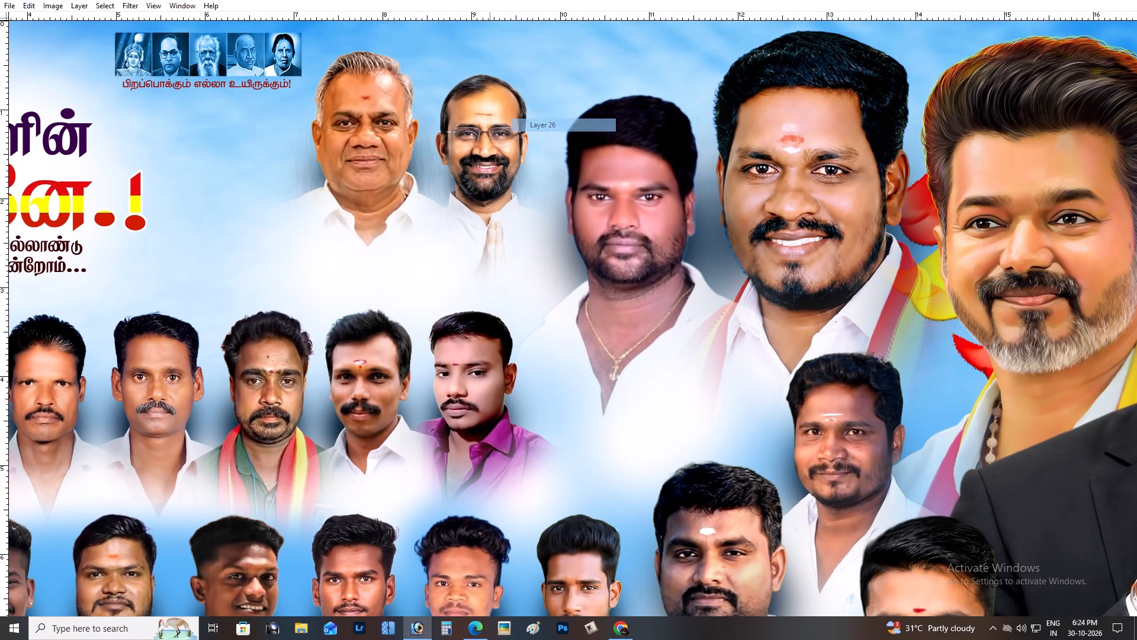
drag(494, 143, 511, 149)
key(ctrl+z)
right_click(470, 127)
click(482, 130)
shift+right_click(466, 120)
shift+click(477, 126)
drag(481, 127, 499, 137)
key(ctrl+z)
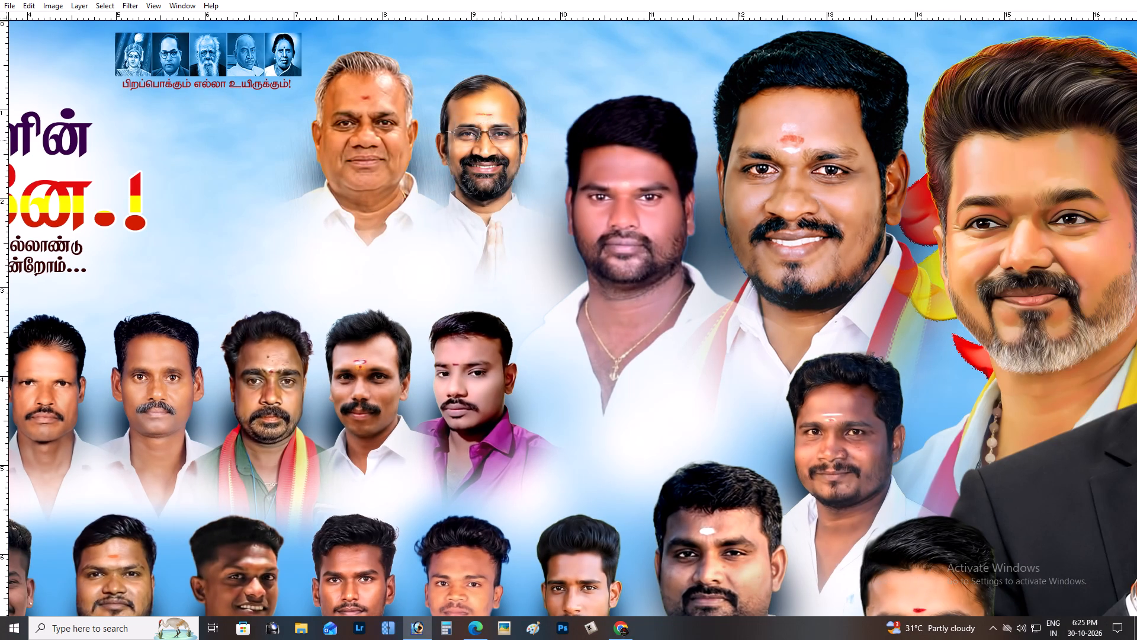
drag(500, 142, 266, 171)
key(f)
key(f)
drag(257, 196, 322, 181)
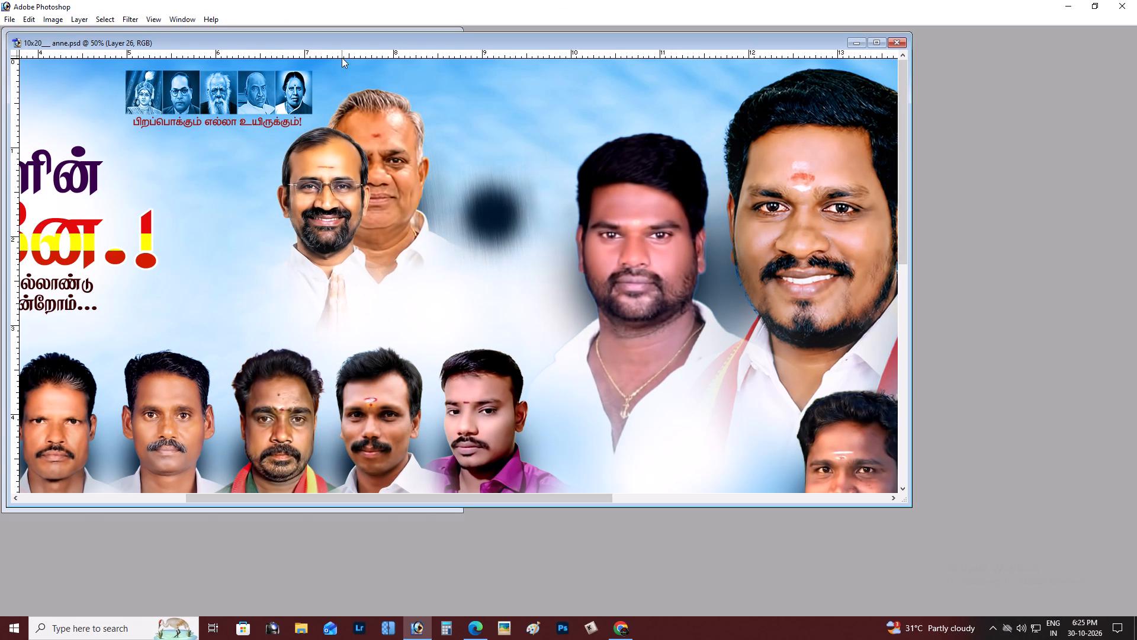
drag(345, 44, 444, 183)
drag(394, 266, 239, 79)
drag(512, 214, 568, 161)
Scale the copied bespectacled man's portrait, beside the seated man's head, down to about 0.9 inch wide.
key(Tab)
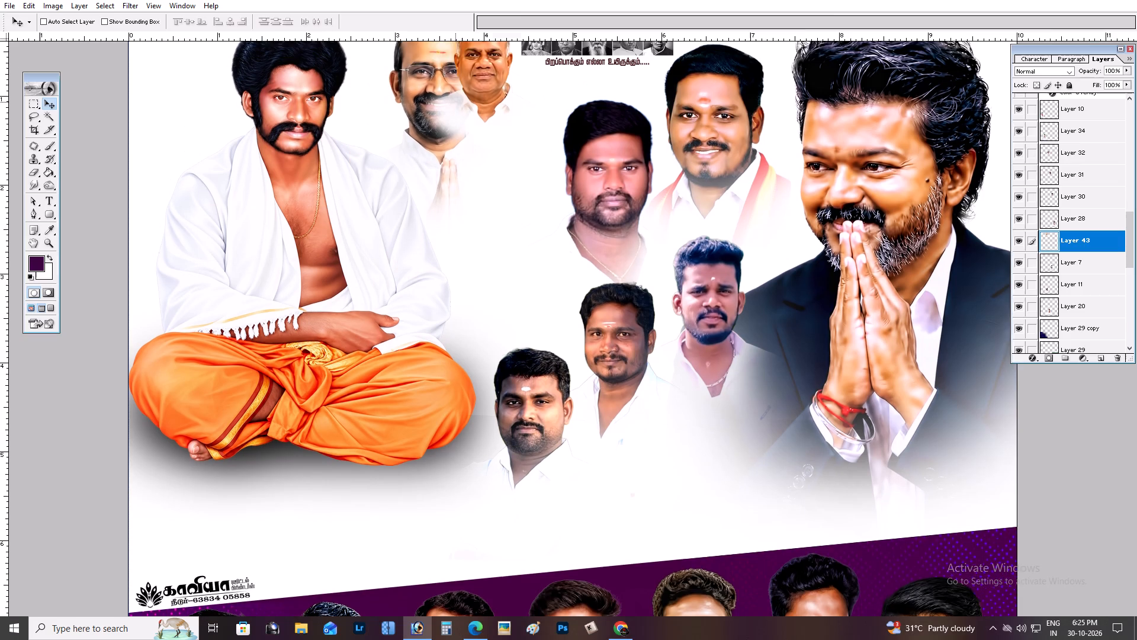
key(space)
drag(464, 65, 464, 213)
key(z)
drag(420, 78, 725, 307)
key(space)
drag(499, 183, 591, 465)
key(v)
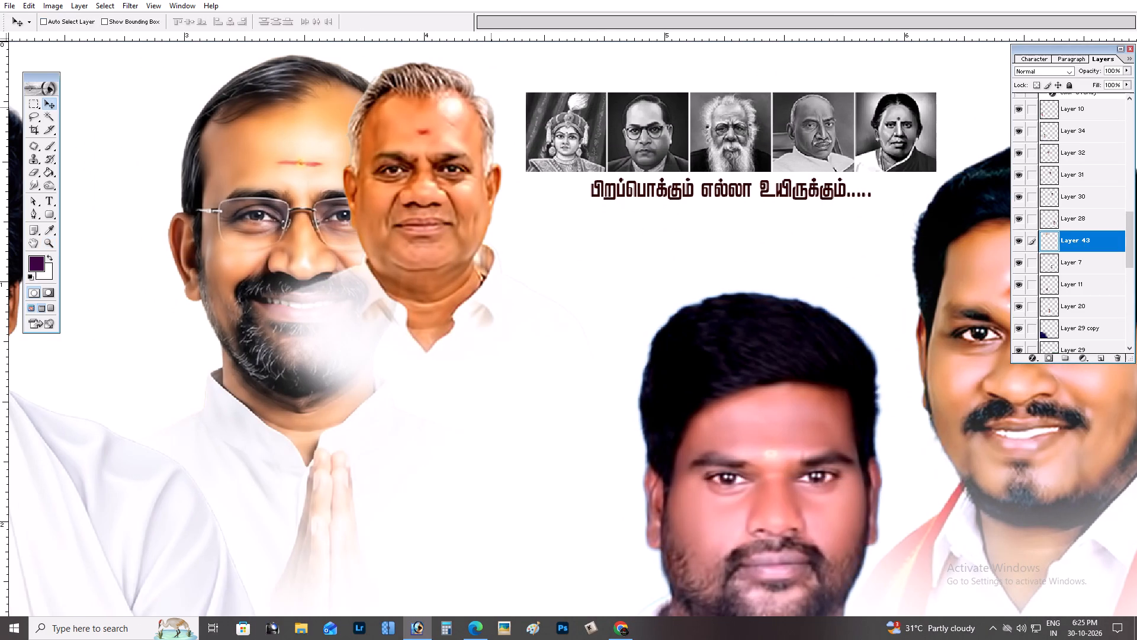
key(Tab)
key(ctrl+t)
alt+shift+drag(520, 31, 447, 151)
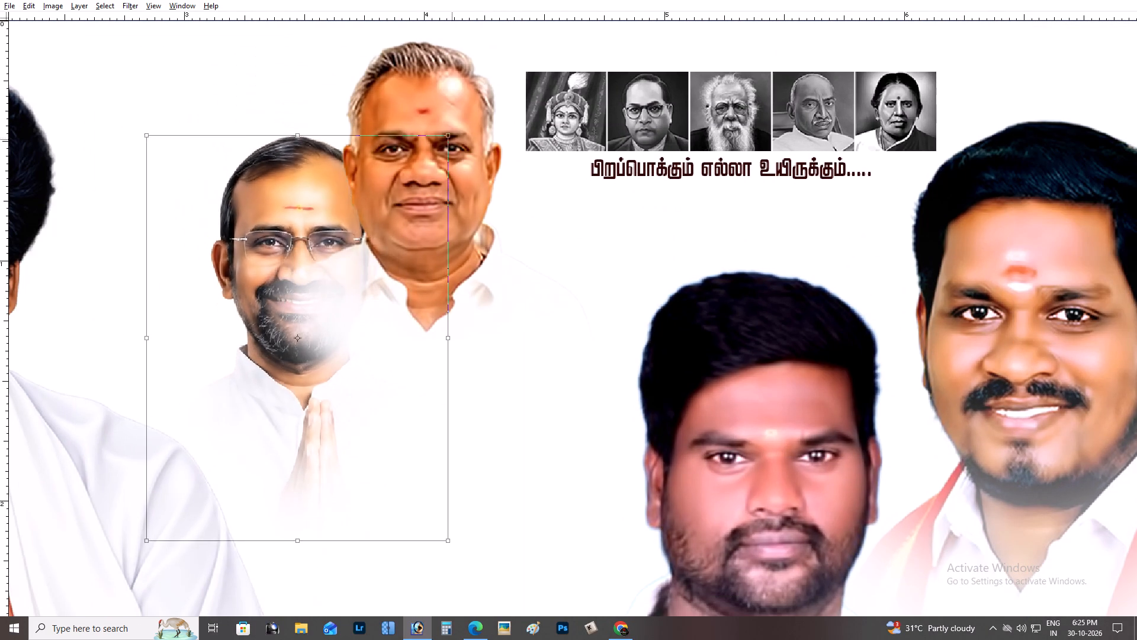
alt+shift+drag(447, 151, 425, 197)
key(Return)
Move the older man's portrait about 0.75 inch left and place the bespectacled man on its right, beside the five-portrait strip.
key(backslash)
drag(358, 228, 519, 69)
right_click(425, 121)
click(436, 129)
drag(436, 129, 417, 129)
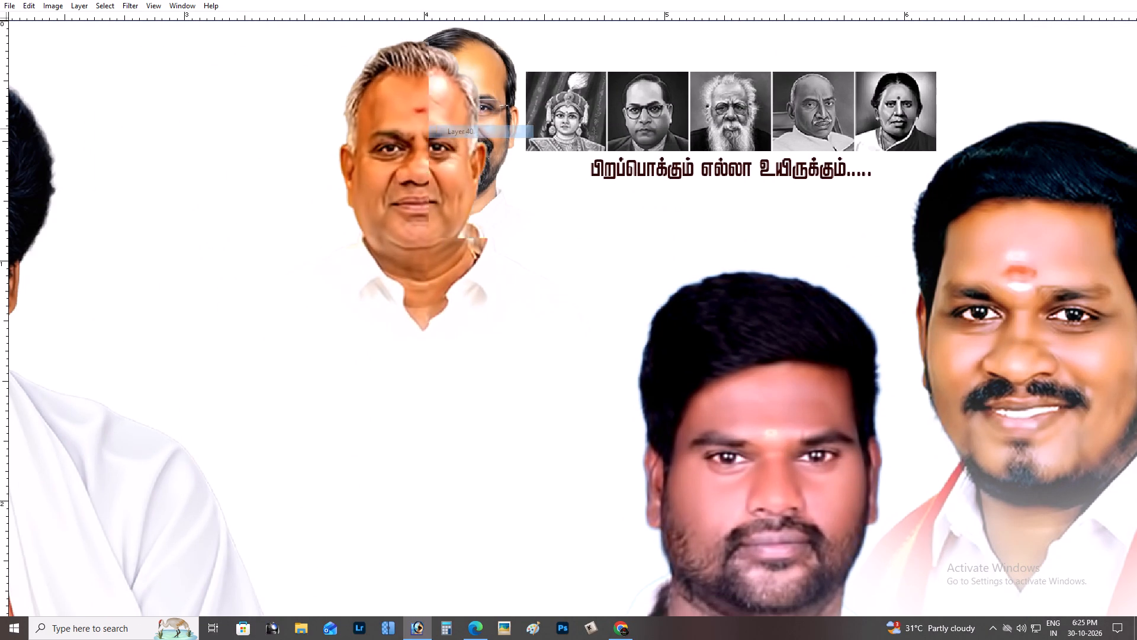
drag(417, 129, 255, 133)
right_click(464, 88)
click(473, 96)
drag(474, 96, 449, 132)
Fine-tune the bespectacled man's portrait size and shift it about 0.1 inch left, closer to the older man.
key(ctrl+t)
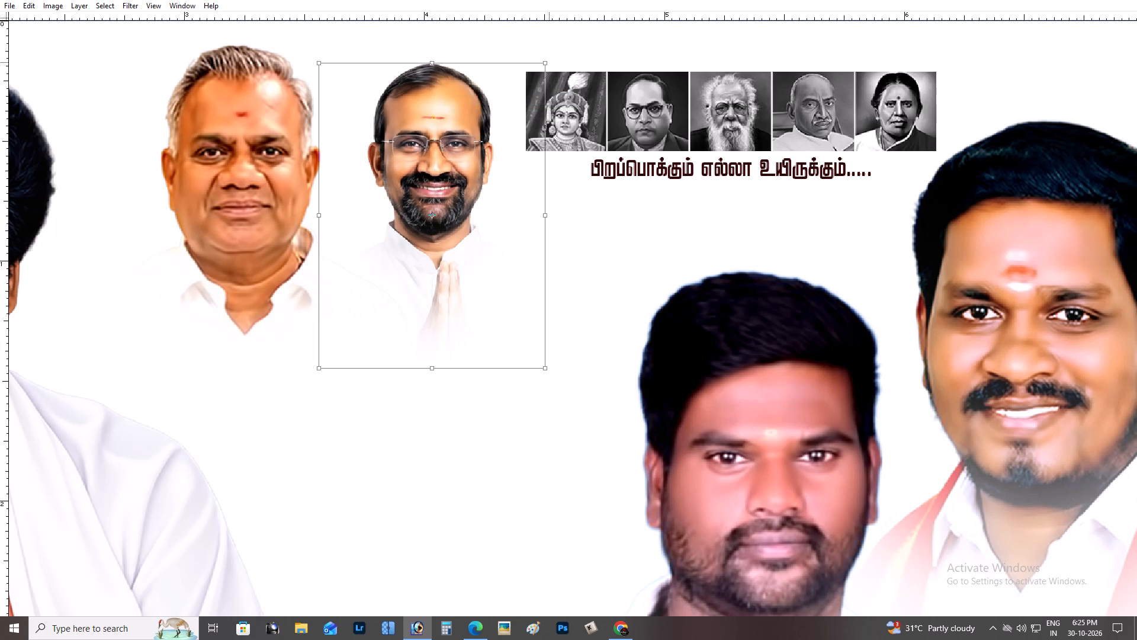
alt+drag(549, 62, 573, 42)
key(Return)
drag(410, 140, 404, 146)
key(ctrl+t)
alt+shift+drag(557, 44, 534, 66)
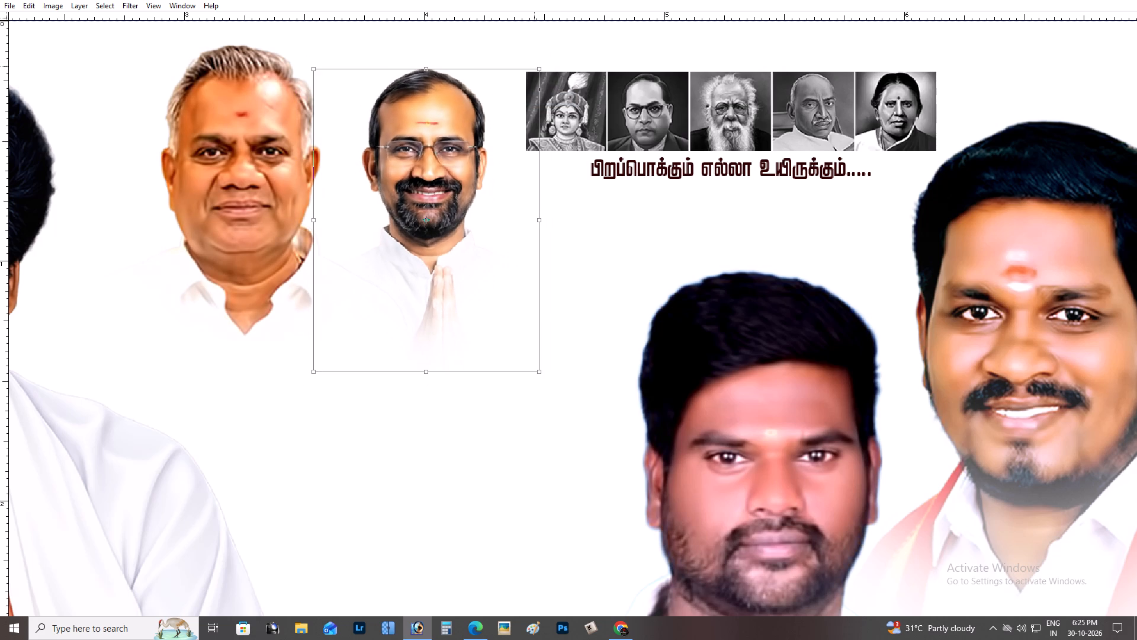
key(Return)
drag(469, 119, 449, 123)
Enlarge the older man's and bespectacled man's portraits together to about 2.1 inches wide, beside the five-portrait strip.
shift+right_click(284, 132)
shift+click(289, 135)
drag(298, 137, 324, 150)
key(ctrl+t)
alt+shift+drag(545, 56, 573, 40)
drag(480, 104, 478, 105)
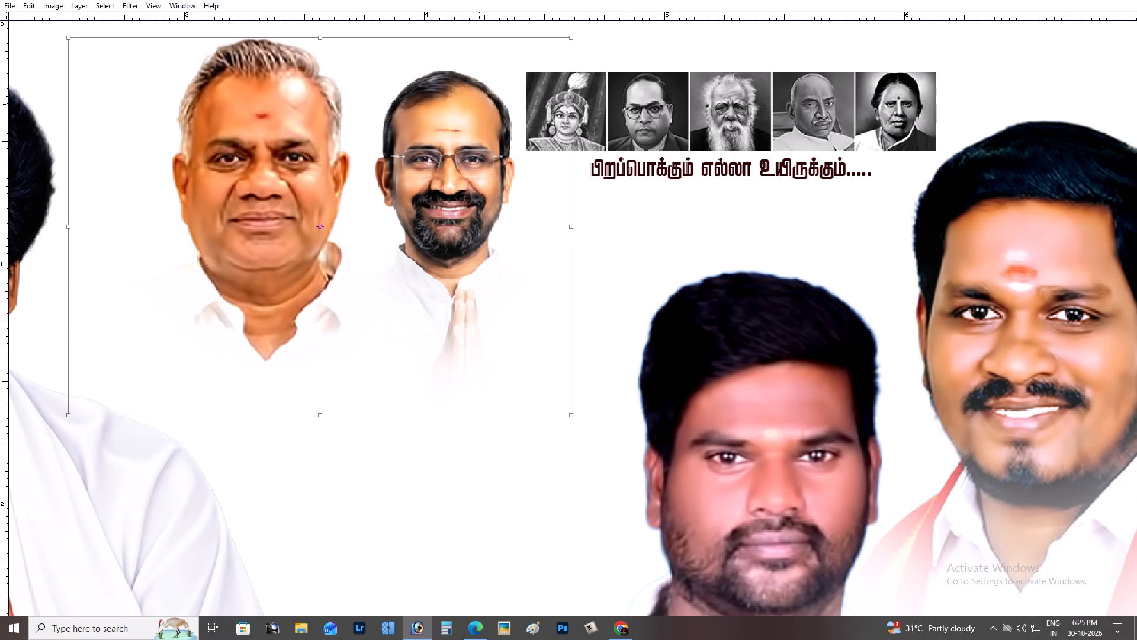
drag(478, 105, 472, 108)
key(Return)
Delete the frowning man's portrait that overlaps the praying man's suit shoulder.
key(ctrl+minus)
key(ctrl+minus)
key(ctrl+minus)
key(ctrl+minus)
scroll(472, 108, up, 2)
scroll(472, 108, down, 3)
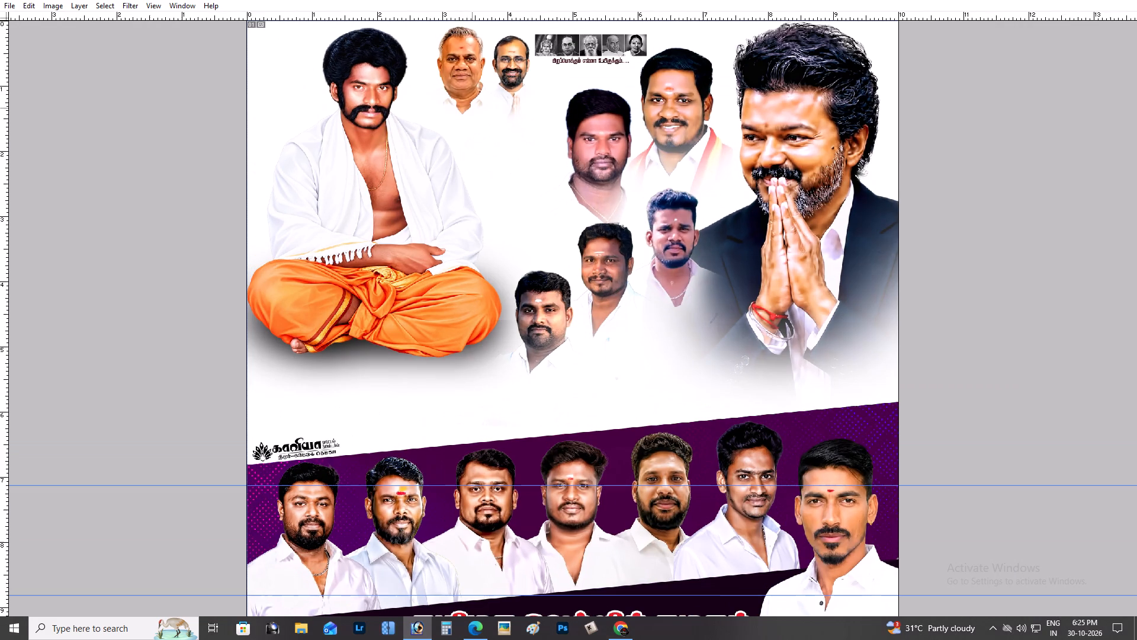
scroll(472, 108, up, 3)
key(space)
key(space)
key(space)
key(space)
key(space)
key(space)
key(space)
key(space)
key(space)
key(space)
key(space)
key(space)
key(space)
key(space)
key(space)
key(space)
key(space)
key(space)
key(space)
key(space)
drag(505, 196, 493, 173)
click(493, 173)
drag(493, 196, 499, 197)
key(z)
drag(669, 143, 741, 258)
key(space)
drag(712, 232, 723, 257)
key(v)
right_click(432, 282)
click(442, 286)
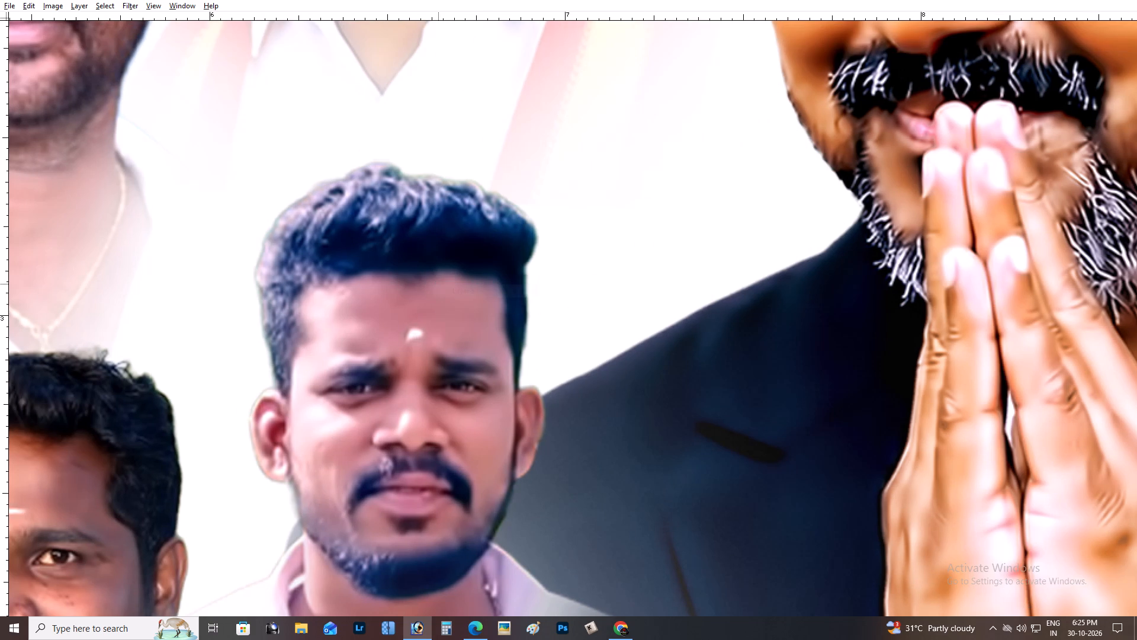
key(alt+l)
key(alt+l)
key(alt+l)
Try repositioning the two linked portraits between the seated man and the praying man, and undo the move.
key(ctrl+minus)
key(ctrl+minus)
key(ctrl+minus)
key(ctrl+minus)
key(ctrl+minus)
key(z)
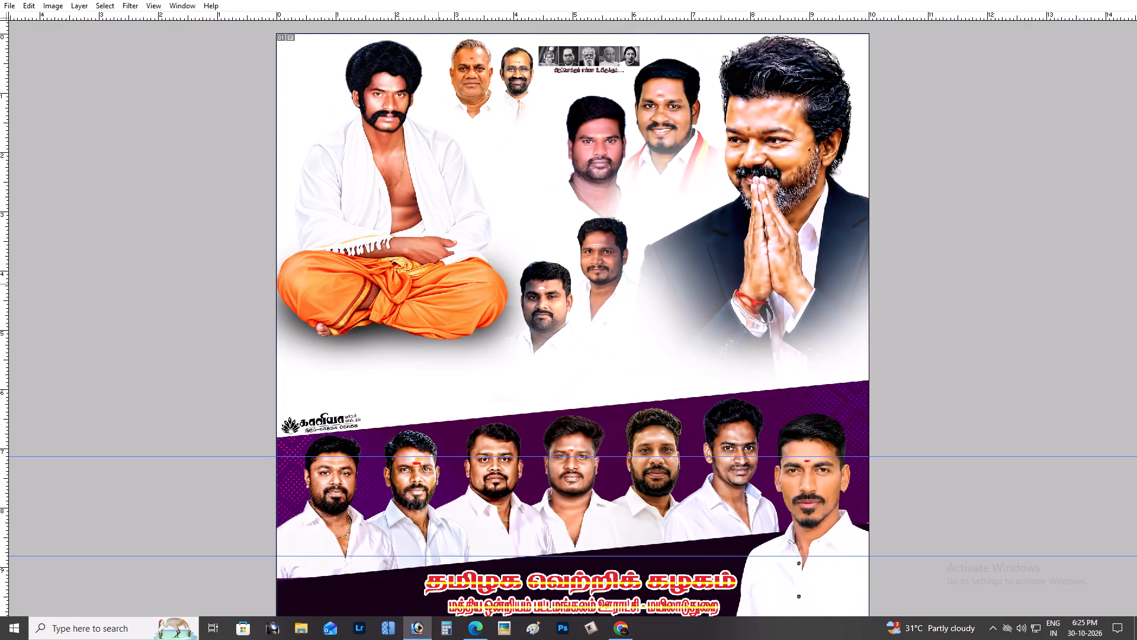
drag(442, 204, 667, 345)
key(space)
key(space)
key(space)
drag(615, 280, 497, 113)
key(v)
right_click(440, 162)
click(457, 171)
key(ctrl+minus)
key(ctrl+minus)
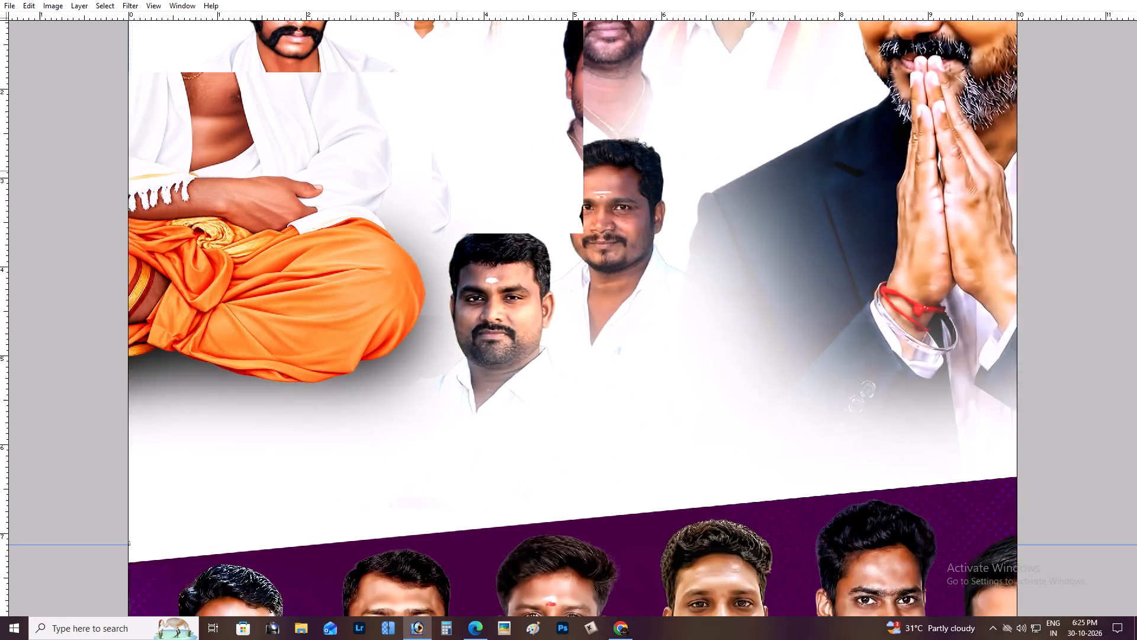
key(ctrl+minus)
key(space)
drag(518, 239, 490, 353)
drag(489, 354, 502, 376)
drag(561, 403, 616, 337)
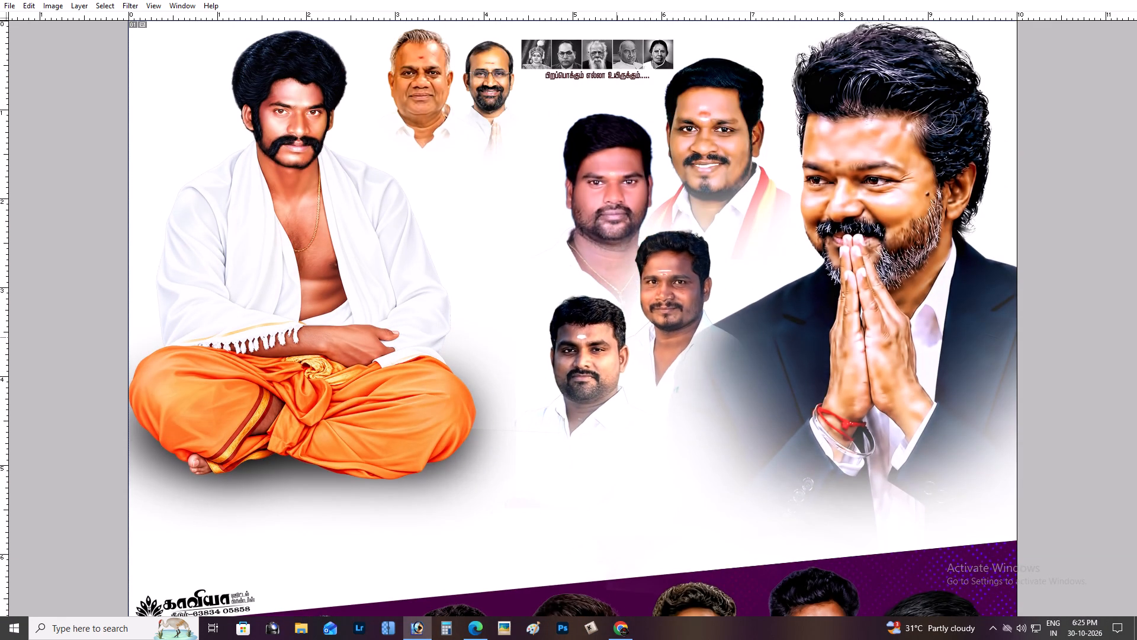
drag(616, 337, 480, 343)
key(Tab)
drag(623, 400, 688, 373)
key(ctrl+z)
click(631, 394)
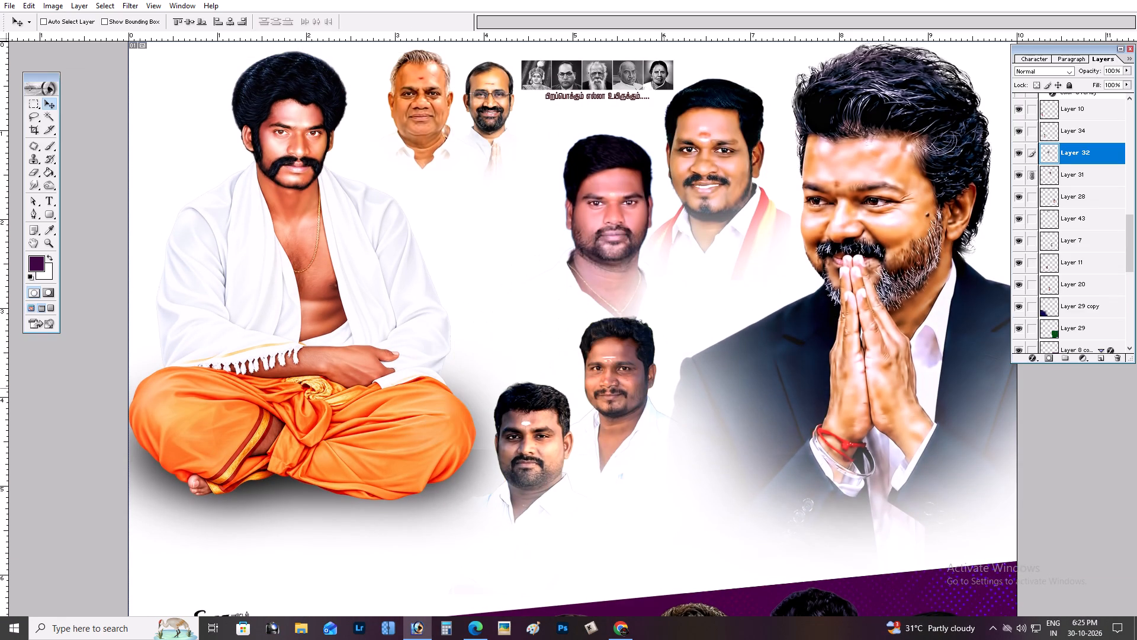
Move the two linked white-shirted men's portraits up about 0.4 inch, closer below the mauve-shirted man.
double_click(1020, 174)
click(1020, 174)
click(1020, 174)
drag(503, 449, 539, 449)
key(Tab)
drag(587, 421, 465, 261)
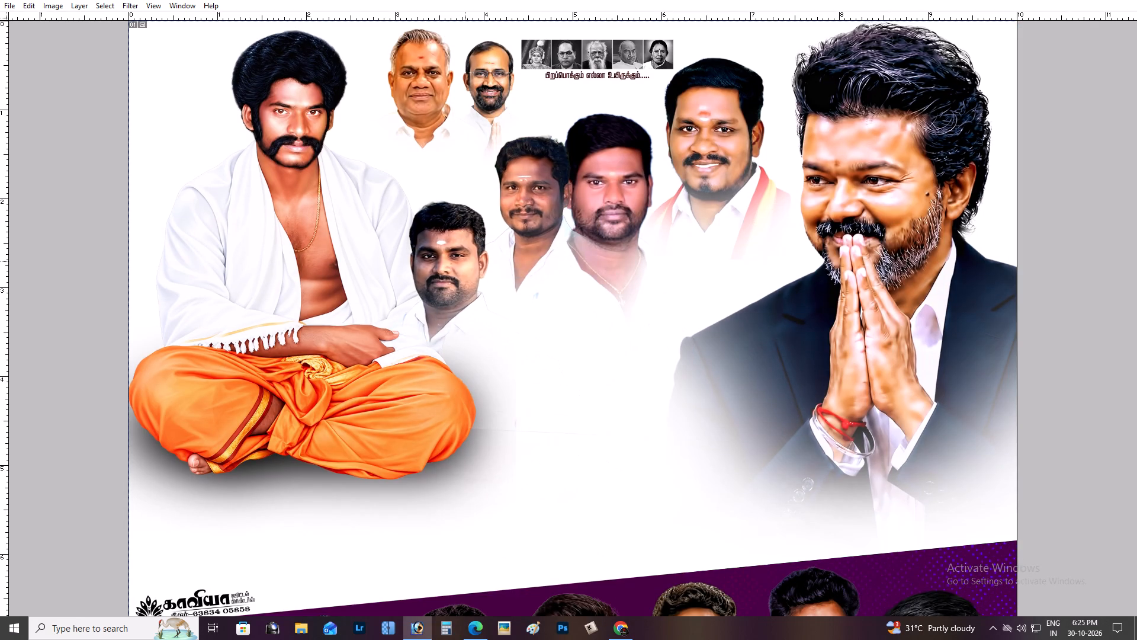
drag(465, 261, 644, 365)
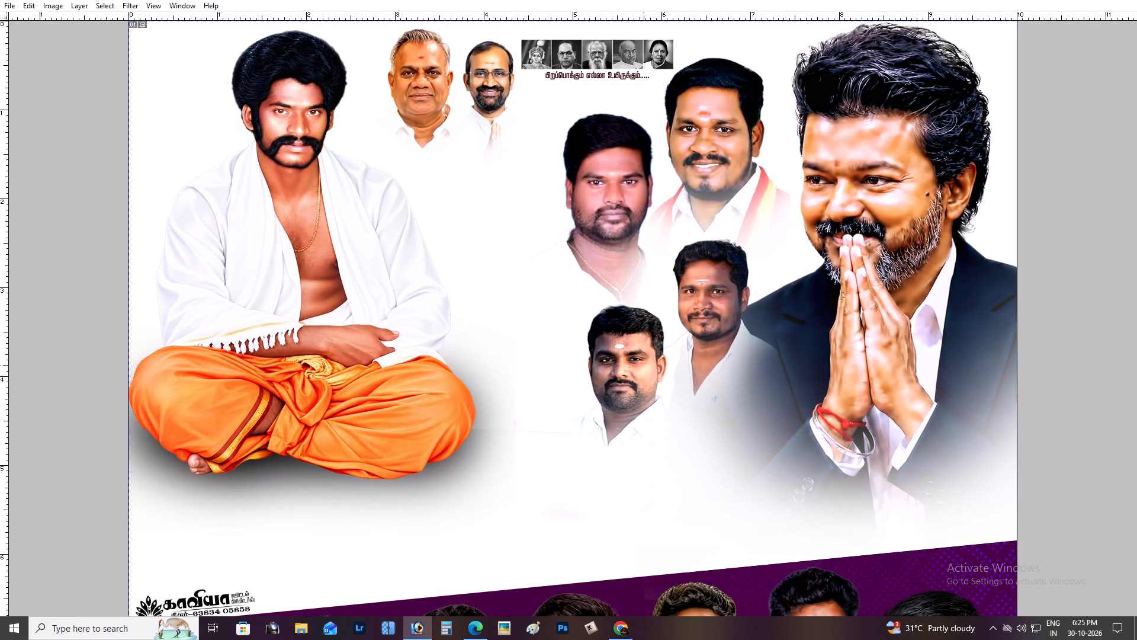
drag(644, 365, 606, 363)
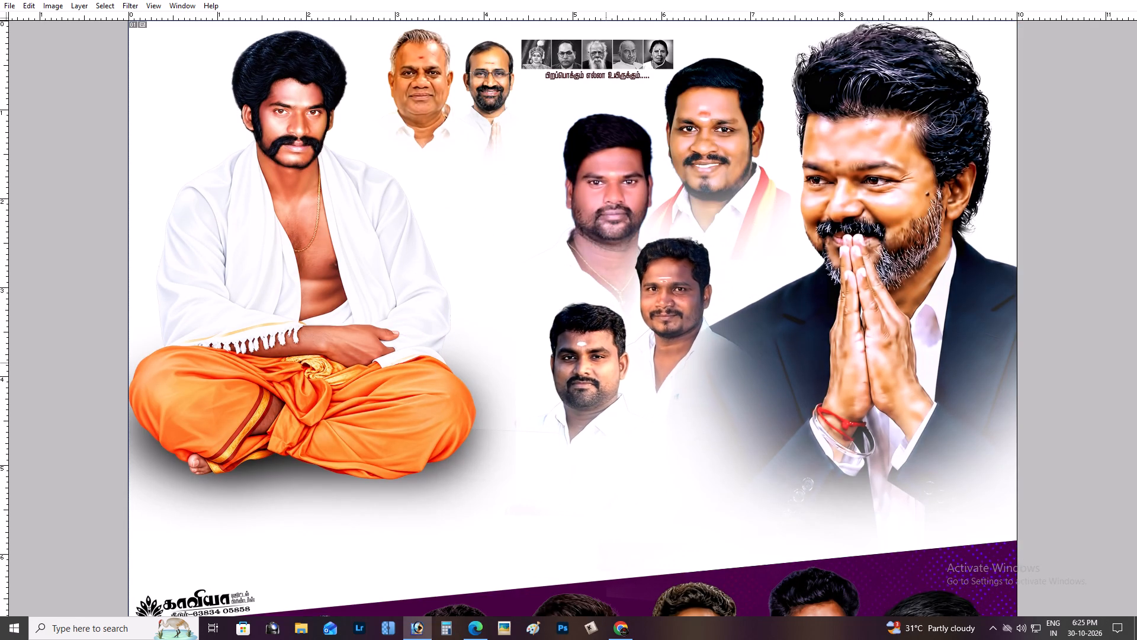
drag(606, 363, 566, 382)
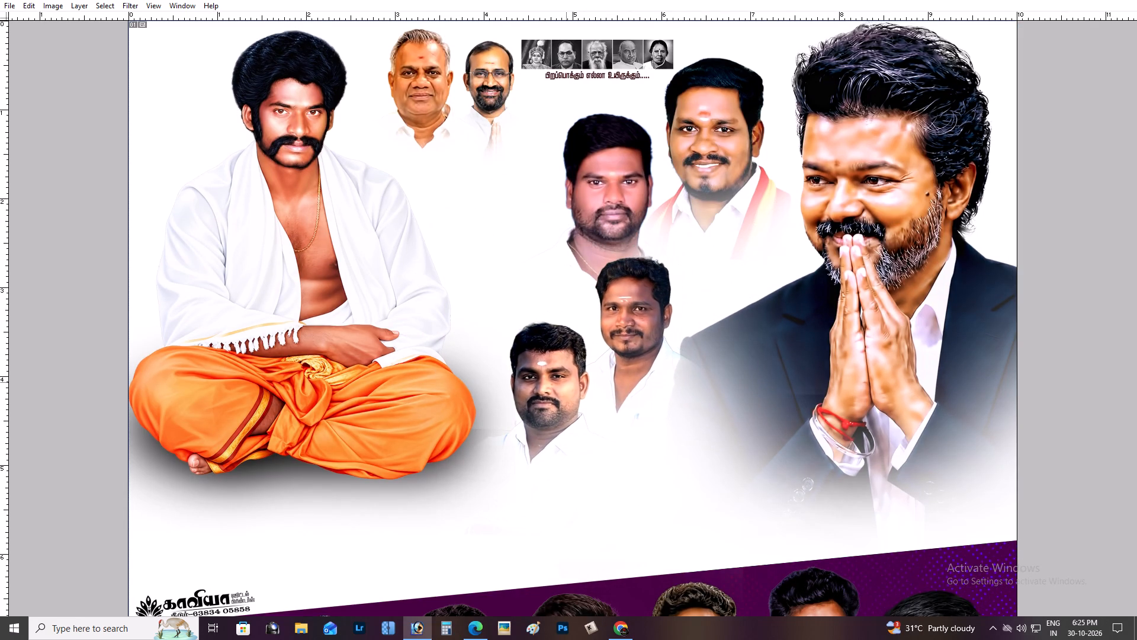
Move only the upper white-shirted man about 1.5 inches left and 0.85 inch up, between the seated man and the mauve-shirted man.
key(ctrl+minus)
key(ctrl+minus)
key(ctrl+minus)
scroll(566, 382, up, 4)
scroll(568, 381, down, 5)
key(z)
drag(369, 187, 625, 384)
key(space)
drag(510, 309, 570, 396)
key(v)
key(space)
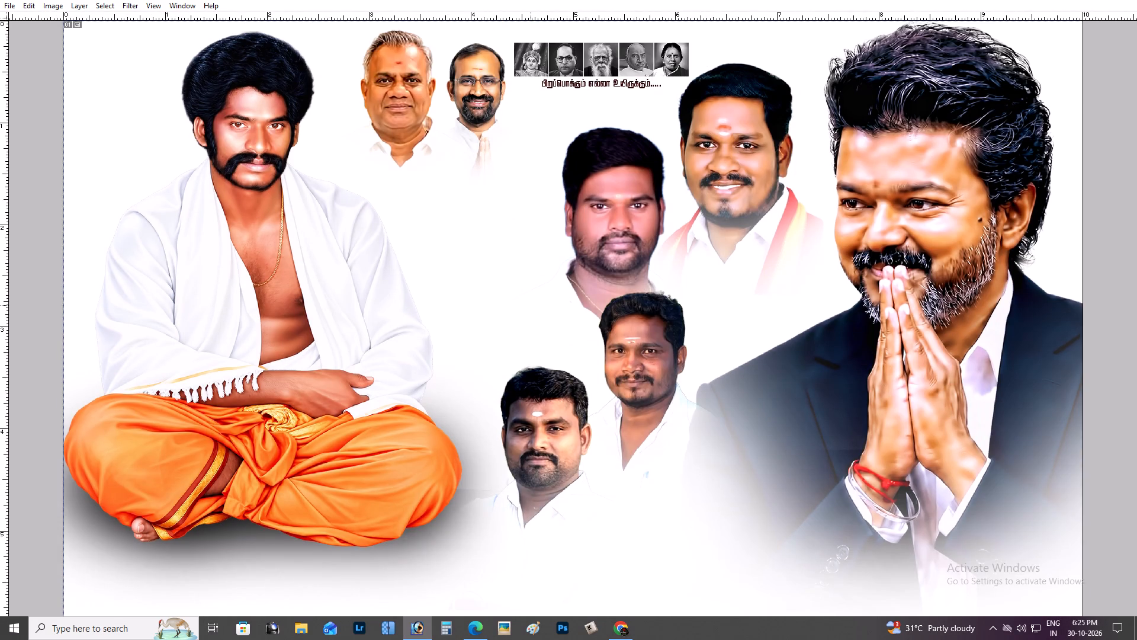
drag(531, 305, 539, 343)
click(539, 343)
right_drag(656, 332, 662, 335)
click(667, 339)
shift+right_drag(656, 335, 662, 338)
shift+click(675, 346)
drag(676, 346, 686, 353)
key(ctrl+z)
drag(678, 353, 528, 266)
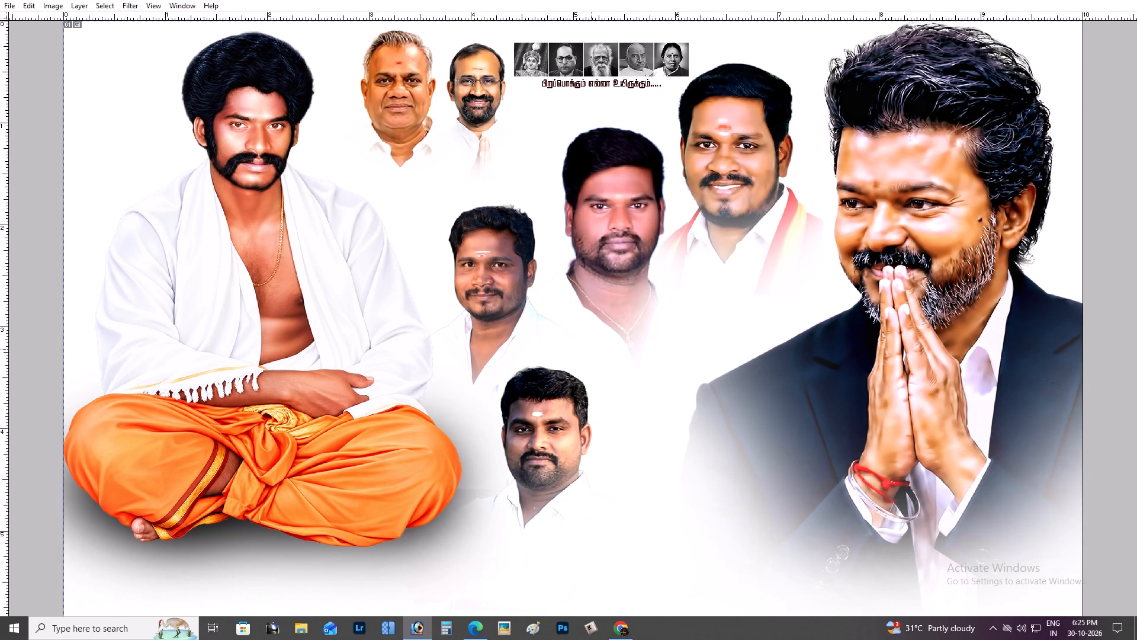
Lasso a freehand area beside the moved portrait, past the mauve-shirted man, and cut it from the portrait's layer.
key(l)
key(l)
drag(577, 462, 792, 129)
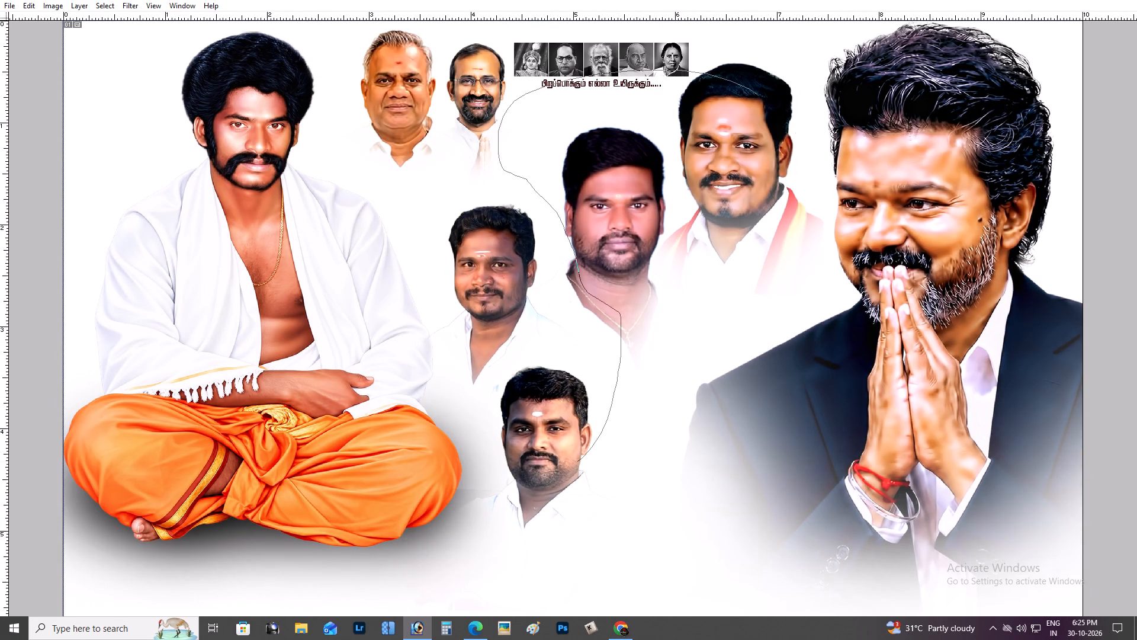
drag(792, 129, 562, 565)
key(ctrl+x)
key(v)
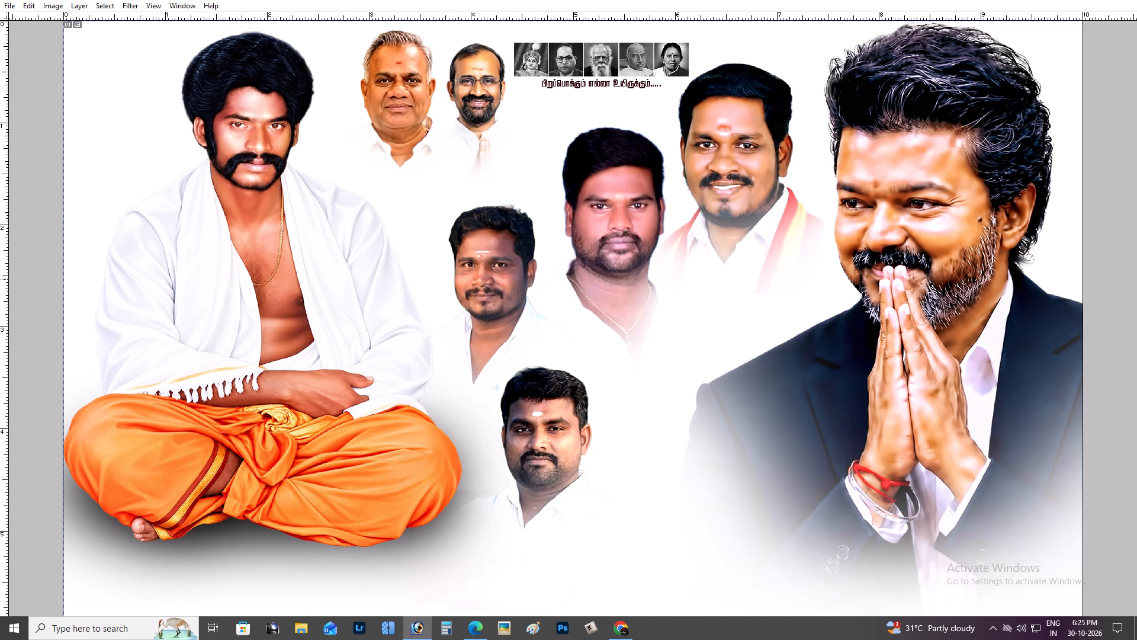
Flip the moved white-shirted man's portrait horizontally and place it close to the seated man's shoulder.
key(ctrl+t)
ctrl+right_click(500, 279)
click(563, 414)
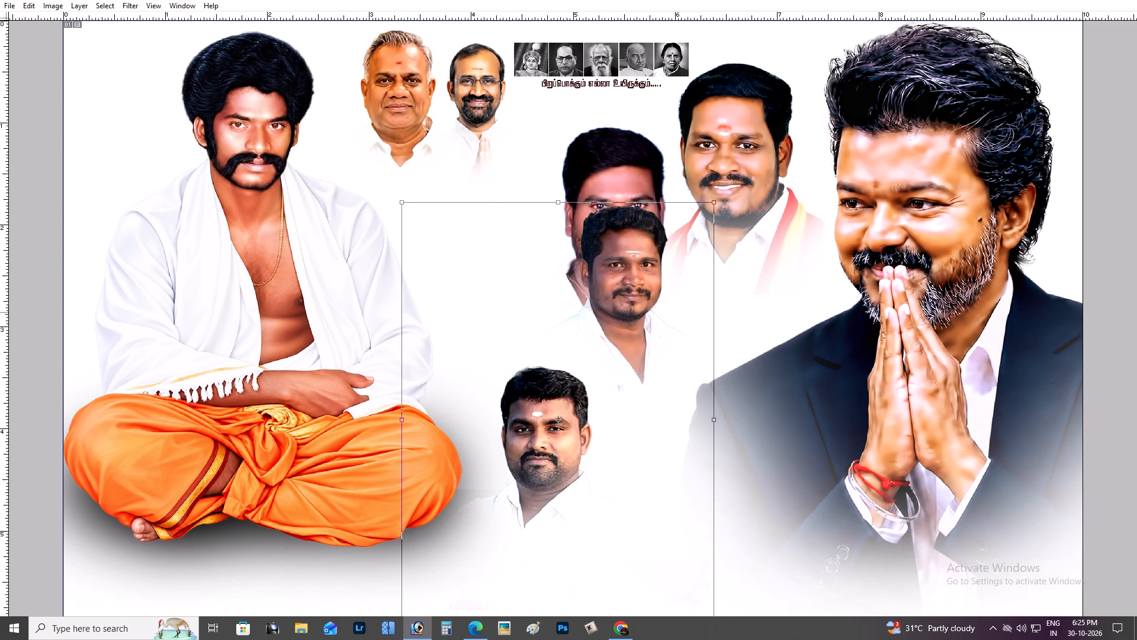
drag(598, 312, 464, 300)
drag(615, 300, 611, 284)
key(Return)
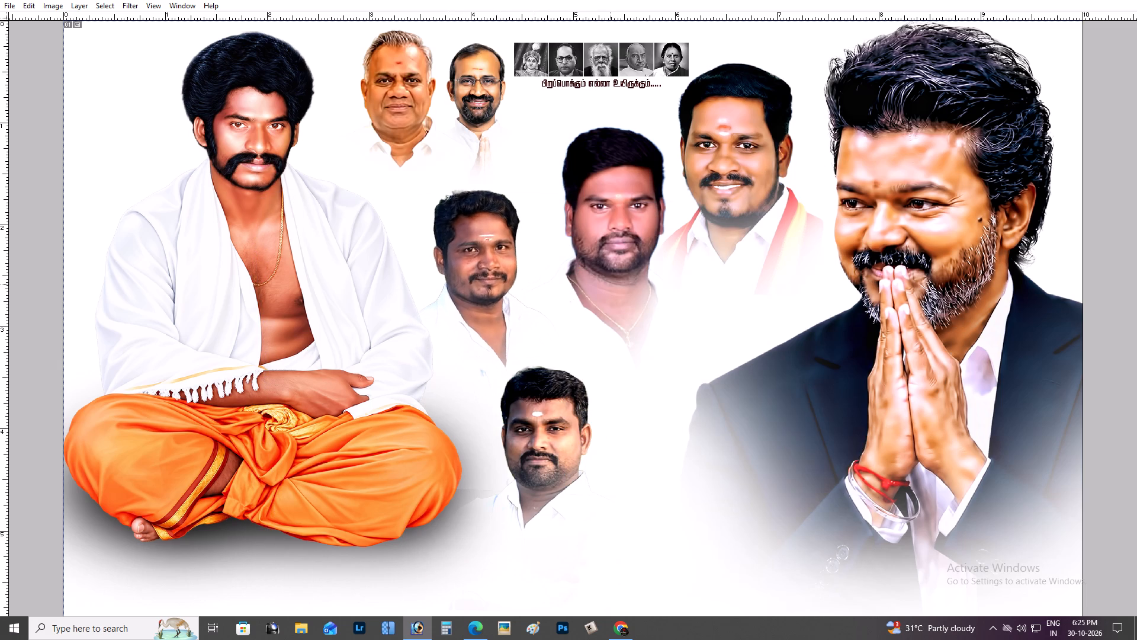
Rotate the flipped portrait about 2 degrees clockwise and nudge it about 0.1 inch right, toward the mauve-shirted man.
drag(555, 292, 563, 291)
key(ctrl+t)
drag(619, 222, 625, 223)
alt+shift+drag(601, 190, 609, 187)
click(620, 185)
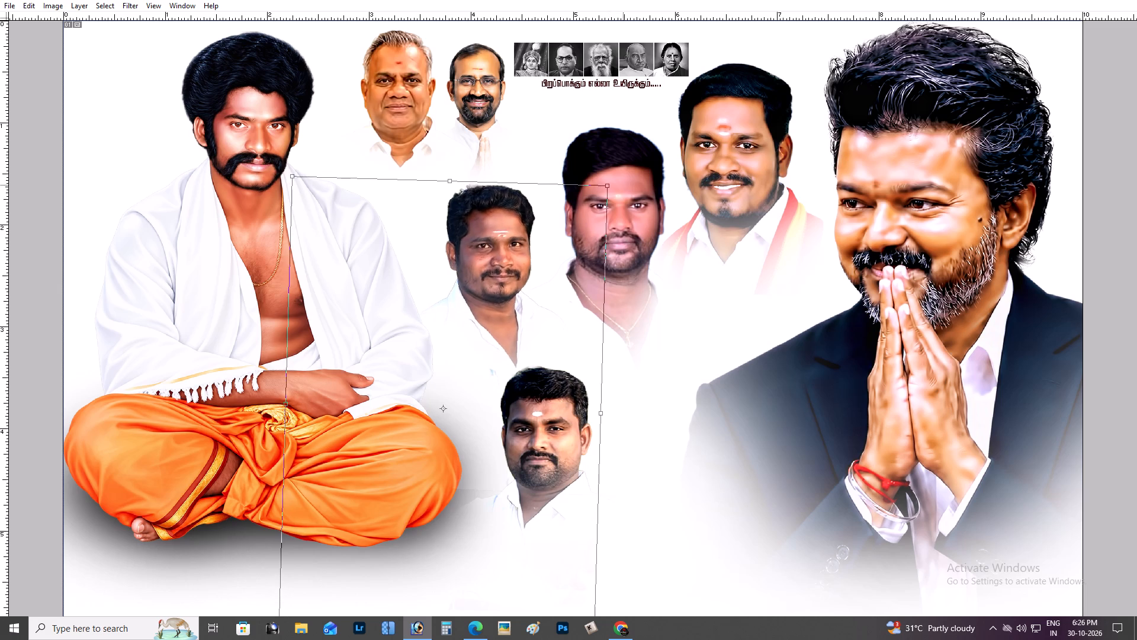
key(Return)
Move the lower white-shirted man's portrait about 0.15 inch right and 0.2 inch up, toward the two men above it.
key(ctrl+plus)
key(space)
key(space)
key(space)
key(space)
key(space)
key(space)
key(space)
key(space)
key(space)
key(space)
key(space)
key(space)
key(space)
key(space)
key(space)
key(space)
key(space)
key(space)
key(space)
key(space)
drag(626, 185, 633, 237)
drag(628, 222, 637, 252)
click(488, 273)
scroll(492, 270, up, 1)
scroll(492, 270, down, 3)
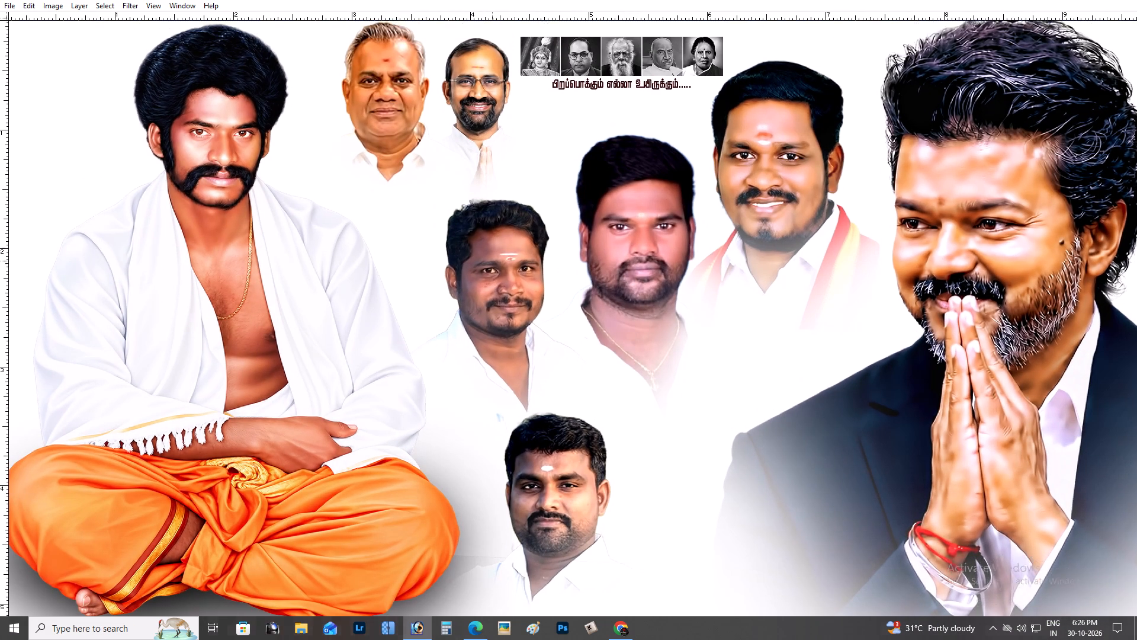
key(space)
key(space)
key(space)
drag(478, 264, 467, 210)
right_click(522, 402)
click(537, 407)
drag(545, 407, 564, 382)
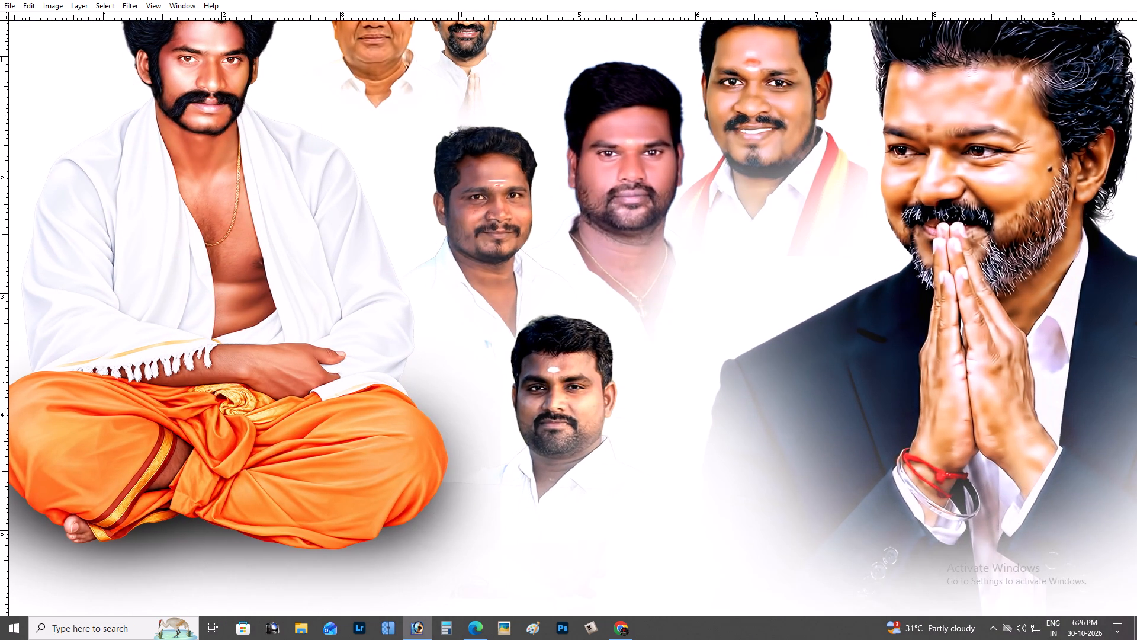
Flip the lower white-shirted man's portrait horizontally and move it about 0.25 inch right and 0.3 inch up.
key(ctrl+t)
ctrl+right_click(564, 382)
click(605, 527)
key(ctrl+z)
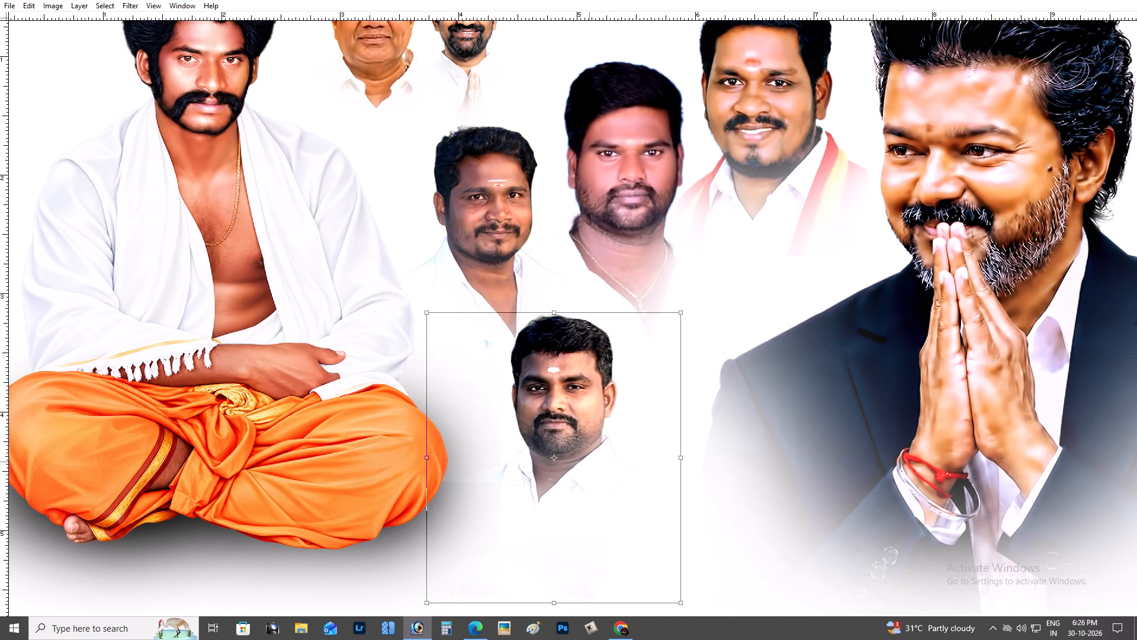
right_click(589, 462)
click(639, 439)
drag(598, 415, 626, 382)
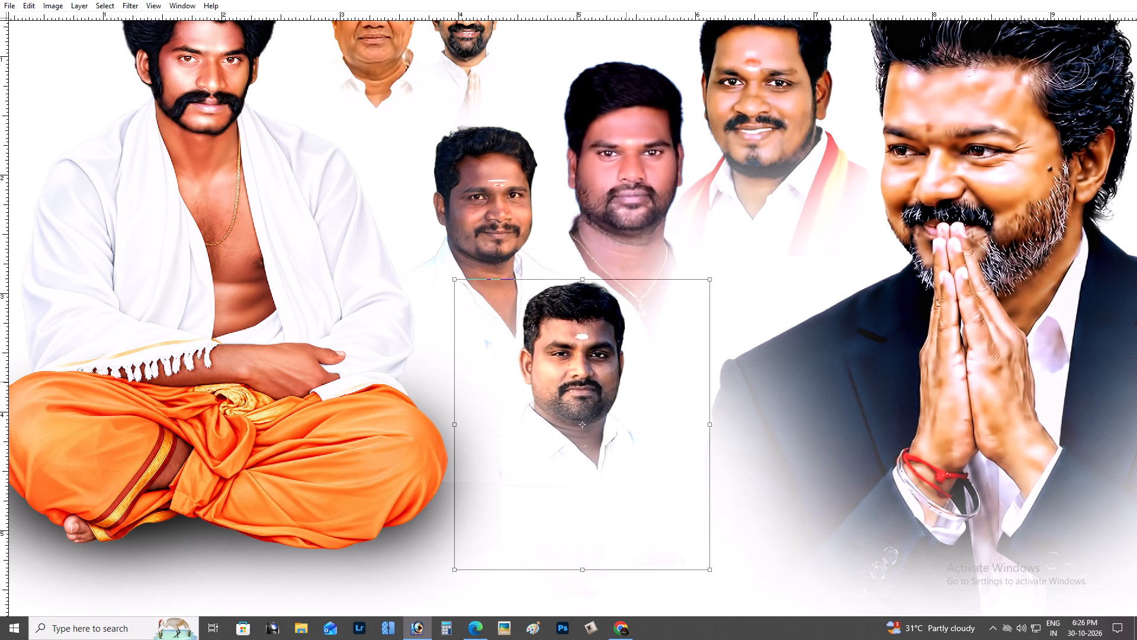
key(Return)
Move the upper white-shirted man's portrait (Layer 31) about 0.3 inch right and 0.7 inch down, close beside the lower portrait.
key(space)
drag(621, 380, 579, 374)
drag(549, 371, 615, 377)
key(space)
drag(562, 357, 573, 414)
right_click(481, 245)
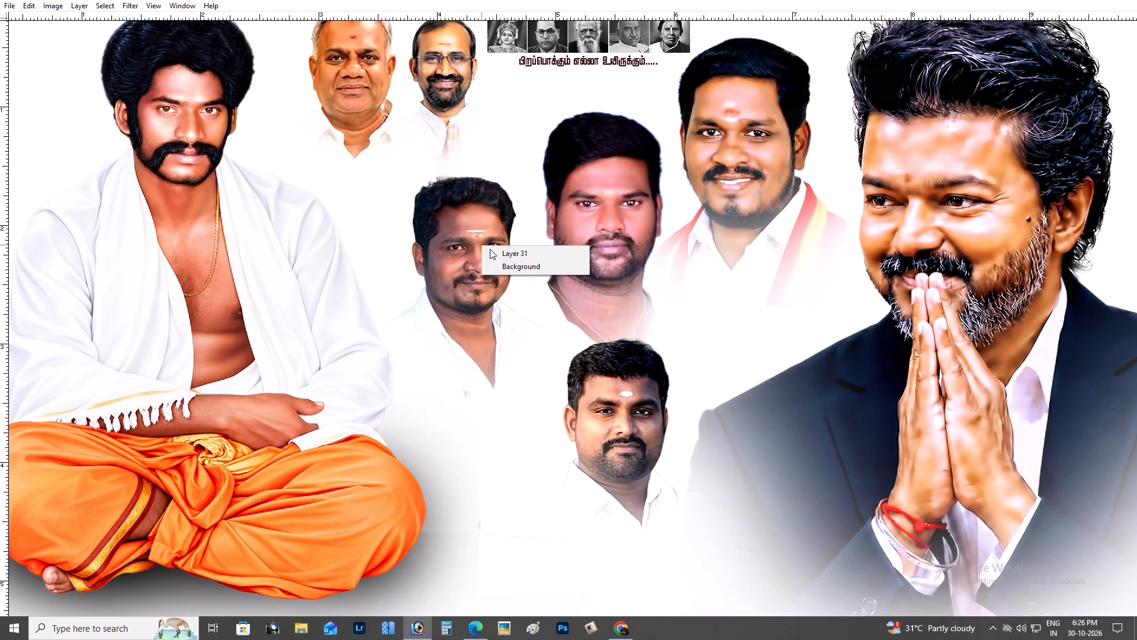
click(490, 249)
drag(491, 249, 503, 307)
drag(480, 305, 498, 322)
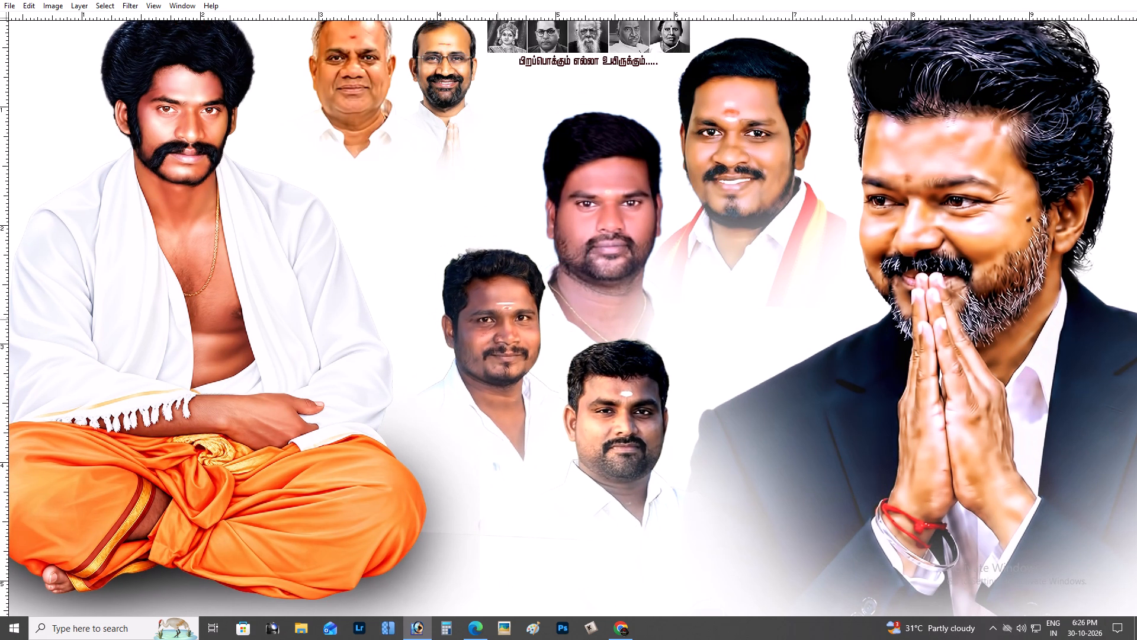
drag(498, 322, 506, 327)
Move both white-shirted portraits together about 0.2 inch left, enlarge them slightly, and nudge them about 0.1 inch left.
shift+right_click(599, 371)
shift+click(610, 383)
drag(610, 381, 584, 388)
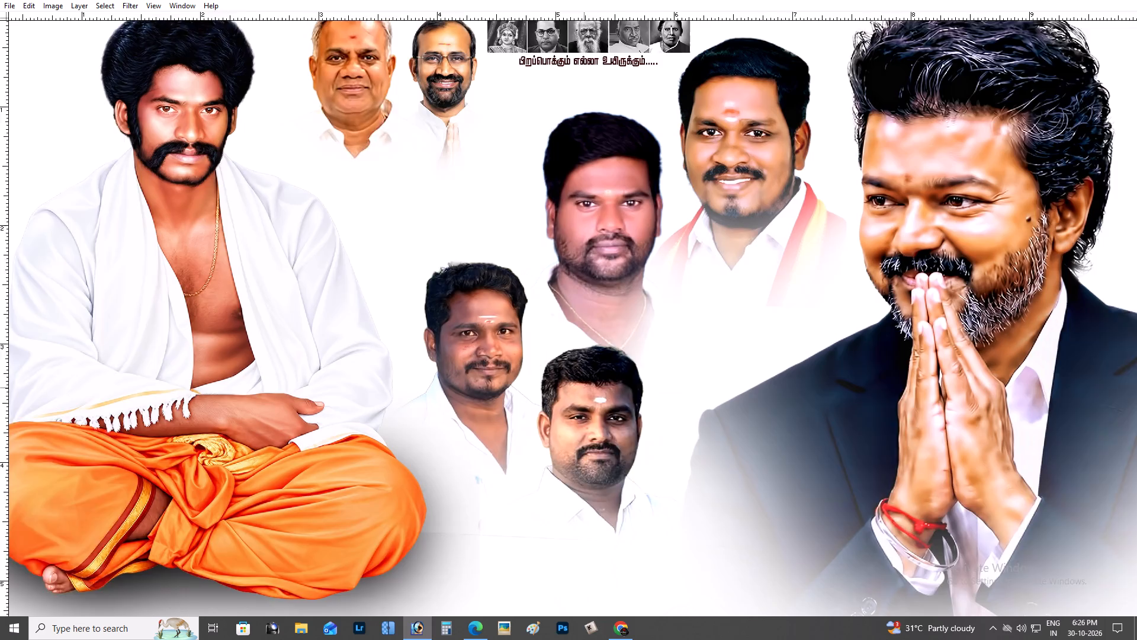
key(ctrl+minus)
key(ctrl+t)
alt+shift+drag(701, 220, 713, 215)
key(Return)
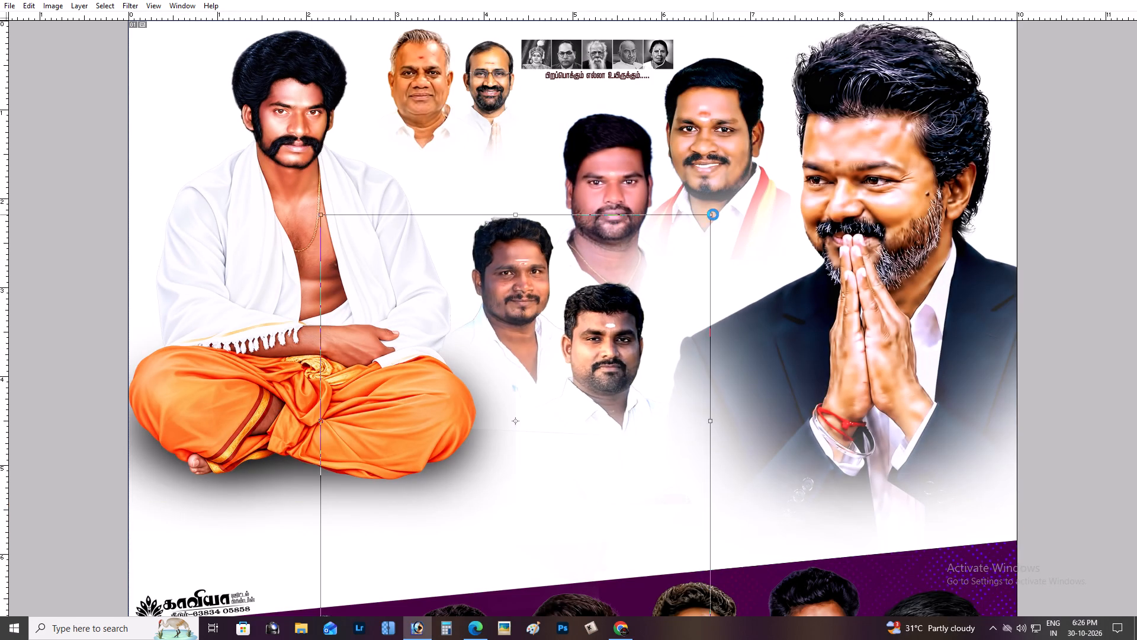
drag(611, 290, 603, 287)
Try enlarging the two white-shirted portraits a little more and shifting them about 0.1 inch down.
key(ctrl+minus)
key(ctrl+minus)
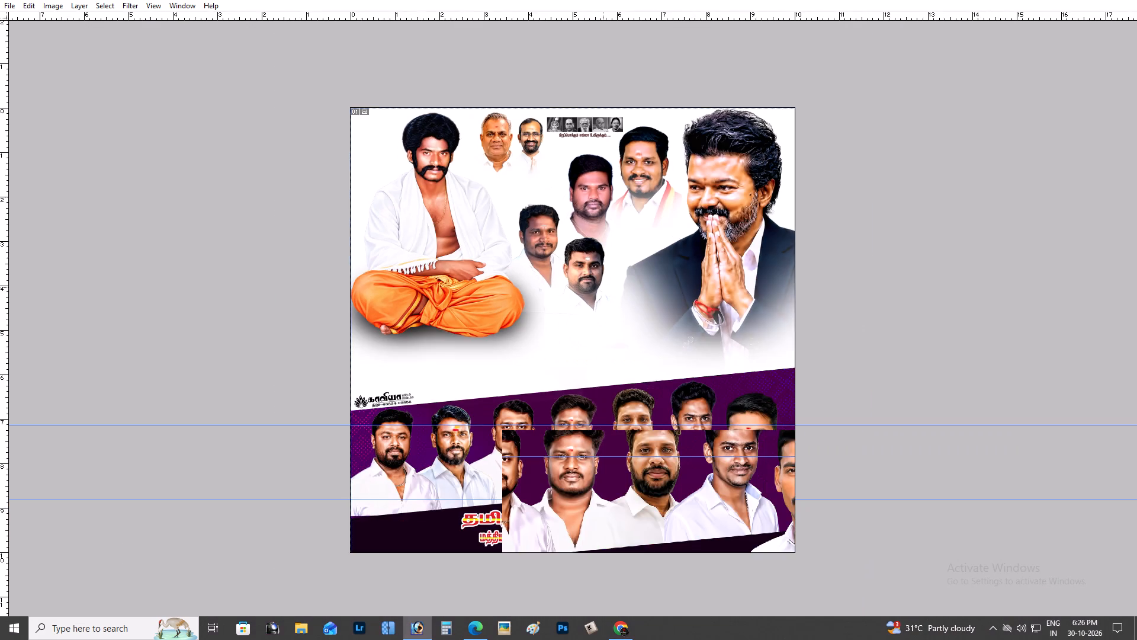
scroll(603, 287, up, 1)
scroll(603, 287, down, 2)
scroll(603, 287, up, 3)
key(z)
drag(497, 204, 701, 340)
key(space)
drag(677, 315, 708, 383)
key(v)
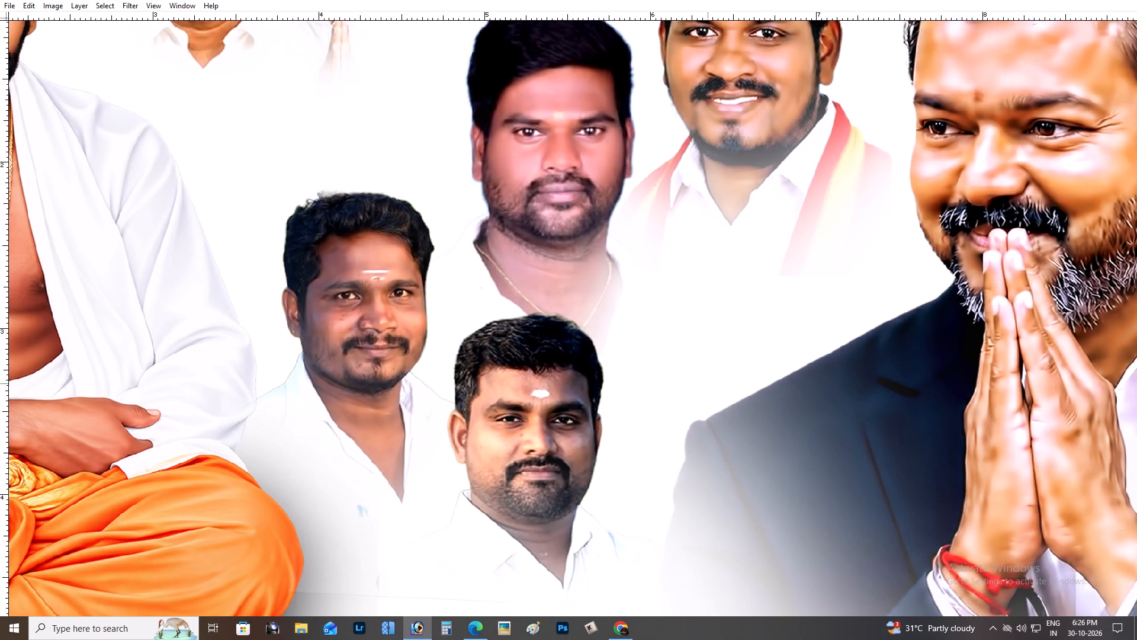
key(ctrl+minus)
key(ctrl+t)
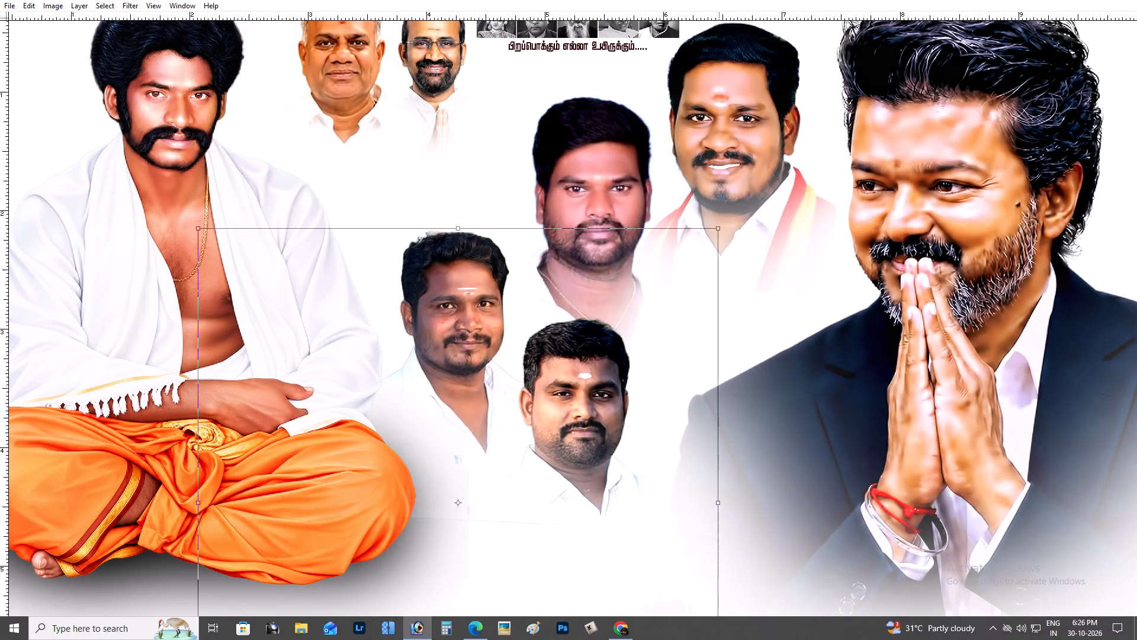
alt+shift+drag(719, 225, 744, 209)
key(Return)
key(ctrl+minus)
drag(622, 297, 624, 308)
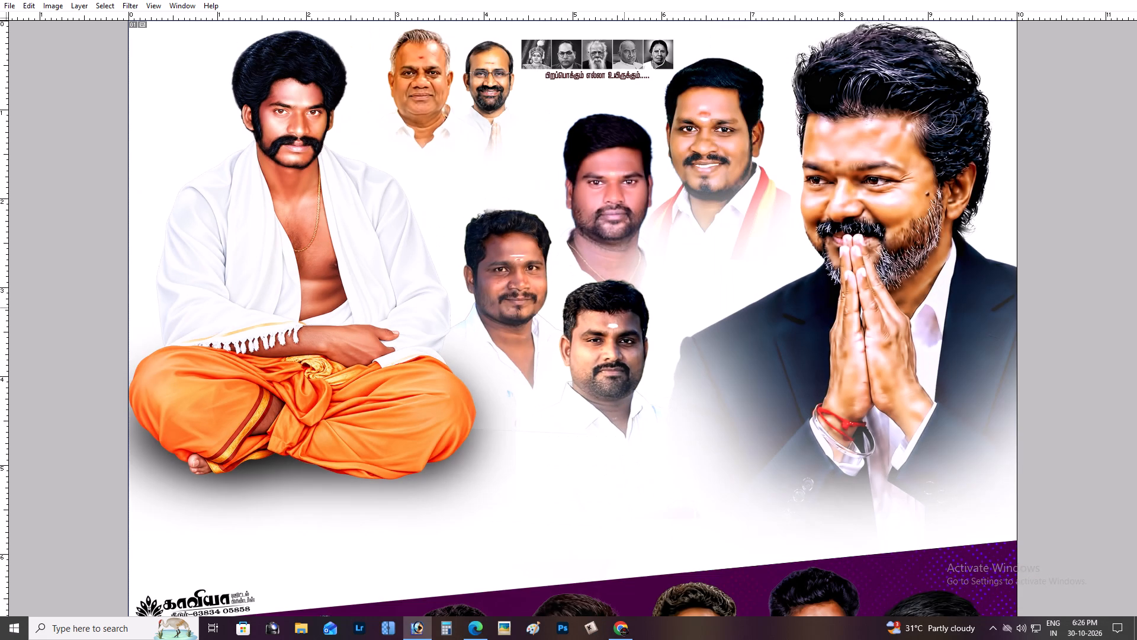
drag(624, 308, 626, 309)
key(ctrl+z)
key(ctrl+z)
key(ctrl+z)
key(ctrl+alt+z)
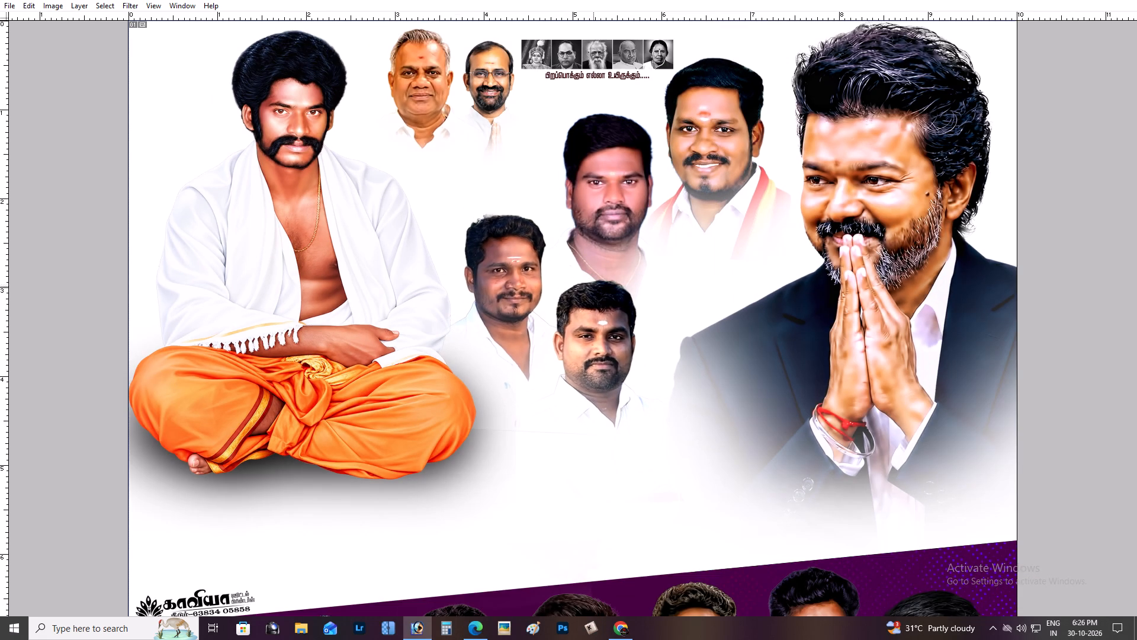
Nudge the two white-shirted portraits about 0.1 inch right and save the poster.
drag(589, 283, 596, 282)
key(ctrl+s)
key(ctrl+minus)
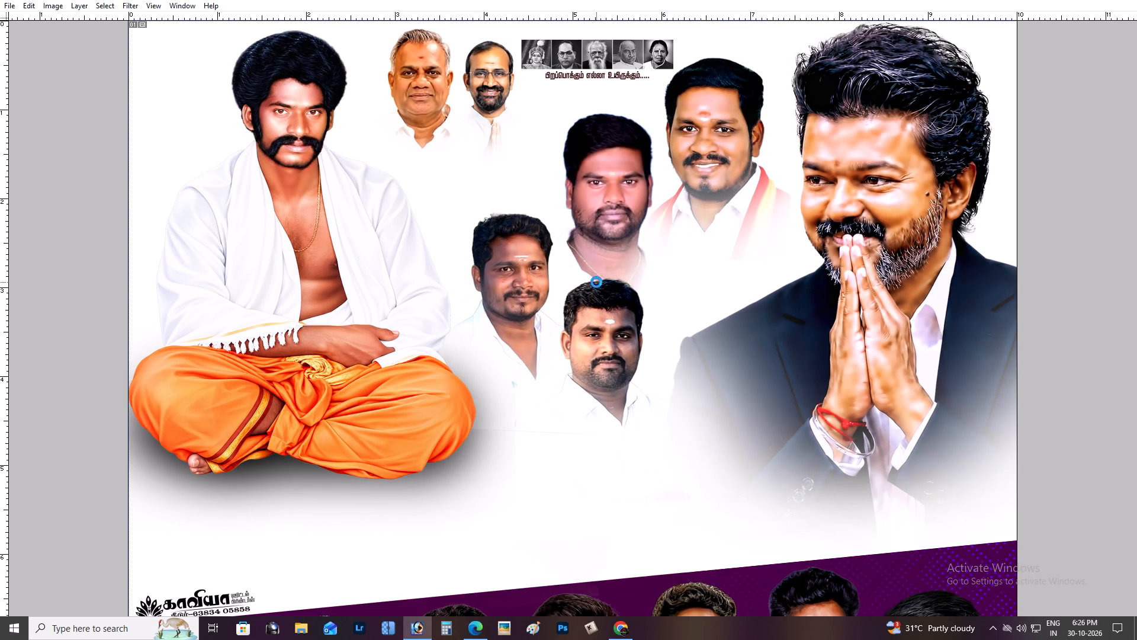
key(ctrl+minus)
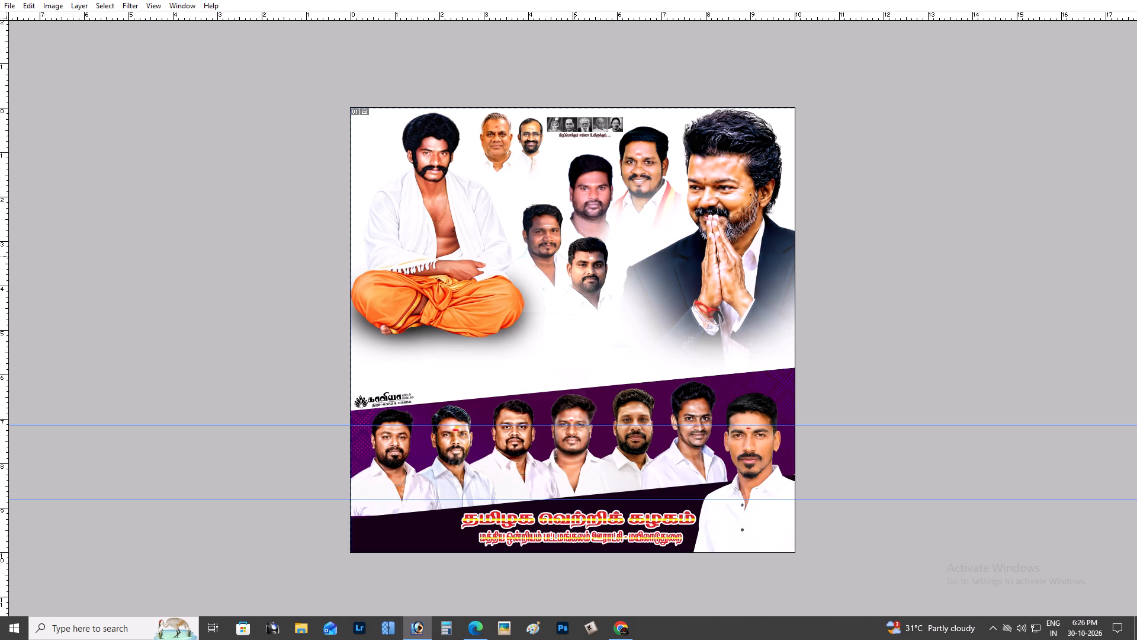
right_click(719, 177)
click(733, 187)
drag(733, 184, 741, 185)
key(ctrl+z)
Select the layer of the large praying man in the dark suit and target its layer mask.
key(Tab)
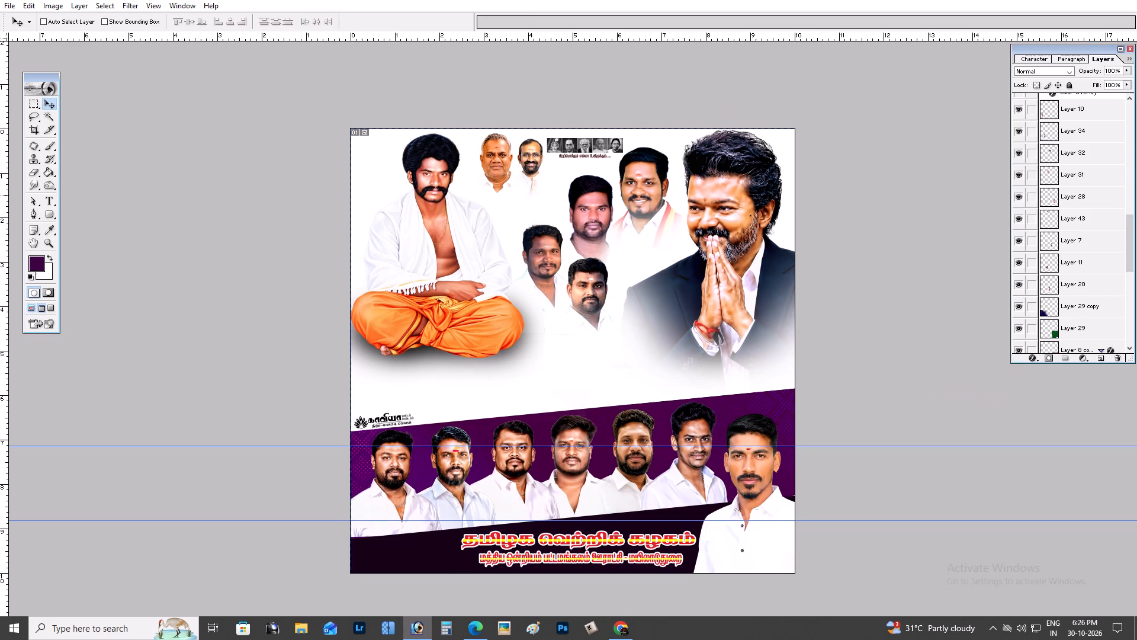
drag(692, 237, 691, 213)
key(ctrl+z)
right_click(757, 235)
click(769, 239)
right_drag(737, 209, 743, 212)
click(749, 216)
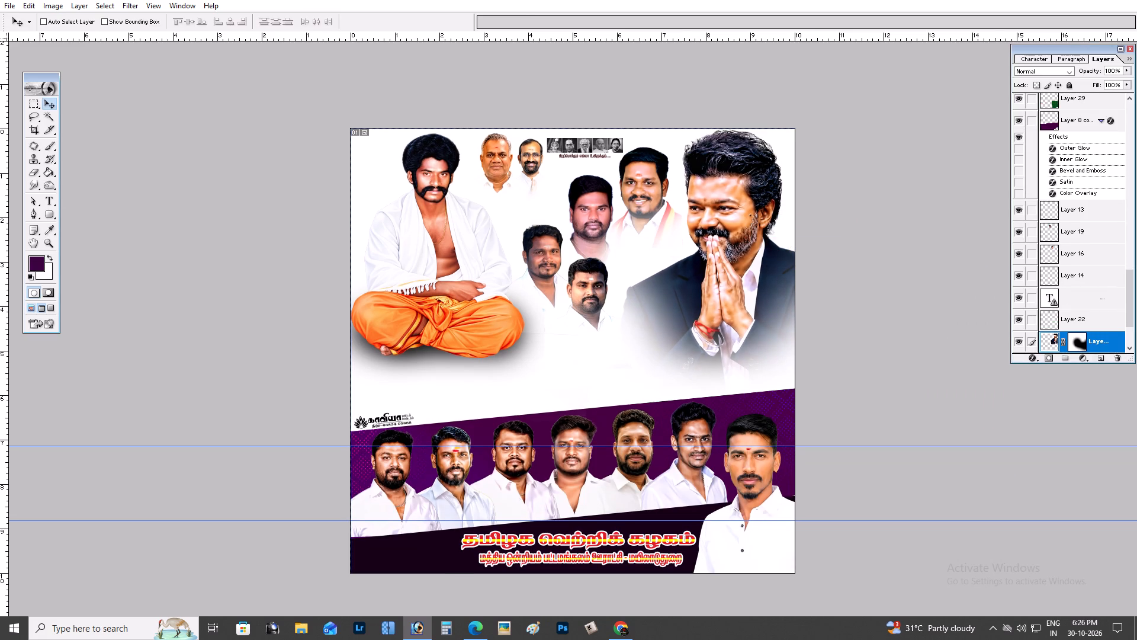
click(1086, 334)
key(ctrl+plus)
key(ctrl+plus)
key(space)
drag(644, 279, 351, 293)
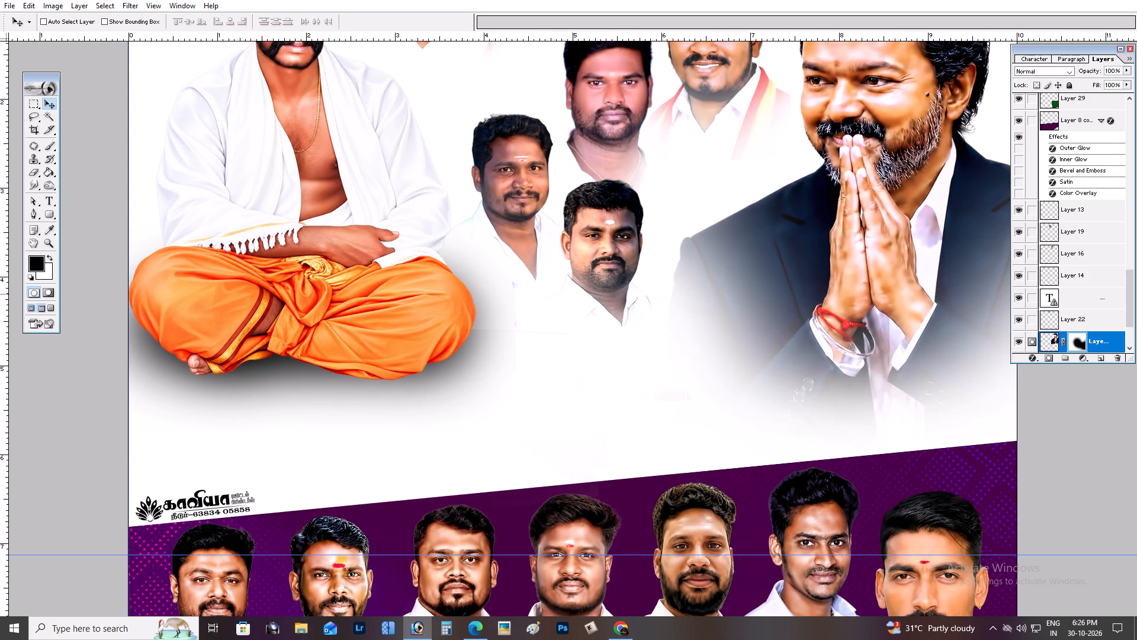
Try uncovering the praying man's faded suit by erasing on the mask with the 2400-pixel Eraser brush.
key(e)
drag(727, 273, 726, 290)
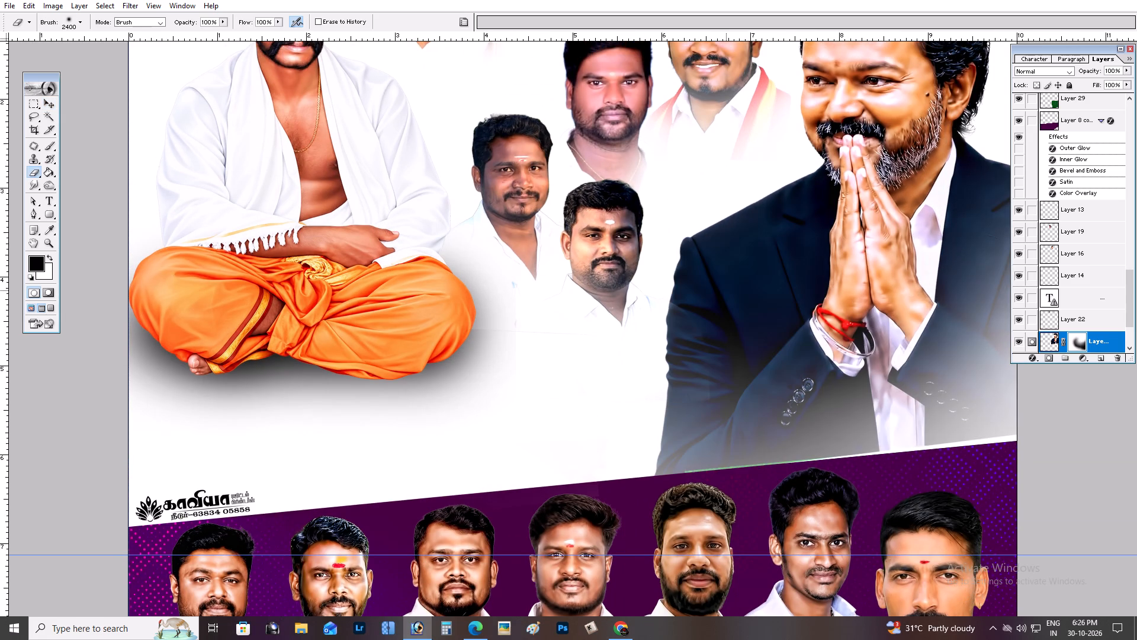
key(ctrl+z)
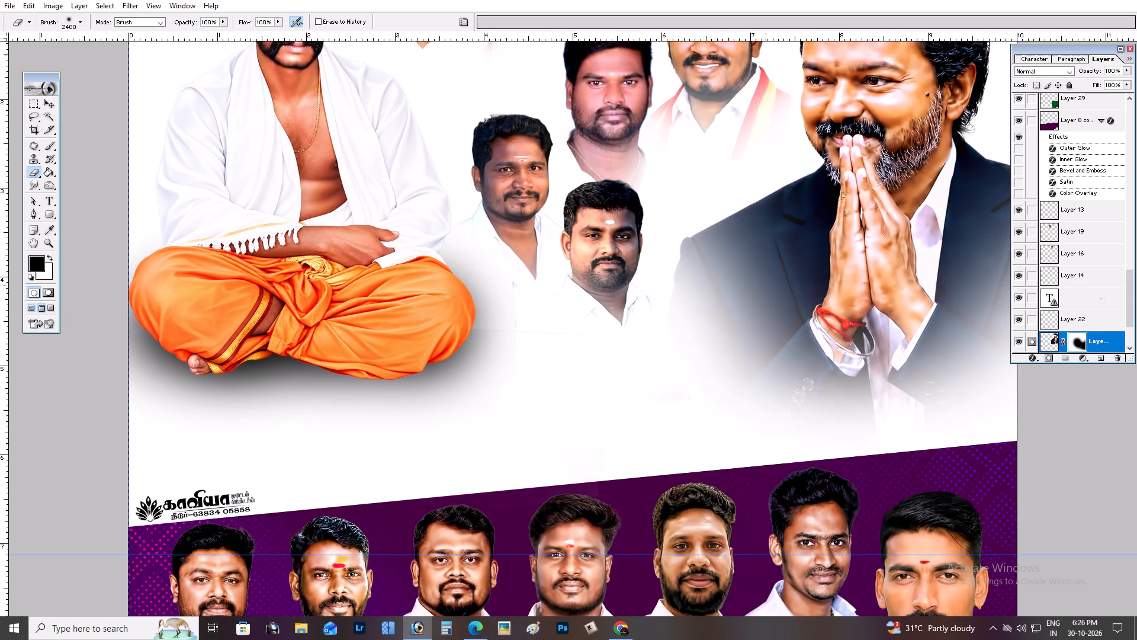
Erase on the mask with a smaller brush to uncover the praying man's shoulders, sleeves and shirt down to the purple band.
text([[[`)
key(Tab)
drag(767, 218, 703, 289)
drag(734, 222, 724, 273)
drag(724, 274, 711, 386)
drag(715, 347, 714, 421)
drag(720, 360, 757, 395)
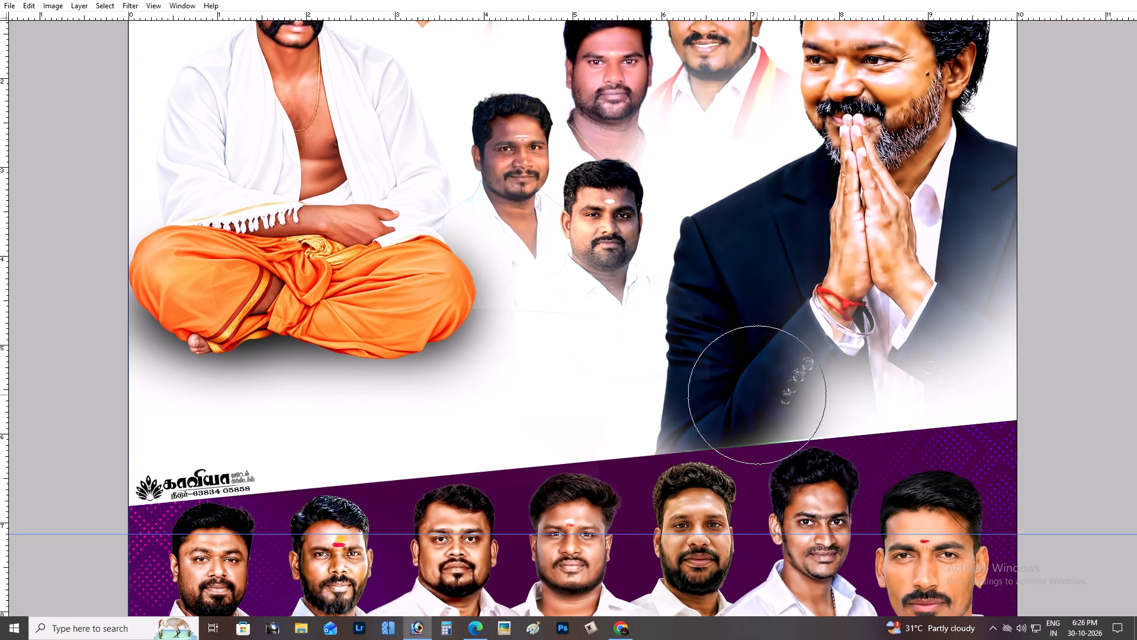
drag(757, 395, 848, 350)
drag(872, 287, 859, 377)
drag(884, 276, 990, 286)
drag(1009, 188, 1017, 327)
drag(1032, 274, 1011, 434)
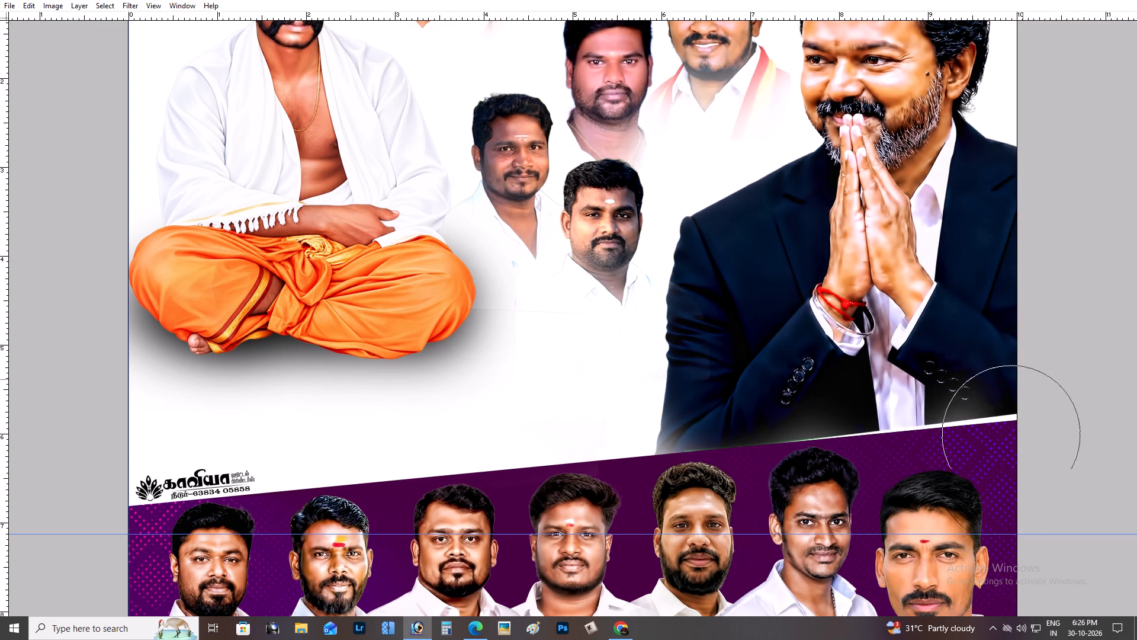
drag(1011, 434, 889, 520)
drag(965, 491, 1064, 418)
drag(1031, 419, 702, 293)
drag(690, 273, 695, 299)
key(v)
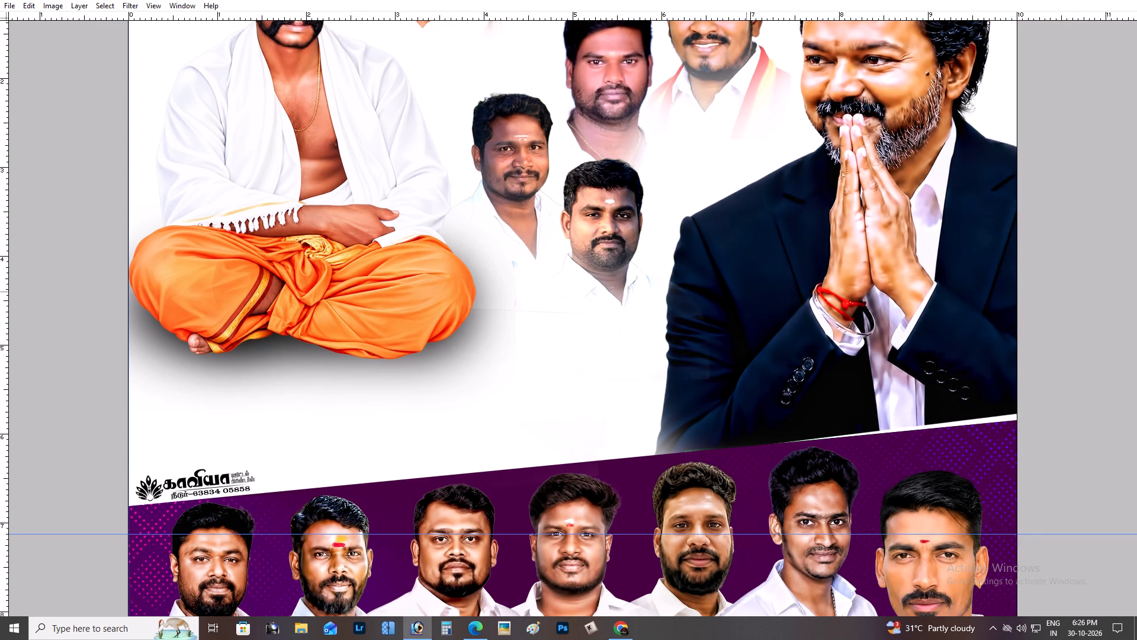
Examine the whole poster and the area around the praying man's suit above the purple band.
key(ctrl+minus)
key(ctrl+minus)
scroll(746, 292, up, 4)
scroll(746, 292, down, 5)
scroll(746, 292, up, 2)
scroll(746, 292, down, 2)
scroll(746, 292, up, 1)
scroll(746, 292, down, 2)
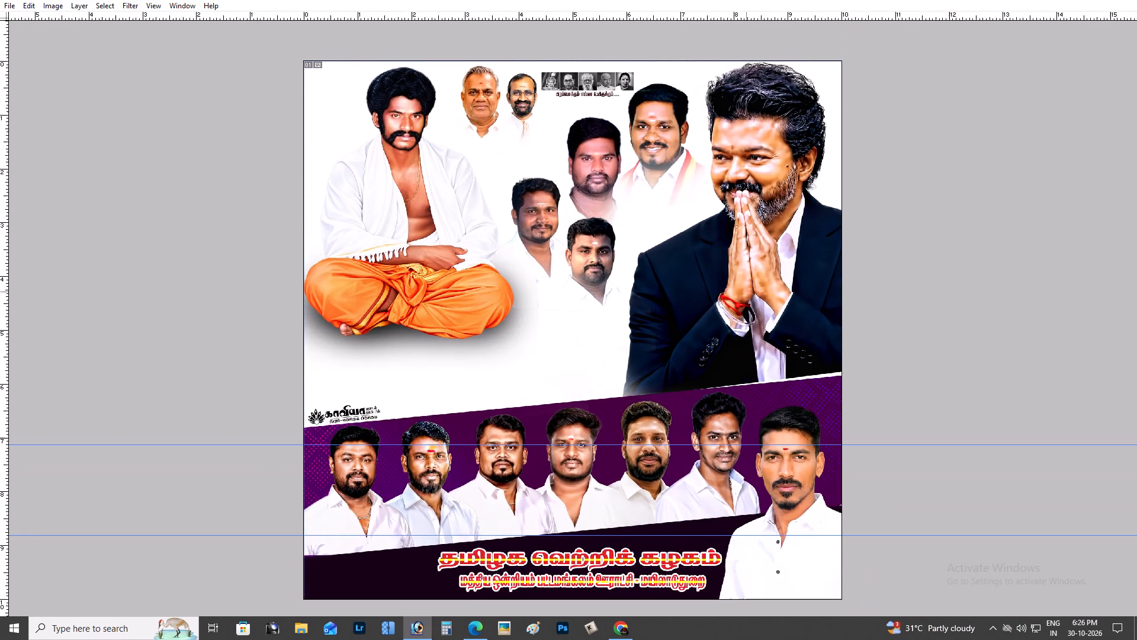
key(ctrl+plus)
key(ctrl+plus)
key(space)
key(space)
key(space)
key(space)
key(space)
key(space)
key(space)
key(space)
key(space)
key(space)
key(space)
key(space)
key(space)
key(space)
key(space)
key(space)
key(space)
key(space)
key(space)
key(space)
drag(771, 296, 717, 413)
drag(737, 388, 741, 406)
drag(758, 402, 730, 305)
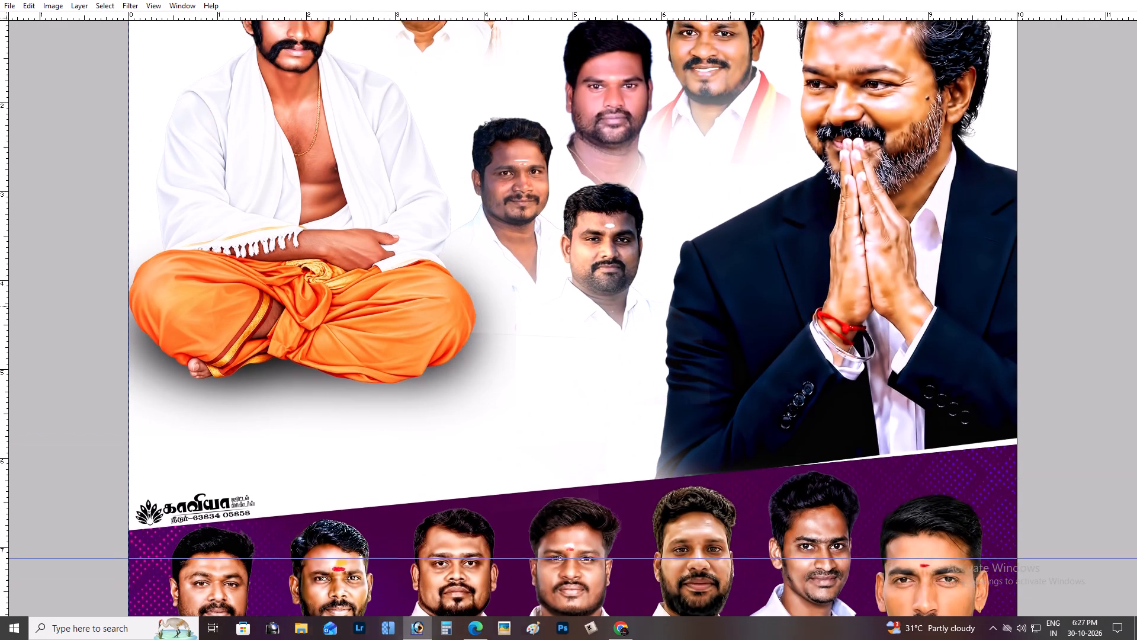
Erase on the praying man's mask at the lower sleeve corner, just above the purple band.
drag(730, 305, 730, 303)
key(e)
drag(699, 464, 677, 492)
drag(686, 463, 668, 478)
click(670, 478)
key(v)
key(ctrl+minus)
key(ctrl+minus)
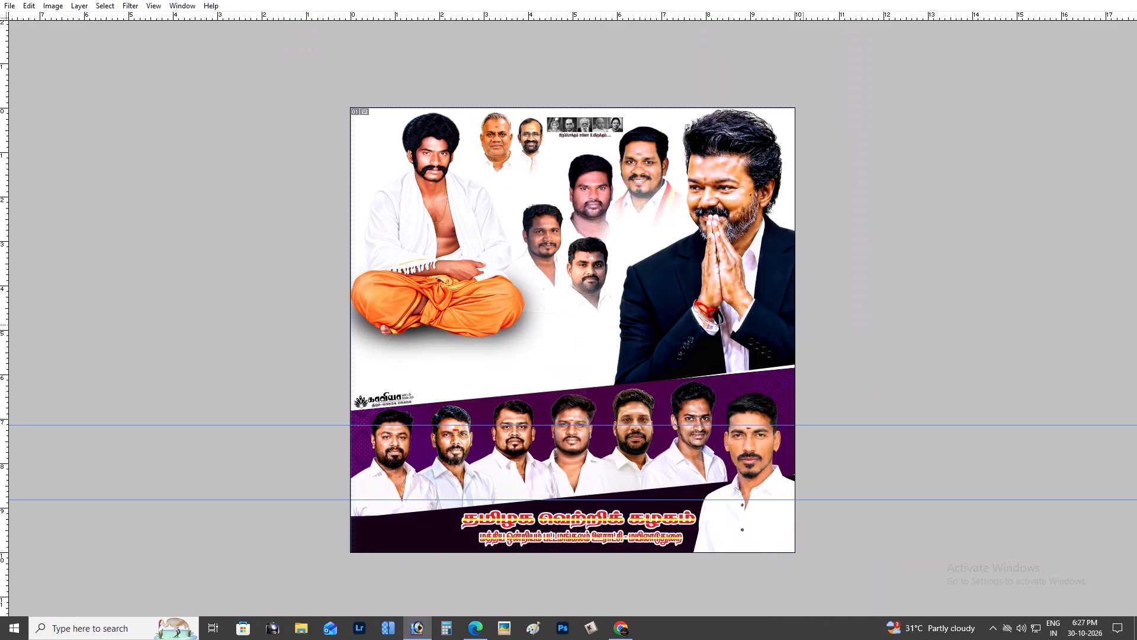
Examine the whole poster, checking the reworked dark suit against the portraits and the purple band.
scroll(803, 325, up, 1)
scroll(803, 325, down, 6)
scroll(802, 319, up, 1)
scroll(802, 319, down, 2)
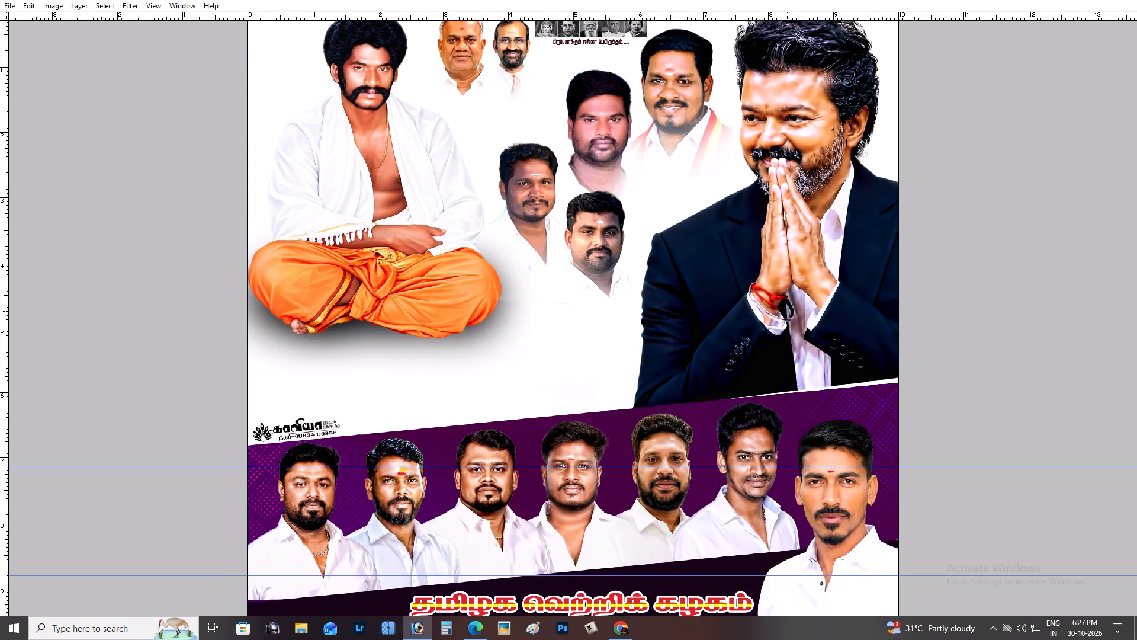
key(space)
key(space)
key(space)
key(space)
key(space)
key(space)
drag(786, 311, 750, 367)
drag(753, 344, 752, 383)
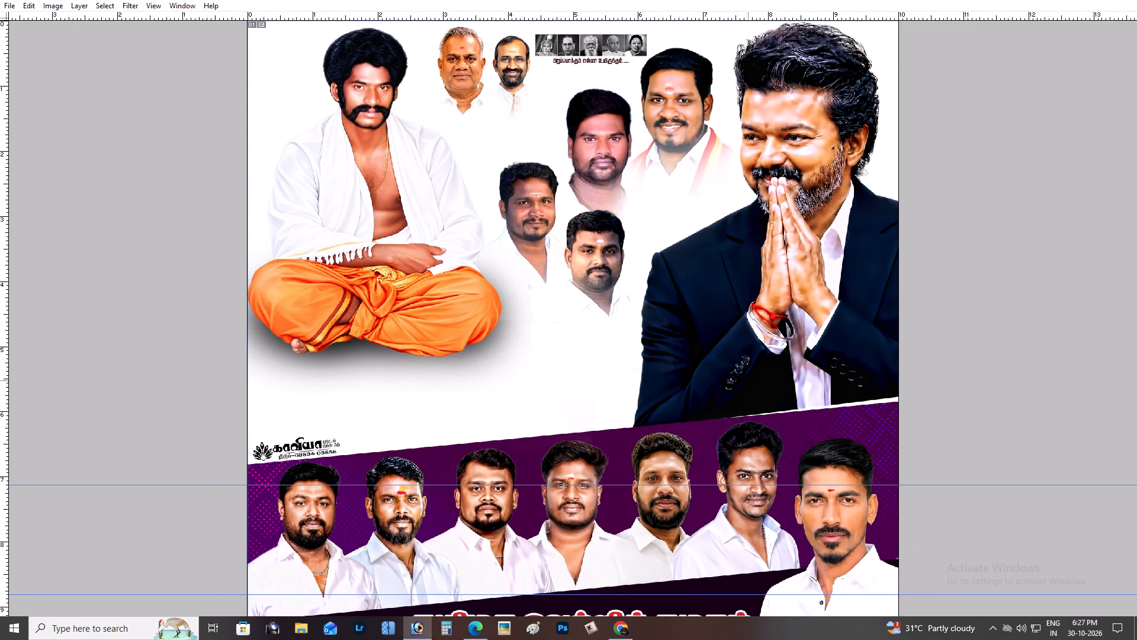
key(ctrl+plus)
key(space)
key(space)
key(space)
key(space)
key(space)
key(space)
key(space)
key(space)
key(space)
key(space)
key(space)
drag(724, 270, 664, 401)
drag(666, 345, 663, 354)
key(ctrl+minus)
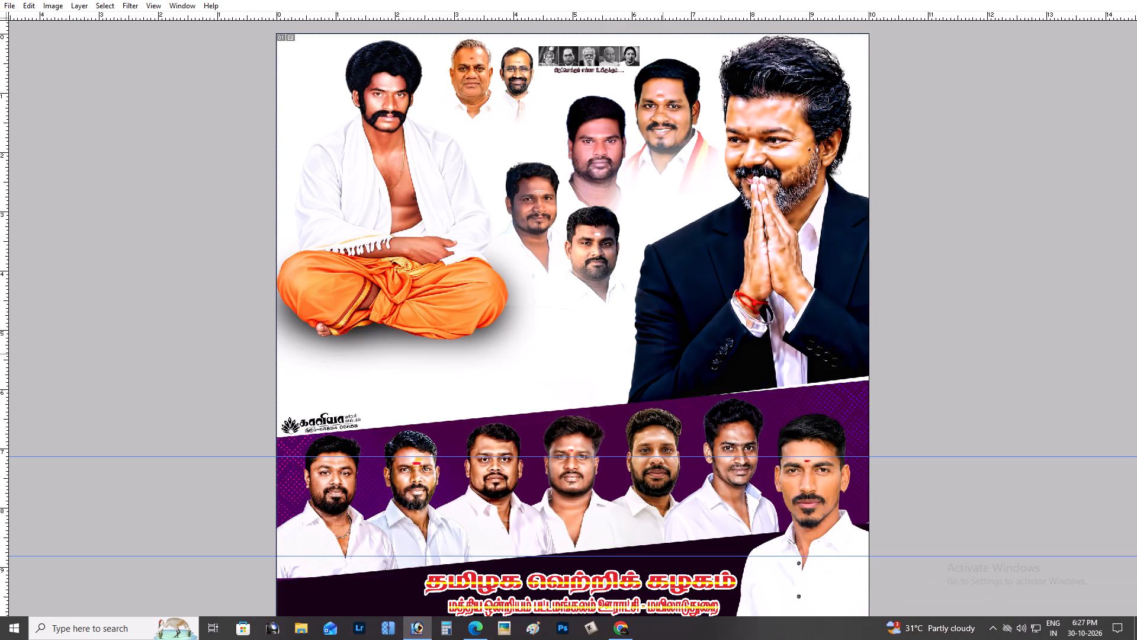
Select the black printer's logo and contact text above the purple band and remove it from the poster.
key(ctrl+plus)
key(ctrl+plus)
key(ctrl+plus)
key(space)
key(space)
key(space)
key(space)
key(space)
key(space)
key(space)
key(space)
key(space)
key(space)
key(space)
drag(650, 354, 1081, 163)
drag(502, 371, 802, 309)
key(z)
drag(7, 257, 499, 542)
key(space)
drag(264, 398, 323, 439)
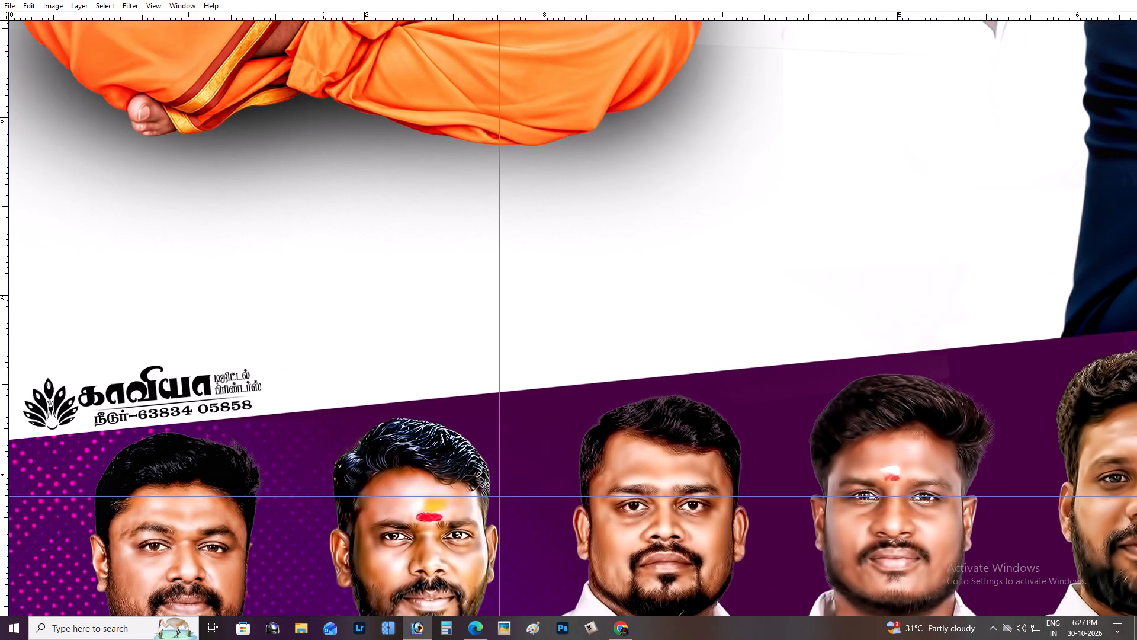
drag(323, 439, 397, 467)
key(ctrl+z)
drag(126, 373, 236, 473)
key(space)
drag(203, 443, 330, 446)
key(v)
right_click(316, 297)
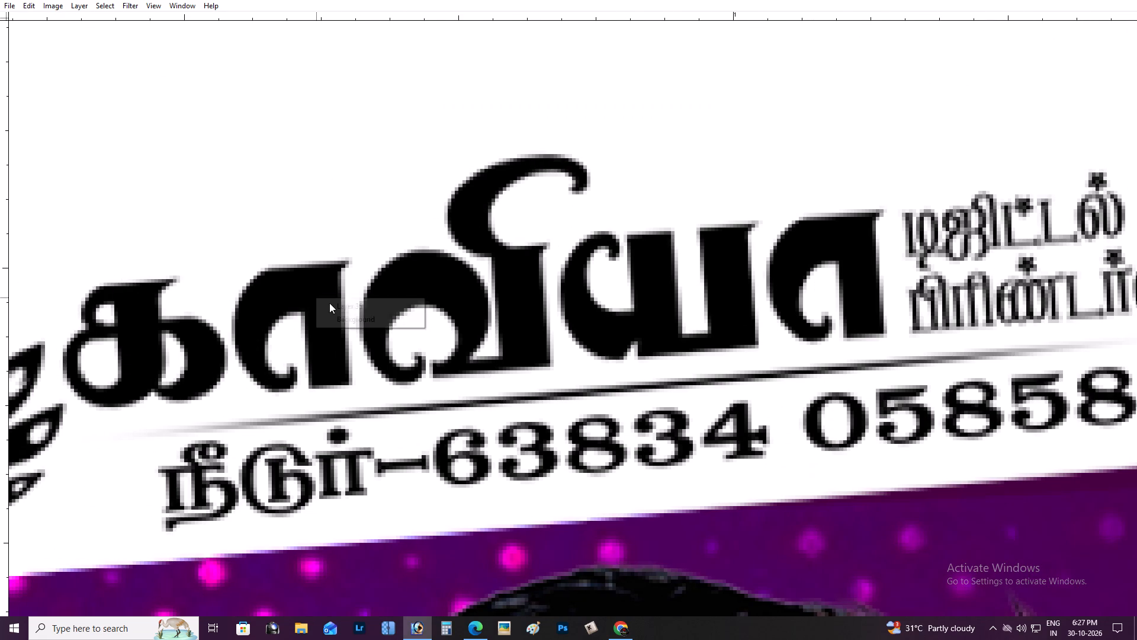
click(330, 303)
drag(332, 305, 360, 315)
key(ctrl+z)
key(alt+l)
key(alt+l)
key(alt+l)
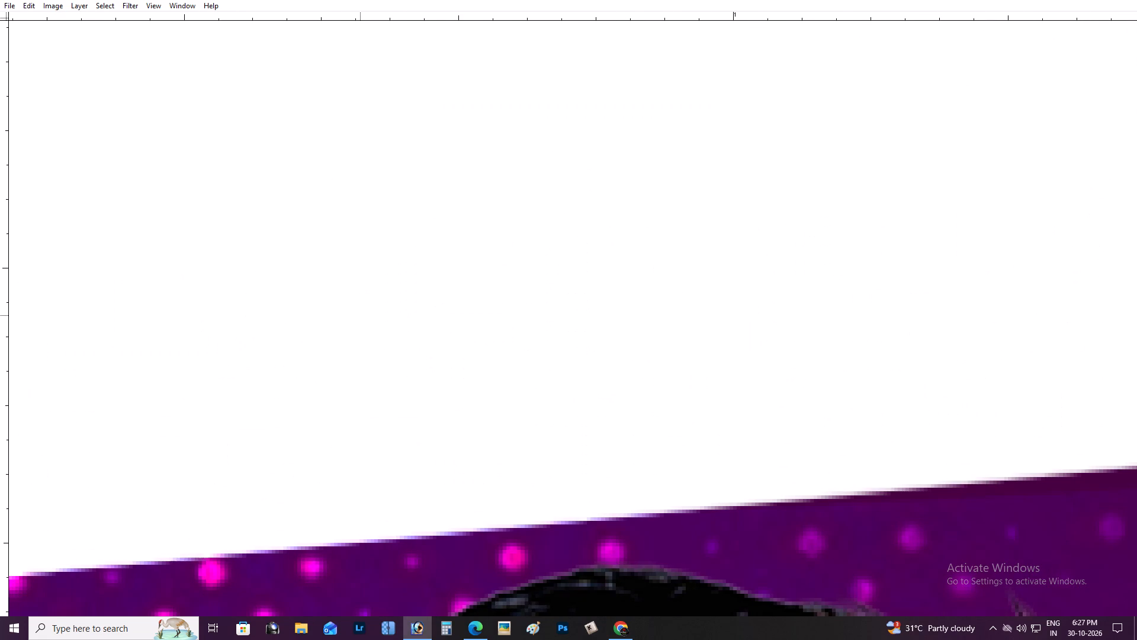
Save the poster.
key(ctrl+minus)
key(ctrl+minus)
key(ctrl+minus)
key(ctrl+minus)
key(ctrl+minus)
key(ctrl+minus)
key(ctrl+minus)
key(ctrl+minus)
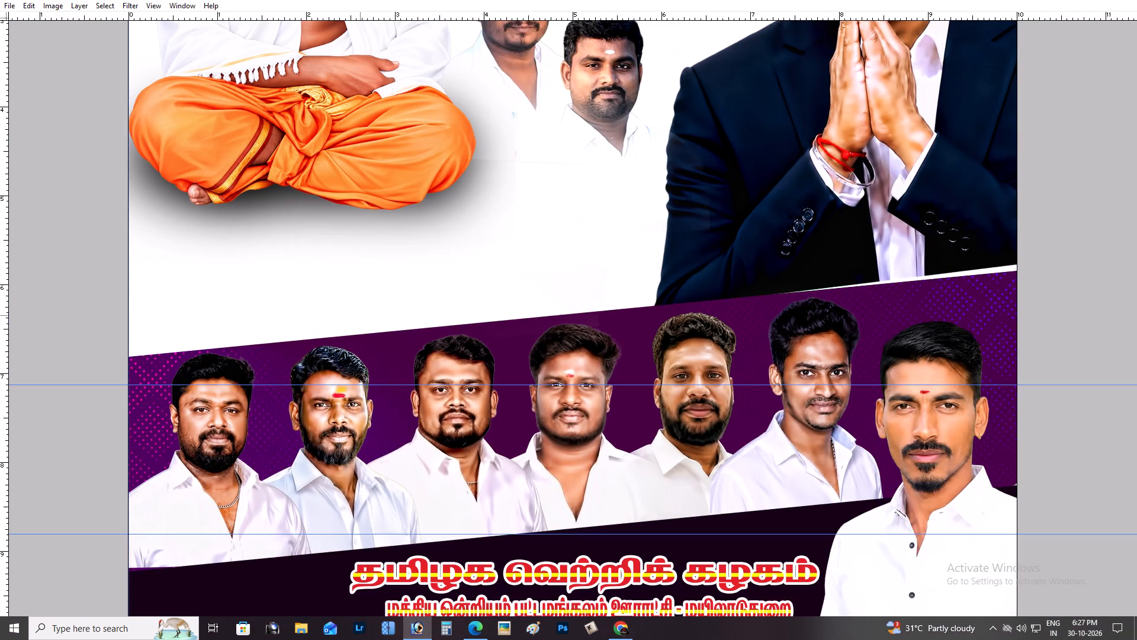
ctrl+scroll(360, 315, up, 18)
key(ctrl+0)
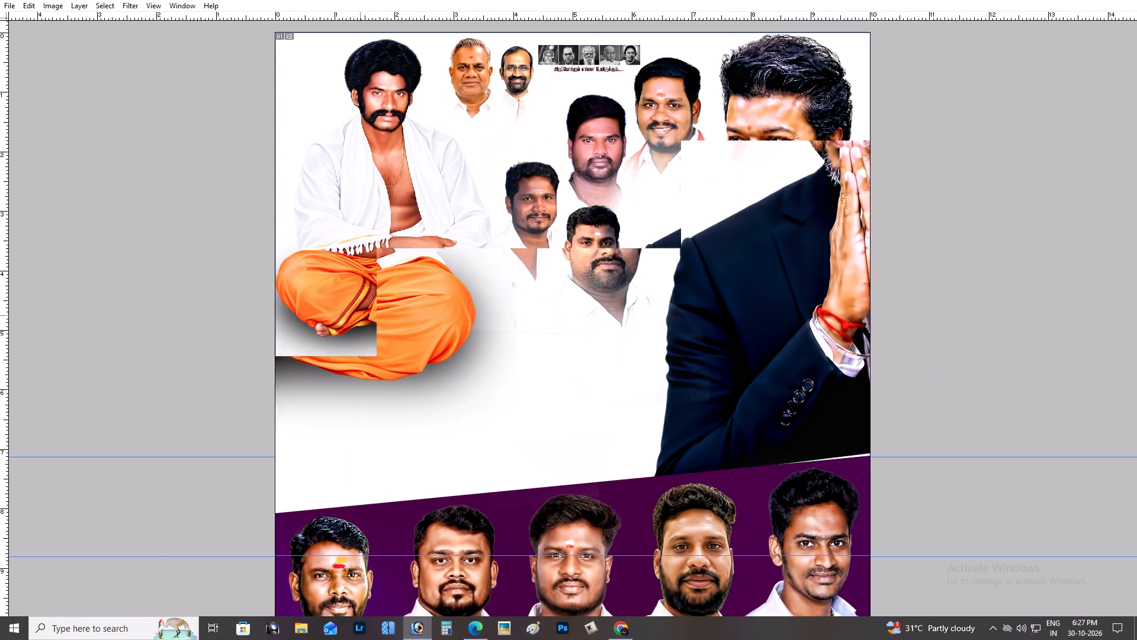
key(ctrl+s)
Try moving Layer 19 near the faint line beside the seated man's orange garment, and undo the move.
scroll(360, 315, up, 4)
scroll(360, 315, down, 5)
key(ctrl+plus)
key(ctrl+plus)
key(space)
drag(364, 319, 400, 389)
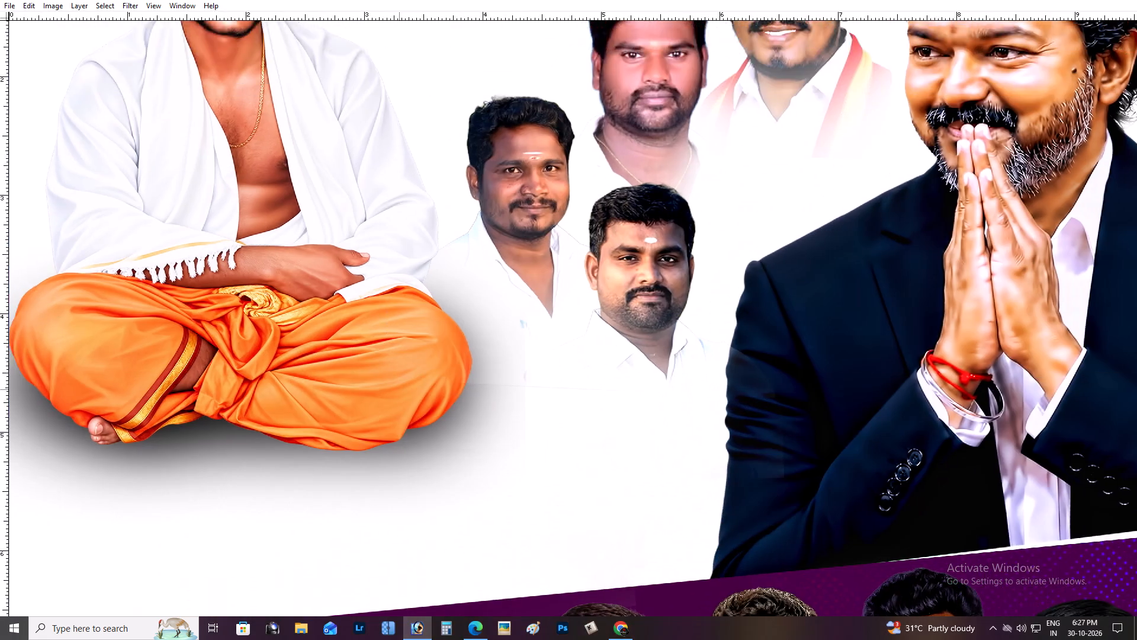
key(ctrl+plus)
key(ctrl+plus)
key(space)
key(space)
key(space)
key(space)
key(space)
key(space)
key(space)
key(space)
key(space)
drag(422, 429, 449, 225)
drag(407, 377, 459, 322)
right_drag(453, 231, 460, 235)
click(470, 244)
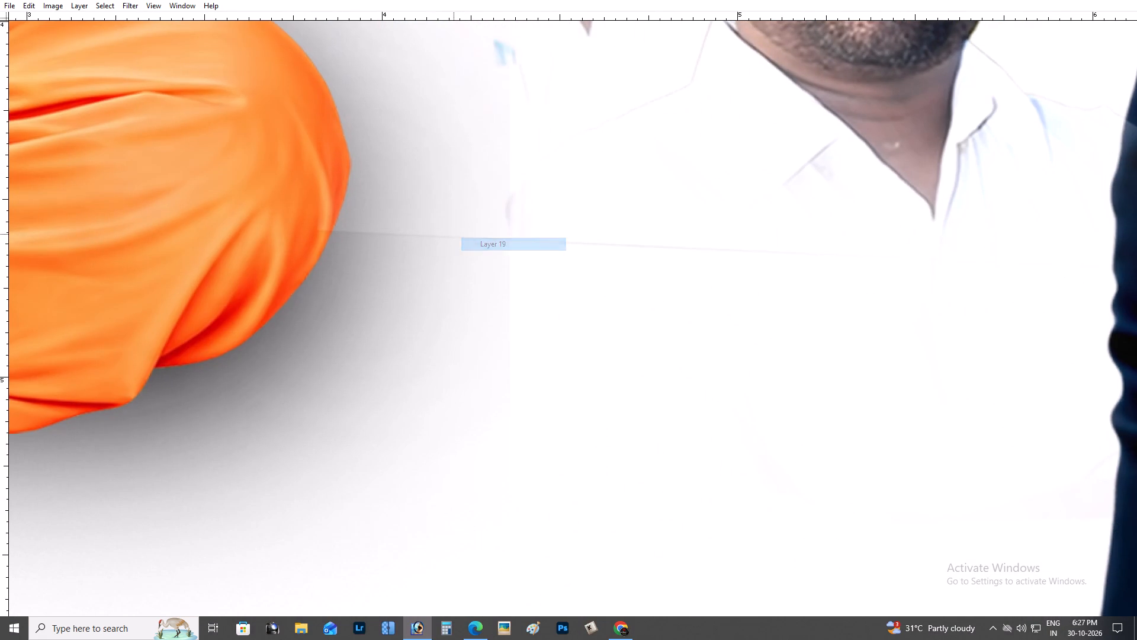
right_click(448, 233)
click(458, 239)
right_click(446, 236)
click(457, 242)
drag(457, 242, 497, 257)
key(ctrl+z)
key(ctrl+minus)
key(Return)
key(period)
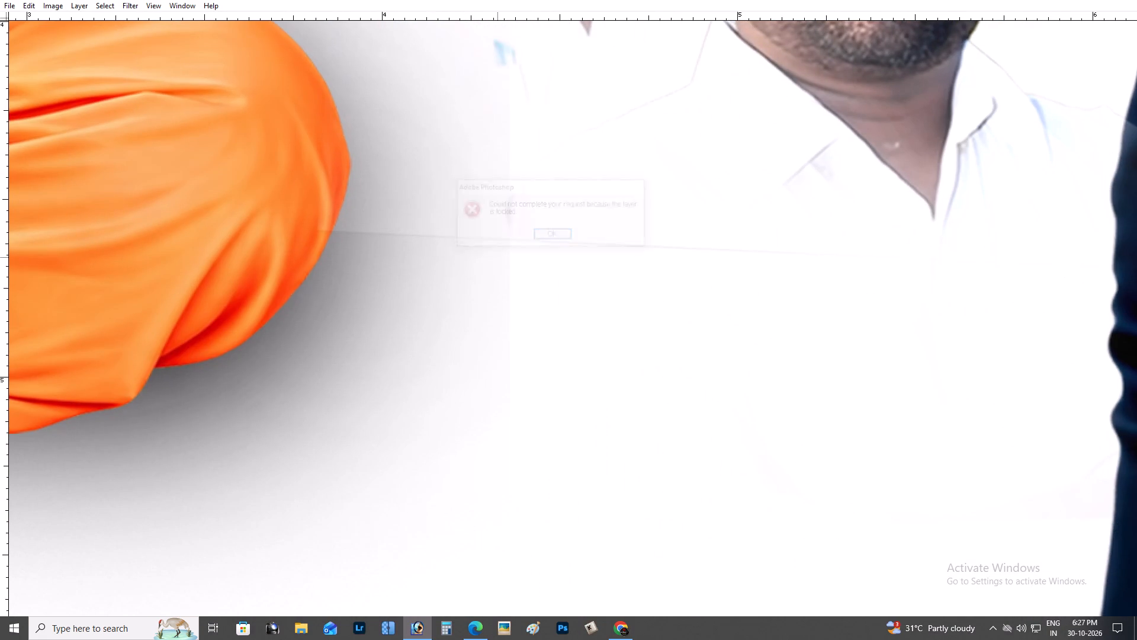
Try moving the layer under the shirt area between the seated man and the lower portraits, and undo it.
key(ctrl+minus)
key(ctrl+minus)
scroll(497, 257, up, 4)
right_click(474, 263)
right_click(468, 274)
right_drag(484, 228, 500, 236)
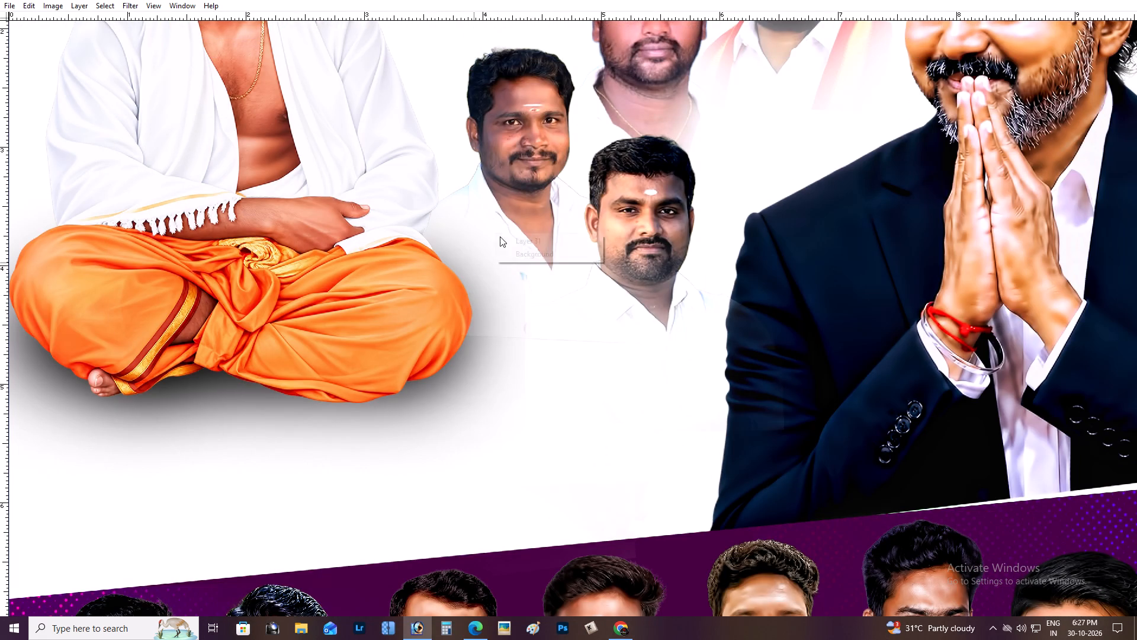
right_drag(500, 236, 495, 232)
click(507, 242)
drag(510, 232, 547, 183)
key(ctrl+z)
On the central portrait's layer, lasso the area around the faint line between the orange garment and dark suit and cut it.
key(space)
drag(577, 204, 562, 309)
right_click(624, 160)
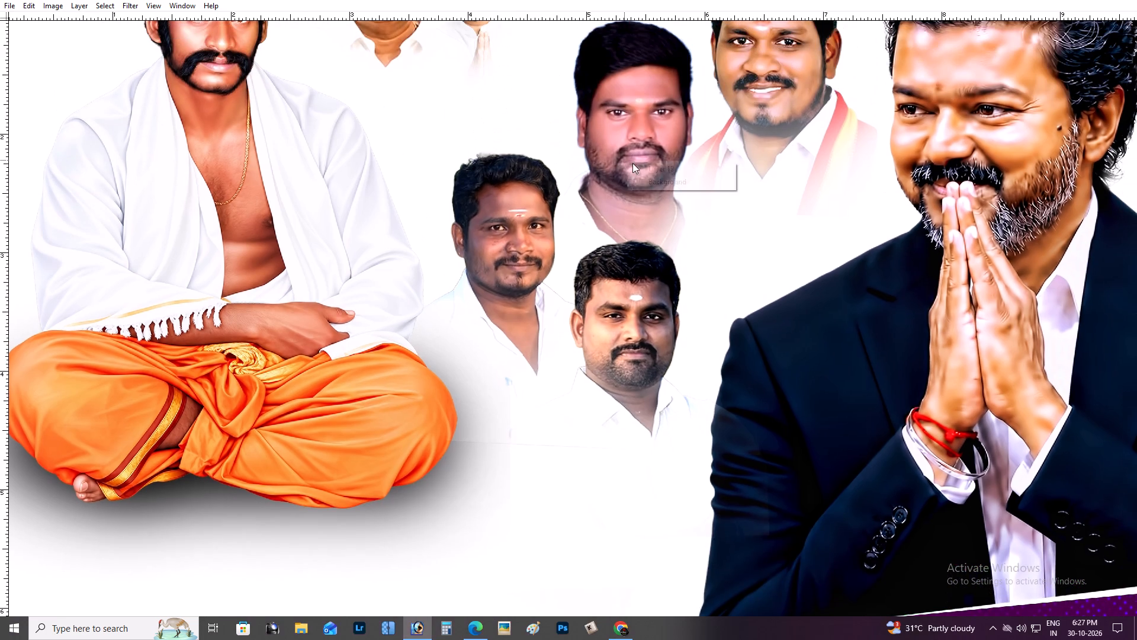
click(638, 165)
drag(645, 156, 727, 94)
key(ctrl+z)
key(space)
drag(710, 187, 705, 153)
key(l)
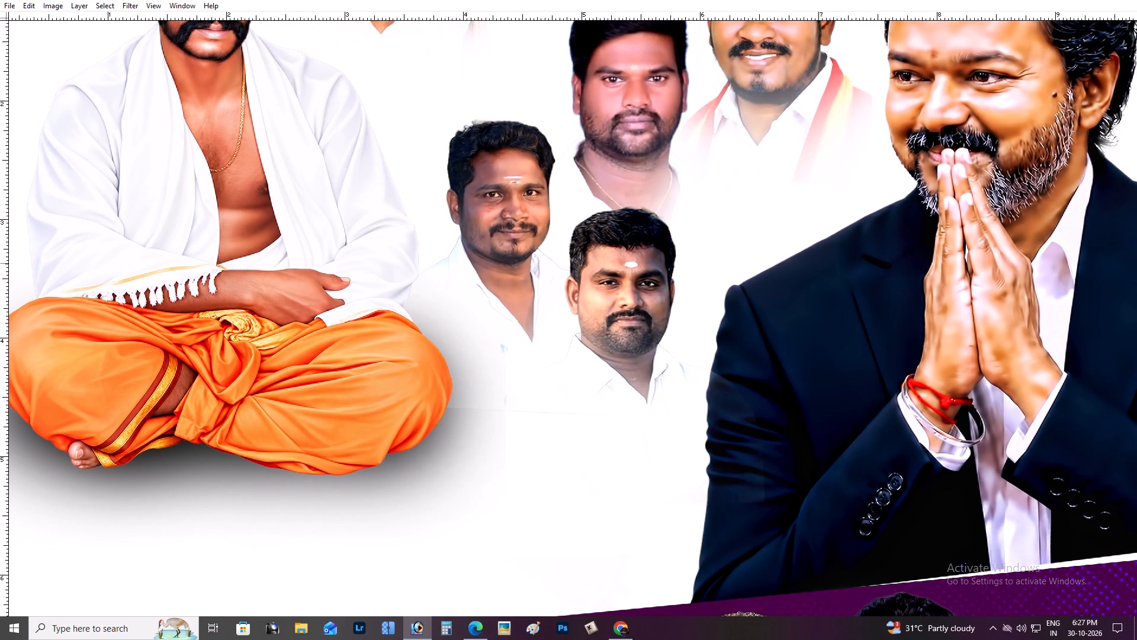
key(l)
drag(789, 254, 767, 296)
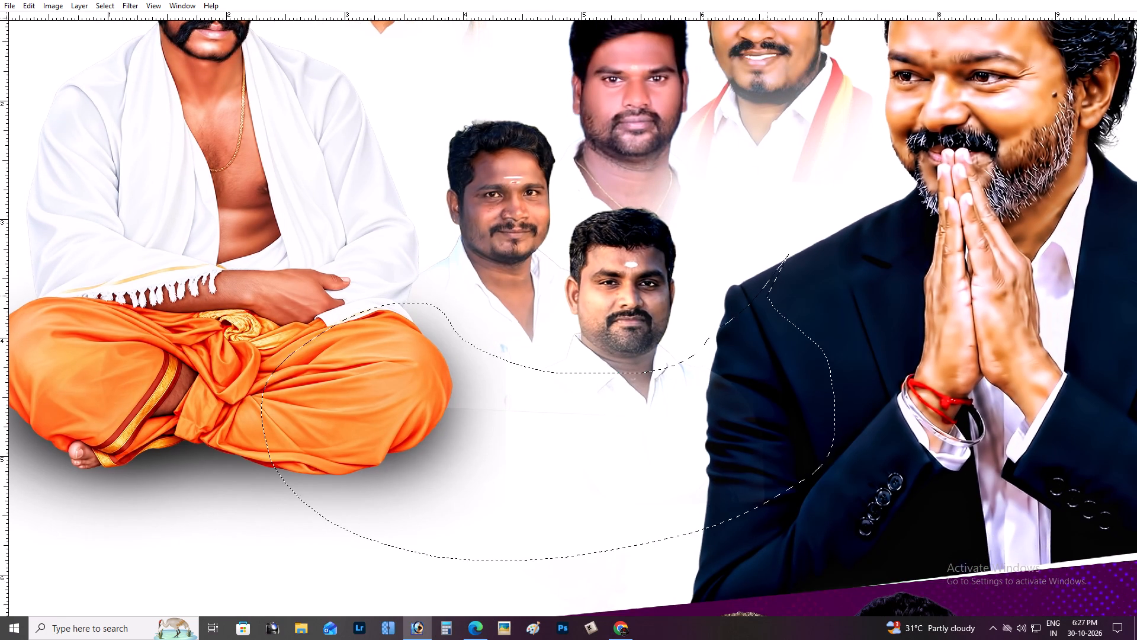
key(ctrl+x)
key(v)
Add the short text "fdff" in the white space below the seated man and shift it slightly sideways.
key(ctrl+plus)
key(ctrl+space)
key(ctrl+space)
key(ctrl+space)
key(ctrl+space)
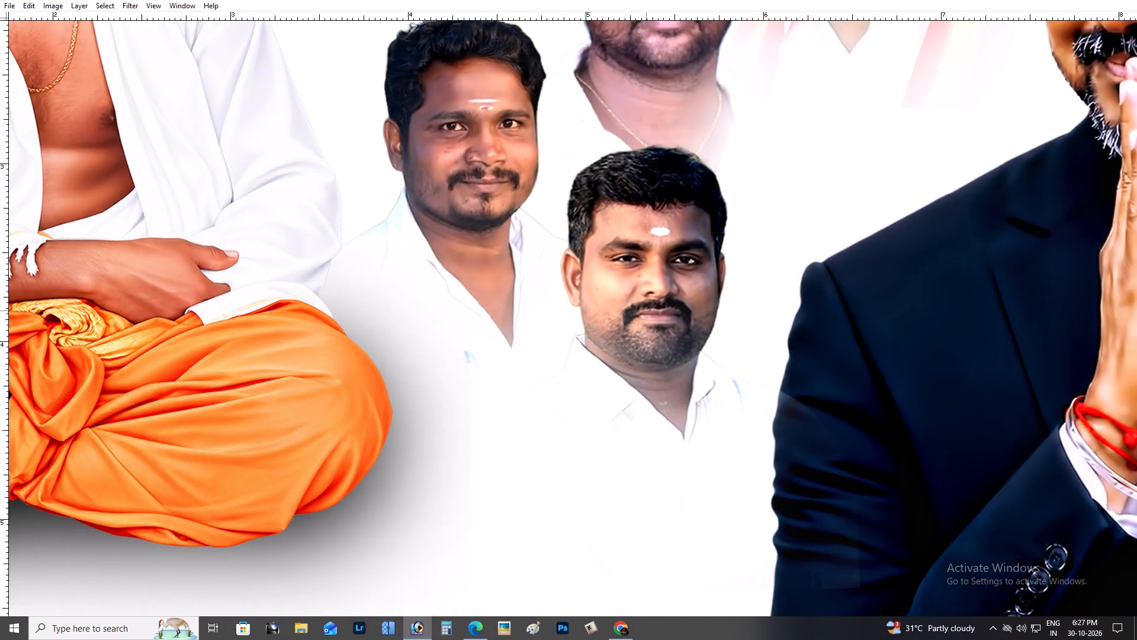
drag(660, 297, 830, 107)
drag(799, 212, 856, 151)
key(space)
key(space)
key(space)
drag(517, 382, 532, 358)
key(t)
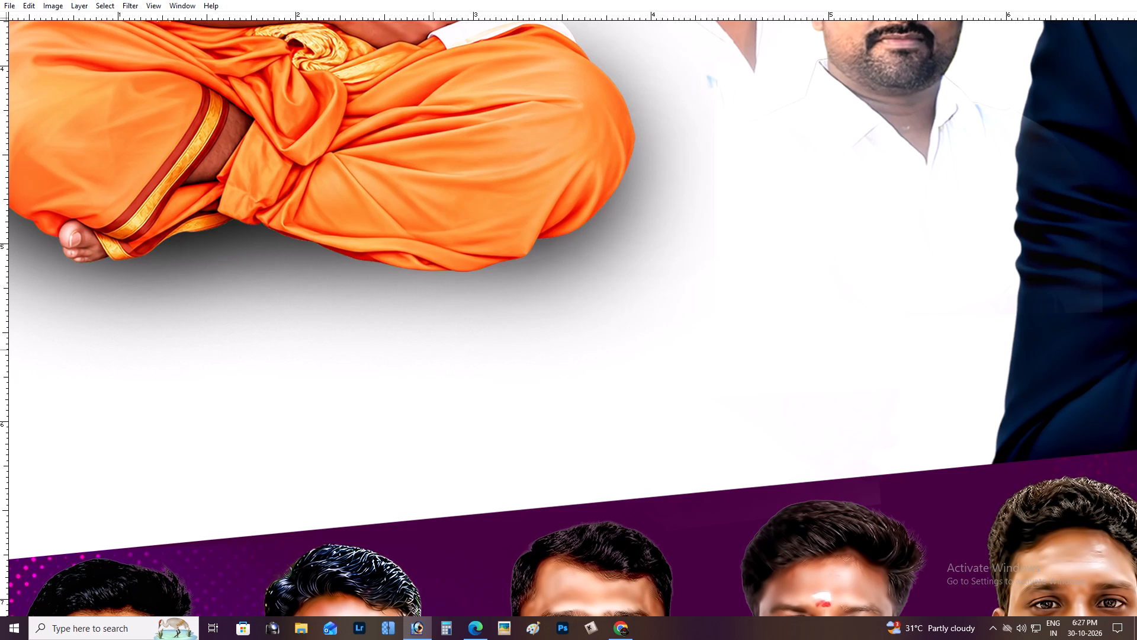
click(419, 360)
text(fdff)
key(ctrl+Return)
key(v)
drag(445, 352, 449, 352)
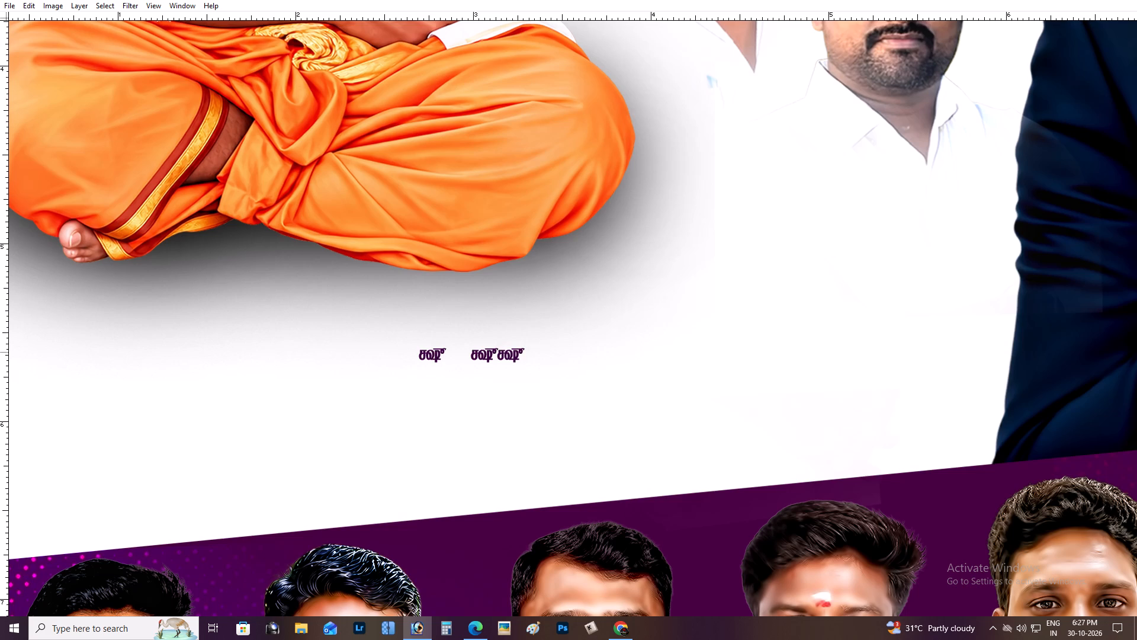
drag(449, 352, 468, 350)
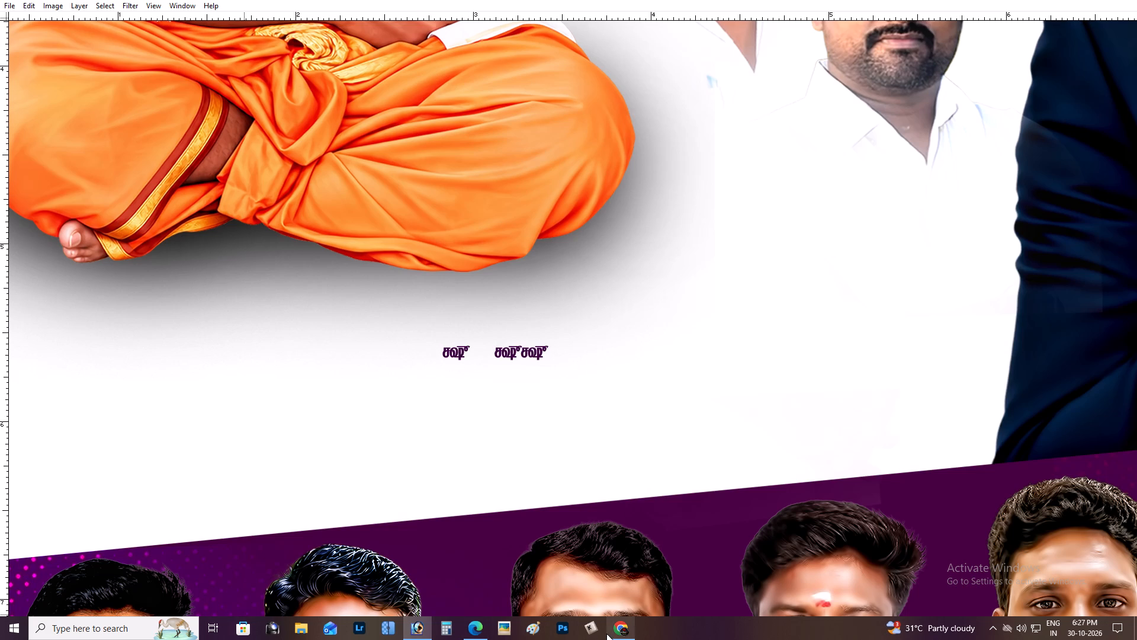
Start Keyman and activate its Tamil Typewriter keyboard for text entry.
click(590, 634)
drag(579, 363, 586, 363)
click(1033, 634)
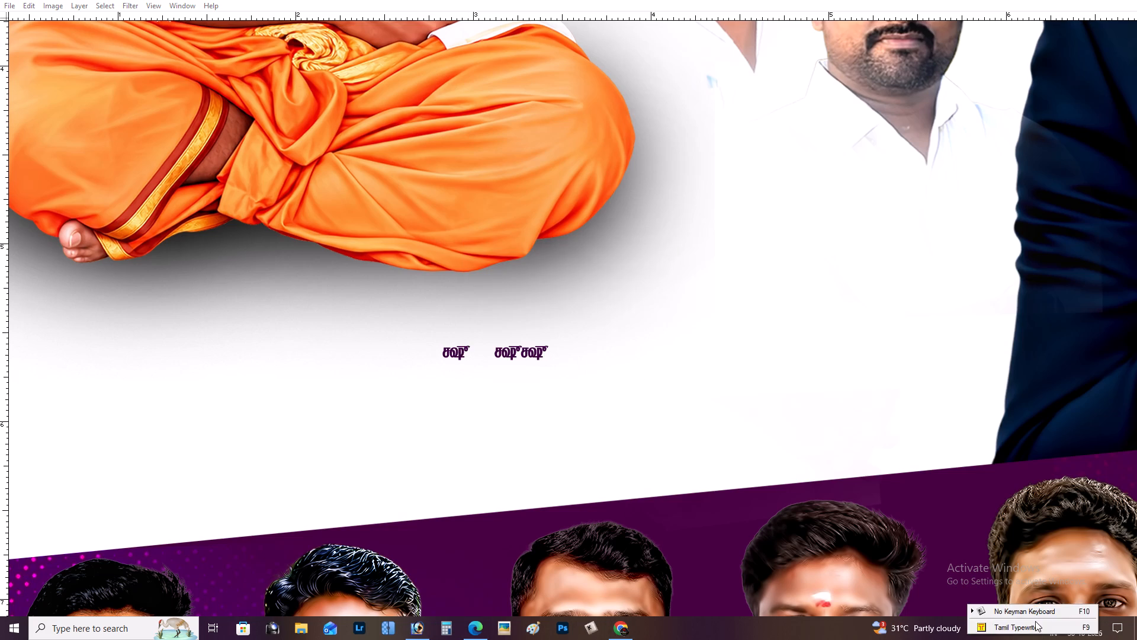
click(1035, 621)
click(1016, 616)
click(1016, 623)
click(1038, 621)
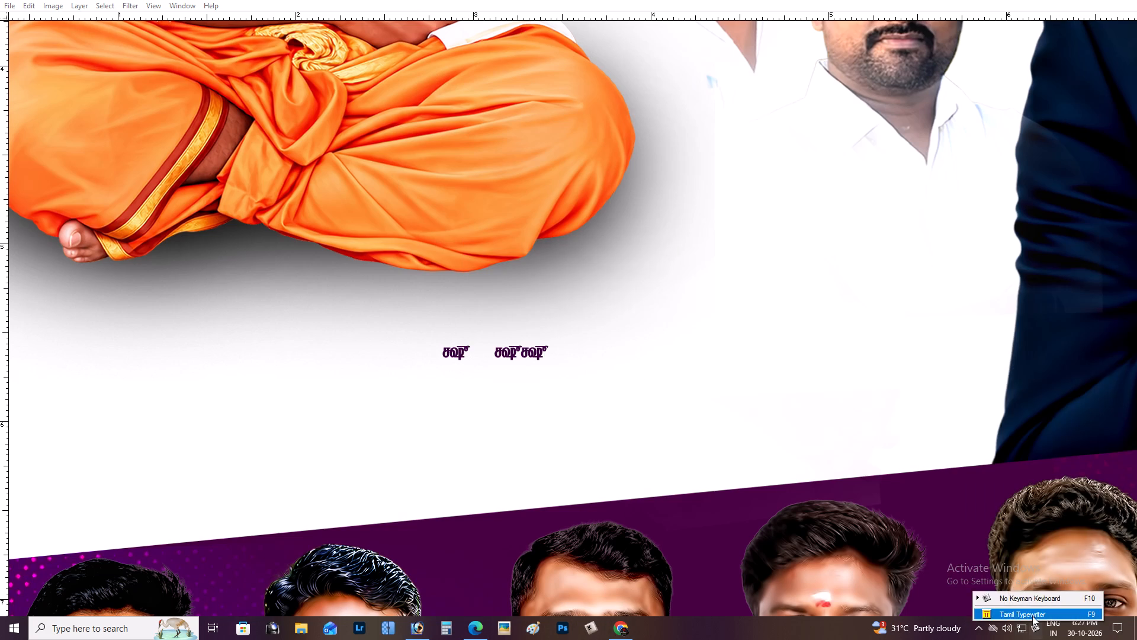
click(1032, 616)
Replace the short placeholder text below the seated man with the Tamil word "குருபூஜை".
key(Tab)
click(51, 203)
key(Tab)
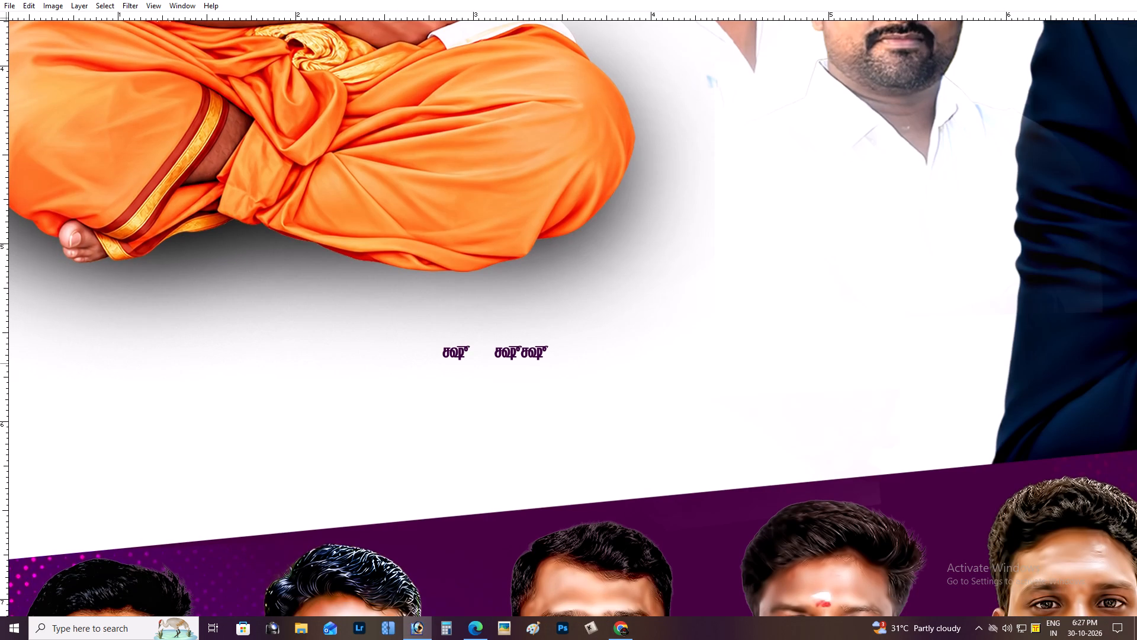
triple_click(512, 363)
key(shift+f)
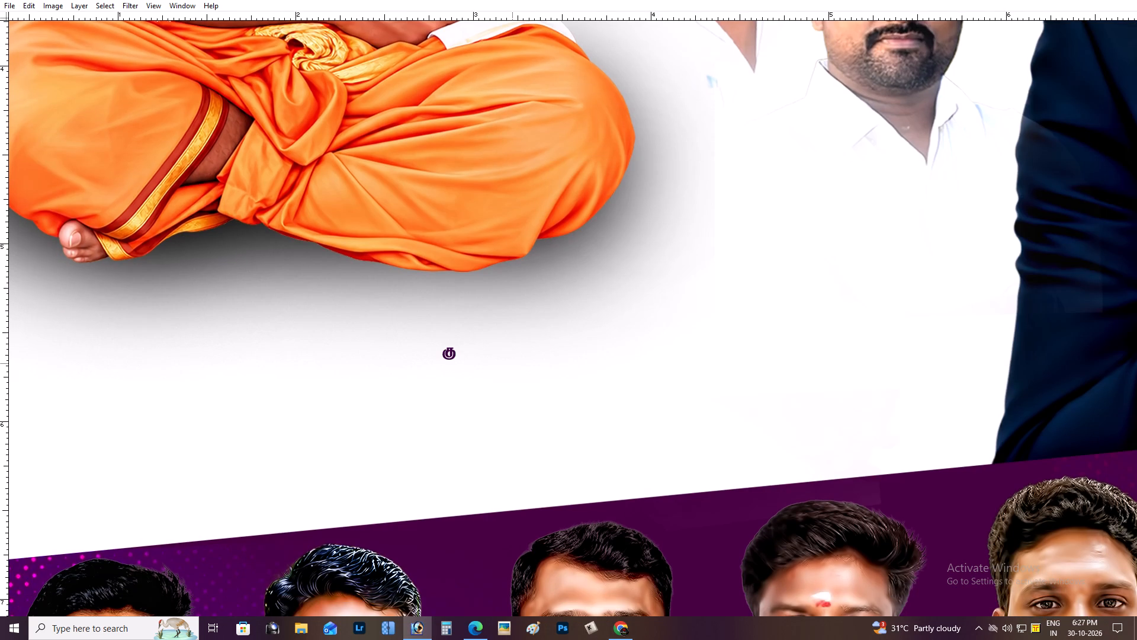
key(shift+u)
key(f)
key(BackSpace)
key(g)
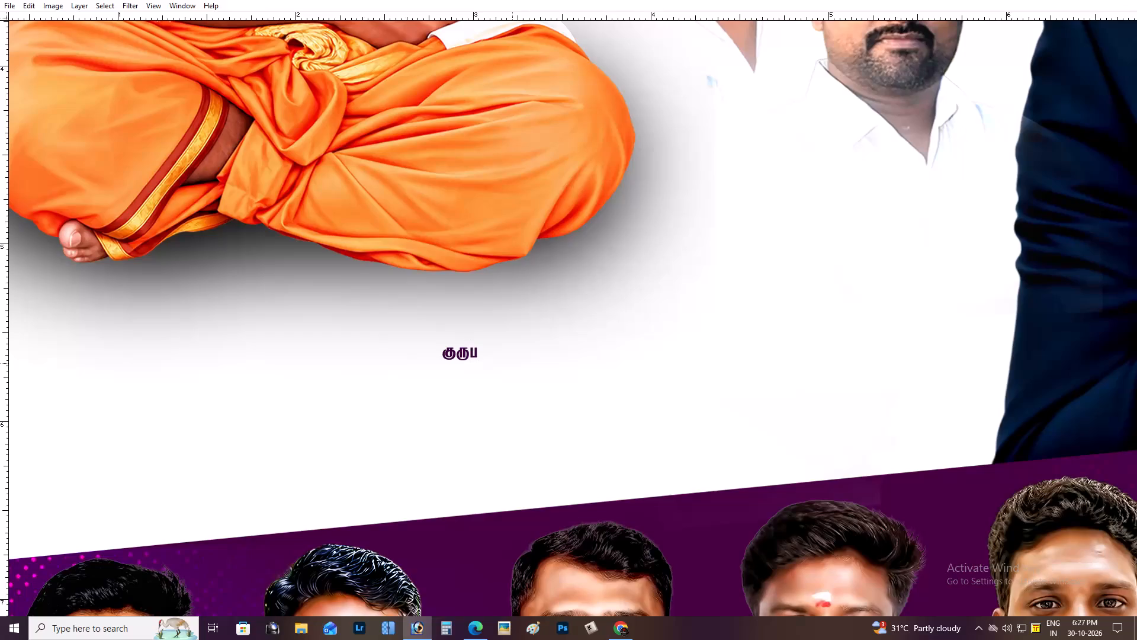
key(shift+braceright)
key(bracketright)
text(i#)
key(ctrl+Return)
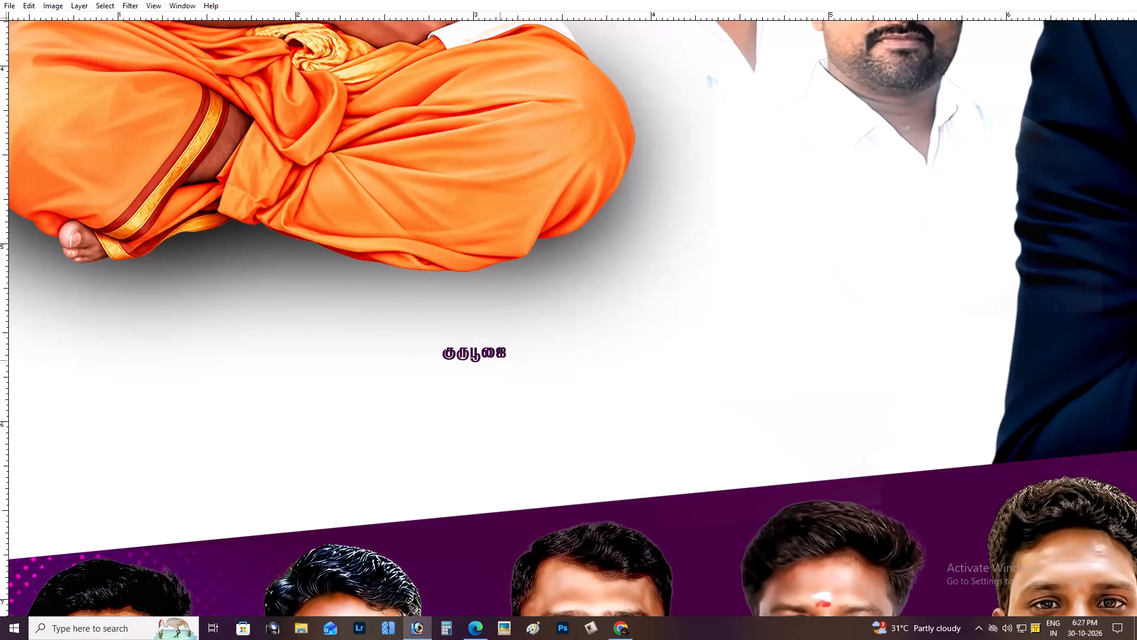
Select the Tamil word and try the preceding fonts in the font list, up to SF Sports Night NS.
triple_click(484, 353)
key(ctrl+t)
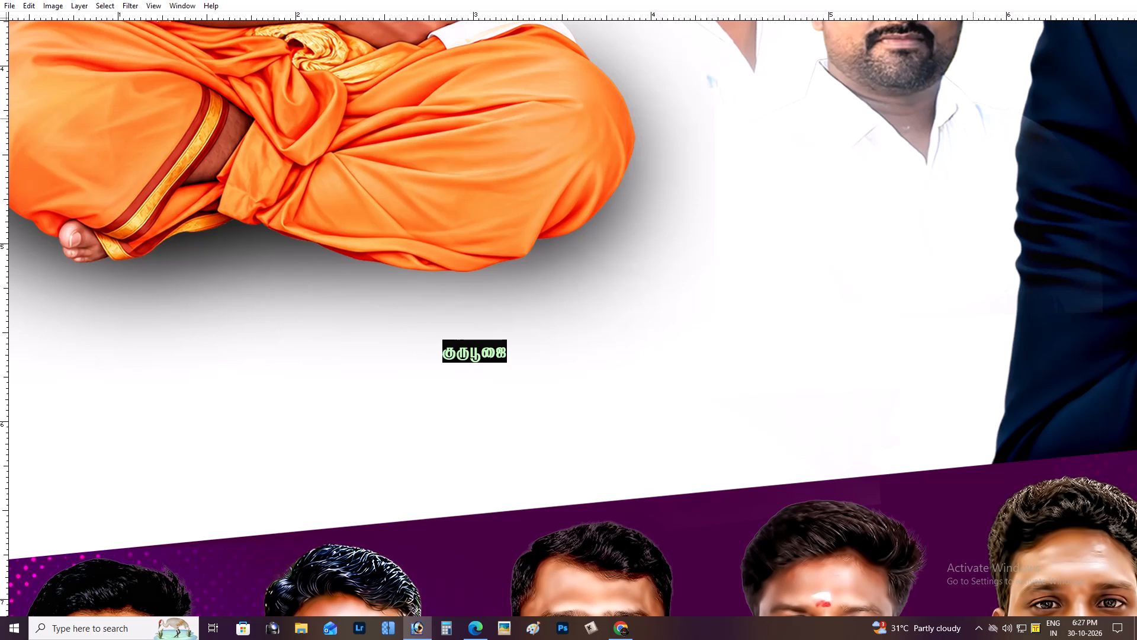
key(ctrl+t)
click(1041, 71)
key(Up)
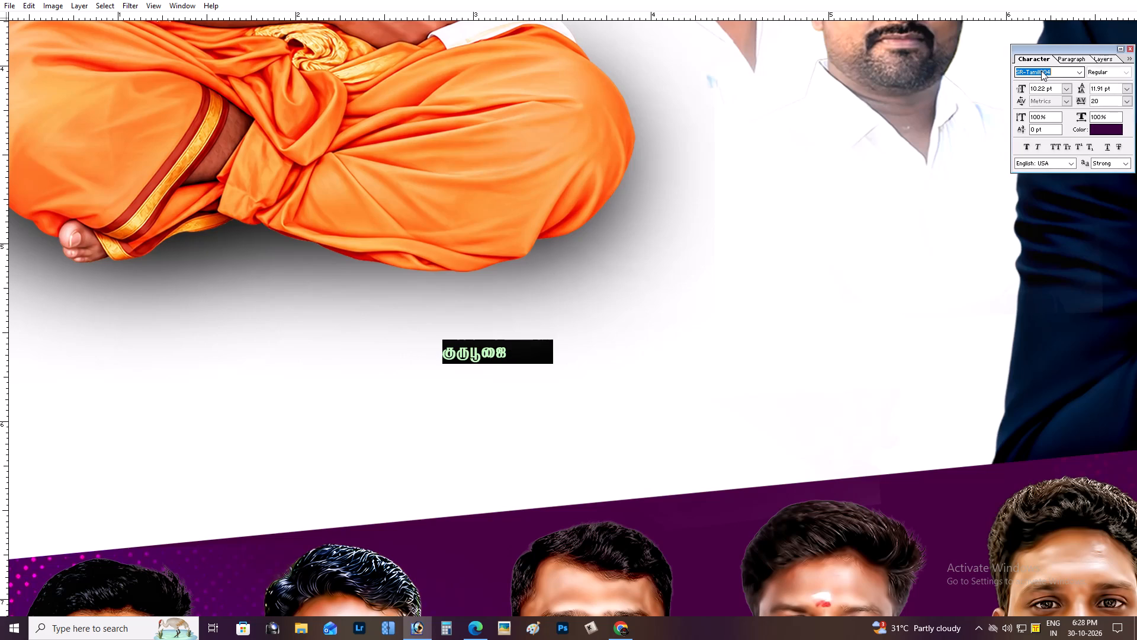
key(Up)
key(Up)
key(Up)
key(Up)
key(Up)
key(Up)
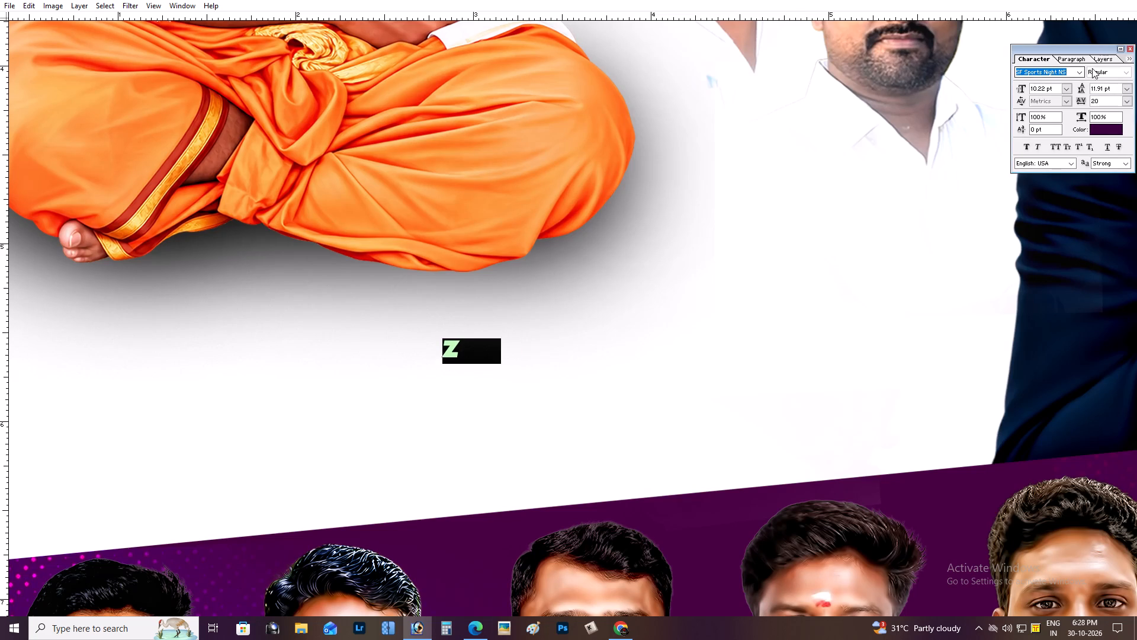
Set the font of the selected text below the seated man to STMZH - 001.
click(1084, 72)
click(1116, 224)
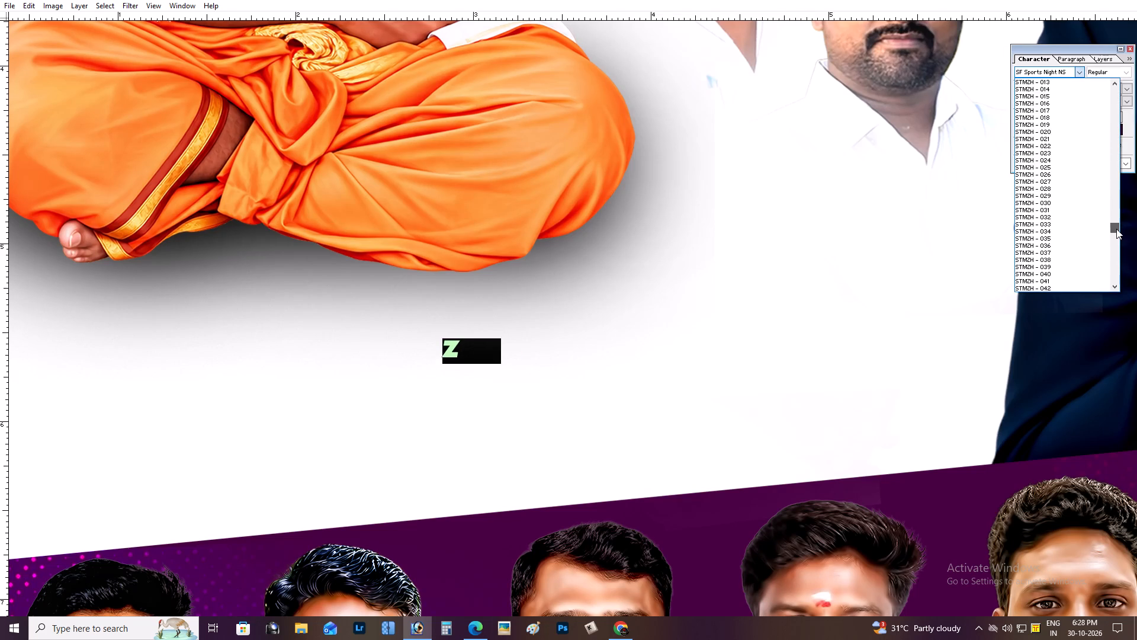
click(1081, 86)
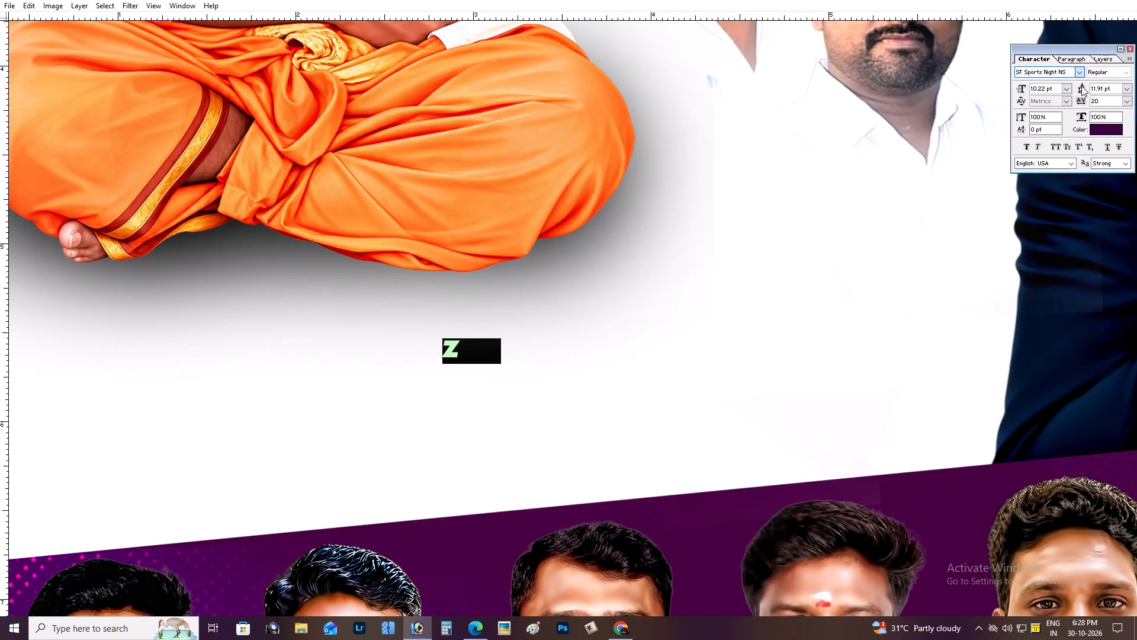
key(BackSpace)
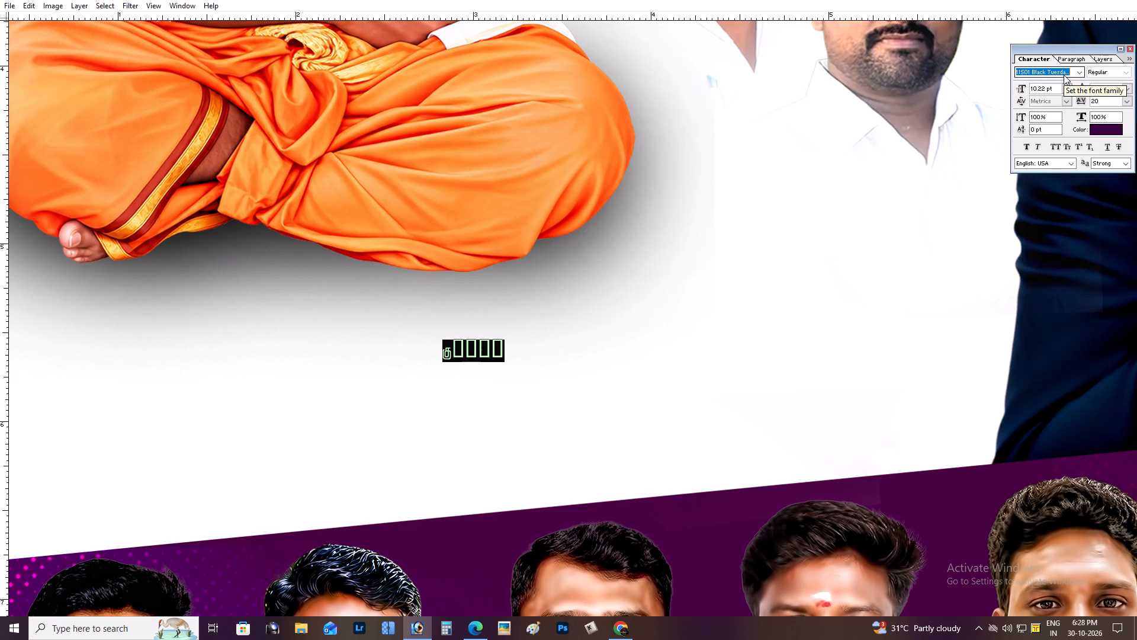
key(shift+f)
key(BackSpace)
key(BackSpace)
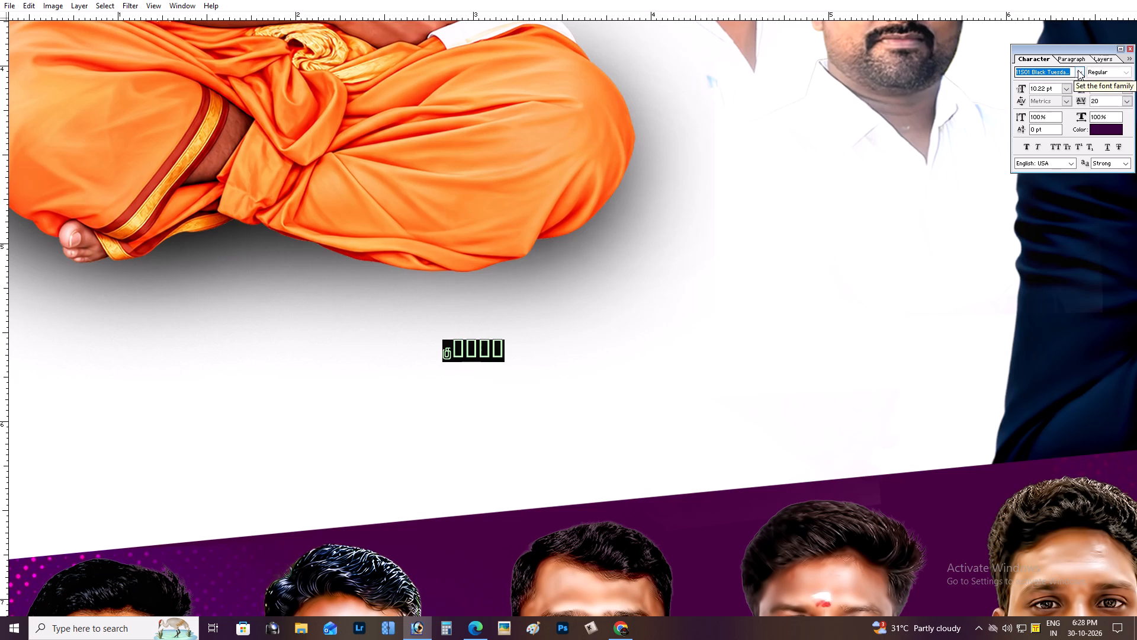
click(1078, 70)
drag(1112, 93, 1113, 142)
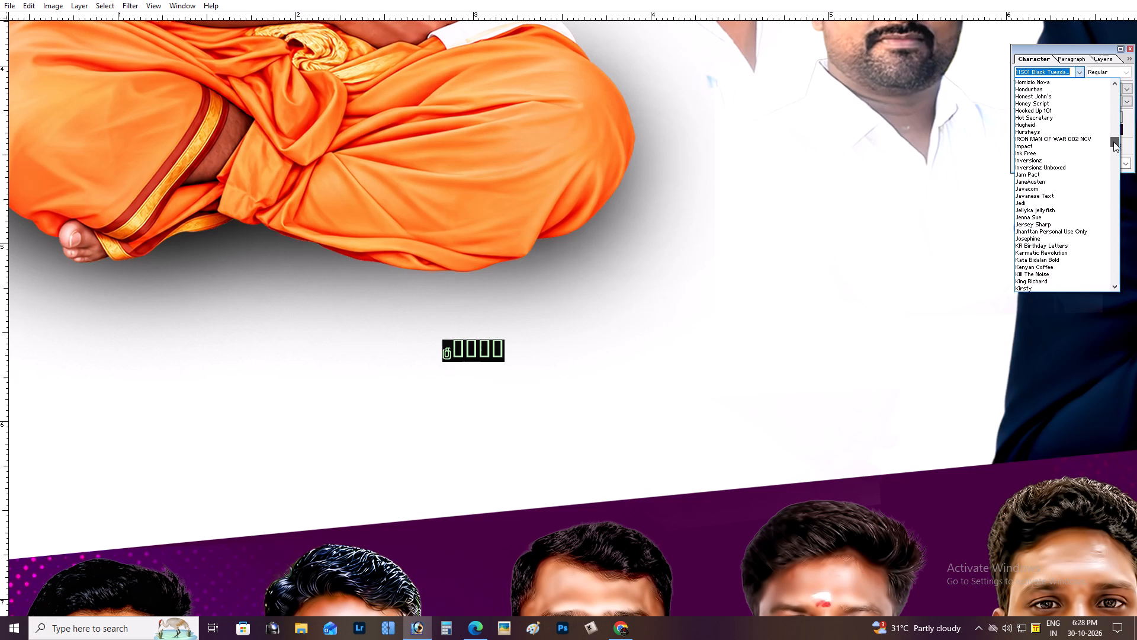
drag(1113, 142, 1107, 207)
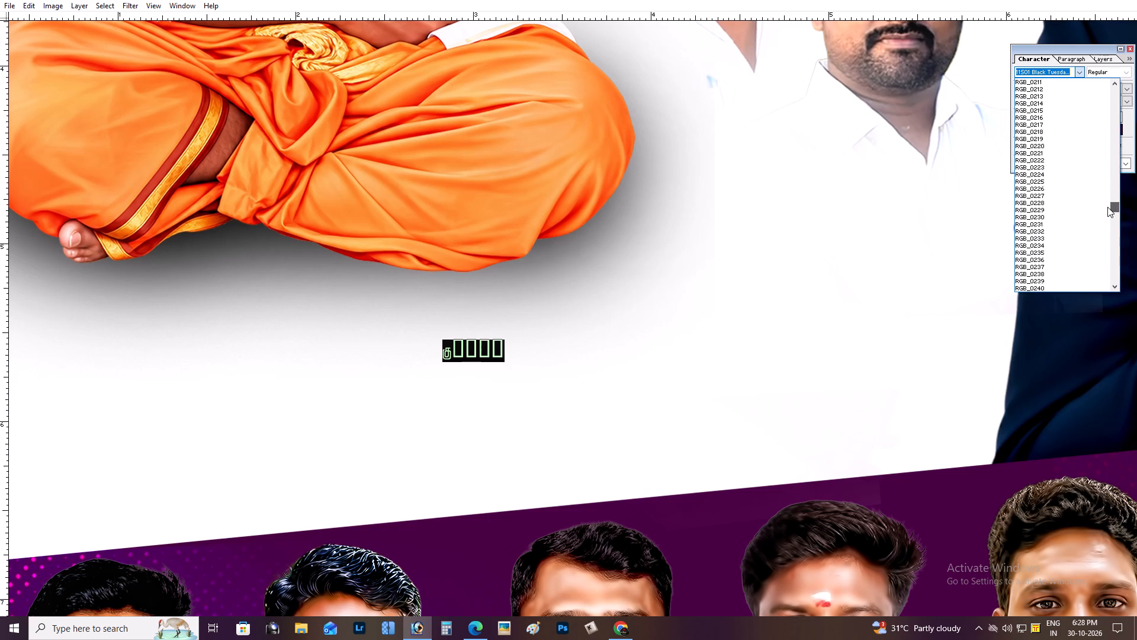
drag(1107, 207, 1107, 222)
click(1076, 213)
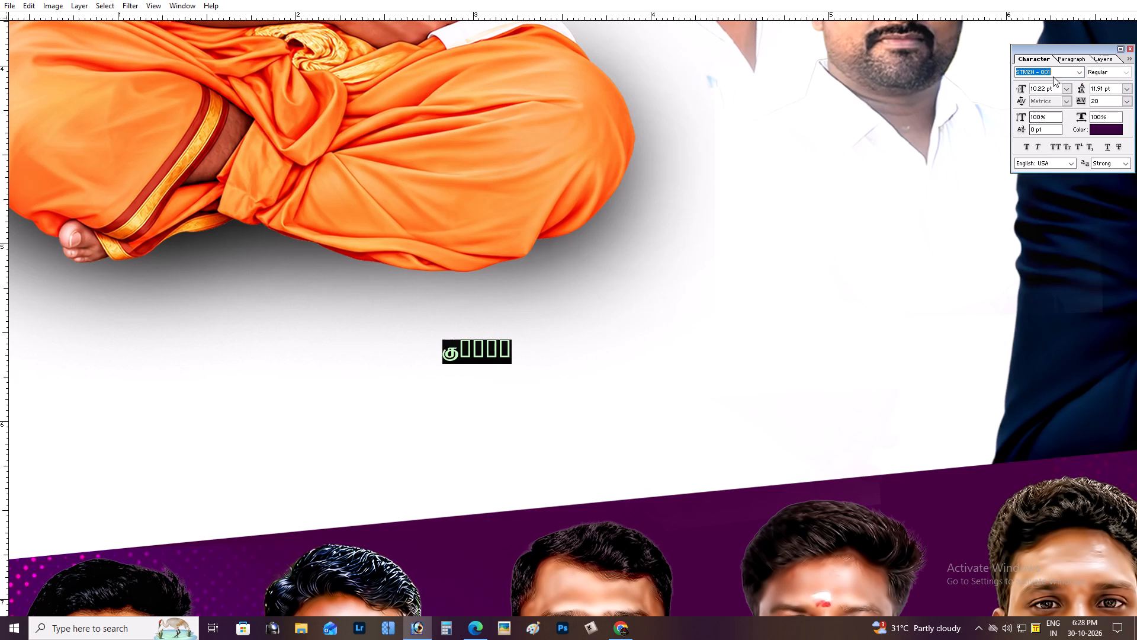
key(Return)
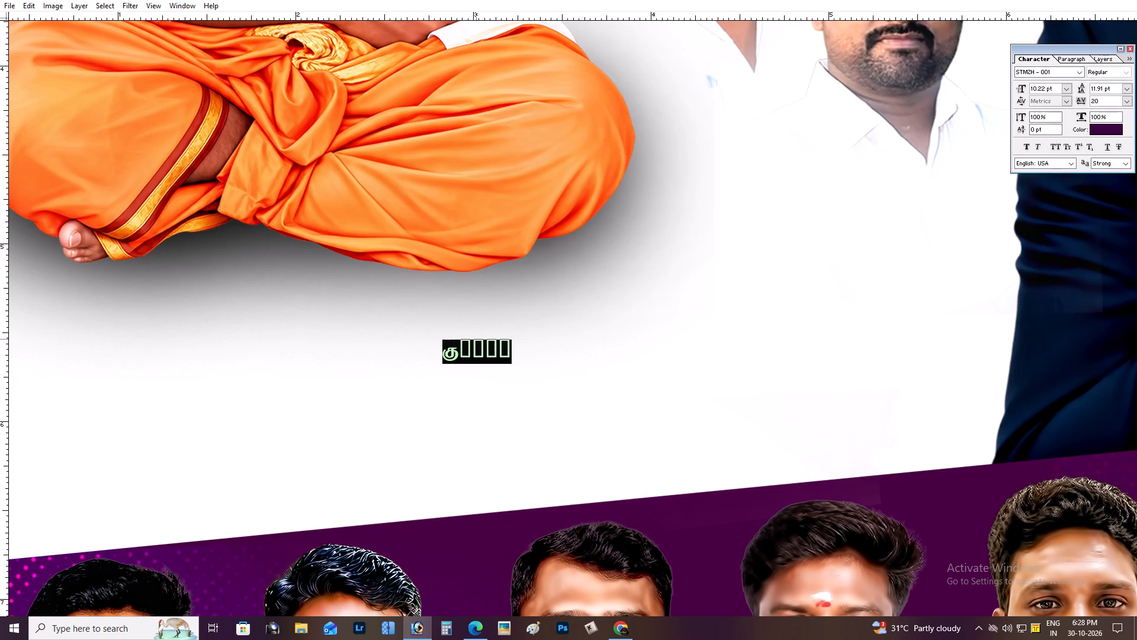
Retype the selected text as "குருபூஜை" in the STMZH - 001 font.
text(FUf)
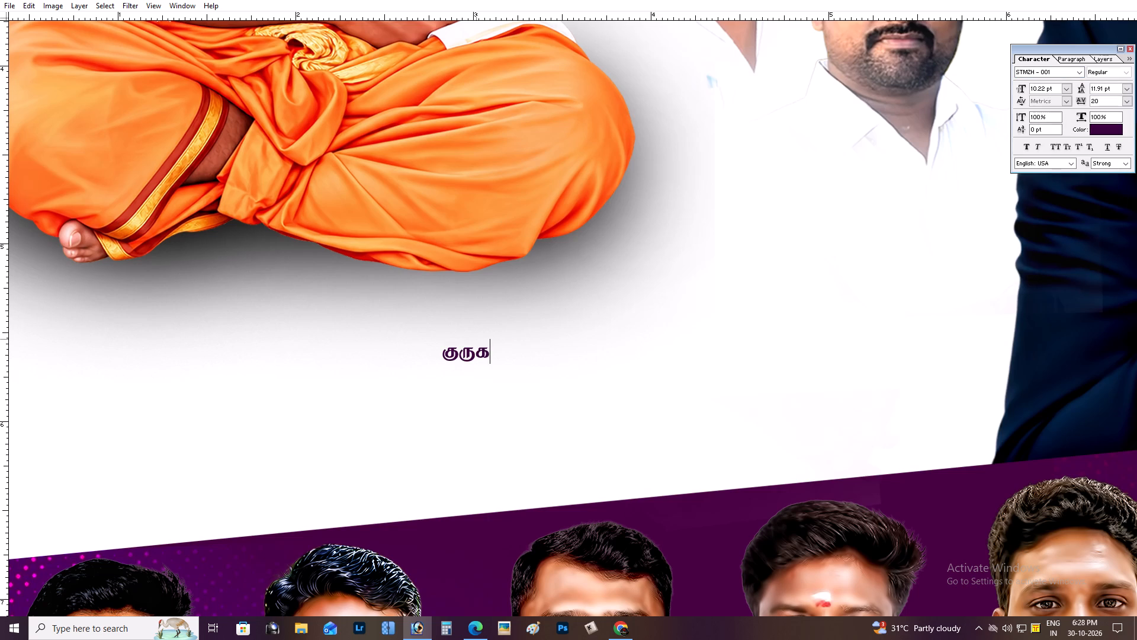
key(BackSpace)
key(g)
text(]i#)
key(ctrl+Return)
Replace the Tamil word below the seated man with the phrase "எங்களது இதய தெய்வம்".
scroll(476, 339, down, 2)
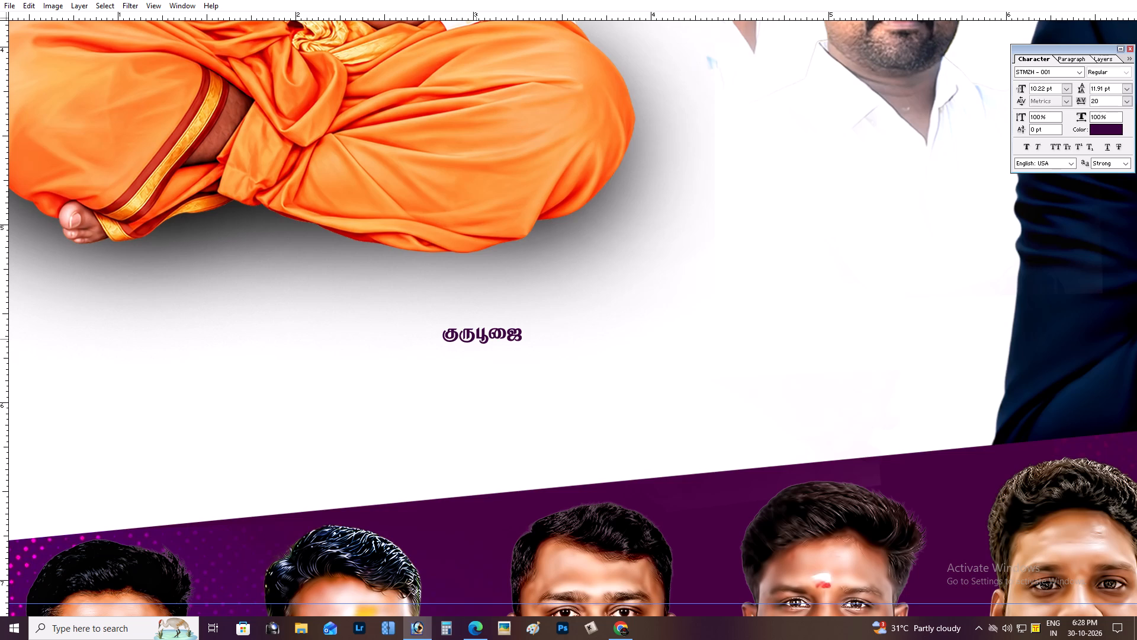
triple_click(500, 343)
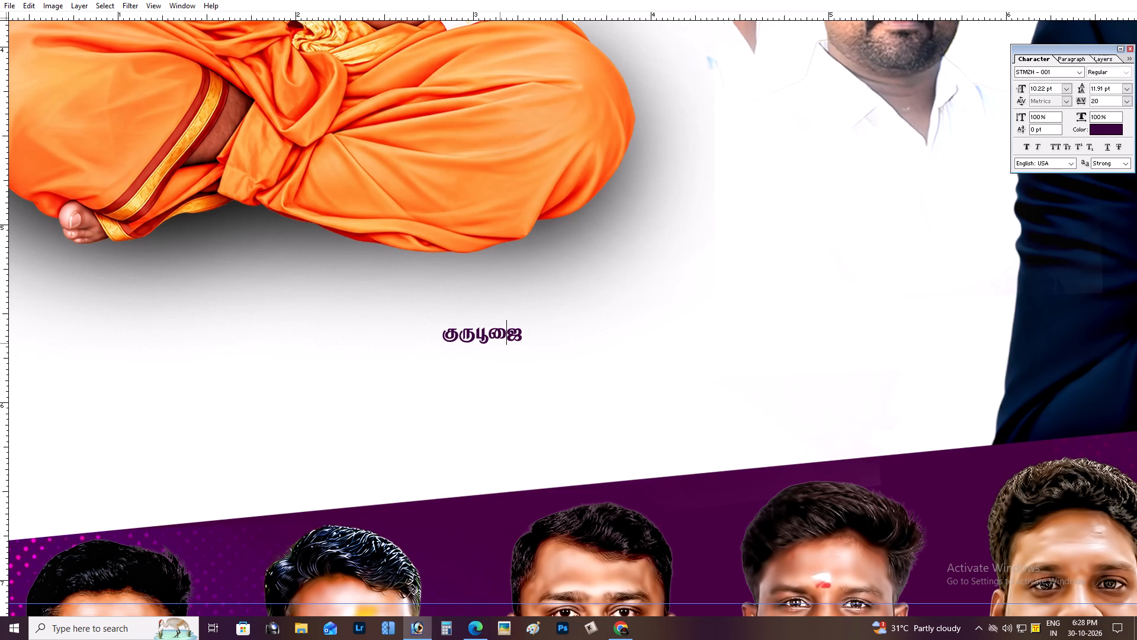
click(500, 341)
key(b)
key(BackSpace)
key(v)
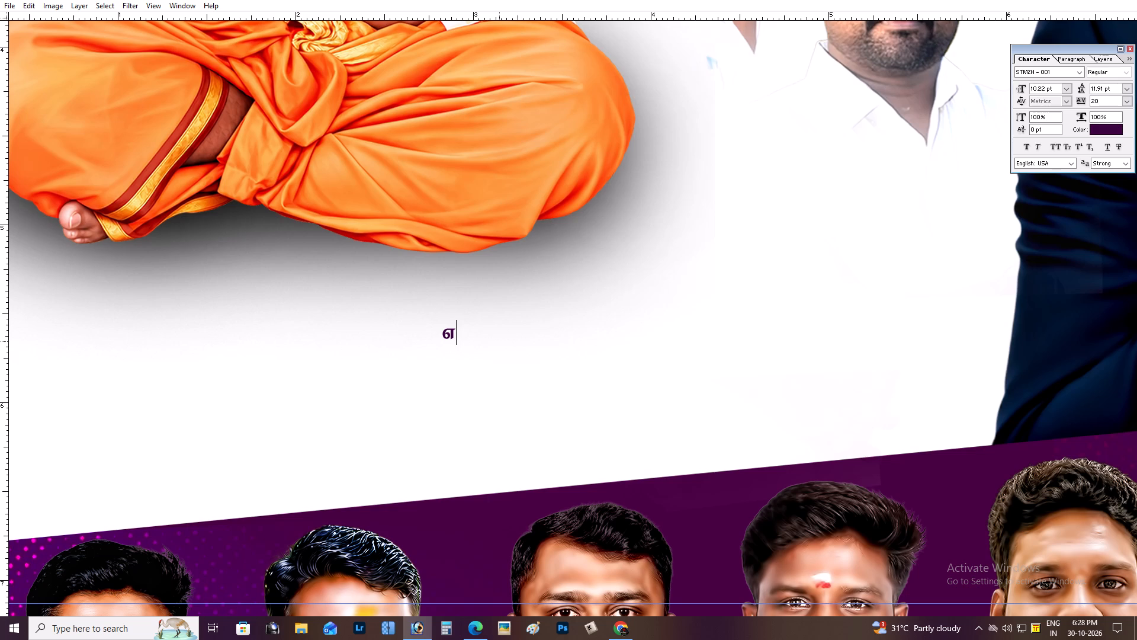
text(';)
text(fs)
key(semicolon)
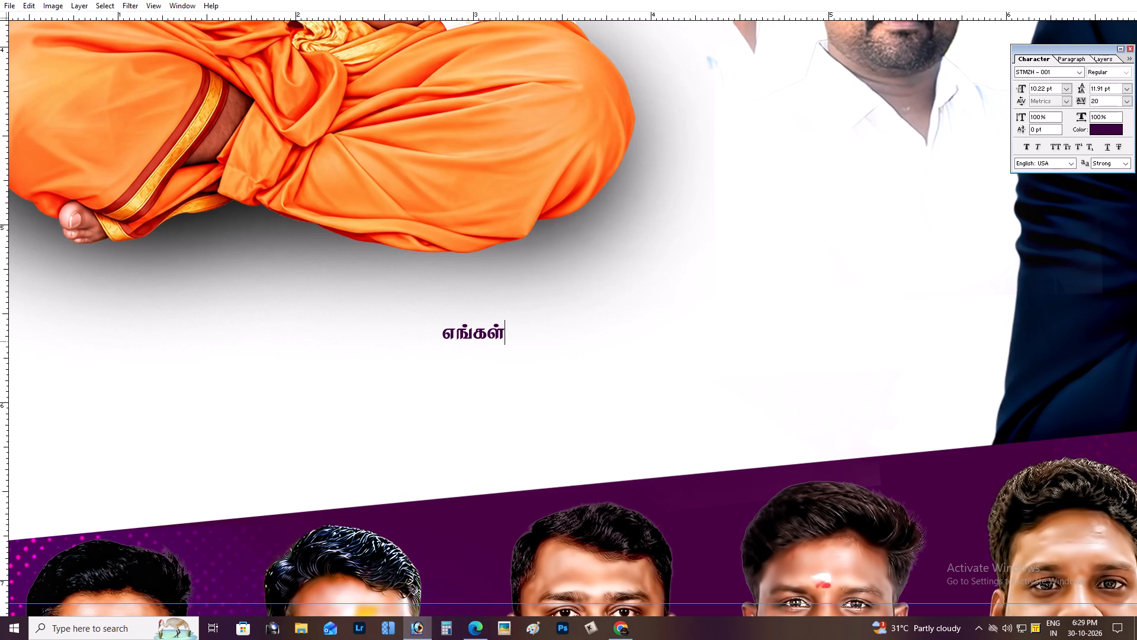
key(BackSpace)
key(s)
key(shift+j)
key(space)
key(comma)
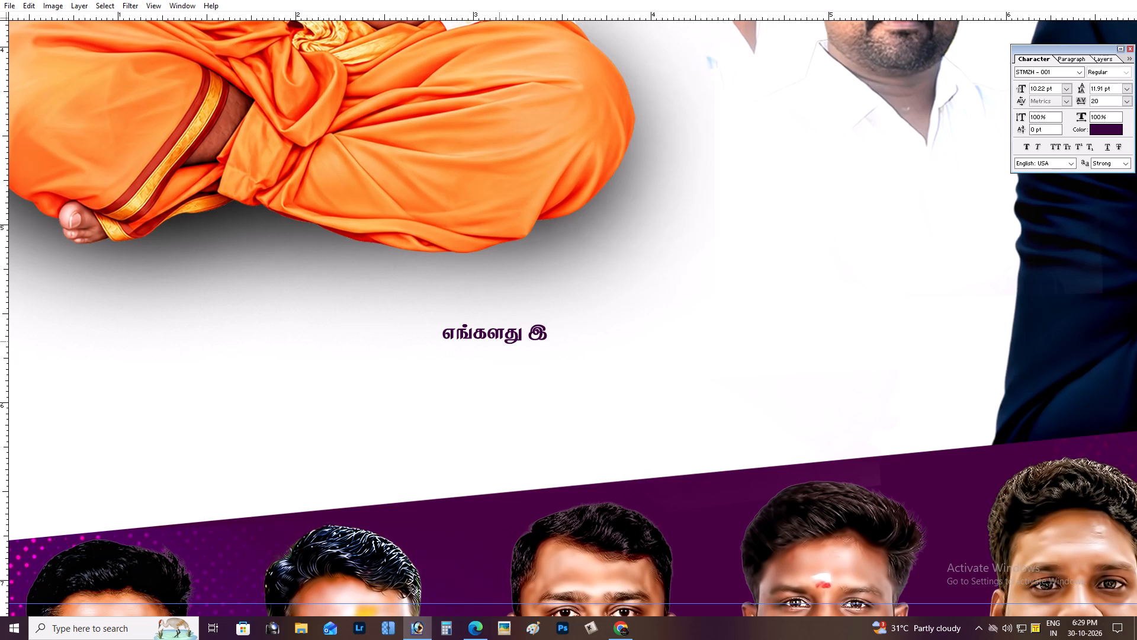
text(ja bja;tk;)
key(ctrl+Return)
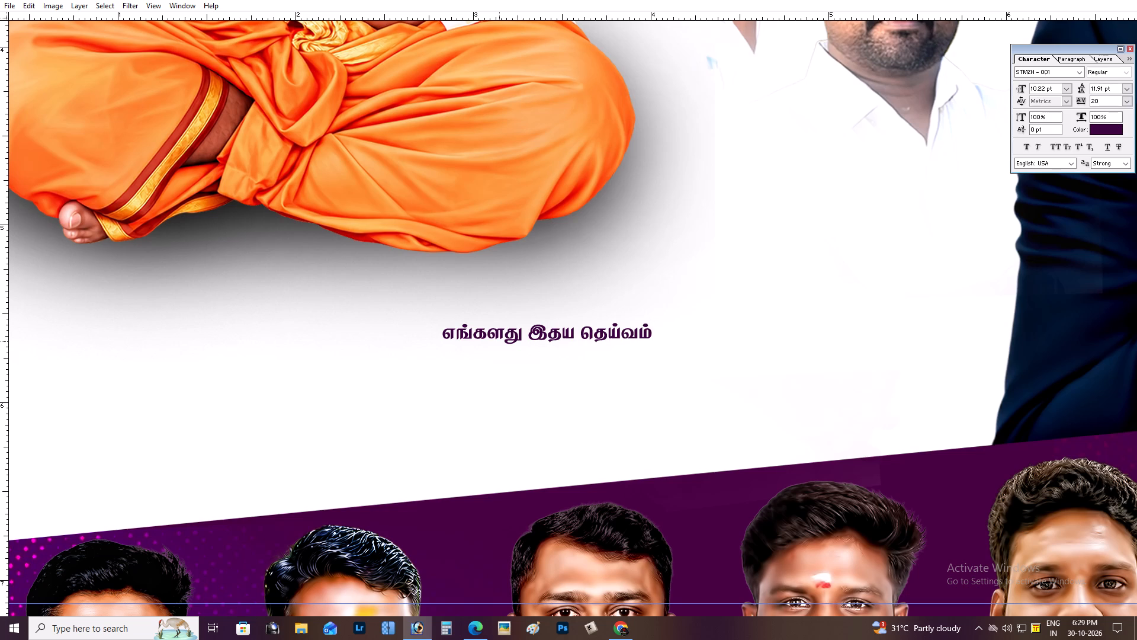
Set the font of the phrase "எங்களது இதய தெய்வம்" below the seated man to STMZH - 014.
triple_click(499, 341)
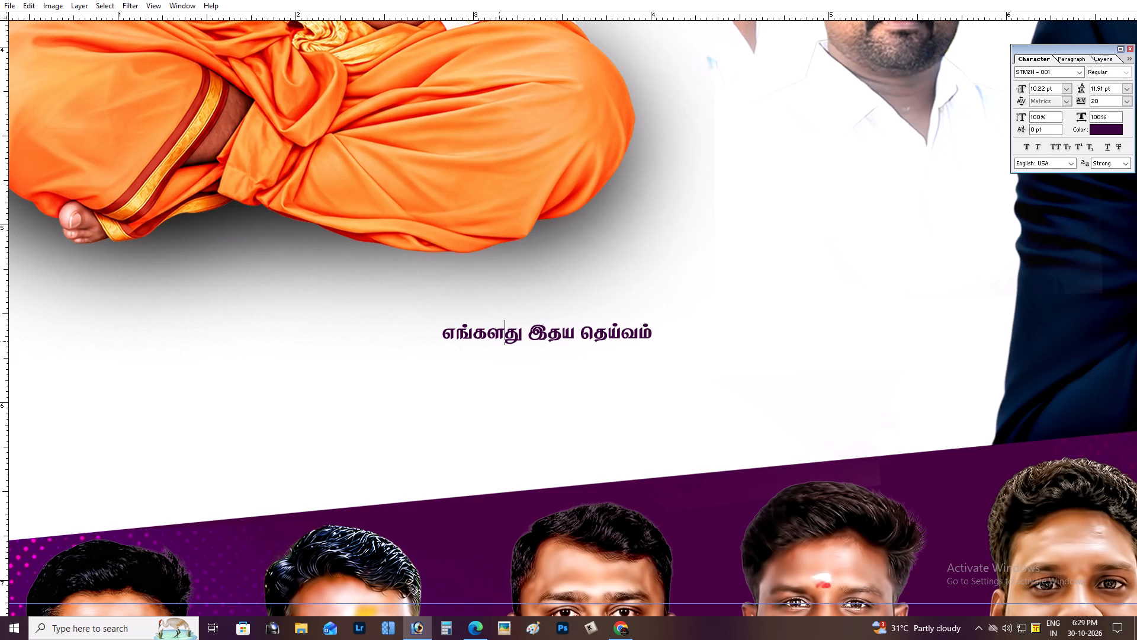
double_click(499, 341)
triple_click(509, 330)
click(509, 330)
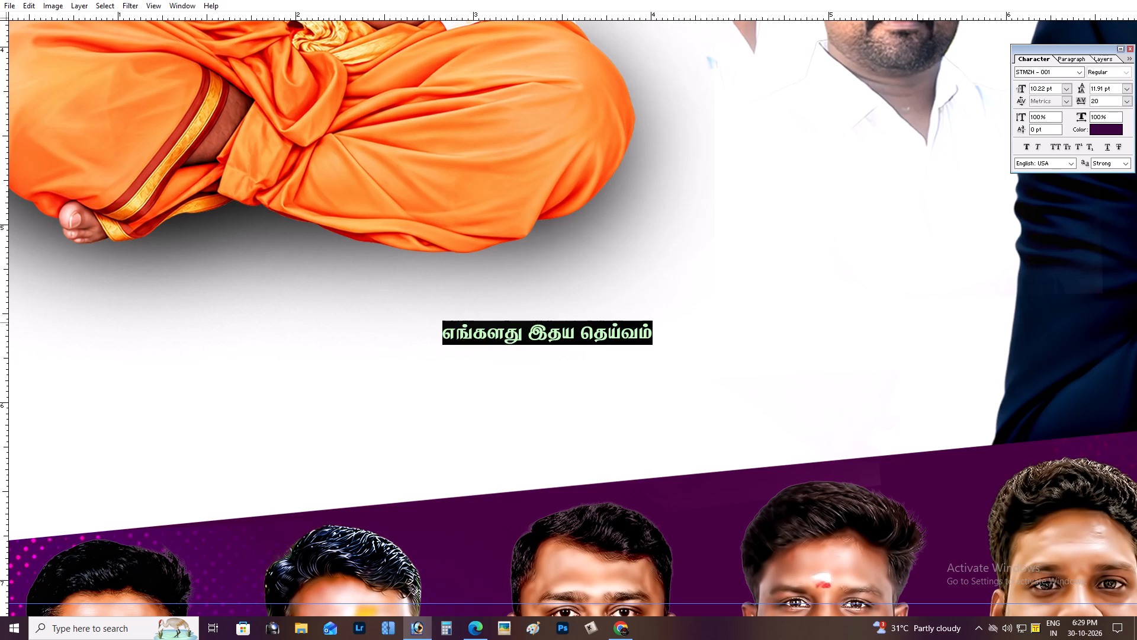
click(1045, 72)
key(Down)
key(Down)
key(Down)
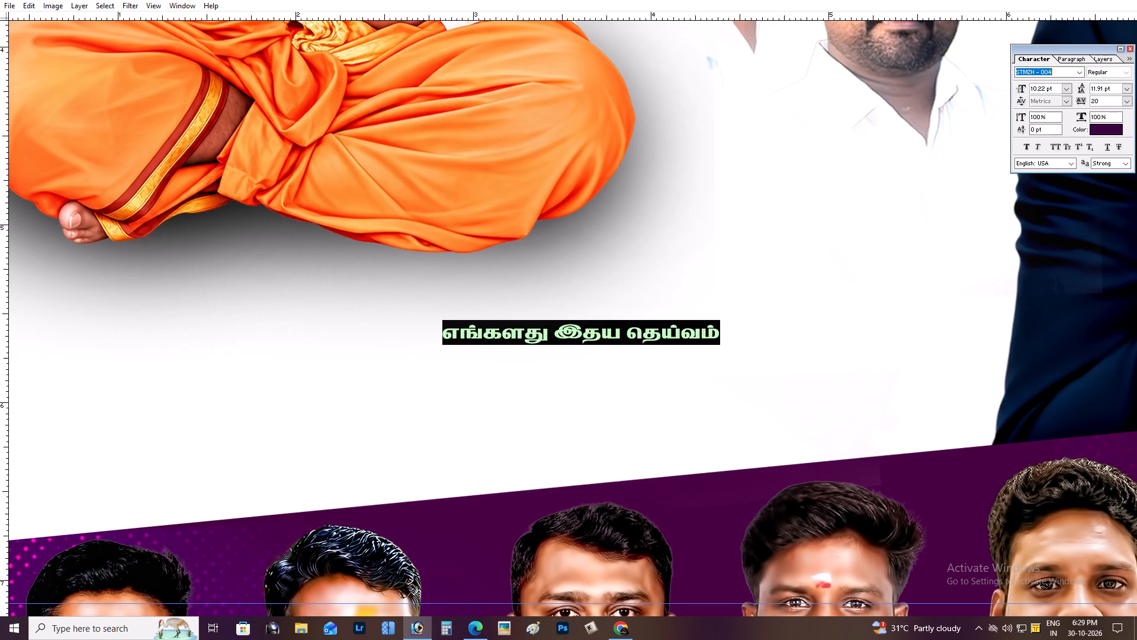
key(Down)
key(Down)
key(Down)
key(Down)
key(Down)
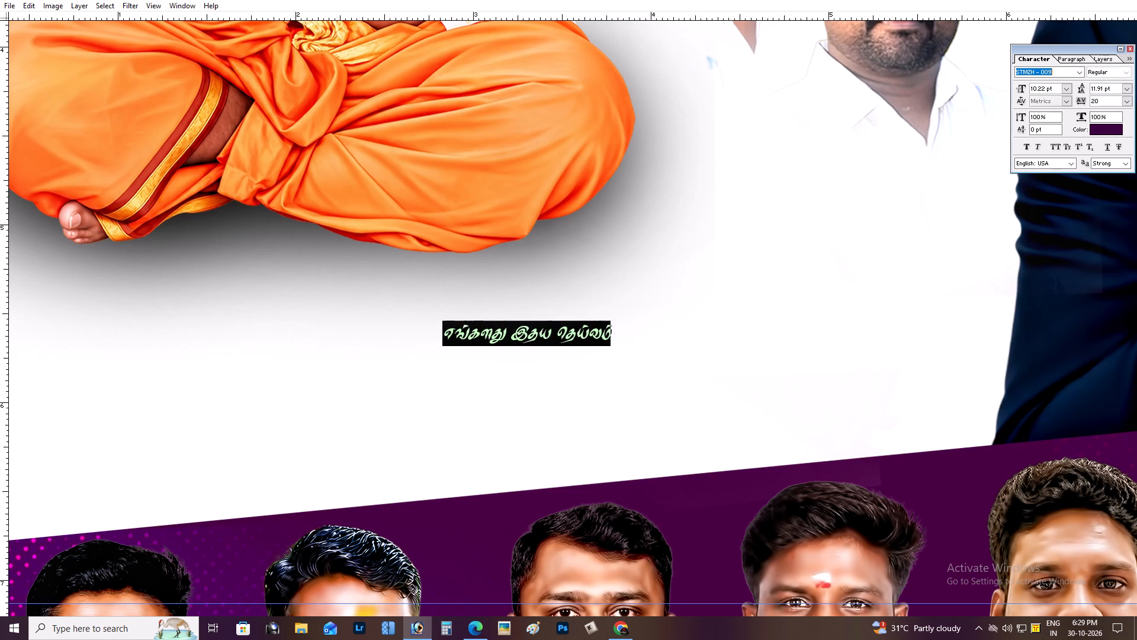
key(Down)
key(Down)
key(Down)
key(Down)
key(Down)
key(Down)
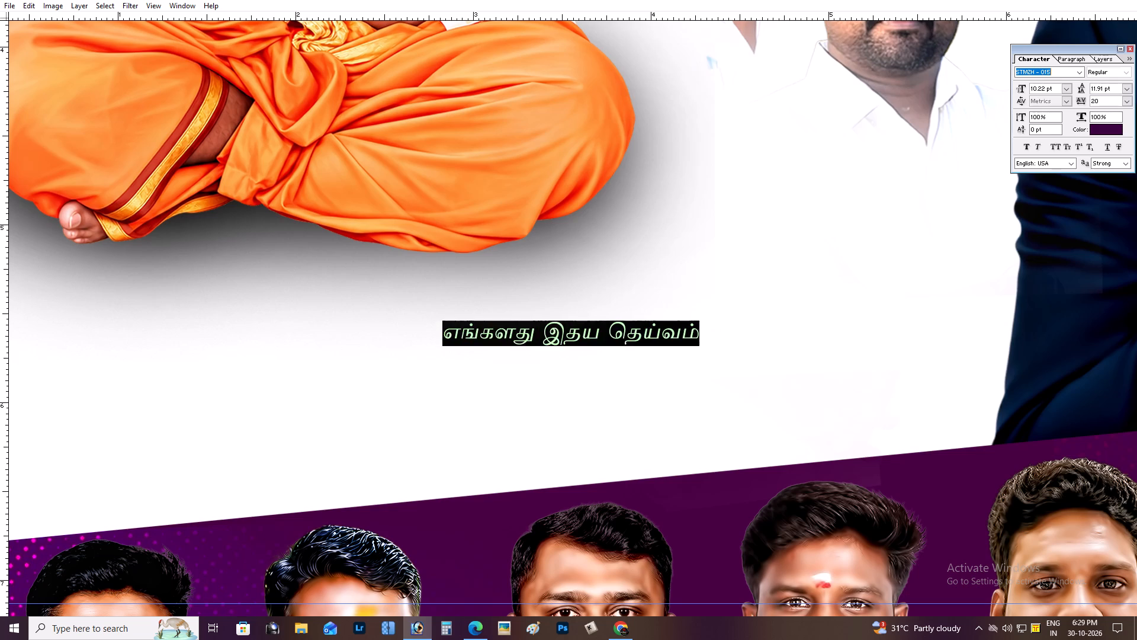
key(Up)
key(Return)
key(ctrl+Return)
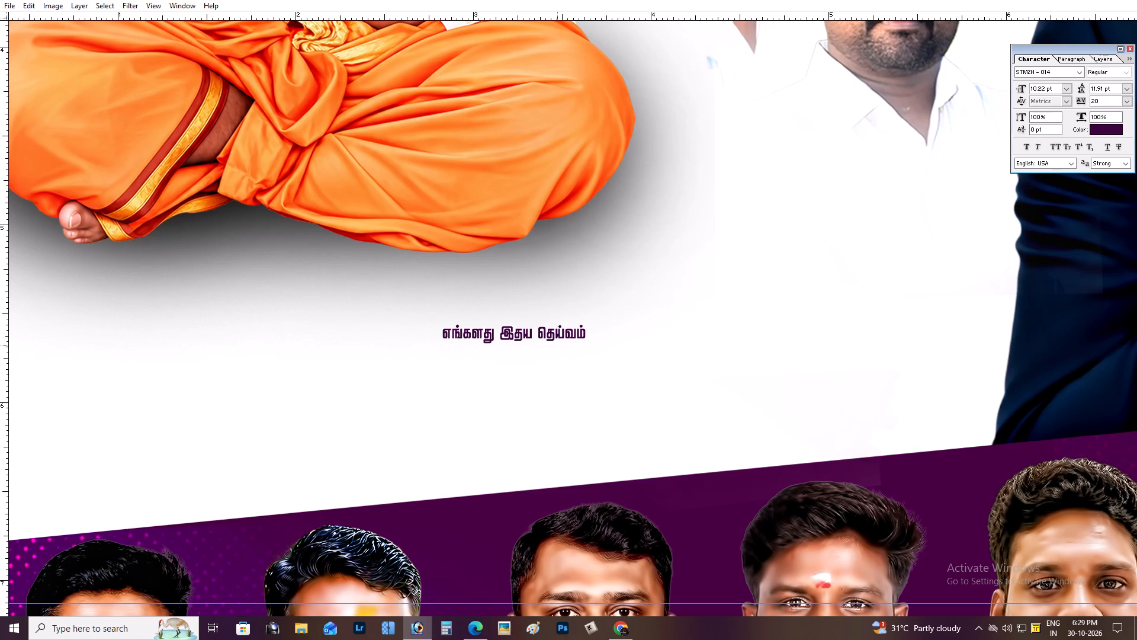
Scale the phrase below the seated man up about its centre to about 33.42 pt.
key(ctrl+t)
alt+shift+drag(586, 323, 746, 292)
key(Return)
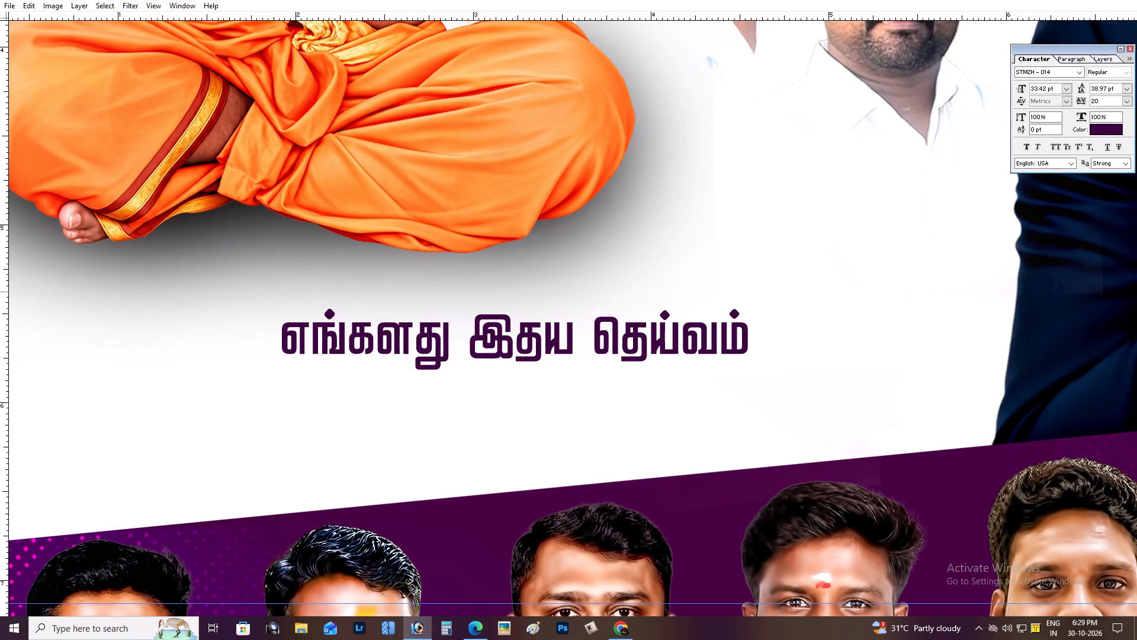
Duplicate the phrase "எங்களது இதய தெய்வம்" and place the copy directly beneath the original.
key(ctrl+j)
click(638, 335)
drag(653, 247, 622, 302)
key(ctrl+Return)
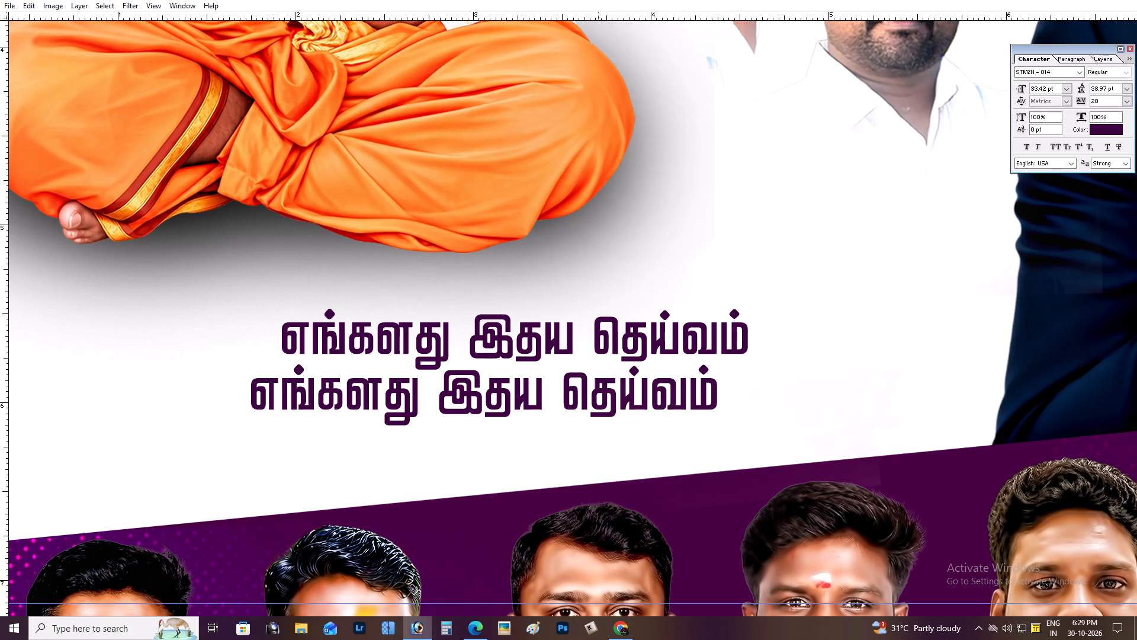
Replace the duplicated phrase with the honoured man's name in Tamil and position it a little lower under the first line.
triple_click(587, 401)
double_click(587, 401)
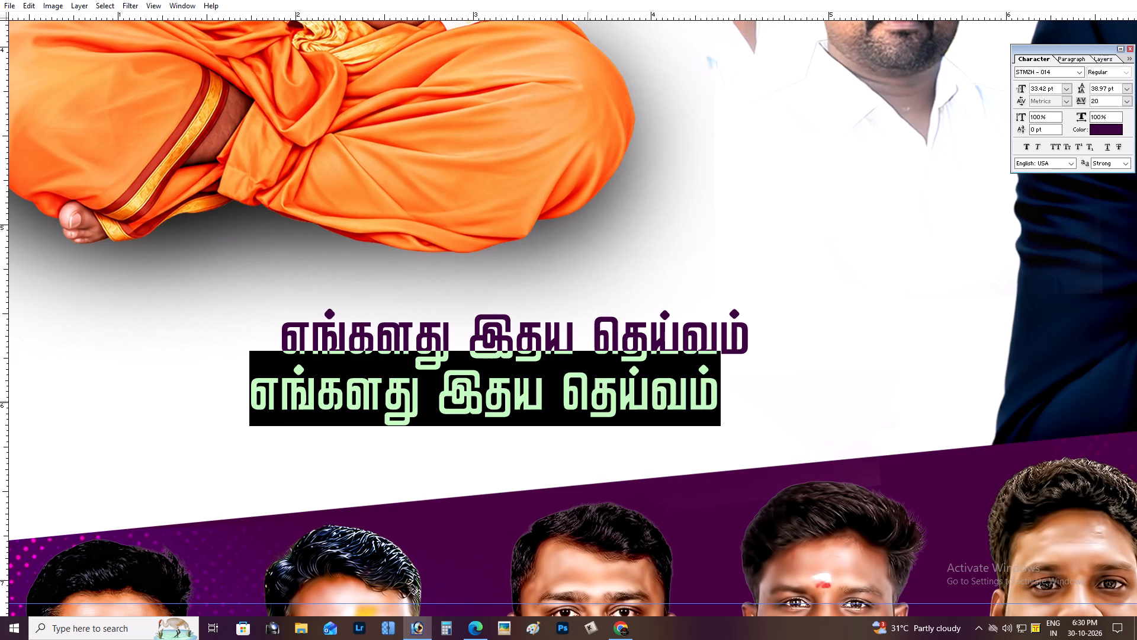
key(f)
text(ypaK)
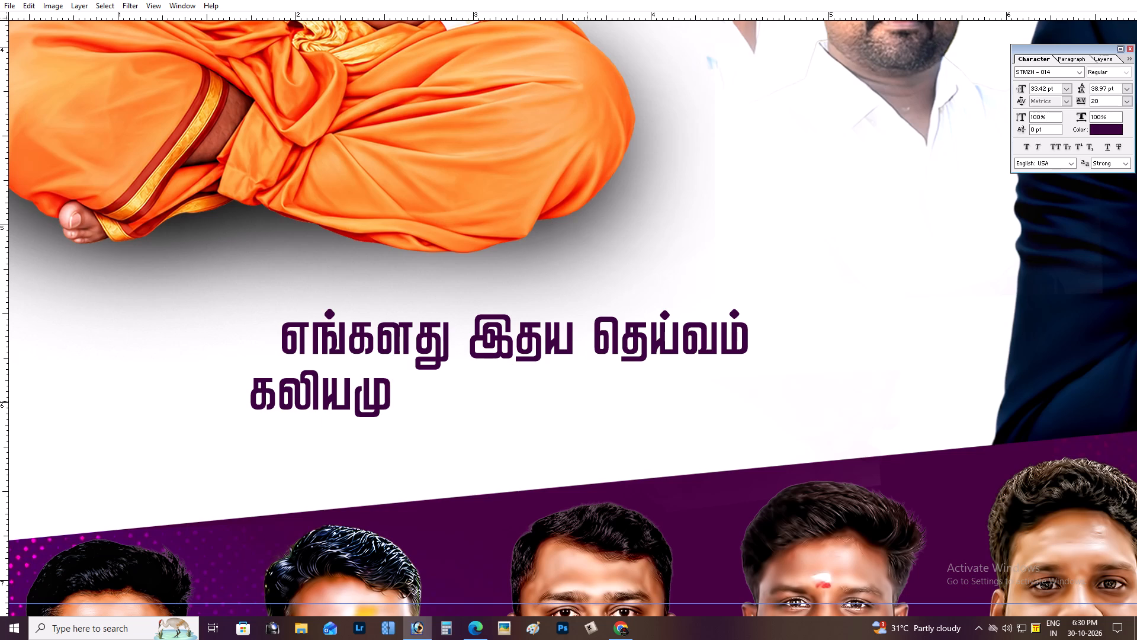
key(bracketright)
text(u;j;jp)
key(ctrl+Return)
click(378, 383)
drag(375, 269, 382, 271)
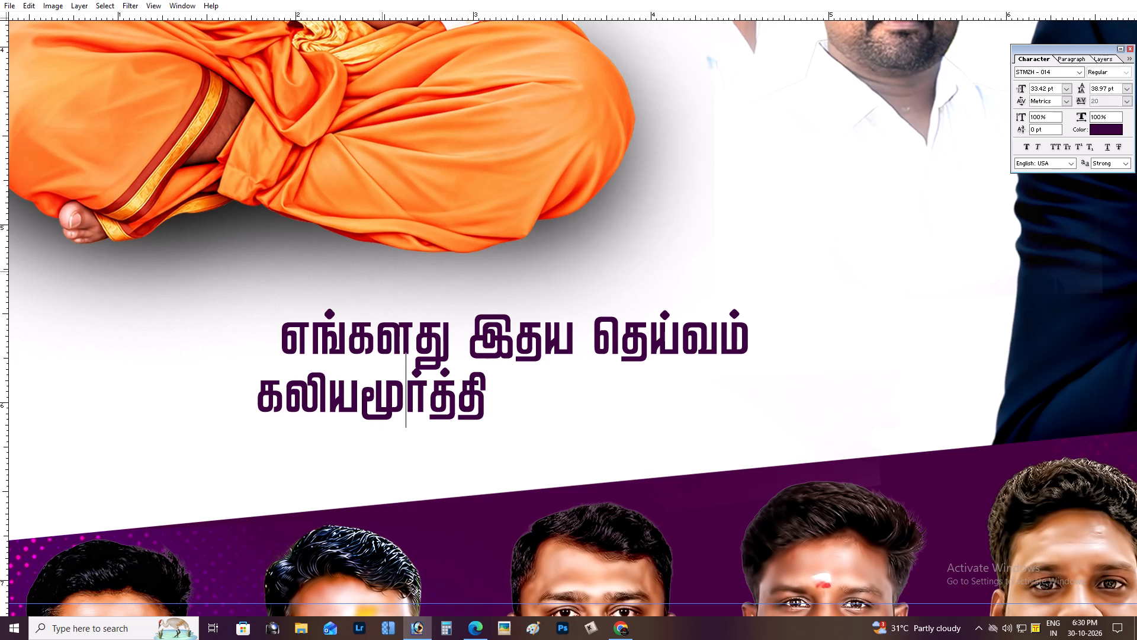
drag(382, 271, 448, 296)
Set the font of the honoured man's name to STMZH - 004.
key(ctrl+a)
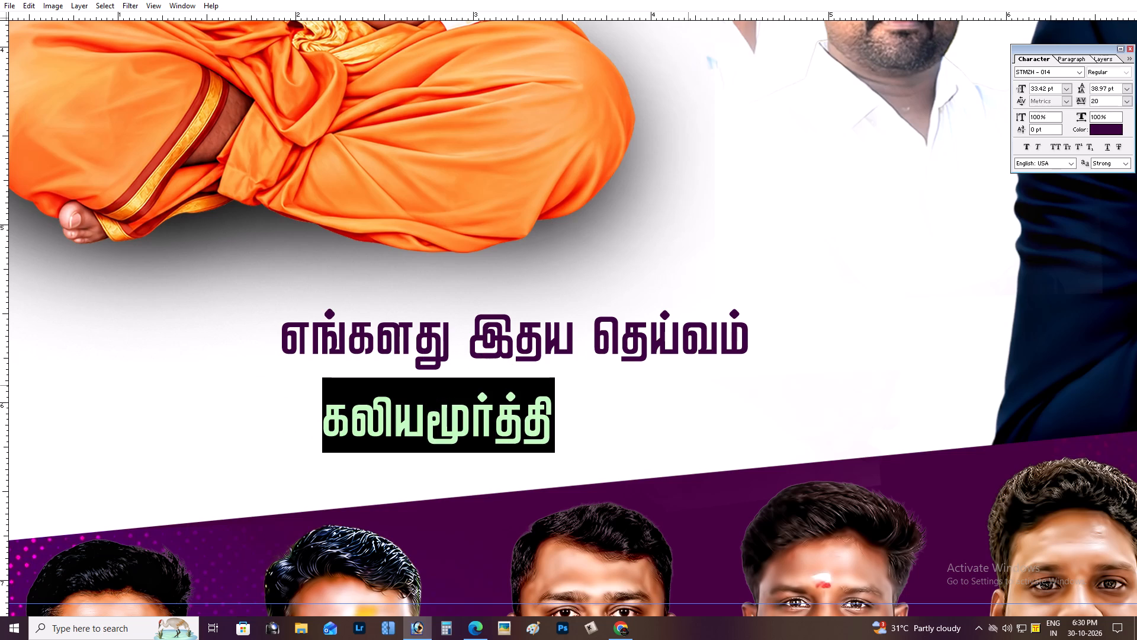
click(1036, 68)
key(Up)
key(Up)
key(Up)
key(Up)
key(Up)
key(Up)
key(Up)
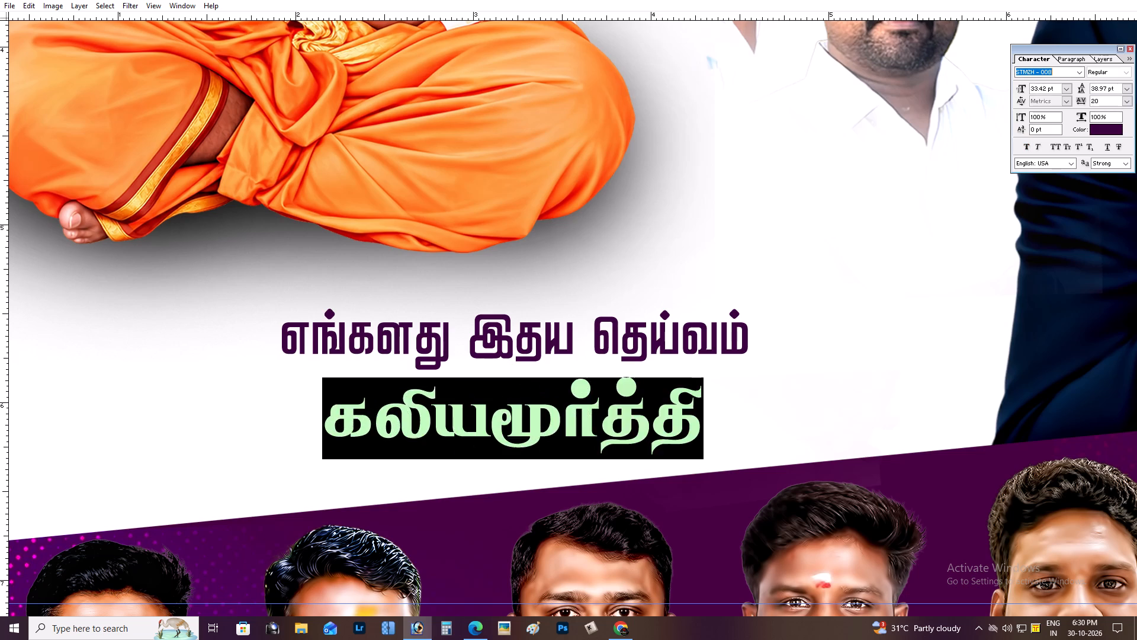
key(Up)
key(Up)
key(Up)
key(Up)
key(Up)
key(Down)
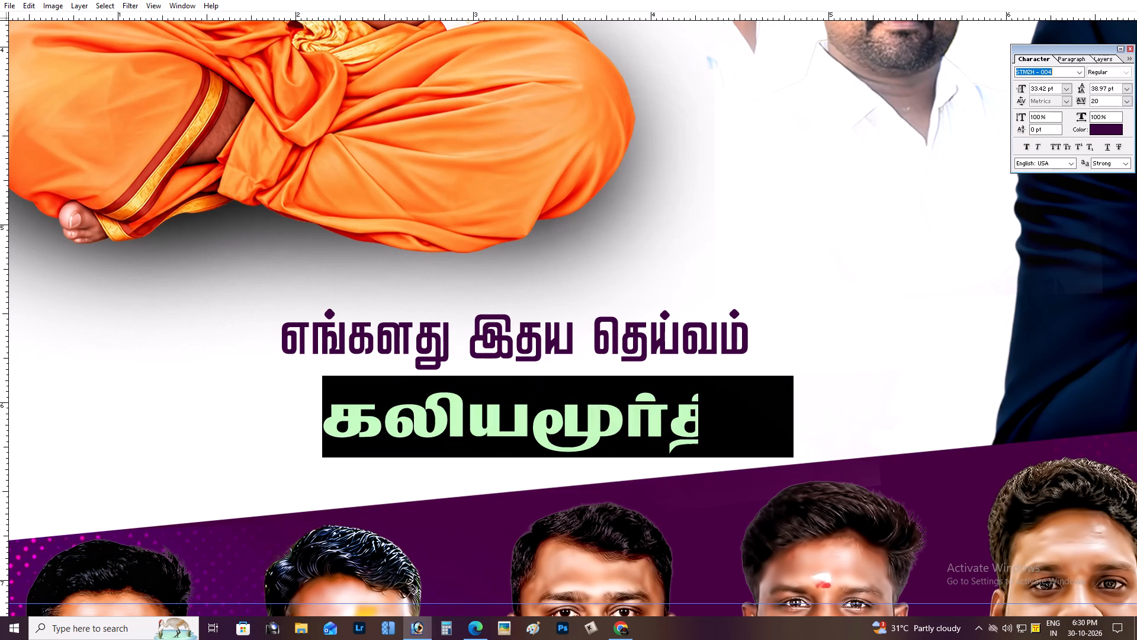
key(Return)
key(ctrl+Return)
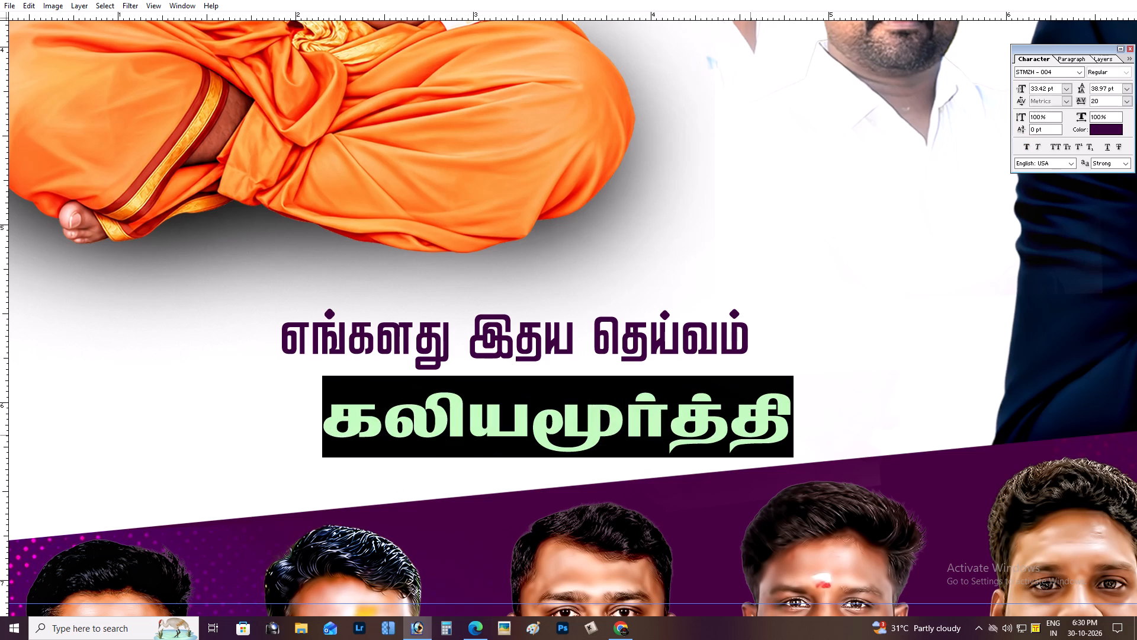
key(ctrl+Return)
key(ctrl+Return)
Move the name so it lines up with the start of the phrase and sits close beneath it.
click(750, 435)
drag(566, 325, 519, 317)
key(ctrl+Return)
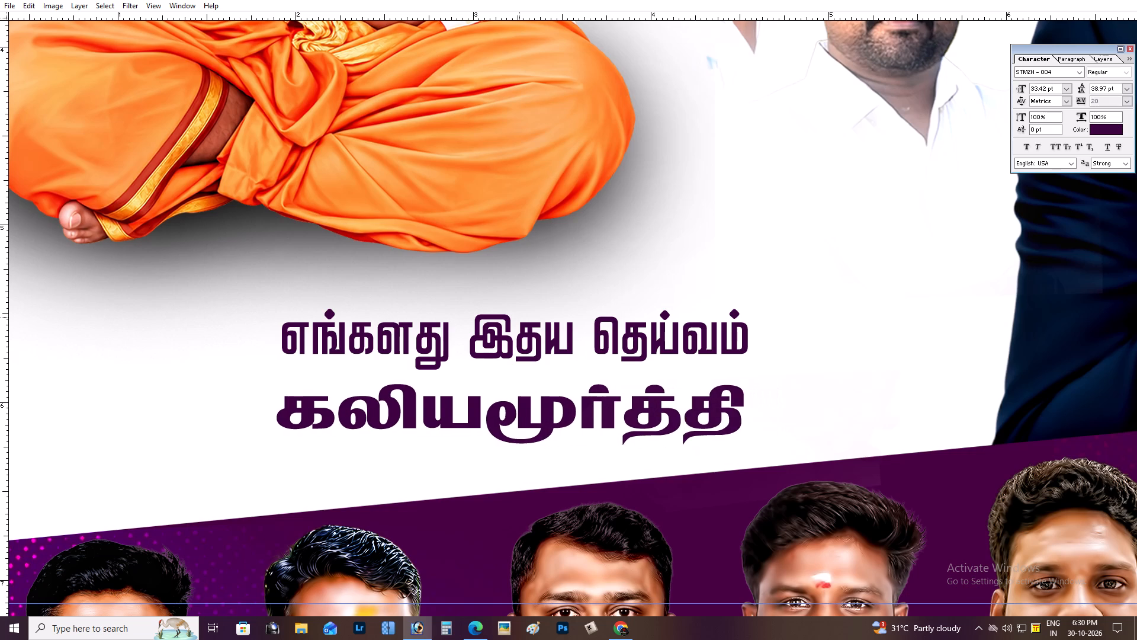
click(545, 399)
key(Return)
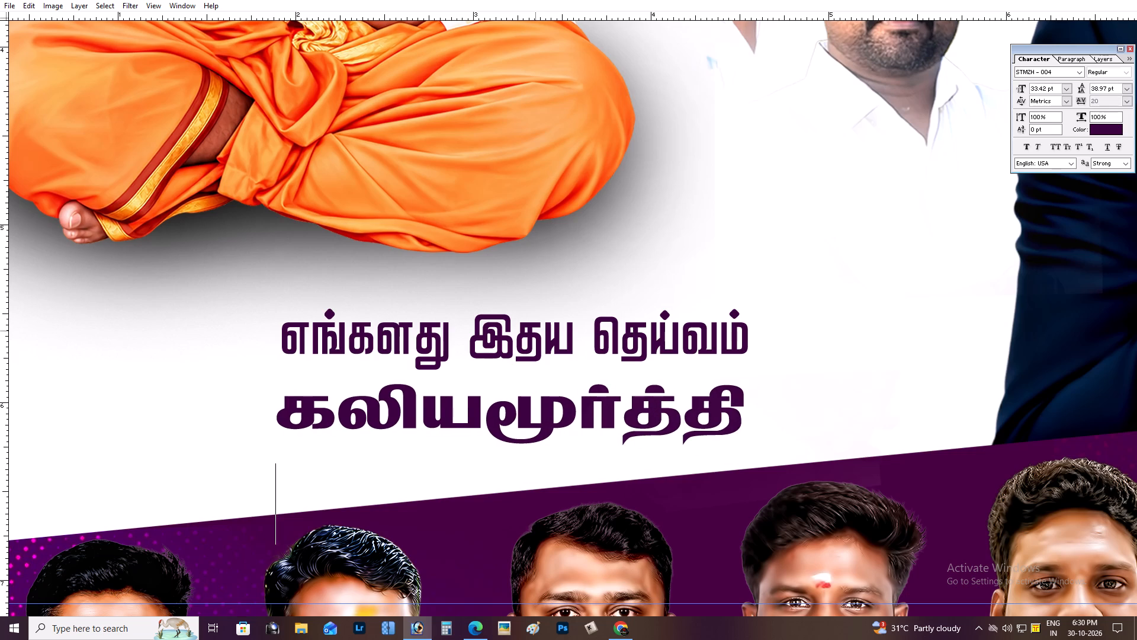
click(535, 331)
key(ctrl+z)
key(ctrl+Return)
Move the phrase "எங்களது இதய தெய்வம்" straight up to just below the seated man's orange robe.
click(535, 331)
drag(535, 231, 535, 187)
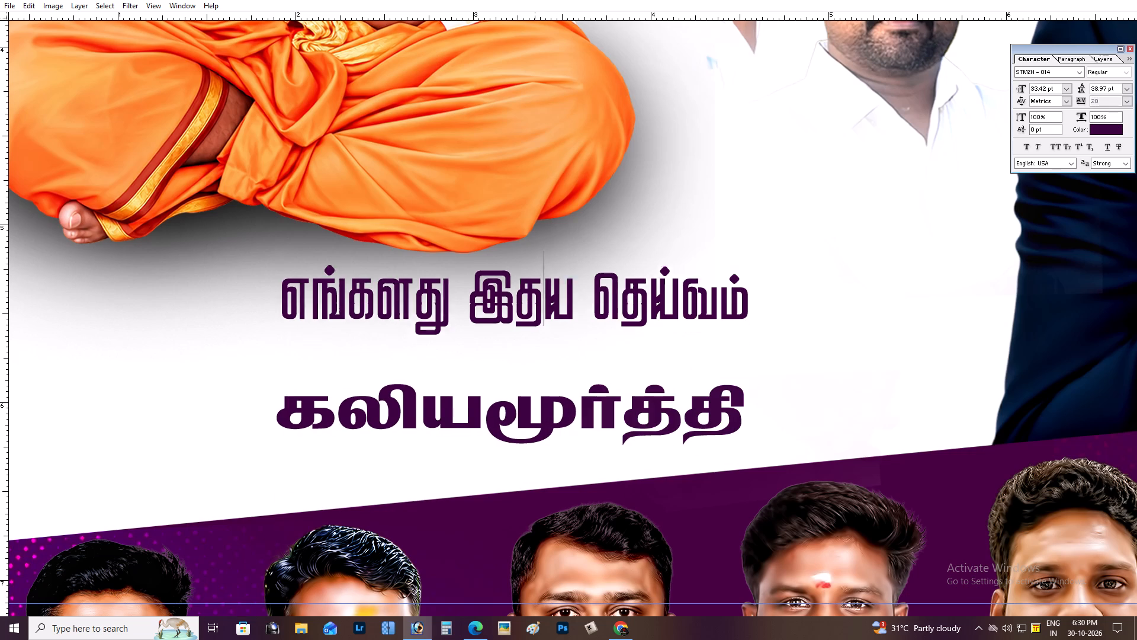
drag(535, 187, 535, 168)
key(ctrl+Return)
Move the name line up to sit close beneath the raised phrase, aligned with its left edge.
click(526, 407)
drag(517, 199, 516, 160)
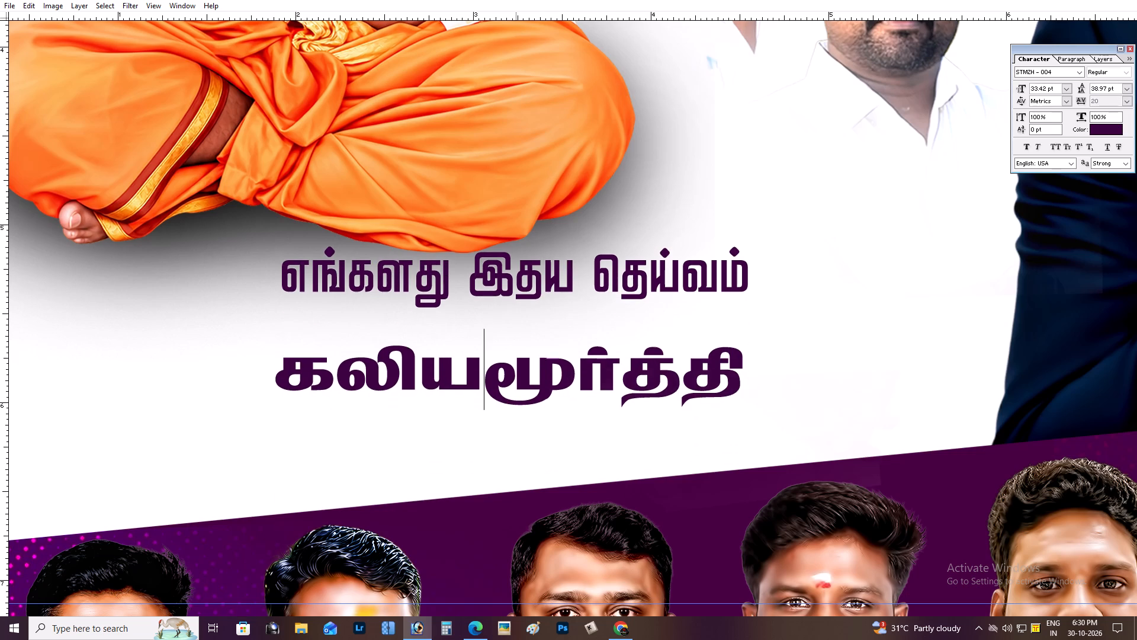
drag(516, 160, 518, 126)
key(ctrl+Return)
key(ctrl+Return)
Duplicate the phrase "எங்களது இதய தெய்வம்" and place the copy beneath the name line, shifted slightly right.
click(531, 267)
key(ctrl+Return)
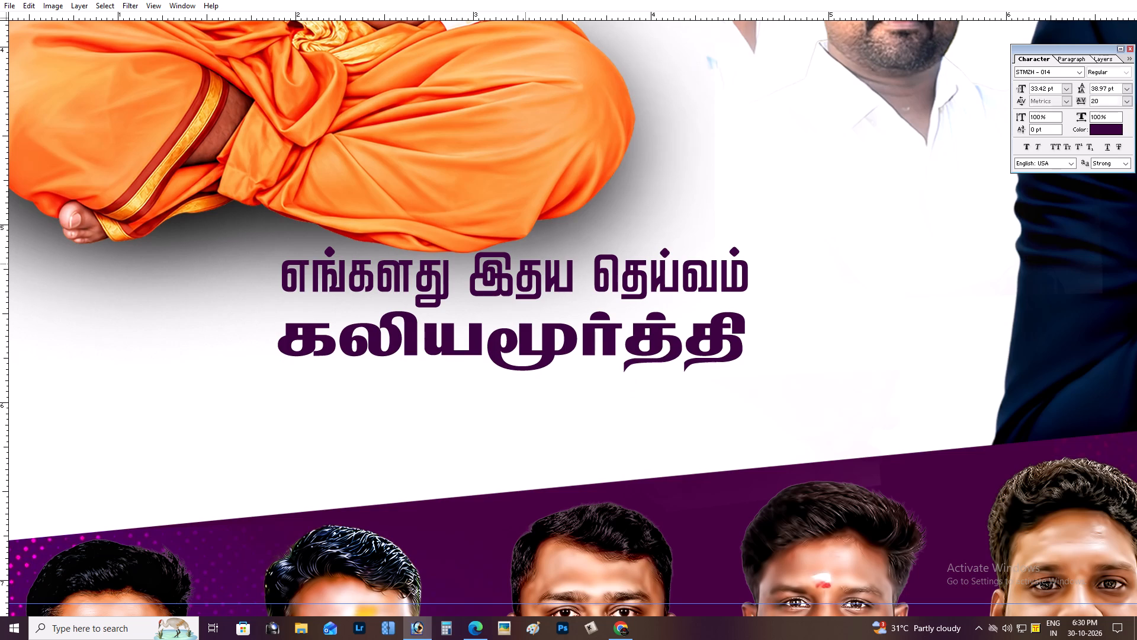
key(ctrl+j)
click(530, 267)
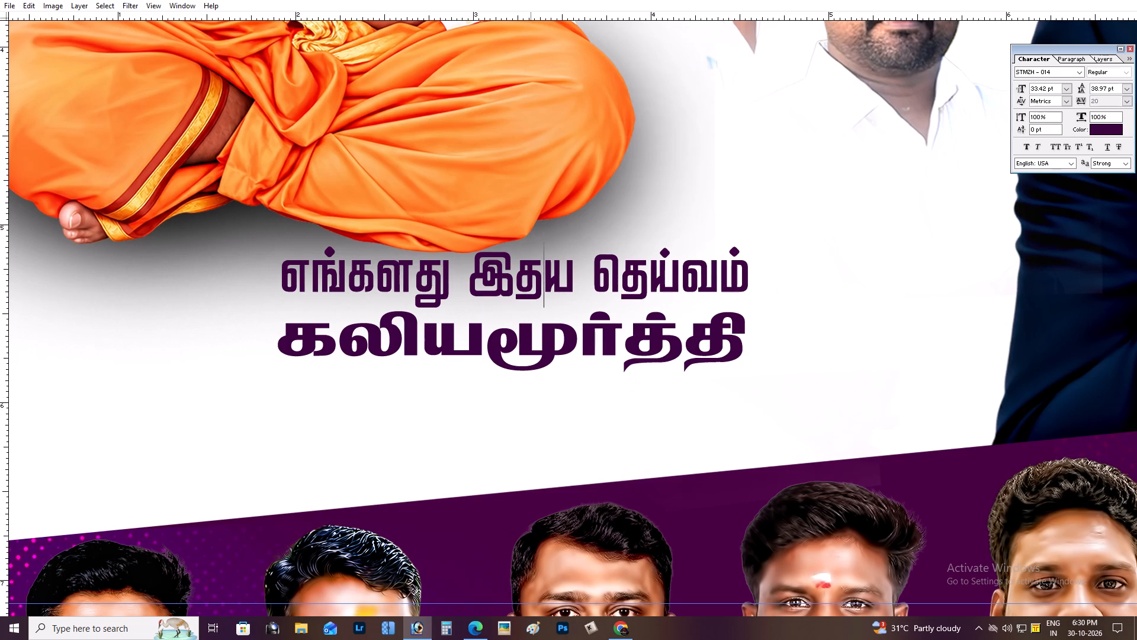
drag(531, 169, 588, 292)
key(ctrl+Return)
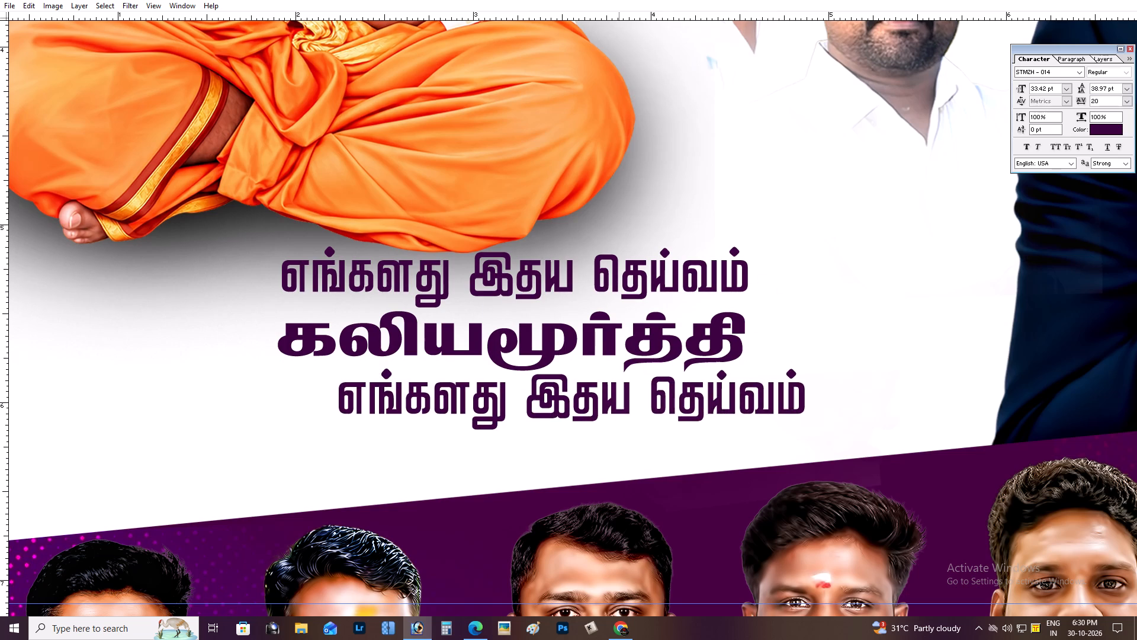
Replace the duplicated phrase beneath the name with the word "அவர்கள்".
triple_click(619, 404)
click(619, 404)
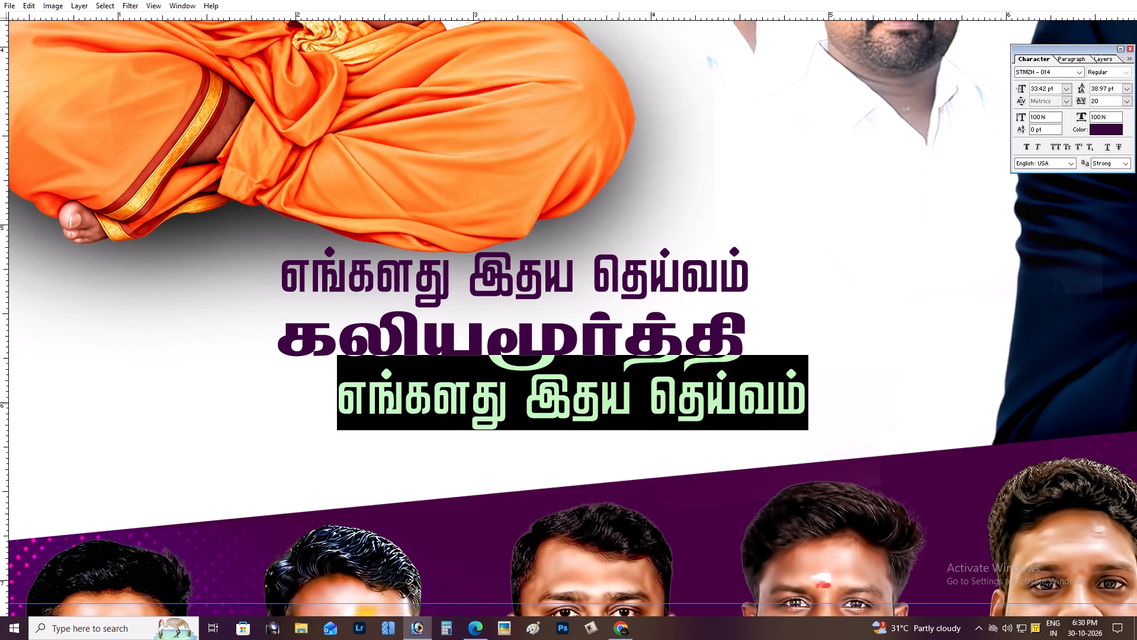
key(m)
key(BackSpace)
text(my)
key(BackSpace)
text(tu;fs;)
Set the font of the word "அவர்கள்" to the script-style STMZH - 045 after trying the STMZH fonts.
key(ctrl+a)
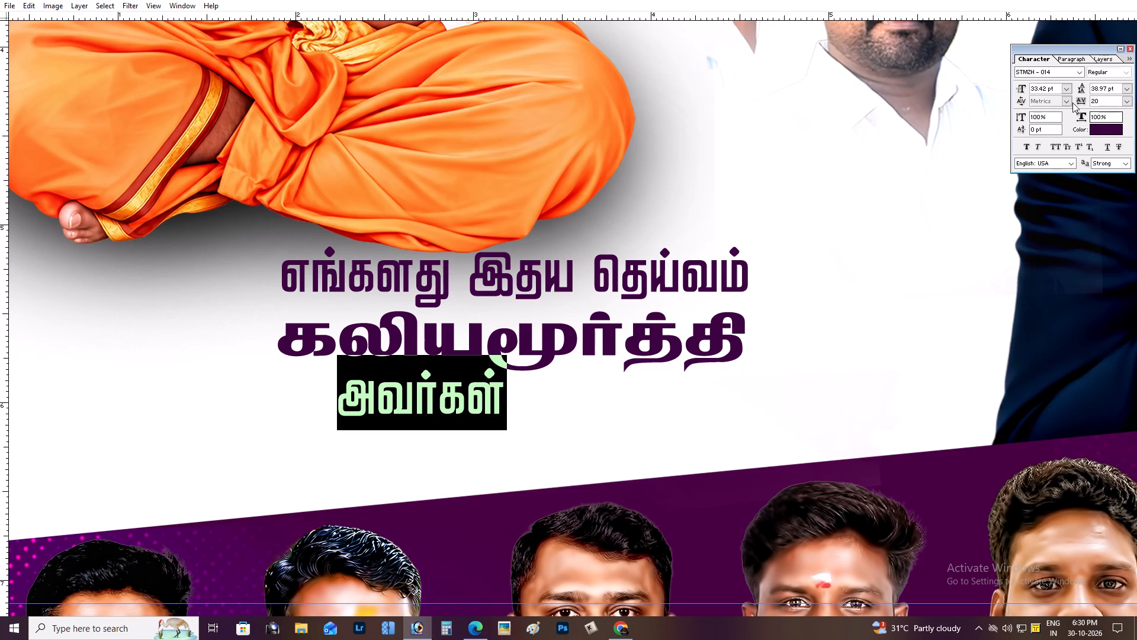
click(1052, 69)
key(Down)
key(Down)
key(Down)
key(Down)
key(Down)
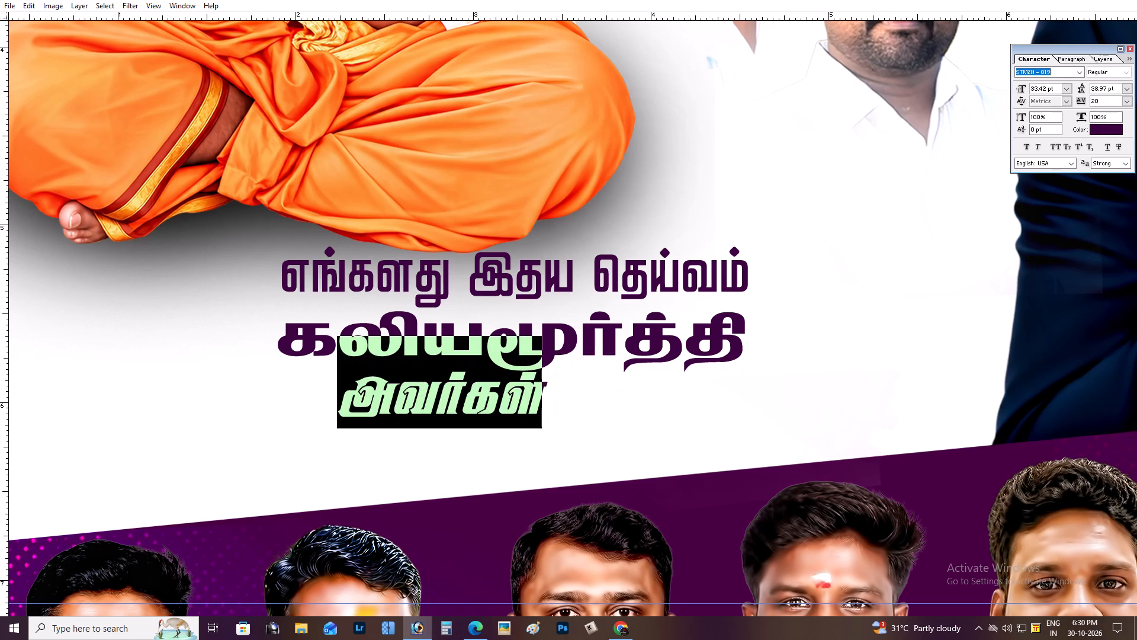
key(Up)
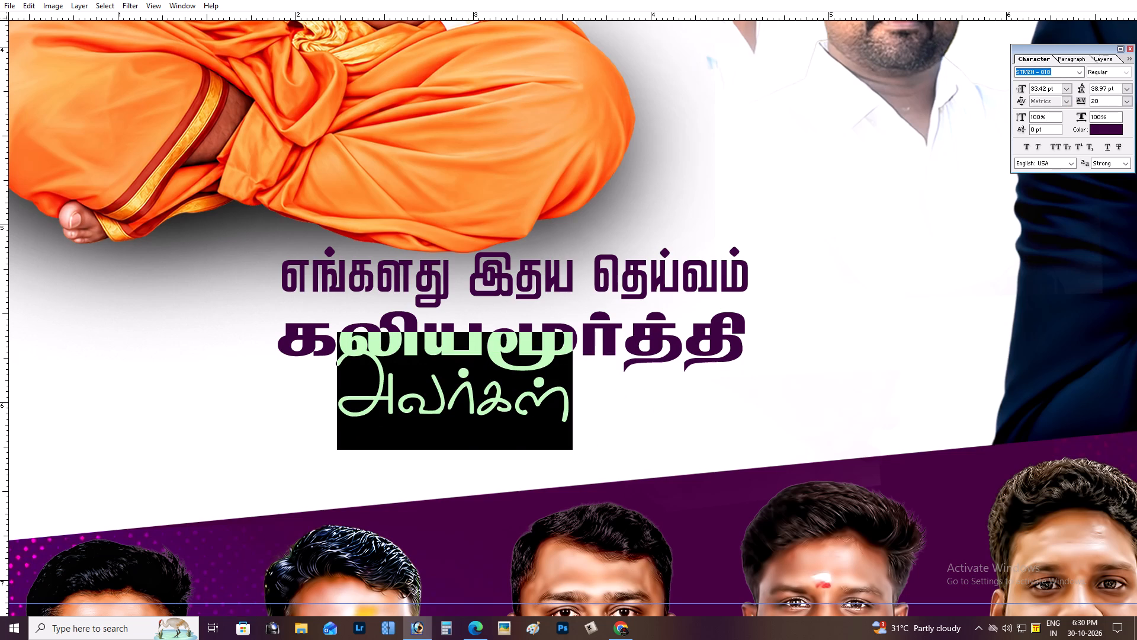
key(Down)
key(Down)
key(Down)
key(Down)
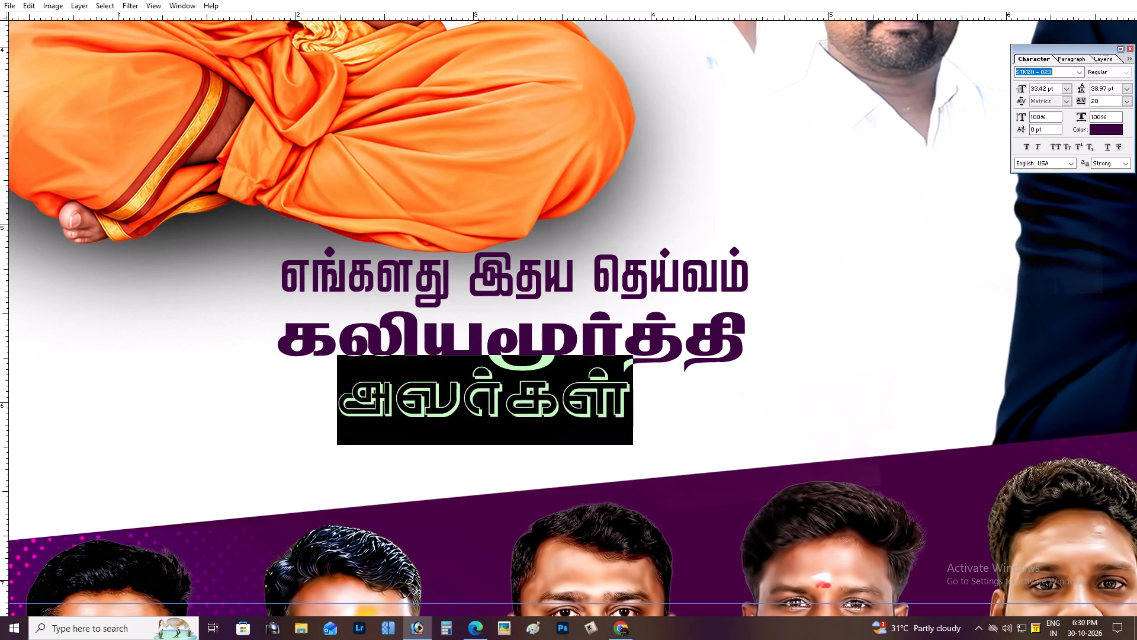
key(Down)
key(Down)
key(Down)
key(Down)
key(Down)
key(Down)
key(Down)
key(Down)
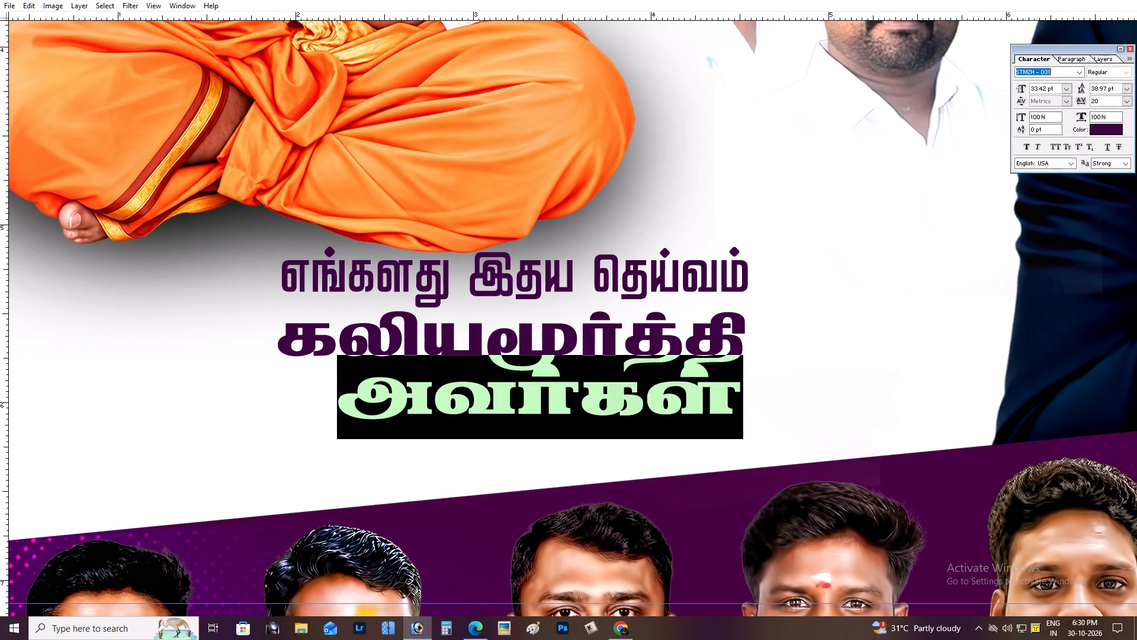
key(Down)
key(Down)
key(Down)
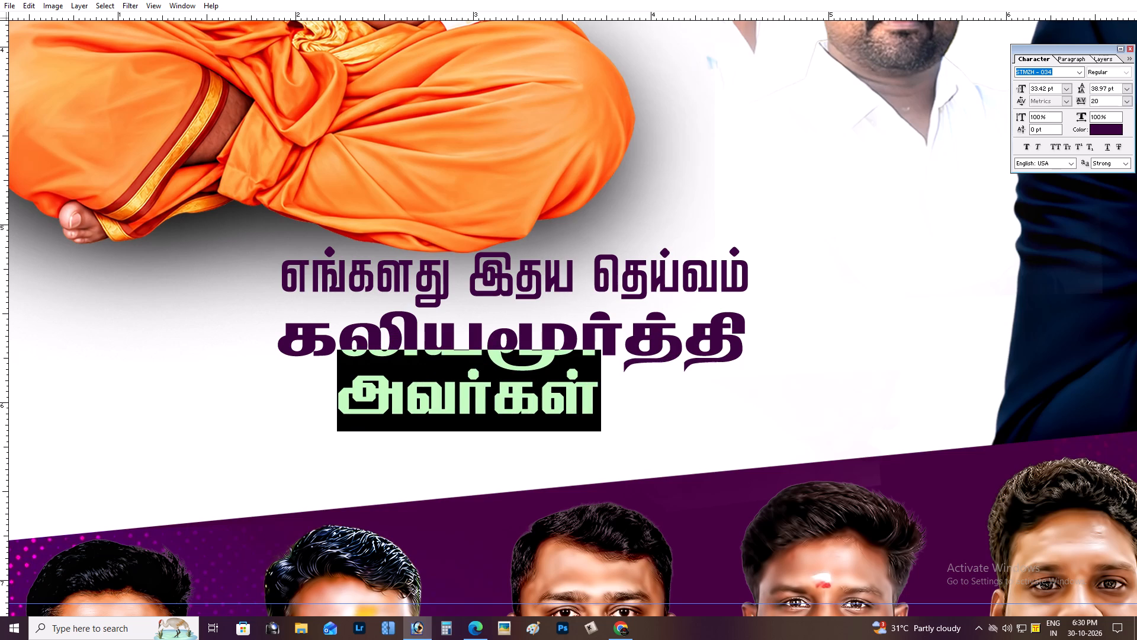
key(Down)
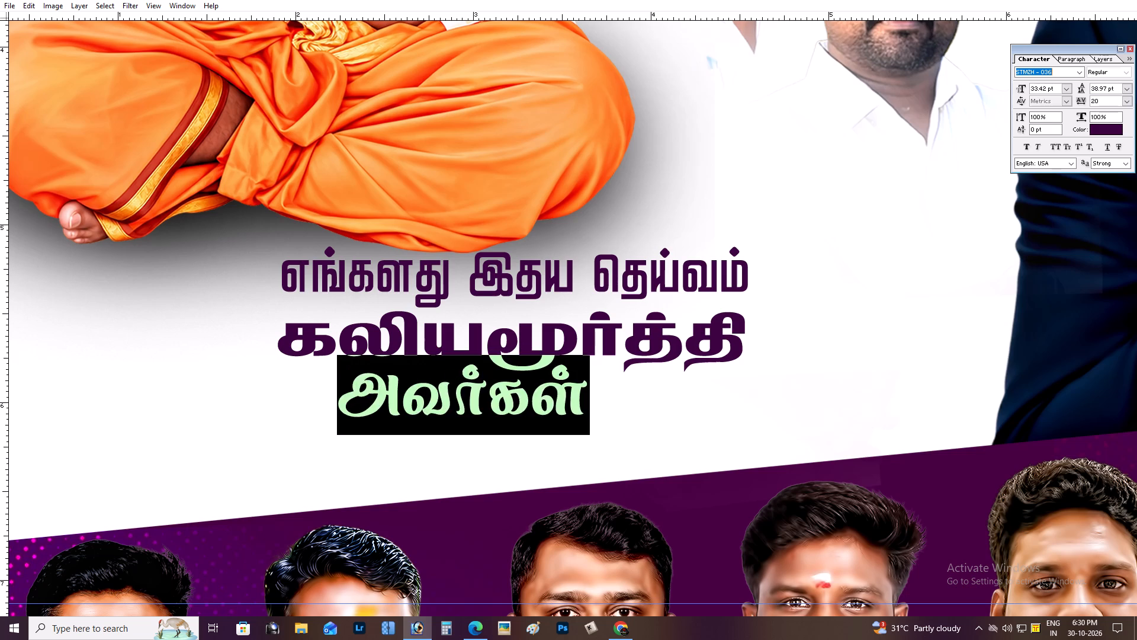
key(Down)
key(Down)
key(Down)
key(Down)
key(Down)
key(Down)
key(Down)
key(Down)
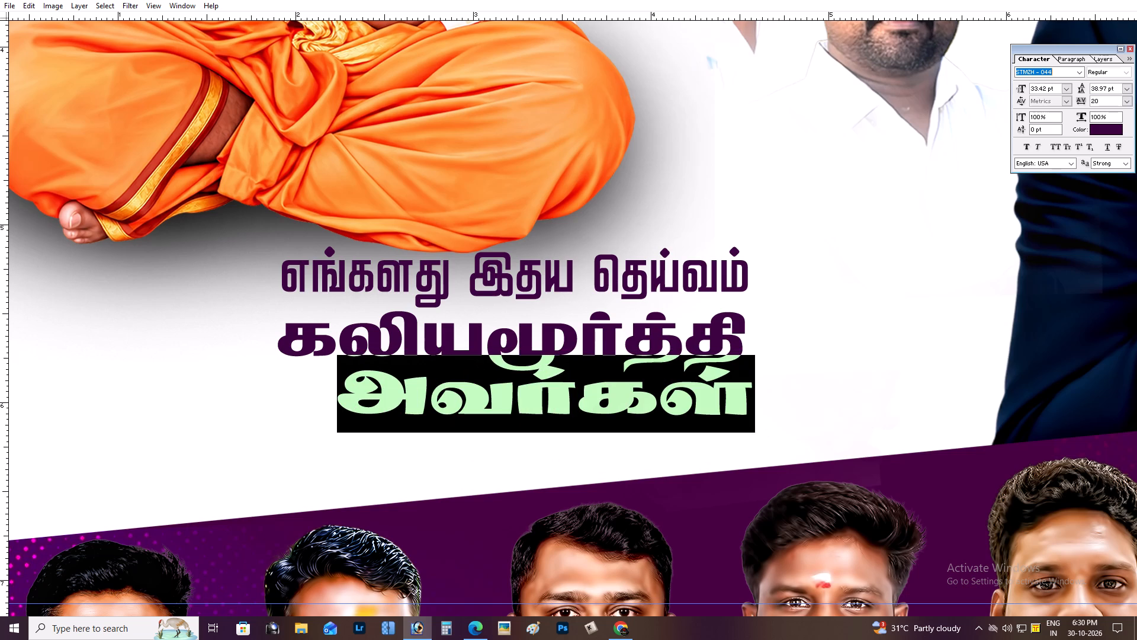
key(Down)
key(Down)
key(Down)
key(Up)
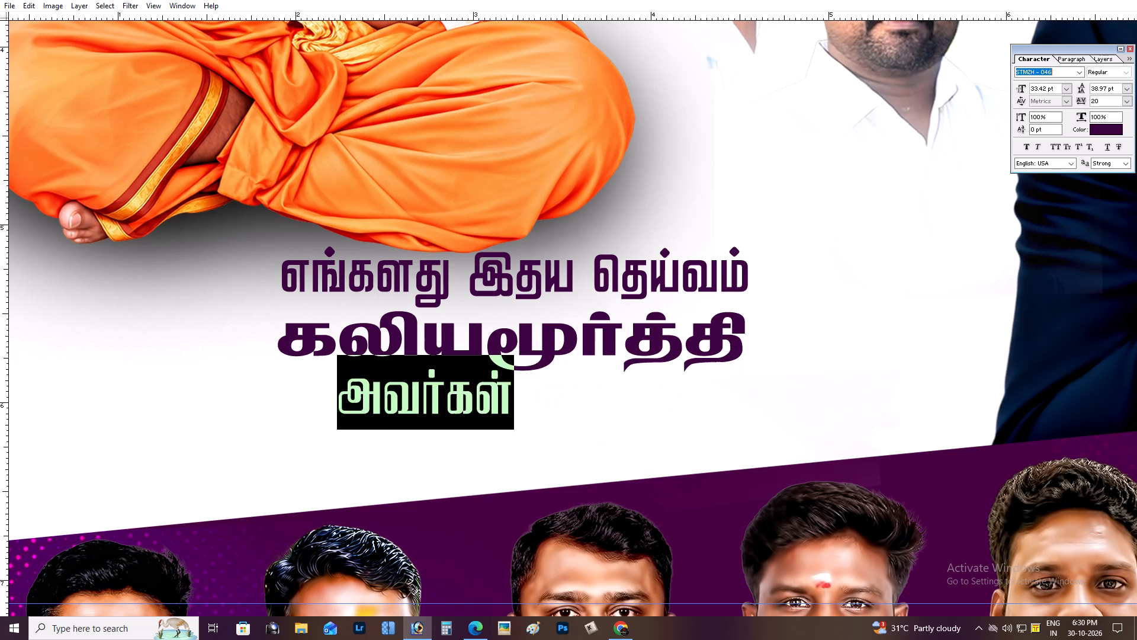
key(Up)
key(Up)
key(Down)
key(Return)
key(ctrl+Return)
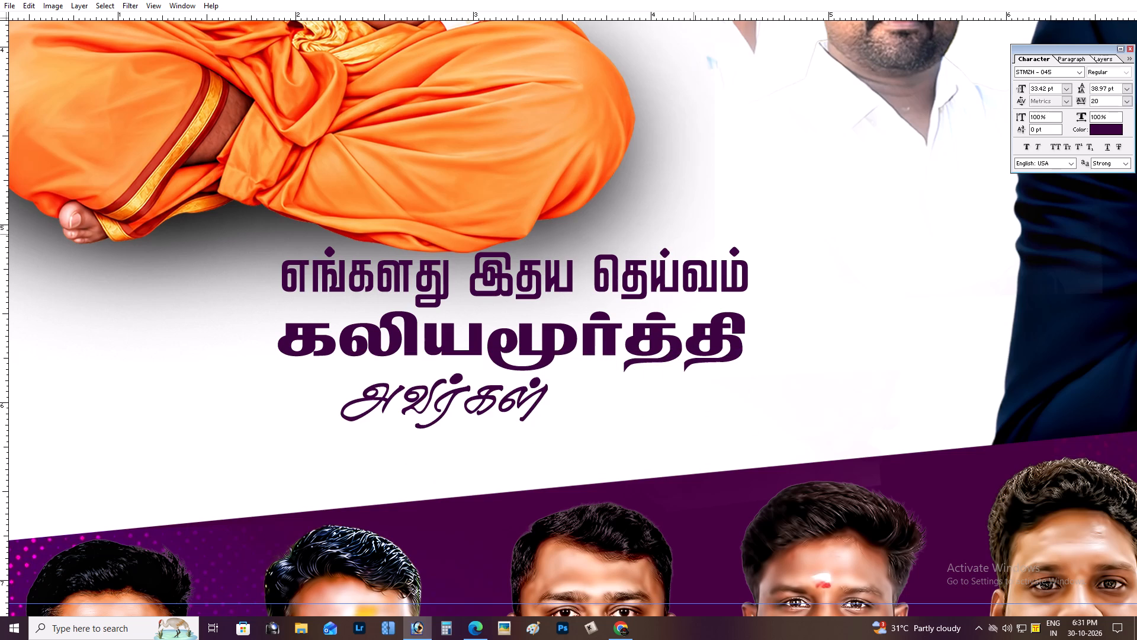
Move the word "அவர்கள்" up beside the end of the name line and reduce its size to 23.42 pt.
triple_click(483, 405)
drag(409, 268, 515, 267)
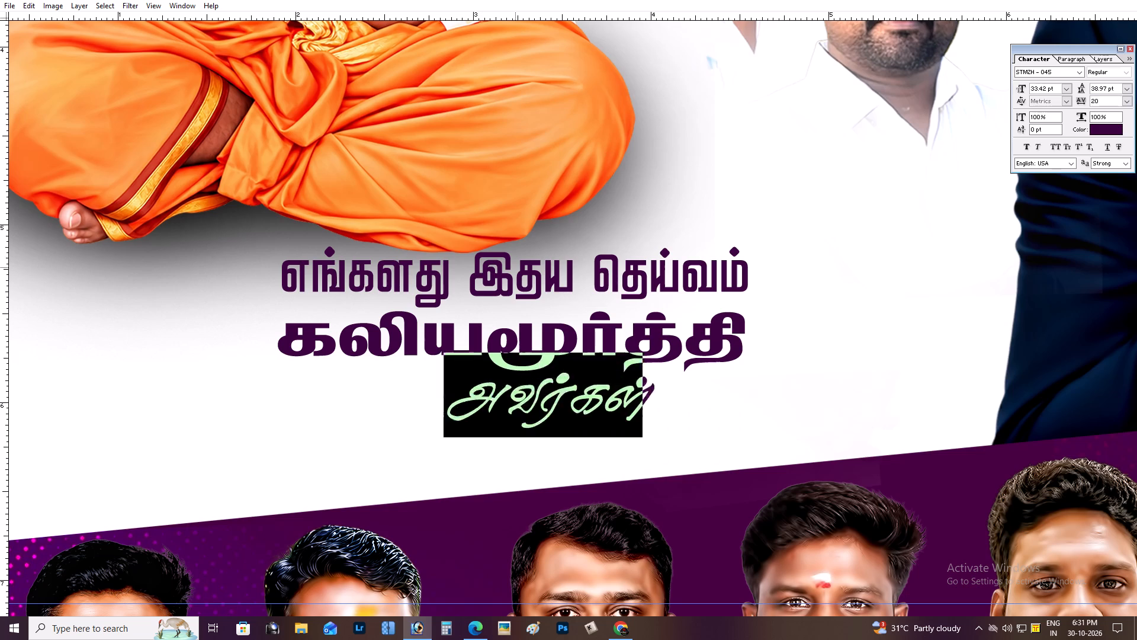
drag(515, 267, 826, 210)
key(ctrl+shift+comma)
key(ctrl+shift+comma)
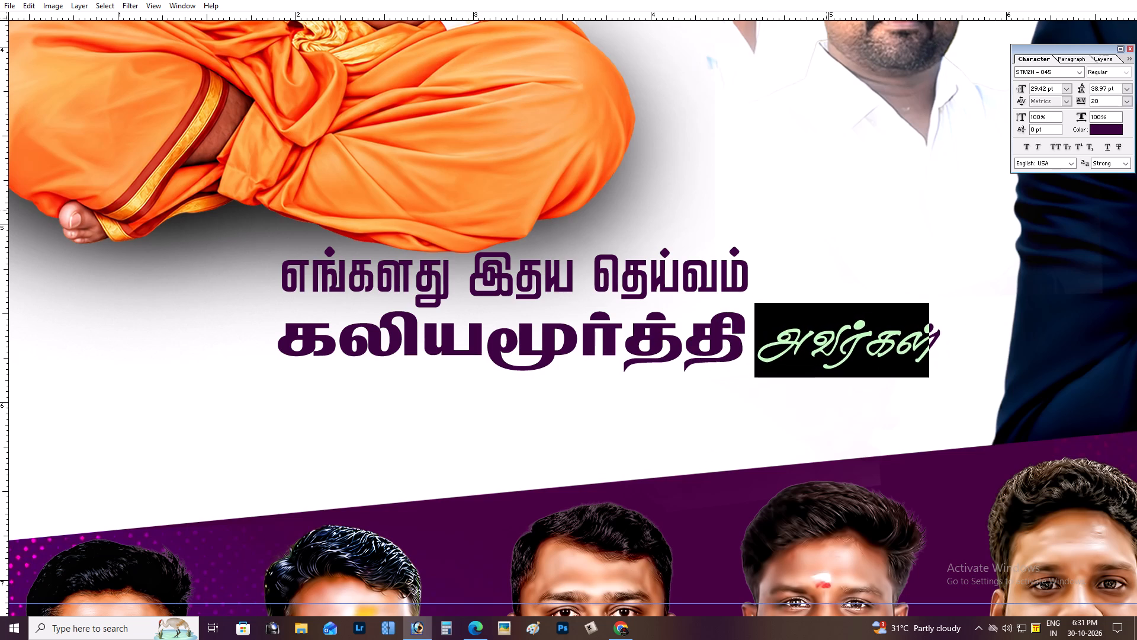
key(ctrl+shift+comma)
key(ctrl+shift+comma)
key(ctrl+shift+comma)
key(ctrl+Return)
Shift "அவர்கள்" slightly toward the end of the name and reduce its font size to 17.42 pt.
key(ctrl+plus)
key(ctrl+plus)
key(space)
key(space)
key(space)
key(space)
key(space)
key(space)
key(space)
key(space)
key(space)
key(space)
key(space)
key(space)
key(space)
key(space)
key(space)
key(space)
key(space)
key(space)
key(space)
key(space)
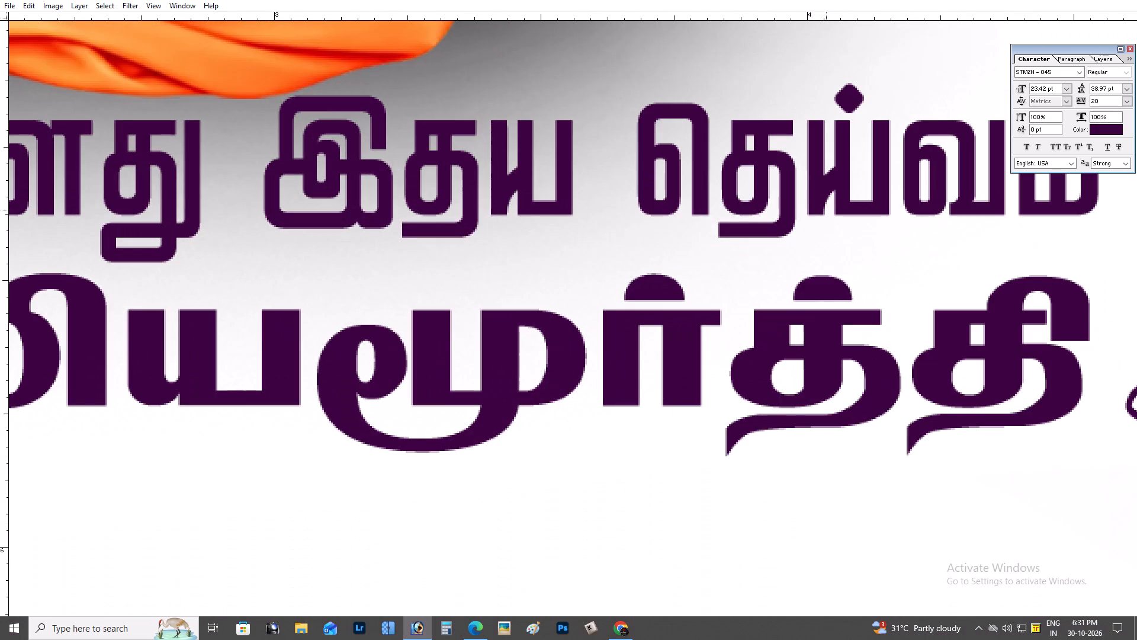
drag(751, 232, 353, 239)
drag(570, 321, 68, 377)
click(452, 437)
drag(493, 249, 476, 256)
key(ctrl+a)
key(ctrl+shift+comma)
key(ctrl+shift+comma)
key(ctrl+shift+comma)
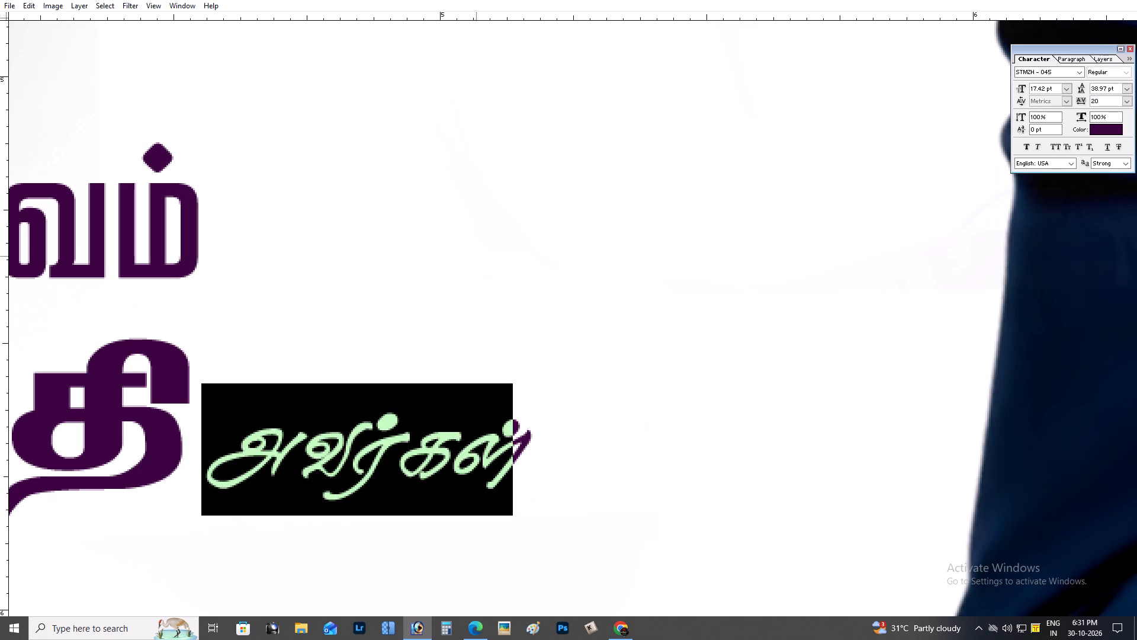
key(ctrl+Return)
Nudge "அவர்கள்" slightly up and left, closer to the last letter of the name.
key(ctrl+minus)
key(ctrl+minus)
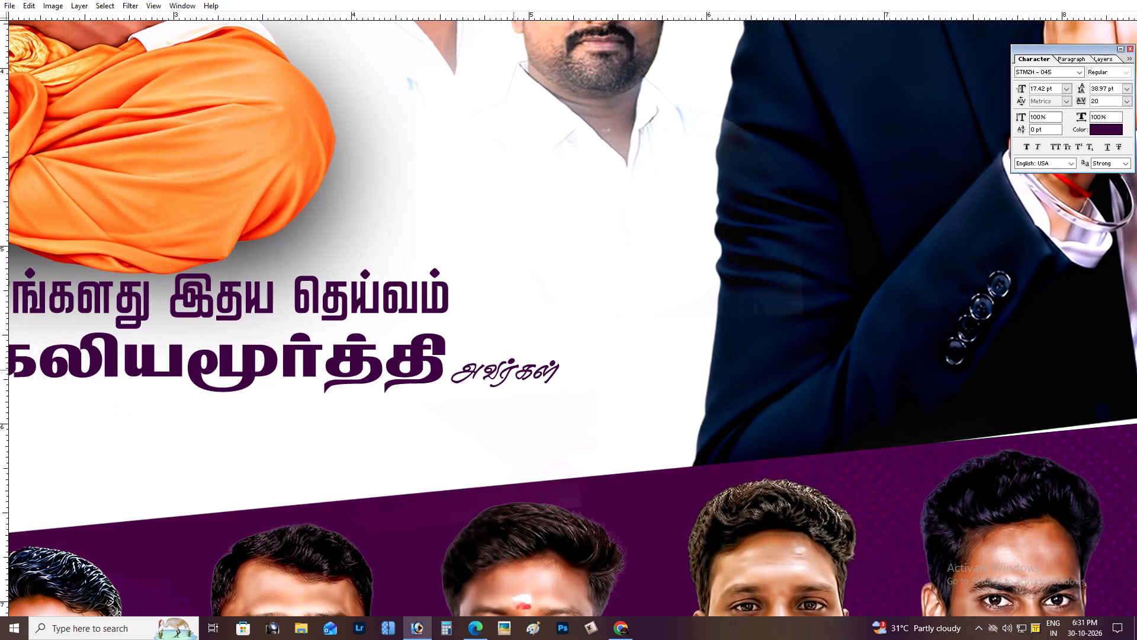
click(513, 370)
drag(505, 292, 503, 284)
key(ctrl+Return)
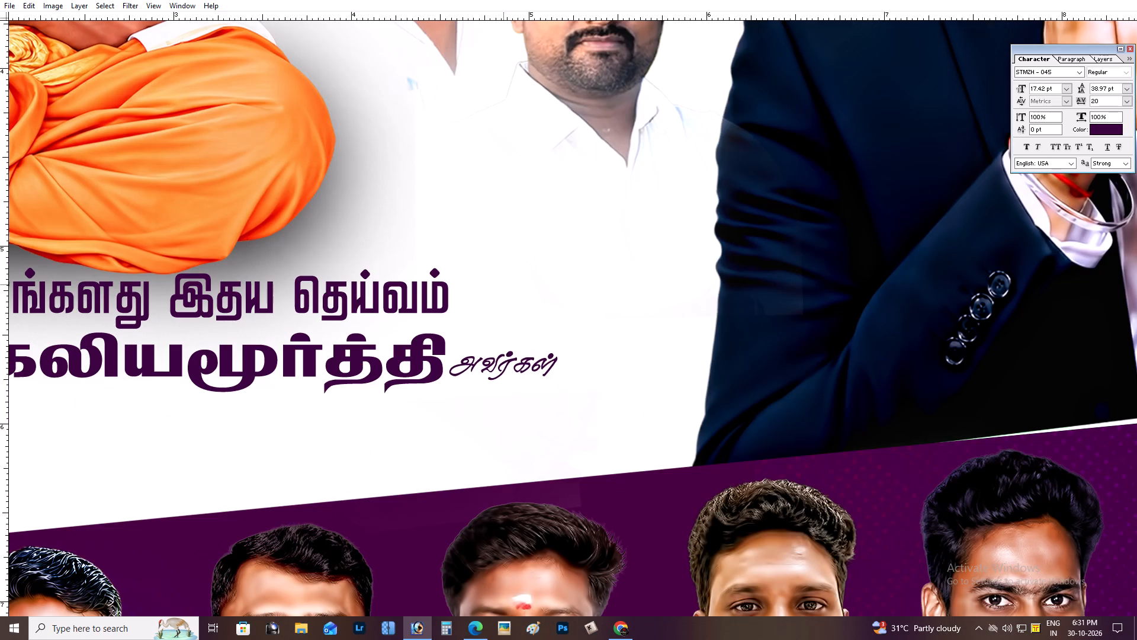
Scale the word "அவர்கள்" down with Free Transform to a font size of 15.02 pt.
key(ctrl+plus)
key(ctrl+plus)
key(space)
key(space)
key(space)
key(space)
key(space)
key(space)
key(space)
key(space)
key(space)
key(space)
key(space)
key(space)
key(space)
key(space)
key(space)
key(space)
key(space)
key(space)
key(space)
key(space)
drag(503, 284, 375, 257)
drag(454, 273, 345, 264)
drag(379, 268, 365, 267)
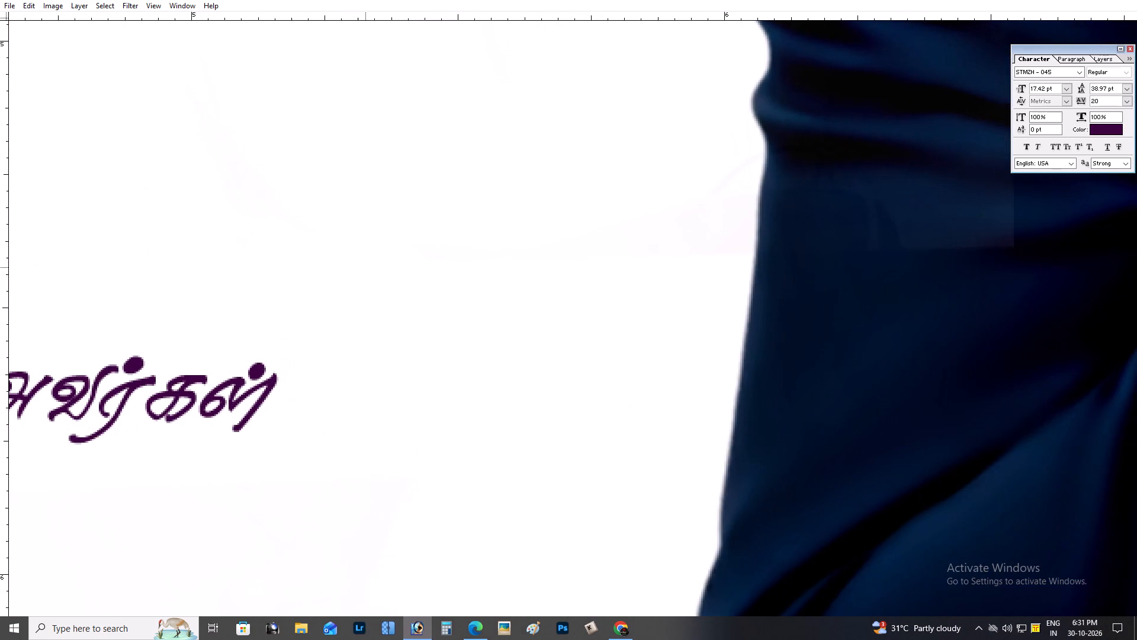
drag(365, 267, 458, 252)
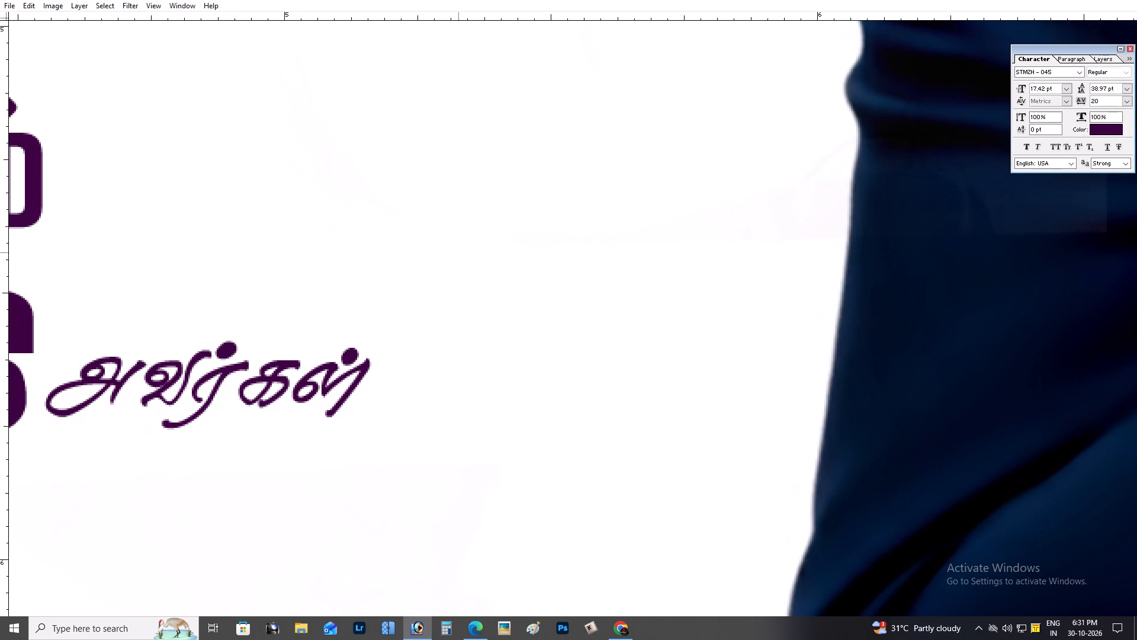
drag(458, 252, 468, 252)
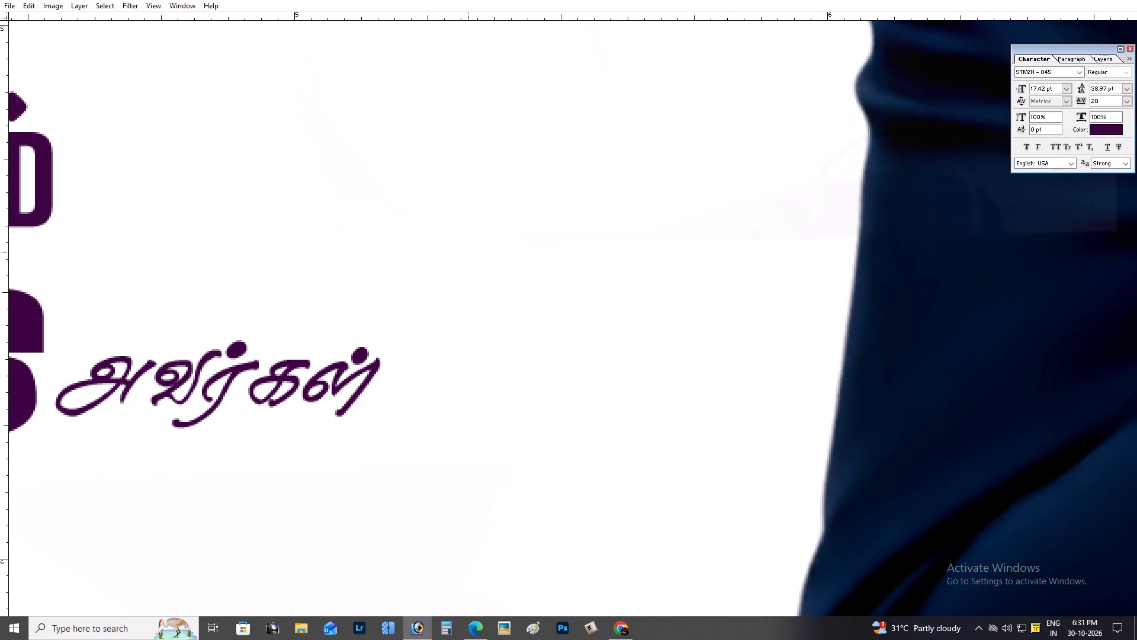
key(space)
drag(329, 316, 617, 302)
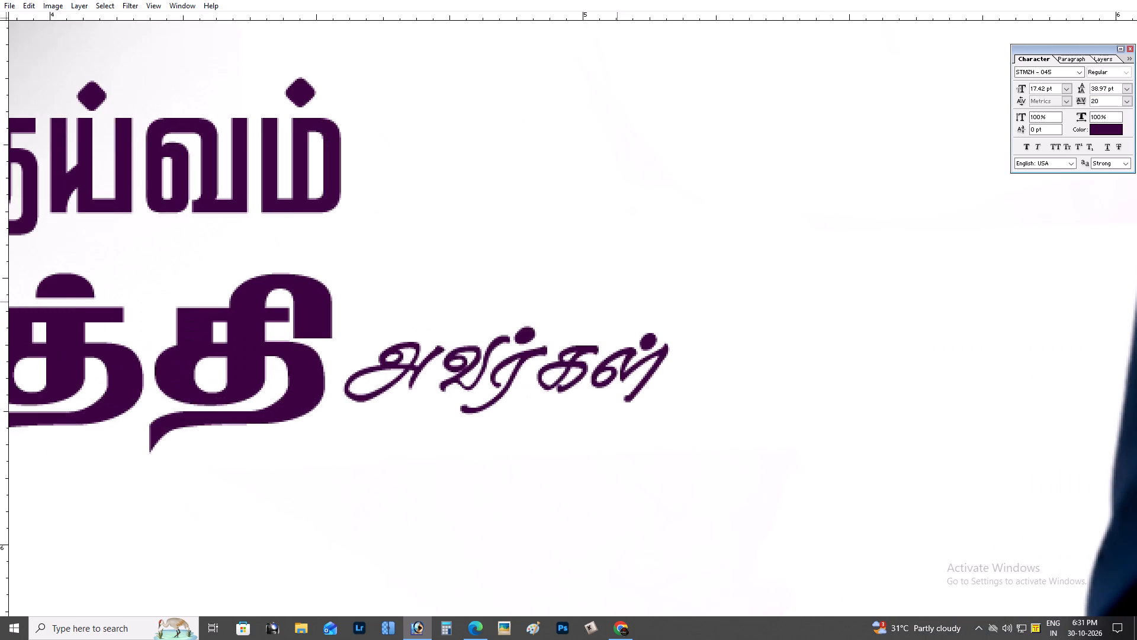
key(ctrl+t)
alt+shift+drag(669, 328, 654, 335)
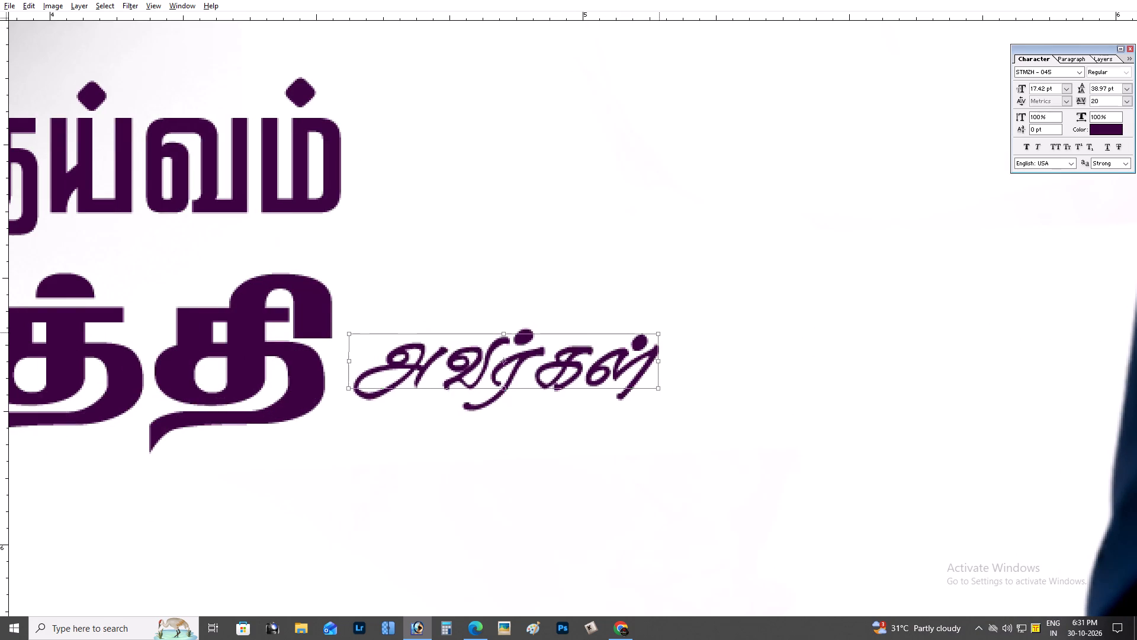
alt+shift+drag(654, 335, 647, 337)
shift+drag(650, 353, 635, 353)
key(Return)
Move the scaled "அவர்கள்" down and left so it sits tight against the end of the name.
drag(575, 361, 574, 356)
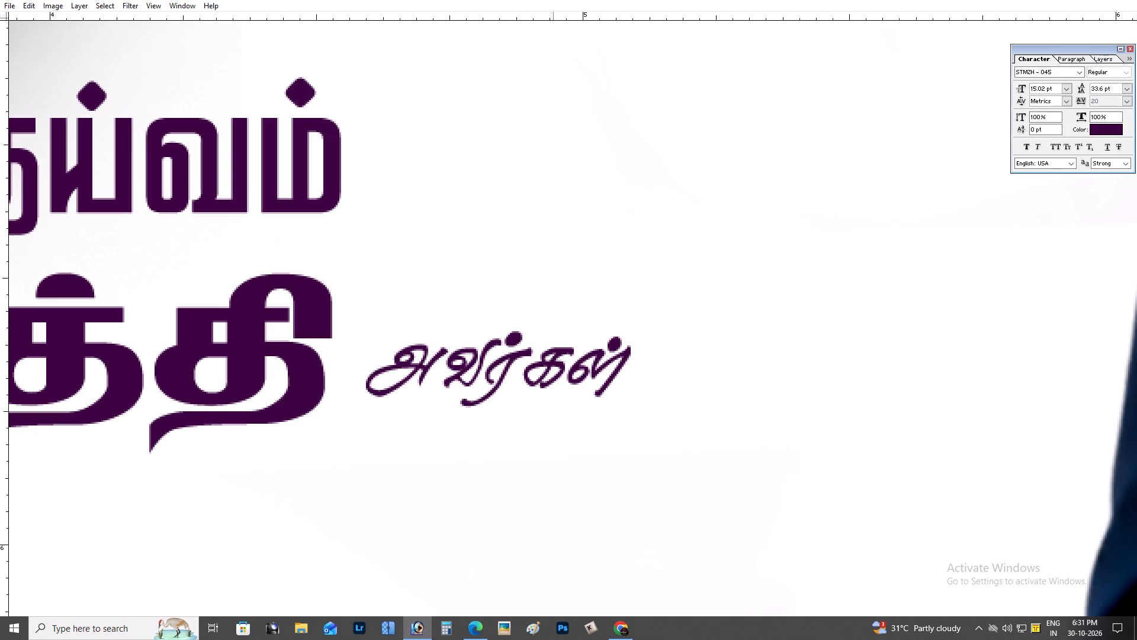
drag(553, 210, 523, 225)
key(ctrl+Return)
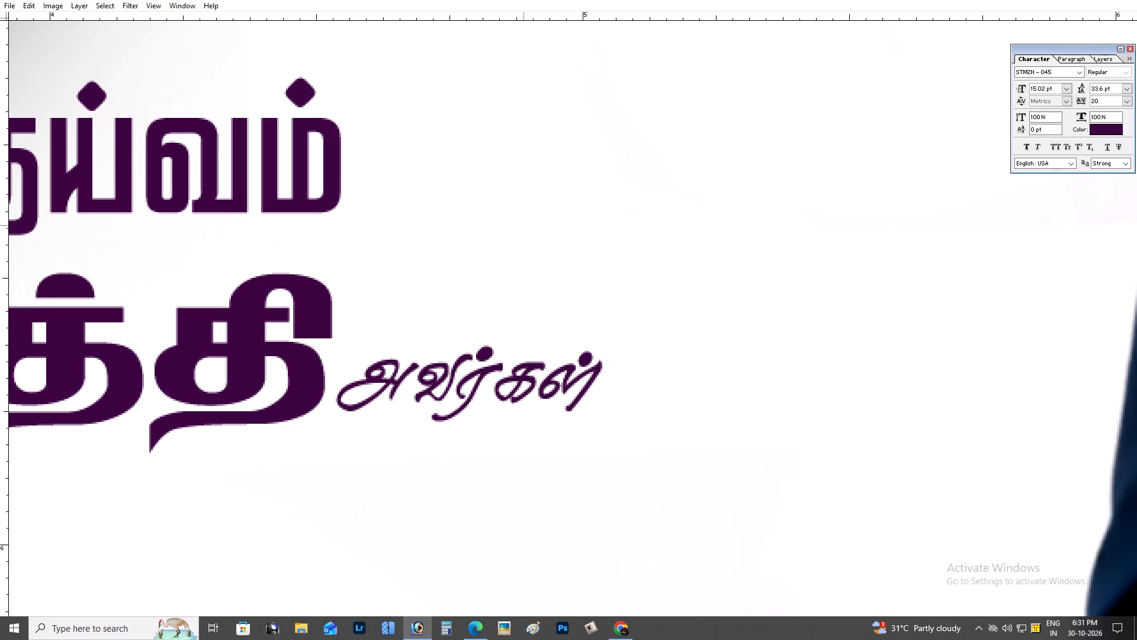
Examine the tribute phrase, name and honorific close up and within the surrounding poster layout.
key(ctrl+minus)
key(ctrl+minus)
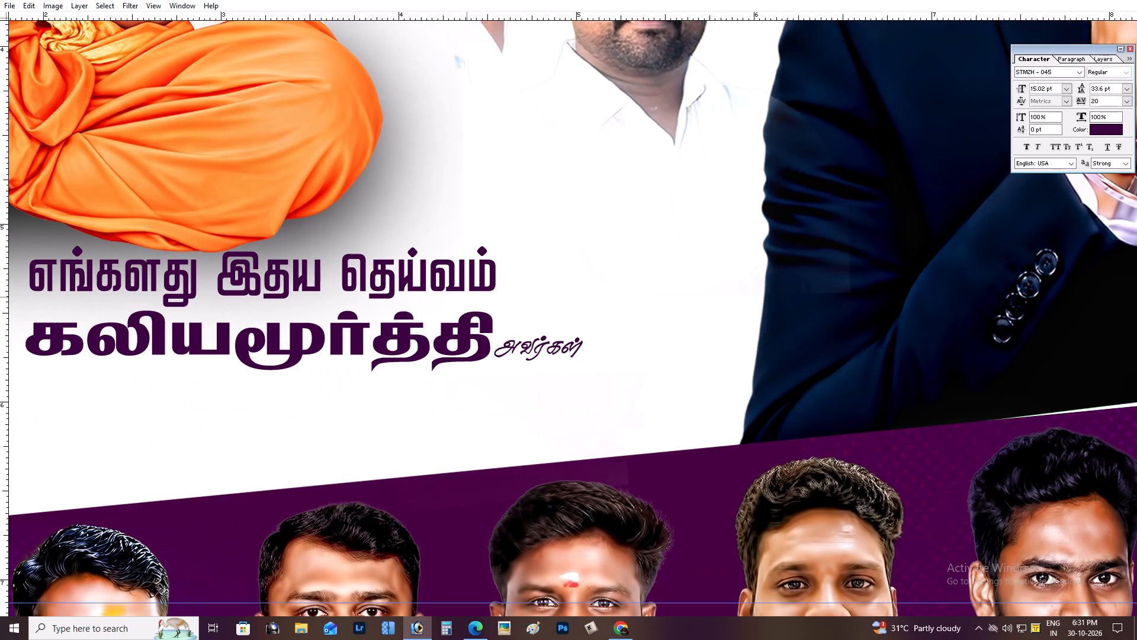
key(space)
key(space)
key(space)
key(space)
key(space)
key(space)
key(space)
key(space)
key(space)
key(space)
key(space)
key(space)
key(space)
key(space)
key(space)
drag(468, 319, 560, 310)
drag(569, 307, 785, 313)
click(788, 313)
key(ctrl+plus)
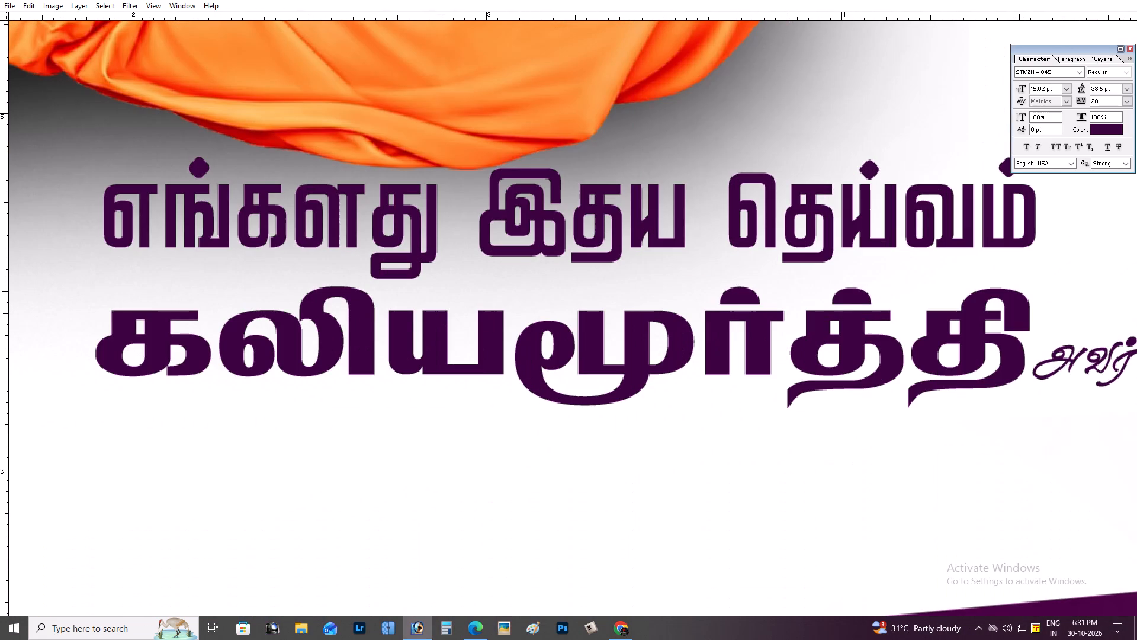
scroll(775, 305, up, 3)
key(ctrl+minus)
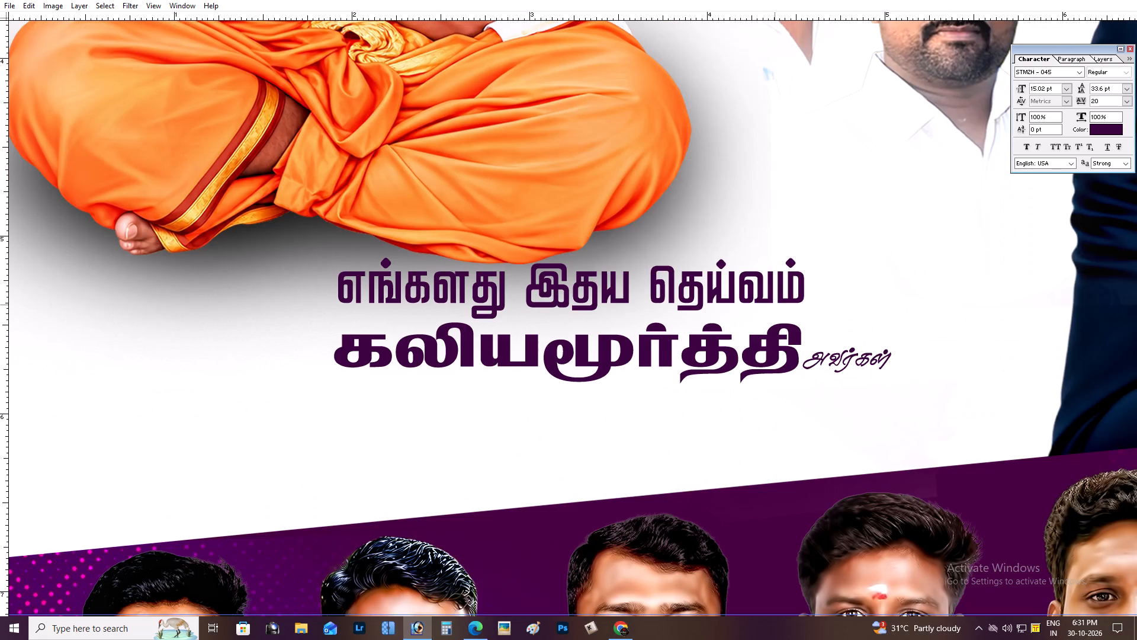
scroll(775, 305, down, 1)
key(space)
drag(773, 305, 741, 302)
click(741, 302)
key(ctrl+plus)
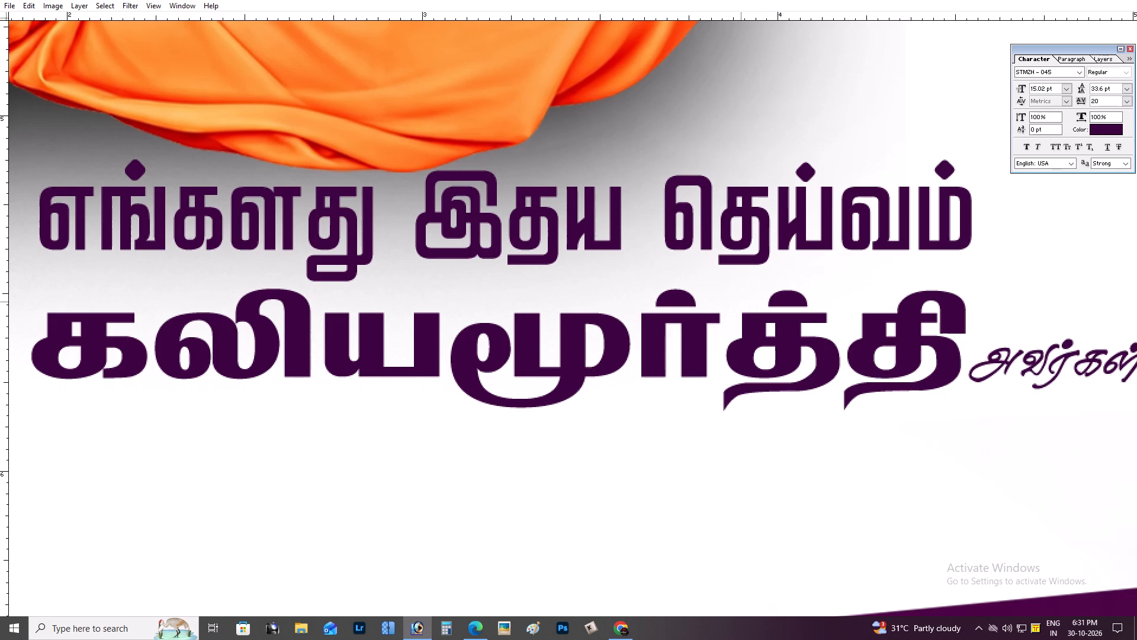
key(ctrl+minus)
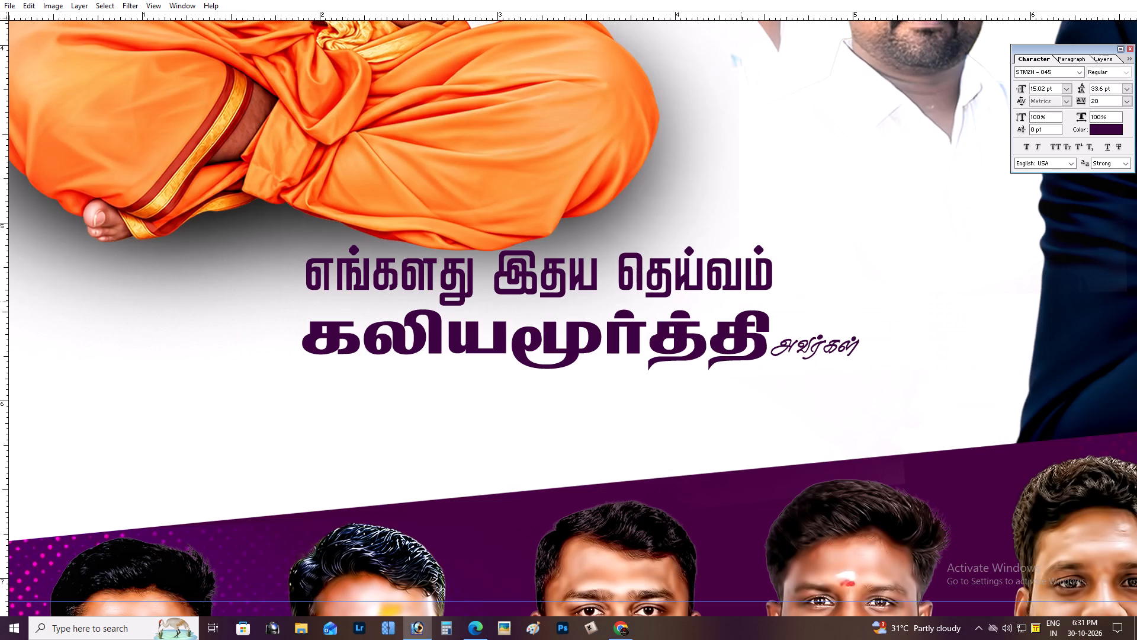
Duplicate the word "அவர்கள்" and place the copy to the left of the name line.
click(808, 343)
key(ctrl+Return)
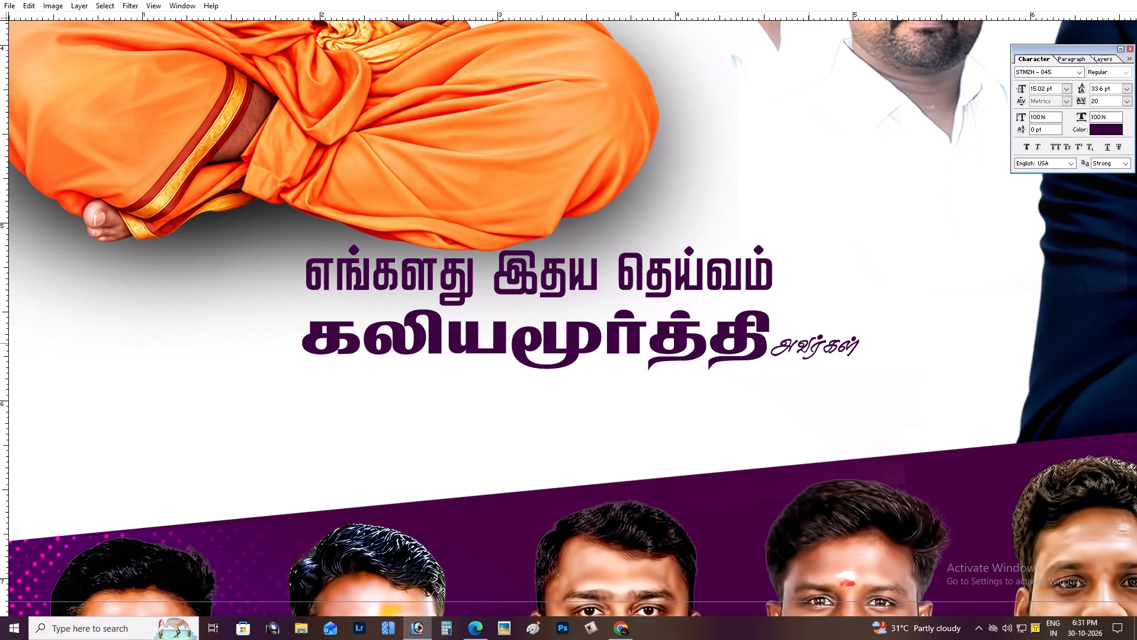
key(ctrl+j)
click(809, 343)
drag(823, 252, 253, 242)
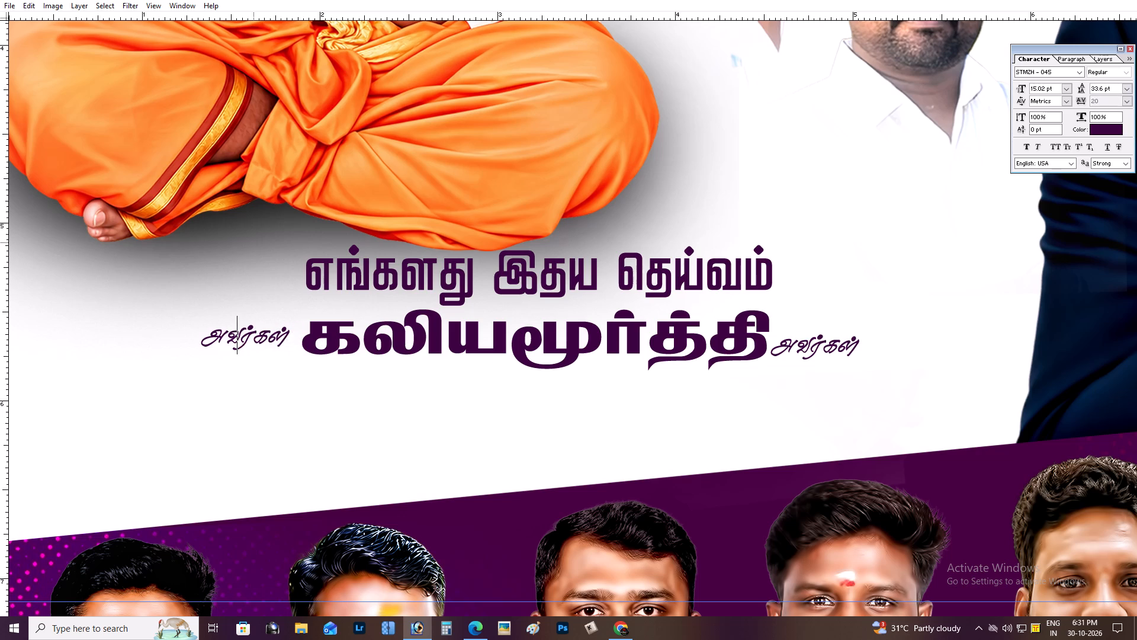
drag(253, 242, 253, 242)
Replace the duplicated word in front of the name with "வழவூர்".
key(ctrl+a)
key(t)
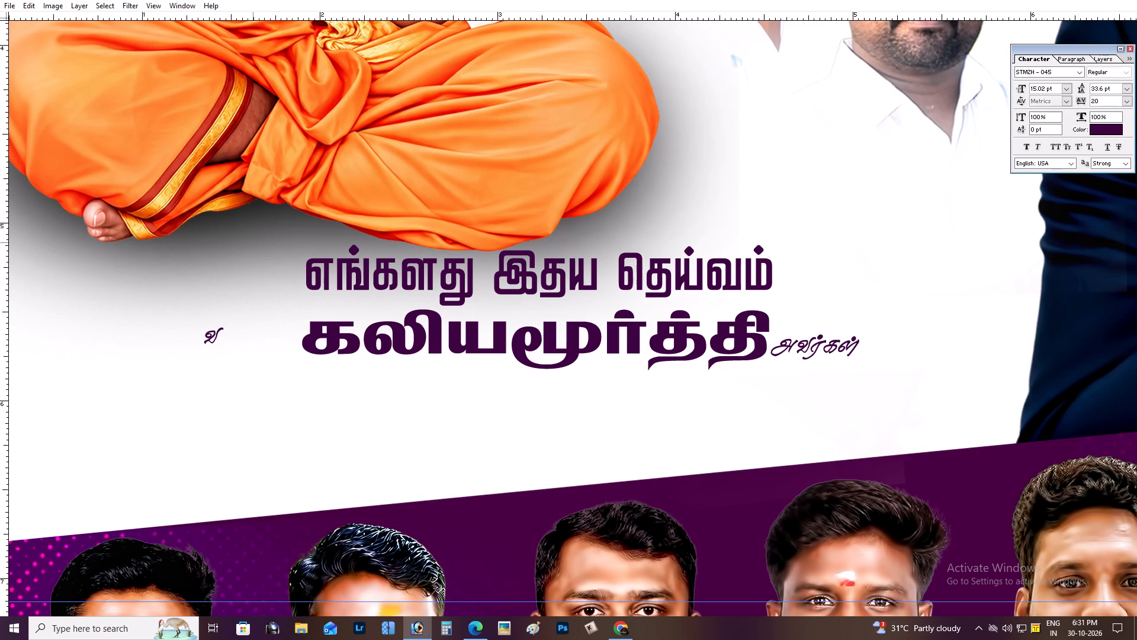
key(shift+h)
text(t[)
key(BackSpace)
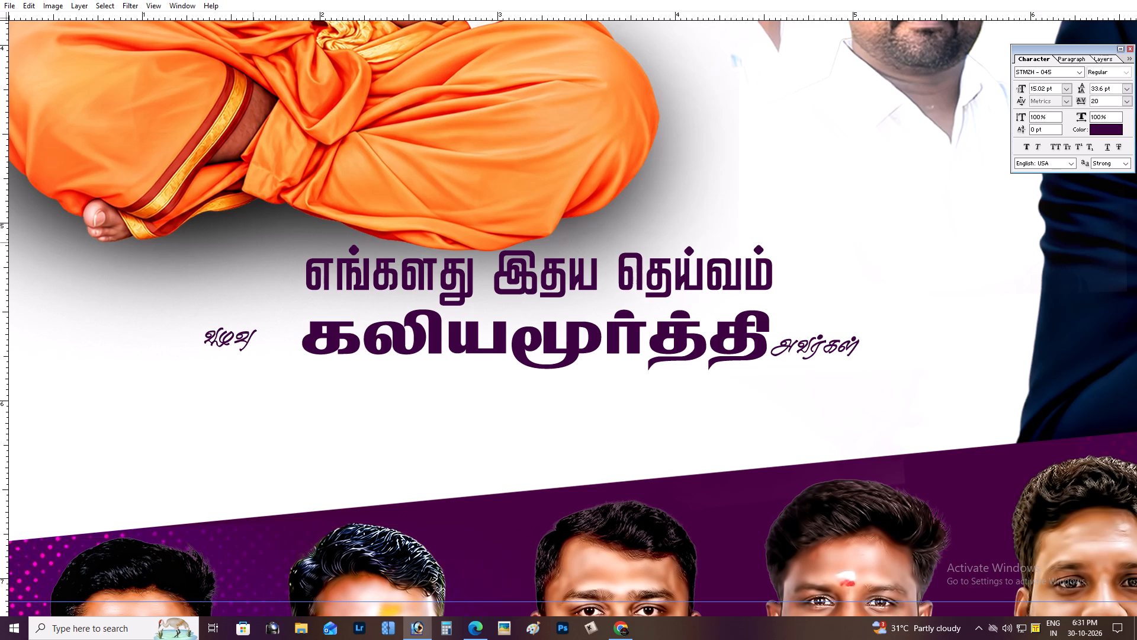
text(t])
text(u;)
key(ctrl+Return)
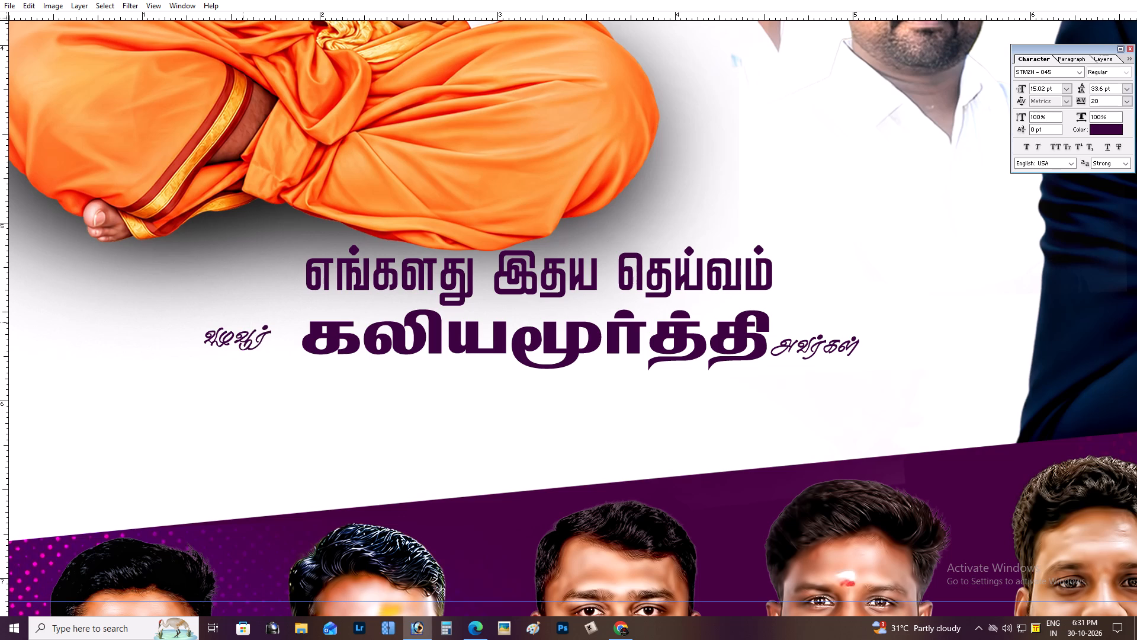
Change the font of the word "வழவூர்" in front of the name to STMZH - 051 after trying neighbouring STMZH fonts.
triple_click(243, 322)
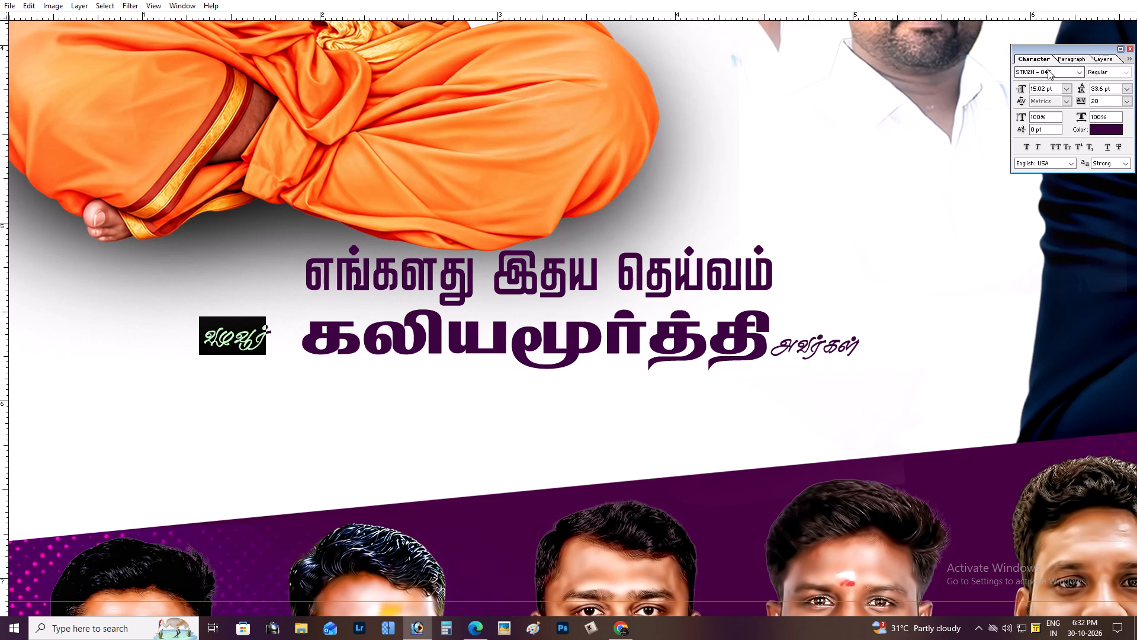
click(1048, 69)
key(Down)
key(Down)
key(Down)
key(Up)
key(Up)
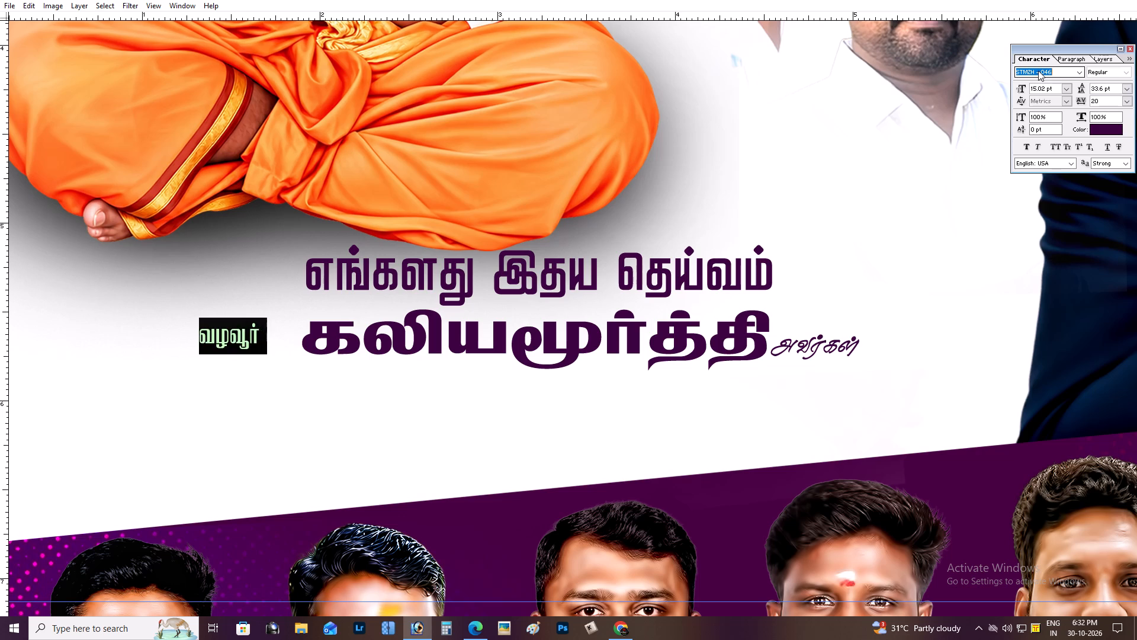
key(Up)
key(Up)
key(Up)
key(Up)
key(Up)
key(Up)
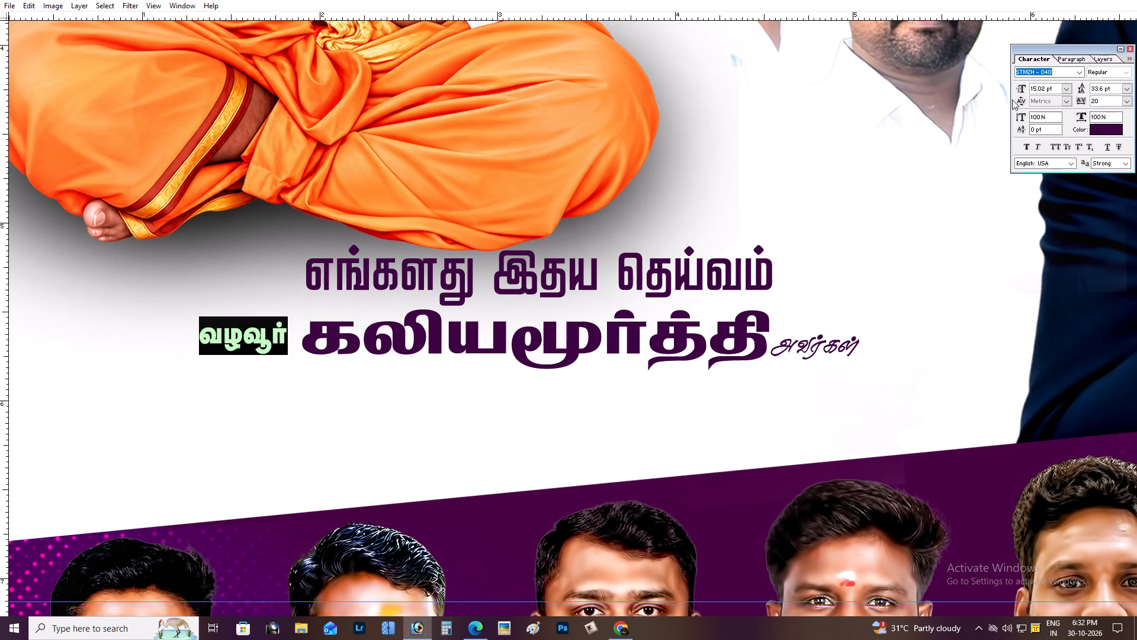
key(Up)
key(Up)
key(Up)
key(Up)
key(Down)
key(Down)
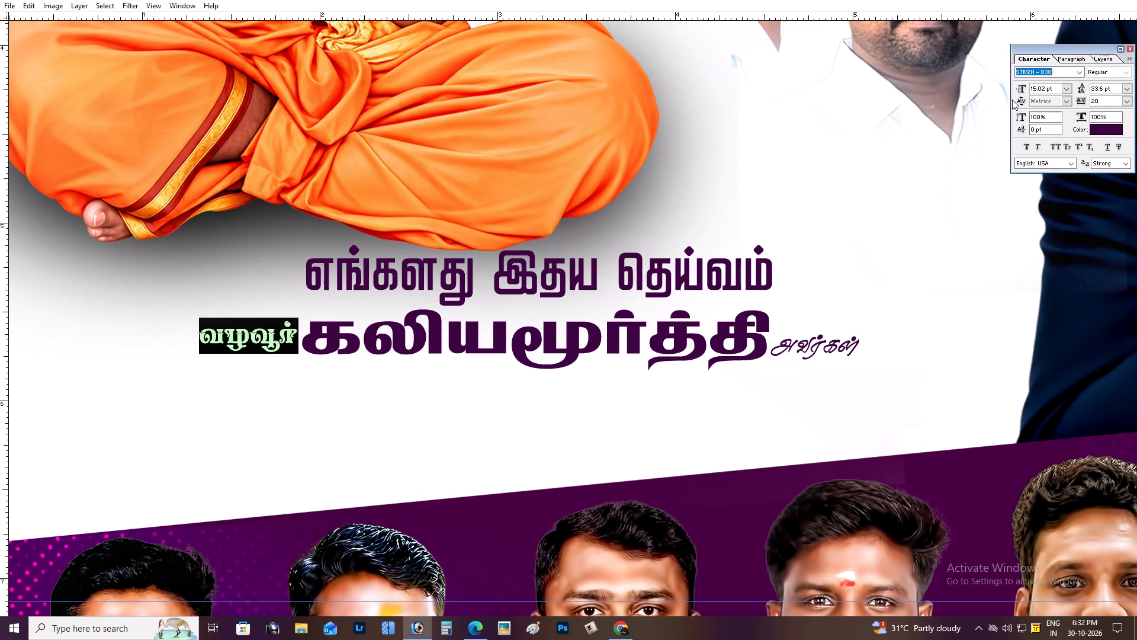
key(Down)
key(Down)
key(Down)
key(Down)
key(Down)
key(Down)
key(Down)
key(Down)
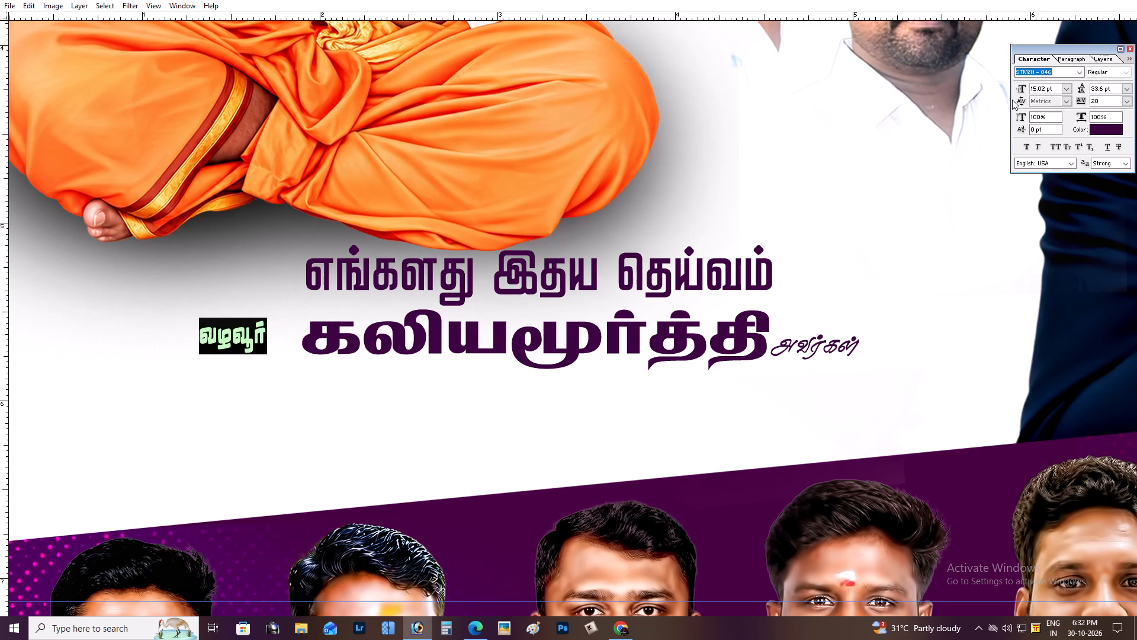
key(Down)
key(Down)
key(Down)
key(Down)
key(Down)
key(Down)
key(Up)
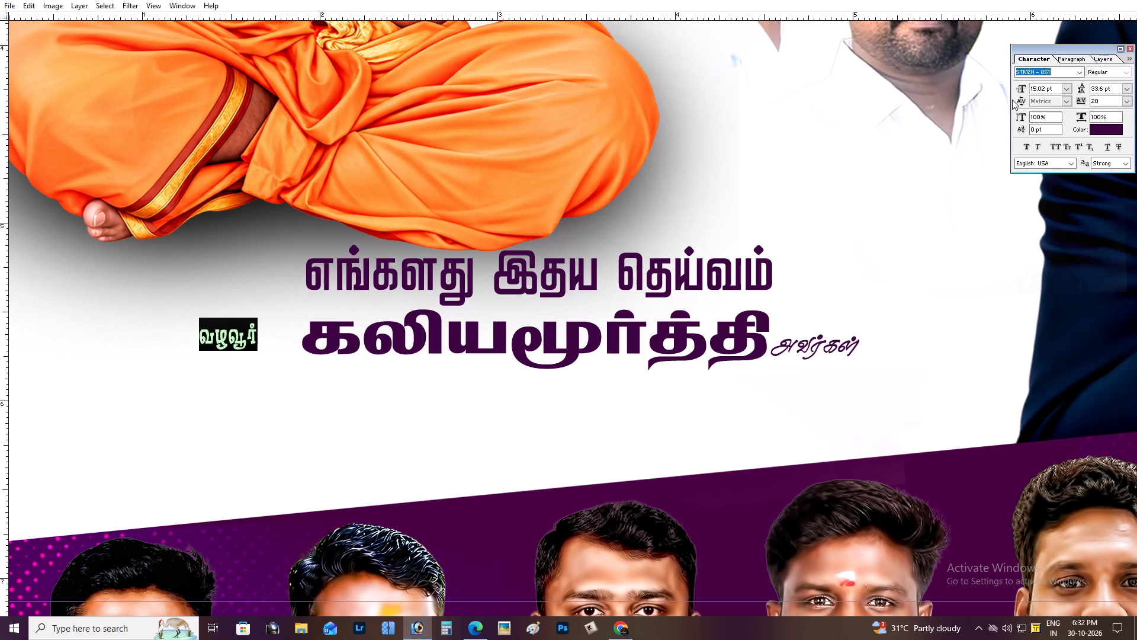
key(Return)
key(ctrl+Return)
Nudge the word "வழவூர்" slightly down and right so it sits closer to the name line.
key(ctrl+plus)
key(ctrl+plus)
key(space)
key(space)
key(space)
key(space)
key(space)
key(space)
key(space)
key(space)
key(space)
key(space)
key(space)
key(space)
key(space)
key(space)
key(space)
key(space)
key(space)
key(space)
key(space)
key(space)
drag(608, 215, 947, 258)
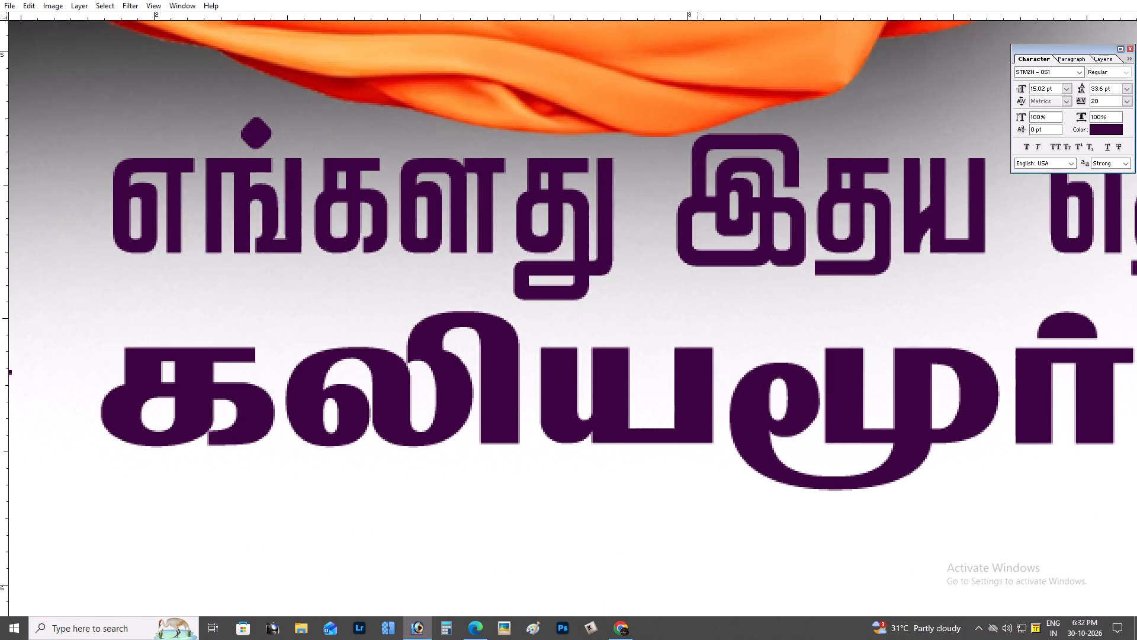
drag(704, 270, 936, 227)
drag(519, 311, 760, 305)
click(367, 367)
drag(383, 148, 391, 162)
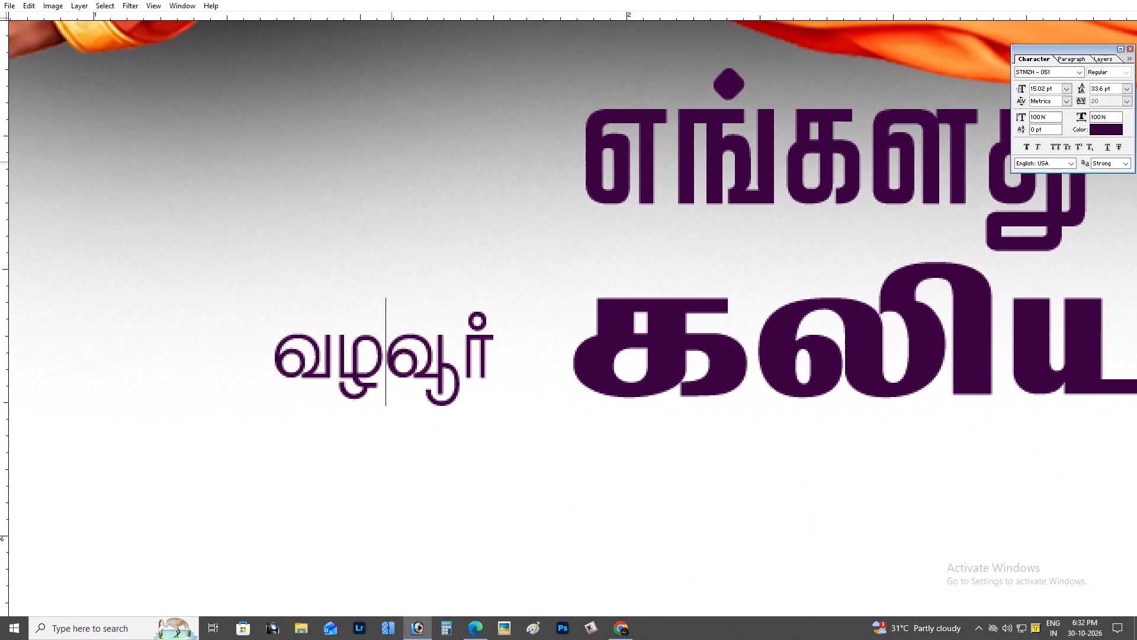
drag(391, 162, 392, 162)
key(ctrl+Return)
drag(683, 351, 644, 353)
key(ctrl+Return)
key(space)
drag(631, 352, 379, 210)
key(ctrl+minus)
key(ctrl+minus)
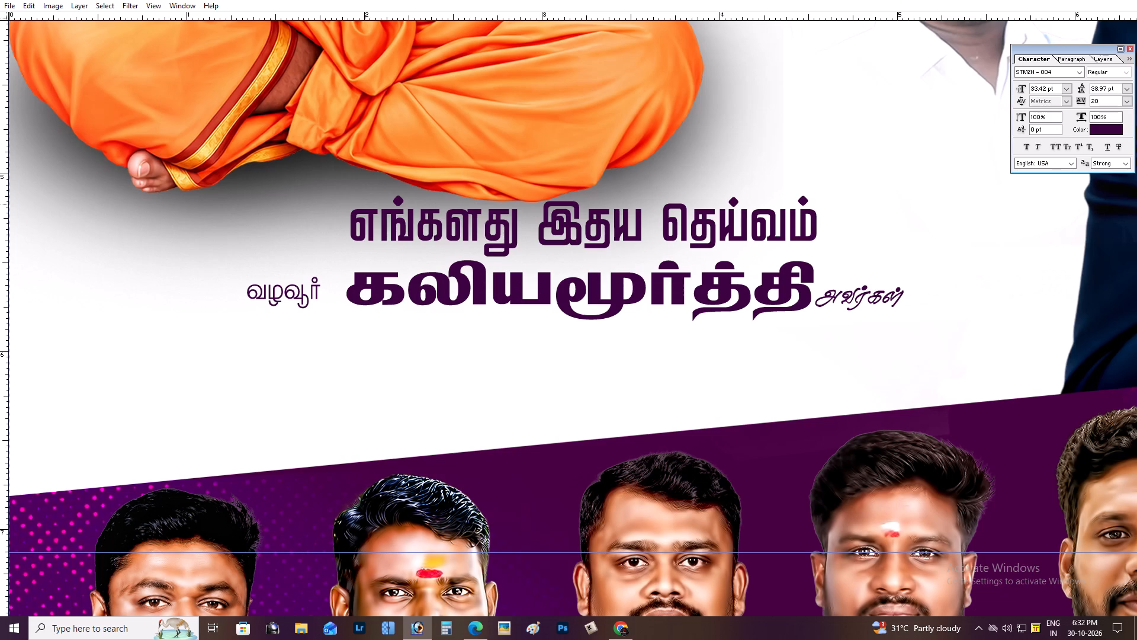
Duplicate the large name line and place the copy directly below the original.
scroll(407, 241, up, 1)
scroll(407, 241, down, 1)
scroll(407, 241, up, 1)
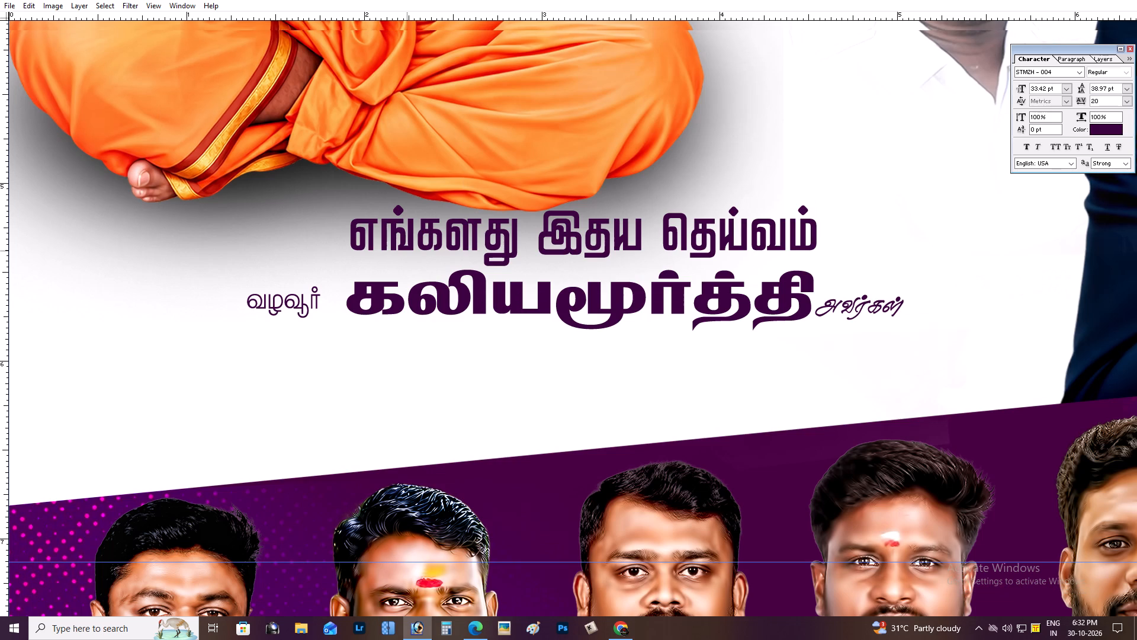
click(521, 287)
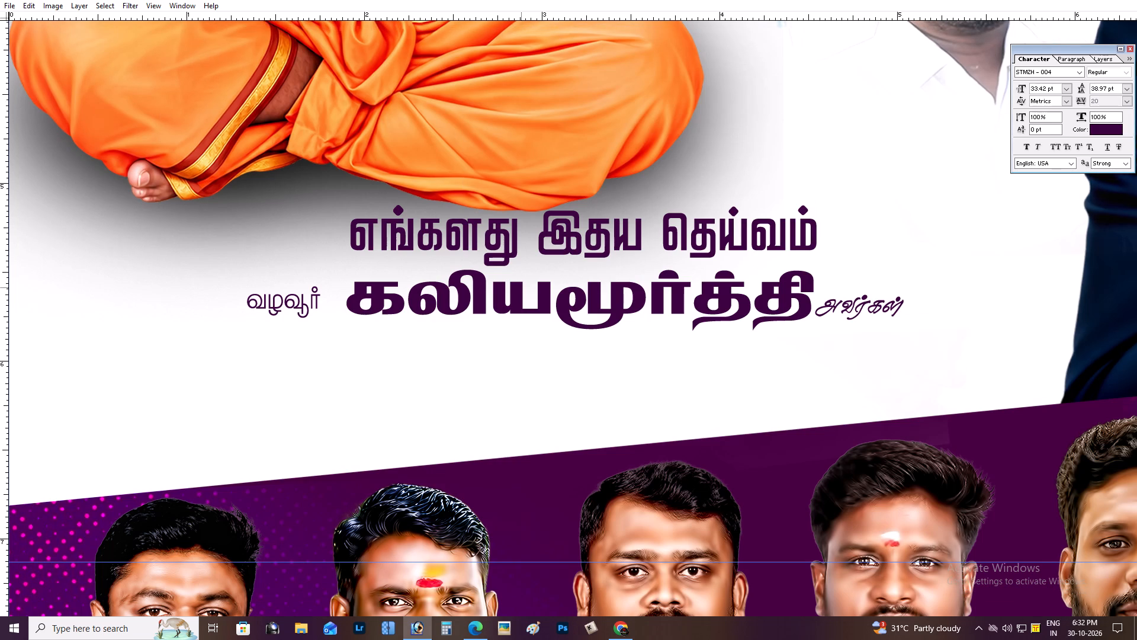
key(ctrl+Return)
key(ctrl+j)
click(521, 296)
drag(534, 235, 534, 252)
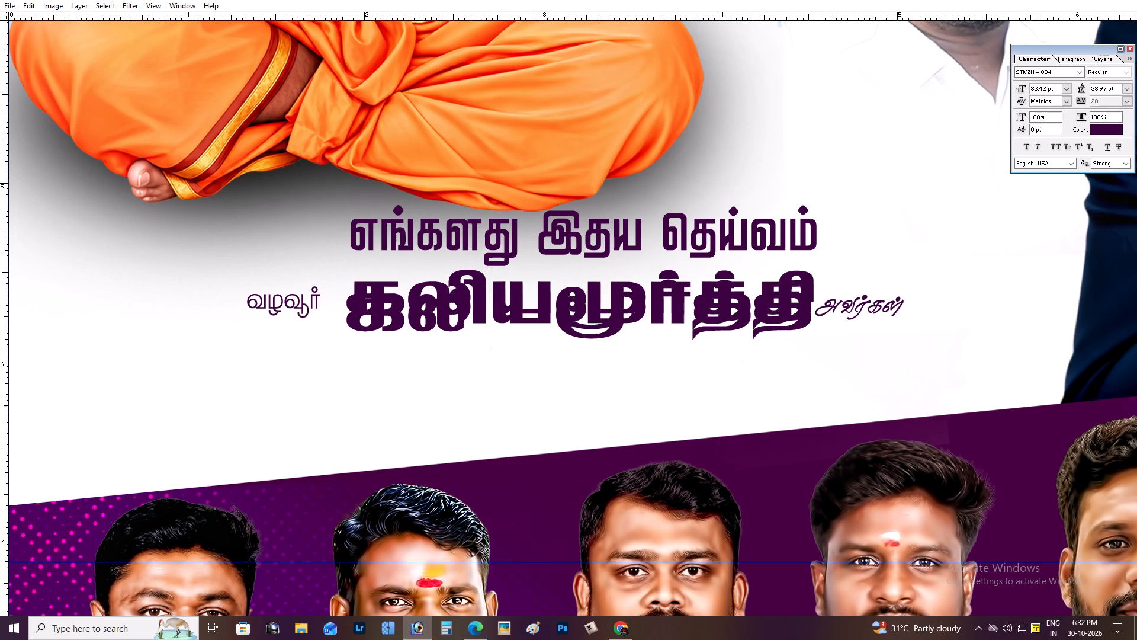
drag(534, 252, 532, 300)
Replace the text of the duplicated name line with "36-ஆம் ஆண்டு".
key(Return)
key(ctrl+a)
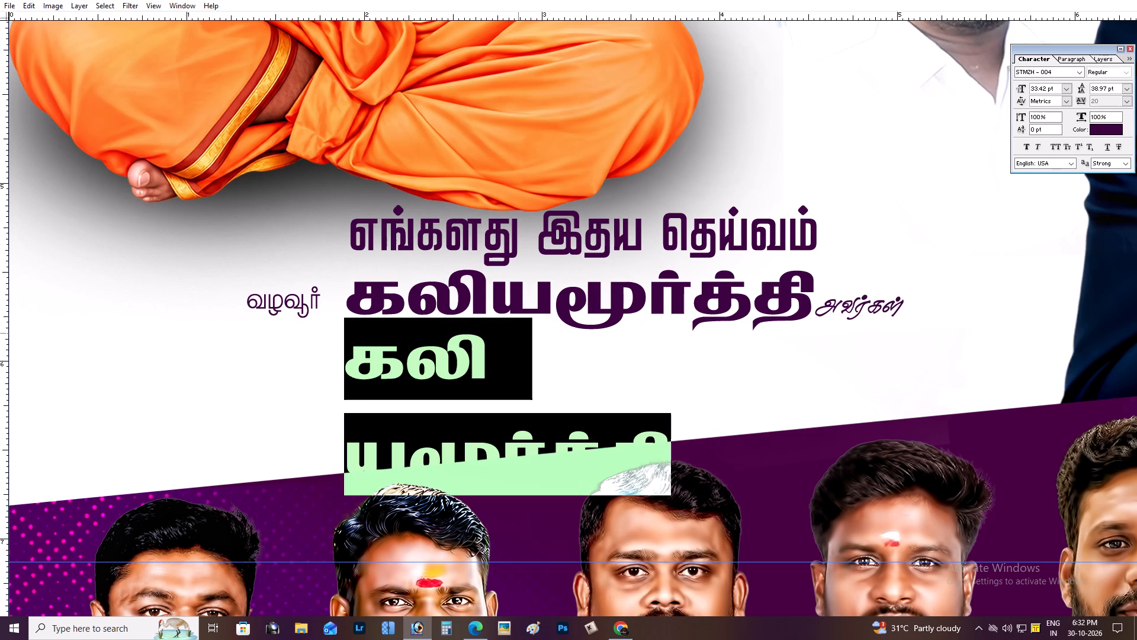
text(36-k;)
key(space)
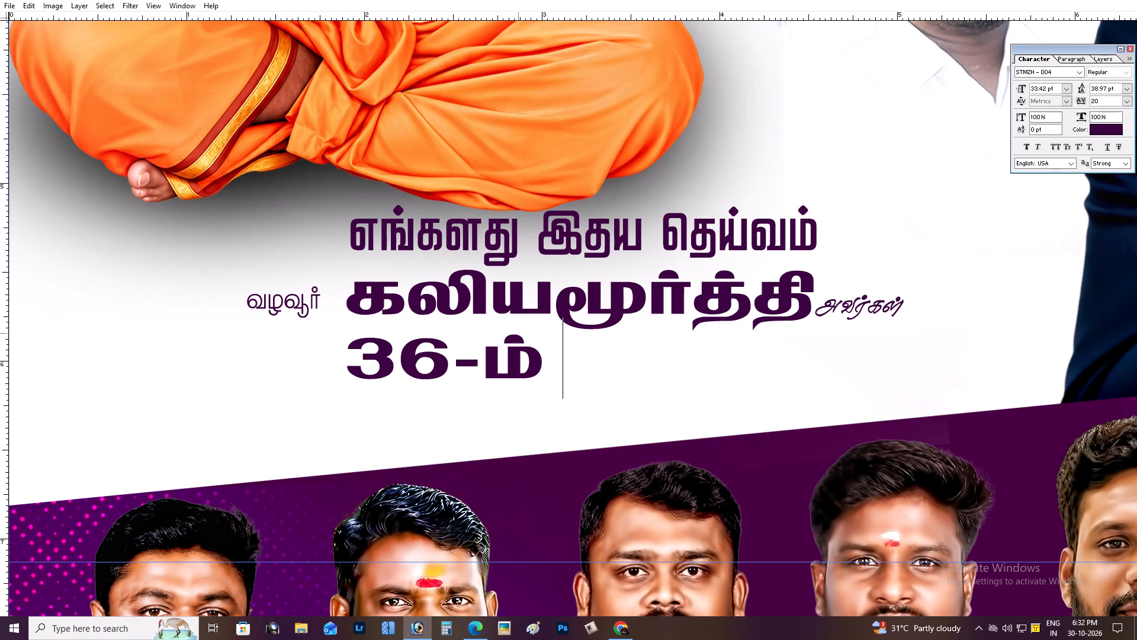
key(BackSpace)
key(BackSpace)
key(comma)
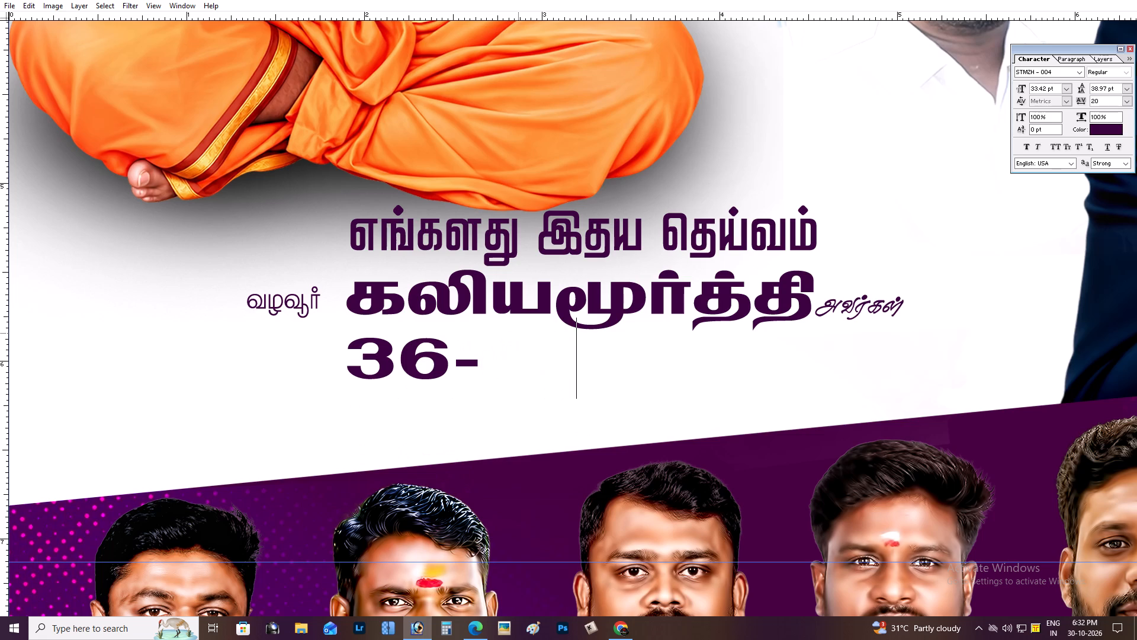
key(BackSpace)
key(shift+m)
text(k;)
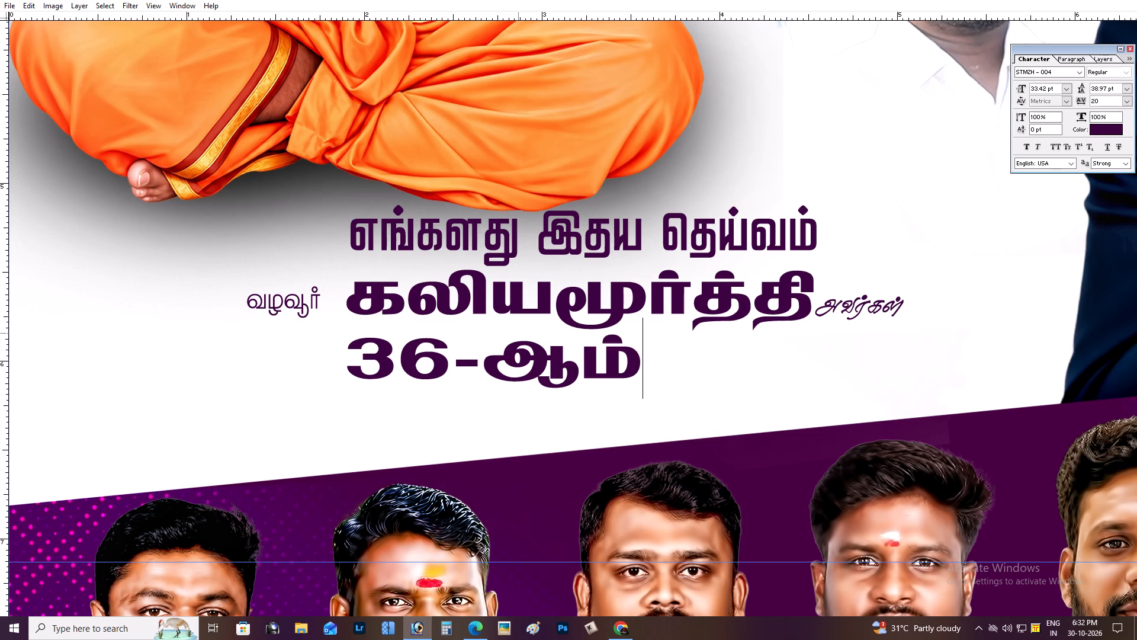
key(space)
key(shift+m)
text(z;L)
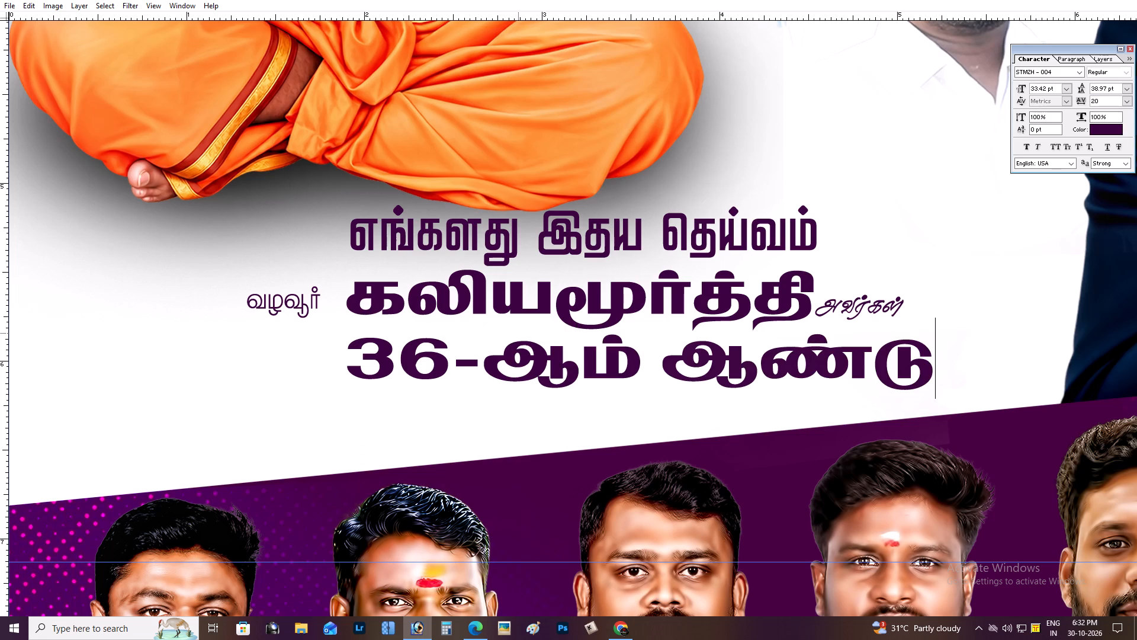
key(ctrl+Return)
Change the font of the "36-ஆம் ஆண்டு" line to SR-Tamil059.
triple_click(634, 349)
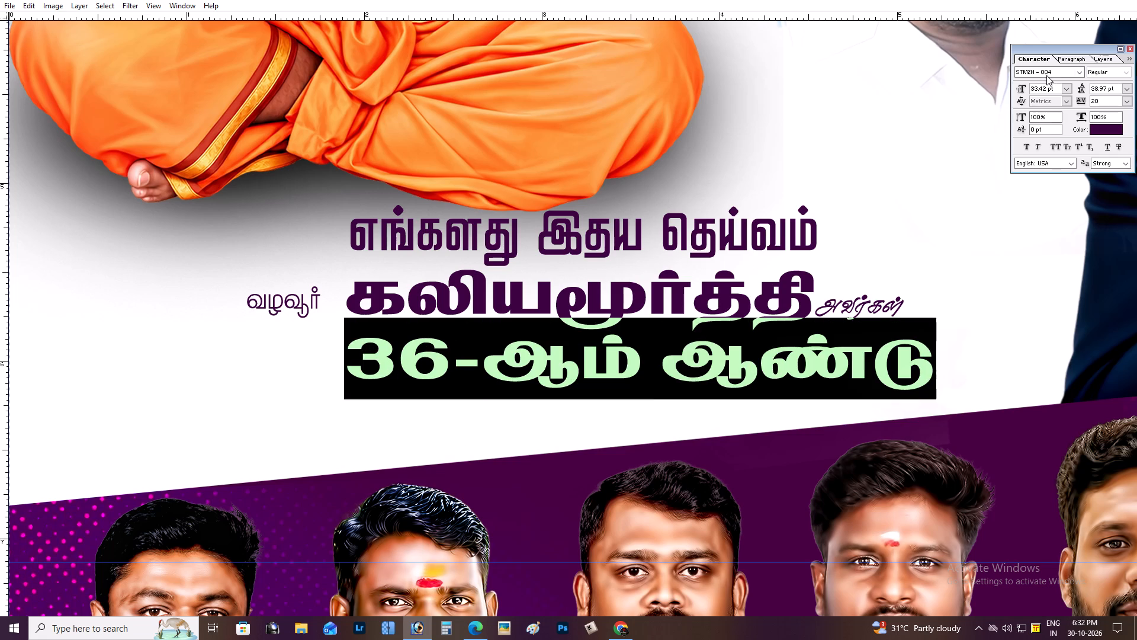
click(1046, 75)
key(Up)
key(Up)
key(Up)
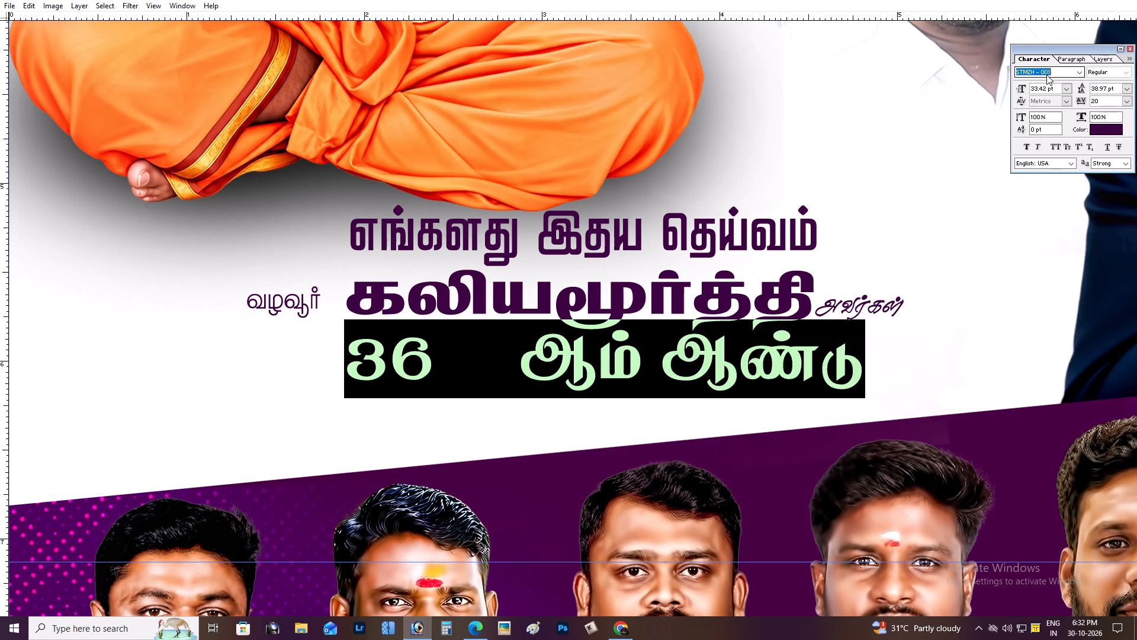
key(Up)
key(Up)
key(Down)
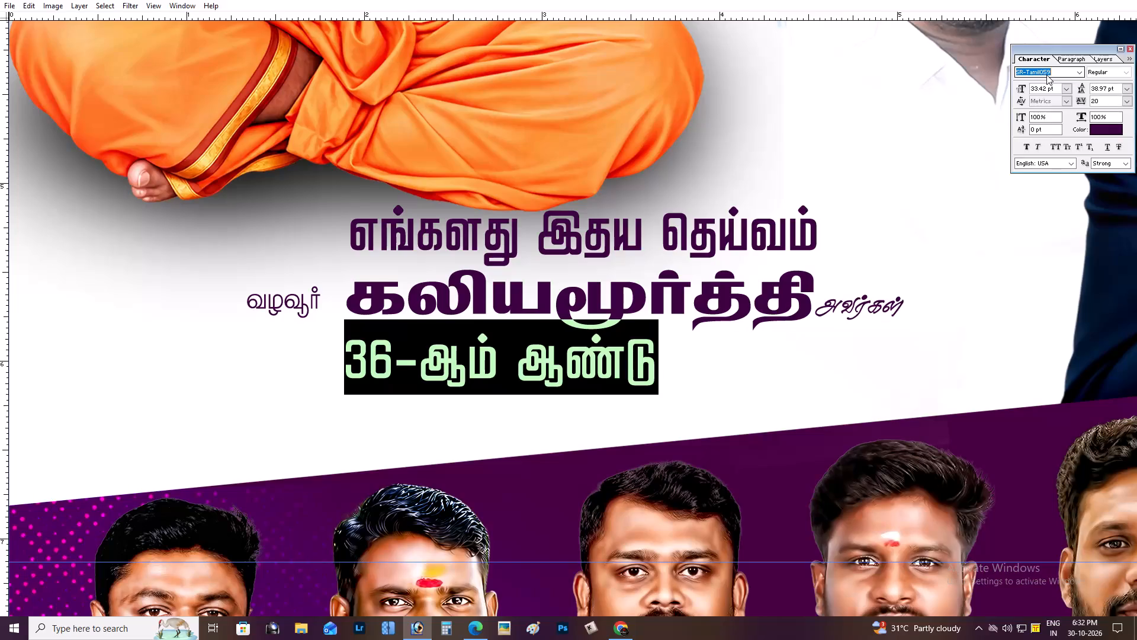
key(Return)
key(ctrl+Return)
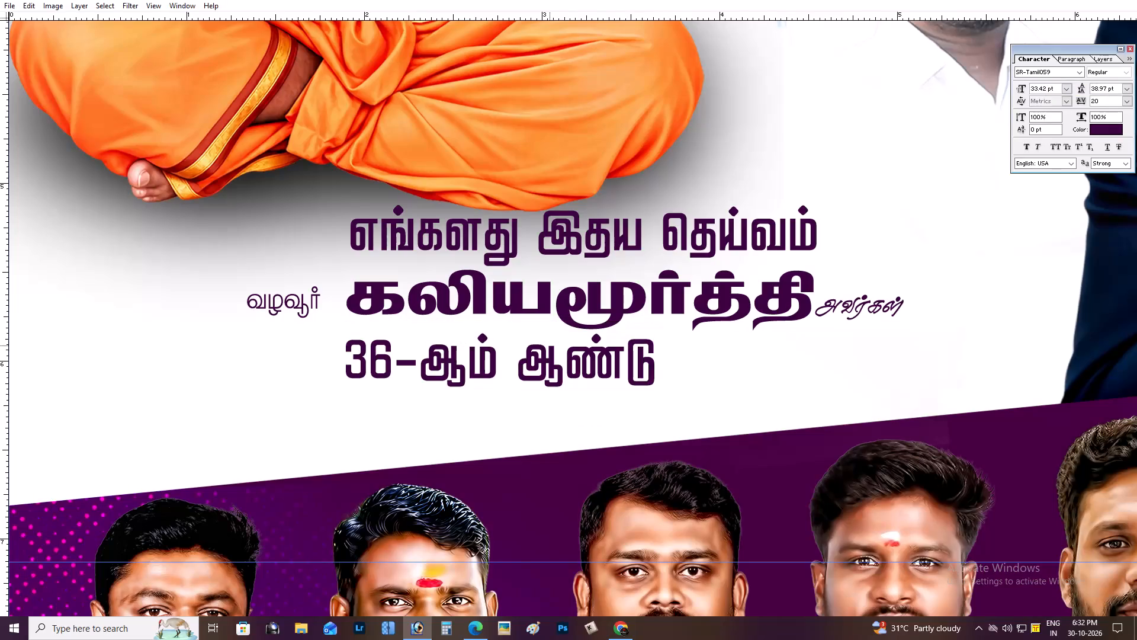
Duplicate the large name line again and place the copy below "36-ஆம் ஆண்டு", shifted slightly left.
click(547, 295)
key(ctrl+Return)
click(550, 294)
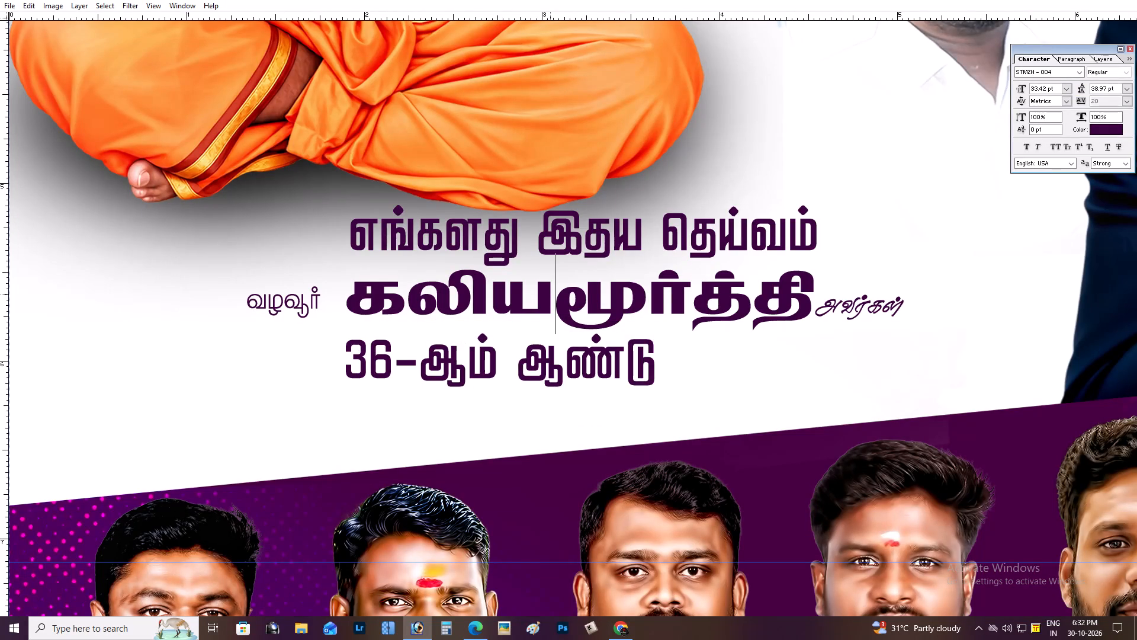
key(ctrl+Return)
key(ctrl+j)
click(556, 306)
drag(553, 167, 554, 204)
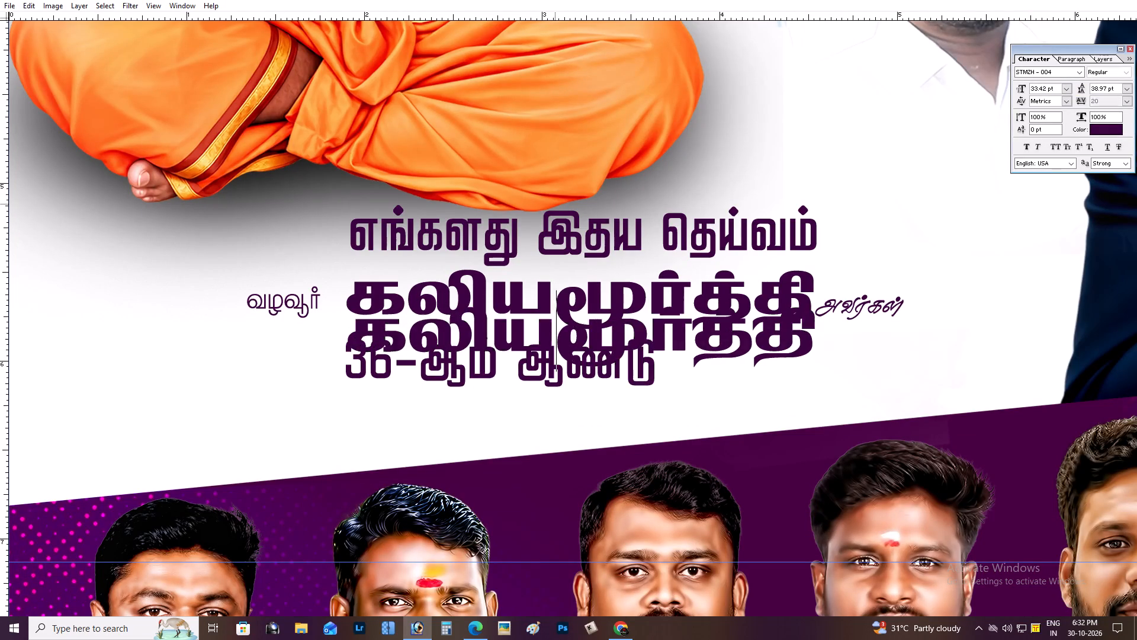
drag(554, 204, 527, 286)
key(ctrl+Return)
Replace the text of the lowest duplicated line with "குருபூஜை விழா".
triple_click(534, 407)
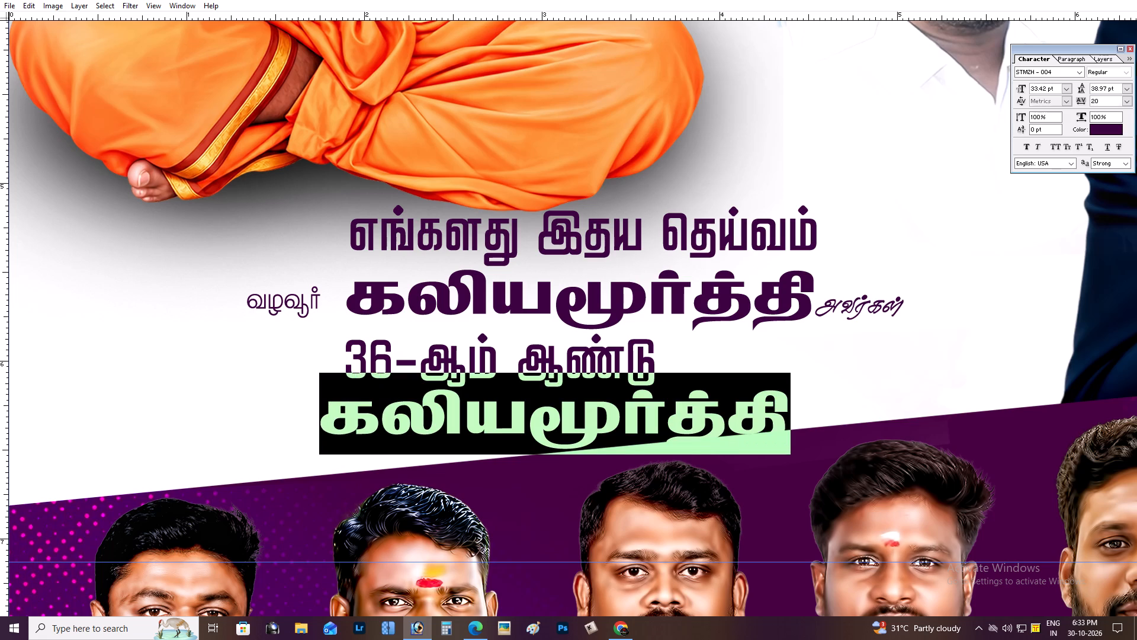
key(shift+f)
key(shift+u)
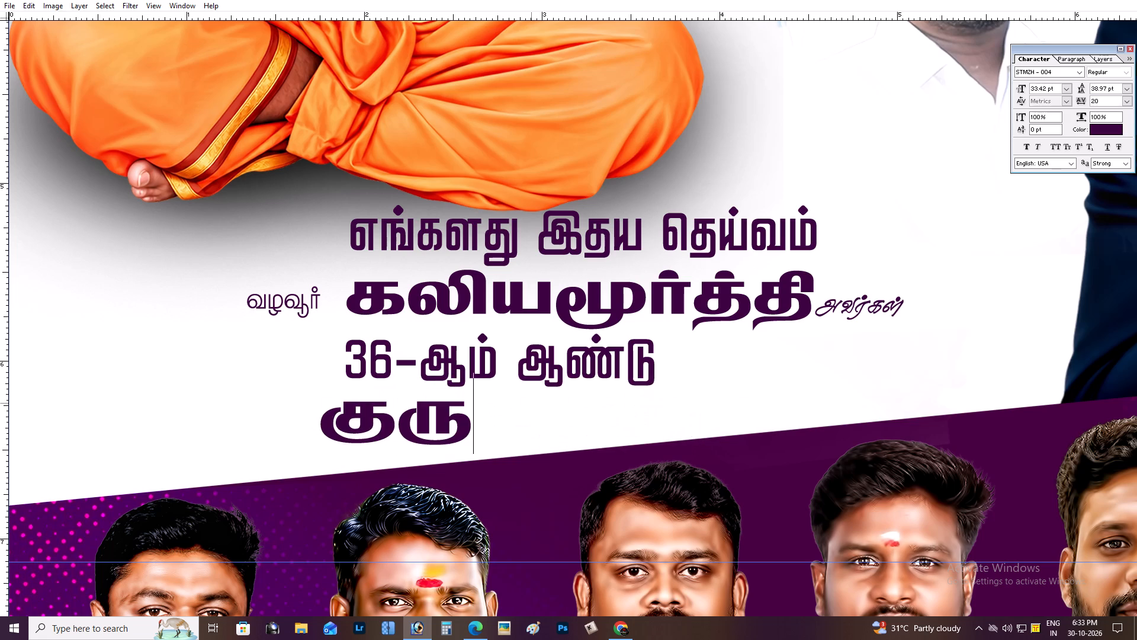
key(d)
key(BackSpace)
key(f)
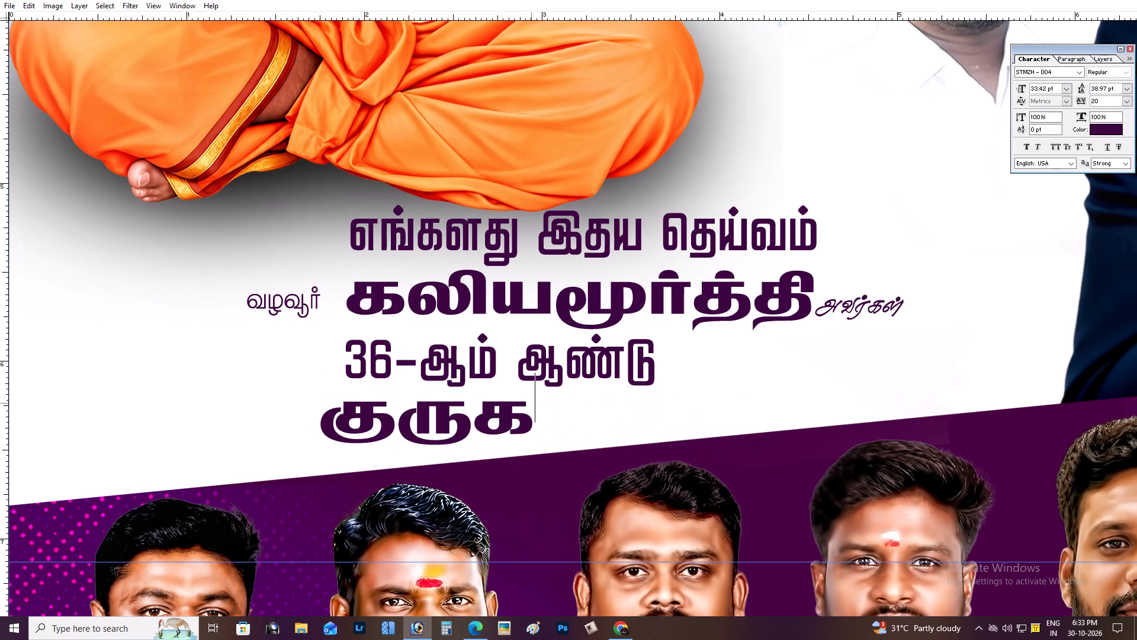
key(BackSpace)
key(g)
text(]i#)
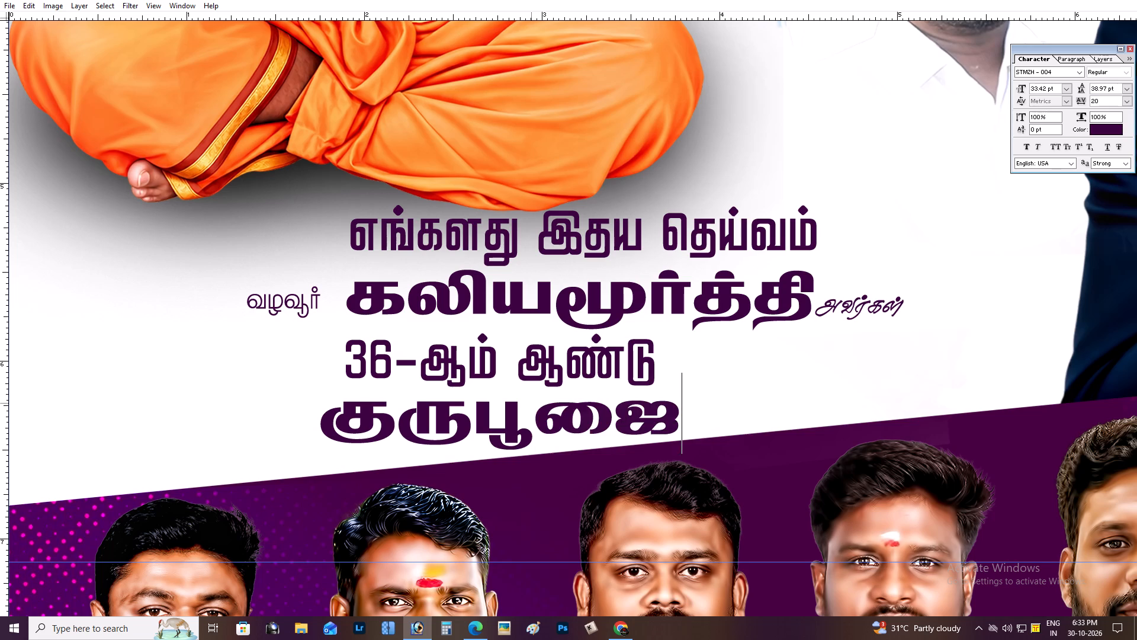
key(space)
text(tpHh)
key(ctrl+Return)
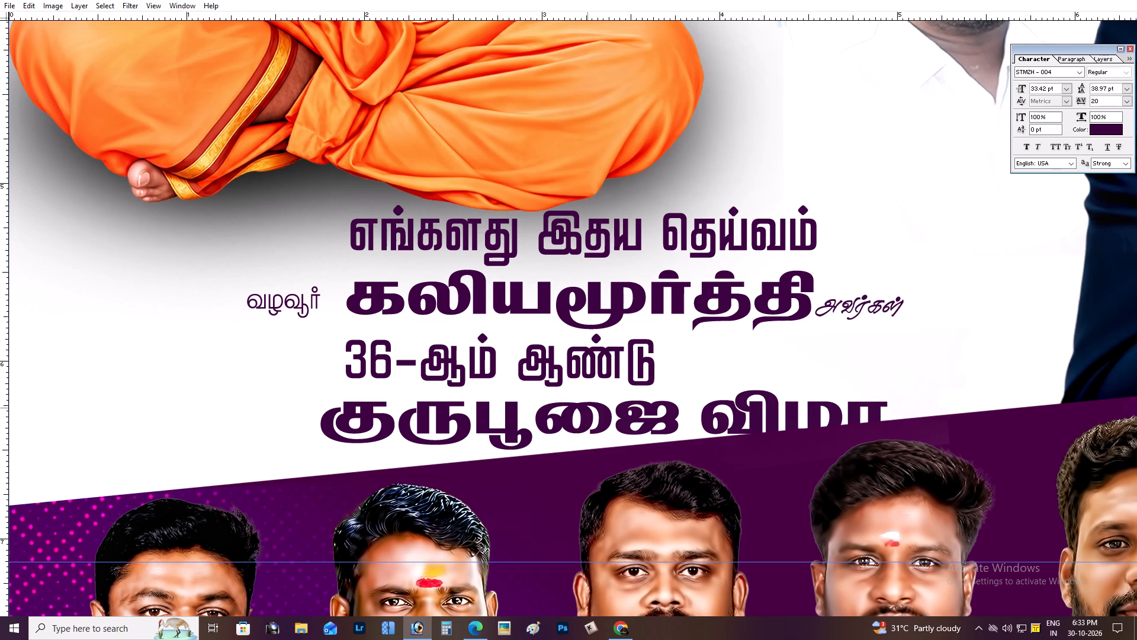
key(ctrl+Return)
Turn off the Tamil keyboard layout in Tavultesoft Keyman.
click(1035, 628)
click(1039, 607)
Scale the tribute phrase "எங்களது இதய தெய்வம்" down proportionally about its centre, keeping it centred above the name.
key(v)
right_click(553, 215)
click(566, 220)
drag(568, 220, 580, 222)
key(ctrl+z)
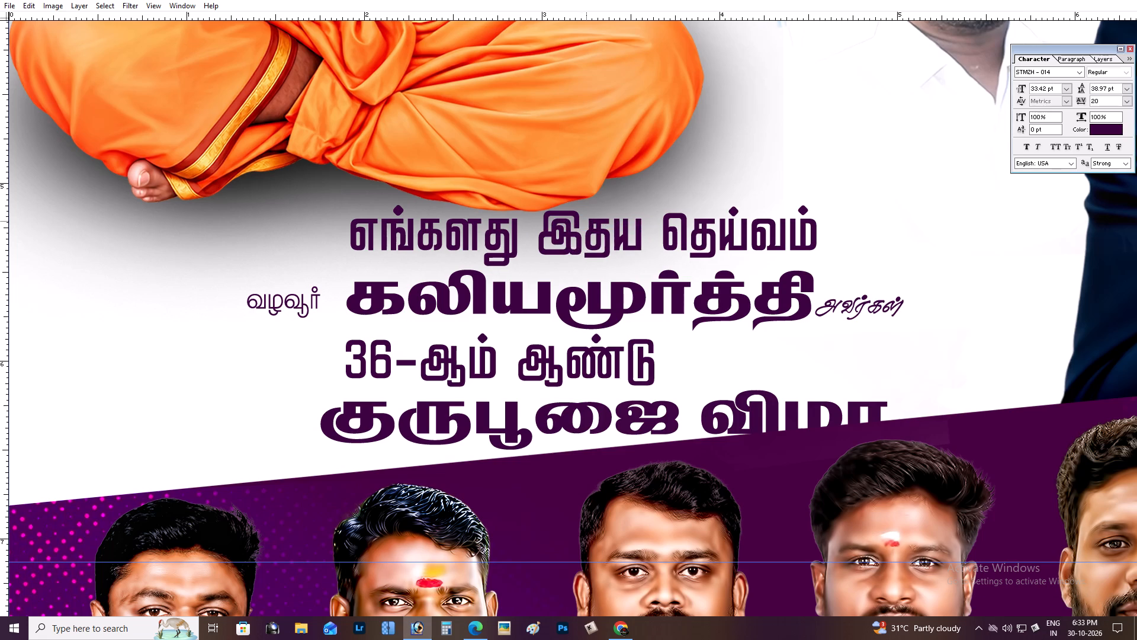
click(587, 222)
key(ctrl+t)
alt+shift+drag(820, 206, 813, 206)
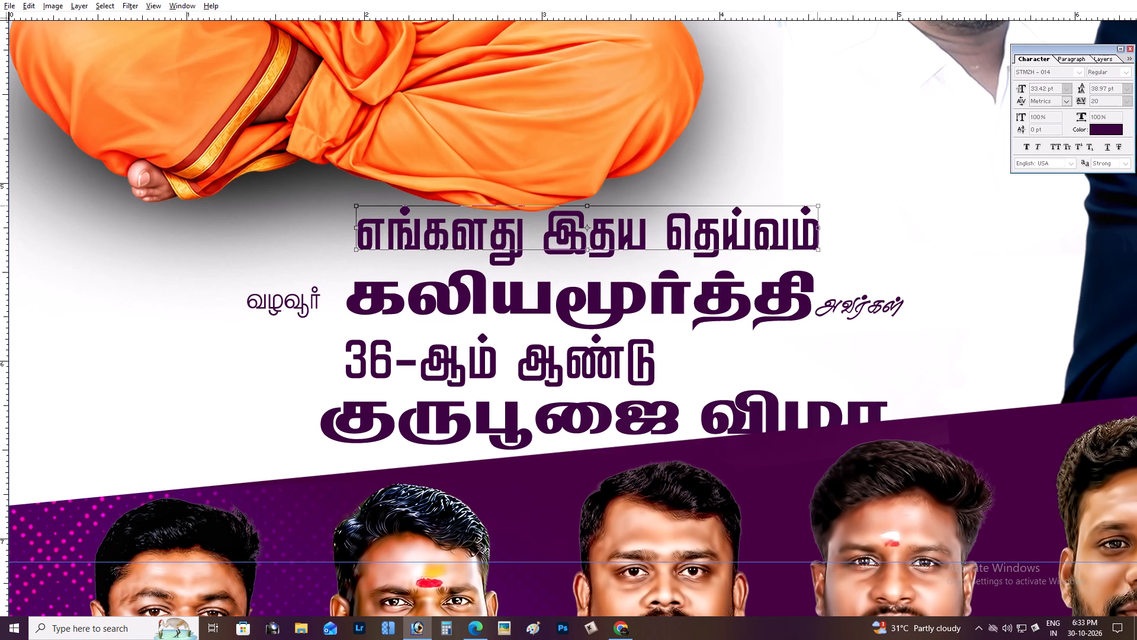
alt+shift+drag(813, 206, 730, 232)
key(Return)
key(ctrl+plus)
key(space)
click(683, 227)
key(ctrl+minus)
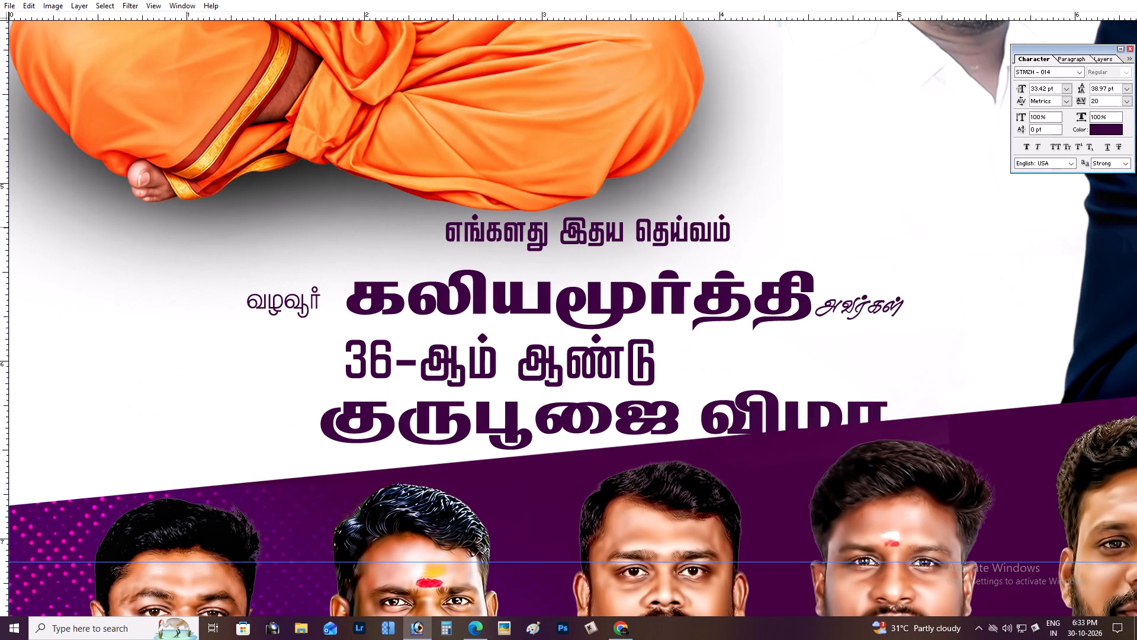
Stretch the large name line slightly taller, keeping its width.
right_click(631, 290)
click(643, 296)
key(z)
click(560, 284)
key(v)
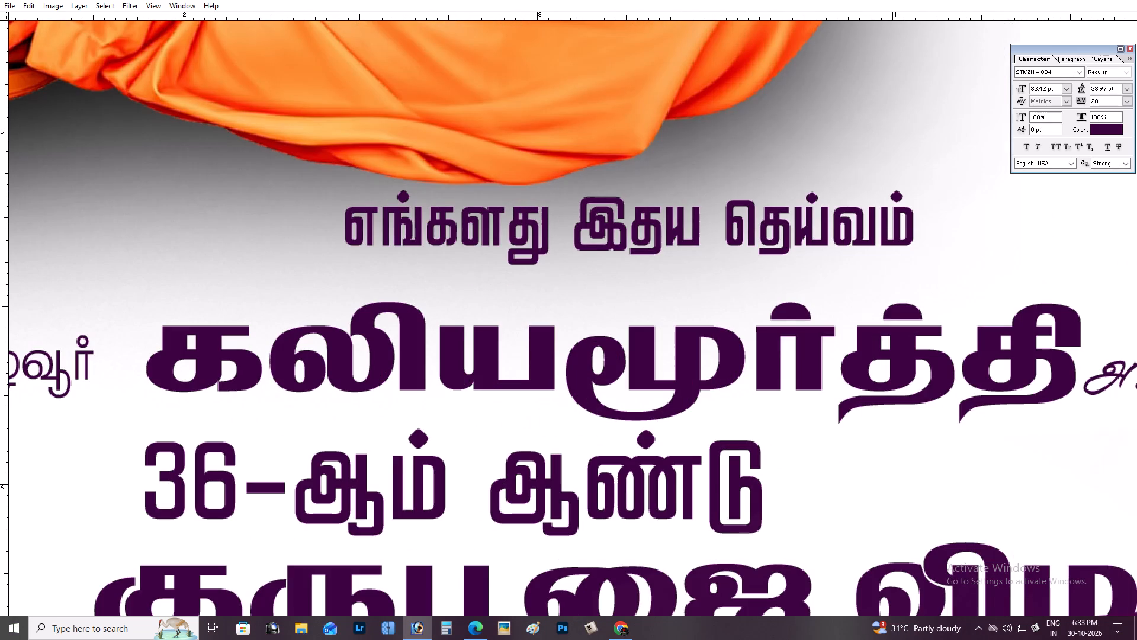
right_click(494, 335)
click(506, 343)
key(ctrl+t)
shift+drag(583, 295, 583, 282)
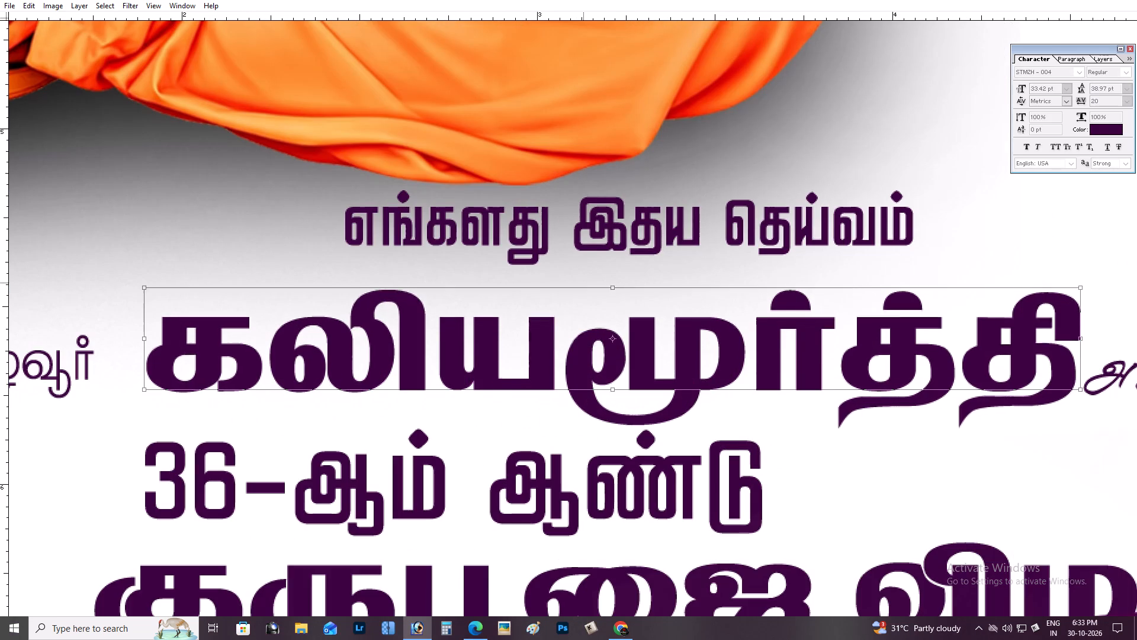
shift+drag(583, 282, 583, 276)
key(Return)
Copy the first letter "க" of the large name line and paste it in front of the name.
key(ctrl+minus)
key(ctrl+plus)
key(ctrl+plus)
key(space)
key(space)
key(space)
key(space)
key(space)
key(space)
key(space)
key(space)
key(space)
key(space)
key(space)
drag(583, 276, 823, 274)
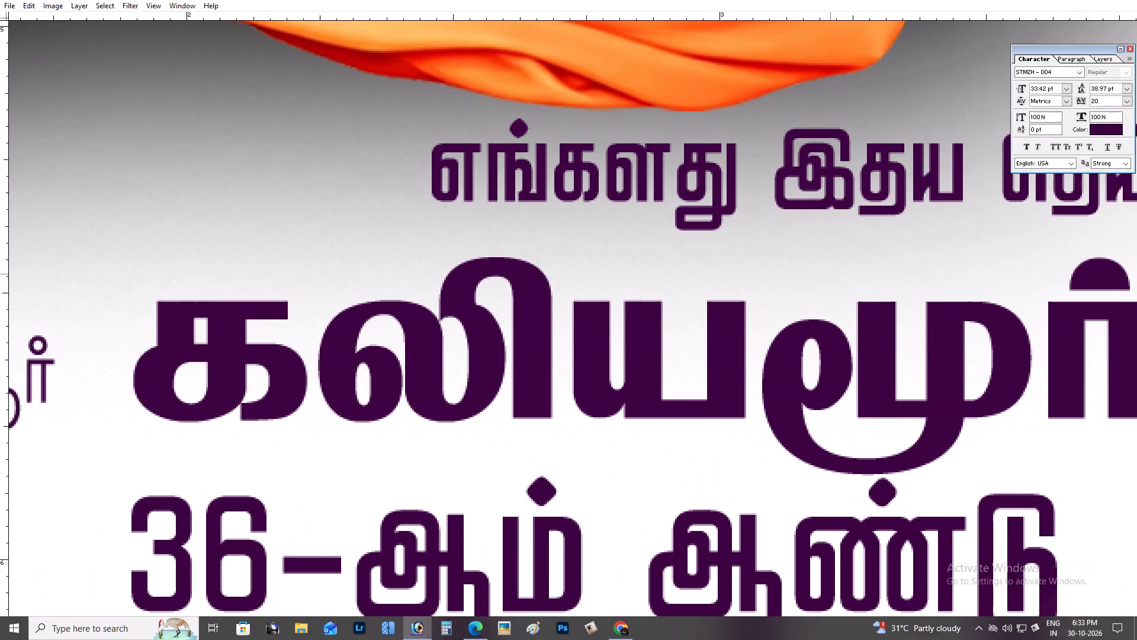
drag(562, 283, 620, 283)
key(t)
drag(354, 376, 266, 363)
key(ctrl+c)
key(ctrl+Return)
key(space)
key(space)
key(space)
key(space)
drag(266, 360, 396, 330)
click(397, 330)
click(338, 331)
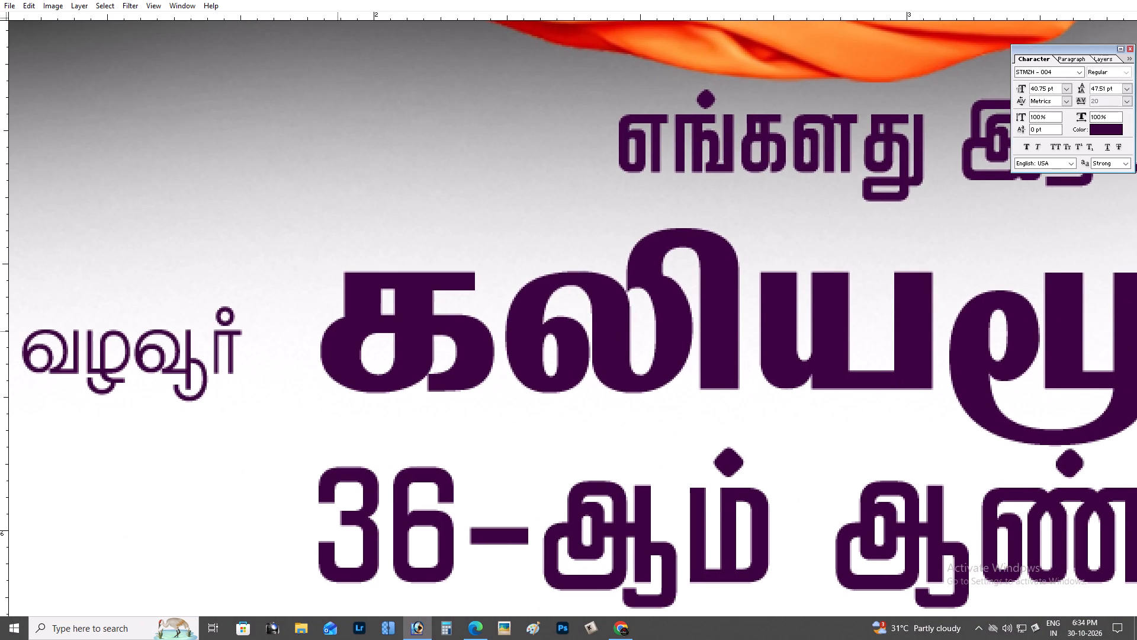
key(ctrl+v)
key(ctrl+Return)
Replace the extra leading letter of the name line with the initial "G." in Arial Bold.
drag(338, 331, 424, 333)
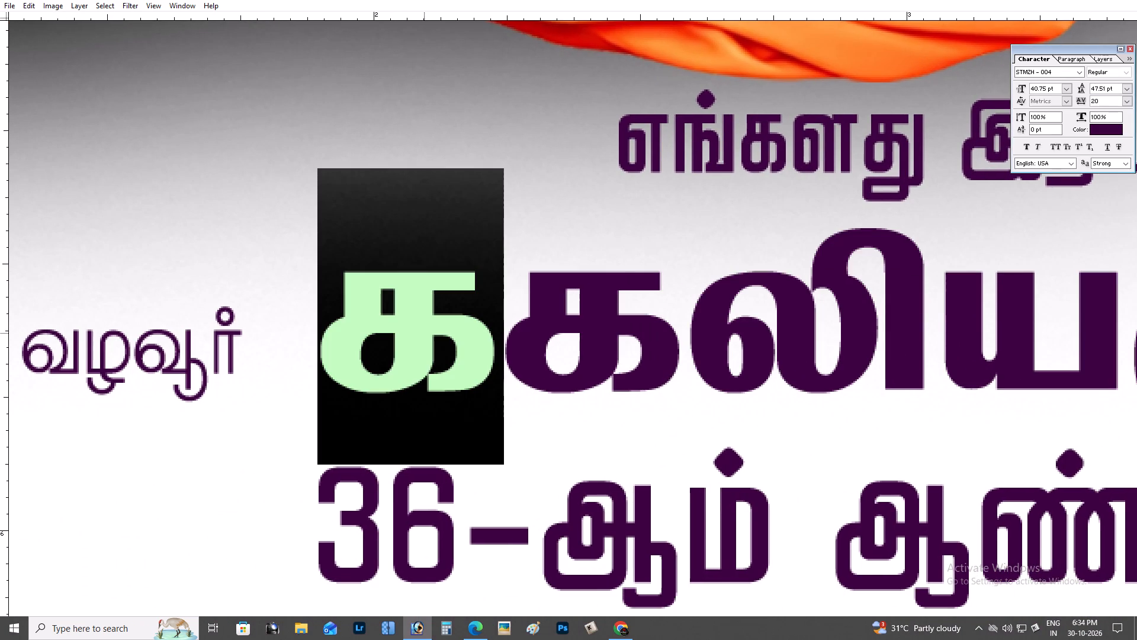
drag(424, 333, 426, 333)
click(1064, 68)
text(ari)
key(Return)
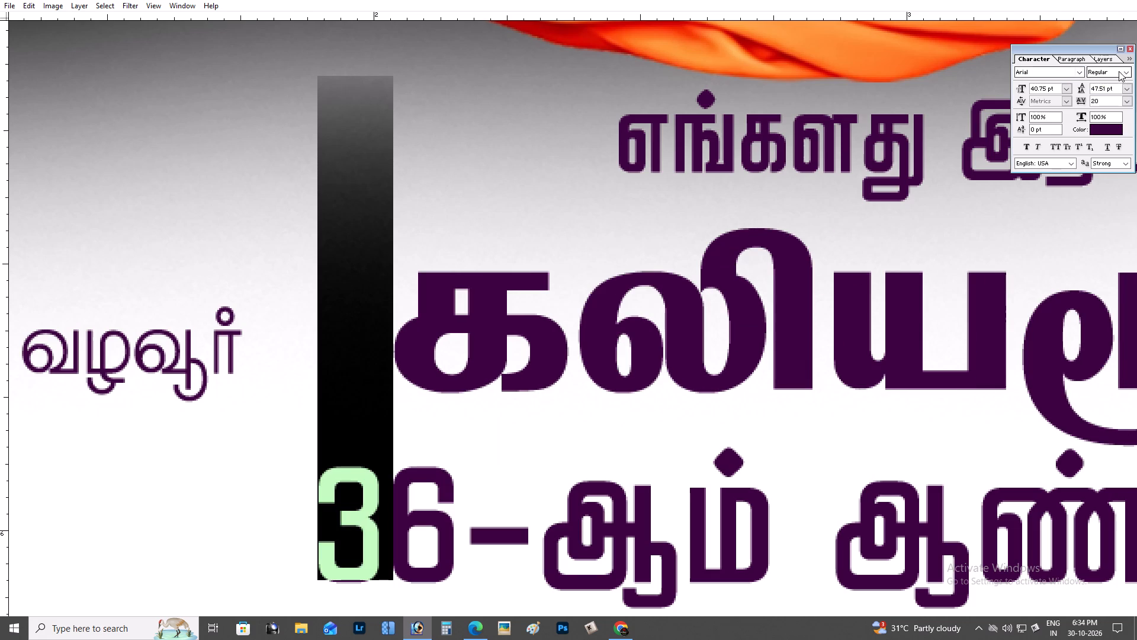
click(1119, 71)
click(1125, 69)
click(1116, 124)
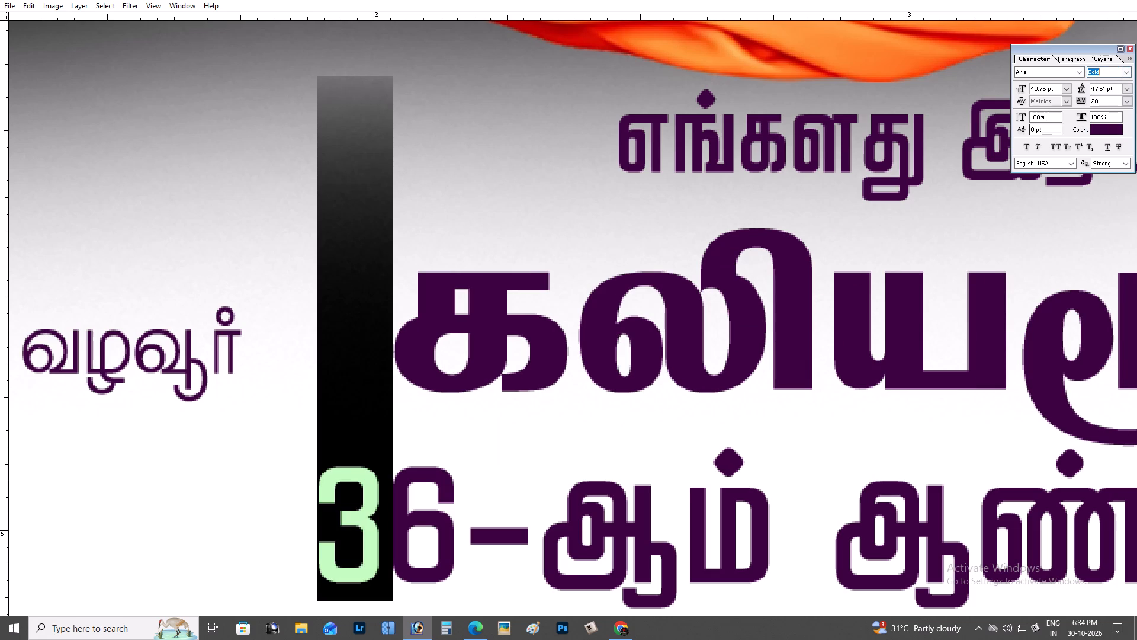
key(Return)
text(G.)
key(ctrl+Return)
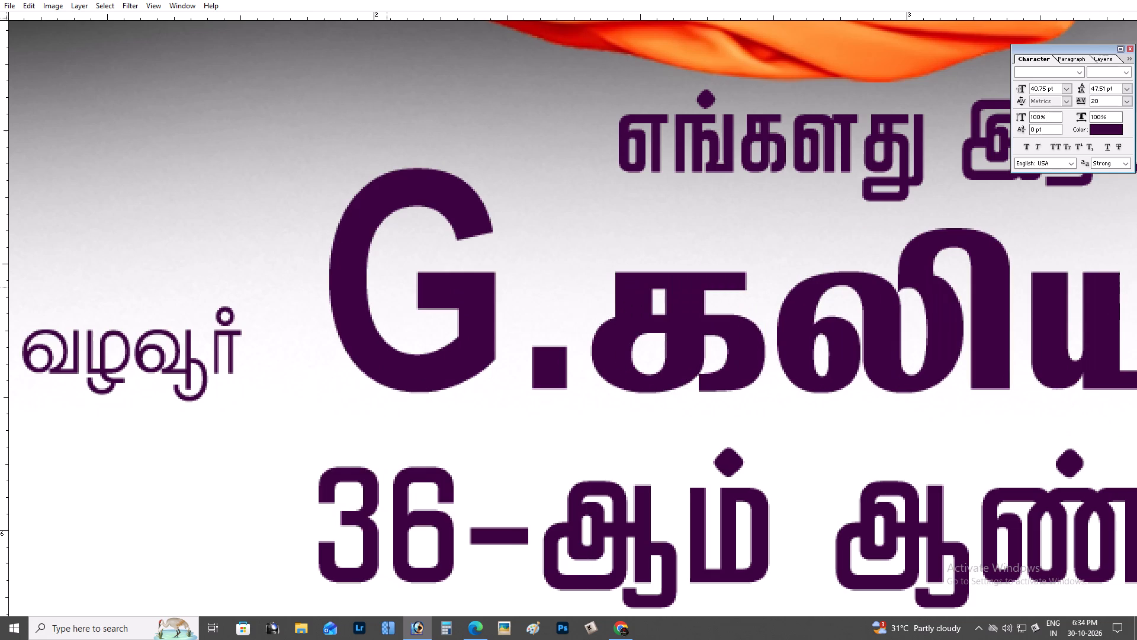
Reduce the font size of the initial "G." in the name line to 24.75 pt.
drag(355, 281, 570, 305)
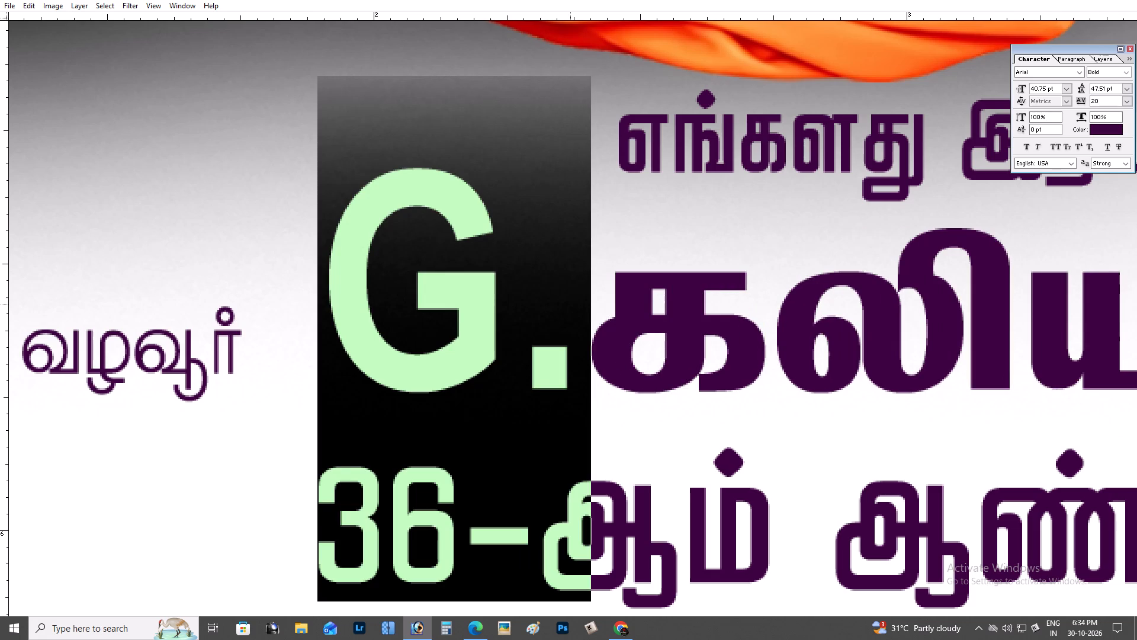
key(ctrl+shift+comma)
key(ctrl+shift+comma)
key(ctrl+shift+comma)
key(ctrl+shift+comma)
key(ctrl+shift+comma)
key(ctrl+shift+comma)
key(ctrl+shift+comma)
key(ctrl+shift+comma)
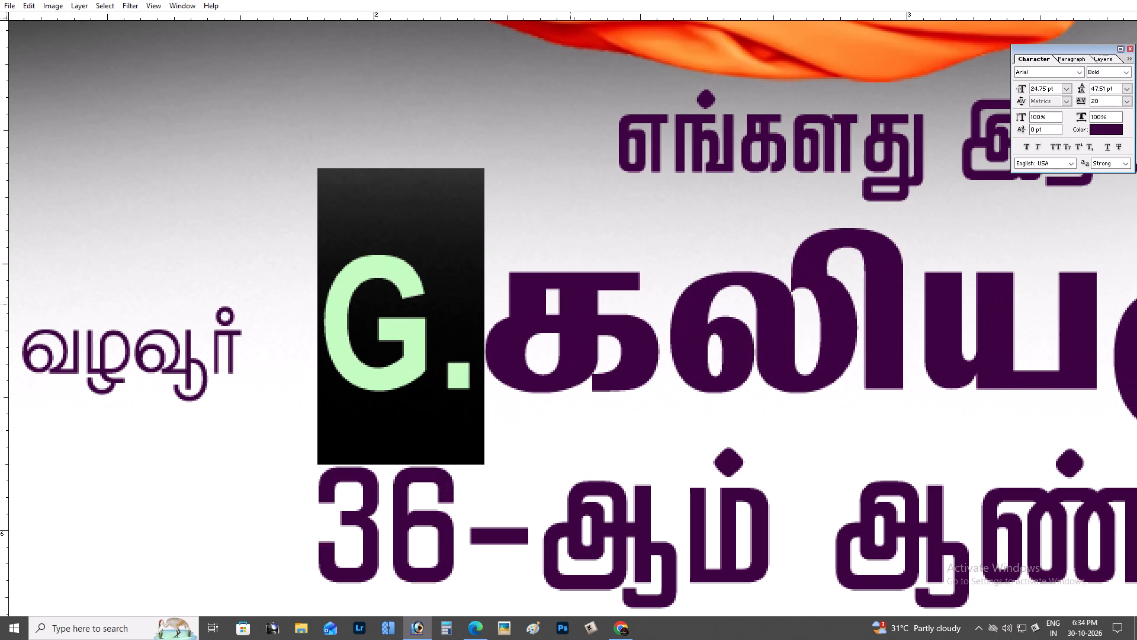
key(ctrl+Return)
Move "அவர்கள்" clear of the name's last letter and scale it down slightly, sitting close after the name.
key(v)
key(Tab)
key(space)
key(Tab)
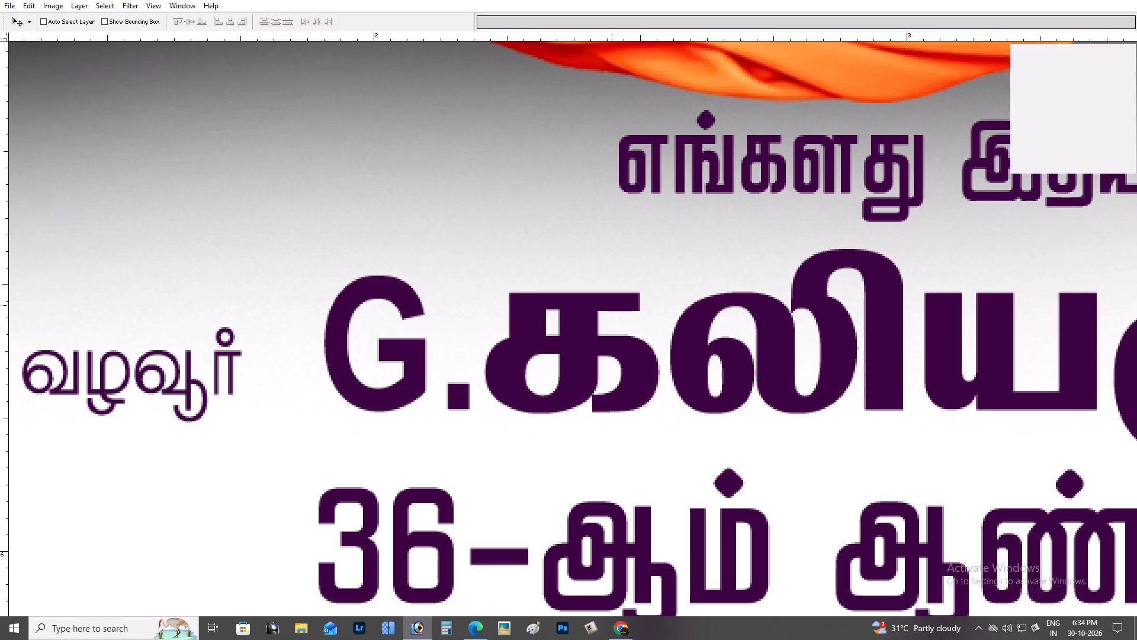
key(space)
key(space)
key(space)
key(space)
drag(699, 295, 465, 292)
click(495, 289)
key(ctrl+minus)
key(ctrl+minus)
key(space)
key(space)
drag(519, 284, 505, 284)
key(z)
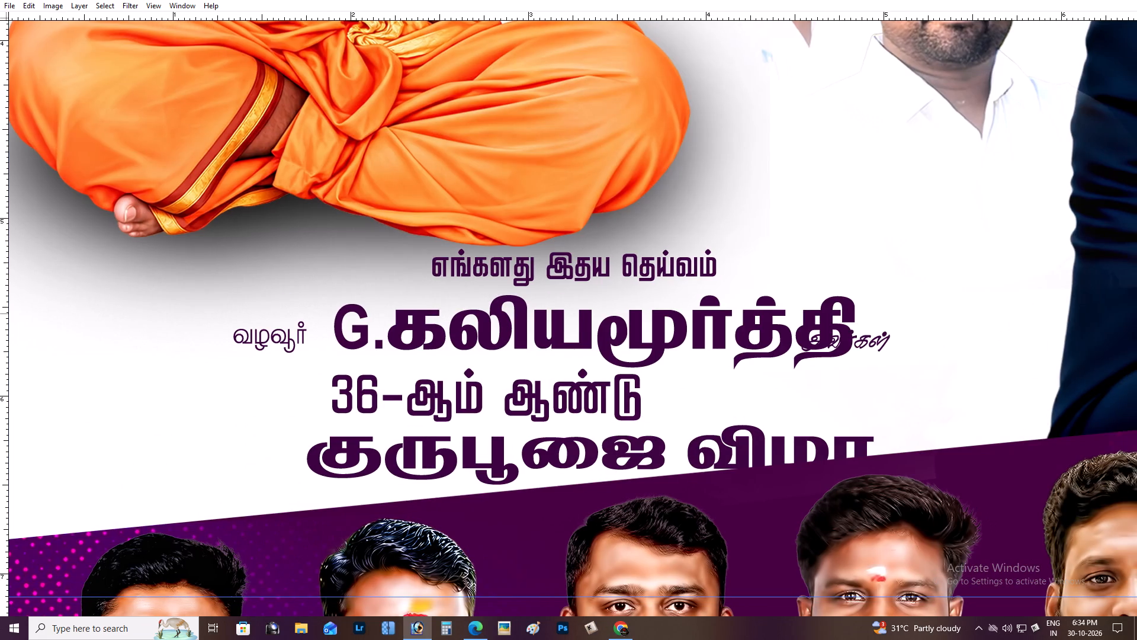
click(686, 313)
key(v)
right_click(939, 373)
click(949, 378)
key(space)
drag(949, 378, 862, 367)
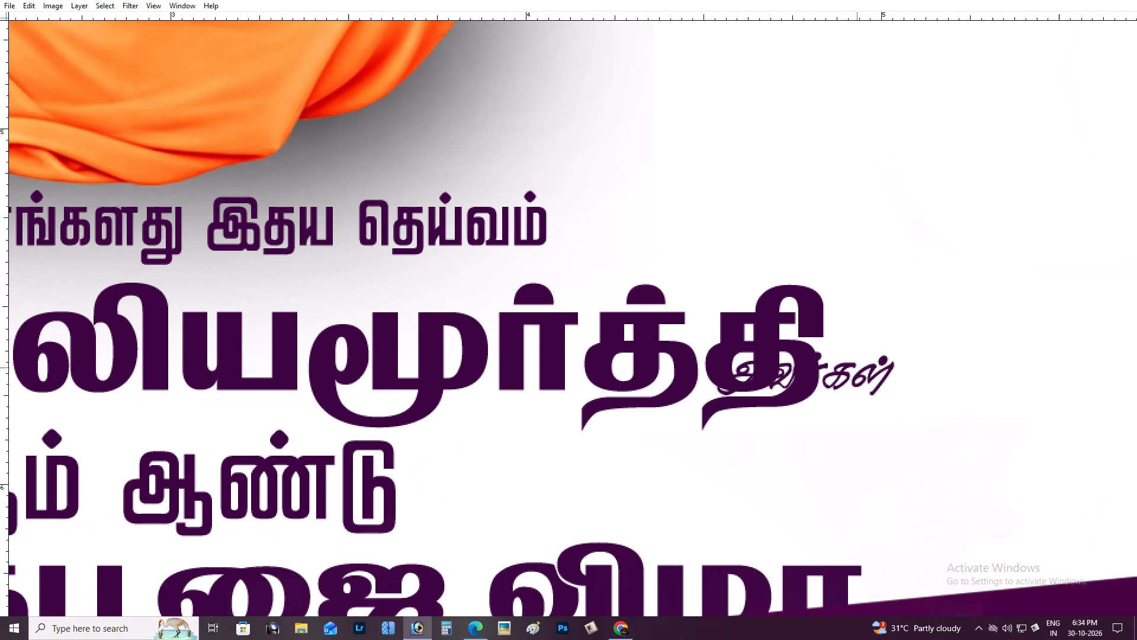
drag(866, 370, 975, 369)
key(ctrl+t)
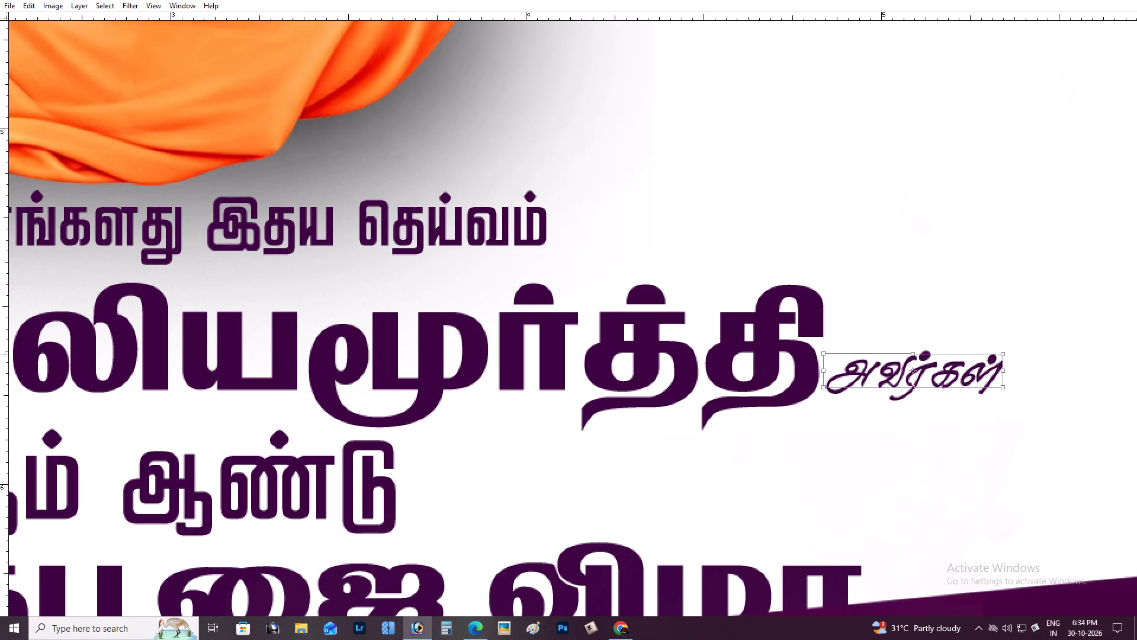
alt+shift+drag(1002, 353, 995, 354)
key(Return)
drag(941, 367, 930, 371)
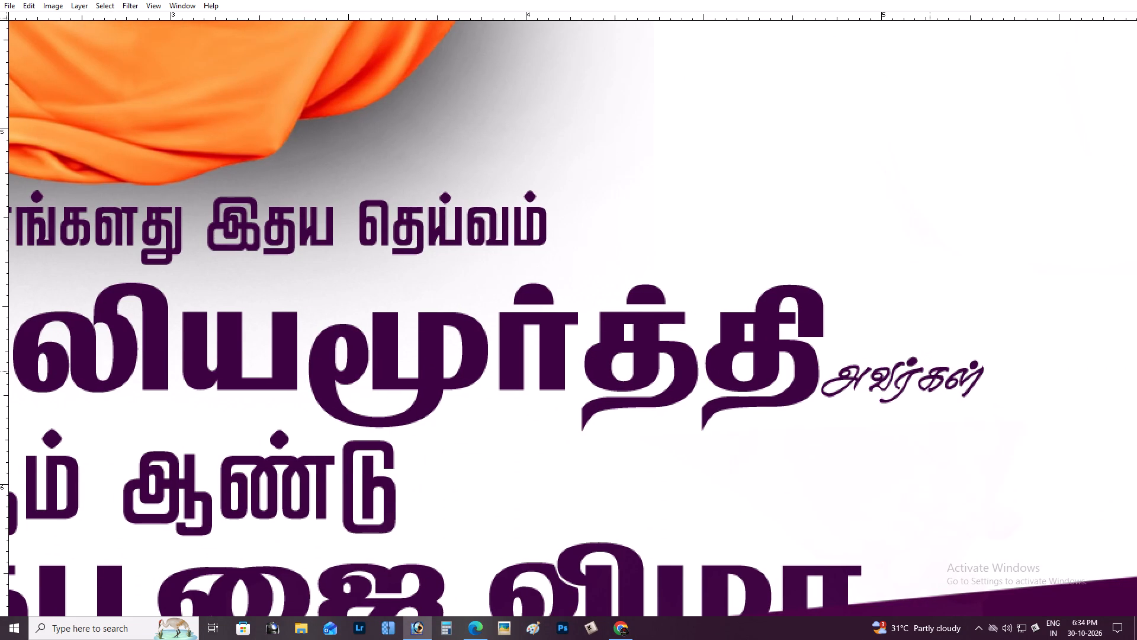
Move the village name "வழவூர்" right so that it sits close before the initial "G.".
key(ctrl+minus)
key(ctrl+minus)
key(space)
key(space)
key(space)
drag(152, 337, 249, 344)
key(z)
drag(177, 287, 271, 364)
key(space)
key(space)
key(space)
key(space)
key(space)
drag(199, 350, 386, 274)
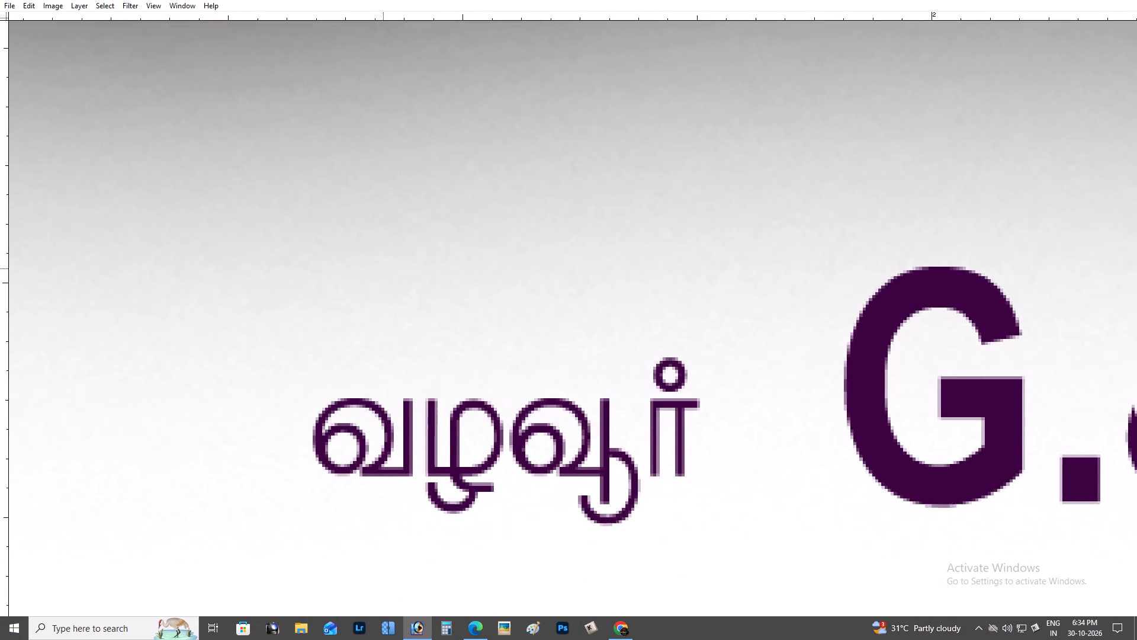
drag(386, 274, 354, 220)
key(v)
right_click(431, 359)
click(442, 365)
right_click(425, 354)
click(441, 360)
drag(453, 357, 564, 347)
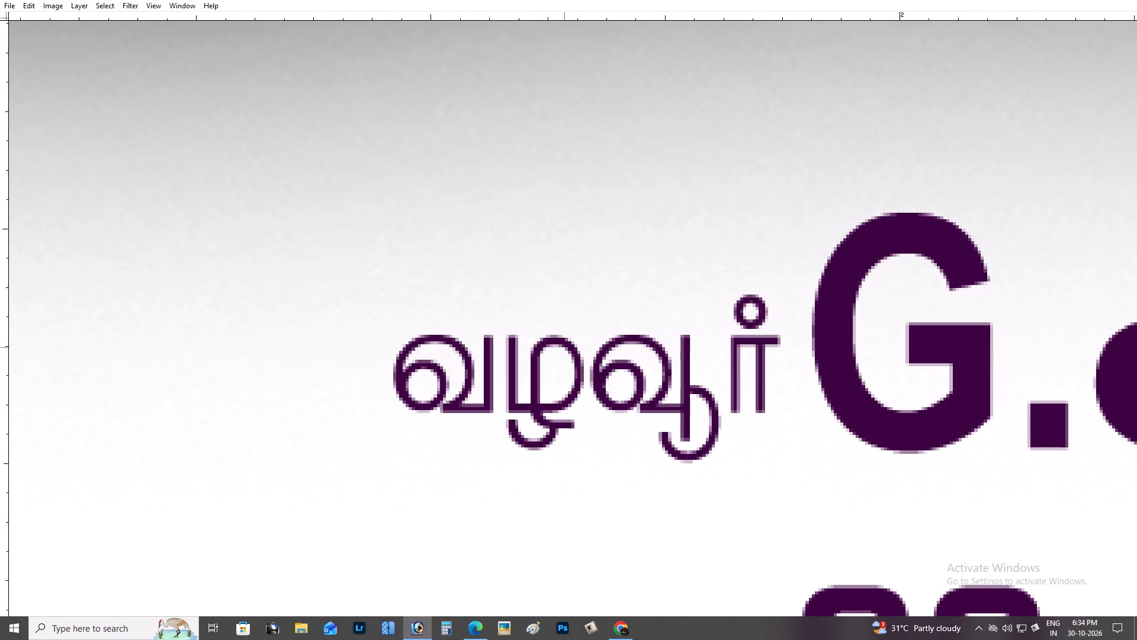
drag(564, 347, 574, 357)
Scale "36-ஆம் ஆண்டு" down proportionally about its centre.
key(ctrl+minus)
key(ctrl+minus)
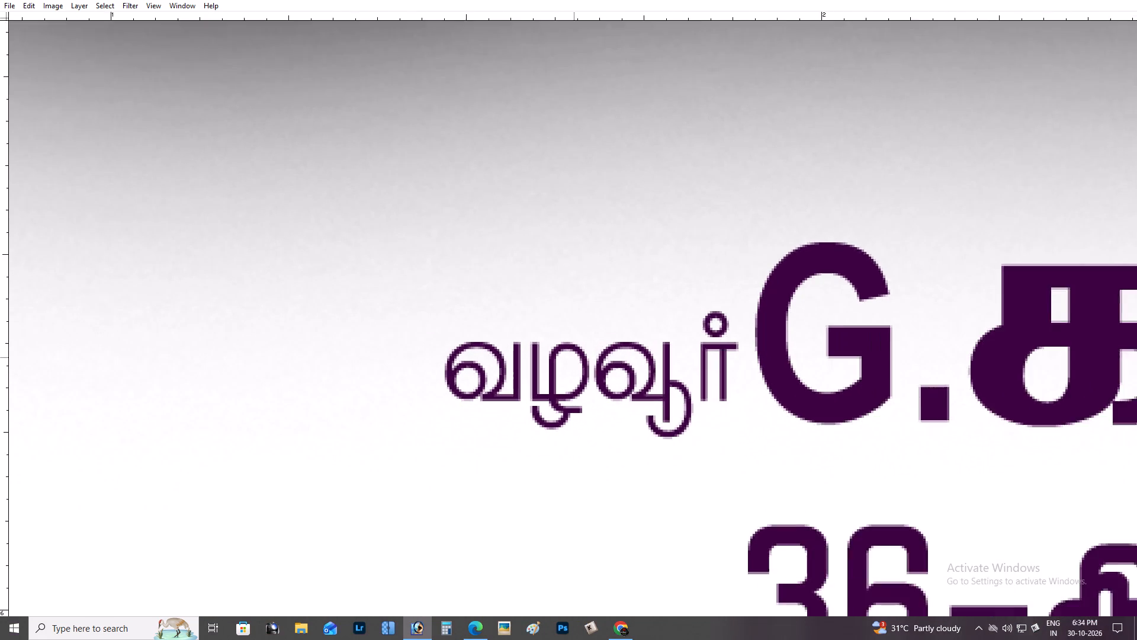
key(ctrl+minus)
key(ctrl+minus)
key(ctrl+minus)
key(space)
drag(531, 345, 521, 330)
key(z)
drag(300, 279, 536, 440)
key(space)
drag(532, 438, 536, 371)
key(v)
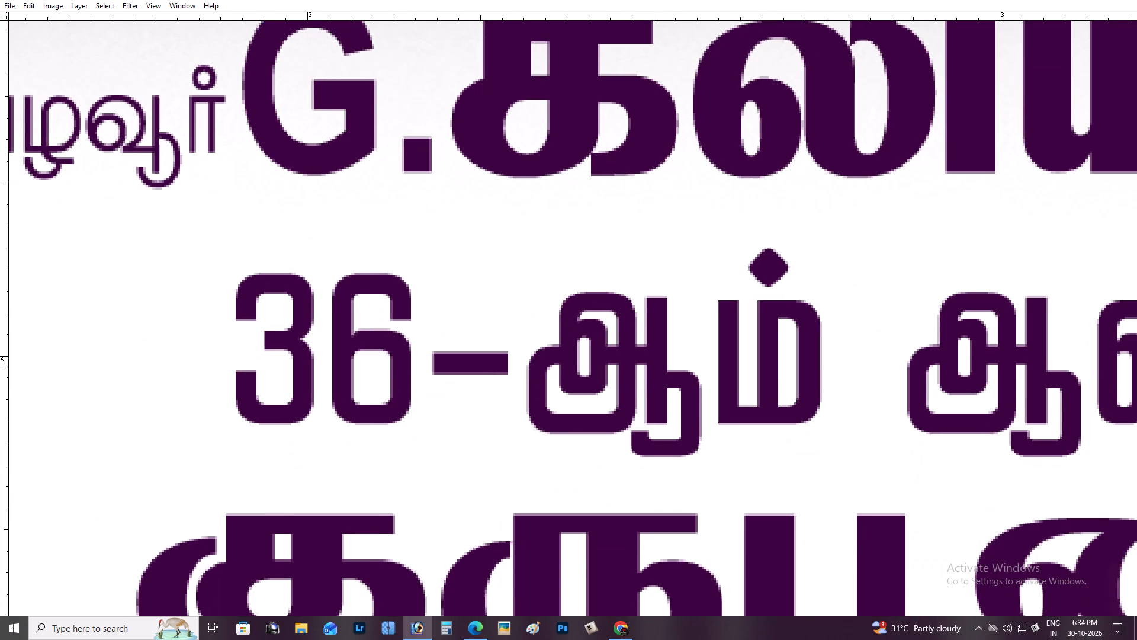
right_click(463, 366)
click(474, 370)
key(ctrl+t)
alt+shift+drag(229, 246, 389, 279)
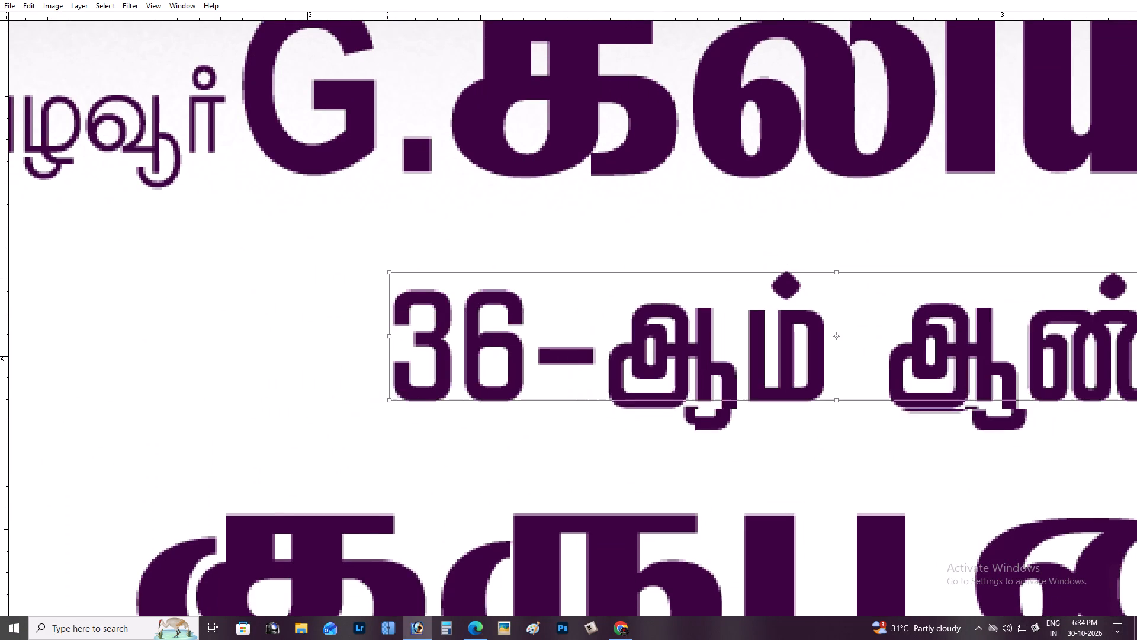
alt+shift+drag(389, 279, 390, 279)
key(Return)
Move "36-ஆம் ஆண்டு" up and left, directly under the start of the name line.
key(ctrl+minus)
key(ctrl+minus)
key(ctrl+minus)
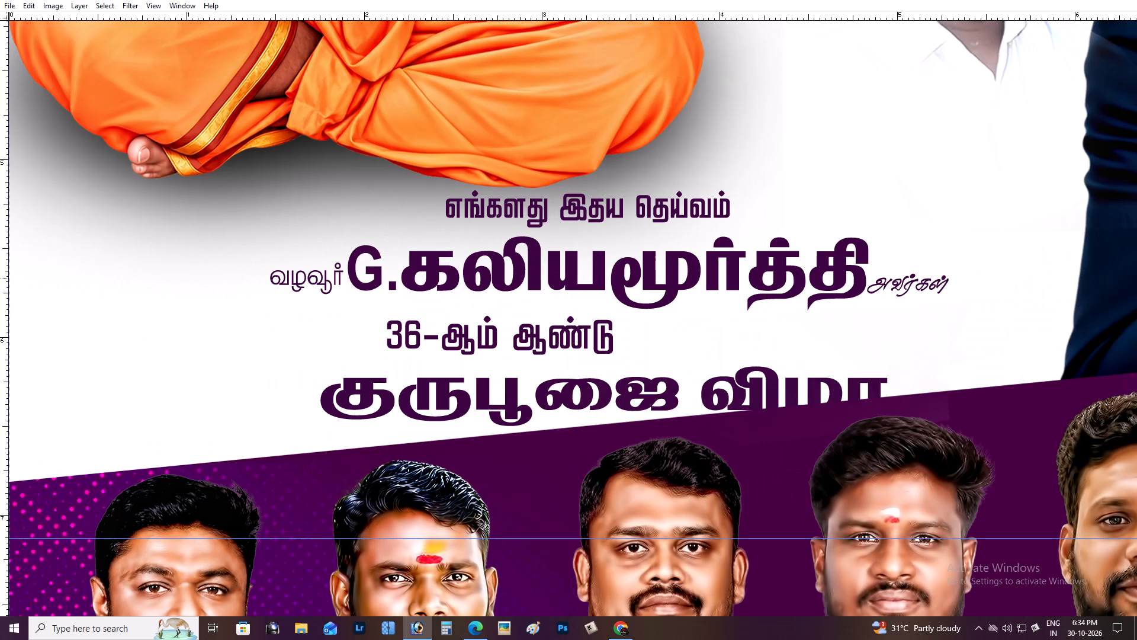
scroll(857, 292, down, 2)
scroll(847, 287, up, 1)
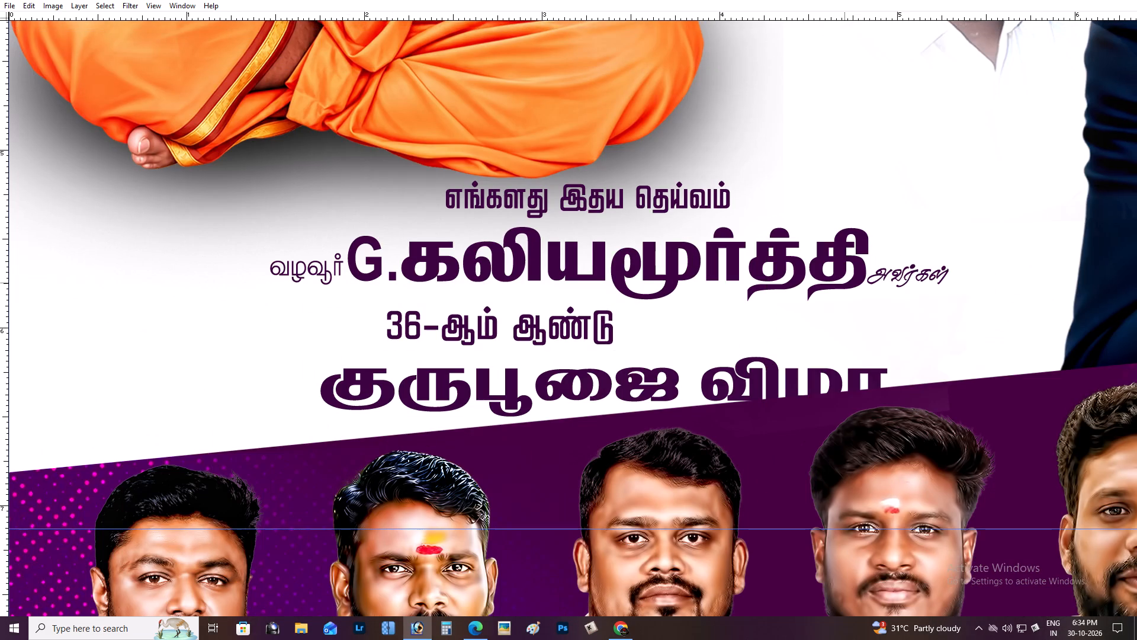
scroll(844, 283, down, 1)
key(ctrl+plus)
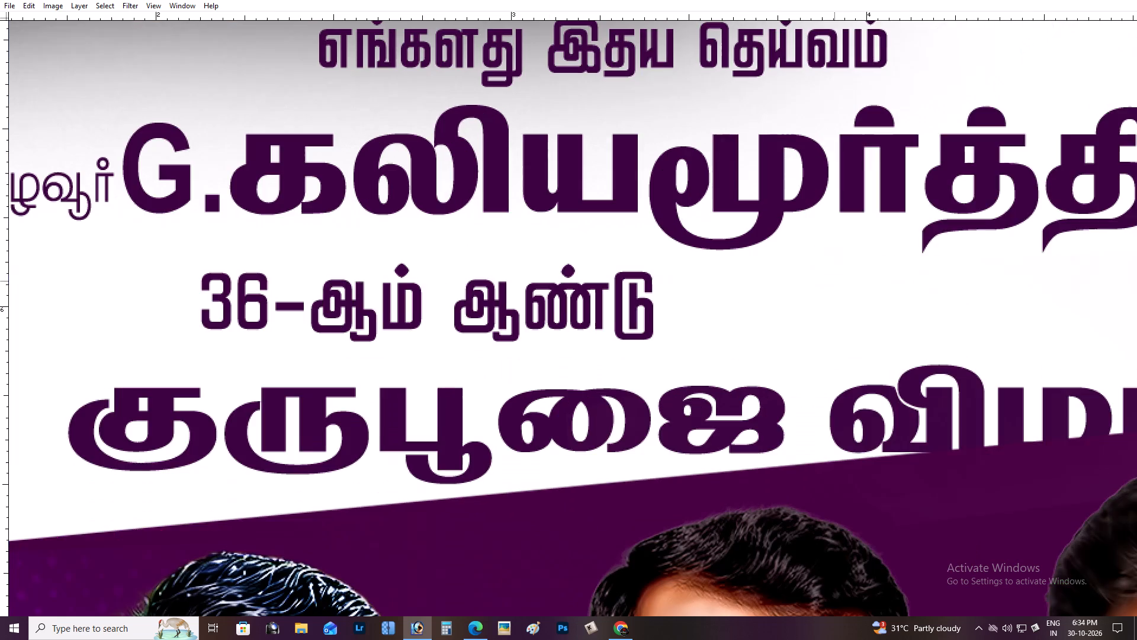
key(space)
drag(801, 230, 879, 243)
drag(654, 311, 586, 279)
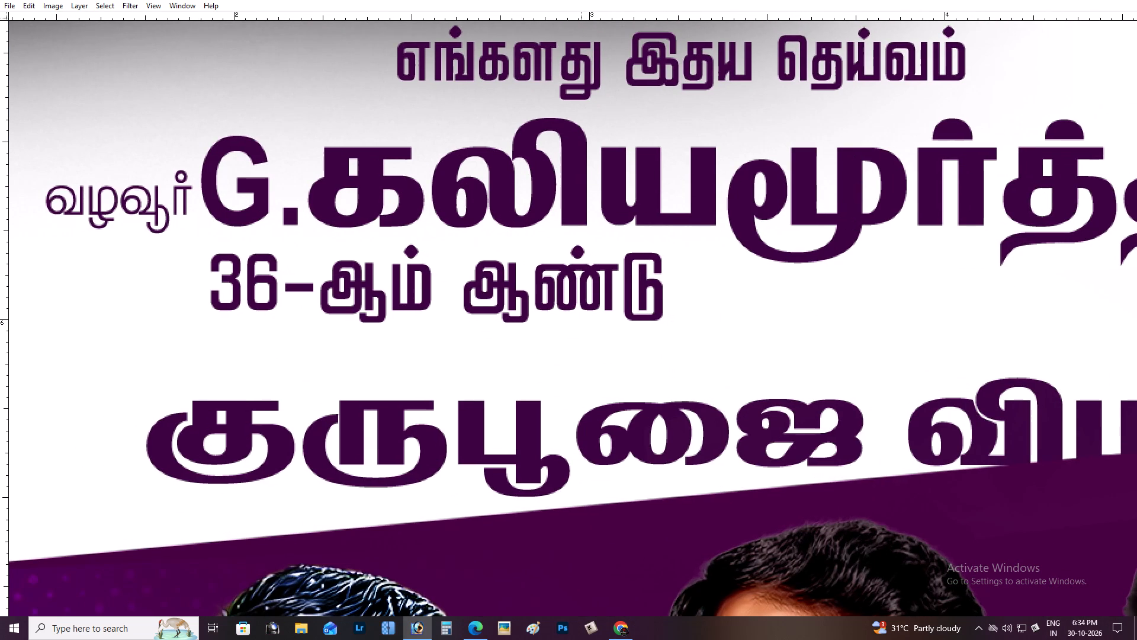
Stretch "36-ஆம் ஆண்டு" slightly wider about its centre and reduce its height a little.
key(ctrl+t)
alt+shift+drag(671, 276, 685, 274)
key(Return)
key(ctrl+minus)
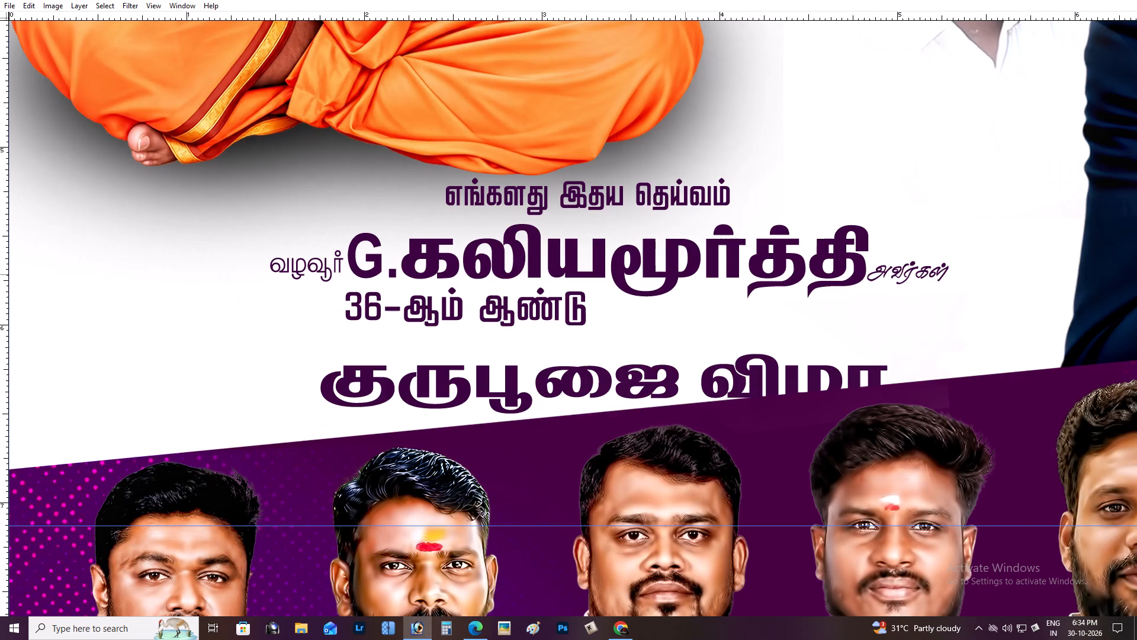
key(z)
drag(297, 257, 663, 389)
key(space)
click(654, 382)
key(v)
key(ctrl+t)
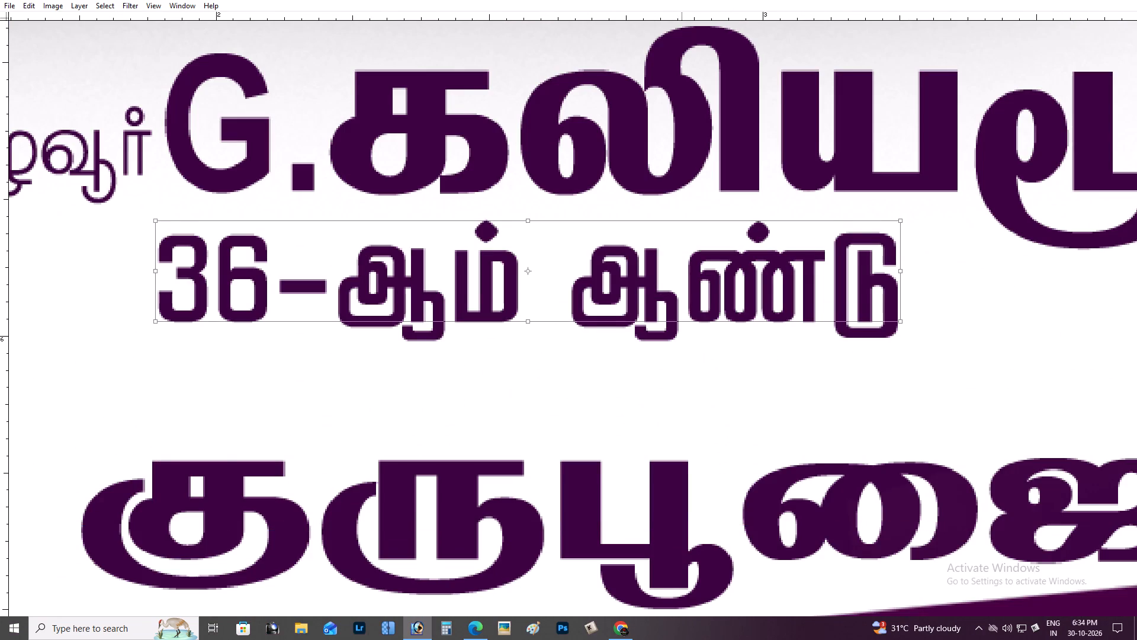
shift+drag(683, 219, 684, 225)
key(Return)
Nudge "36-ஆம் ஆண்டு" up closer beneath the name line, with its left edge near the initial "G.".
key(ctrl+minus)
key(ctrl+minus)
drag(672, 293, 670, 293)
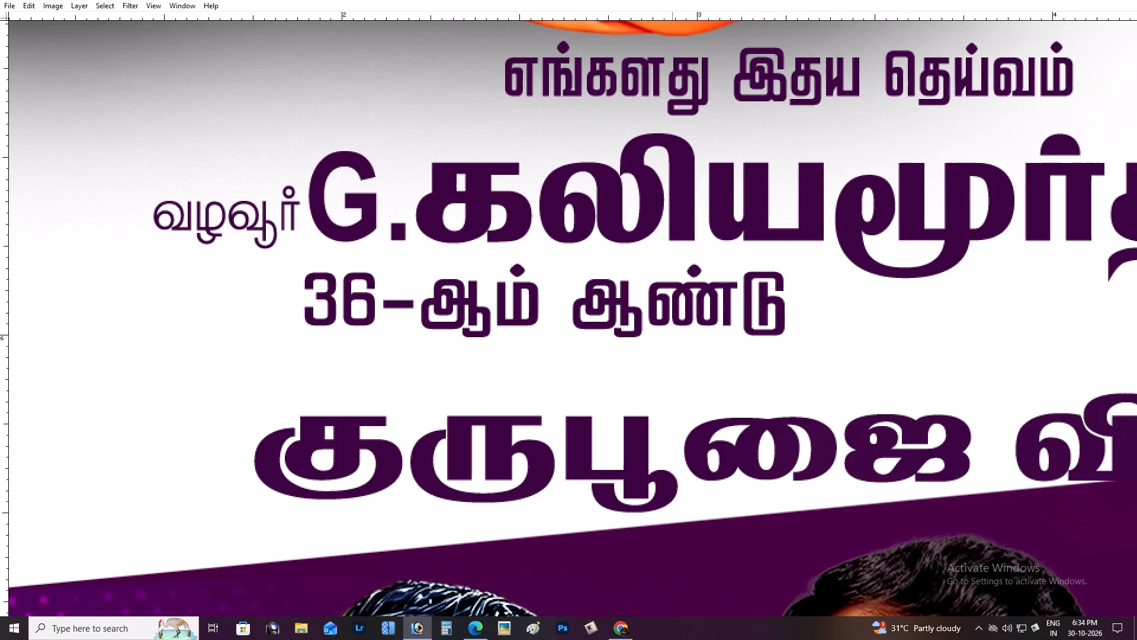
drag(670, 293, 672, 281)
key(space)
drag(576, 378, 437, 366)
key(ctrl+minus)
key(space)
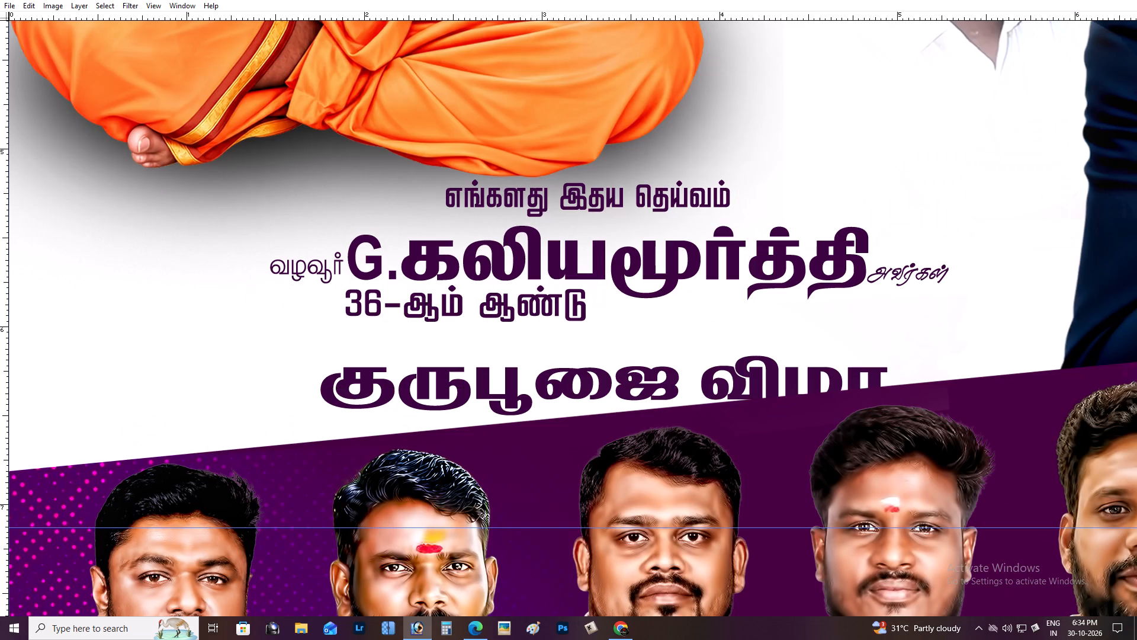
Move "குருபூஜை விழா" up off the purple band, directly beneath "36-ஆம் ஆண்டு".
right_click(513, 388)
click(526, 395)
drag(526, 380, 532, 350)
Narrow "குருபூஜை விழா" to about the name line's width, make it slightly taller, and align it beneath the name line.
key(ctrl+t)
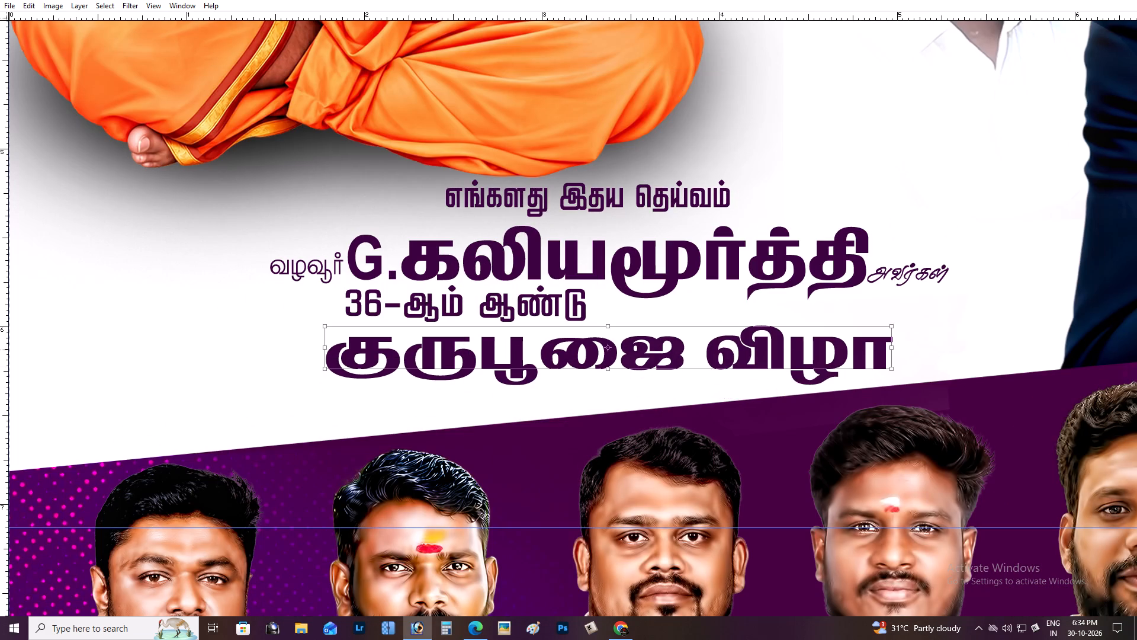
shift+drag(894, 349, 839, 350)
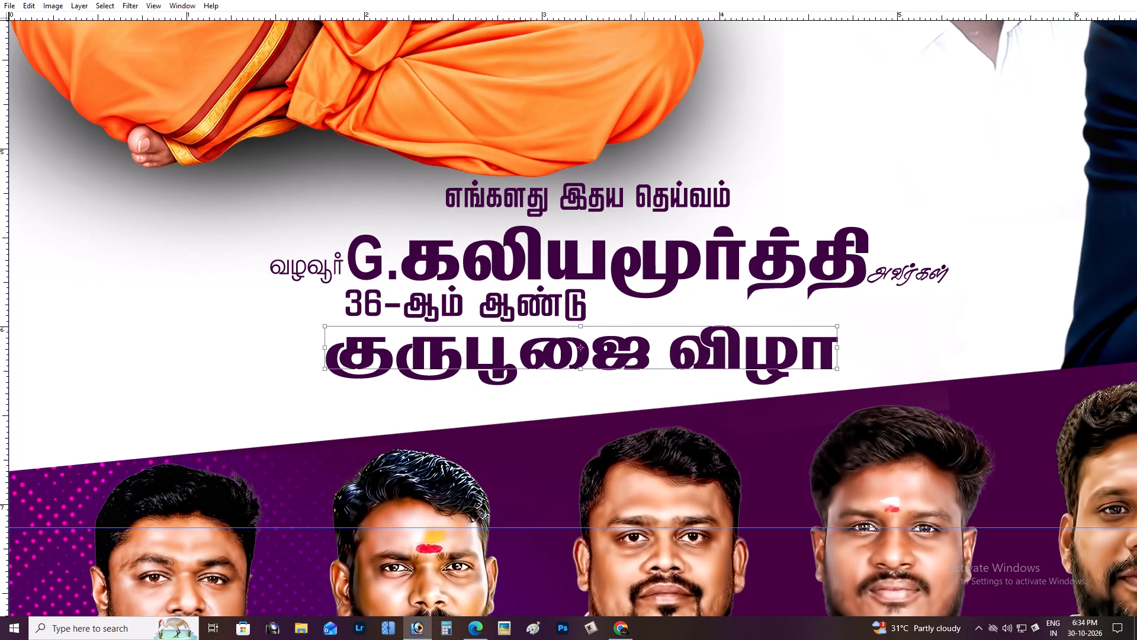
shift+drag(641, 326, 641, 315)
key(Return)
drag(615, 312, 622, 313)
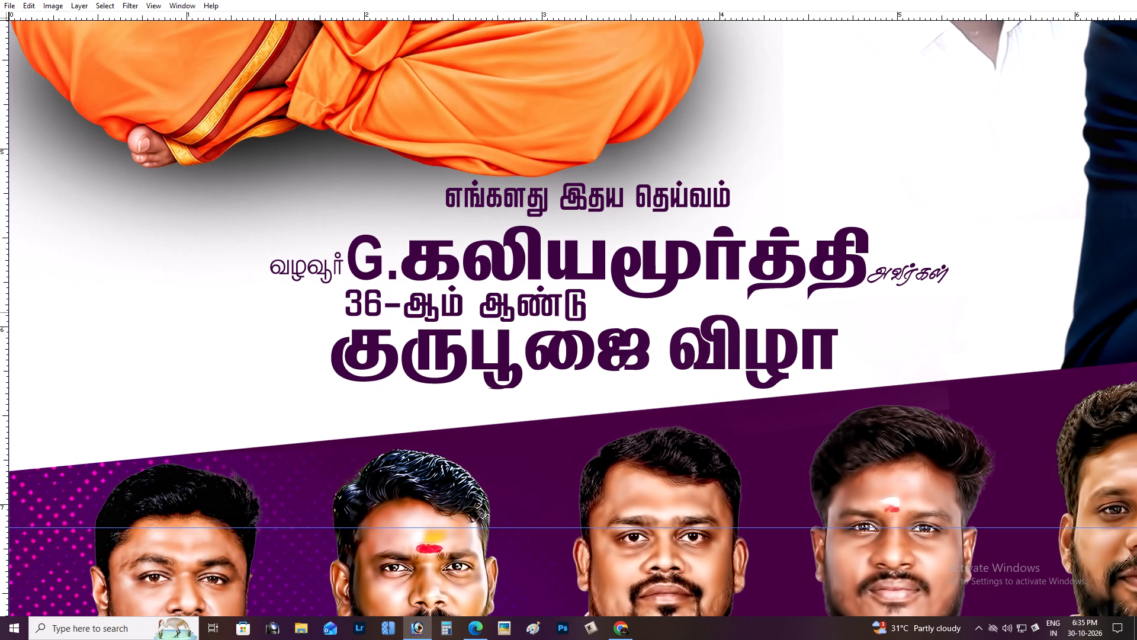
drag(622, 313, 643, 322)
Scale "36-ஆம் ஆண்டு" down proportionally about its centre.
right_click(552, 298)
click(560, 303)
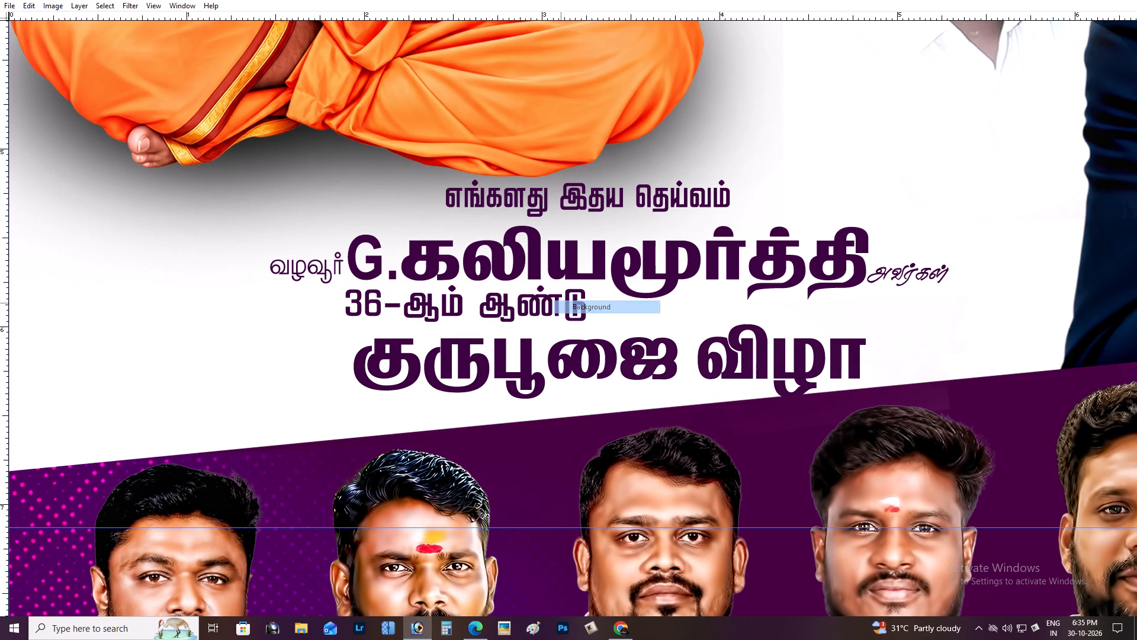
right_click(556, 299)
click(563, 303)
drag(564, 303, 572, 305)
key(ctrl+z)
key(z)
drag(407, 255, 536, 363)
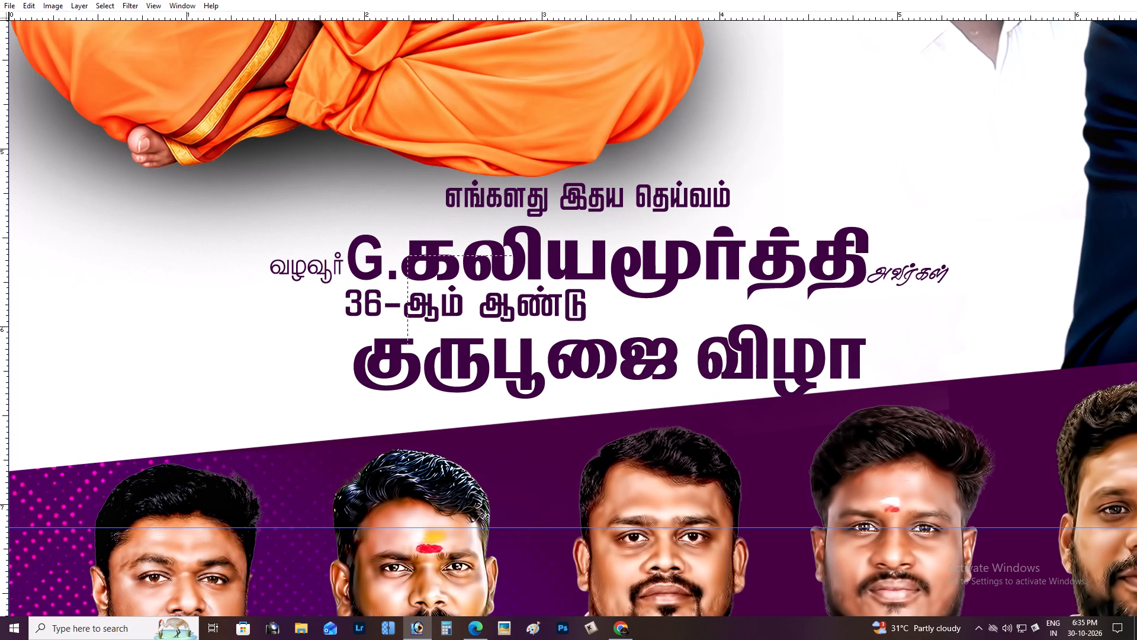
drag(536, 363, 548, 374)
key(space)
drag(532, 365, 608, 369)
text(V-)
key(ctrl+minus)
key(ctrl+minus)
key(ctrl+t)
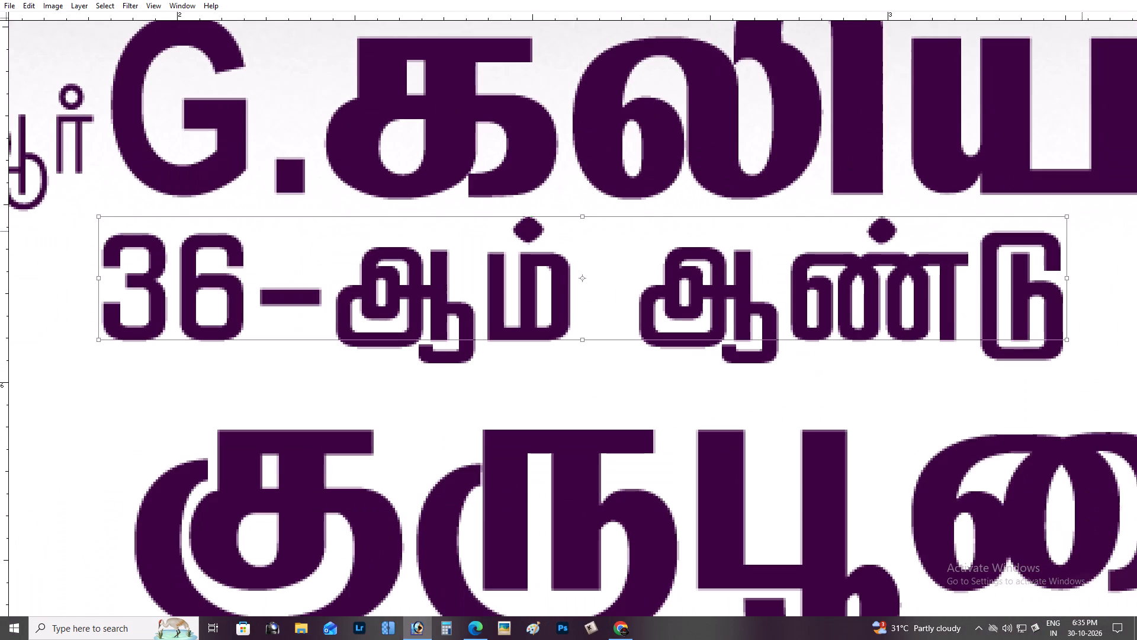
alt+shift+drag(1065, 216, 947, 252)
key(Return)
Adjust the vertical position of "36-ஆம் ஆண்டு" so it sits close beneath the name line.
key(ctrl+minus)
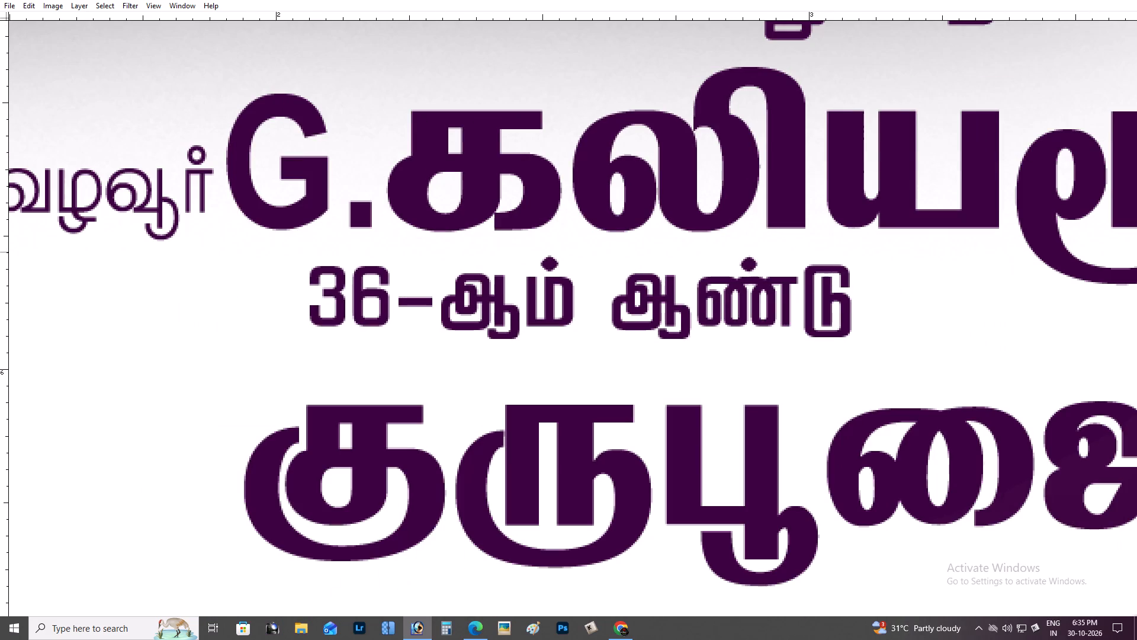
drag(628, 289, 629, 322)
key(ctrl+minus)
key(ctrl+minus)
key(ctrl+minus)
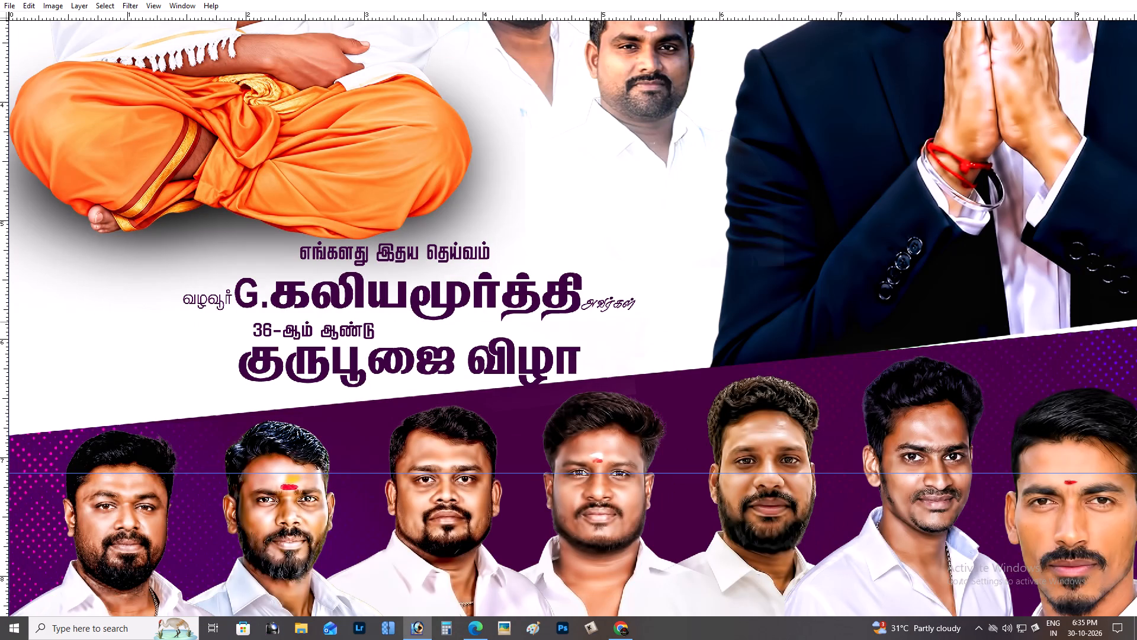
key(z)
drag(220, 271, 453, 370)
key(space)
drag(445, 367, 553, 359)
key(v)
shift+drag(547, 360, 547, 331)
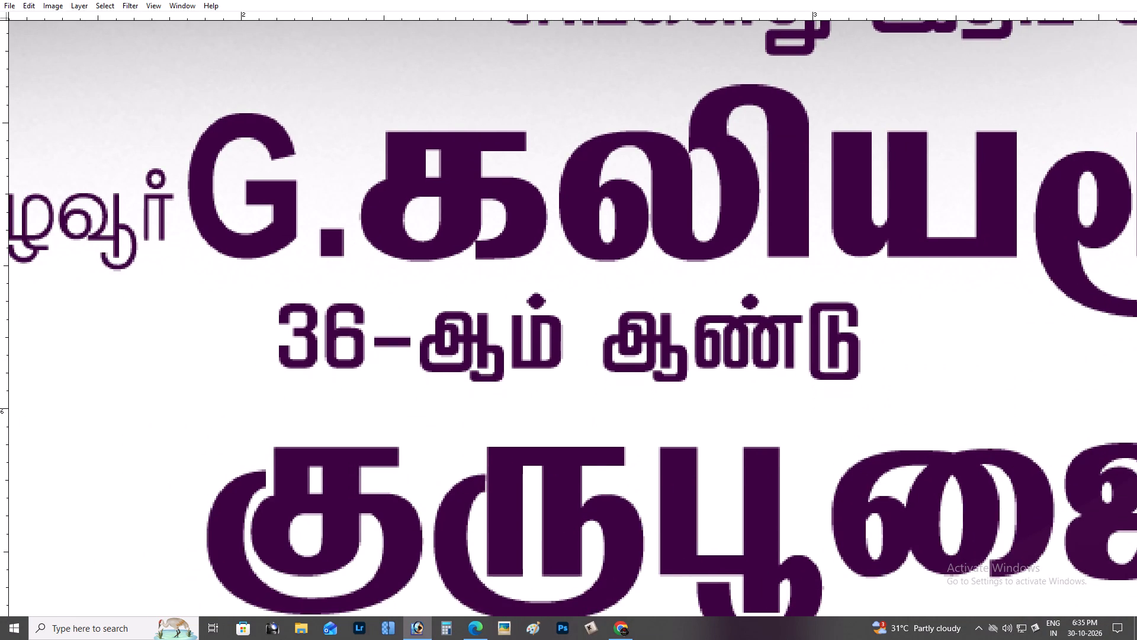
Move "குருபூஜை விழா" straight up, close beneath "36-ஆம் ஆண்டு".
right_click(572, 453)
click(590, 460)
shift+drag(589, 455, 587, 422)
Select the name line, "குருபூஜை விழா" and "36-ஆம் ஆண்டு" together.
key(ctrl+minus)
key(ctrl+minus)
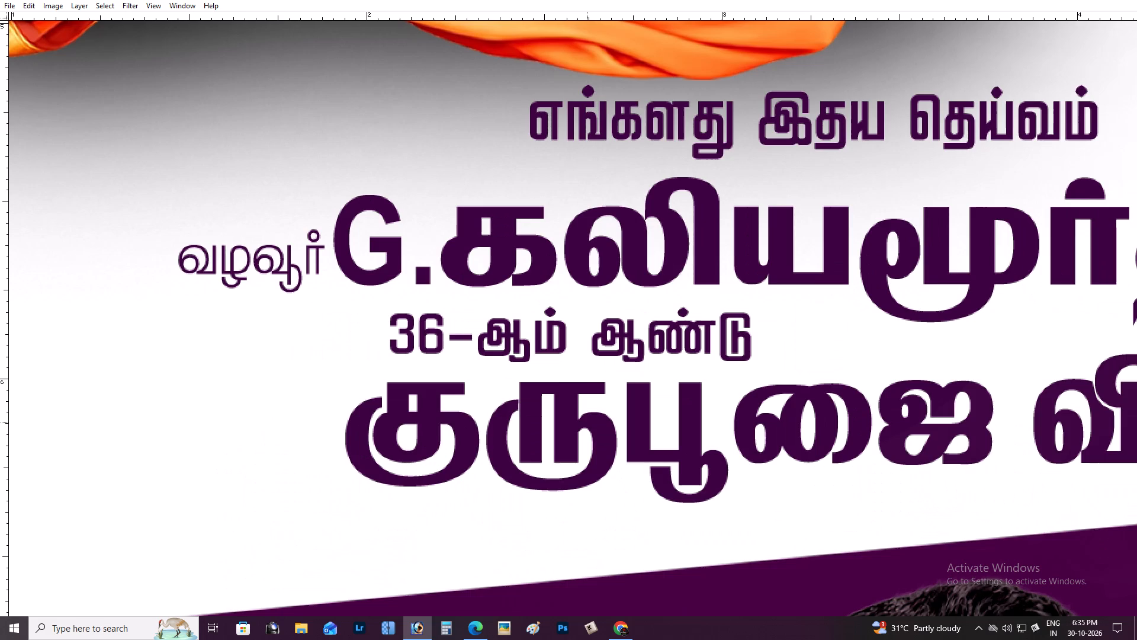
key(ctrl+minus)
scroll(587, 422, up, 1)
scroll(587, 422, down, 3)
key(ctrl+plus)
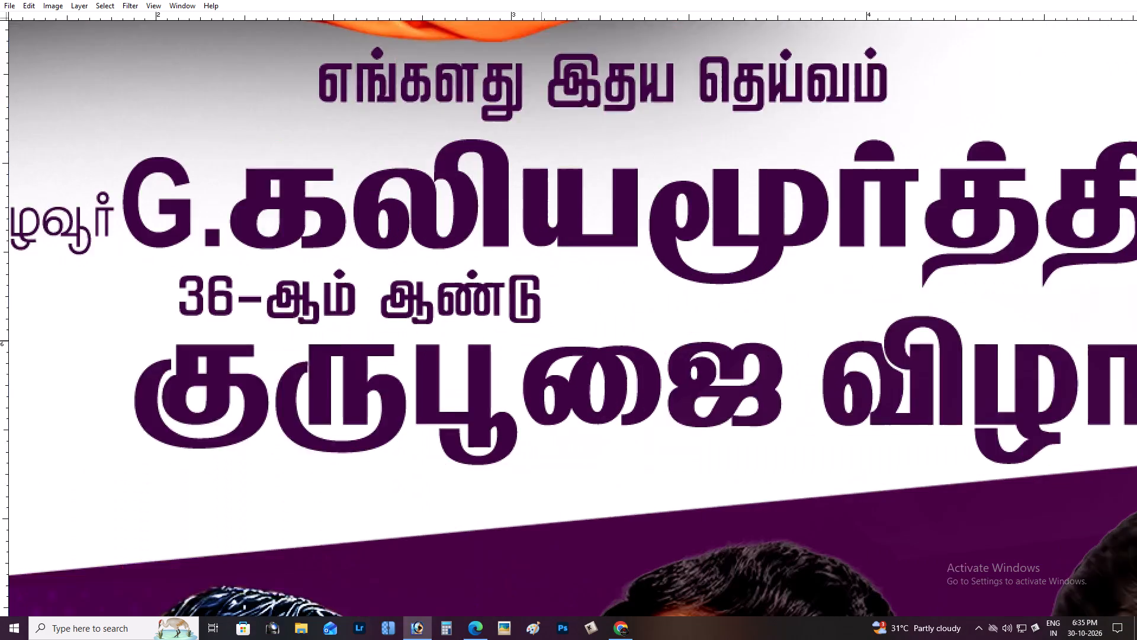
key(ctrl+plus)
key(space)
right_click(441, 158)
click(460, 168)
drag(461, 168, 478, 175)
key(ctrl+z)
shift+right_drag(429, 378, 436, 382)
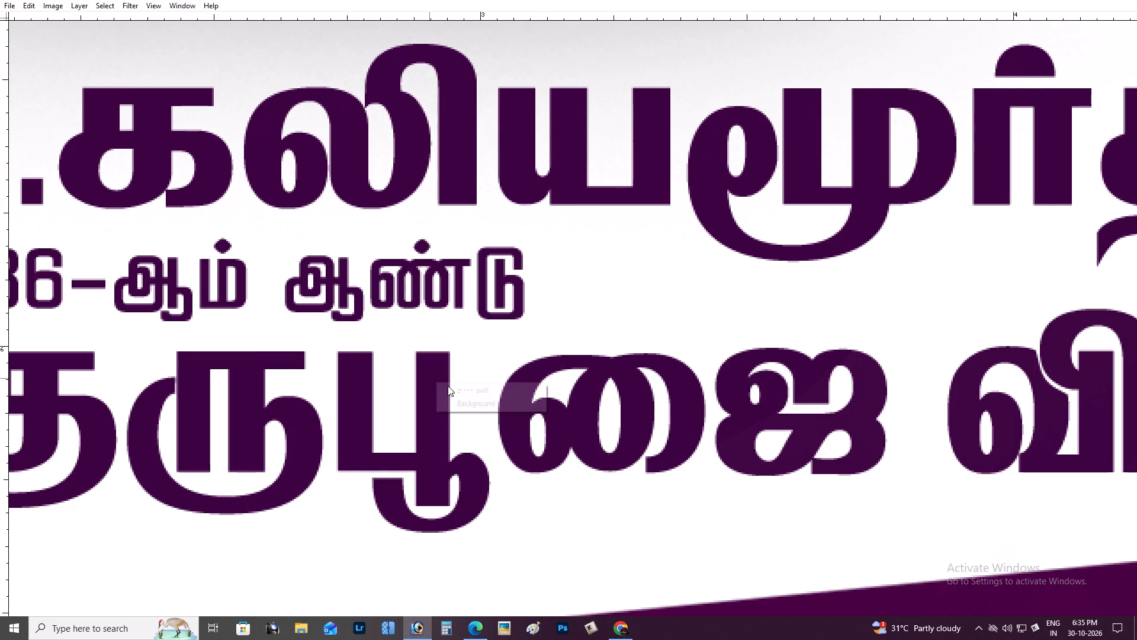
shift+click(448, 386)
drag(452, 386, 471, 392)
key(ctrl+z)
shift+right_drag(383, 269, 390, 276)
shift+right_click(371, 273)
shift+click(388, 282)
drag(393, 283, 421, 293)
key(ctrl+space)
key(ctrl+space)
key(ctrl+space)
key(ctrl+space)
key(ctrl+space)
key(ctrl+space)
drag(307, 270, 663, 309)
drag(602, 307, 689, 325)
key(ctrl+z)
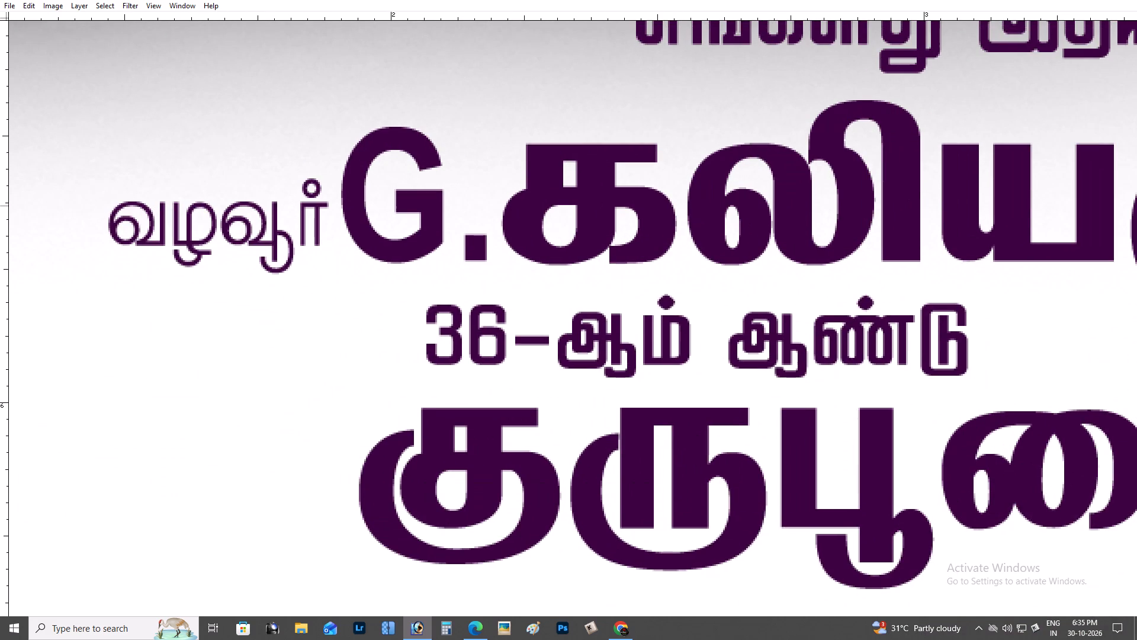
Add "வழவூர்" and "எங்களது இதய தெய்வம்" to the selected text layers.
shift+right_click(304, 204)
shift+click(317, 209)
drag(325, 212, 339, 217)
key(ctrl+z)
key(space)
key(space)
key(space)
key(space)
key(space)
drag(721, 204, 455, 354)
drag(631, 279, 548, 324)
shift+right_click(552, 219)
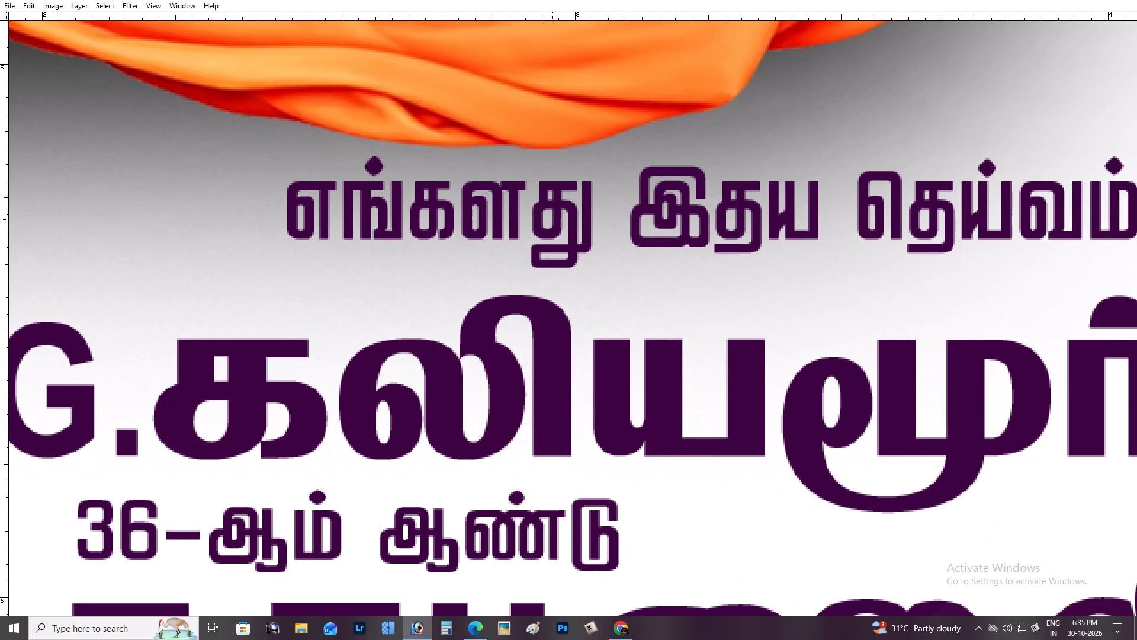
shift+click(569, 228)
drag(564, 225, 593, 252)
key(ctrl+z)
key(ctrl+minus)
key(ctrl+minus)
key(ctrl+minus)
Nudge the selected tribute lines slightly left, away from "அவர்கள்".
key(z)
drag(571, 299, 608, 355)
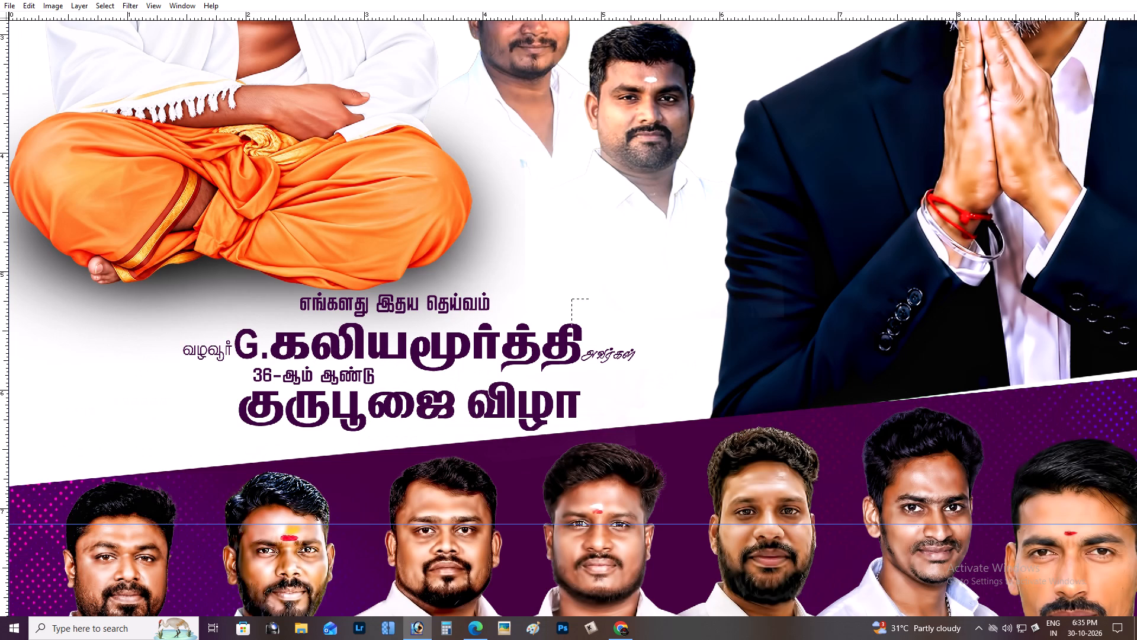
drag(608, 355, 731, 436)
key(space)
drag(701, 406, 766, 386)
key(v)
drag(278, 276, 242, 286)
key(ctrl+z)
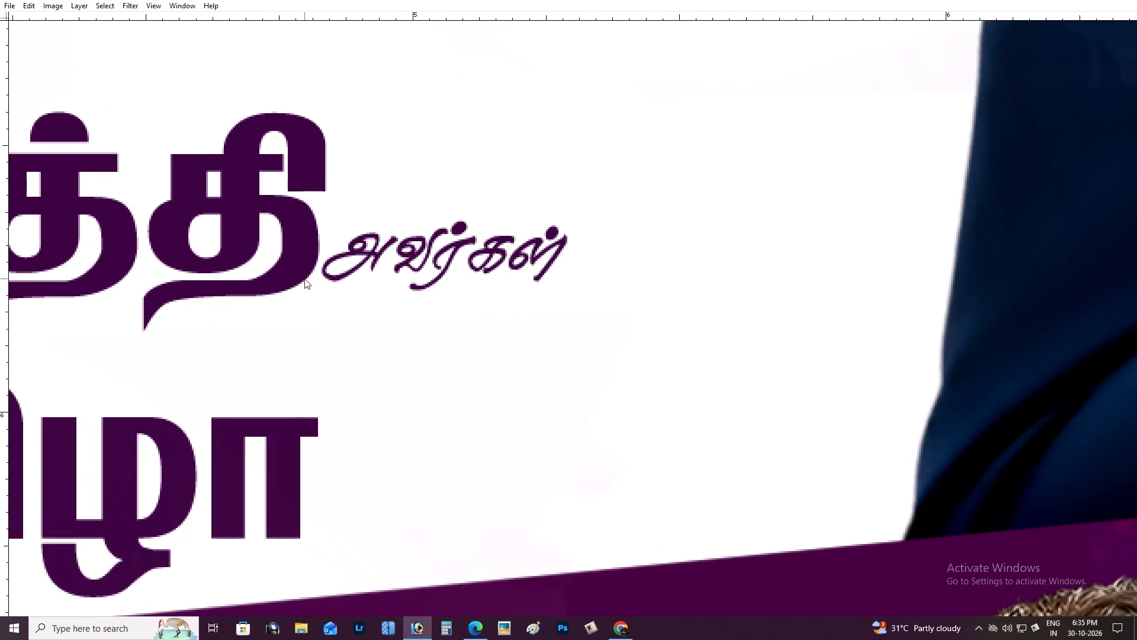
key(Left)
key(Left)
Add "அவர்கள்" to the selected layers and scale the whole tribute text block down proportionally about its centre.
shift+right_click(365, 251)
shift+click(379, 257)
drag(384, 258, 428, 267)
key(ctrl+z)
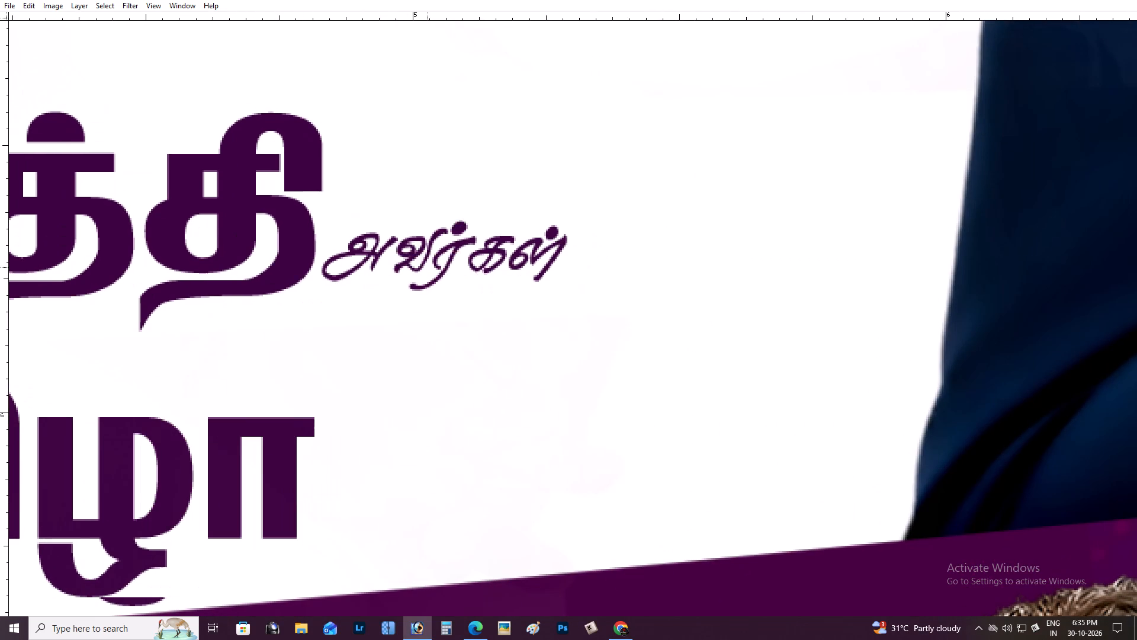
key(ctrl+plus)
key(ctrl+minus)
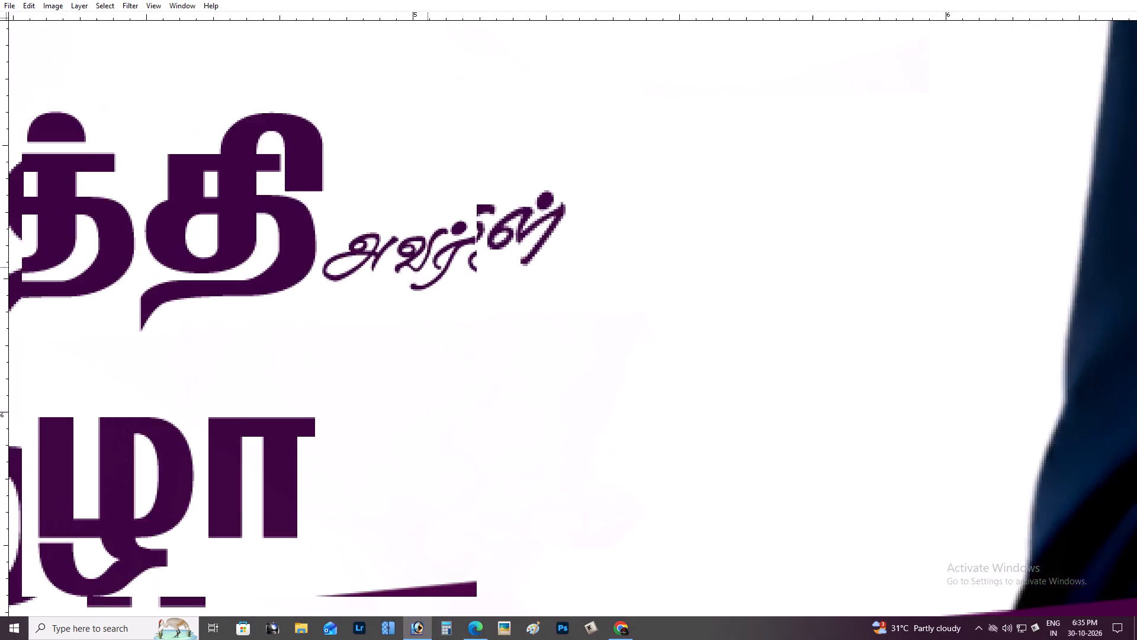
key(ctrl+minus)
key(ctrl+minus)
key(ctrl+minus)
key(ctrl+minus)
scroll(499, 286, down, 2)
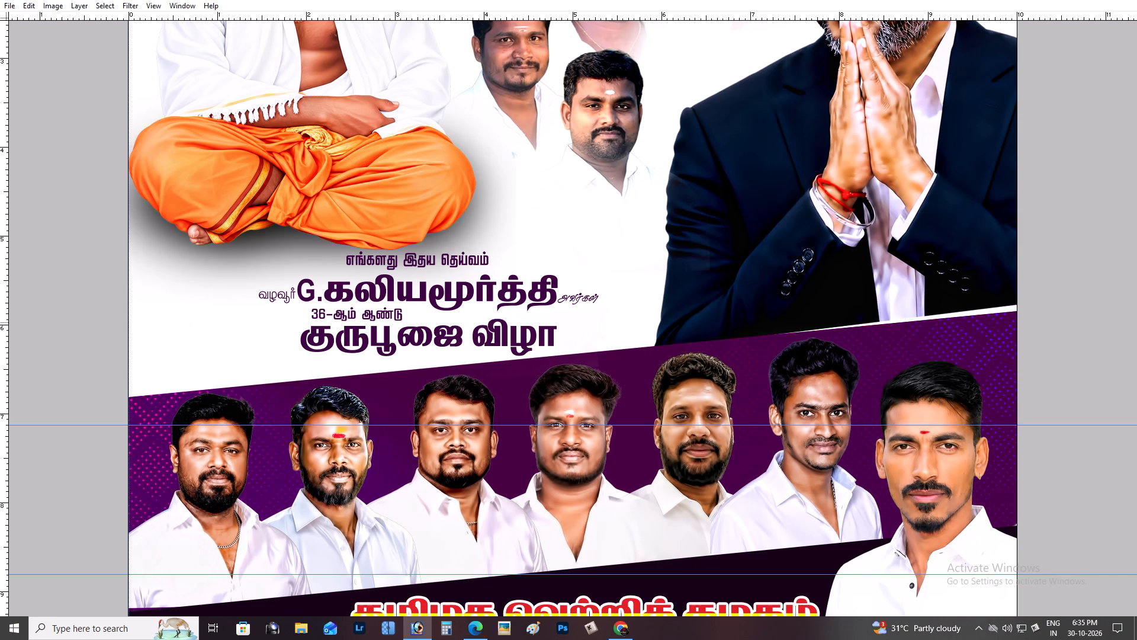
key(ctrl+t)
alt+shift+drag(598, 254, 572, 266)
key(Return)
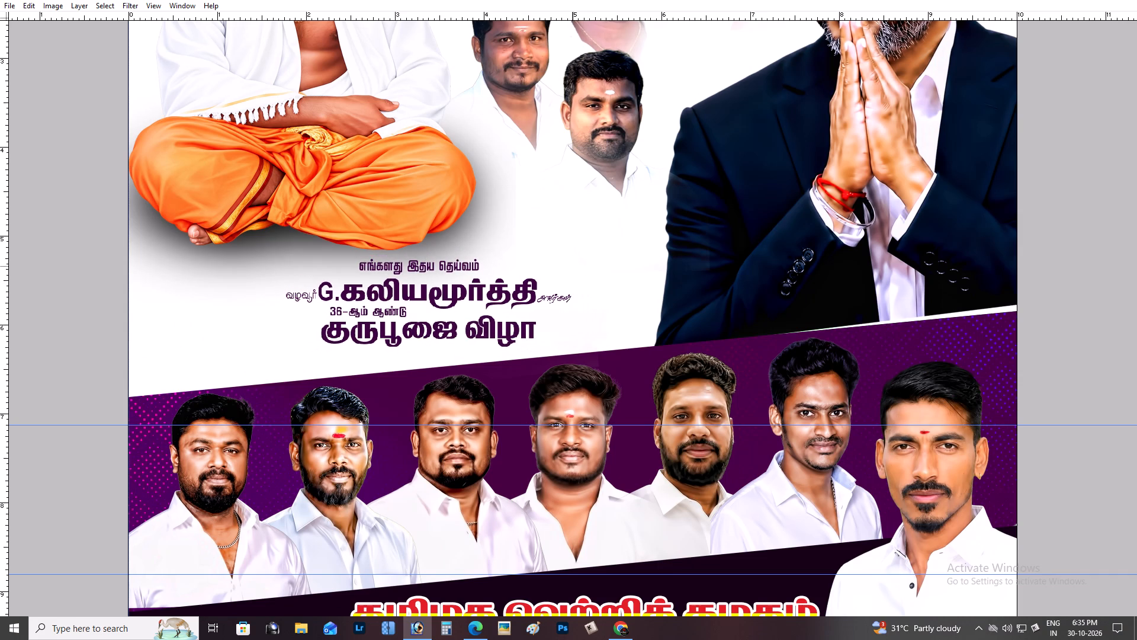
Move the whole tribute text block horizontally left, near the poster's left edge.
key(space)
drag(553, 266, 683, 239)
drag(485, 294, 352, 293)
Marquee a wide rectangle over the blank area beside the guru puja lines and fill it dark purple on its own topmost layer.
key(z)
click(275, 282)
key(space)
key(space)
key(space)
key(space)
key(space)
key(space)
drag(274, 280, 359, 279)
key(v)
key(ctrl+plus)
key(space)
key(space)
key(space)
key(space)
key(space)
key(space)
key(space)
key(space)
key(space)
key(space)
key(space)
key(space)
key(space)
key(space)
key(space)
key(space)
key(space)
key(space)
key(space)
key(space)
drag(354, 279, 879, 175)
drag(714, 205, 735, 201)
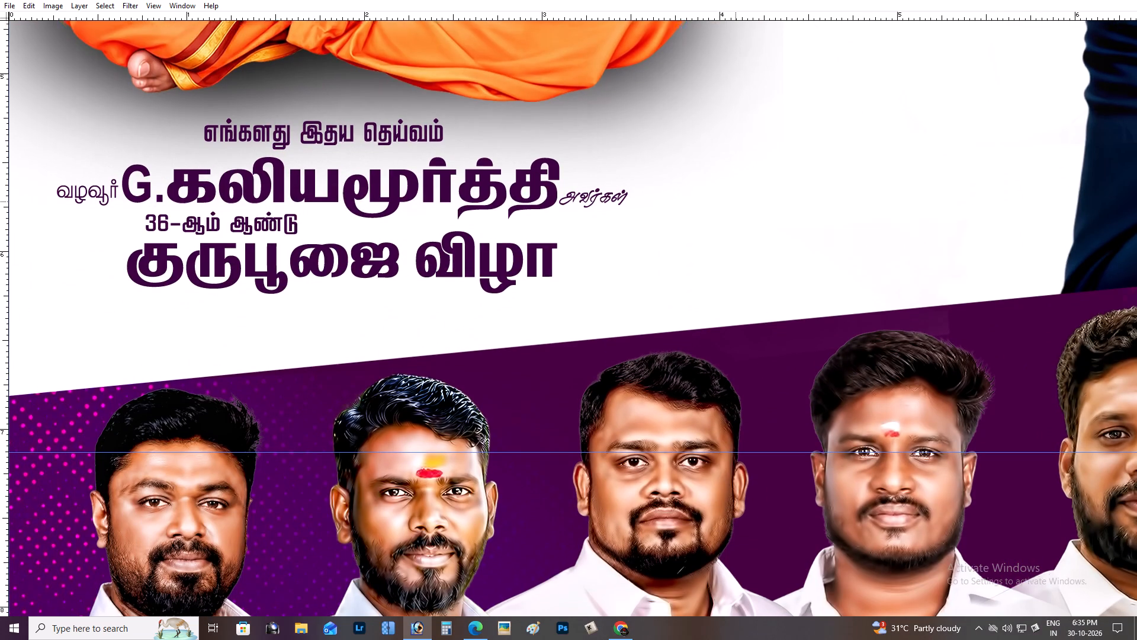
drag(735, 201, 766, 196)
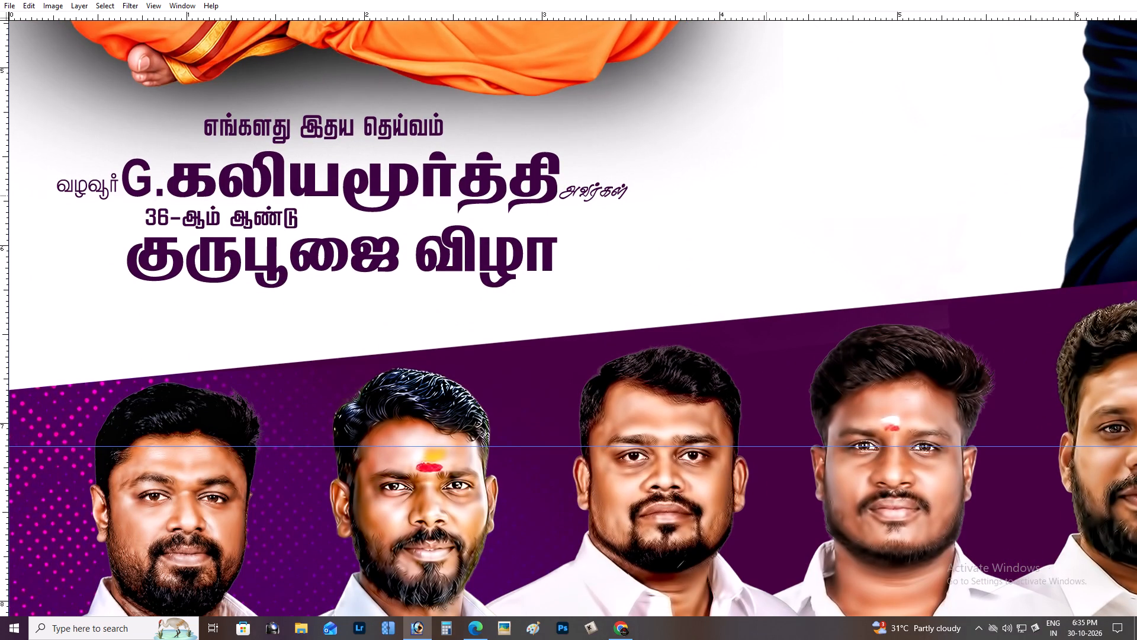
scroll(766, 196, down, 3)
right_click(724, 186)
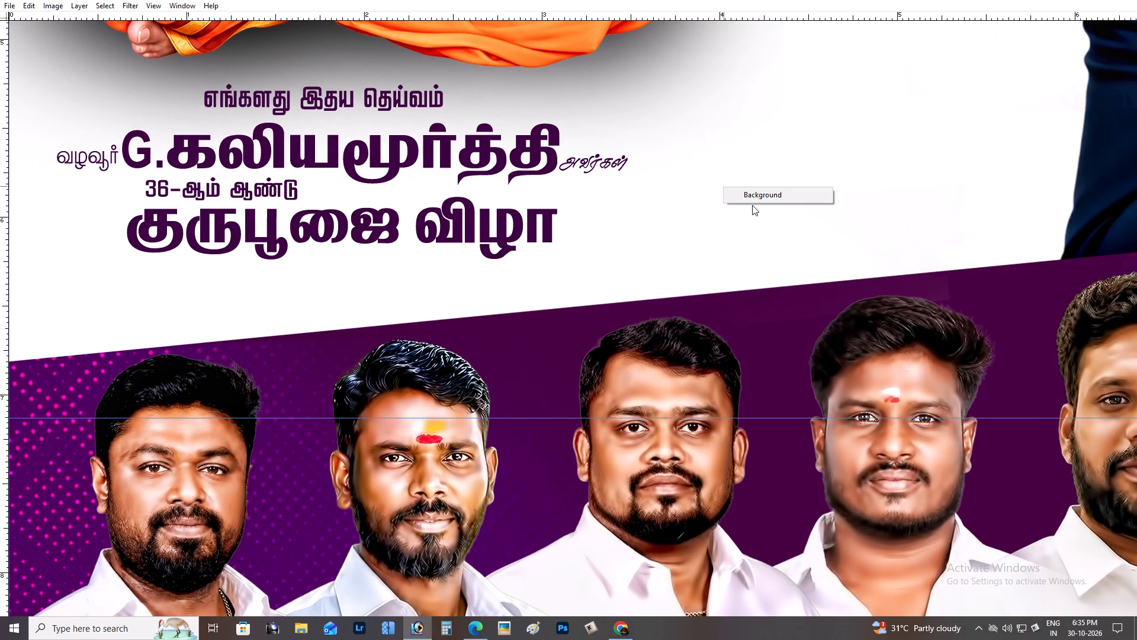
click(752, 195)
key(m)
drag(508, 143, 1052, 259)
key(ctrl+Return)
key(ctrl+Return)
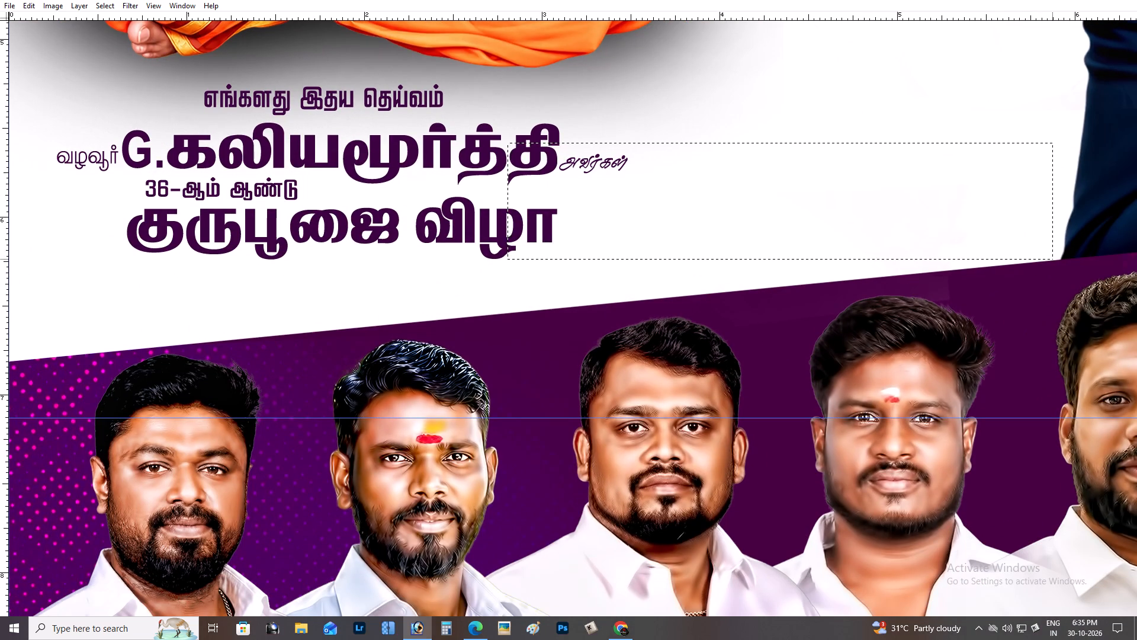
key(ctrl+Return)
key(ctrl+Return)
key(v)
key(ctrl+shift+bracketright)
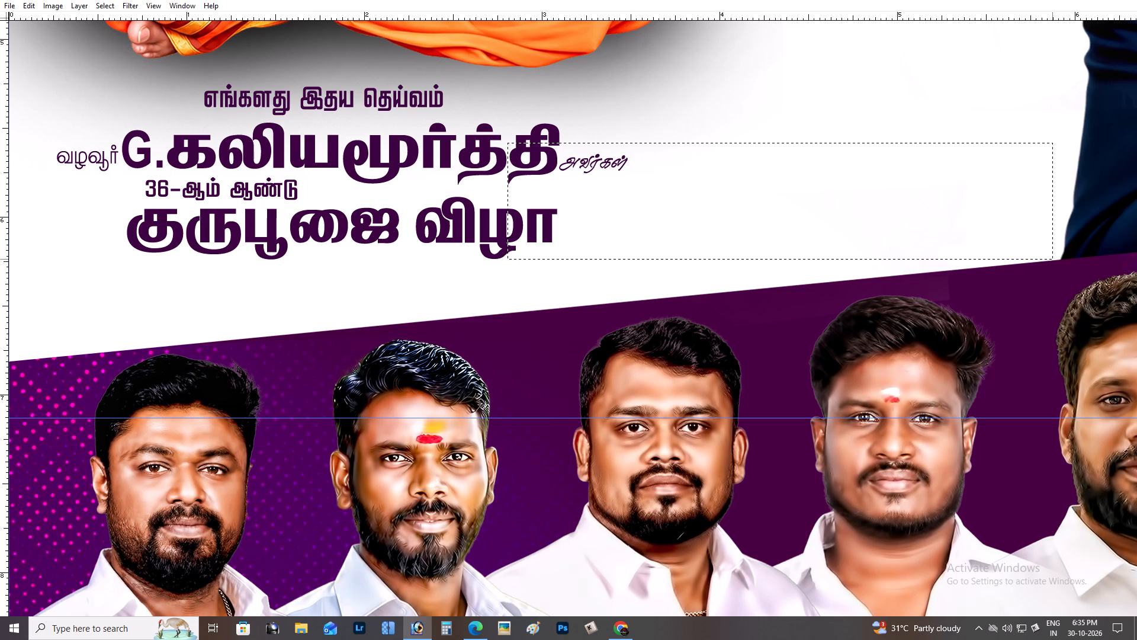
key(ctrl+Return)
key(ctrl+Return)
key(ctrl+Return)
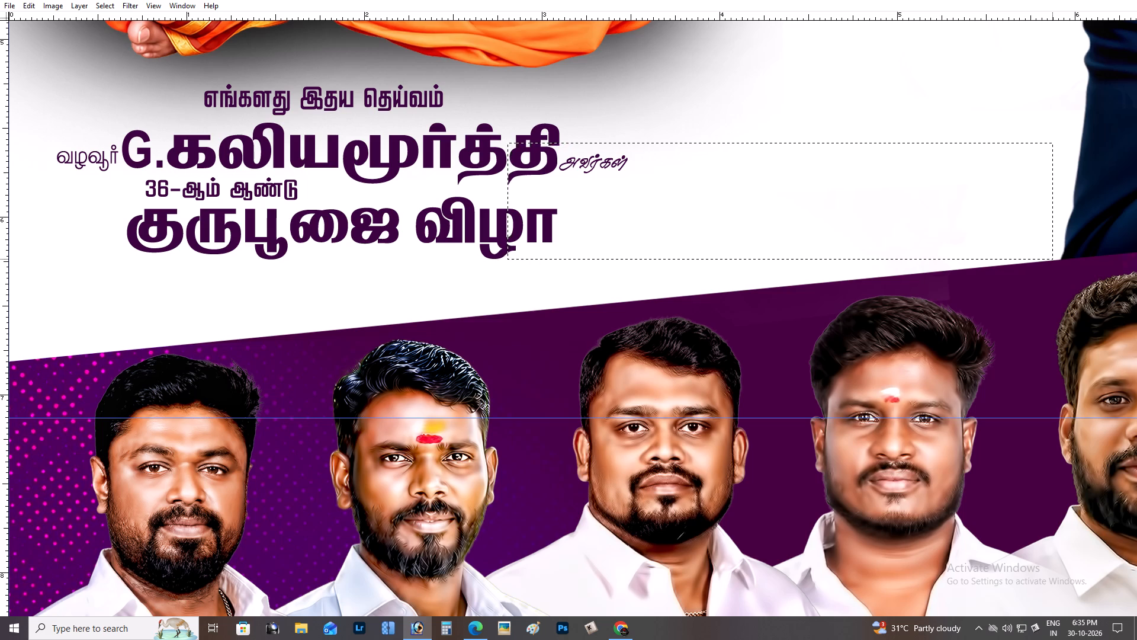
key(ctrl+Return)
key(ctrl+Return)
key(ctrl+j)
key(v)
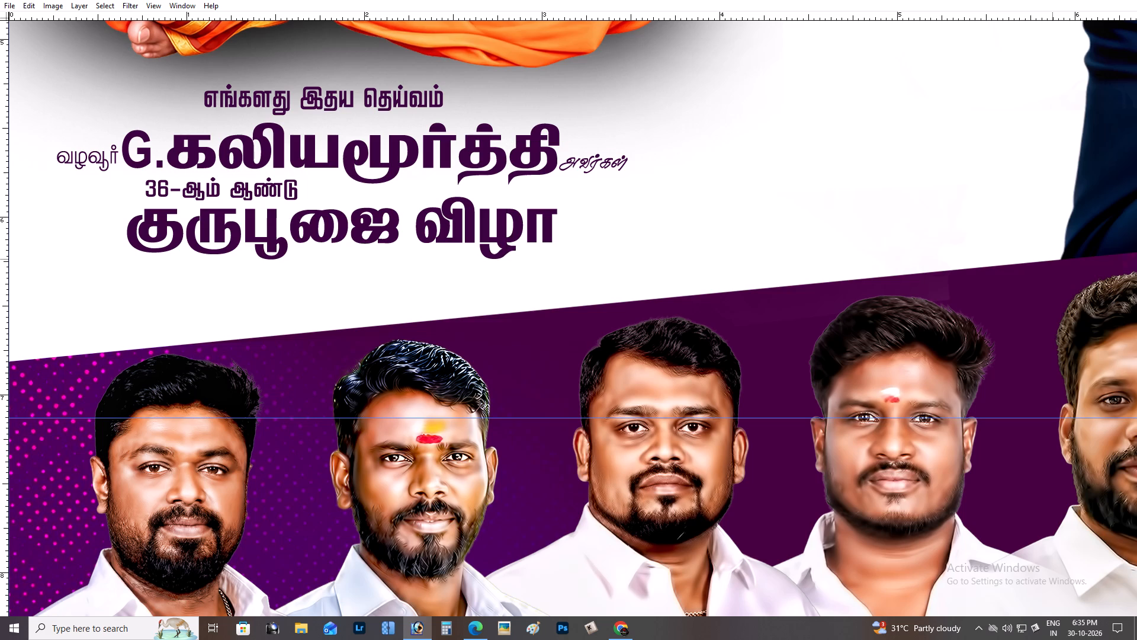
key(ctrl+shift+bracketright)
key(alt+shift+BackSpace)
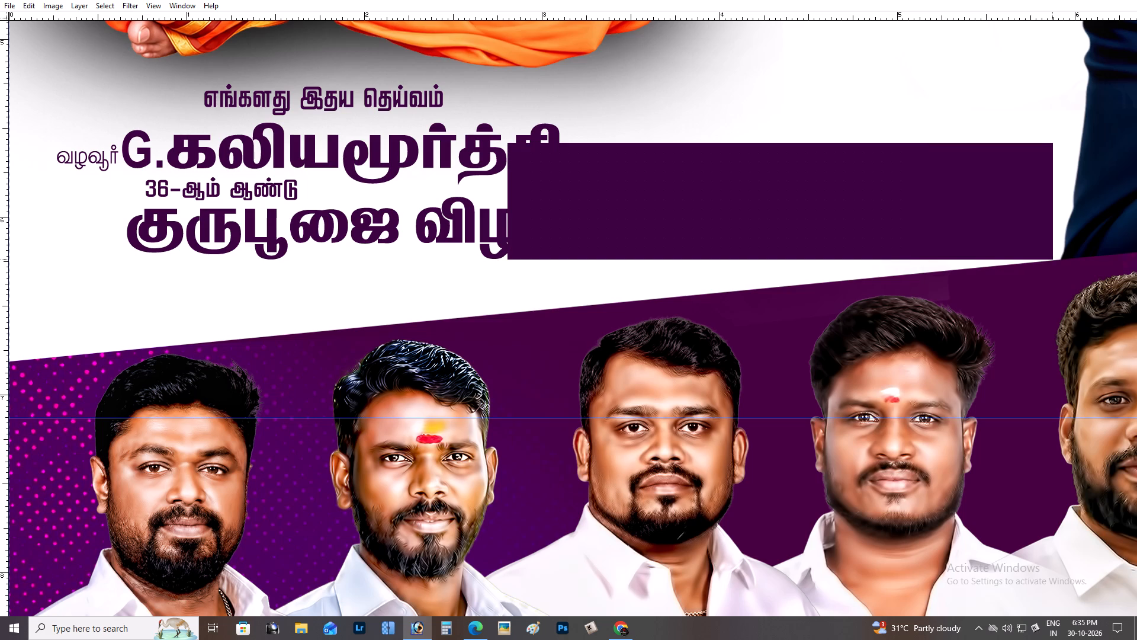
Move the purple rectangle directly beneath "குருபூஜை விழா" and reduce its height from the top edge to form a bar.
key(Tab)
key(Tab)
drag(812, 220, 435, 280)
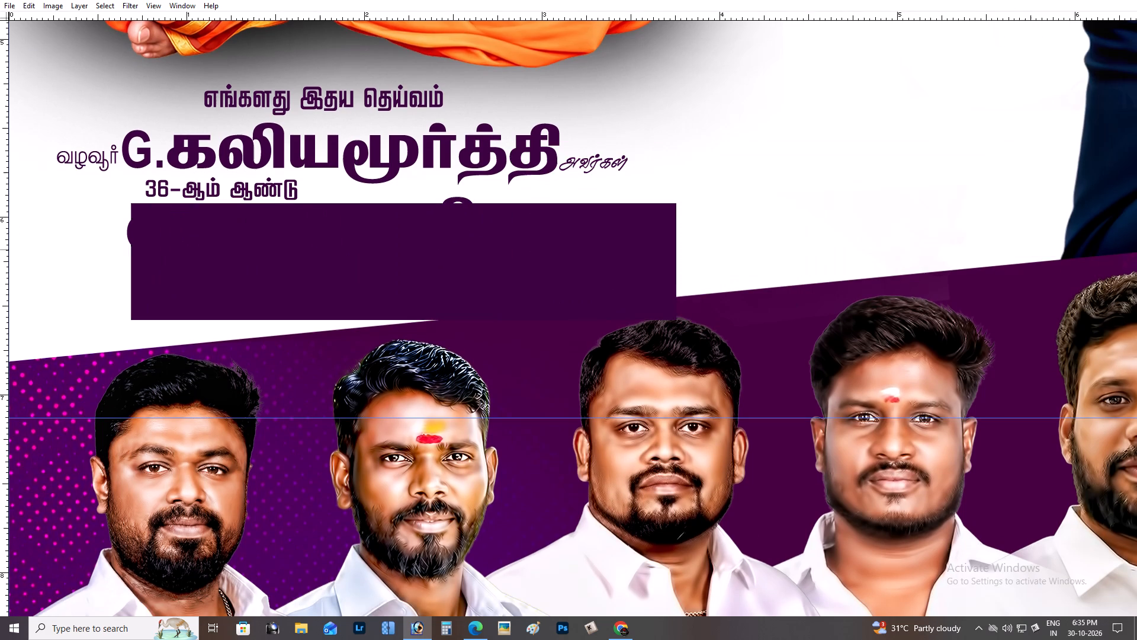
key(ctrl+t)
key(Return)
key(ctrl+t)
drag(577, 243, 537, 257)
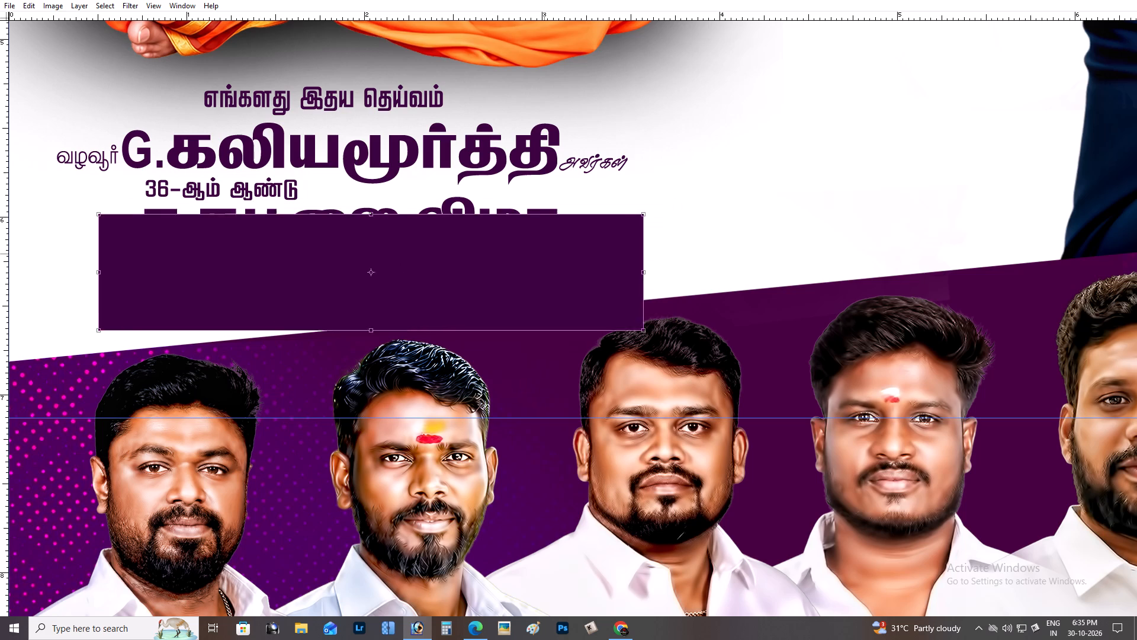
drag(537, 257, 536, 257)
alt+shift+drag(542, 220, 537, 254)
key(Return)
Position the purple bar just below "குருபூஜை விழா" and narrow both its ends to match that line's width.
key(ctrl+plus)
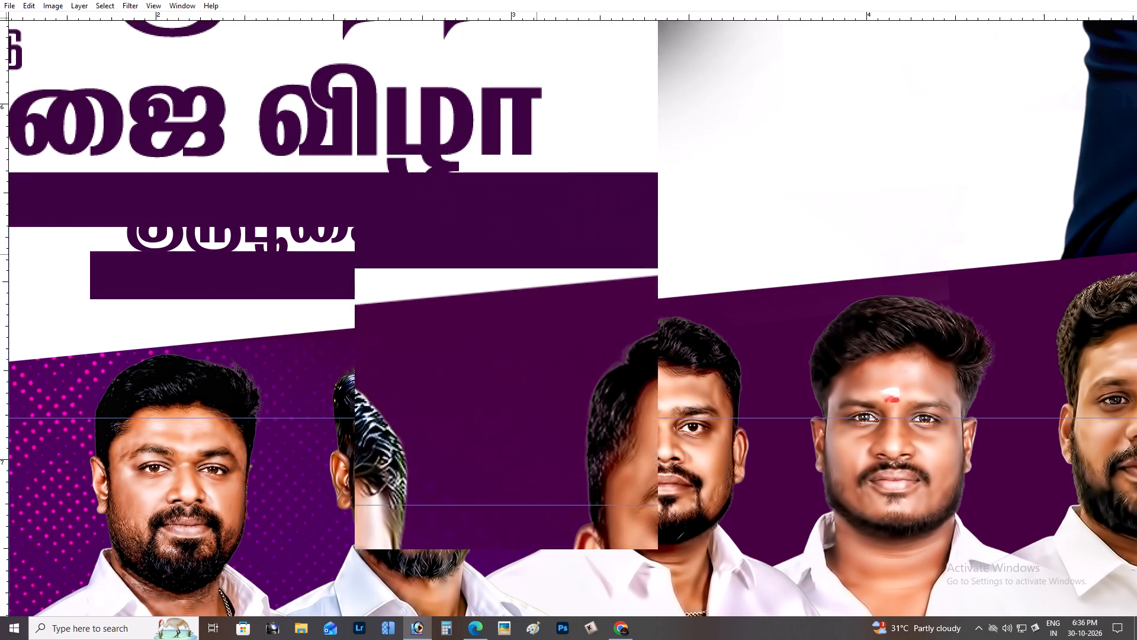
key(ctrl+space)
drag(548, 254, 800, 261)
key(ctrl+t)
alt+shift+drag(744, 181, 743, 188)
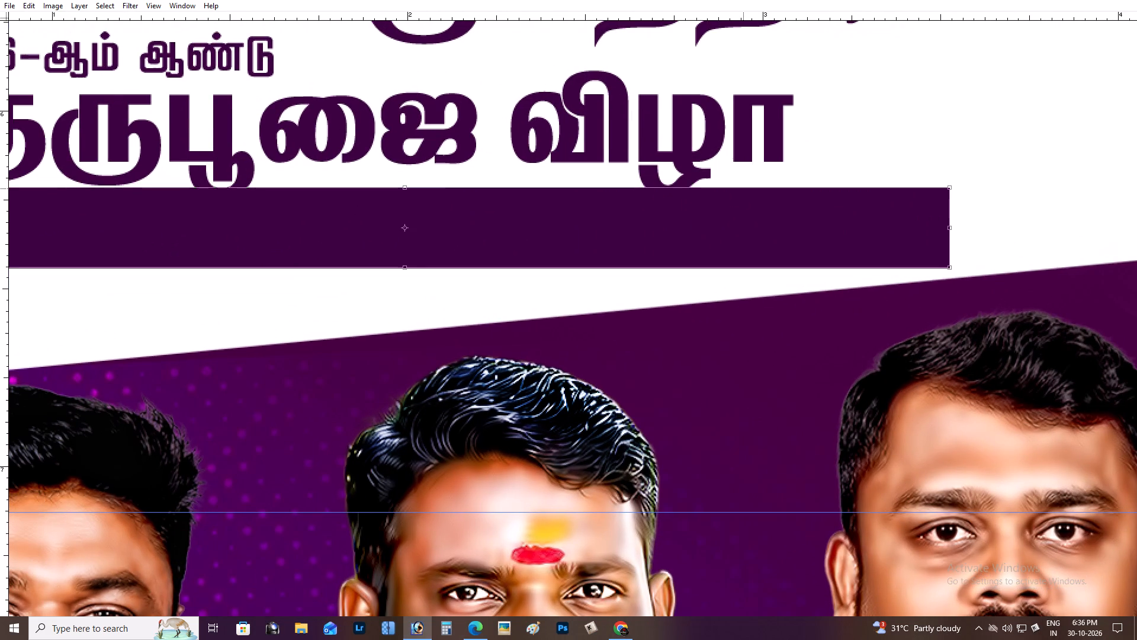
key(space)
drag(736, 236, 888, 248)
drag(841, 241, 848, 250)
drag(1112, 251, 955, 255)
key(space)
drag(625, 241, 708, 242)
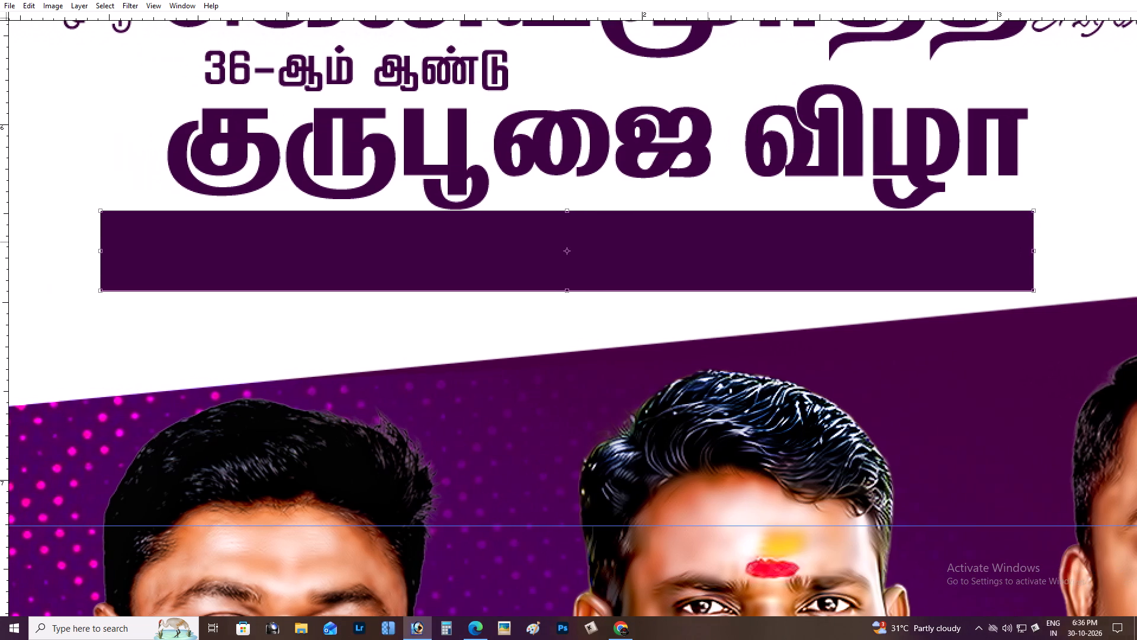
drag(708, 242, 708, 242)
drag(99, 250, 163, 257)
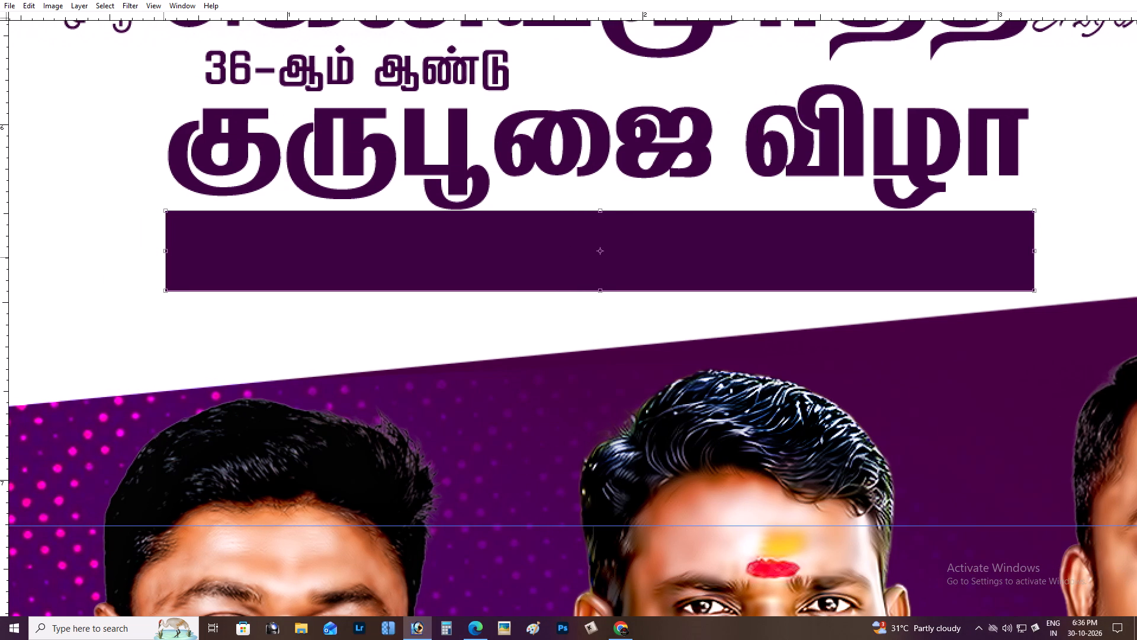
key(Return)
Slim the purple bar by lowering its top edge, leaving a small gap below "குருபூஜை விழா".
key(z)
click(535, 248)
key(v)
key(ctrl+t)
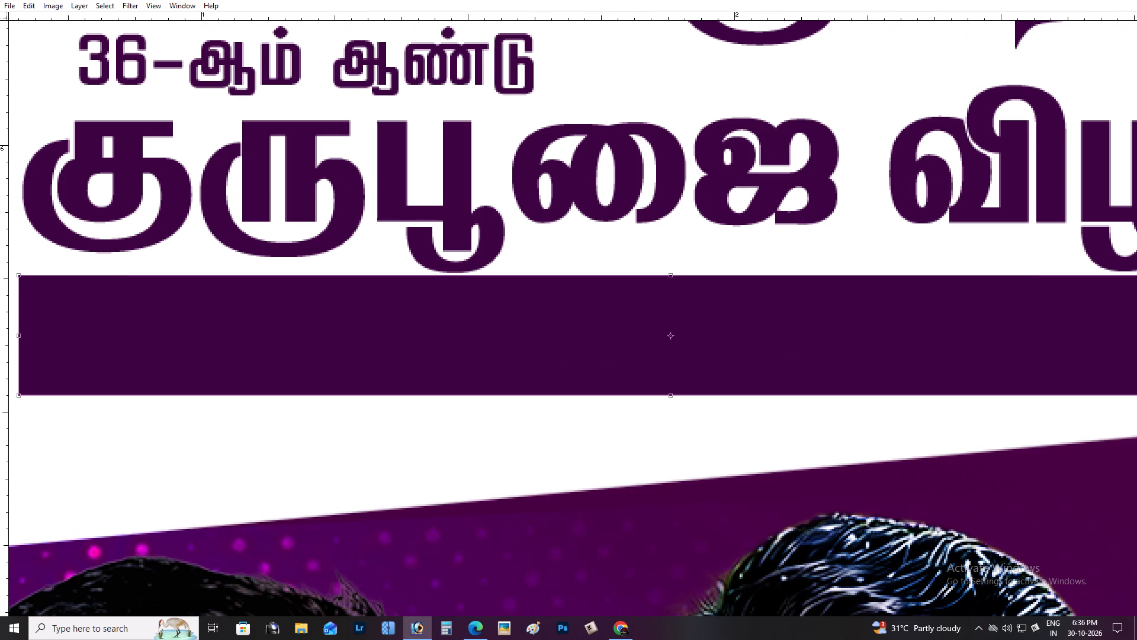
shift+drag(621, 276, 622, 292)
key(Return)
Place a duplicate of the "36-ஆம் ஆண்டு" text on the purple bar and bring it to the front.
key(ctrl+minus)
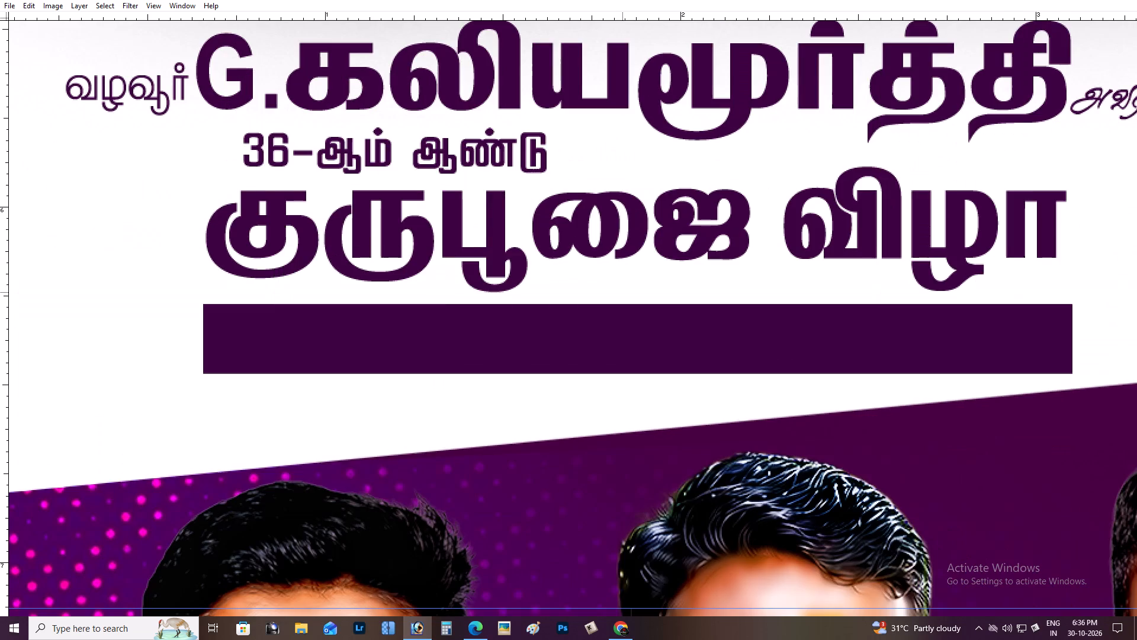
key(ctrl+plus)
key(space)
drag(622, 292, 766, 291)
scroll(467, 191, up, 3)
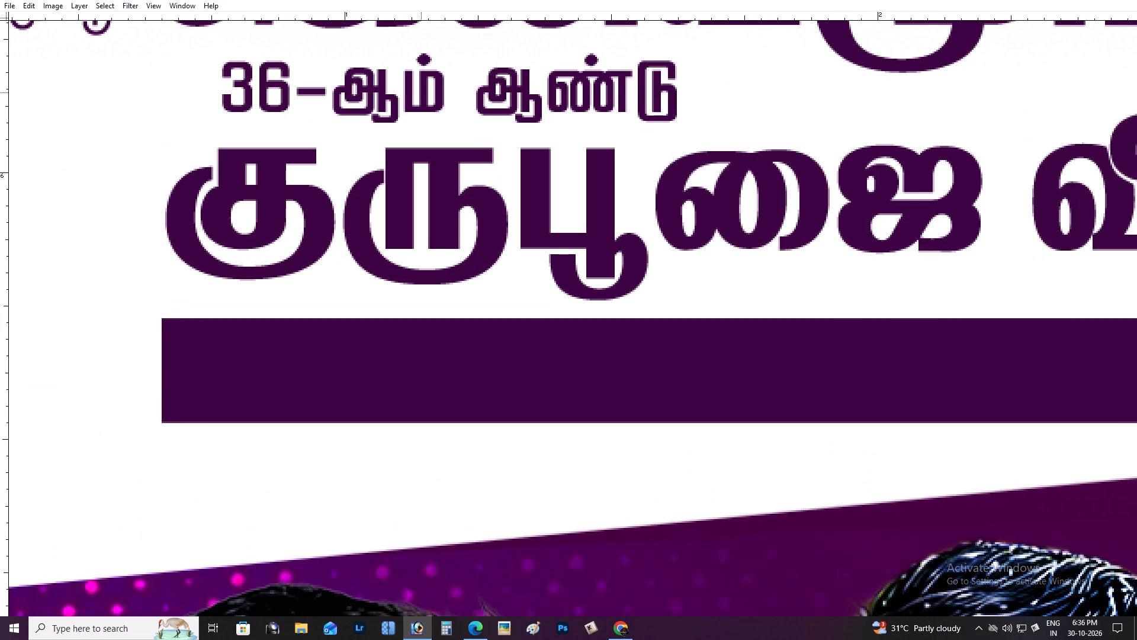
right_click(420, 91)
click(425, 92)
shift+right_click(422, 85)
shift+click(427, 91)
drag(429, 91, 442, 95)
key(ctrl+z)
alt+drag(465, 87, 472, 217)
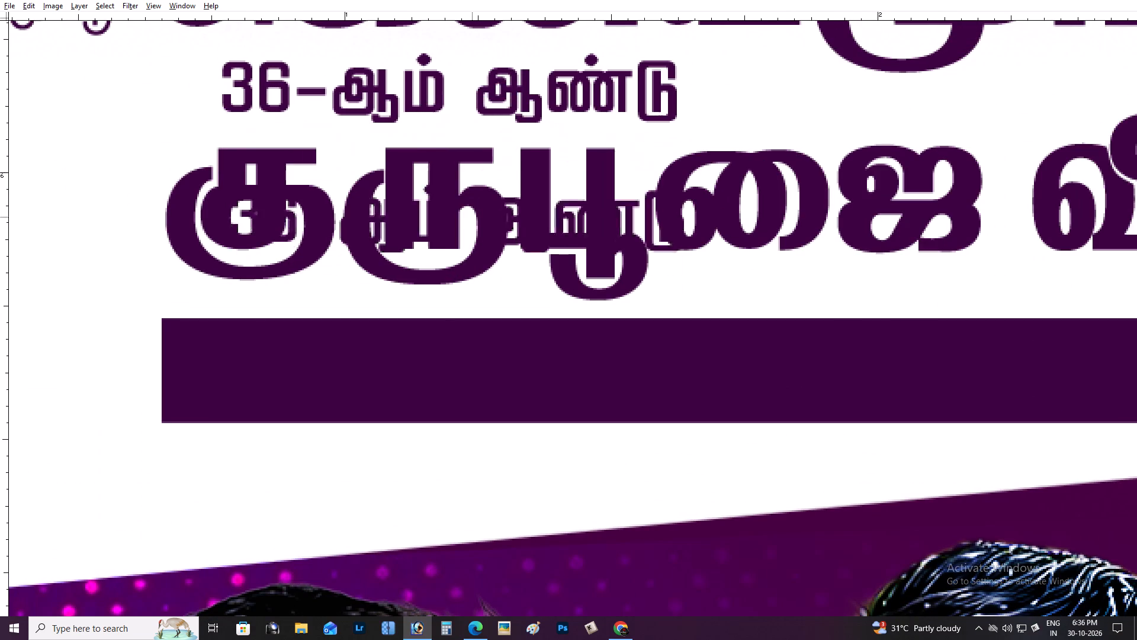
alt+drag(472, 217, 461, 361)
key(ctrl+shift+bracketright)
Recolour the duplicated "36-ஆம் ஆண்டு" text on the purple bar white.
key(alt+shift+BackSpace)
key(x)
key(alt+shift+BackSpace)
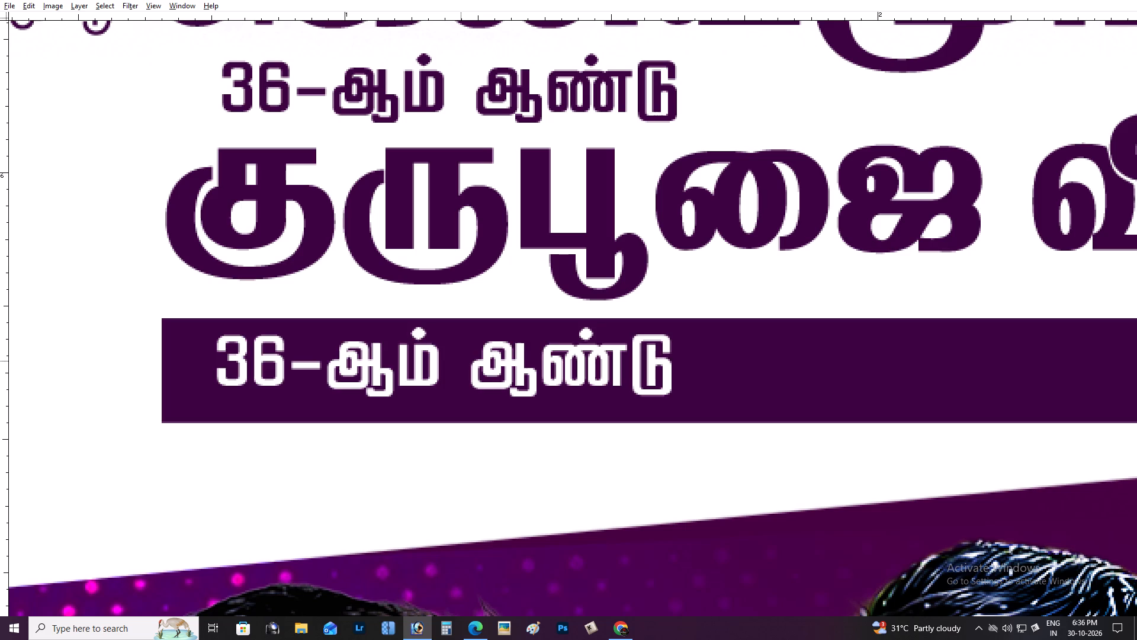
Replace the white text on the purple bar with the date line "நாள் : 31.10.2026".
key(t)
triple_click(461, 380)
click(461, 380)
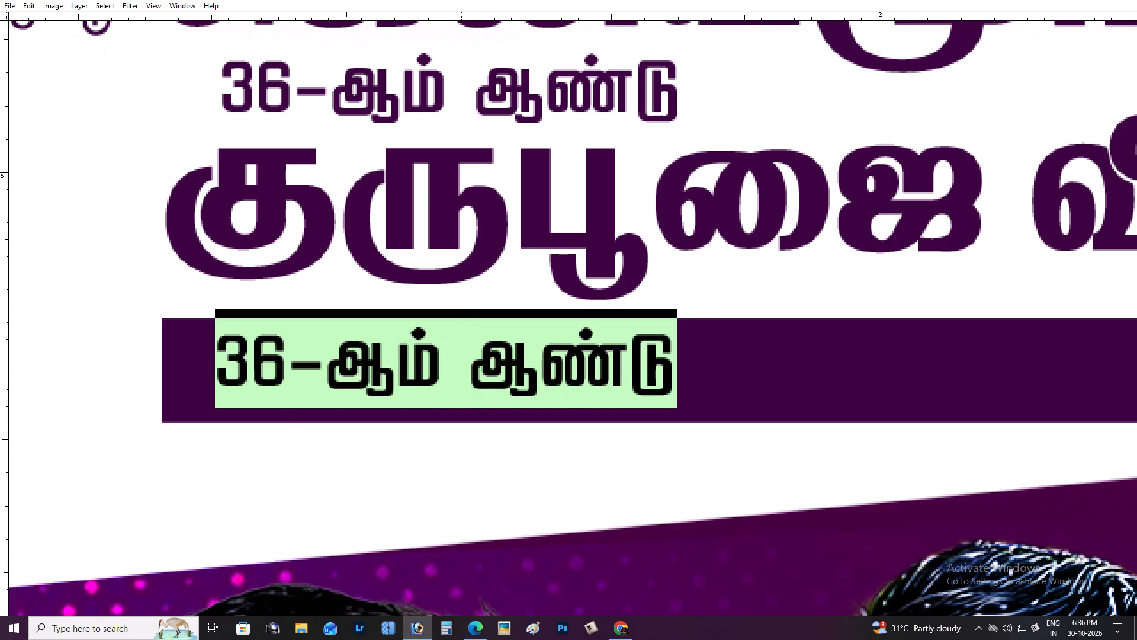
key(ctrl+Return)
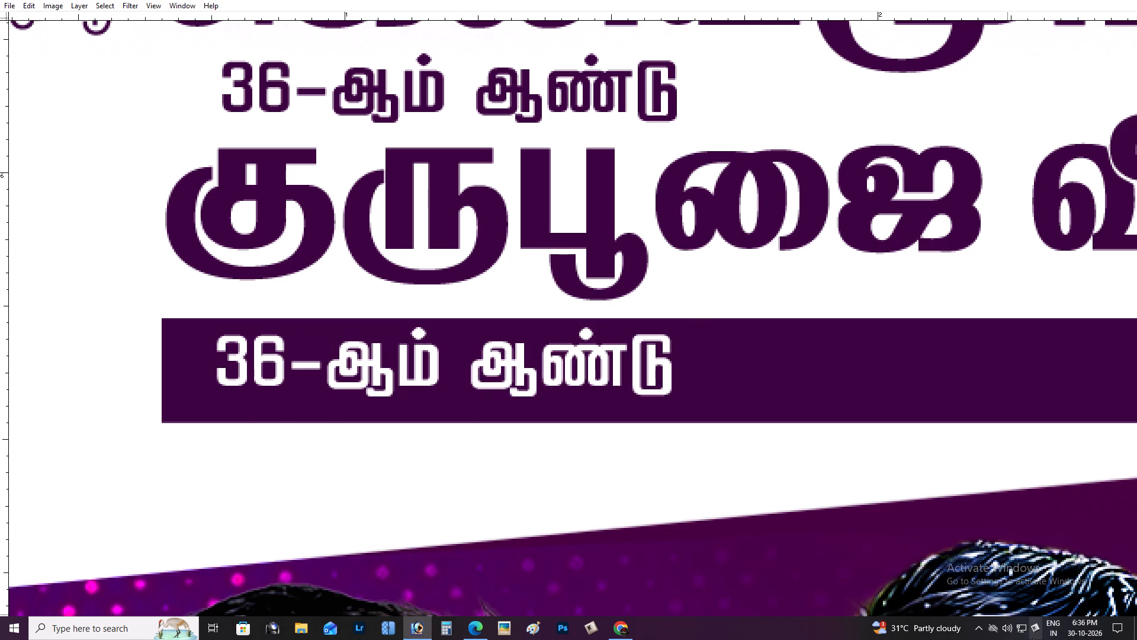
click(1033, 638)
triple_click(542, 380)
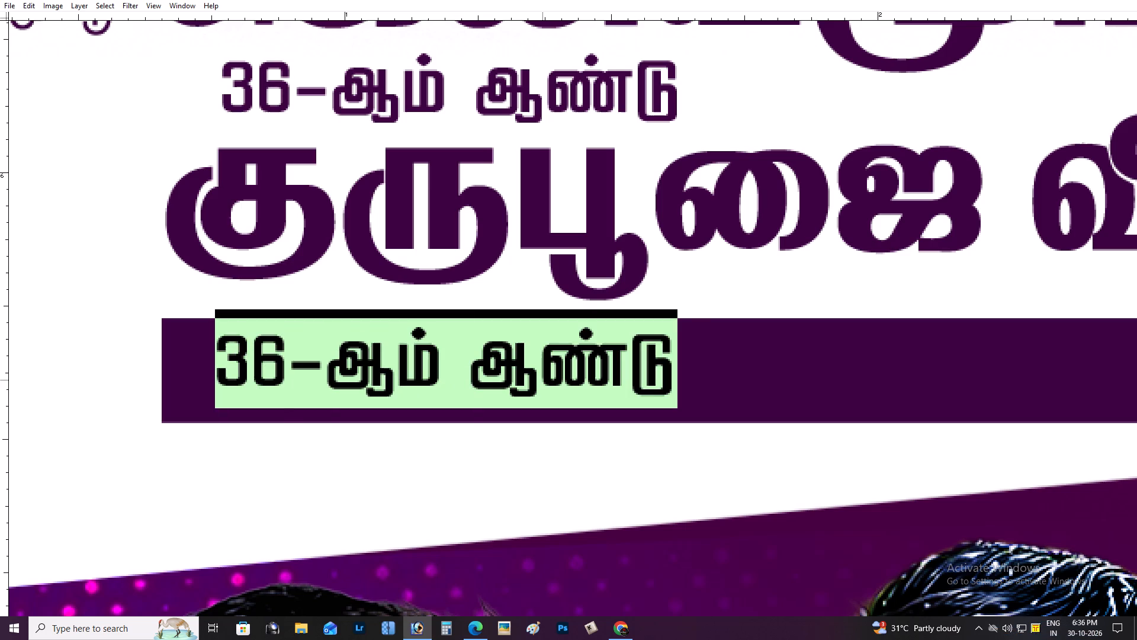
key(e)
key(h)
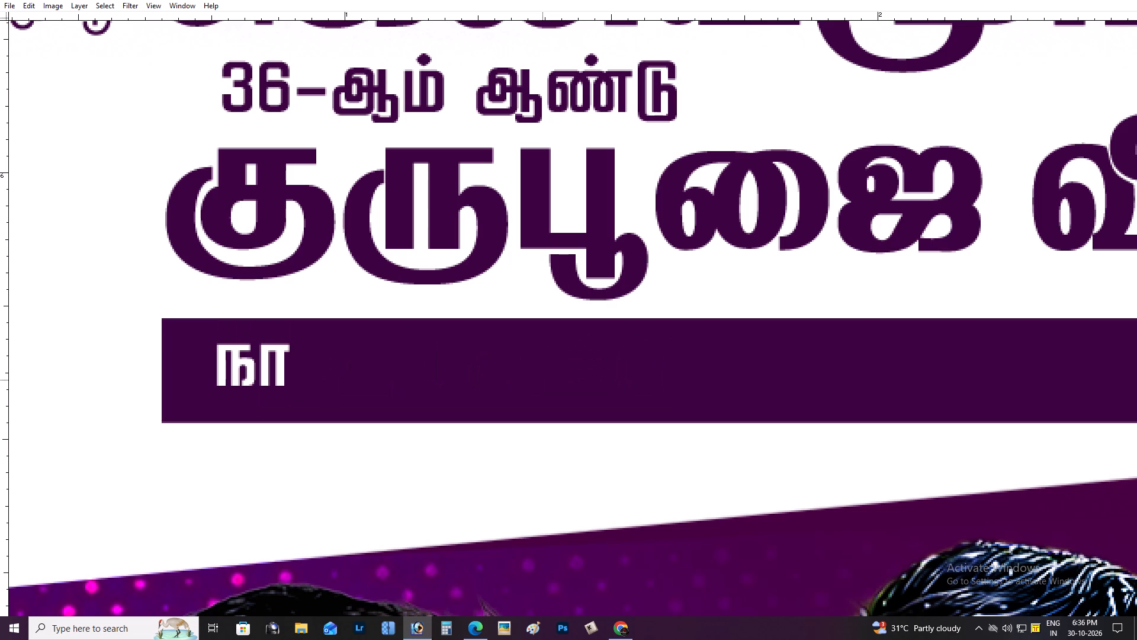
text(a;)
key(BackSpace)
text(s;)
key(space)
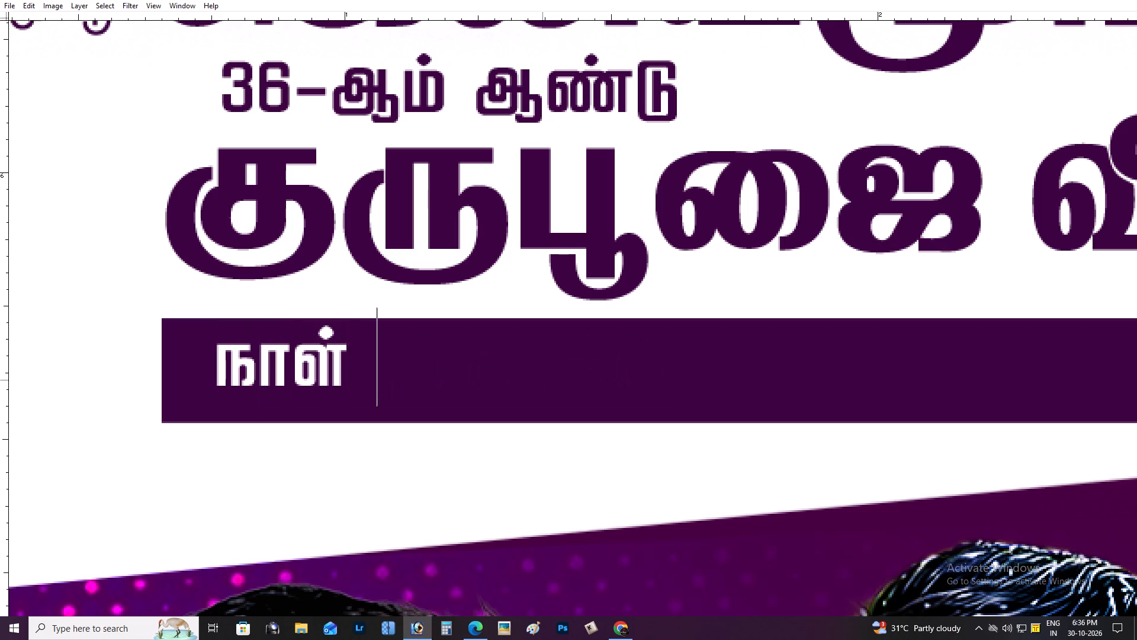
key(shift+colon)
key(space)
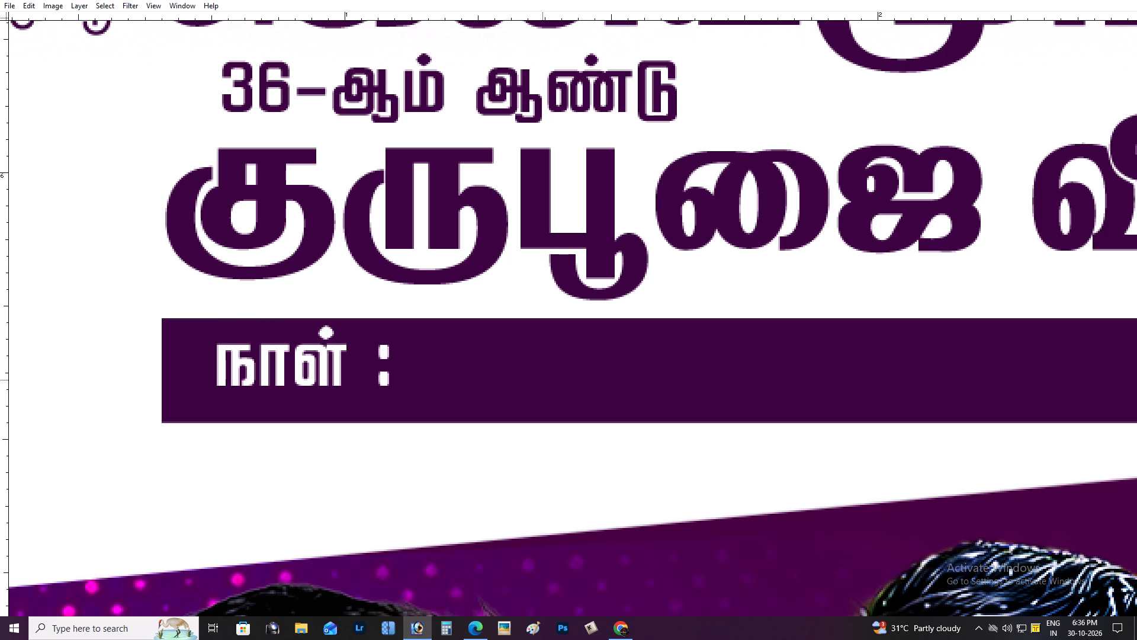
text(31)
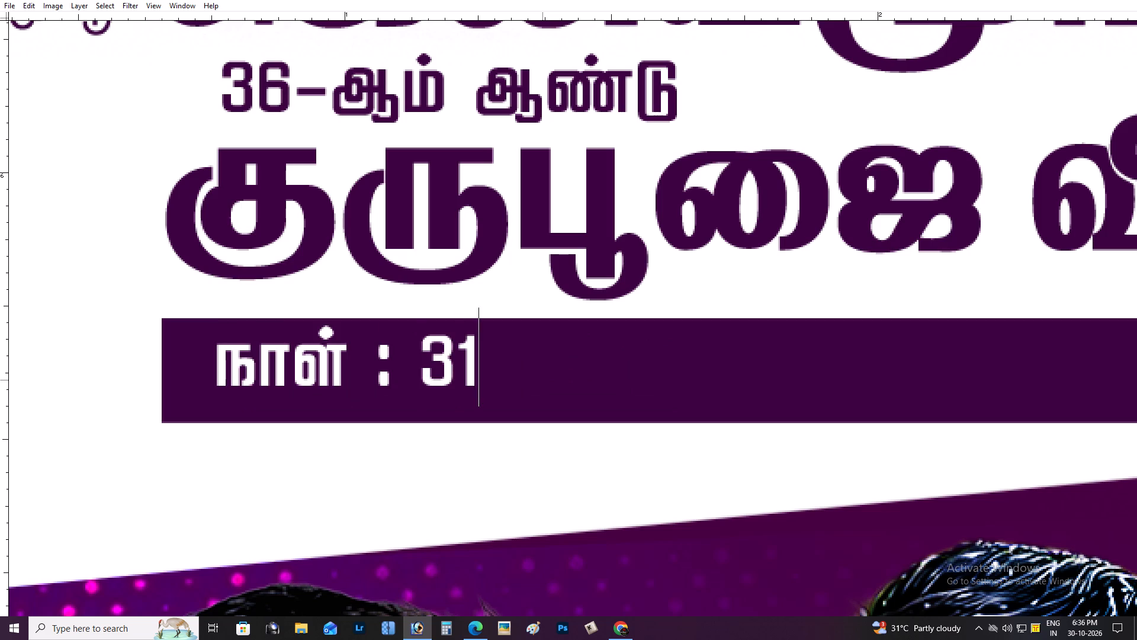
key(period)
text(10.2026)
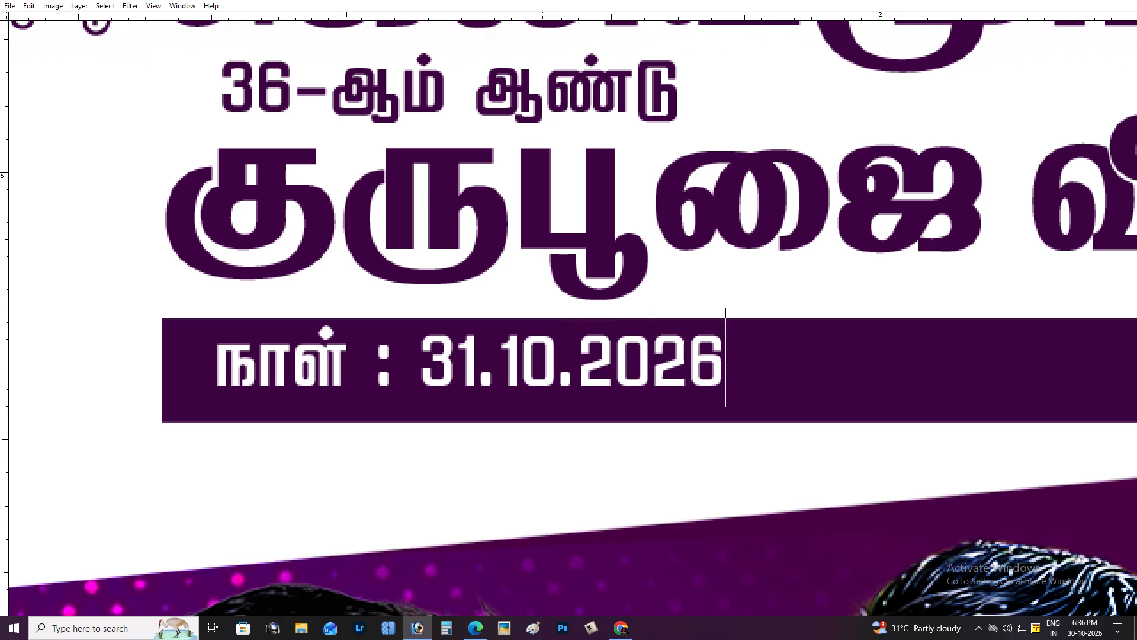
key(ctrl+Return)
Append " , சனிக்கிழமை" after the date 2026 in the white date line.
click(691, 365)
click(741, 368)
key(space)
text(/)
key(space)
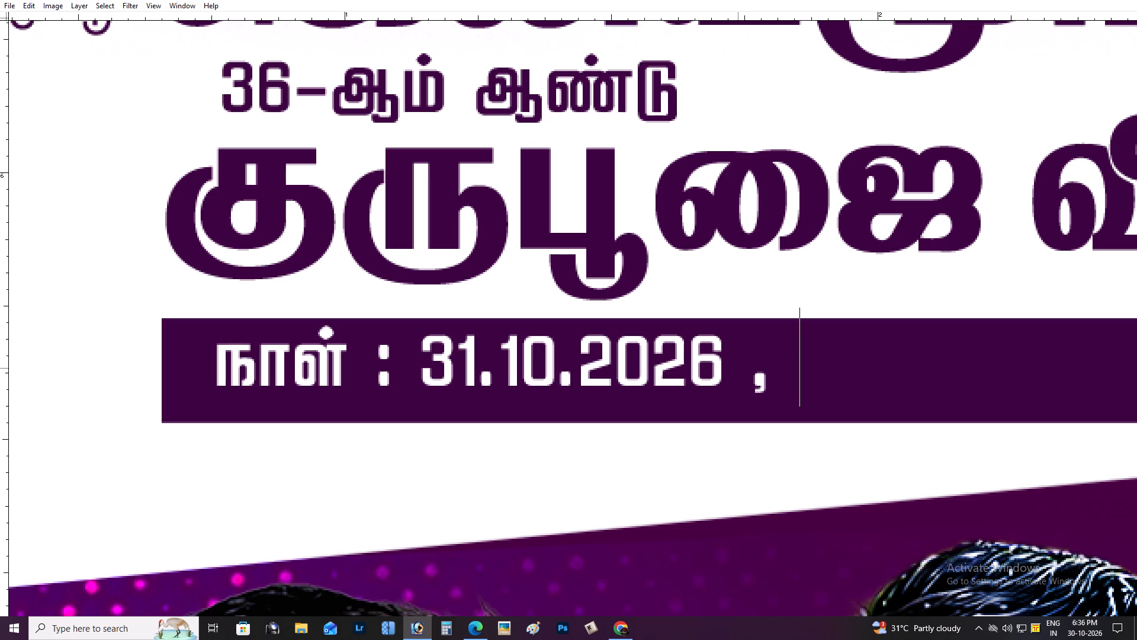
key(r)
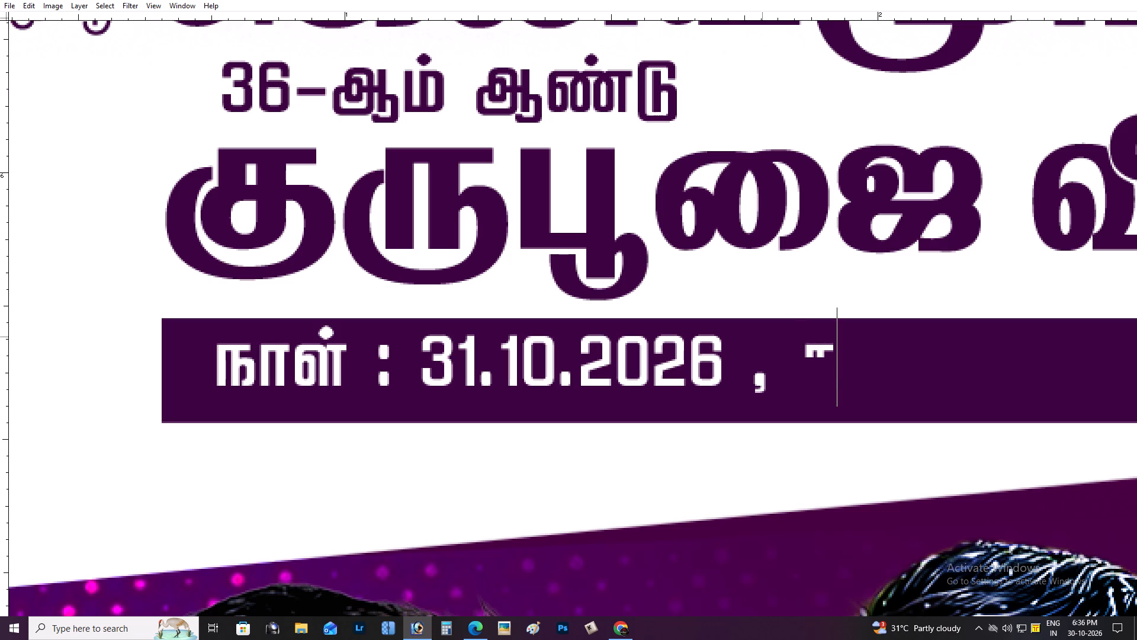
key(f)
key(BackSpace)
text(dp)
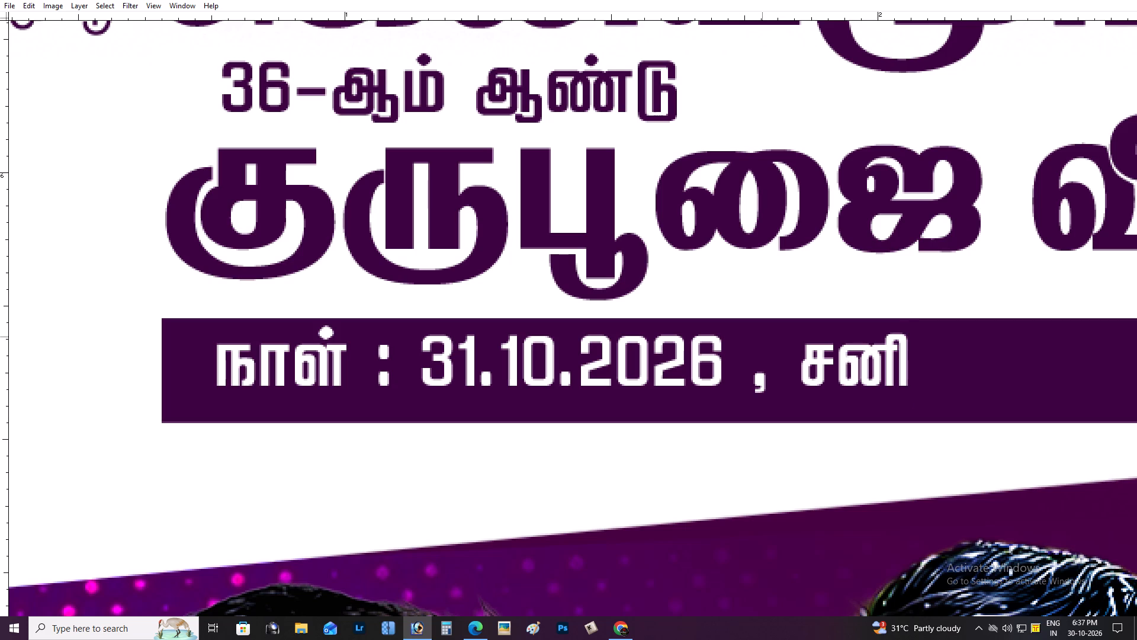
text(f;fp)
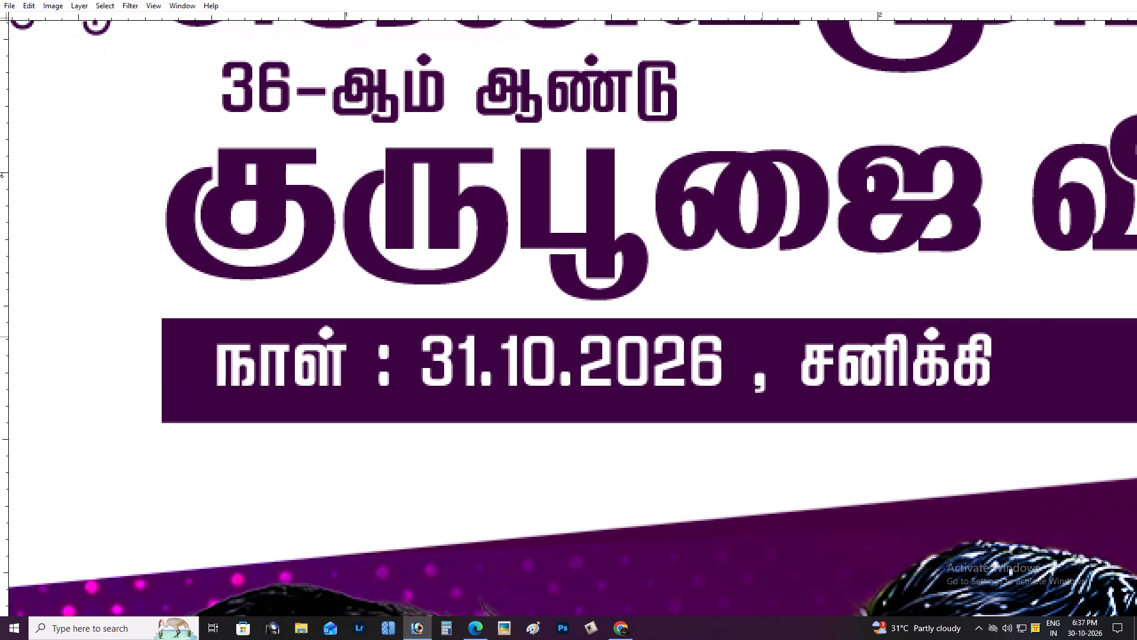
key(shift+h)
text(ik)
key(ctrl+Return)
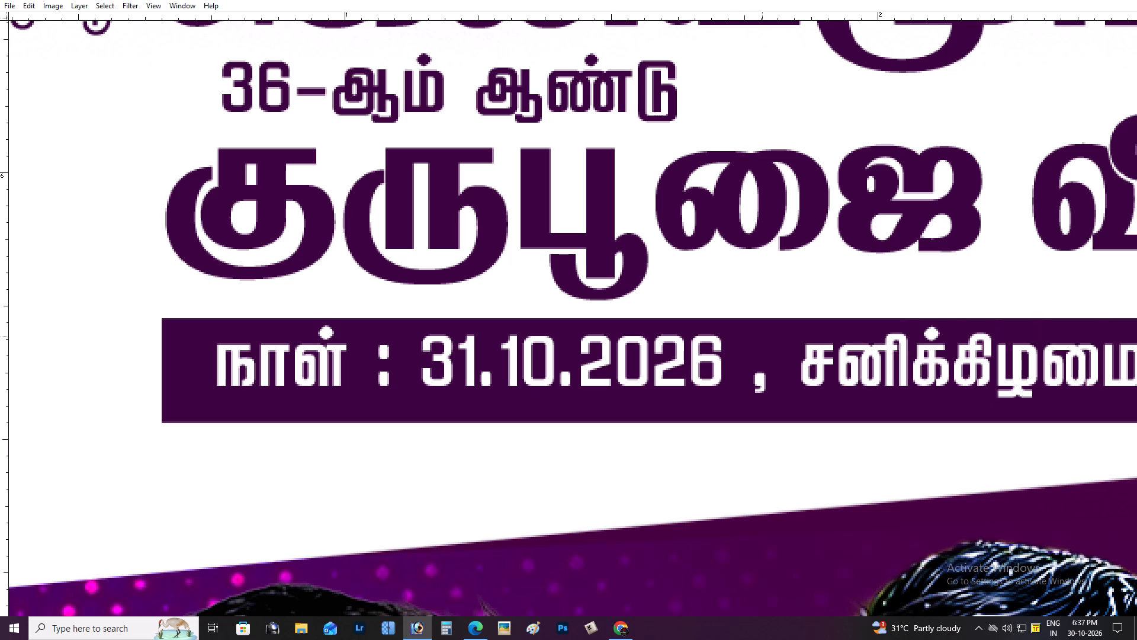
Switch off the Tamil Typewriter input by choosing No Keyman Keyboard.
key(v)
key(space)
click(1036, 625)
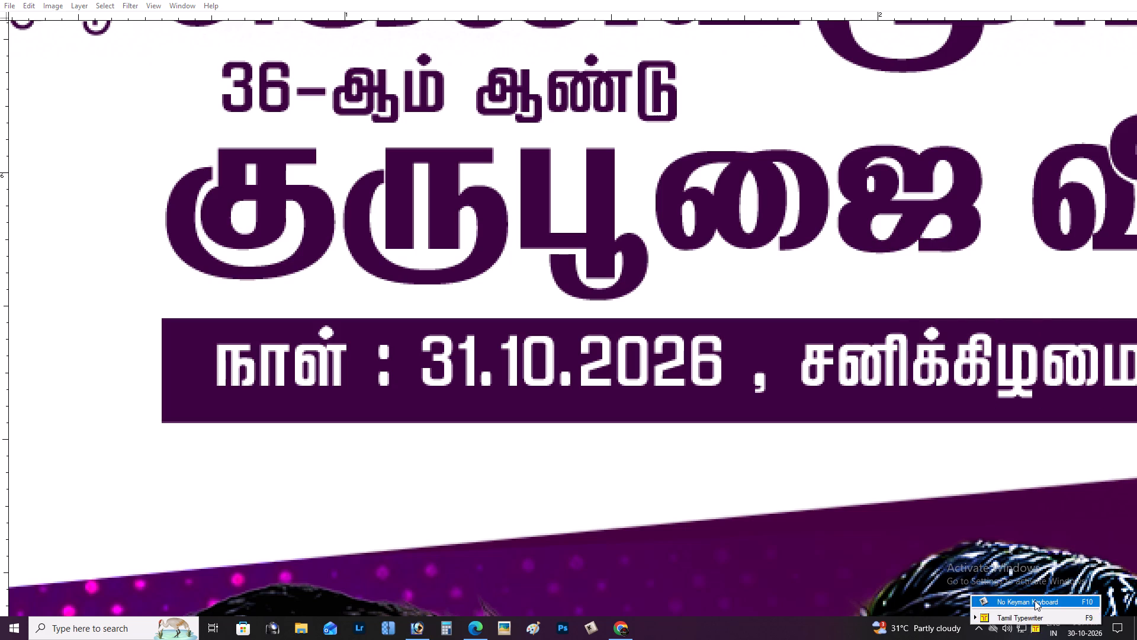
click(1035, 600)
key(v)
key(space)
Enlarge the white date line so it nearly fills the purple bar and centre it there.
drag(893, 468, 741, 468)
drag(738, 355, 769, 361)
key(ctrl+minus)
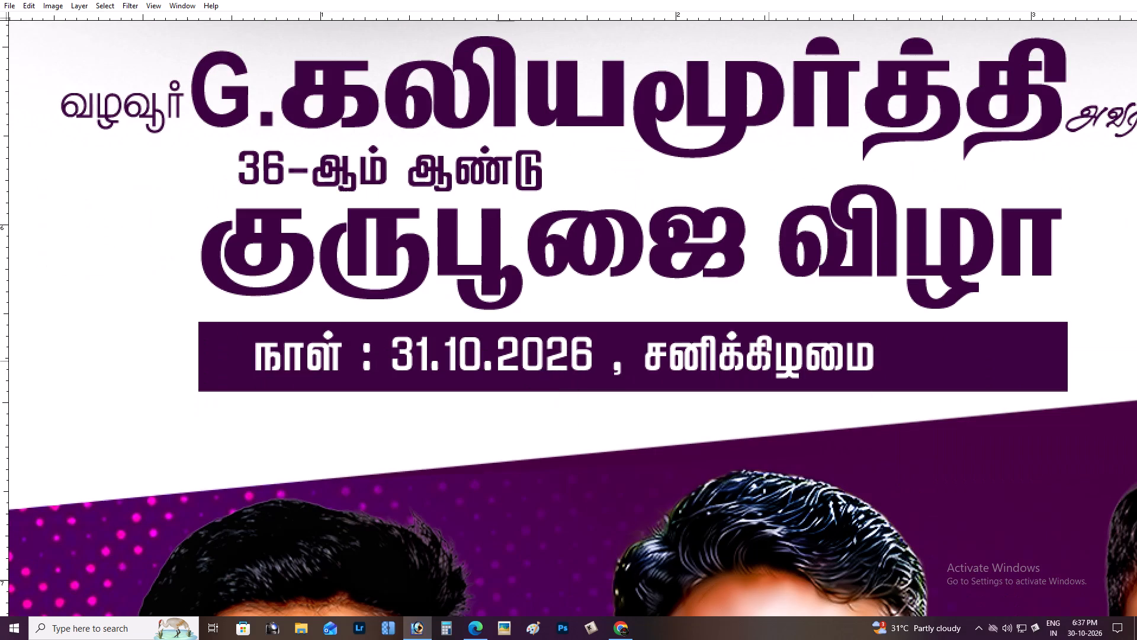
key(ctrl+t)
alt+shift+drag(875, 331, 943, 331)
drag(847, 350, 900, 350)
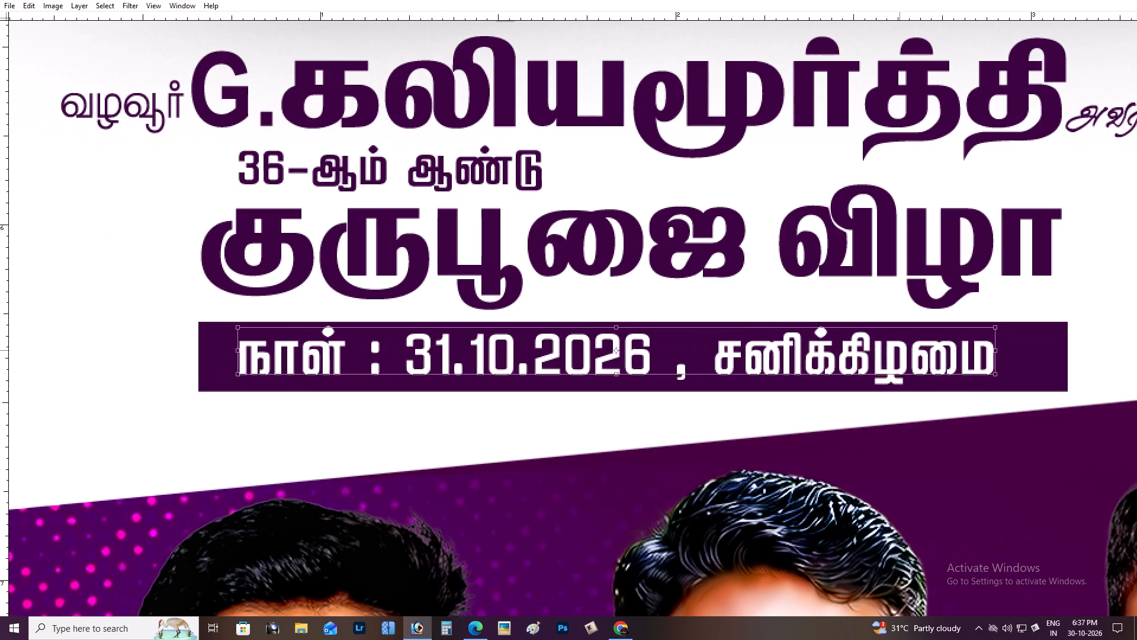
drag(900, 350, 900, 352)
key(Return)
key(ctrl+t)
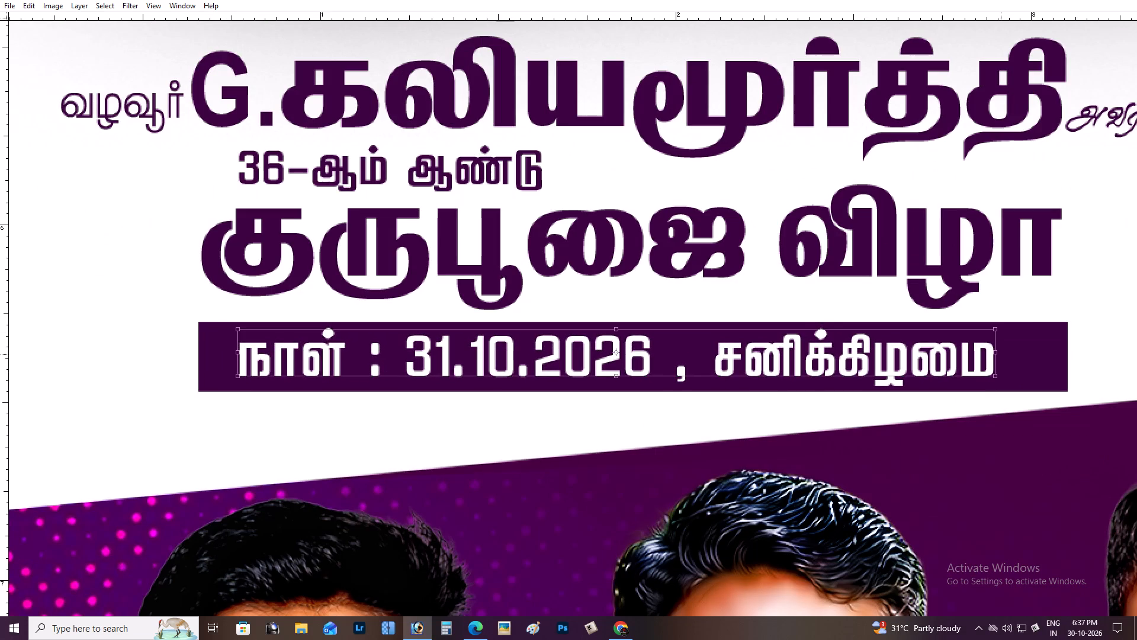
alt+shift+drag(1001, 354, 1035, 355)
key(Return)
shift+drag(1011, 343, 1023, 344)
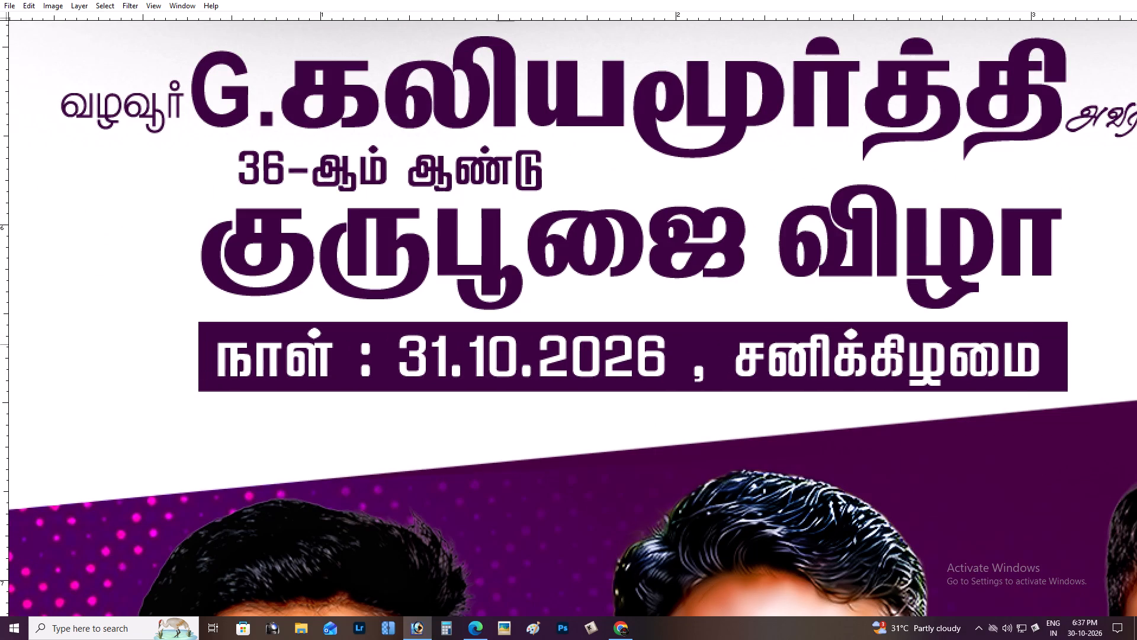
Select the purple bar, the "குருபூஜை விழா" line and the "36-ஆம் ஆண்டு" text together with the date line.
shift+right_click(692, 337)
shift+click(701, 341)
drag(705, 342, 721, 347)
key(ctrl+z)
key(ctrl+minus)
key(ctrl+minus)
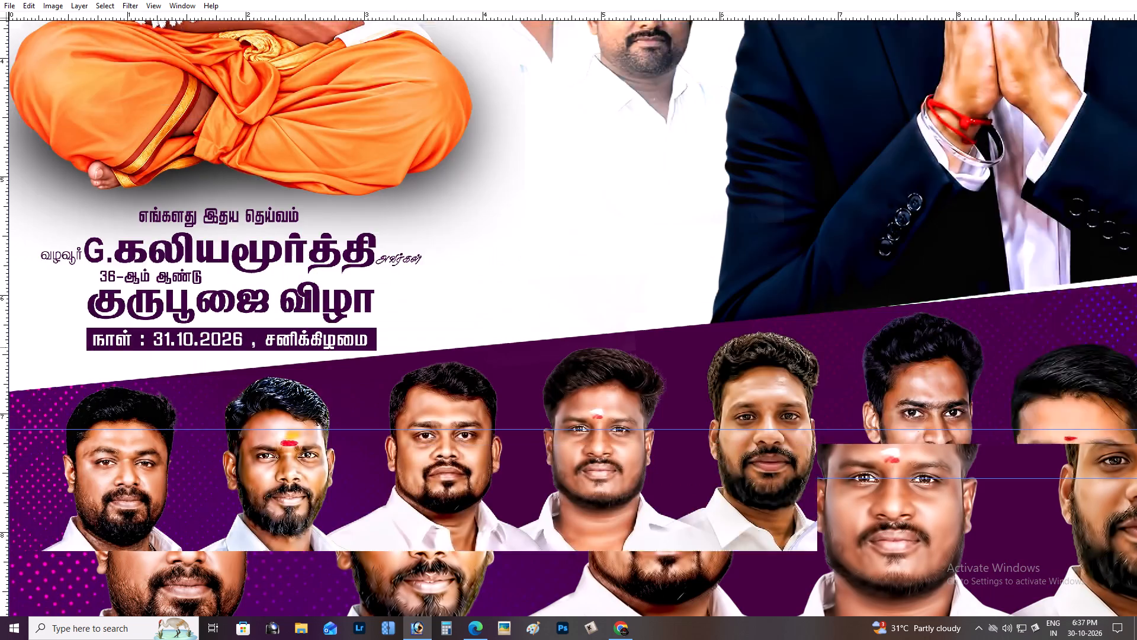
key(ctrl+minus)
key(space)
key(z)
drag(114, 185, 406, 353)
key(space)
key(space)
key(space)
key(space)
drag(348, 311, 522, 209)
key(v)
drag(499, 276, 518, 287)
key(ctrl+z)
shift+right_drag(492, 356, 500, 359)
shift+click(507, 363)
drag(509, 362, 525, 370)
key(ctrl+z)
shift+right_click(483, 295)
shift+click(493, 301)
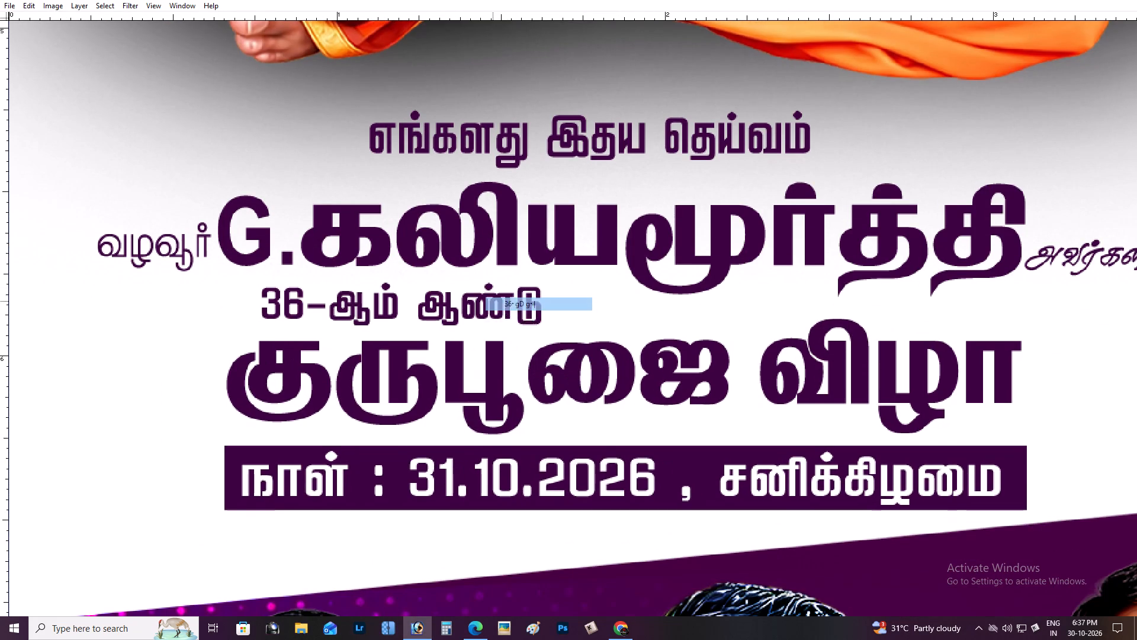
drag(498, 303, 510, 308)
key(ctrl+z)
Add the large name line, "எங்களது இதய தெய்வம்", and the small words "வழவூர்" and "அவர்கள்" to the selection.
shift+right_click(471, 220)
shift+click(485, 226)
drag(486, 226, 500, 236)
key(Return)
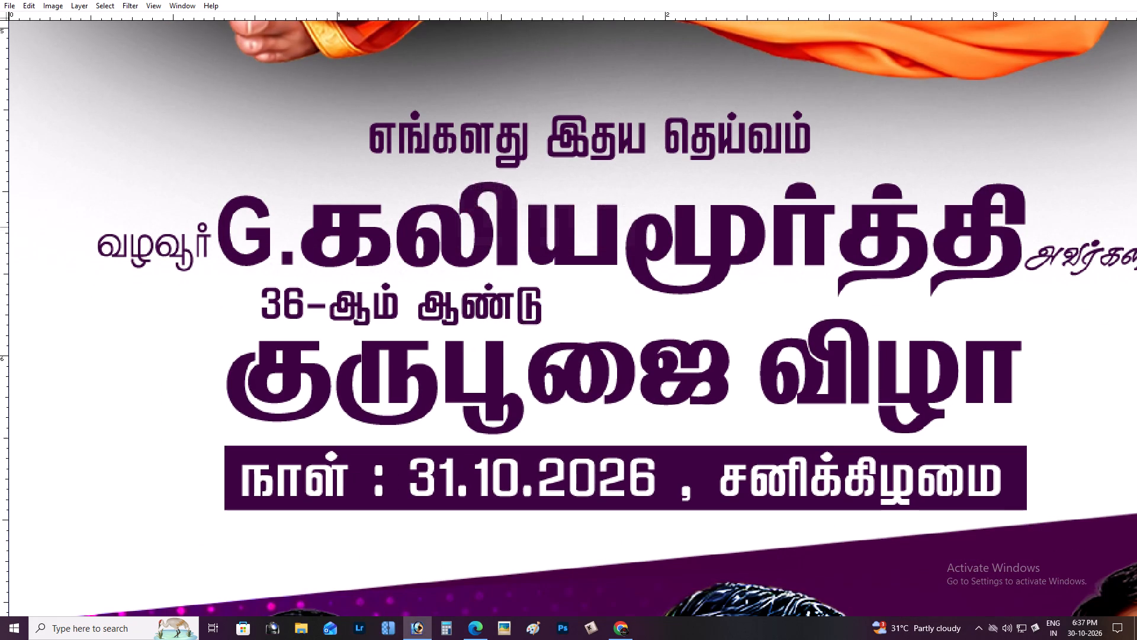
shift+right_click(448, 186)
shift+click(454, 189)
shift+right_click(464, 206)
shift+click(479, 216)
drag(481, 213, 506, 231)
key(ctrl+z)
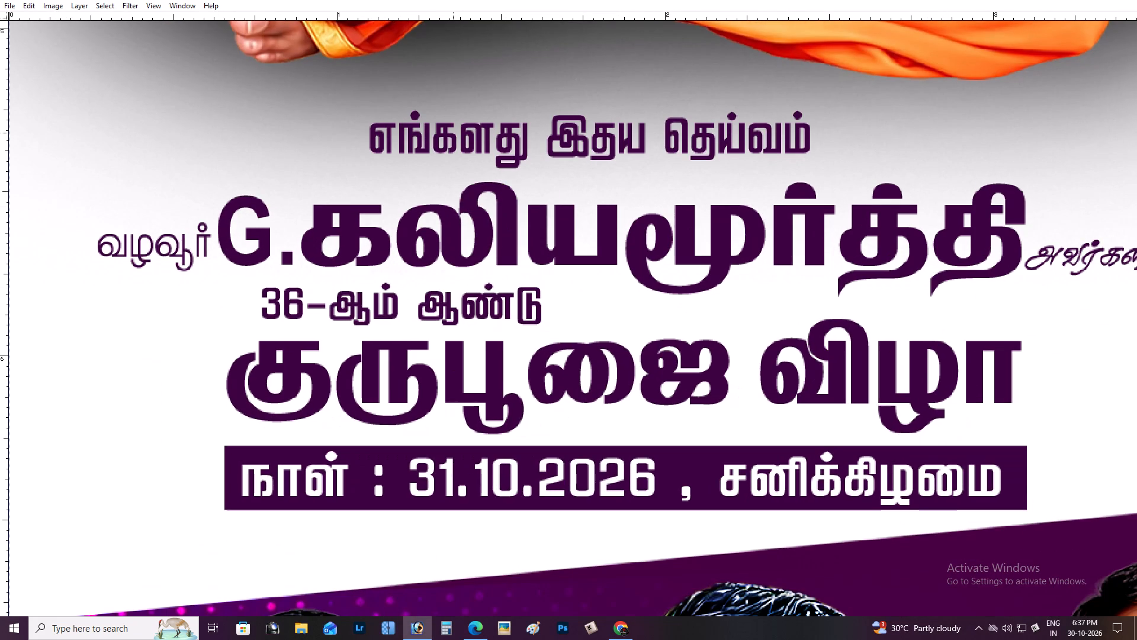
shift+right_click(447, 133)
shift+click(454, 139)
shift+drag(455, 140, 473, 149)
key(ctrl+z)
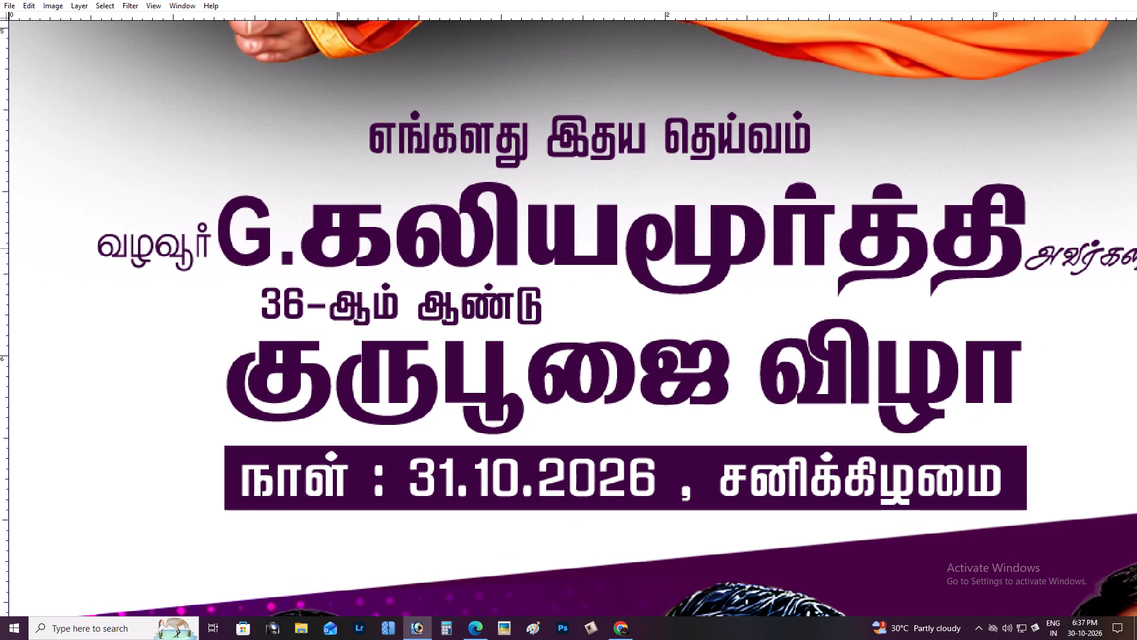
shift+right_click(181, 248)
shift+click(194, 255)
shift+right_click(184, 251)
shift+click(194, 255)
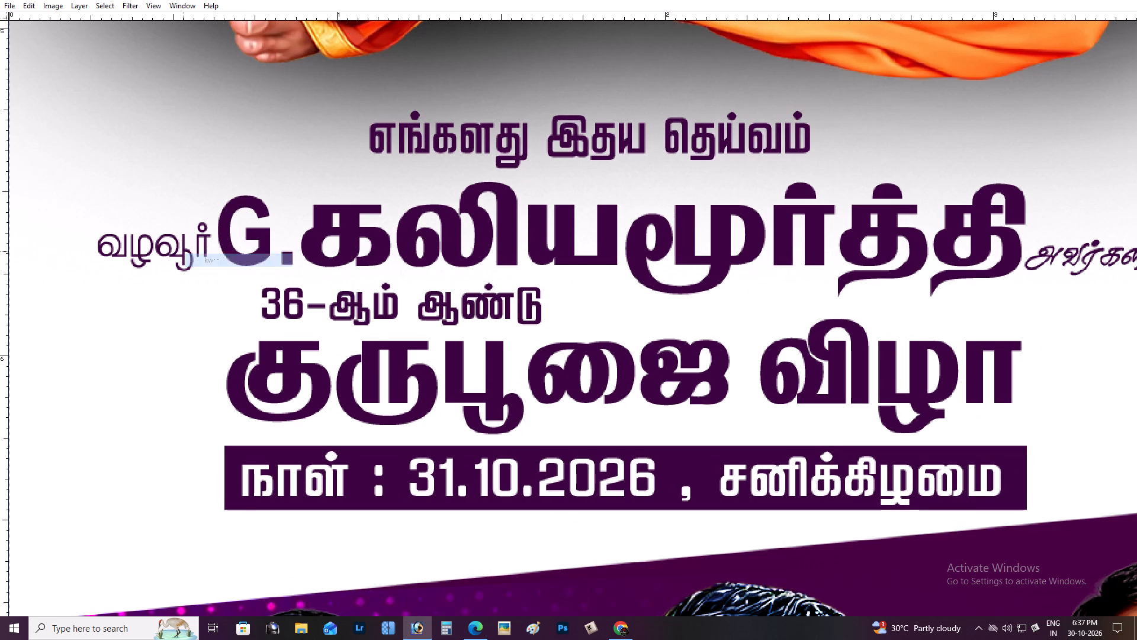
shift+right_click(182, 251)
shift+click(198, 269)
drag(205, 268, 221, 275)
key(ctrl+z)
key(space)
drag(525, 277, 289, 277)
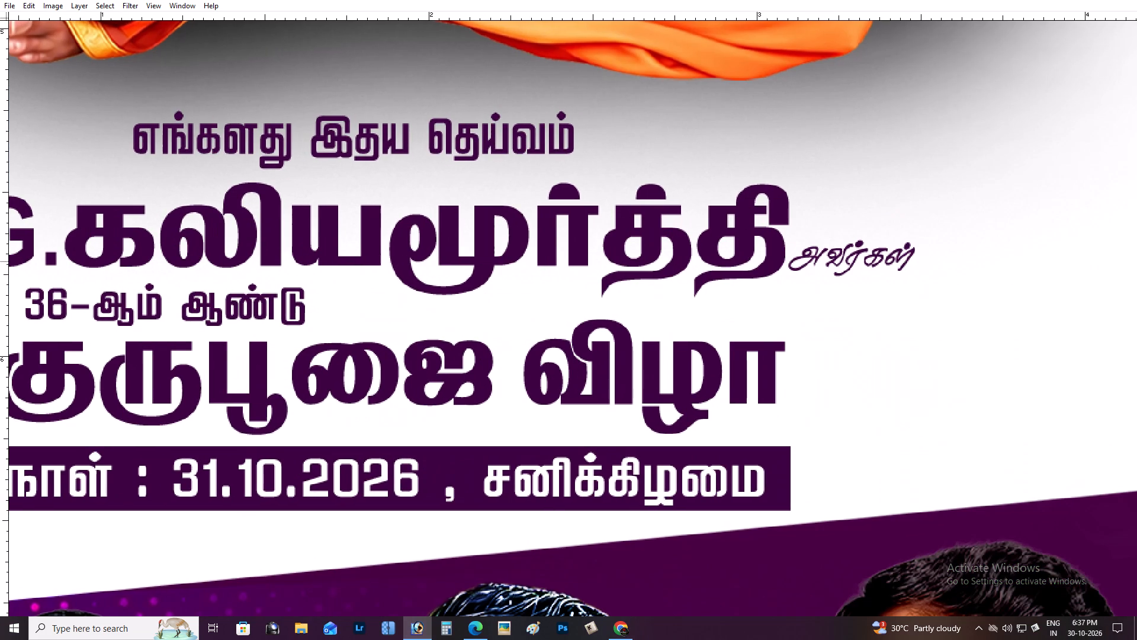
shift+right_click(810, 252)
shift+click(821, 264)
drag(811, 258, 839, 272)
key(ctrl+z)
key(ctrl+minus)
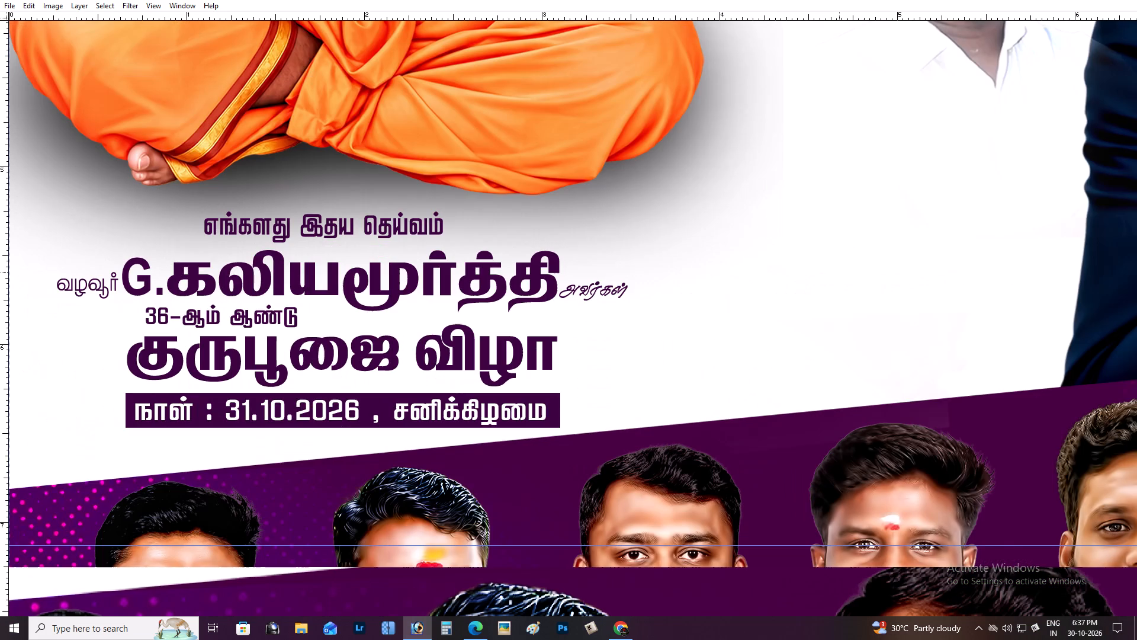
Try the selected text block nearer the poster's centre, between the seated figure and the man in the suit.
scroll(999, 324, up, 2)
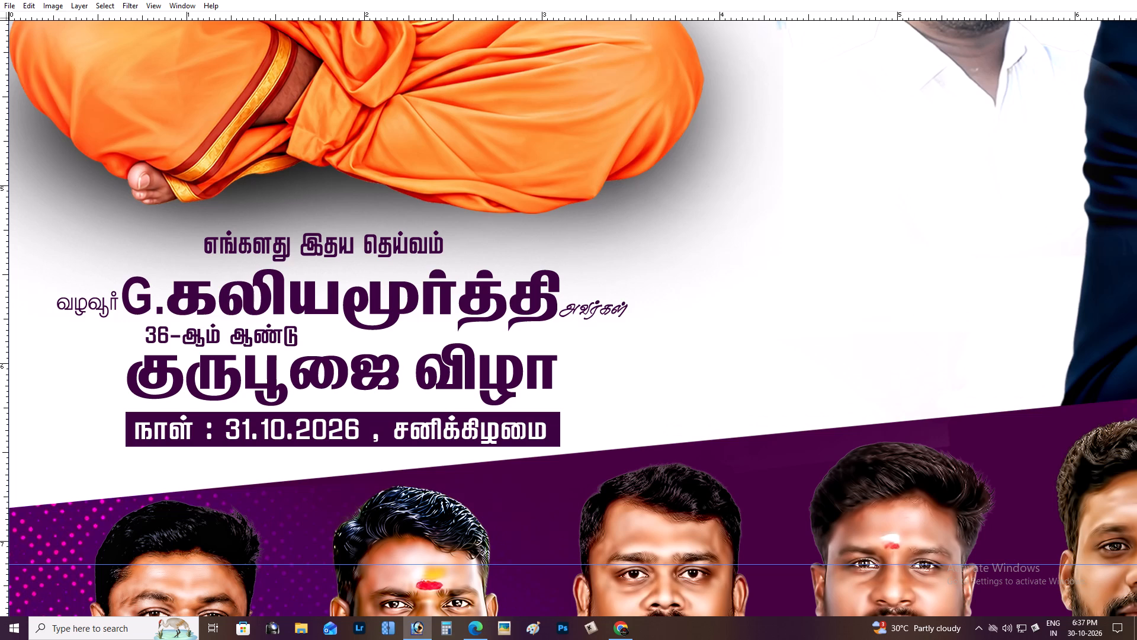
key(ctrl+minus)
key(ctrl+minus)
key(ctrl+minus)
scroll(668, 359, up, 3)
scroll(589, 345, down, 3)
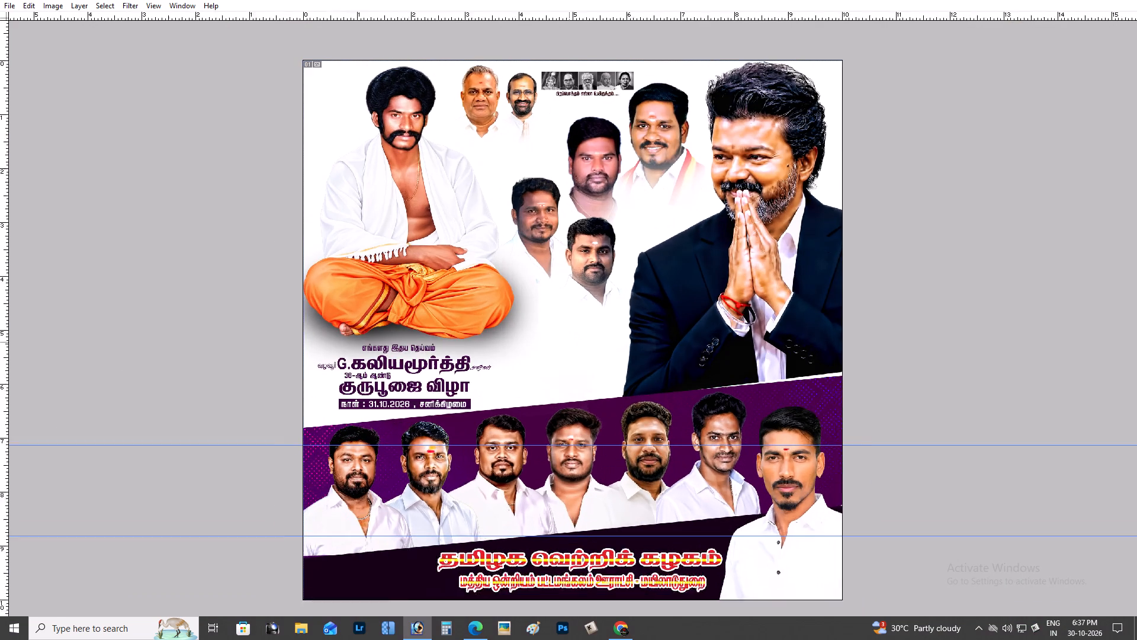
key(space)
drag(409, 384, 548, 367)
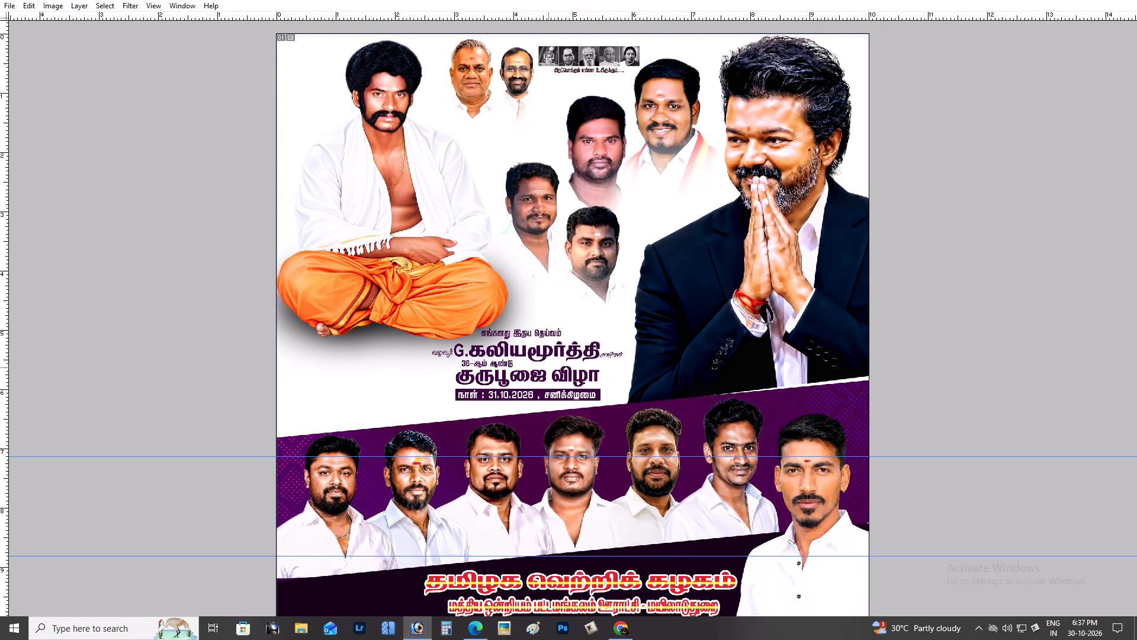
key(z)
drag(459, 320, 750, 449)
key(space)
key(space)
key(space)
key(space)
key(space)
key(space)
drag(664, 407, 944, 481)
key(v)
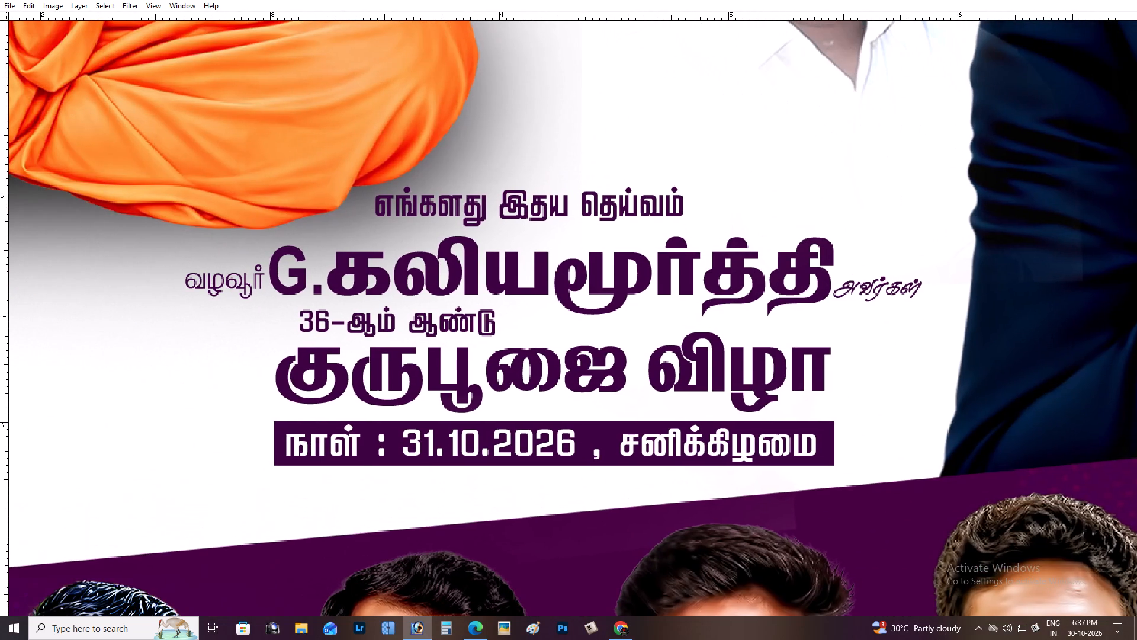
Move the text block beneath the seated figure and tilt it to follow the slanted purple band.
key(ctrl+minus)
key(ctrl+minus)
key(ctrl+minus)
key(ctrl+minus)
drag(629, 316, 604, 328)
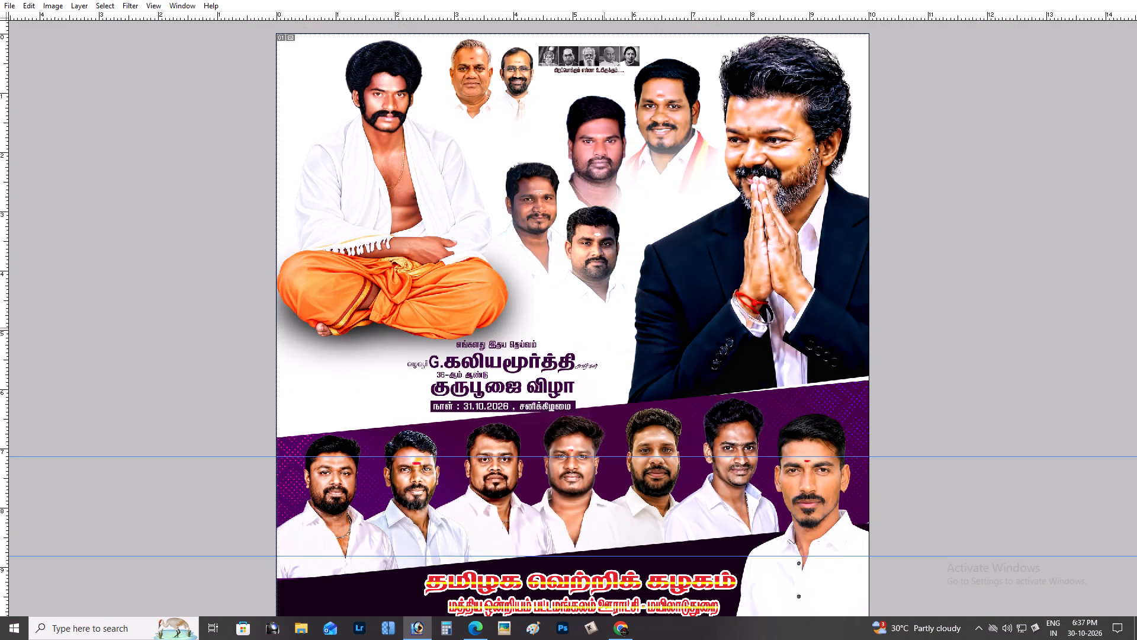
drag(604, 328, 493, 330)
key(ctrl+t)
drag(535, 378, 534, 369)
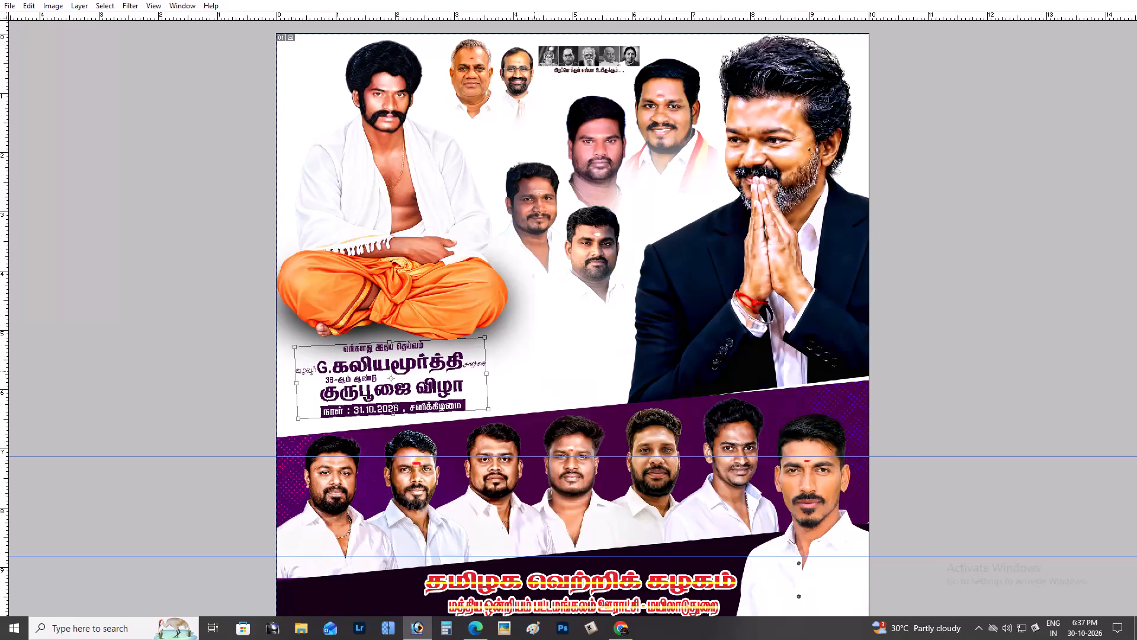
drag(534, 369, 534, 360)
key(Return)
Fine-tune the text block's tilt and shift it down close to the purple band's slanted edge.
key(ctrl+plus)
key(ctrl+plus)
key(space)
drag(553, 359, 966, 222)
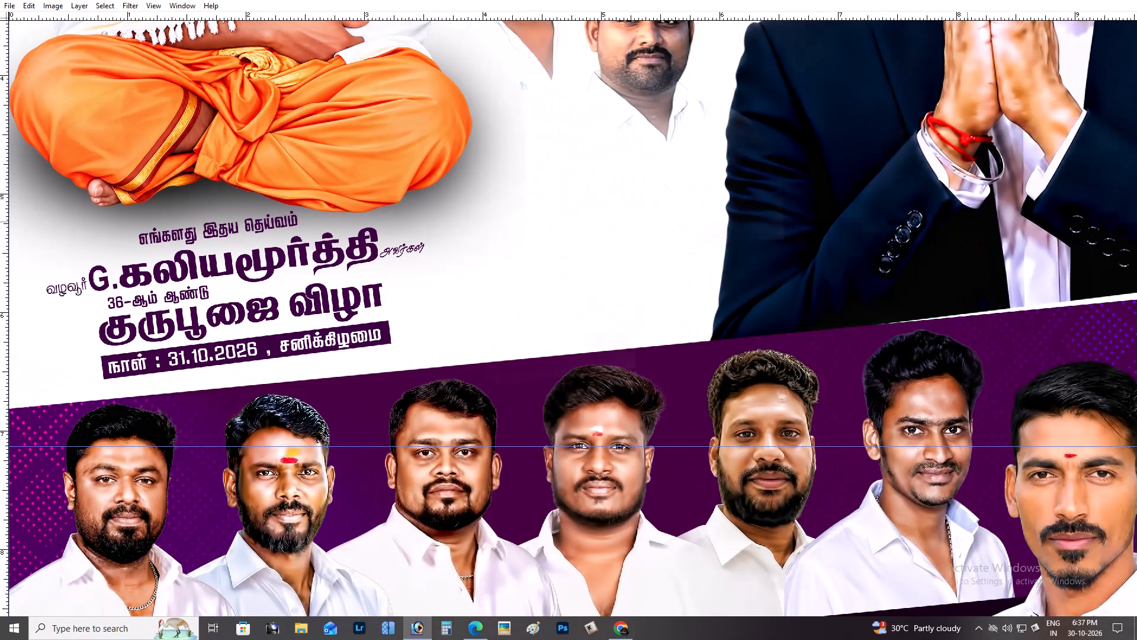
key(ctrl+t)
drag(535, 231, 538, 242)
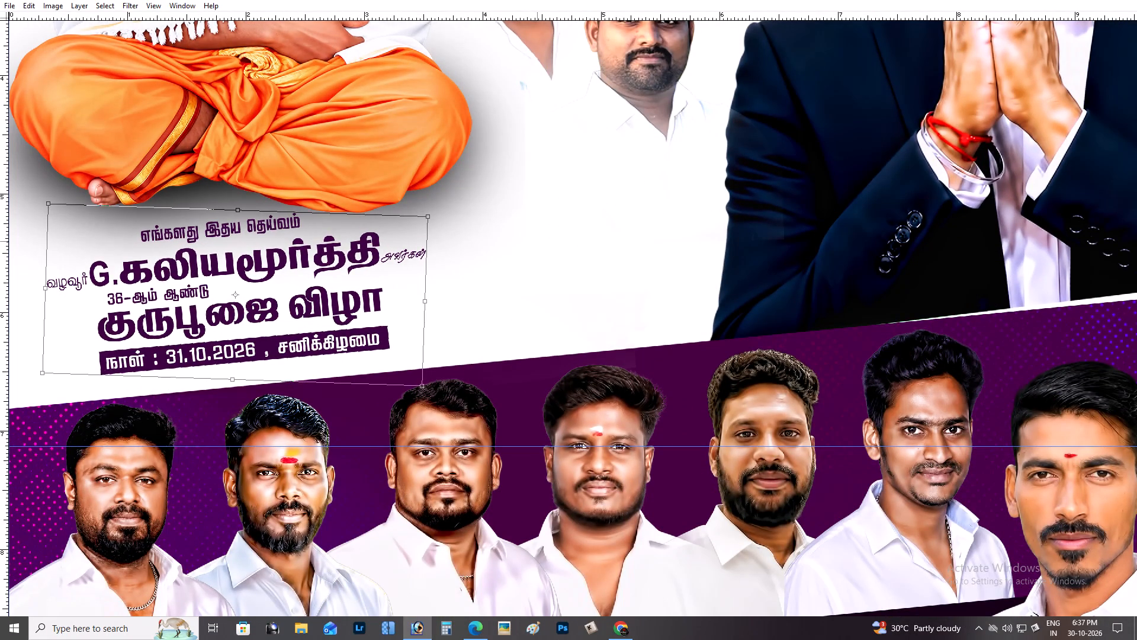
key(Return)
key(ctrl+plus)
key(ctrl+space)
drag(550, 239, 1136, 126)
drag(487, 191, 473, 219)
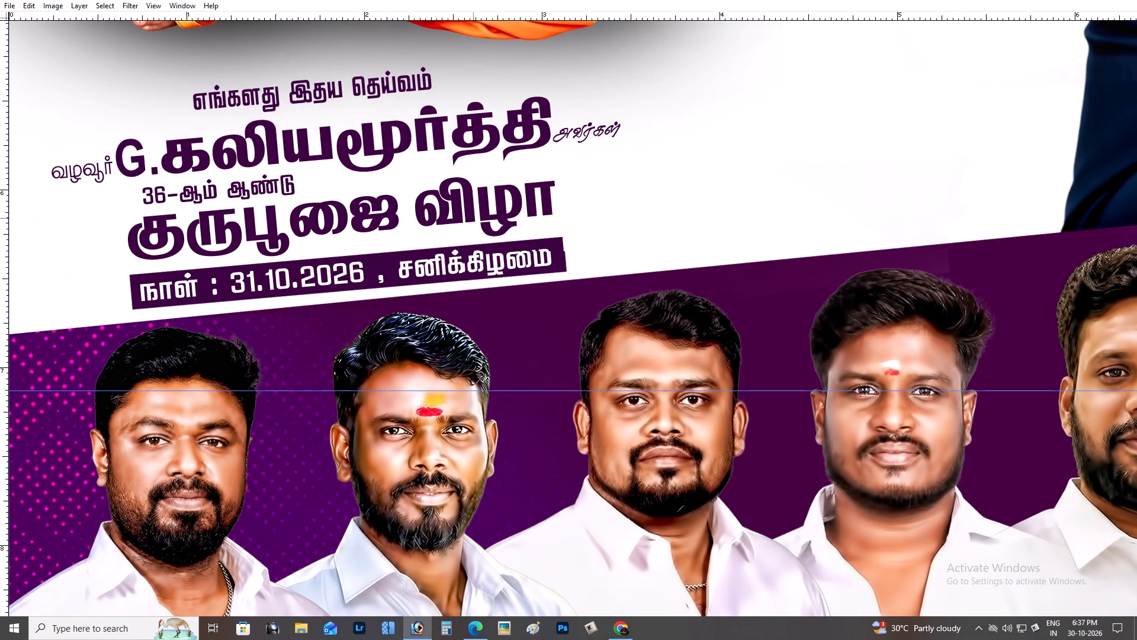
drag(473, 219, 473, 223)
key(space)
drag(470, 211, 461, 254)
key(ctrl+t)
click(670, 197)
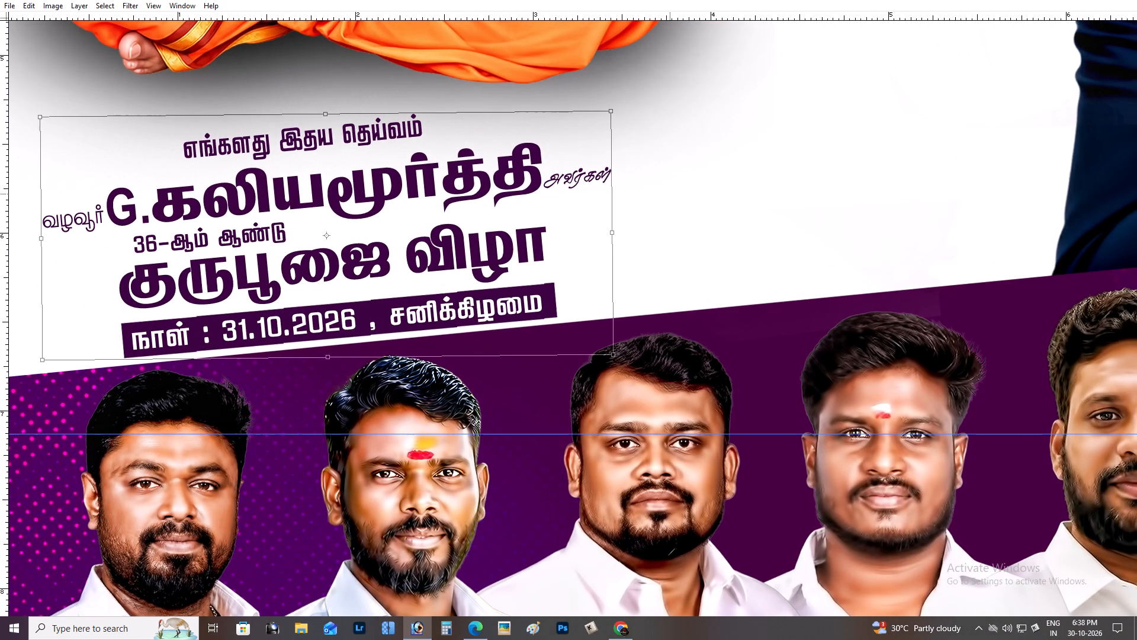
key(Return)
Enlarge the tilted text block to fill the space beneath the seated figure and nudge it slightly left.
key(ctrl+t)
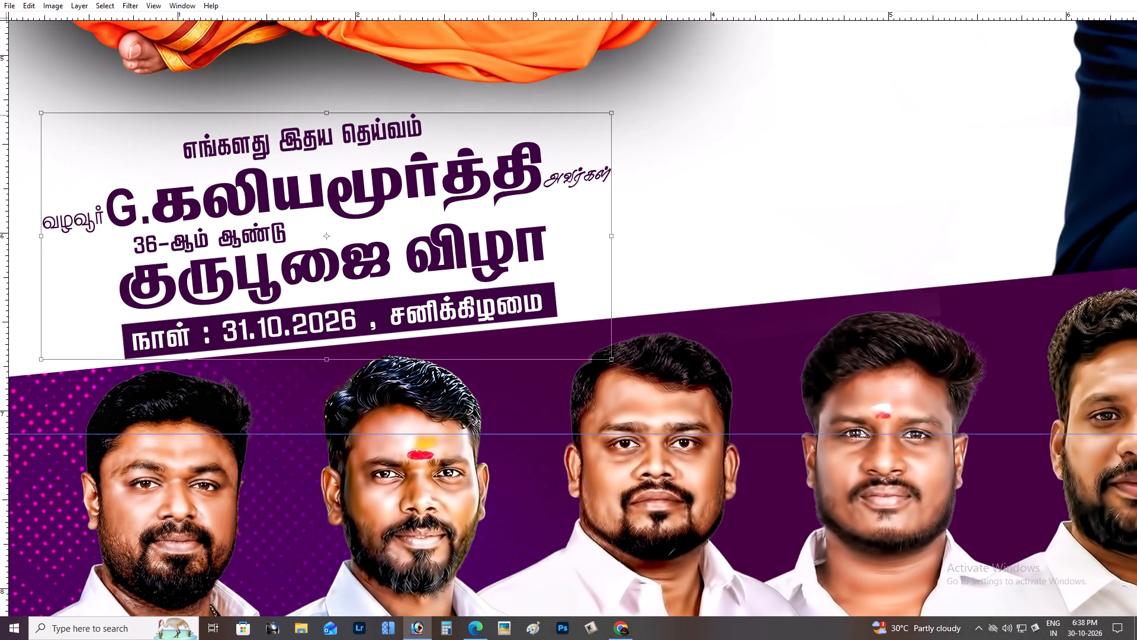
shift+drag(609, 113, 648, 104)
drag(503, 159, 503, 149)
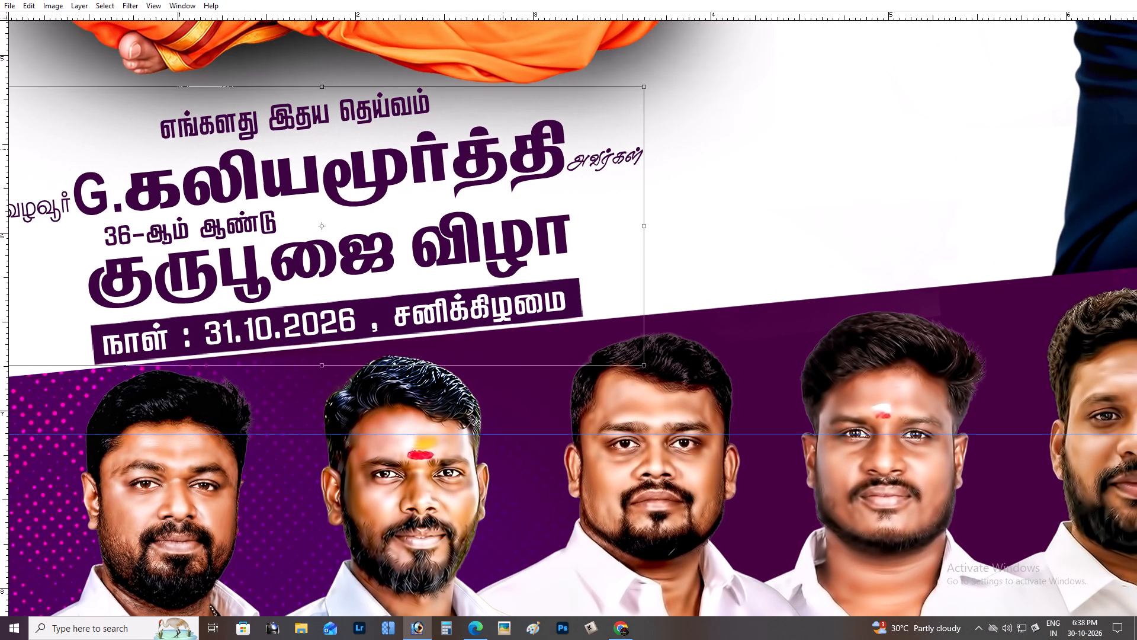
drag(503, 149, 504, 149)
drag(486, 165, 502, 163)
key(Return)
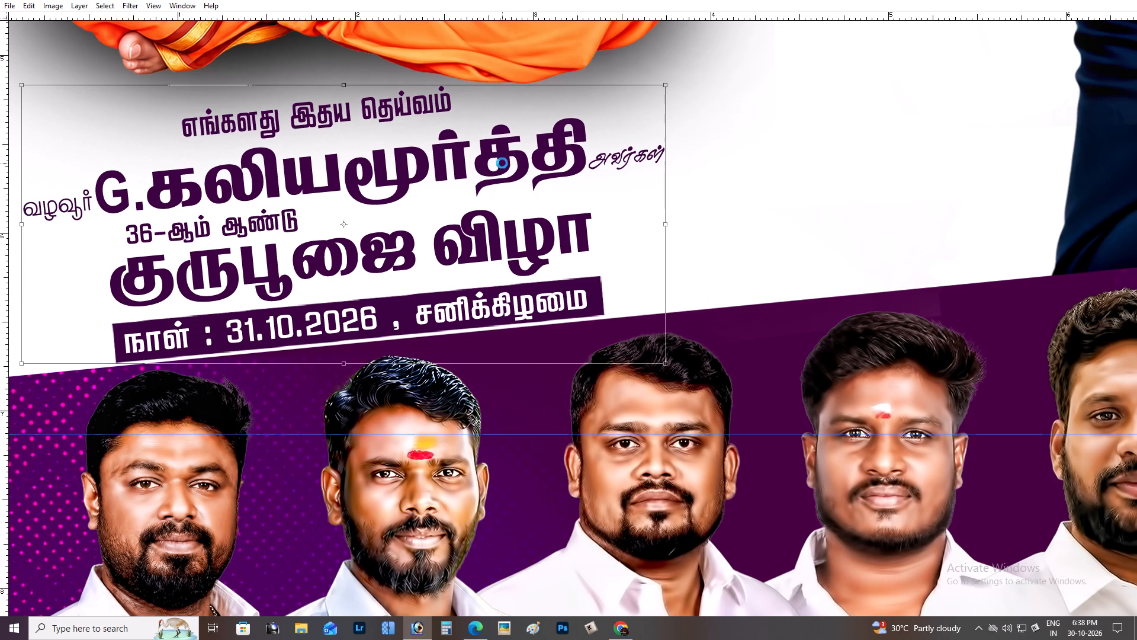
key(ctrl+minus)
key(ctrl+minus)
key(ctrl+minus)
key(Left)
key(Left)
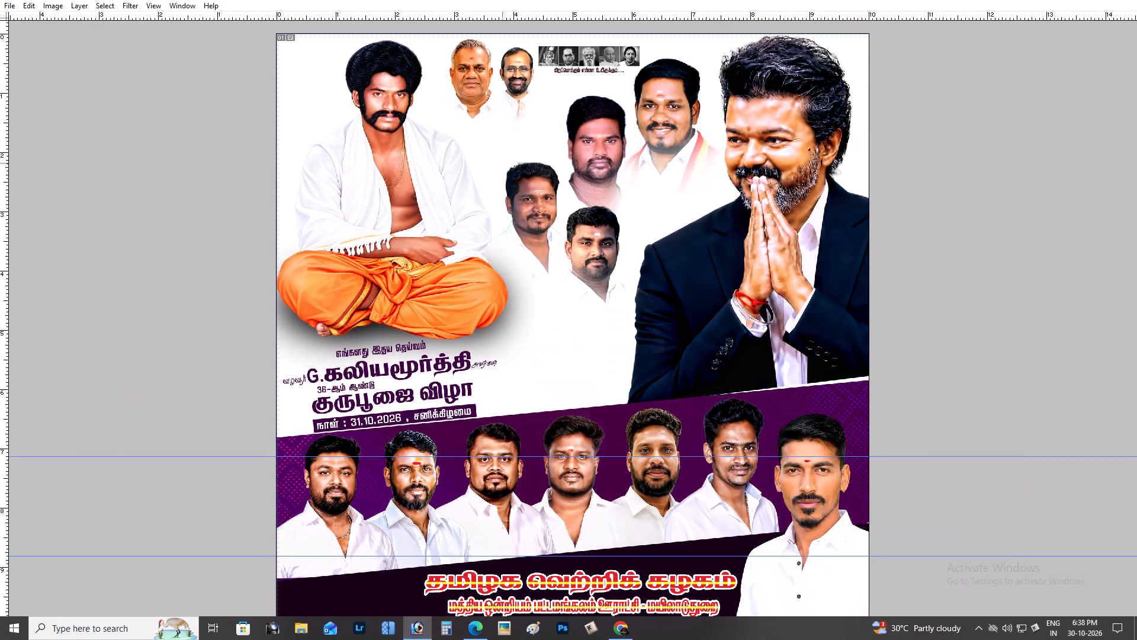
key(Left)
key(ctrl+minus)
key(ctrl+minus)
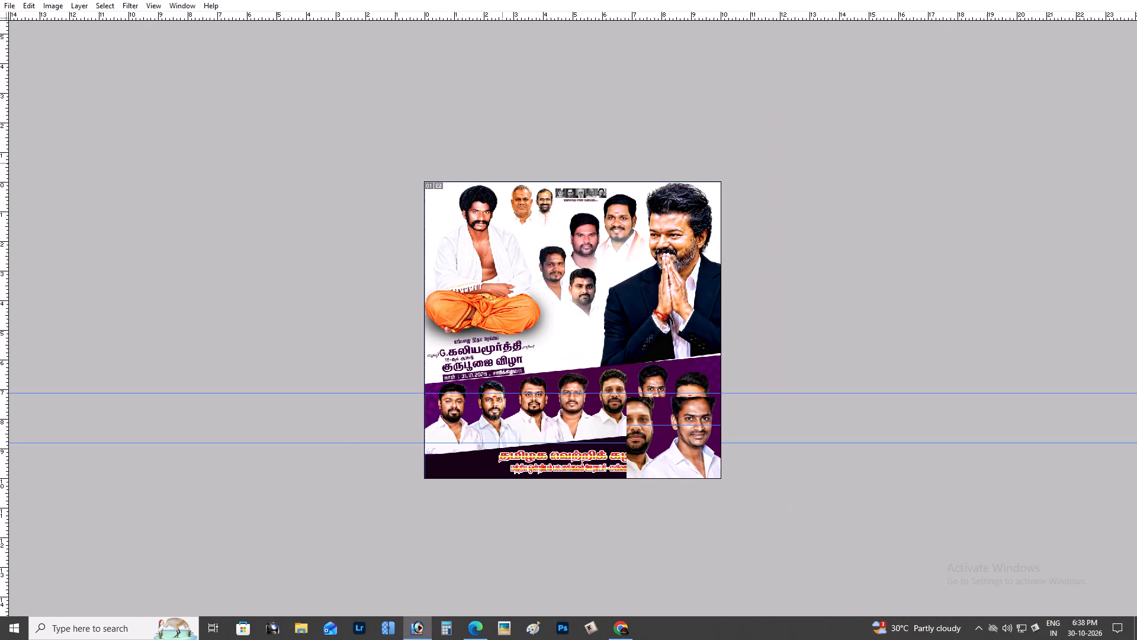
Select the layer of the small Tamil line above the large name and extend the selection to the next layer above.
key(ctrl+plus)
key(ctrl+plus)
key(ctrl+plus)
key(ctrl+plus)
key(space)
key(space)
key(space)
key(space)
key(space)
key(space)
key(space)
key(space)
key(space)
key(space)
drag(489, 295, 679, 223)
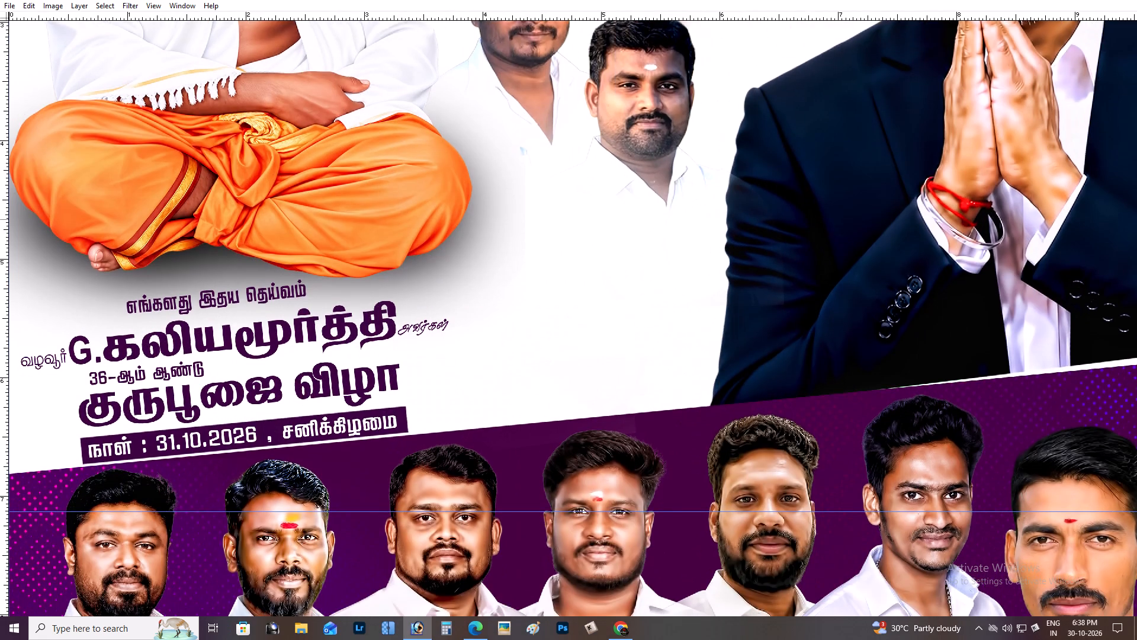
key(ctrl+plus)
key(space)
key(space)
drag(707, 219, 1136, 219)
key(z)
drag(178, 210, 471, 373)
key(v)
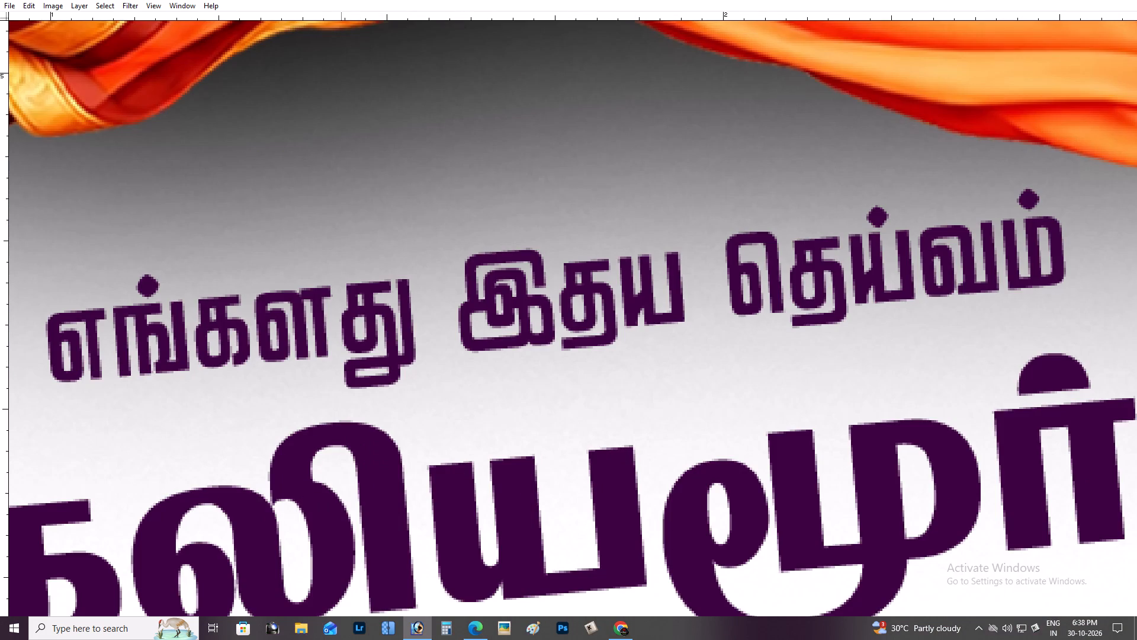
right_click(341, 298)
right_click(357, 287)
click(366, 291)
key(alt+shift+bracketright)
Examine the tilted tribute text block beneath the seated figure at overall and close-up scale, from its small top line to the date bar.
key(ctrl+minus)
key(ctrl+minus)
key(ctrl+minus)
key(ctrl+minus)
key(ctrl+minus)
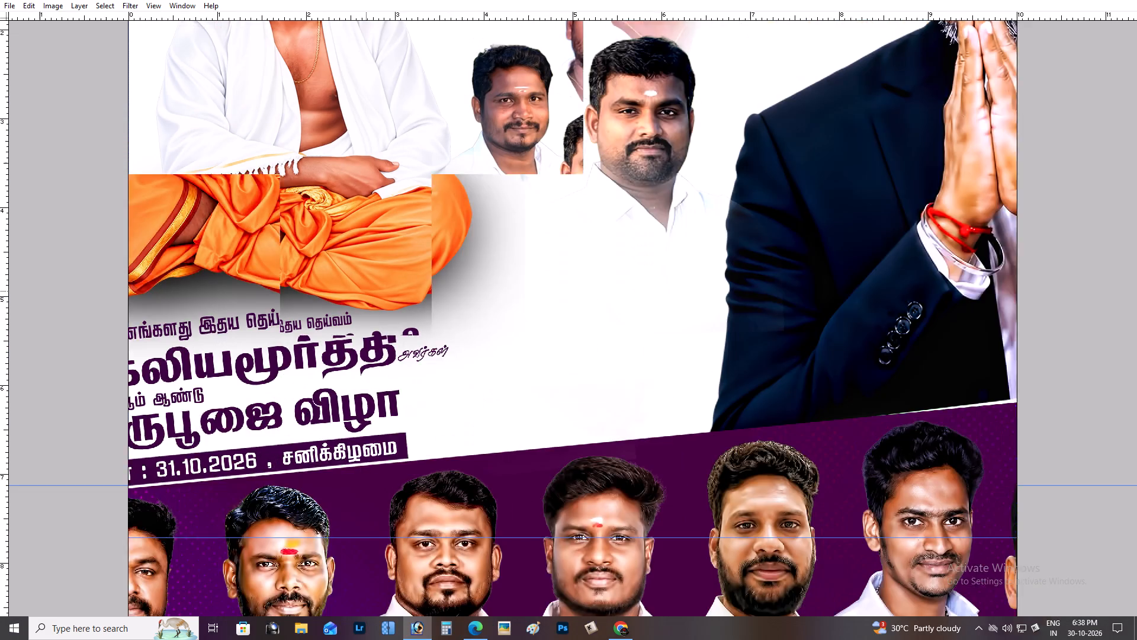
key(ctrl+minus)
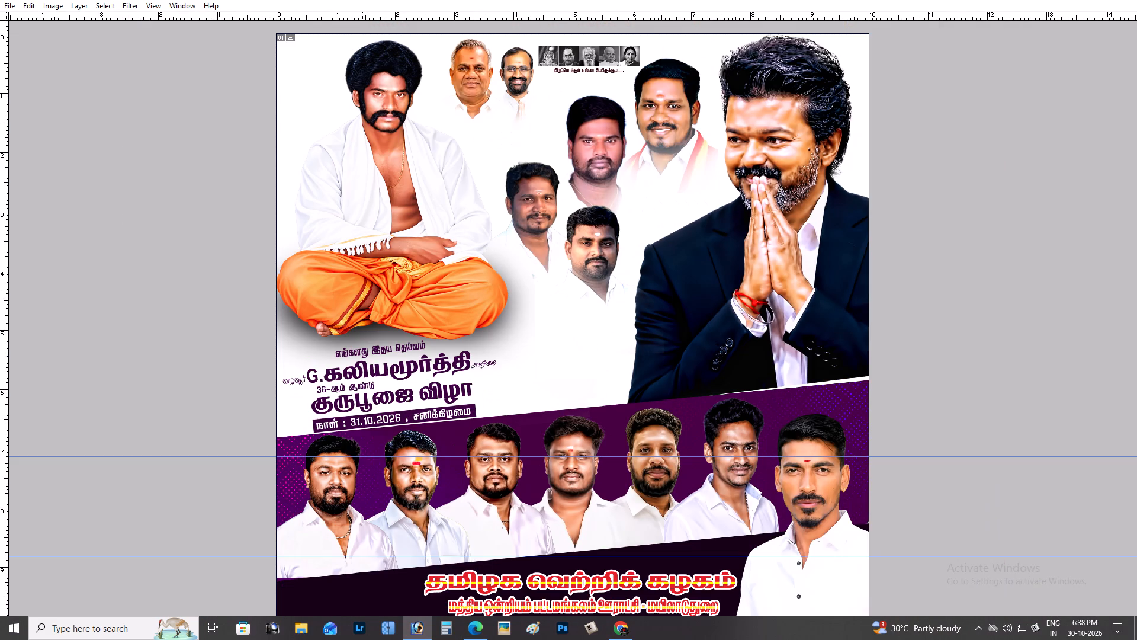
key(z)
drag(294, 315, 464, 466)
key(space)
key(space)
key(space)
key(space)
drag(433, 437, 595, 481)
right_click(435, 364)
click(446, 369)
text(vz)
key(z)
drag(323, 315, 494, 444)
key(space)
drag(443, 406, 561, 479)
right_click(397, 261)
click(411, 269)
key(space)
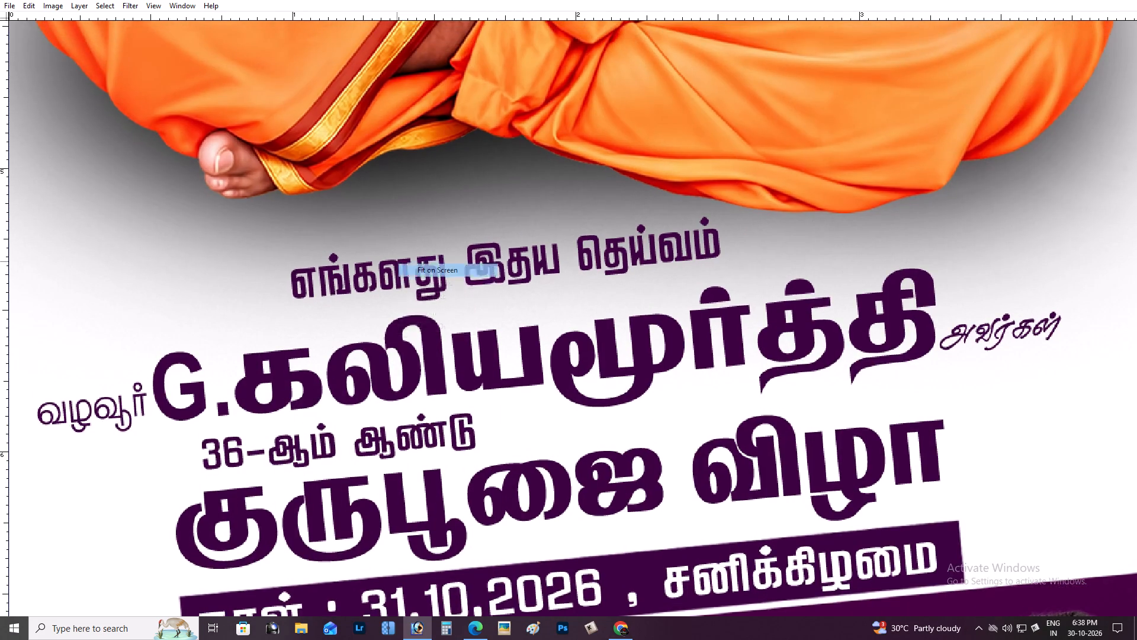
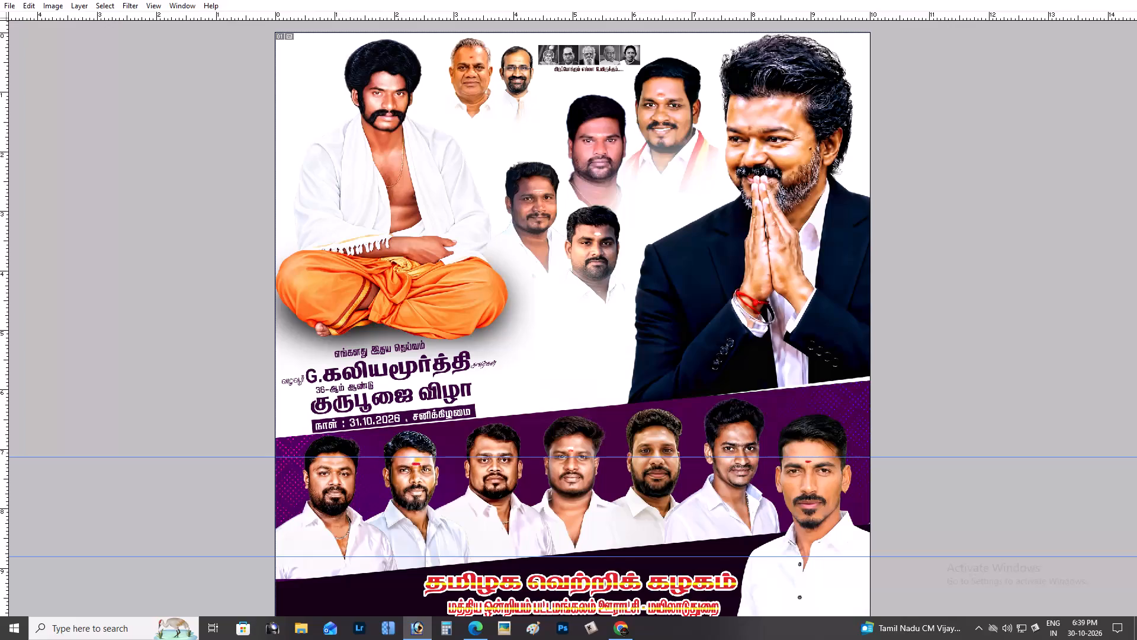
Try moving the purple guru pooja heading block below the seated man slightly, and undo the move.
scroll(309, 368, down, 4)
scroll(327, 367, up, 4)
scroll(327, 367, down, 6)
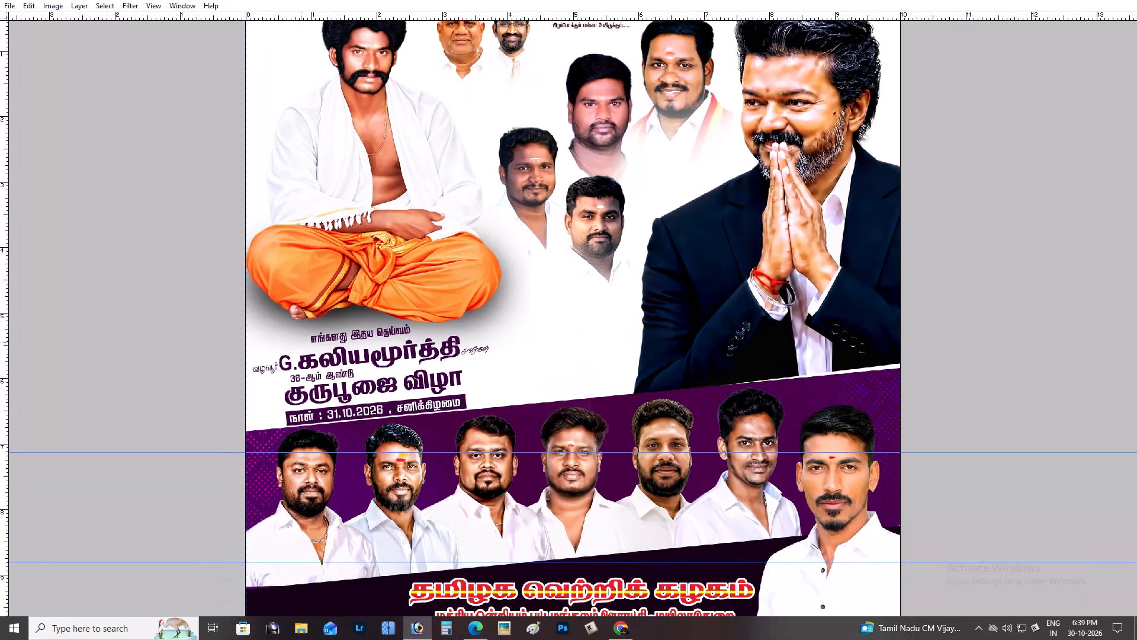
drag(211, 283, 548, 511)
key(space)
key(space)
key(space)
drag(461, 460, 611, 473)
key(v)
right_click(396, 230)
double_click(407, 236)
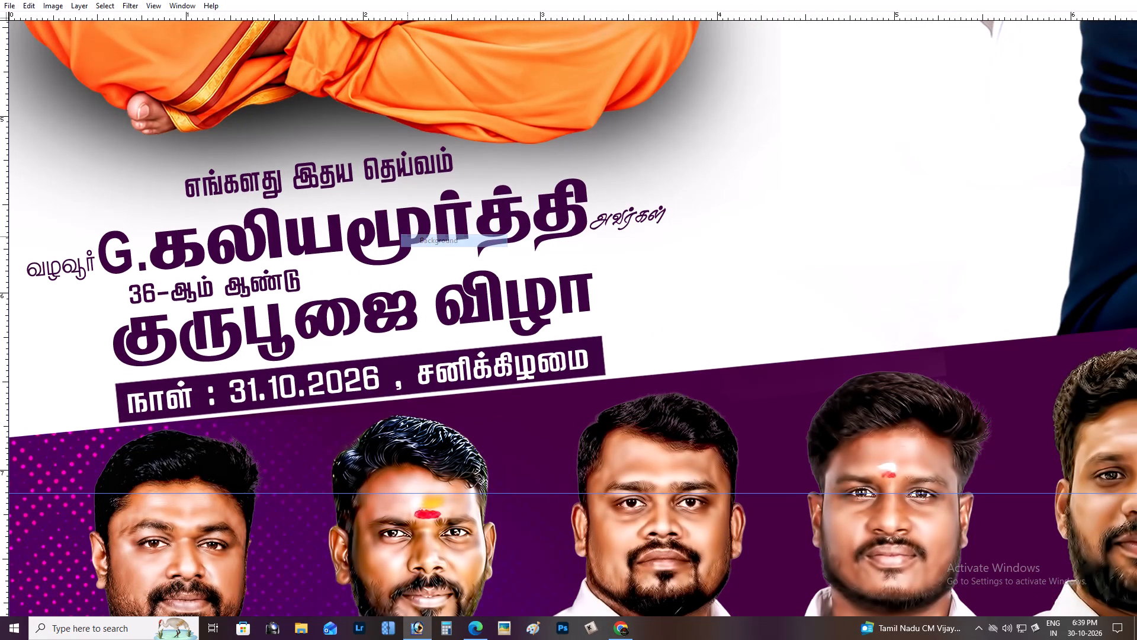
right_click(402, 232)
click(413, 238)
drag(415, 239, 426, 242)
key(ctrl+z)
Save the poster document.
text(--)
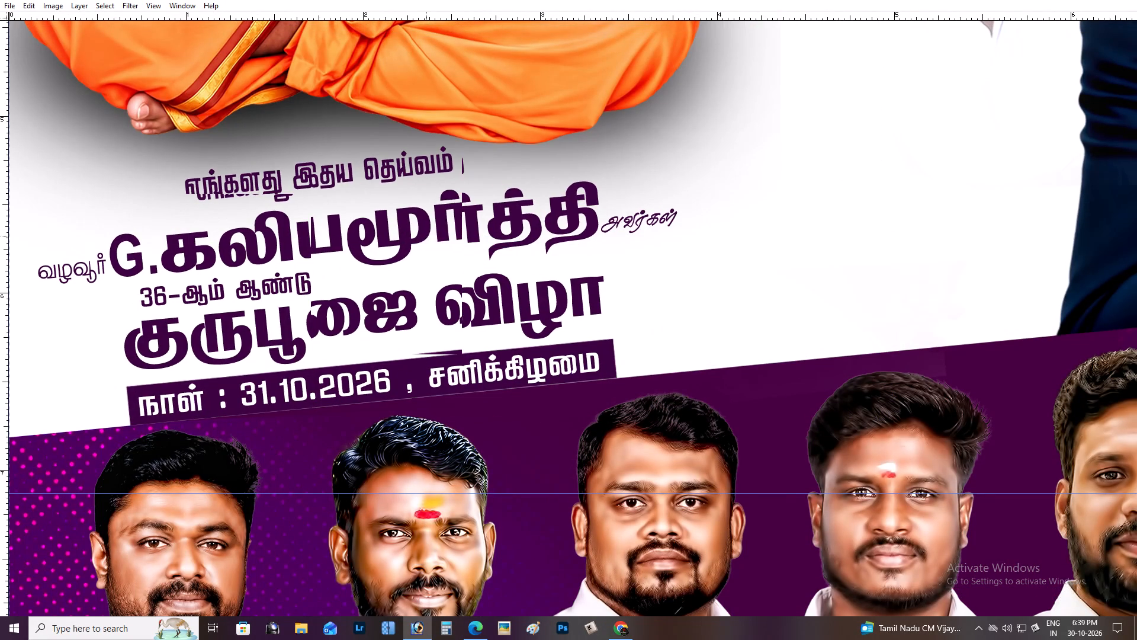
key(ctrl+minus)
key(ctrl+minus)
scroll(426, 236, up, 1)
scroll(426, 236, down, 4)
key(ctrl+s)
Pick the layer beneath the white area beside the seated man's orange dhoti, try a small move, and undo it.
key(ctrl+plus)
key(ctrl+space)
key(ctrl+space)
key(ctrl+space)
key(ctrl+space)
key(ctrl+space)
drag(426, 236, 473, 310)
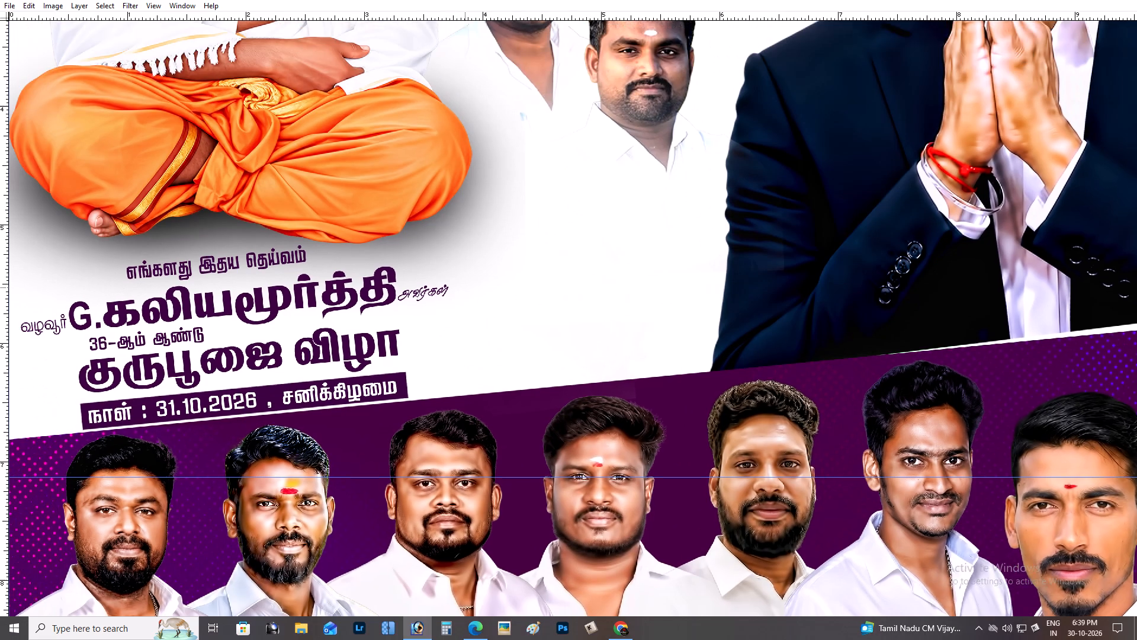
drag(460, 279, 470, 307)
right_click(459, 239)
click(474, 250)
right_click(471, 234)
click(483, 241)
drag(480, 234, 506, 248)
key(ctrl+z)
Erase the faint hard edge in the white background between the seated man and the centre portraits with a smaller eraser brush.
right_click(489, 239)
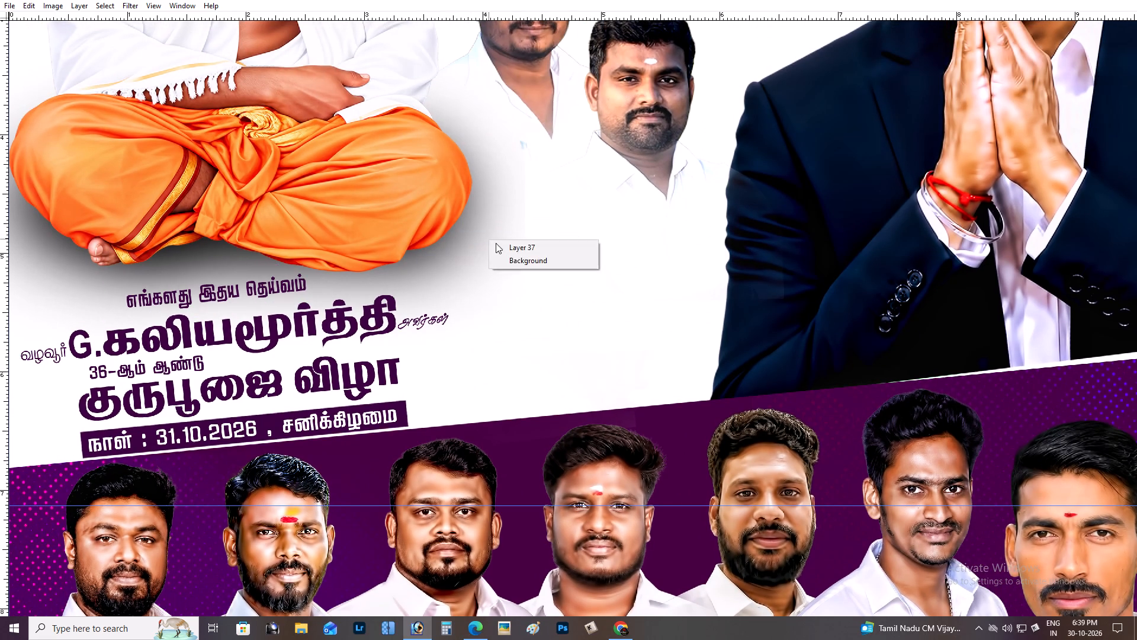
click(498, 245)
shift+right_click(483, 228)
shift+click(497, 240)
drag(494, 238, 510, 248)
key(ctrl+z)
scroll(497, 241, up, 2)
key(e)
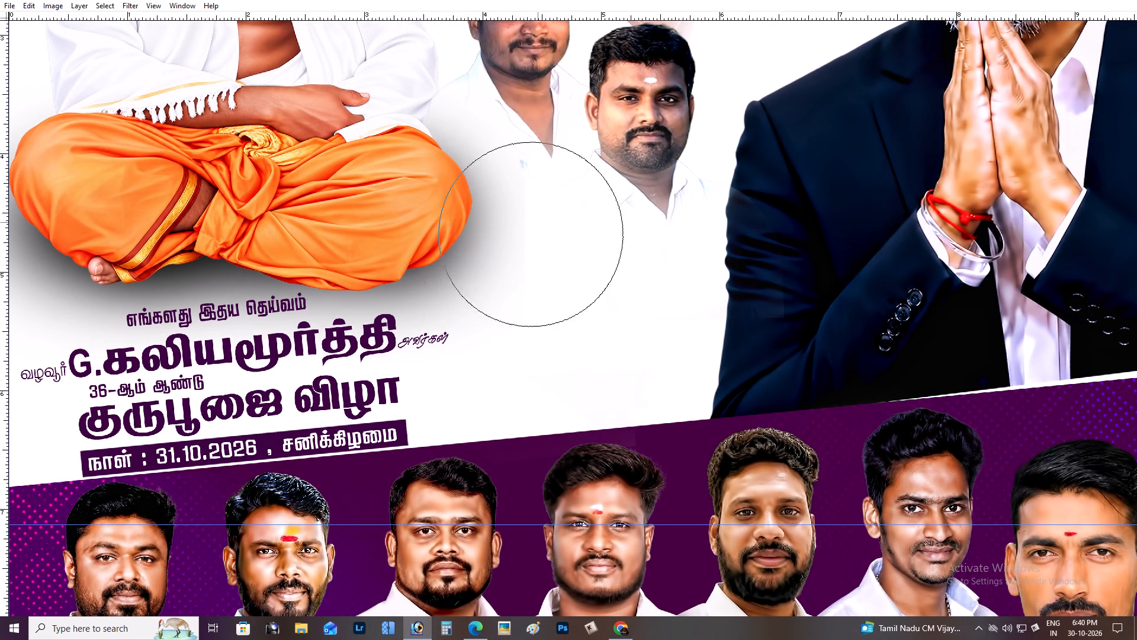
key(bracketleft)
key(bracketleft)
drag(573, 150, 576, 180)
drag(572, 161, 574, 213)
drag(575, 203, 578, 254)
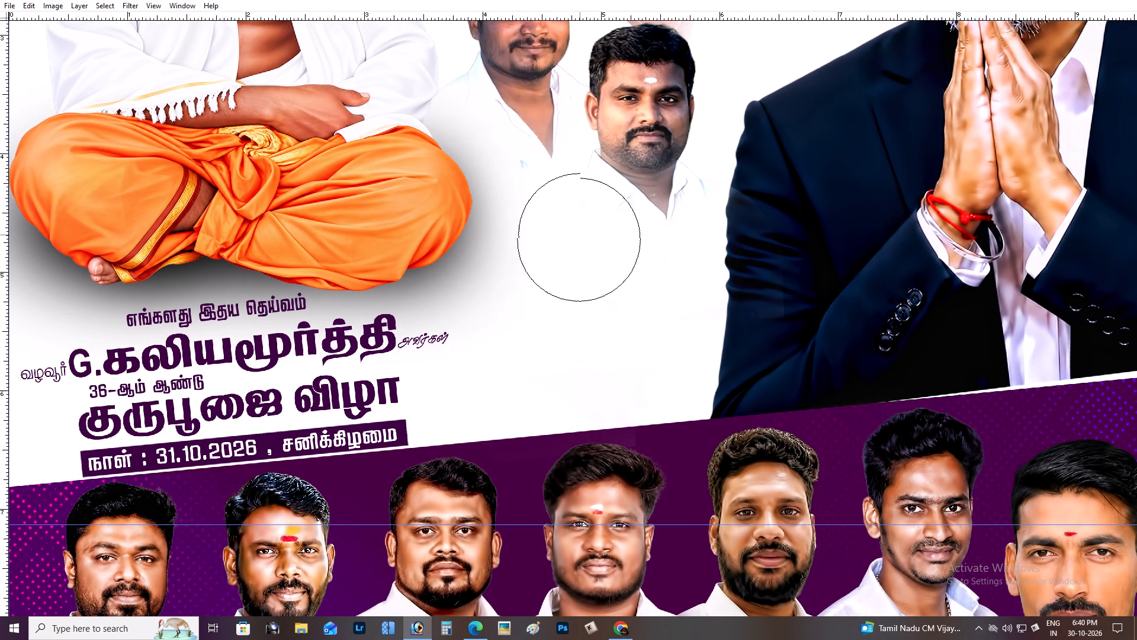
drag(580, 239, 577, 262)
drag(573, 261, 568, 267)
click(567, 267)
triple_click(562, 271)
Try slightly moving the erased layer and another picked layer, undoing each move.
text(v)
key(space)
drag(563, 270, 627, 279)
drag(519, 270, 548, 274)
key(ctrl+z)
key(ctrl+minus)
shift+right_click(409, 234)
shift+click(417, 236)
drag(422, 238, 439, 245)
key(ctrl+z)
Save the poster again after the background cleanup.
key(ctrl+minus)
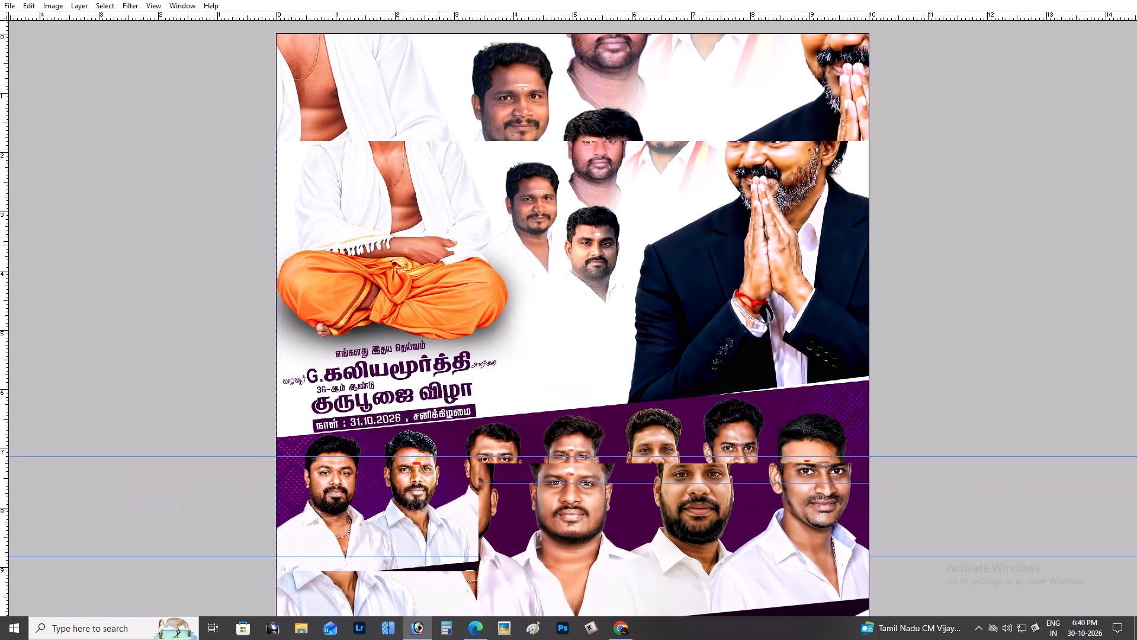
key(ctrl+minus)
key(ctrl+s)
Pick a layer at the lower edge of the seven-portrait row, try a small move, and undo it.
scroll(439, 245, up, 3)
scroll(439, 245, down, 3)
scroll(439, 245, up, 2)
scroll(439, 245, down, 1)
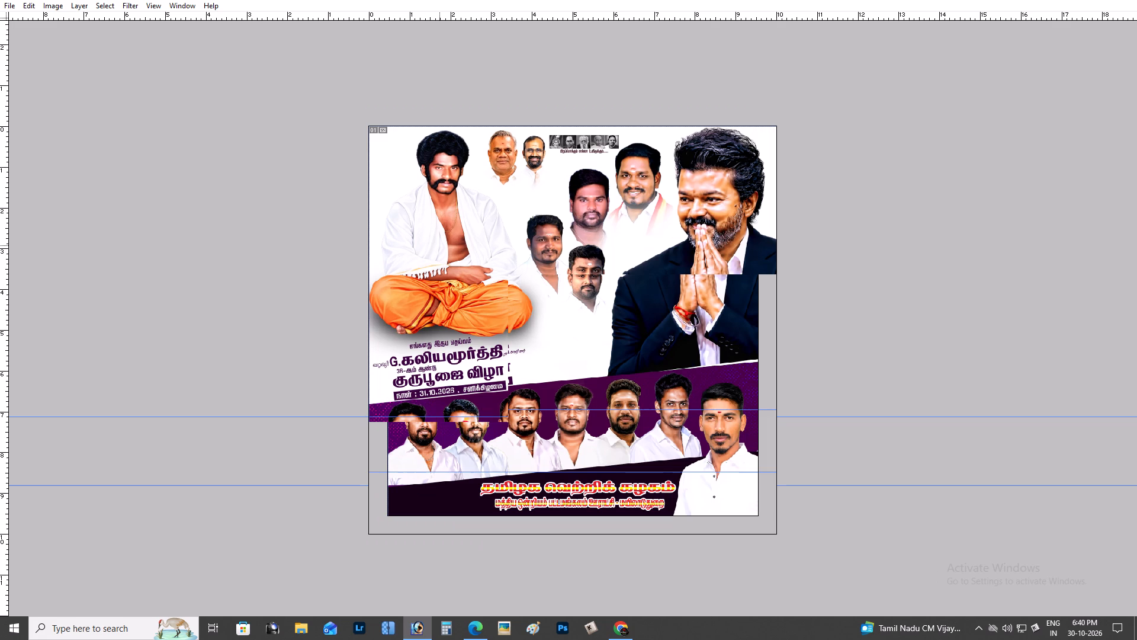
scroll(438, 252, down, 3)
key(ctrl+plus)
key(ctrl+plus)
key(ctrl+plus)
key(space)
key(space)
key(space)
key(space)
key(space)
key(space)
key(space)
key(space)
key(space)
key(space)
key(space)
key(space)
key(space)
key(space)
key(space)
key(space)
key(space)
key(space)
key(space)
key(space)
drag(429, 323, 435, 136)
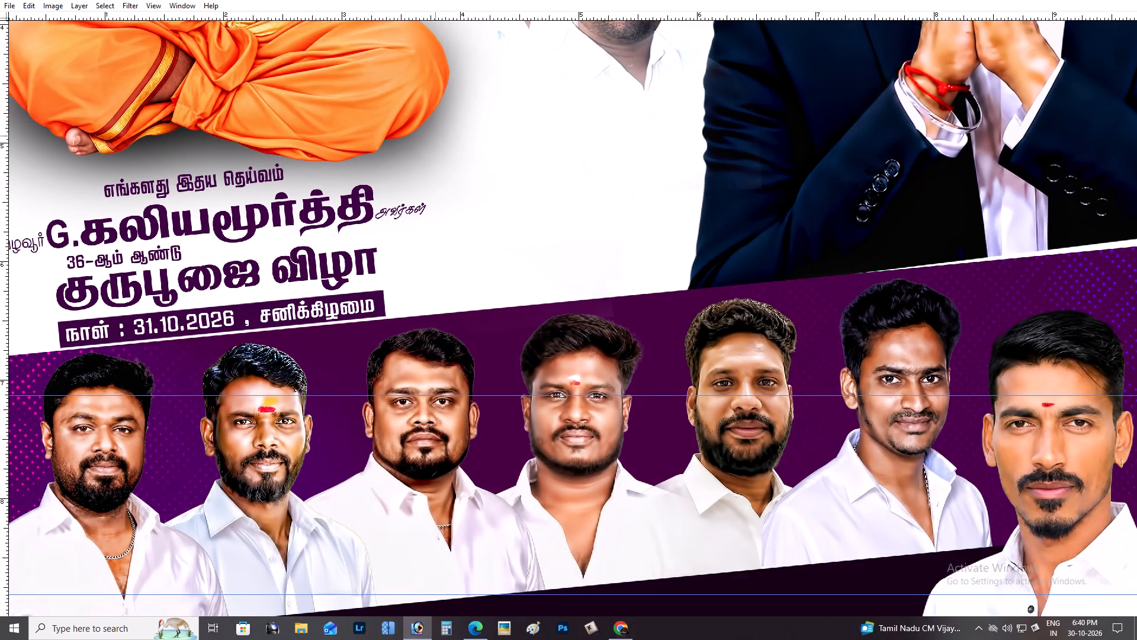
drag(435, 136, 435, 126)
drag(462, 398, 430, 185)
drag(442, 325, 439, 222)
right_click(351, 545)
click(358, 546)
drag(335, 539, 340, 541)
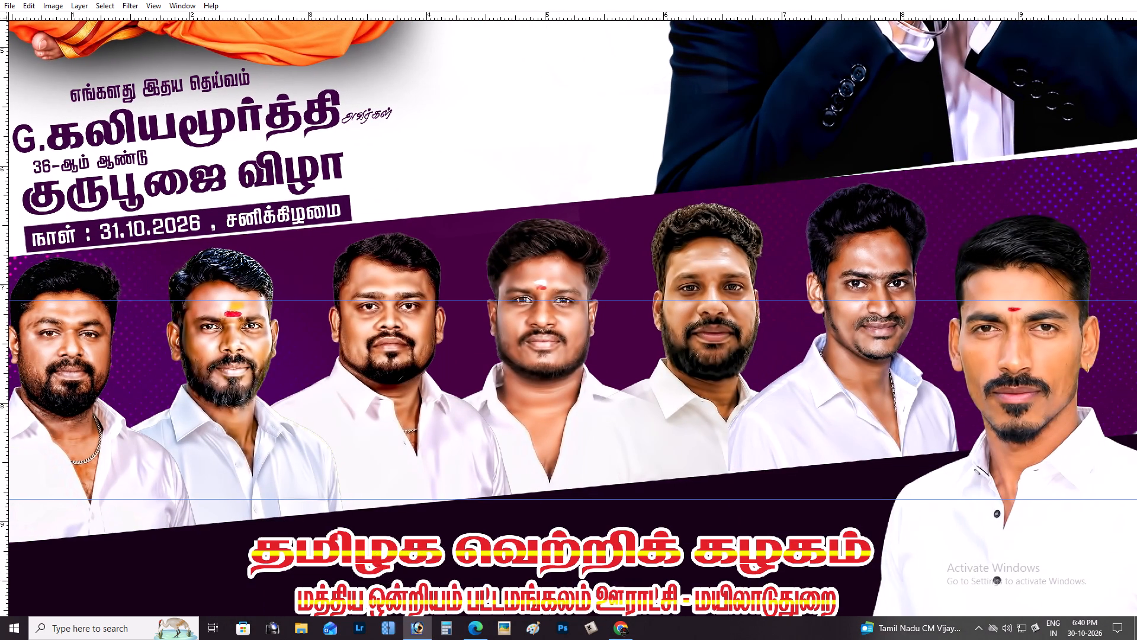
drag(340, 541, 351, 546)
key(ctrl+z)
In full-screen view, move the two-line "தமிழக வெற்றிக் கழகம்" heading to the left end of the dark bottom band.
key(f)
key(space)
drag(493, 580, 547, 479)
drag(534, 538, 543, 540)
key(ctrl+z)
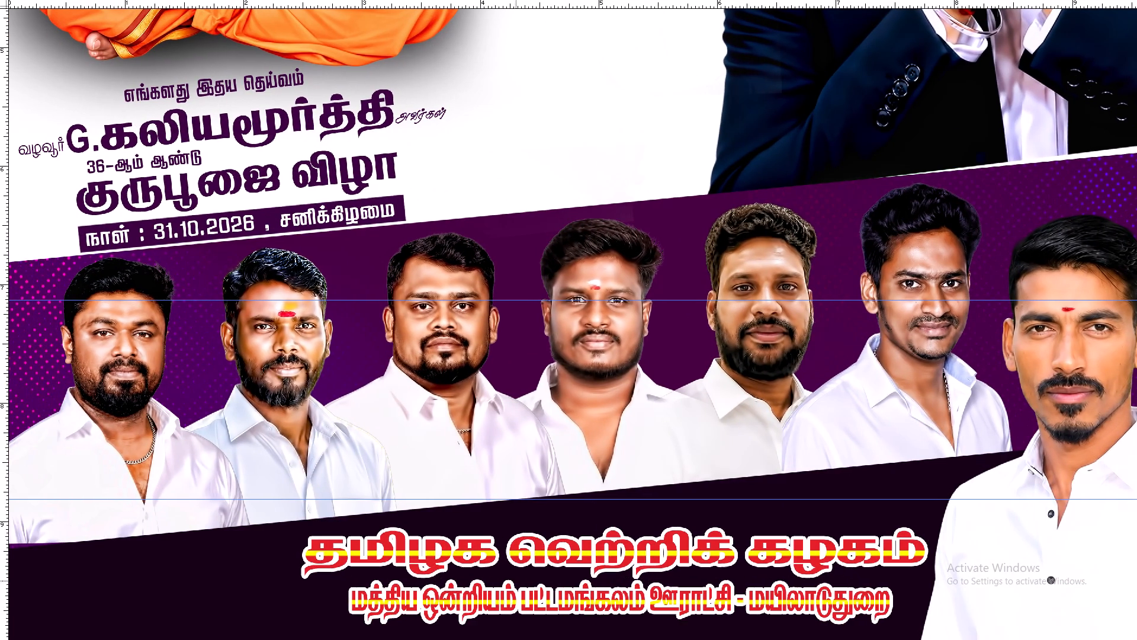
shift+right_click(472, 592)
shift+click(487, 597)
shift+right_click(470, 593)
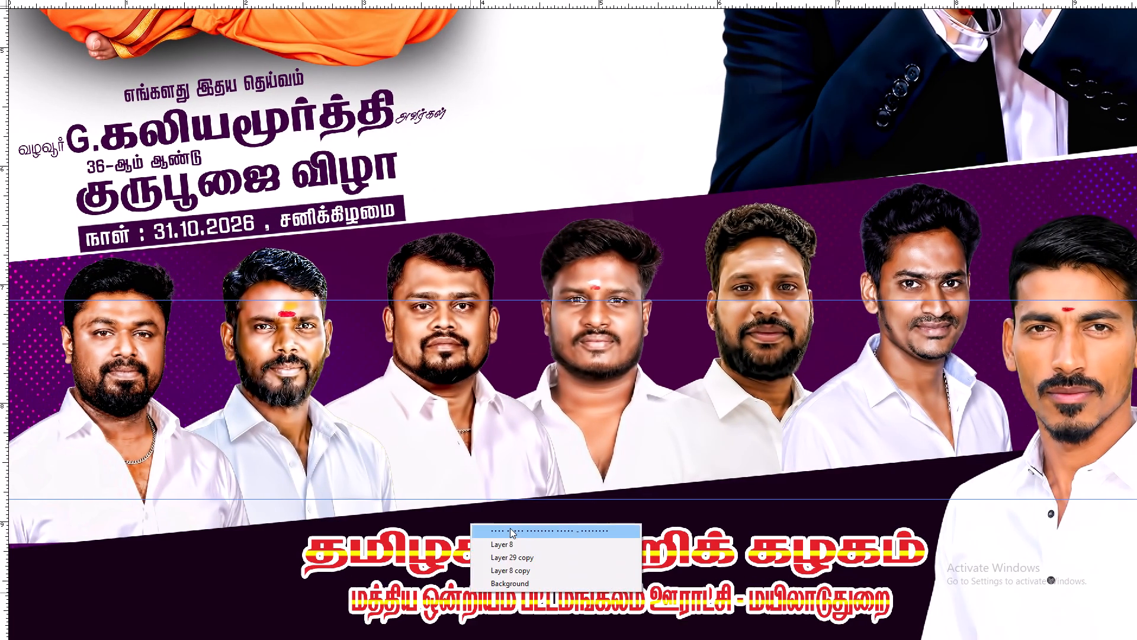
shift+click(510, 528)
drag(511, 536, 529, 542)
key(ctrl+z)
key(space)
drag(560, 561, 568, 524)
drag(606, 571, 379, 587)
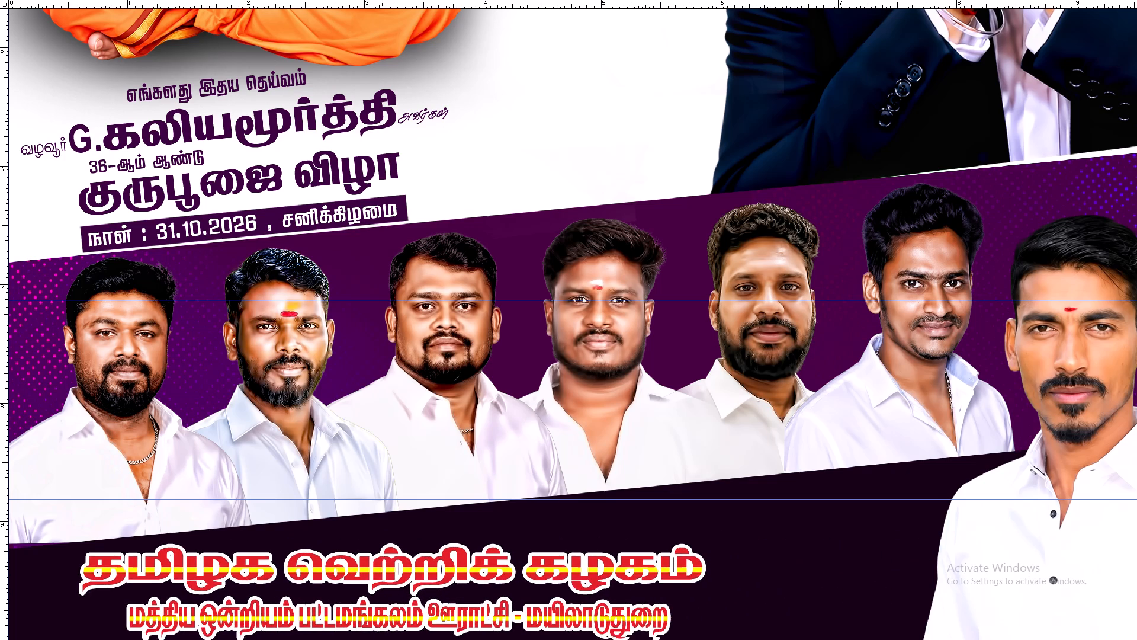
drag(379, 587, 331, 587)
Move the leftmost portrait in the row of seven men slightly downward.
key(ctrl+plus)
key(space)
key(space)
key(space)
key(space)
key(space)
key(space)
key(space)
key(space)
key(space)
key(space)
key(space)
key(space)
key(space)
key(space)
key(space)
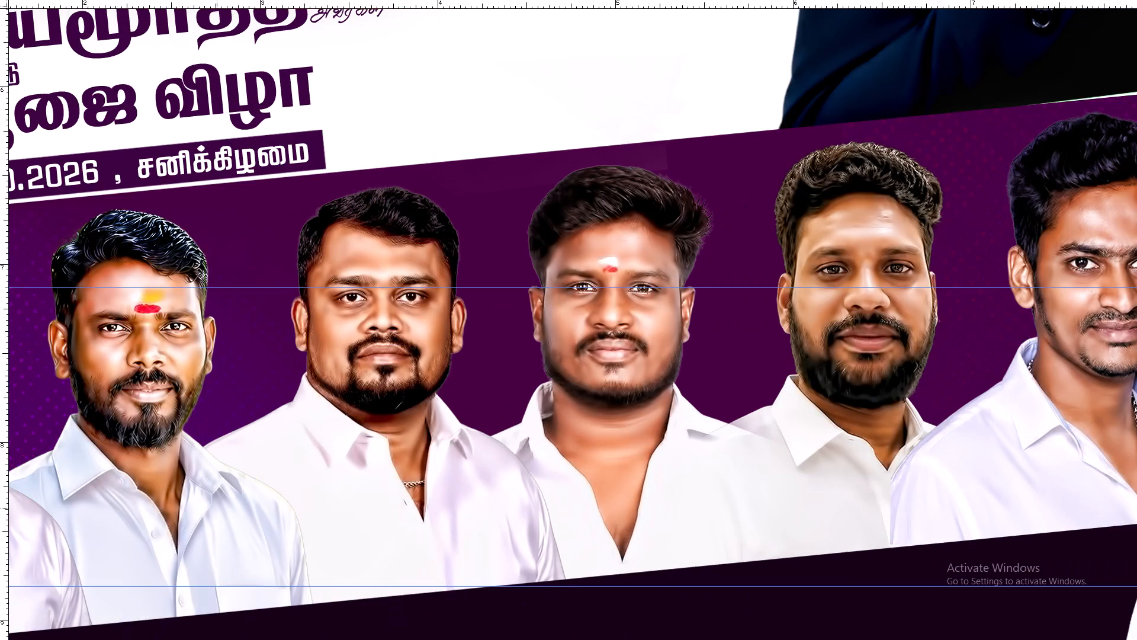
drag(269, 478, 740, 196)
drag(289, 315, 413, 319)
right_click(225, 258)
right_click(191, 238)
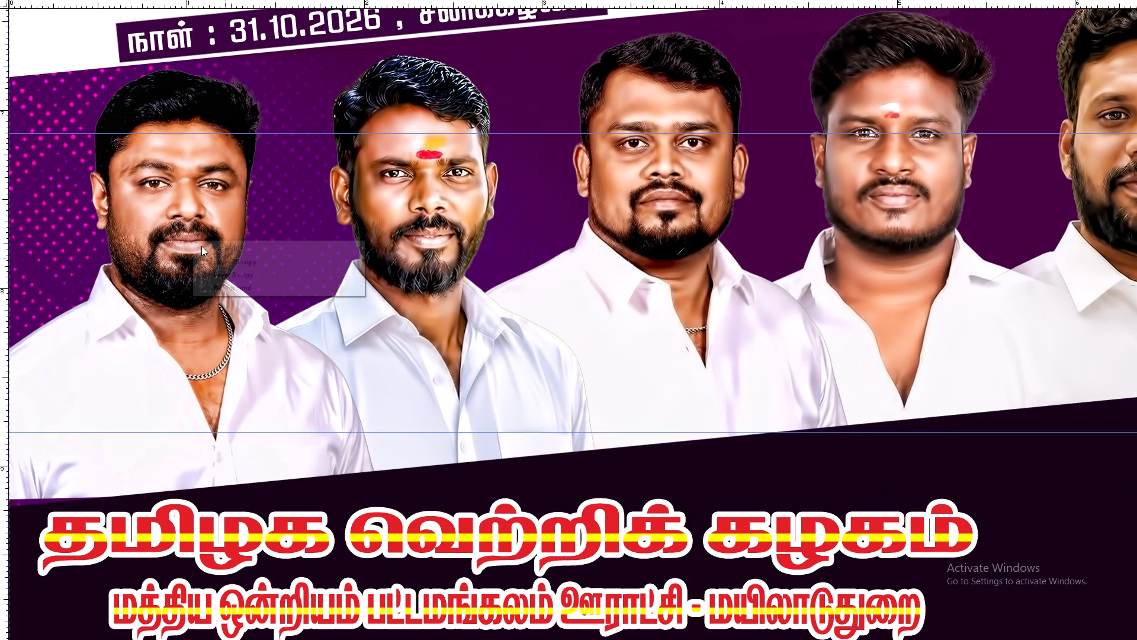
shift+click(201, 246)
drag(190, 229, 187, 238)
Select the two-line "தமிழக வெற்றிக் கழகம்" heading and shift it slightly right along the dark bottom band.
key(ctrl+minus)
key(ctrl+minus)
scroll(242, 287, down, 2)
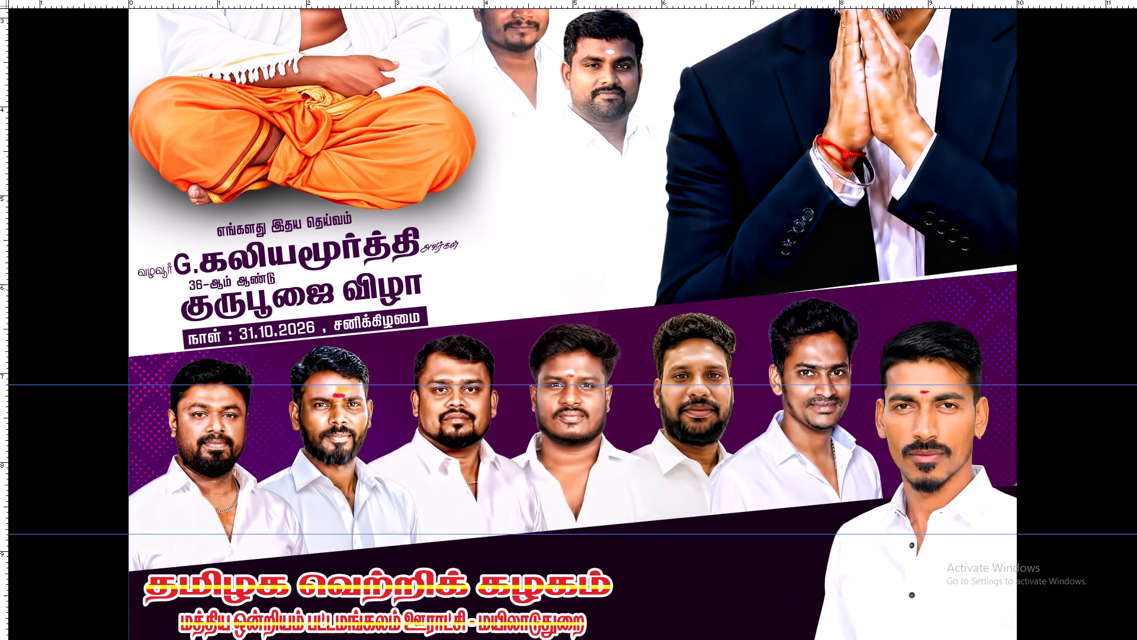
scroll(391, 383, down, 2)
right_click(451, 581)
click(474, 523)
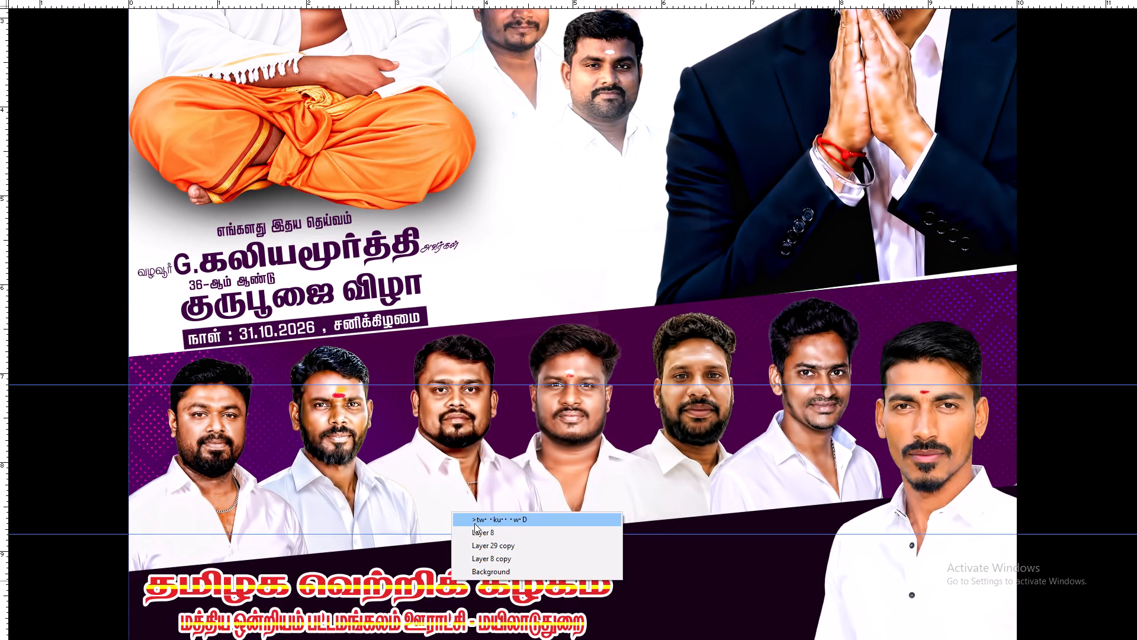
shift+drag(467, 549, 474, 548)
Open each of the two heading lines with the Type tool and commit them, accepting the re-rendering of their text layers.
key(ctrl+plus)
key(ctrl+plus)
key(ctrl+plus)
key(space)
key(space)
key(space)
key(space)
key(space)
key(space)
key(space)
key(space)
key(space)
key(space)
key(space)
key(space)
key(space)
key(space)
key(space)
key(space)
key(space)
key(space)
key(space)
key(space)
drag(472, 547, 727, 95)
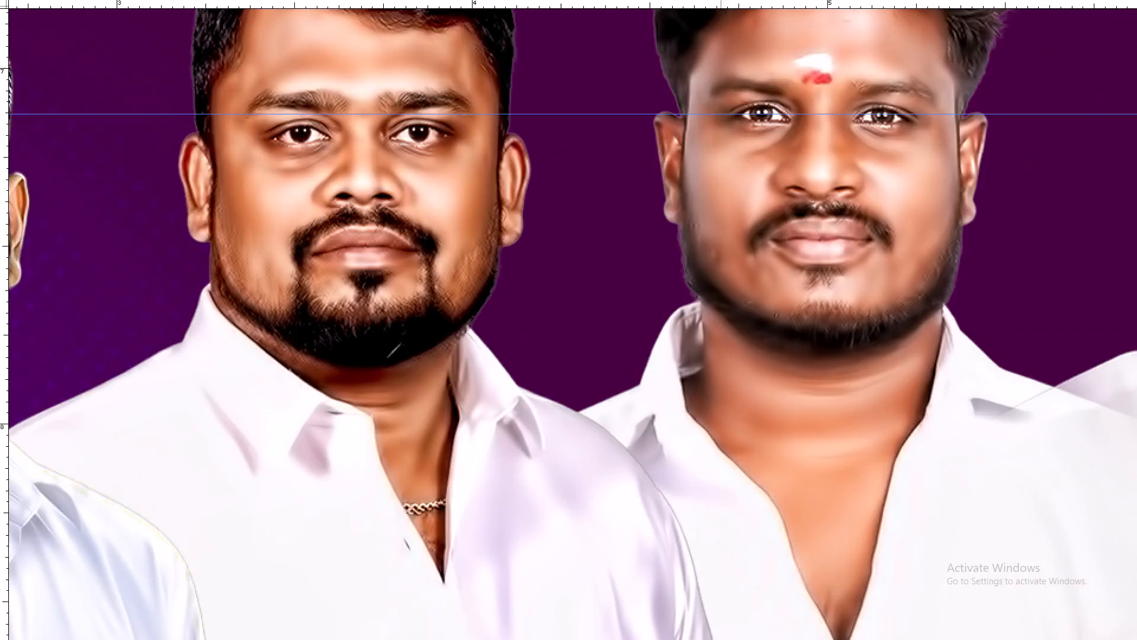
drag(564, 265, 773, 26)
drag(483, 284, 677, 124)
drag(470, 337, 655, 120)
drag(587, 258, 834, 155)
drag(523, 288, 751, 256)
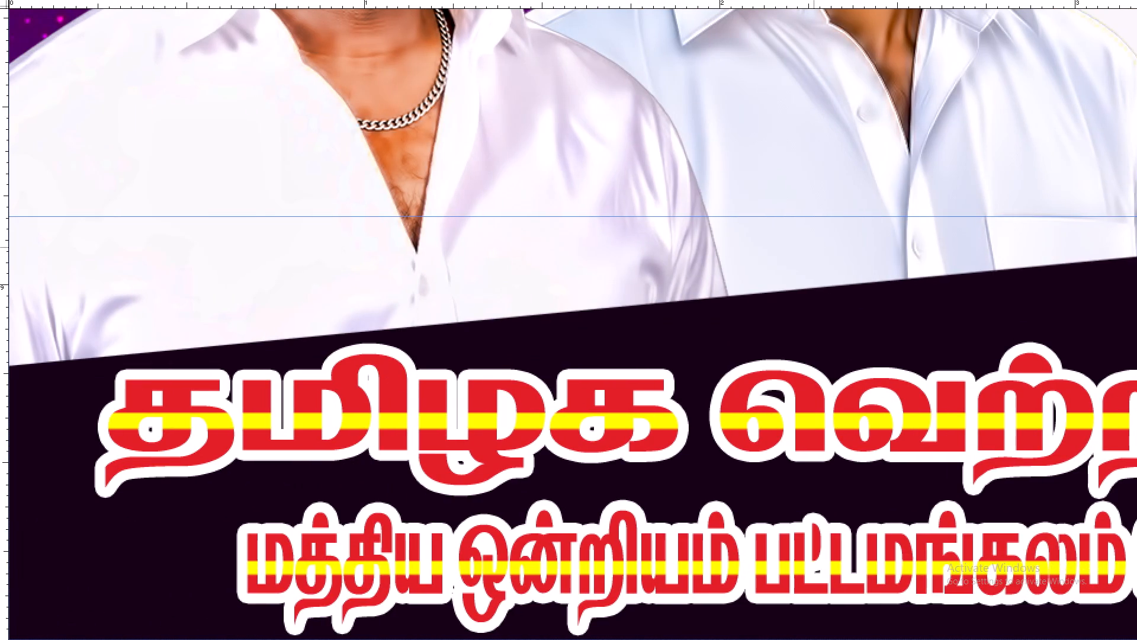
key(ctrl+t)
key(Return)
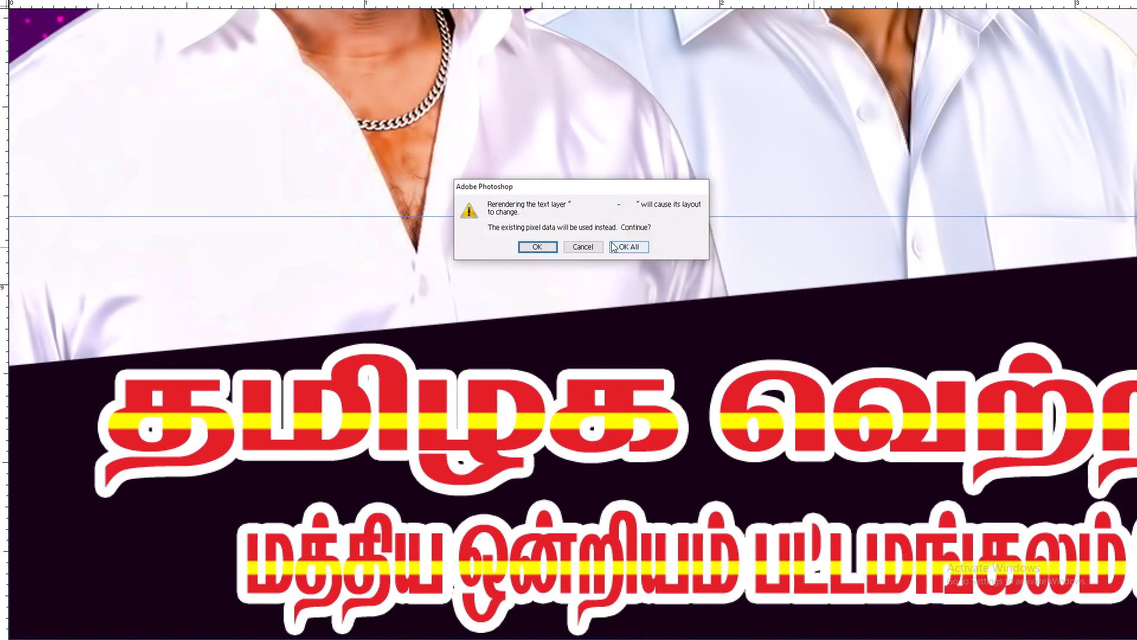
key(ctrl+Return)
key(ctrl+Return)
key(t)
click(590, 434)
key(Return)
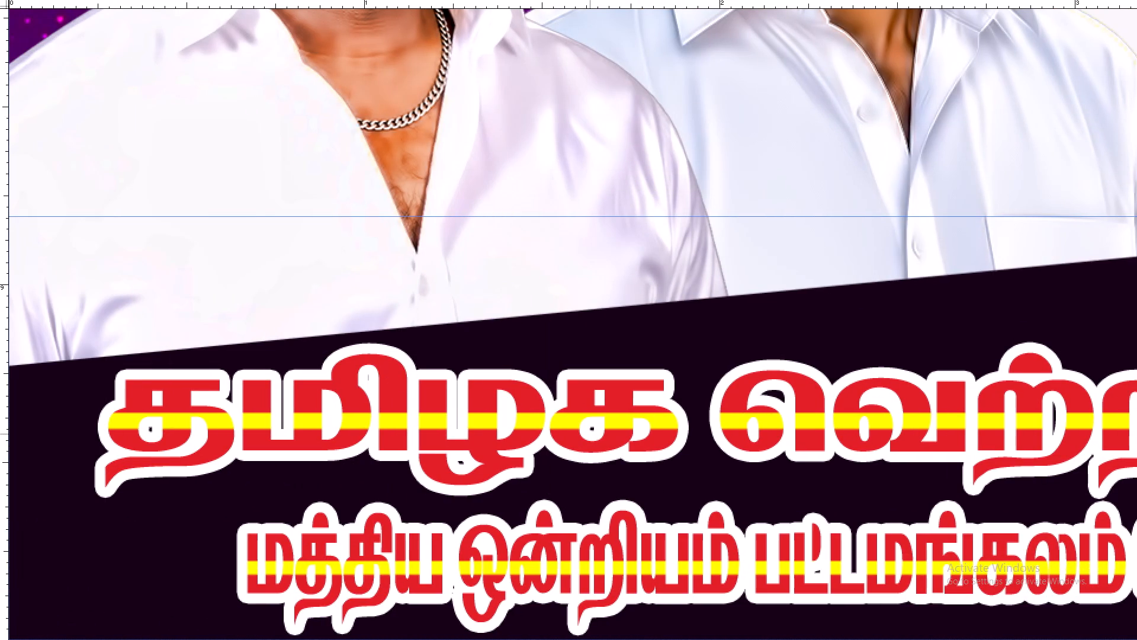
key(ctrl+Return)
click(573, 564)
key(ctrl+Return)
key(ctrl+Return)
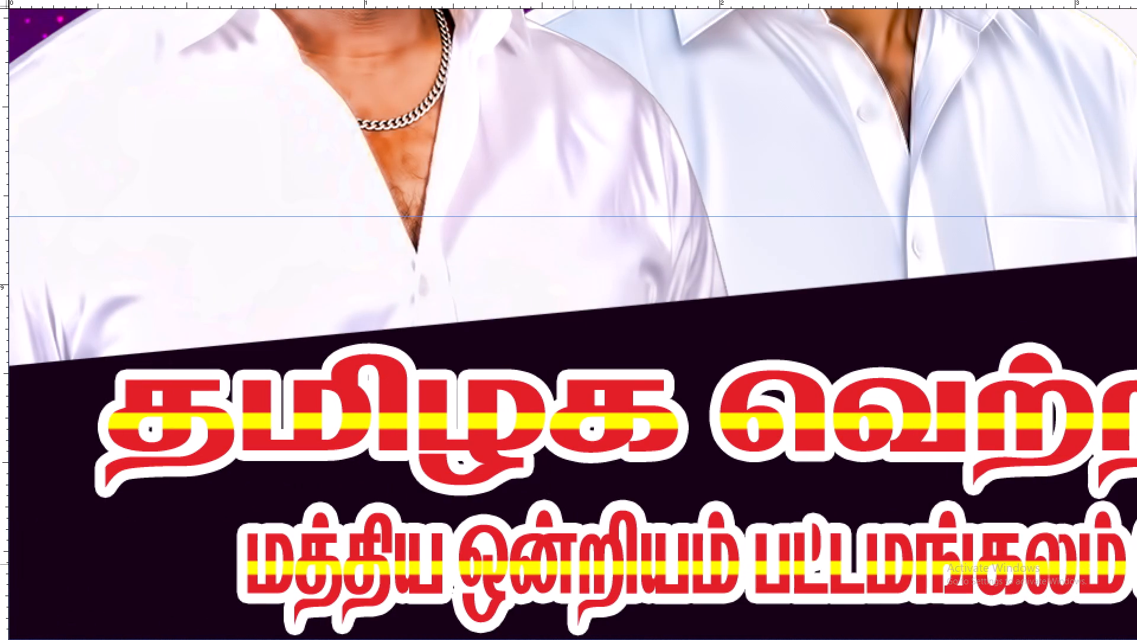
Use Free Transform to move the "தமிழக வெற்றிக் கழகம்" heading slightly downward, away from the band's slanted edge.
key(v)
key(ctrl+t)
shift+drag(731, 353, 731, 361)
key(Return)
Move the two-line party heading a little further right, away from the poster's left edge.
key(space)
key(space)
key(space)
key(space)
key(space)
key(space)
key(space)
key(space)
key(space)
key(space)
key(space)
key(space)
key(space)
key(space)
key(space)
key(space)
key(space)
key(space)
key(space)
key(space)
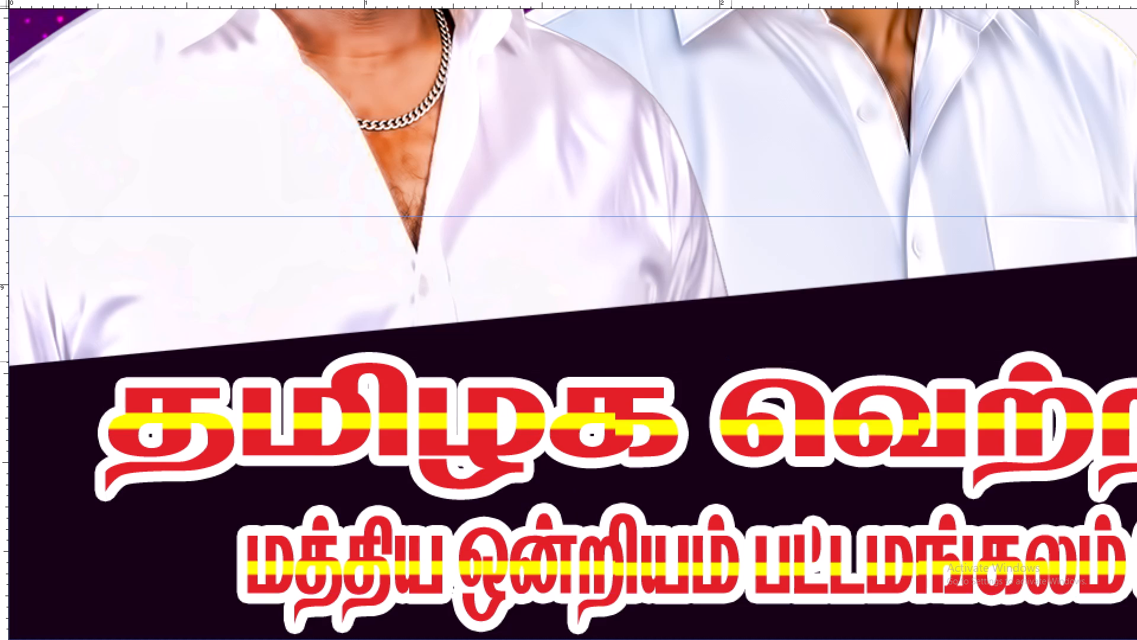
drag(814, 329, 460, 320)
drag(781, 356, 373, 356)
drag(711, 356, 379, 356)
drag(701, 361, 271, 364)
drag(643, 371, 0, 368)
key(ctrl+minus)
key(ctrl+minus)
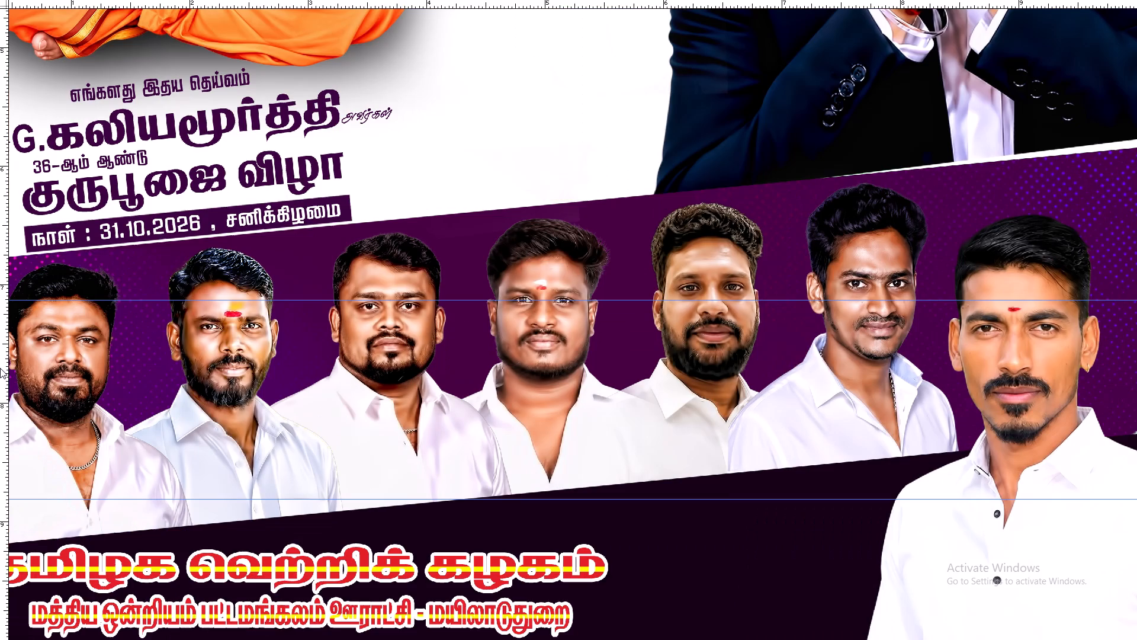
key(space)
drag(217, 463, 141, 362)
key(z)
key(space)
drag(312, 523, 704, 380)
key(ctrl+plus)
key(ctrl+space)
key(ctrl+space)
key(ctrl+space)
key(ctrl+space)
key(ctrl+space)
key(ctrl+space)
key(ctrl+space)
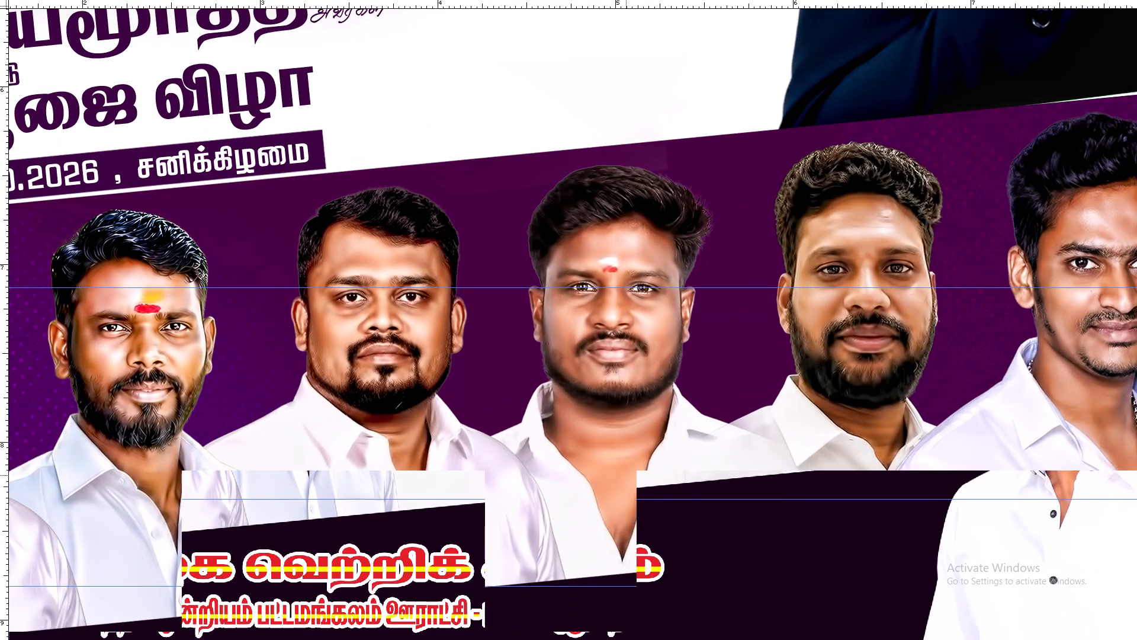
drag(633, 462, 799, 209)
drag(673, 324, 741, 258)
key(v)
key(ctrl+minus)
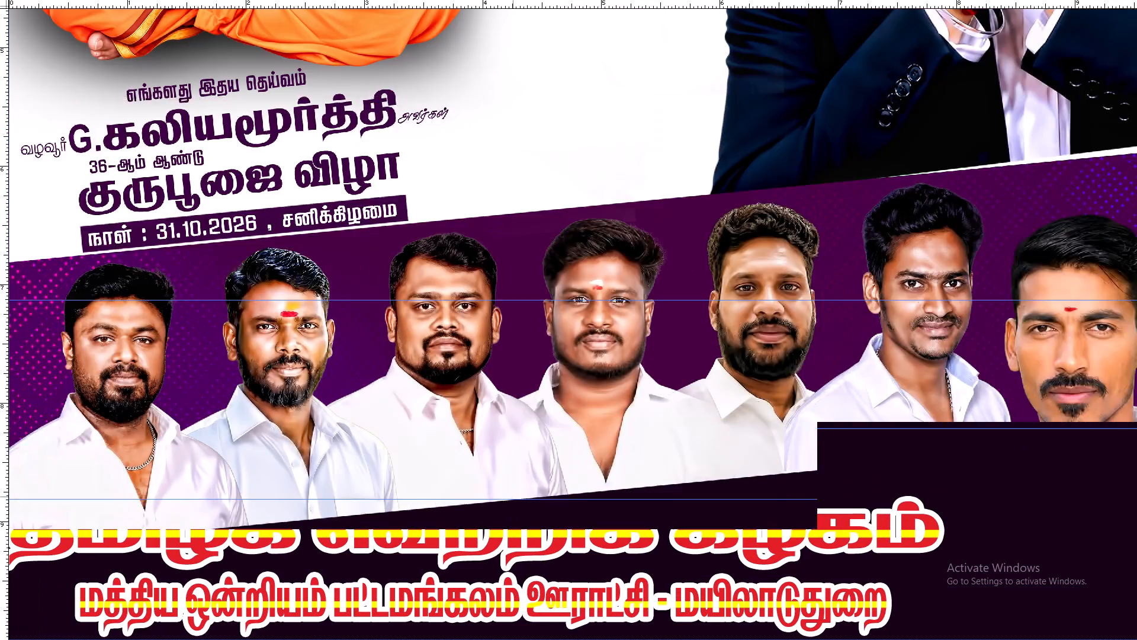
key(ctrl+minus)
key(ctrl+minus)
shift+drag(461, 607, 469, 607)
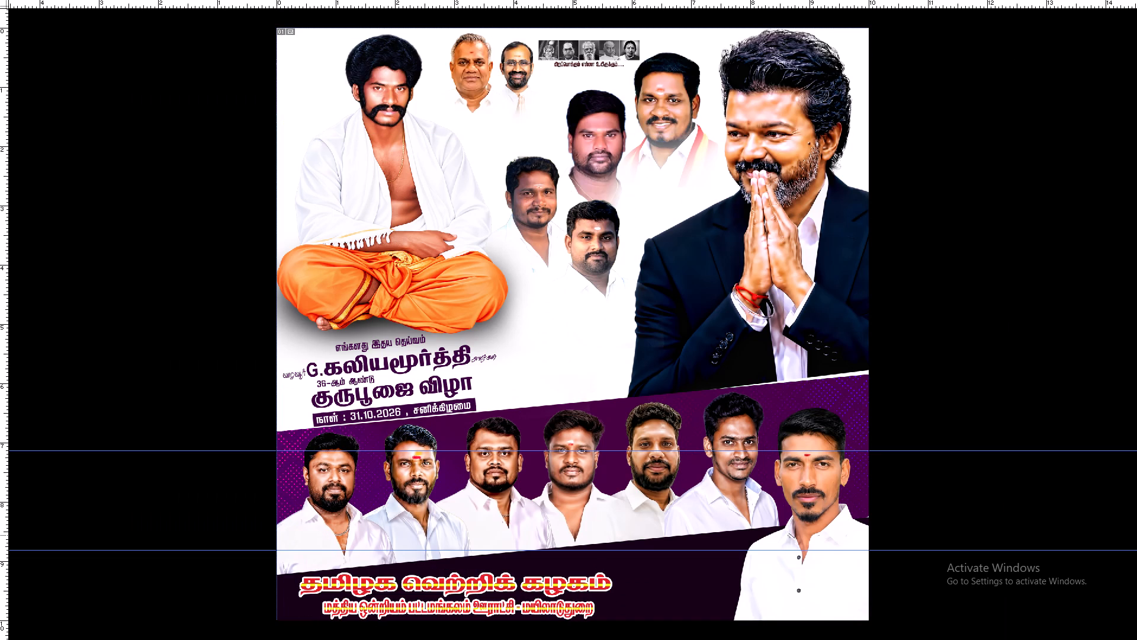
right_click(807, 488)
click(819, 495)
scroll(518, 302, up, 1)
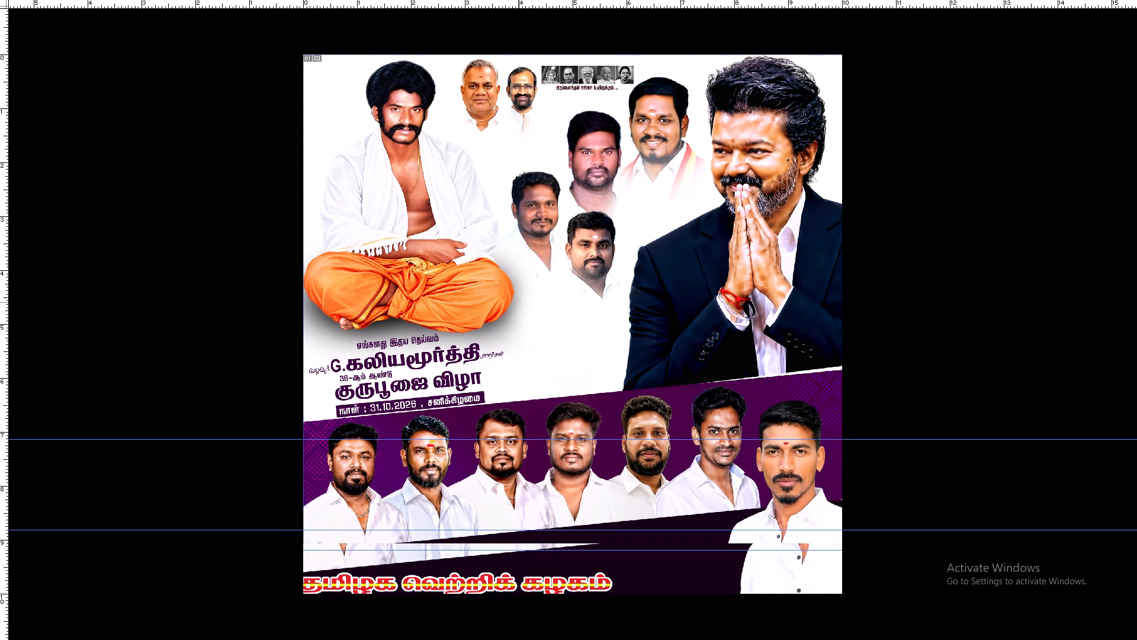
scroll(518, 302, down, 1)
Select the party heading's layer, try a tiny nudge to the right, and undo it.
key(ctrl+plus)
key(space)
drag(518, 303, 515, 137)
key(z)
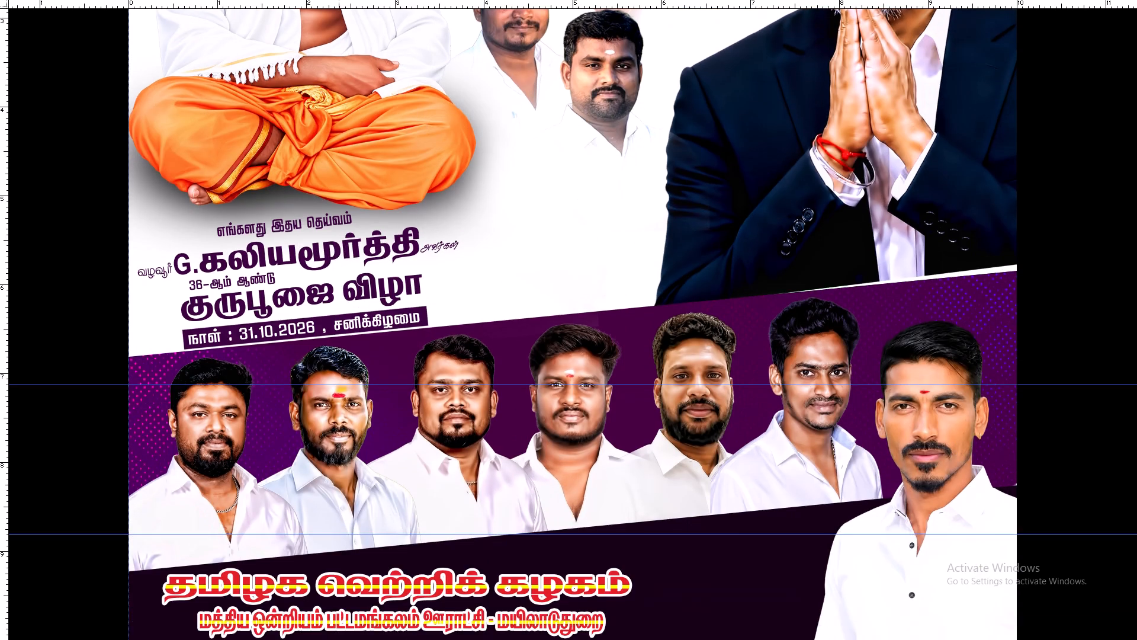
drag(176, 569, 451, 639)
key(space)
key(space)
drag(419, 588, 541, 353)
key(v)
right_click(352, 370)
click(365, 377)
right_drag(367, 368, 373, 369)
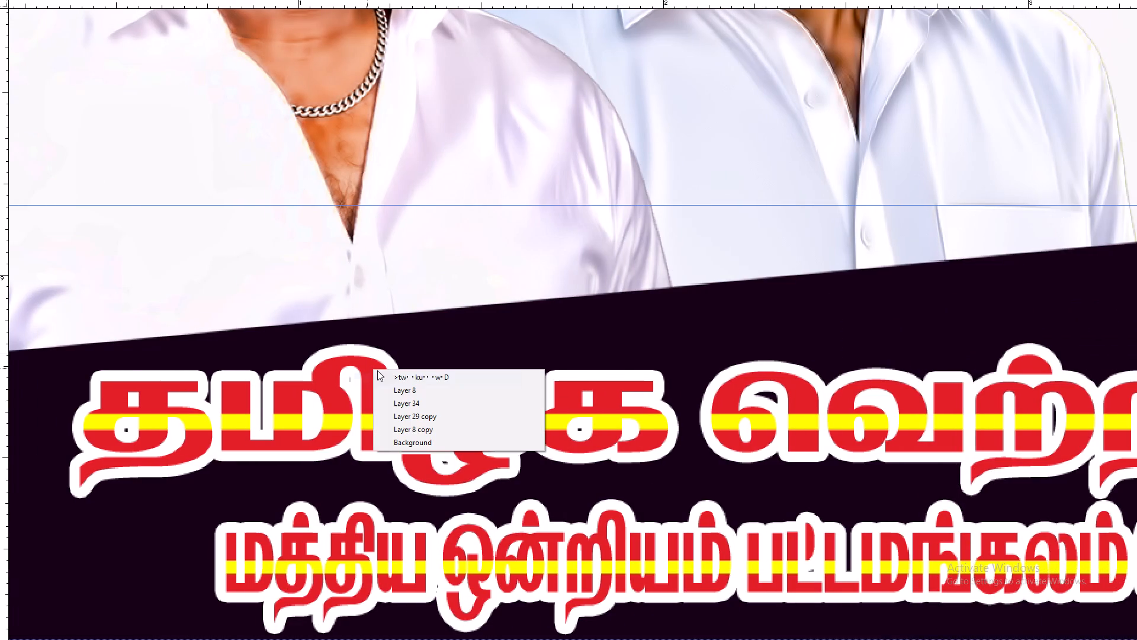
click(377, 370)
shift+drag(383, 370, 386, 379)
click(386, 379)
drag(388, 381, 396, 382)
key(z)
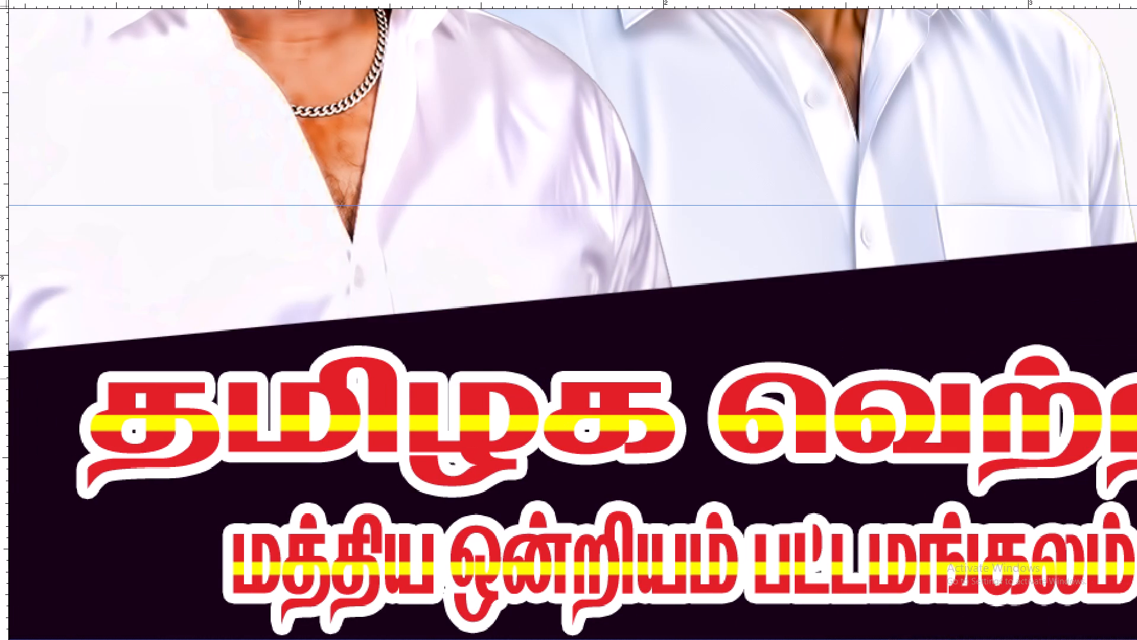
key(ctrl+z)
Copy a wide rectangular area of the dark band, from the rightmost man's sleeve to beside the heading, onto its own layer.
right_drag(447, 339, 452, 341)
click(464, 345)
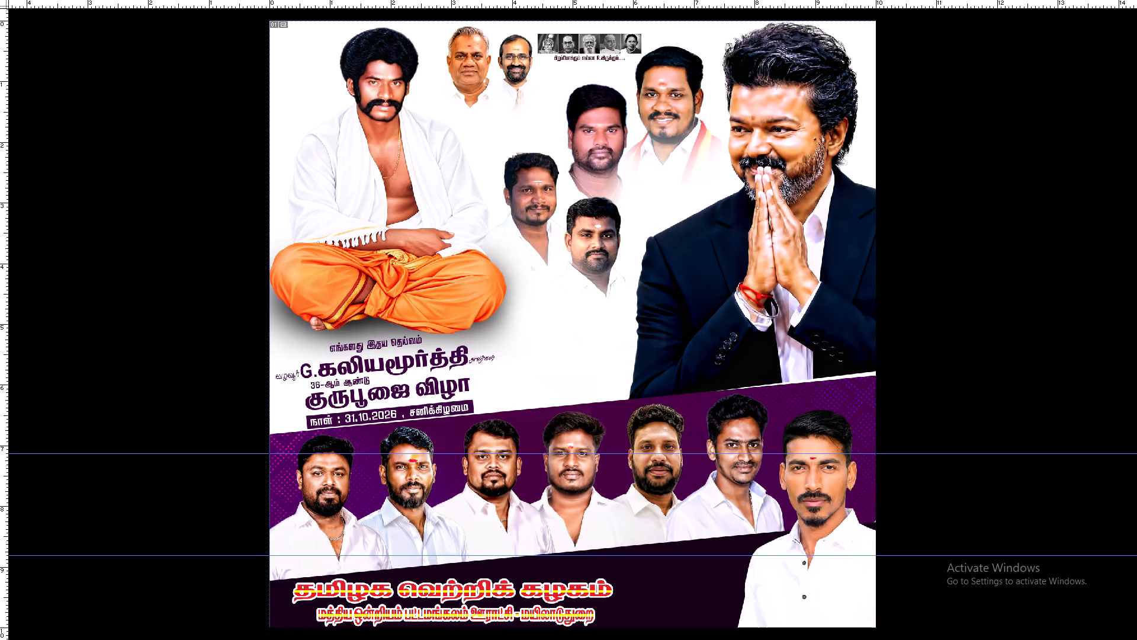
drag(598, 564, 699, 619)
key(space)
drag(704, 617, 553, 497)
key(v)
key(ctrl+minus)
key(ctrl+minus)
key(ctrl+minus)
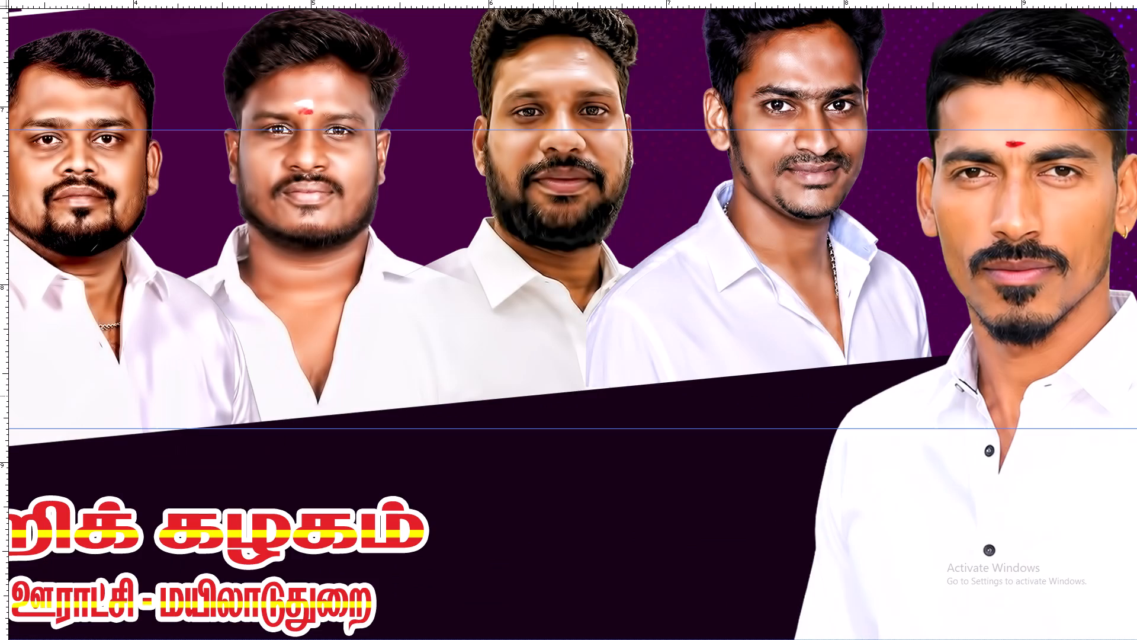
right_click(613, 478)
click(628, 484)
key(space)
drag(632, 479, 466, 437)
key(m)
drag(777, 454, 768, 460)
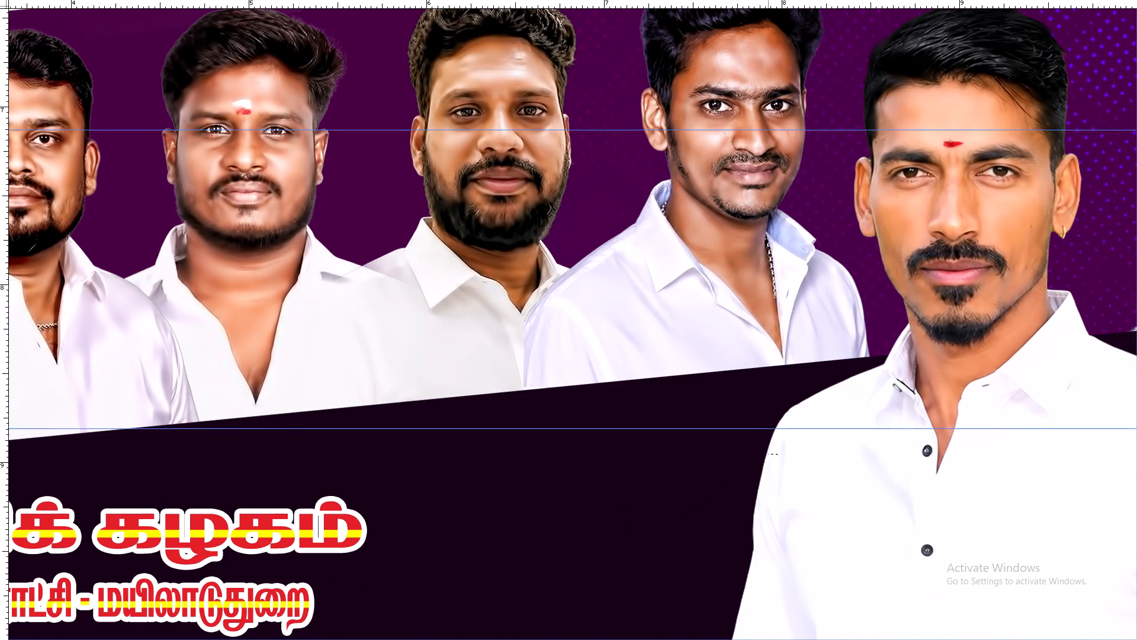
drag(768, 460, 417, 601)
key(ctrl+Return)
key(ctrl+Return)
key(ctrl+j)
Fill the copied rectangle beside the heading with white and bring back the hidden tool panels.
key(v)
key(alt+shift+BackSpace)
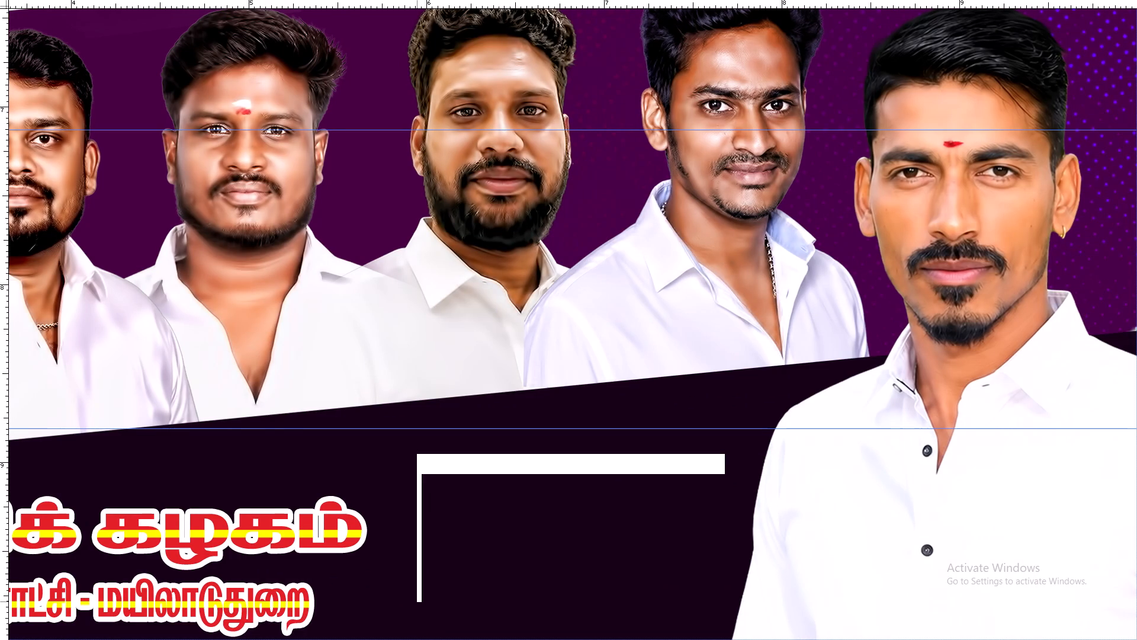
key(Tab)
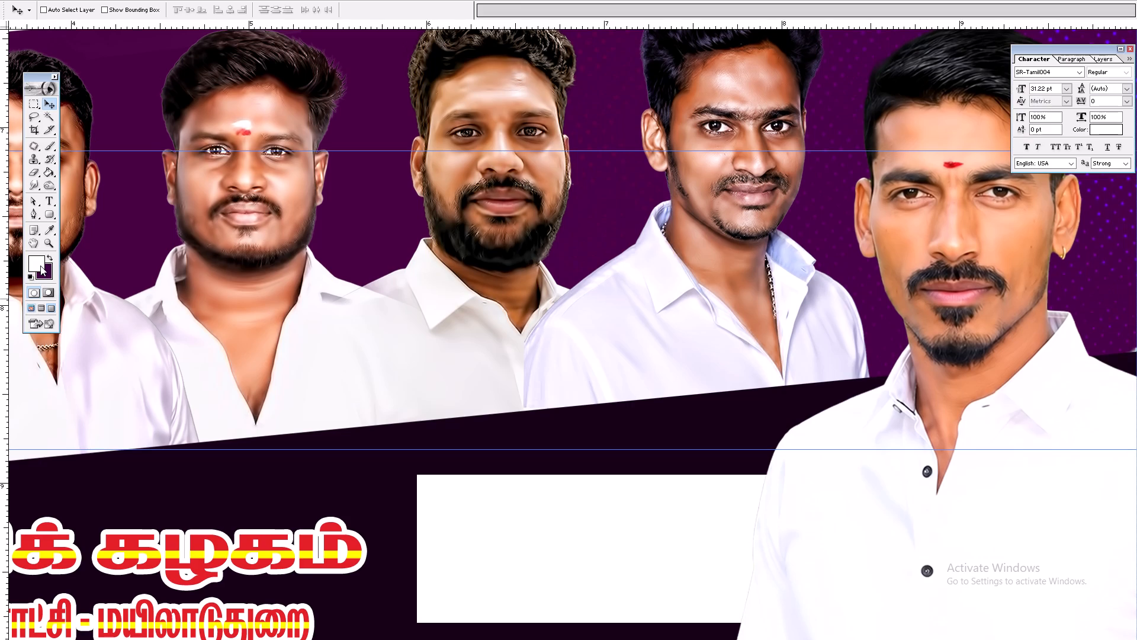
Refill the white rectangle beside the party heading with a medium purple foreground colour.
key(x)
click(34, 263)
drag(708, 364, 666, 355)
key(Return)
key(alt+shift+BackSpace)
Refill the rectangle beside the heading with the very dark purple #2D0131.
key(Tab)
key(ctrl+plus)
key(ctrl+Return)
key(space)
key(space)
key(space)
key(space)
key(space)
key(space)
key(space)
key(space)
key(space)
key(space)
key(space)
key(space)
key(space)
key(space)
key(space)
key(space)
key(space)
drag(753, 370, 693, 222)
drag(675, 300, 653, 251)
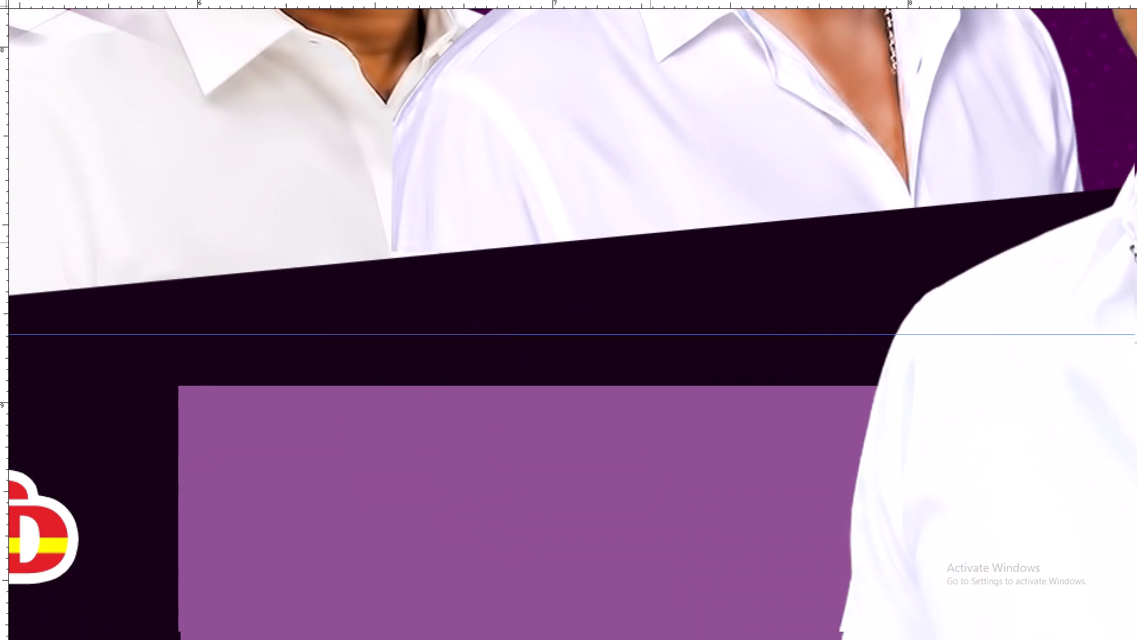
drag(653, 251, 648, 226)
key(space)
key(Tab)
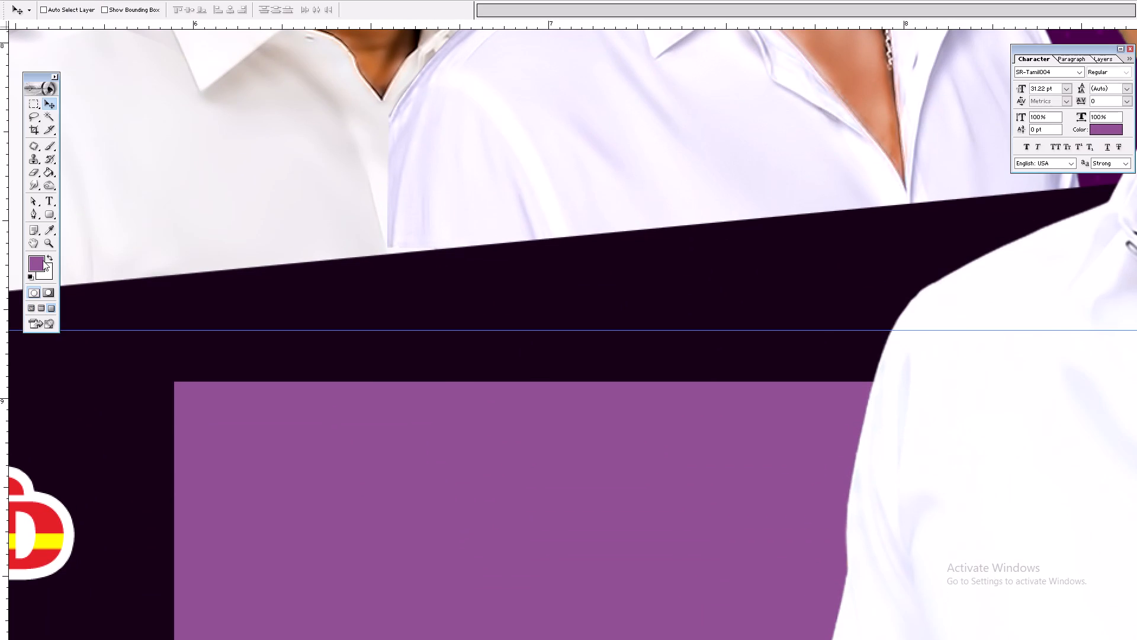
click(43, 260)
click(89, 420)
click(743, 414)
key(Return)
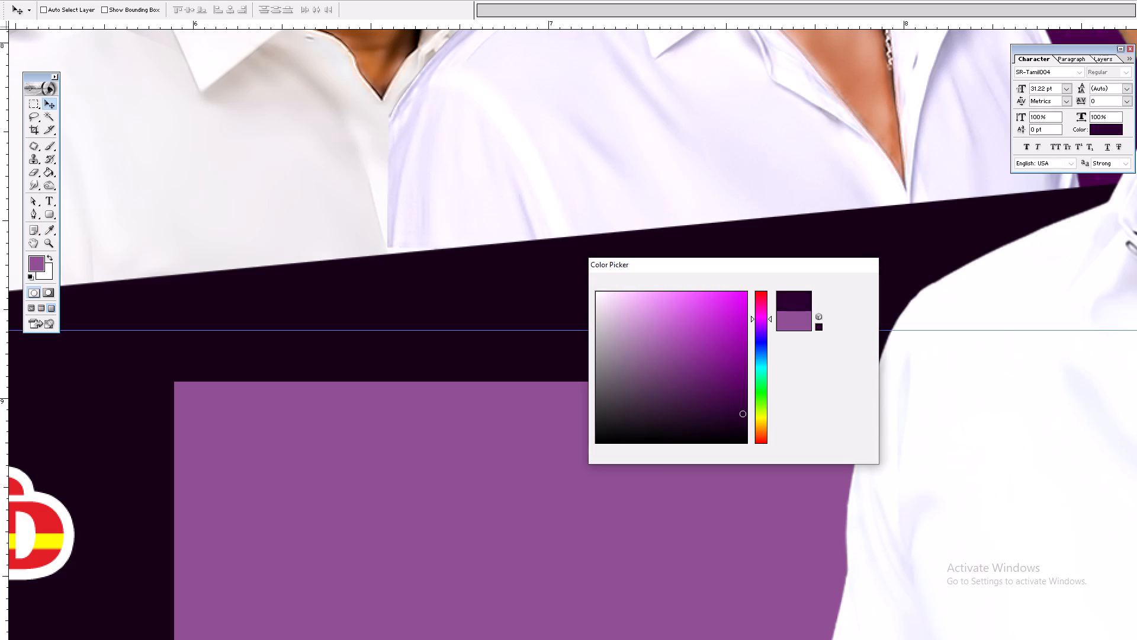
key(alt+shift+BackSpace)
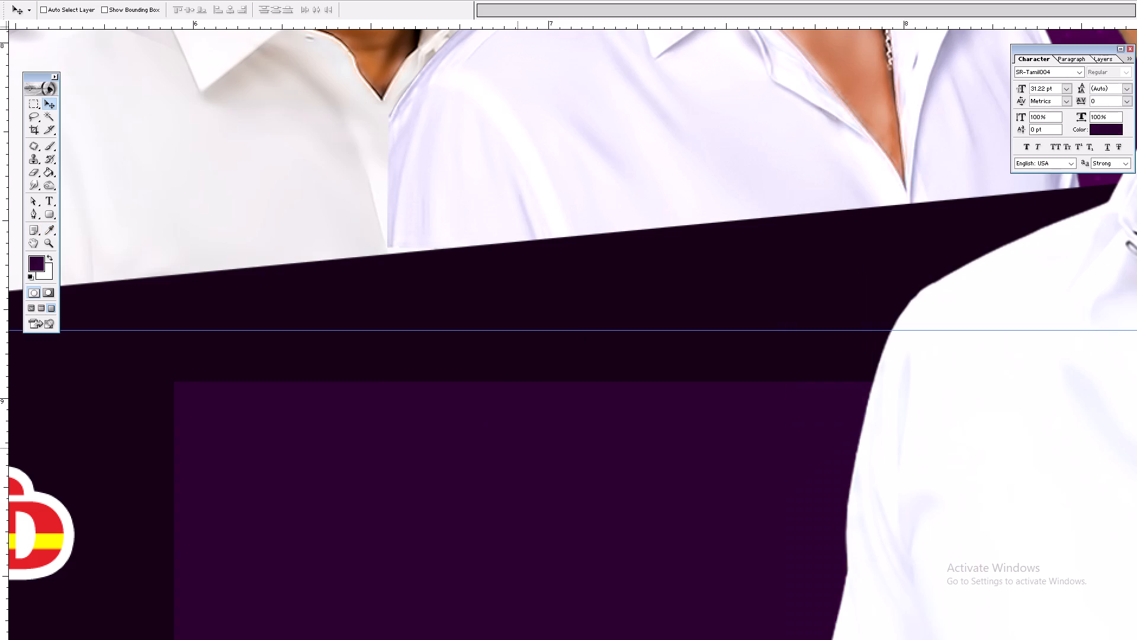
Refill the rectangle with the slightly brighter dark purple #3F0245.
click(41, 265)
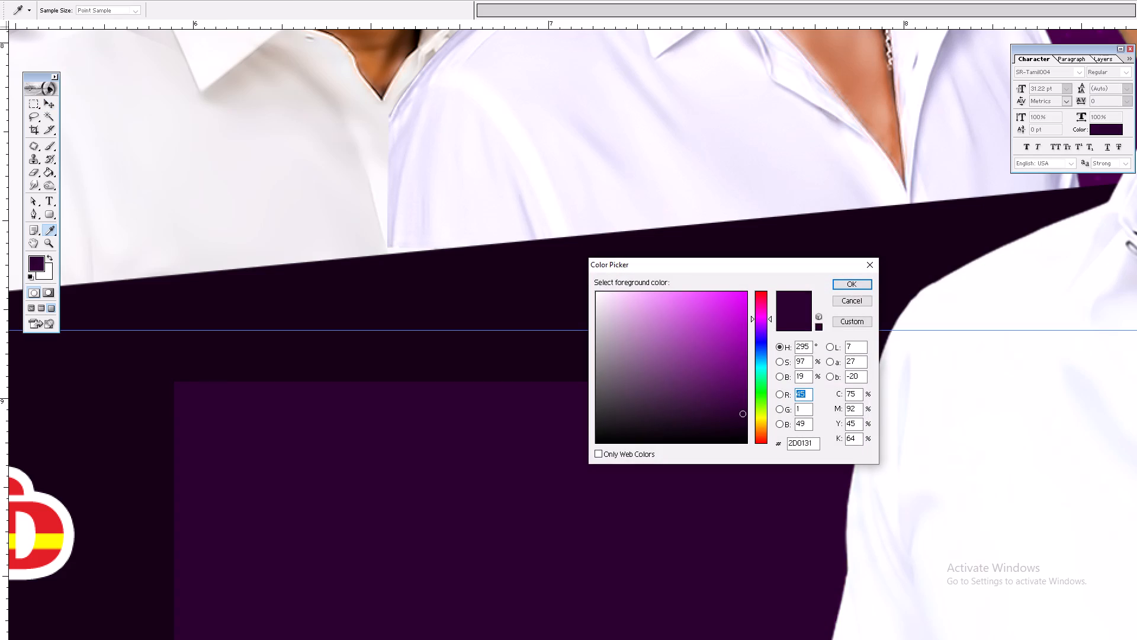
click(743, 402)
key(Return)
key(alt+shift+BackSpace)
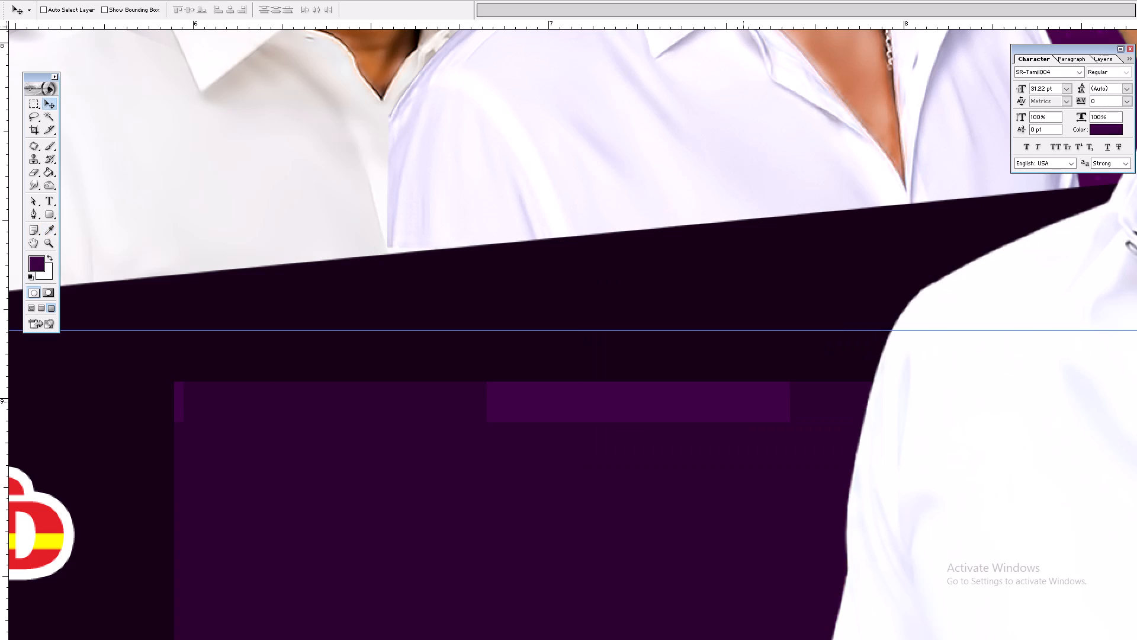
Refill the rectangle with a darker shade of the same purple, closer to the dark band behind it.
key(Tab)
key(ctrl+minus)
key(ctrl+minus)
key(ctrl+plus)
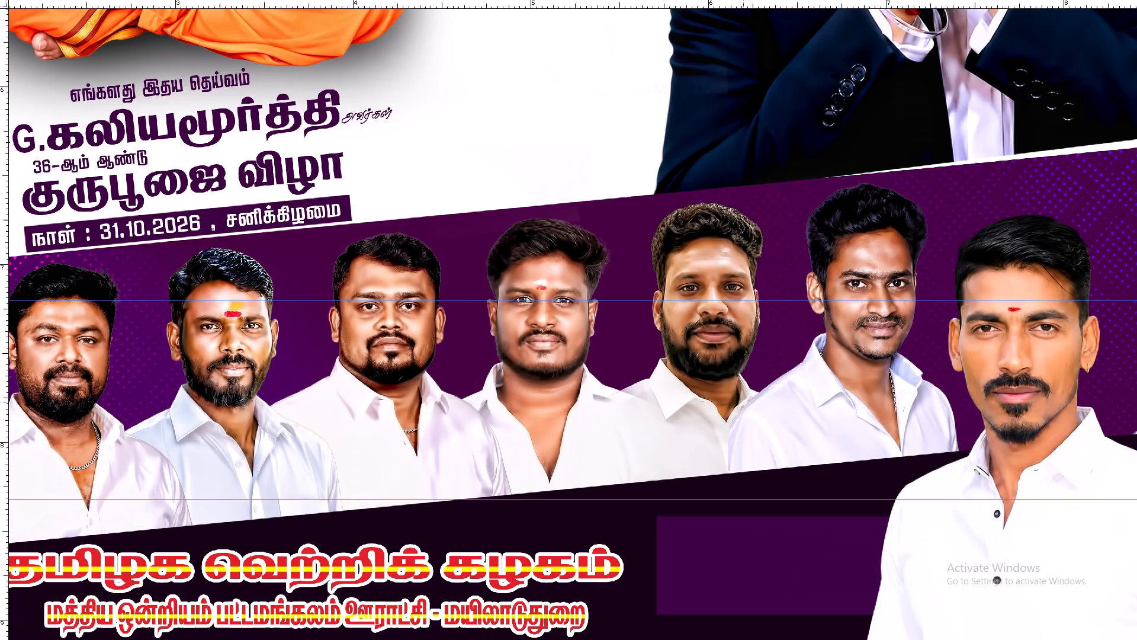
key(ctrl+plus)
key(ctrl+plus)
key(space)
key(space)
key(space)
key(space)
key(space)
key(space)
key(space)
key(space)
key(space)
key(space)
key(space)
key(space)
key(space)
key(space)
key(space)
key(space)
key(space)
key(space)
key(space)
key(space)
drag(743, 401, 517, 87)
drag(564, 192, 213, 0)
drag(436, 358, 330, 212)
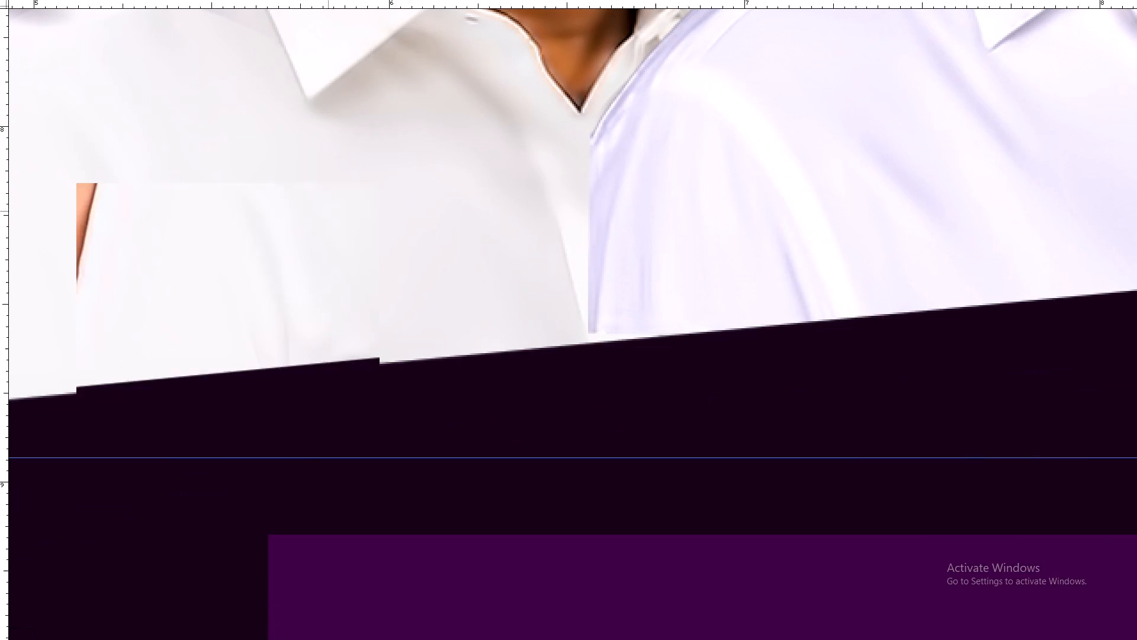
key(ctrl+minus)
key(ctrl+minus)
key(ctrl+minus)
scroll(328, 211, down, 5)
key(z)
drag(534, 523, 722, 594)
key(space)
drag(731, 580, 165, 504)
key(v)
key(ctrl+minus)
key(ctrl+minus)
key(ctrl+minus)
key(space)
key(space)
key(space)
key(space)
key(space)
key(space)
drag(598, 373, 425, 366)
key(Tab)
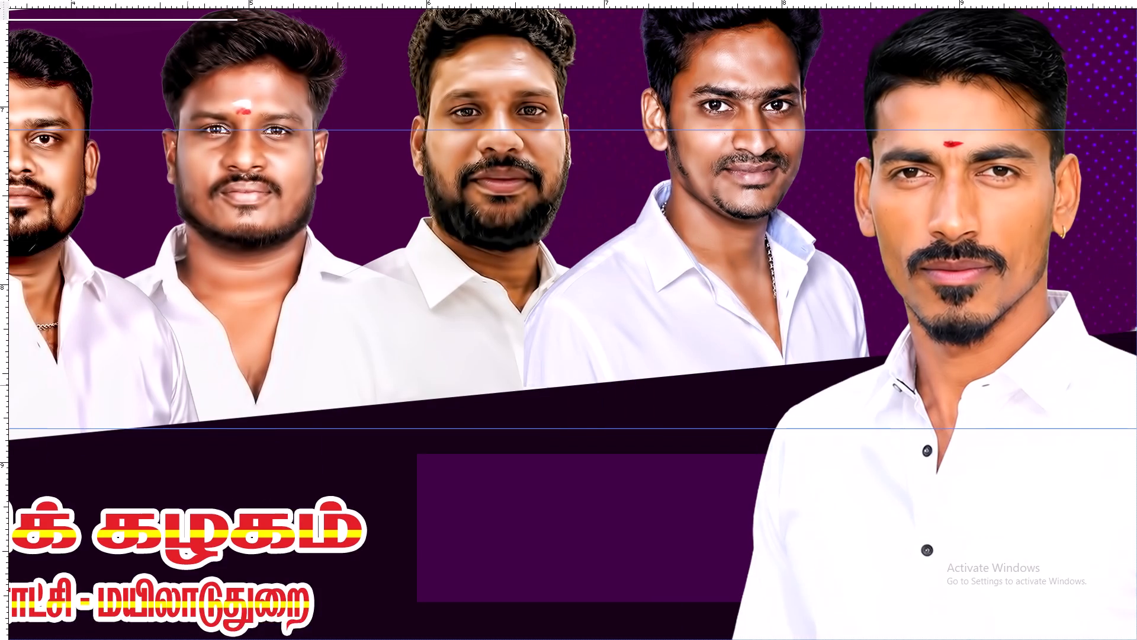
click(38, 263)
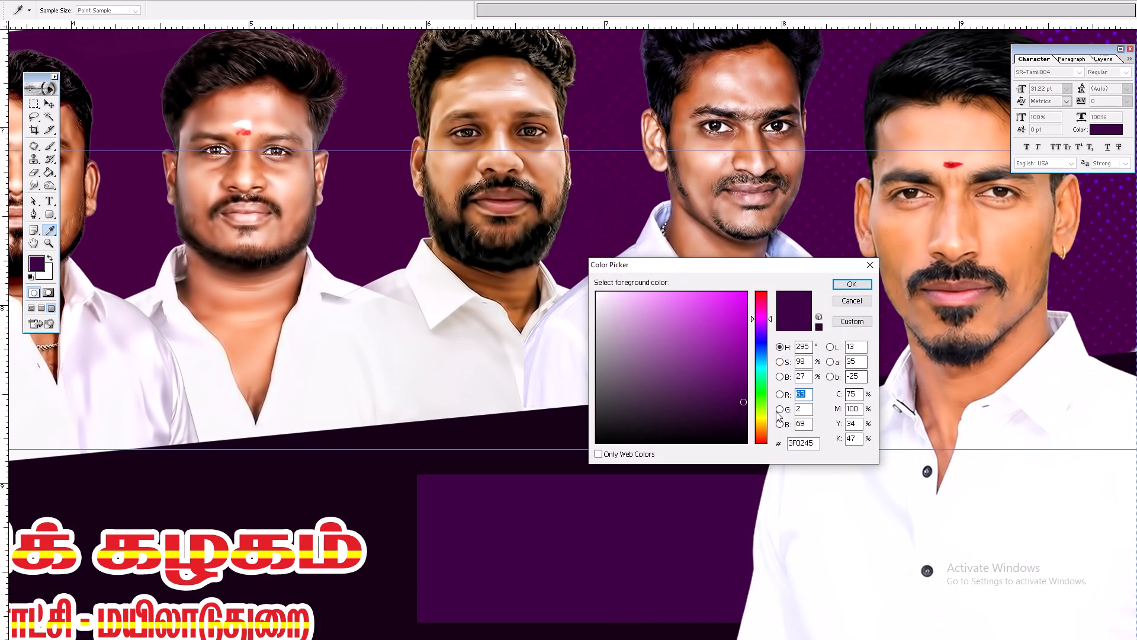
click(743, 410)
click(744, 413)
key(Return)
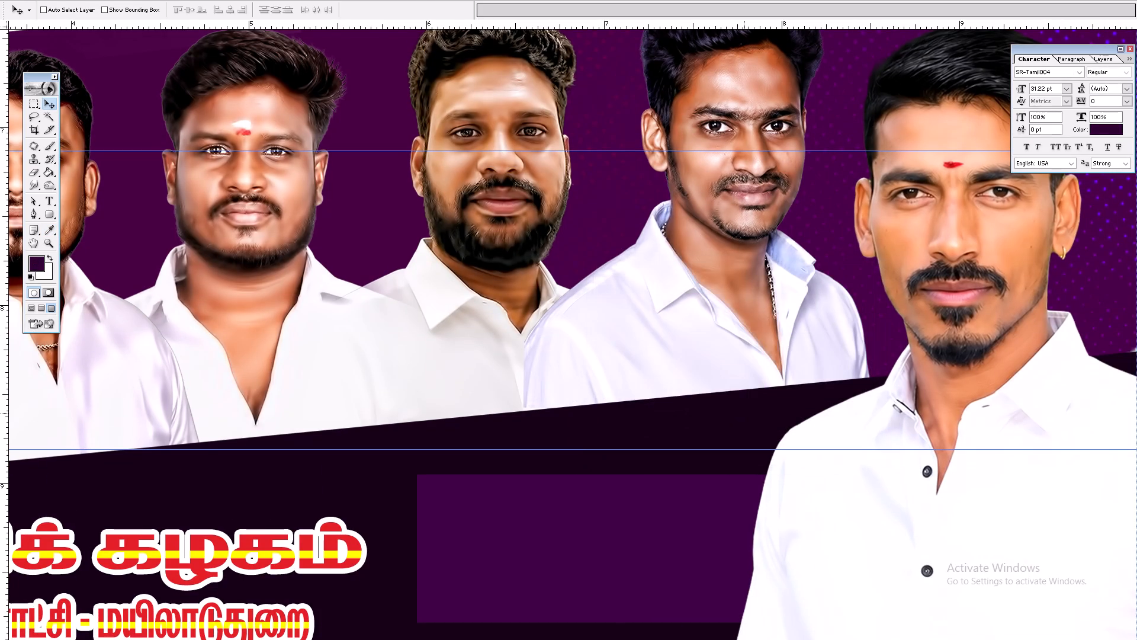
key(alt+shift+BackSpace)
Select the dark purple rectangle's layer and shift it slightly down and to the right within the bottom band.
key(ctrl+minus)
key(ctrl+minus)
key(Tab)
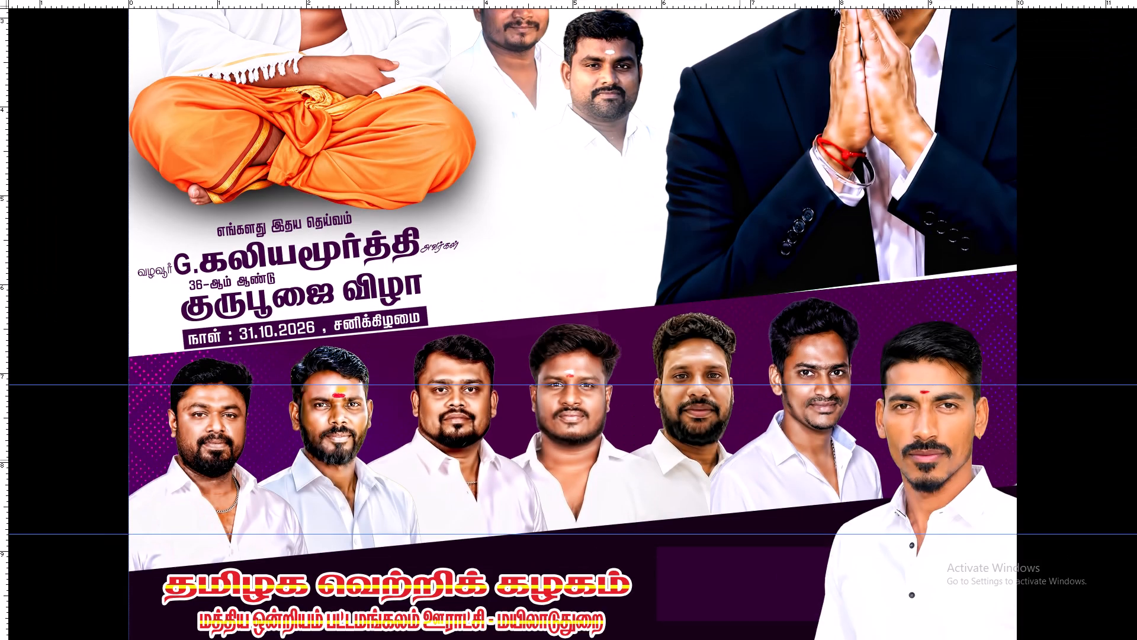
key(z)
drag(650, 479, 898, 639)
key(space)
key(space)
key(space)
key(space)
key(space)
key(space)
key(space)
key(space)
key(space)
key(space)
key(space)
key(space)
key(space)
key(space)
key(space)
key(space)
key(space)
key(space)
key(space)
key(space)
drag(846, 622, 606, 498)
drag(433, 453, 954, 470)
key(v)
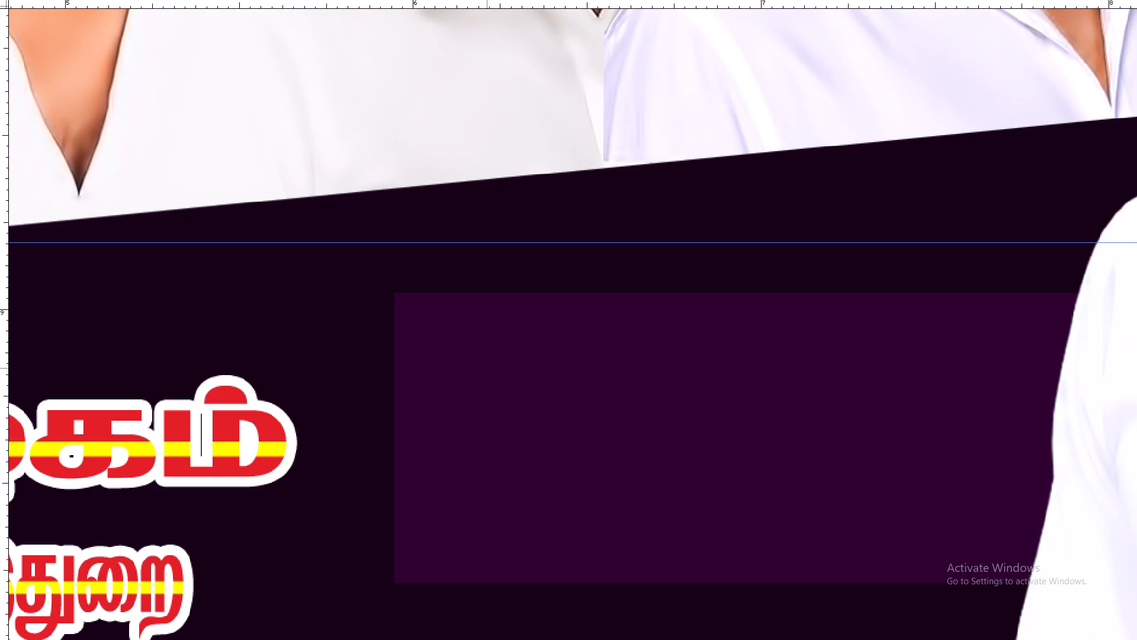
right_click(490, 364)
click(504, 373)
drag(531, 369, 544, 390)
Widen the purple rectangle by stretching its left edge toward the party heading, and nudge it right in five small steps.
key(ctrl+t)
shift+drag(412, 428, 356, 428)
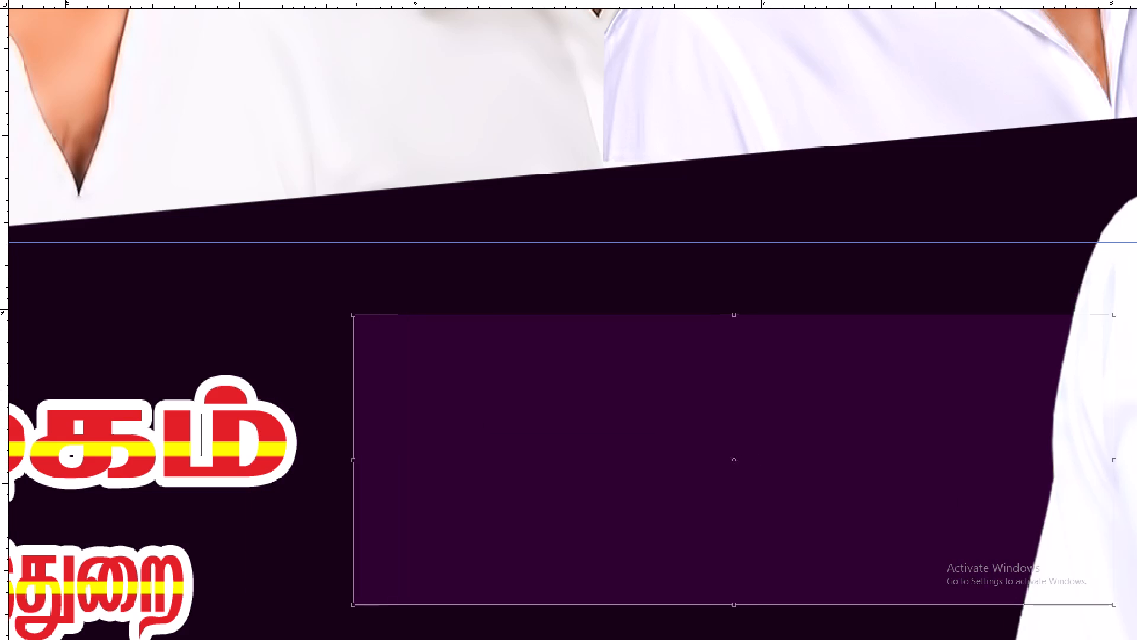
shift+drag(356, 428, 326, 428)
key(Return)
key(ctrl+minus)
key(ctrl+minus)
key(Right)
key(Right)
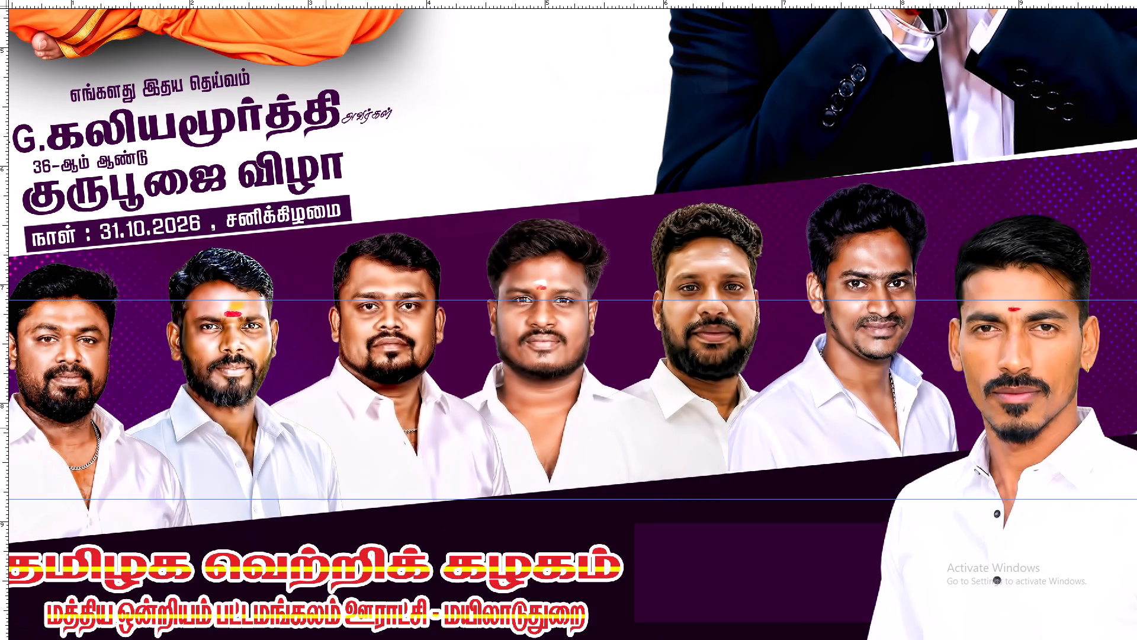
key(Right)
key(Right)
key(Right)
Examine the end of the party heading and the purple rectangle beside it up close.
key(z)
drag(325, 367, 557, 546)
key(space)
key(space)
key(space)
key(space)
key(space)
key(space)
key(space)
key(space)
key(space)
key(space)
key(space)
key(space)
key(space)
drag(598, 552, 86, 259)
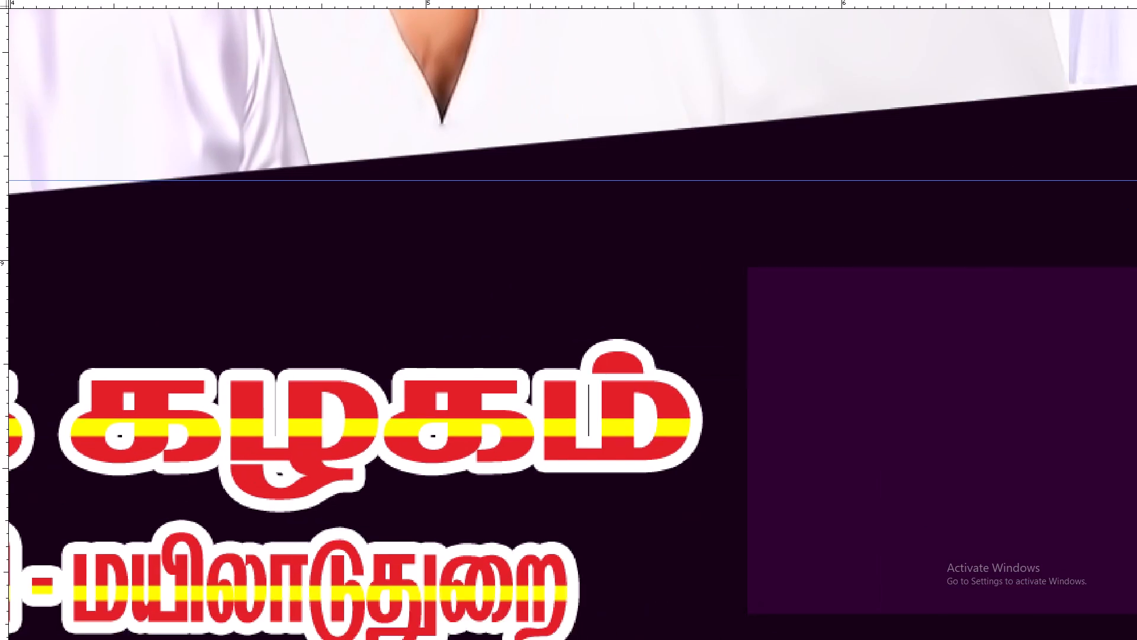
drag(782, 546, 75, 261)
Bring back the hidden tool panels and switch to the other open poster with the sky-blue background.
text(v--)
key(Tab)
key(ctrl+Tab)
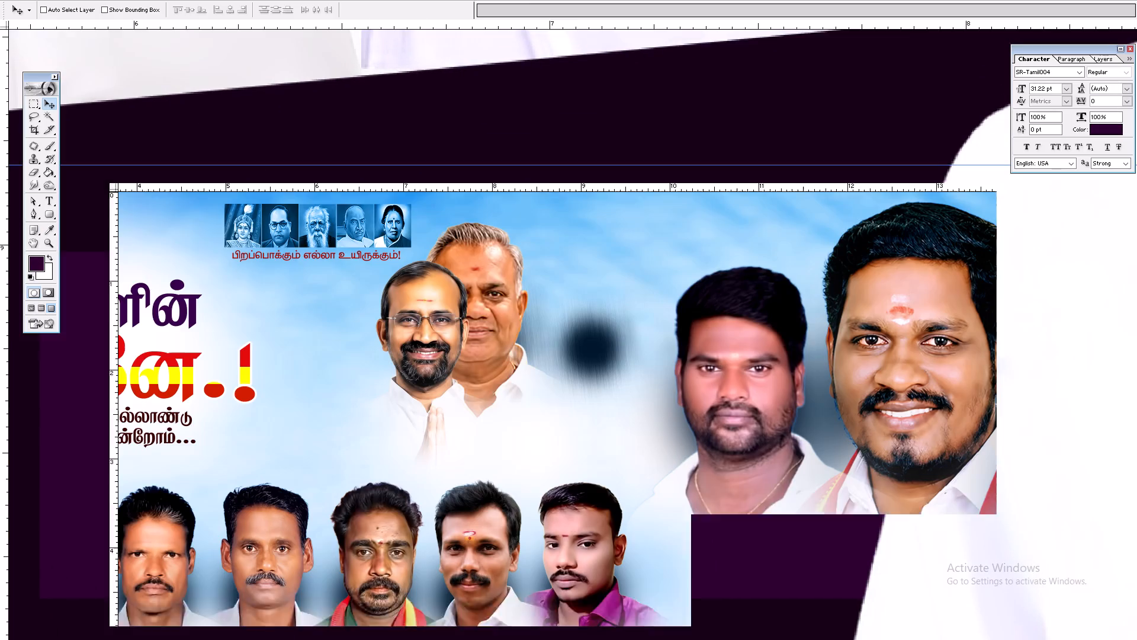
Examine the sky-blue poster and find the branch secretary's name and title on the white shirt at its lower end.
key(space)
key(space)
key(space)
key(space)
key(space)
key(space)
key(space)
key(space)
key(space)
key(space)
key(space)
key(space)
key(space)
key(space)
key(space)
key(space)
key(space)
key(space)
key(space)
key(space)
drag(504, 438, 446, 259)
drag(593, 488, 480, 364)
drag(592, 496, 358, 337)
drag(645, 531, 547, 320)
drag(570, 514, 521, 463)
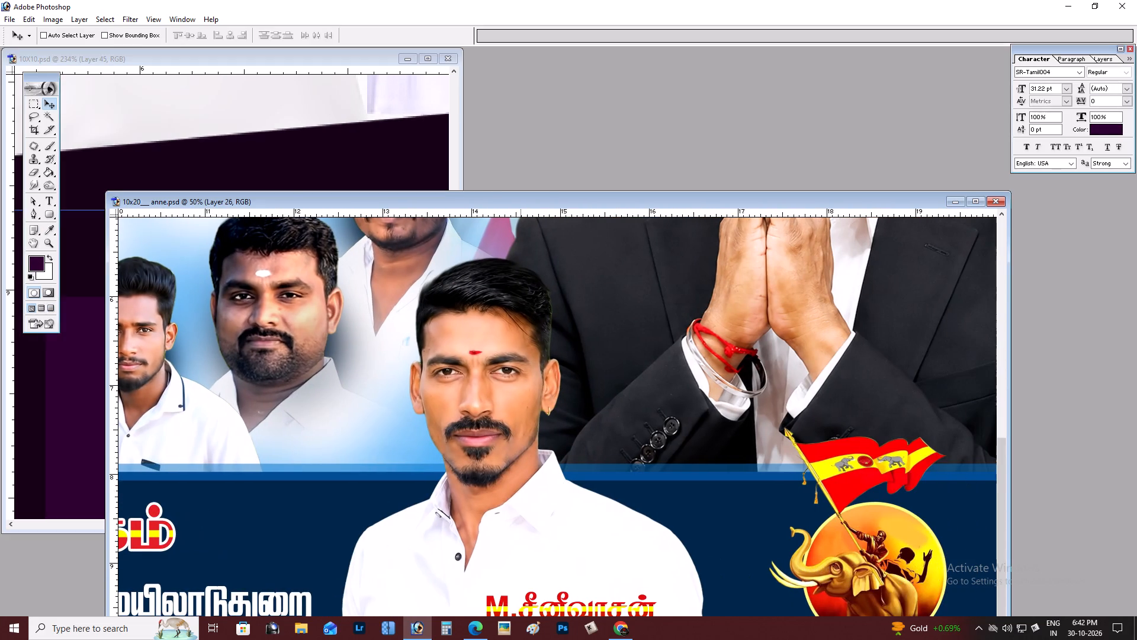
key(x)
drag(485, 552, 624, 624)
key(space)
drag(613, 610, 610, 599)
key(f)
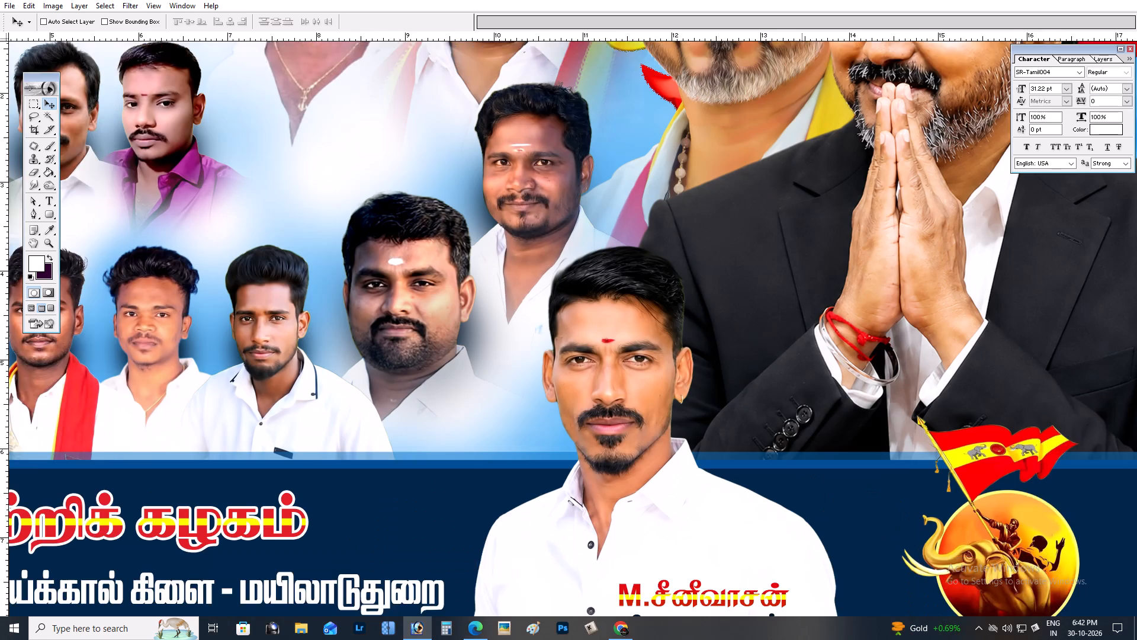
key(ctrl+plus)
key(ctrl+plus)
key(ctrl+space)
key(ctrl+space)
key(ctrl+space)
key(ctrl+space)
drag(535, 497, 348, 329)
drag(470, 537, 308, 325)
key(f)
key(space)
drag(615, 505, 601, 442)
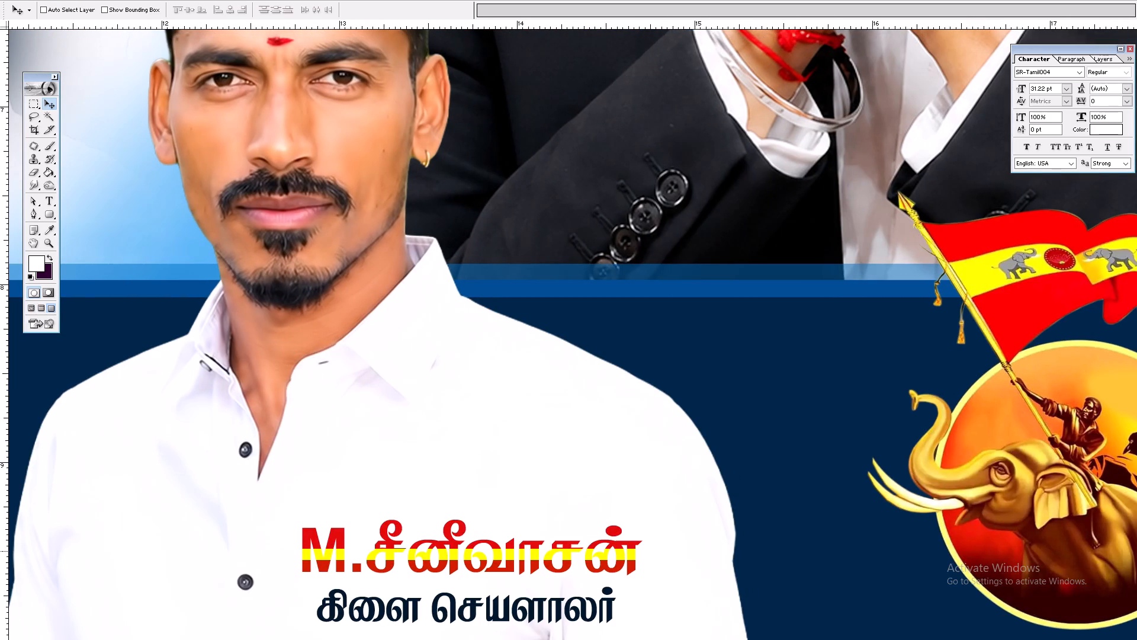
Copy the branch secretary's name and title text from the sky-blue poster onto the purple rectangle of the 10X10 poster.
right_click(452, 551)
click(496, 489)
drag(510, 506, 543, 452)
key(ctrl+z)
drag(464, 532, 483, 222)
text(ff)
key(f)
key(f)
drag(499, 360, 377, 295)
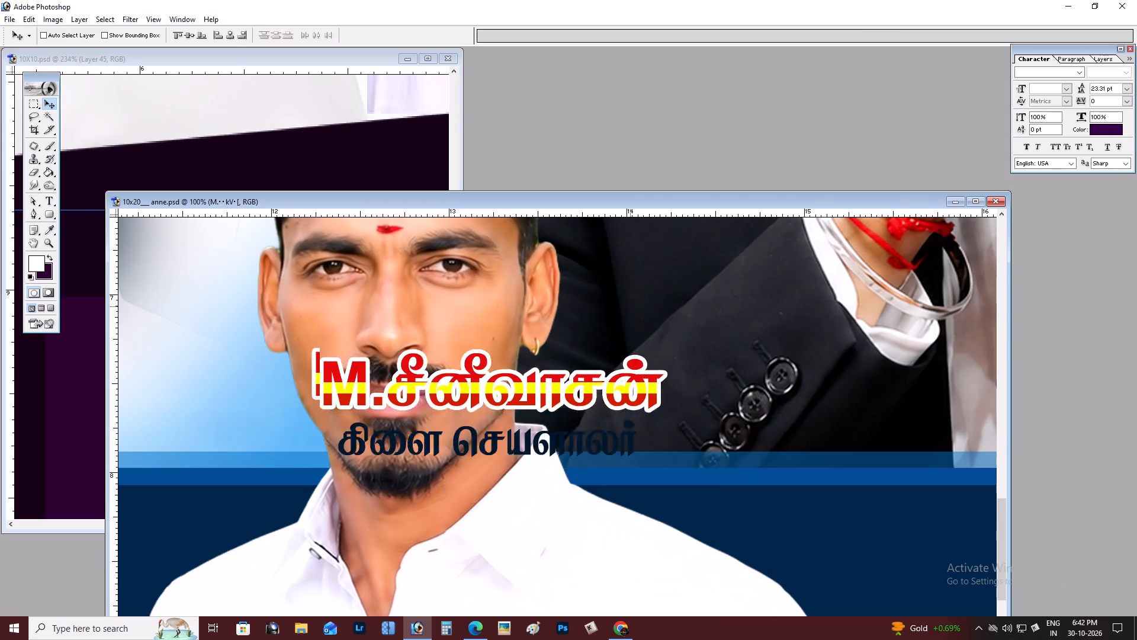
drag(377, 295, 316, 159)
key(f)
key(f)
drag(499, 246, 473, 339)
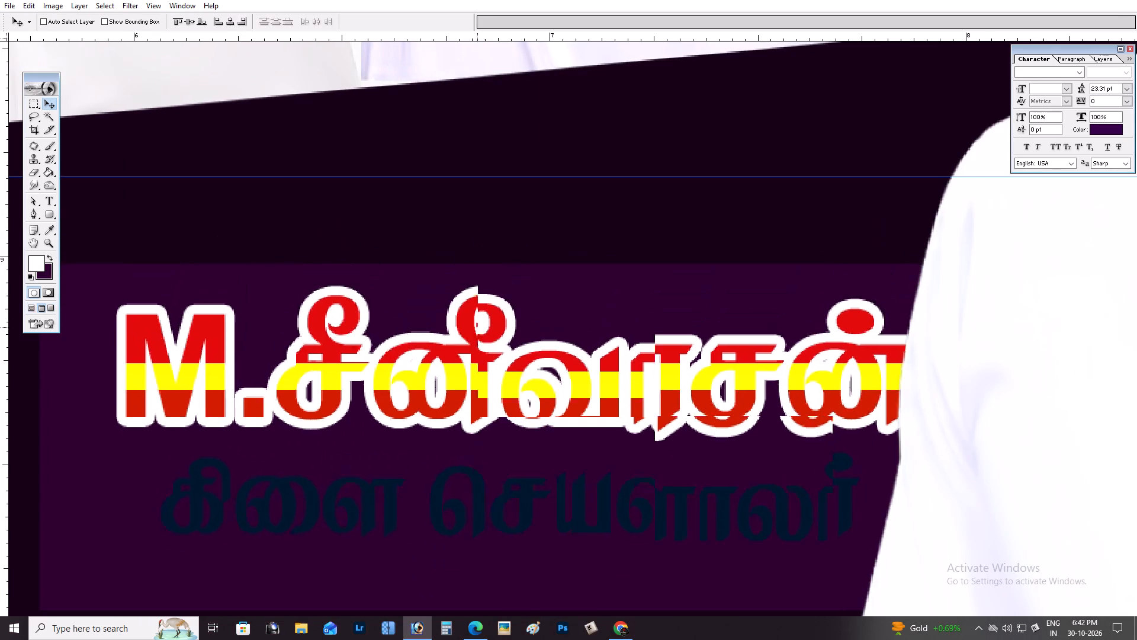
drag(473, 339, 470, 343)
Select the dark title line beneath the branch secretary's name and recolour it white.
key(space)
drag(470, 333, 486, 201)
key(Tab)
key(Tab)
right_click(485, 478)
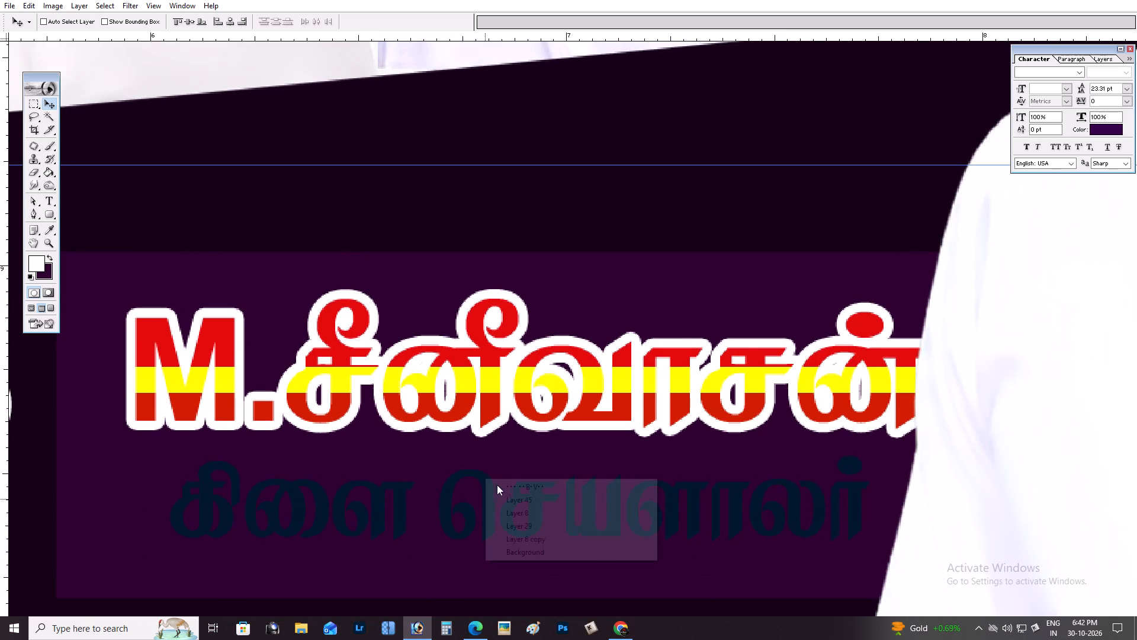
click(500, 487)
key(alt+shift+BackSpace)
key(Tab)
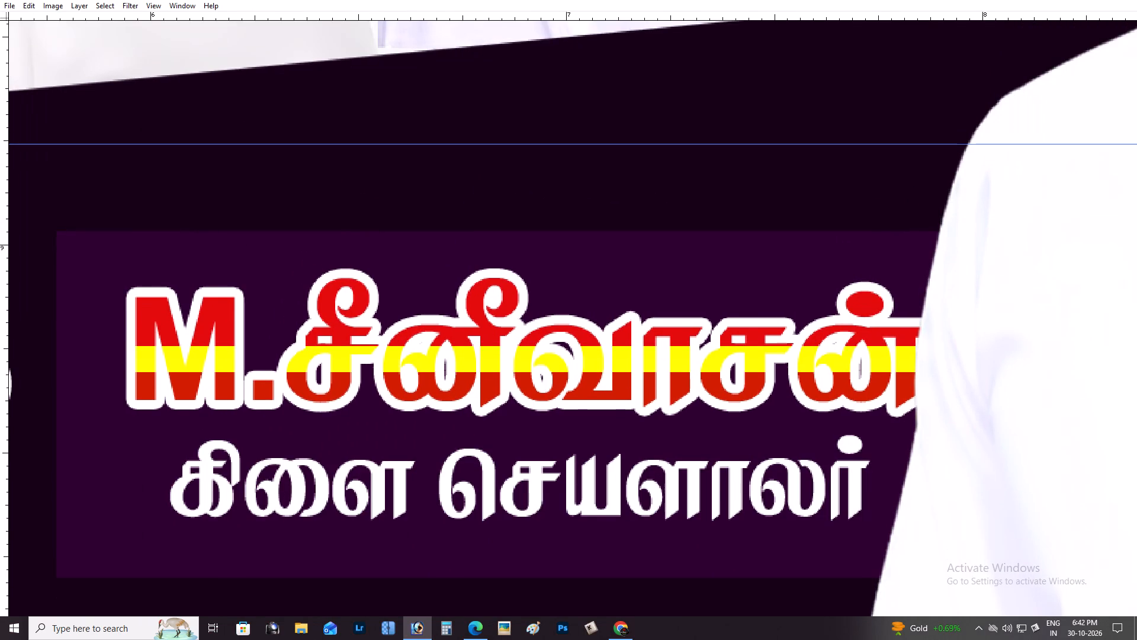
Shift the name and title left, clear of the white shirt, and raise the name line away from the title.
drag(440, 337, 410, 351)
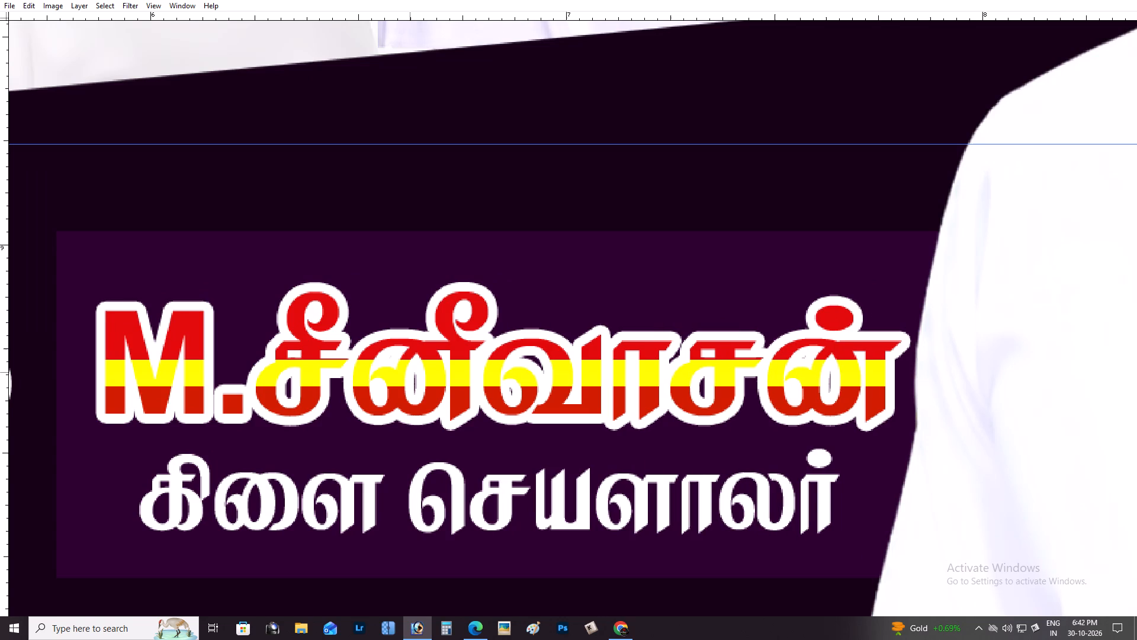
right_click(545, 347)
click(557, 356)
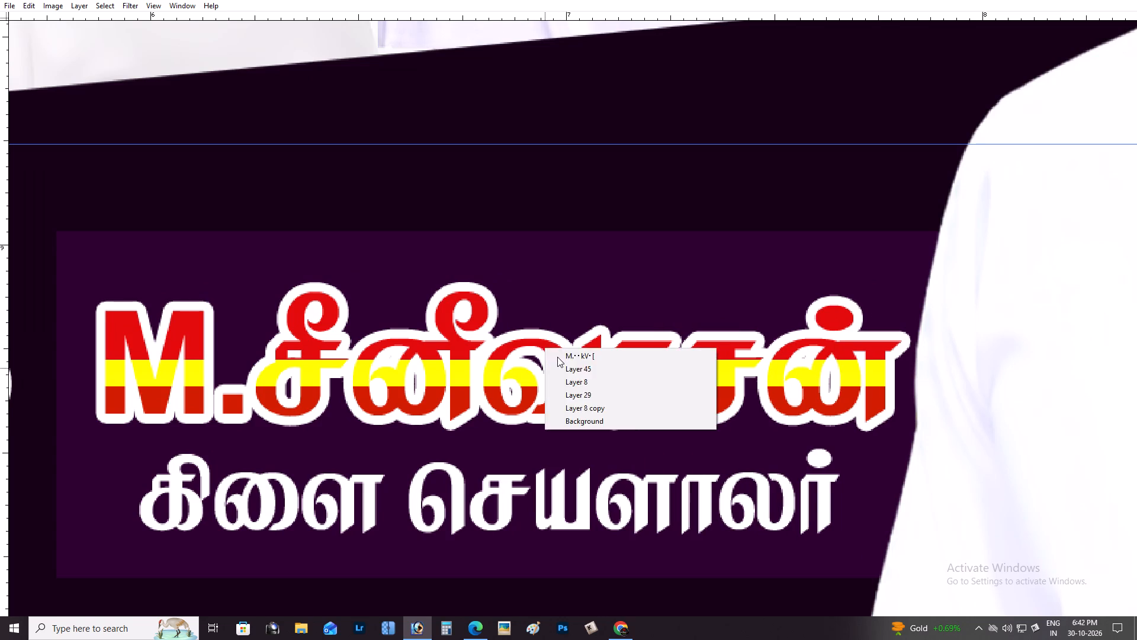
shift+right_click(549, 352)
shift+click(560, 363)
drag(558, 363, 557, 335)
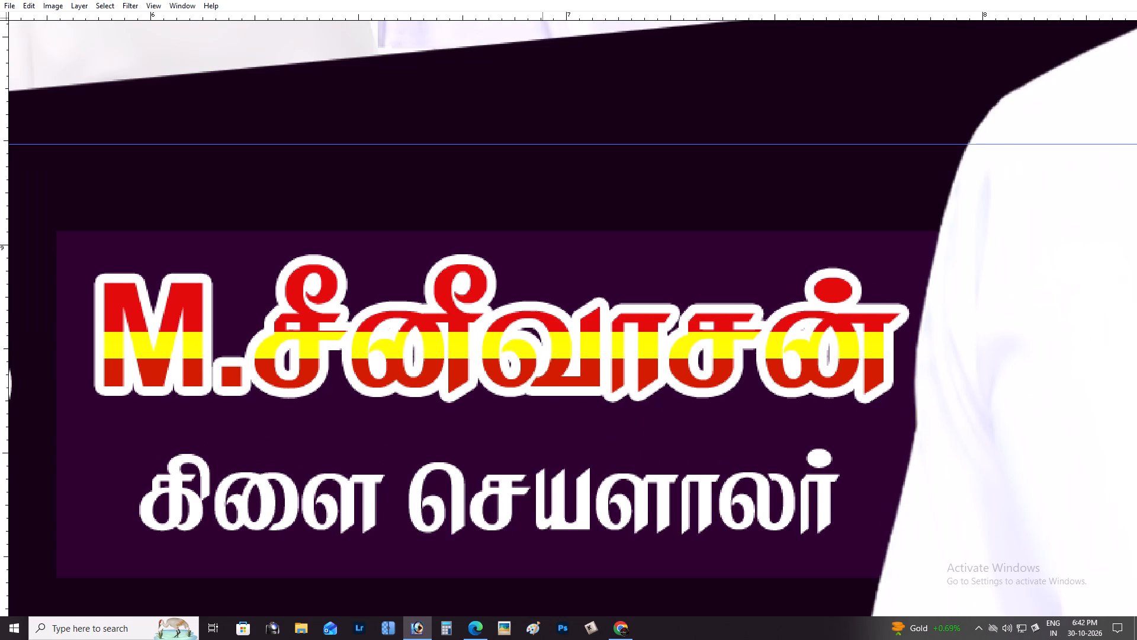
key(t)
click(544, 329)
key(Return)
key(ctrl+Return)
Move the white title line up close beneath the branch secretary's name.
click(298, 509)
key(ctrl+Return)
key(ctrl+Return)
key(v)
drag(375, 479, 375, 465)
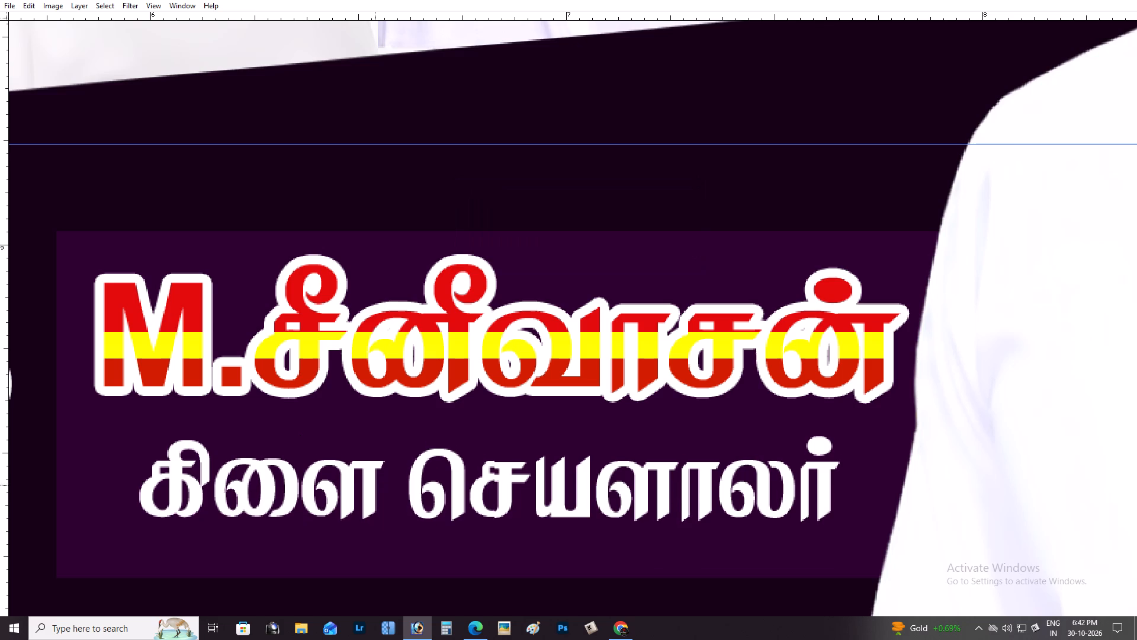
drag(375, 465, 375, 460)
drag(461, 363, 462, 344)
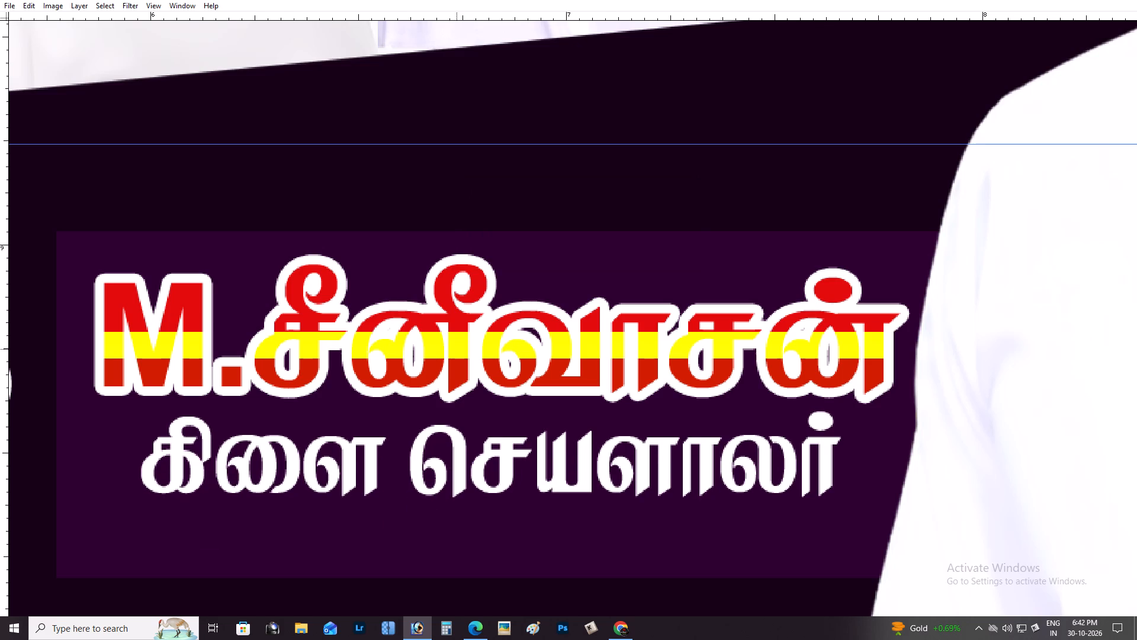
Lower the name and title together within the purple rectangle and stretch them slightly taller.
shift+right_click(457, 328)
shift+click(464, 332)
drag(465, 333, 460, 362)
key(ctrl+t)
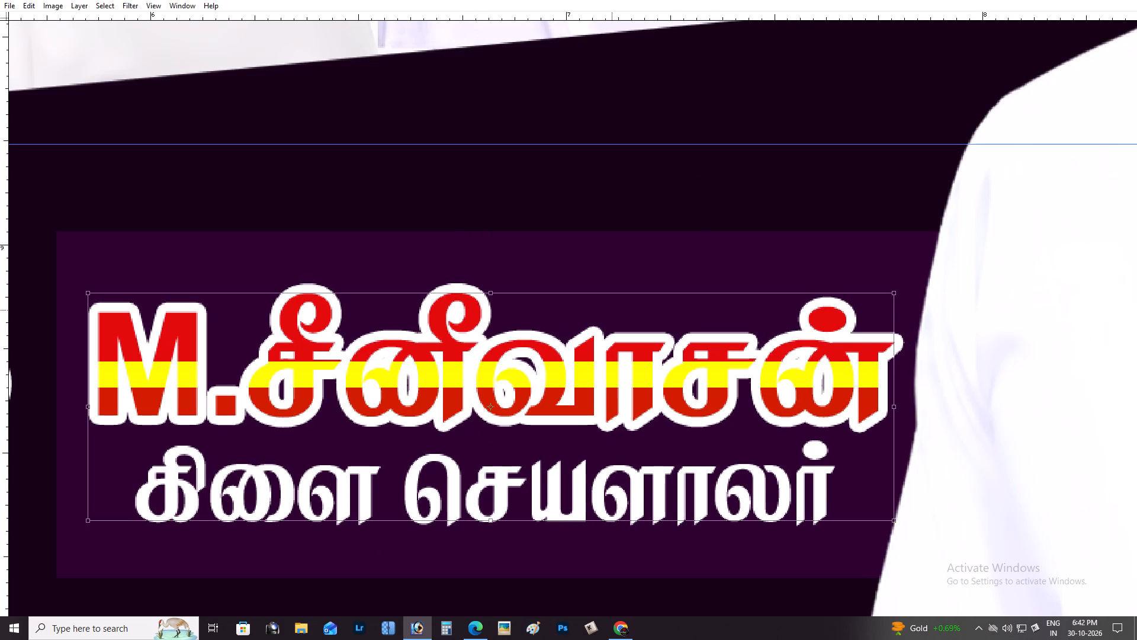
shift+drag(612, 289, 612, 279)
shift+click(897, 391)
key(Return)
Scale down the party heading together with the locality line beneath it in the bottom band.
key(ctrl+minus)
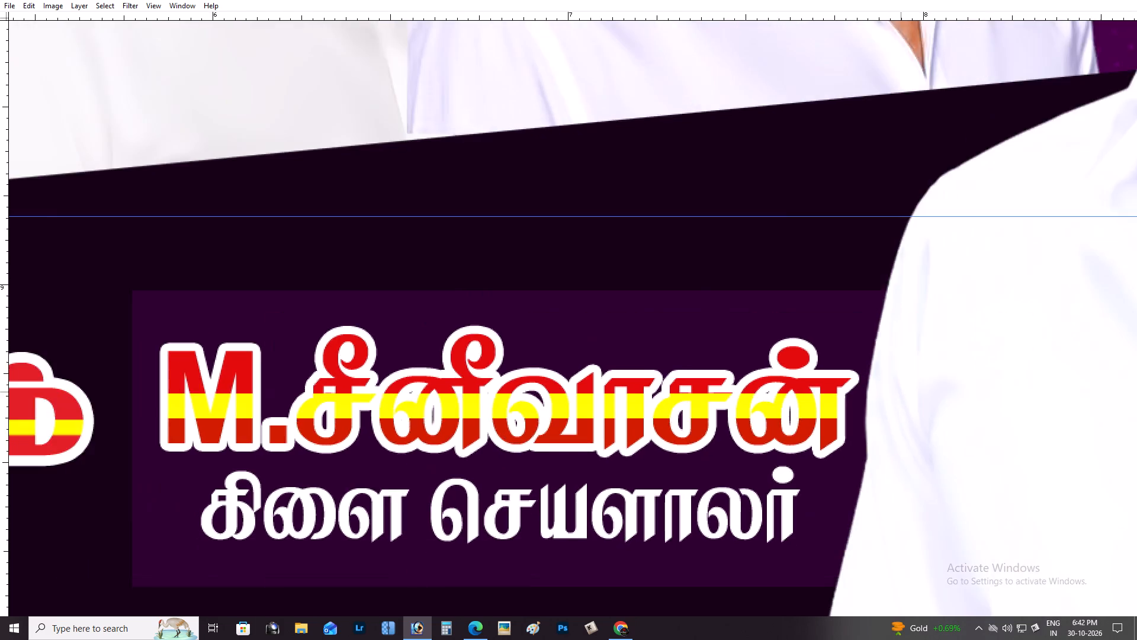
key(ctrl+minus)
key(ctrl+minus)
key(ctrl+minus)
key(ctrl+minus)
key(space)
key(z)
drag(553, 460, 760, 639)
key(space)
drag(754, 625, 660, 333)
key(v)
key(space)
drag(280, 475, 621, 455)
right_click(285, 507)
click(287, 462)
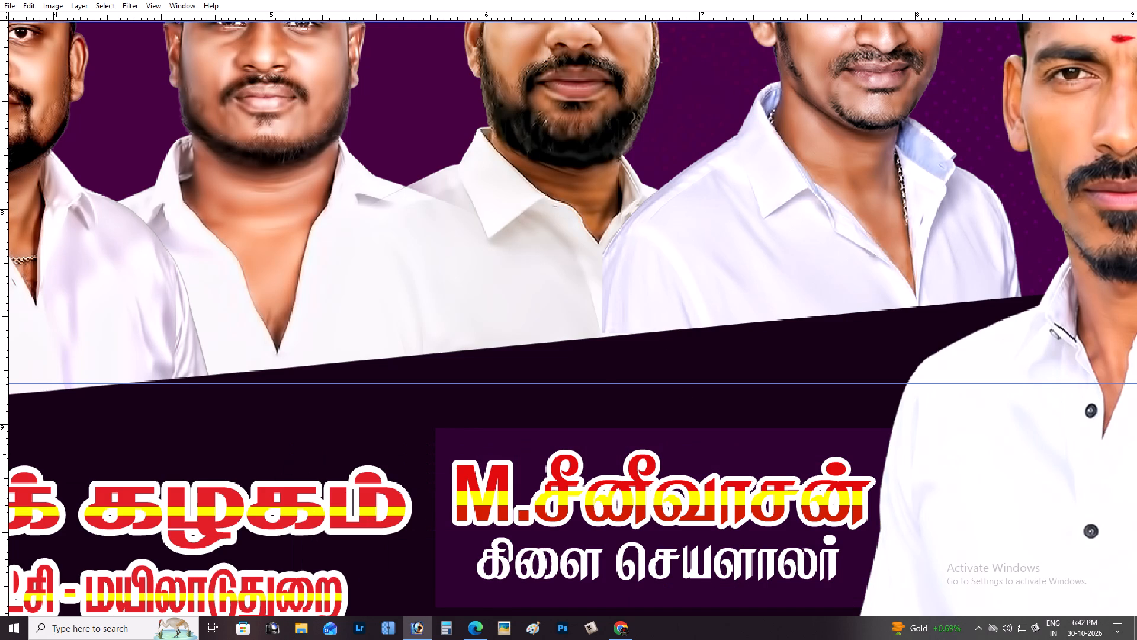
text(f)
key(space)
drag(276, 453, 756, 359)
key(f)
key(f)
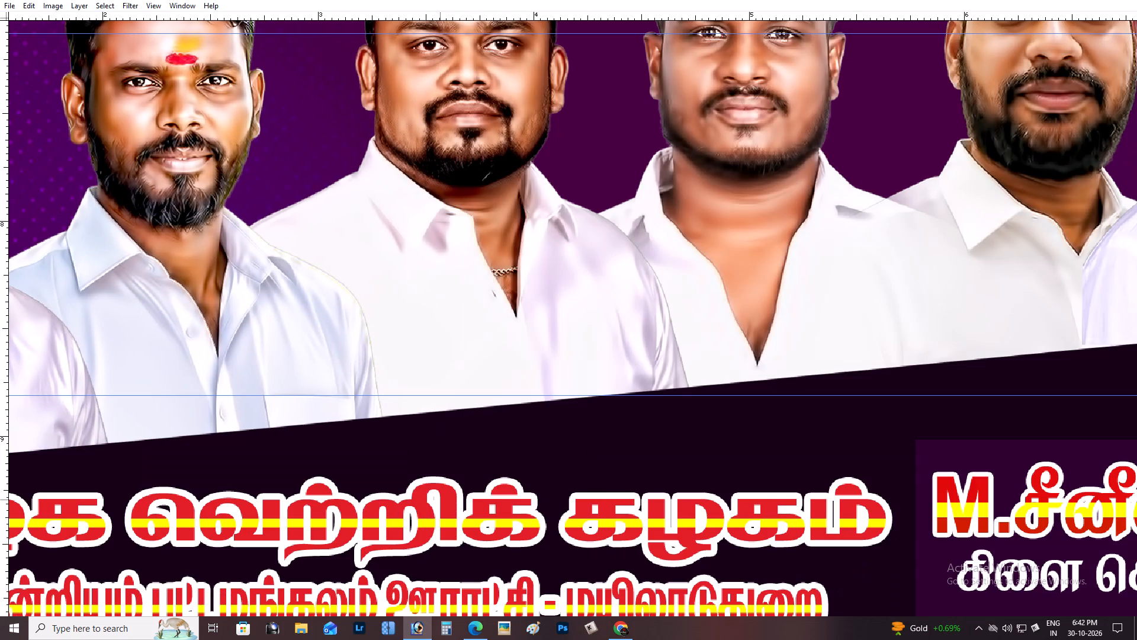
key(v)
key(space)
drag(438, 495, 523, 480)
right_click(489, 490)
click(500, 495)
key(f)
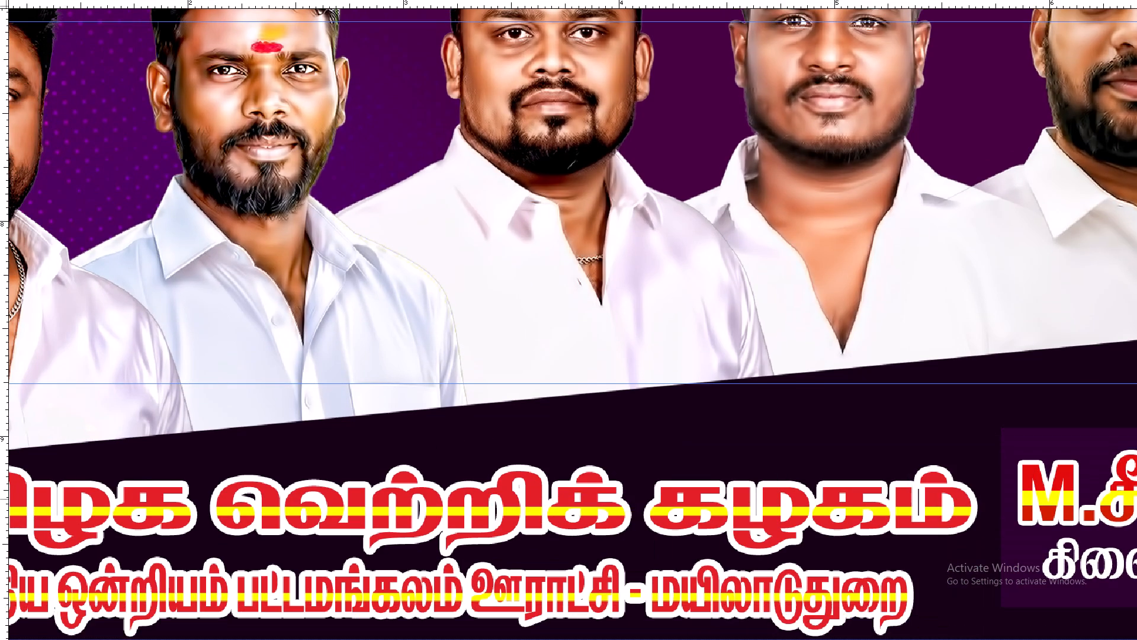
key(ctrl+t)
alt+shift+drag(968, 471, 824, 501)
key(Return)
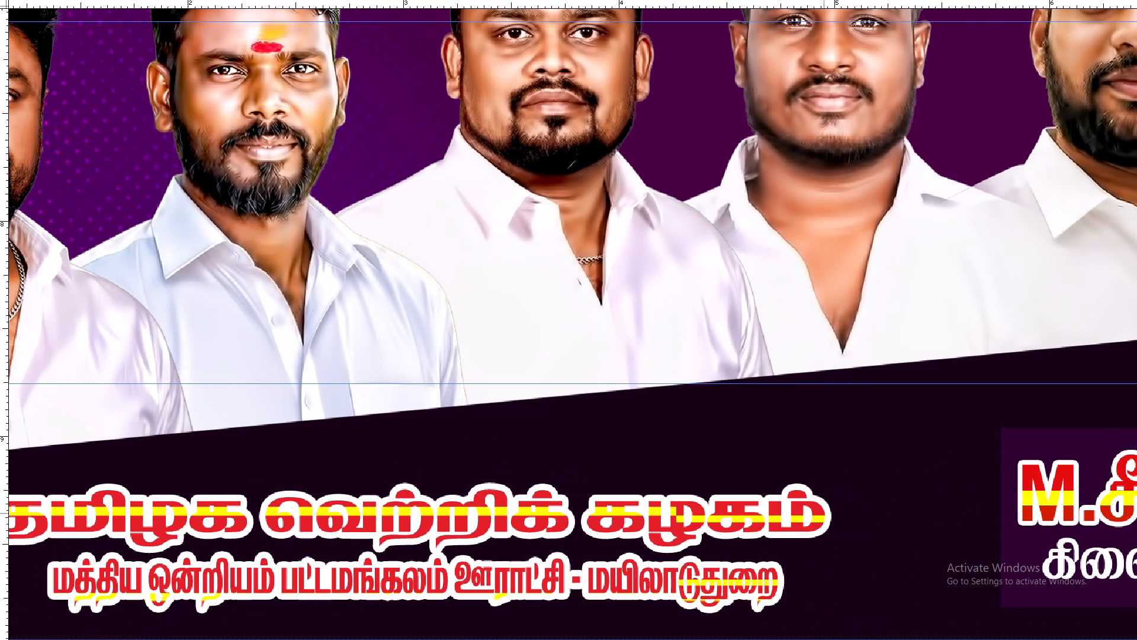
Move the party heading and its locality line left, widening the gap to the purple rectangle.
key(ctrl+minus)
key(space)
key(space)
key(space)
drag(477, 548, 693, 496)
drag(632, 575, 515, 579)
Enlarge the party heading and its locality line slightly by extending them up and to the right.
key(ctrl+t)
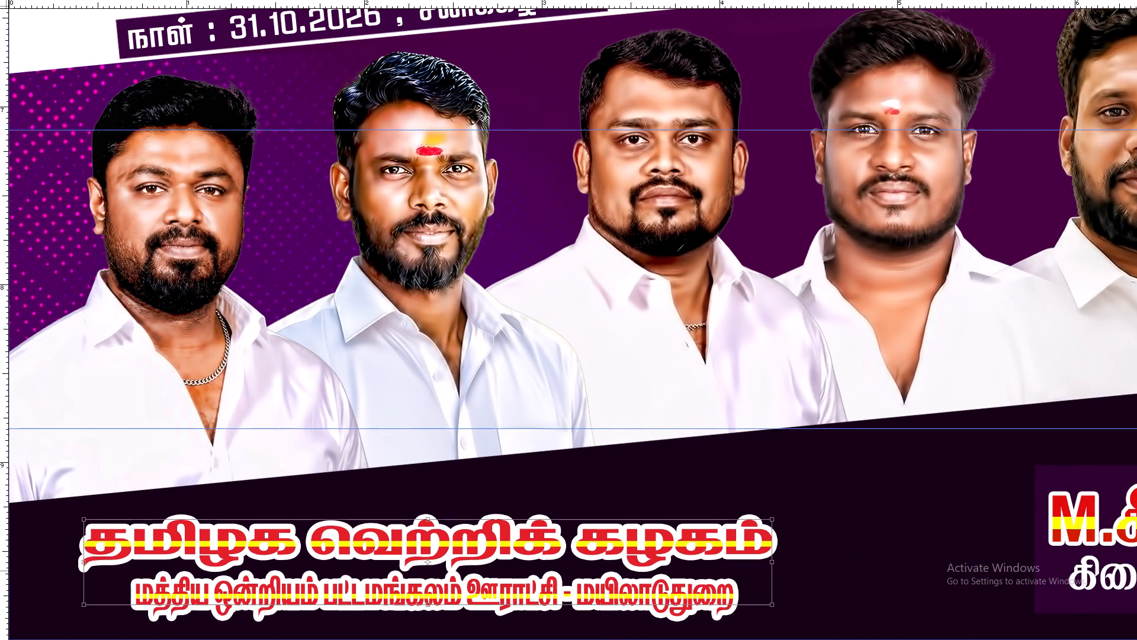
shift+drag(768, 522, 800, 515)
key(Return)
key(ctrl+minus)
key(ctrl+minus)
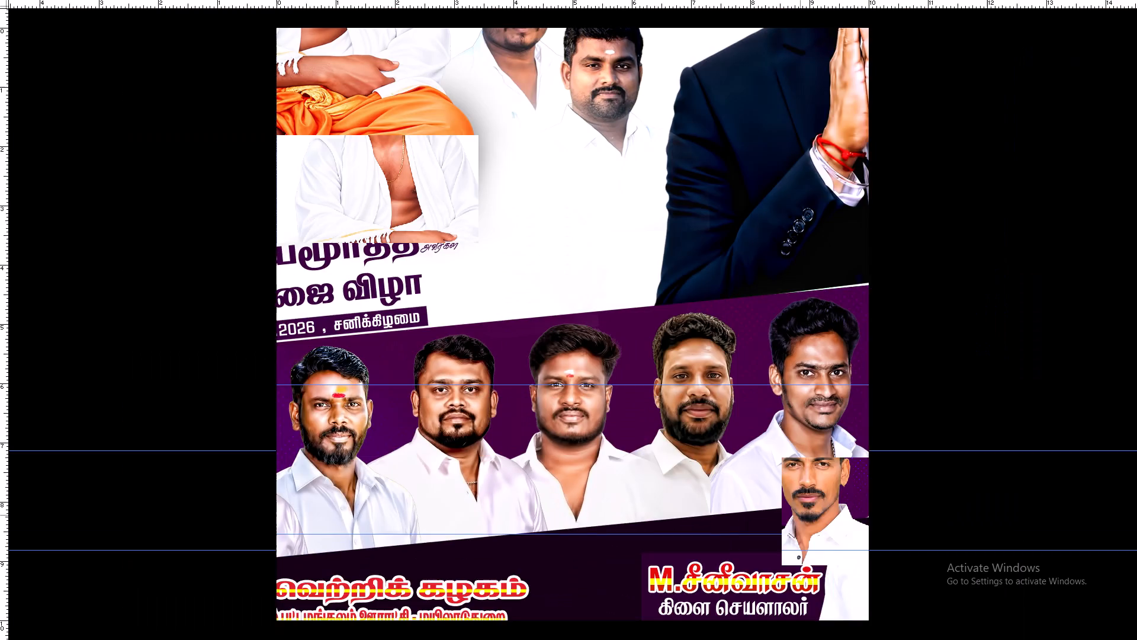
Examine the bottom band's party heading, locality line and branch secretary caption up close, along with the portraits above them.
key(ctrl+minus)
key(ctrl+minus)
key(z)
drag(412, 123, 552, 213)
key(space)
key(space)
key(space)
key(space)
key(space)
key(space)
key(space)
key(space)
drag(550, 213, 571, 234)
right_click(314, 216)
click(329, 221)
key(space)
drag(412, 254, 379, 193)
drag(356, 491, 680, 639)
key(space)
key(space)
key(space)
key(space)
key(space)
key(space)
key(space)
key(space)
key(space)
key(space)
key(space)
key(space)
key(space)
key(space)
key(space)
key(space)
key(space)
key(space)
key(space)
key(space)
drag(583, 599, 636, 505)
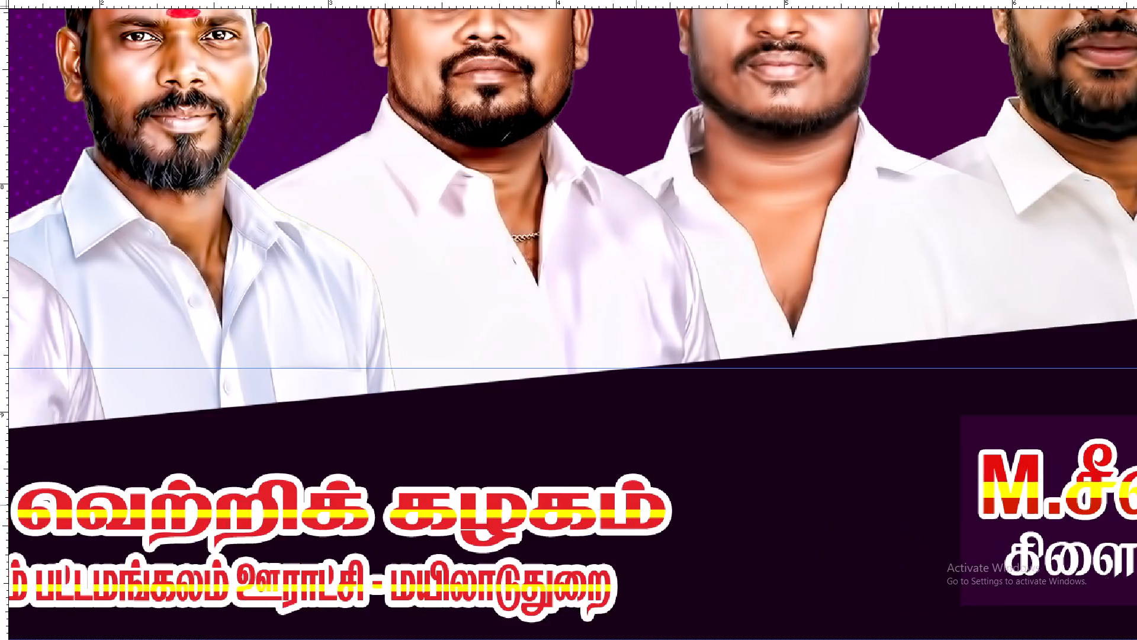
drag(636, 505, 1074, 369)
drag(923, 452, 1, 379)
drag(550, 424, 290, 427)
key(v)
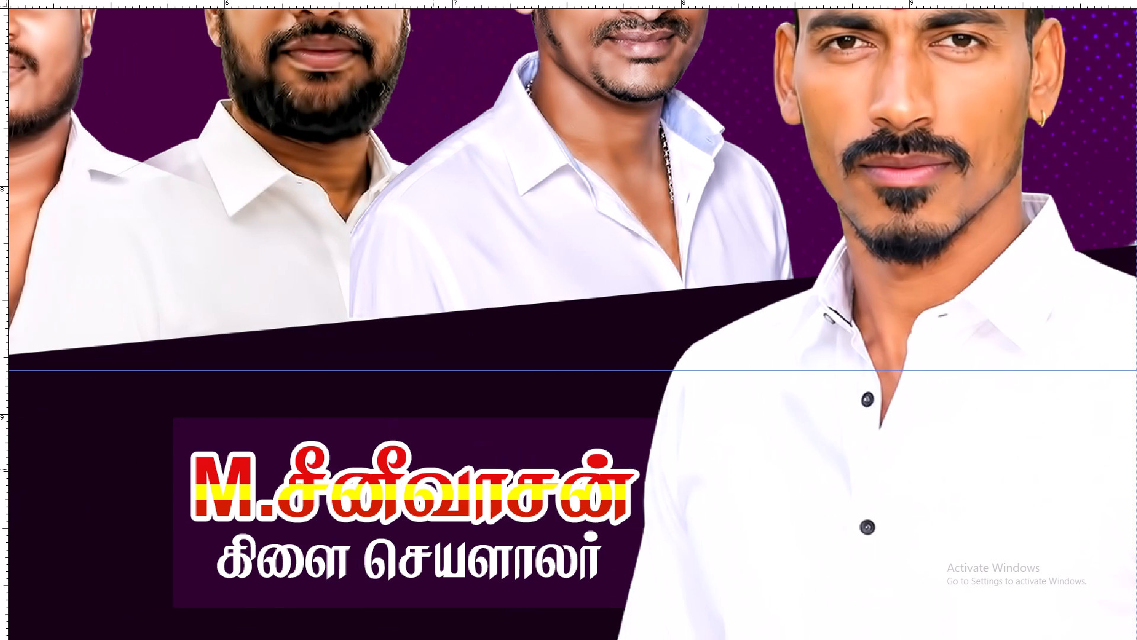
key(ctrl+minus)
key(ctrl+0)
scroll(426, 469, up, 4)
scroll(426, 469, down, 7)
scroll(426, 469, up, 2)
Copy the party emblem with the flag and elephant from the 10x20 anne.psd banner into the guru pooja poster.
key(ctrl+Tab)
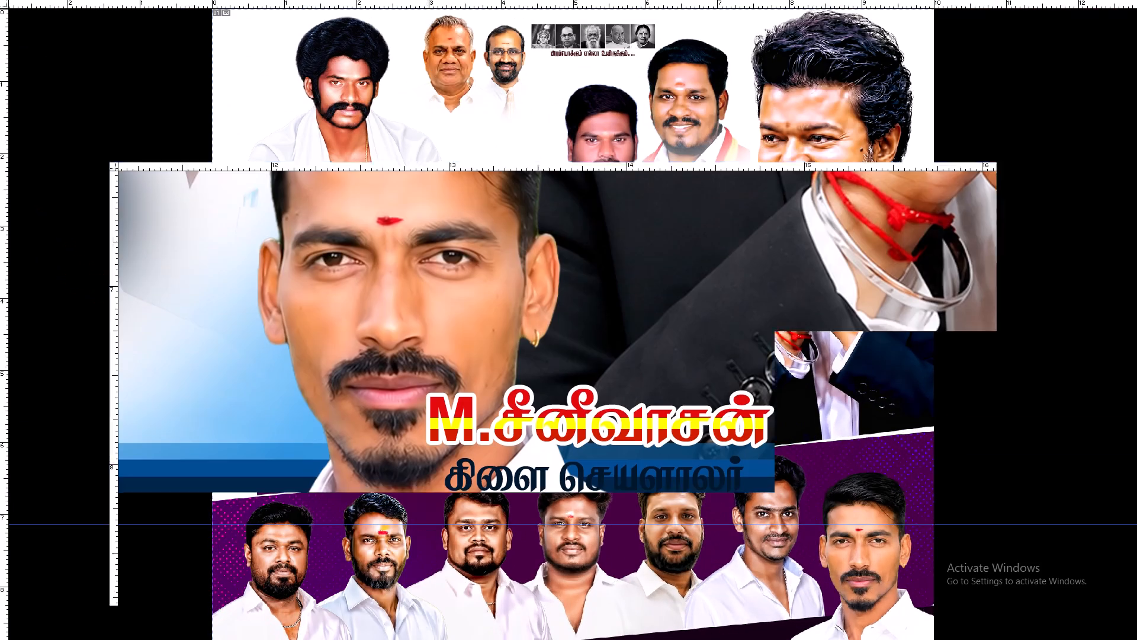
key(space)
key(space)
drag(418, 473, 397, 347)
drag(545, 498, 516, 351)
key(ctrl+minus)
key(ctrl+minus)
key(ctrl+minus)
key(space)
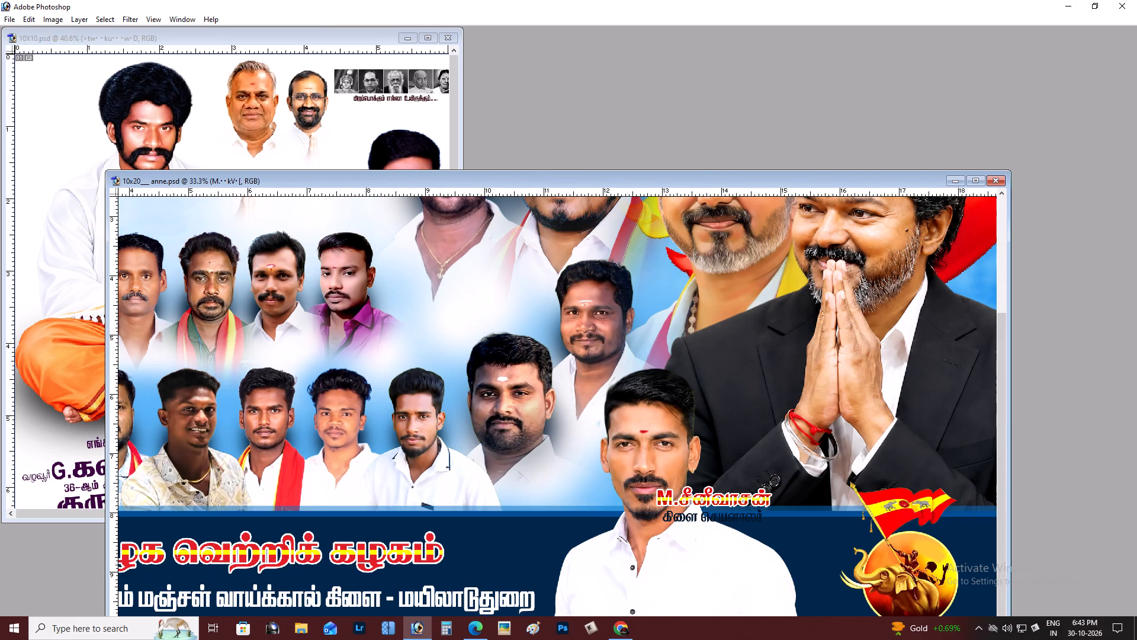
right_click(913, 558)
click(932, 567)
right_click(908, 554)
click(927, 497)
drag(913, 544, 314, 258)
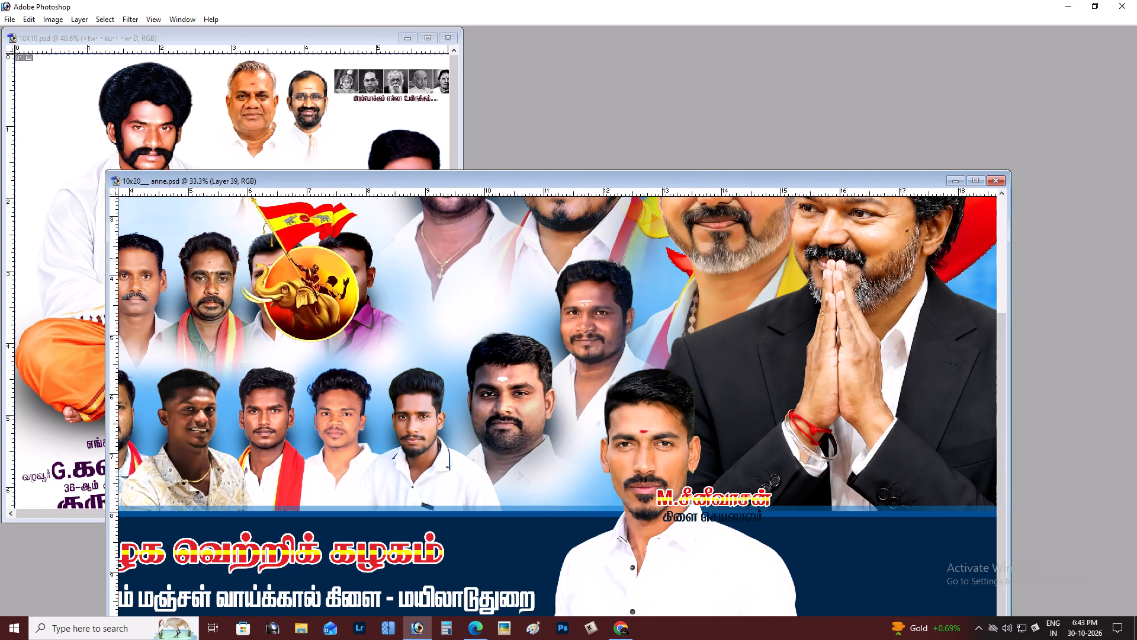
drag(314, 258, 280, 161)
drag(448, 172, 502, 392)
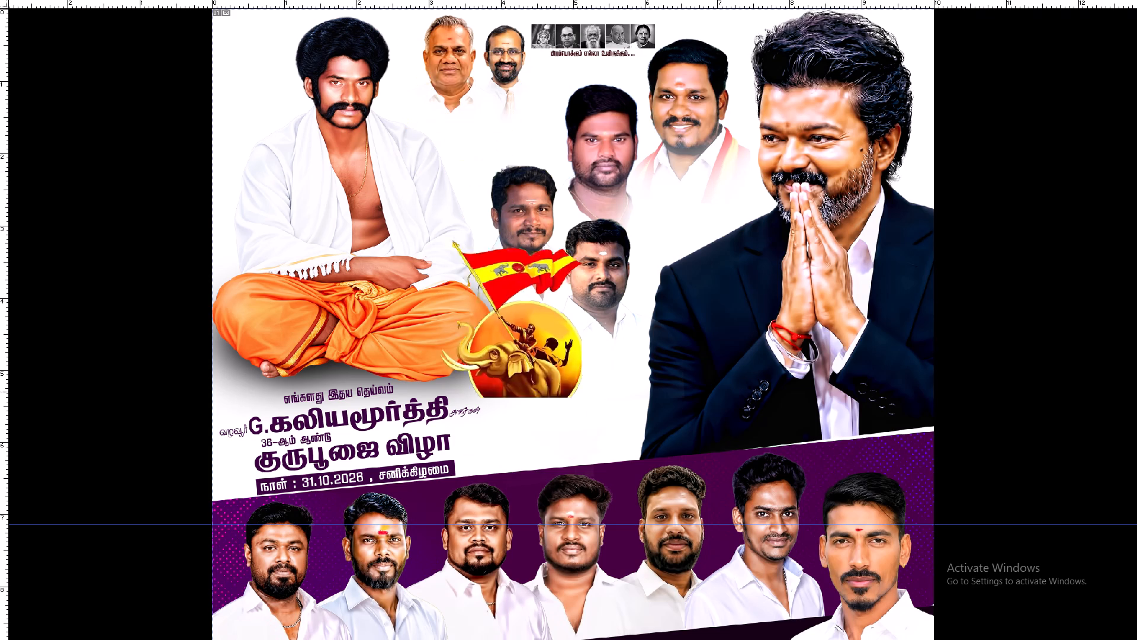
Move the emblem down to the bottom band, between the party heading and the purple rectangle.
drag(502, 392, 538, 532)
key(space)
key(space)
key(space)
key(space)
key(space)
key(space)
drag(566, 514, 576, 389)
drag(572, 421, 526, 281)
drag(545, 321, 568, 466)
Scale the emblem down and fit it into the gap between the party heading and the branch secretary's caption.
key(z)
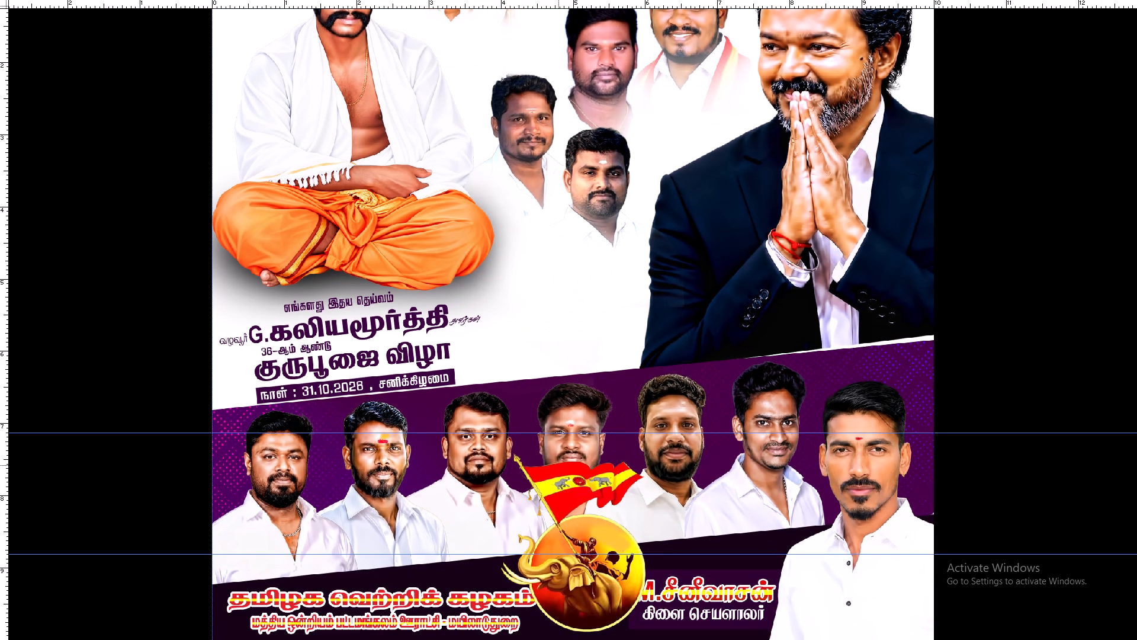
drag(455, 428, 682, 639)
key(space)
drag(663, 606, 589, 482)
key(v)
key(ctrl+t)
alt+shift+drag(731, 73, 593, 248)
key(Return)
drag(573, 290, 589, 440)
Enlarge the emblem slightly about its centre in the bottom band.
key(ctrl+t)
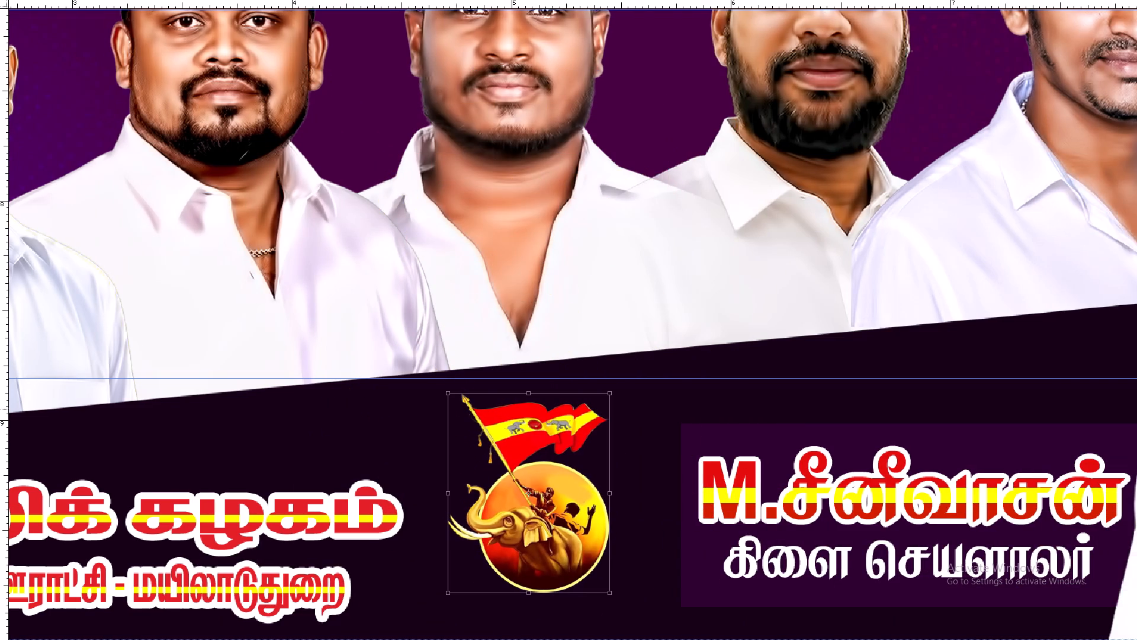
alt+shift+drag(612, 391, 631, 383)
key(Return)
click(568, 471)
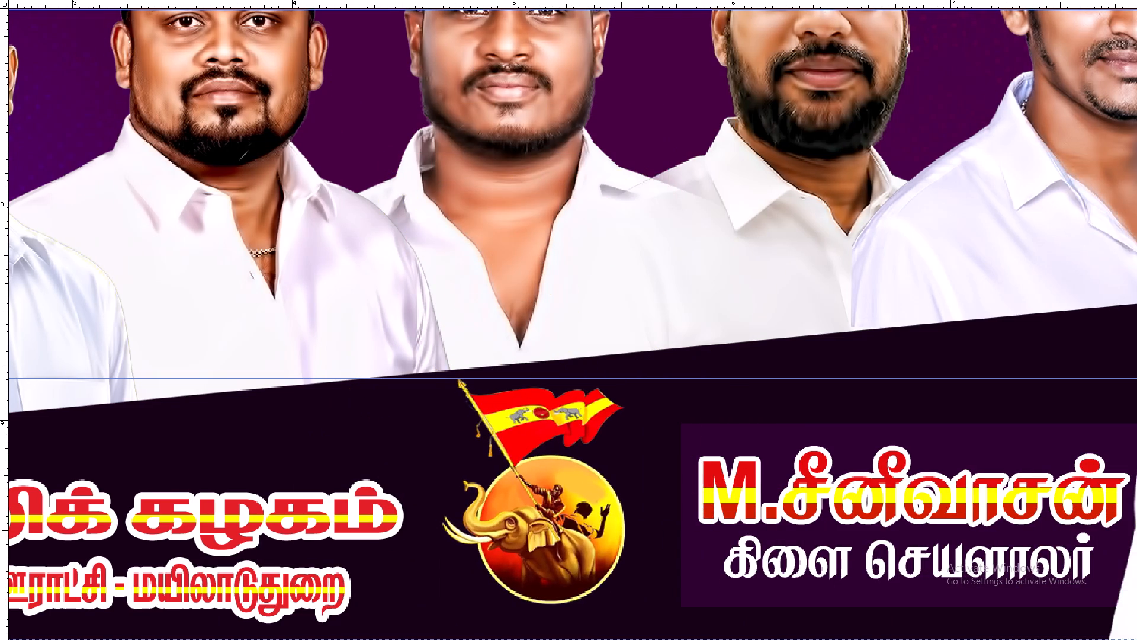
Save the poster.
key(ctrl+0)
key(ctrl+s)
Inspect the whole poster, checking the date strip, the lower row of portraits and the seated guru's figure up close.
scroll(572, 470, up, 3)
scroll(572, 470, down, 4)
scroll(572, 470, up, 3)
scroll(572, 470, down, 4)
scroll(572, 470, up, 3)
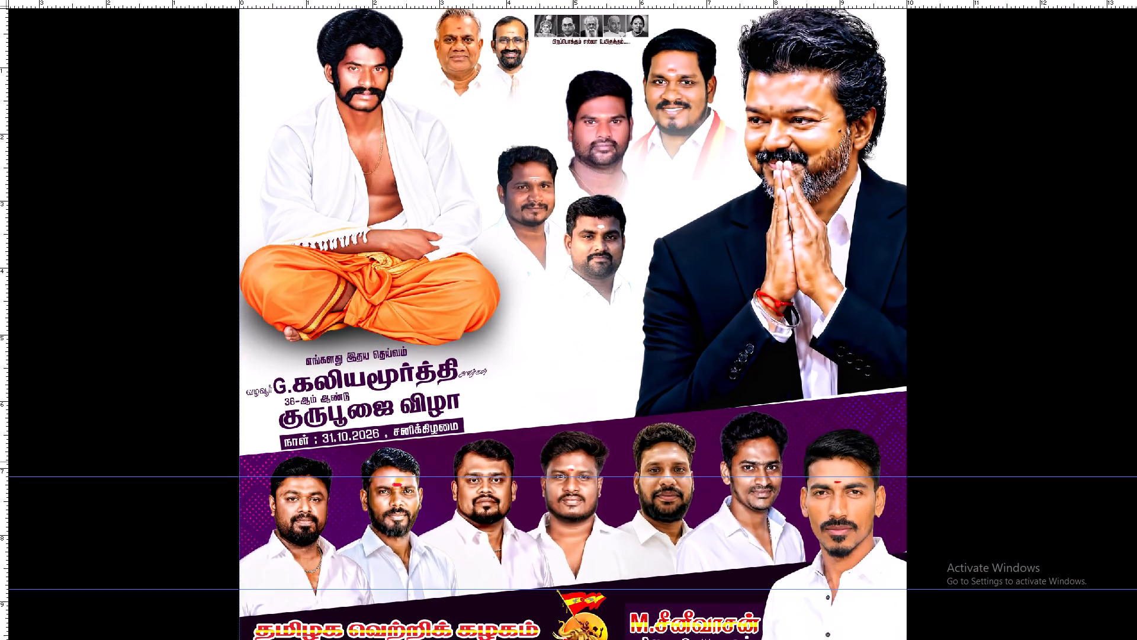
scroll(572, 470, down, 2)
key(z)
drag(444, 431, 705, 609)
key(space)
drag(313, 382, 708, 591)
key(v)
right_click(463, 399)
click(478, 407)
key(v)
key(v)
key(v)
right_click(439, 308)
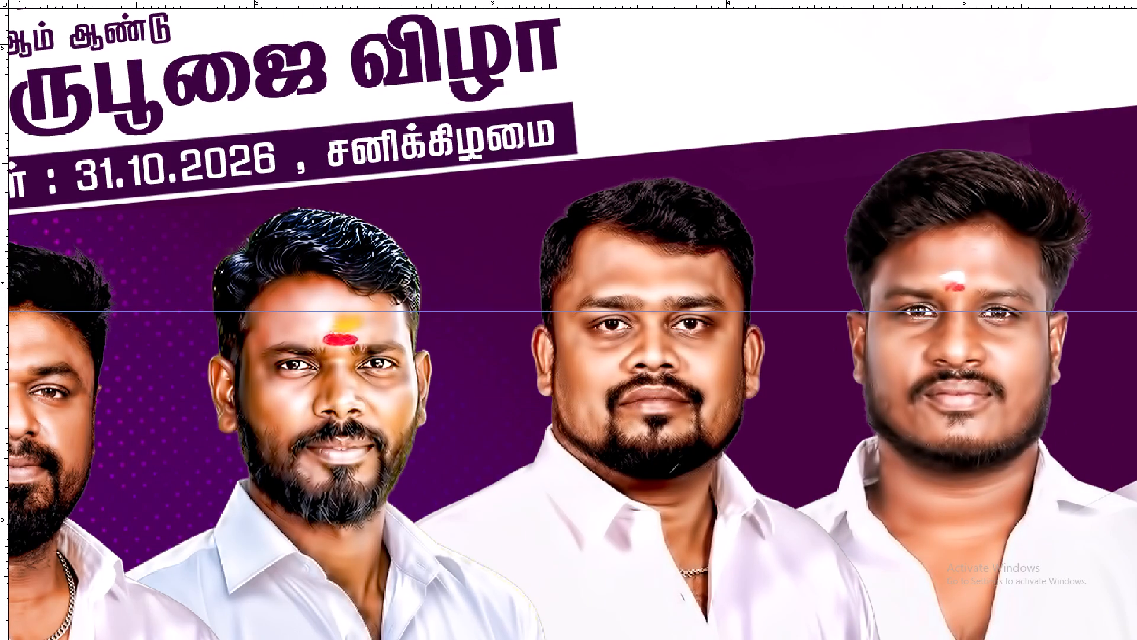
click(449, 311)
key(z)
key(z)
right_click(451, 278)
click(461, 281)
key(space)
triple_click(459, 280)
triple_click(459, 280)
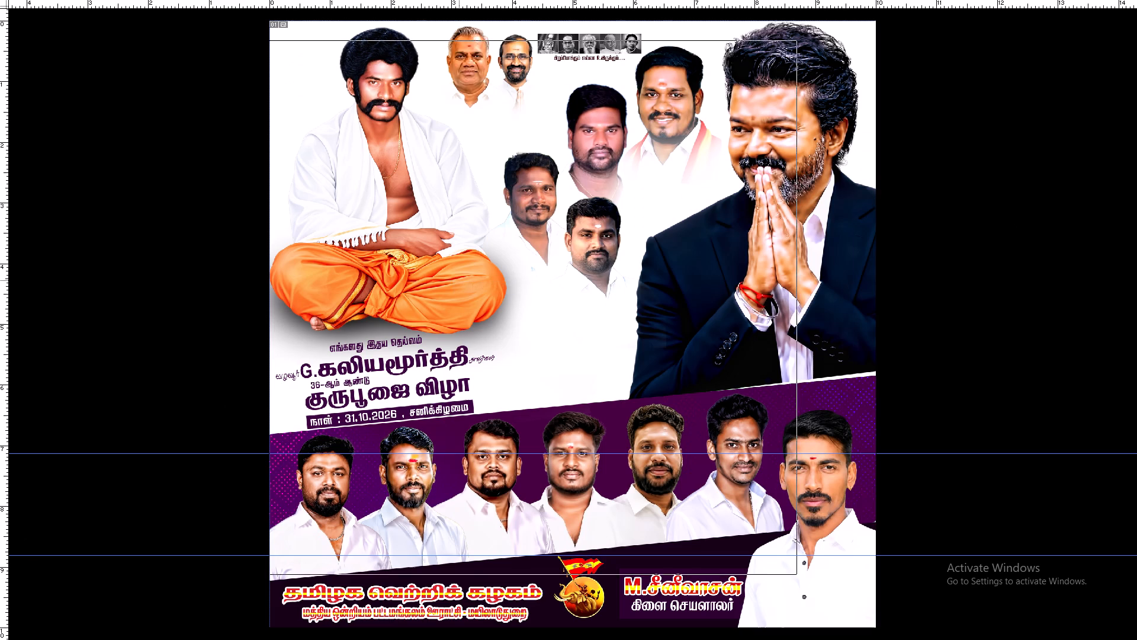
double_click(459, 280)
click(459, 280)
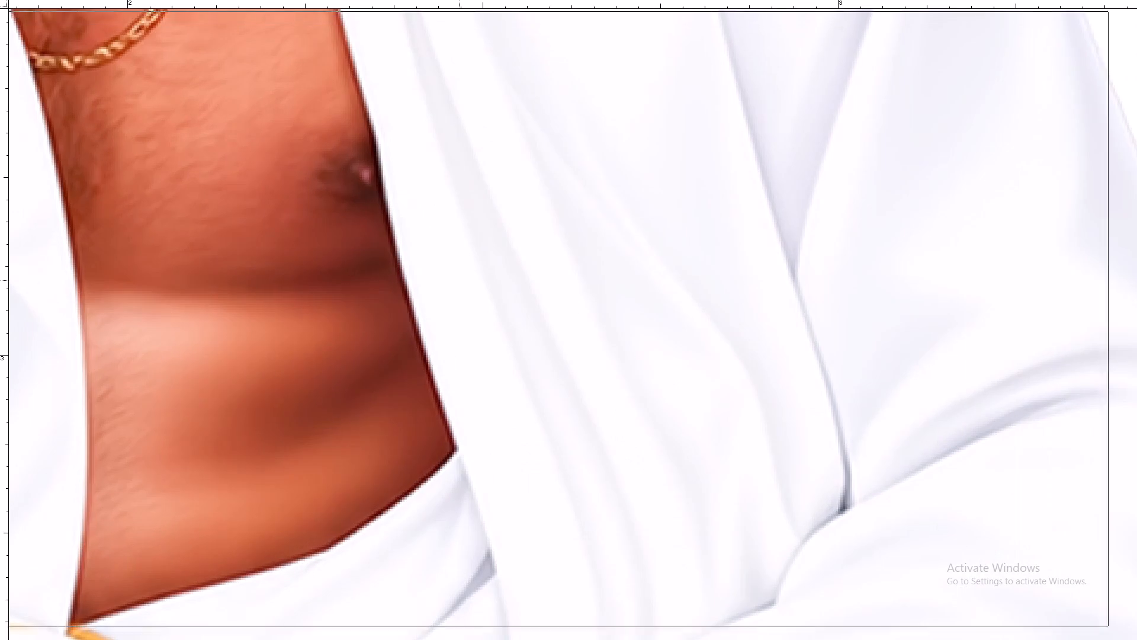
right_click(452, 277)
click(473, 287)
key(v)
Save the poster again.
key(ctrl+s)
key(ctrl+s)
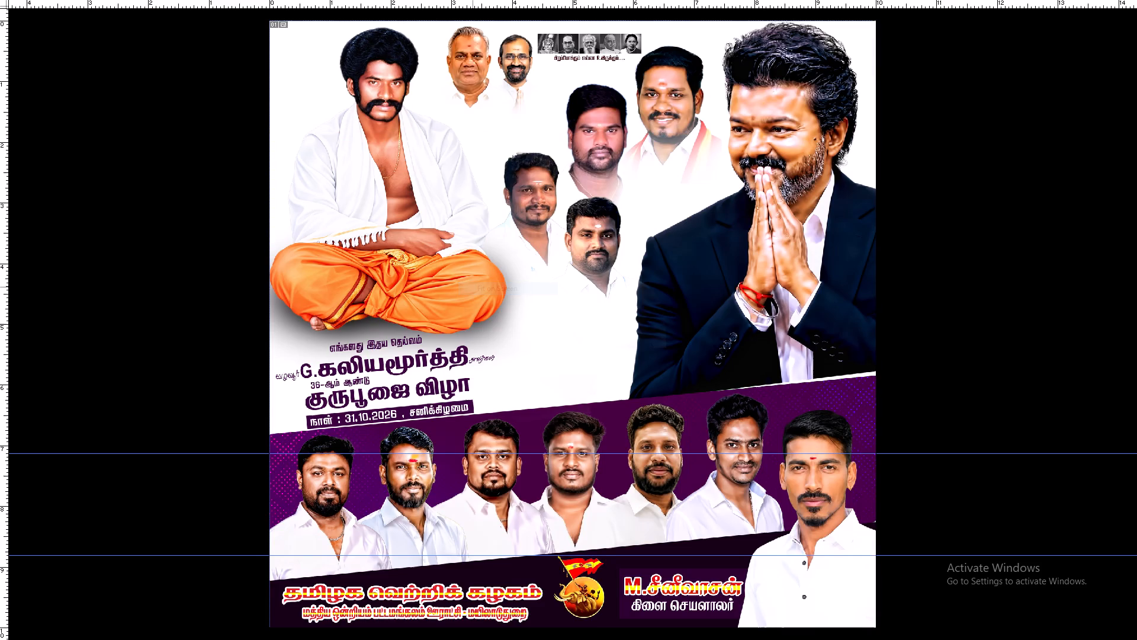
key(ctrl+s)
scroll(473, 287, up, 2)
scroll(473, 287, down, 2)
scroll(473, 287, up, 2)
scroll(473, 287, down, 1)
In the 10x20 anne.psd banner, move the two large leader portraits aside to uncover the waving red-and-yellow flag.
key(ctrl+Tab)
scroll(496, 300, down, 2)
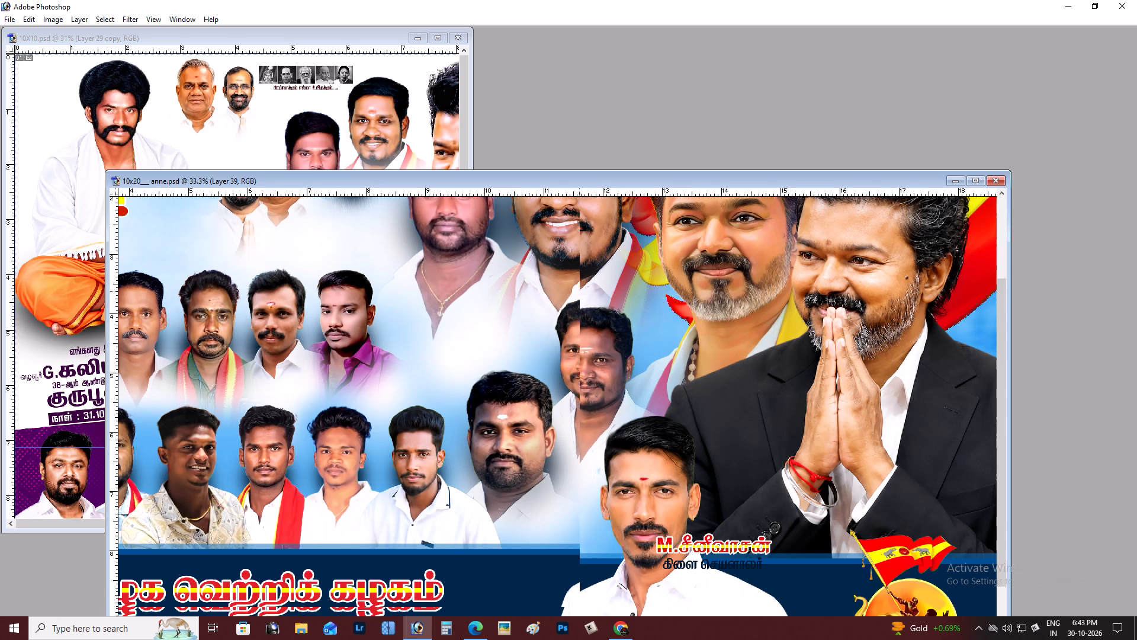
key(ctrl+minus)
key(ctrl+0)
key(ctrl+w)
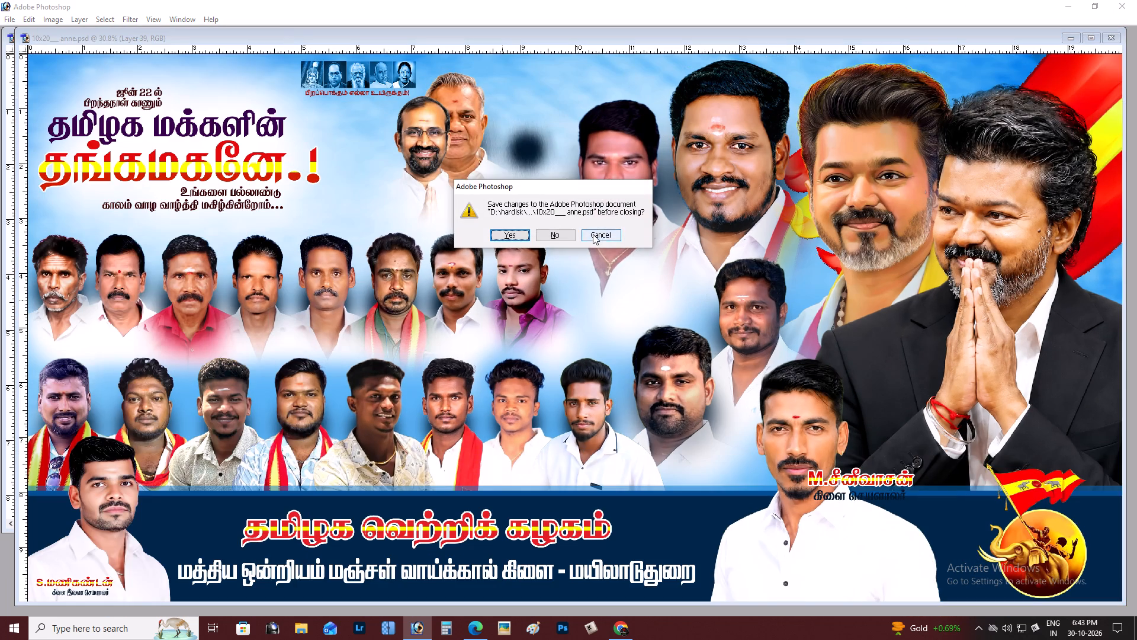
click(593, 234)
right_drag(1083, 75, 1090, 76)
click(1103, 87)
drag(1101, 85, 613, 329)
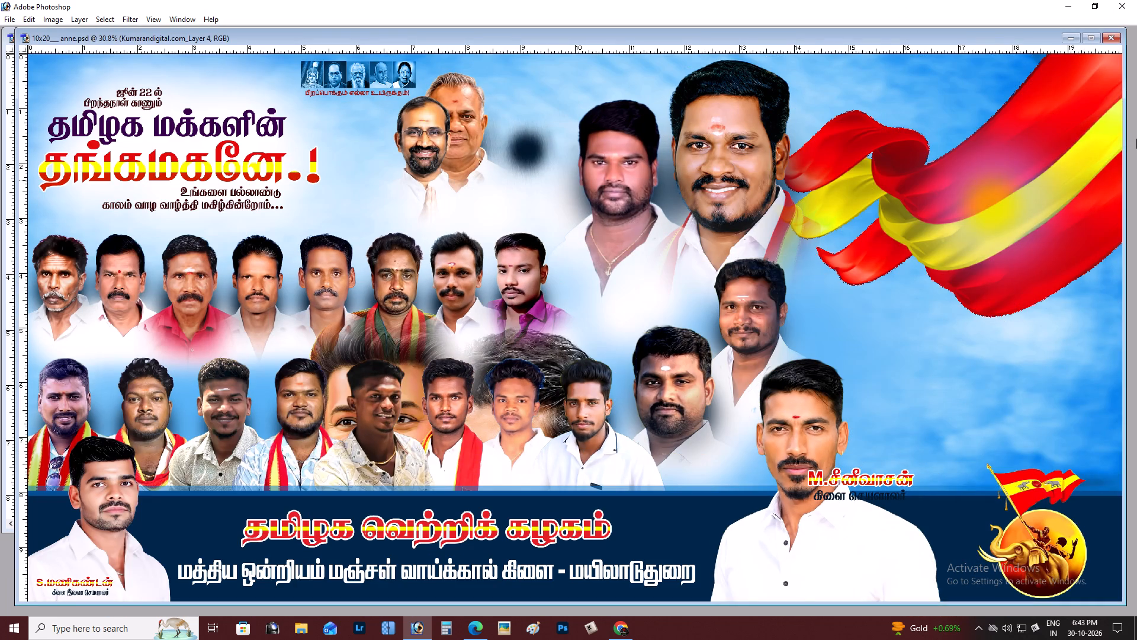
Copy the waving red-and-yellow flag from the 10x20 anne.psd banner into the guru pooja poster.
right_click(1136, 139)
click(1136, 148)
right_click(1060, 121)
click(1077, 135)
drag(1051, 139, 881, 260)
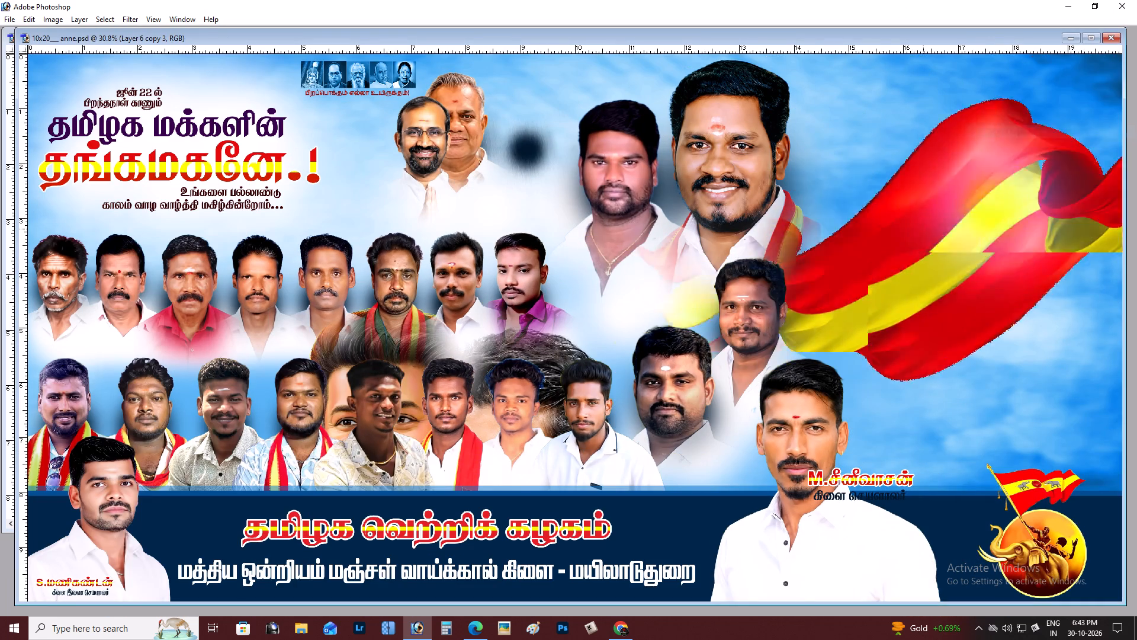
drag(881, 260, 156, 169)
drag(316, 32, 651, 180)
drag(601, 298, 306, 161)
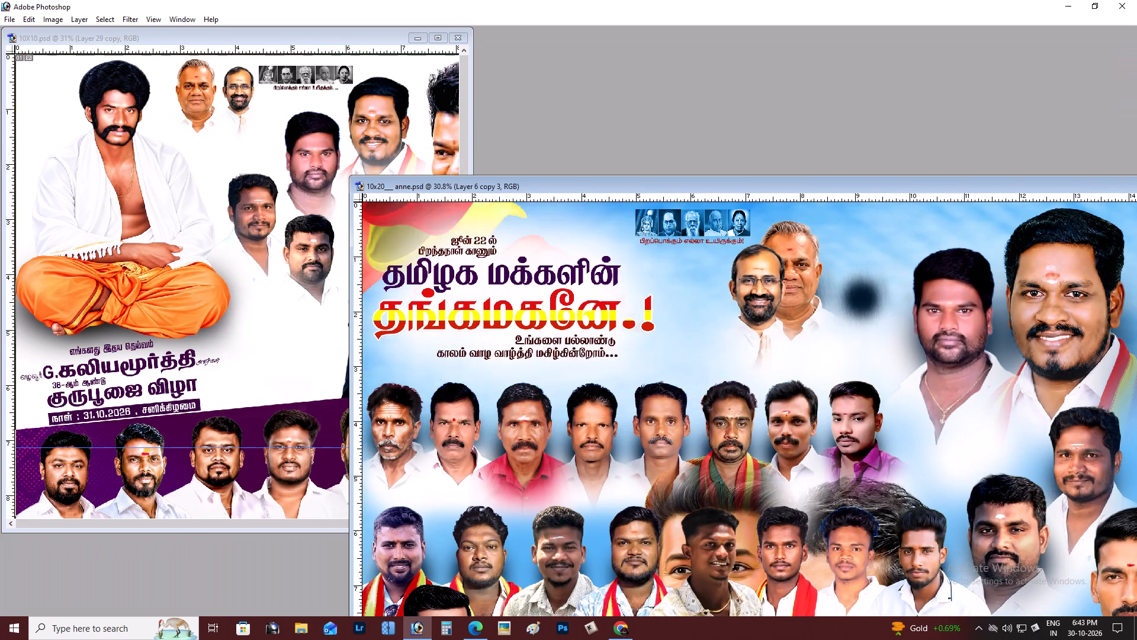
drag(306, 161, 304, 129)
Place the waving flag across the poster's upper right area and send it behind all the portraits.
key(Tab)
drag(500, 193, 760, 209)
key(Tab)
key(ctrl+shift+bracketleft)
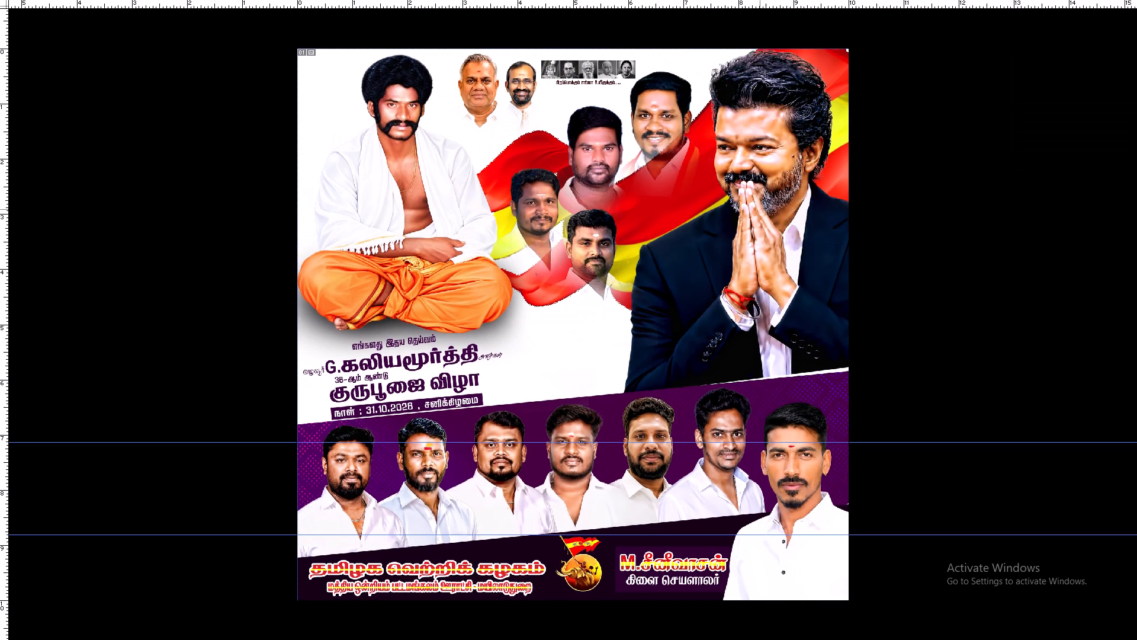
Shift the flag up and to the right so it waves behind the leader and the upper portraits.
key(ctrl+minus)
key(Tab)
key(Tab)
drag(699, 213, 923, 181)
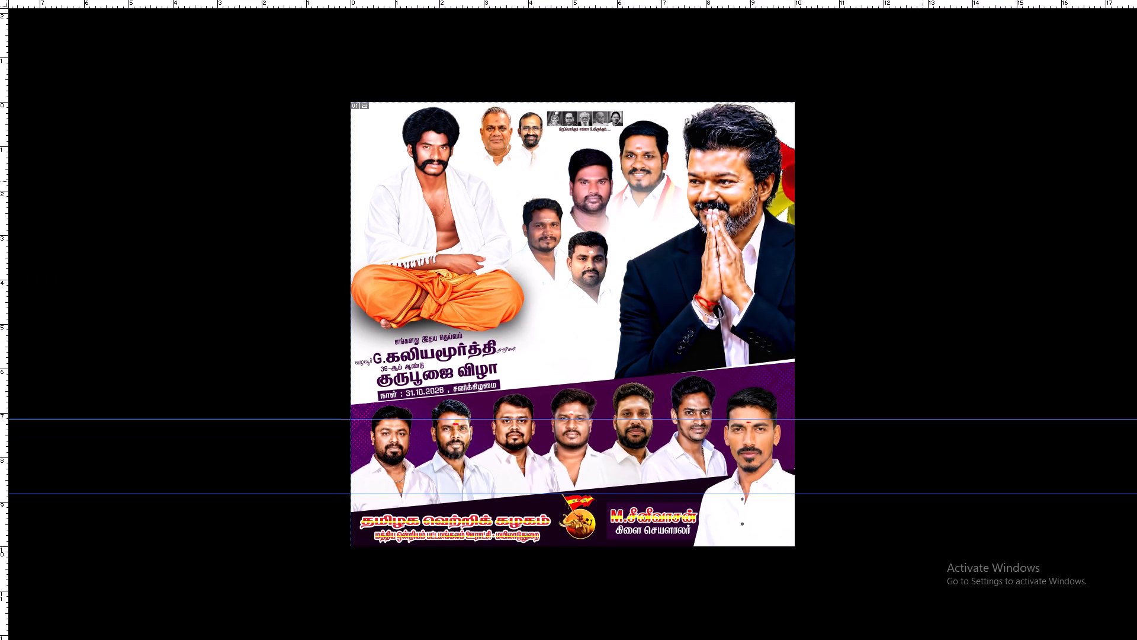
drag(923, 181, 753, 177)
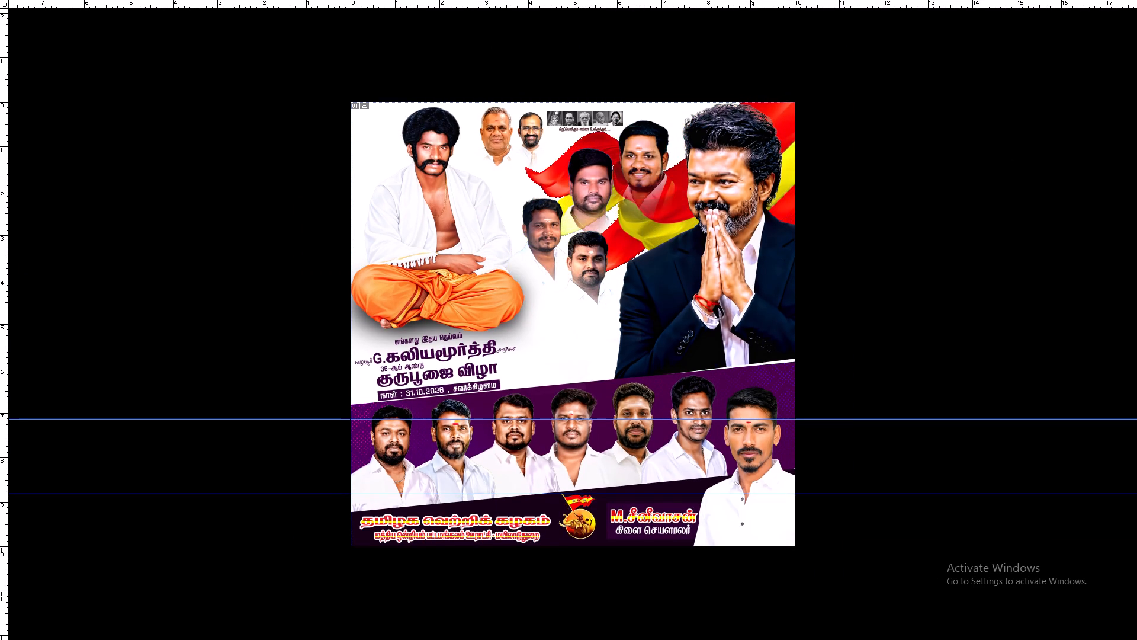
drag(753, 177, 754, 175)
Lasso and cut away the flag's left part behind the small portraits, keeping only the section between the large leader and the poster's edge.
key(l)
drag(727, 308, 732, 163)
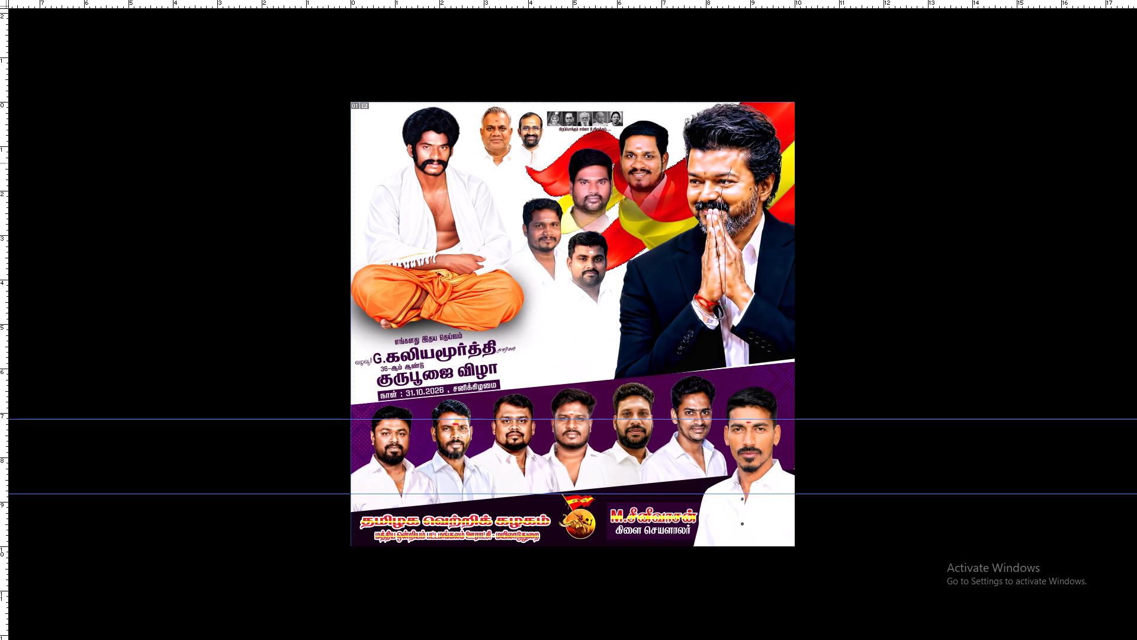
drag(732, 163, 635, 316)
key(ctrl+x)
key(v)
key(ctrl+minus)
key(ctrl+plus)
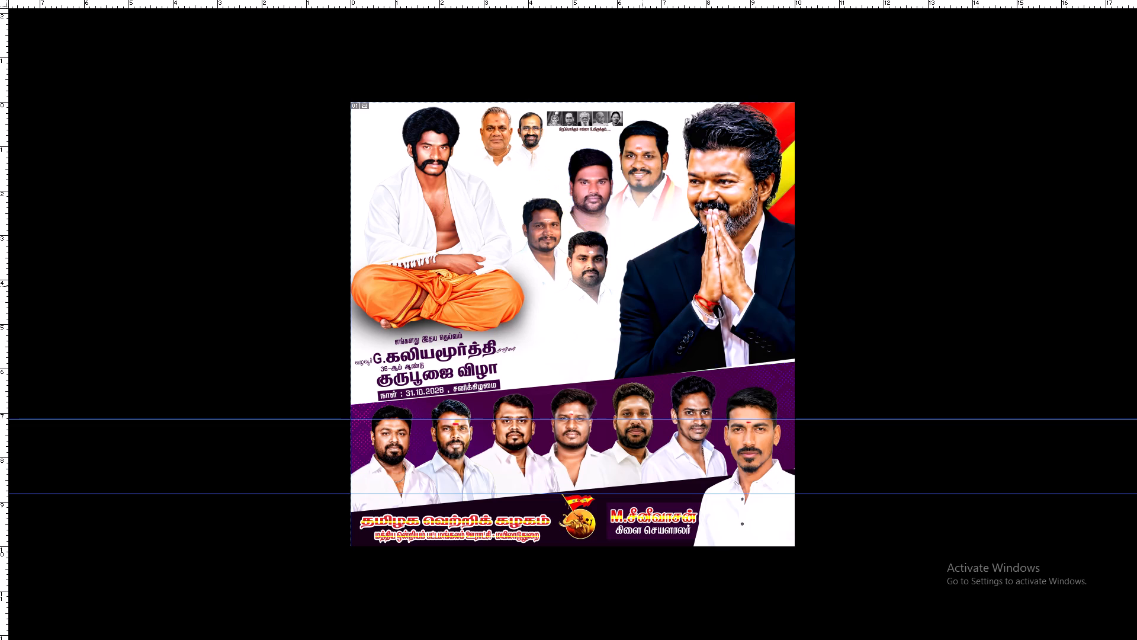
Save the guru pooja poster with the trimmed flag.
scroll(643, 286, up, 4)
scroll(643, 286, down, 5)
scroll(643, 286, up, 3)
key(ctrl+plus)
key(ctrl+plus)
key(ctrl+plus)
key(ctrl+minus)
key(ctrl+minus)
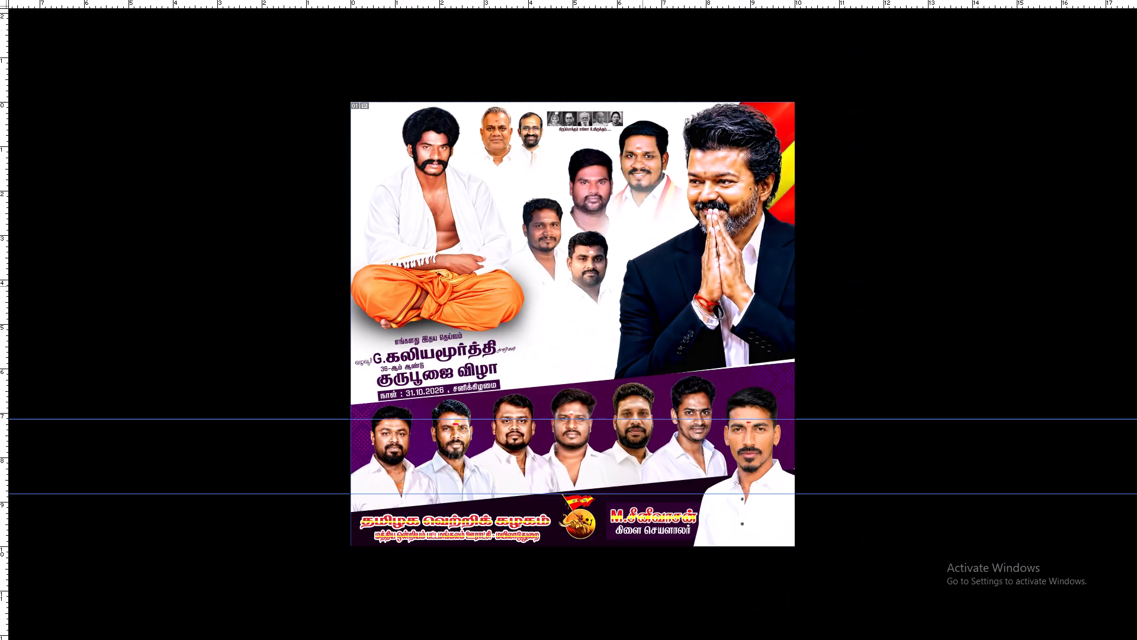
scroll(643, 286, up, 4)
scroll(643, 286, down, 4)
key(ctrl+s)
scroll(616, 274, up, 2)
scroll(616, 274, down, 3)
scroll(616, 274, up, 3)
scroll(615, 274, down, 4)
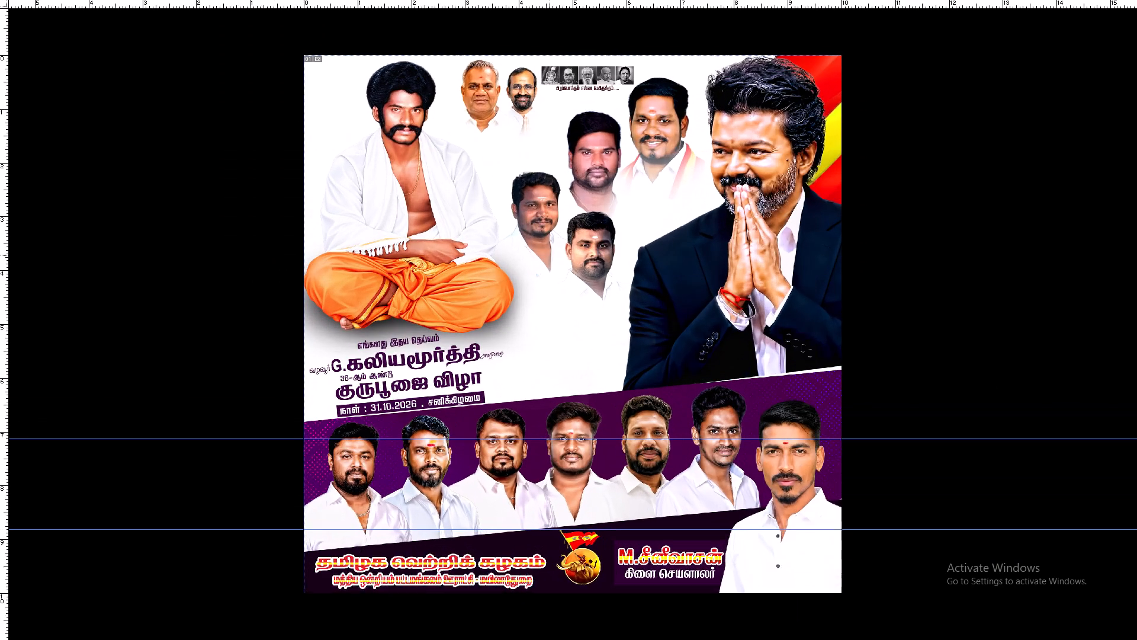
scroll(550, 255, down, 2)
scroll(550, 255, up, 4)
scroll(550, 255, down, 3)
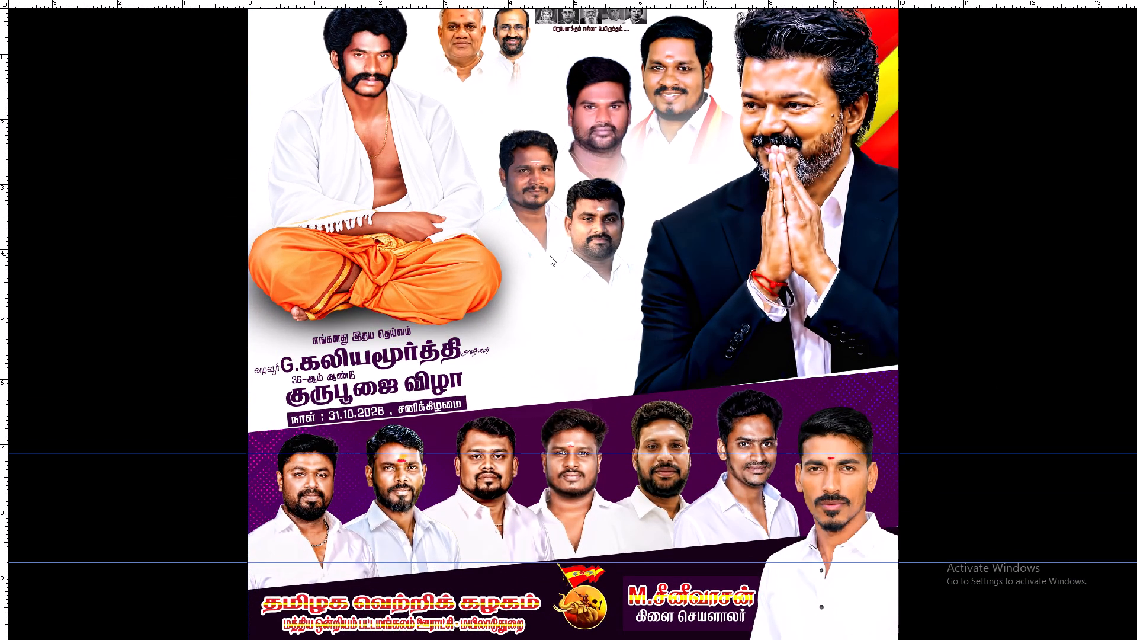
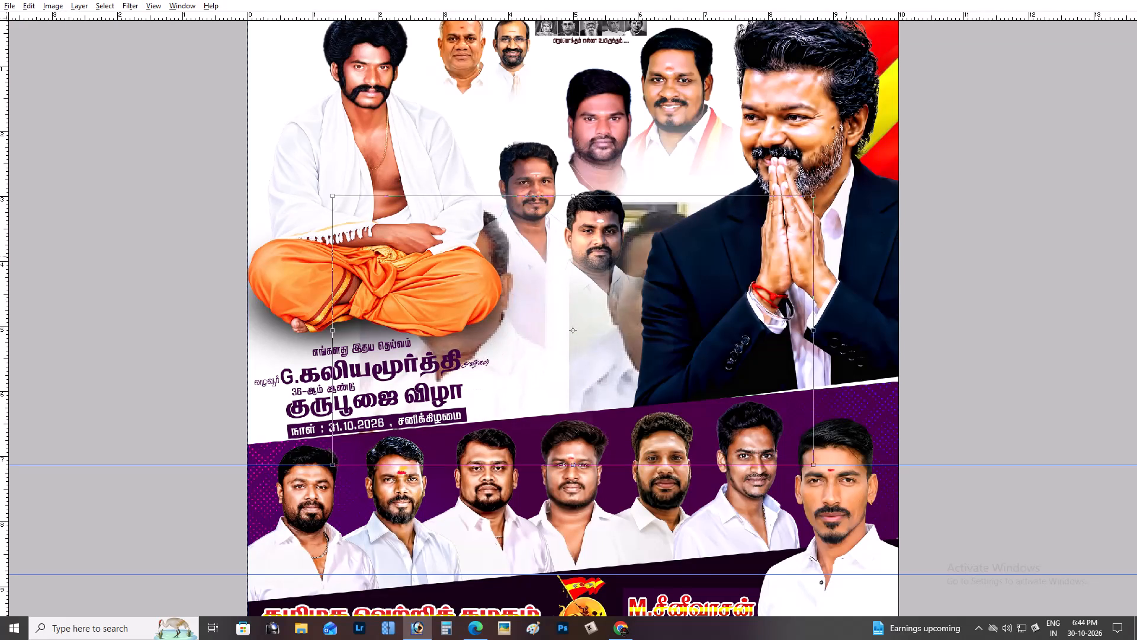
Bring the placed image with the two captioned portraits in front of all other poster layers.
key(ctrl+shift+bracketright)
Select the left portrait in the two-portrait image with a rectangular marquee, leaving out its caption.
key(z)
click(490, 280)
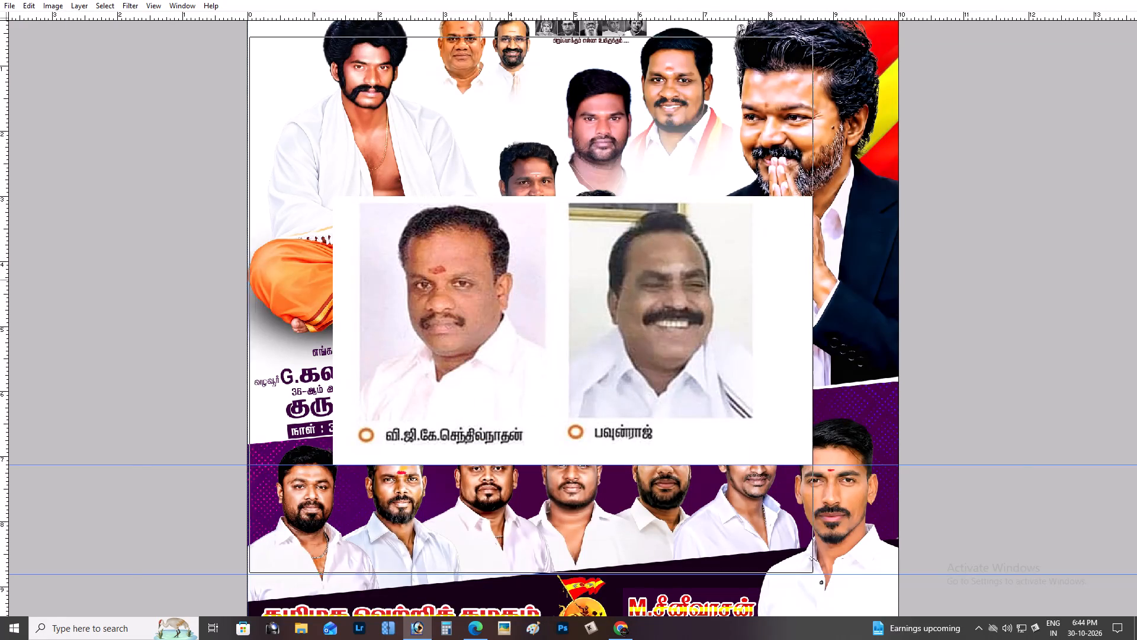
click(490, 280)
key(space)
key(space)
key(space)
key(space)
key(space)
key(space)
key(space)
key(space)
key(space)
drag(489, 280, 544, 108)
key(m)
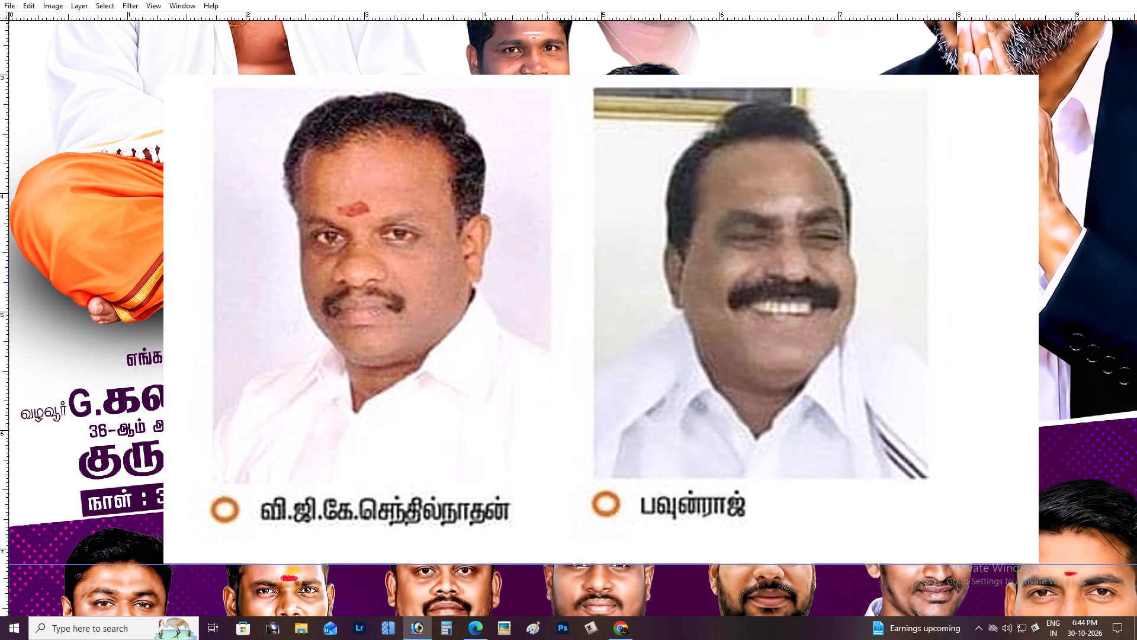
key(m)
drag(548, 81, 547, 299)
drag(547, 299, 212, 481)
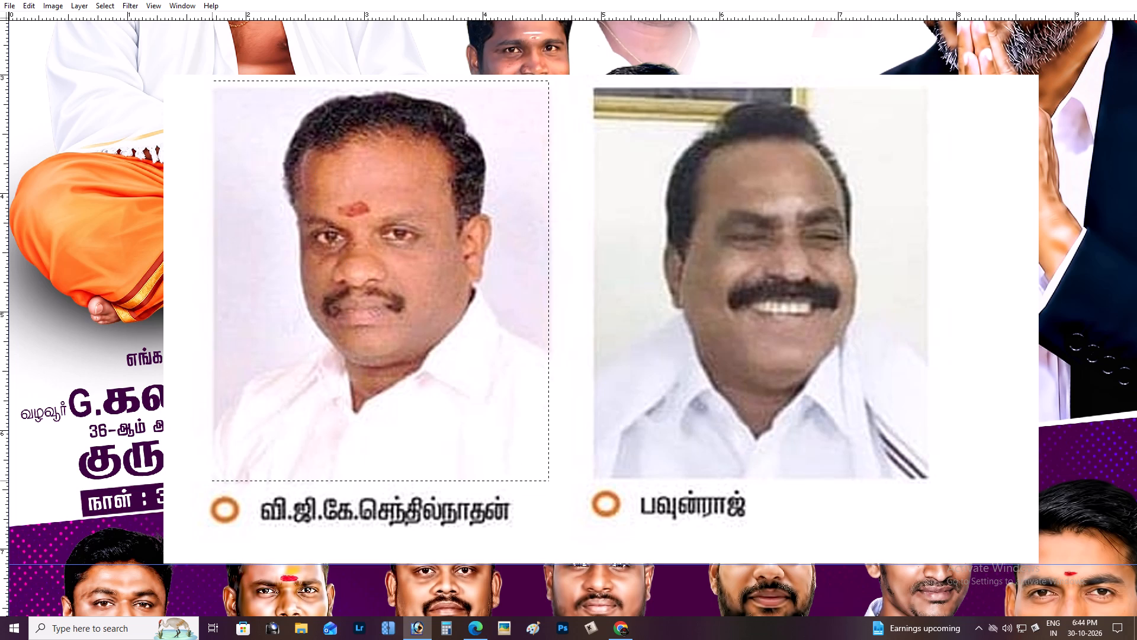
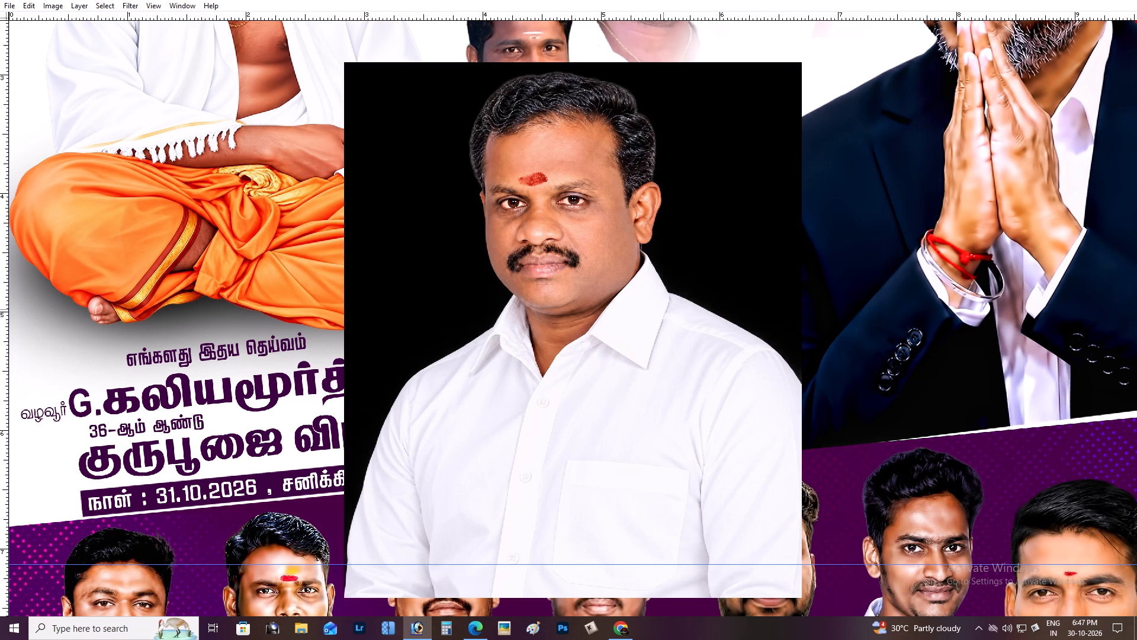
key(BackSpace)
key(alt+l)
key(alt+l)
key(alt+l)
Return to the enlarged portrait in Edge, save it as a PNG and open the downloaded file in Photoshop.
key(alt+Tab)
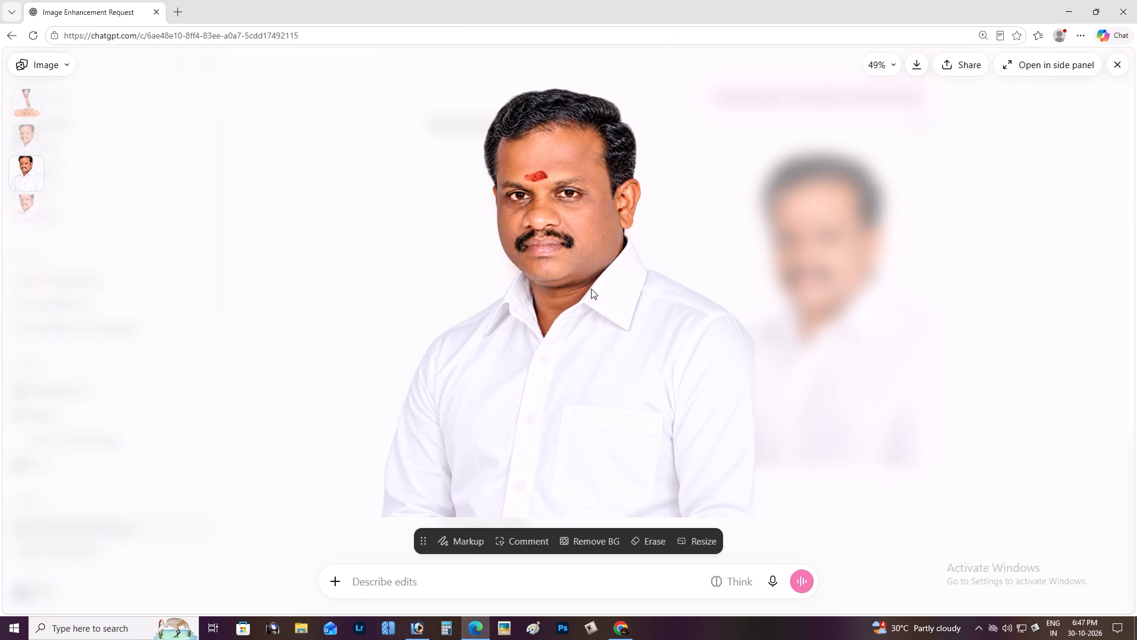
right_click(544, 257)
click(562, 283)
key(Return)
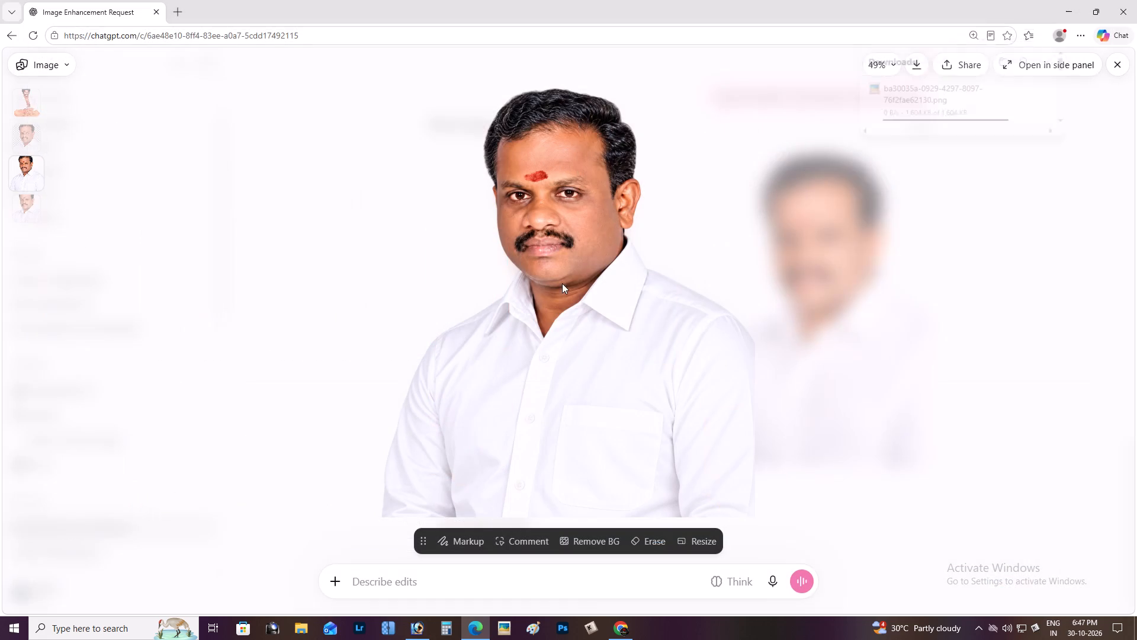
drag(954, 100, 683, 201)
key(alt+Tab)
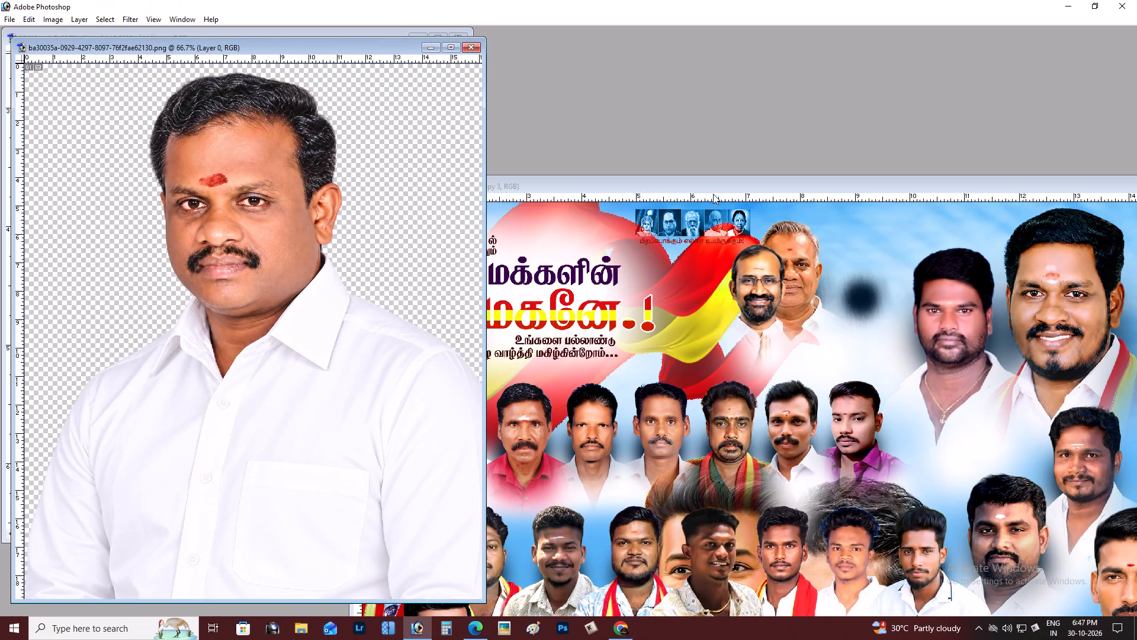
Cut the entire portrait out of the downloaded PNG and close that file without saving.
key(ctrl+a)
key(ctrl+x)
key(ctrl+w)
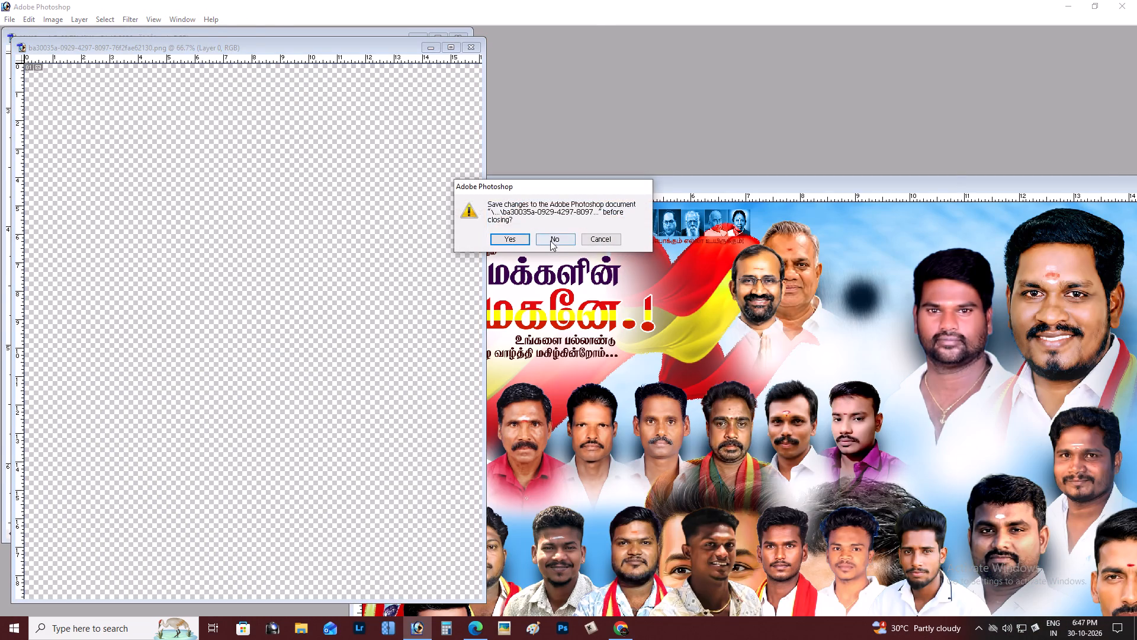
click(550, 241)
Paste the cut-out portrait into the poster and place it between the seated guru and the suited man.
scroll(550, 241, up, 2)
scroll(550, 241, down, 3)
key(ctrl+minus)
key(ctrl+minus)
key(ctrl+minus)
key(ctrl+plus)
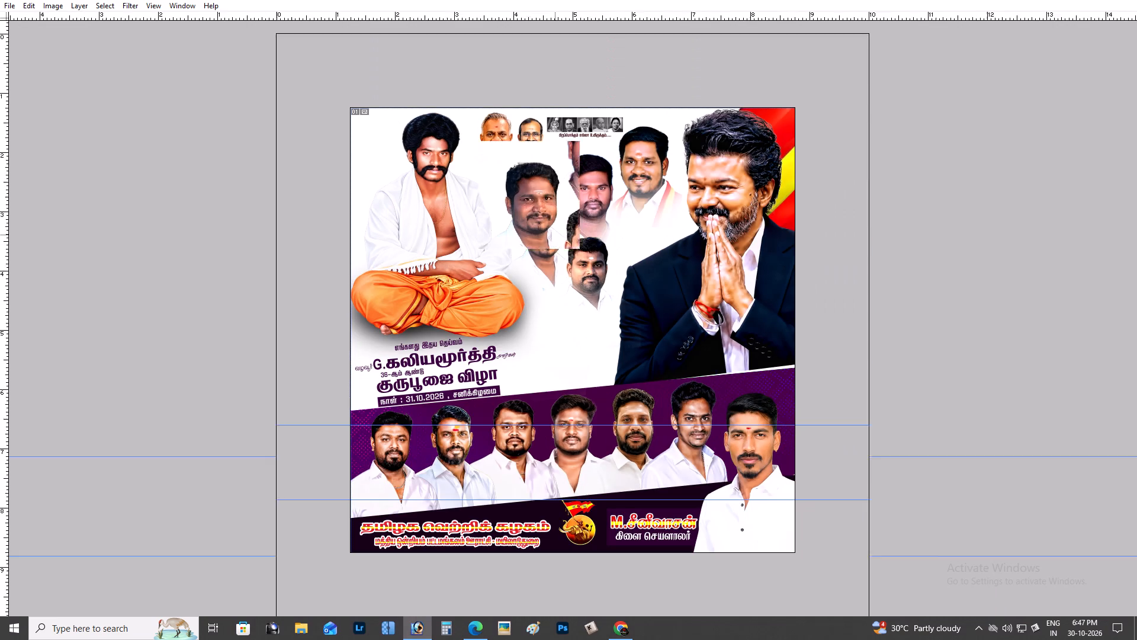
key(ctrl+plus)
key(space)
drag(555, 235, 555, 249)
key(ctrl+v)
drag(538, 226, 533, 246)
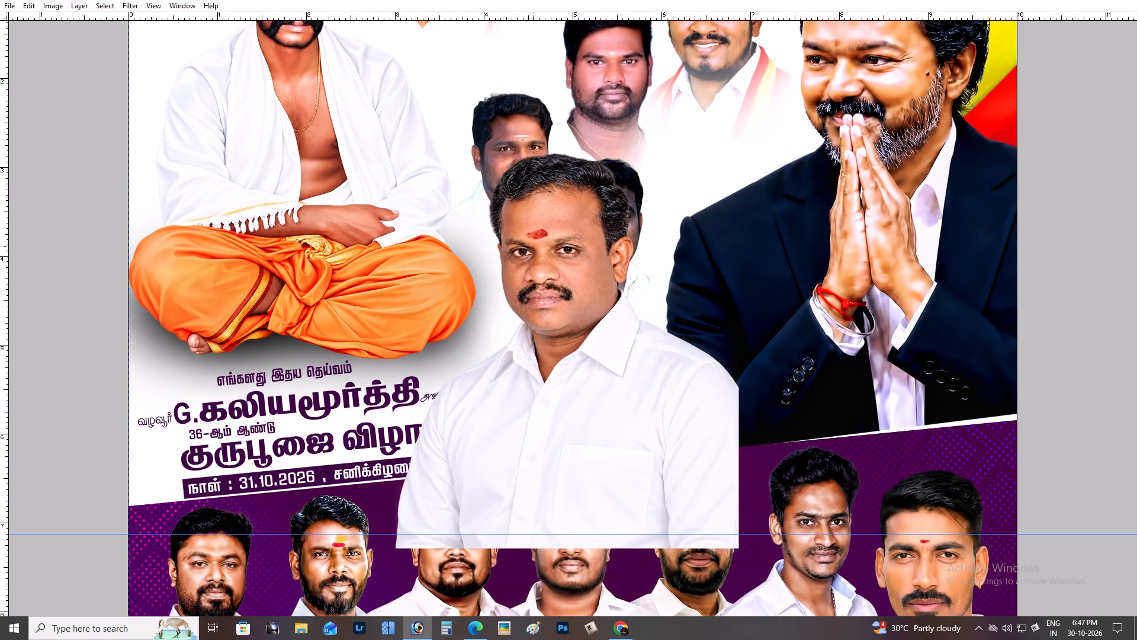
Send the pasted white-shirt portrait to the back, behind the other portraits, caption and purple band.
key(ctrl+bracketleft)
key(ctrl+bracketleft)
key(ctrl+bracketleft)
key(ctrl+bracketleft)
key(ctrl+bracketleft)
key(ctrl+bracketleft)
key(ctrl+bracketleft)
key(ctrl+bracketleft)
key(ctrl+bracketleft)
key(ctrl+bracketleft)
key(ctrl+bracketleft)
key(ctrl+bracketleft)
key(ctrl+bracketleft)
key(ctrl+bracketleft)
key(ctrl+bracketleft)
key(ctrl+bracketleft)
key(ctrl+bracketleft)
key(ctrl+bracketleft)
key(ctrl+bracketleft)
key(ctrl+bracketleft)
key(ctrl+bracketleft)
key(ctrl+bracketleft)
key(ctrl+bracketleft)
key(ctrl+bracketleft)
key(ctrl+shift+bracketleft)
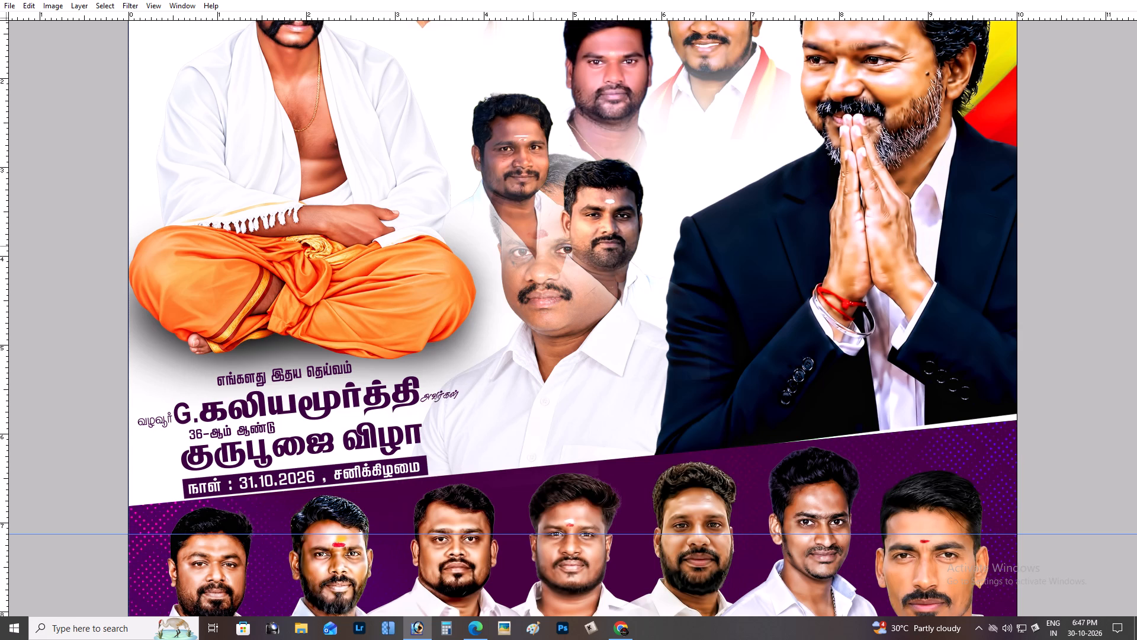
Shift the white-shirt portrait slightly toward the guru and scale it down to fit beside the suited man.
scroll(533, 246, up, 2)
scroll(526, 234, down, 3)
drag(535, 257, 510, 264)
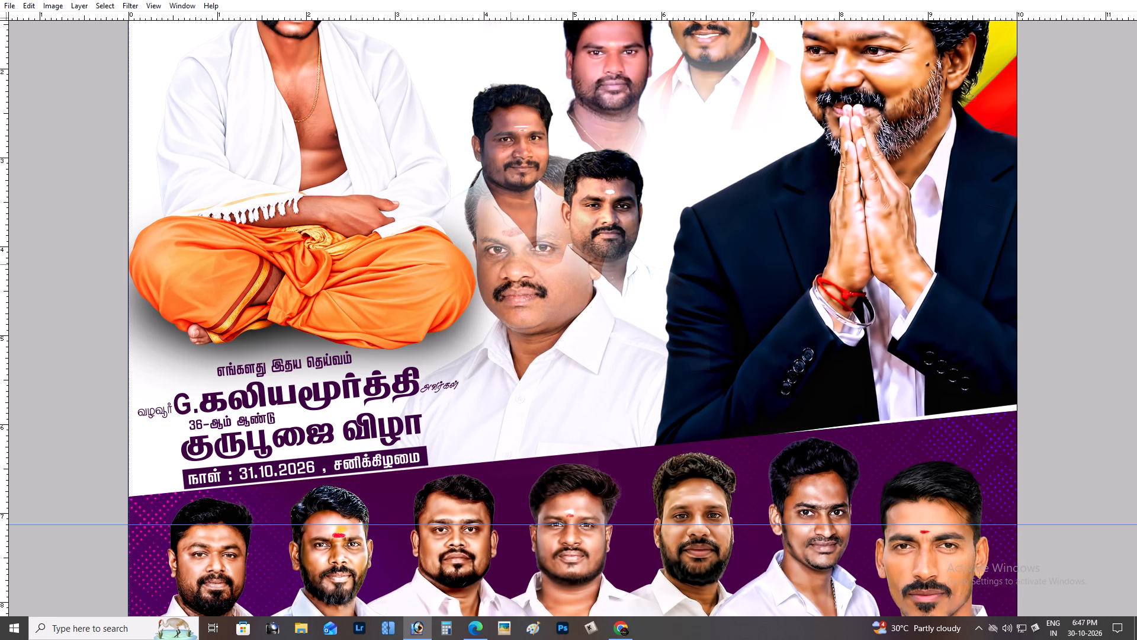
key(ctrl+t)
alt+shift+drag(714, 146, 671, 192)
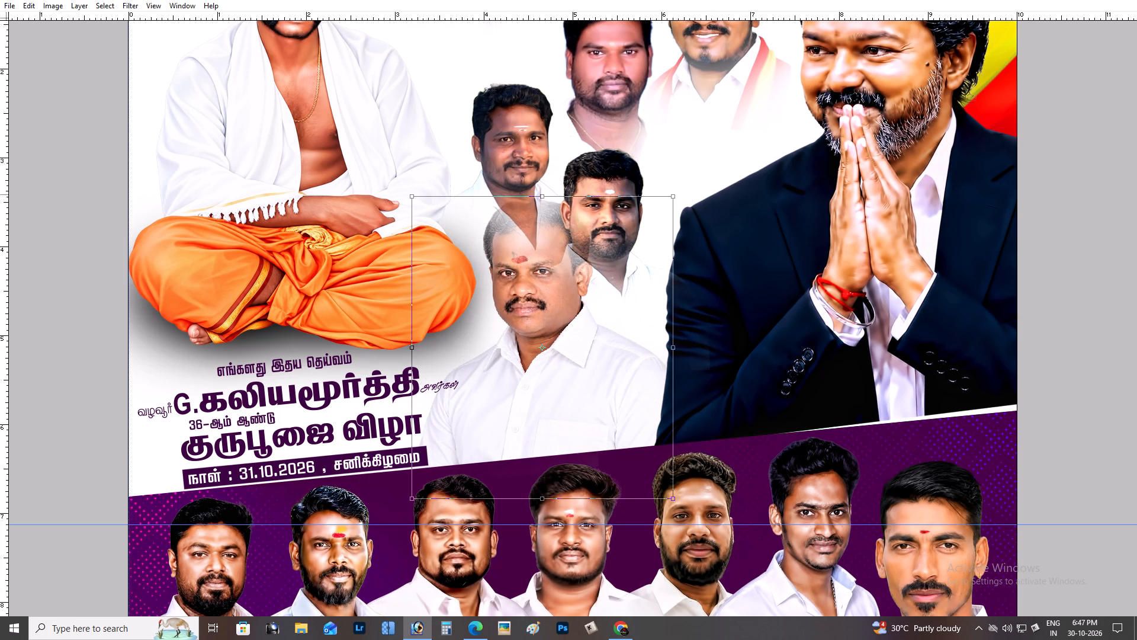
click(701, 196)
key(Return)
Move the scaled portrait down so it sits above the purple band, below the two small central portraits.
key(ctrl+plus)
key(space)
drag(693, 190, 688, 161)
drag(577, 225, 584, 238)
key(space)
key(space)
drag(587, 219, 587, 302)
drag(583, 302, 577, 330)
Send the small white-shirt portrait nearest the guru's shoulder to the back of the layer order.
right_click(506, 183)
click(517, 188)
key(ctrl+shift+bracketleft)
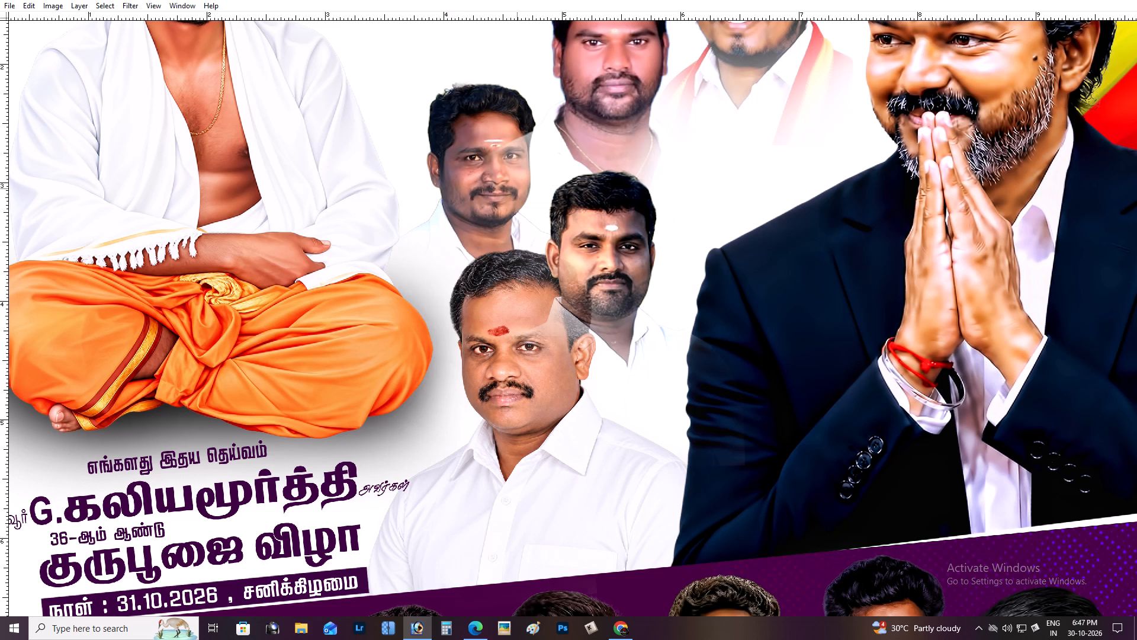
key(ctrl+bracketright)
key(ctrl+bracketright)
key(ctrl+bracketleft)
key(ctrl+shift+bracketleft)
Raise the new red-tilak portrait in the layer order until it overlaps the suited man's sleeve.
right_click(506, 309)
click(515, 312)
key(ctrl+bracketright)
key(ctrl+bracketright)
key(ctrl+bracketright)
key(ctrl+bracketright)
key(ctrl+bracketright)
key(ctrl+bracketright)
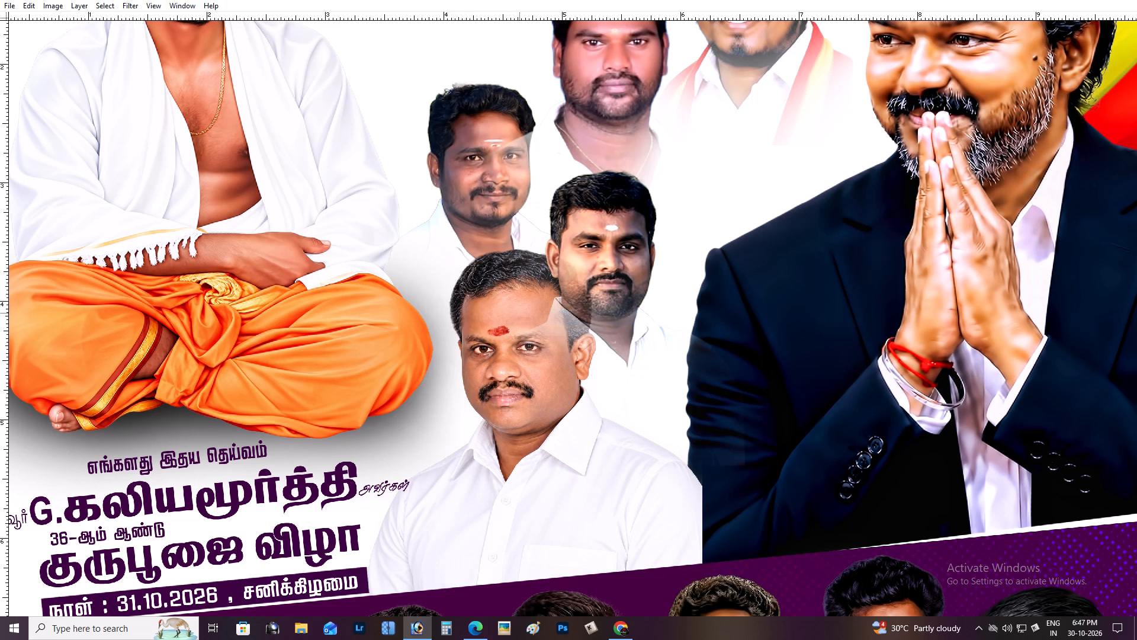
key(ctrl+bracketright)
key(ctrl+bracketright)
key(ctrl+bracketright)
key(ctrl+bracketright)
key(ctrl+bracketright)
key(ctrl+bracketright)
key(ctrl+bracketright)
key(ctrl+bracketright)
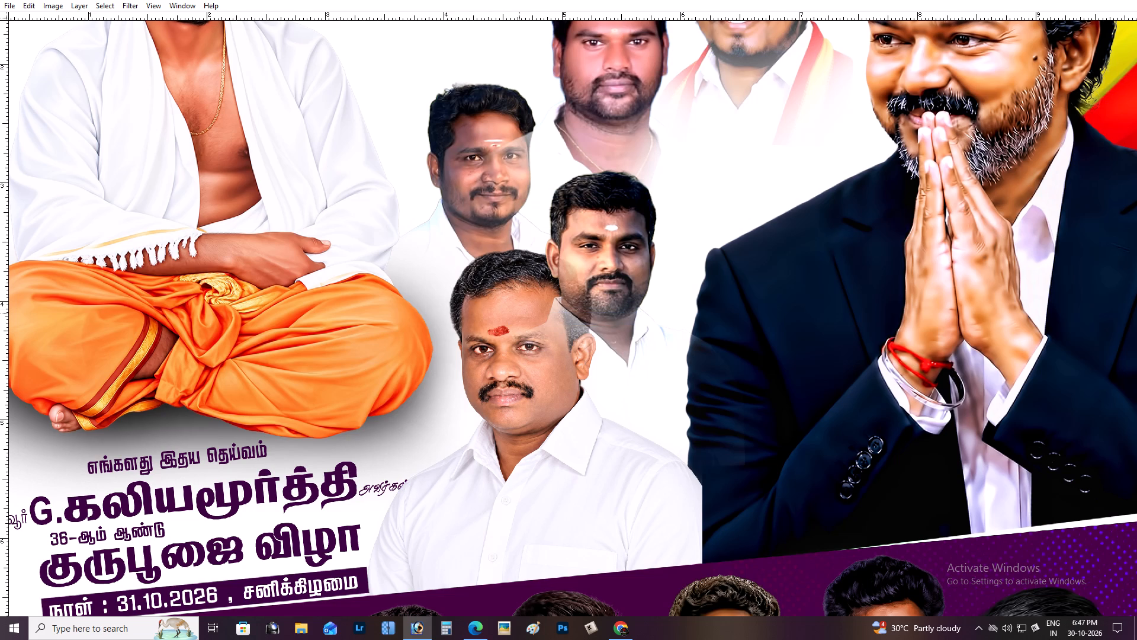
Send the bearded portrait behind the new portrait's head to the back and raise it one level.
right_click(604, 255)
click(614, 258)
key(ctrl+shift+bracketleft)
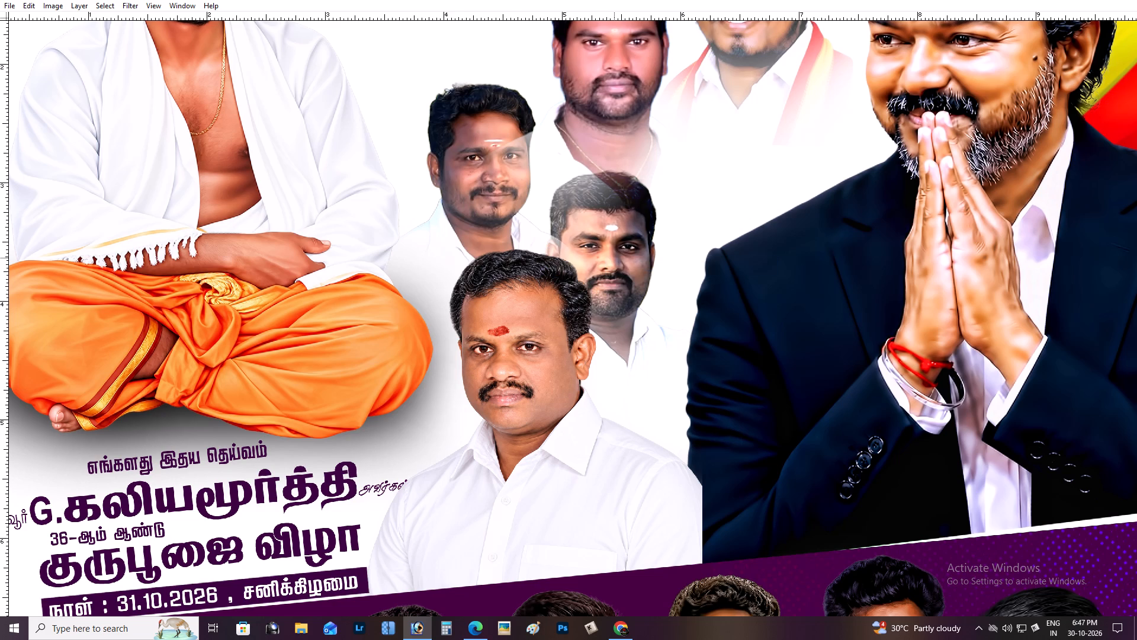
key(ctrl+bracketright)
Send the bearded portrait beside the scarf-wearing man to the back, keeping its original position.
right_click(453, 117)
click(464, 122)
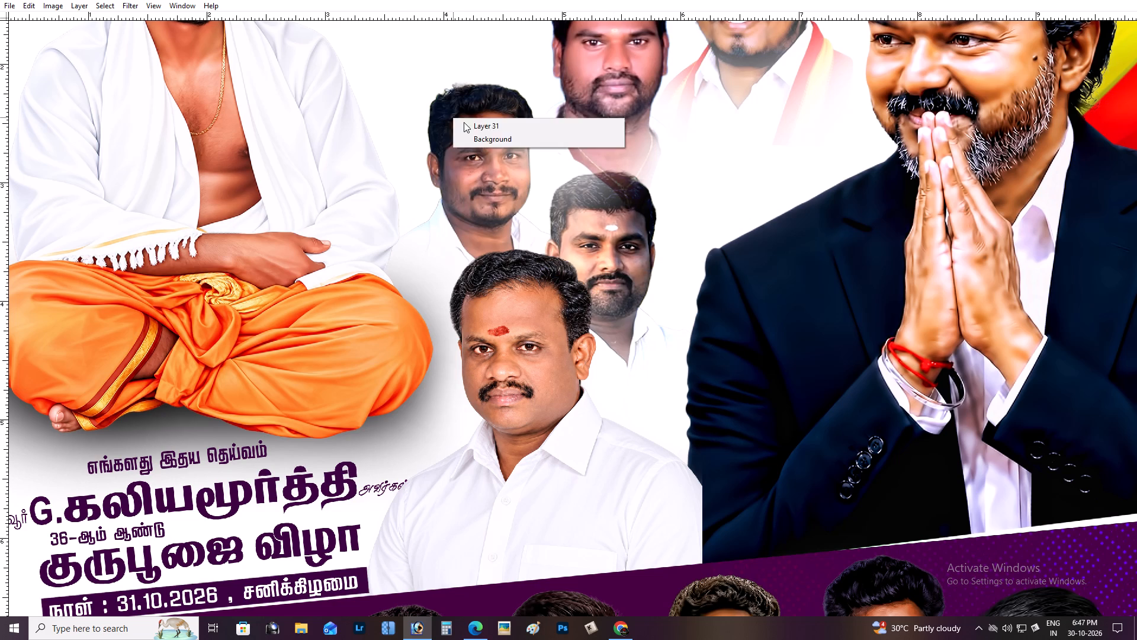
right_click(638, 73)
click(648, 77)
key(space)
drag(650, 74, 666, 161)
key(ctrl+shift+bracketleft)
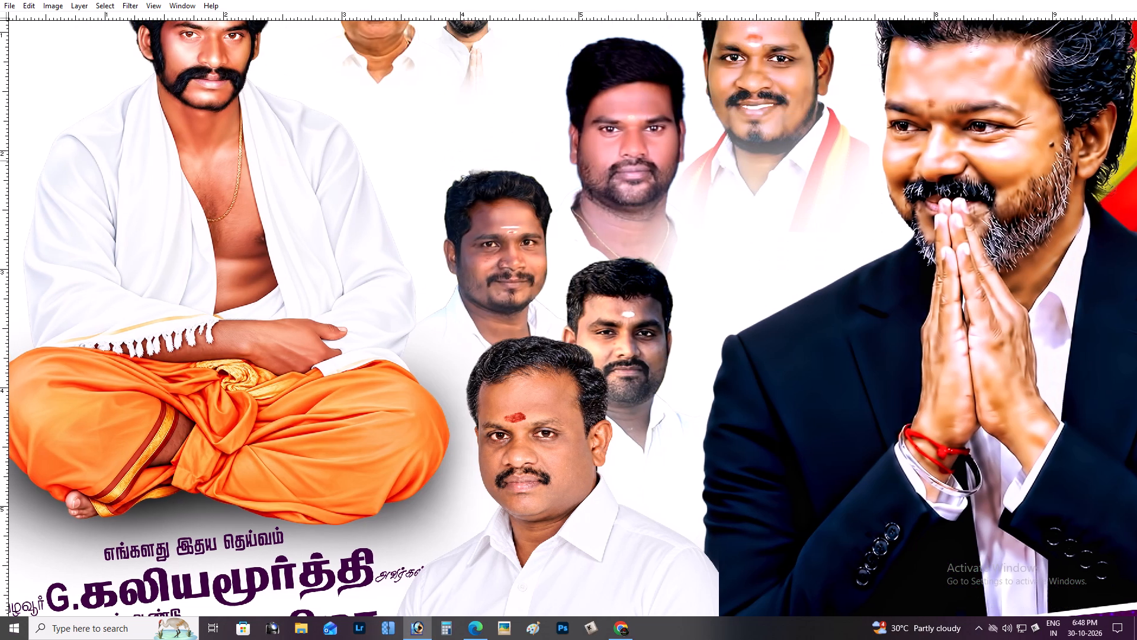
key(ctrl+bracketright)
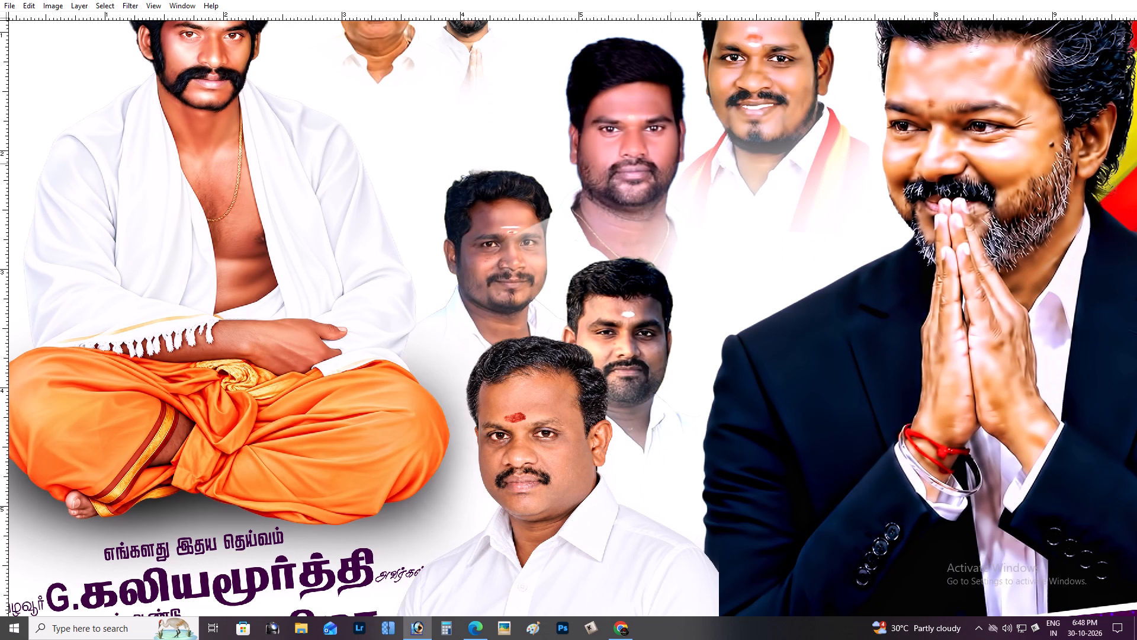
key(space)
drag(641, 168, 633, 193)
right_click(614, 158)
click(628, 166)
key(space)
drag(635, 156, 616, 234)
click(616, 234)
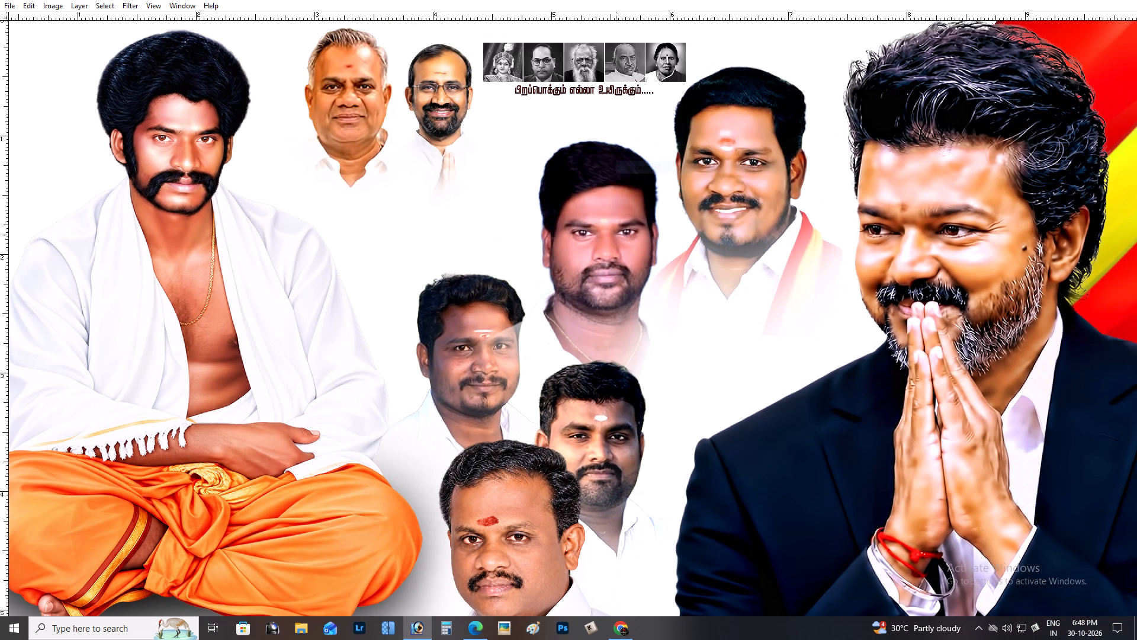
drag(610, 217, 609, 196)
key(ctrl+z)
key(ctrl+shift+bracketleft)
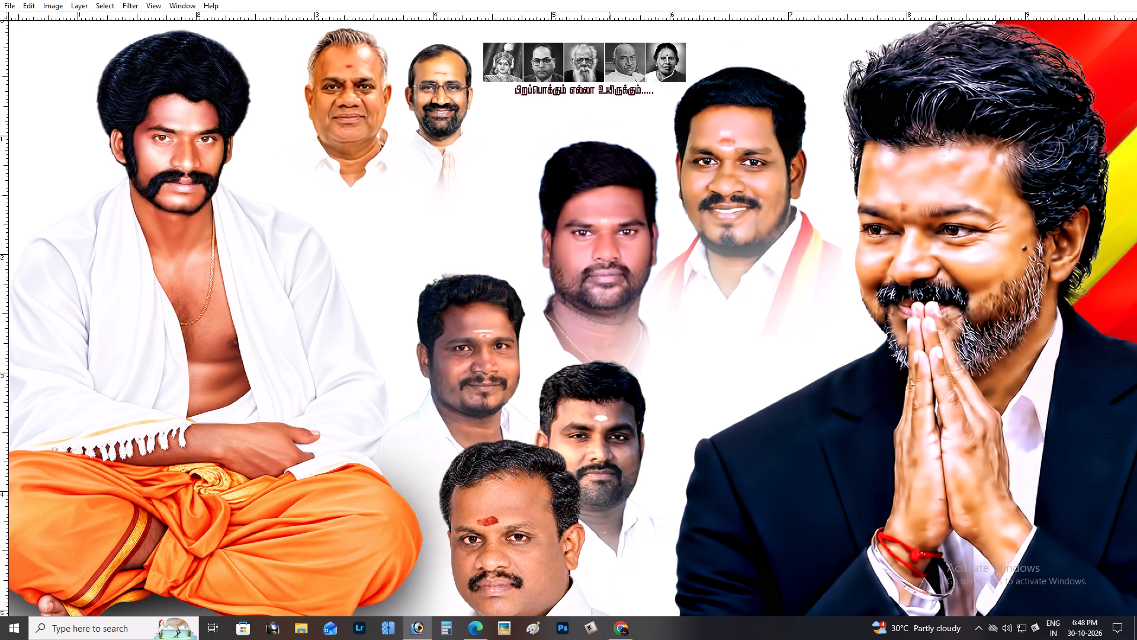
Move the new red-tilak, white-shirt portrait slightly down towards the purple band.
key(ctrl+minus)
key(ctrl+minus)
key(space)
right_drag(569, 278, 564, 278)
drag(565, 281, 573, 286)
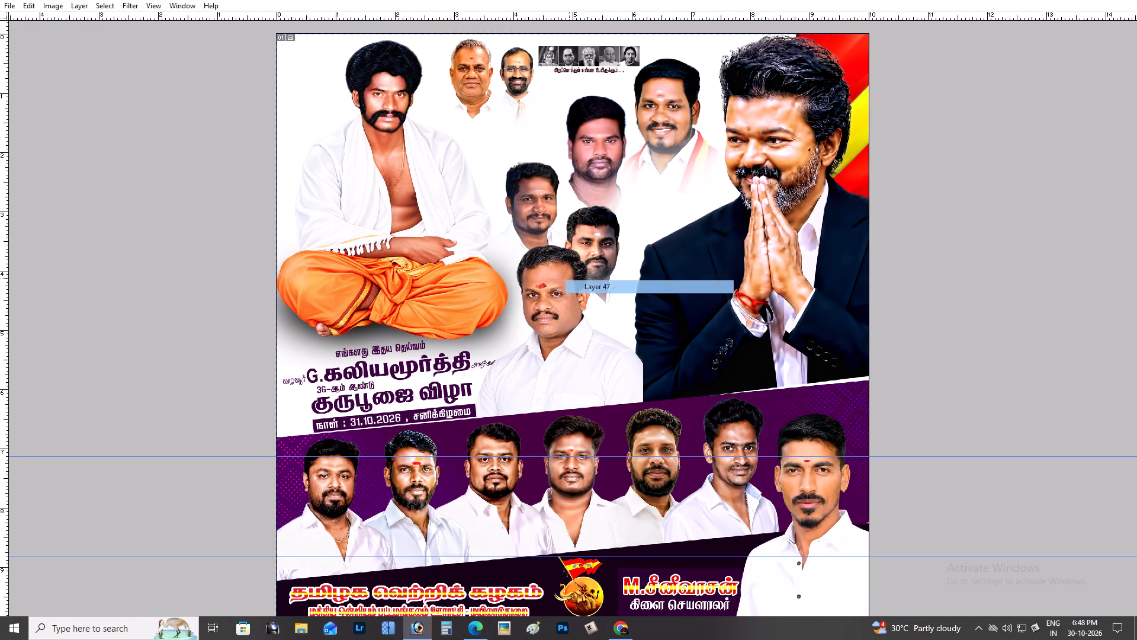
key(z)
double_click(573, 289)
key(v)
key(space)
key(space)
key(space)
key(space)
drag(572, 297, 551, 191)
drag(555, 271, 526, 114)
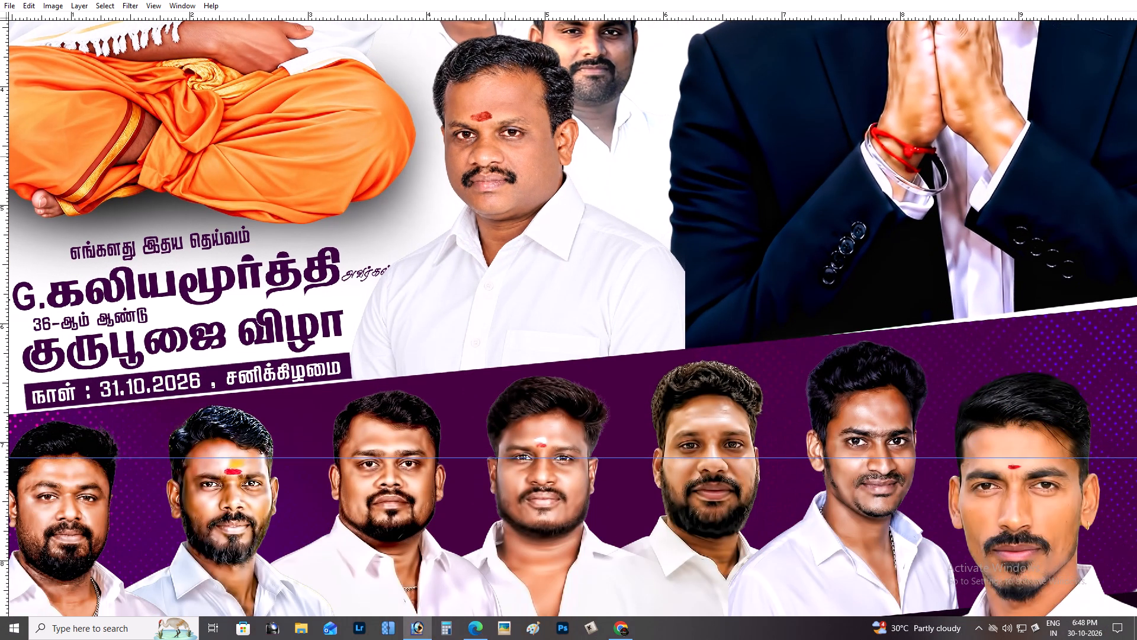
right_click(500, 147)
click(513, 158)
drag(513, 151, 512, 169)
Raise the suited man with folded hands in the layer order until his sleeve overlaps the red-tilak portrait's white shirt.
key(space)
key(space)
key(space)
key(space)
key(space)
key(space)
key(space)
key(space)
key(space)
key(space)
key(space)
key(space)
key(space)
key(space)
key(space)
key(space)
key(space)
key(space)
key(space)
key(space)
drag(532, 157, 520, 323)
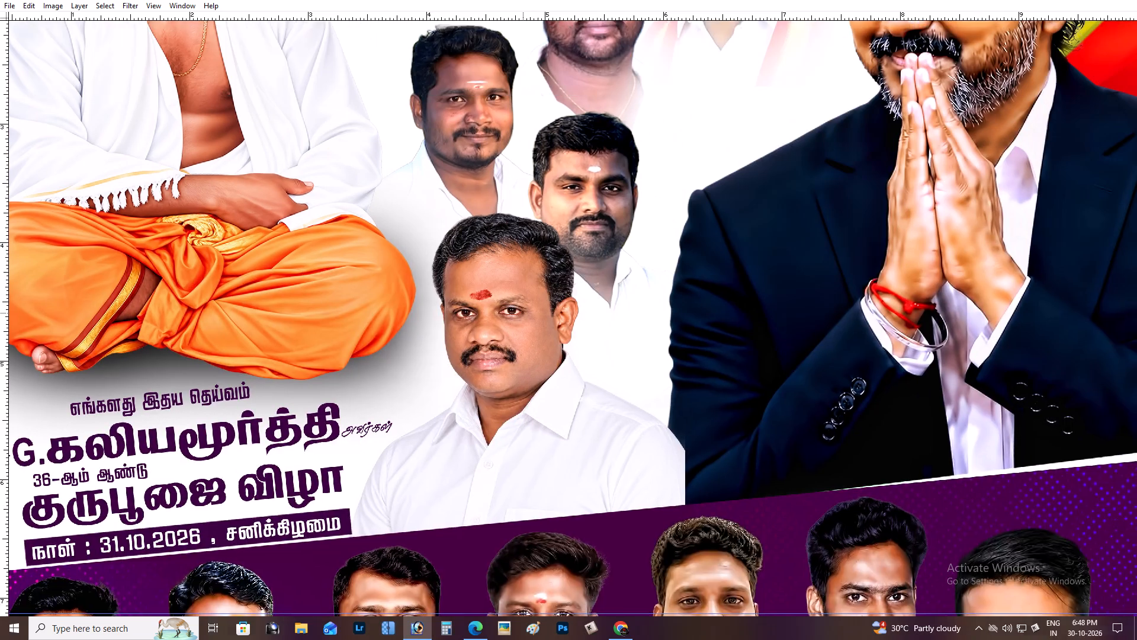
drag(520, 323, 508, 341)
drag(541, 271, 541, 290)
drag(595, 296, 594, 250)
right_click(702, 288)
click(717, 293)
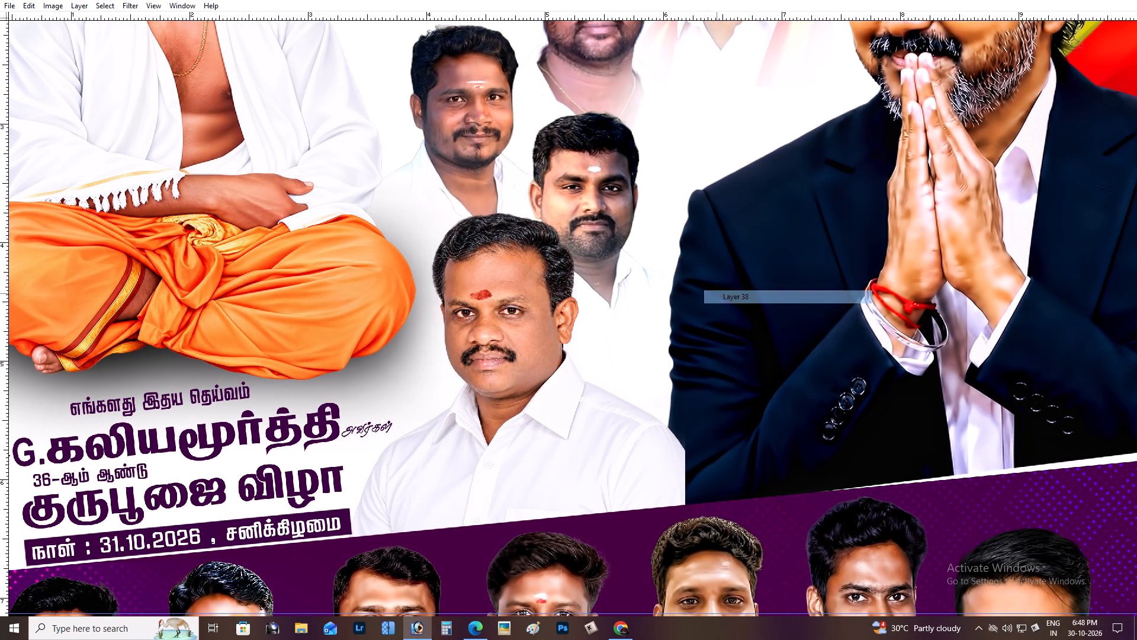
key(ctrl+bracketright)
key(ctrl+bracketright)
key(ctrl+bracketright)
key(ctrl+bracketright)
key(ctrl+bracketright)
key(ctrl+bracketright)
key(ctrl+bracketright)
key(ctrl+bracketright)
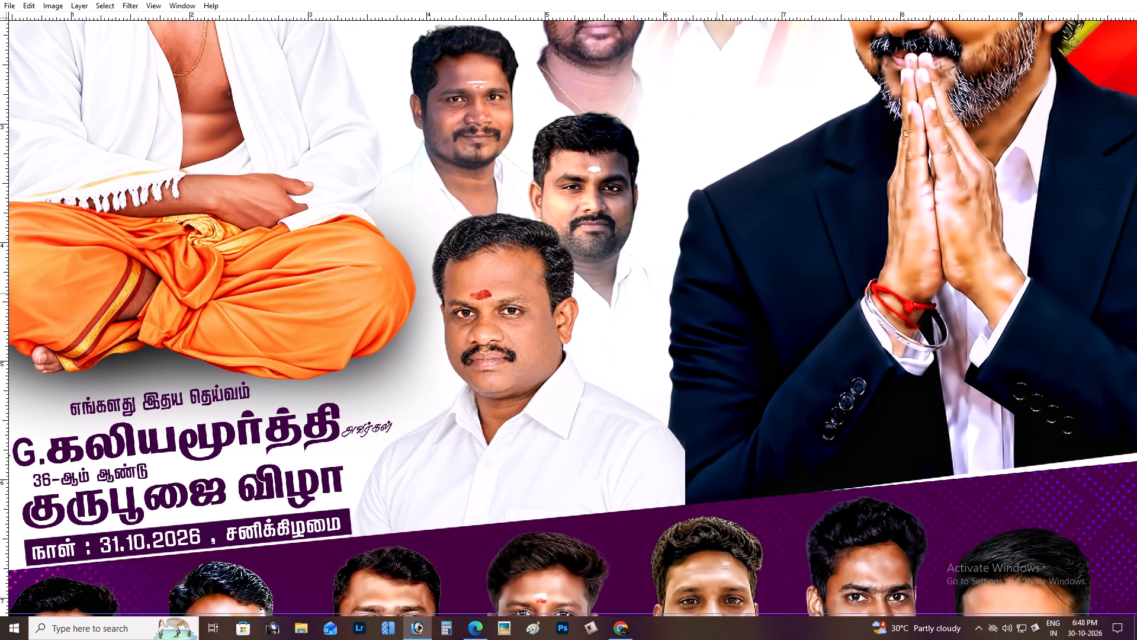
key(ctrl+bracketright)
key(ctrl+bracketright)
key(ctrl+bracketright)
Move the red-tilak portrait slightly left, away from the suited man's sleeve.
scroll(717, 293, up, 4)
scroll(637, 323, down, 3)
right_click(506, 319)
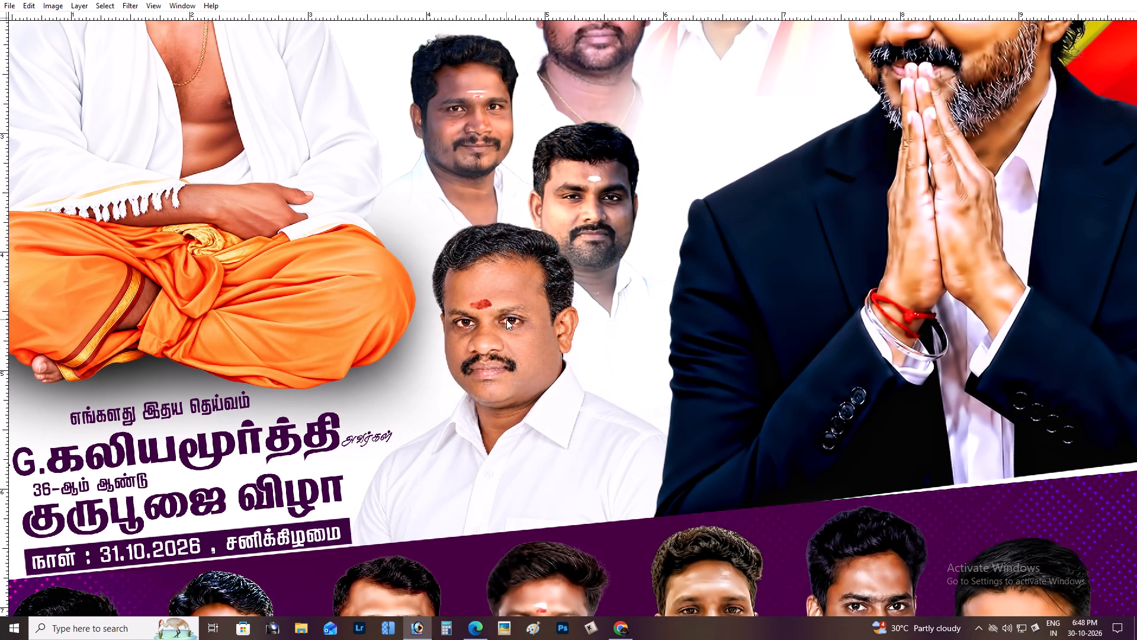
click(515, 322)
drag(518, 324, 506, 327)
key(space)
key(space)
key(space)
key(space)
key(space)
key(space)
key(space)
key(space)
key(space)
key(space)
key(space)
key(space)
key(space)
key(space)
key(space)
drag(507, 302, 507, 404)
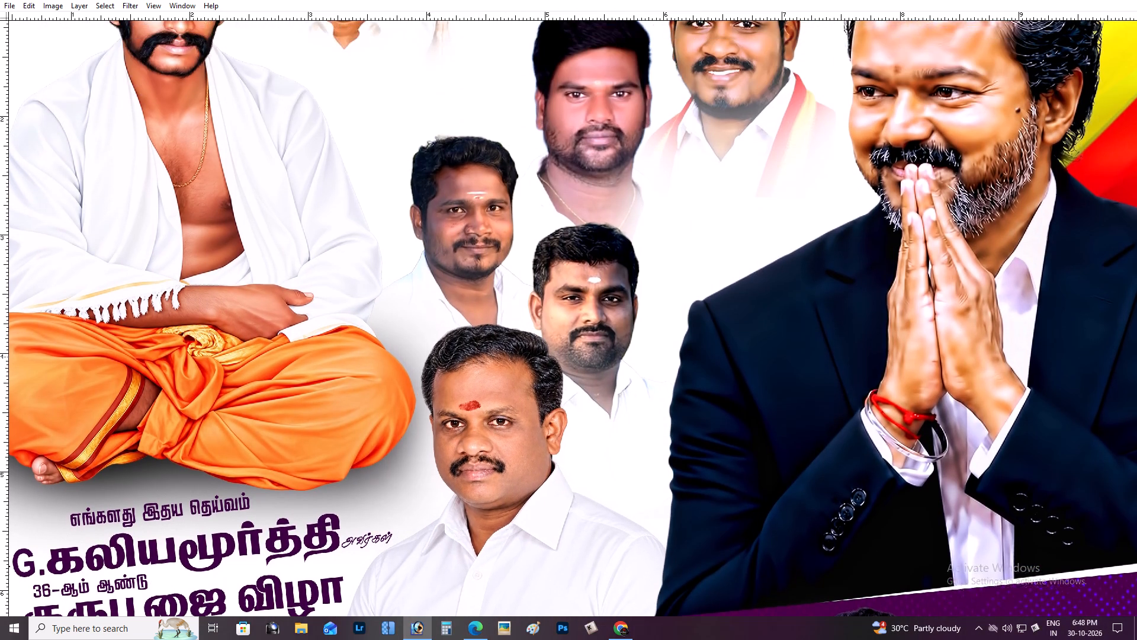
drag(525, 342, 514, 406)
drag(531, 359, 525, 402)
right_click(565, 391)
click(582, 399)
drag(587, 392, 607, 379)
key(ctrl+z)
Move the bearded portrait behind the red-tilak man's head up and right, towards the suited man.
right_click(584, 388)
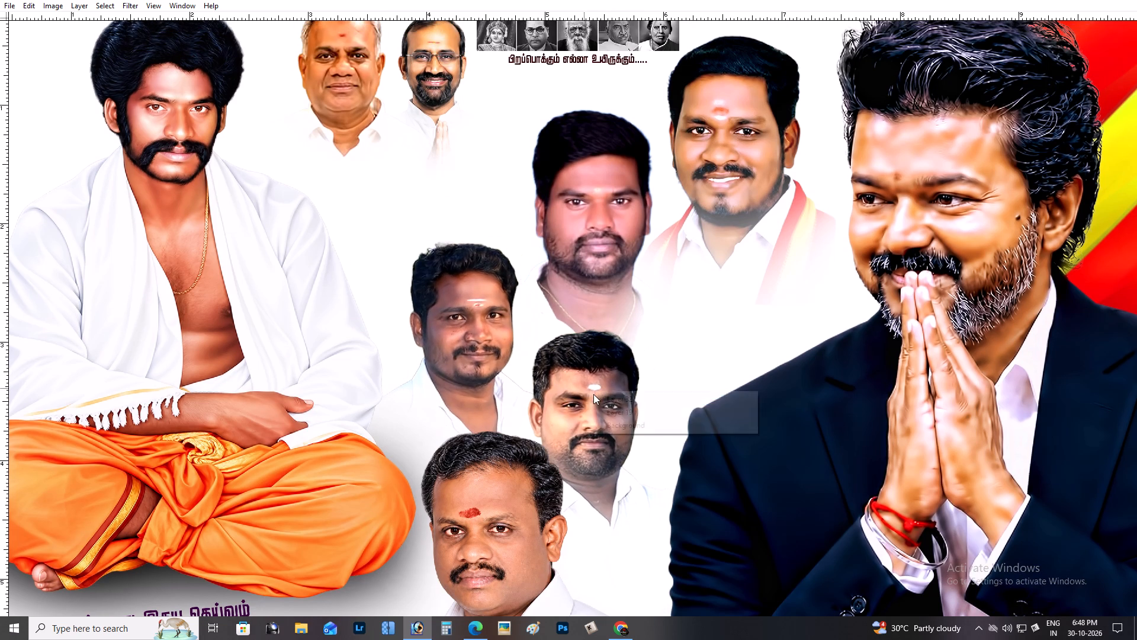
click(594, 395)
shift+right_click(592, 391)
shift+click(602, 399)
drag(607, 395, 616, 402)
key(ctrl+z)
drag(599, 401, 625, 383)
Move the small white-shirt portrait nearest the guru's shoulder up and left, closer to the guru.
key(space)
drag(630, 372, 625, 424)
right_click(492, 359)
click(503, 366)
drag(499, 359, 473, 302)
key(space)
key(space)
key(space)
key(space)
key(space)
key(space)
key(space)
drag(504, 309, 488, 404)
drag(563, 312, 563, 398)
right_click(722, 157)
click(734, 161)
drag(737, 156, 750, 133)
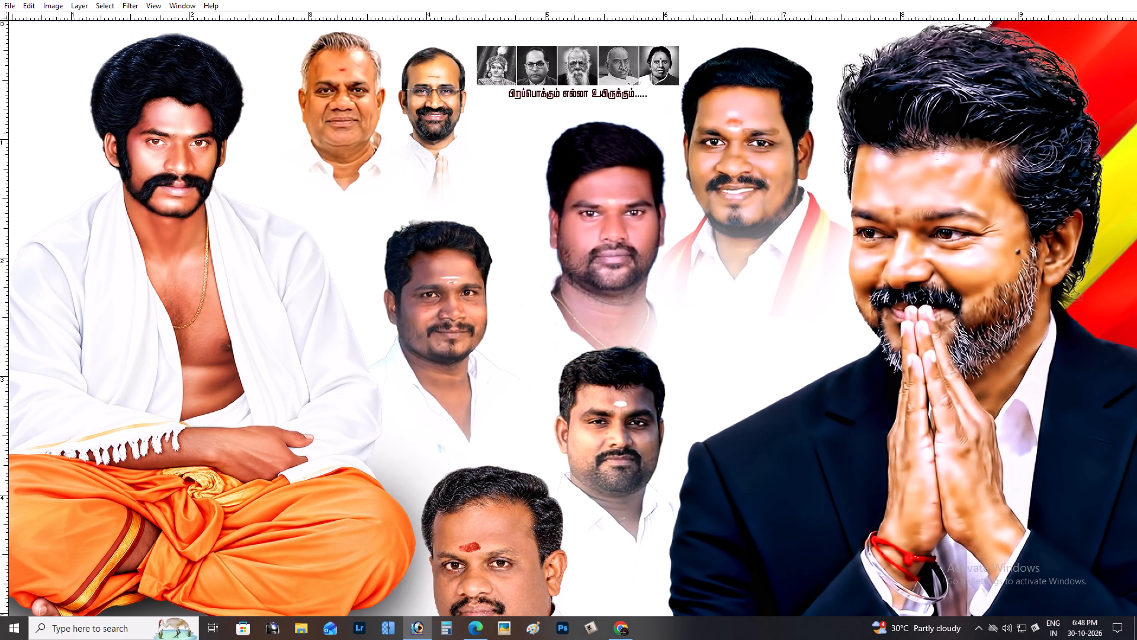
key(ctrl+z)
Move only the scarf-wearing man's portrait up and right, closer to the suited man's hair.
right_click(683, 179)
right_click(725, 145)
click(734, 148)
shift+right_click(731, 146)
shift+click(740, 151)
drag(740, 151, 747, 155)
key(ctrl+z)
drag(743, 168, 744, 168)
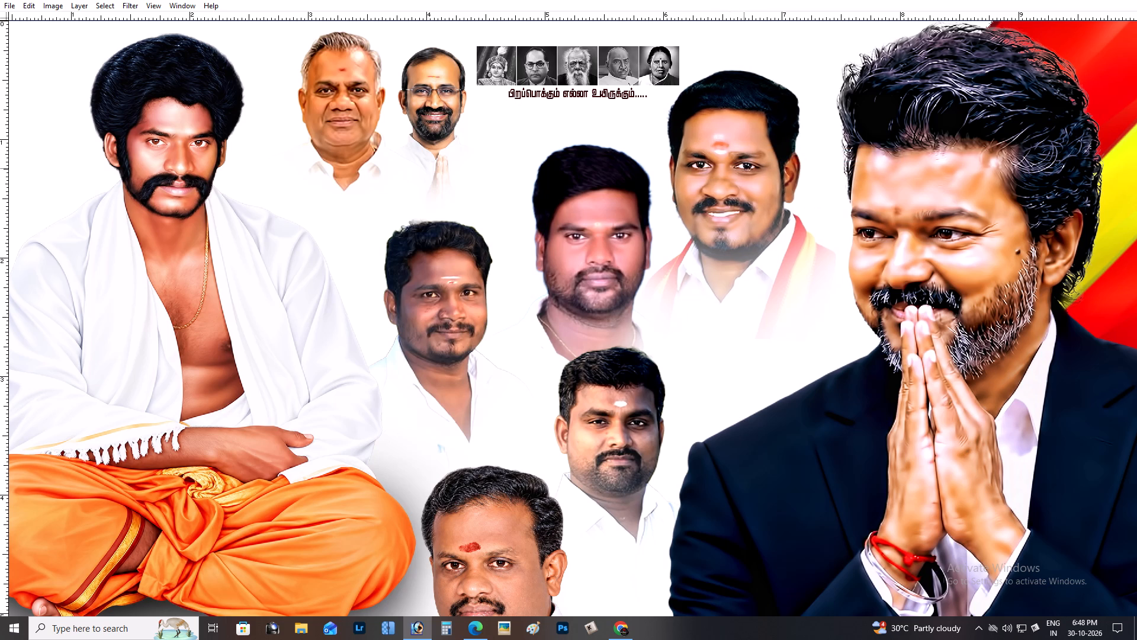
drag(744, 168, 765, 147)
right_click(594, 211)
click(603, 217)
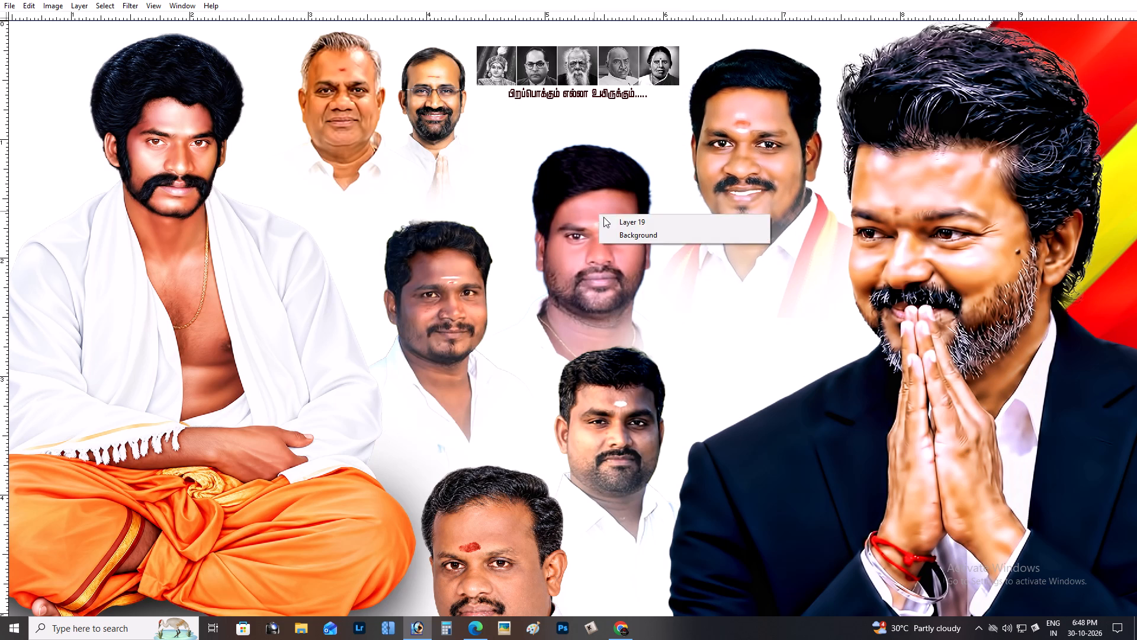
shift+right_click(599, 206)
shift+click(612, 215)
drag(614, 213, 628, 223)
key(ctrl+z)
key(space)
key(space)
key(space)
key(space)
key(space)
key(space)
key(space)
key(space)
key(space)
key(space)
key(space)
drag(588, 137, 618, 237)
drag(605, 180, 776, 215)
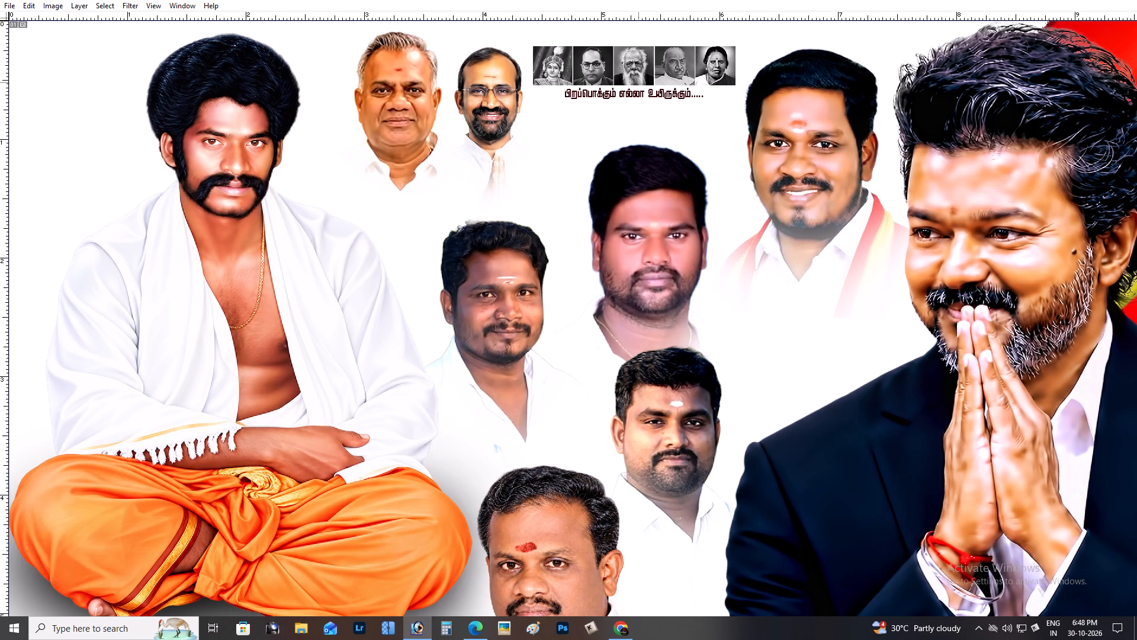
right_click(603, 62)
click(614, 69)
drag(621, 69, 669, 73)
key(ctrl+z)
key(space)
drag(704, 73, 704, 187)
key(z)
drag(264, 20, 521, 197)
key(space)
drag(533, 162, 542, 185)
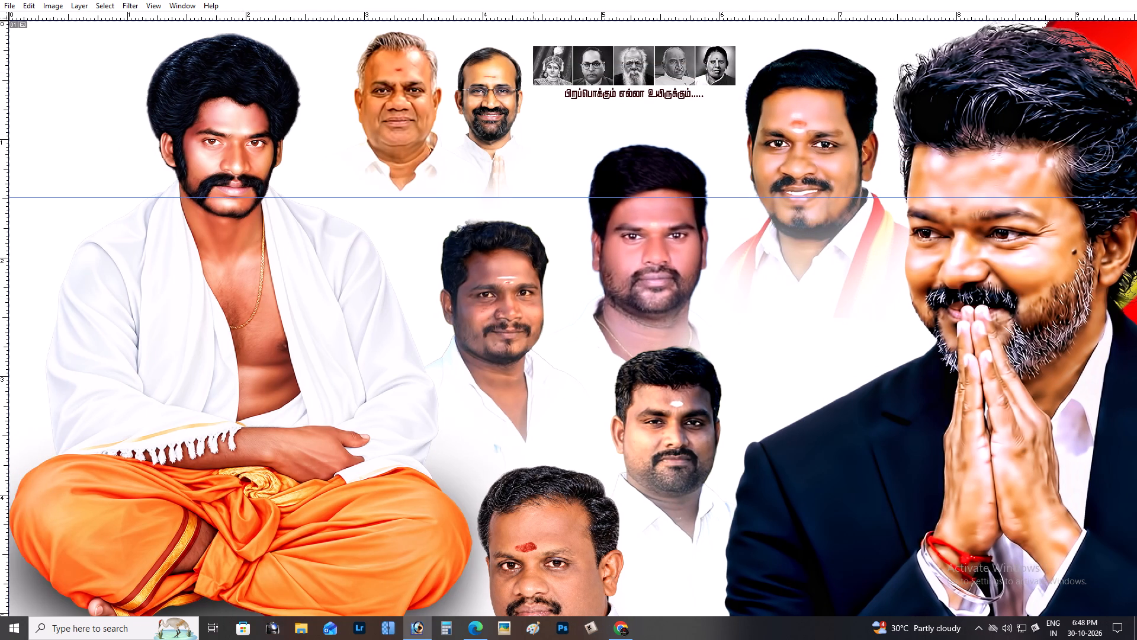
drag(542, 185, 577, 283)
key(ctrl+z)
Move the grey-haired man and the bespectacled man beside him slightly right and down, towards the strip of leader photos.
key(space)
key(z)
drag(384, 41, 538, 201)
key(space)
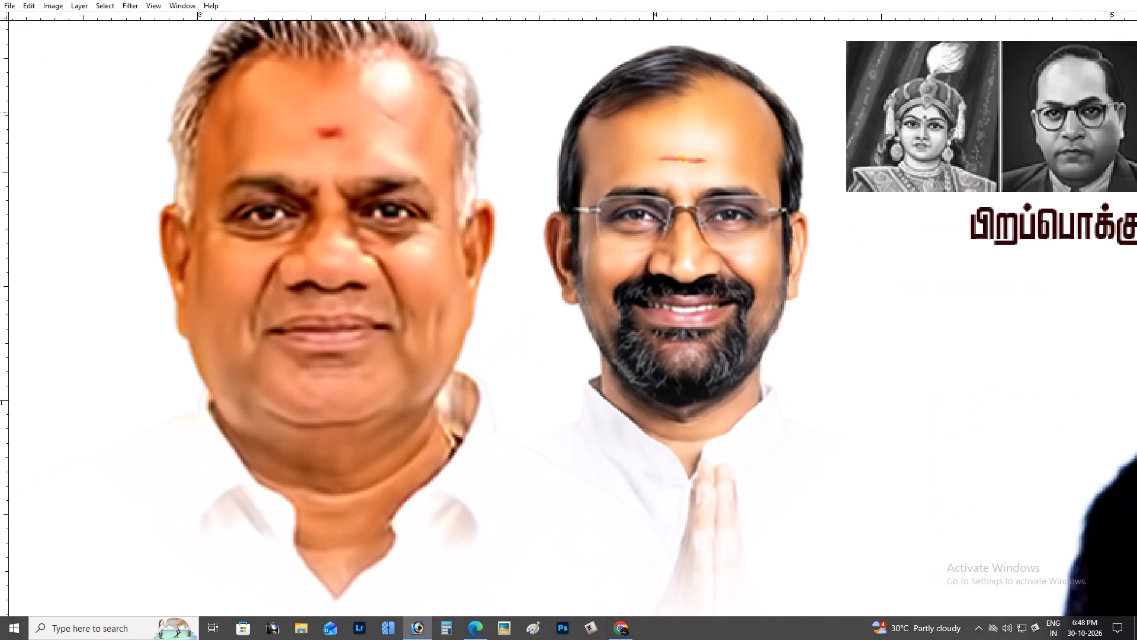
drag(372, 112, 531, 268)
key(v)
key(ctrl+minus)
key(ctrl+minus)
right_click(544, 90)
click(555, 94)
drag(558, 95, 574, 106)
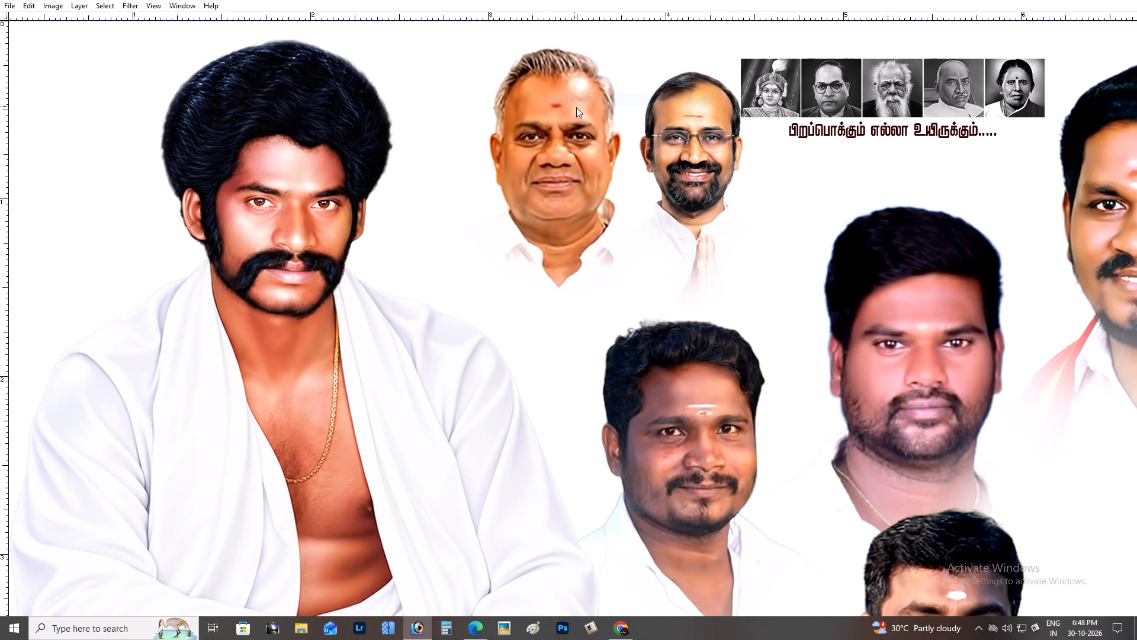
Undo the last move and shift the grey-haired and bespectacled men's portraits left, closer to the guru.
key(ctrl+z)
shift+drag(667, 119, 619, 120)
Move the strip of leader photos with its Tamil tagline slightly up and left, towards the bespectacled man.
key(space)
key(space)
key(space)
key(space)
key(space)
key(space)
key(space)
drag(707, 120, 541, 128)
drag(686, 139, 614, 144)
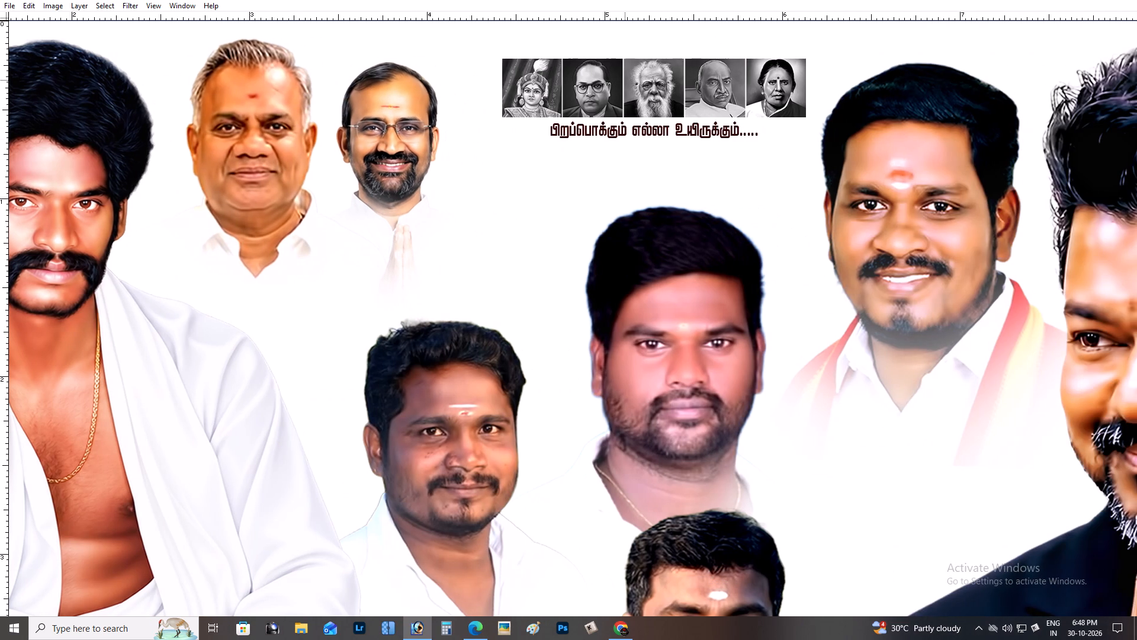
right_click(616, 72)
click(627, 78)
drag(626, 75, 595, 55)
Move the bearded man's portrait with the neck chain up and right, closer to the scarf-wearing man.
key(space)
drag(618, 137, 598, 49)
right_click(657, 207)
click(677, 223)
shift+right_drag(664, 202, 671, 206)
shift+click(678, 213)
drag(683, 204, 693, 223)
key(ctrl+z)
key(space)
drag(738, 209, 735, 300)
drag(661, 306, 698, 238)
Move the white-shirt man with the striped forehead mark up and right, away from the guru's shoulder.
key(space)
drag(698, 283, 702, 200)
right_click(448, 329)
click(461, 335)
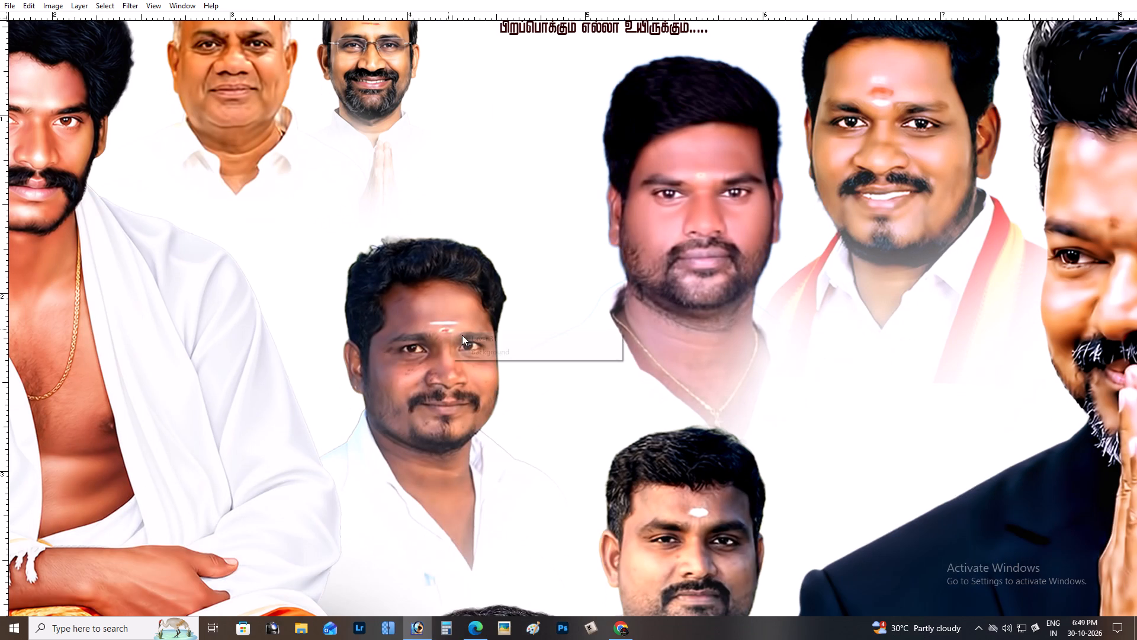
drag(462, 324, 512, 237)
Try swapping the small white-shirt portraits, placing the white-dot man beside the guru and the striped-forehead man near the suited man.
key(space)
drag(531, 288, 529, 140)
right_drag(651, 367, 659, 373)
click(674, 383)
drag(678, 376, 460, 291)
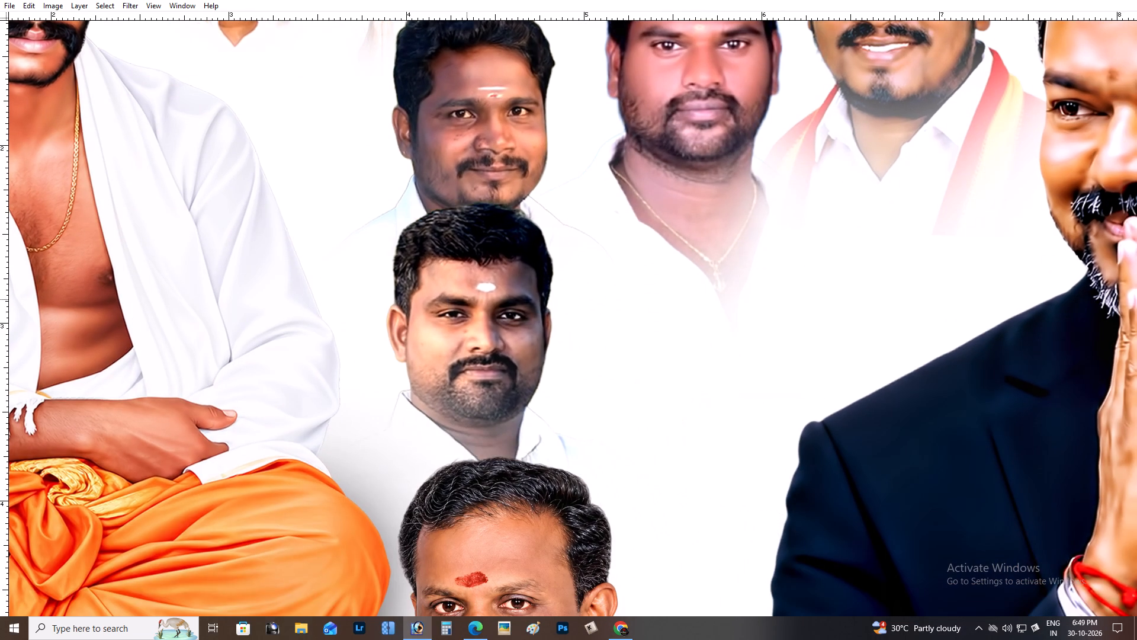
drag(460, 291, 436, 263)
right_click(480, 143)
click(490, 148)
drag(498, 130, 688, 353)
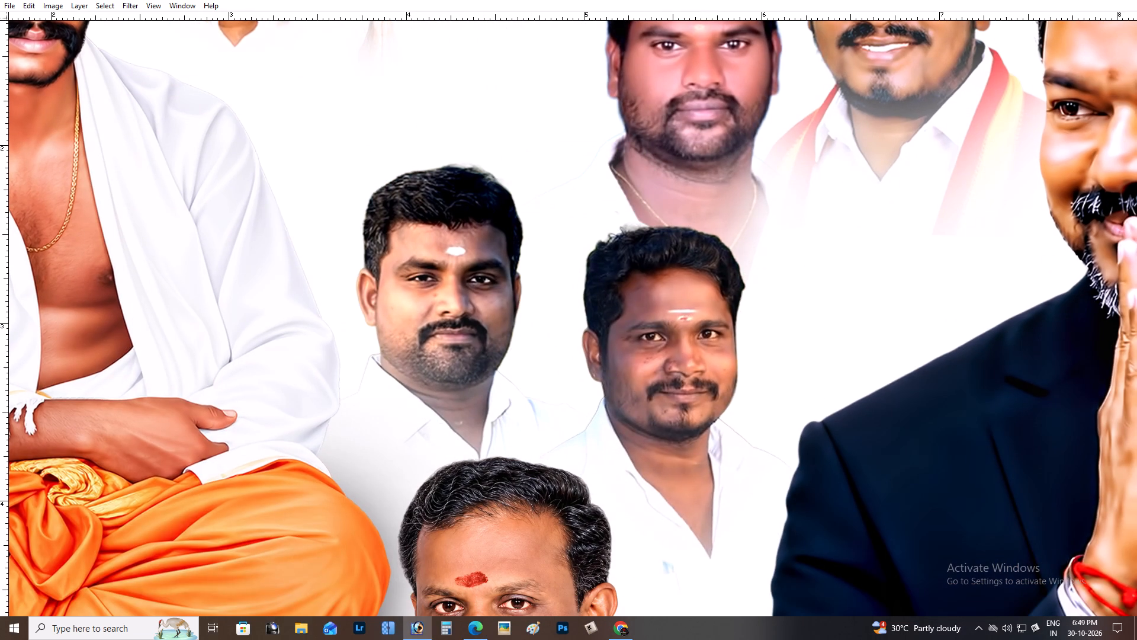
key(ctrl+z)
Move the white-dot man's portrait away from the guru, to just below the bearded man with the neck chain.
right_click(426, 243)
click(444, 256)
drag(446, 254, 698, 315)
Move the striped-forehead man's portrait down and slightly right, closer to the white-dot man.
key(space)
drag(694, 305, 685, 389)
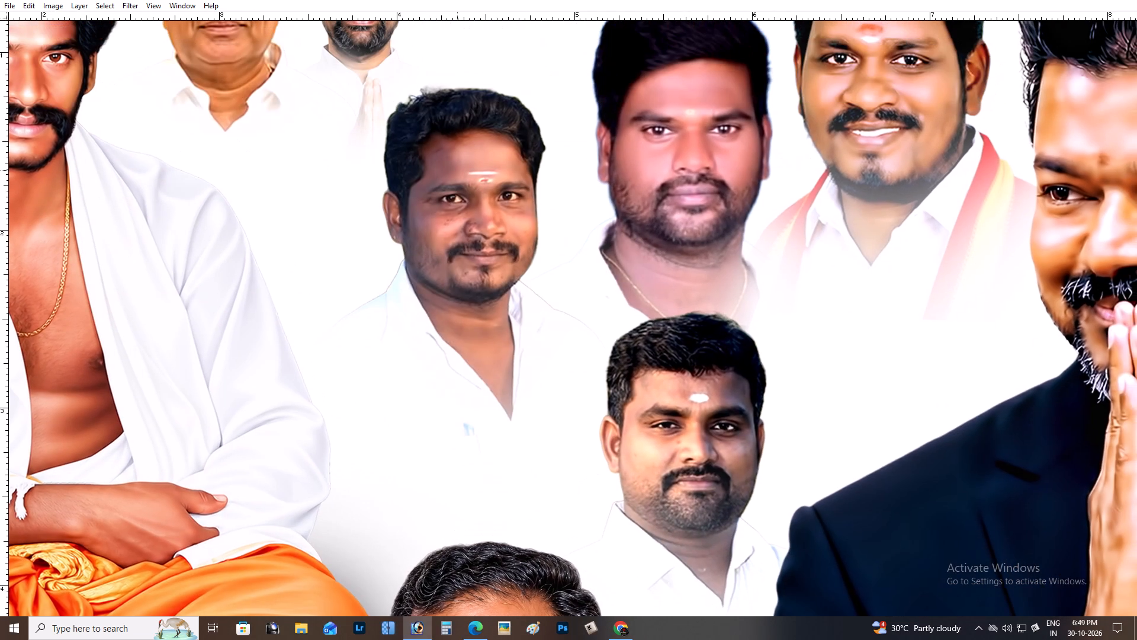
right_click(457, 170)
click(470, 185)
drag(477, 177, 498, 239)
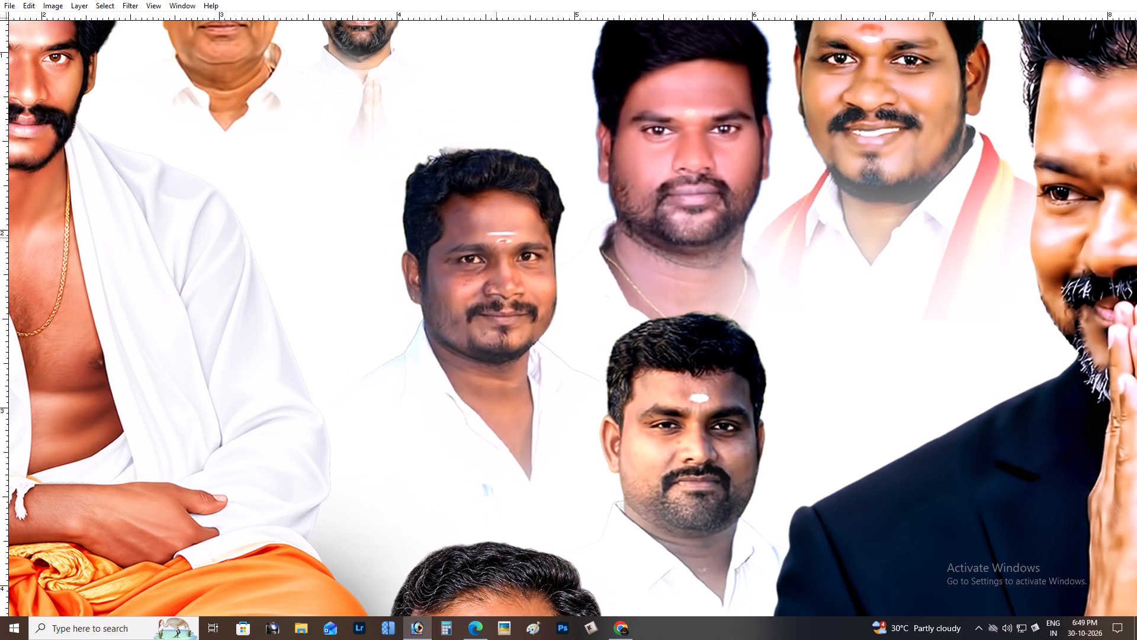
drag(498, 239, 508, 241)
Shift the striped-forehead and white-dot men together slightly left and up, and enlarge them marginally.
shift+right_click(651, 402)
shift+click(663, 408)
drag(665, 405, 640, 397)
key(ctrl+t)
alt+shift+drag(871, 135, 877, 132)
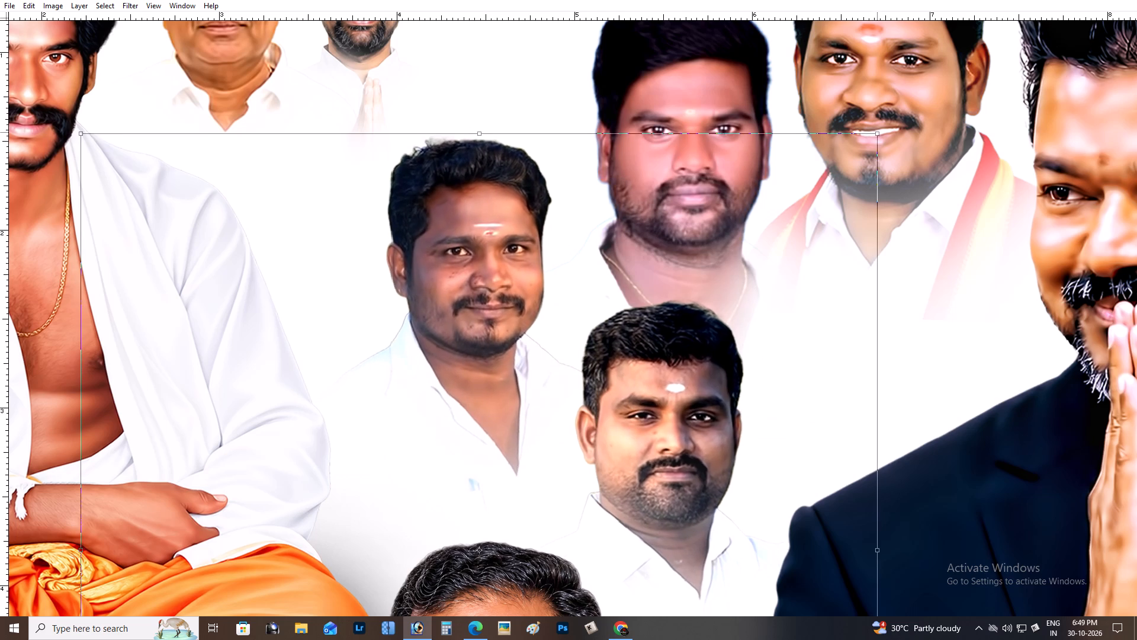
key(Return)
Save the poster with the rearranged portraits.
key(ctrl+minus)
scroll(766, 157, down, 3)
key(ctrl+plus)
key(ctrl+plus)
key(ctrl+minus)
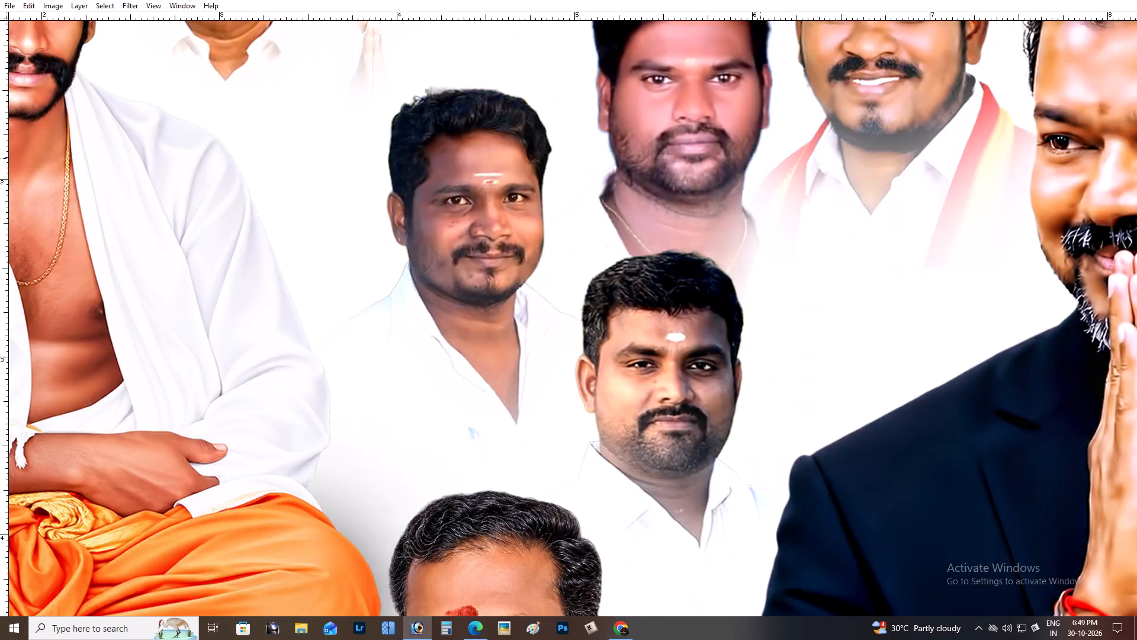
key(ctrl+minus)
key(ctrl+minus)
drag(629, 296, 630, 307)
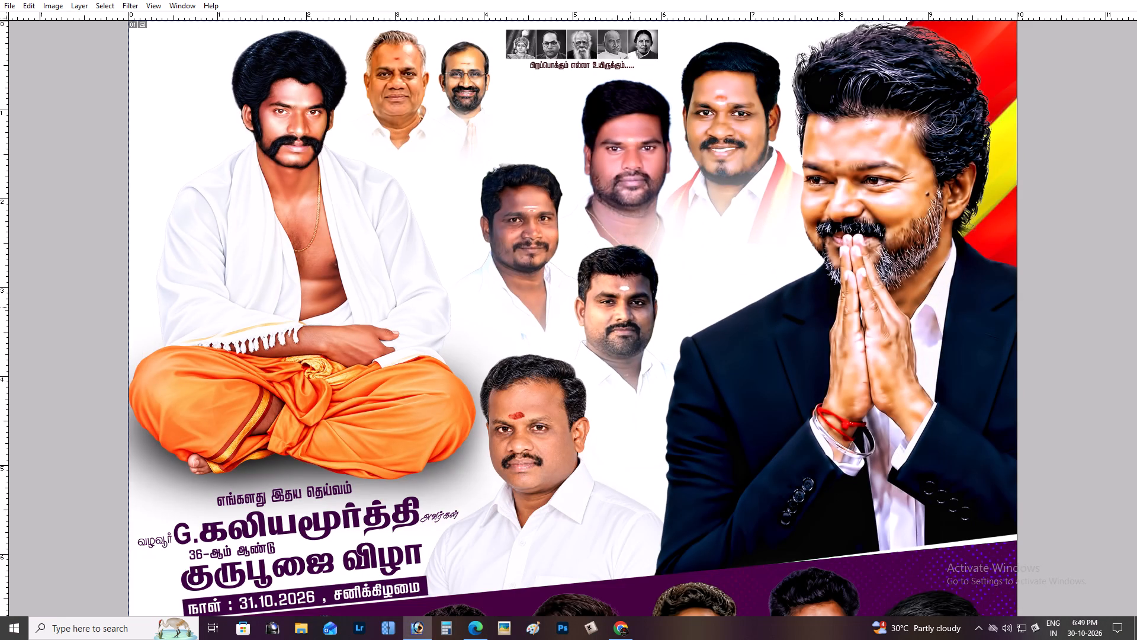
key(ctrl+s)
Open the red-tilak man's portrait layer in the Topaz DeNoise 5 filter.
scroll(611, 306, down, 7)
key(z)
drag(478, 289, 577, 440)
key(space)
drag(542, 408, 548, 412)
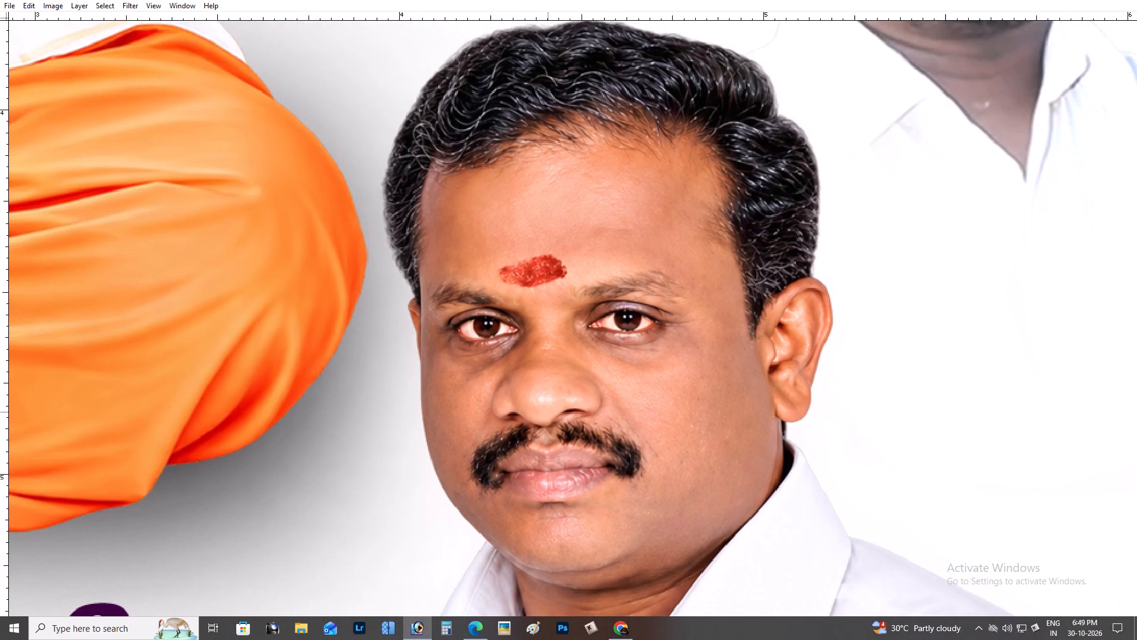
drag(548, 412, 531, 377)
key(v)
right_click(558, 328)
click(573, 337)
key(Tab)
click(133, 0)
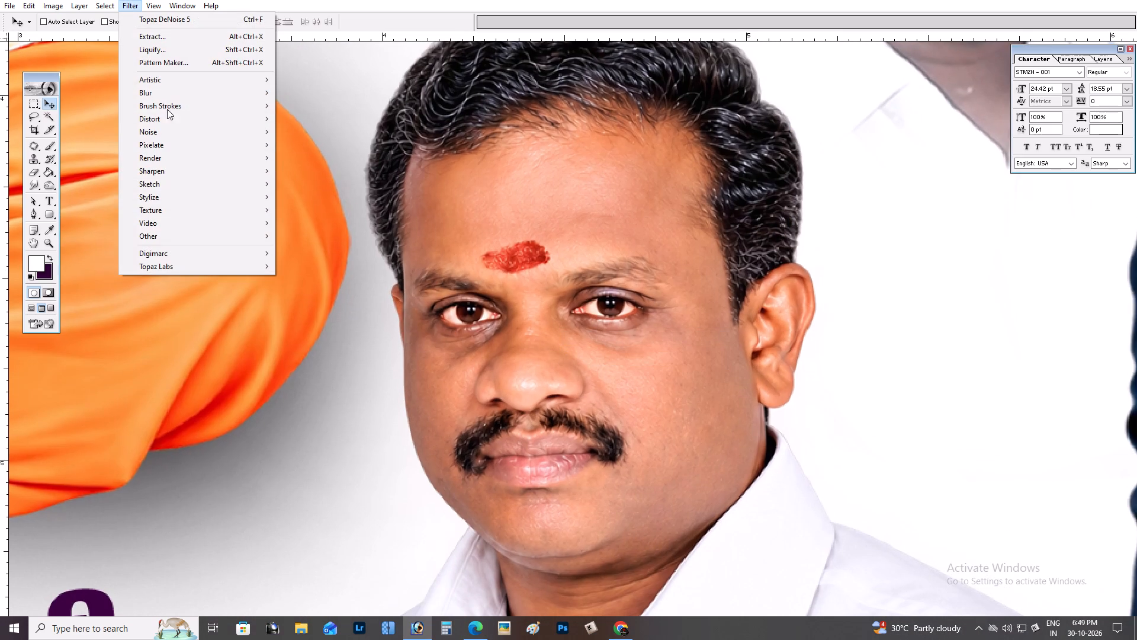
click(187, 271)
click(370, 340)
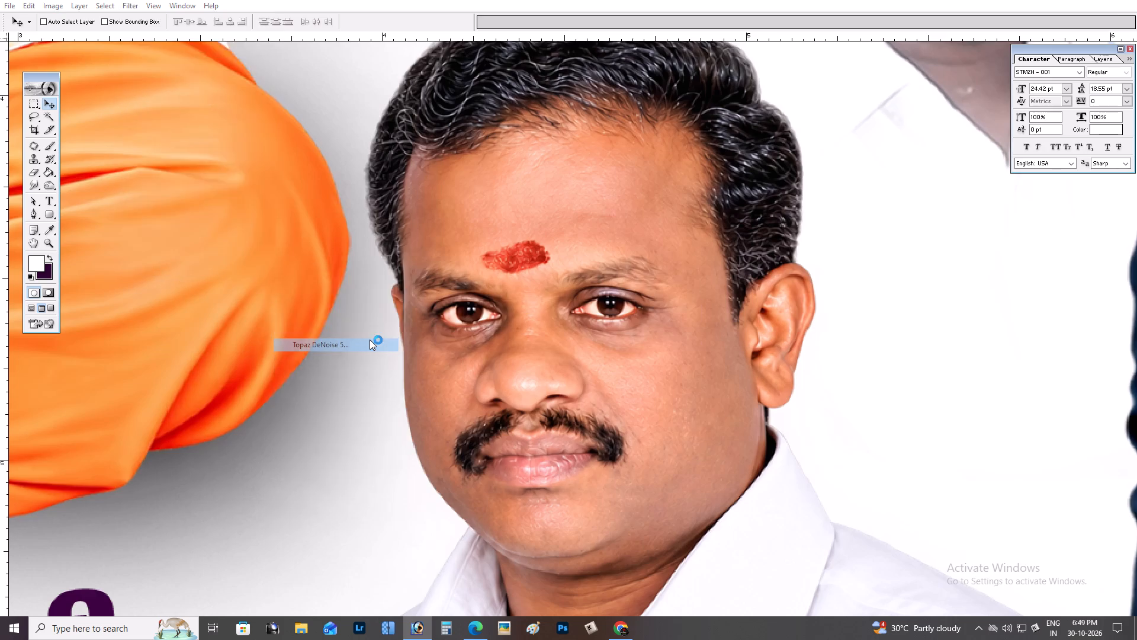
Denoise the red-tilak man's portrait with Overall Strength 0.41 and Recover Detail 0.76.
drag(551, 242, 570, 238)
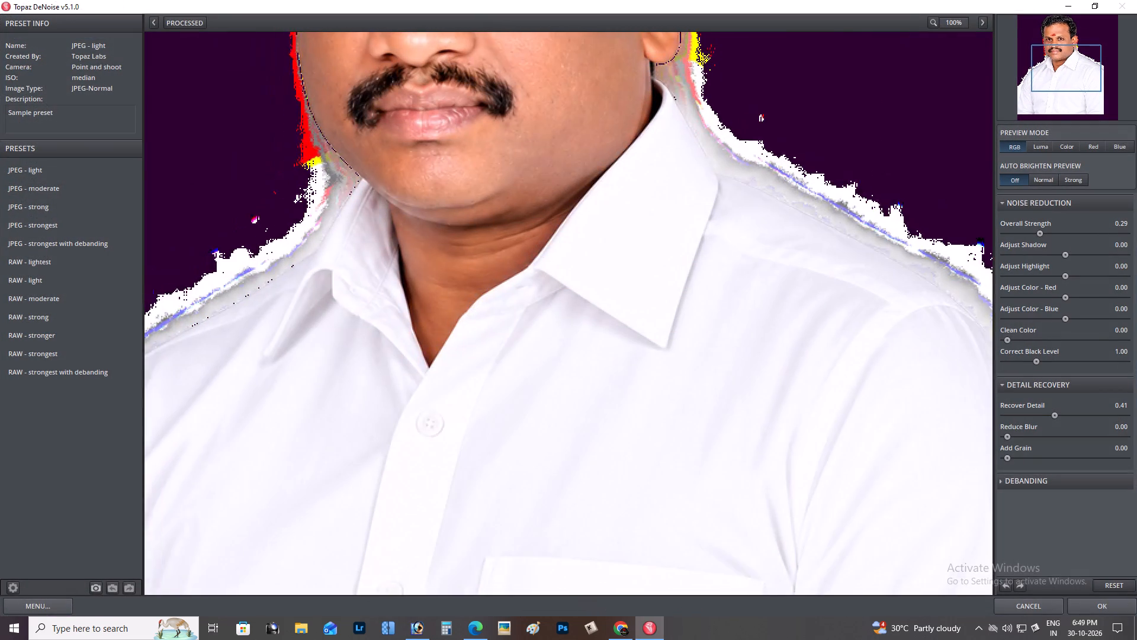
drag(570, 238, 740, 406)
drag(600, 544, 567, 564)
drag(608, 290, 571, 406)
click(568, 386)
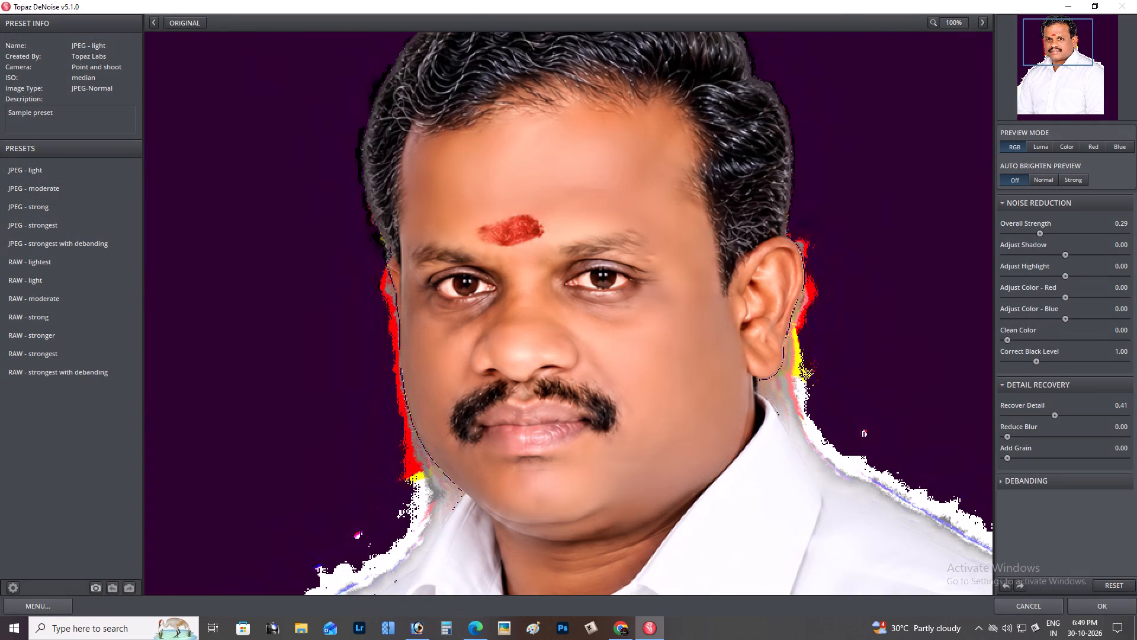
click(1040, 229)
click(1040, 233)
drag(1056, 414, 1097, 414)
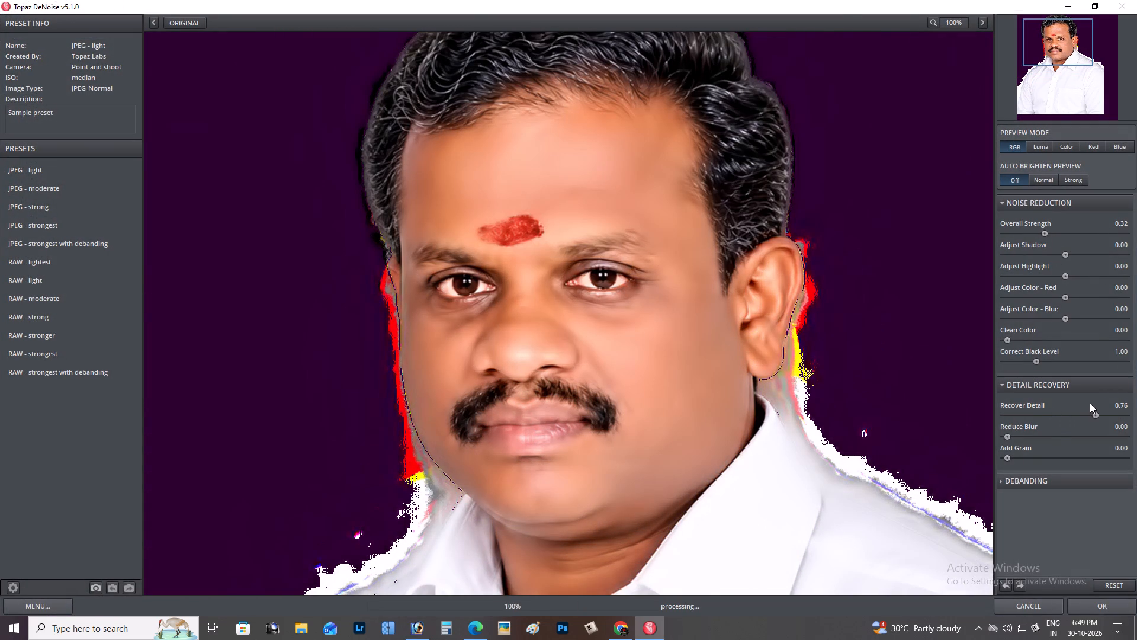
click(776, 323)
drag(1046, 231, 1056, 233)
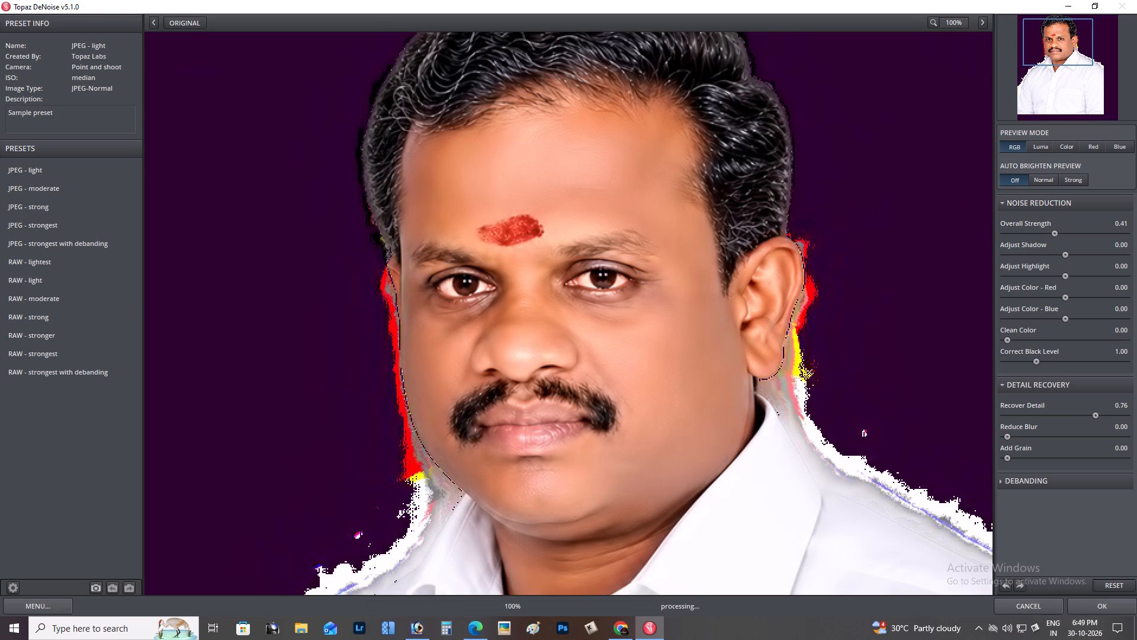
click(891, 290)
click(1088, 621)
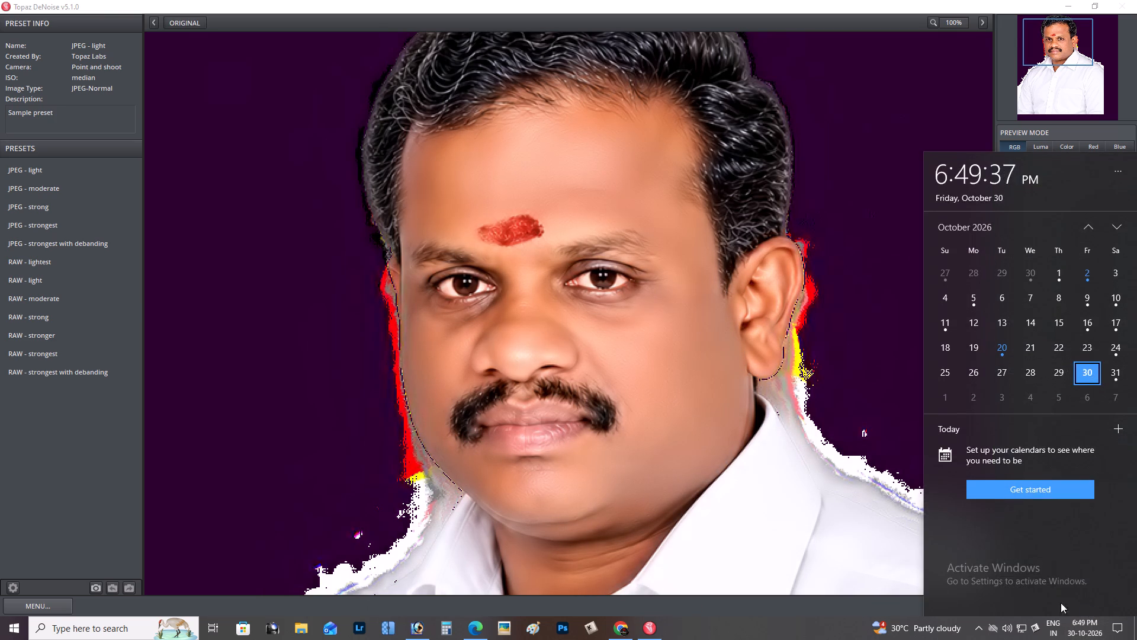
drag(807, 554, 831, 561)
click(1090, 617)
click(1099, 603)
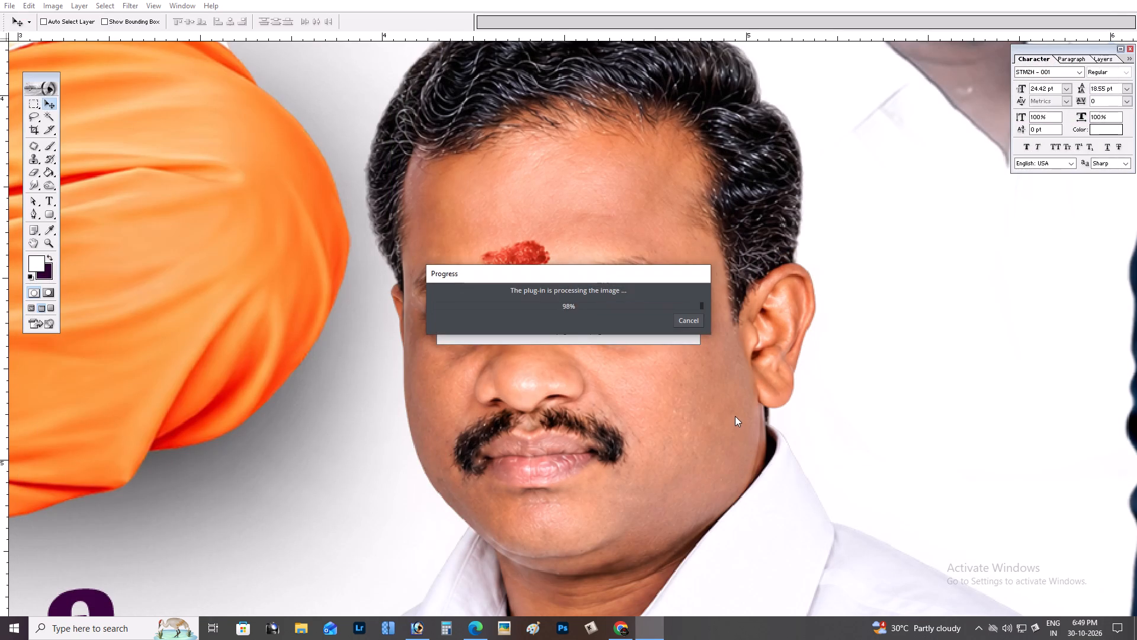
Adjust the red-tilak portrait's Levels: set the white input to 242, lighten the midtones slightly and raise the black point.
key(ctrl+l)
click(852, 379)
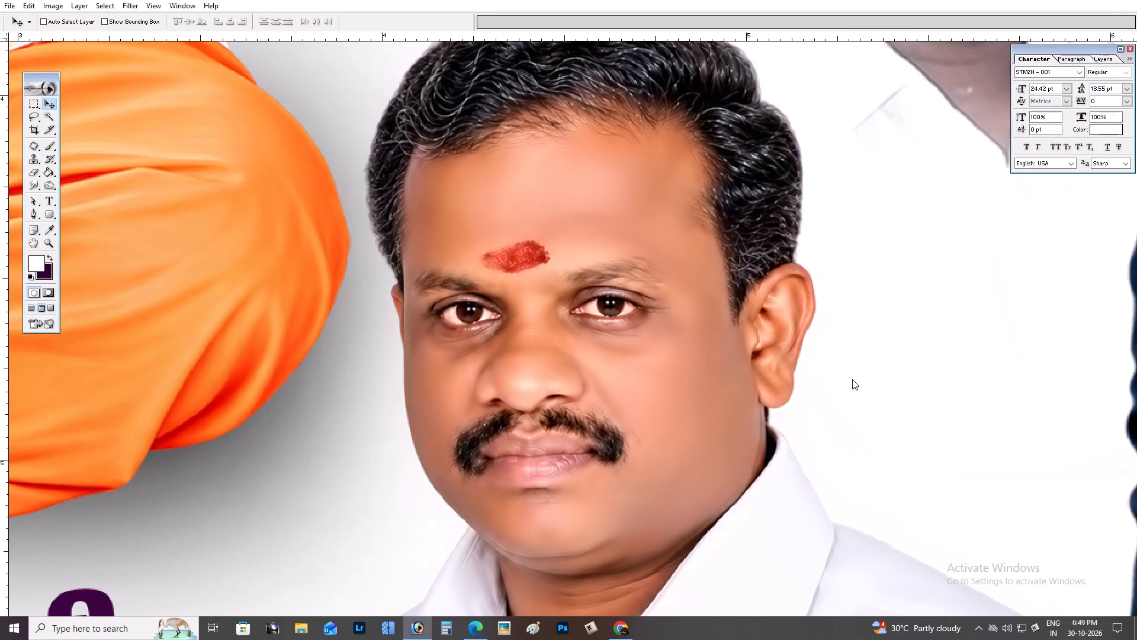
scroll(788, 281, up, 3)
scroll(788, 281, down, 4)
key(ctrl+l)
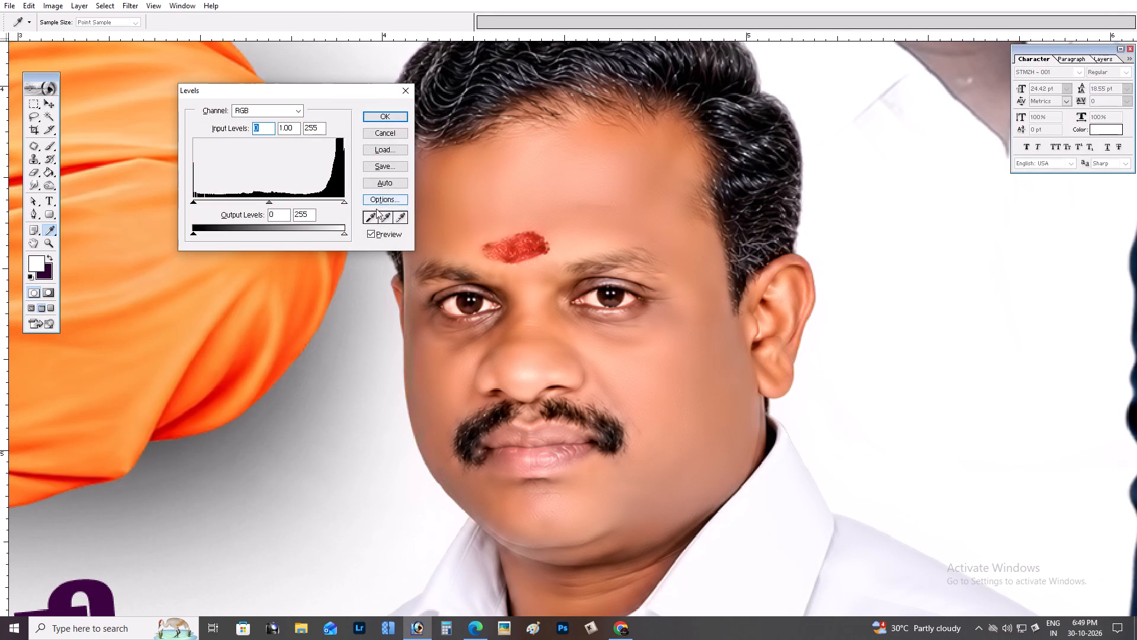
click(341, 203)
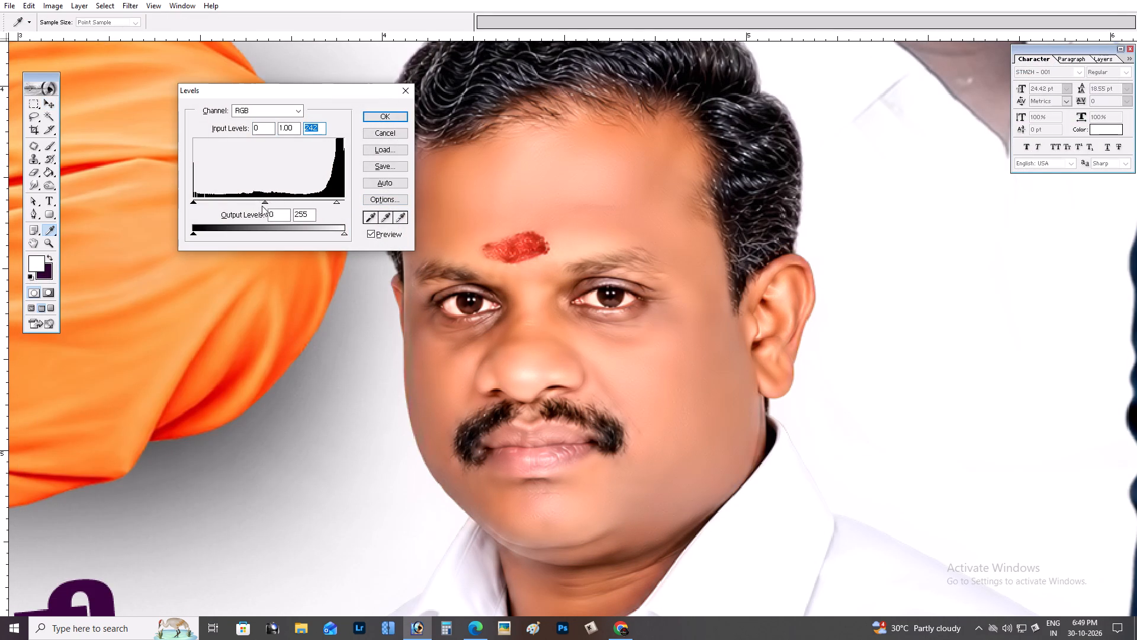
click(262, 202)
drag(194, 203, 202, 203)
key(Return)
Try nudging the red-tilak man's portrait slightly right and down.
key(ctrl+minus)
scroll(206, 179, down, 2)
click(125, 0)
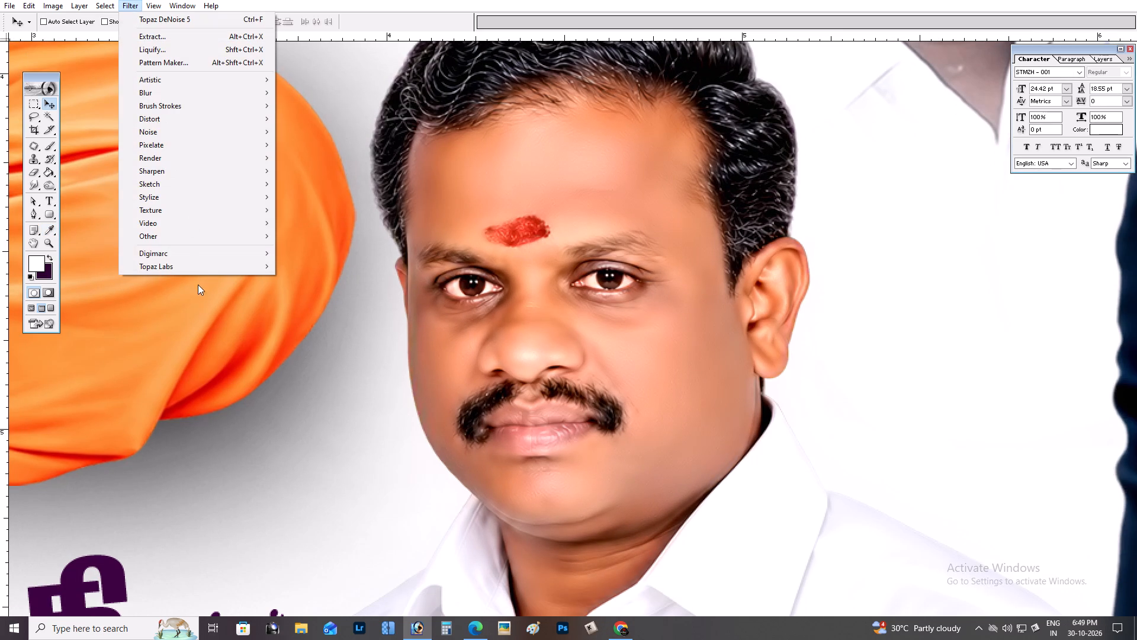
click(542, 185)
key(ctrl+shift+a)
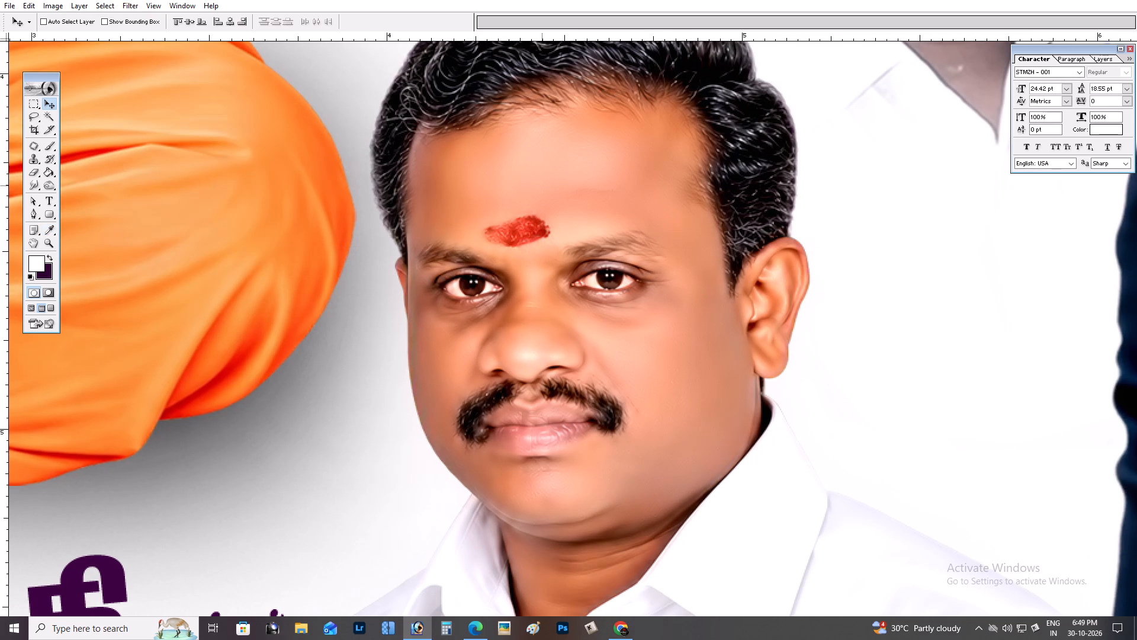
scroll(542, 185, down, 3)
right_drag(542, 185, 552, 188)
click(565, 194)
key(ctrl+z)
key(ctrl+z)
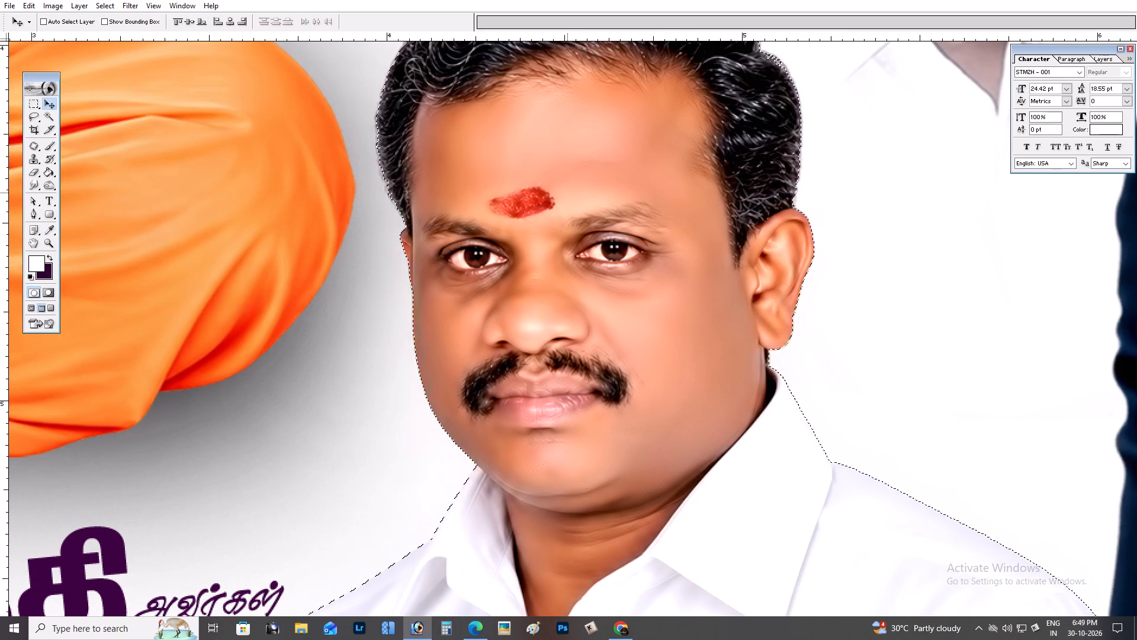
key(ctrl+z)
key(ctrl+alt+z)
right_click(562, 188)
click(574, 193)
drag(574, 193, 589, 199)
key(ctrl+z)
Apply the Crisp preset of Topaz Adjust 5 to the red-tilak man's portrait.
click(127, 0)
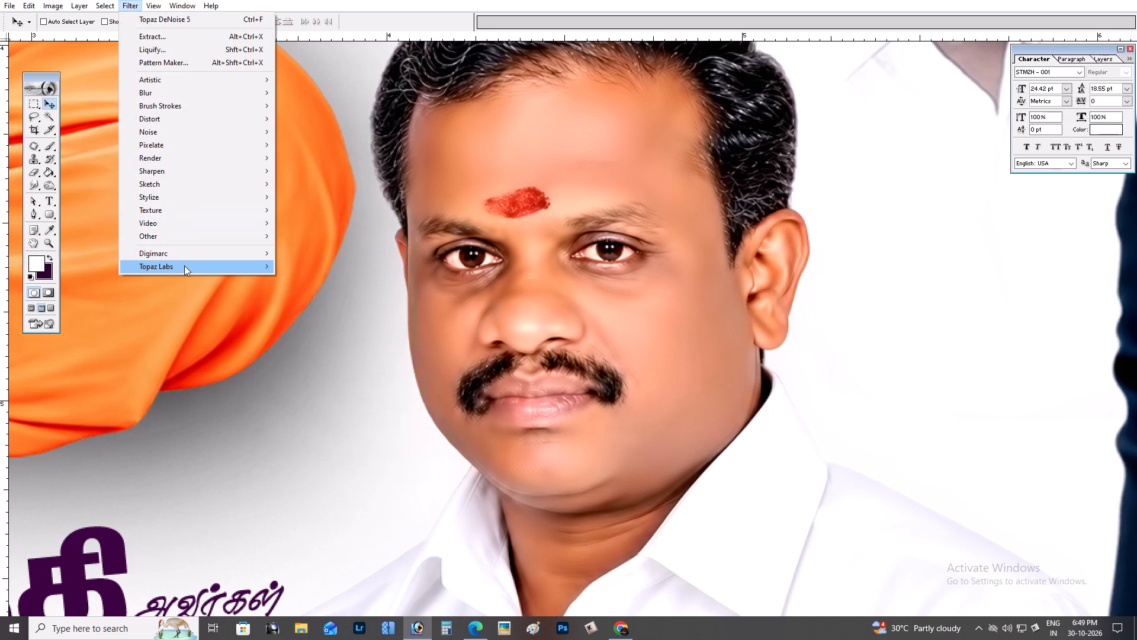
click(183, 264)
click(329, 275)
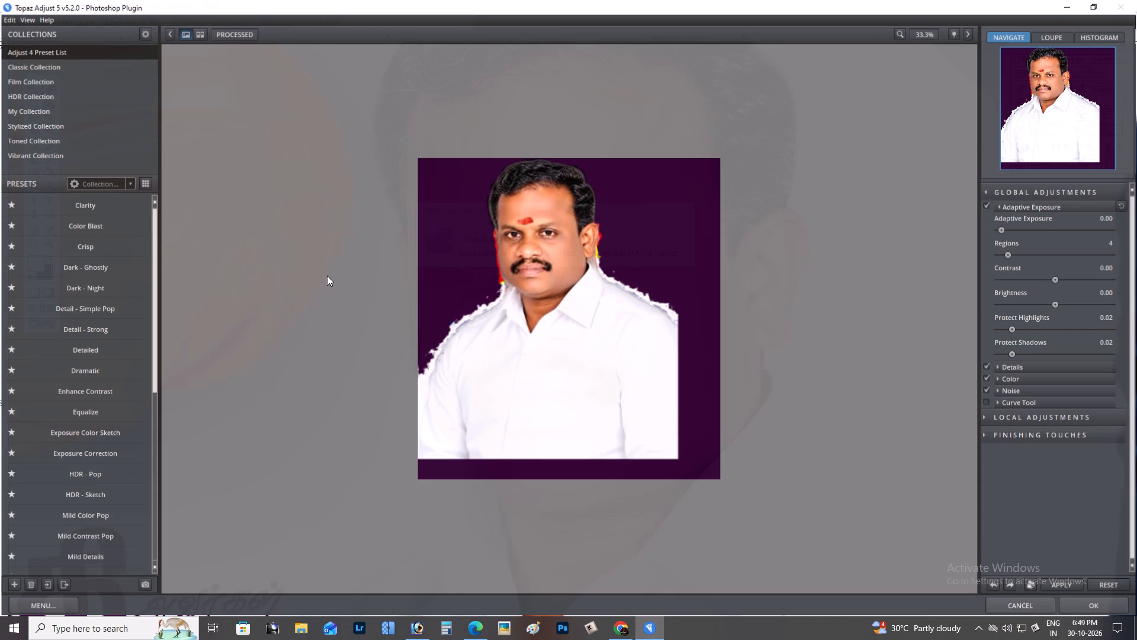
click(101, 244)
click(1119, 607)
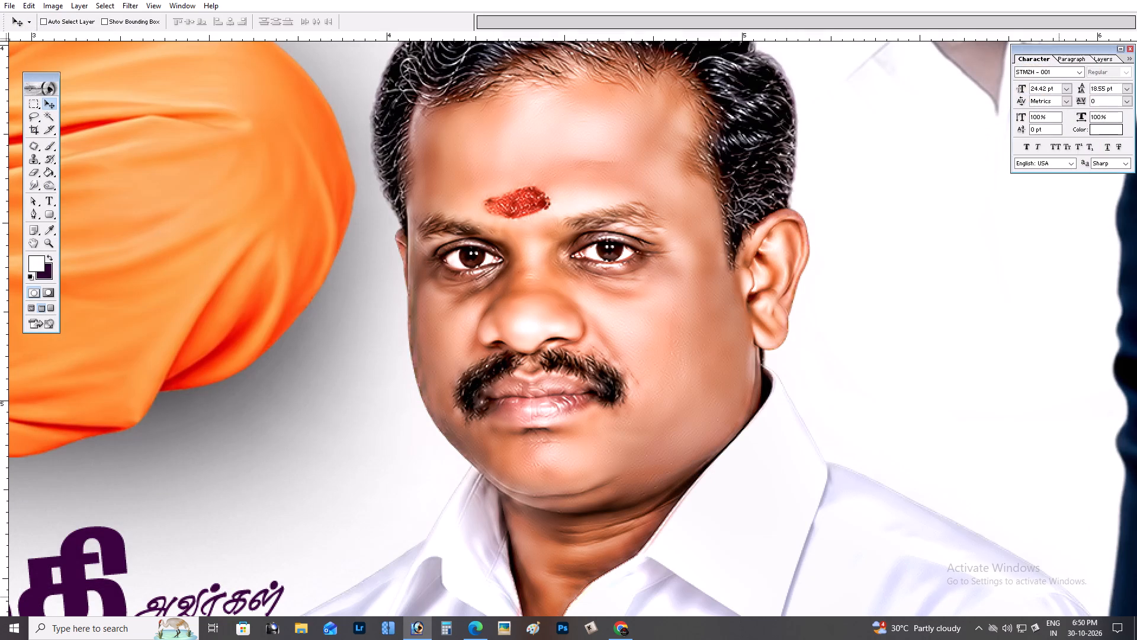
Examine the filtered red-tilak portrait up close and against the rest of the poster.
key(ctrl+minus)
key(ctrl+minus)
key(Tab)
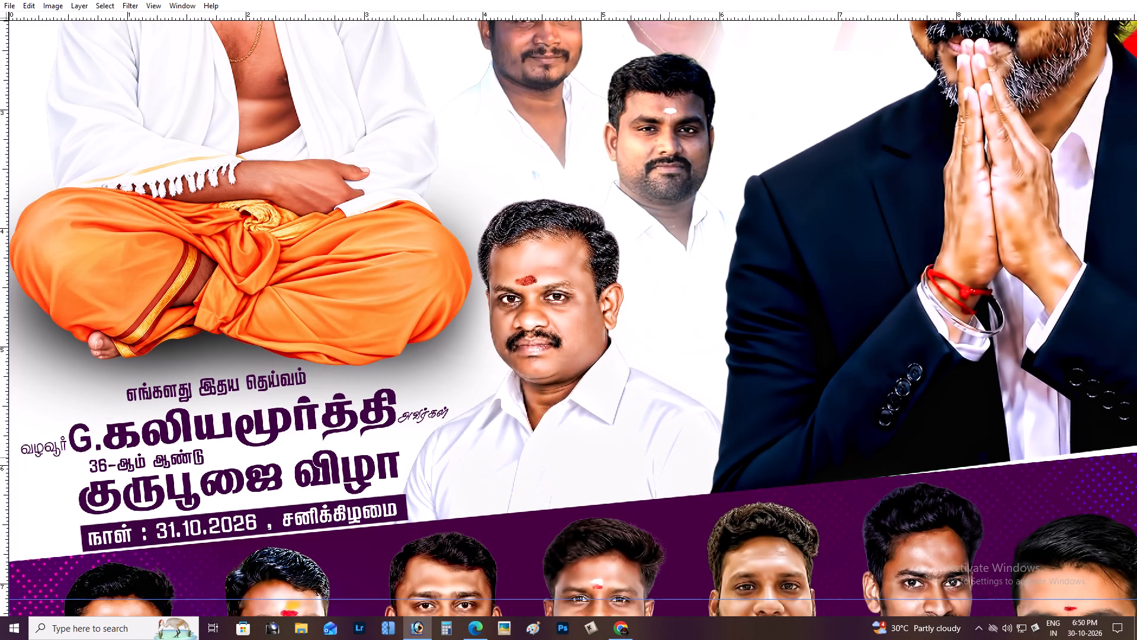
key(Tab)
key(Tab)
key(ctrl+plus)
key(space)
key(space)
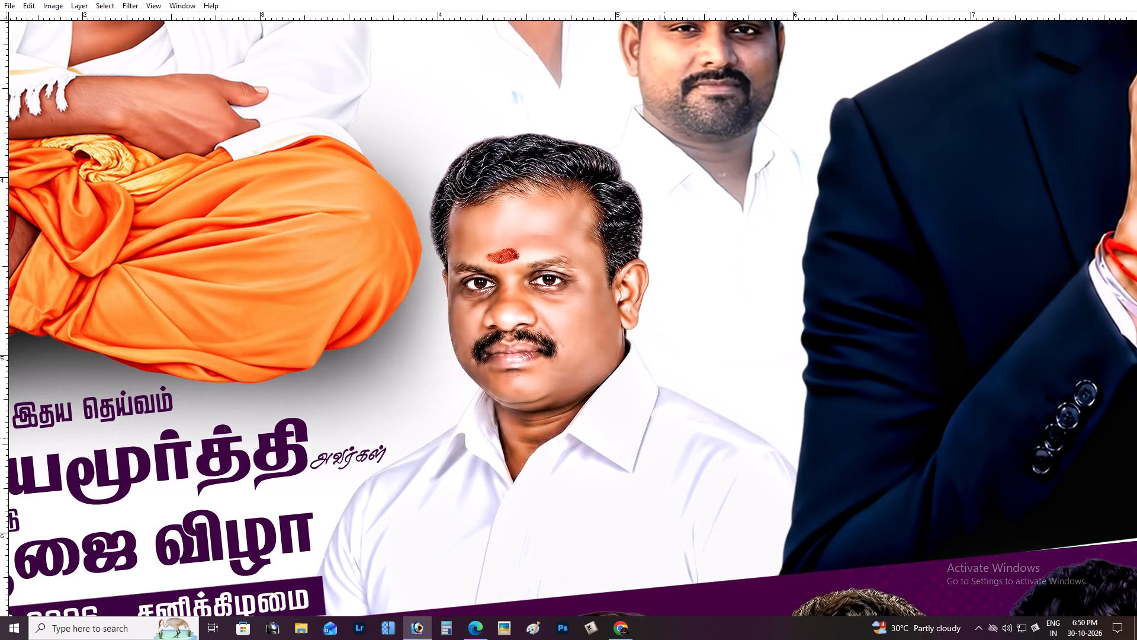
key(ctrl+plus)
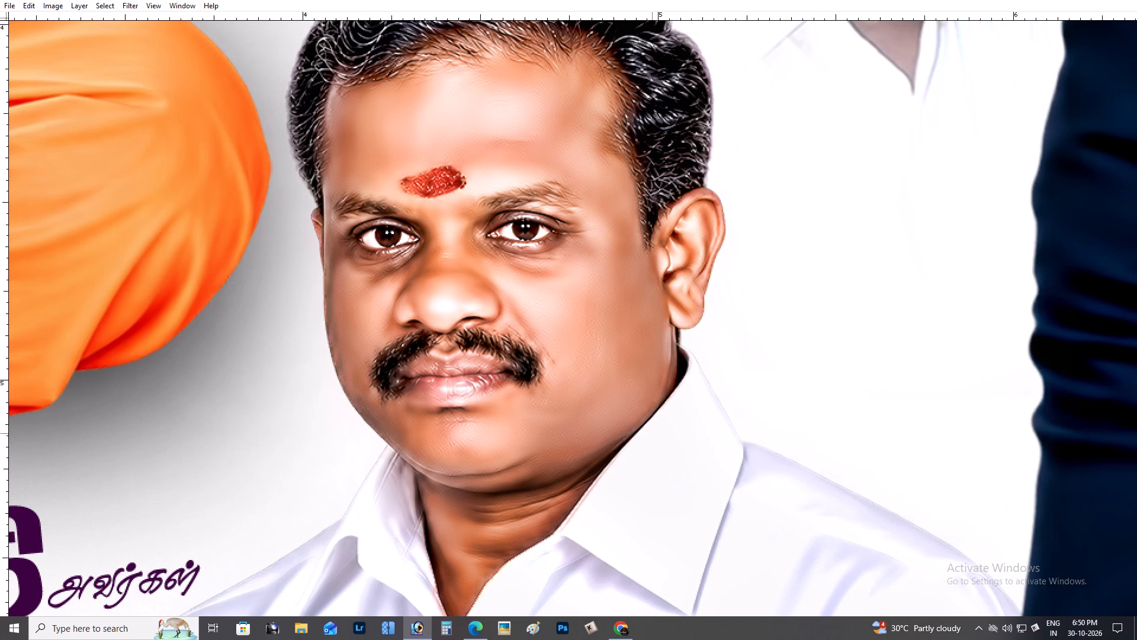
key(ctrl+minus)
key(ctrl+minus)
key(ctrl+plus)
key(ctrl+plus)
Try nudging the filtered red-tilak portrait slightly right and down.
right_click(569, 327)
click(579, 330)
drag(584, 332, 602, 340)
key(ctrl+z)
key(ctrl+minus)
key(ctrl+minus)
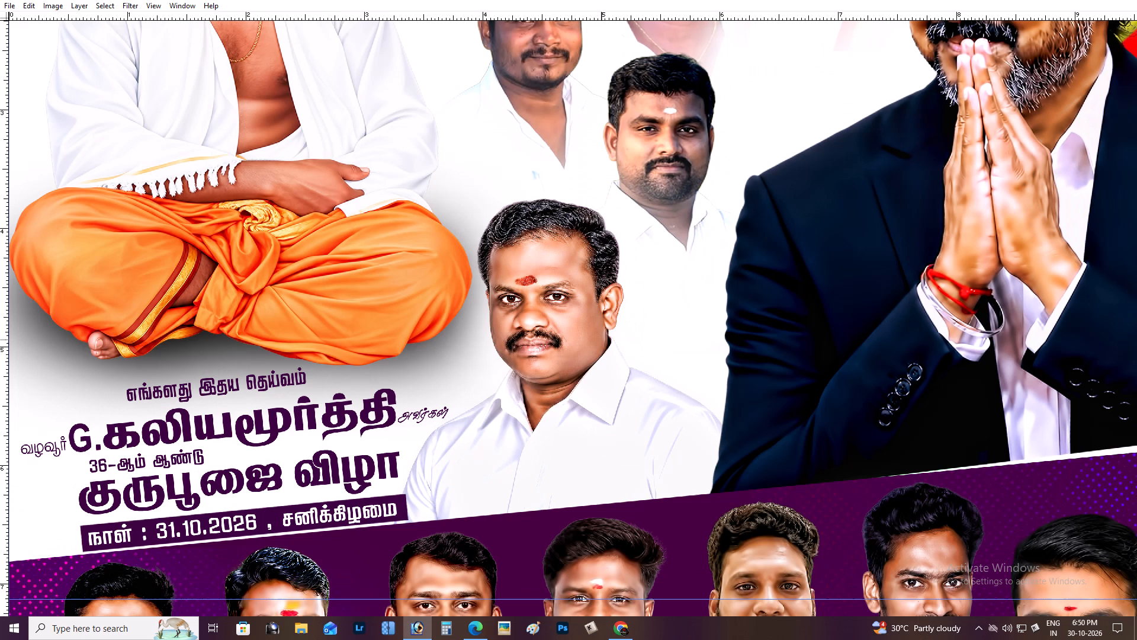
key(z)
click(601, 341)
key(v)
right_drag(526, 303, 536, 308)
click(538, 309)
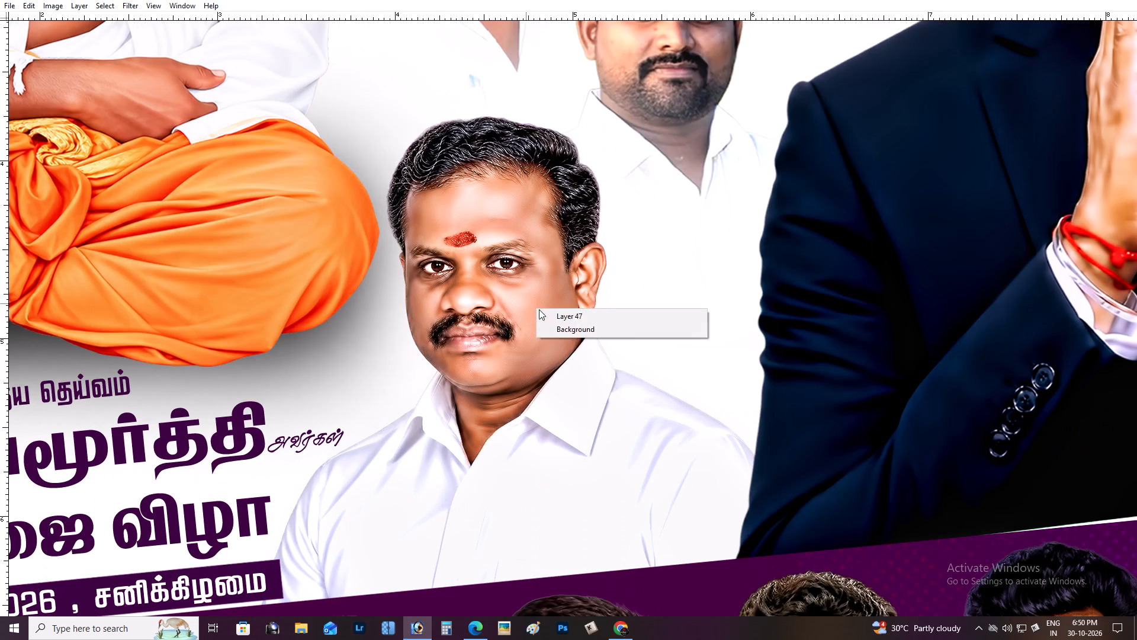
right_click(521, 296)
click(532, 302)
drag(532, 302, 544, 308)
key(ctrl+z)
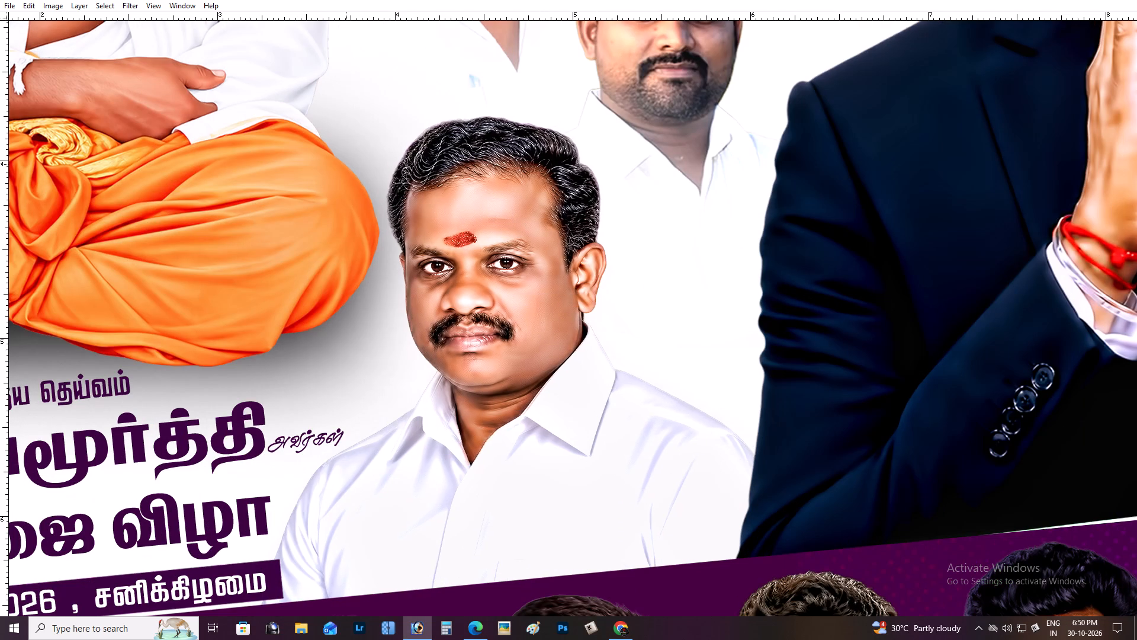
Apply Topaz DeNoise 5 to the red-tilak man's portrait using the JPEG - light preset.
click(124, 0)
click(223, 268)
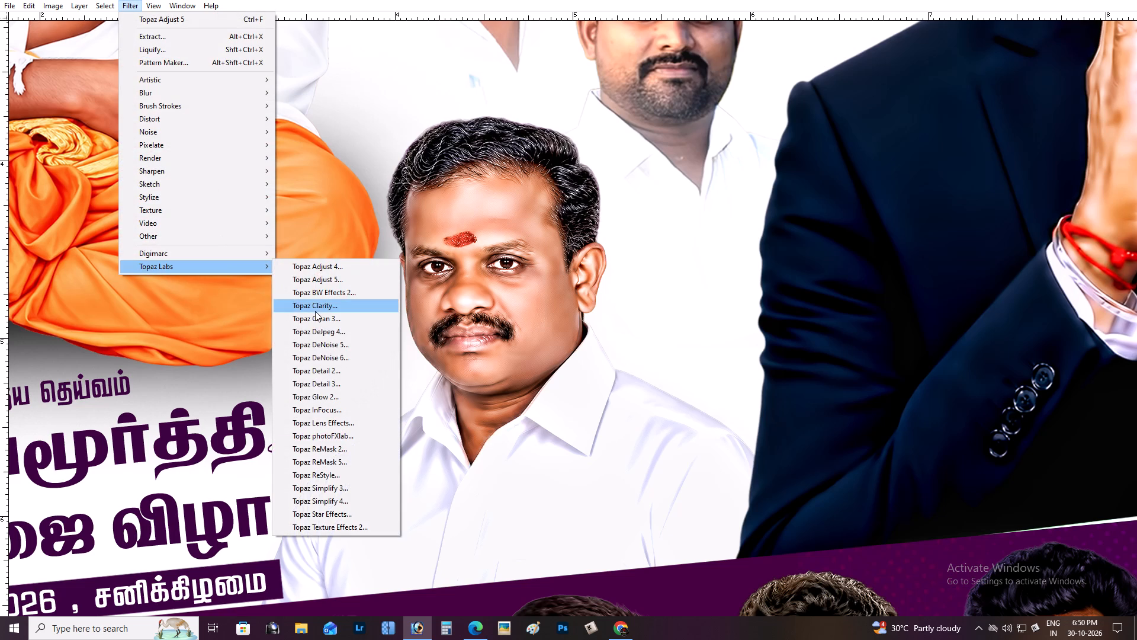
click(347, 347)
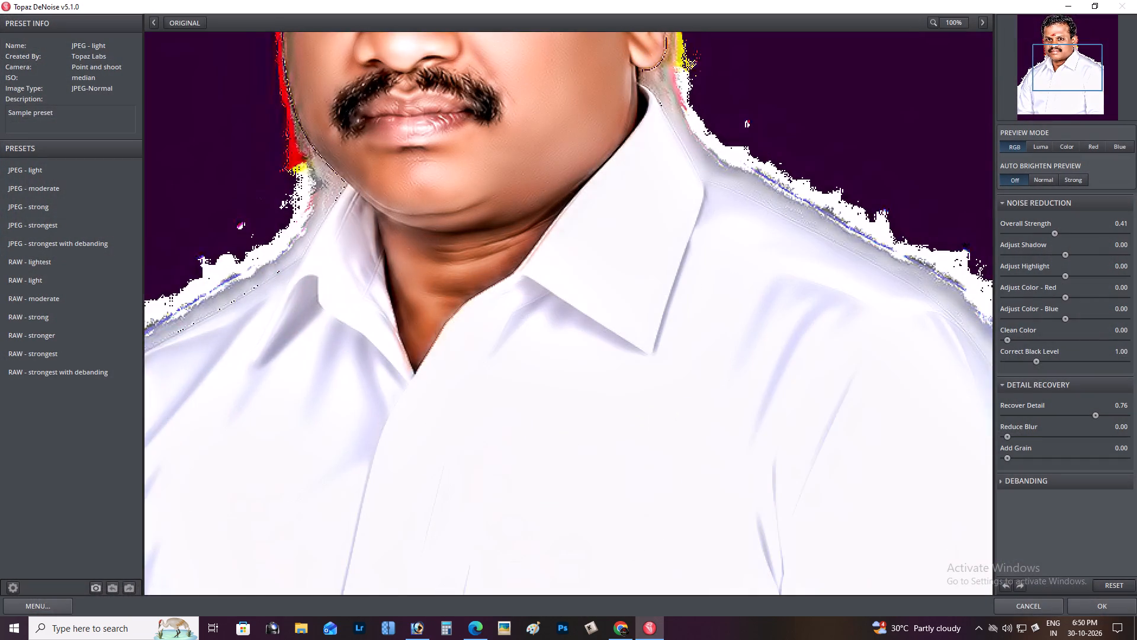
drag(576, 230, 643, 496)
click(1074, 607)
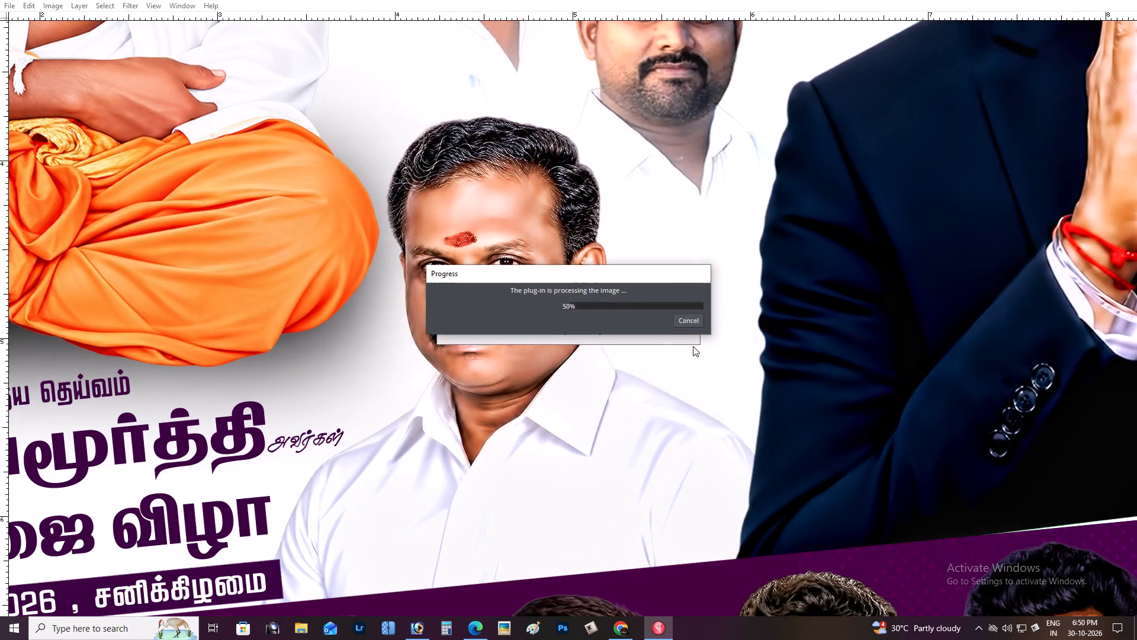
Nudge the red-tilak man's portrait slightly to the right and save the poster.
scroll(691, 345, up, 3)
key(ctrl+minus)
key(ctrl+minus)
key(z)
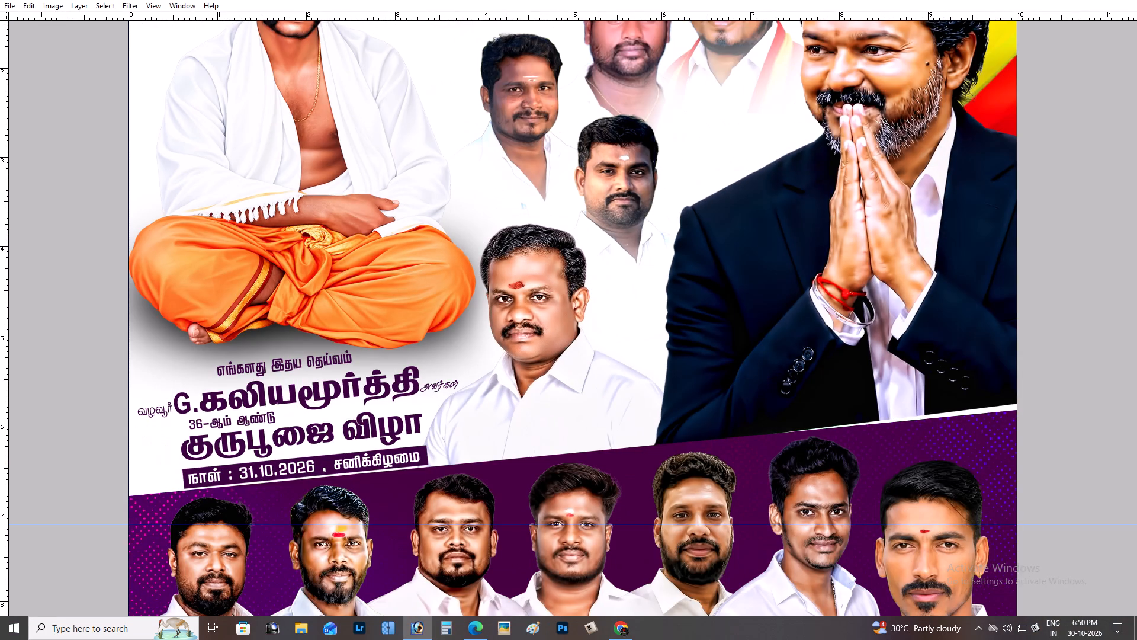
double_click(505, 378)
key(v)
drag(536, 348, 552, 348)
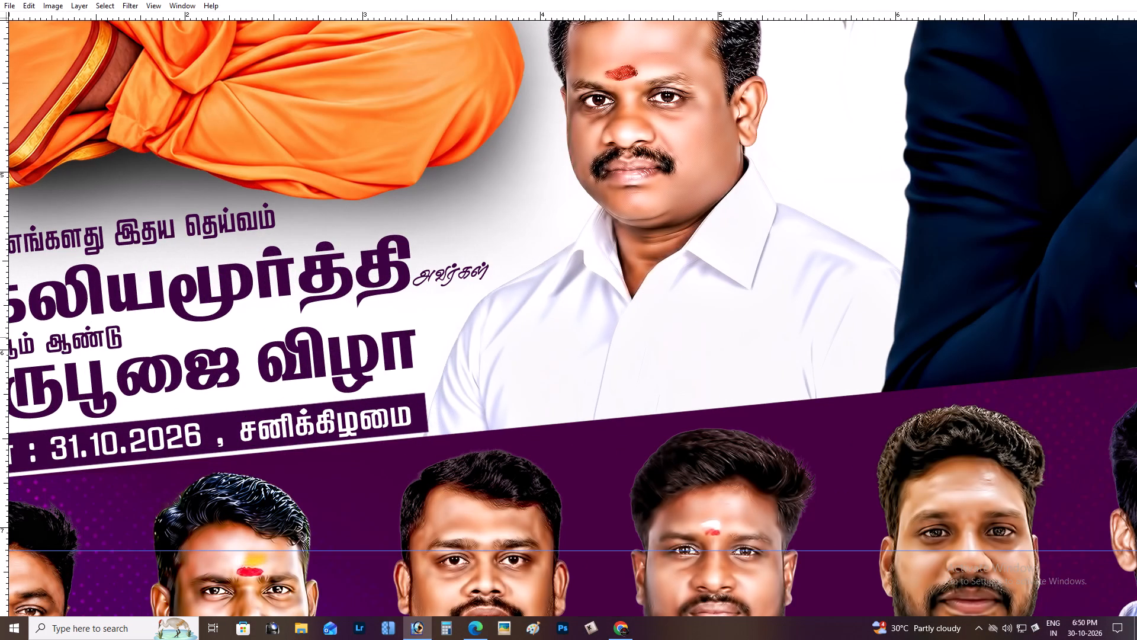
key(ctrl+minus)
key(ctrl+minus)
key(ctrl+minus)
scroll(549, 337, up, 2)
scroll(549, 337, down, 5)
key(ctrl+s)
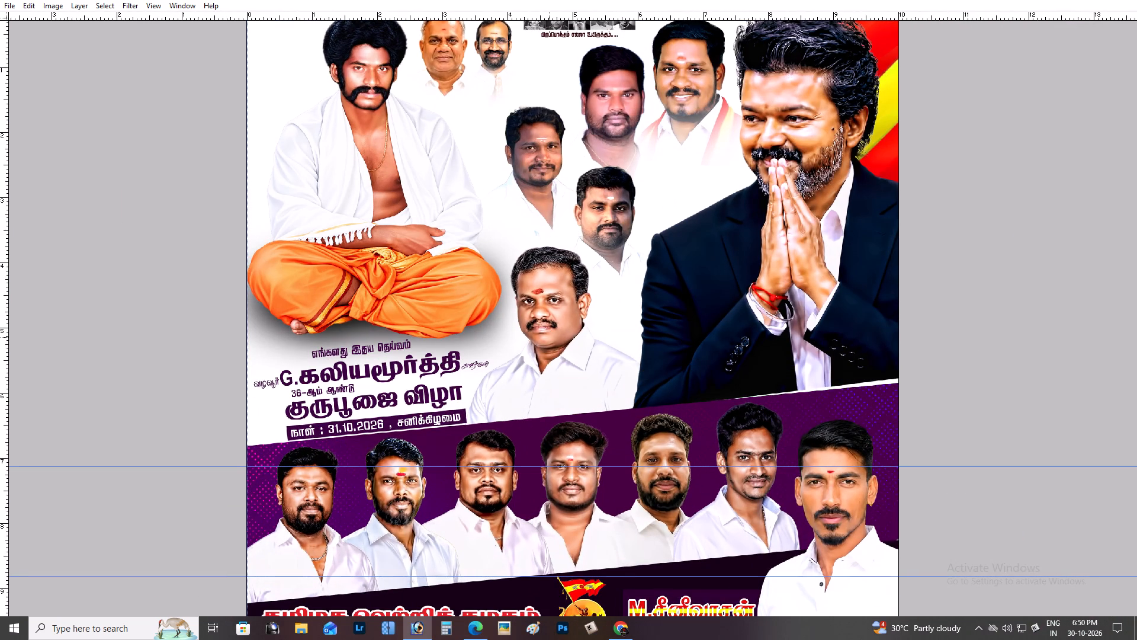
Examine the denoised red-tilak portrait up close and against the rest of the poster.
scroll(549, 337, up, 3)
scroll(549, 337, down, 3)
key(space)
drag(505, 289, 512, 293)
key(z)
drag(498, 238, 641, 386)
key(space)
drag(605, 344, 612, 361)
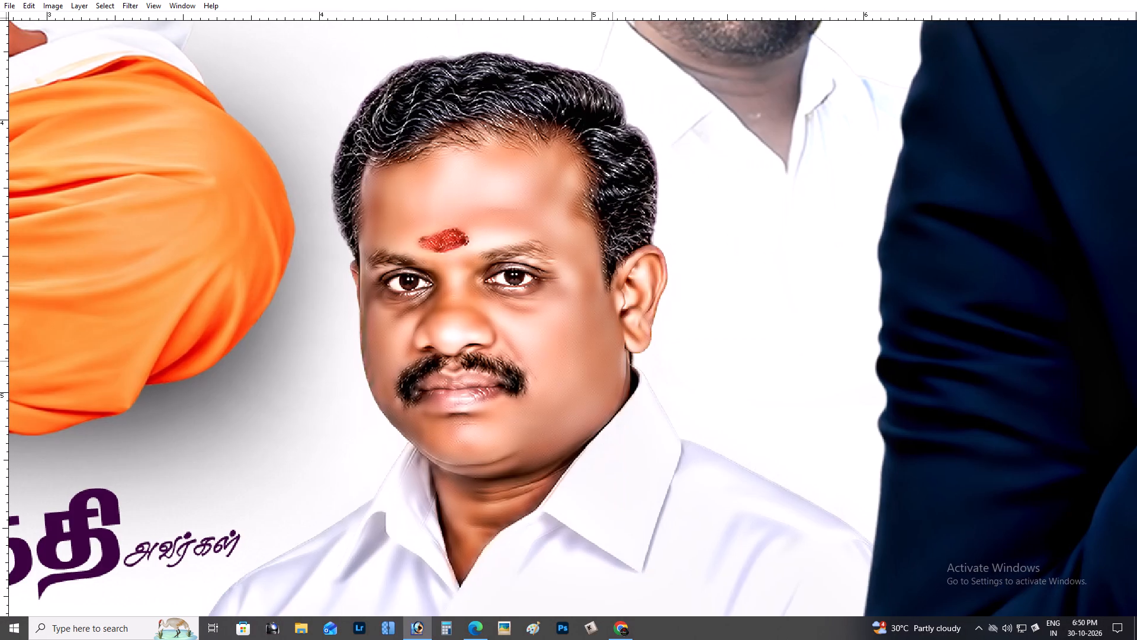
key(v)
key(ctrl+minus)
key(ctrl+minus)
key(ctrl+minus)
key(ctrl+minus)
scroll(612, 361, up, 2)
scroll(612, 361, down, 3)
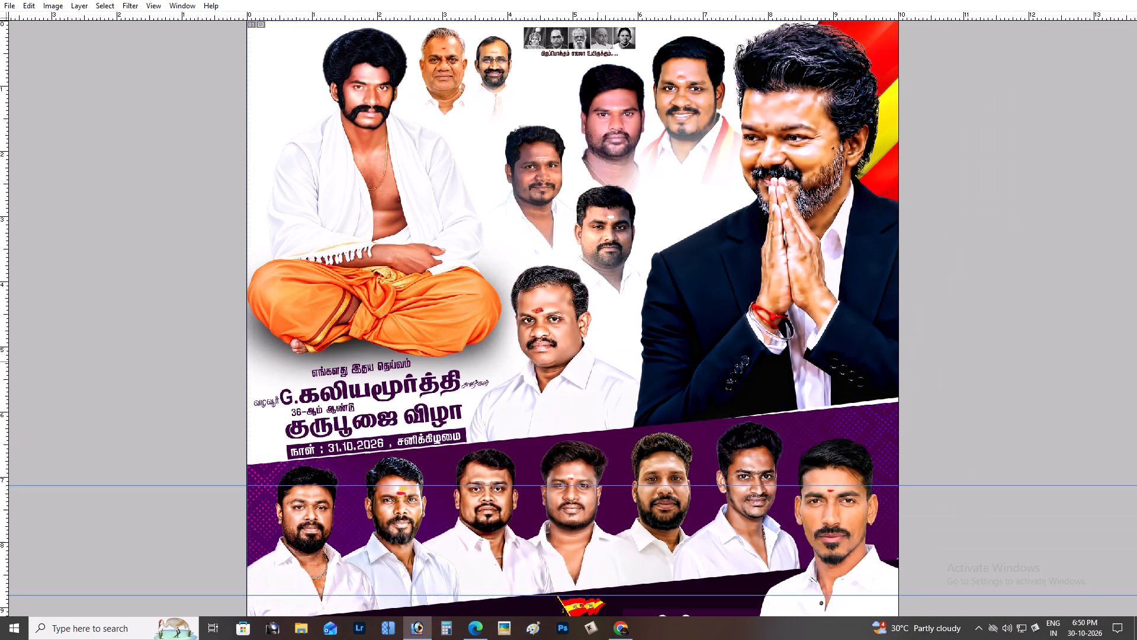
scroll(598, 361, up, 2)
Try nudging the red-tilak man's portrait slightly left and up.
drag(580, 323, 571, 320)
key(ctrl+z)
Move the red-tilak man's portrait up and left, beside the seated guru's shoulder.
key(ctrl+plus)
key(space)
drag(538, 181, 530, 270)
drag(558, 427, 515, 264)
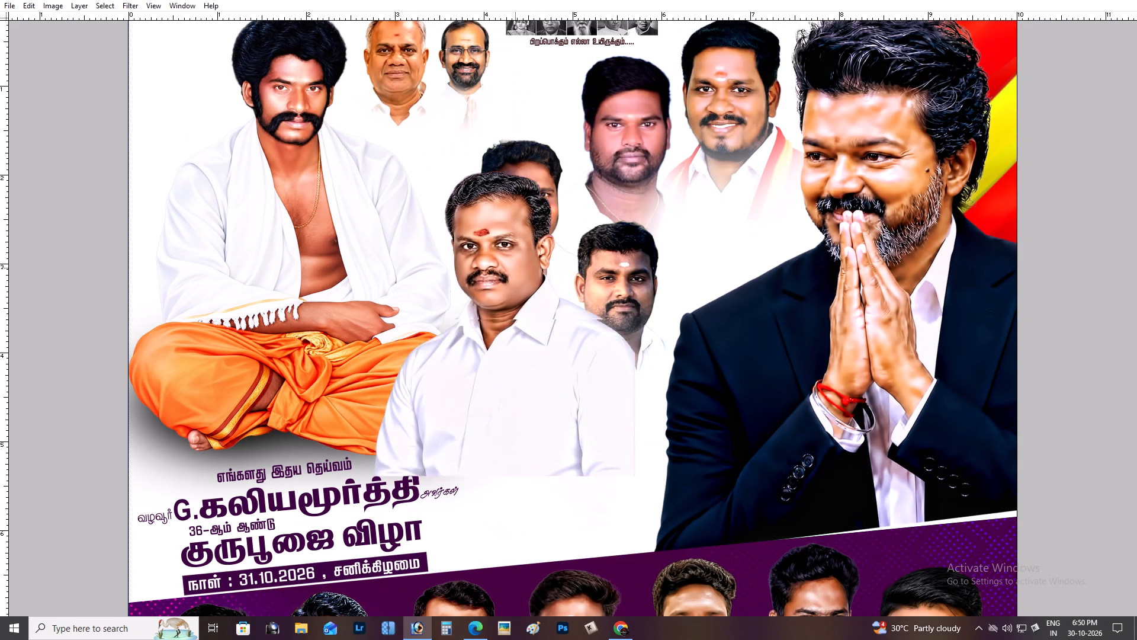
drag(515, 264, 508, 219)
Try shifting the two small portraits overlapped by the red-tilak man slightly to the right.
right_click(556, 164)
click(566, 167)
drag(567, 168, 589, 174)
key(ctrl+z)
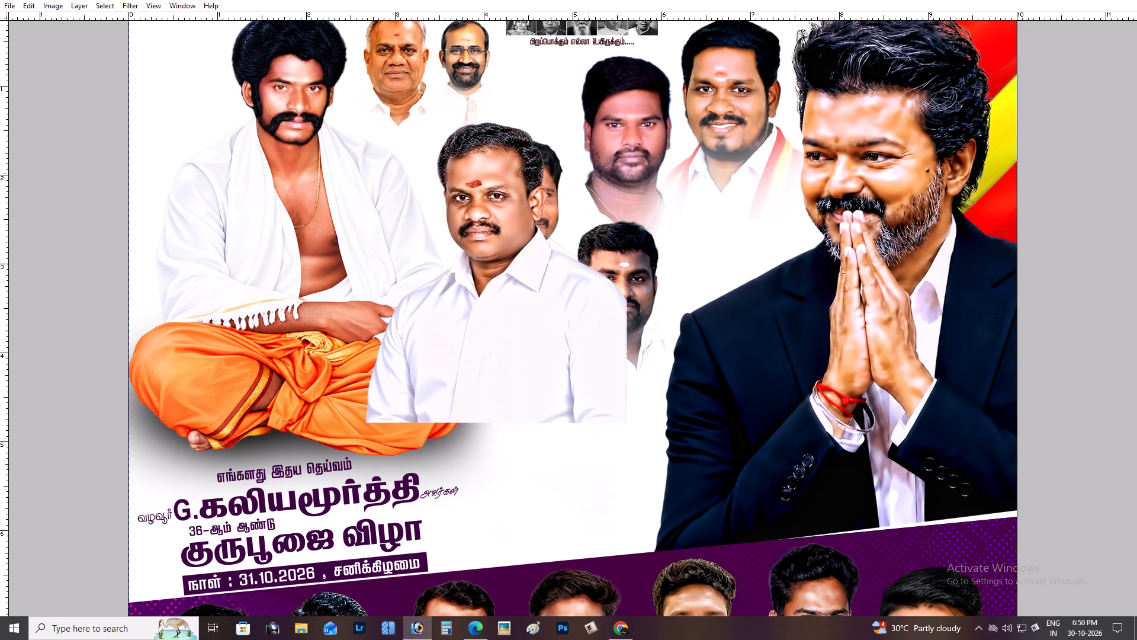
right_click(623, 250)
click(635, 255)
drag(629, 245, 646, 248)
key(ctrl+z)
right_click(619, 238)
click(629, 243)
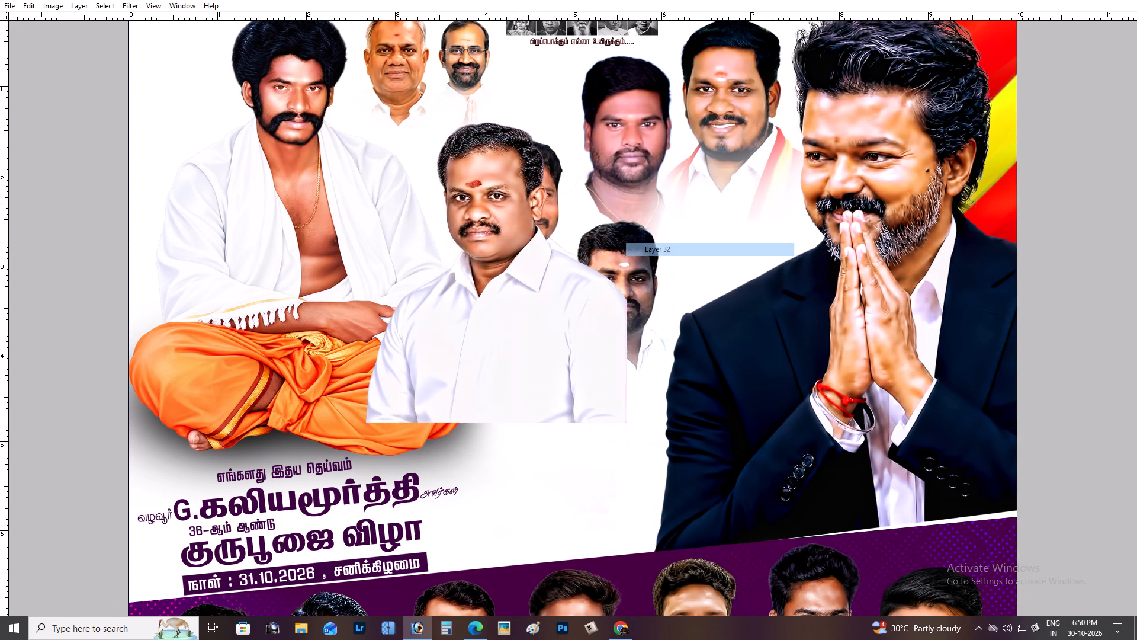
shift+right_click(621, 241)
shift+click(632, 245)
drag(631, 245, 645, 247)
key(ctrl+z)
Send the red-tilak man's portrait to the back, behind the small white-shirted portraits.
right_click(511, 186)
click(519, 191)
key(ctrl+shift+bracketleft)
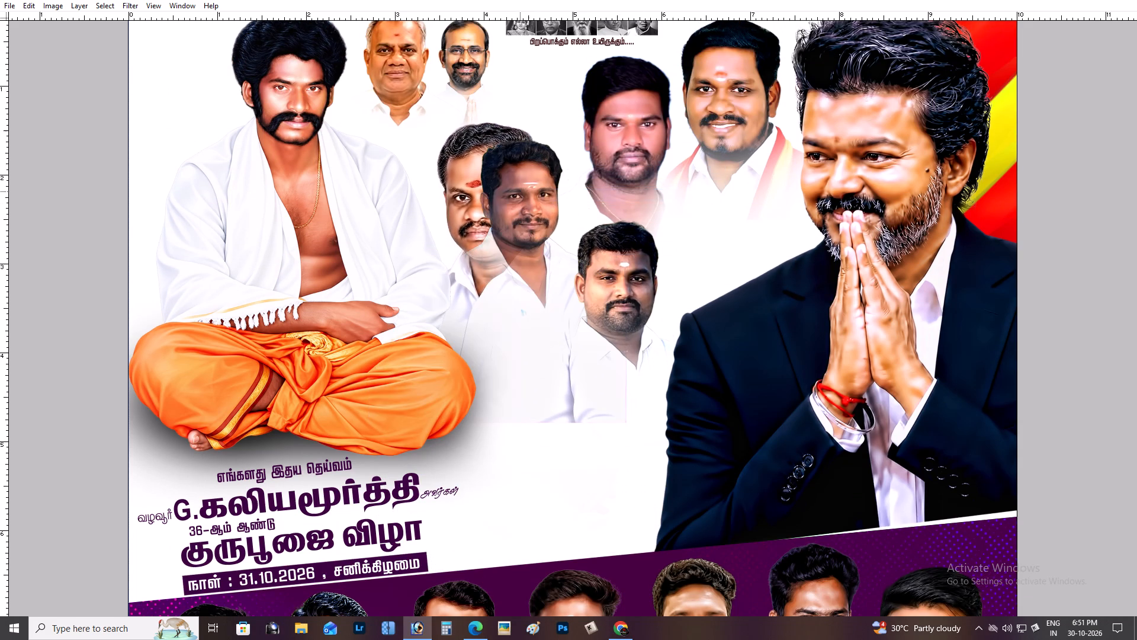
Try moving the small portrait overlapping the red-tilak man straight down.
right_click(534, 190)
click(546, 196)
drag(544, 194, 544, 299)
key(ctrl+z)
Move the small portrait off the red-tilak man's face and the bearded man's portrait down beside the event title.
drag(514, 201, 603, 264)
right_drag(614, 264, 619, 267)
click(627, 272)
drag(631, 267, 553, 422)
key(space)
drag(551, 408, 555, 370)
click(555, 369)
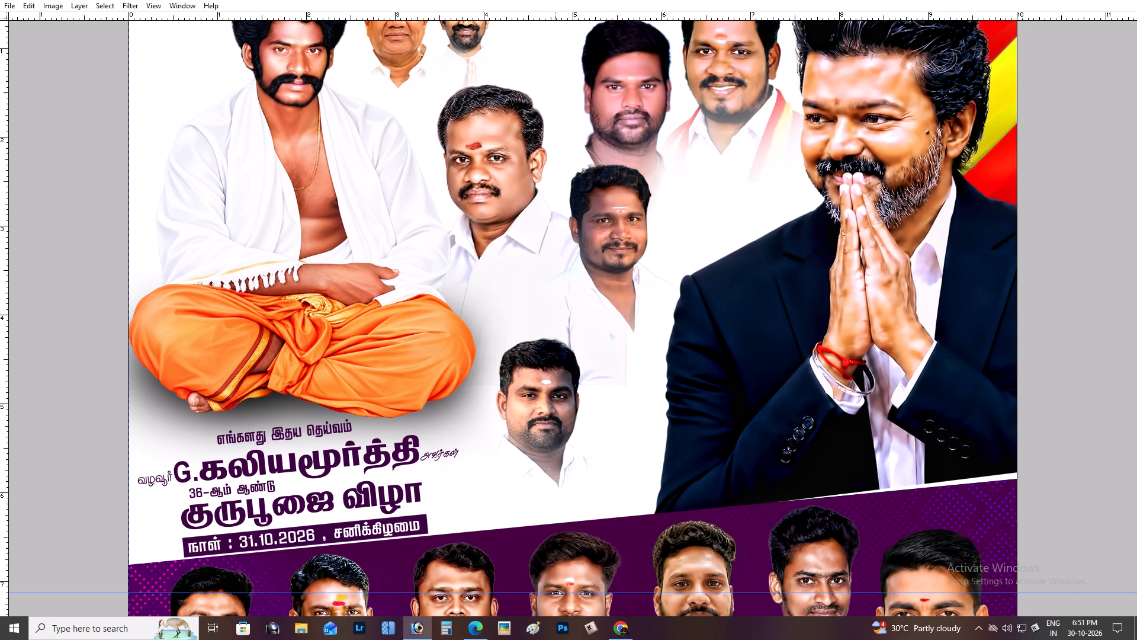
drag(554, 383, 529, 363)
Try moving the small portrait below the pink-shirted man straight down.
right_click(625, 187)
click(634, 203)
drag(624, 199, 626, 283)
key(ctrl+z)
Arrange the two small portraits diagonally below the red-tilak man, with the bearded man lower and nearer the title text.
right_drag(615, 221, 621, 226)
click(627, 232)
drag(627, 225, 618, 300)
drag(595, 313, 583, 321)
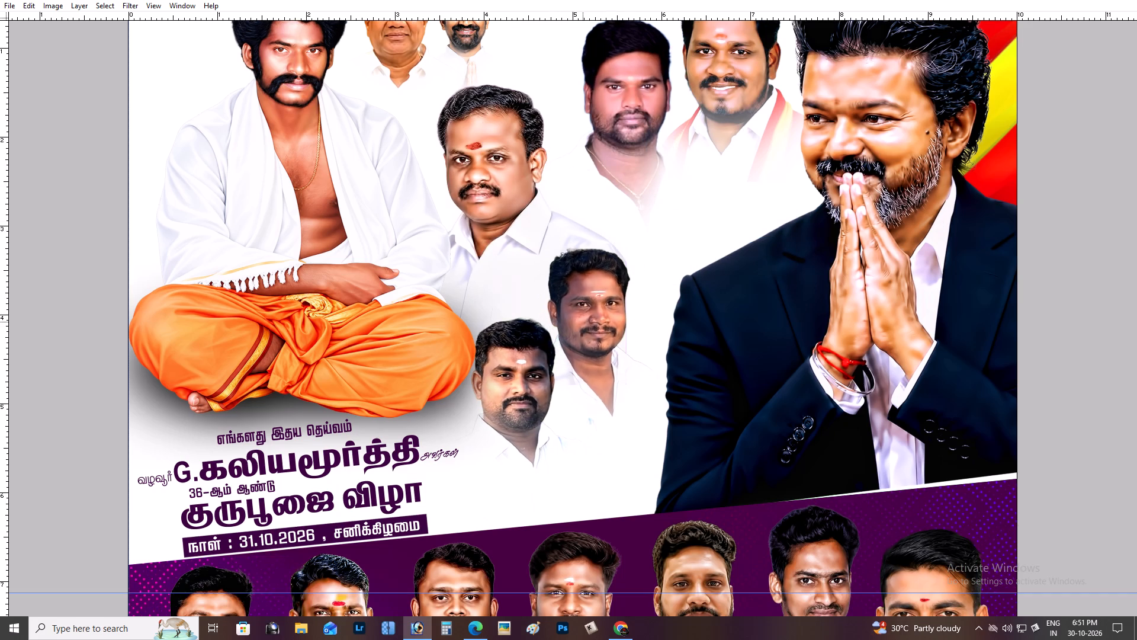
drag(583, 321, 584, 319)
shift+right_click(522, 363)
shift+drag(529, 367, 534, 370)
drag(542, 363, 548, 388)
Move the red-tilak man's portrait slightly right and up, and adjust its stacking order.
key(space)
key(space)
drag(563, 337, 560, 385)
drag(560, 360, 562, 377)
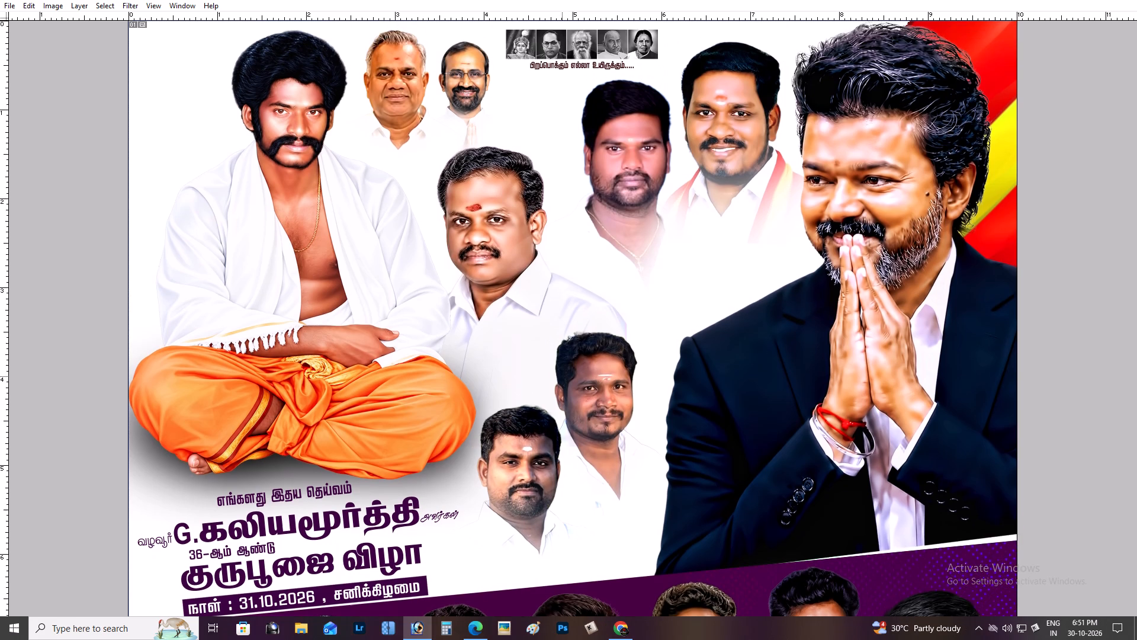
right_click(505, 255)
click(519, 263)
drag(521, 261, 550, 249)
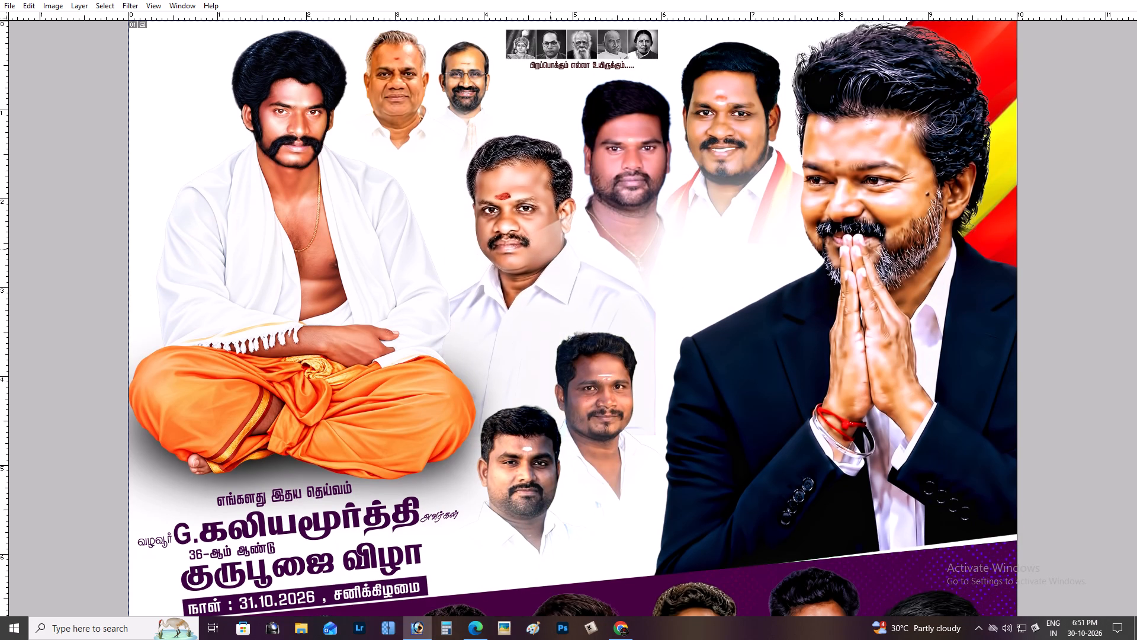
key(ctrl+bracketright)
key(ctrl+bracketright)
key(ctrl+bracketleft)
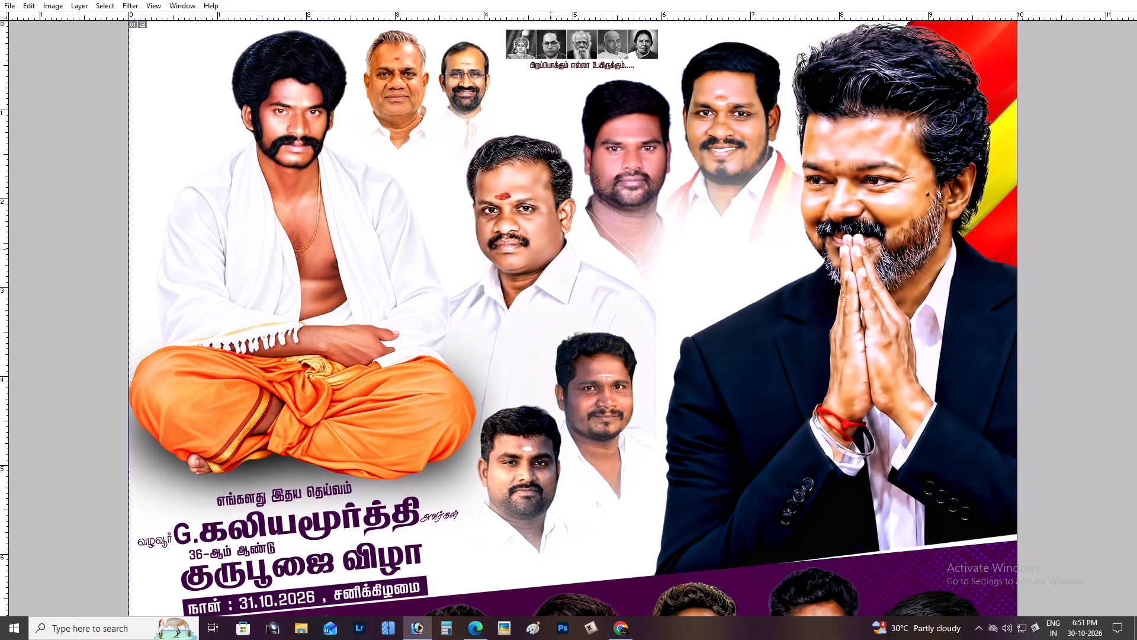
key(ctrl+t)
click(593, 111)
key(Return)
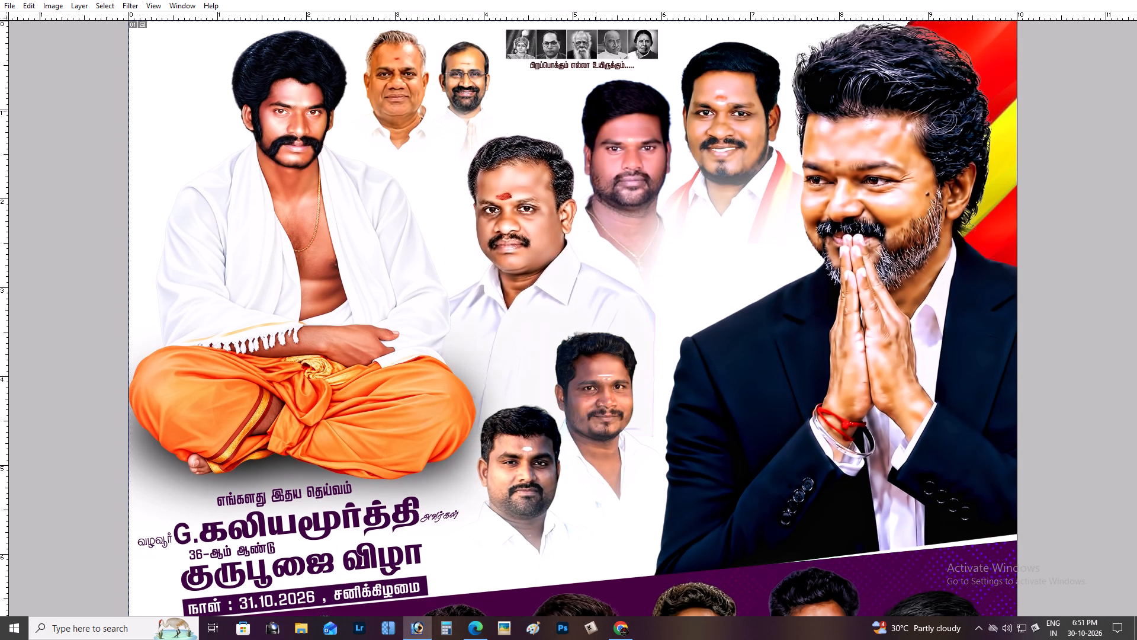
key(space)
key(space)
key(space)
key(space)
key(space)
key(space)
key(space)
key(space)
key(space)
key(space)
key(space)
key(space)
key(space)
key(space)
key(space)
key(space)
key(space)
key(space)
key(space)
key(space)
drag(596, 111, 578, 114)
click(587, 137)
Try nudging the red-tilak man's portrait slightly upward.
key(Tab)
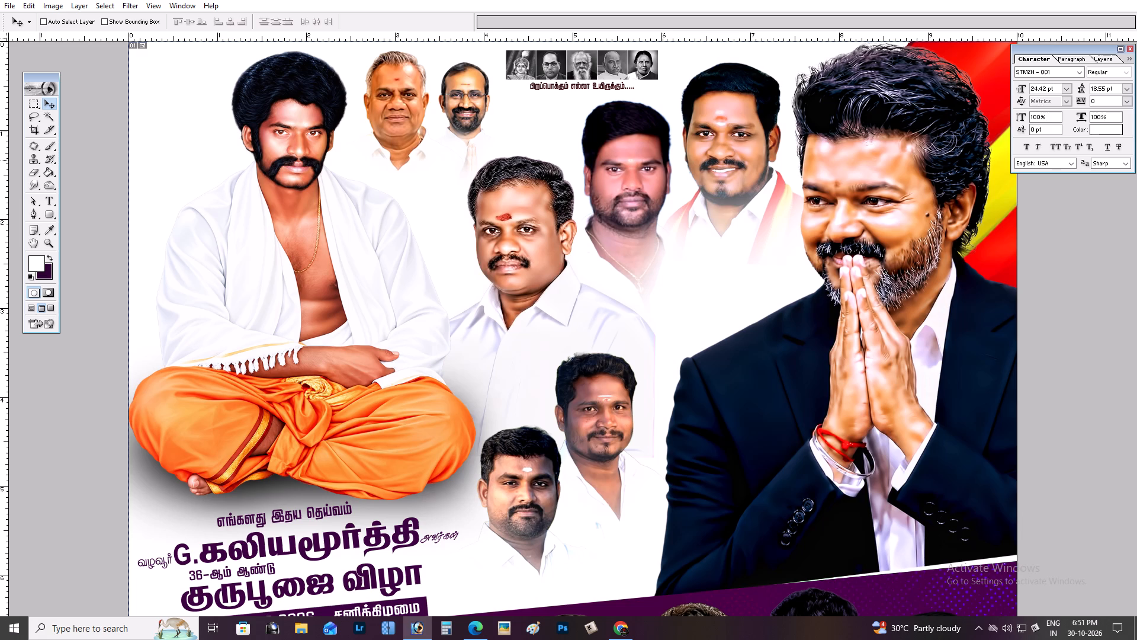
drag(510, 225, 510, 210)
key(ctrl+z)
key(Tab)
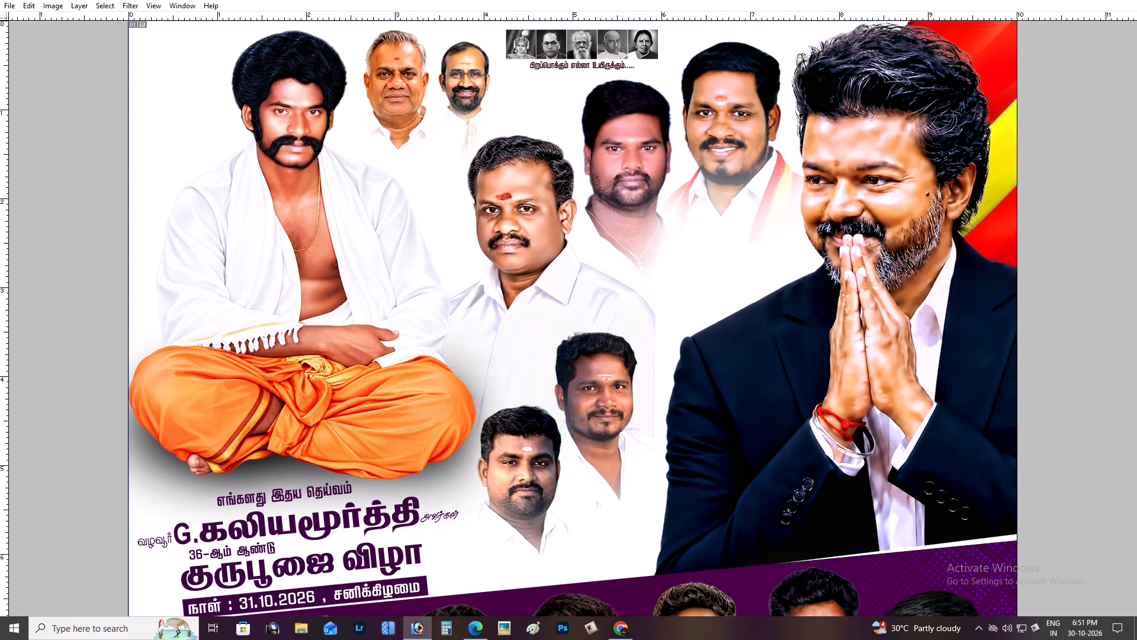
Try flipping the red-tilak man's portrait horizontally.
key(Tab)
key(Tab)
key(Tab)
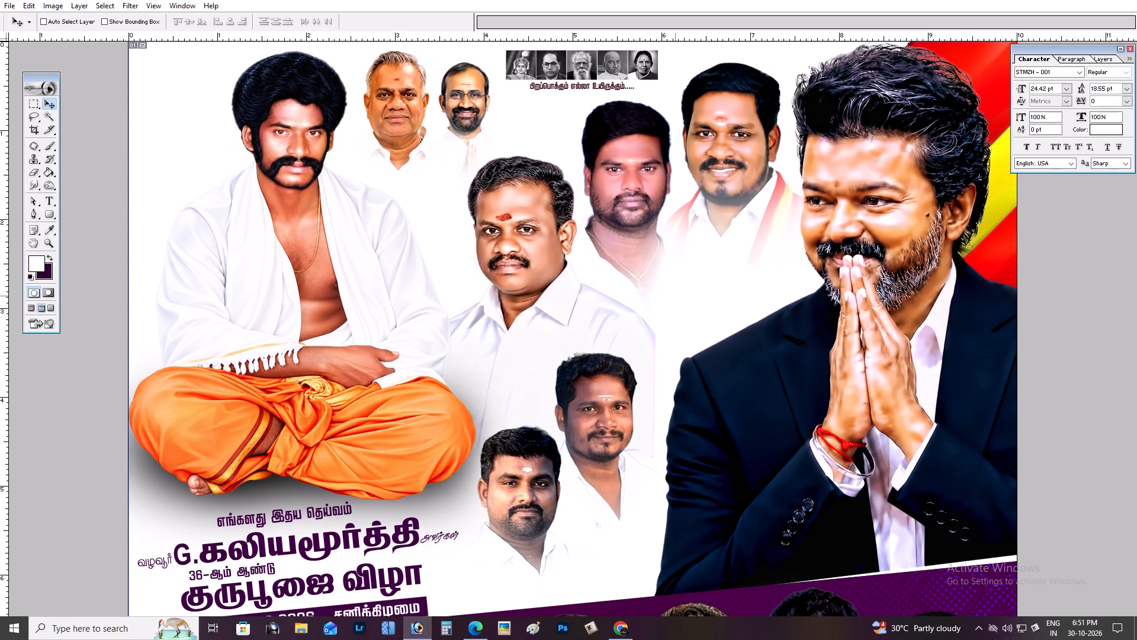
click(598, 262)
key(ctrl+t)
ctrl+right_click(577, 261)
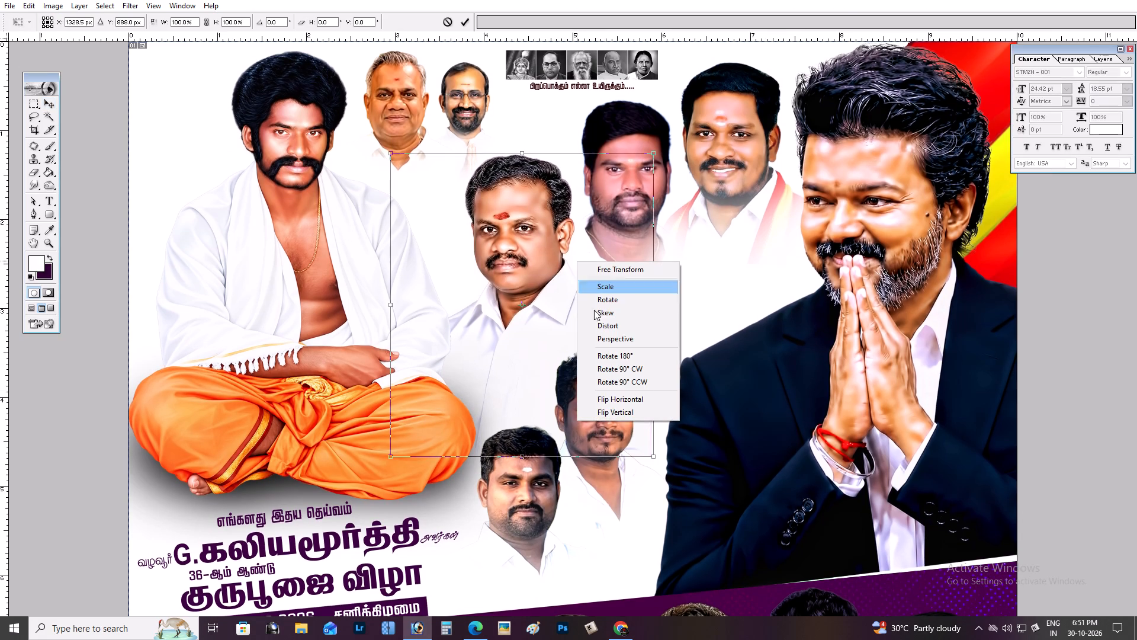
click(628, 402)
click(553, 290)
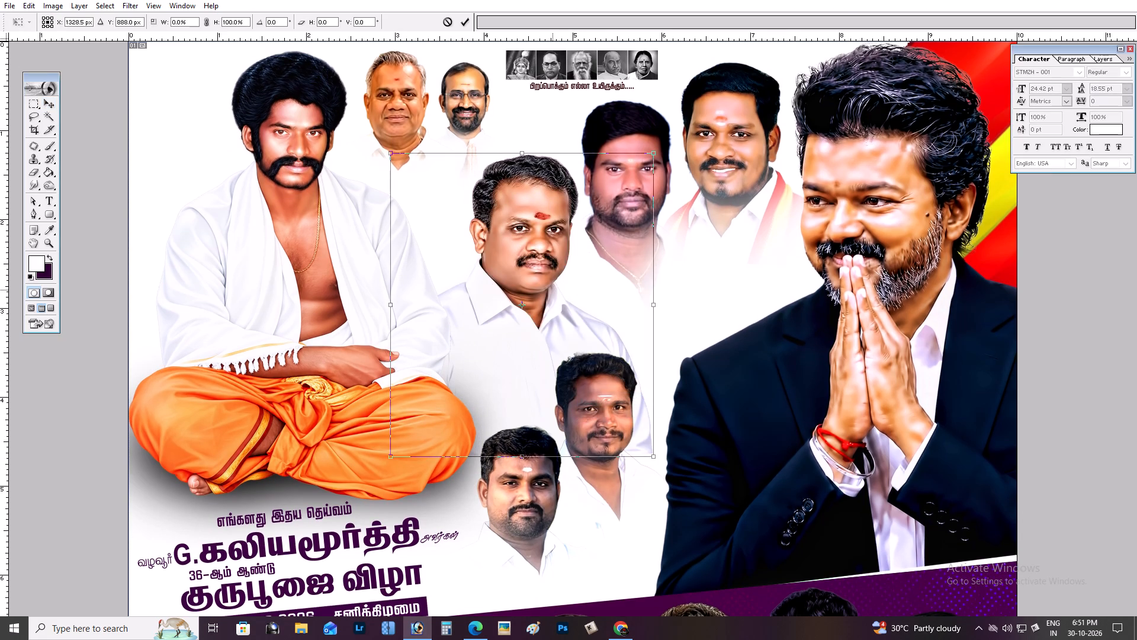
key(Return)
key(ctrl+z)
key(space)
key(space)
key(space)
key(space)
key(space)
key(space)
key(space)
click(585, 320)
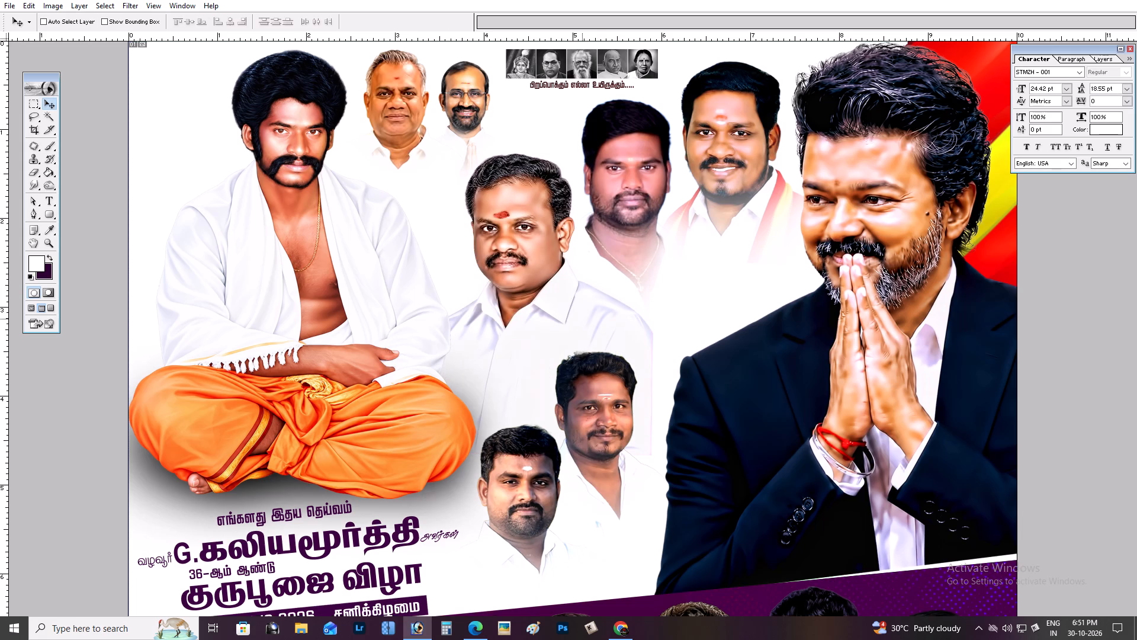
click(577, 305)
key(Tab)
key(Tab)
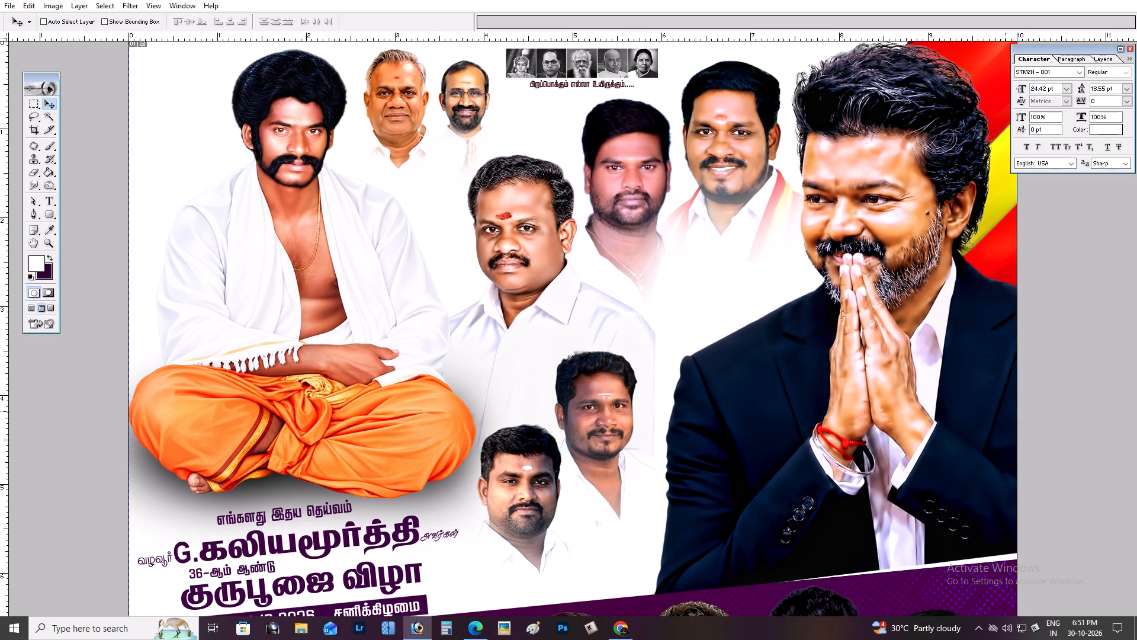
Bring up the layer list and add a layer mask to the red-tilak man's portrait.
click(192, 0)
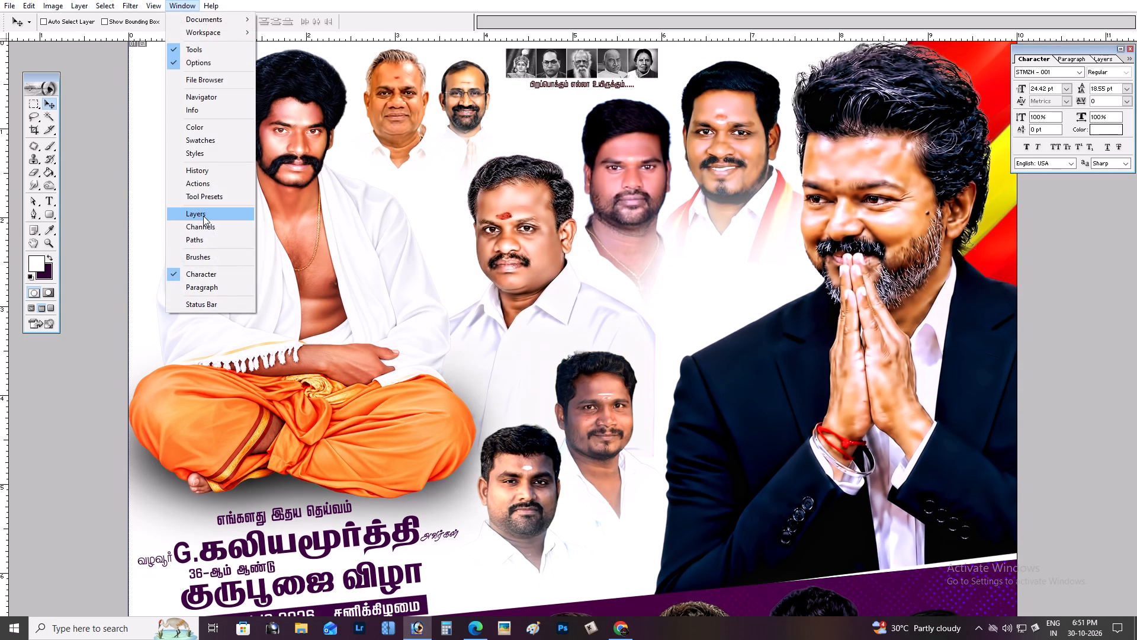
click(203, 216)
drag(568, 261, 568, 252)
key(ctrl+z)
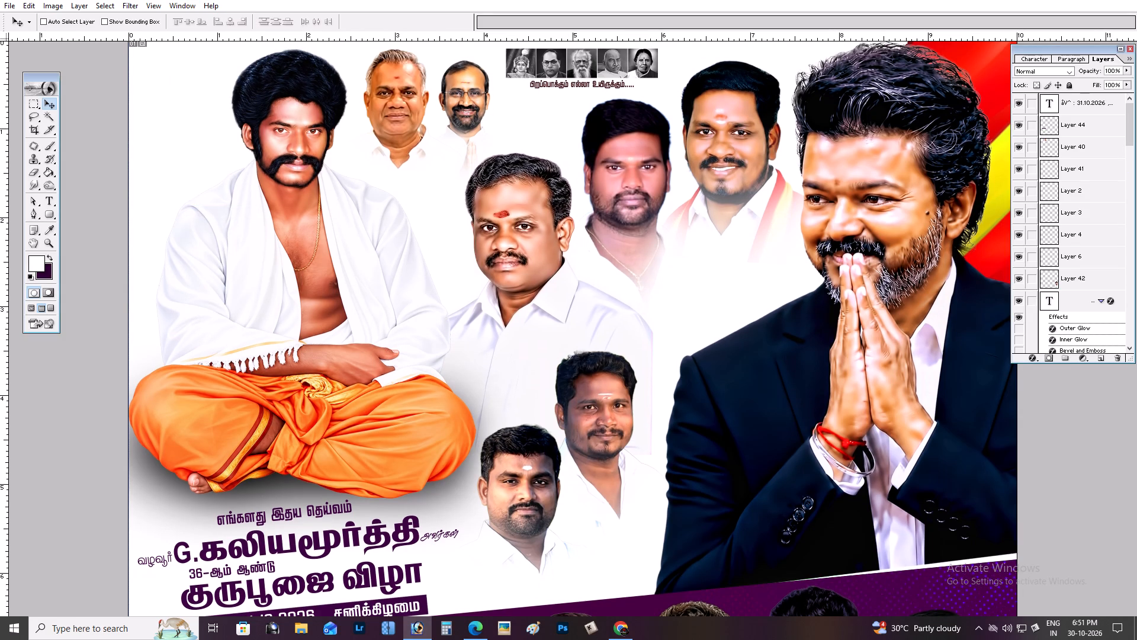
click(1046, 359)
scroll(933, 363, down, 3)
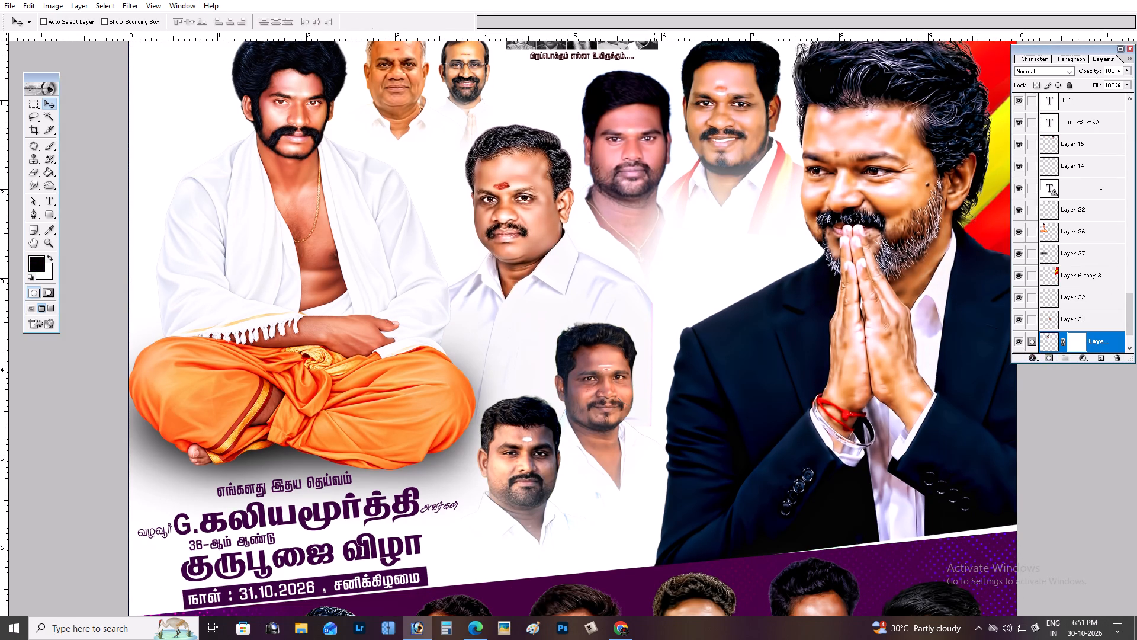
Paint black on the red-tilak man's layer mask, enlarging the brush to 700, to fade his shoulder edge and lower body.
key(e)
drag(690, 297, 674, 364)
drag(680, 321, 671, 376)
key(b)
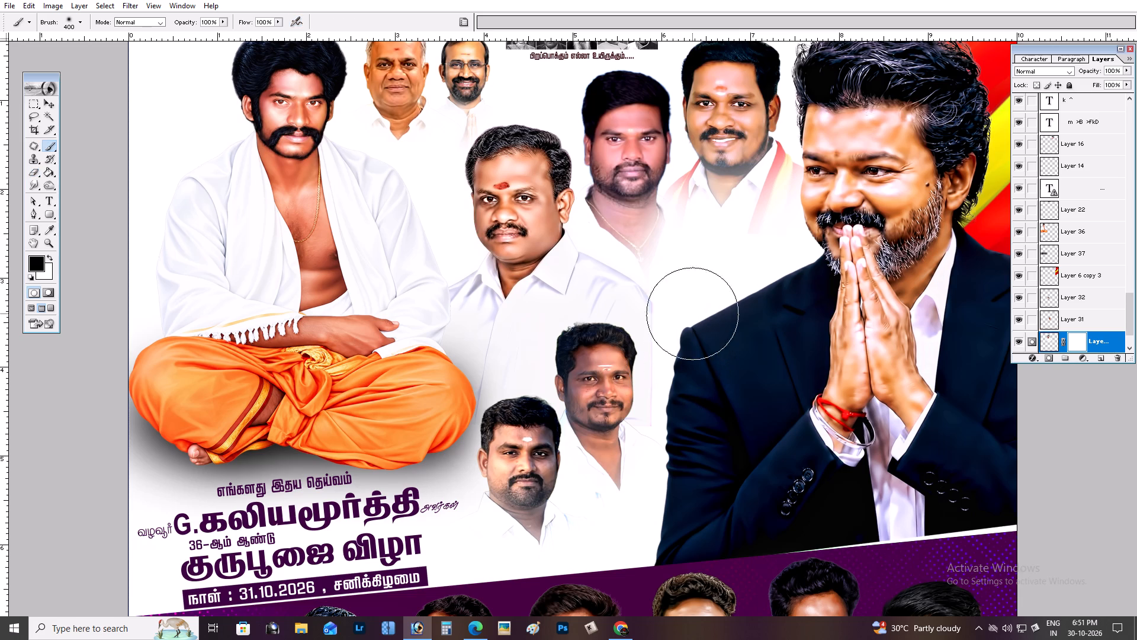
drag(690, 320, 677, 369)
drag(685, 311, 670, 379)
drag(673, 339, 657, 415)
drag(664, 397, 650, 432)
drag(662, 402, 469, 456)
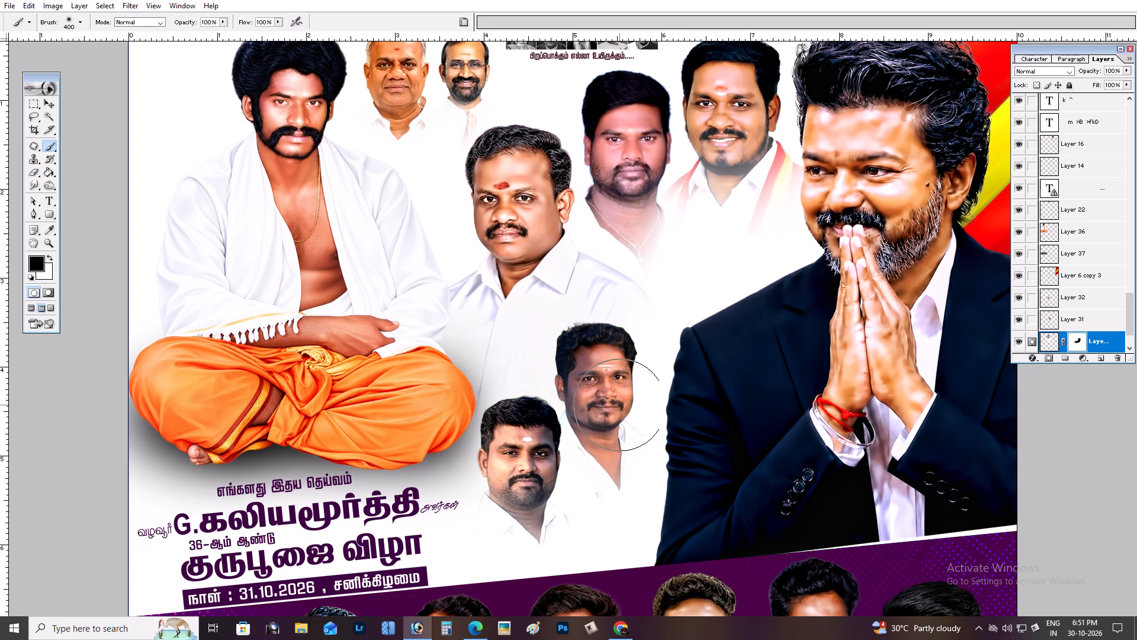
key(bracketright)
key(bracketright)
key(bracketright)
drag(699, 270, 690, 322)
drag(695, 343, 684, 372)
drag(675, 385, 638, 423)
drag(618, 427, 588, 447)
drag(560, 471, 549, 478)
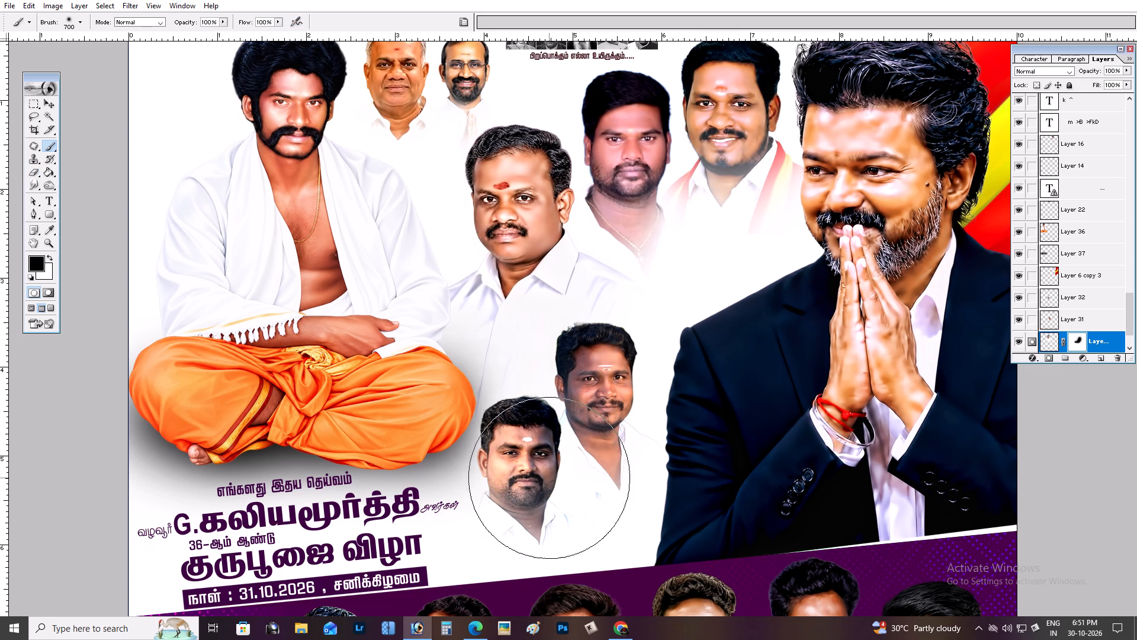
drag(549, 478, 538, 482)
drag(483, 491, 444, 476)
drag(428, 464, 419, 446)
drag(414, 436, 408, 428)
drag(383, 415, 370, 402)
click(356, 385)
Free-transform the red-tilak man's portrait, shifting it slightly right and enlarging it slightly from its upper corner.
key(v)
key(ctrl+minus)
key(ctrl+minus)
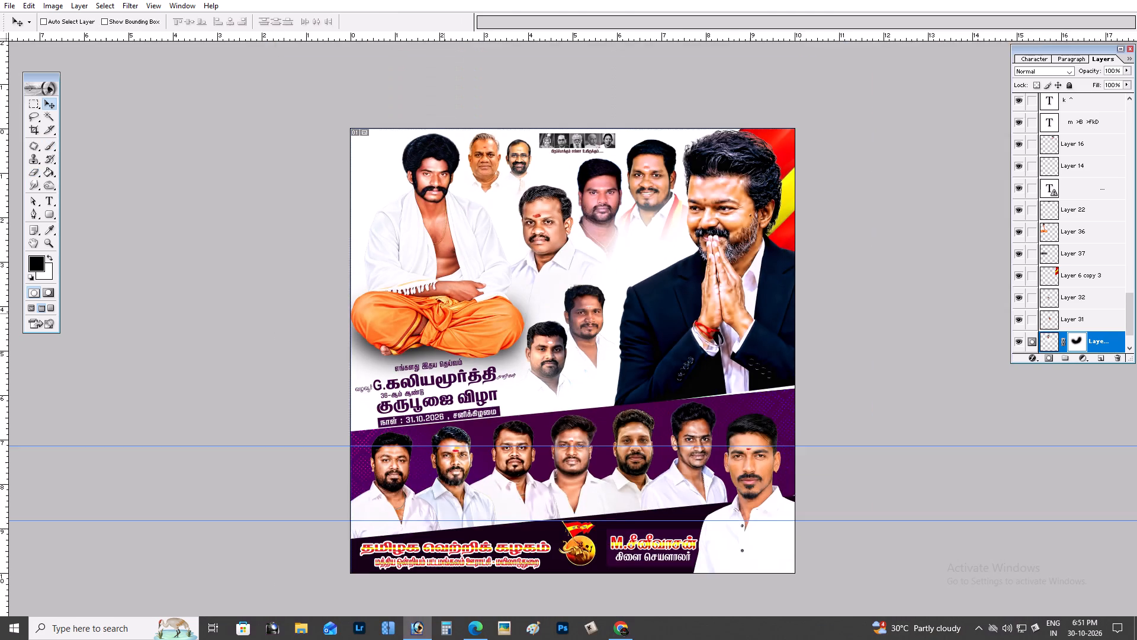
key(Tab)
key(plus)
key(ctrl+plus)
key(ctrl+plus)
key(ctrl+plus)
key(space)
key(space)
key(space)
key(space)
key(space)
key(space)
key(space)
key(space)
key(space)
key(space)
key(space)
drag(496, 217, 499, 471)
drag(534, 312, 541, 426)
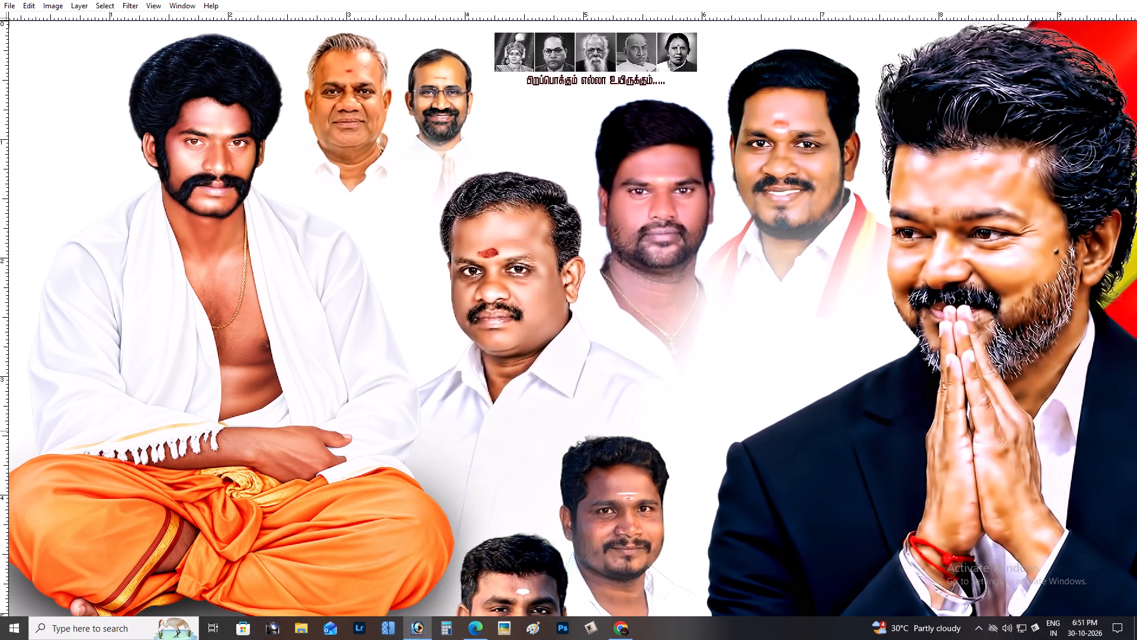
key(ctrl+t)
drag(556, 158, 562, 158)
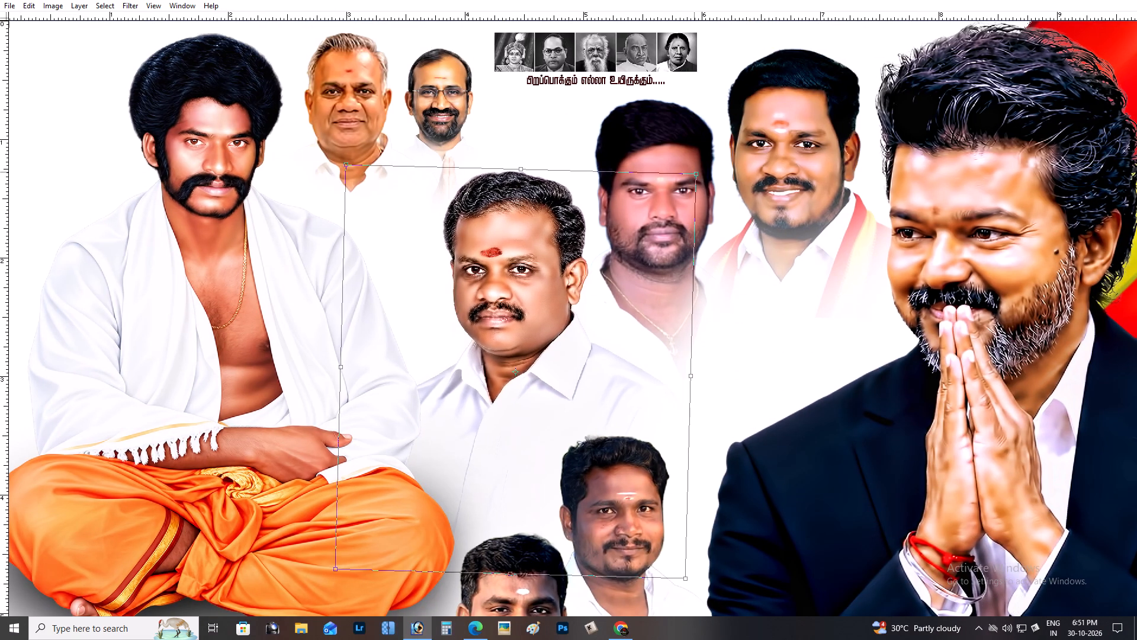
alt+shift+drag(697, 171, 704, 166)
key(Return)
Move the red-tilak man's portrait slightly left and down, and save the poster.
key(space)
drag(788, 185, 888, 161)
drag(628, 278, 620, 281)
key(ctrl+minus)
key(ctrl+minus)
drag(574, 171, 574, 174)
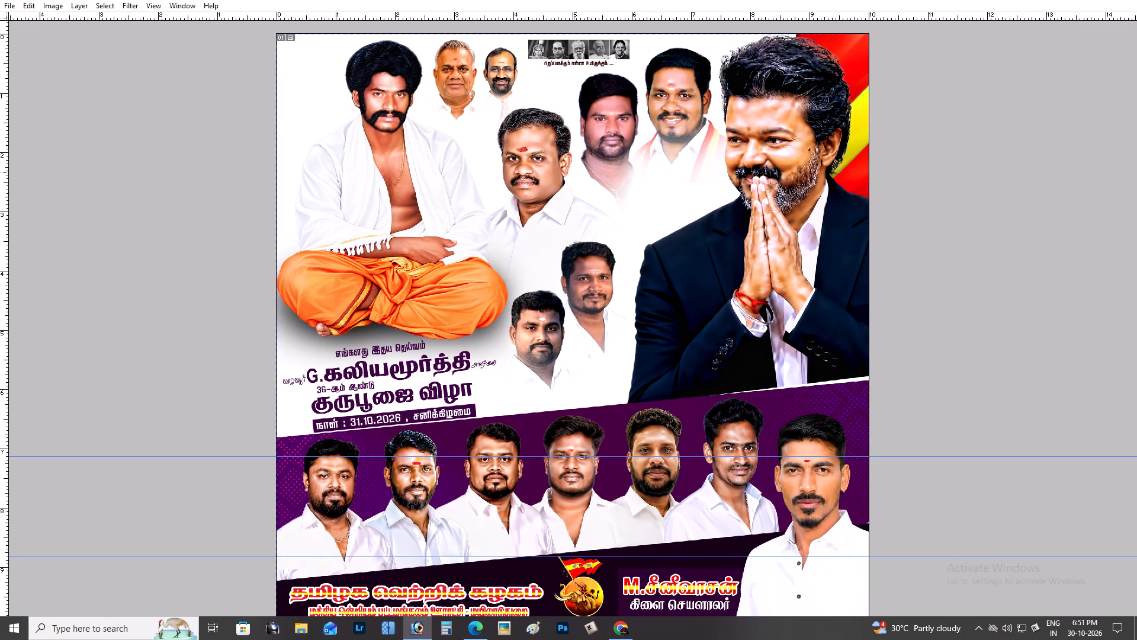
drag(574, 174, 574, 178)
key(ctrl+s)
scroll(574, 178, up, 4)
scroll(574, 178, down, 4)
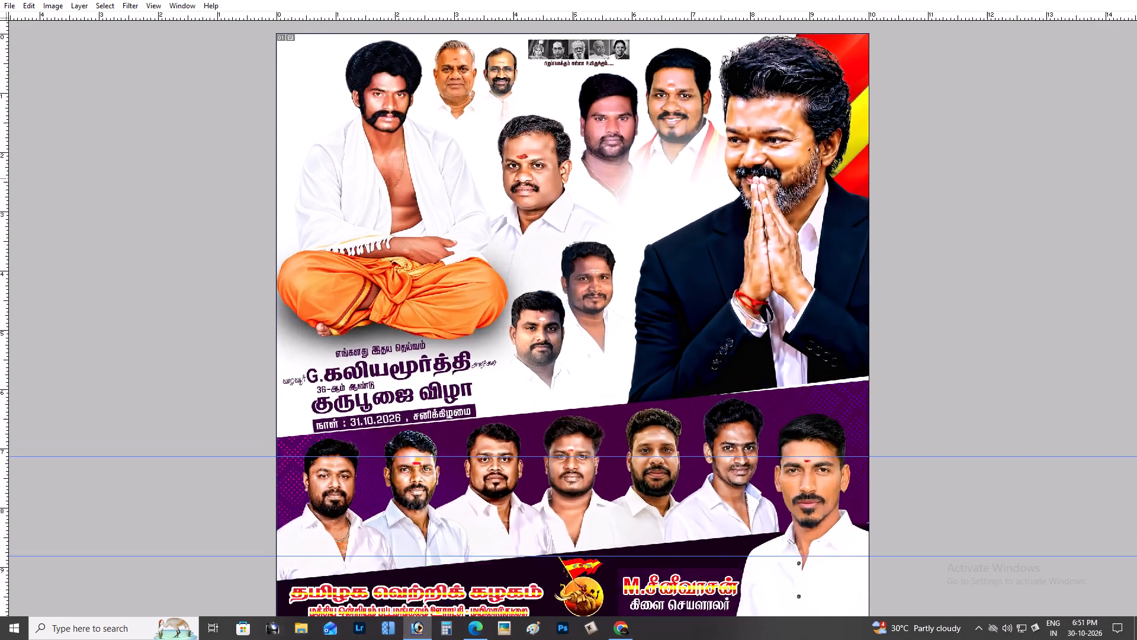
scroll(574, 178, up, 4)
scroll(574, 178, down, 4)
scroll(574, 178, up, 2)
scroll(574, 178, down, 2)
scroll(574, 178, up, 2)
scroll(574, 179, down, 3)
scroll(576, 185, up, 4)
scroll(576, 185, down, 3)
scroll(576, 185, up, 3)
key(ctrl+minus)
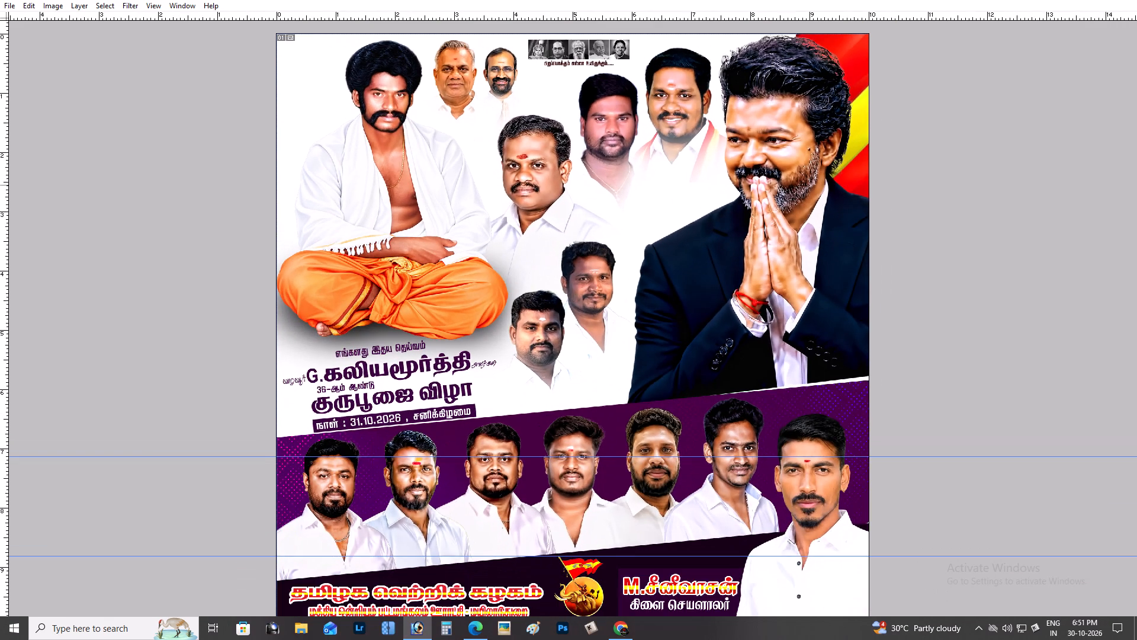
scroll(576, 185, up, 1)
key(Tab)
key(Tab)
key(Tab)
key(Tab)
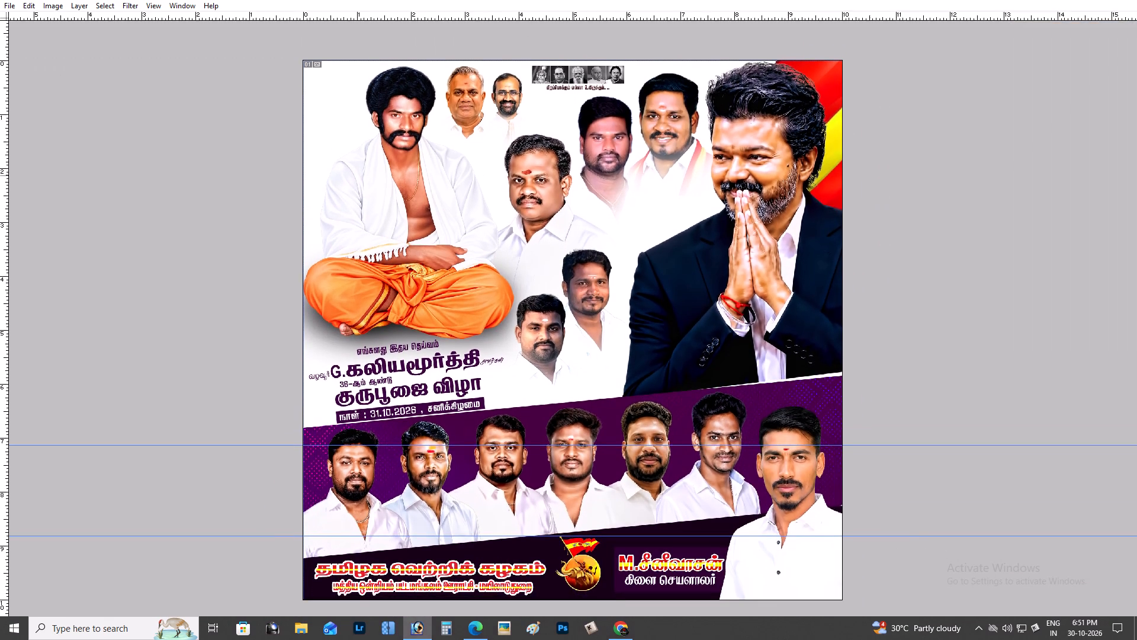
Switch to the 10x20___ anne.psd document and close it without saving its changes.
key(ctrl+Tab)
drag(659, 190, 282, 129)
key(ctrl+minus)
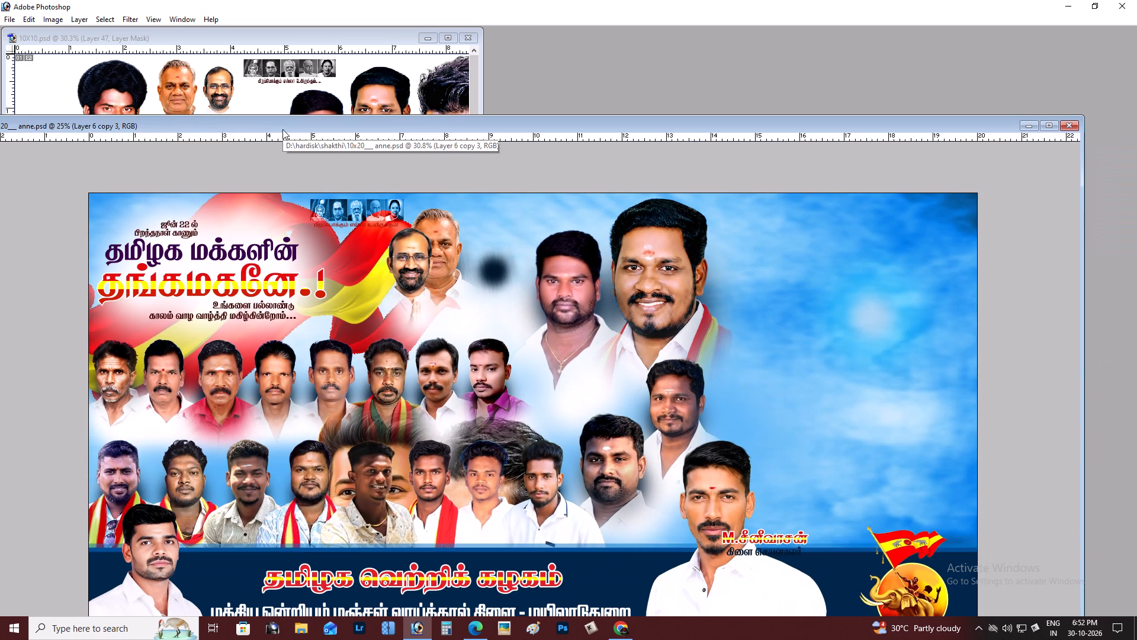
key(ctrl+0)
key(ctrl+w)
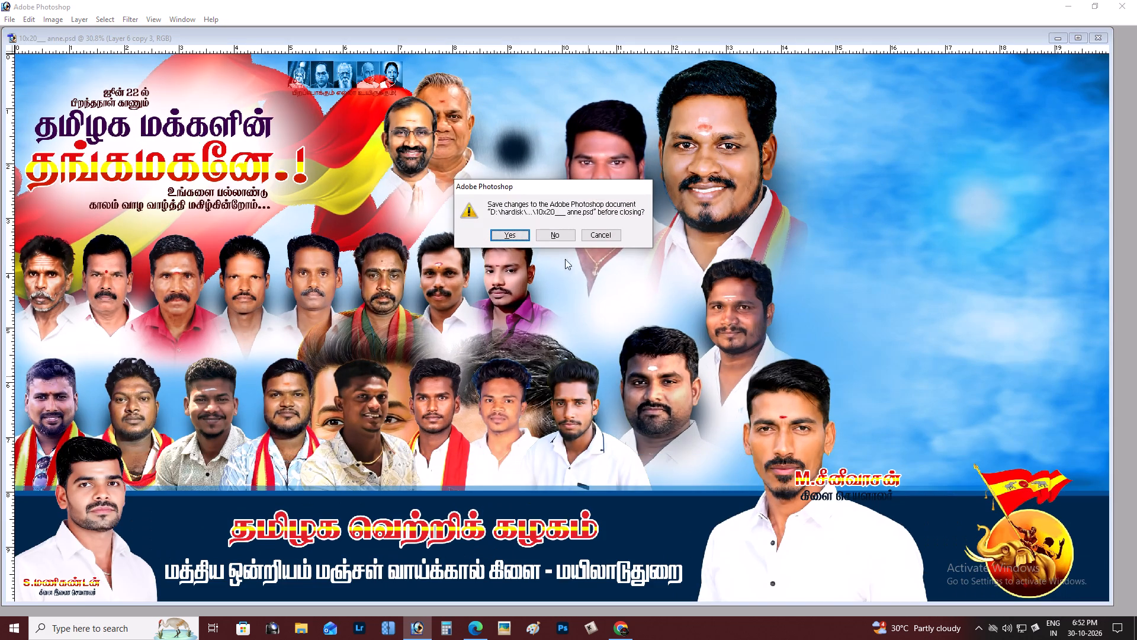
click(551, 236)
Start opening a file and browse Output (E:) through 2026 and 10 OCTOBER to folder 26.
key(ctrl+o)
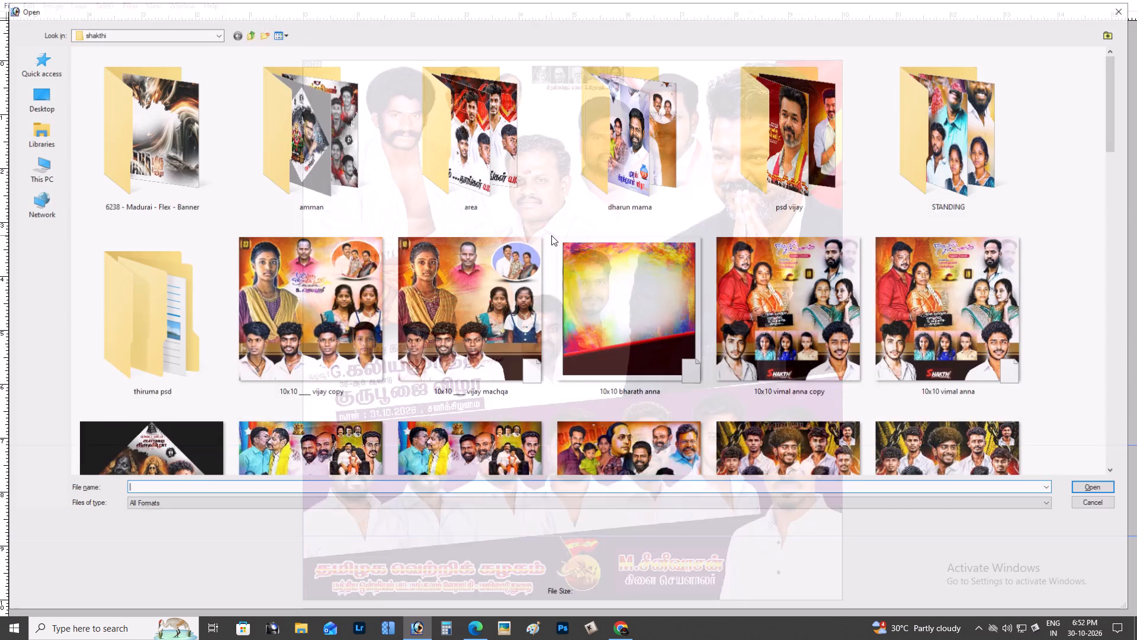
click(31, 178)
double_click(360, 124)
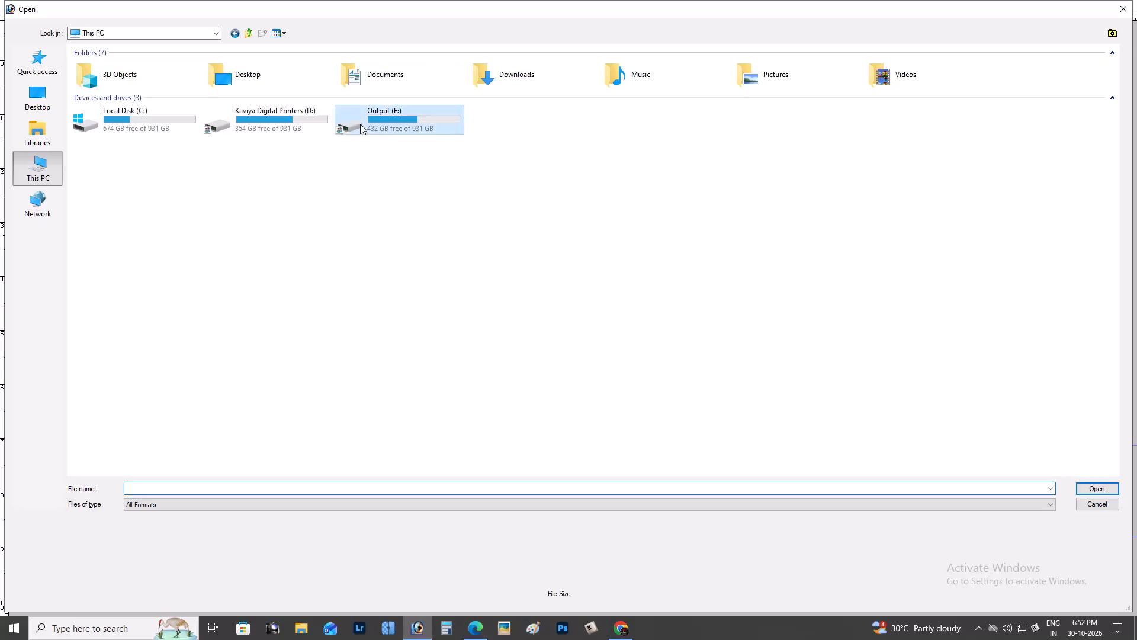
double_click(331, 123)
double_click(522, 96)
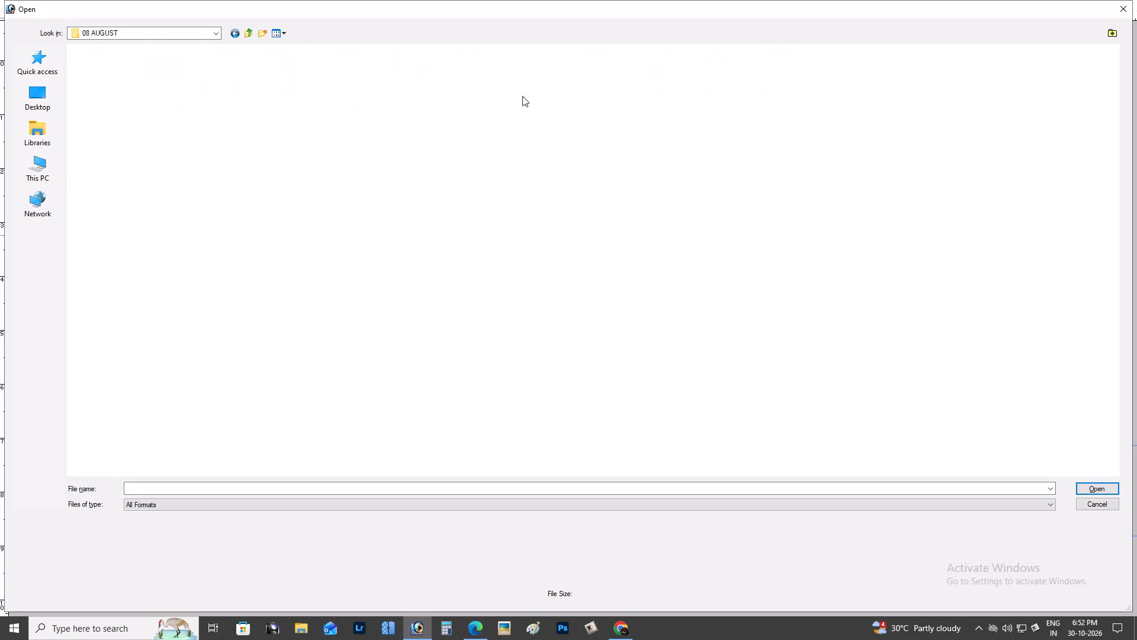
drag(545, 104, 552, 102)
double_click(615, 76)
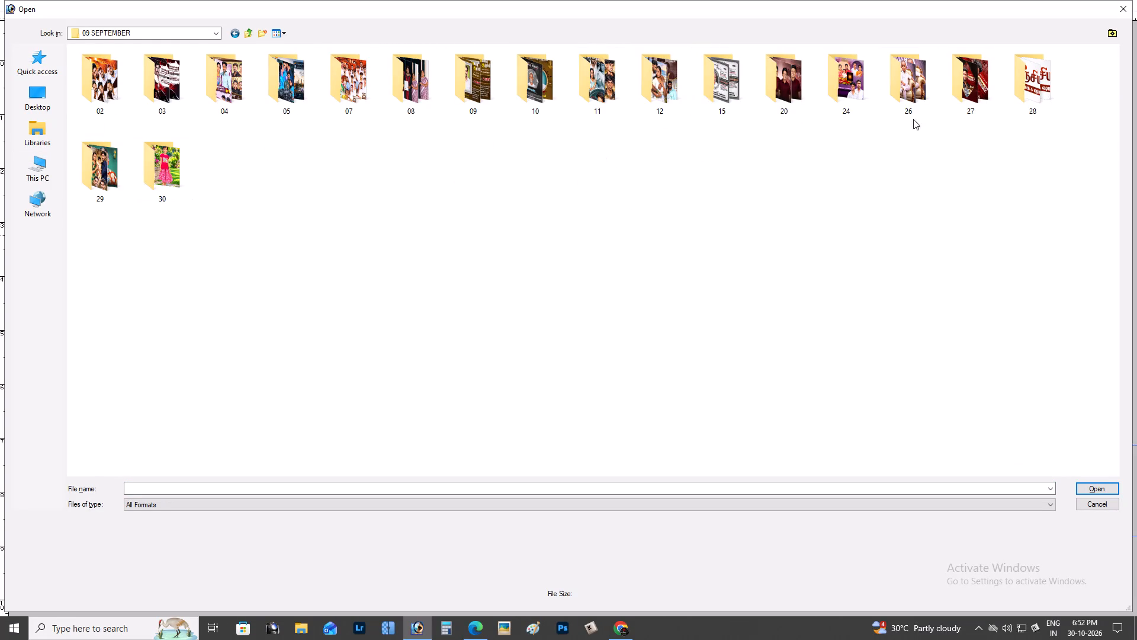
double_click(1038, 69)
double_click(1054, 76)
double_click(651, 77)
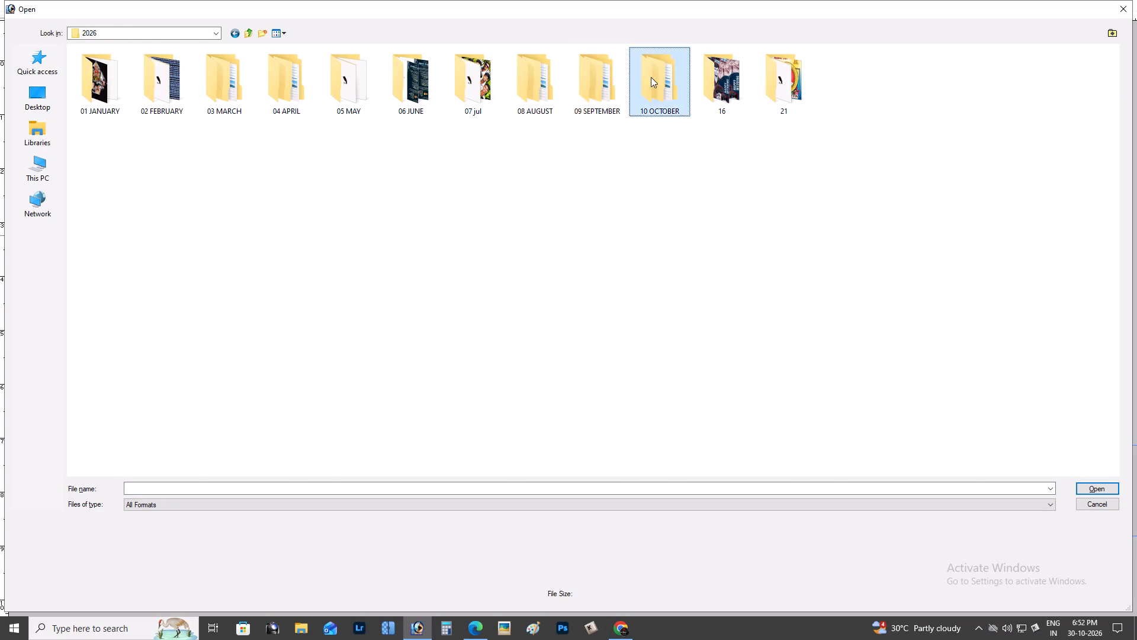
scroll(670, 81, down, 3)
double_click(933, 367)
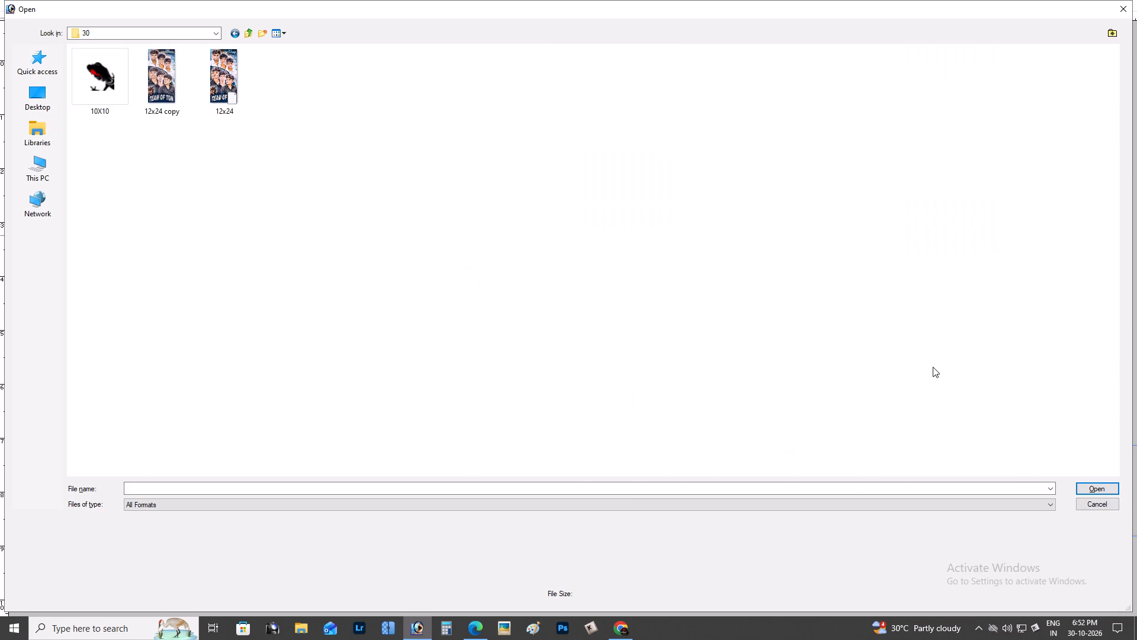
click(323, 107)
double_click(650, 431)
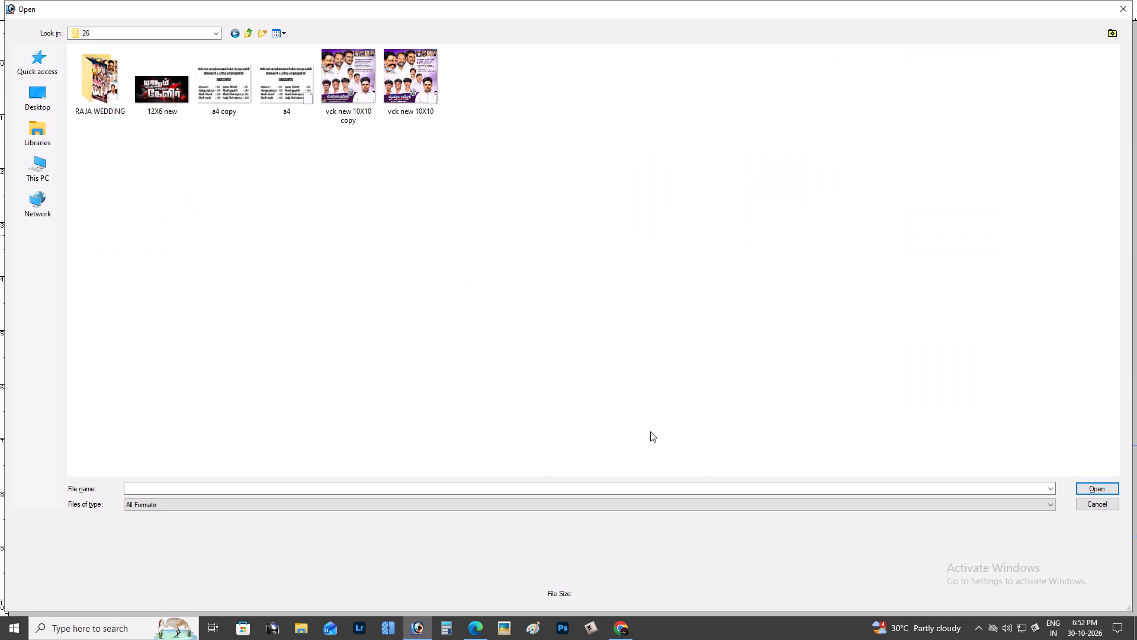
drag(361, 306, 347, 305)
double_click(659, 401)
Show the RAJA WEDDING folder's files as extra large icons and open vck 11 10X10.
double_click(80, 69)
right_click(432, 283)
drag(499, 292, 506, 292)
click(615, 297)
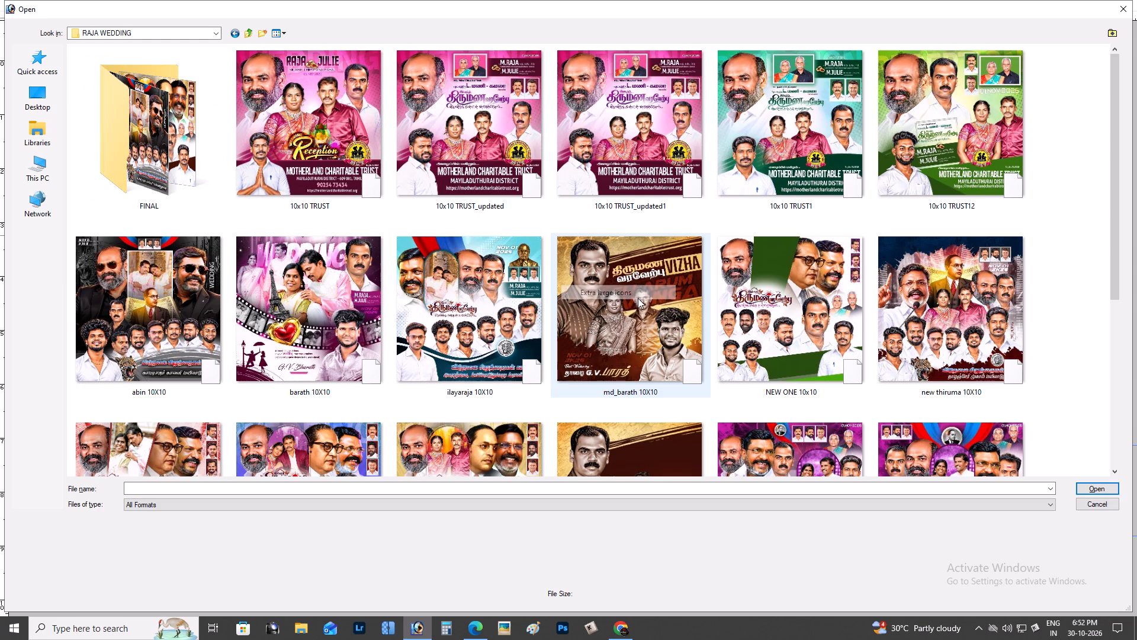
scroll(688, 290, down, 1)
click(984, 190)
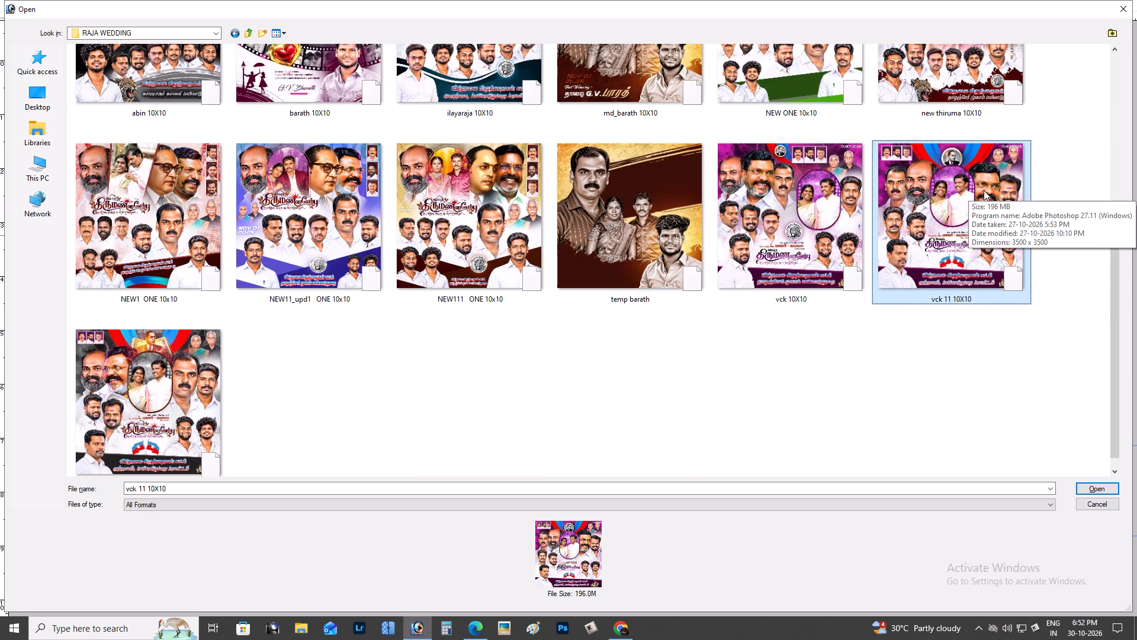
key(Return)
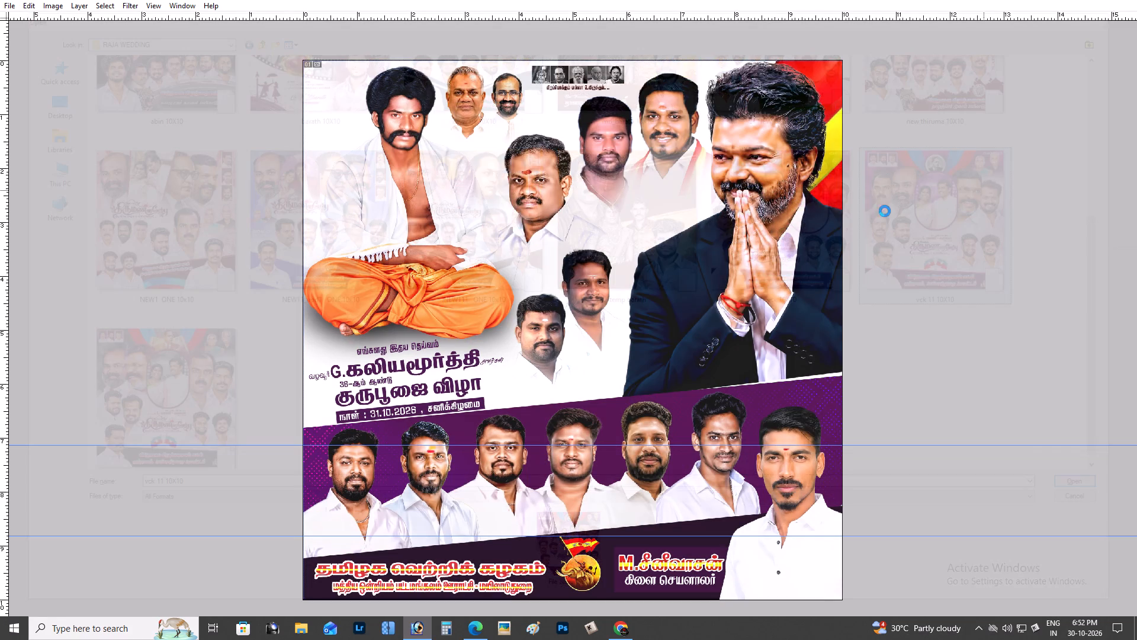
key(Return)
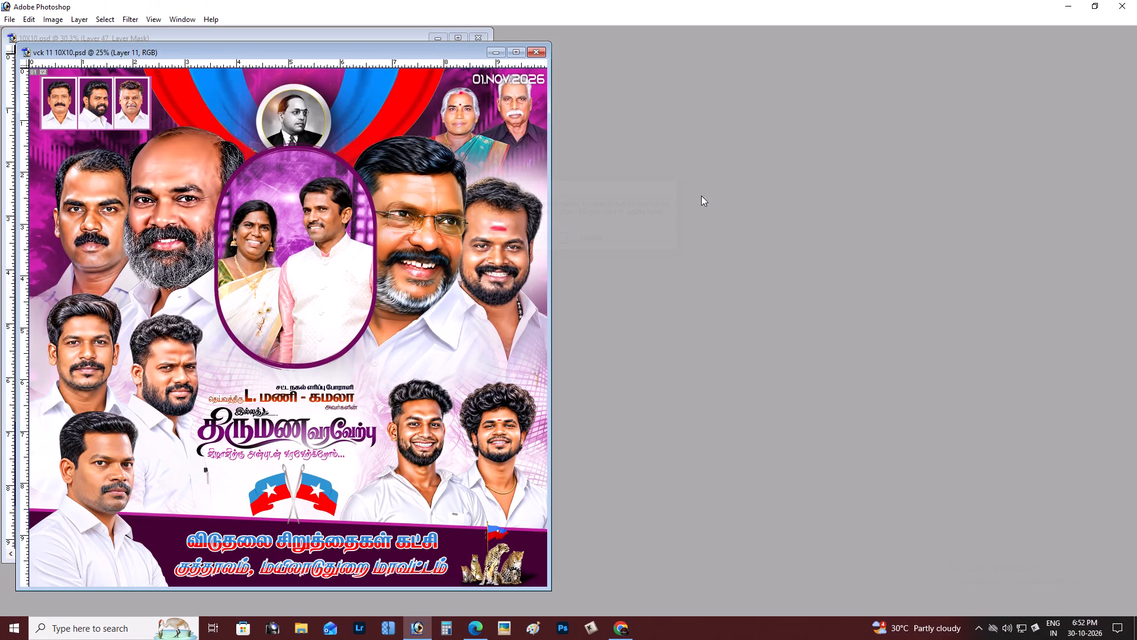
Place the vck 11 10X10 window beside the 10X10 poster and go to the bottom of its layer list.
drag(457, 50, 814, 47)
right_click(522, 87)
click(513, 85)
key(Tab)
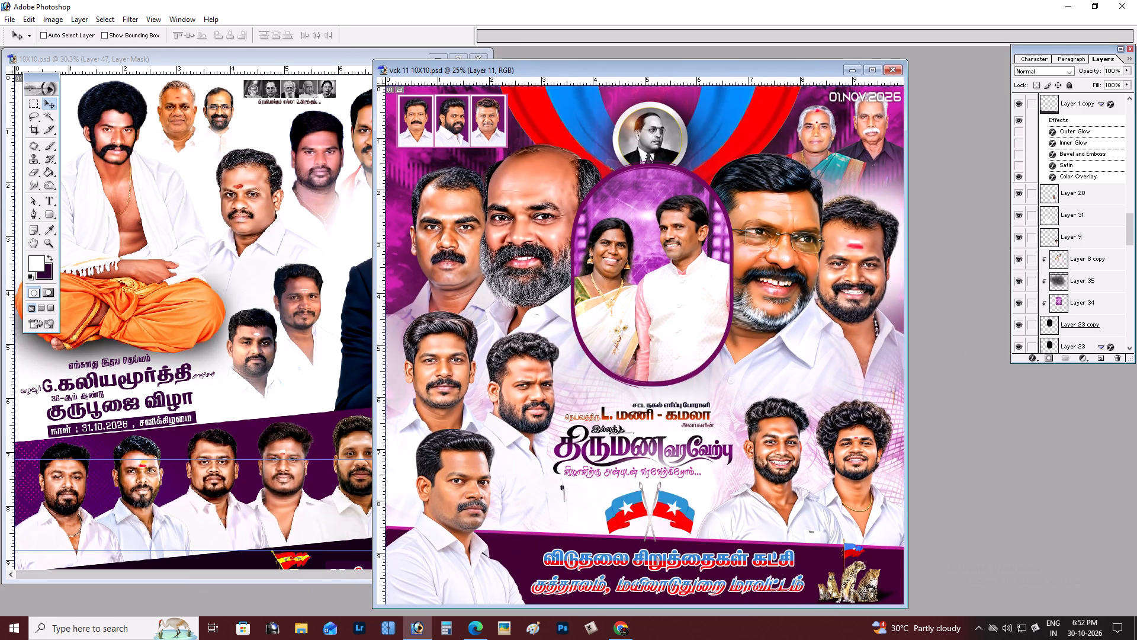
scroll(1090, 252, down, 20)
scroll(1090, 252, down, 20)
scroll(1090, 252, down, 8)
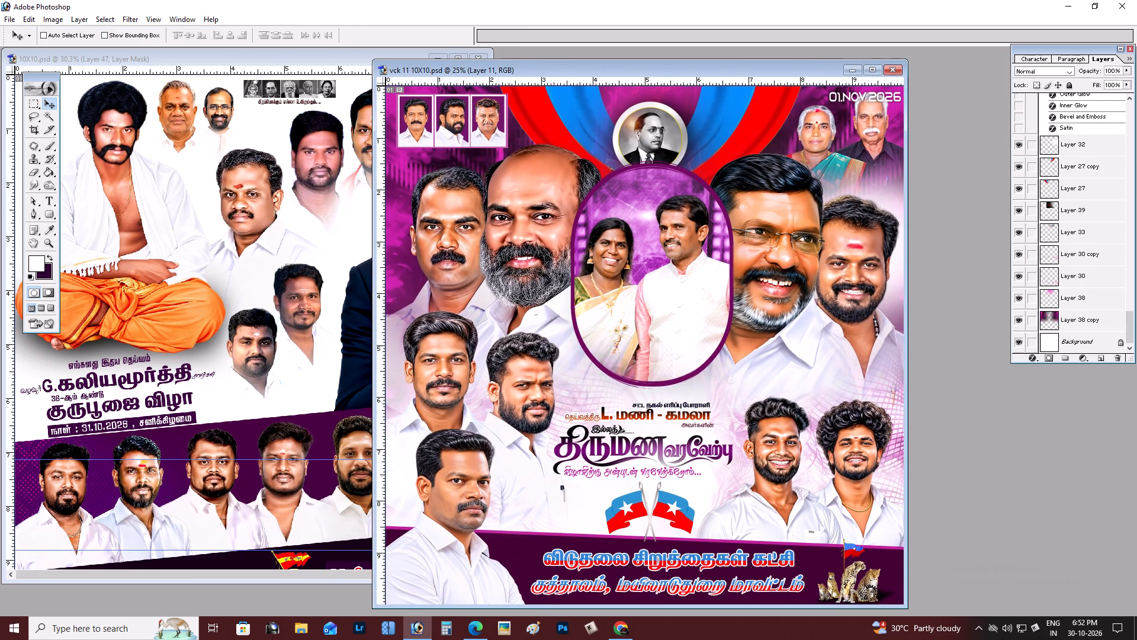
scroll(1090, 252, down, 2)
Examine the smiling bearded man's portrait in the wedding poster up close, and return to the full view.
key(z)
drag(711, 399, 906, 514)
key(space)
key(space)
key(space)
key(space)
key(space)
key(space)
drag(877, 476, 882, 497)
drag(470, 264, 626, 415)
key(space)
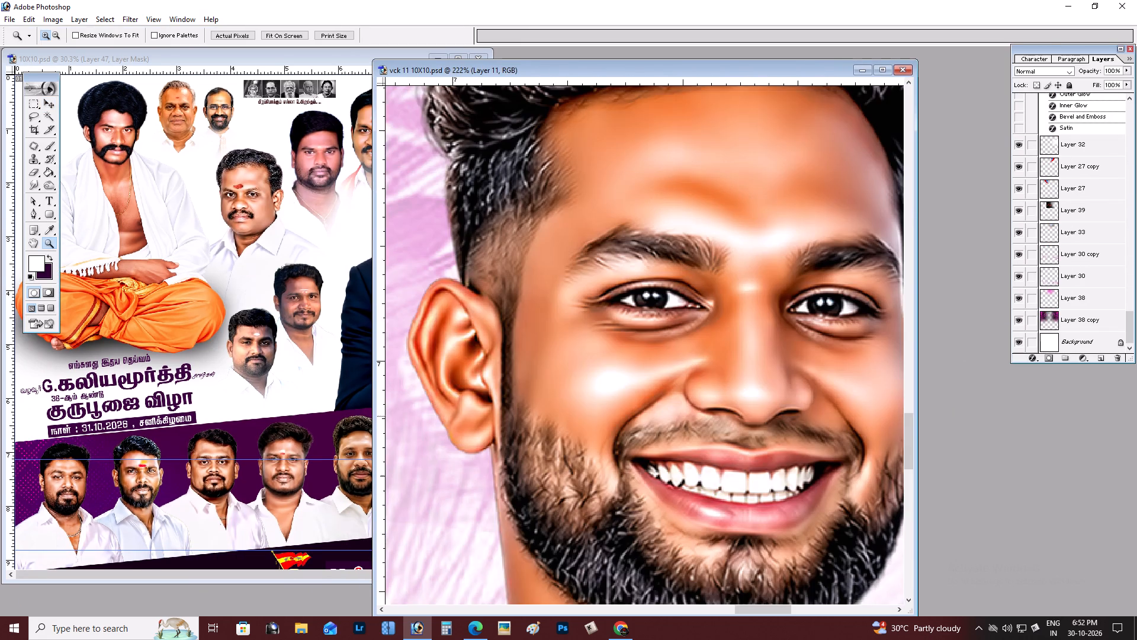
click(643, 370)
right_drag(639, 337, 645, 340)
click(662, 353)
Copy the purple background artwork, Layer 38 copy, from the wedding poster into the 10X10 poster.
key(v)
click(1081, 324)
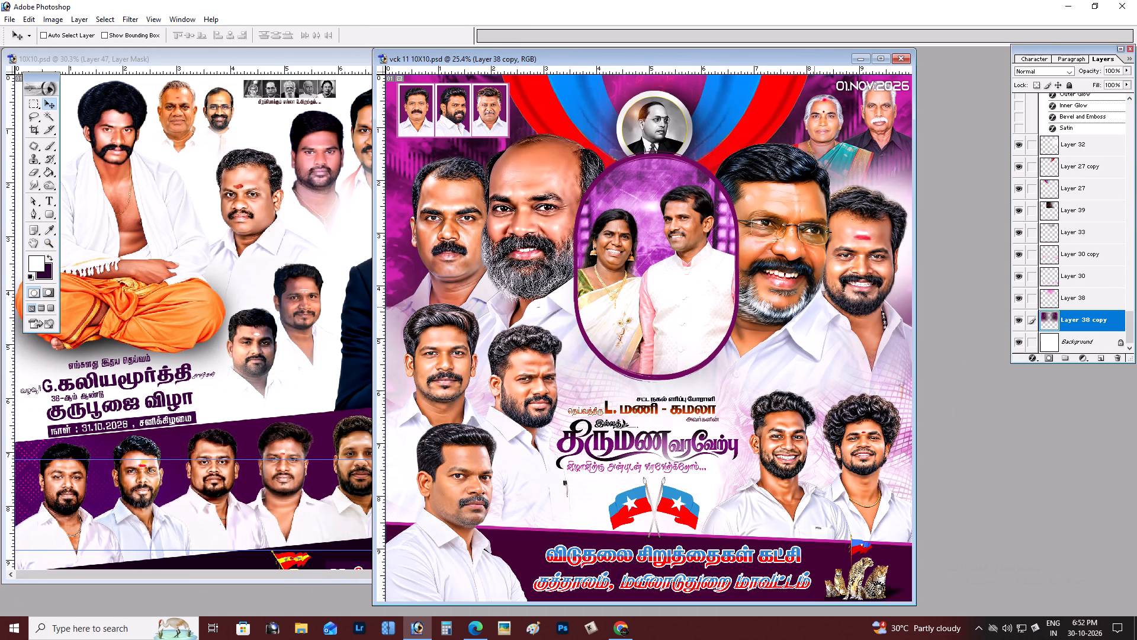
drag(737, 255, 765, 360)
key(ctrl+z)
click(702, 171)
key(ctrl+z)
drag(705, 175, 293, 228)
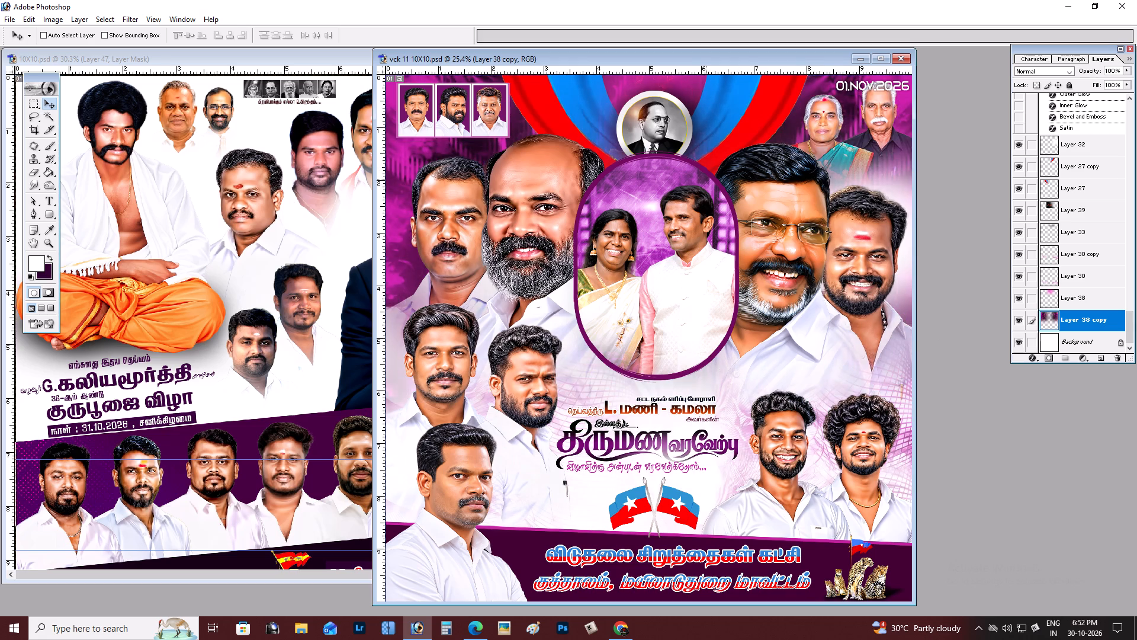
drag(293, 228, 265, 218)
Send the purple background to the bottom of the layer stack and position it to fill the poster's upper area.
key(Tab)
key(ctrl+shift+bracketleft)
key(ctrl+minus)
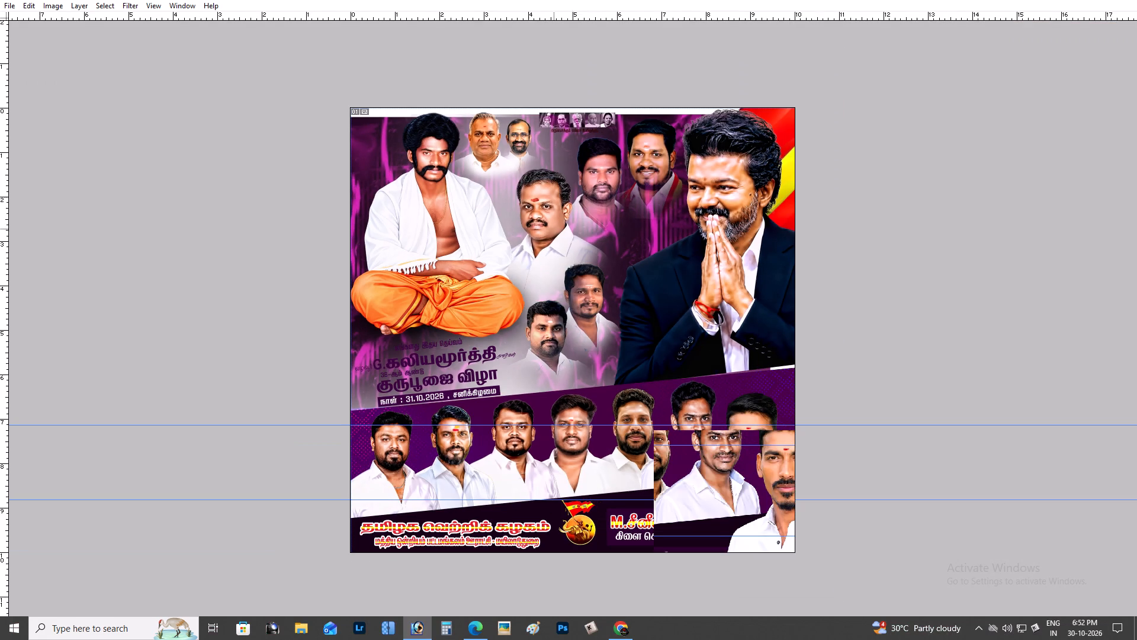
drag(568, 226, 620, 190)
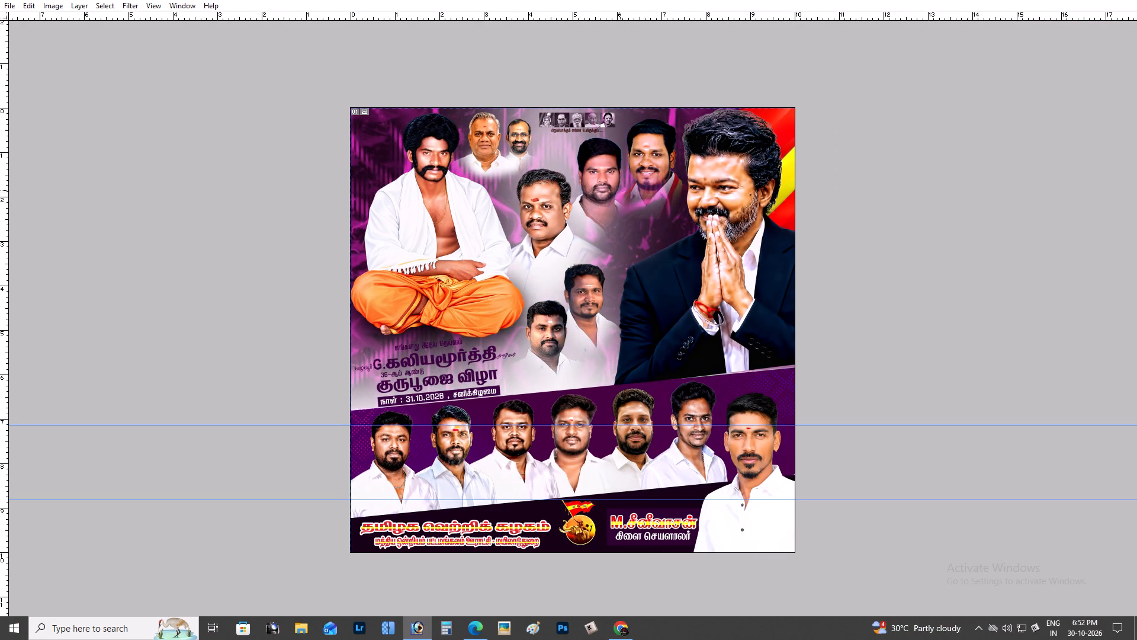
Add a new layer above the purple background and paint soft white behind the Tamil guru pooja title text.
key(ctrl+minus)
key(ctrl+minus)
key(ctrl+plus)
key(ctrl+plus)
key(ctrl+plus)
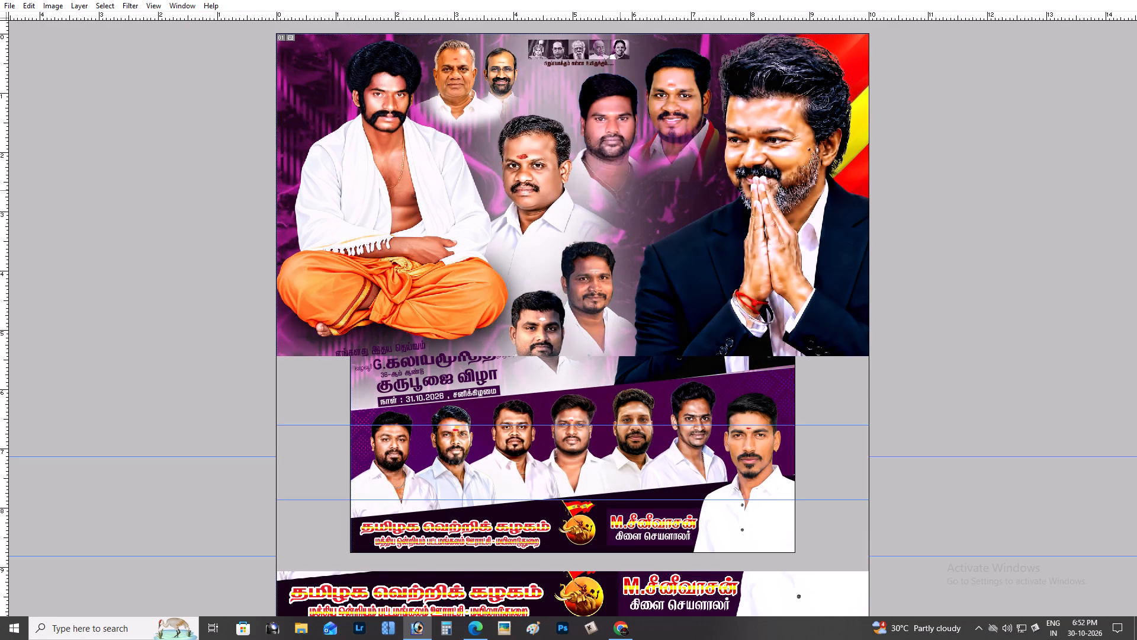
key(ctrl+shift+n)
key(Return)
key(b)
key(Tab)
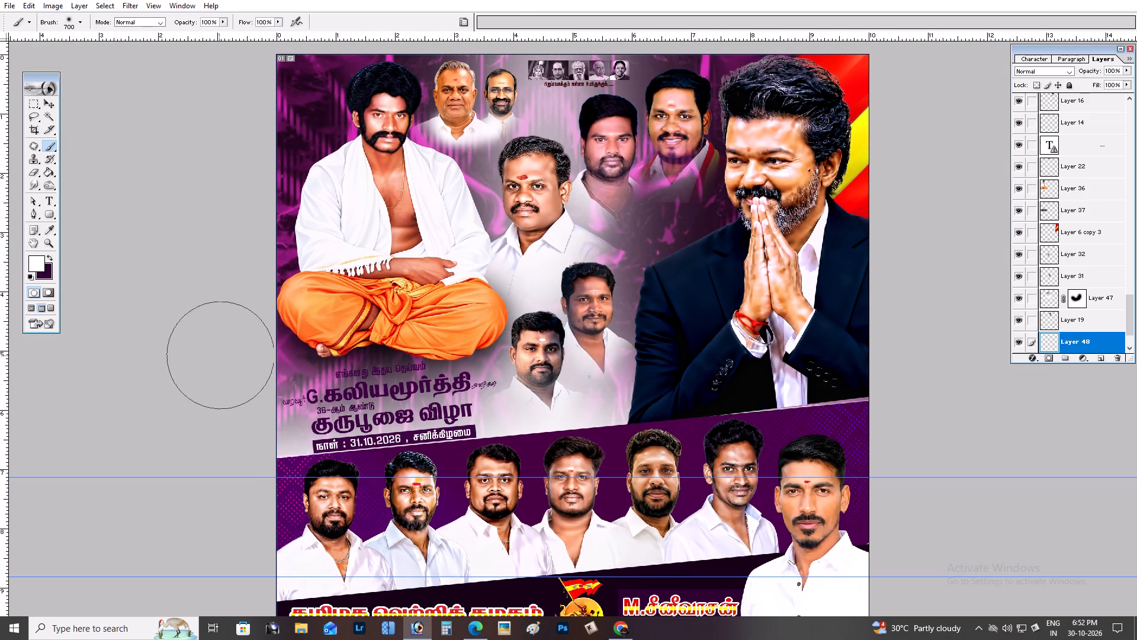
key(Tab)
click(336, 395)
click(314, 385)
drag(312, 385, 335, 374)
drag(368, 363, 375, 363)
drag(386, 365, 393, 374)
drag(402, 380, 409, 383)
click(443, 391)
drag(441, 392, 433, 397)
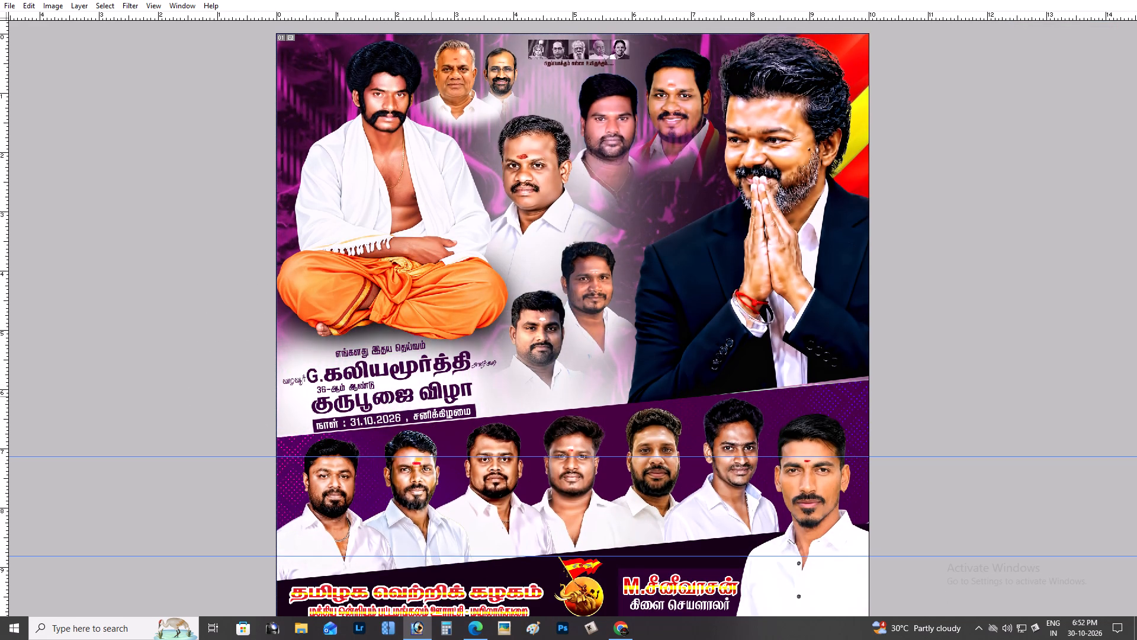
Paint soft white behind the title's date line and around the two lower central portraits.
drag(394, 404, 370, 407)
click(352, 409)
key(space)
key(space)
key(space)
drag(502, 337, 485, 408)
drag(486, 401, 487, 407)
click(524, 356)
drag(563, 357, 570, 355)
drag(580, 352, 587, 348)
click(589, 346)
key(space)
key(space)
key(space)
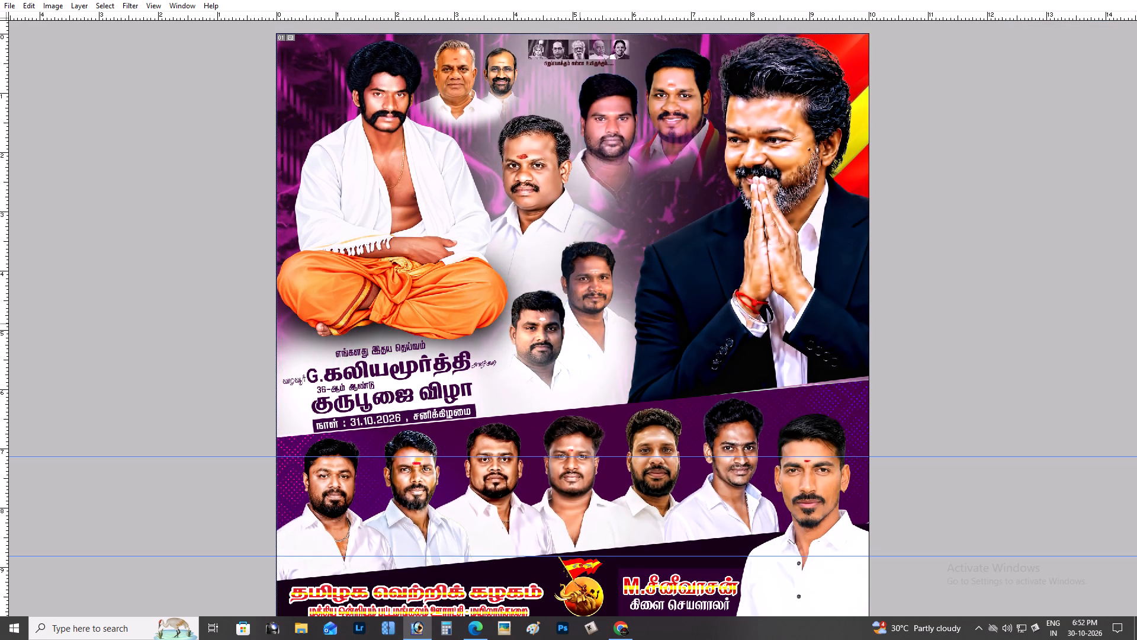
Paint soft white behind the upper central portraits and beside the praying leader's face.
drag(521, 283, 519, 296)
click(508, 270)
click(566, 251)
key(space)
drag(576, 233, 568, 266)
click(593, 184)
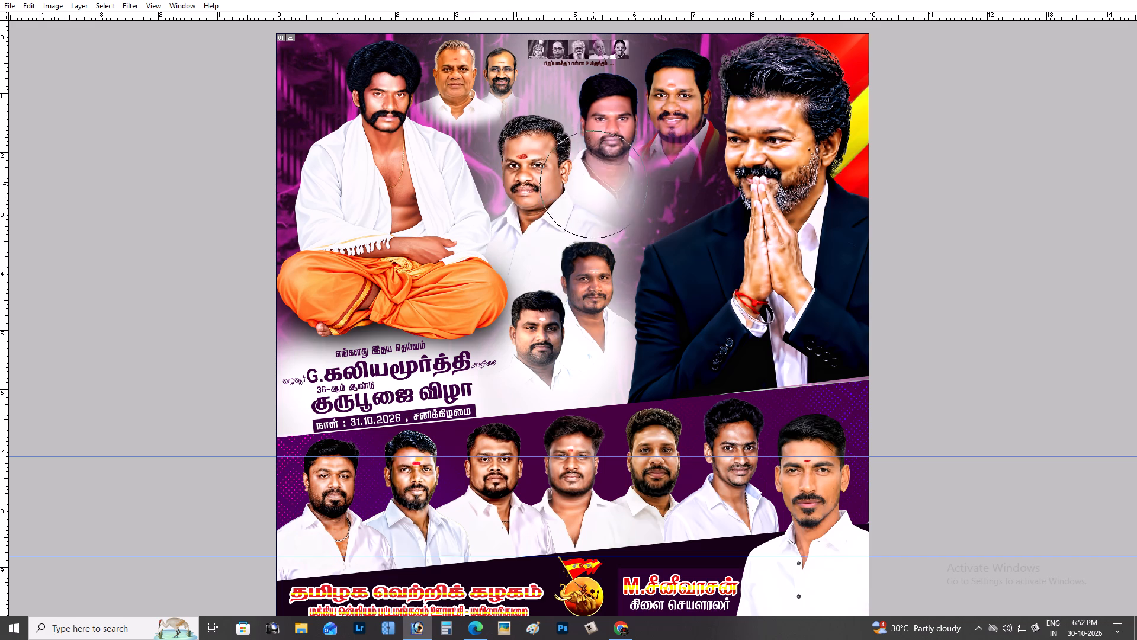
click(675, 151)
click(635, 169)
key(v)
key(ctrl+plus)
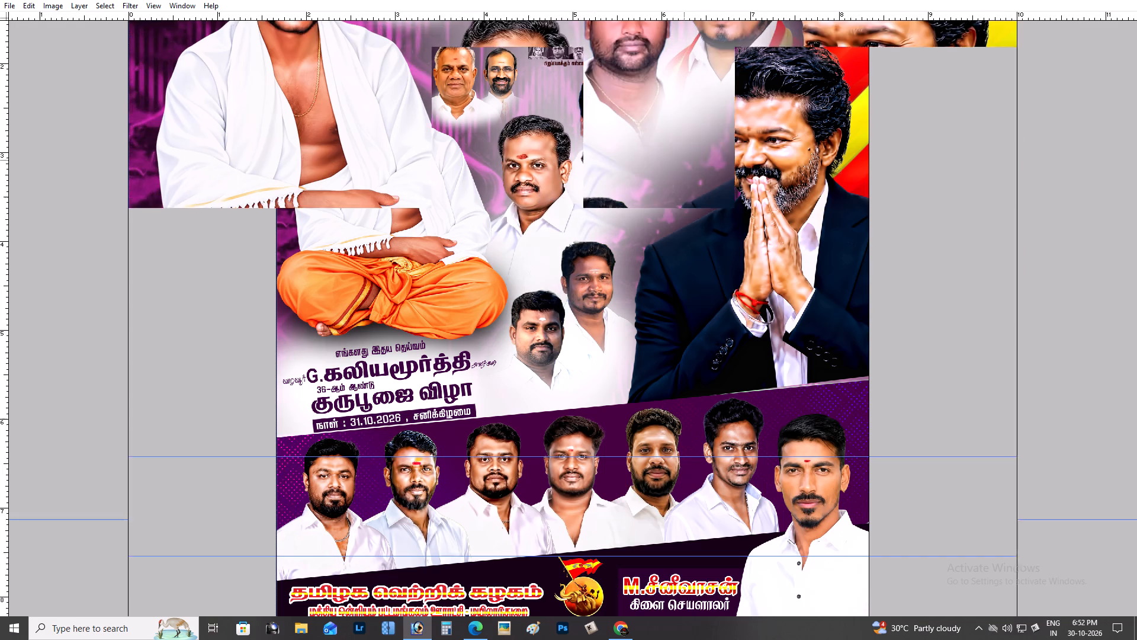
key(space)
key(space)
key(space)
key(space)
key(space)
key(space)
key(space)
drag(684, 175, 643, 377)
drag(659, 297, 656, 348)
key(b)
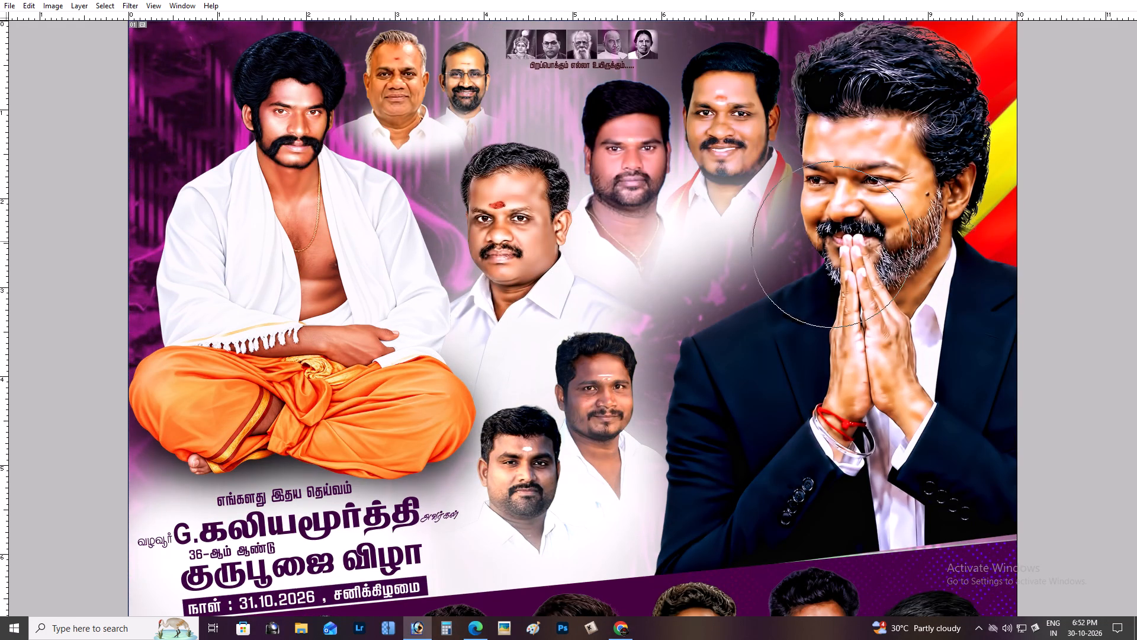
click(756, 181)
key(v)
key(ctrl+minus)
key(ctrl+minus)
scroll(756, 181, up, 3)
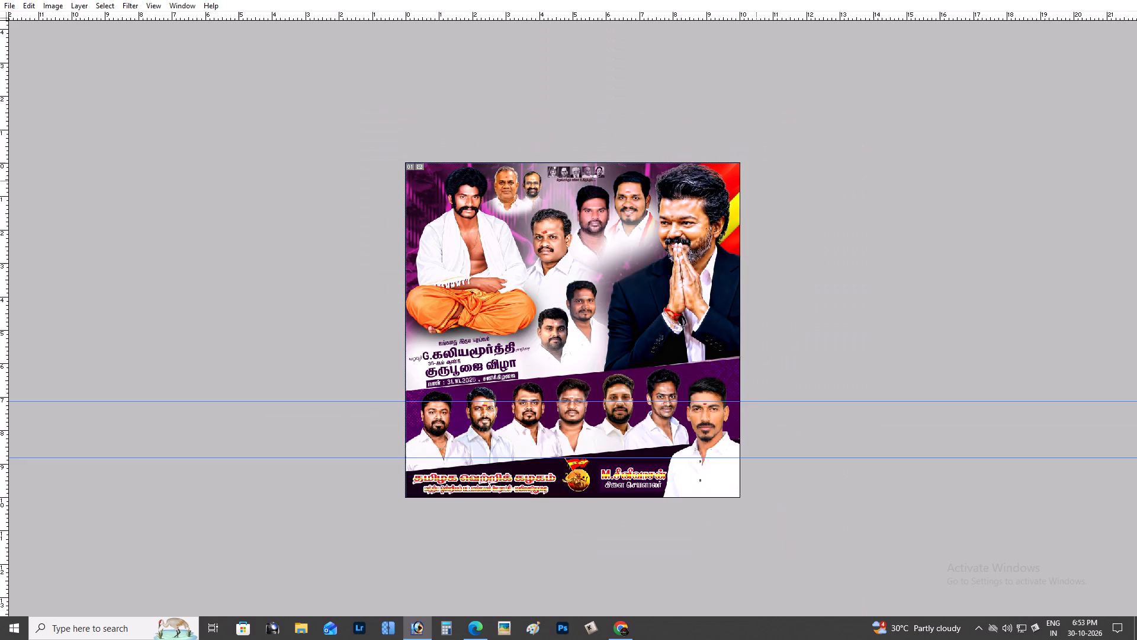
Examine the central portrait of the man with the red forehead mark and its surroundings up close.
scroll(756, 181, down, 4)
key(z)
key(z)
drag(436, 132, 603, 288)
key(space)
drag(624, 257, 631, 329)
key(v)
right_click(645, 295)
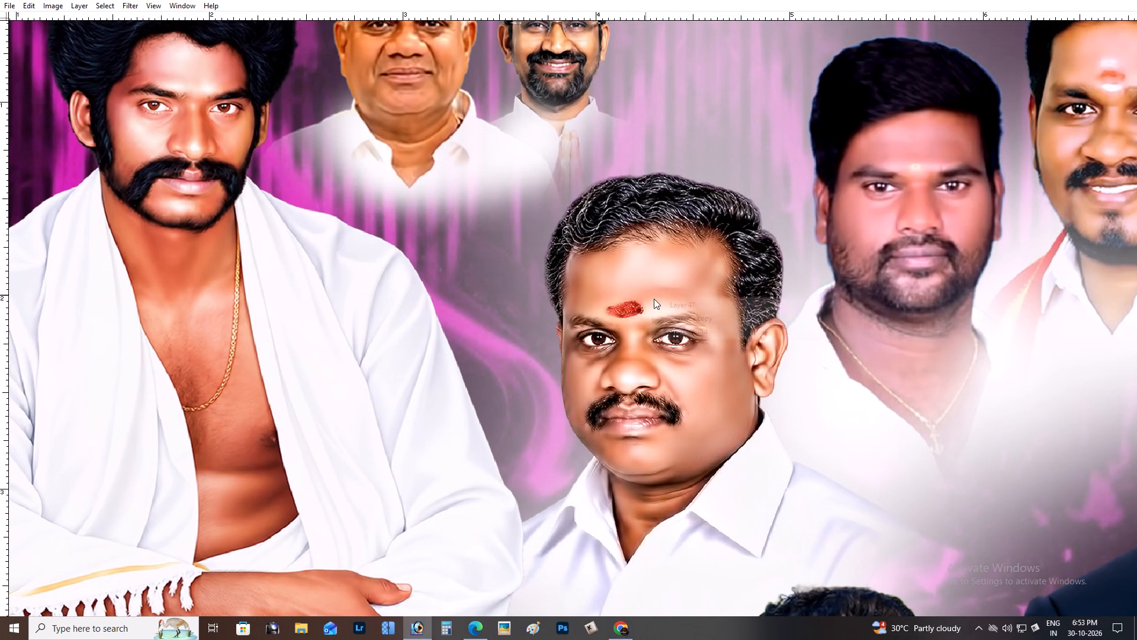
click(656, 300)
key(space)
drag(653, 296, 526, 204)
key(ctrl+t)
key(Return)
key(ctrl+minus)
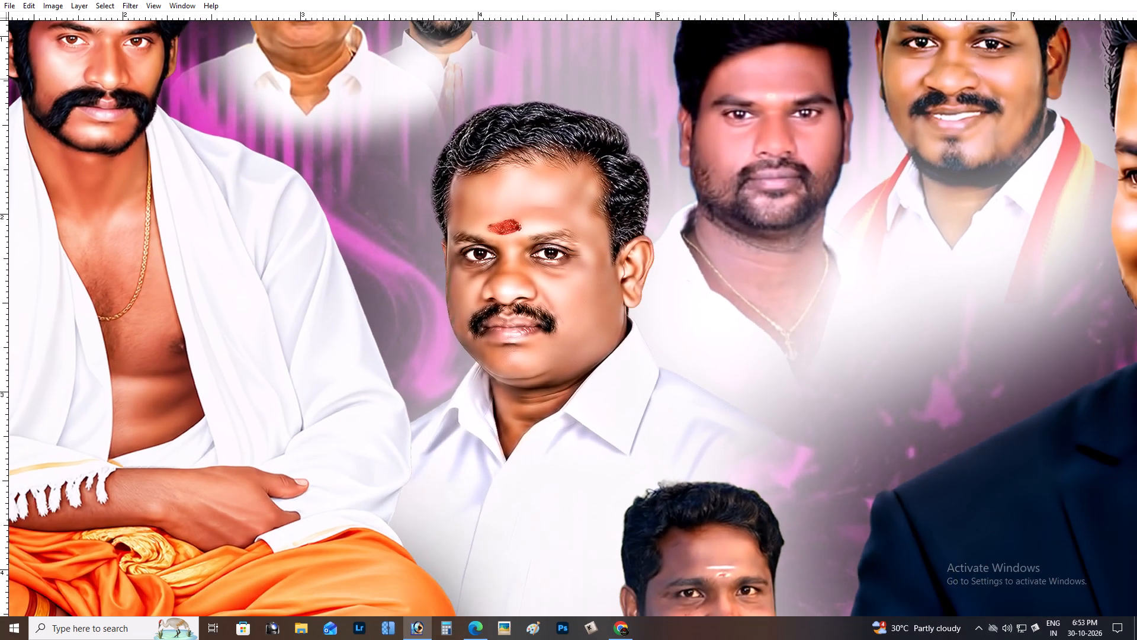
key(ctrl+minus)
key(ctrl+minus)
key(ctrl+minus)
Remove the purple background artwork, Layer 38 copy, from behind the poster's upper portraits.
right_click(317, 65)
click(333, 76)
drag(332, 75, 339, 77)
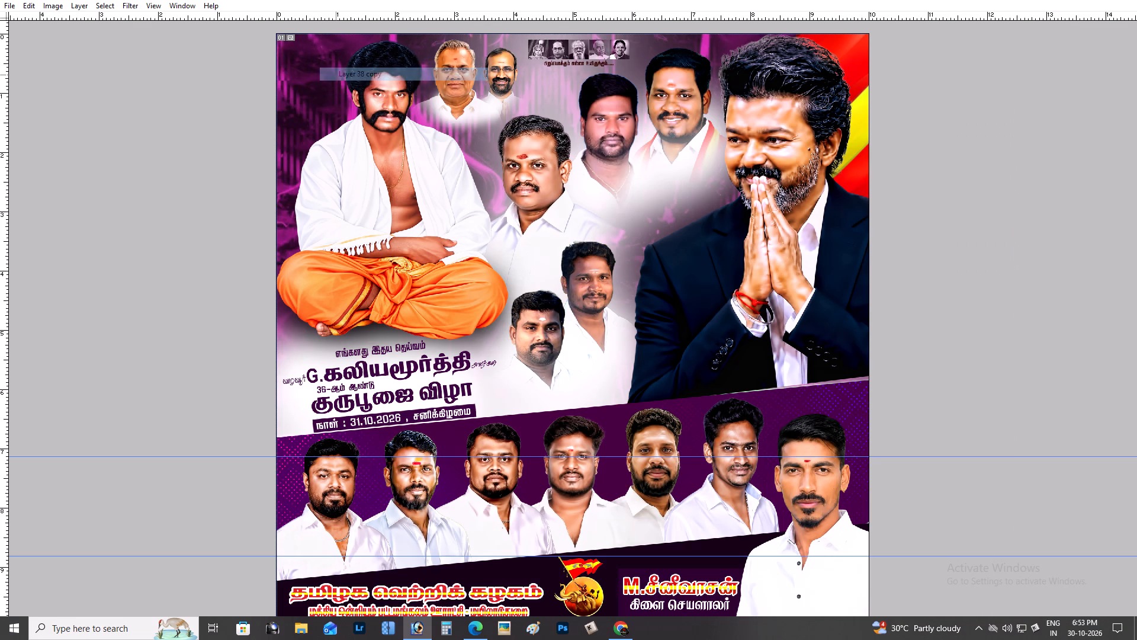
drag(339, 77, 372, 97)
key(ctrl+z)
key(alt+l)
key(alt+l)
key(alt+l)
key(ctrl+minus)
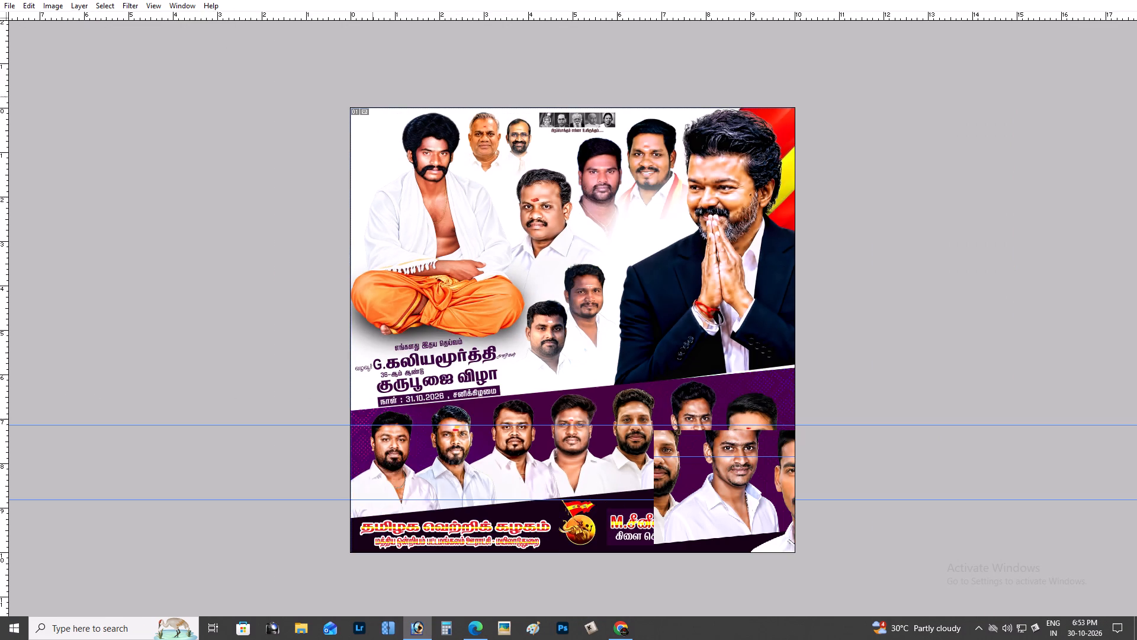
Compare the whole poster with and without the purple background.
scroll(372, 97, up, 4)
scroll(372, 97, down, 5)
key(ctrl+z)
scroll(371, 95, up, 2)
scroll(371, 95, down, 4)
key(ctrl+z)
scroll(372, 101, up, 2)
scroll(372, 101, down, 2)
key(ctrl+o)
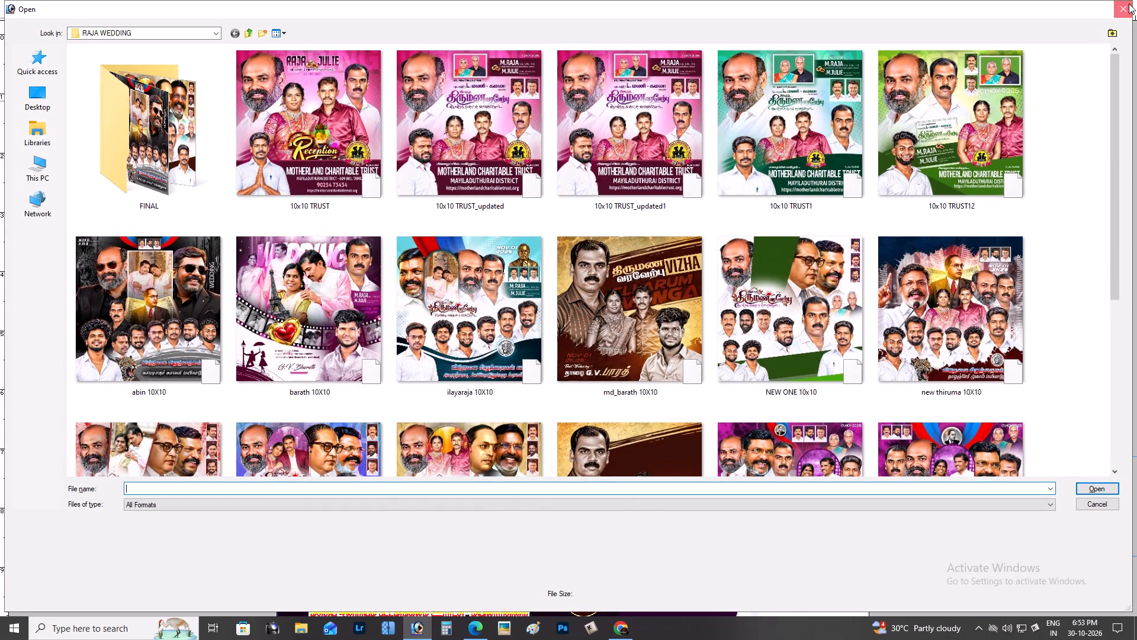
click(1129, 4)
Rotate the slanted Tamil guru pooja title block to horizontal and scale it down slightly.
scroll(813, 203, up, 3)
scroll(813, 203, down, 5)
key(ctrl+plus)
key(ctrl+plus)
key(space)
key(space)
key(space)
key(space)
key(space)
key(space)
key(space)
key(space)
key(space)
key(space)
key(space)
key(space)
key(space)
drag(699, 270, 776, 167)
drag(432, 312, 585, 314)
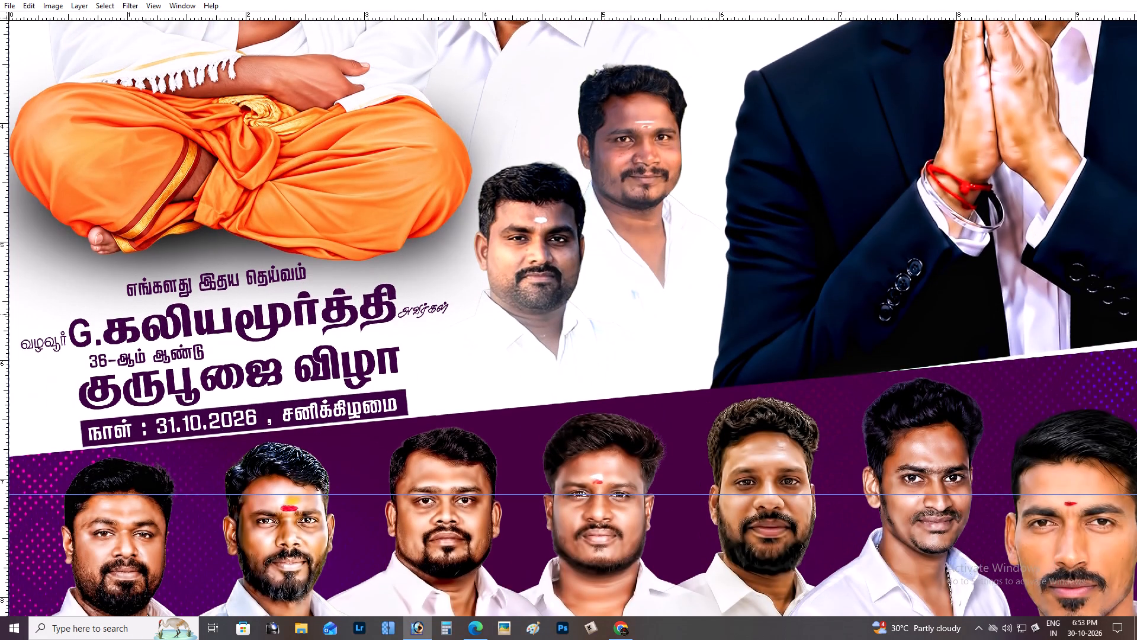
key(ctrl+plus)
key(space)
drag(652, 306, 840, 289)
right_click(372, 273)
click(390, 285)
drag(383, 281, 405, 286)
key(ctrl+z)
key(space)
drag(372, 263, 690, 247)
key(ctrl+t)
alt+shift+drag(669, 194, 654, 201)
drag(551, 128, 590, 130)
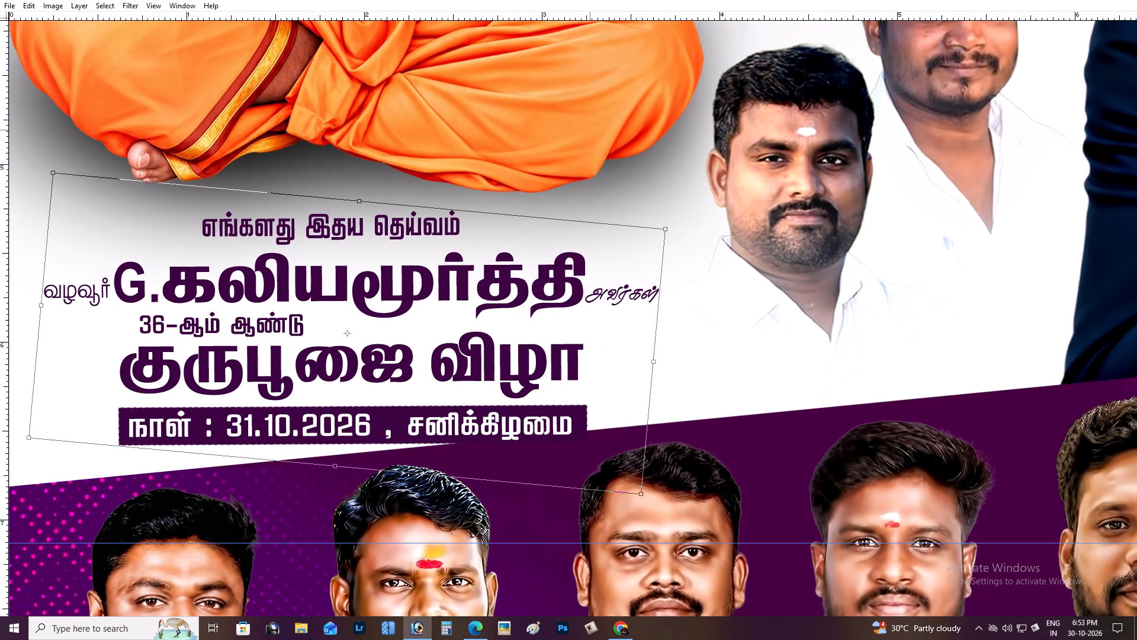
key(Return)
Move the title block slightly up, closer beneath the seated man's orange dhoti.
key(space)
drag(683, 148, 836, 124)
drag(322, 373, 320, 351)
key(ctrl+minus)
key(ctrl+minus)
key(ctrl+minus)
scroll(321, 348, up, 3)
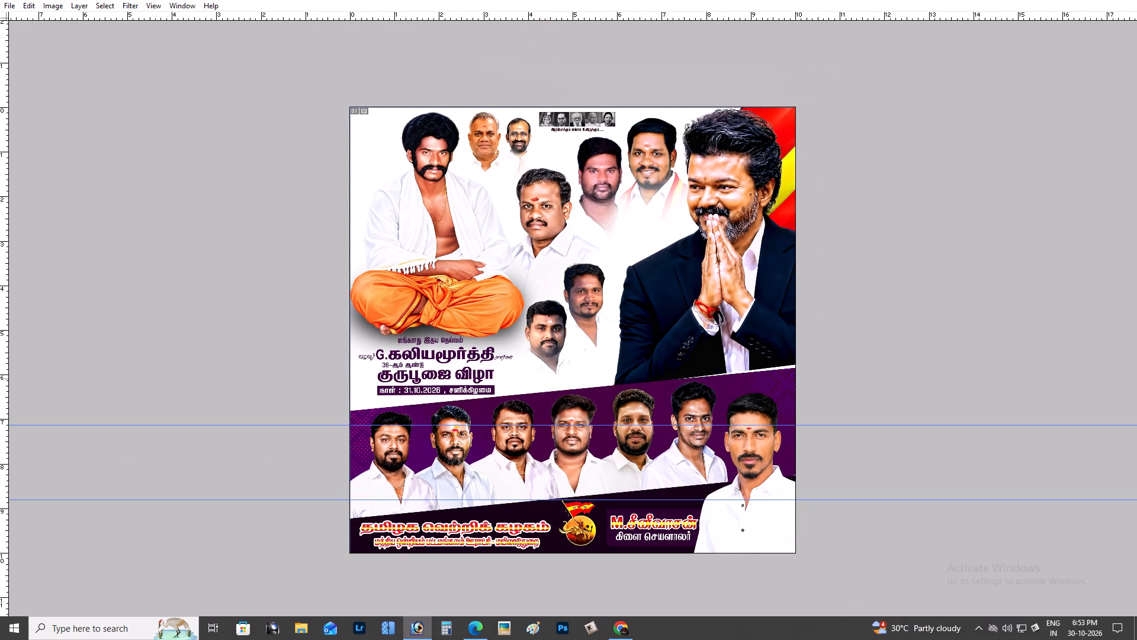
Scale the title block down a little around its center and tilt it very slightly counterclockwise.
key(z)
drag(346, 307, 582, 456)
key(space)
drag(535, 407, 645, 459)
key(v)
key(ctrl+t)
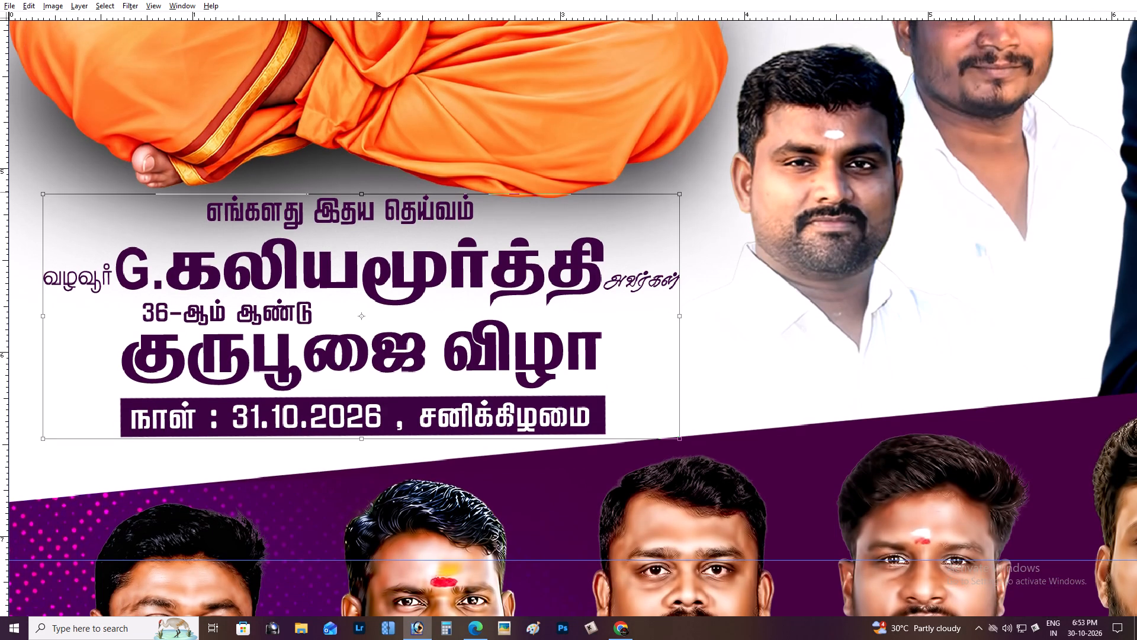
alt+shift+drag(677, 192, 656, 204)
click(699, 229)
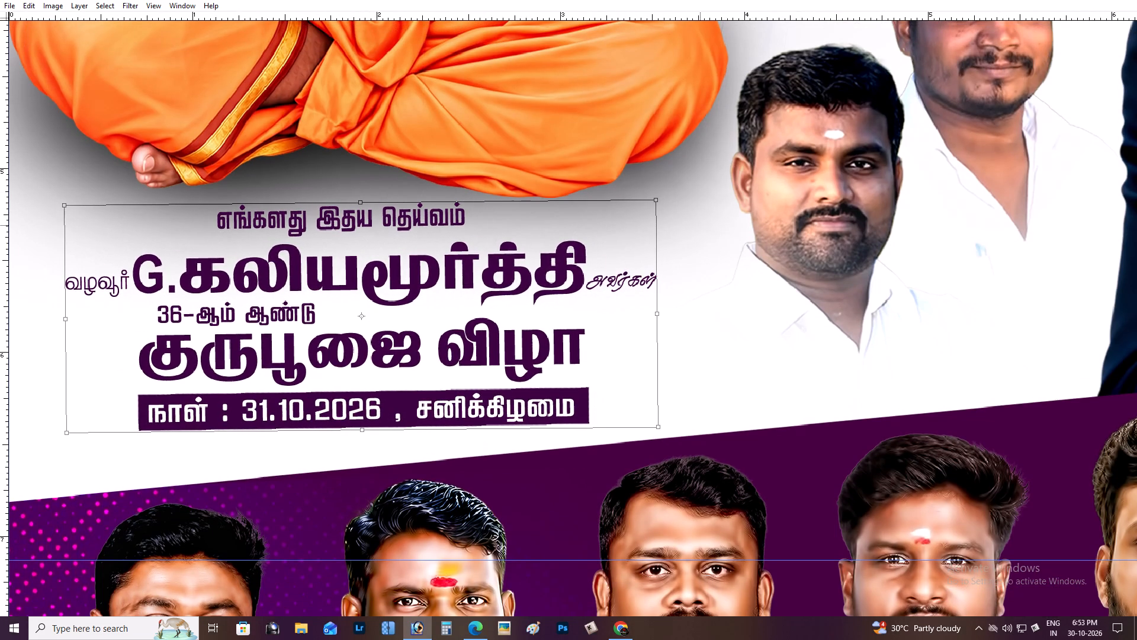
key(Return)
key(ctrl+minus)
key(ctrl+minus)
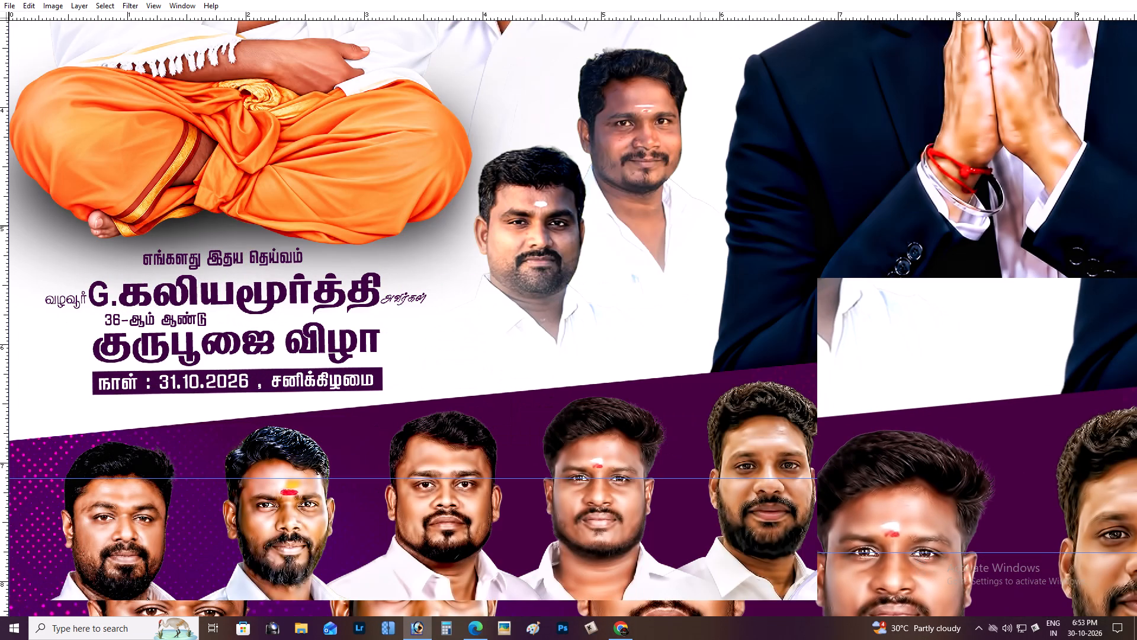
Examine the title's top line up close and its spacing below the seated man.
key(space)
key(space)
drag(590, 240, 689, 265)
key(z)
drag(112, 254, 268, 331)
key(space)
key(space)
key(space)
key(space)
key(space)
drag(215, 315, 218, 315)
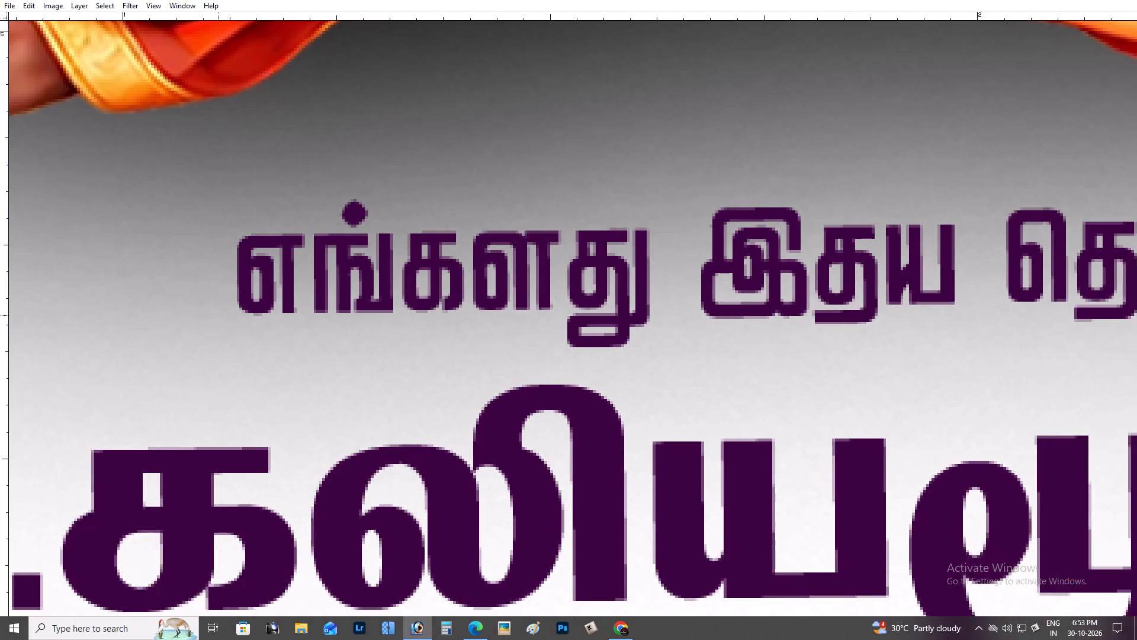
drag(218, 315, 212, 239)
text(vv)
key(ctrl+minus)
key(ctrl+minus)
key(ctrl+minus)
key(ctrl+minus)
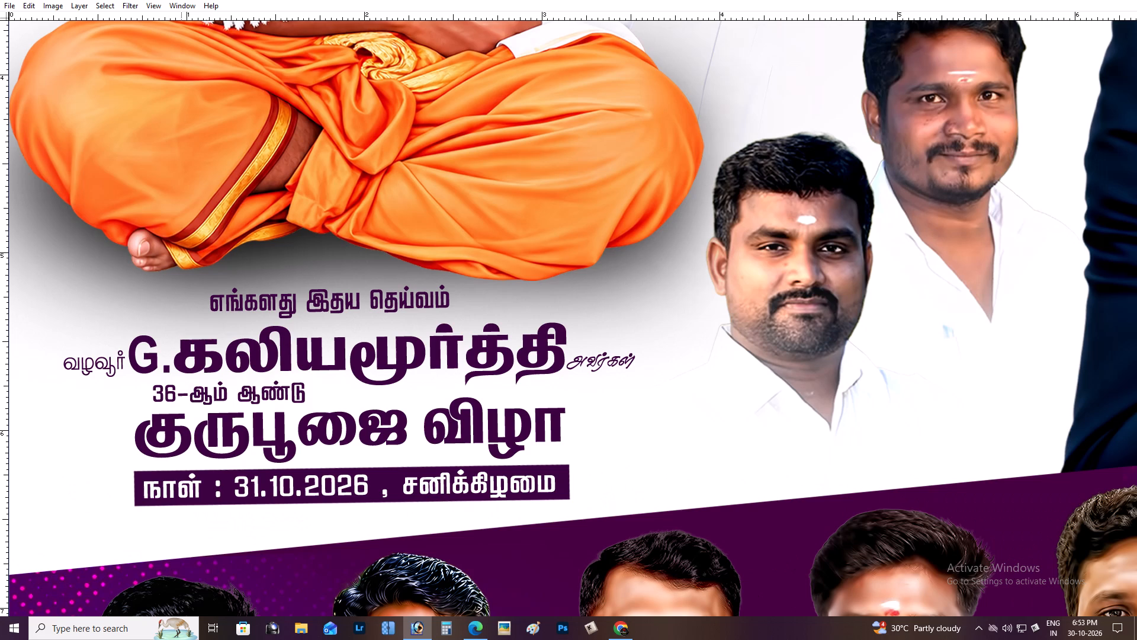
key(z)
key(space)
key(z)
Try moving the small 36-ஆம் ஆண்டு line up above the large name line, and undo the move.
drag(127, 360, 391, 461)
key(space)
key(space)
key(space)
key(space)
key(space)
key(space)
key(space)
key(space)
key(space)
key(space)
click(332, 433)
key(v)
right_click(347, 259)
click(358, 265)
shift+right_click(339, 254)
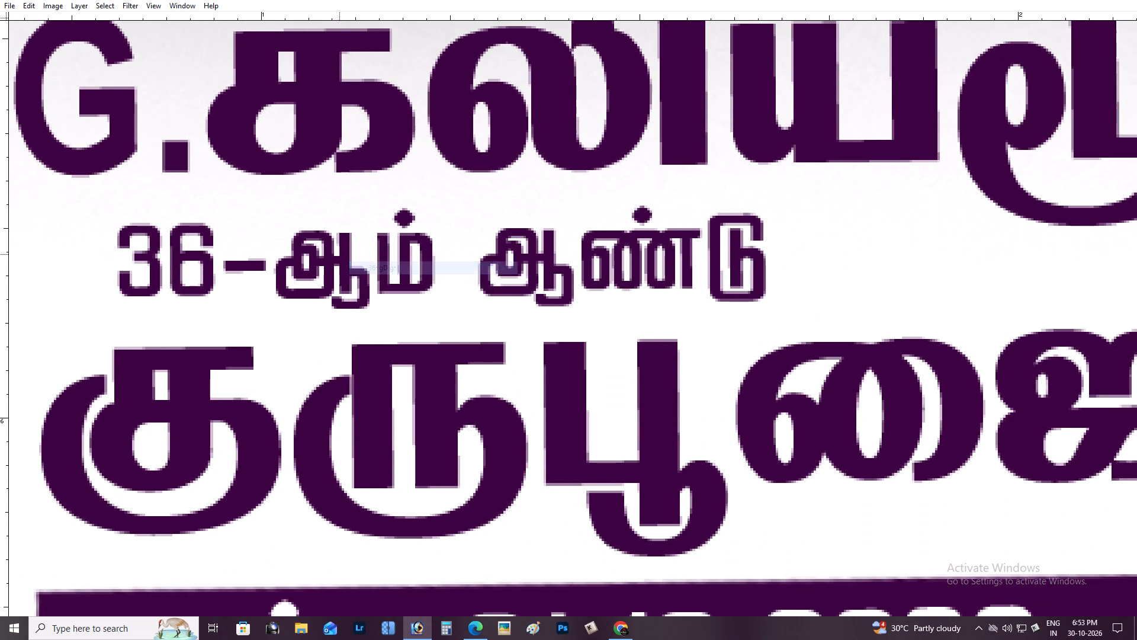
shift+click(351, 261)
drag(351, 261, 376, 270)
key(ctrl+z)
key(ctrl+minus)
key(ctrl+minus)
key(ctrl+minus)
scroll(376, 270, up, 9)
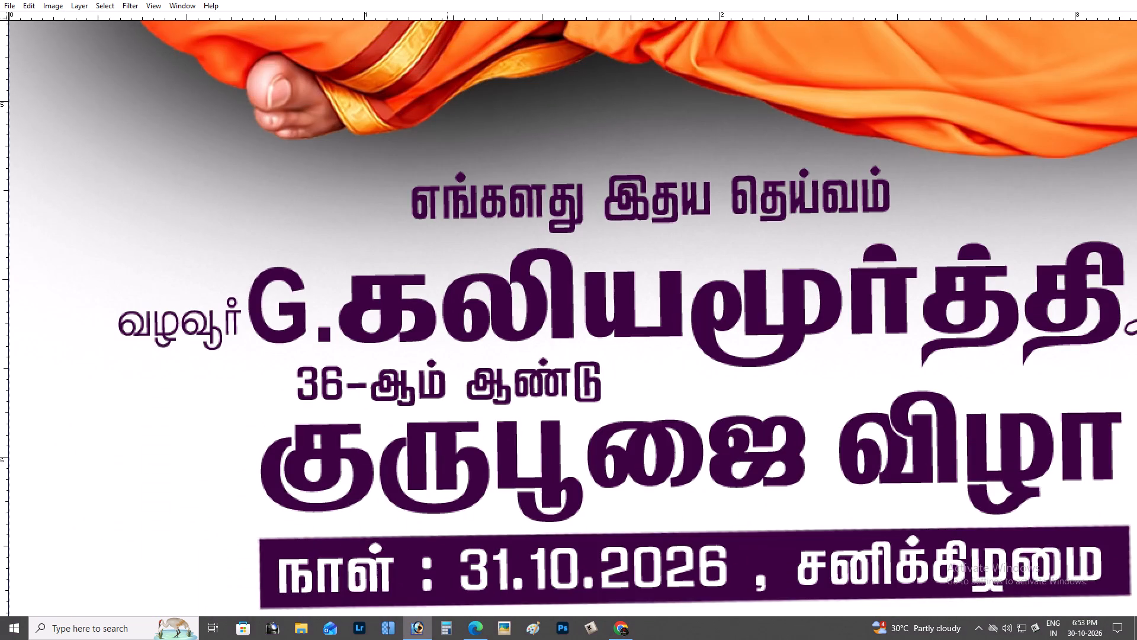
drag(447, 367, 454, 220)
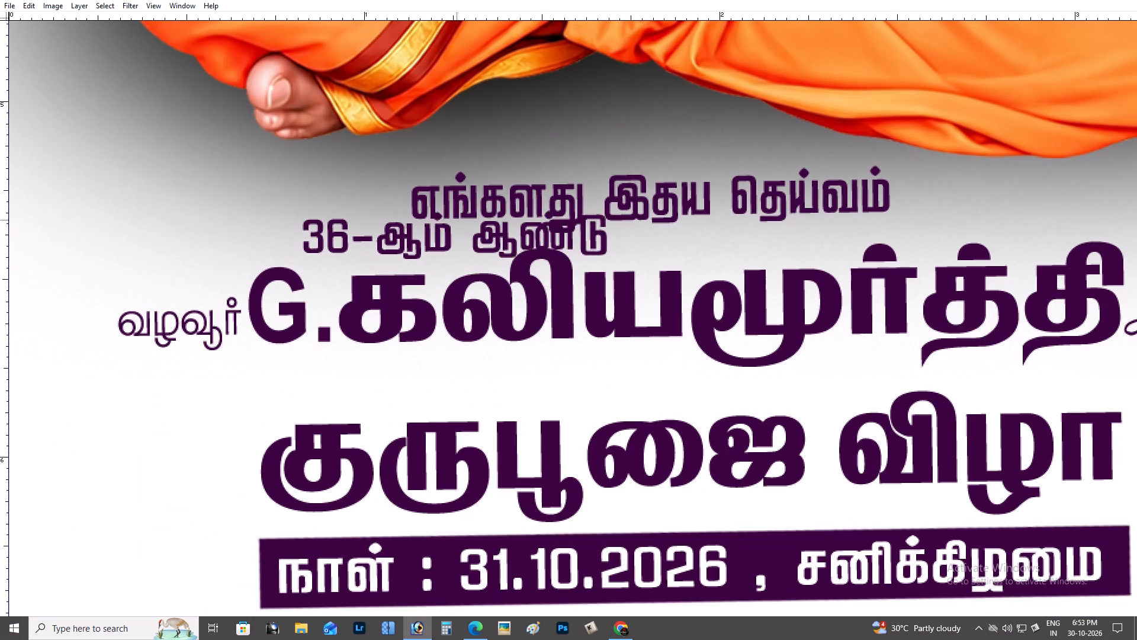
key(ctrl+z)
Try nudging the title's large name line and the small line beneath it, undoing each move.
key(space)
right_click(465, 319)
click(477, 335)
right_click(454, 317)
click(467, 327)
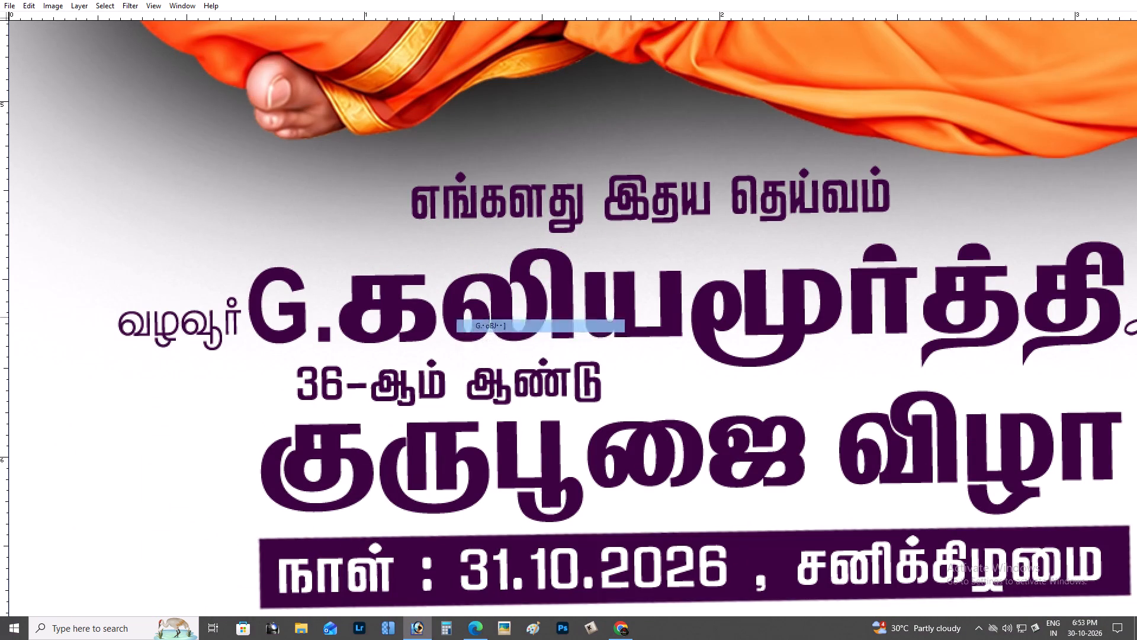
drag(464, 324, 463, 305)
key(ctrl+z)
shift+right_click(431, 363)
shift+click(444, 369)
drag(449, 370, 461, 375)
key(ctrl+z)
Move the suited man with folded hands slightly down and to the right above the purple band.
key(ctrl+minus)
key(ctrl+minus)
key(ctrl+minus)
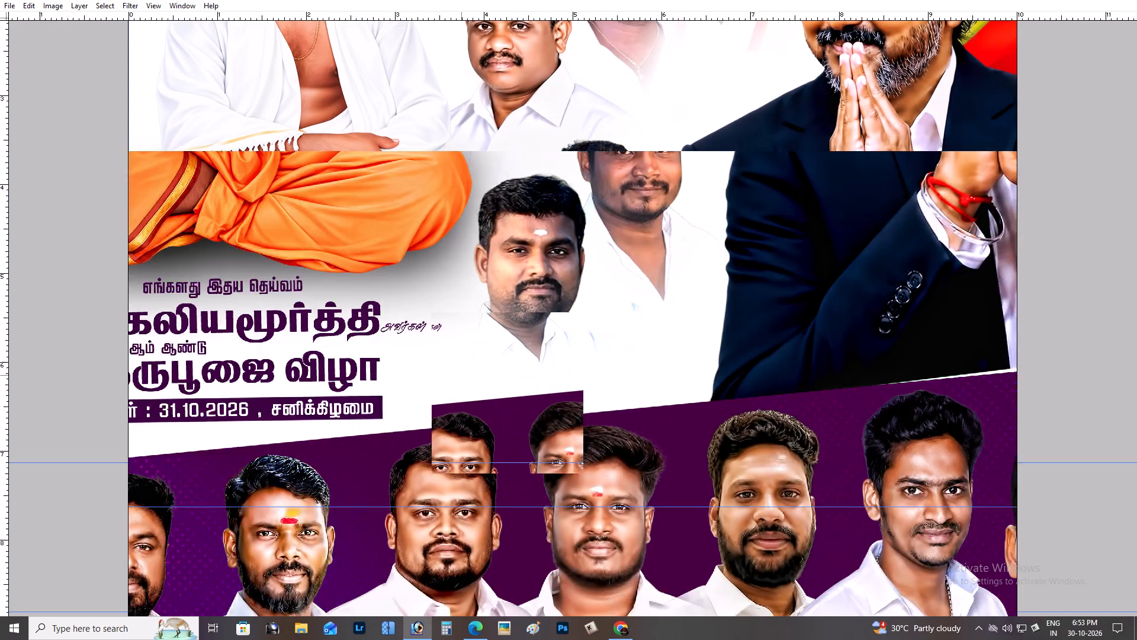
drag(481, 375, 627, 379)
key(ctrl+z)
key(space)
drag(319, 365, 393, 359)
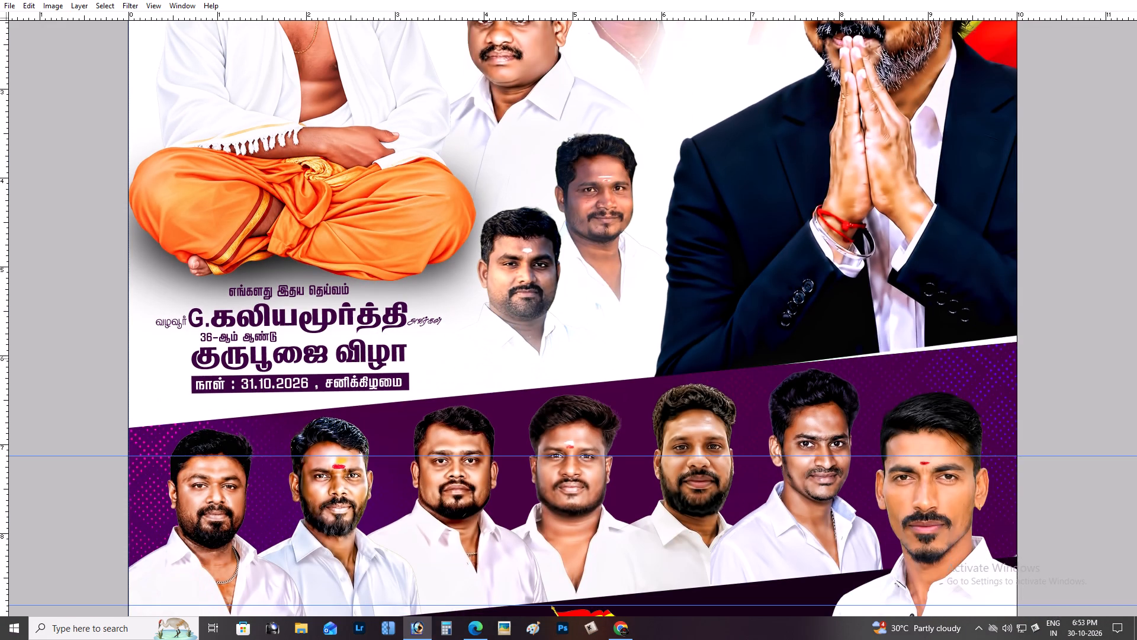
key(ctrl+plus)
key(space)
drag(1114, 361, 897, 367)
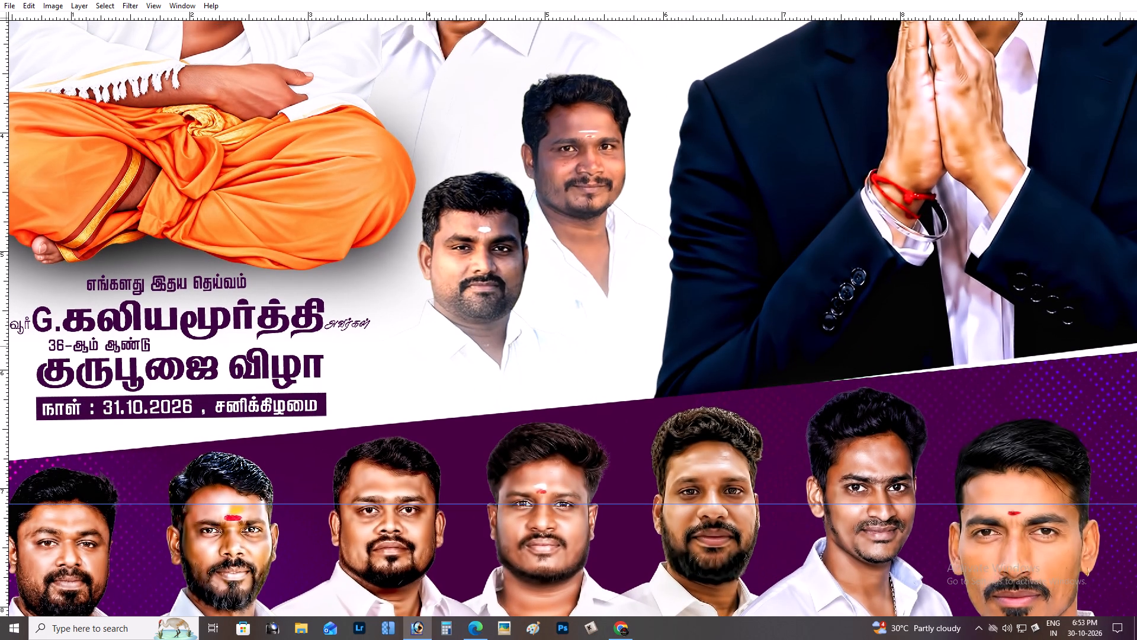
right_click(1120, 346)
click(1129, 350)
drag(1123, 347, 1109, 327)
key(Return)
right_click(1063, 268)
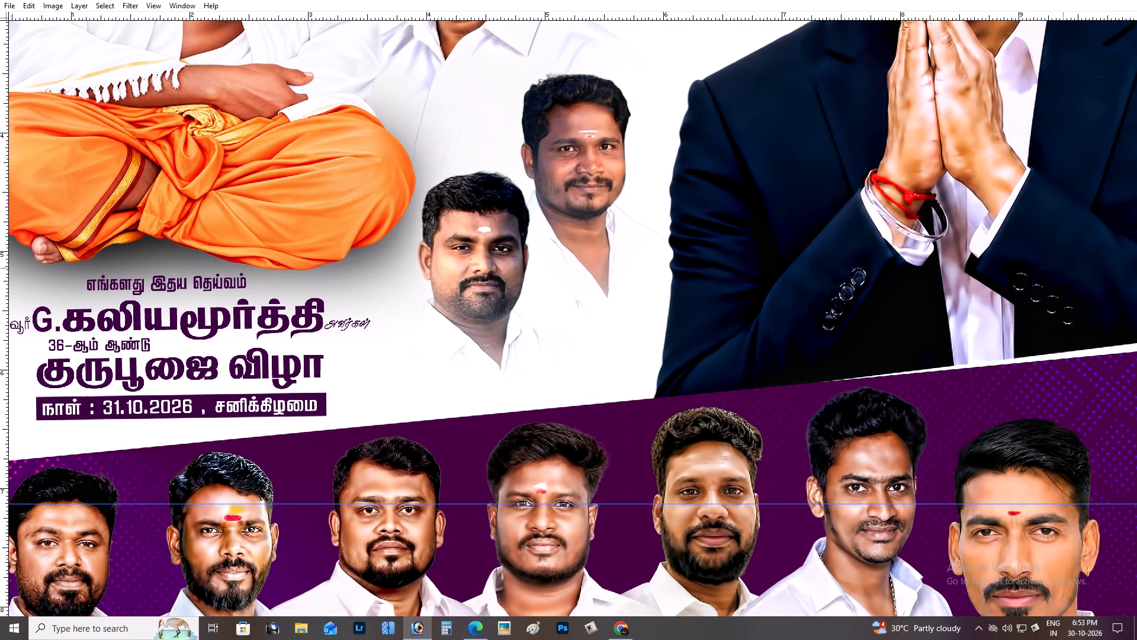
click(1071, 271)
drag(1073, 273, 1078, 286)
Examine the whole poster, then the title block and the portraits around it up close.
key(ctrl+minus)
key(ctrl+minus)
key(ctrl+minus)
scroll(1078, 286, up, 1)
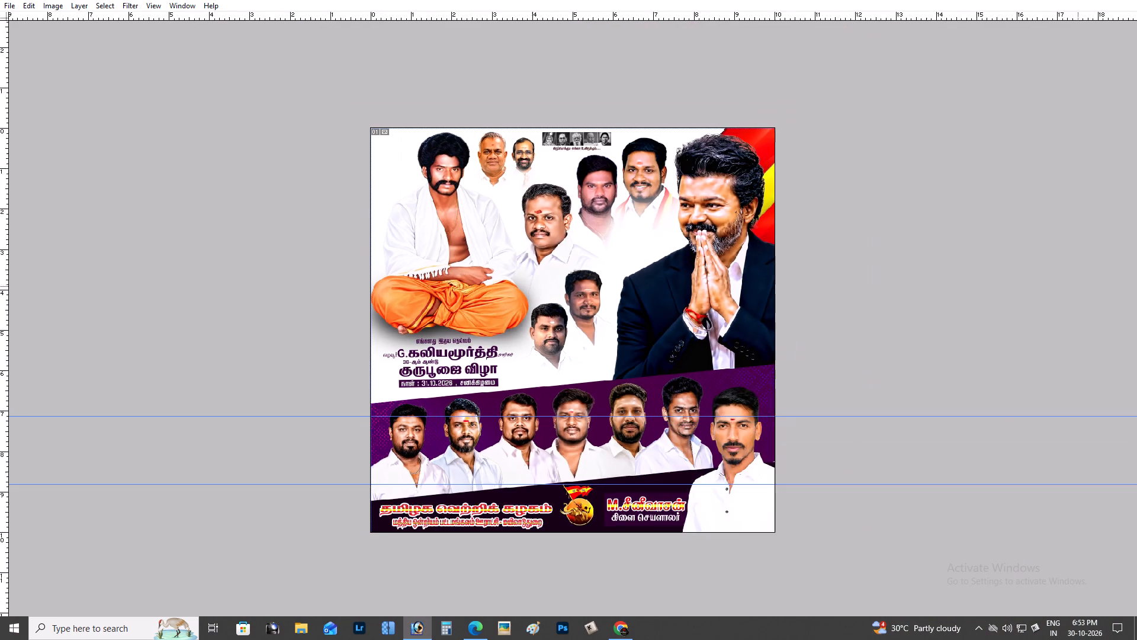
scroll(713, 227, down, 3)
key(z)
drag(327, 364, 449, 427)
key(space)
drag(491, 421, 643, 454)
key(v)
key(ctrl+minus)
key(ctrl+minus)
key(ctrl+minus)
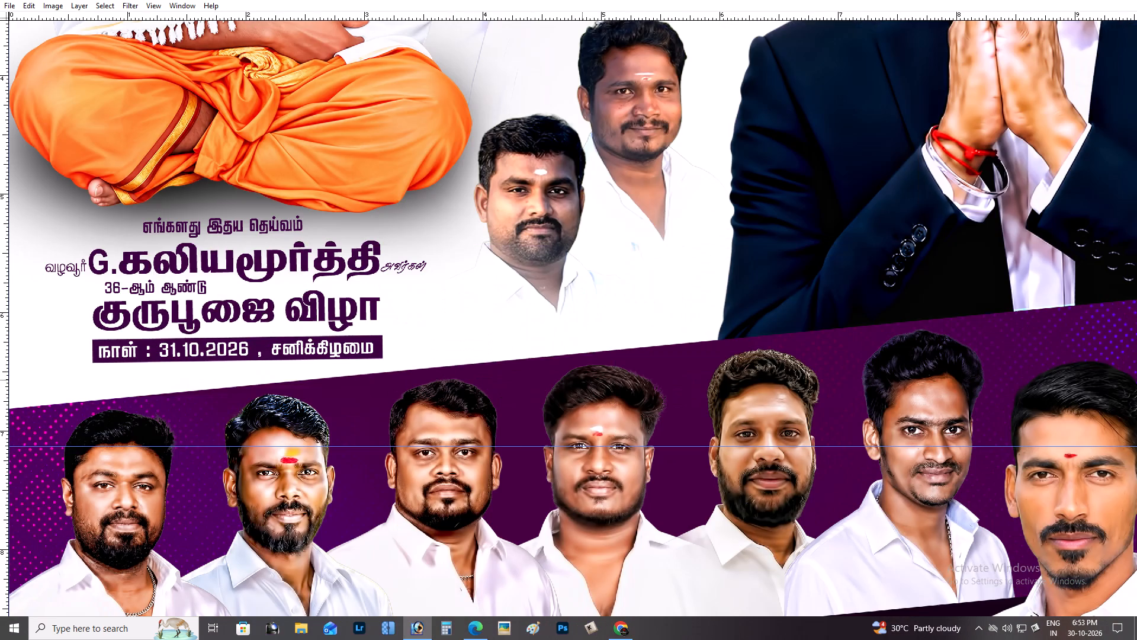
Fit the poster to the screen and save the document.
key(ctrl+0)
key(ctrl+s)
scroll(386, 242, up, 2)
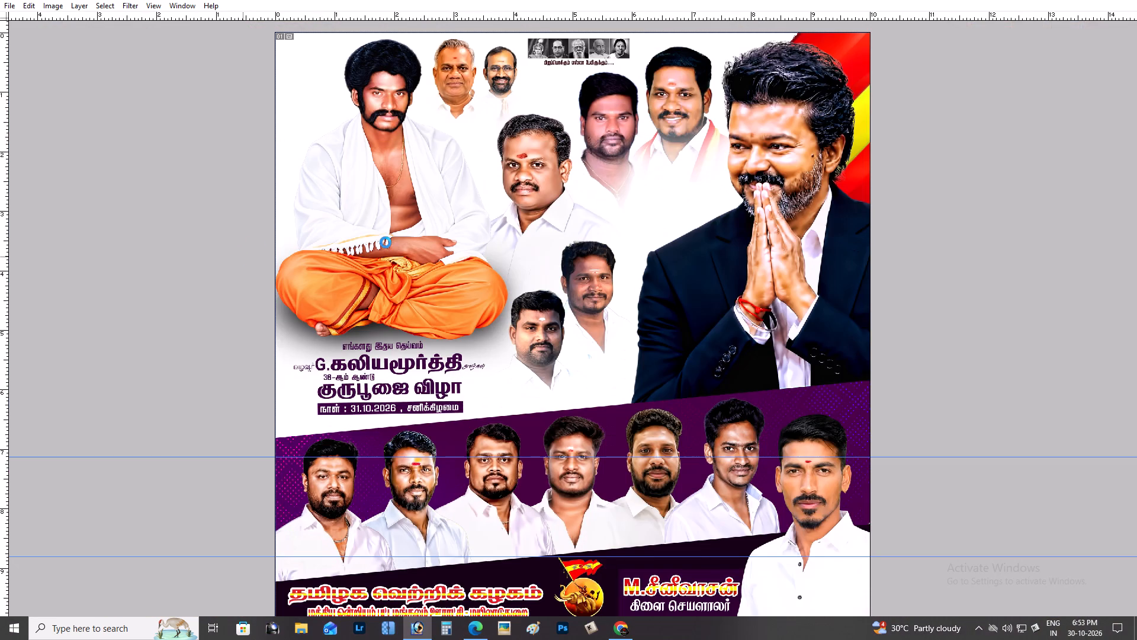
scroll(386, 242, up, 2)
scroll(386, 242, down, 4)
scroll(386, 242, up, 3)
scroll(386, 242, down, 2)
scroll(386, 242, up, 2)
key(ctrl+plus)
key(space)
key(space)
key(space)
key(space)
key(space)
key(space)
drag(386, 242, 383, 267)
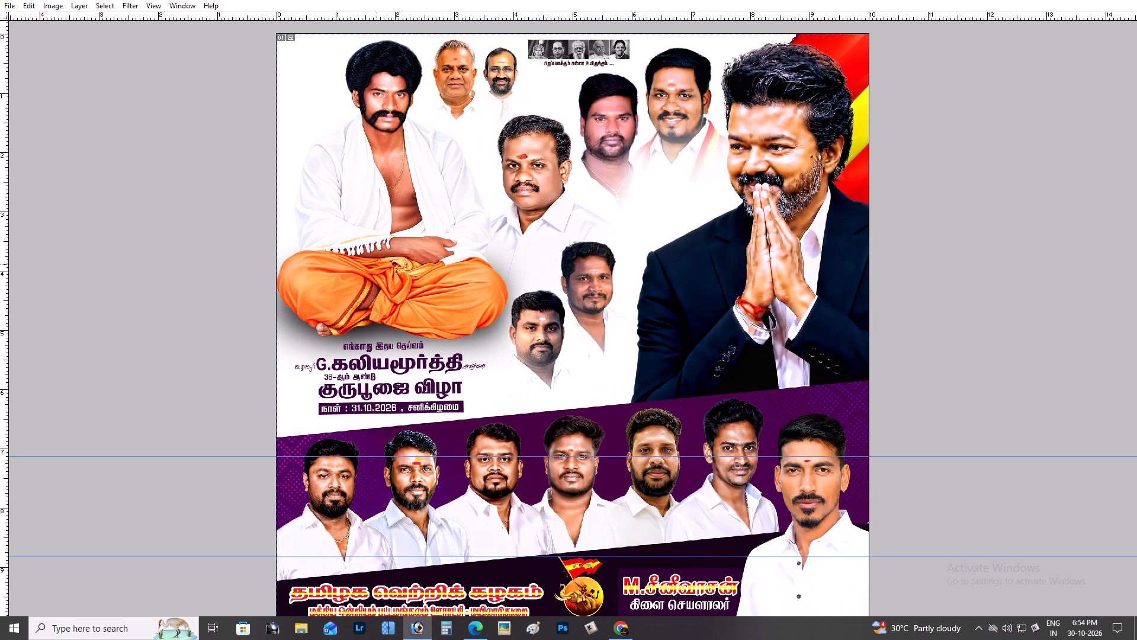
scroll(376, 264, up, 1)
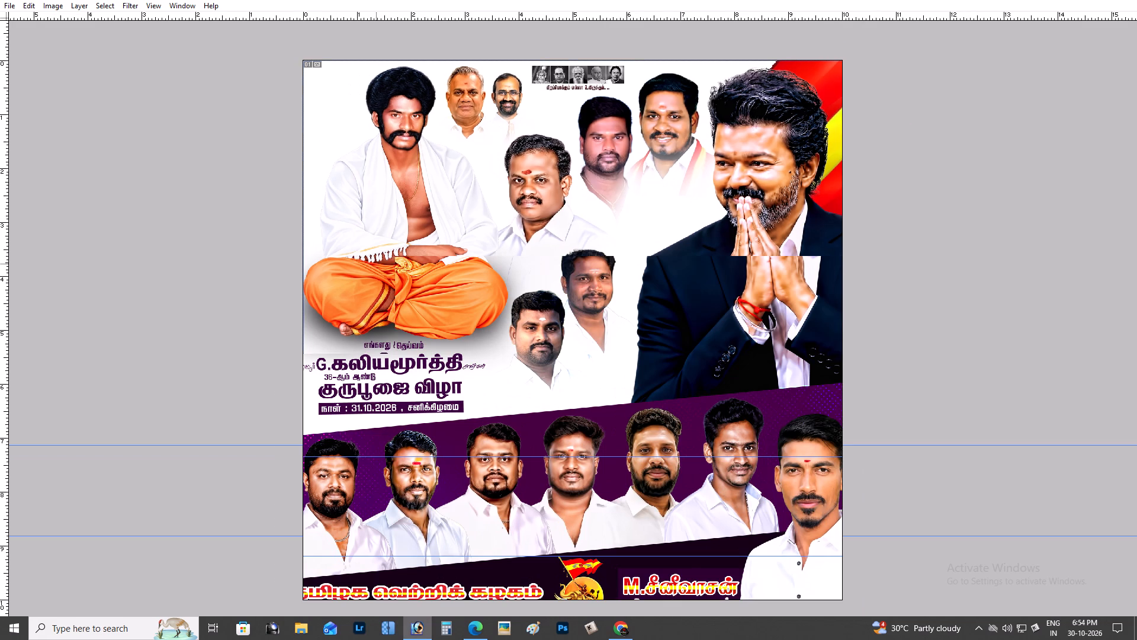
Switch to the vck 11 10X10.psd document, close it and return to the guru pooja poster.
key(ctrl+Tab)
click(660, 263)
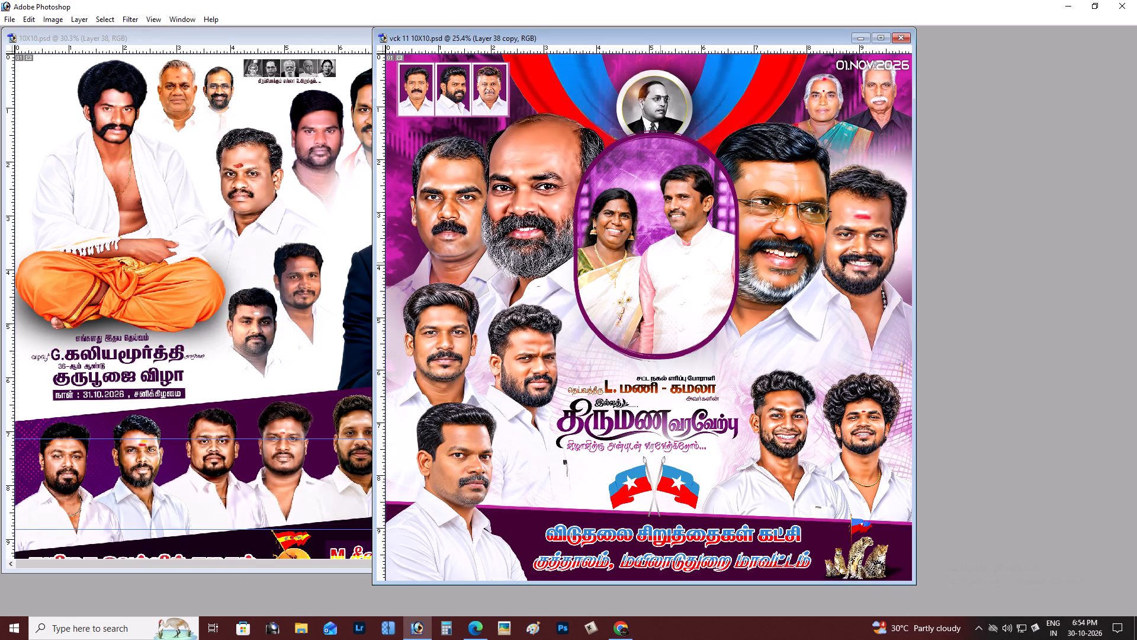
key(ctrl+w)
key(ctrl+Tab)
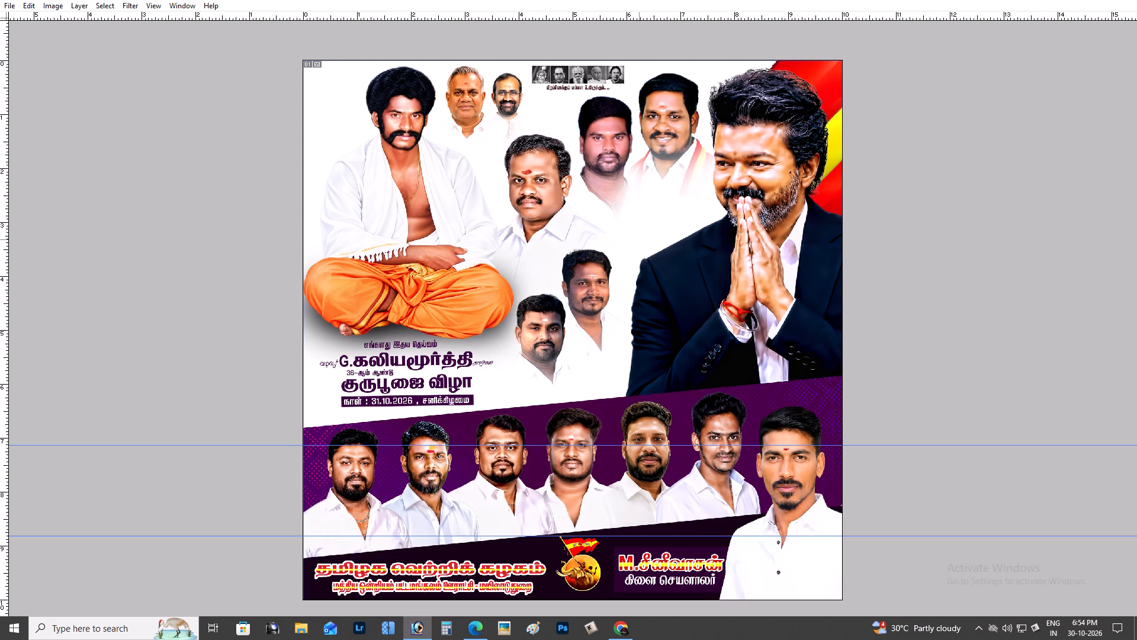
Start opening another file and go to the hardisk folder on the Kaviya Digital Printers (D:) drive.
key(ctrl+o)
click(29, 161)
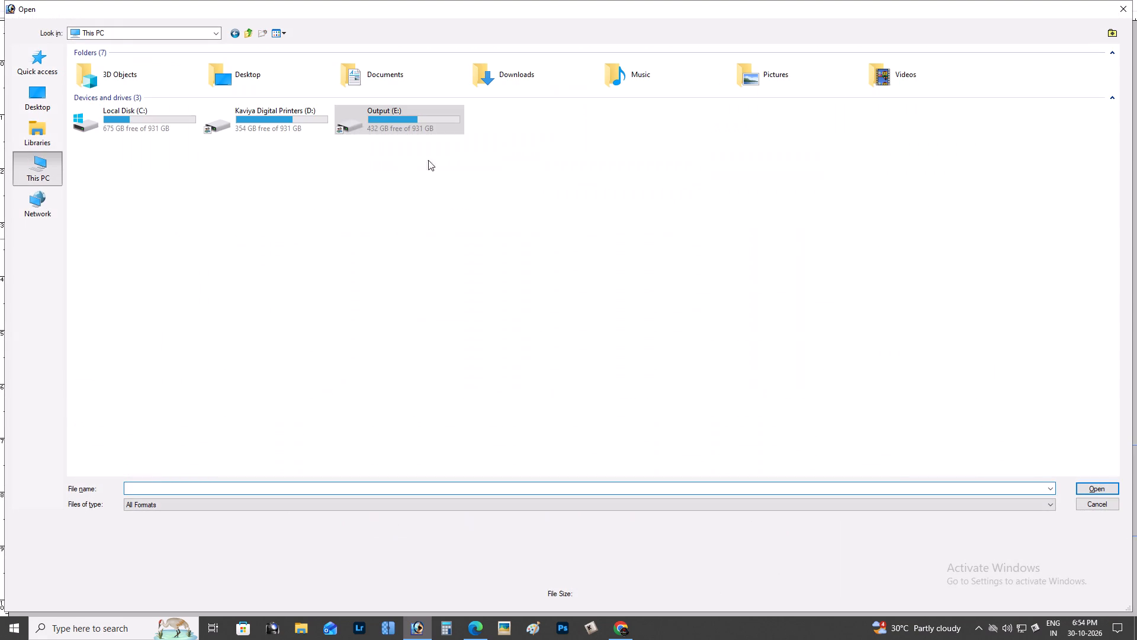
double_click(304, 117)
scroll(681, 222, down, 1)
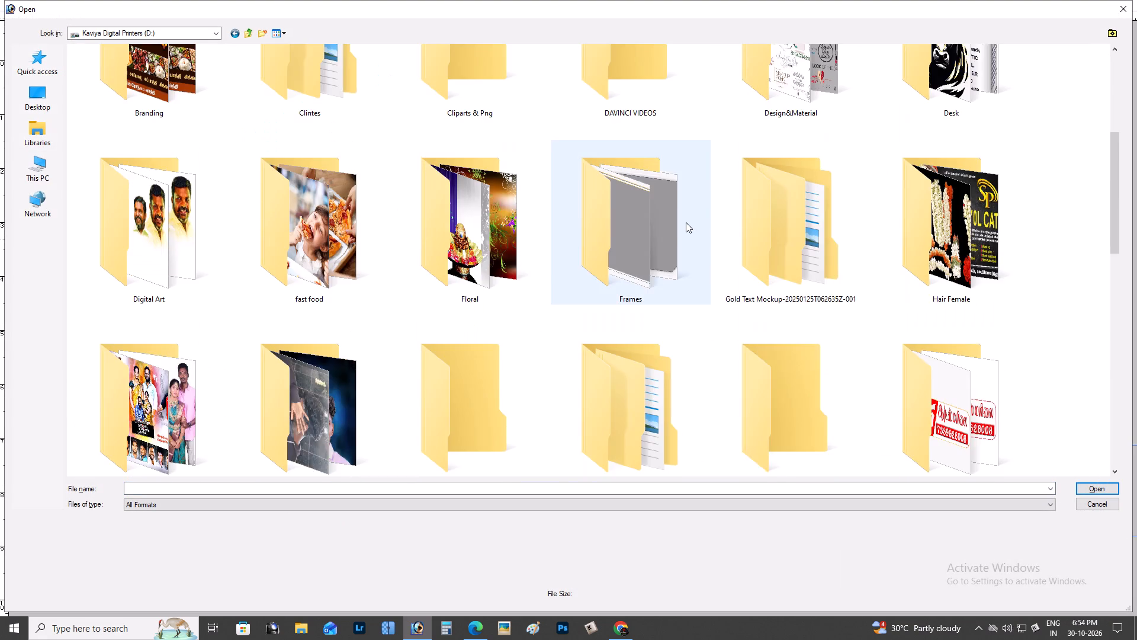
scroll(688, 223, down, 4)
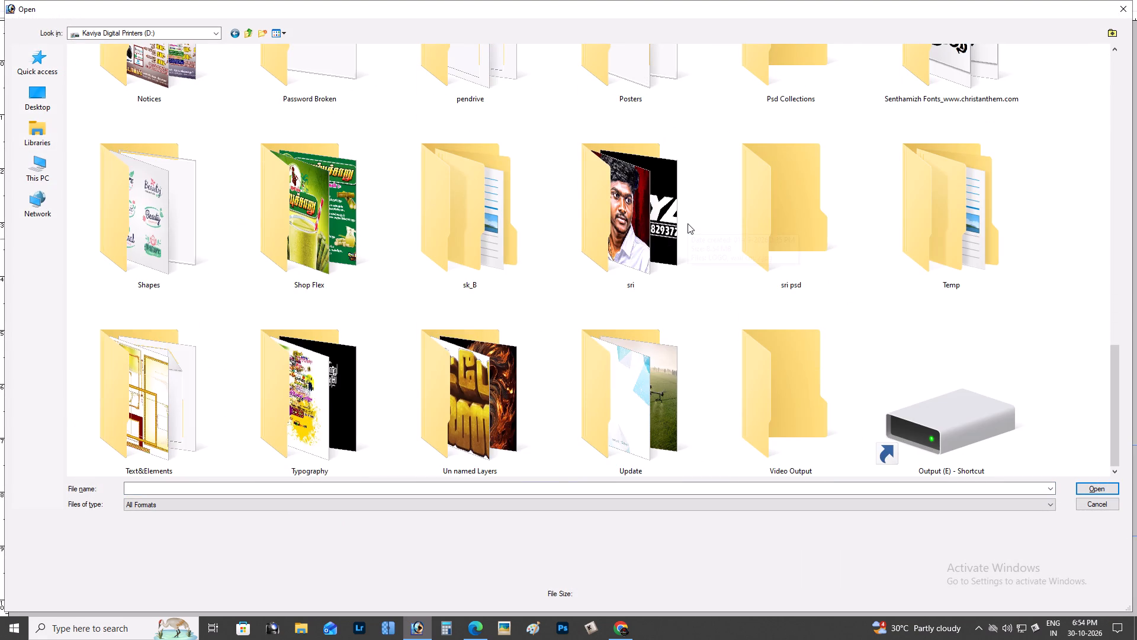
click(688, 223)
double_click(274, 121)
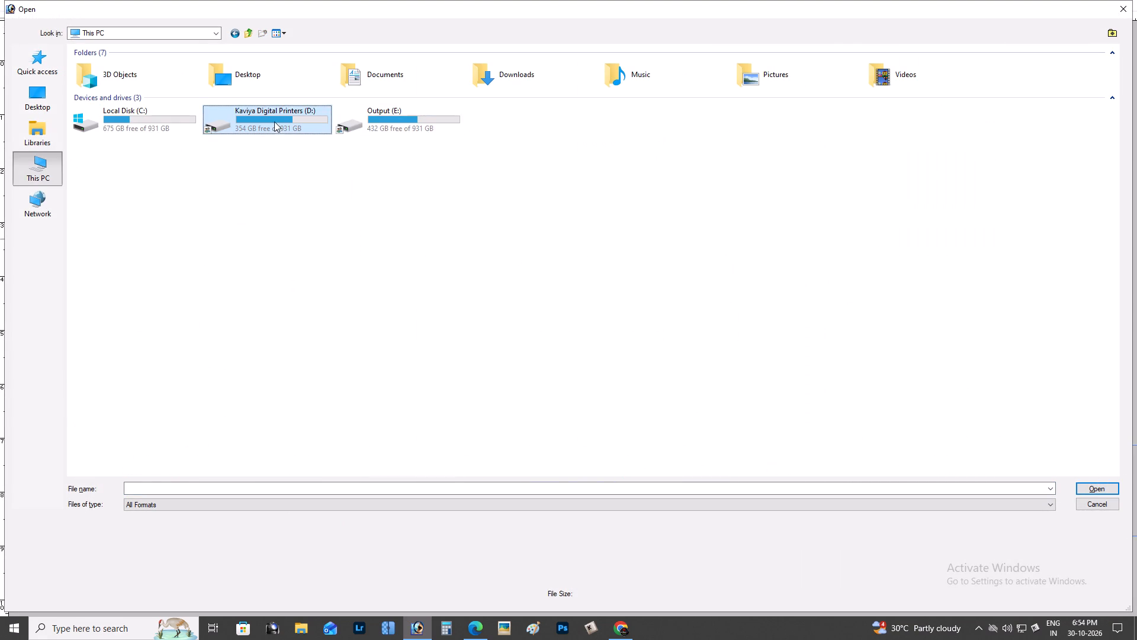
scroll(259, 171, down, 2)
double_click(165, 158)
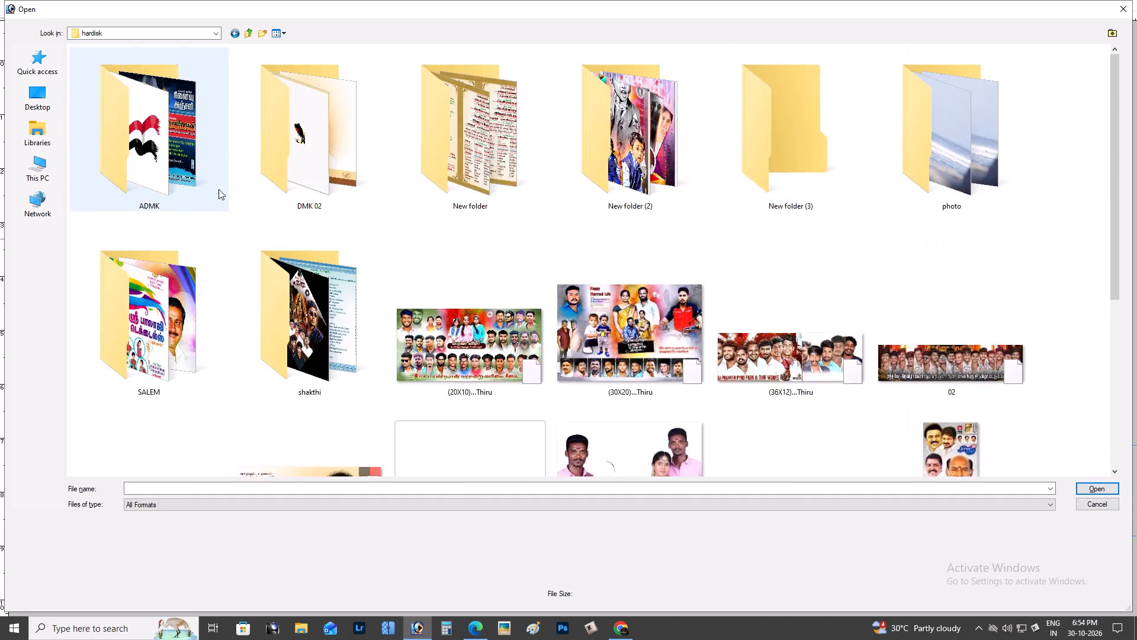
Look through the hardisk folder and its shakthi and New folder (2) subfolders for a usable background source.
scroll(265, 207, down, 2)
scroll(284, 209, up, 2)
scroll(664, 321, down, 2)
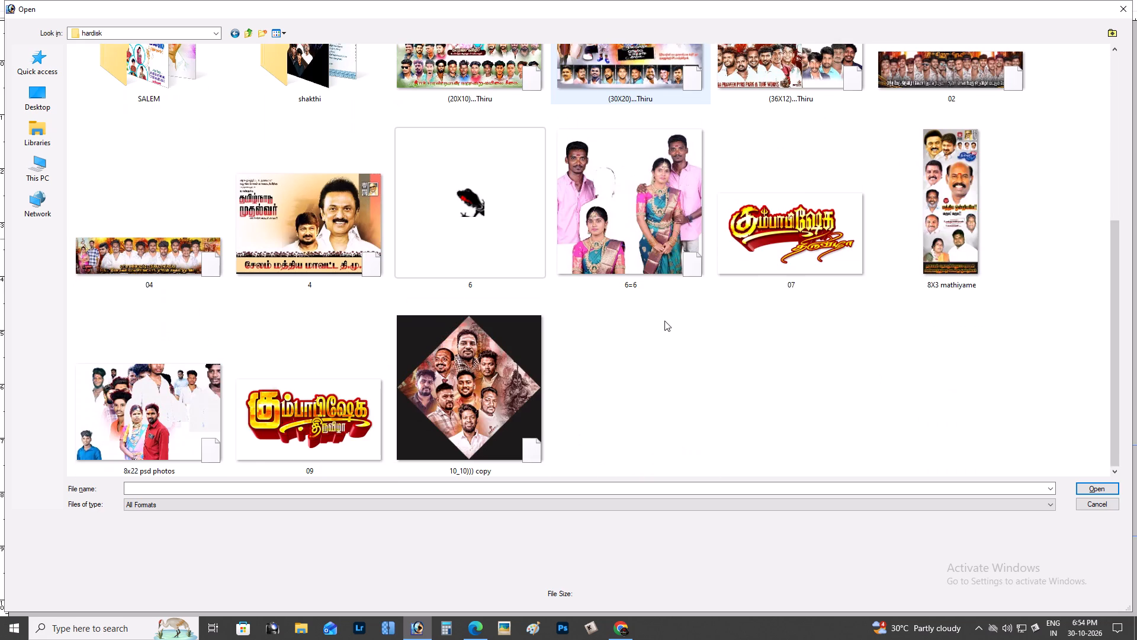
scroll(664, 321, up, 1)
double_click(292, 287)
scroll(292, 287, down, 7)
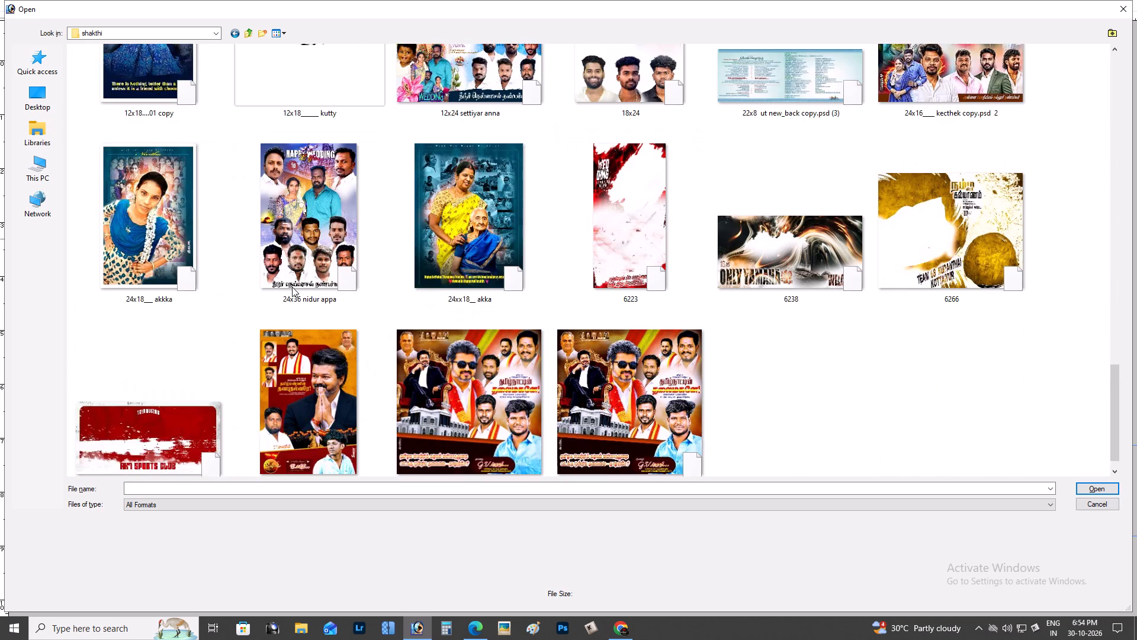
scroll(292, 287, down, 2)
scroll(292, 287, up, 9)
click(292, 287)
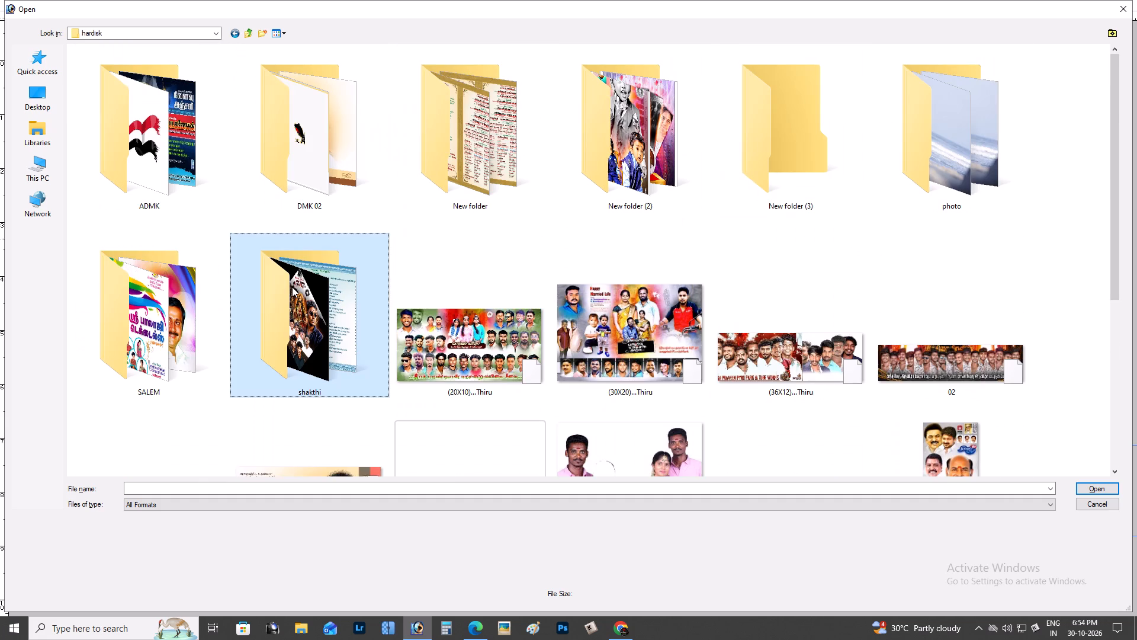
scroll(817, 382, down, 3)
scroll(704, 360, up, 2)
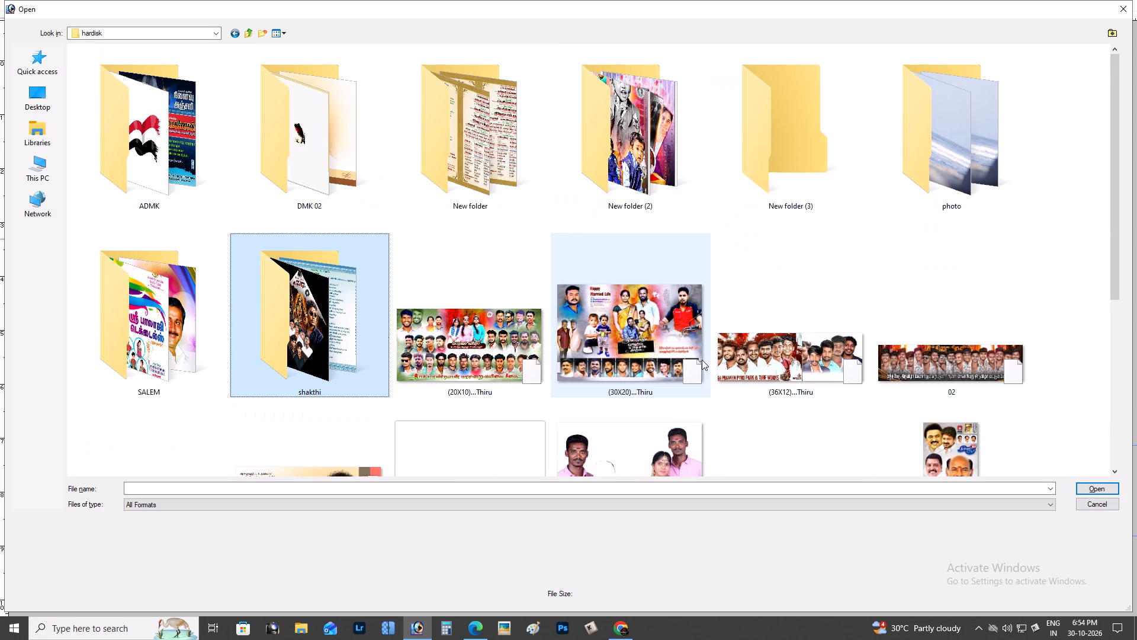
scroll(702, 360, up, 1)
double_click(599, 174)
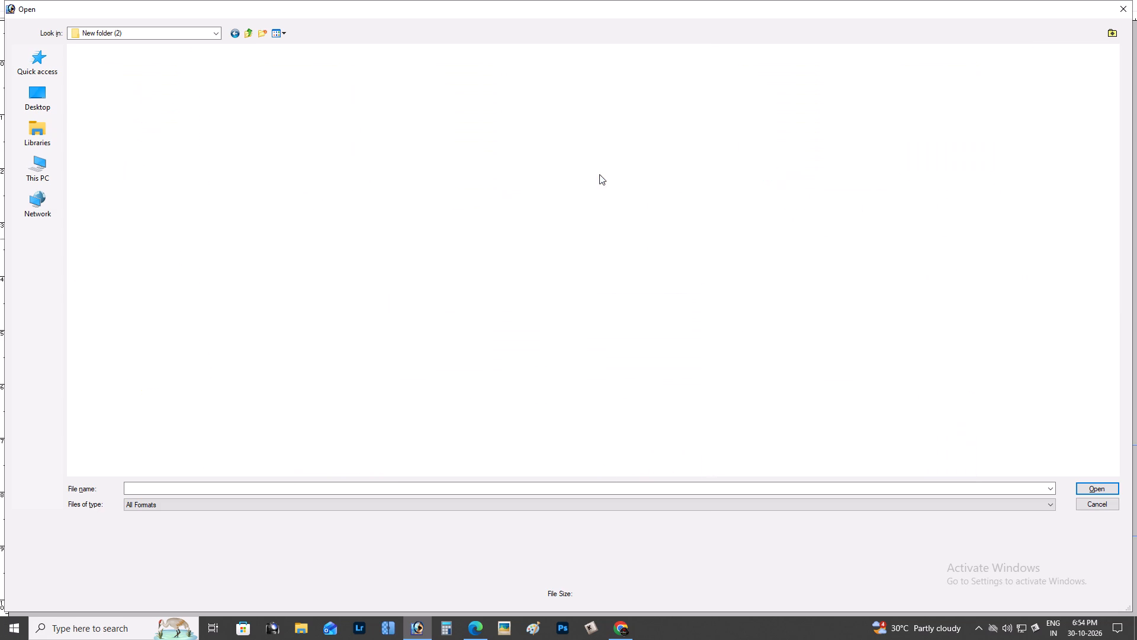
scroll(599, 174, down, 4)
scroll(599, 174, up, 4)
click(605, 179)
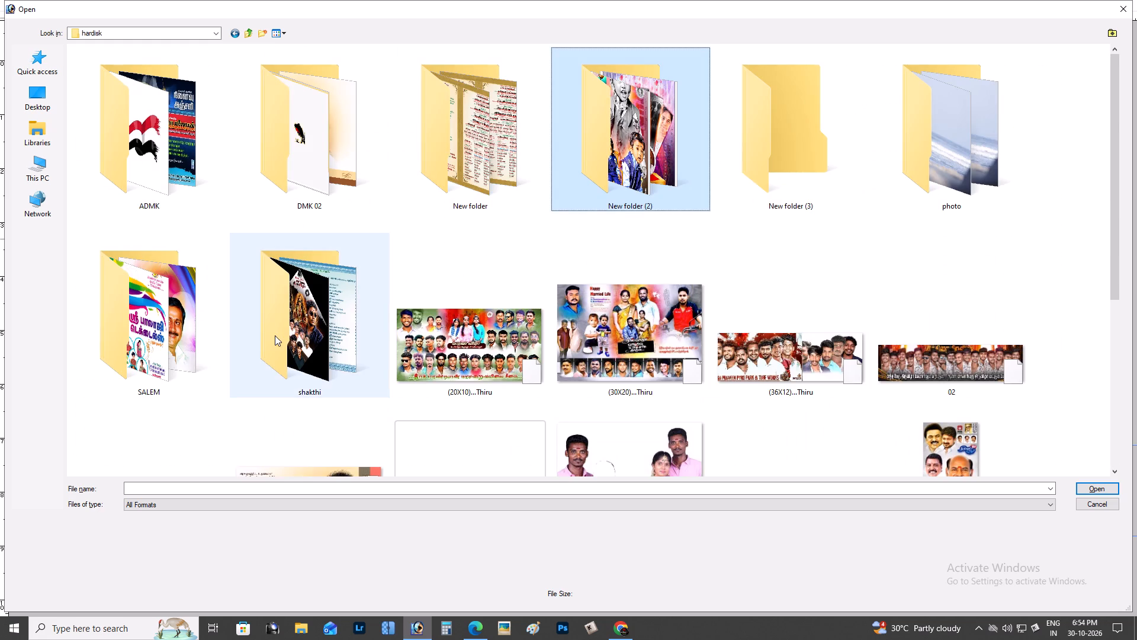
Find and open the 10x20___ anne design from the shakthi folder without updating its text layers.
double_click(275, 335)
double_click(596, 114)
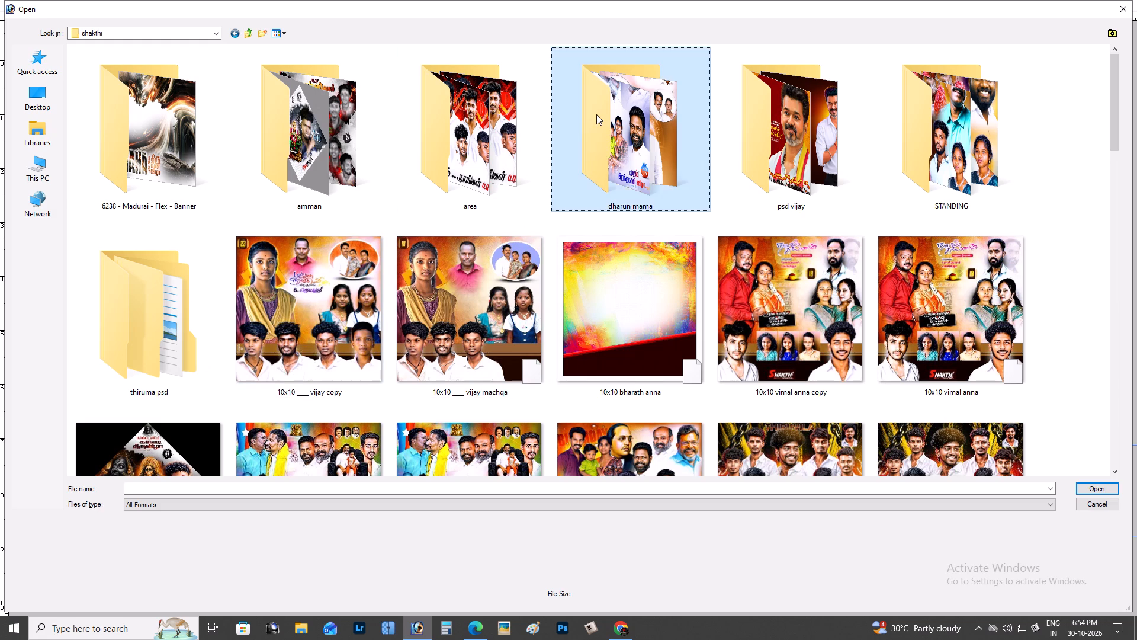
click(623, 116)
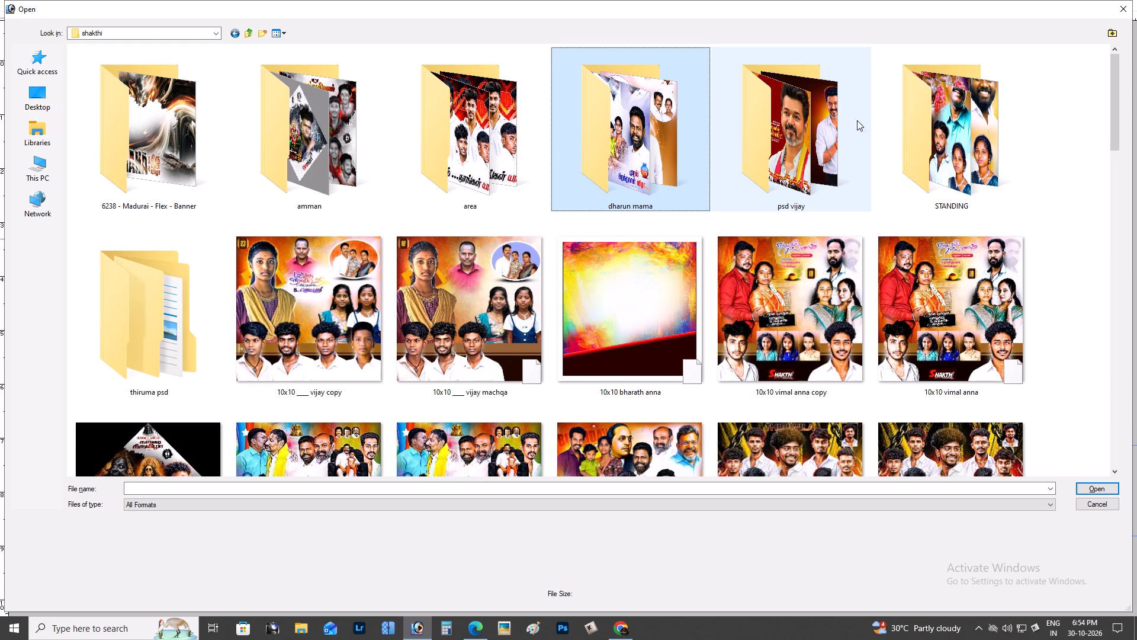
triple_click(792, 113)
double_click(927, 124)
scroll(923, 130, down, 2)
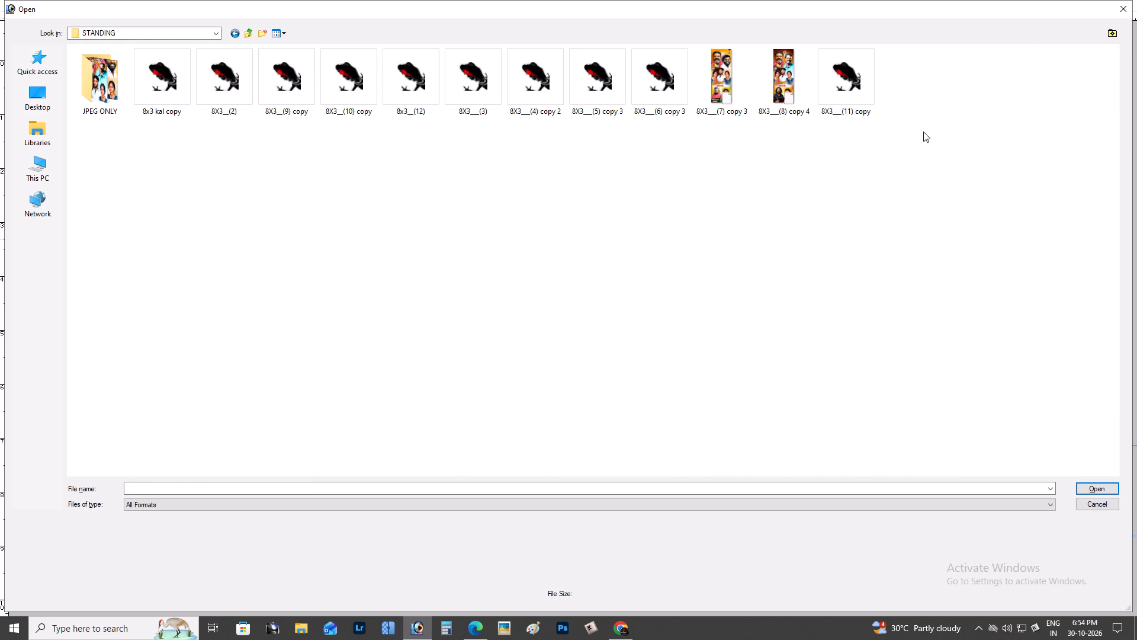
click(923, 132)
scroll(587, 245, down, 2)
scroll(586, 245, up, 1)
scroll(586, 245, down, 2)
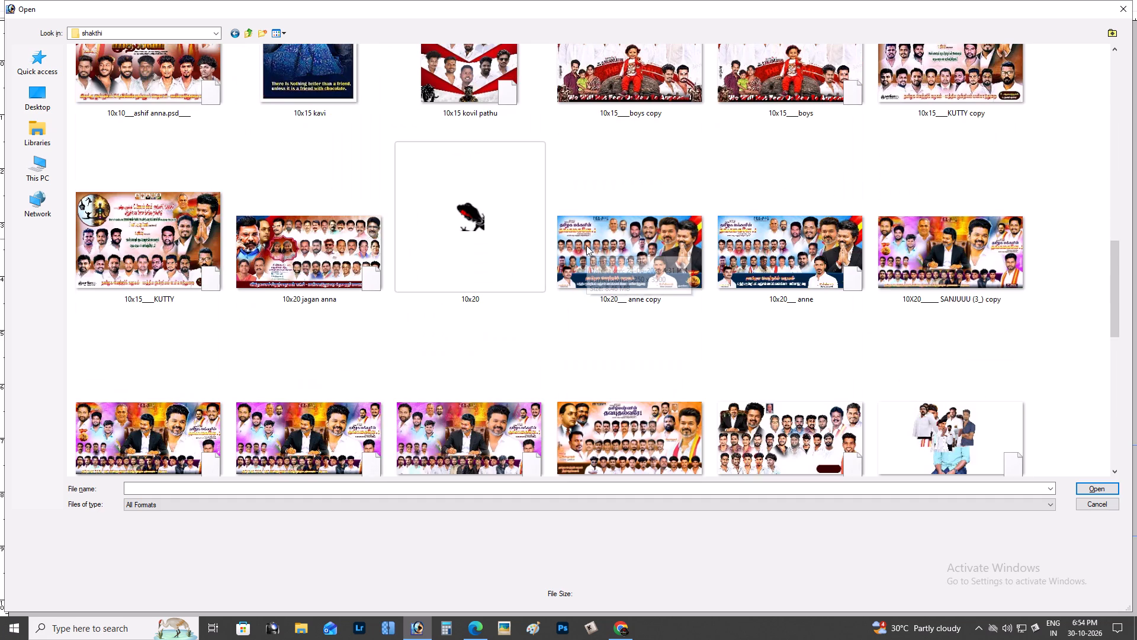
click(811, 250)
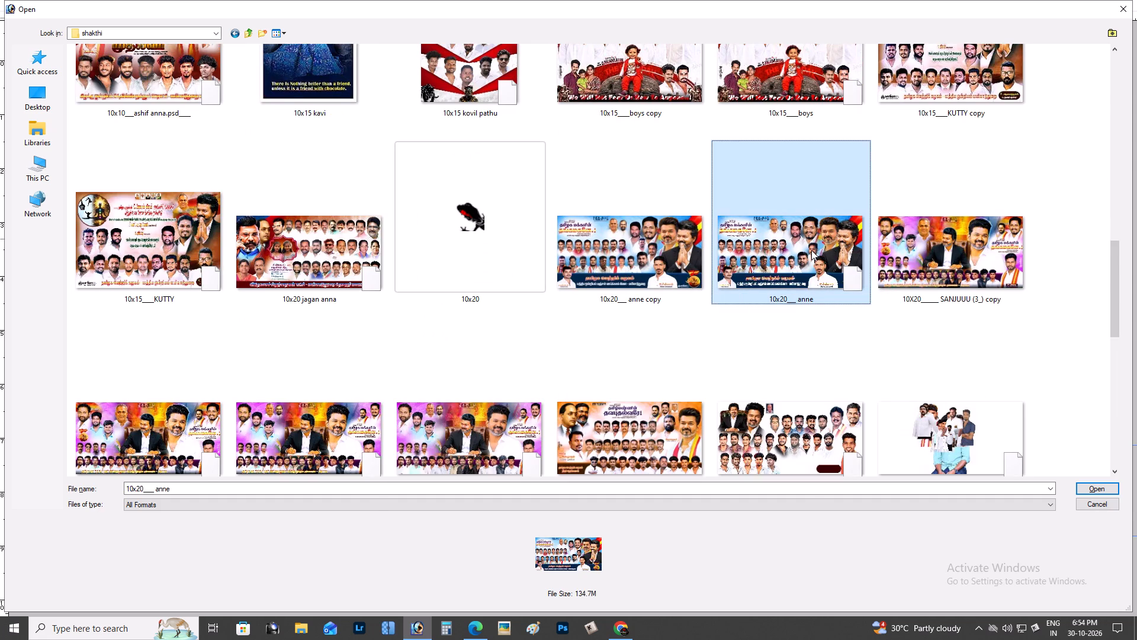
key(Return)
key(Return)
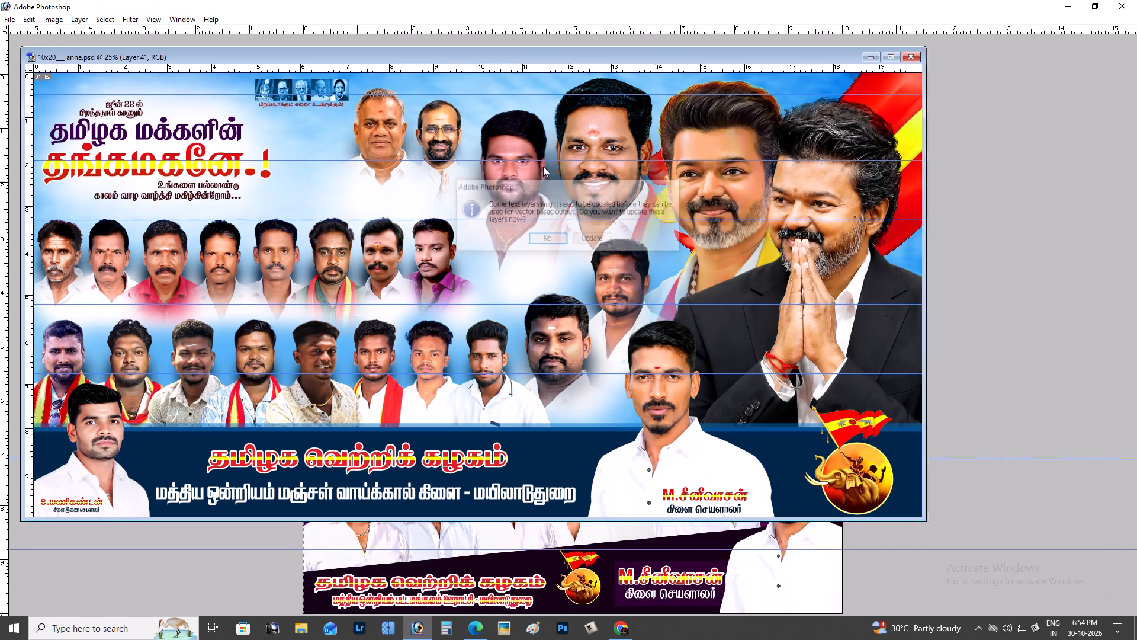
Copy the blue sky background layer from 10x20___ anne.psd into the 10X10 guru pooja poster.
right_click(506, 164)
click(539, 219)
drag(531, 191, 538, 193)
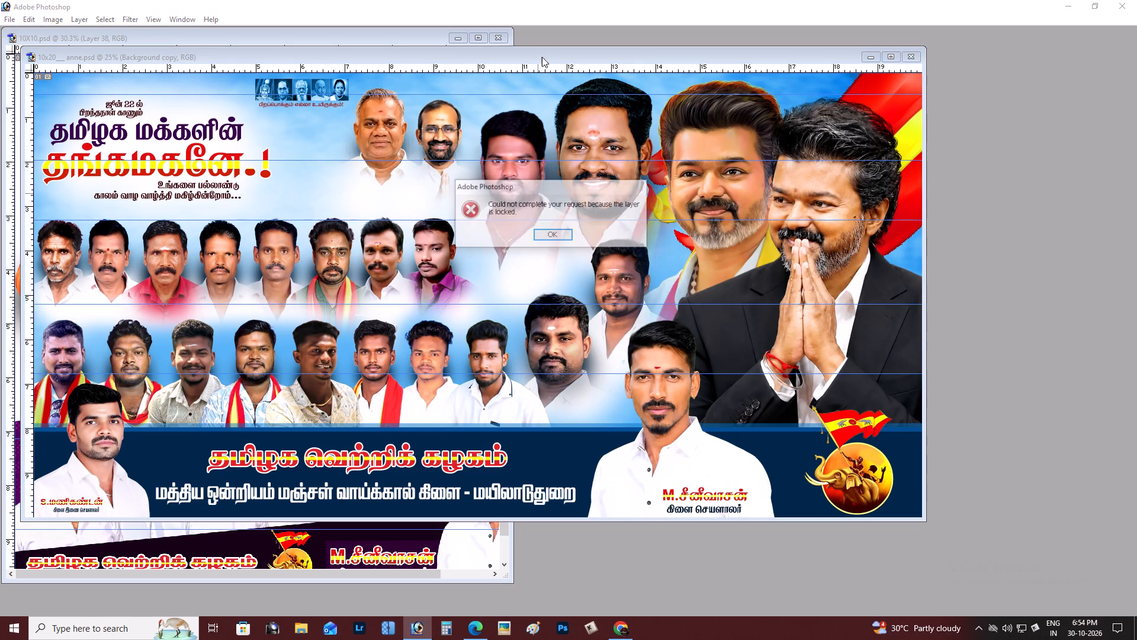
drag(537, 60, 782, 79)
key(Return)
drag(731, 53, 1087, 85)
right_click(754, 203)
click(810, 239)
drag(807, 210, 87, 233)
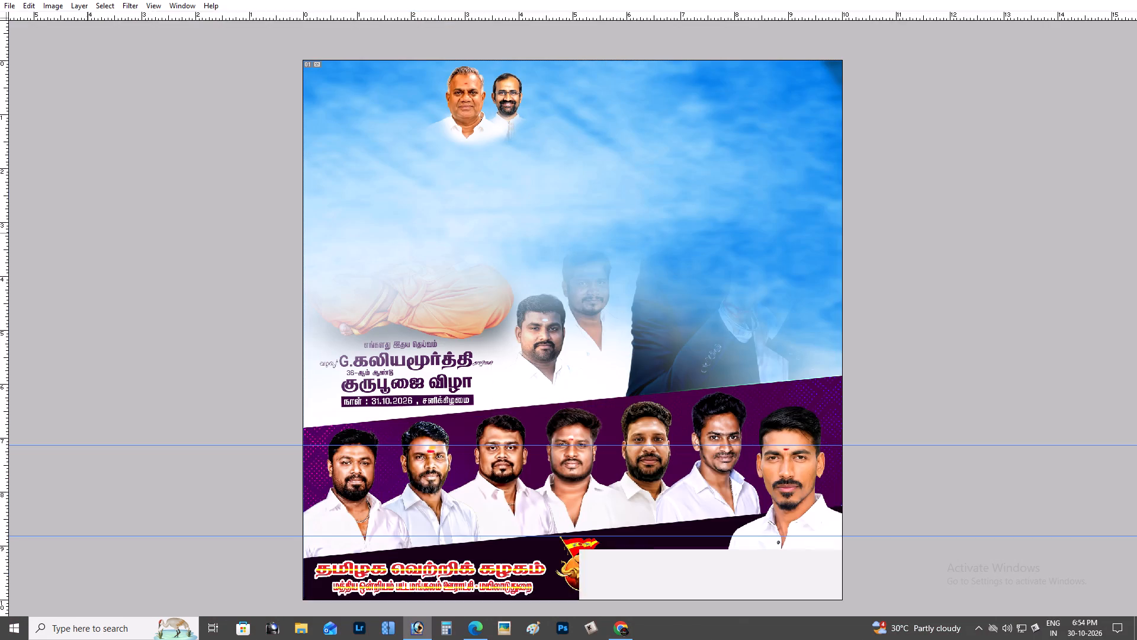
Send the blue sky layer to the back so it lies behind the portraits, title block and purple band.
key(Tab)
key(ctrl+shift+bracketleft)
key(ctrl+asterisk)
key(ctrl+minus)
key(ctrl+minus)
key(Tab)
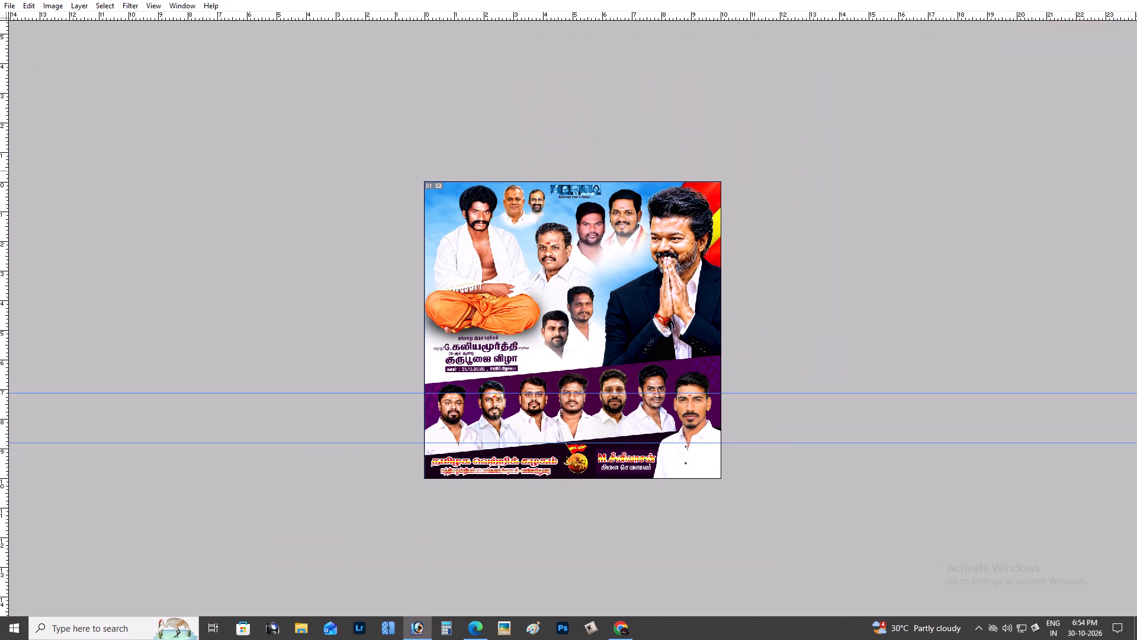
Free-transform the blue sky layer, resizing and moving it so it extends over the whole poster behind the portraits.
key(ctrl+t)
alt+shift+drag(796, 218, 653, 219)
drag(612, 235, 725, 235)
shift+drag(584, 160, 584, 93)
drag(624, 109, 624, 171)
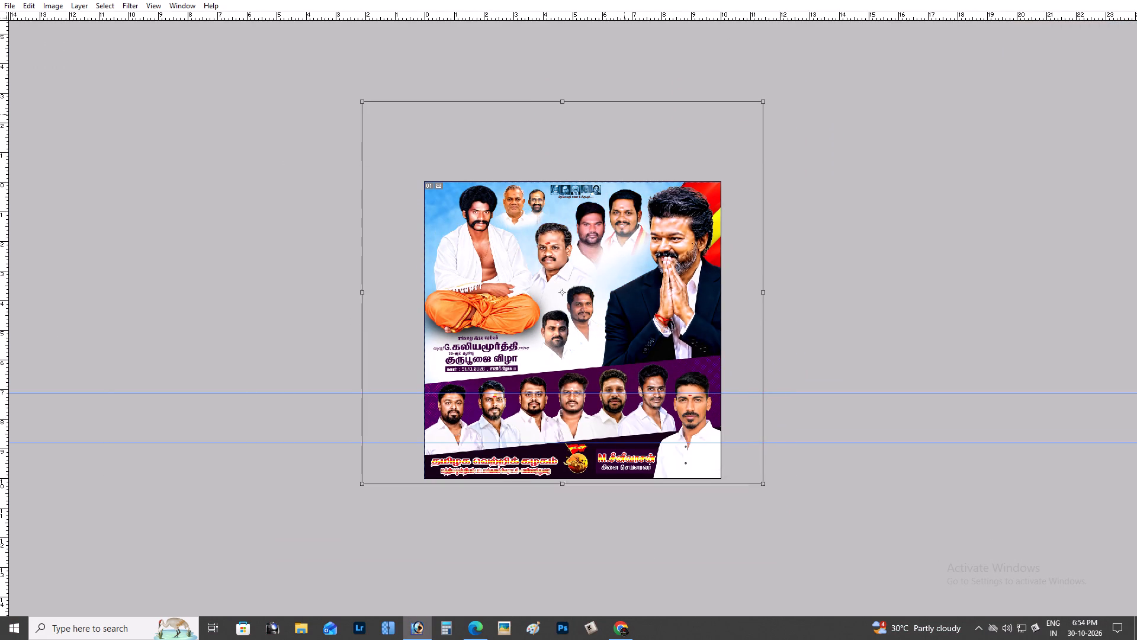
drag(624, 171, 651, 169)
key(Return)
Shift the hue of the blue sky background to purple with Hue/Saturation, leaving saturation and lightness at 0.
key(ctrl+plus)
key(ctrl+plus)
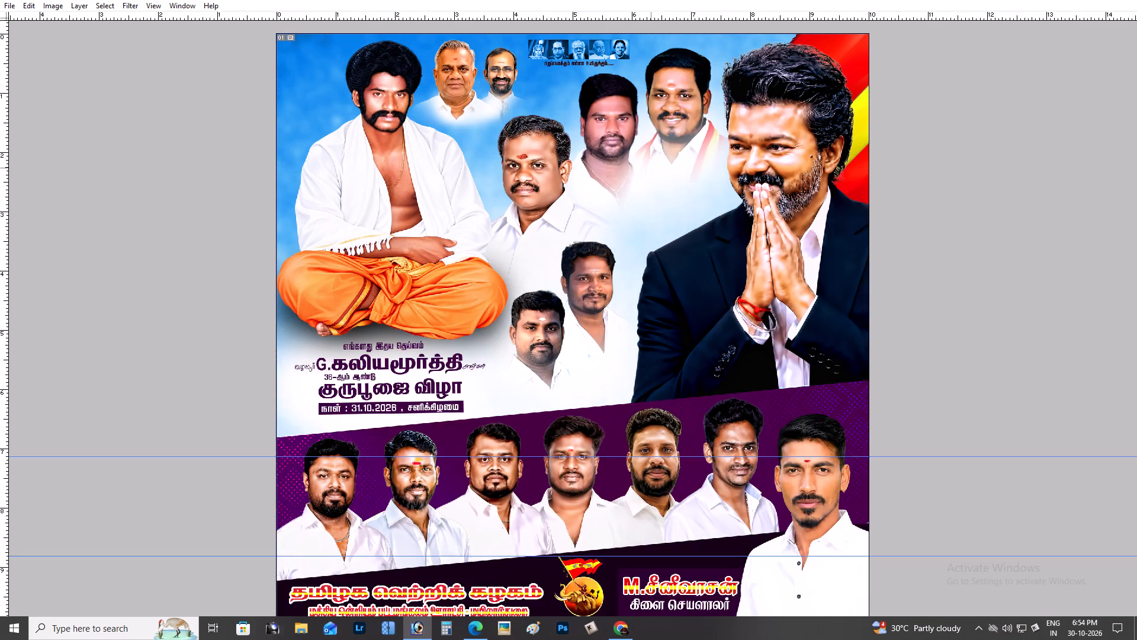
scroll(651, 168, up, 2)
scroll(651, 168, down, 3)
scroll(651, 168, up, 2)
scroll(651, 168, down, 1)
scroll(651, 168, up, 3)
key(ctrl+u)
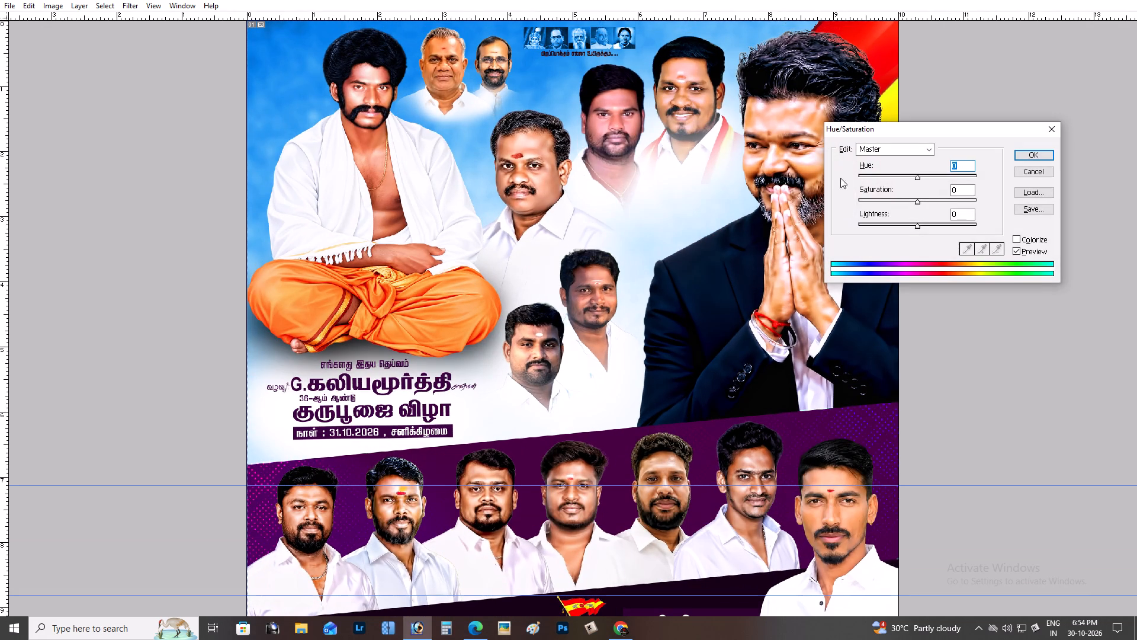
drag(912, 178, 938, 174)
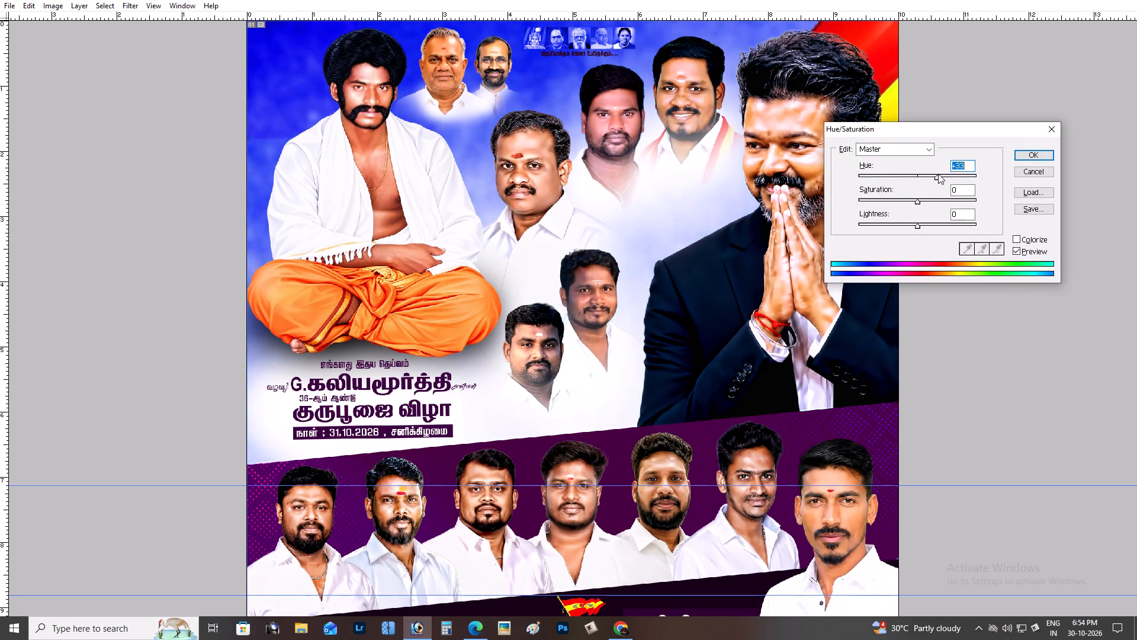
drag(938, 174, 952, 171)
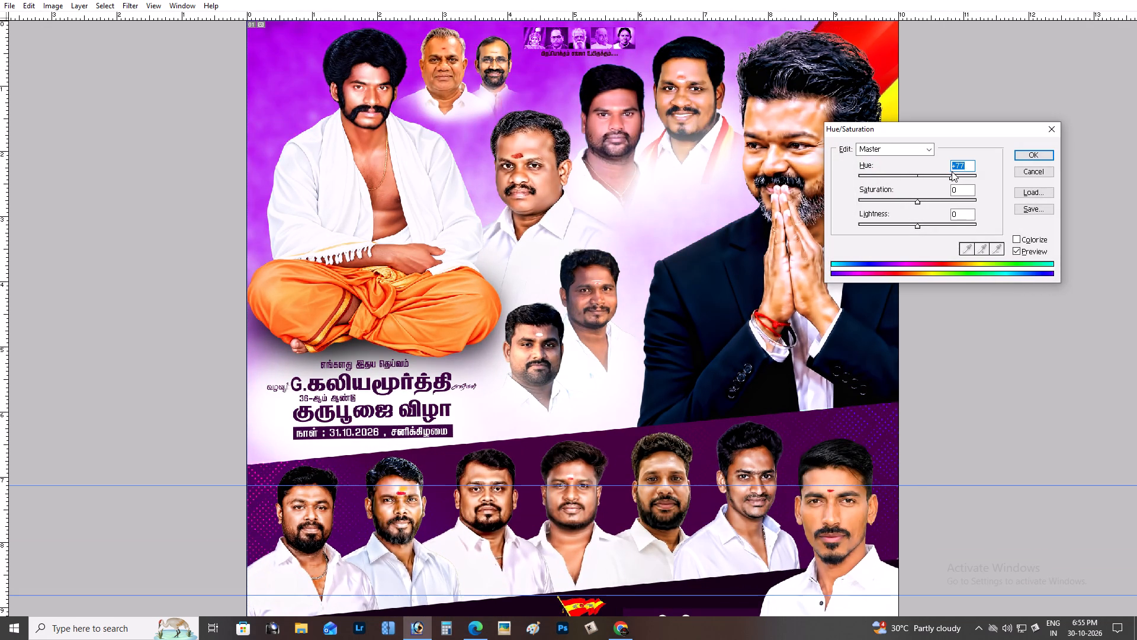
key(Return)
Apply a Motion Blur at a -32° angle to the purple sky background, with the blur distance reduced well below 999 pixels.
key(ctrl+minus)
key(ctrl+minus)
scroll(952, 171, up, 3)
scroll(879, 168, down, 3)
key(ctrl+plus)
key(ctrl+plus)
key(space)
key(space)
key(space)
key(space)
key(space)
key(space)
key(space)
key(space)
key(space)
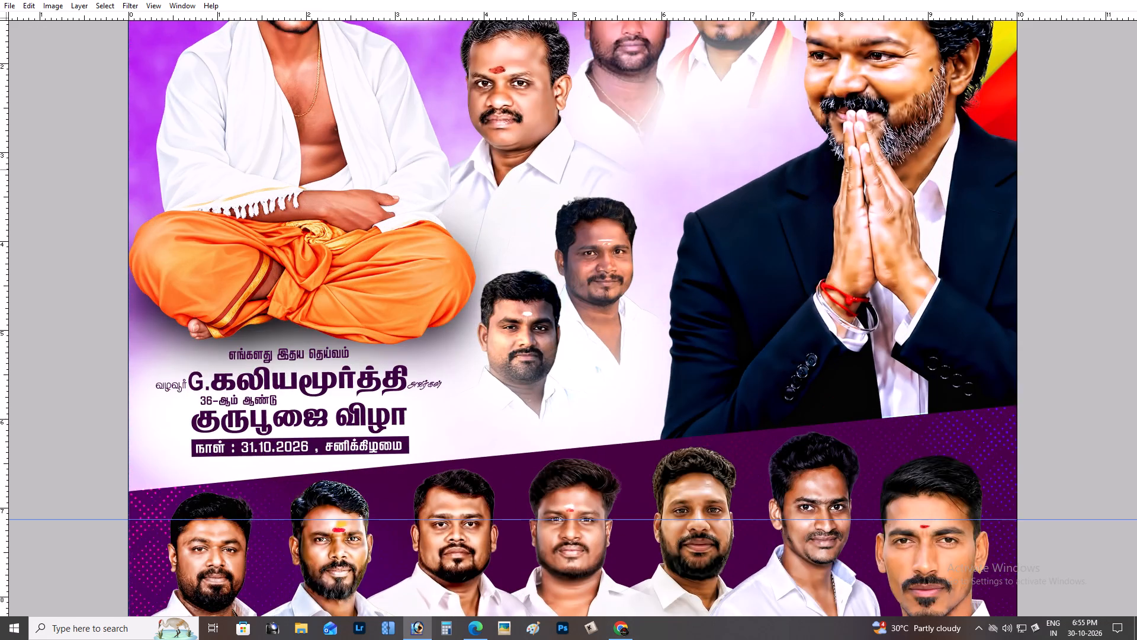
drag(537, 142, 634, 350)
drag(568, 226, 504, 345)
click(125, 0)
click(151, 86)
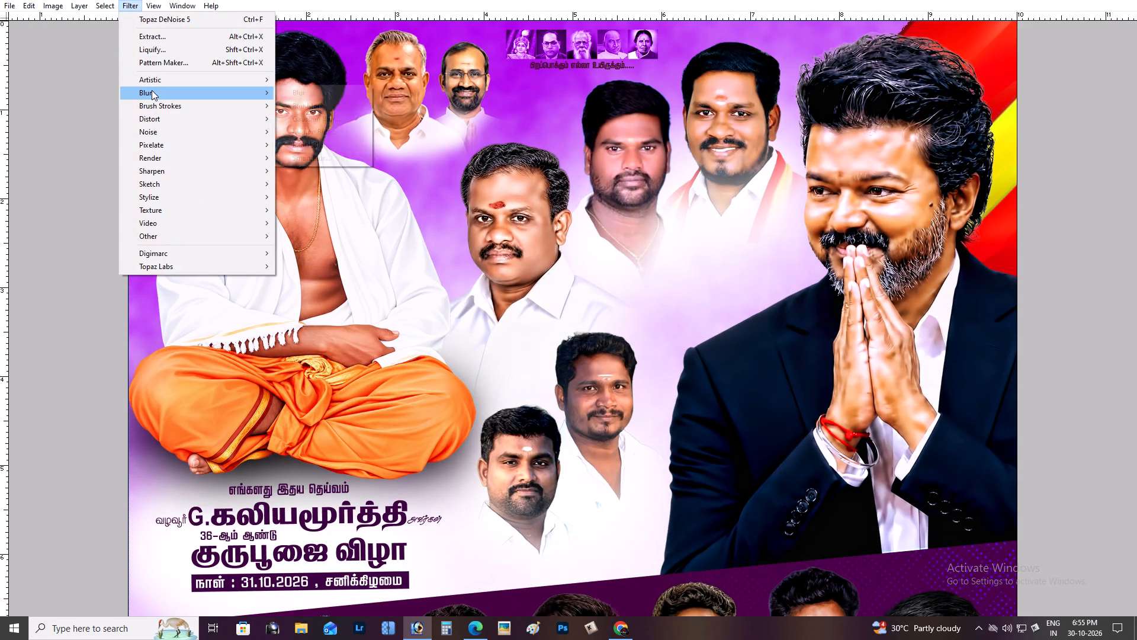
click(152, 92)
click(332, 135)
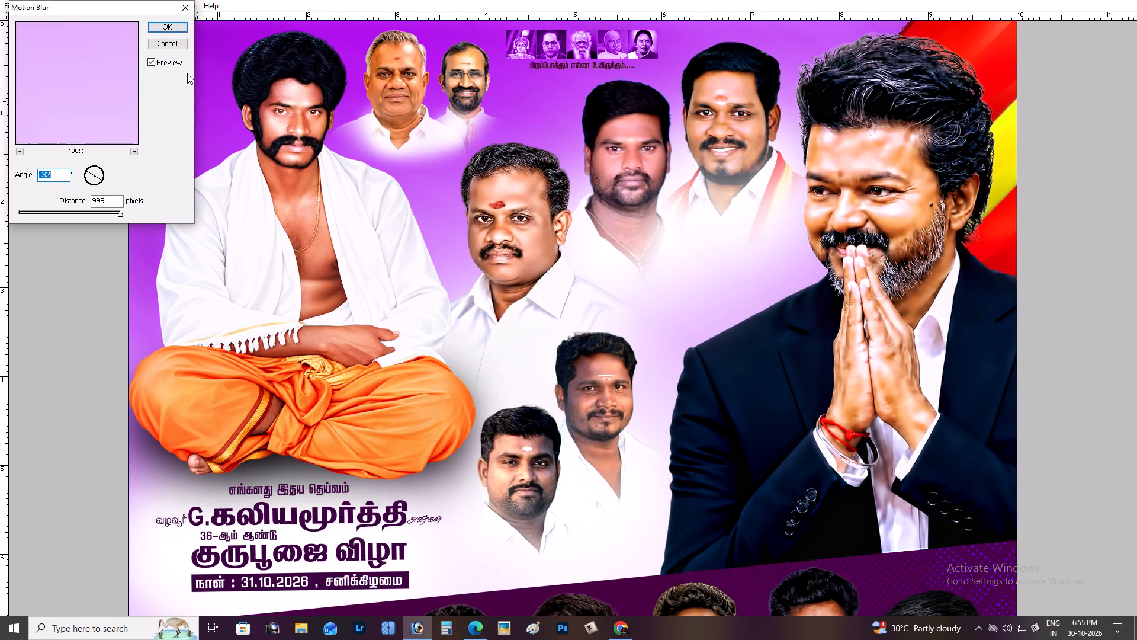
drag(137, 13, 701, 124)
drag(681, 327, 655, 325)
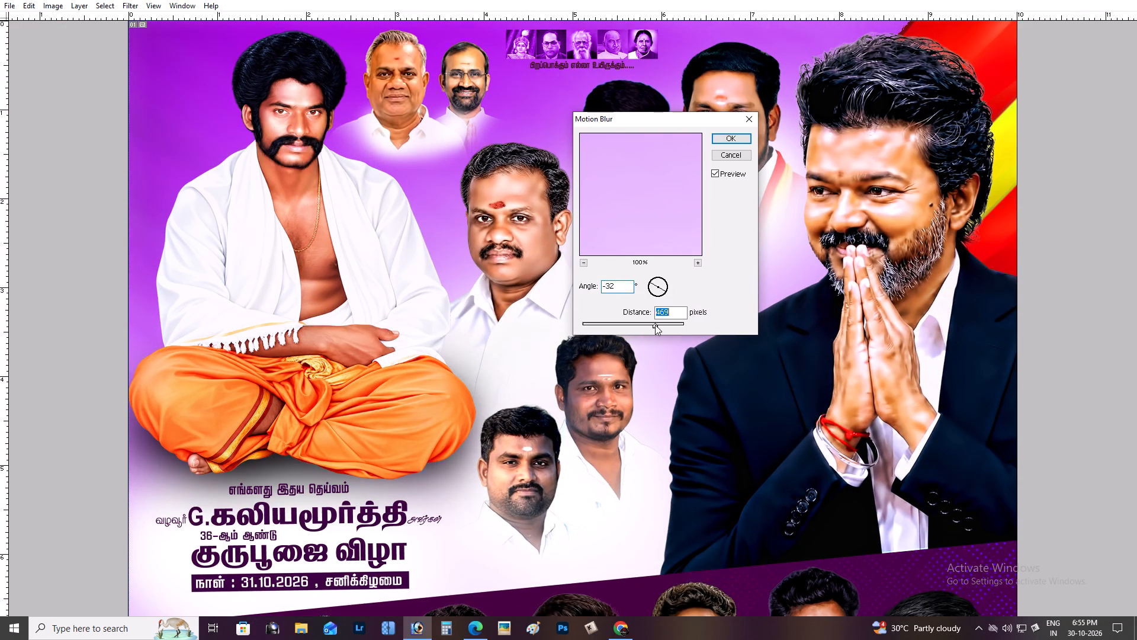
drag(654, 325, 635, 327)
drag(635, 327, 625, 327)
drag(625, 327, 614, 326)
key(Return)
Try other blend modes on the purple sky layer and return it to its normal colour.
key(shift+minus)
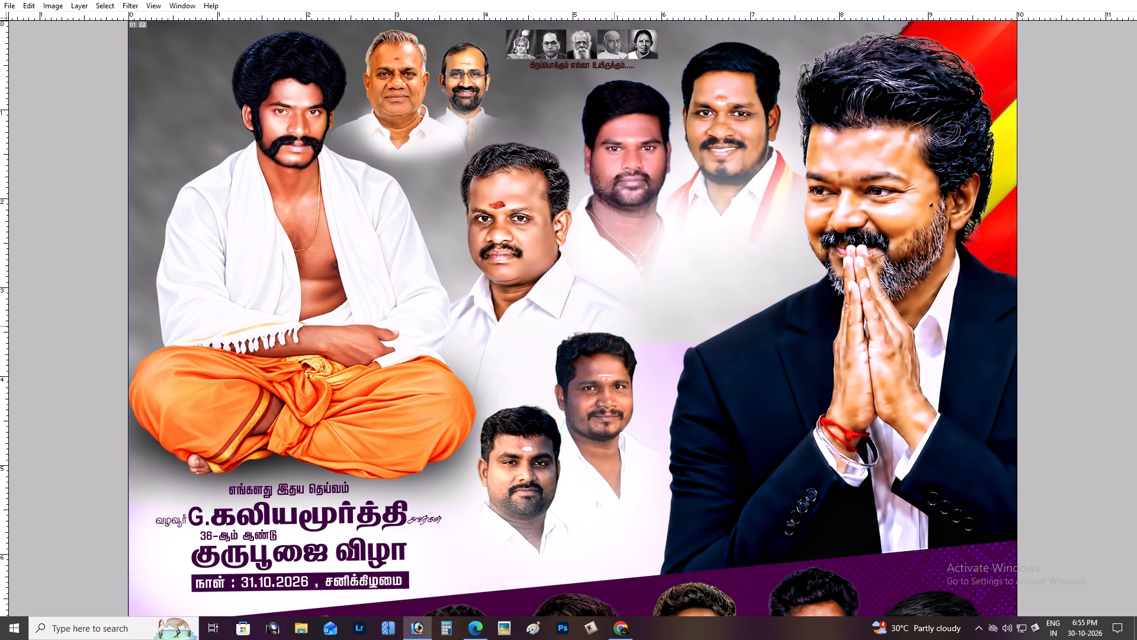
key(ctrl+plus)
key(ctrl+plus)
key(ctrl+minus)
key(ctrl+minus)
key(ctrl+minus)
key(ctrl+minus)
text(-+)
Examine the purple background around the seated guru's hair, the upper portraits and the title block at close range.
key(z)
drag(350, 91, 491, 197)
key(space)
drag(478, 178, 515, 214)
text(v-)
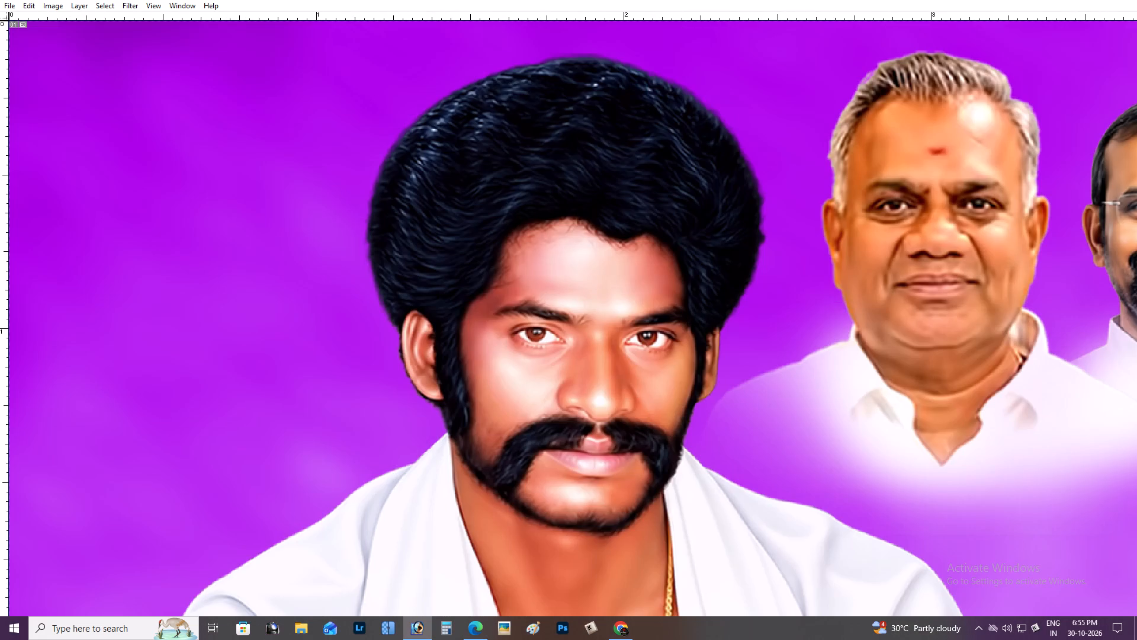
key(ctrl+minus)
key(ctrl+minus)
key(ctrl+minus)
key(ctrl+minus)
scroll(515, 214, up, 3)
scroll(515, 214, down, 3)
scroll(515, 214, up, 2)
scroll(515, 214, down, 2)
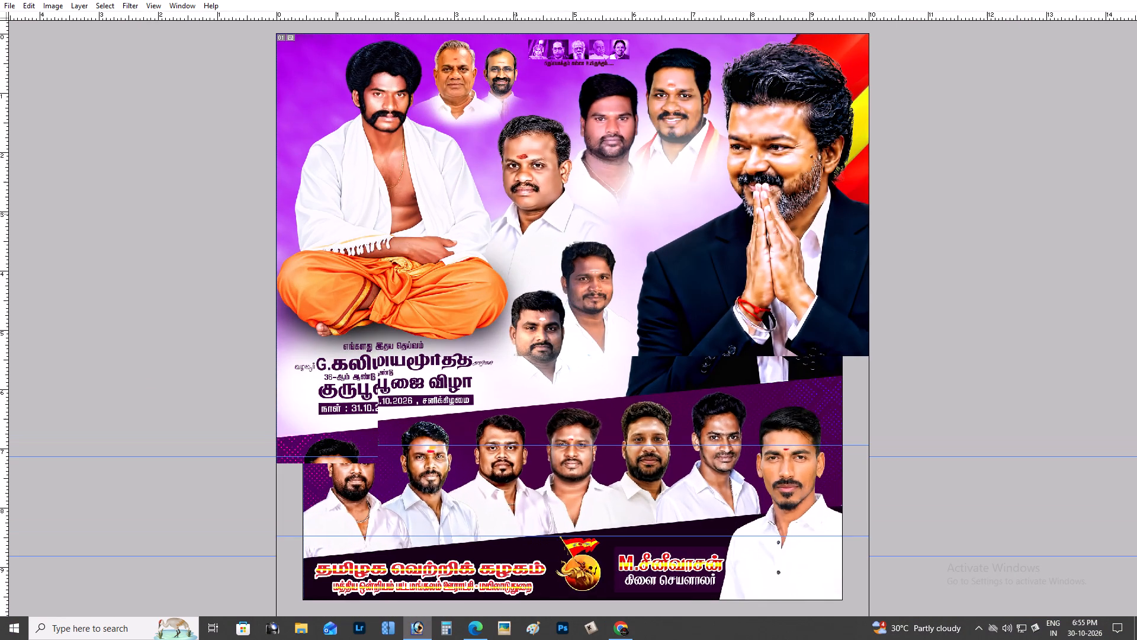
key(ctrl+plus)
key(space)
key(space)
key(space)
key(space)
key(space)
key(space)
key(space)
key(space)
key(space)
key(space)
key(space)
key(space)
key(space)
key(space)
key(space)
key(space)
key(space)
key(space)
key(space)
key(space)
drag(531, 213, 627, 163)
drag(539, 121, 553, 194)
drag(547, 160, 569, 276)
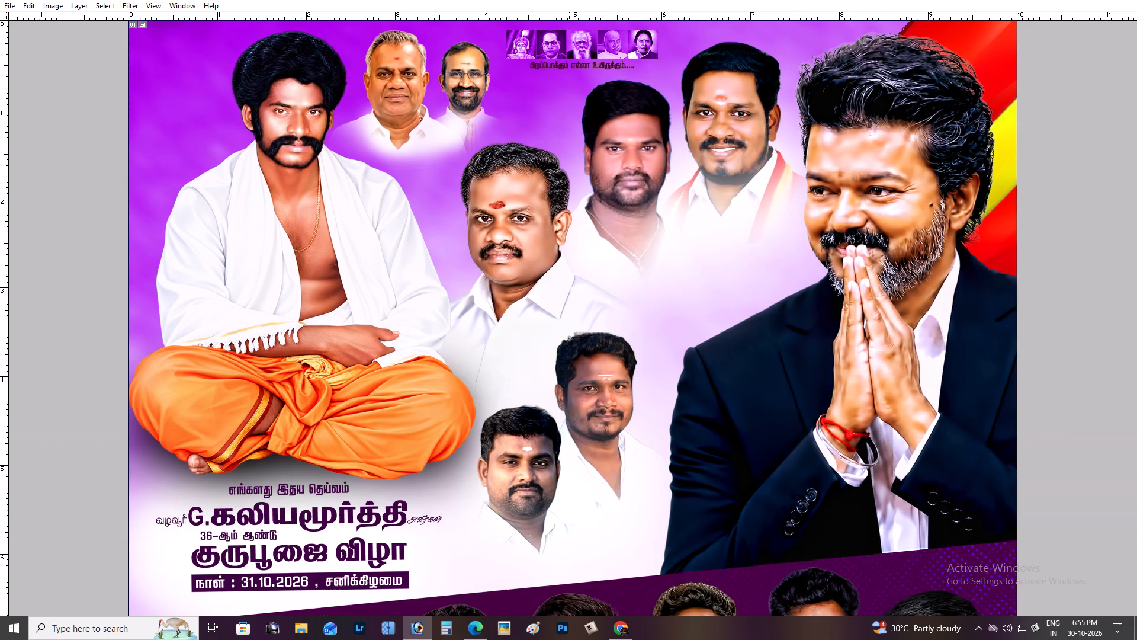
drag(569, 276, 570, 331)
drag(490, 180, 505, 312)
key(ctrl+plus)
key(space)
key(space)
key(space)
key(space)
key(space)
key(space)
key(space)
key(space)
key(space)
key(space)
key(space)
drag(450, 257, 600, 527)
drag(512, 274, 564, 418)
scroll(300, 148, up, 2)
scroll(300, 148, down, 2)
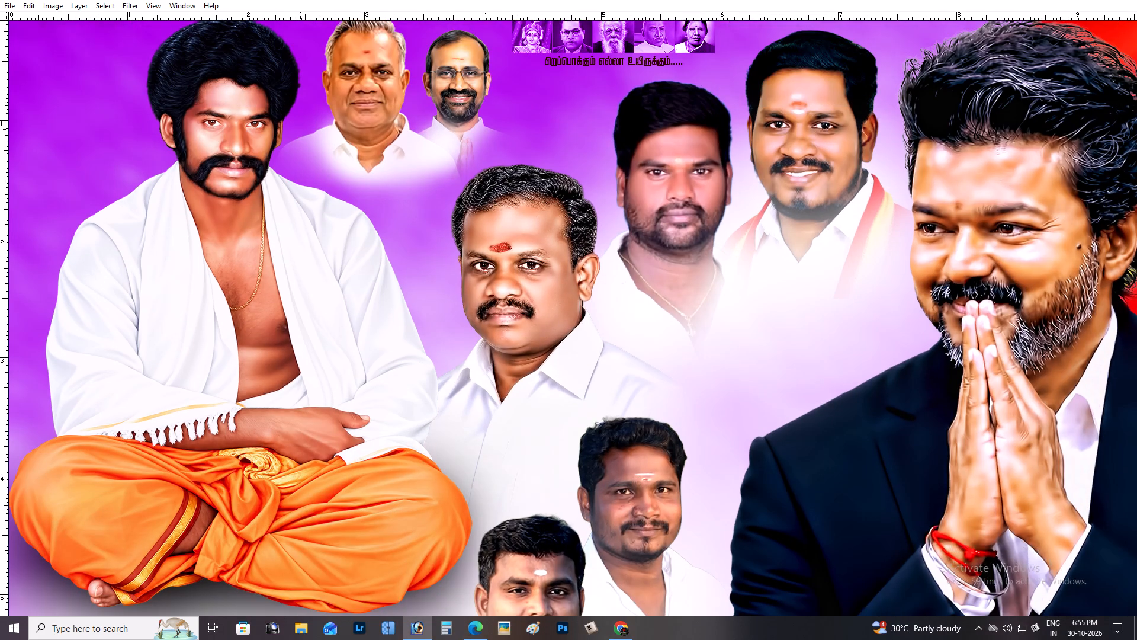
Bring up the 10x20___ anne.psd source design and close it, going back to the 10X10 poster.
key(ctrl+Tab)
key(space)
key(space)
key(space)
key(space)
key(space)
key(space)
drag(784, 216, 594, 217)
drag(921, 226, 898, 251)
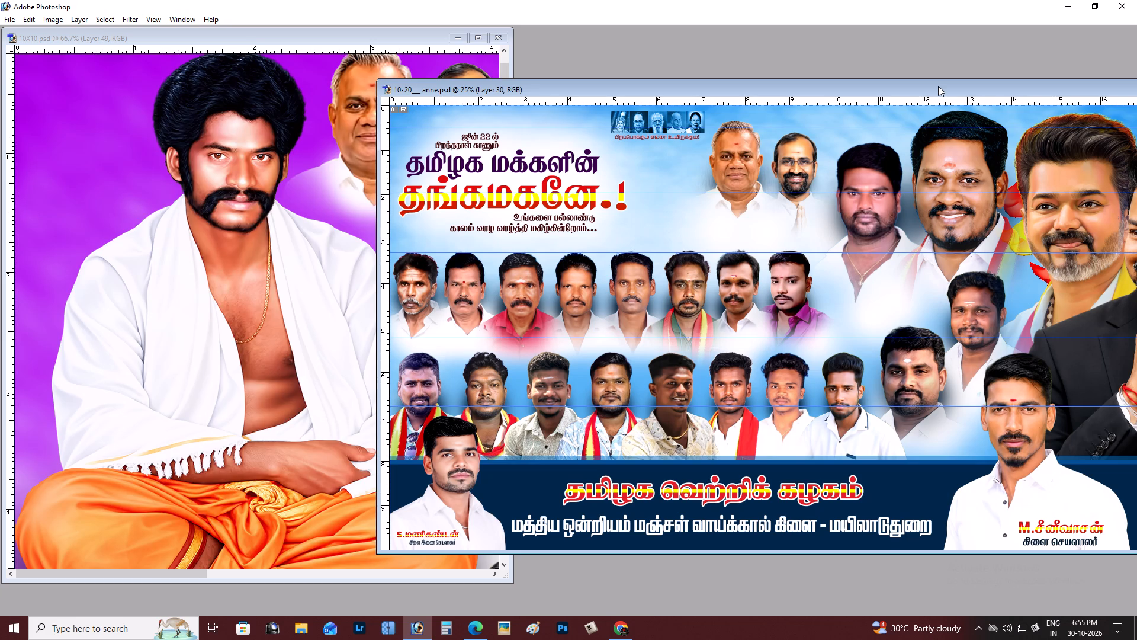
key(ctrl+minus)
key(ctrl+minus)
key(ctrl+w)
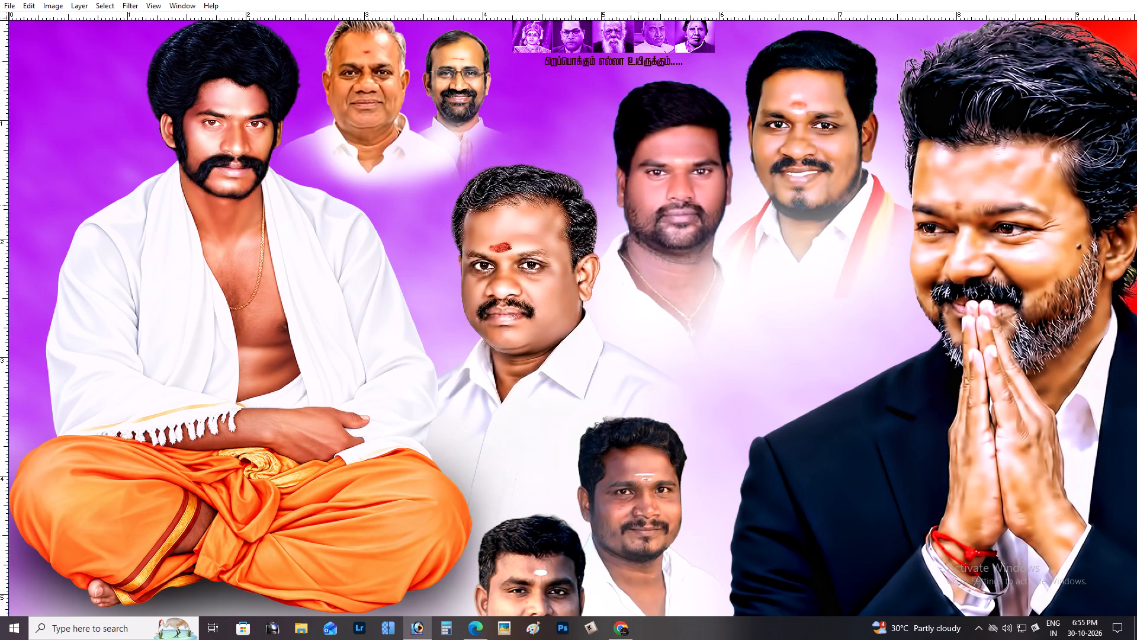
Browse the shakthi folder's design thumbnails for another source file to open.
key(ctrl+o)
key(ctrl+p)
scroll(535, 227, down, 1)
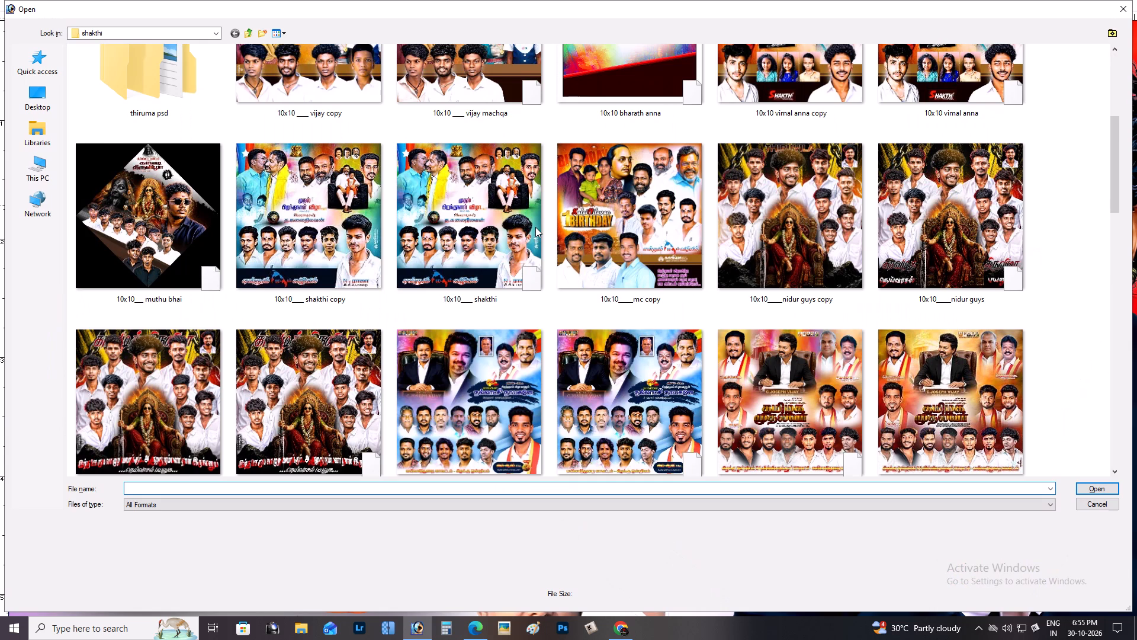
scroll(535, 227, down, 1)
scroll(535, 227, up, 1)
click(534, 228)
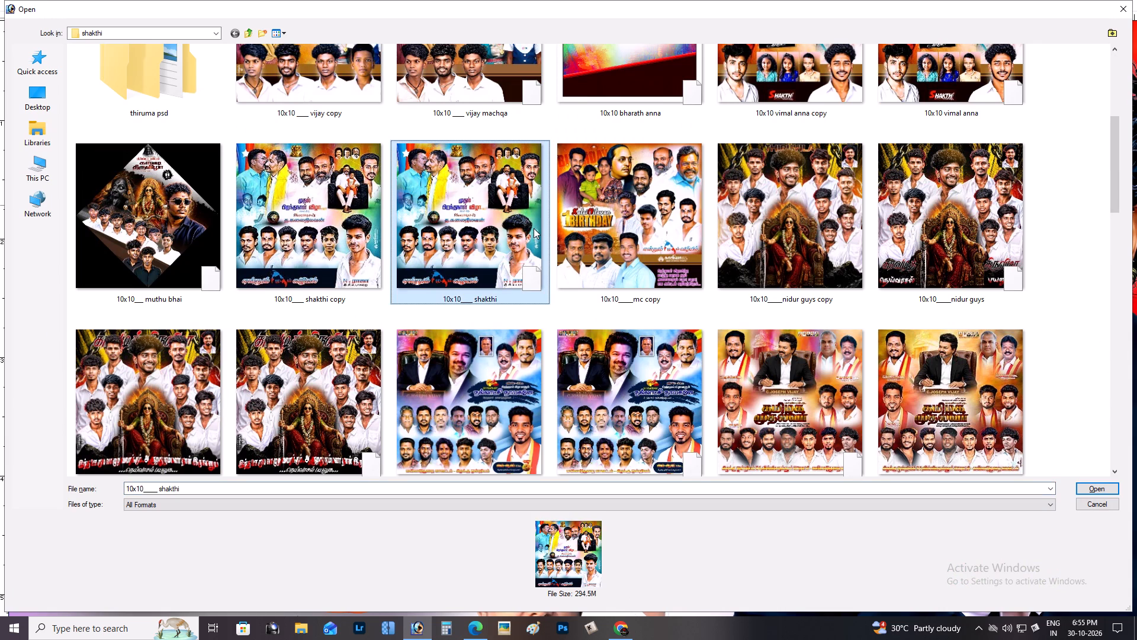
scroll(533, 228, down, 4)
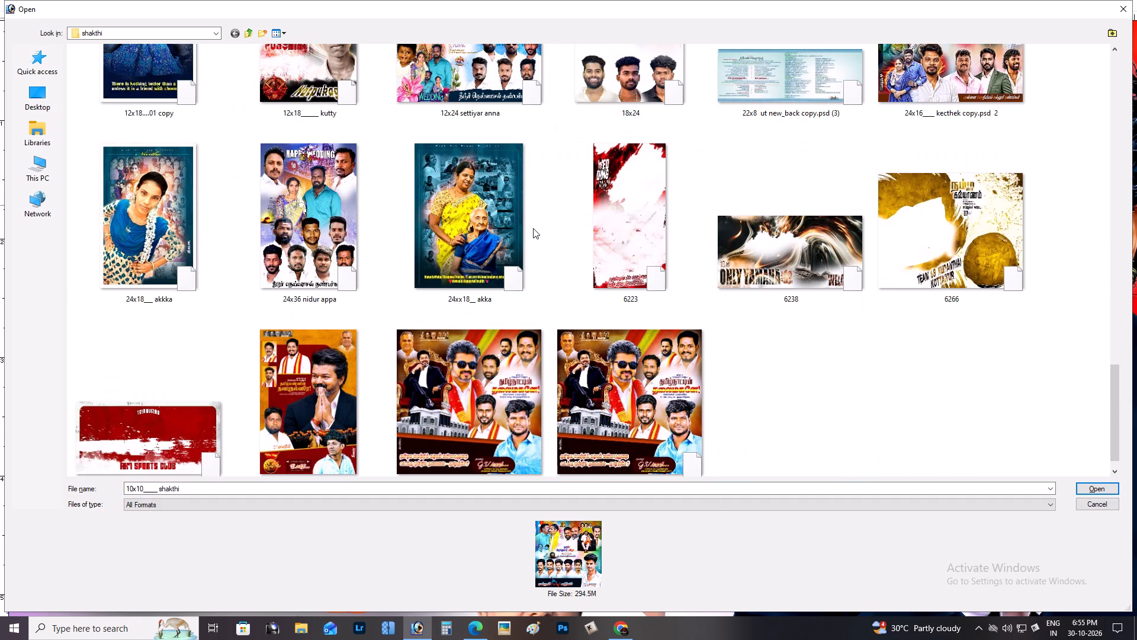
drag(1136, 0, 1129, 0)
Switch to the browser with the ChatGPT image enhancement conversation.
key(alt+Tab)
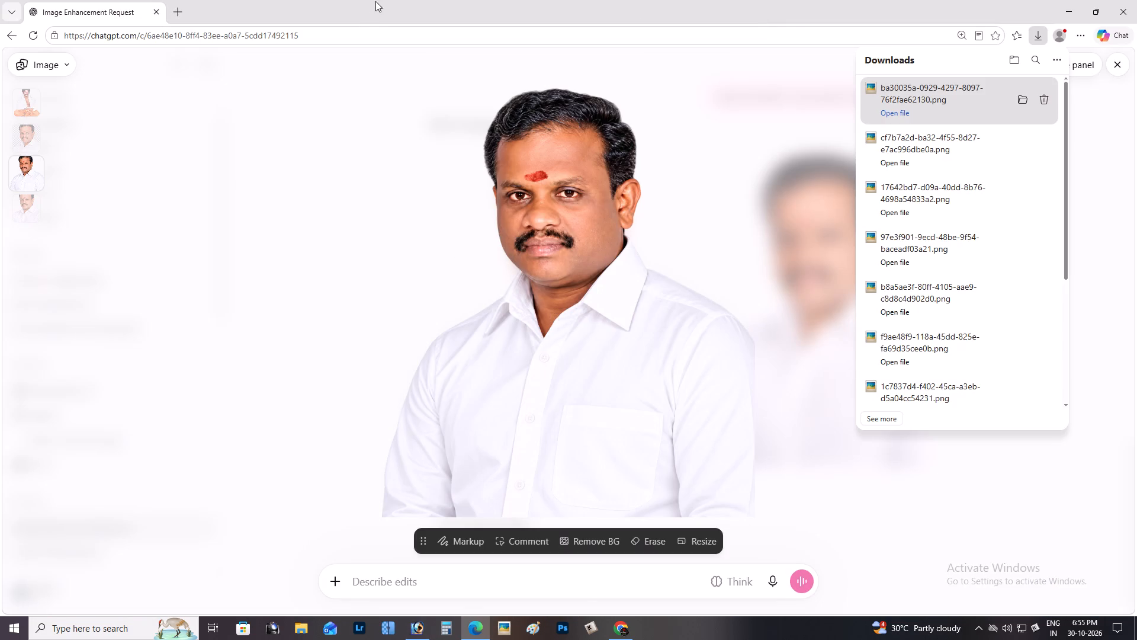
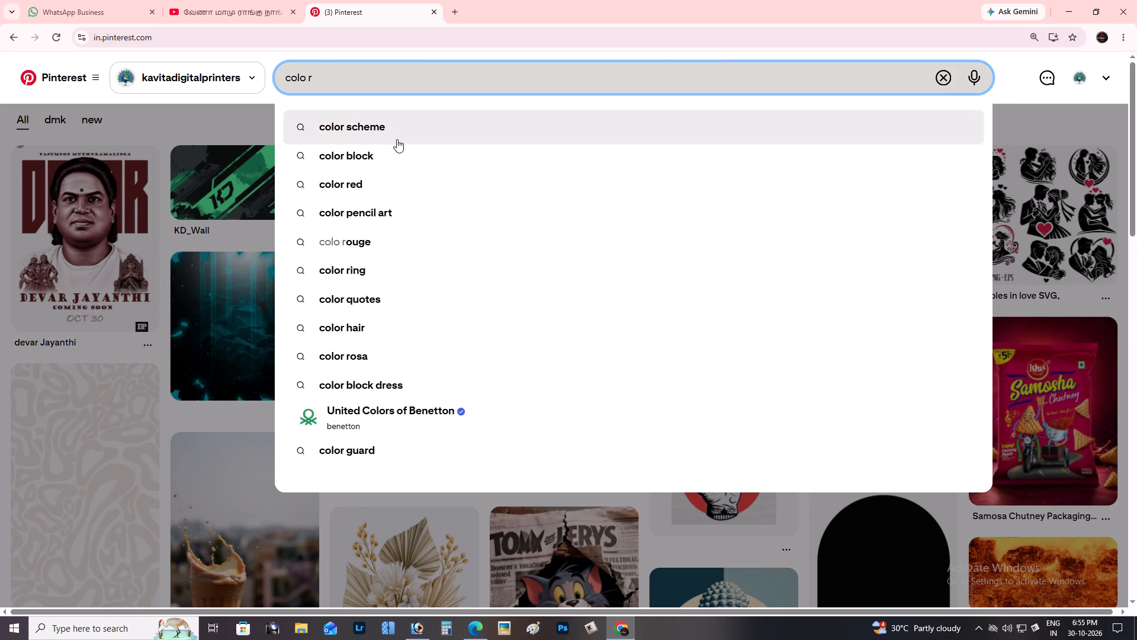
Search Pinterest for color background images.
key(BackSpace)
key(BackSpace)
key(r)
key(BackSpace)
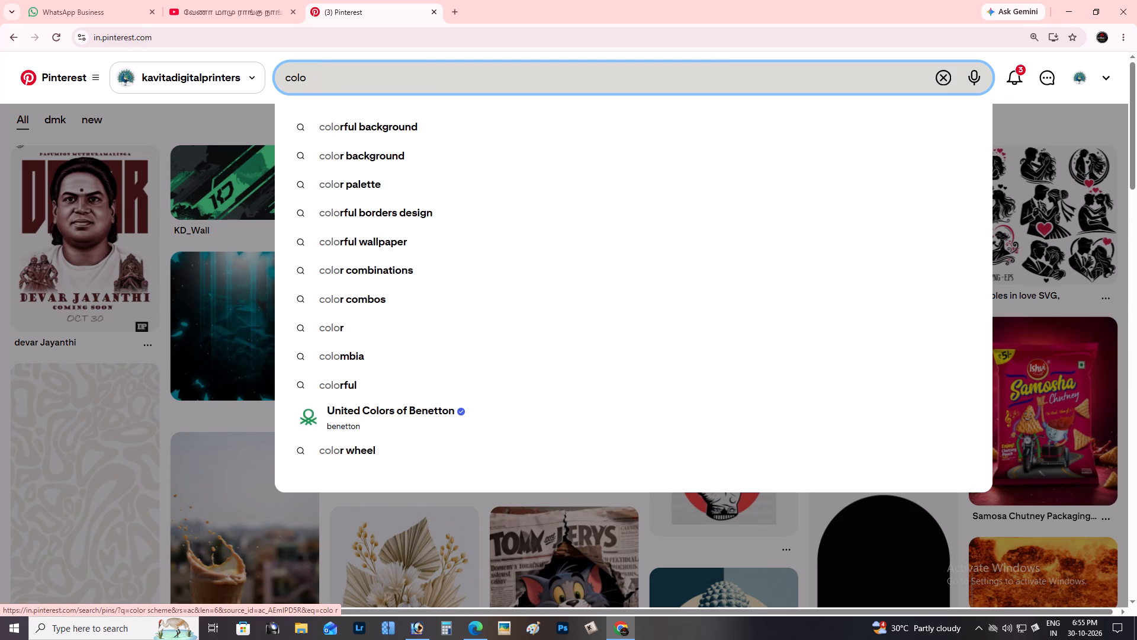
key(BackSpace)
key(r)
click(377, 124)
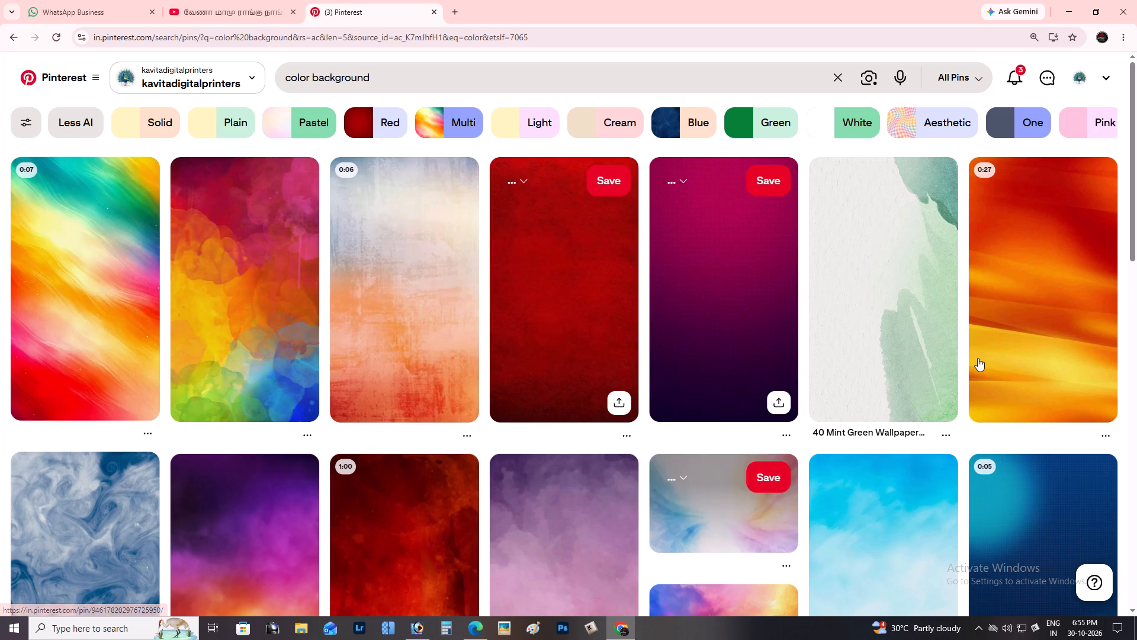
Browse the color background results and the pins related to the multicolour watercolour design for a suitable image.
scroll(978, 358, down, 2)
scroll(978, 358, up, 1)
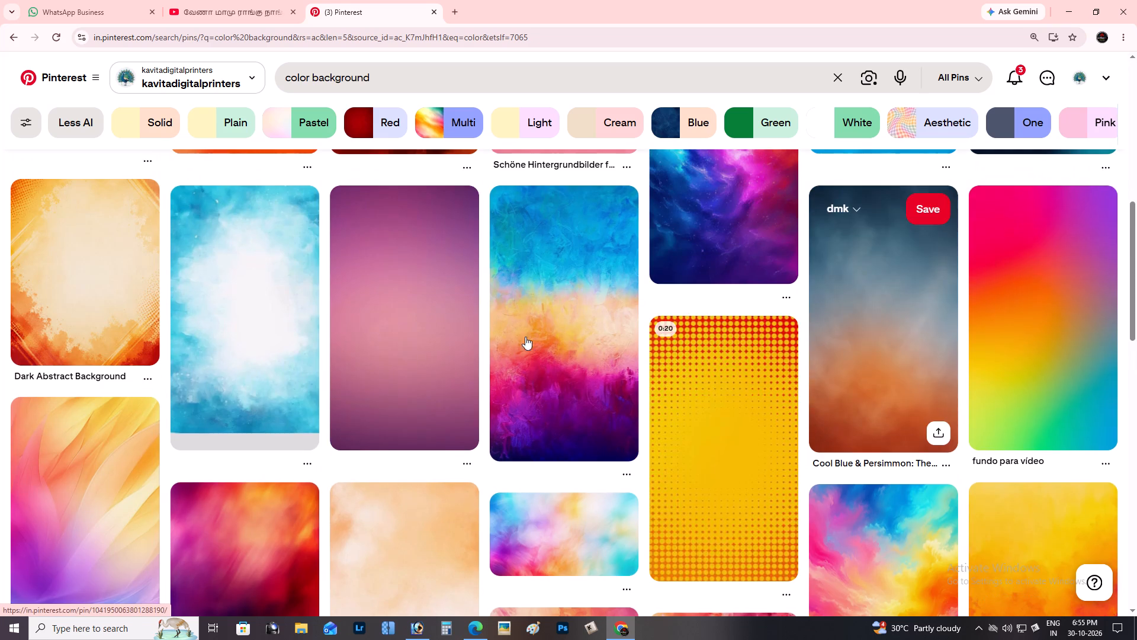
scroll(511, 334, up, 2)
click(240, 318)
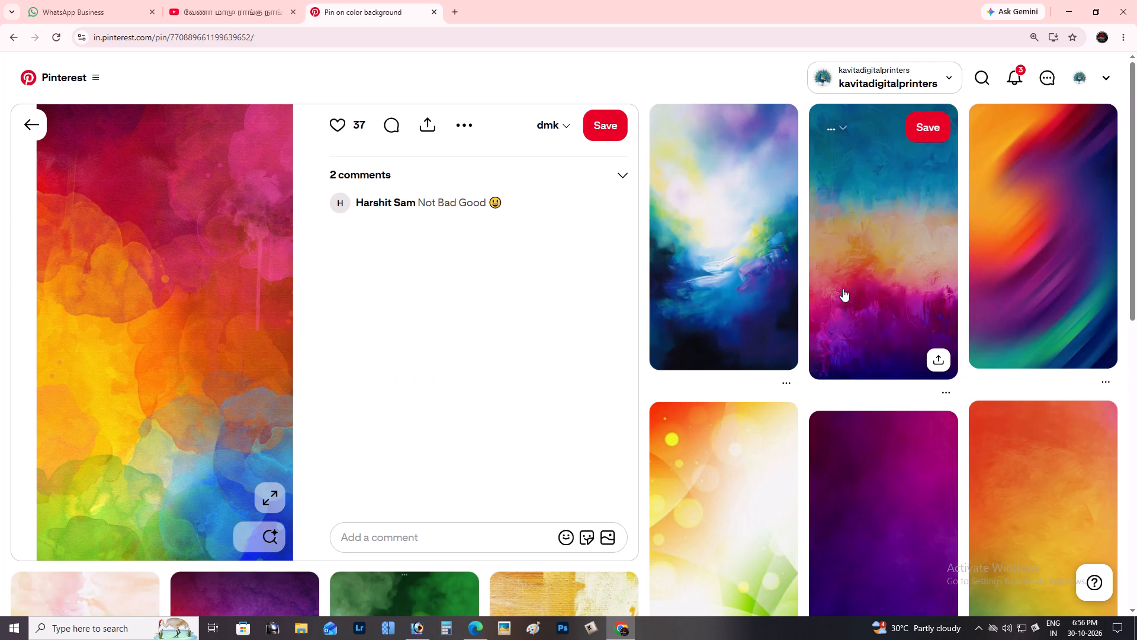
drag(1136, 219, 1136, 437)
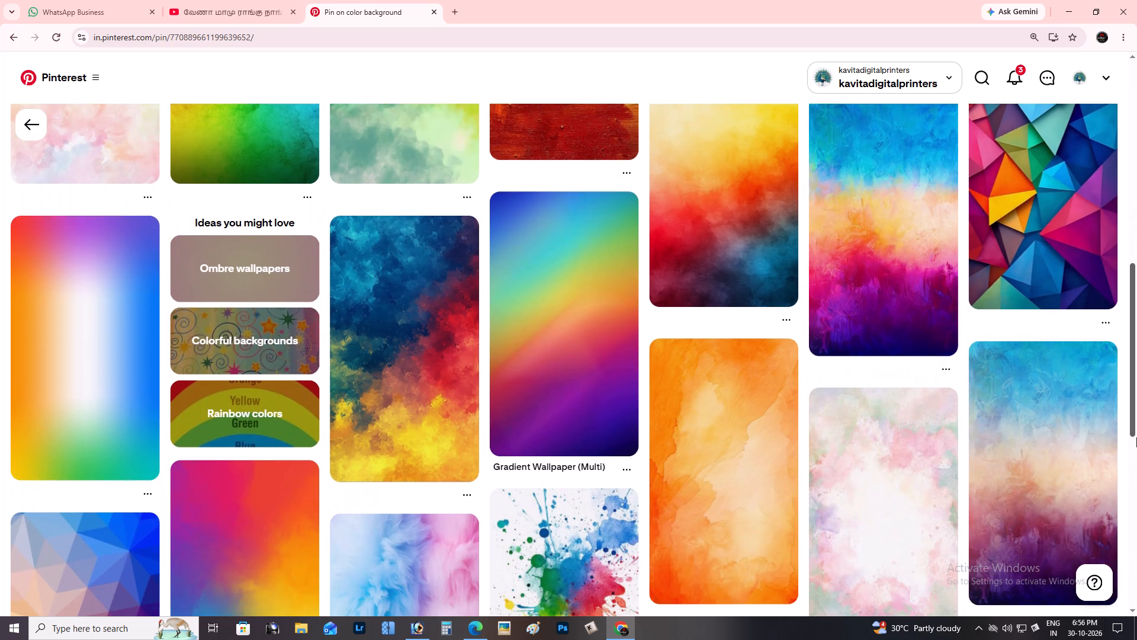
drag(1136, 437, 1136, 515)
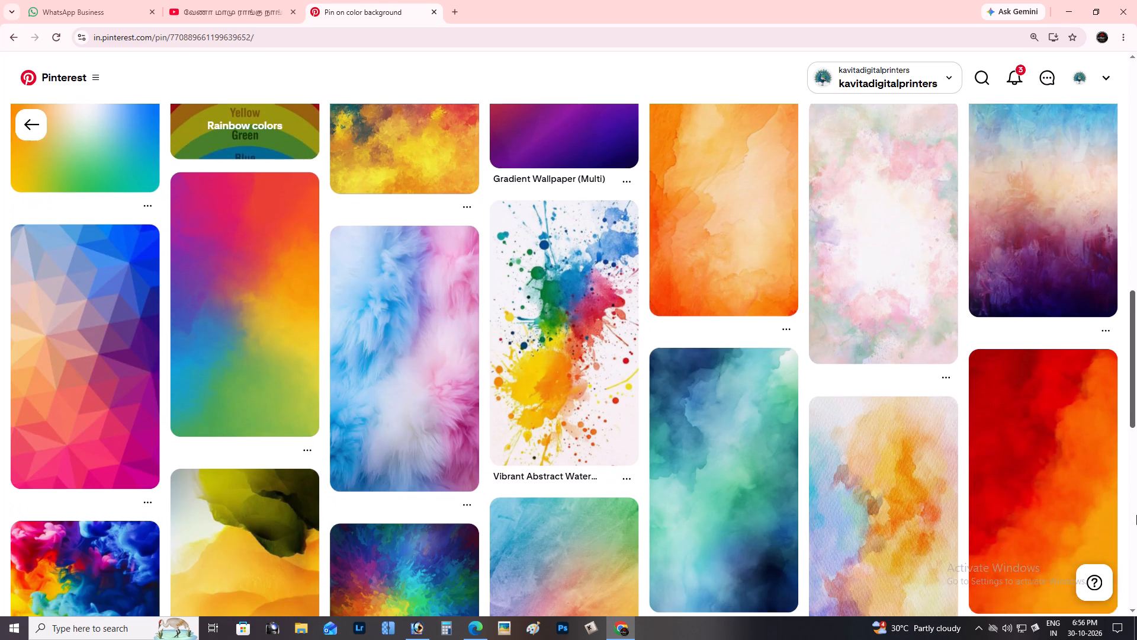
drag(1136, 515, 1136, 621)
Open the multicolour ink-smoke pin and copy its image.
click(92, 270)
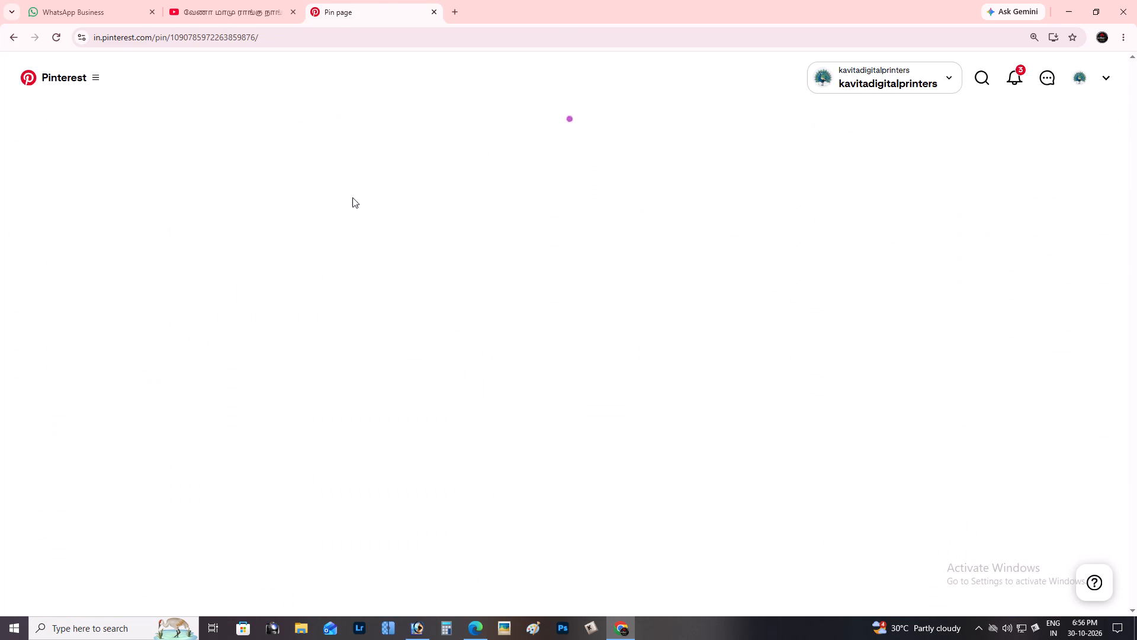
right_click(185, 202)
click(212, 232)
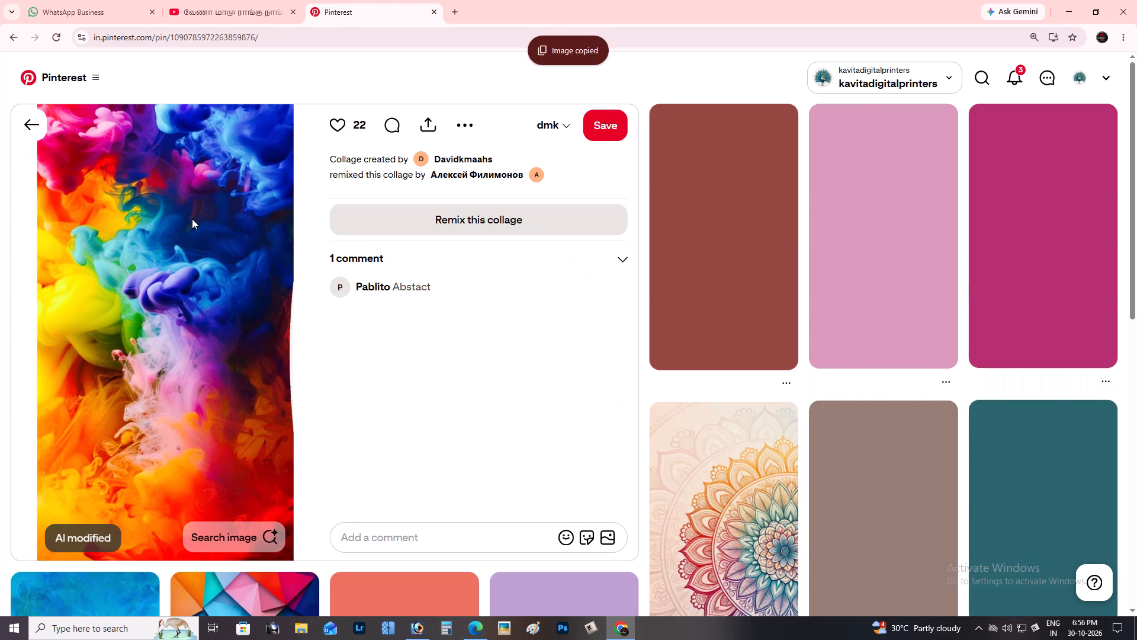
right_click(183, 226)
click(225, 252)
right_click(204, 244)
click(233, 274)
right_click(213, 268)
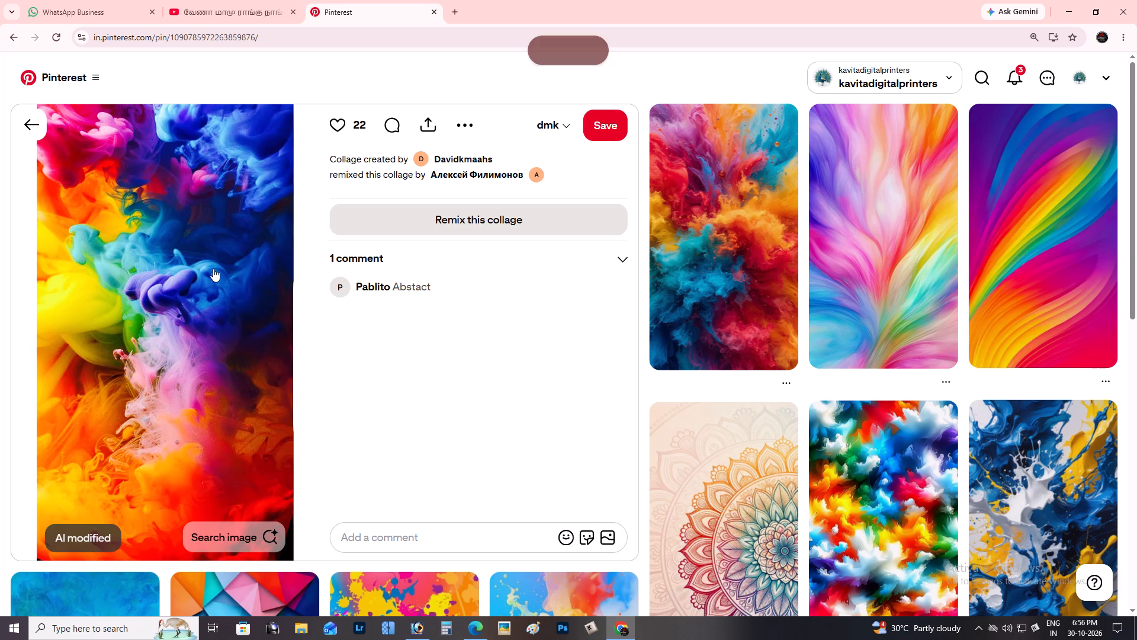
click(242, 294)
right_click(191, 280)
click(233, 310)
Switch to the guru pooja poster in Photoshop, paste the copied colour image, and undo the last trial move.
key(alt+Tab)
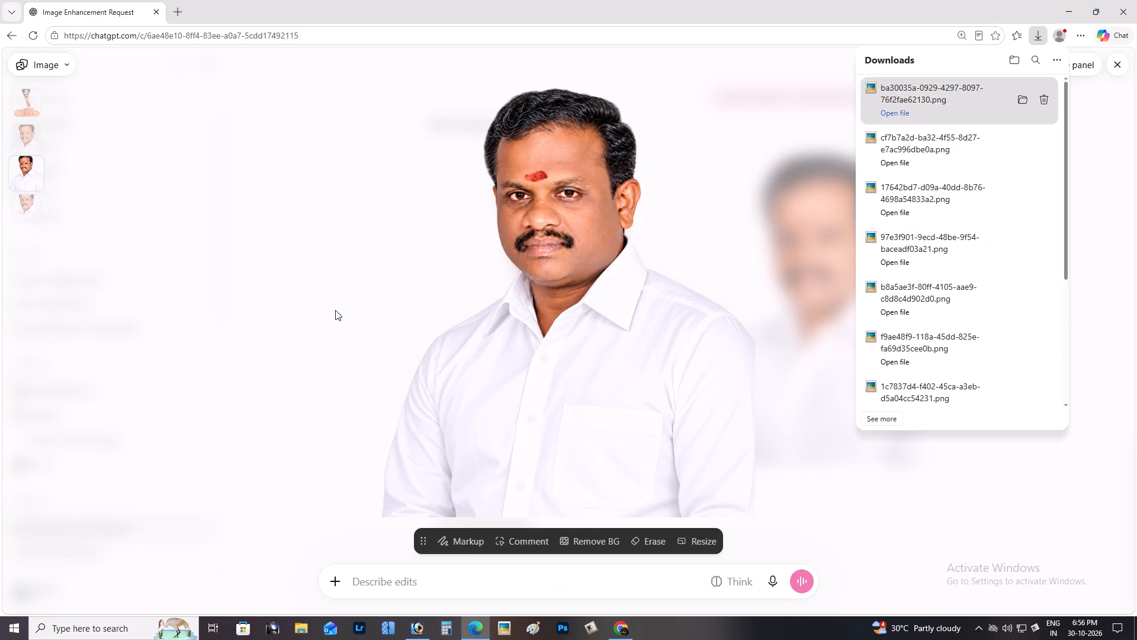
key(space)
key(alt+Tab)
key(alt+Tab)
alt+click(812, 310)
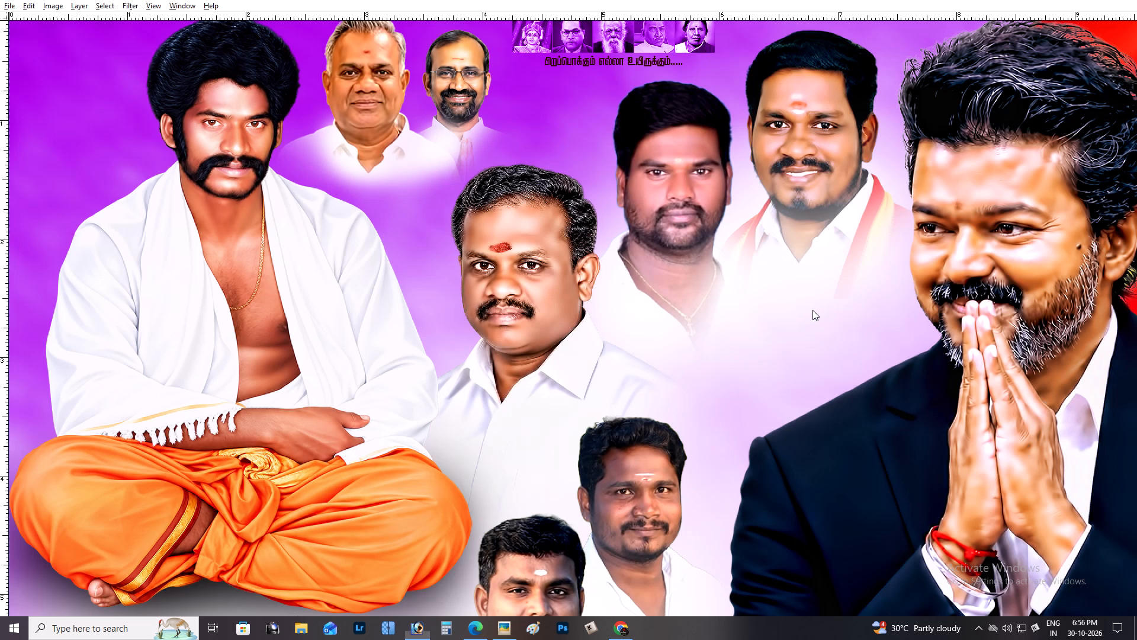
key(ctrl+v)
drag(576, 283, 485, 257)
key(ctrl+minus)
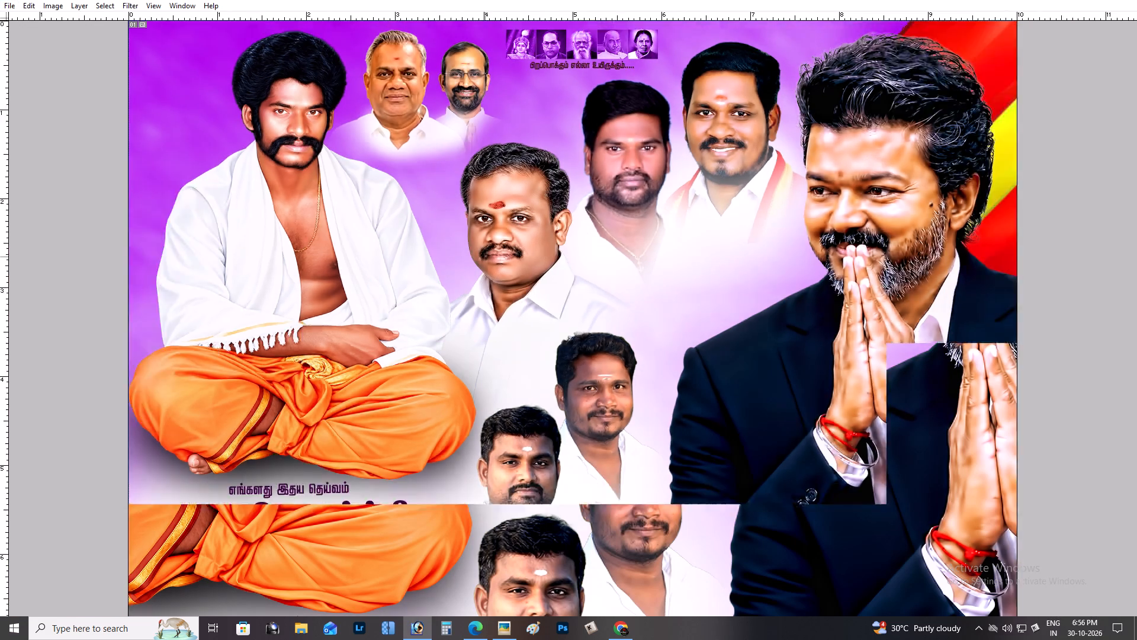
key(ctrl+minus)
drag(505, 255, 767, 447)
key(ctrl+z)
key(ctrl+minus)
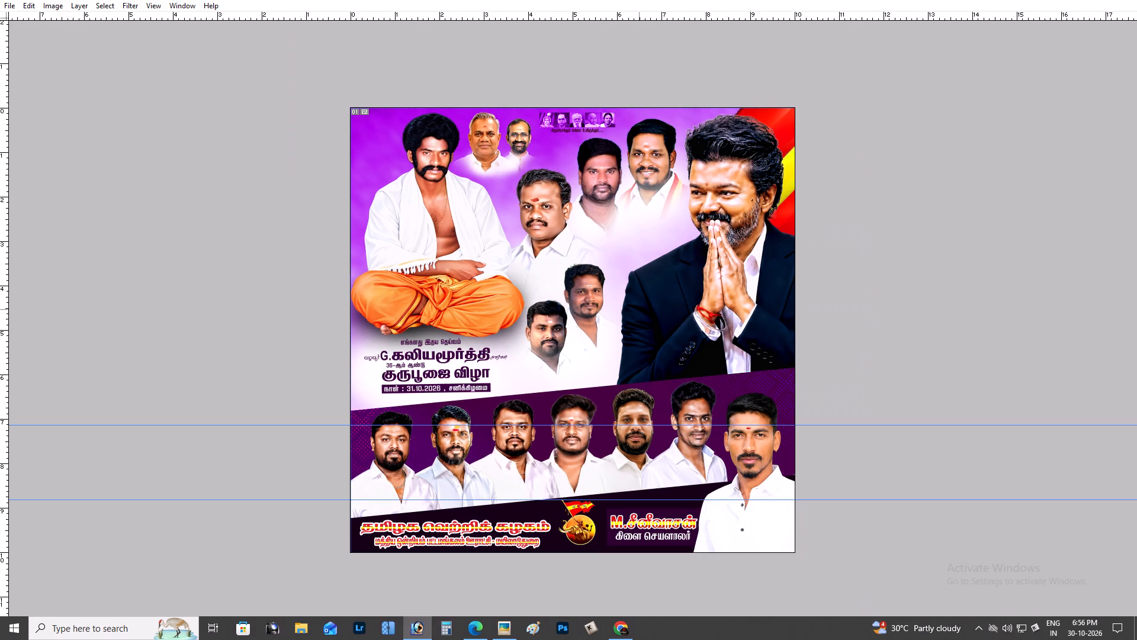
Move the pasted layer up toward the upper portraits and save the poster.
drag(635, 309, 586, 225)
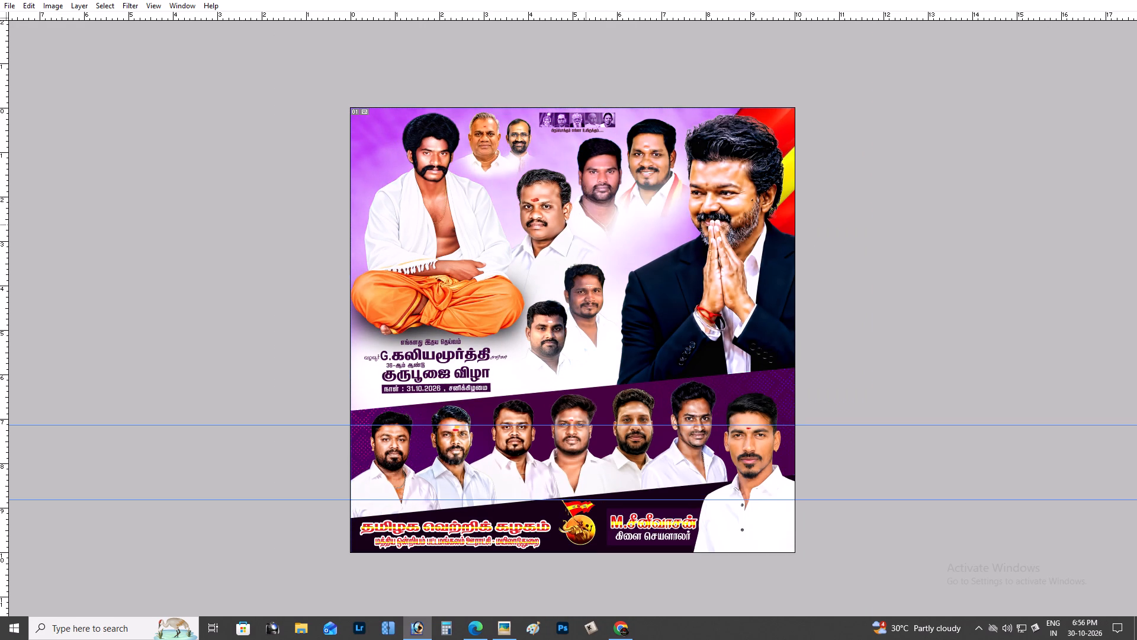
drag(586, 225, 579, 212)
key(ctrl+s)
Examine the central portraits and the surrounding purple background at close range.
scroll(579, 212, up, 3)
scroll(579, 212, down, 5)
scroll(579, 212, up, 4)
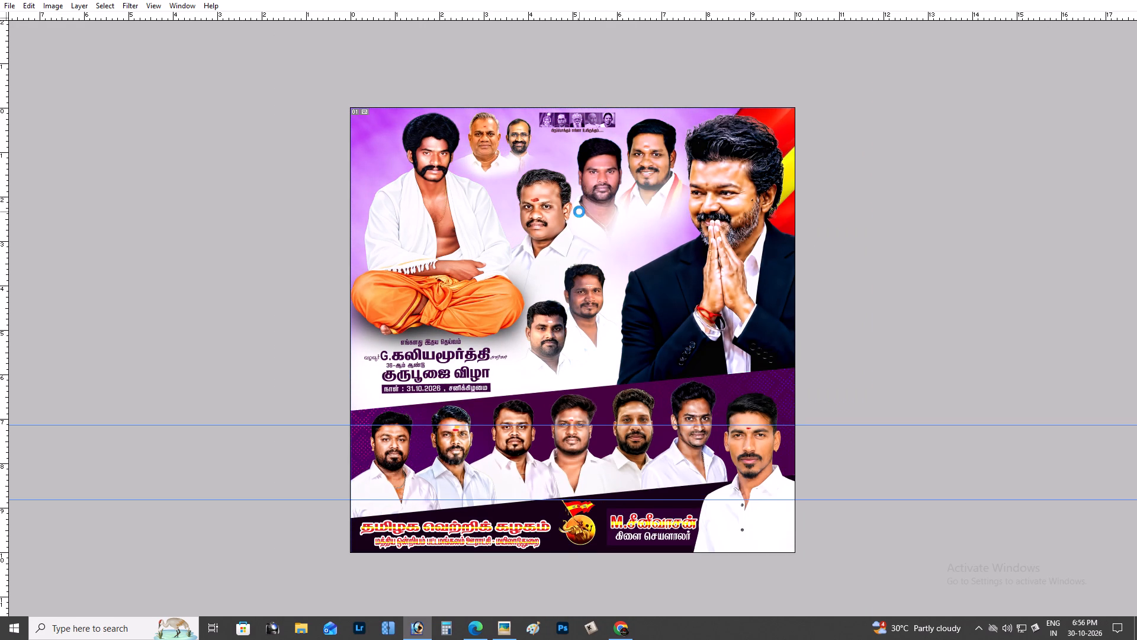
scroll(579, 212, down, 3)
scroll(579, 212, up, 3)
scroll(579, 212, down, 4)
key(ctrl+plus)
key(ctrl+plus)
key(ctrl+plus)
key(space)
key(space)
key(space)
key(space)
key(space)
key(space)
key(space)
key(space)
key(space)
key(space)
key(space)
key(space)
key(space)
key(space)
key(space)
key(space)
key(space)
key(space)
key(space)
key(space)
drag(579, 212, 609, 364)
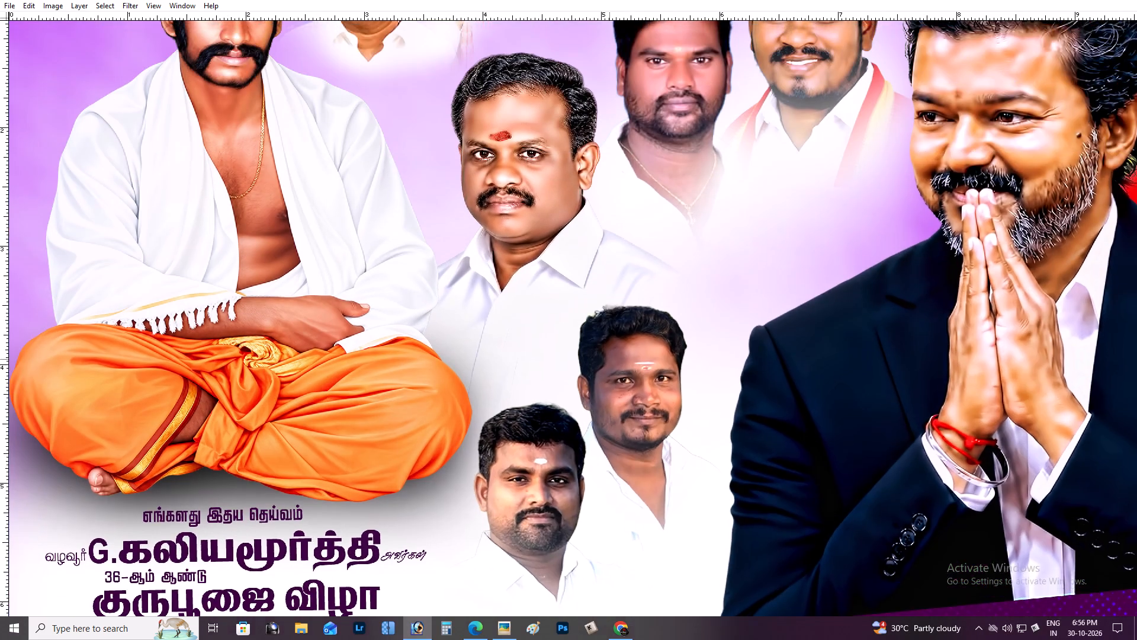
drag(585, 229, 656, 364)
drag(680, 262, 709, 327)
key(ctrl+minus)
key(ctrl+minus)
key(ctrl+Tab)
scroll(528, 251, up, 2)
scroll(526, 249, down, 4)
key(alt+Tab)
key(alt+Tab)
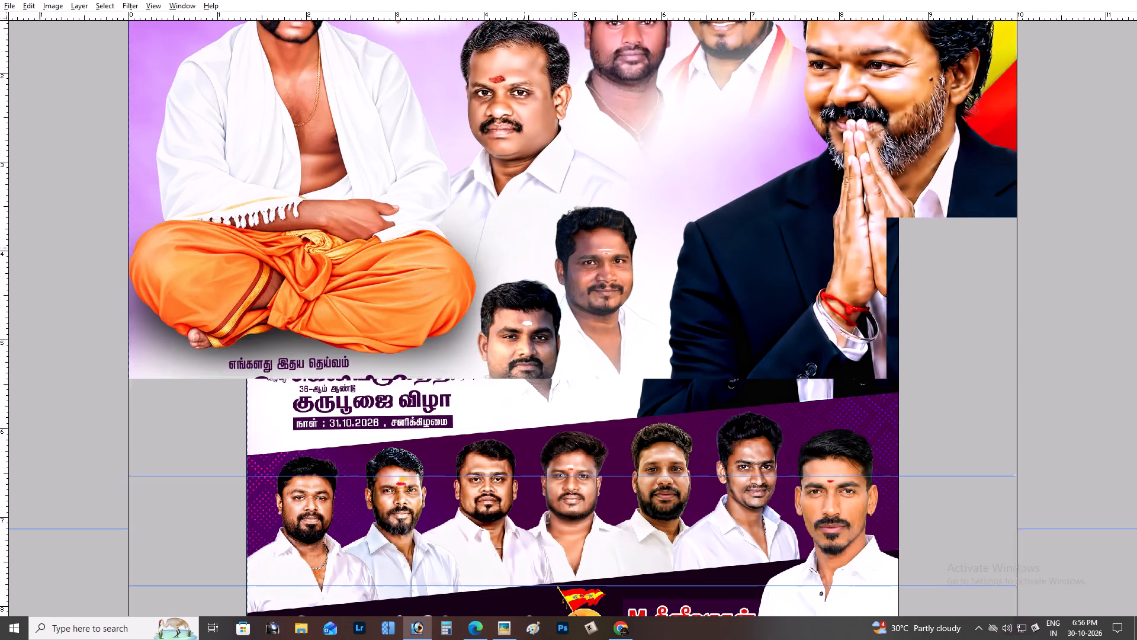
Add a new layer above Layer 49 and paint a soft dark purple dab beside the portrait with the red forehead mark.
key(ctrl+plus)
key(ctrl+plus)
key(space)
key(space)
key(space)
key(space)
key(space)
key(space)
key(space)
key(space)
key(space)
key(space)
key(space)
key(space)
key(space)
key(space)
key(space)
key(space)
key(space)
key(space)
drag(482, 238, 591, 423)
drag(497, 260, 518, 353)
drag(508, 292, 499, 369)
right_click(530, 152)
click(540, 157)
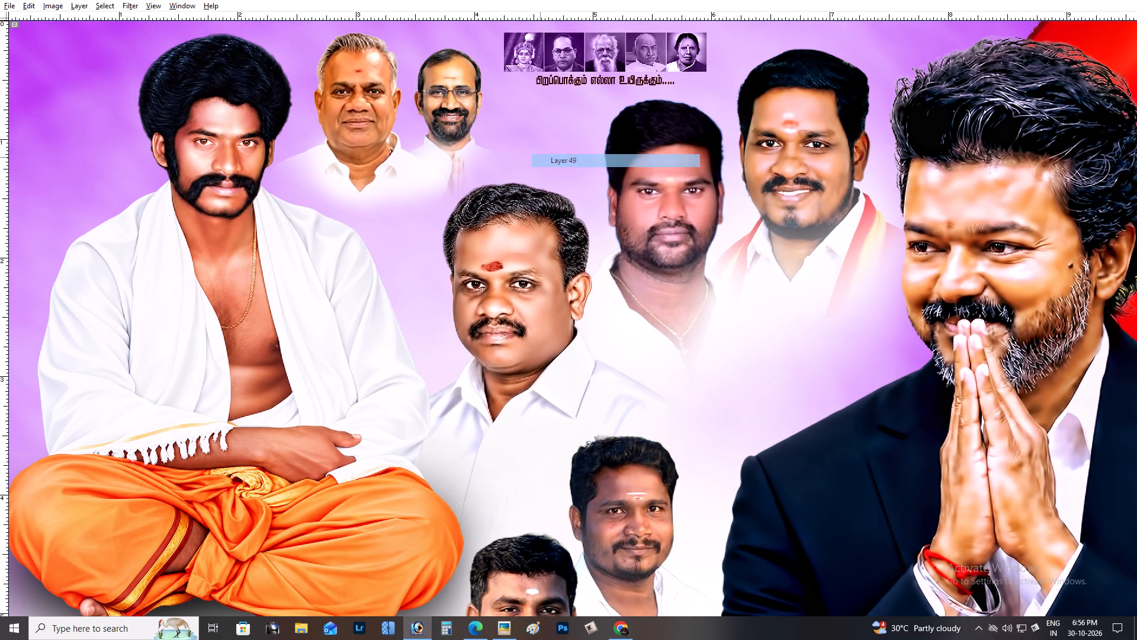
key(ctrl+plus)
key(ctrl+shift+n)
key(Return)
key(b)
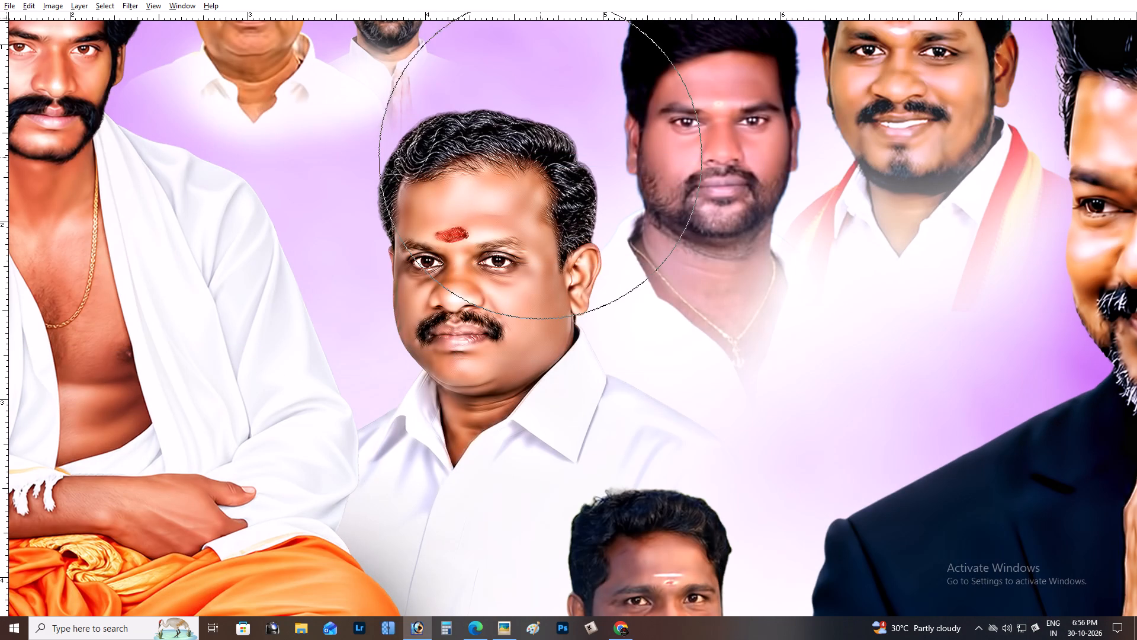
key(Tab)
key(x)
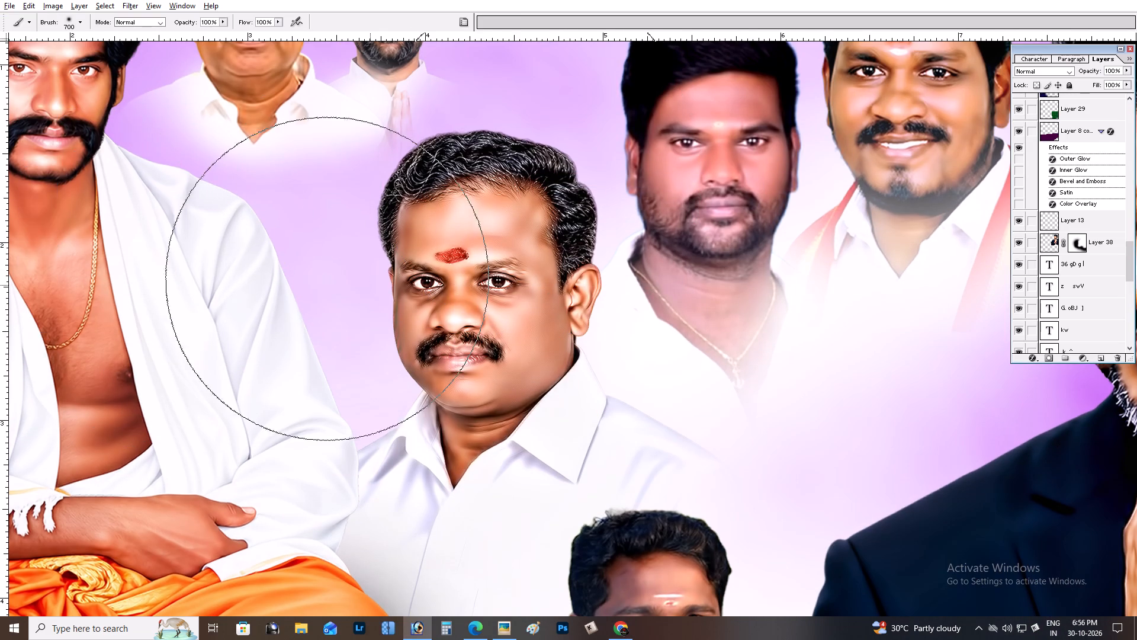
key(Tab)
scroll(516, 274, up, 9)
key(bracketleft)
key(bracketleft)
key(bracketleft)
key(bracketleft)
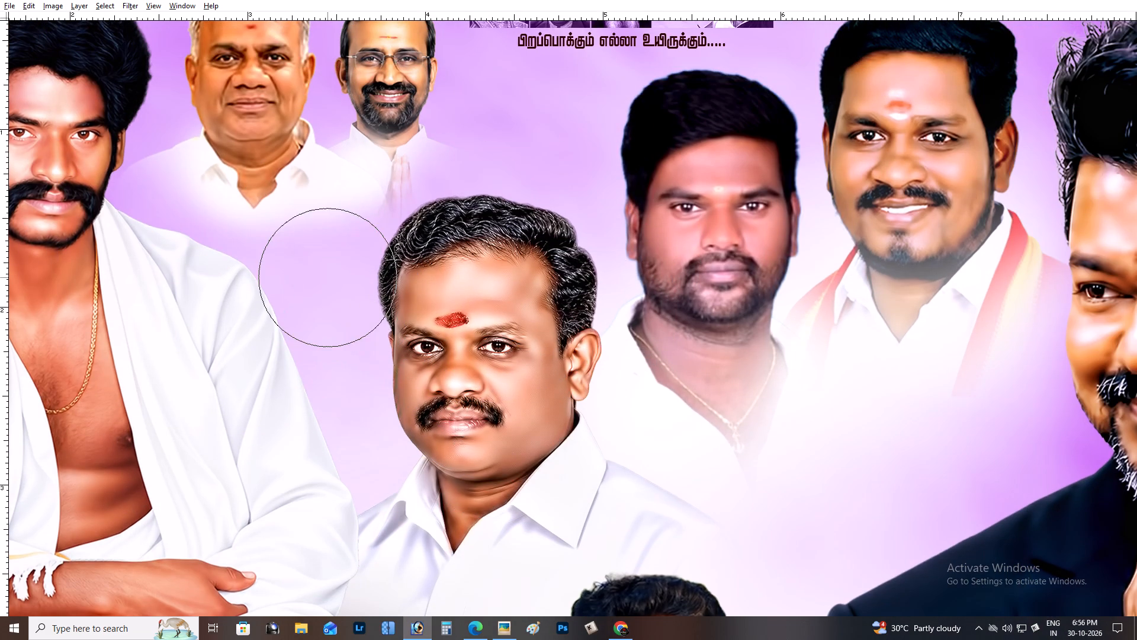
double_click(327, 277)
Move the dark purple dab behind the portrait with the red forehead mark and enlarge it into a soft shadow.
key(v)
drag(327, 267, 483, 400)
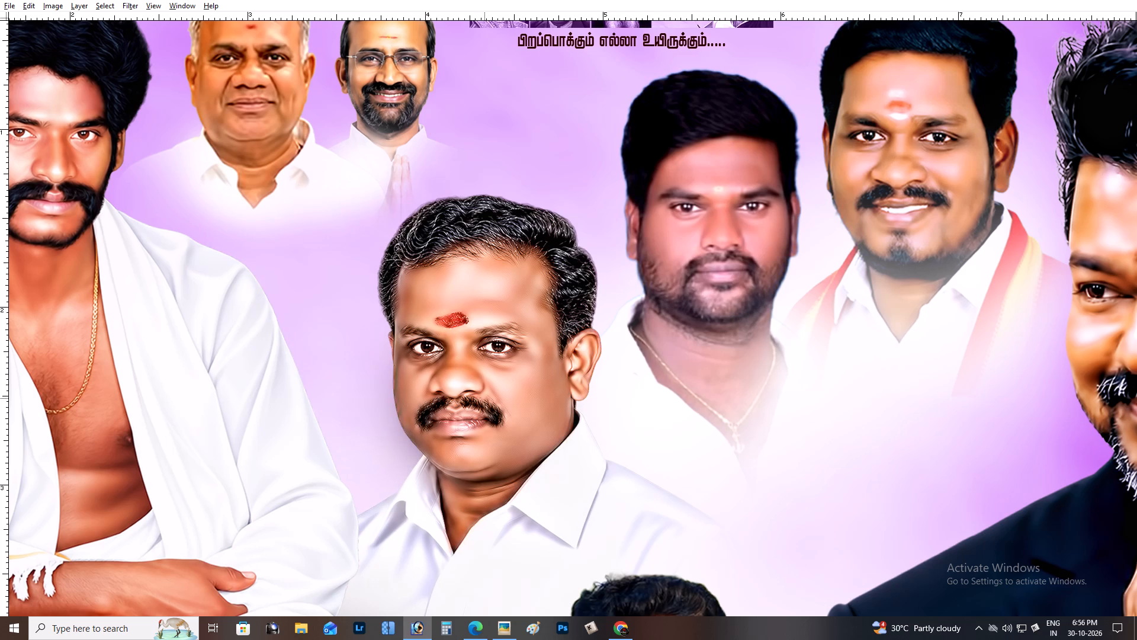
key(ctrl+t)
alt+shift+drag(632, 264, 750, 217)
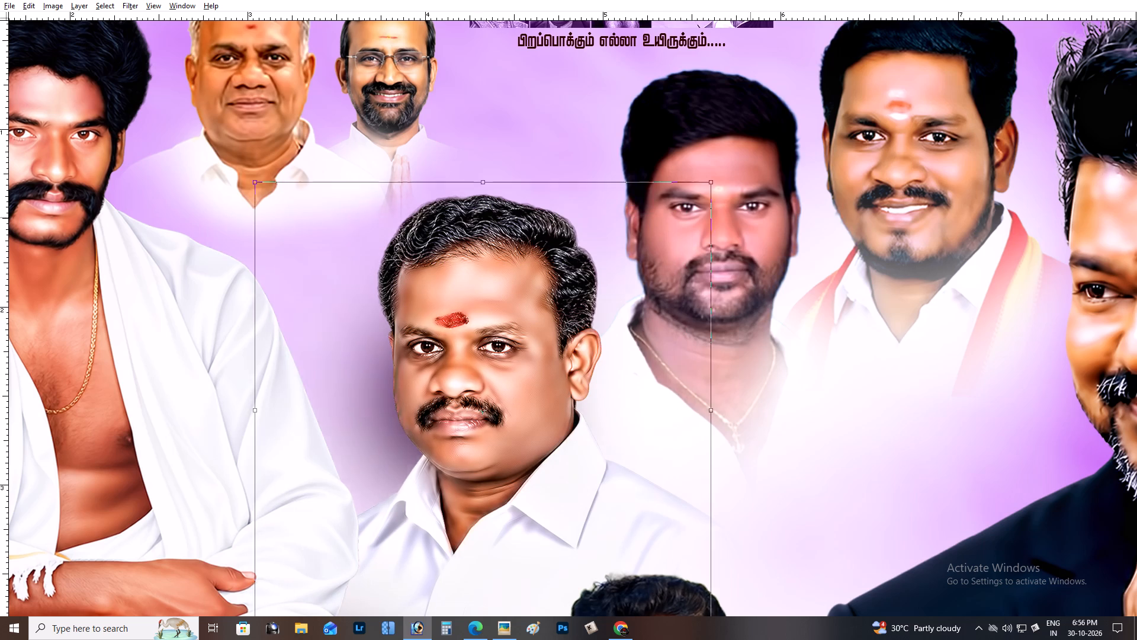
alt+shift+drag(750, 217, 758, 213)
drag(656, 257, 670, 281)
key(Return)
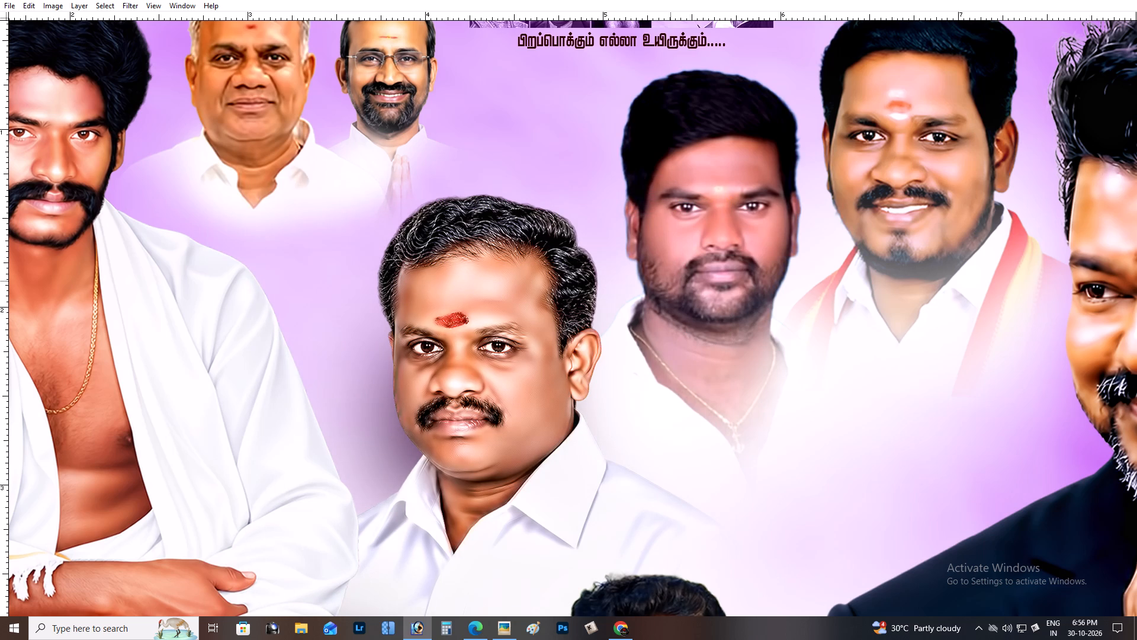
key(ctrl+t)
alt+shift+drag(735, 197, 762, 179)
key(Return)
Raise the shadow layer two levels, nudge it slightly and scale it down a little around the portrait.
key(ctrl+bracketright)
key(ctrl+bracketright)
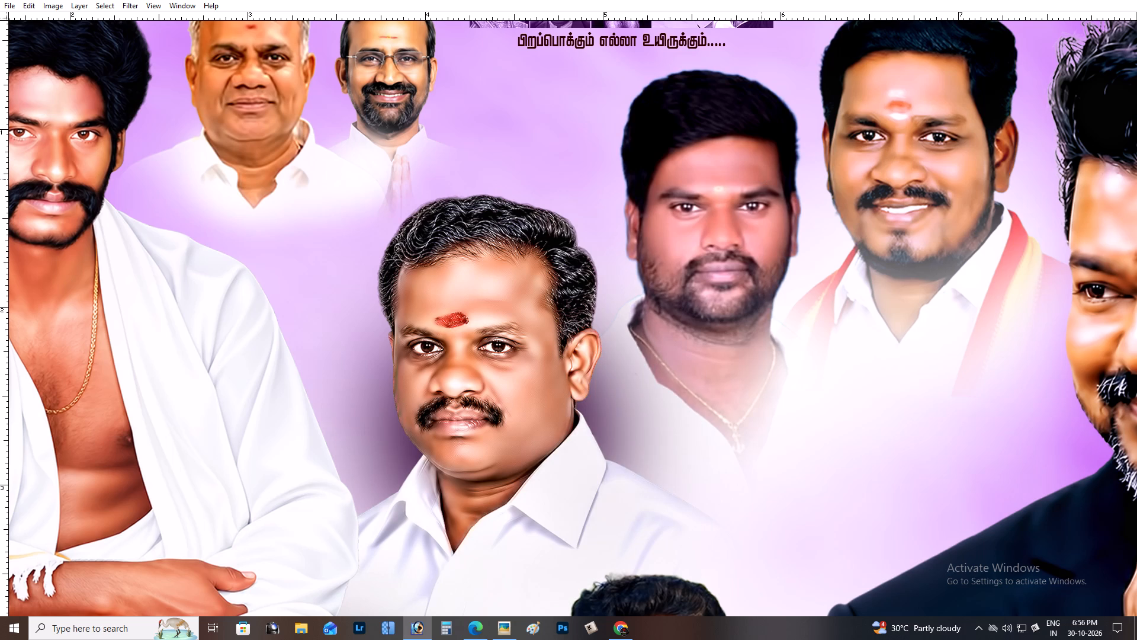
drag(615, 388, 612, 379)
key(ctrl+t)
alt+shift+drag(753, 165, 727, 200)
key(Return)
Duplicate the shadow onto the bearded man with the neck chain and lower the copy behind his portrait.
alt+drag(512, 451, 705, 319)
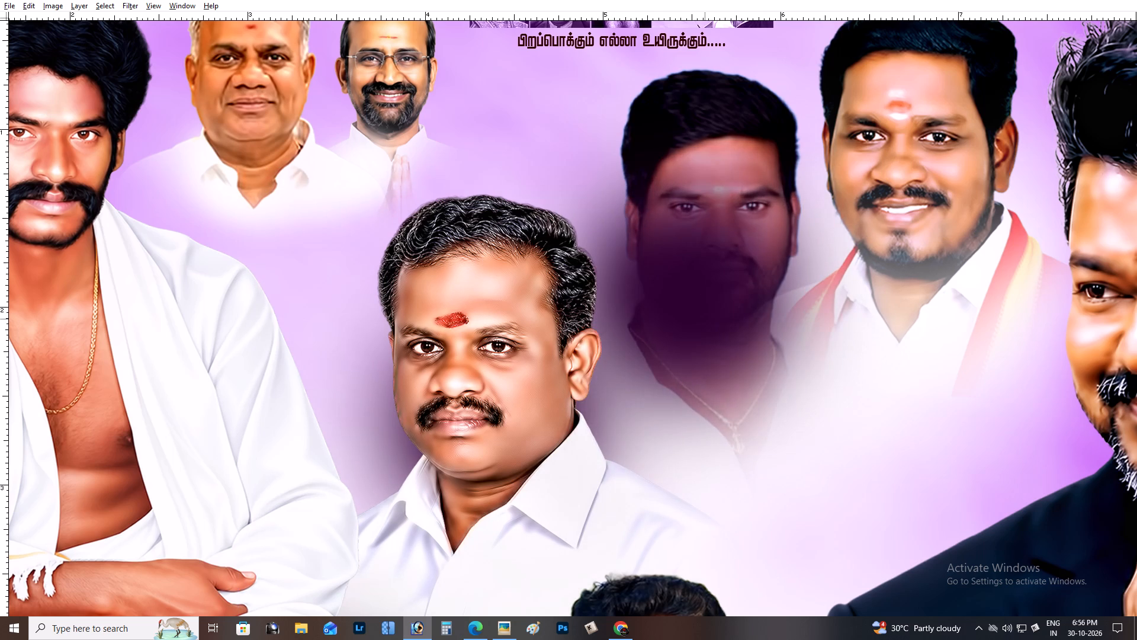
key(ctrl+bracketleft)
key(ctrl+bracketleft)
key(ctrl+bracketleft)
key(ctrl+bracketright)
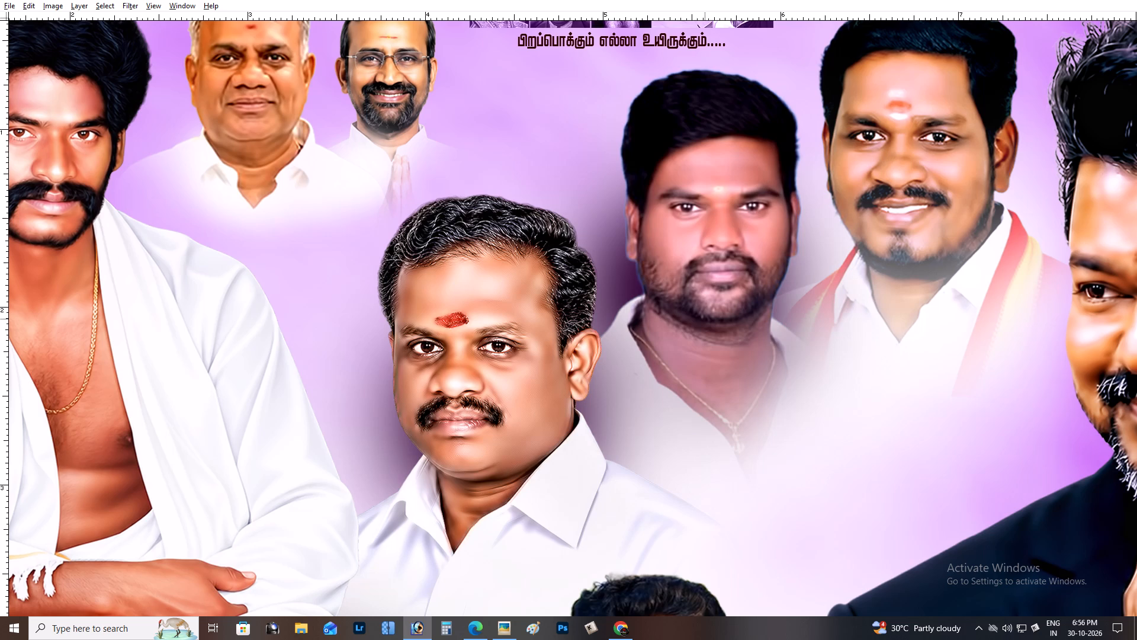
Adjust the copied shadow's position behind the bearded man with the neck chain and scale it down slightly.
key(space)
key(space)
key(space)
key(space)
drag(695, 323, 605, 363)
drag(645, 336, 657, 319)
key(ctrl+t)
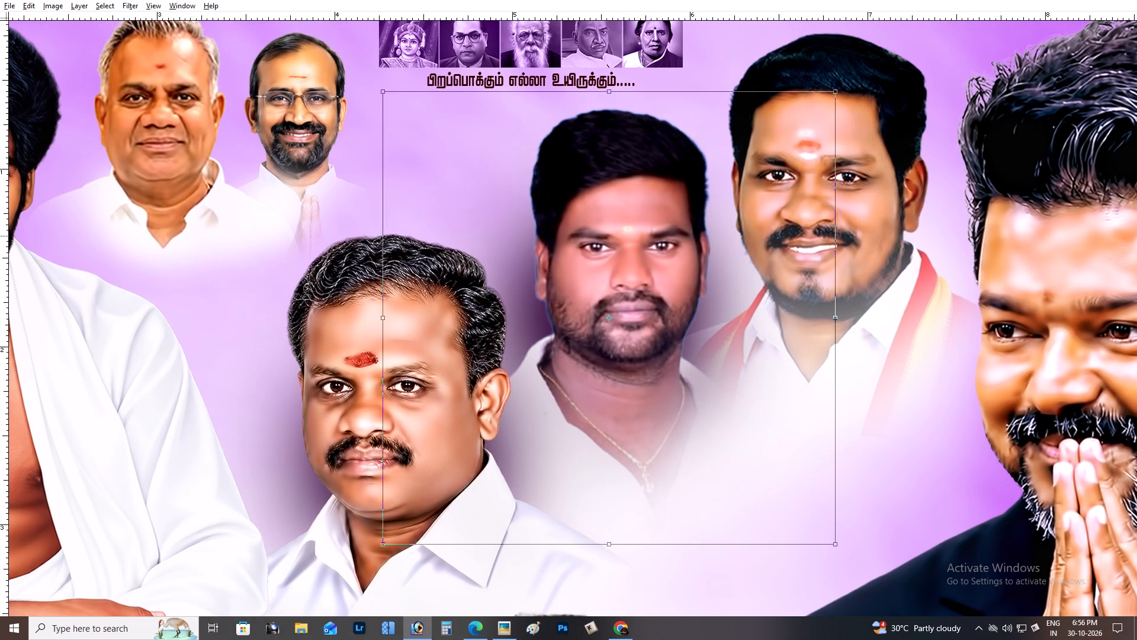
alt+shift+drag(836, 91, 807, 127)
key(Return)
Duplicate the shadow behind the smiling man in the red and gold shawl and enlarge the copy.
key(space)
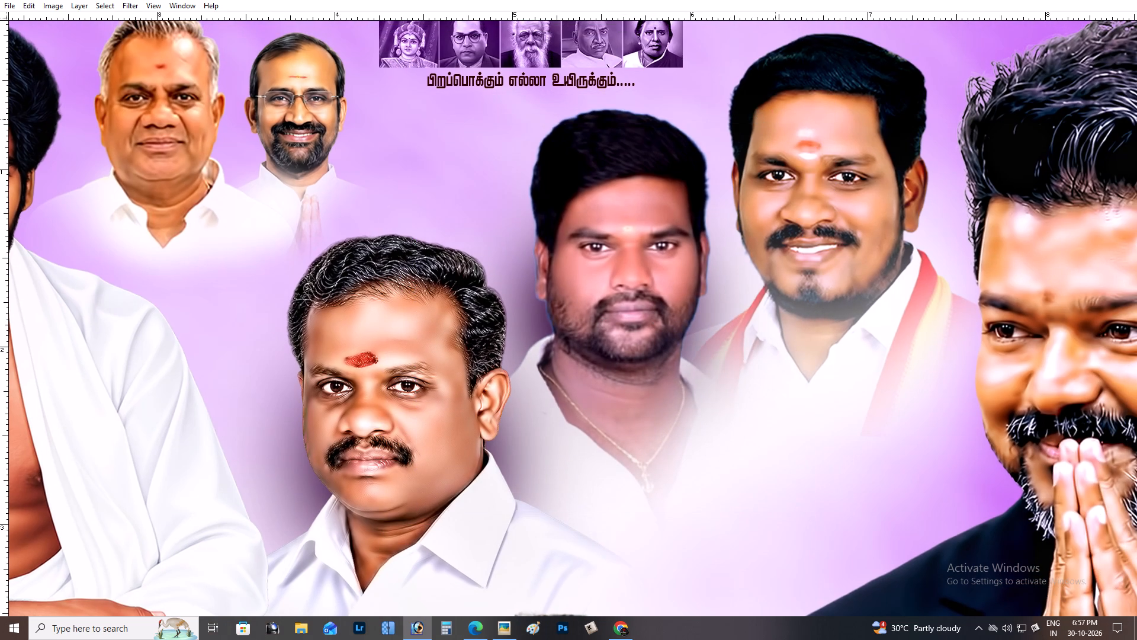
drag(744, 172, 621, 307)
alt+drag(513, 388, 741, 312)
key(ctrl+t)
alt+shift+drag(909, 74, 943, 61)
key(Return)
Erase softly around the smiling man's chin and collar using a smaller eraser brush.
key(e)
key(bracketleft)
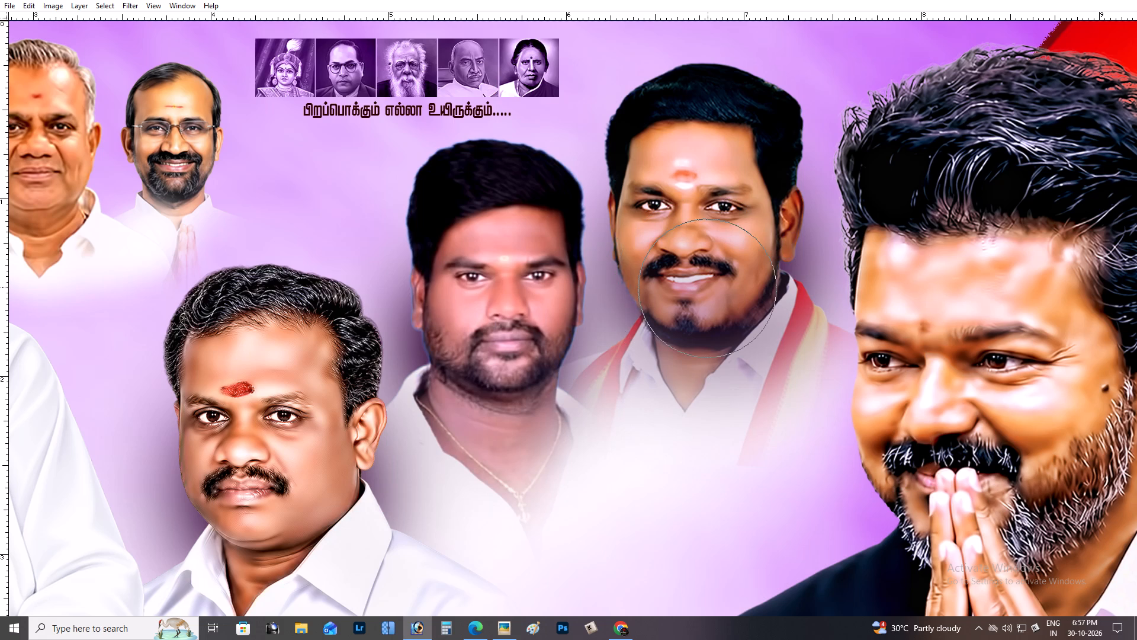
key(bracketleft)
key(bracketleft)
click(708, 284)
click(730, 271)
click(736, 265)
drag(737, 296, 739, 305)
click(739, 315)
key(ctrl+z)
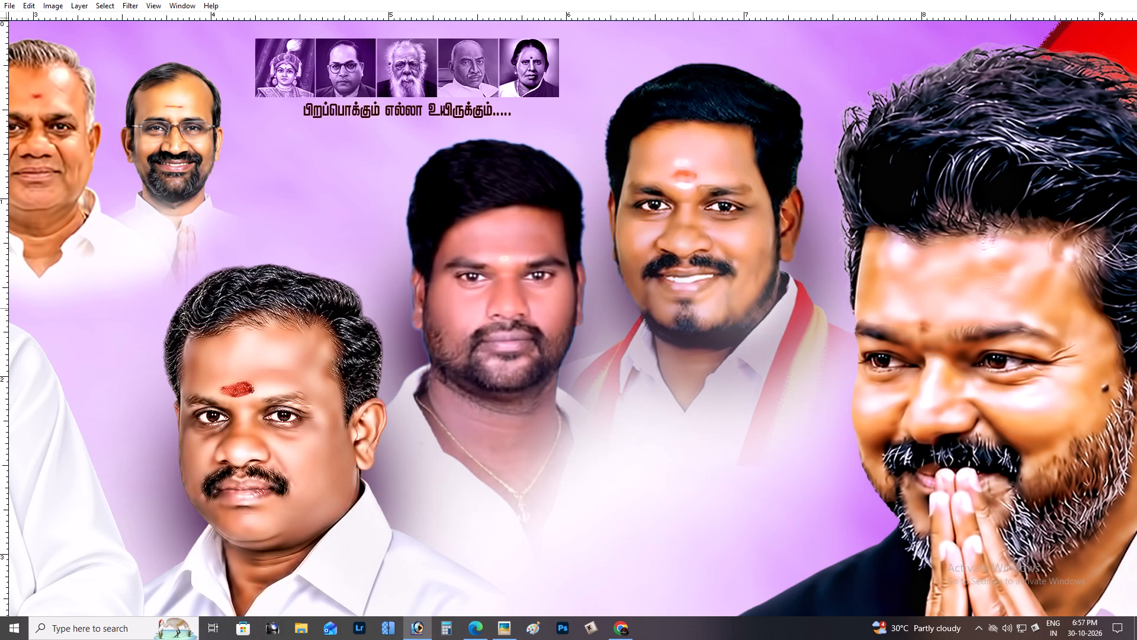
key(ctrl+z)
key(ctrl+z)
key(ctrl+alt+z)
click(707, 306)
click(682, 314)
click(728, 304)
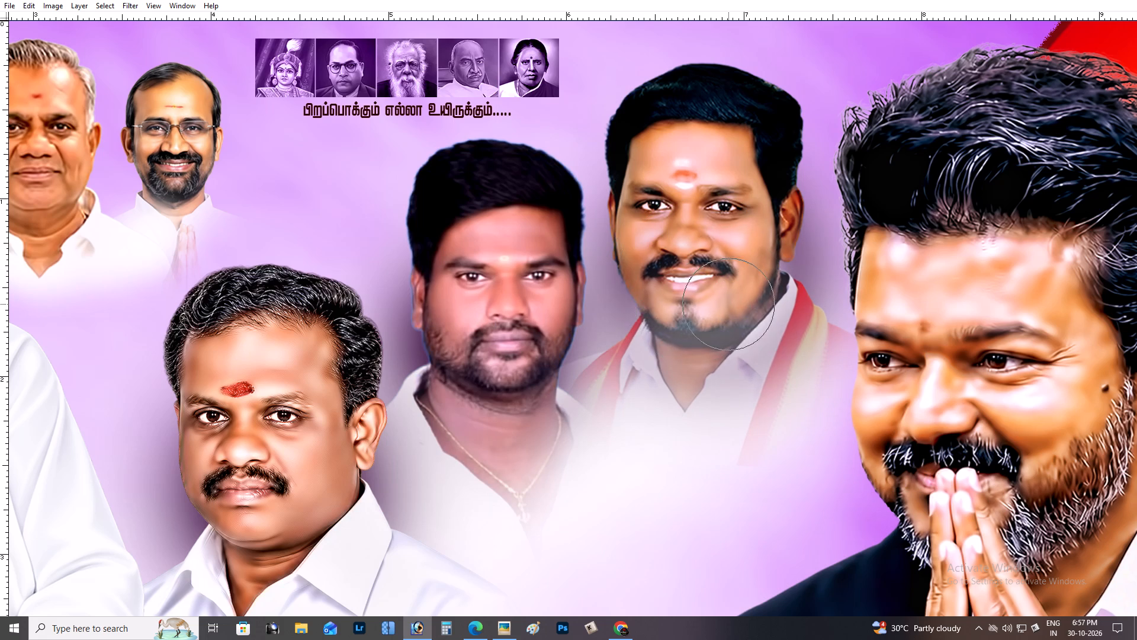
Duplicate the Layer 50 copy shadow from the bearded man with the neck chain onto the upper of the two lower-centre portraits.
key(v)
key(ctrl+minus)
key(ctrl+minus)
right_click(579, 187)
click(589, 194)
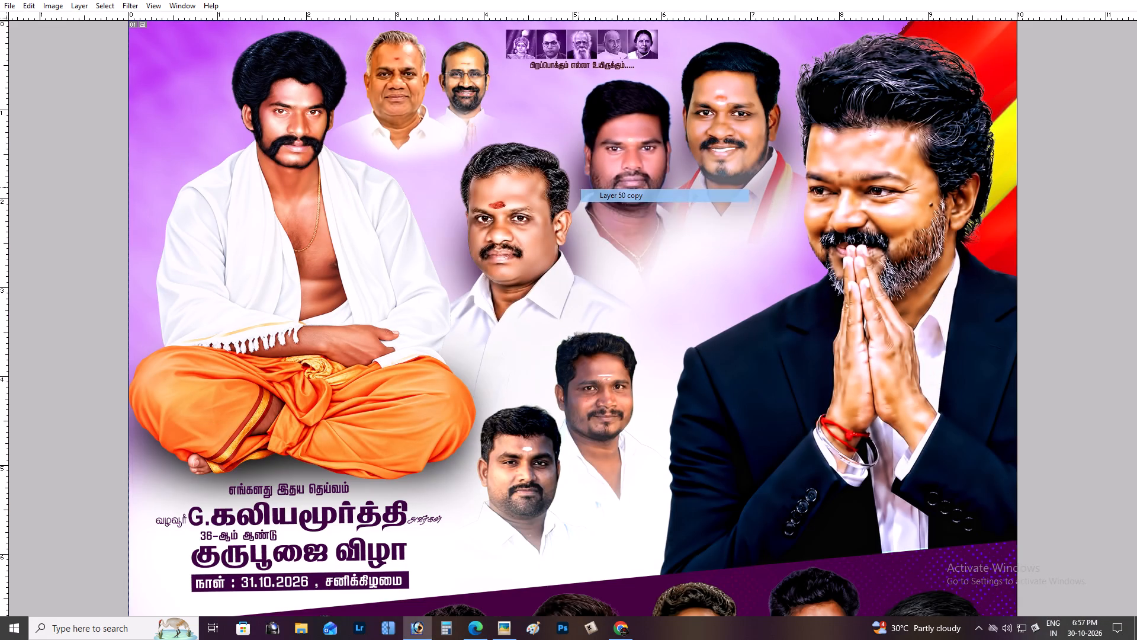
drag(587, 187, 586, 173)
key(ctrl+z)
alt+drag(613, 173, 586, 394)
Duplicate that shadow again behind the man with the white forehead mark in the lower of the two portraits.
key(z)
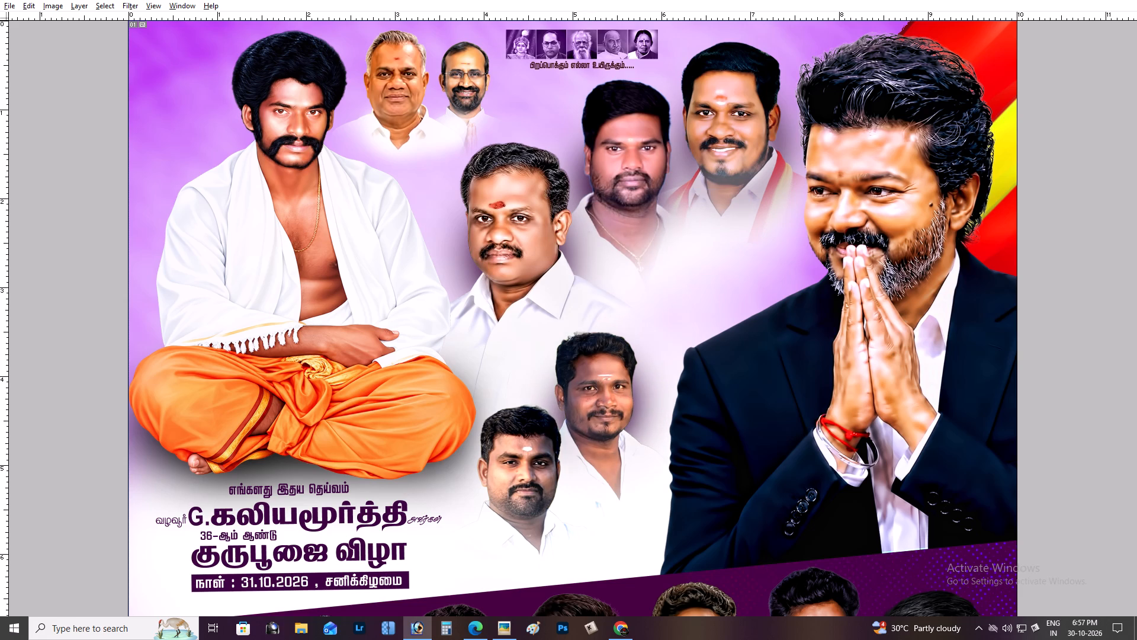
double_click(610, 409)
key(space)
click(610, 409)
click(595, 352)
key(v)
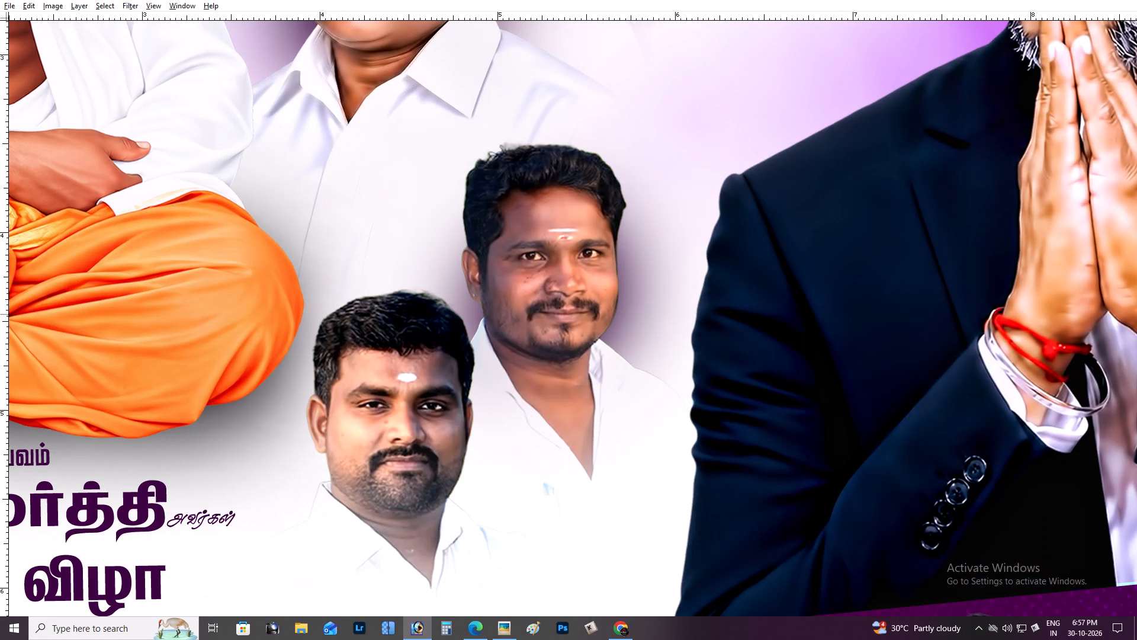
click(609, 314)
alt+drag(606, 315, 450, 468)
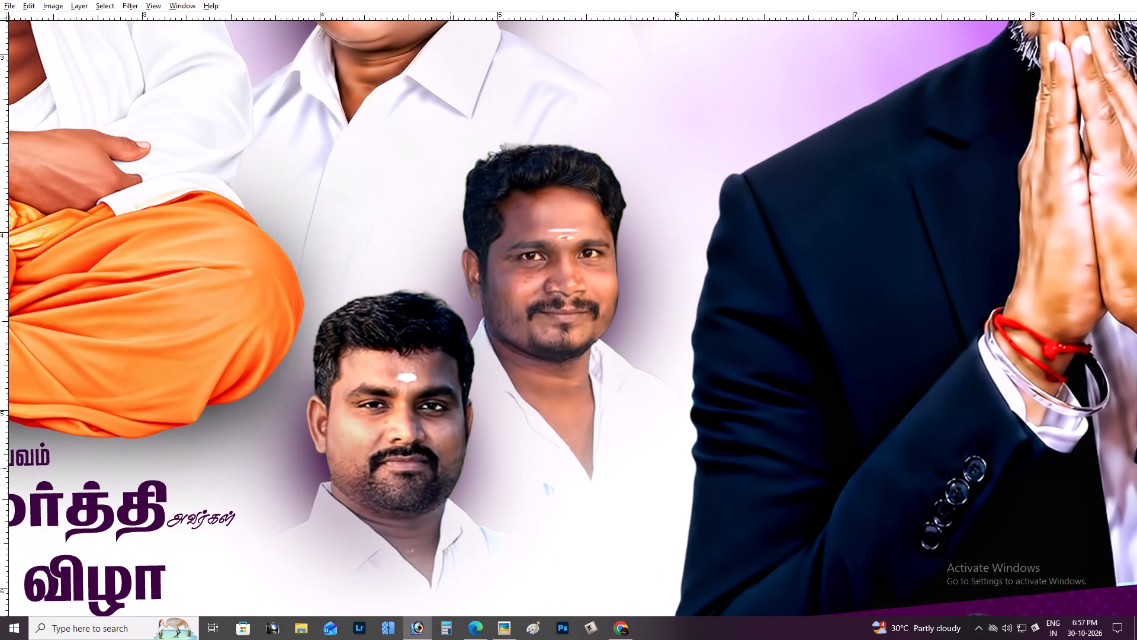
alt+drag(450, 468, 449, 468)
Scale the copied shadow down slightly and nudge it into place behind the lower portrait.
key(ctrl+t)
alt+shift+drag(572, 255, 558, 277)
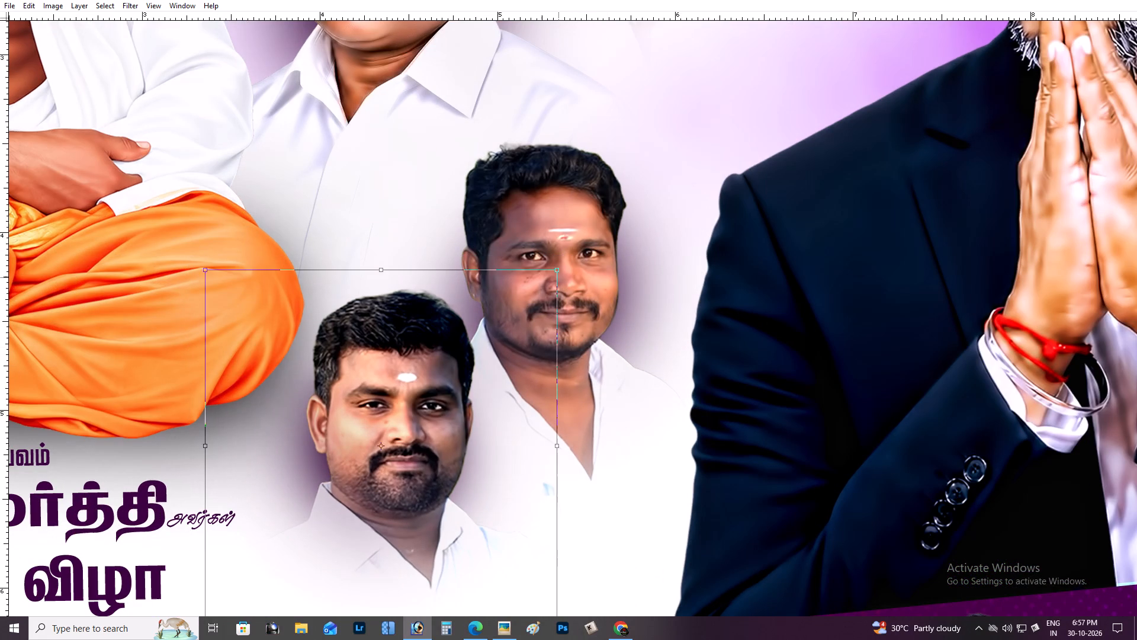
key(Return)
drag(499, 334, 504, 344)
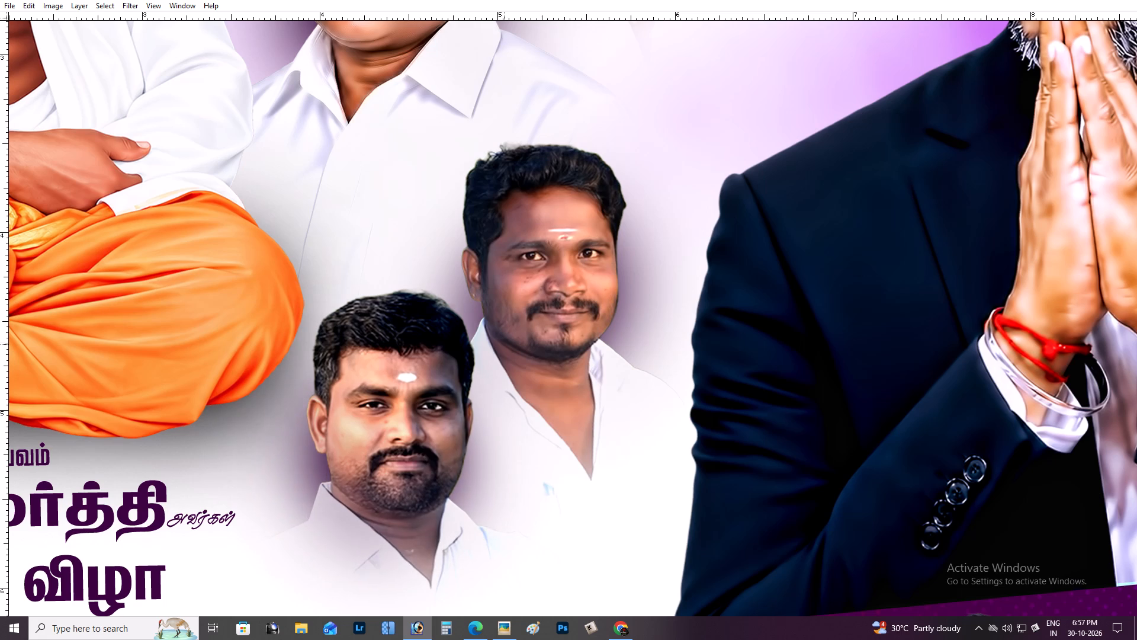
Save the poster.
key(ctrl+minus)
key(ctrl+minus)
key(ctrl+minus)
scroll(504, 344, up, 3)
scroll(504, 344, down, 2)
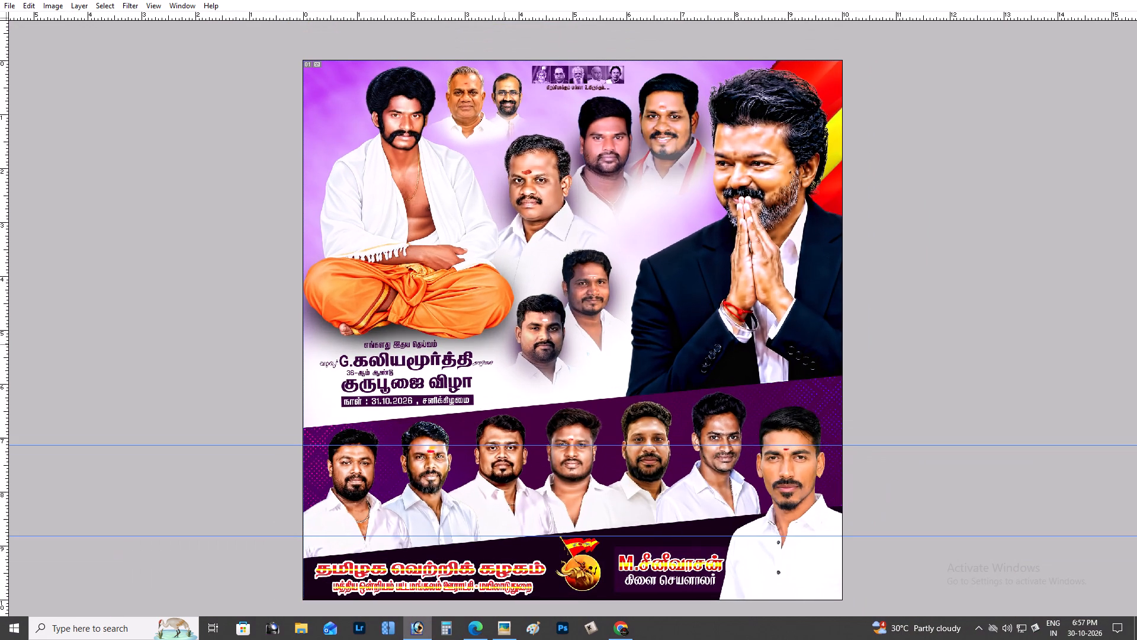
key(ctrl+s)
Add a gradient overlay to the heading line "எங்களது இதய தெய்வம்" using the blue-red-yellow preset and reduce the gradient scale.
scroll(504, 344, up, 3)
scroll(504, 344, down, 3)
scroll(499, 339, up, 1)
key(ctrl+plus)
key(ctrl+plus)
key(ctrl+plus)
key(ctrl+plus)
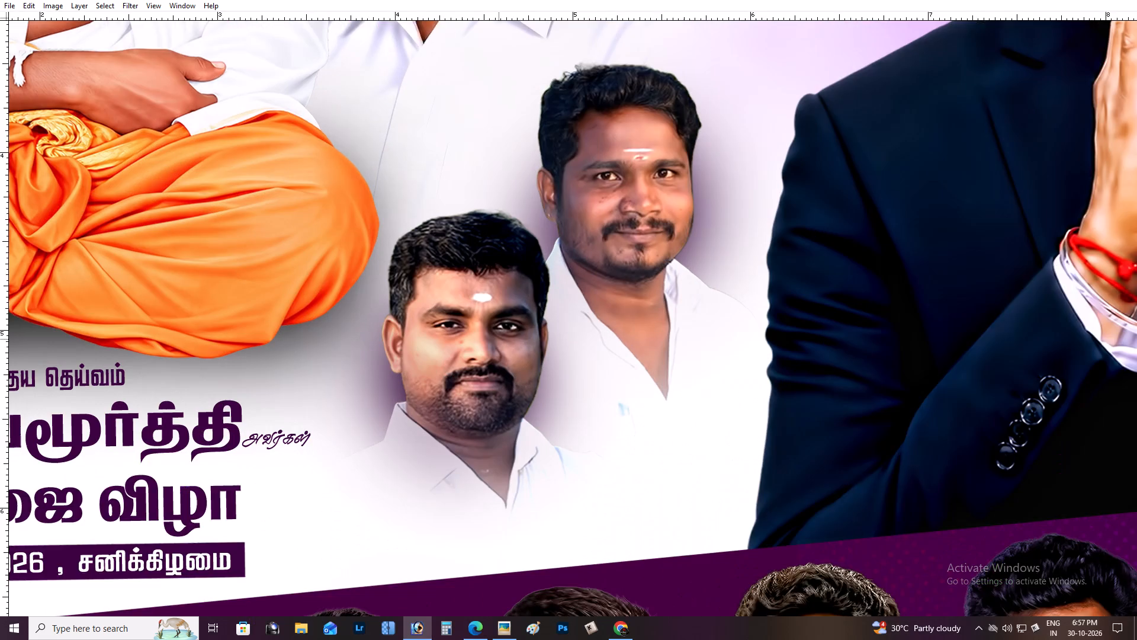
key(space)
key(space)
key(space)
key(space)
key(space)
key(space)
key(space)
key(space)
key(space)
key(space)
key(space)
drag(467, 339, 781, 305)
drag(518, 352, 718, 299)
key(ctrl+plus)
key(space)
key(space)
key(space)
key(space)
key(space)
key(space)
key(space)
key(space)
drag(551, 302, 834, 300)
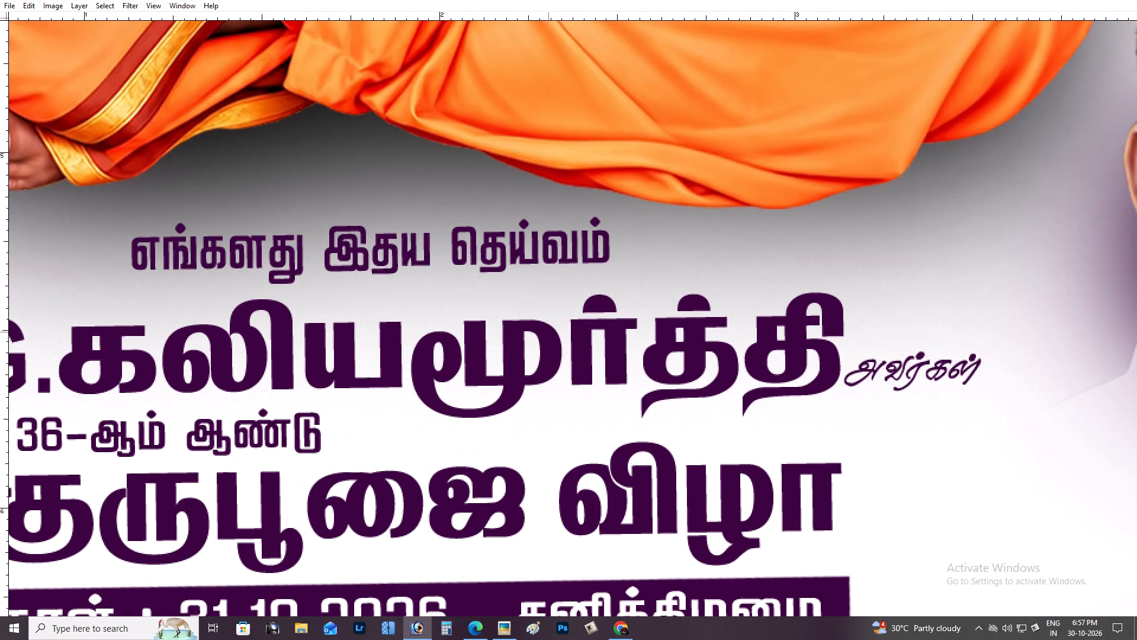
key(ctrl+minus)
key(ctrl+plus)
key(space)
drag(433, 273, 772, 222)
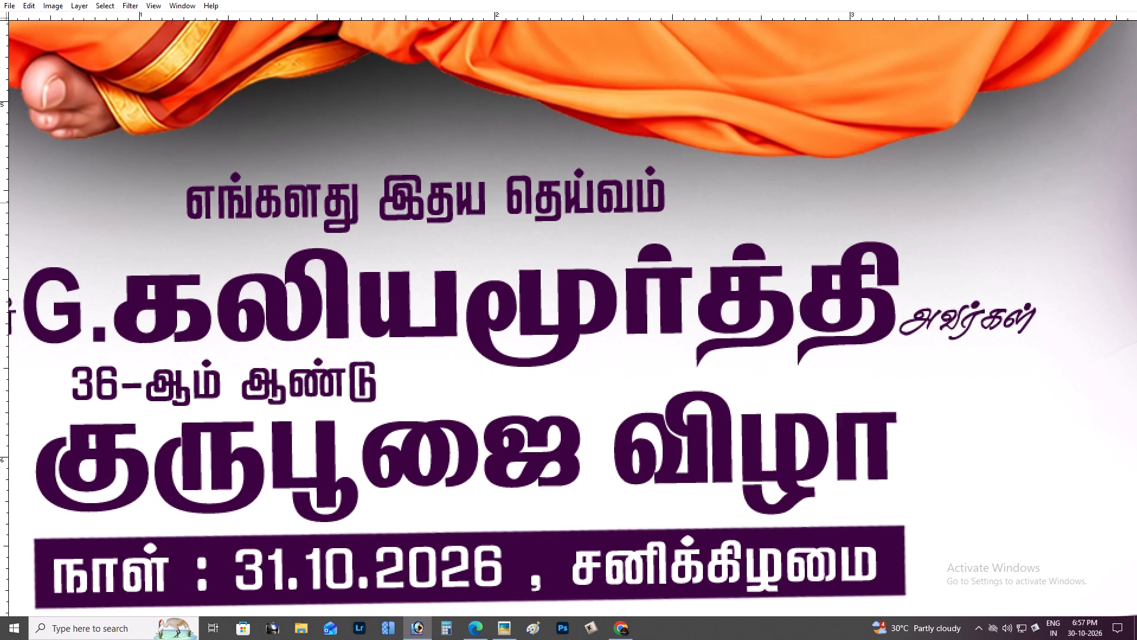
right_click(332, 198)
click(341, 204)
drag(343, 195, 357, 199)
key(ctrl+z)
key(alt+l)
key(alt+y)
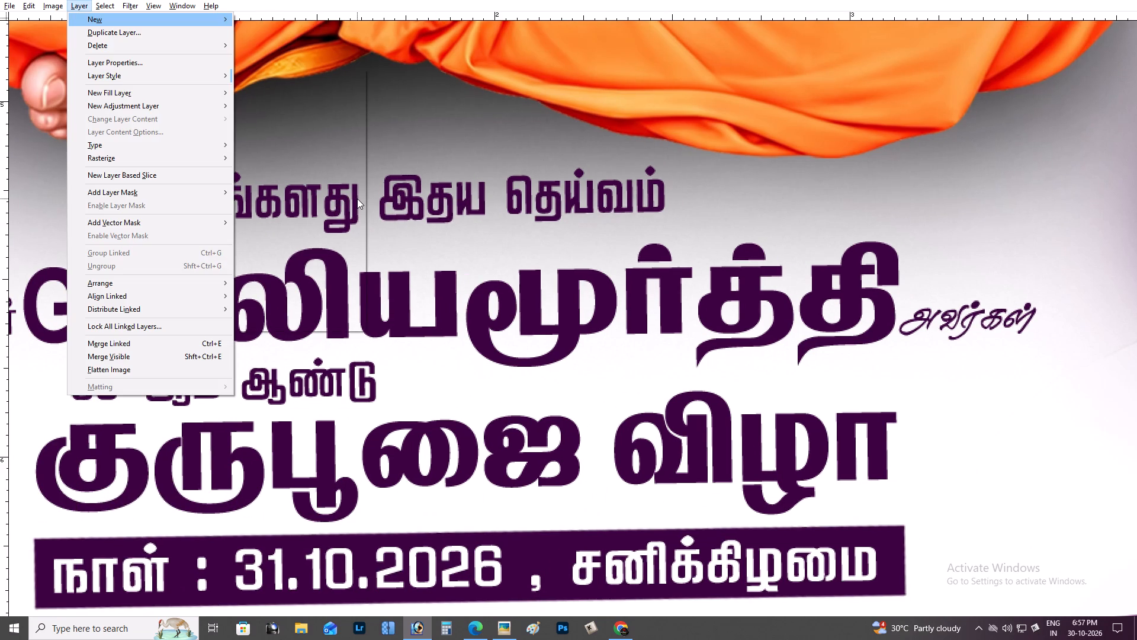
key(alt+k)
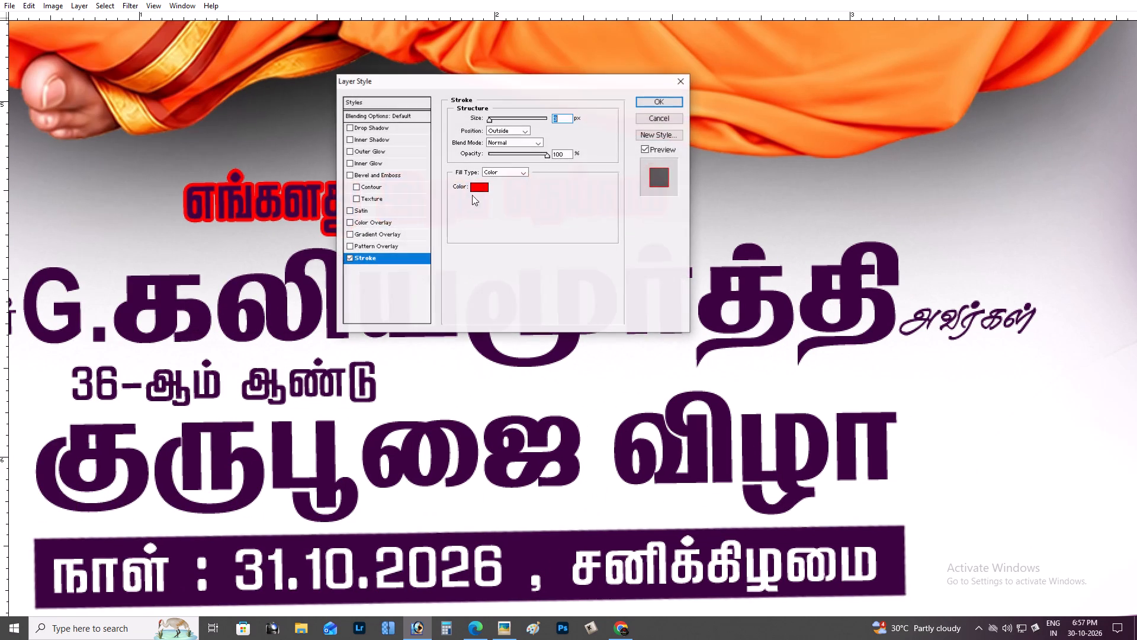
click(348, 258)
click(384, 99)
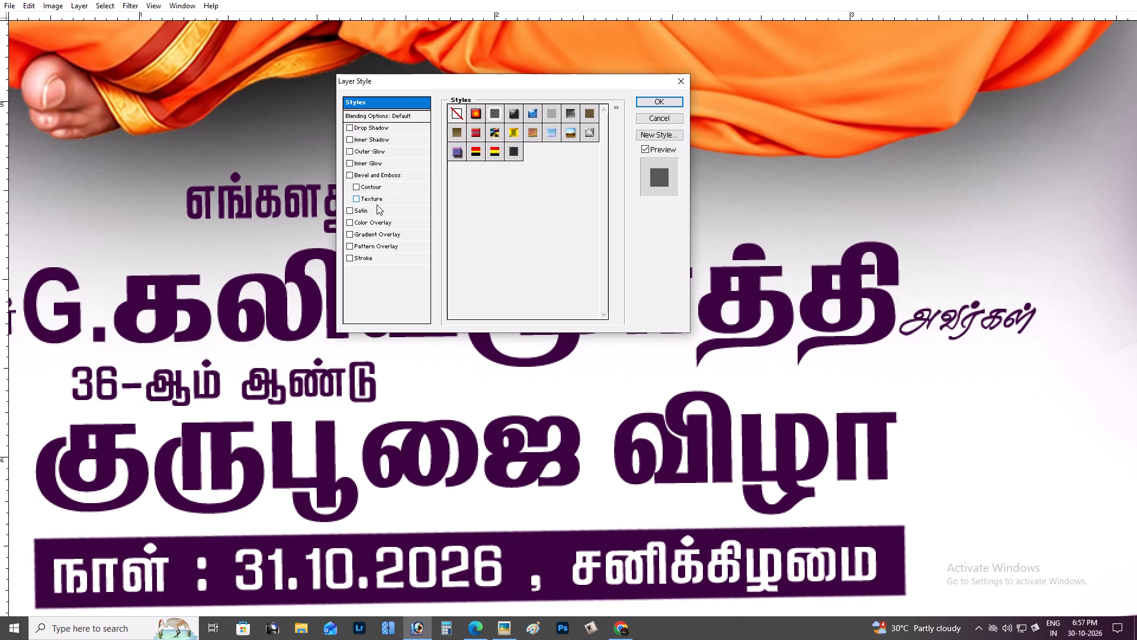
drag(412, 81, 767, 81)
click(735, 219)
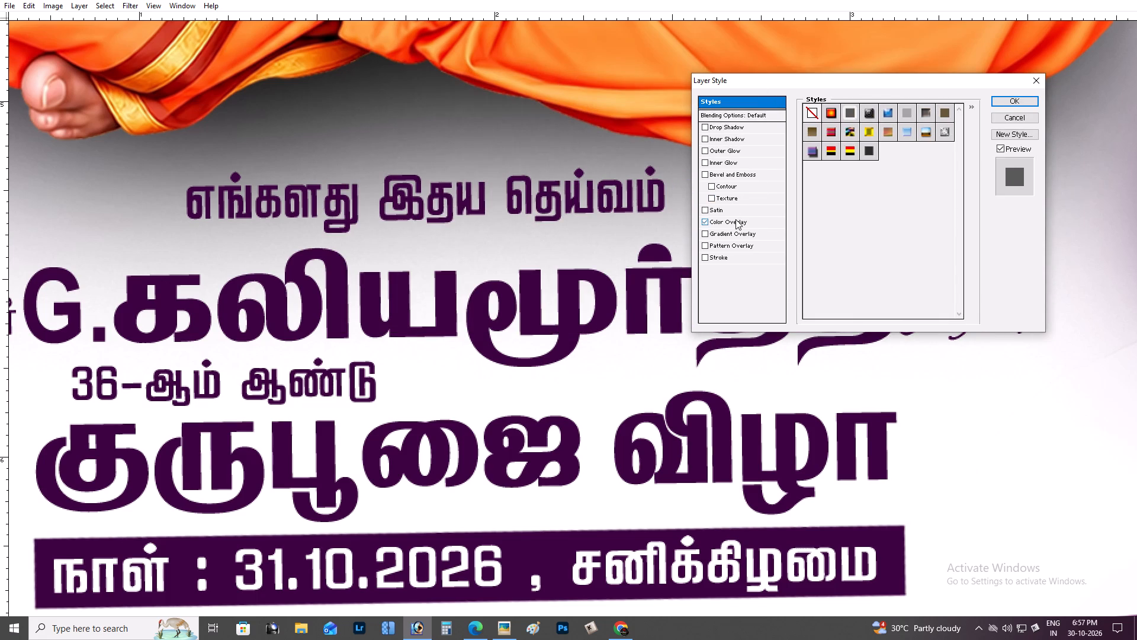
click(702, 218)
click(724, 231)
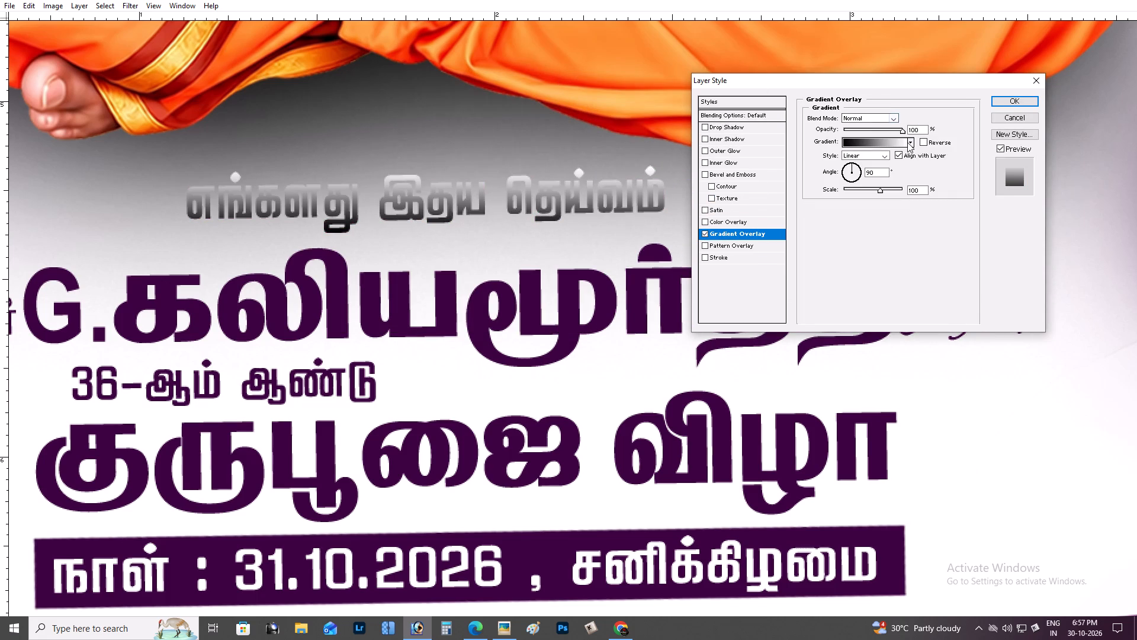
click(911, 143)
scroll(888, 193, down, 5)
click(862, 187)
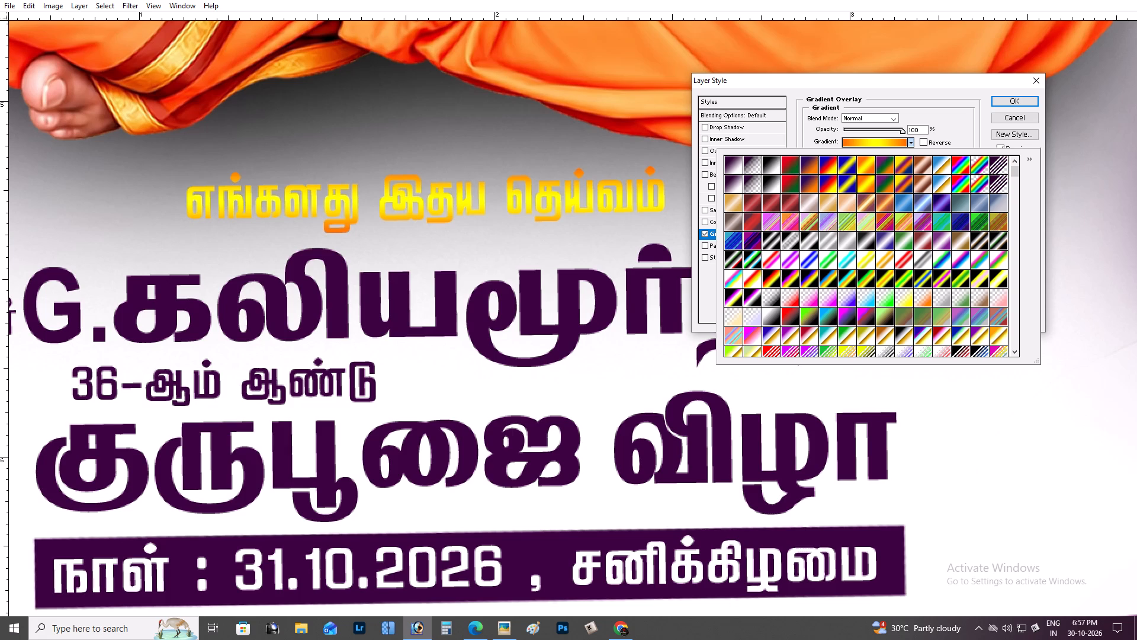
click(824, 181)
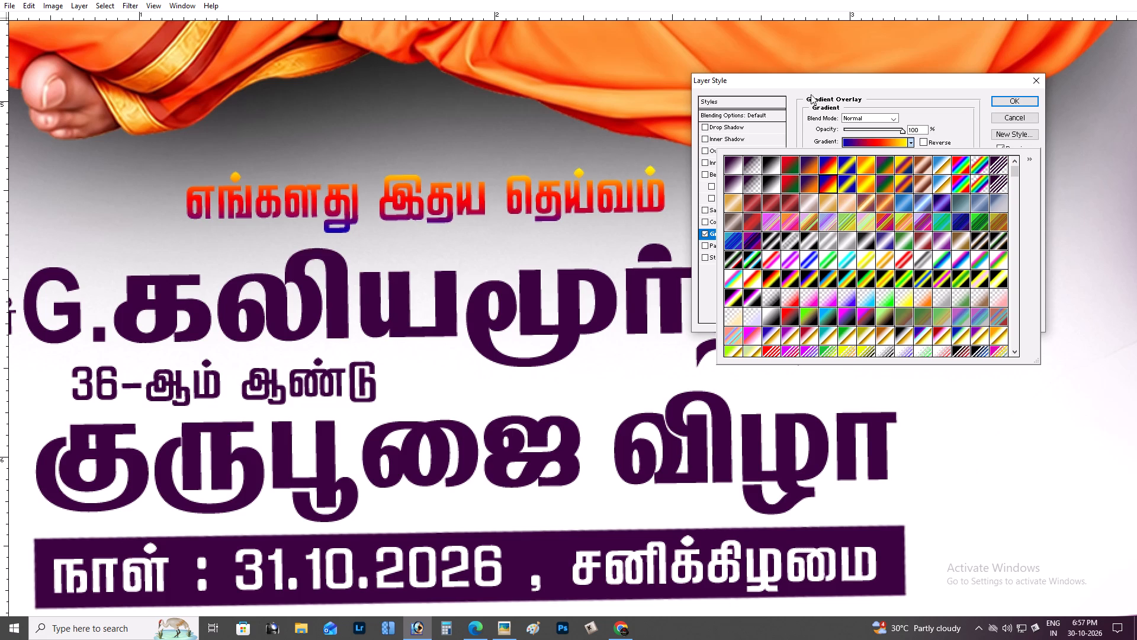
click(811, 89)
drag(875, 191, 862, 192)
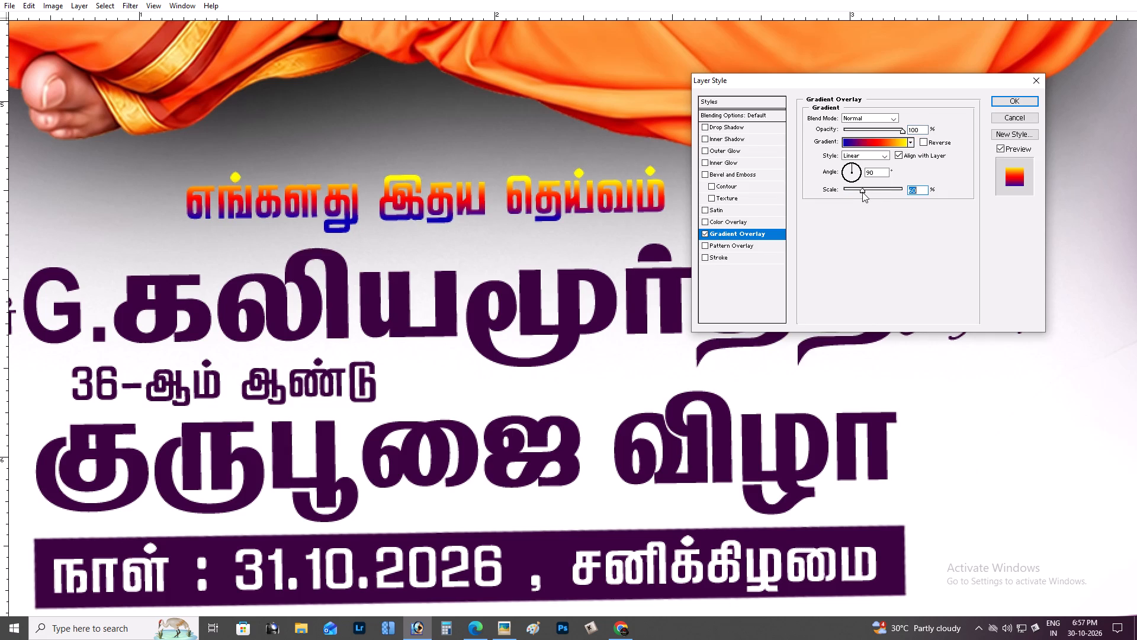
Try green, teal, olive and blue presets on the heading line's gradient overlay, and settle on the dark-to-bright magenta gradient.
click(910, 140)
scroll(859, 258, down, 9)
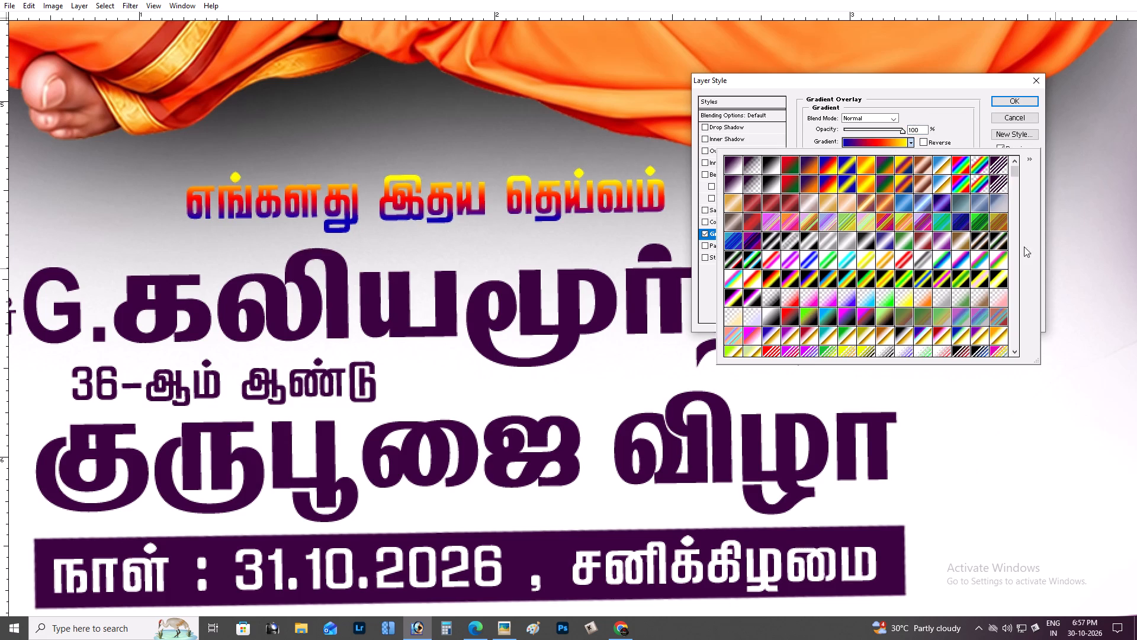
drag(1013, 172, 1014, 195)
click(840, 212)
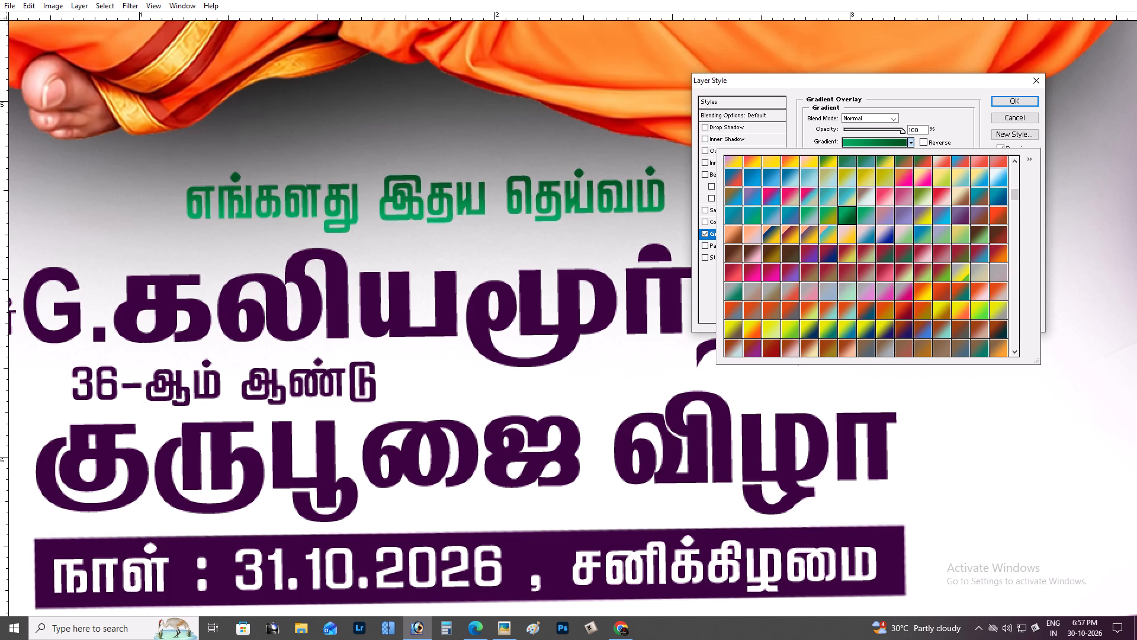
click(1013, 196)
click(993, 200)
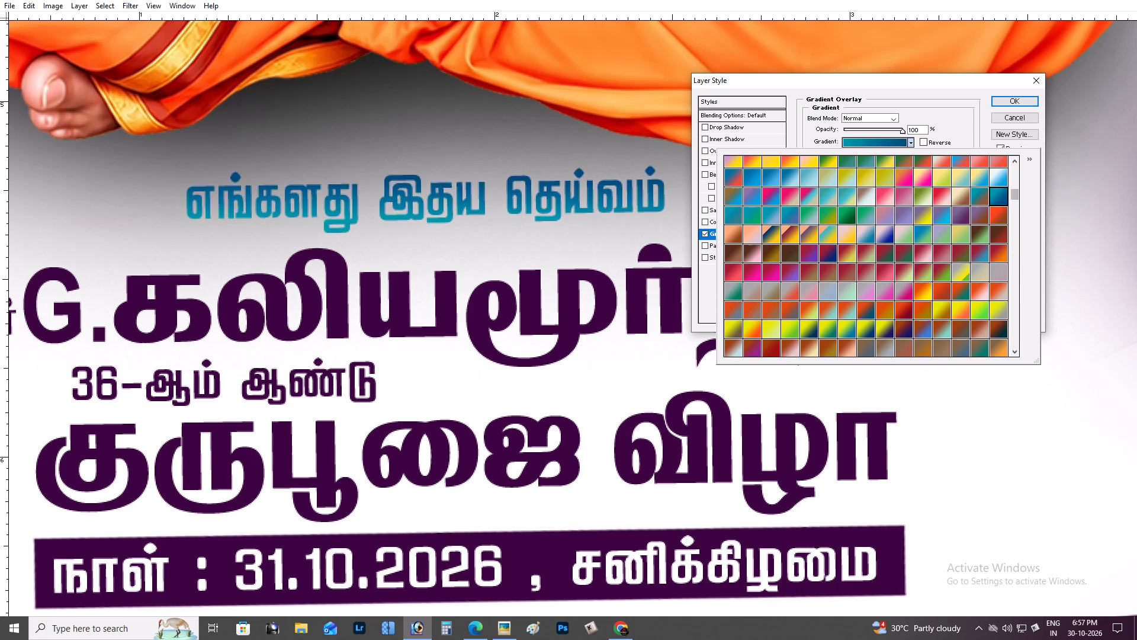
drag(1011, 197, 1013, 207)
click(909, 266)
click(910, 249)
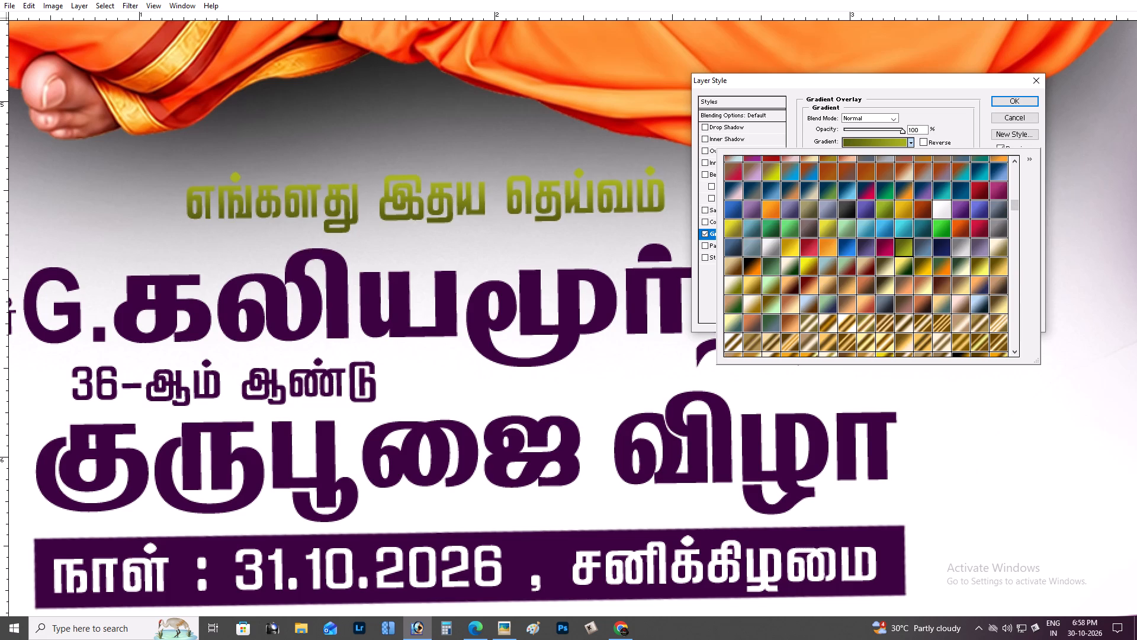
click(847, 248)
click(887, 249)
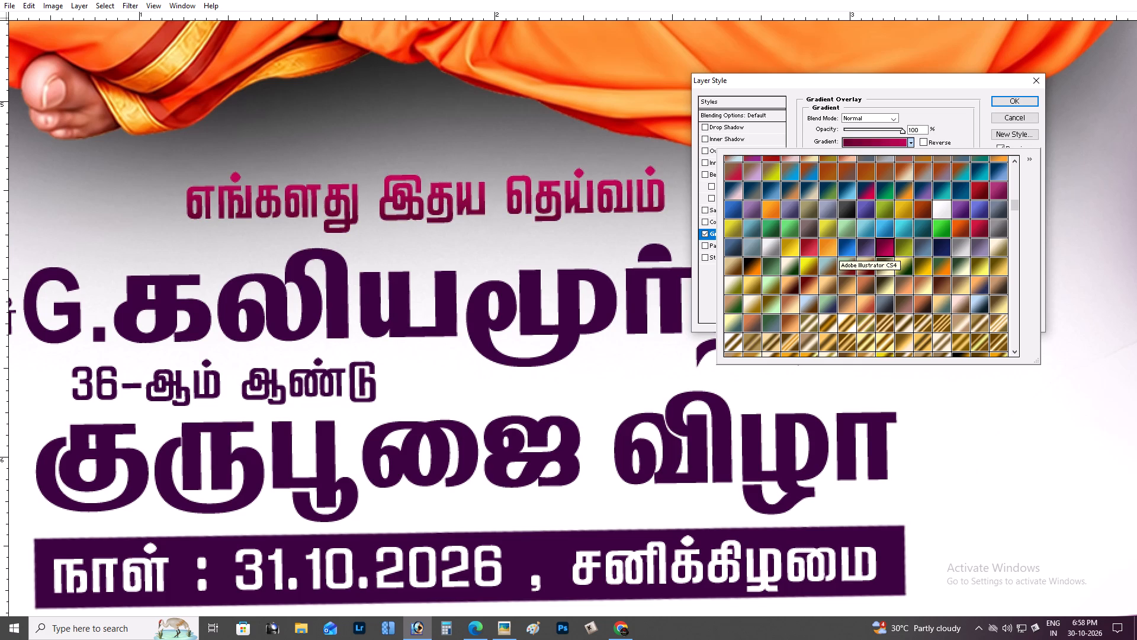
click(850, 188)
click(881, 240)
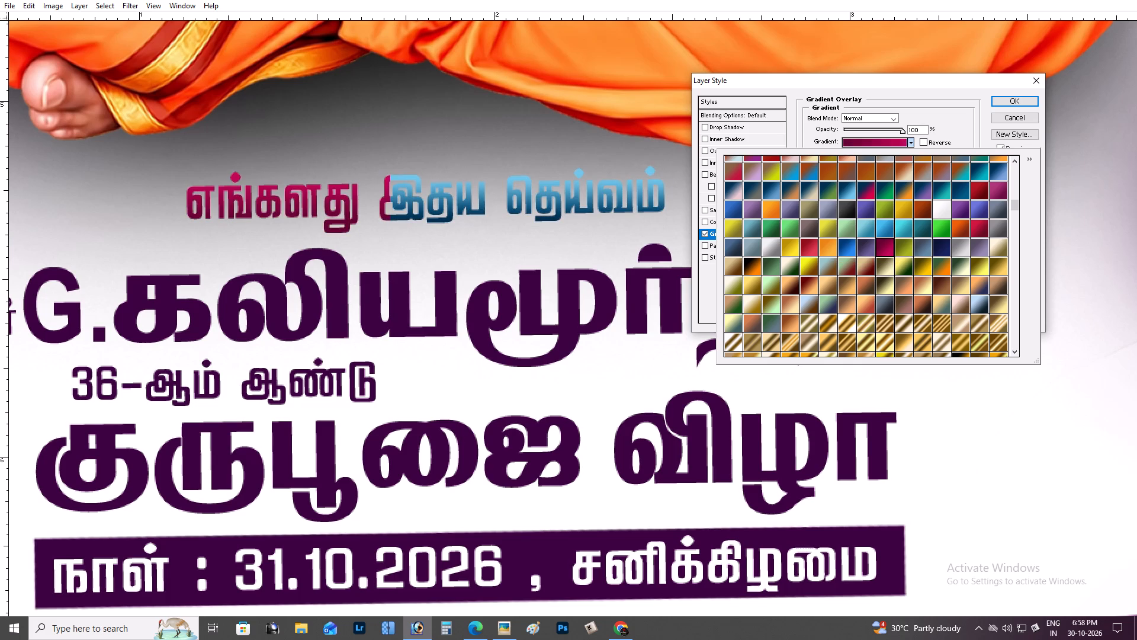
Add a white outside stroke to the heading line, thicken it slightly and apply the layer style.
click(710, 265)
click(717, 255)
click(839, 183)
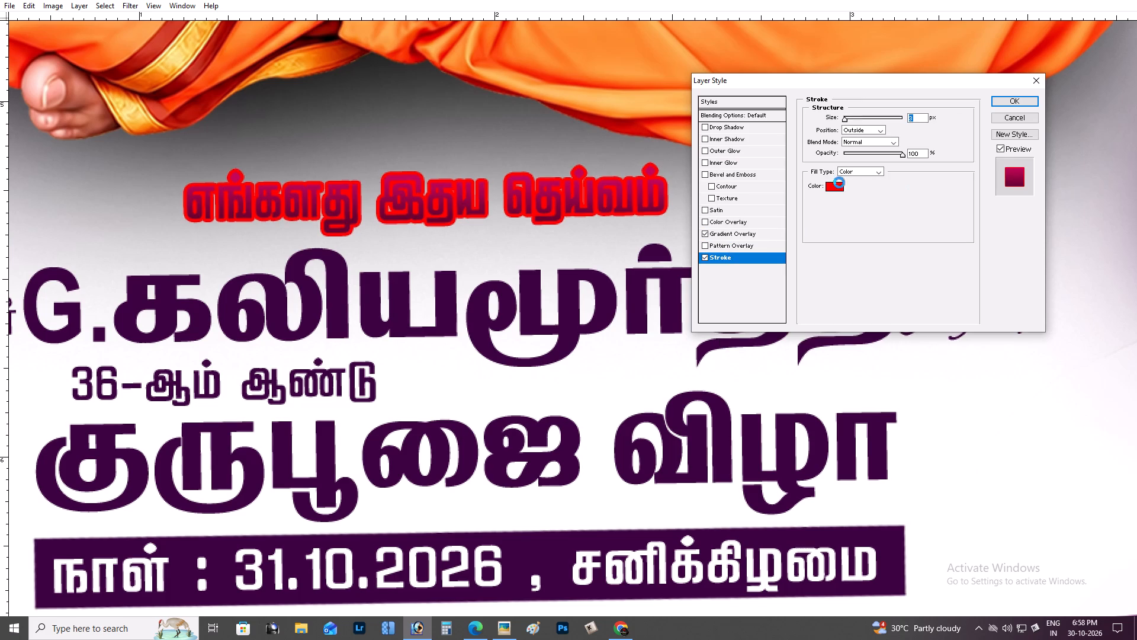
drag(661, 318, 394, 158)
key(Return)
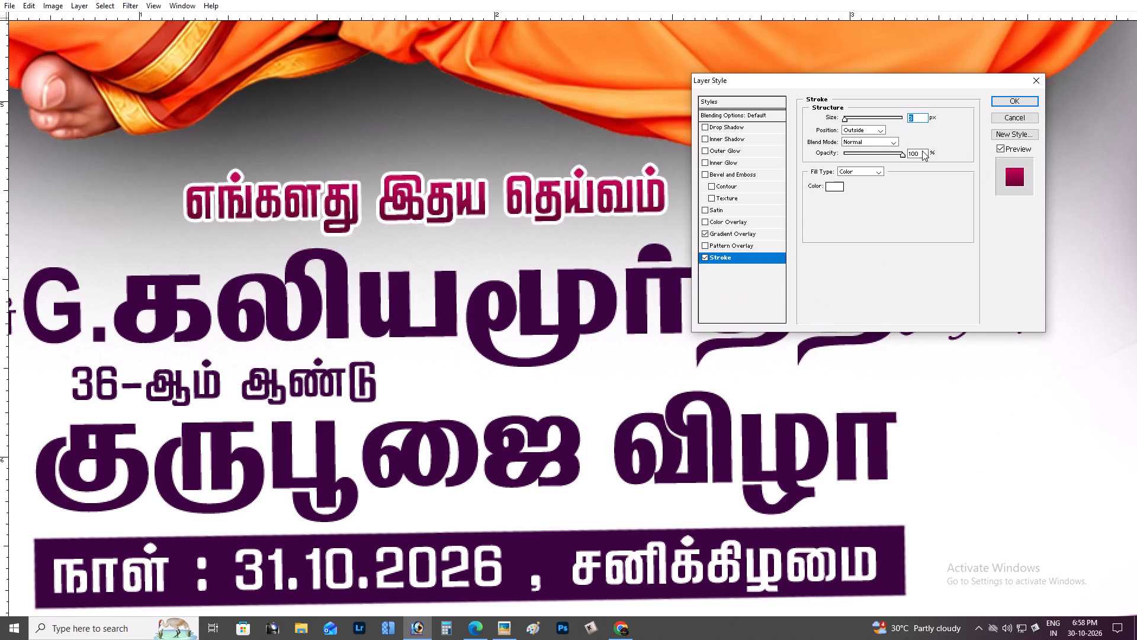
scroll(922, 151, up, 4)
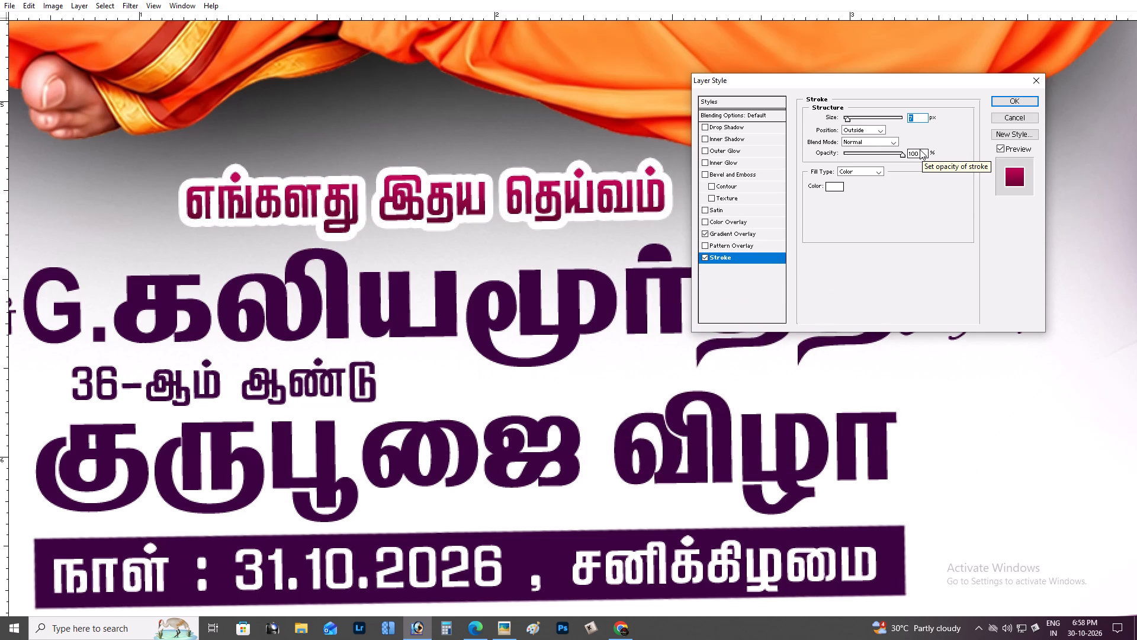
key(Return)
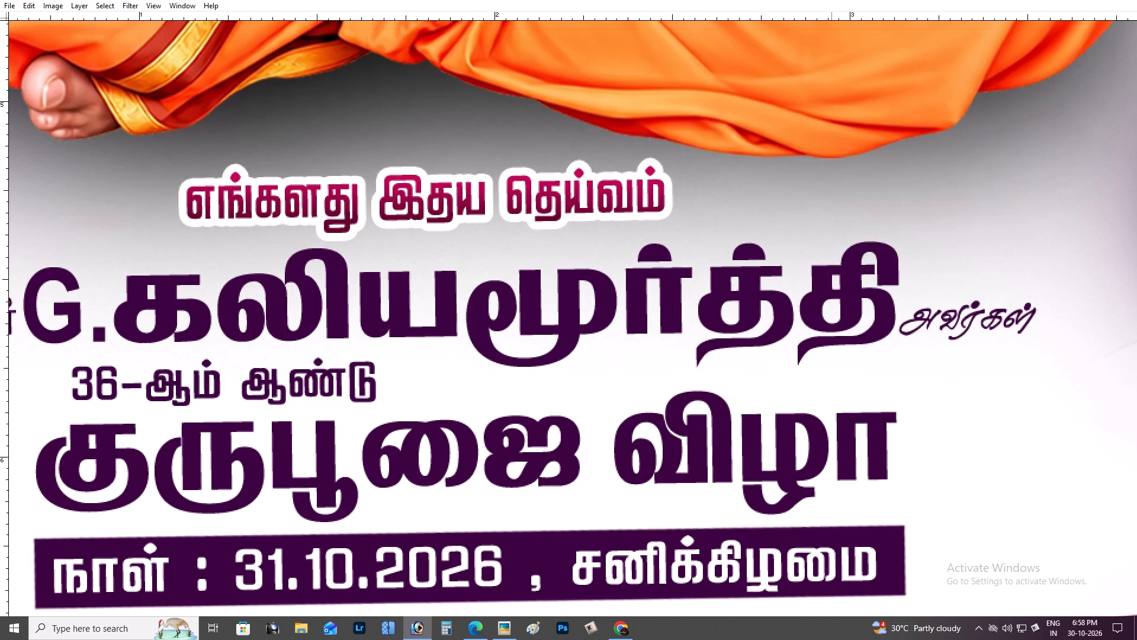
Add a gradient overlay to the large name line below the heading using the dark red preset, leaving inner shadow off.
right_click(653, 284)
click(664, 287)
right_click(667, 280)
click(678, 284)
key(alt+l)
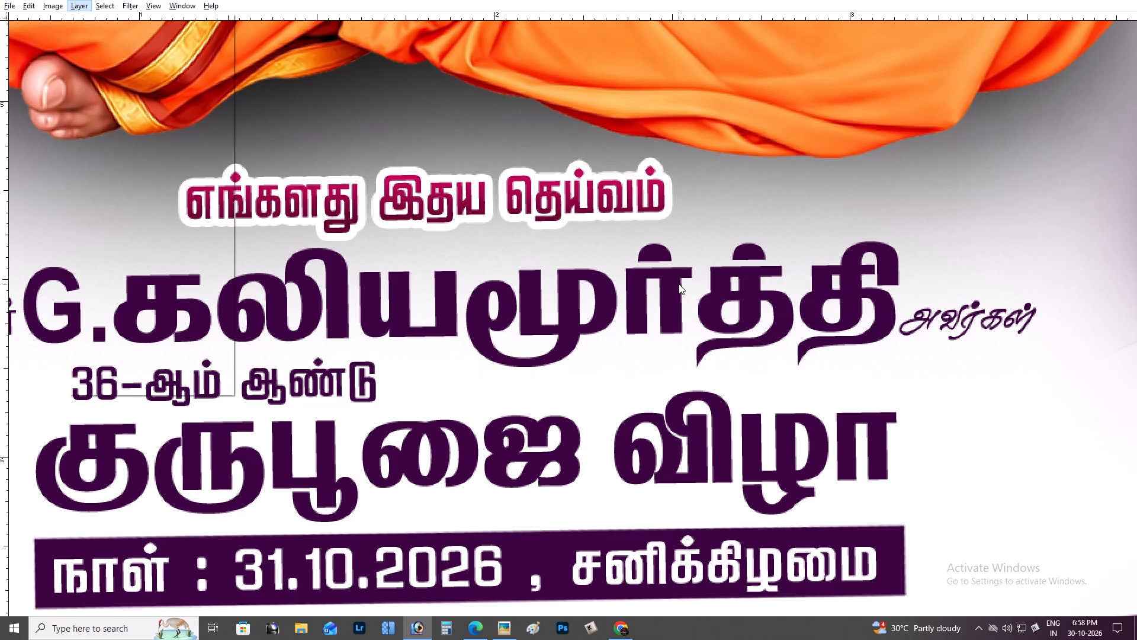
key(alt+y)
key(alt+i)
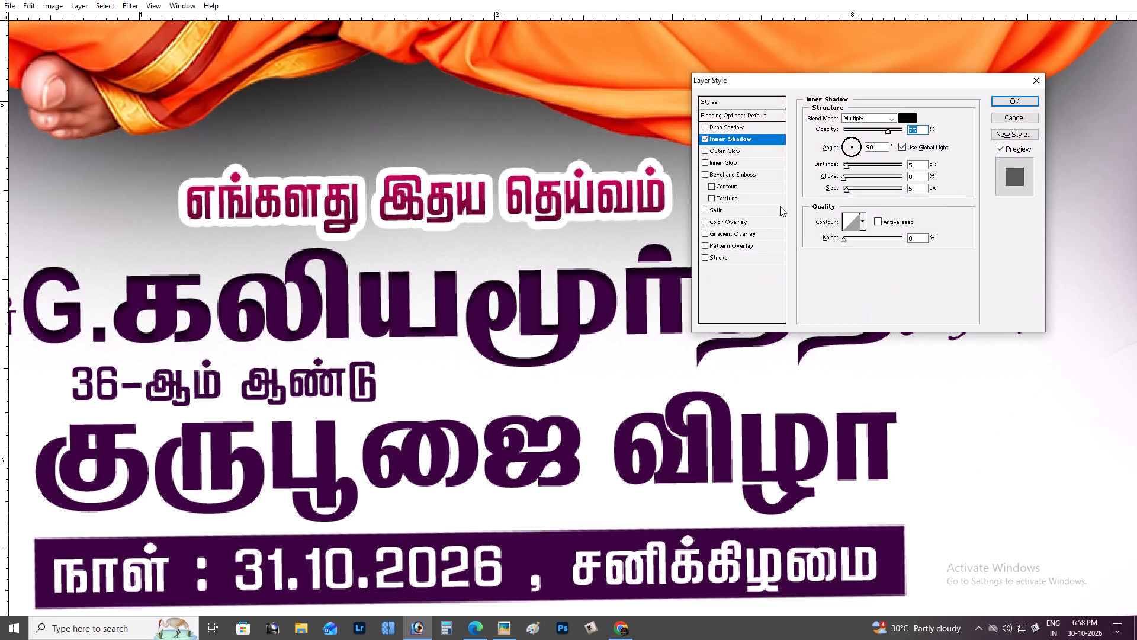
click(702, 136)
click(750, 231)
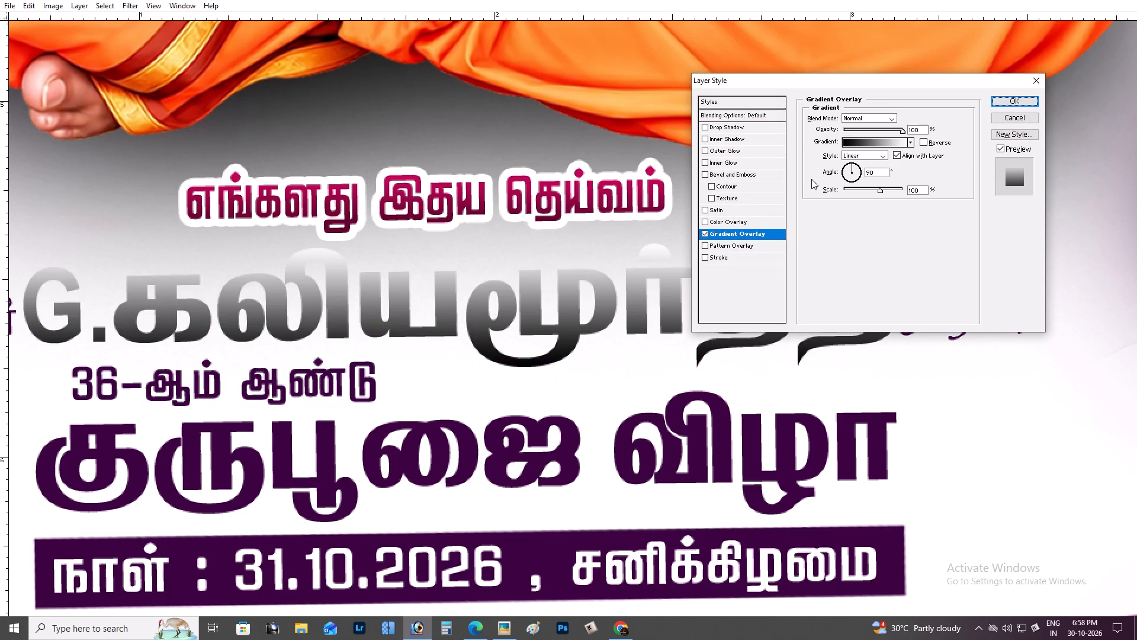
click(914, 142)
scroll(932, 265, down, 5)
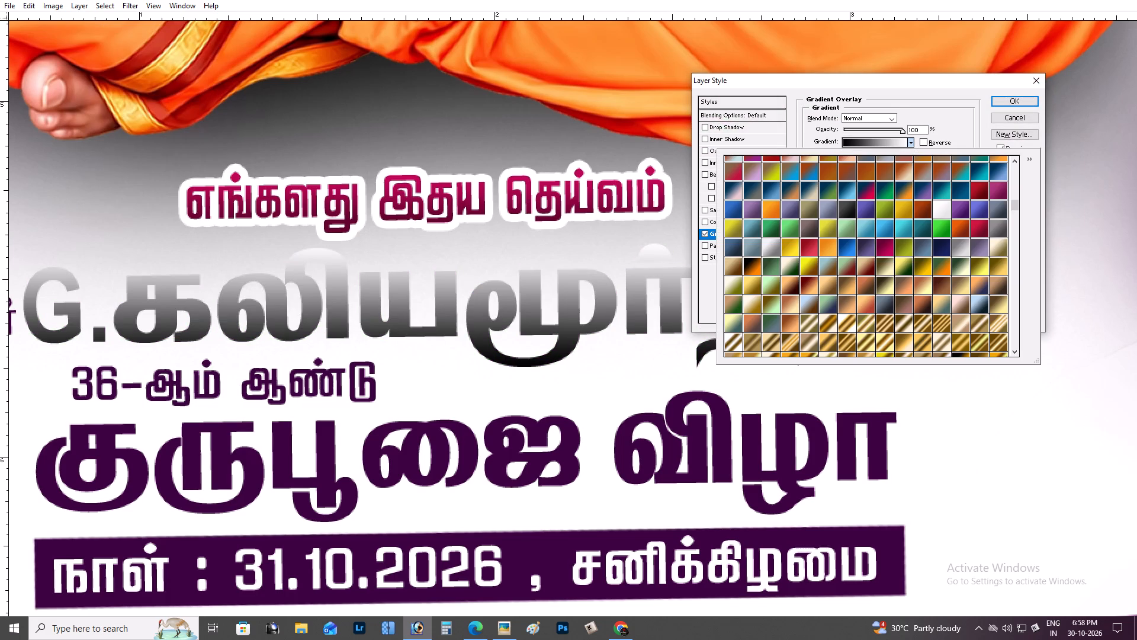
click(976, 189)
click(697, 301)
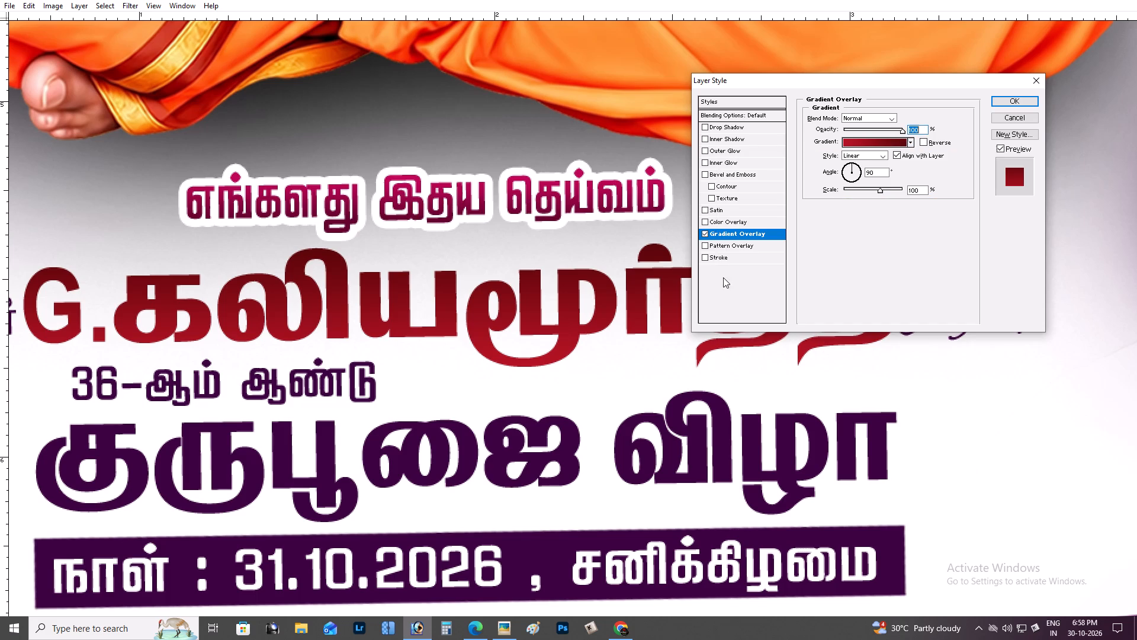
Add a white outside stroke to the large name line and thicken it by several pixels.
click(737, 255)
click(834, 185)
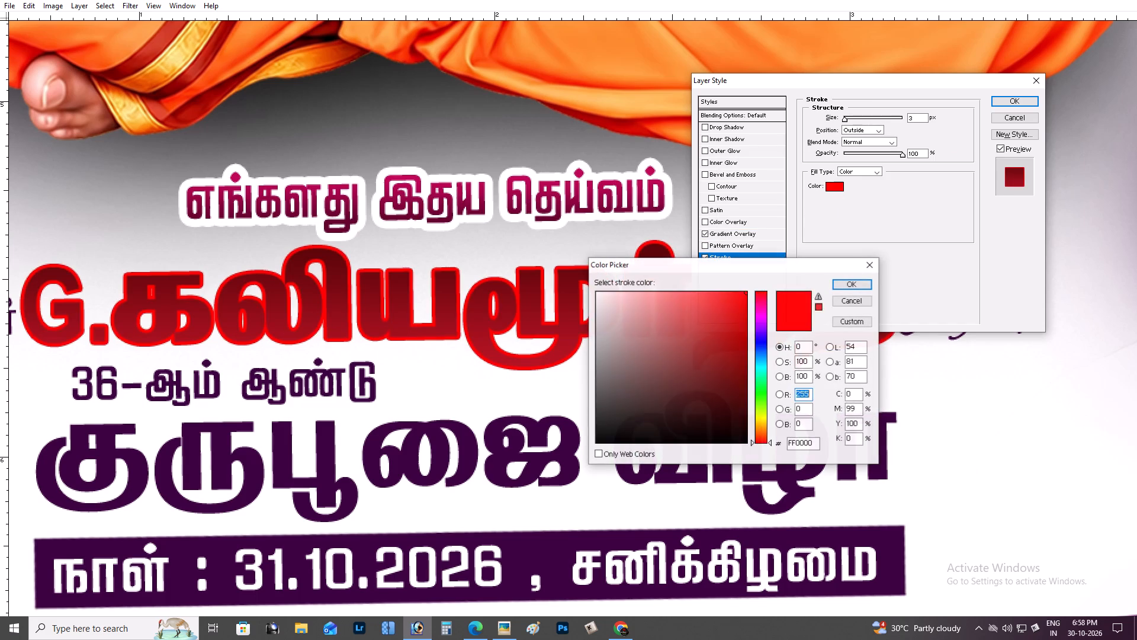
drag(694, 321, 317, 198)
key(Return)
scroll(903, 115, up, 2)
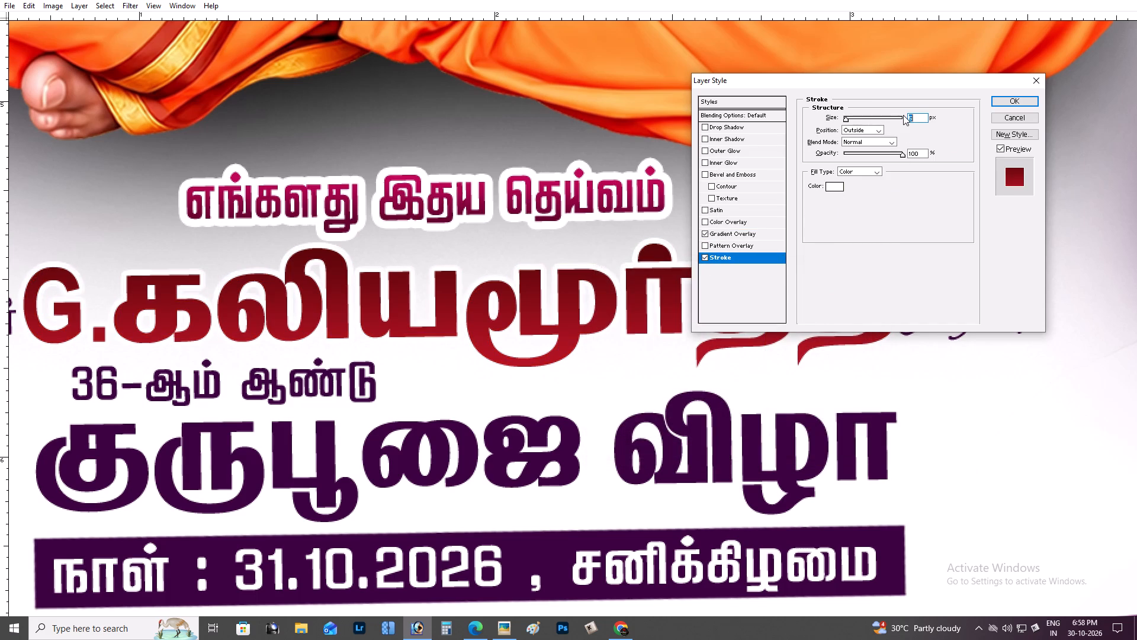
scroll(903, 115, up, 4)
Add a soft black Multiply drop shadow to the large name line, slightly increase its size and distance, and apply the layer style.
click(738, 133)
click(737, 128)
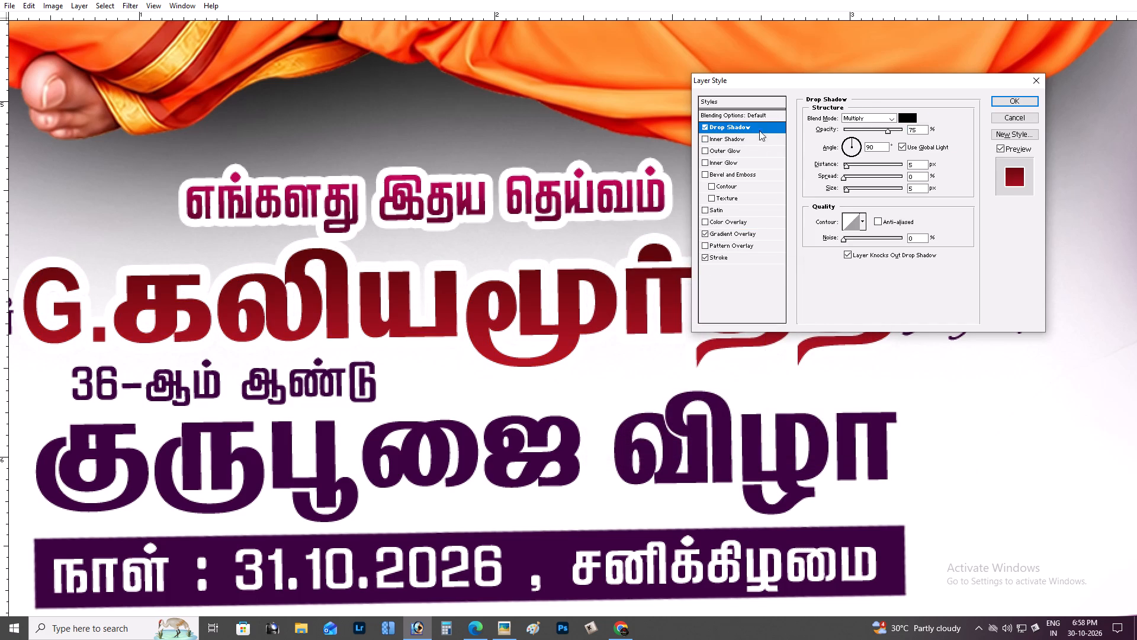
click(850, 188)
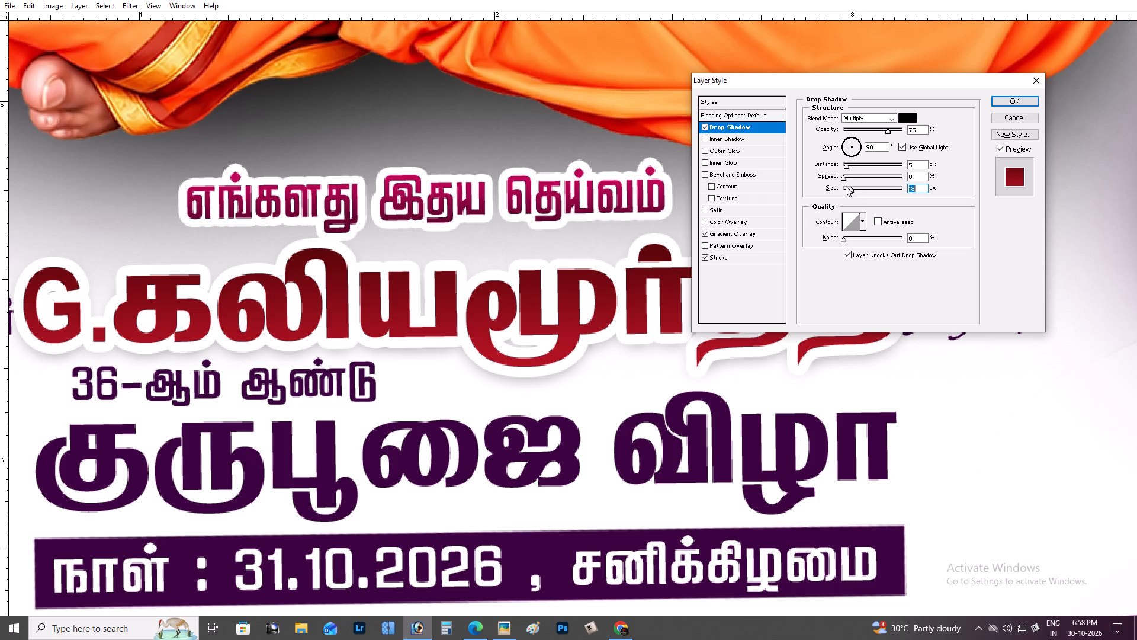
click(847, 163)
key(Return)
Move the small script word "அவர்கள்" slightly away from the end of the large name line.
key(ctrl+plus)
key(space)
key(space)
key(space)
key(space)
key(space)
key(space)
drag(818, 206, 231, 212)
drag(616, 308, 508, 324)
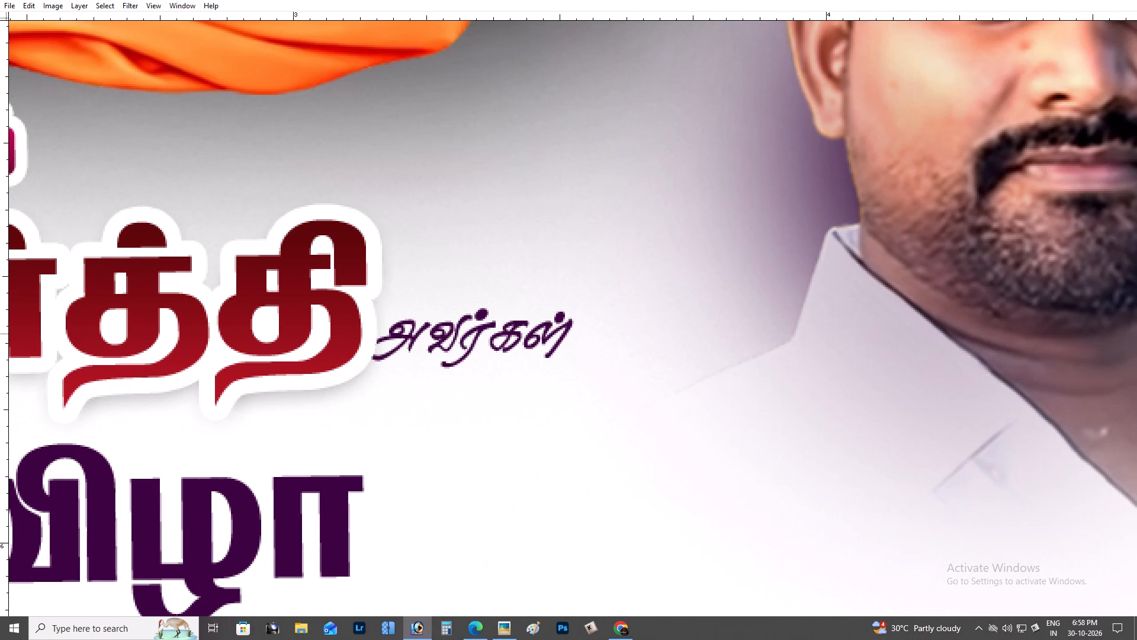
key(t)
click(524, 344)
drag(510, 237, 525, 235)
key(Return)
Change the text color of "அவர்கள்" to a very dark maroon red.
key(space)
key(space)
key(space)
key(space)
key(space)
key(space)
key(space)
key(space)
key(space)
key(space)
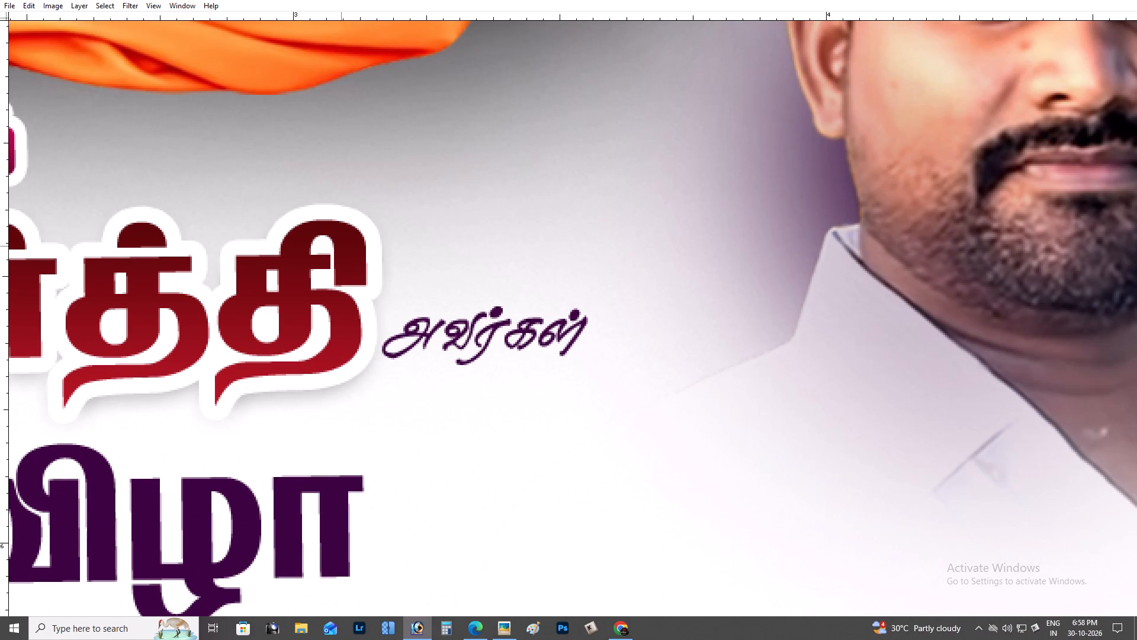
drag(353, 249, 802, 289)
drag(647, 309, 255, 299)
triple_click(555, 361)
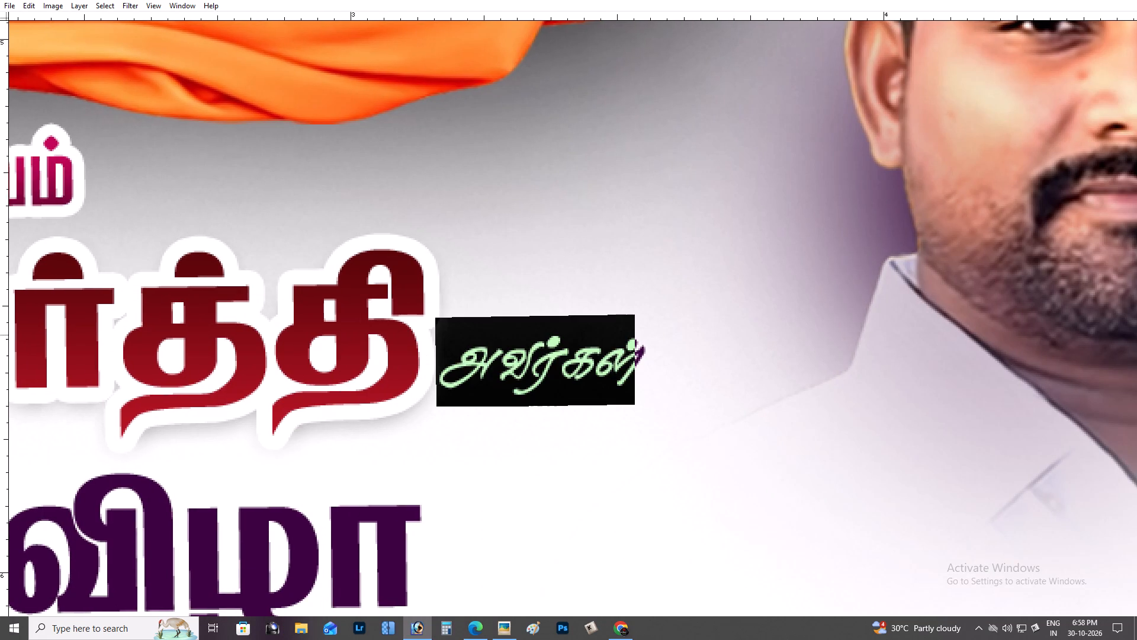
key(ctrl+t)
click(1110, 129)
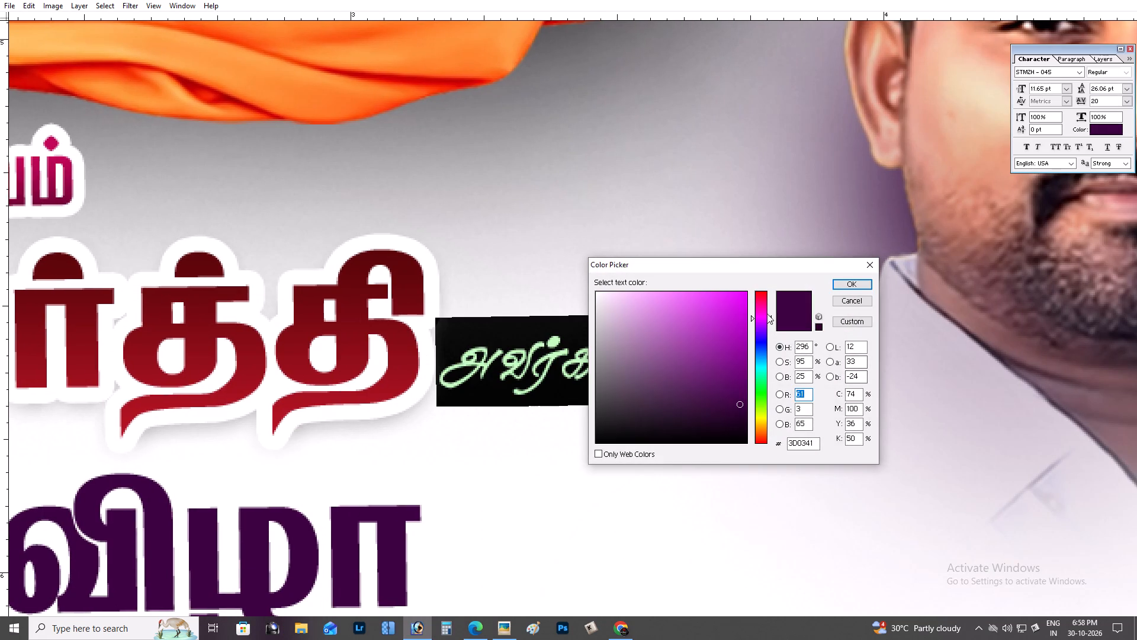
drag(762, 299, 759, 281)
click(740, 408)
key(Return)
key(ctrl+Return)
Move the small word "வழவூர்" slightly away from the start of the large name line.
key(space)
key(space)
key(space)
key(space)
key(space)
key(space)
key(space)
key(space)
key(space)
key(space)
key(space)
key(space)
key(space)
key(space)
key(space)
key(space)
key(space)
key(space)
key(space)
drag(230, 335, 866, 327)
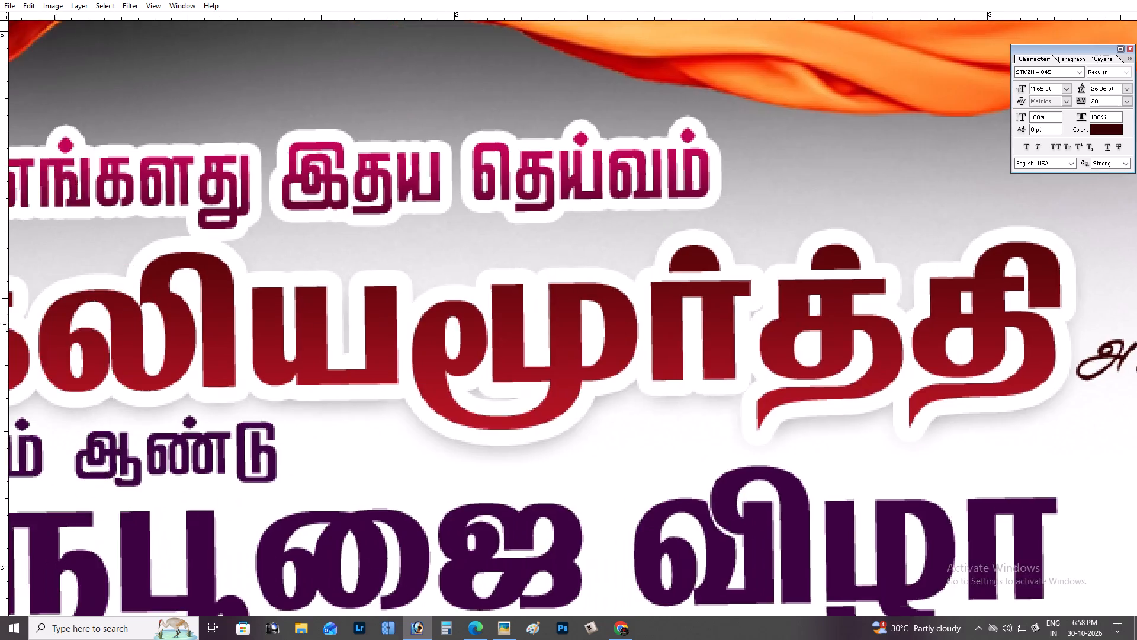
drag(316, 338, 823, 337)
drag(306, 378, 420, 357)
click(211, 343)
drag(248, 197, 233, 198)
key(ctrl+Return)
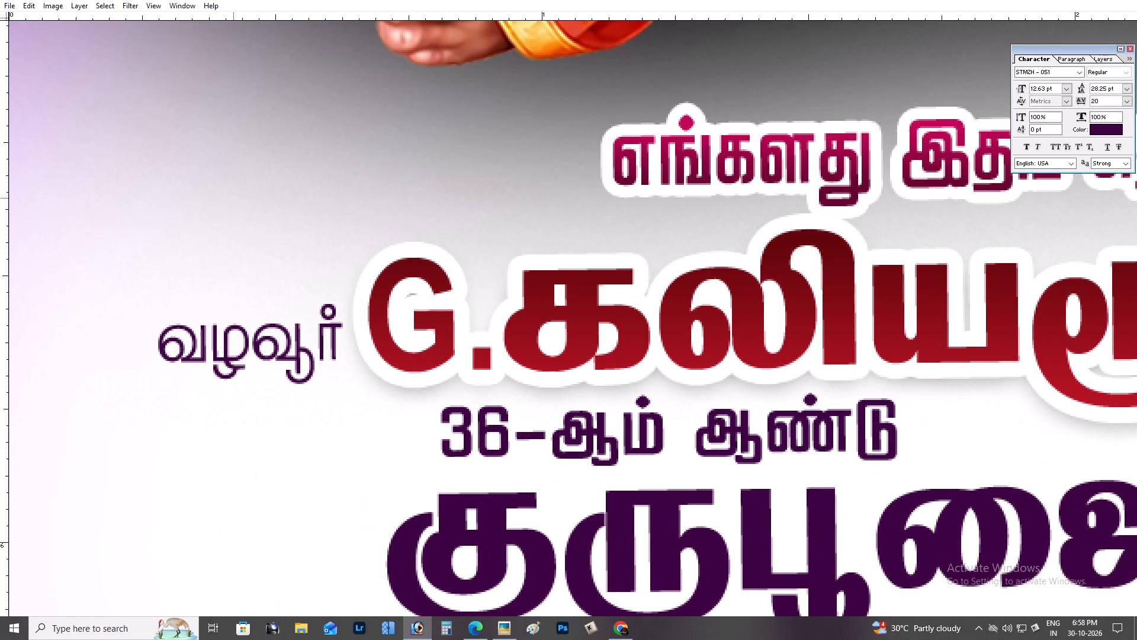
Change the text color of "வழவூர்" to a very dark maroon red.
click(261, 344)
key(ctrl+a)
click(1112, 132)
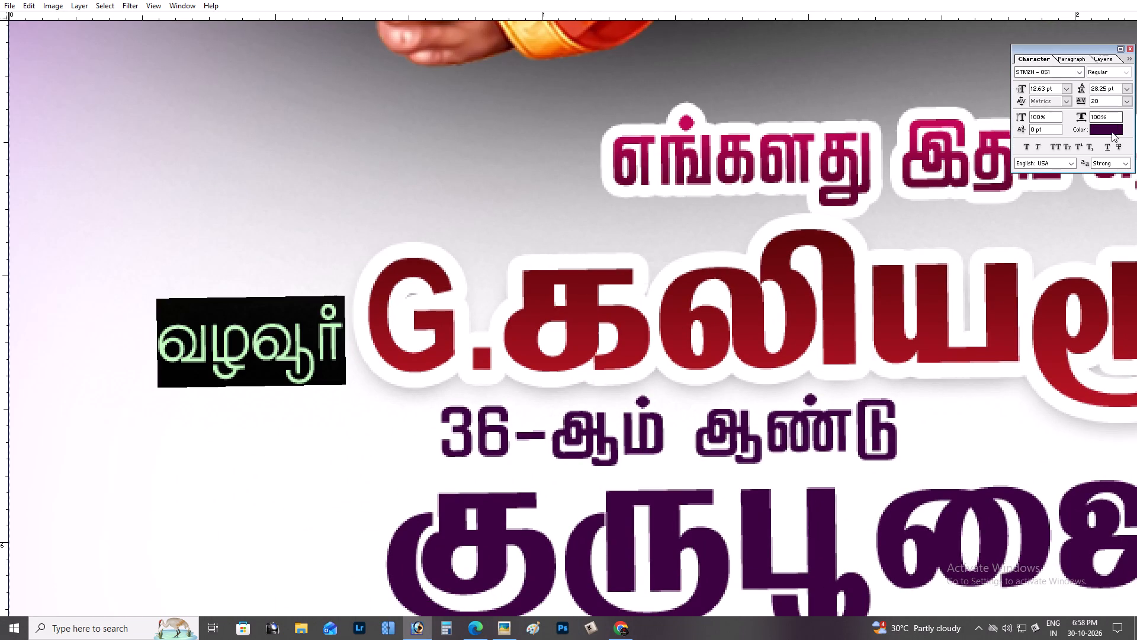
drag(759, 302, 763, 258)
drag(740, 414, 743, 414)
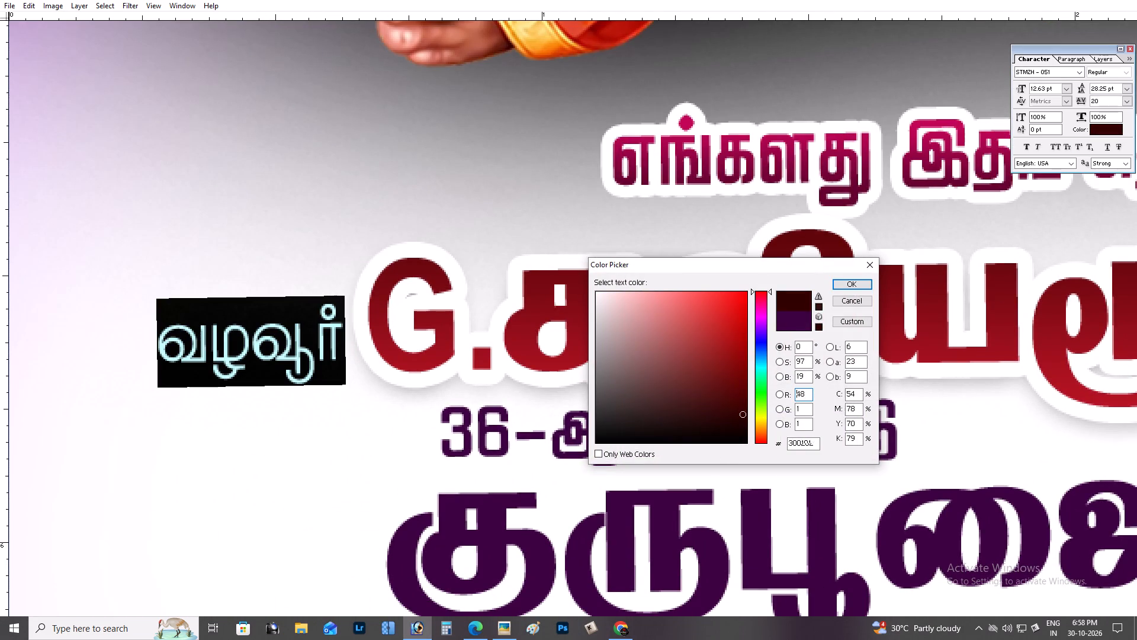
drag(743, 414, 747, 412)
key(Return)
key(ctrl+Return)
Recolor the line "36-ஆம் ஆண்டு" with magenta sampled from the heading, darkened to a near-black maroon.
key(ctrl+minus)
key(ctrl+minus)
key(ctrl+minus)
scroll(749, 410, up, 3)
scroll(720, 406, down, 4)
key(ctrl+plus)
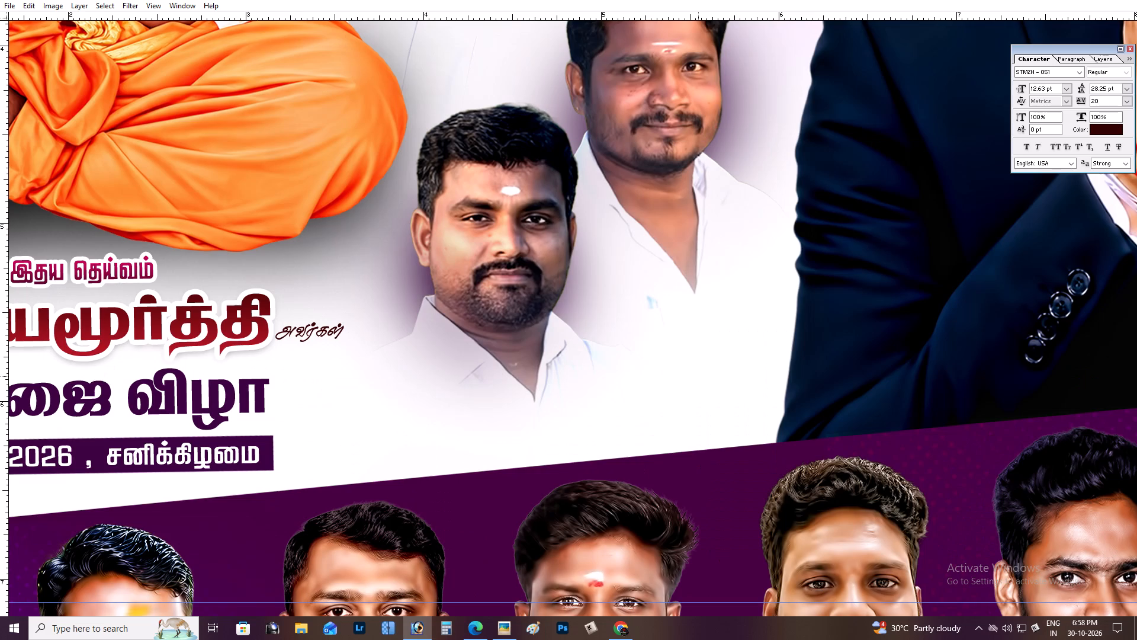
key(ctrl+space)
drag(510, 337, 1003, 332)
key(ctrl+plus)
key(space)
key(space)
key(space)
key(space)
key(space)
key(space)
key(space)
key(space)
drag(724, 347, 1116, 289)
drag(740, 354, 754, 350)
triple_click(354, 335)
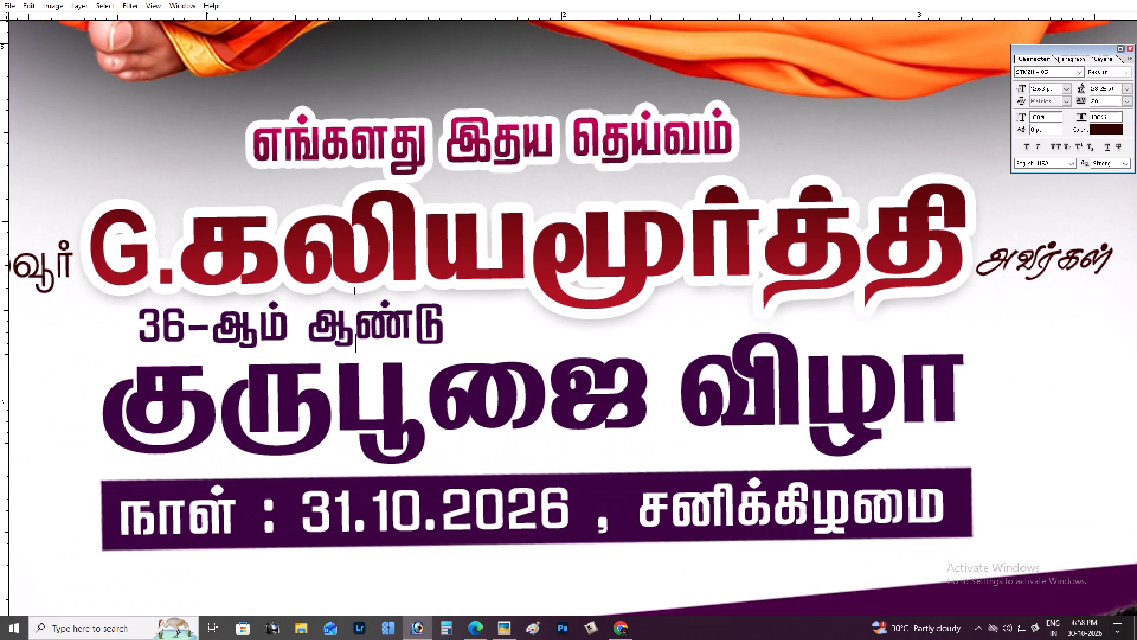
click(354, 335)
click(1099, 128)
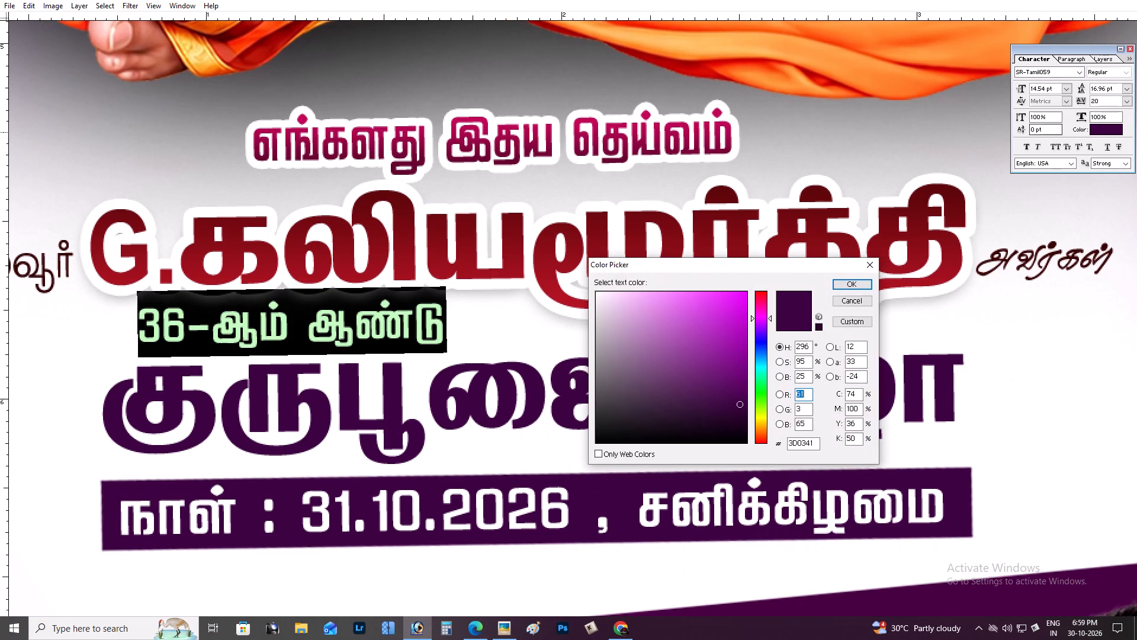
click(715, 151)
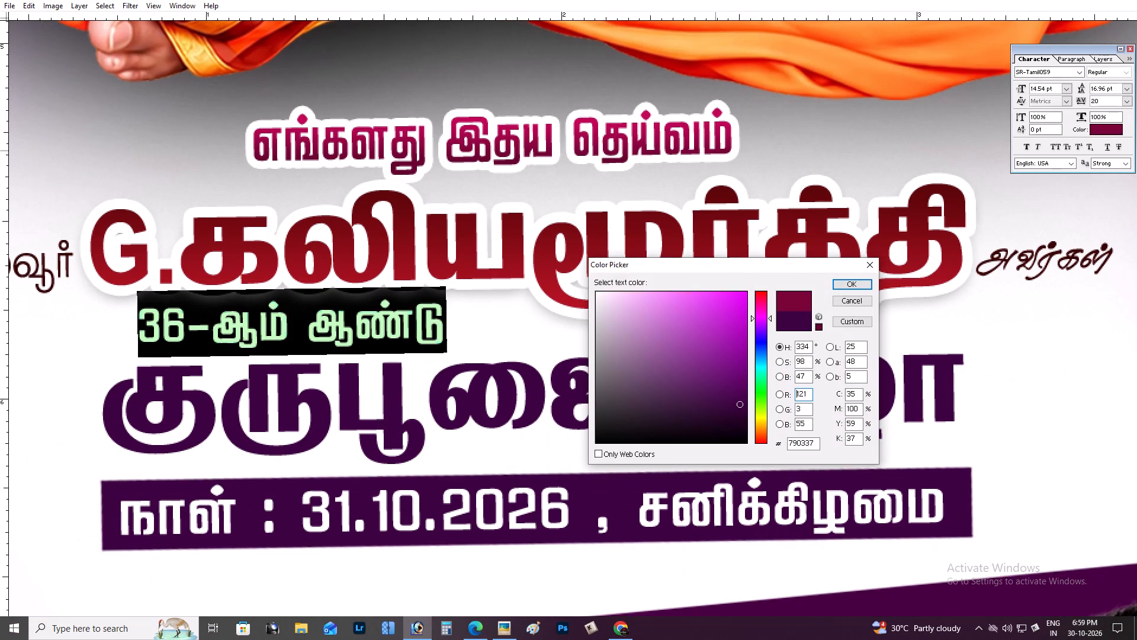
drag(741, 408, 753, 417)
key(Return)
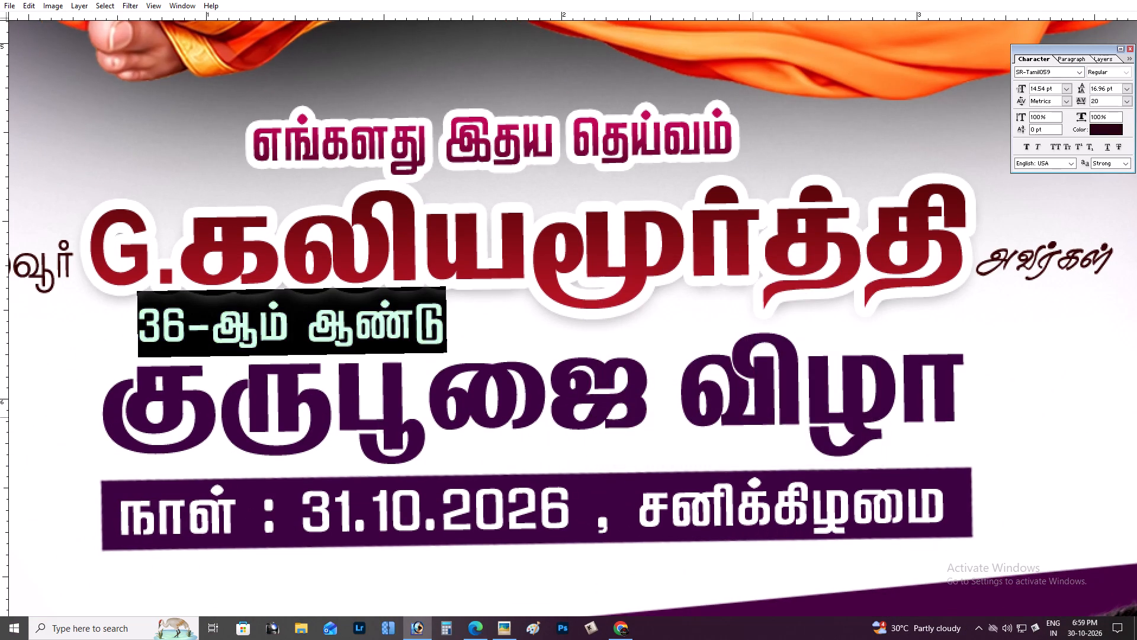
key(ctrl+Return)
Add a gradient overlay to the title "குருபூஜை விழா" and try blue, purple, magenta, navy, red and muted green presets, leaving inner shadow off.
key(v)
right_click(391, 389)
click(400, 394)
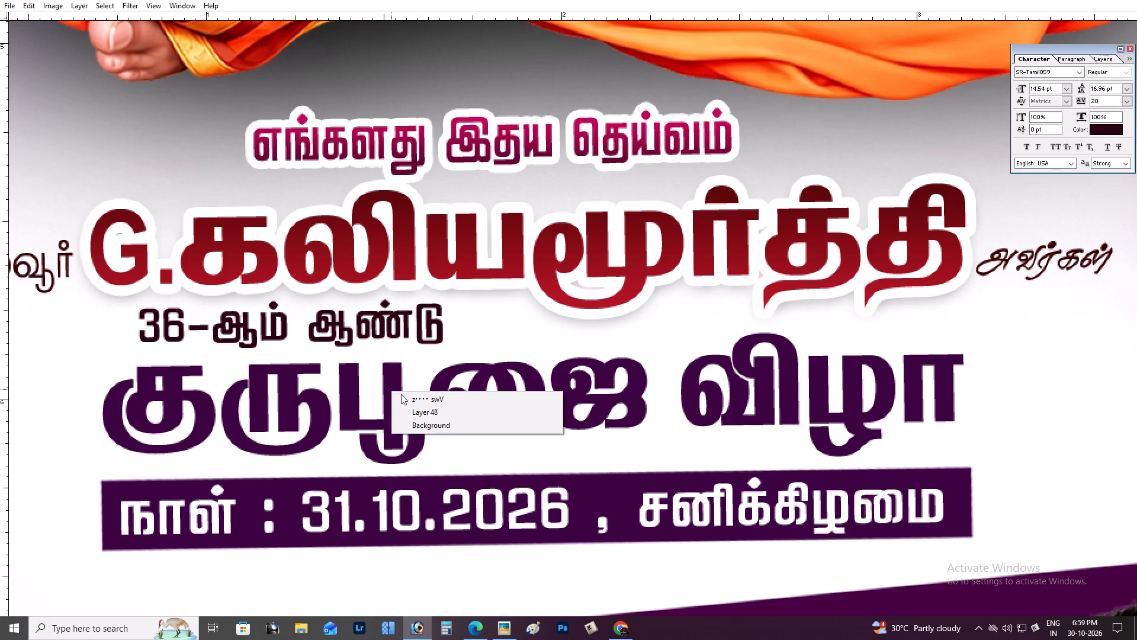
key(alt+l)
key(alt+y)
key(alt+i)
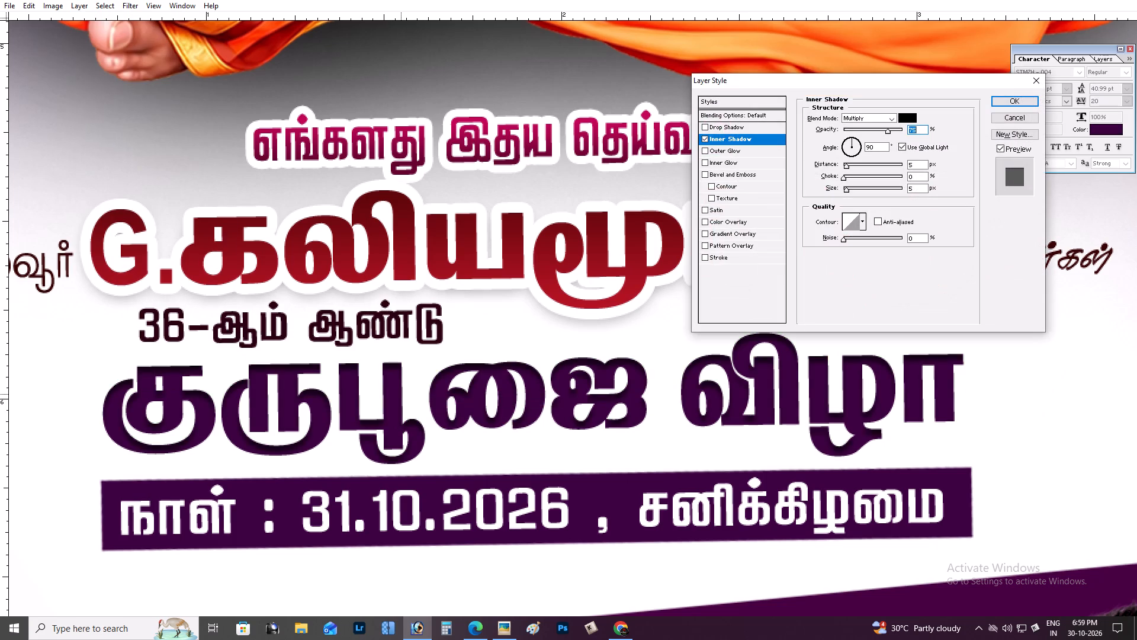
click(708, 140)
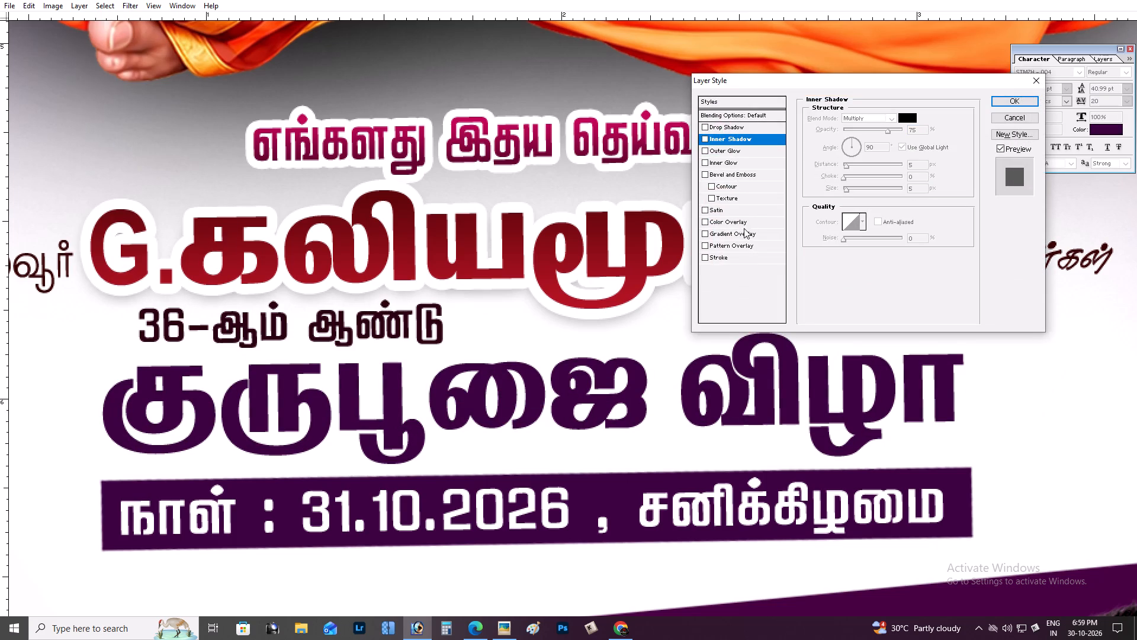
click(744, 229)
click(765, 233)
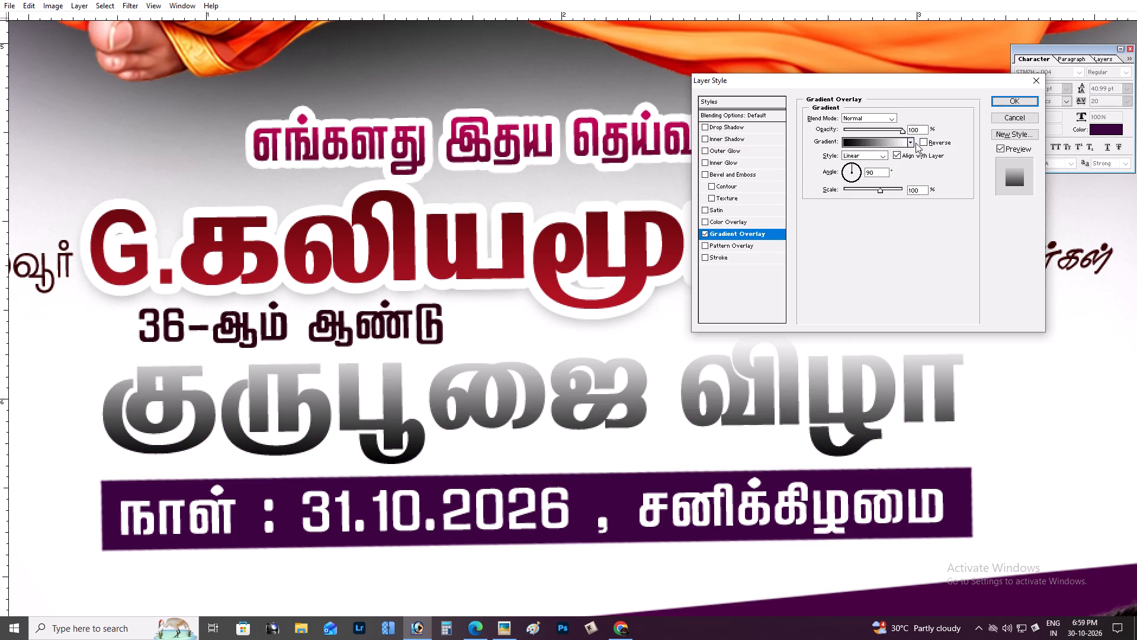
click(910, 143)
click(996, 172)
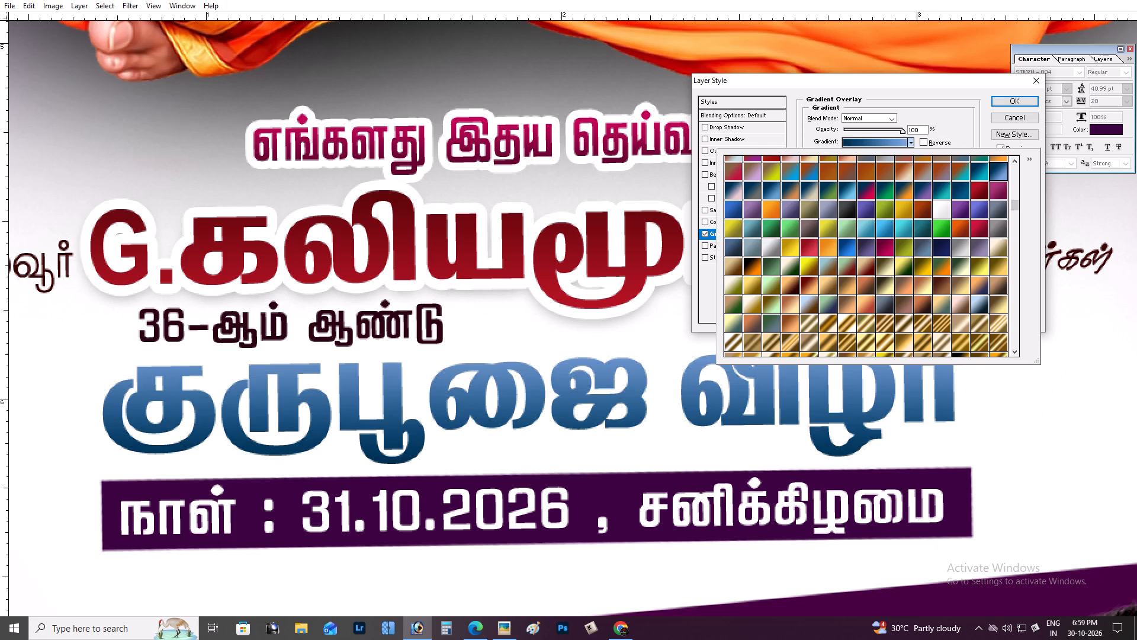
click(1001, 190)
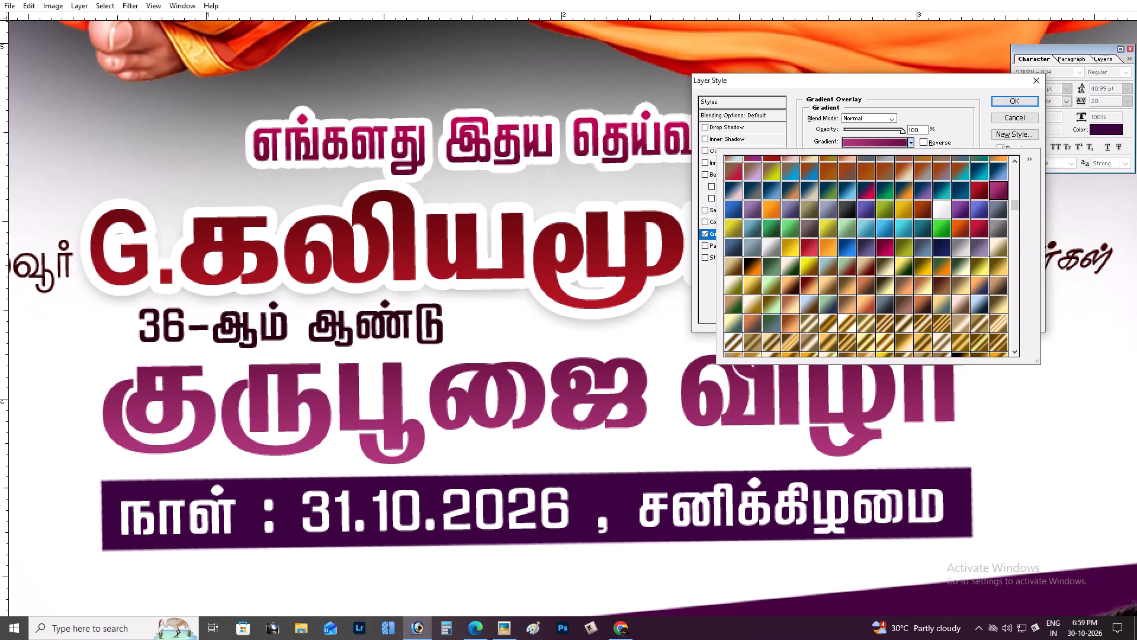
click(888, 247)
click(940, 247)
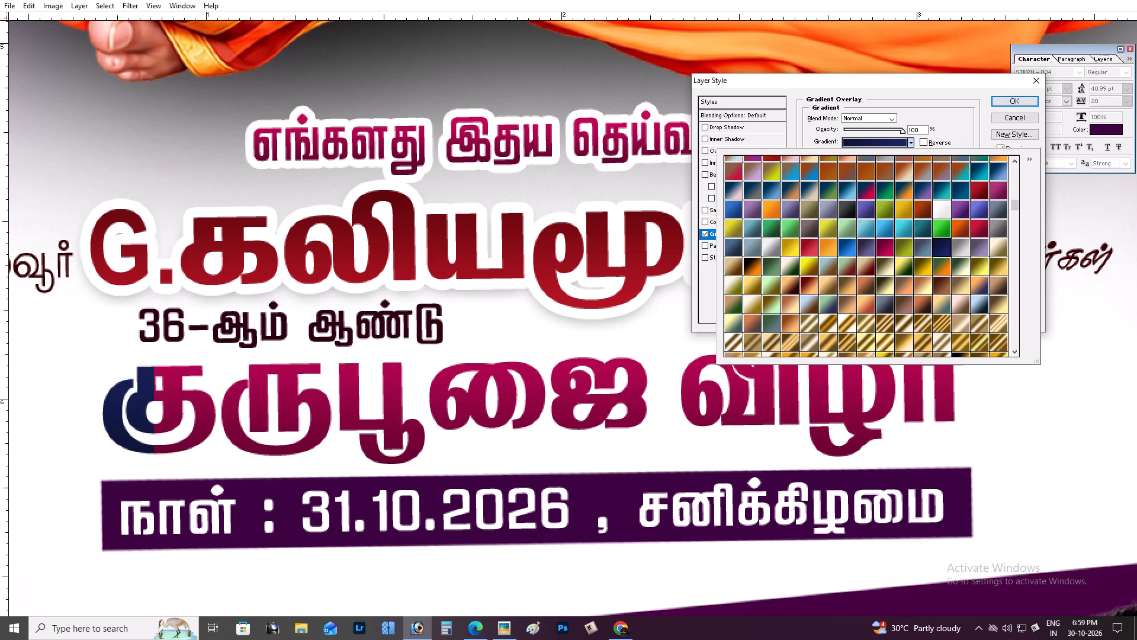
click(813, 247)
click(767, 272)
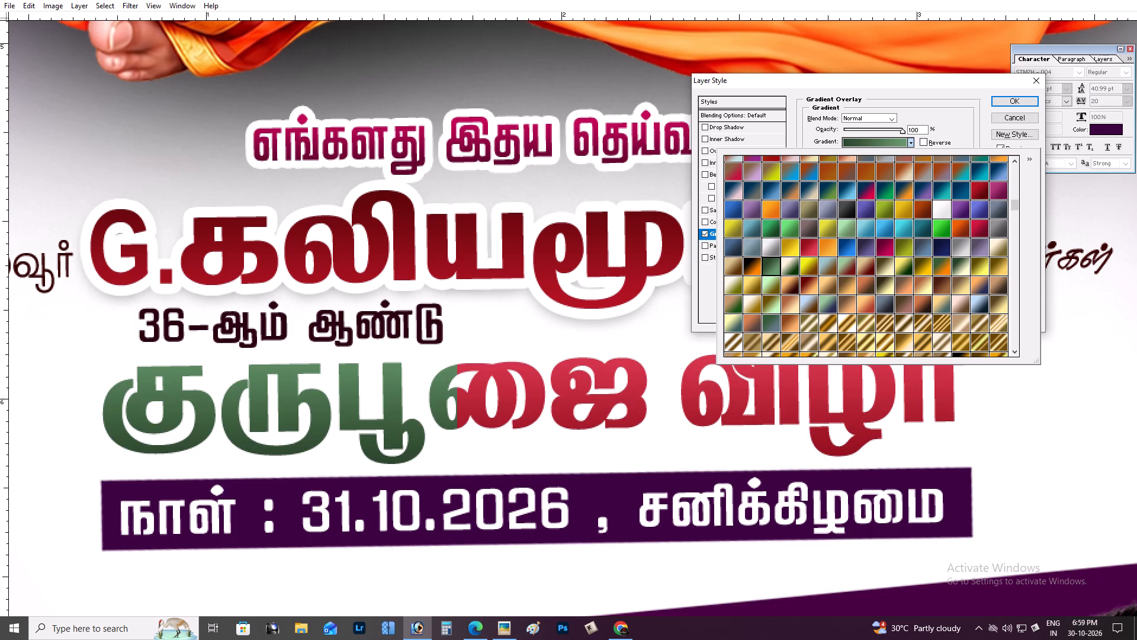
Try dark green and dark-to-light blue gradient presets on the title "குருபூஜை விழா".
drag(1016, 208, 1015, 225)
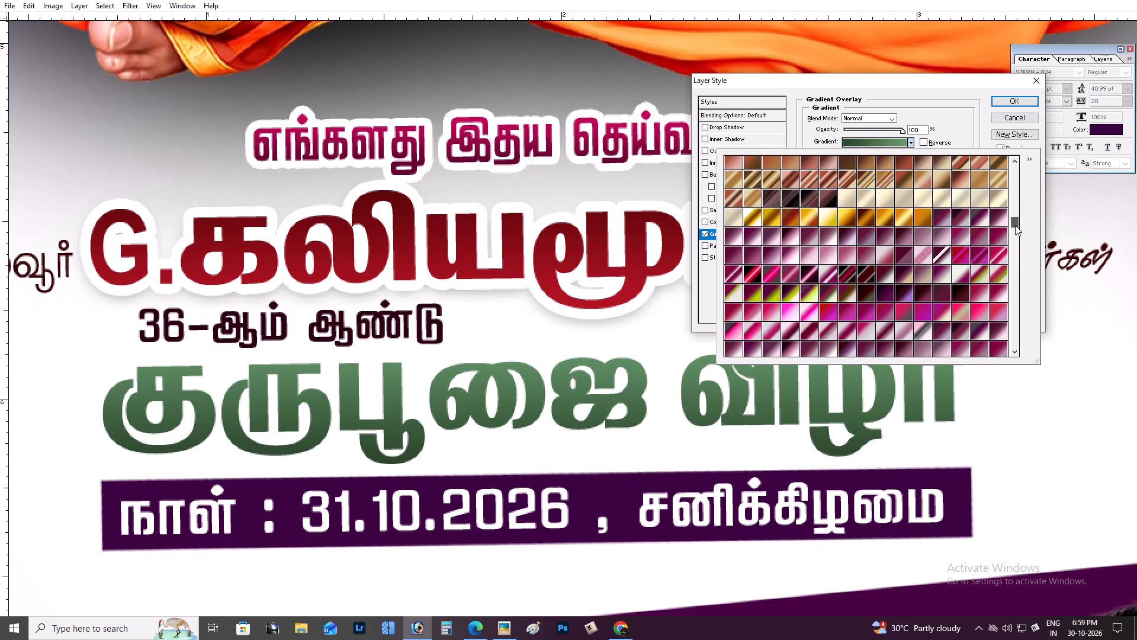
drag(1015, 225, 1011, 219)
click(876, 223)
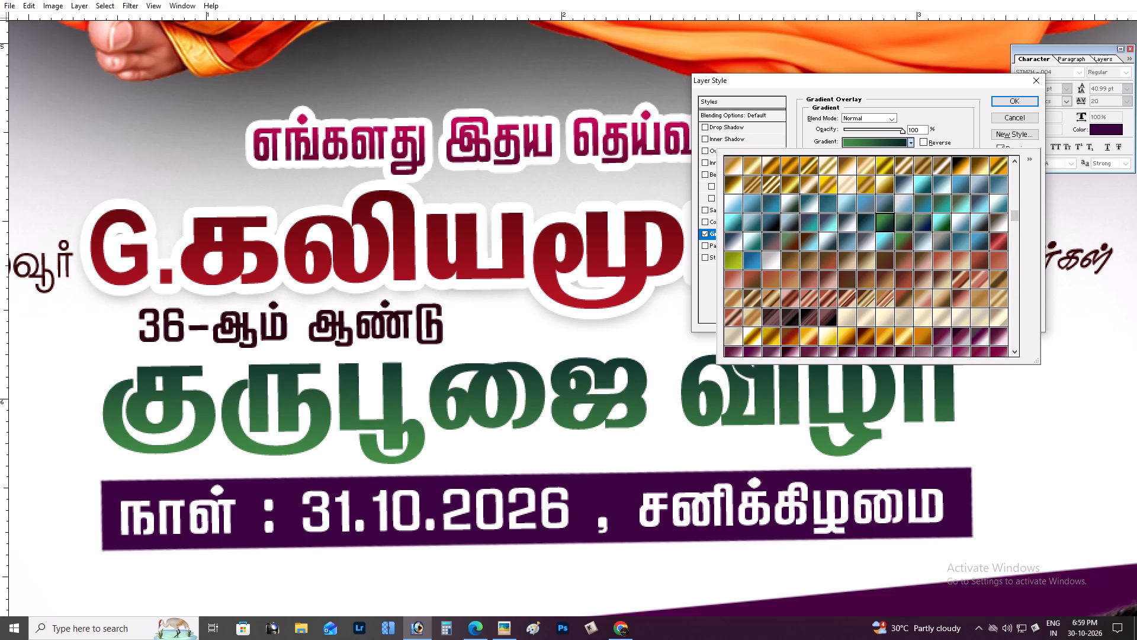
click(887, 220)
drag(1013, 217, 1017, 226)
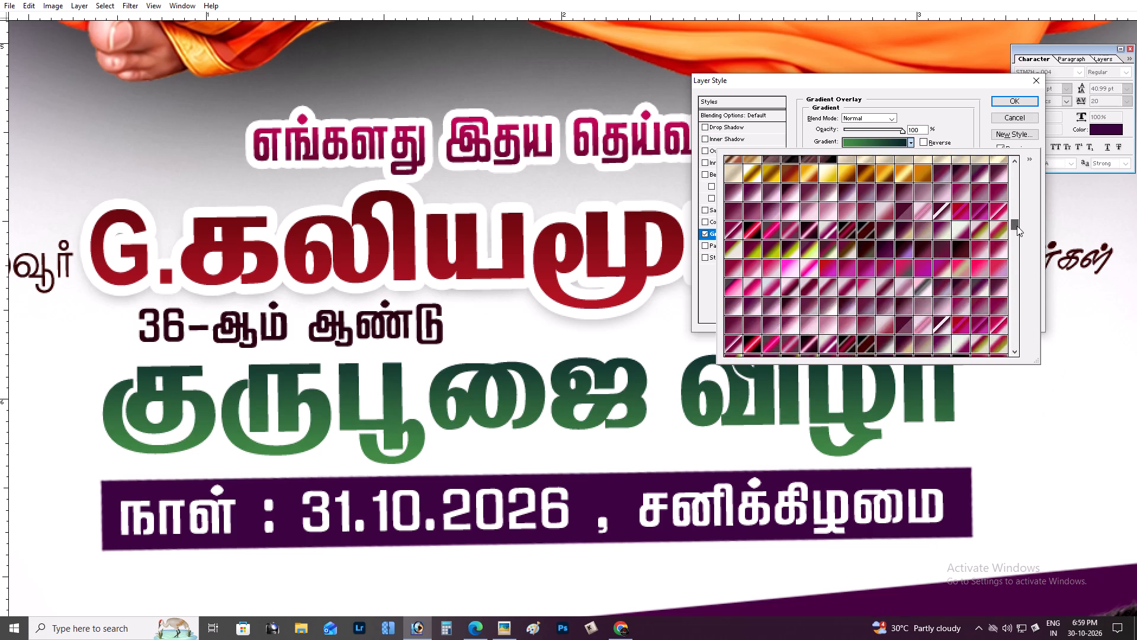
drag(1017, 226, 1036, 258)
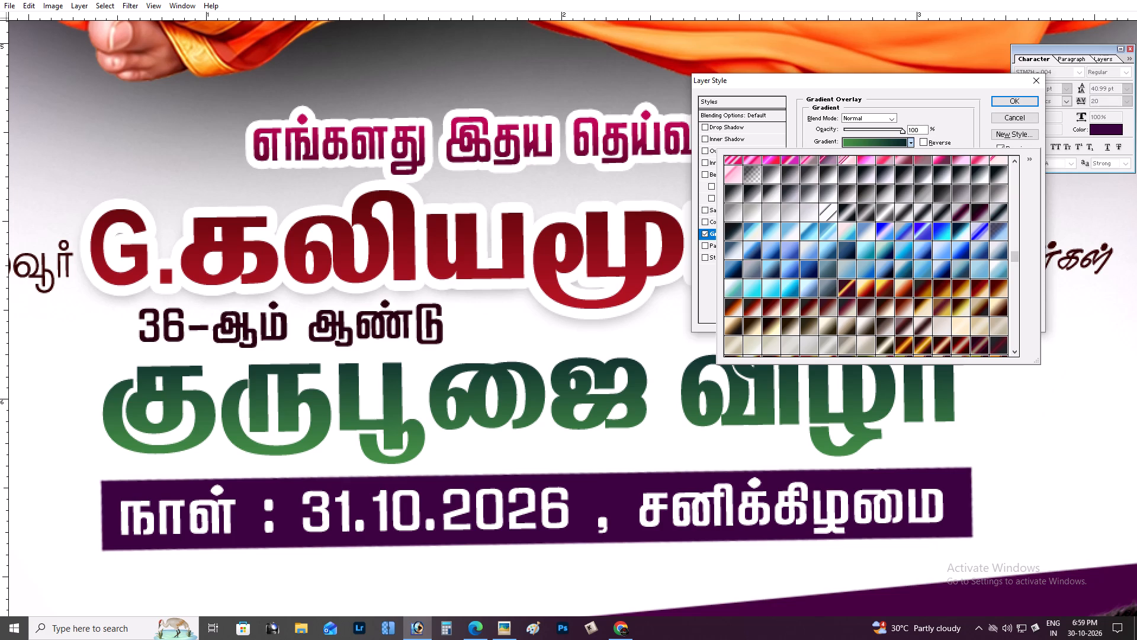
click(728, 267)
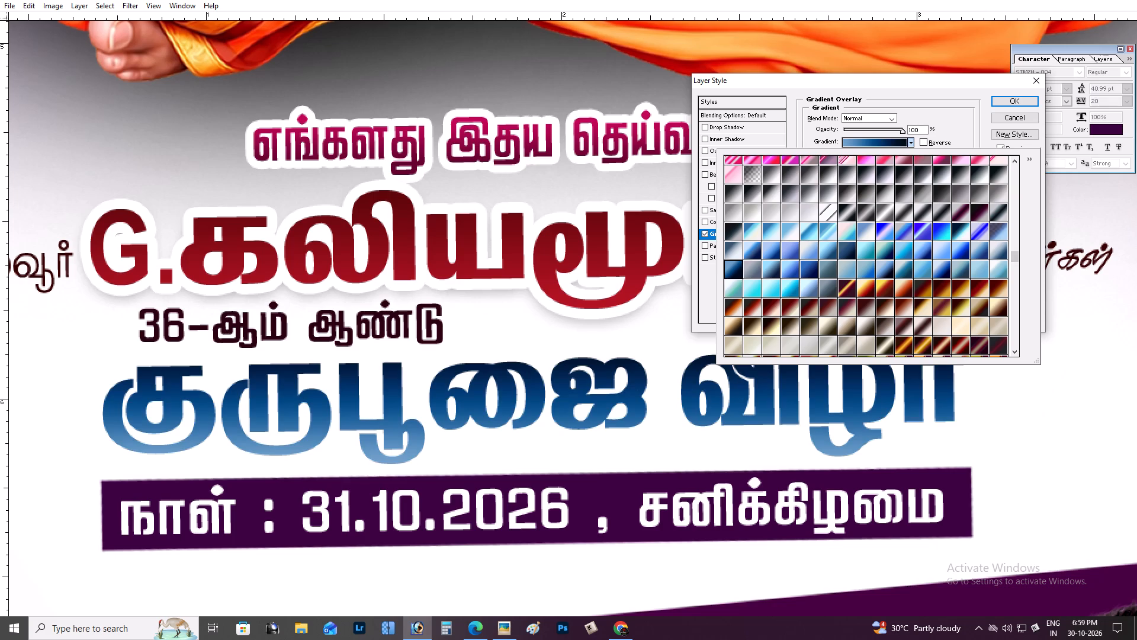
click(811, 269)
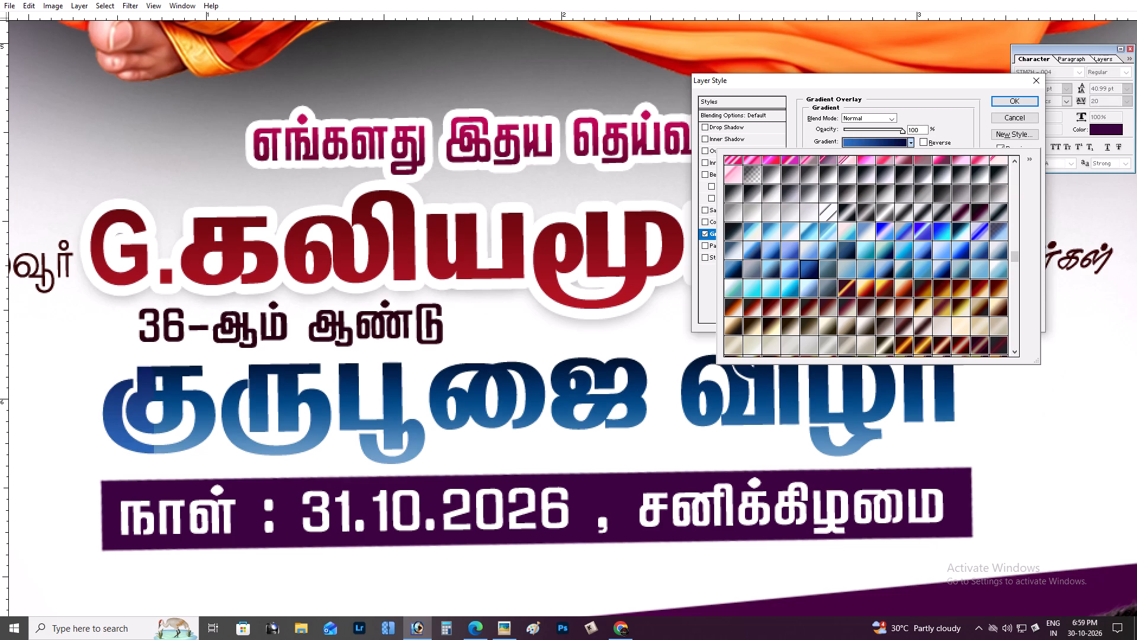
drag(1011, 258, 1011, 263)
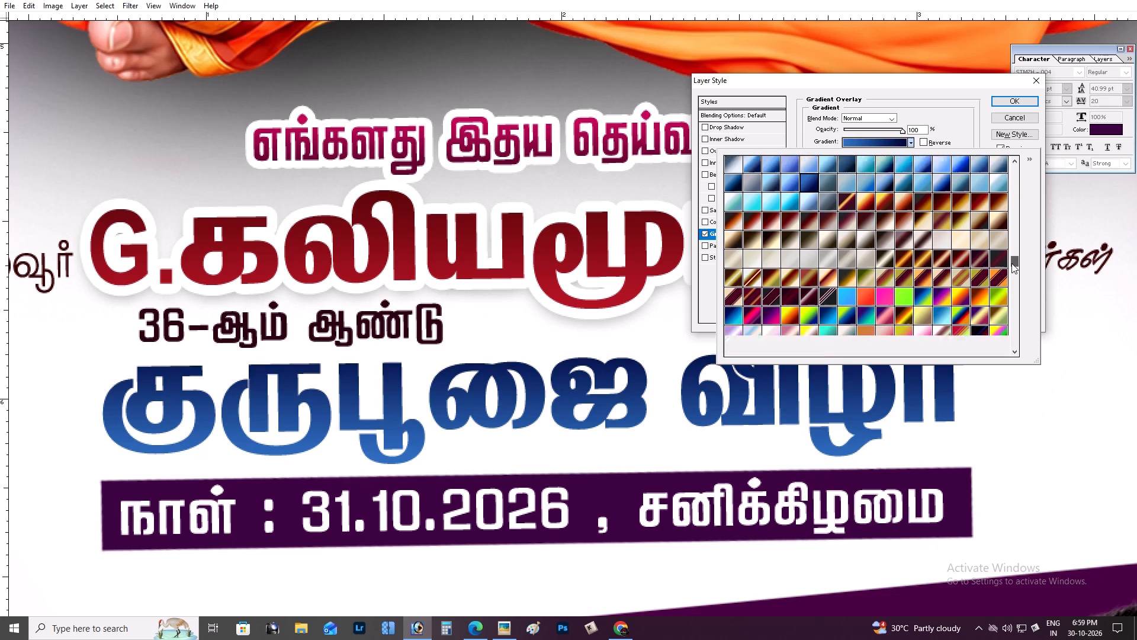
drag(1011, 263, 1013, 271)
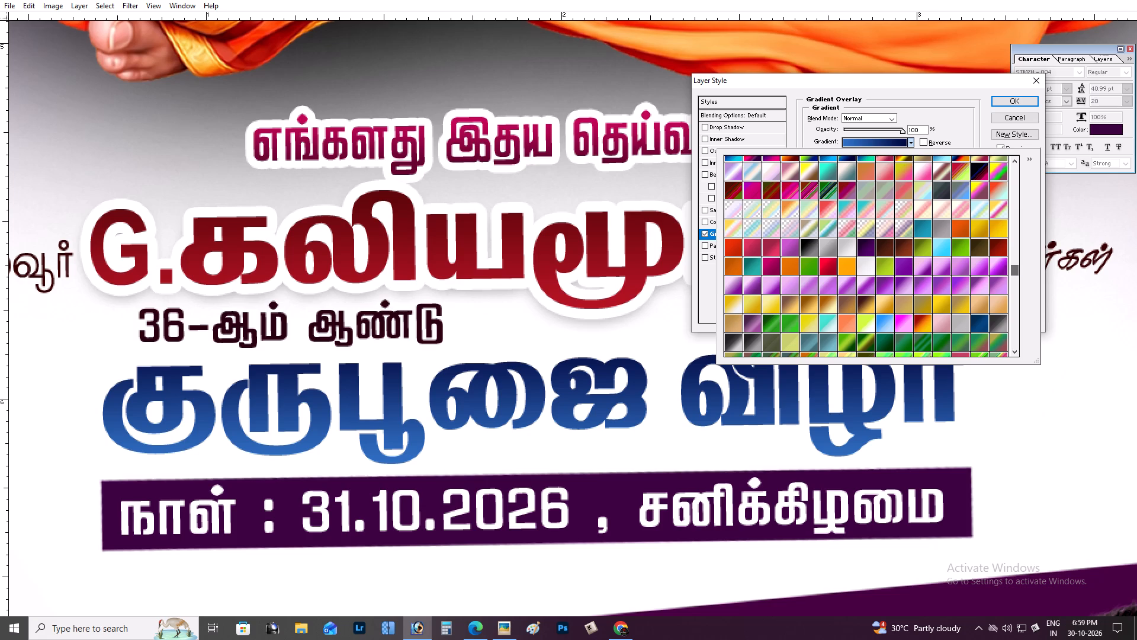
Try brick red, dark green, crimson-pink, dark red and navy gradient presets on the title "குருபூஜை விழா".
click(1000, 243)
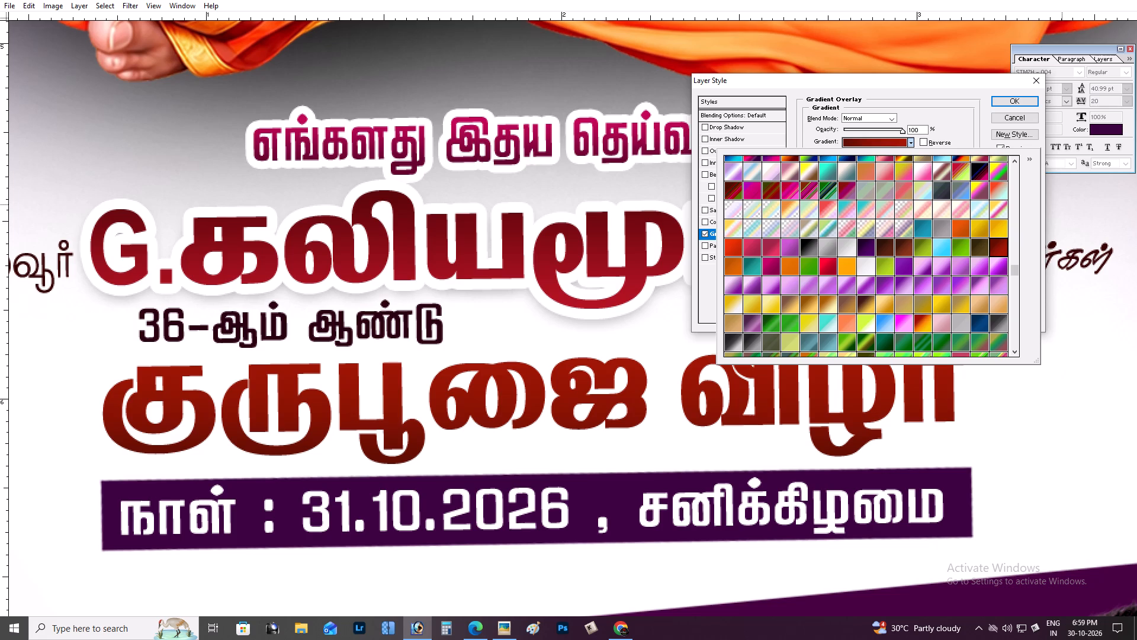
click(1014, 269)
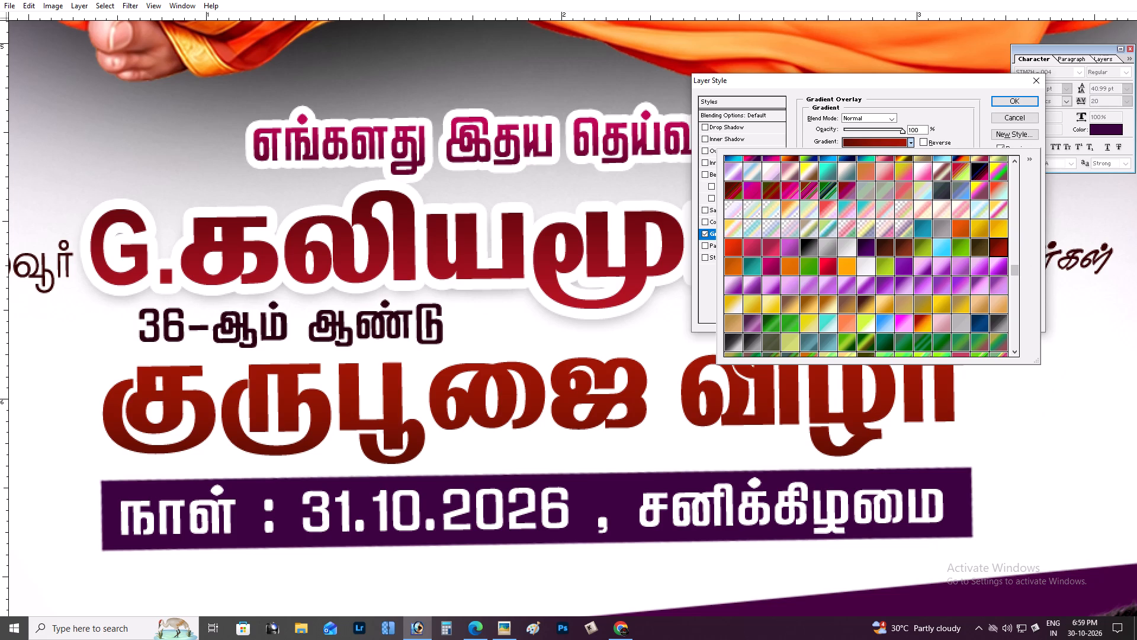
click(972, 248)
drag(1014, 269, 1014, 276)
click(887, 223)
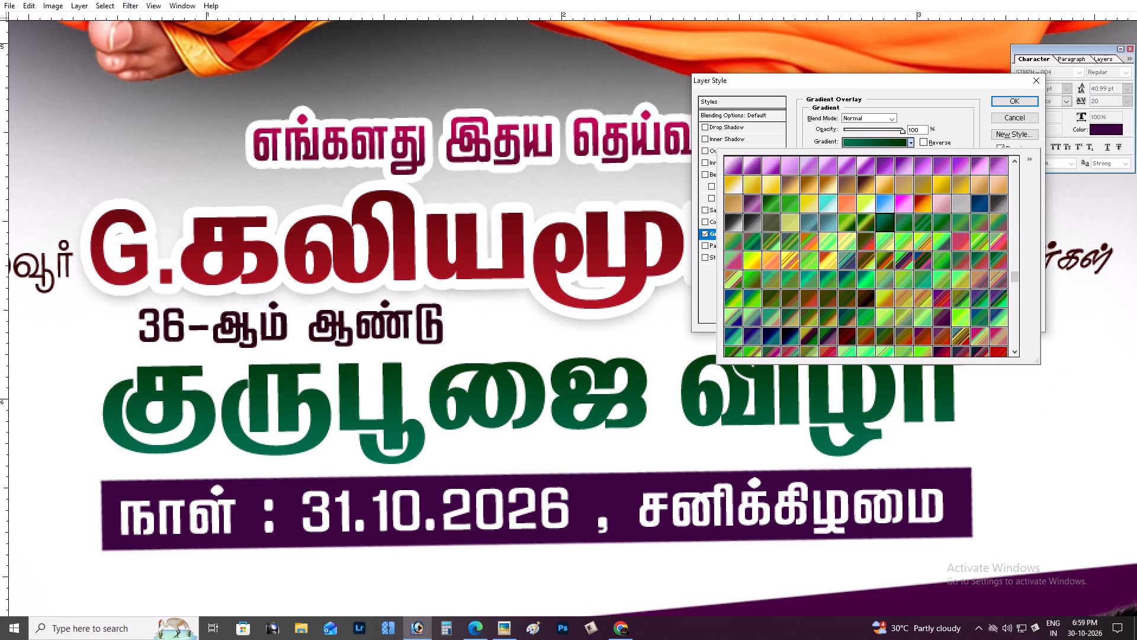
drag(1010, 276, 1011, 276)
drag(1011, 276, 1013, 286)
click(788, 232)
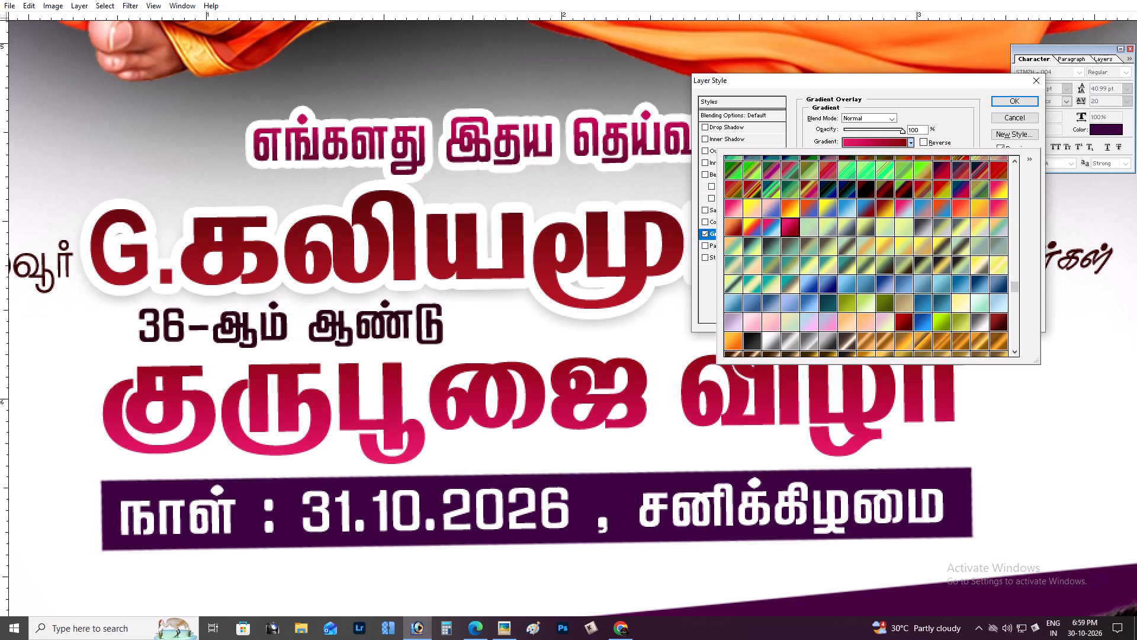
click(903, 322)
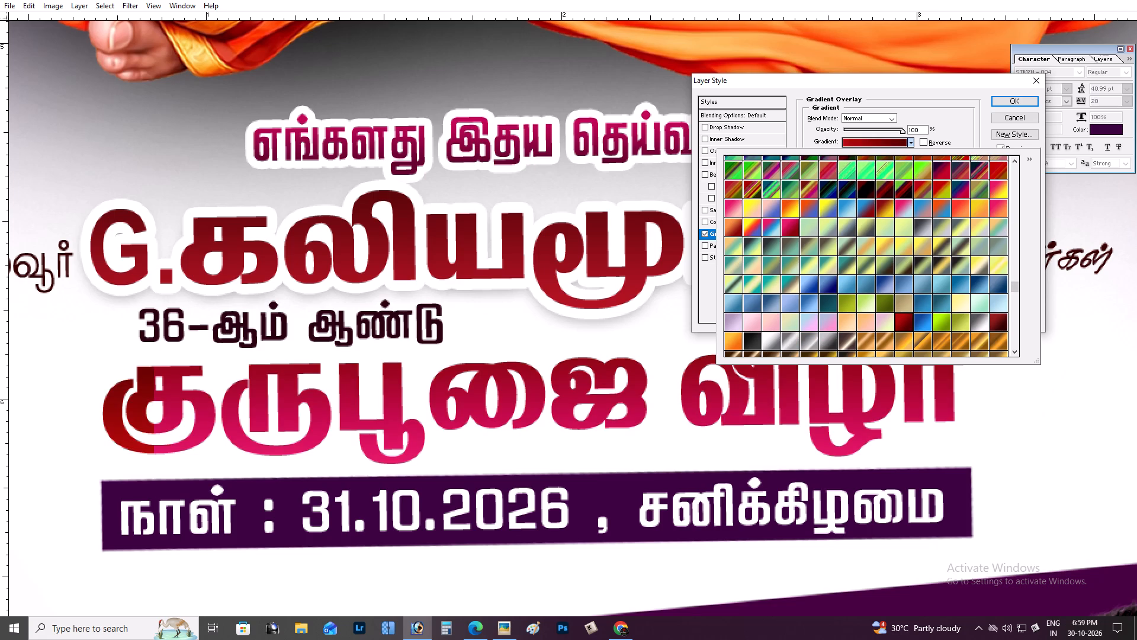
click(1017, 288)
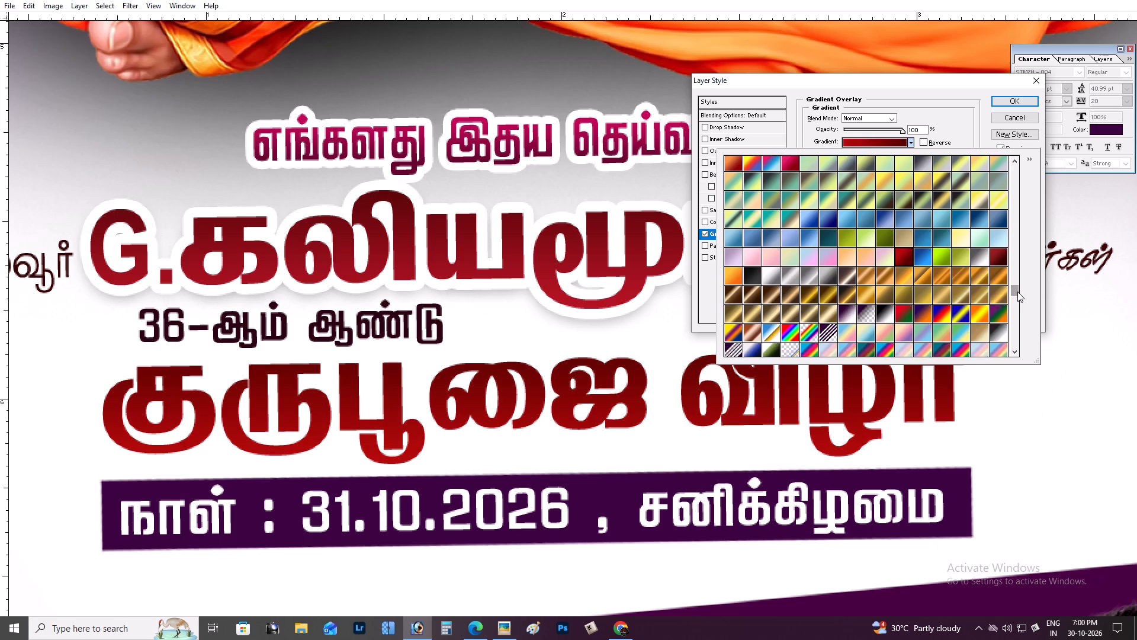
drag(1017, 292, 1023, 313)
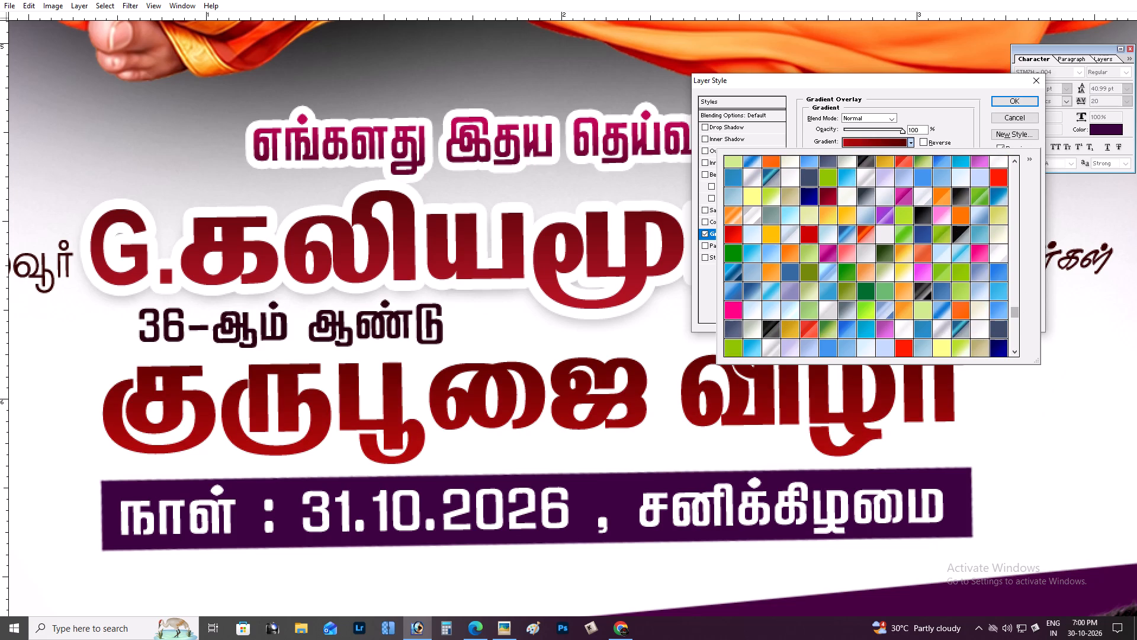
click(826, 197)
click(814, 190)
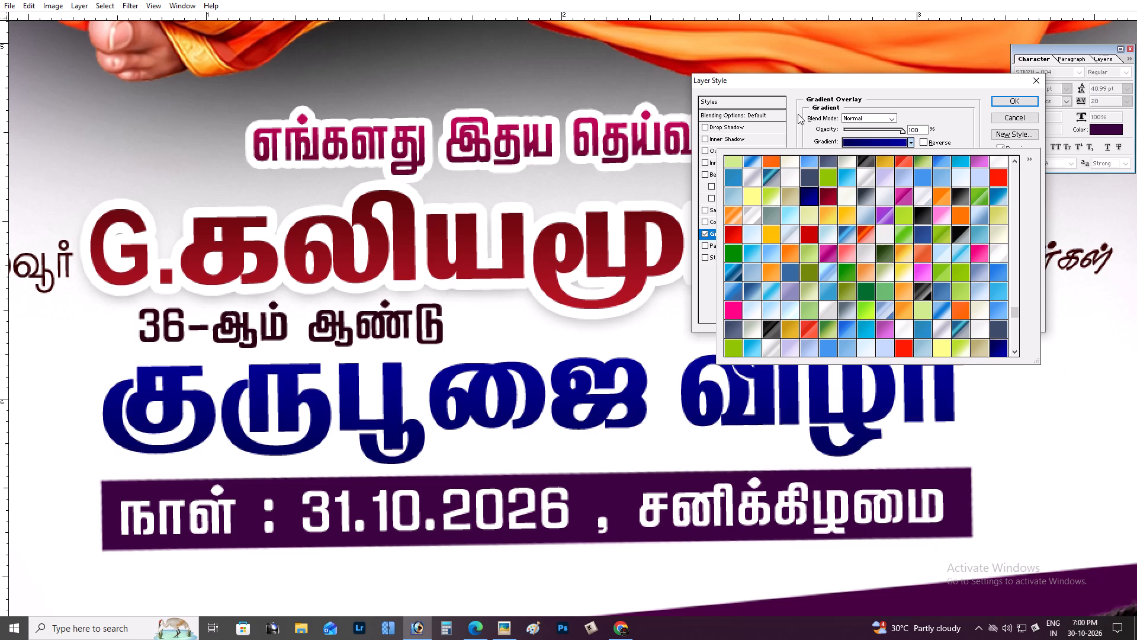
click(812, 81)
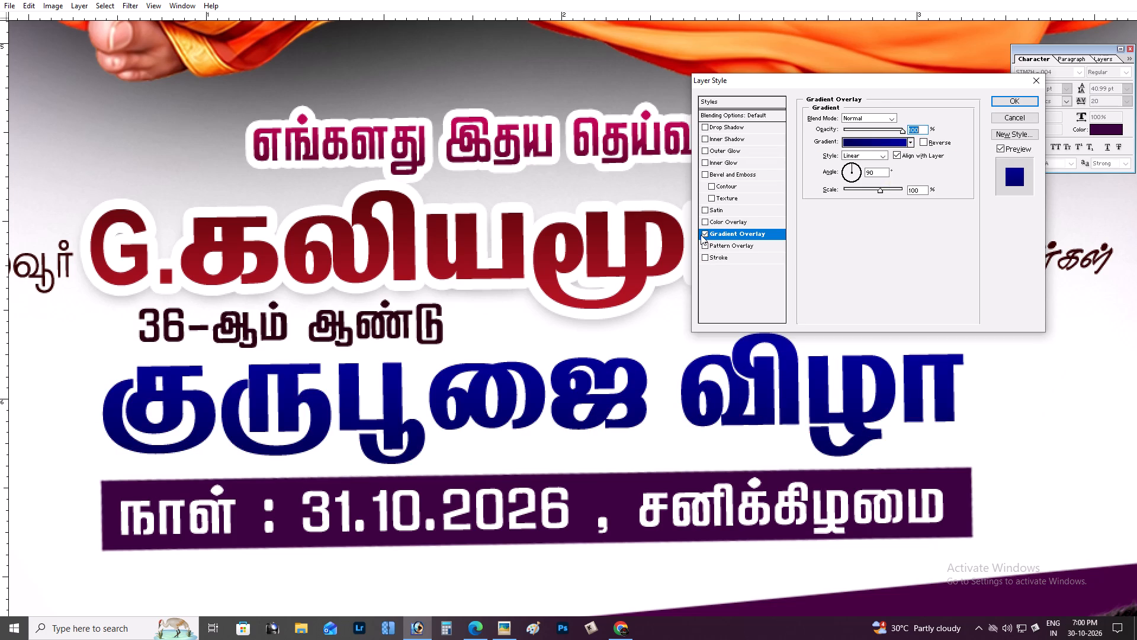
Replace the title's gradient overlay with a color overlay, trying orange, brown, yellow and ochre shades.
click(706, 233)
click(731, 224)
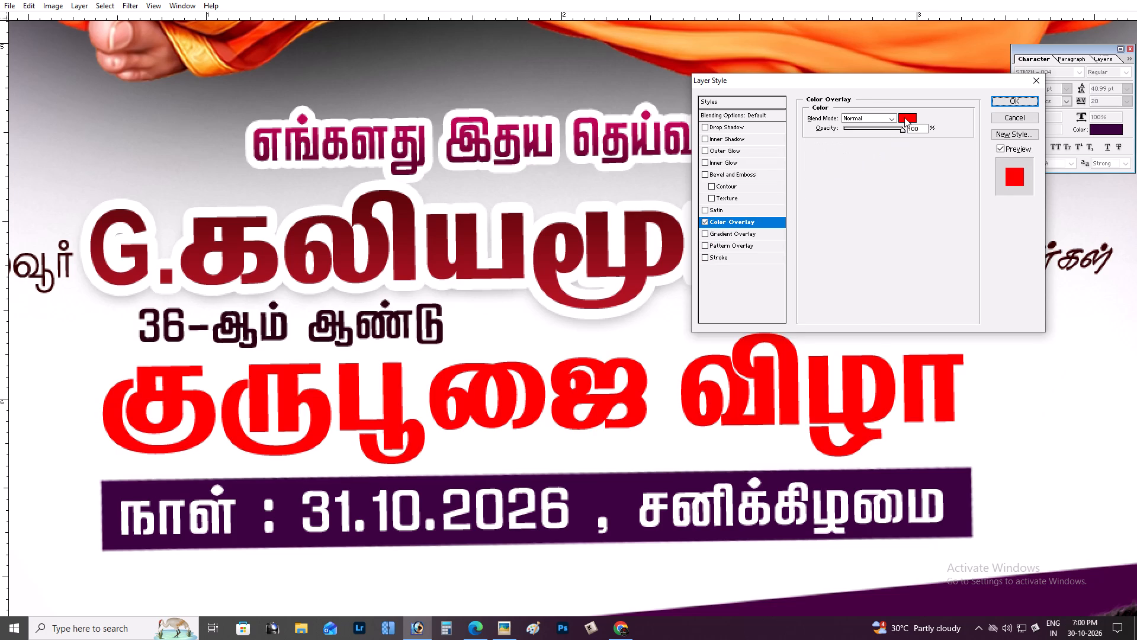
click(905, 121)
click(1015, 18)
click(996, 54)
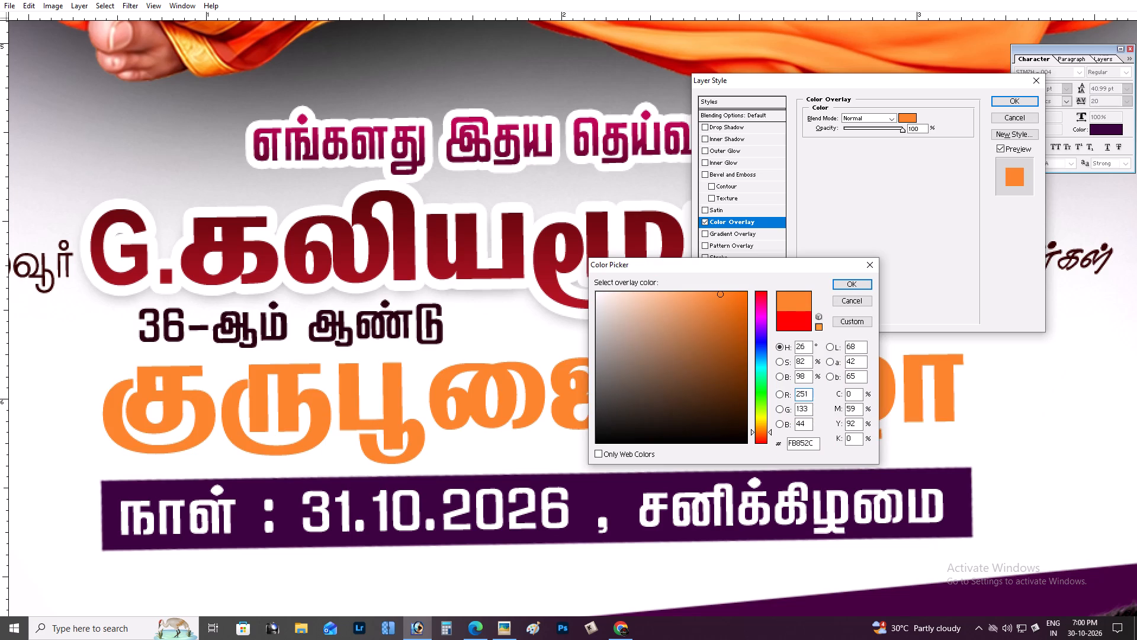
drag(728, 322, 738, 322)
drag(717, 356, 725, 364)
click(731, 367)
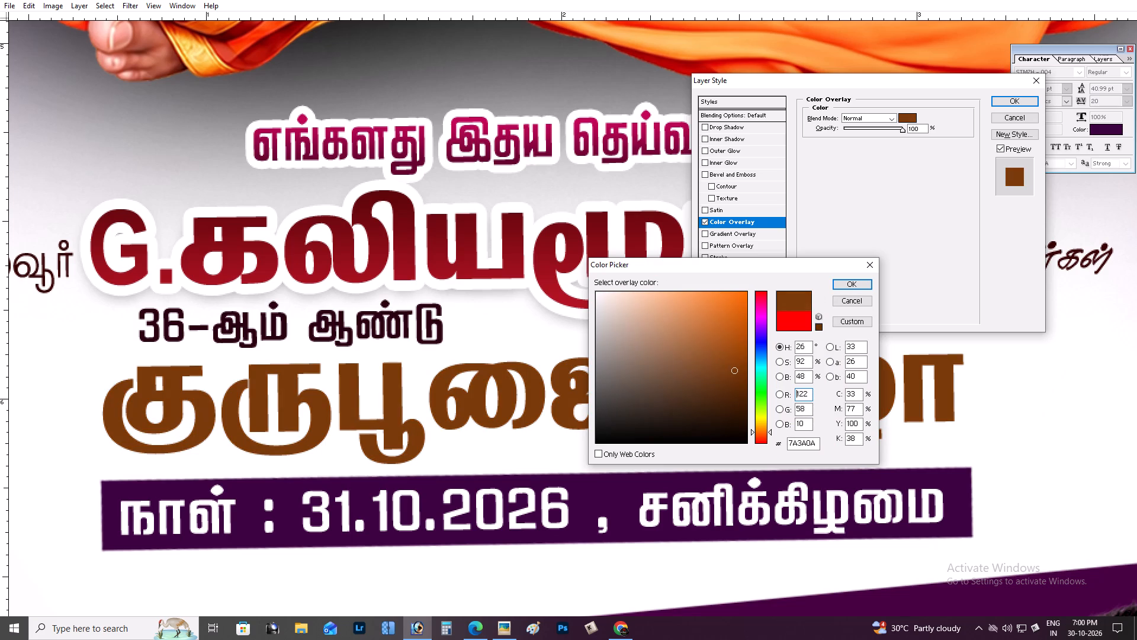
drag(732, 304, 734, 296)
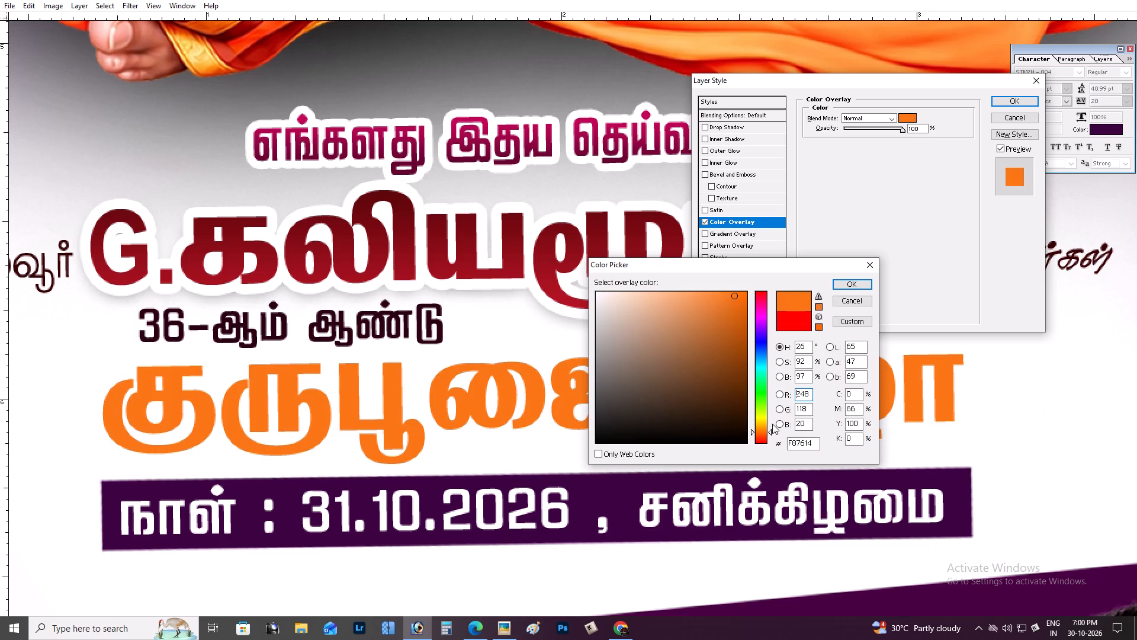
click(760, 428)
click(758, 421)
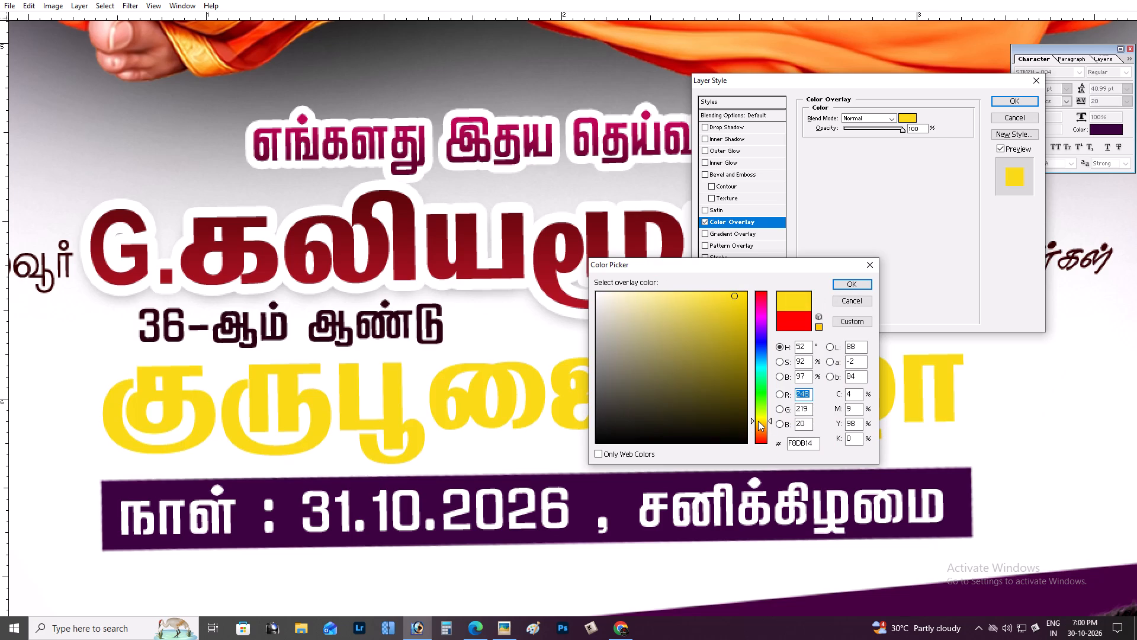
click(760, 427)
click(724, 338)
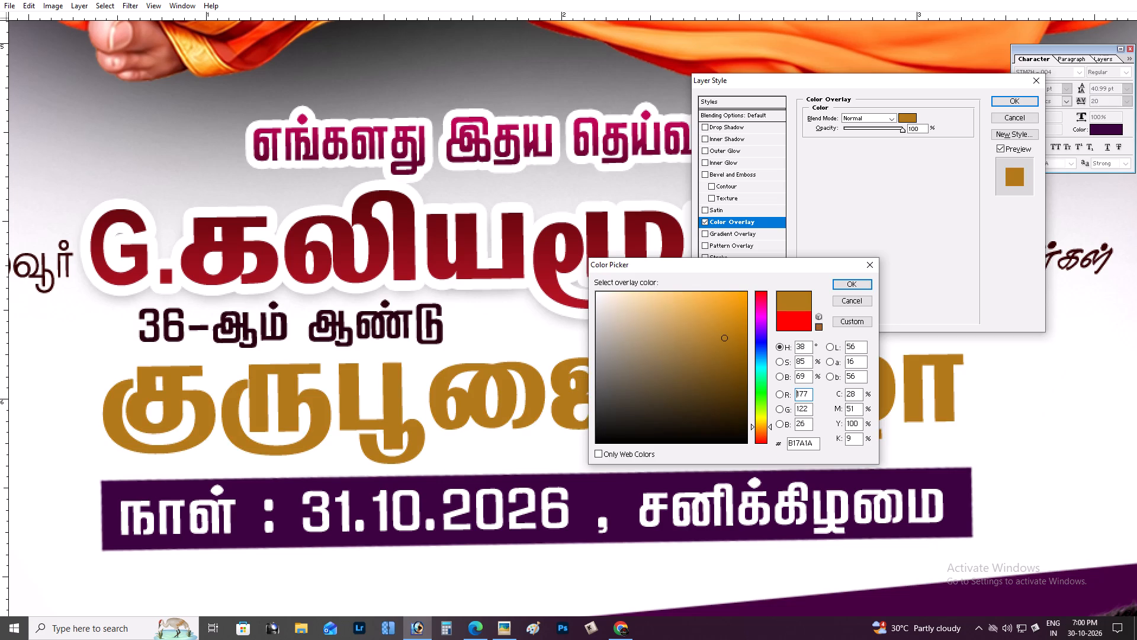
Set the title's color overlay to a very dark green after sampling maroon from the large name line.
click(515, 222)
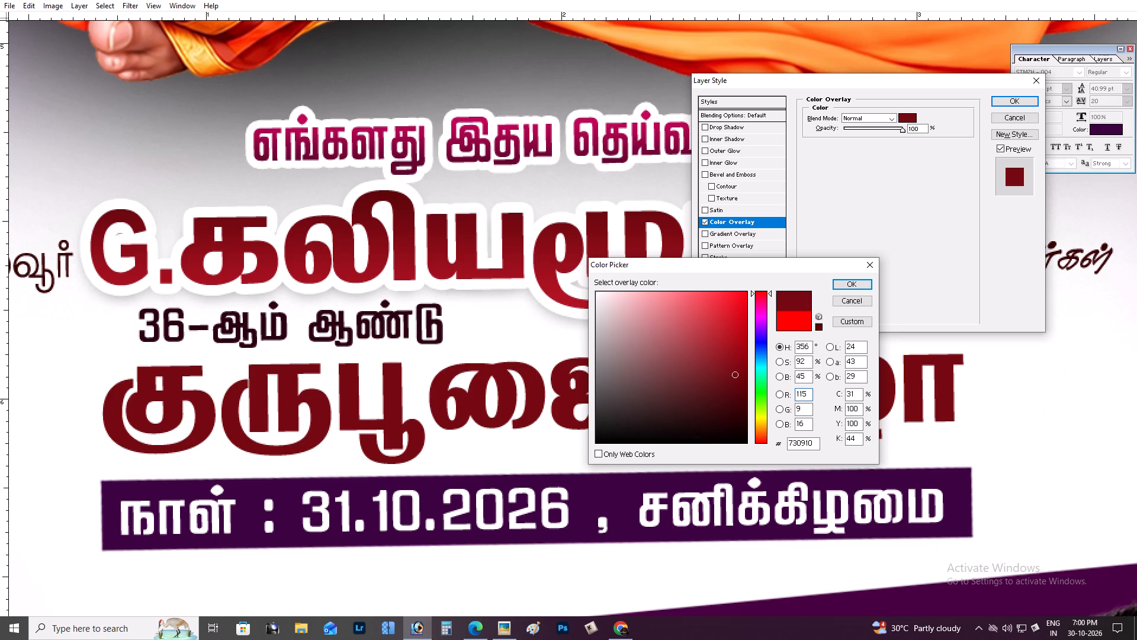
drag(684, 333, 667, 313)
drag(658, 337, 637, 359)
click(761, 390)
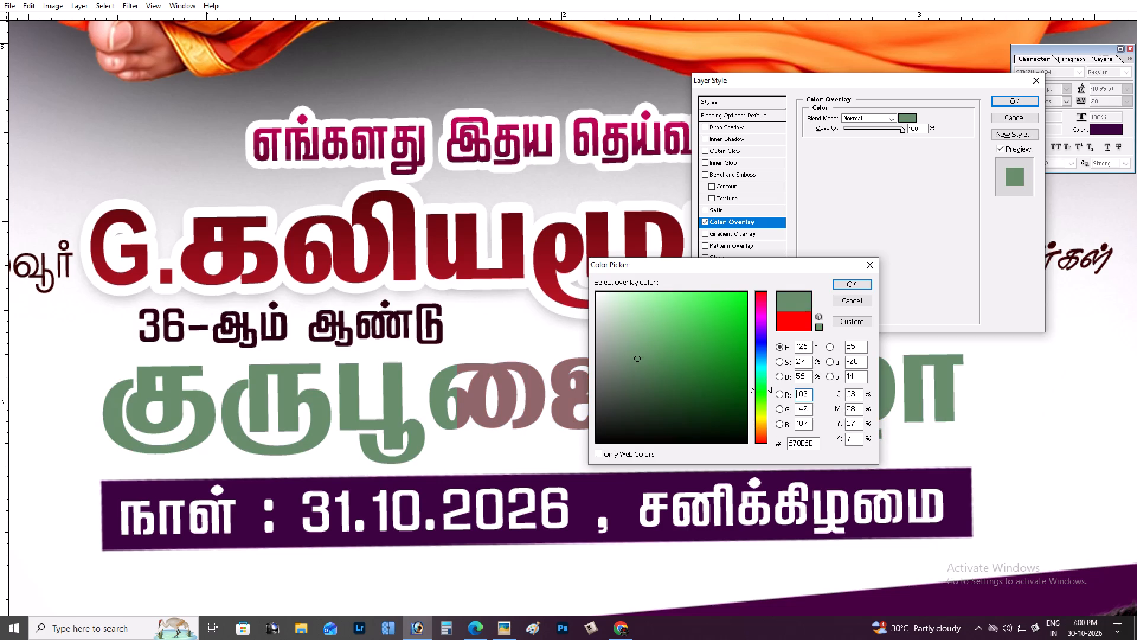
drag(701, 382, 720, 399)
drag(720, 399, 734, 402)
drag(736, 415, 754, 420)
key(Return)
Add a white outside stroke to the title "குருபூஜை விழா" and make it thicker than 3 px.
click(730, 261)
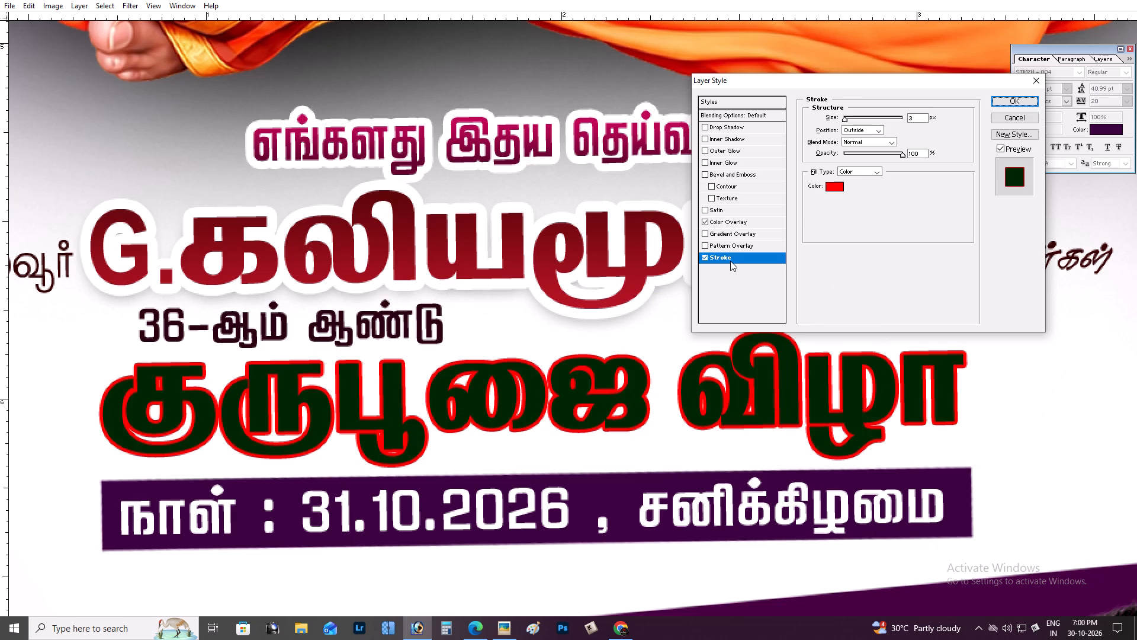
click(834, 187)
drag(677, 337, 307, 170)
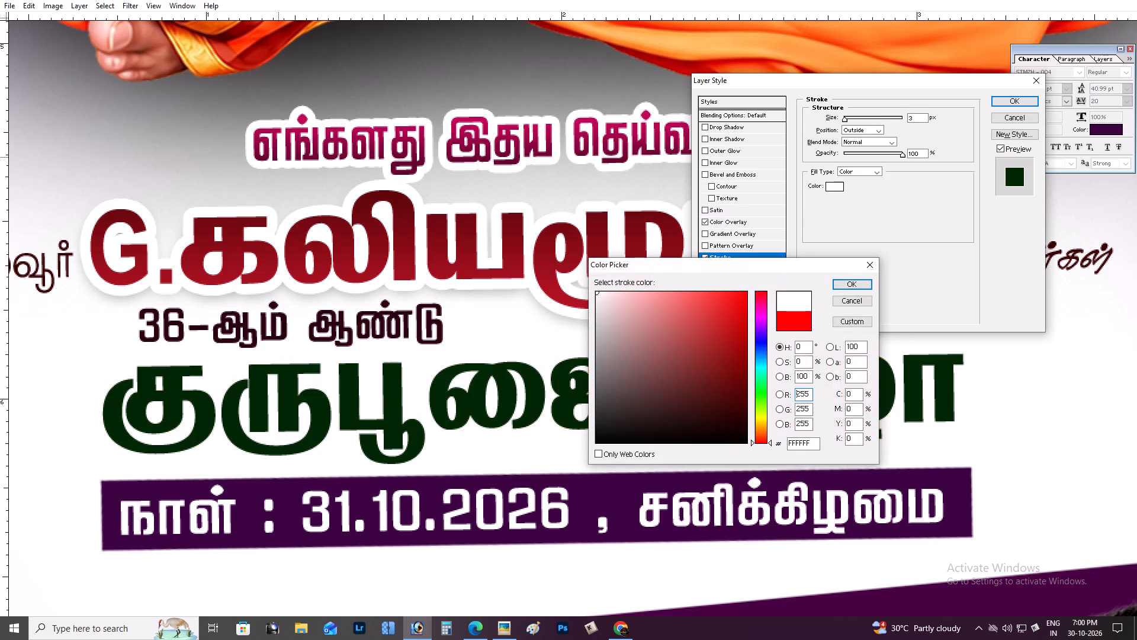
key(Return)
scroll(904, 118, up, 4)
scroll(822, 129, up, 1)
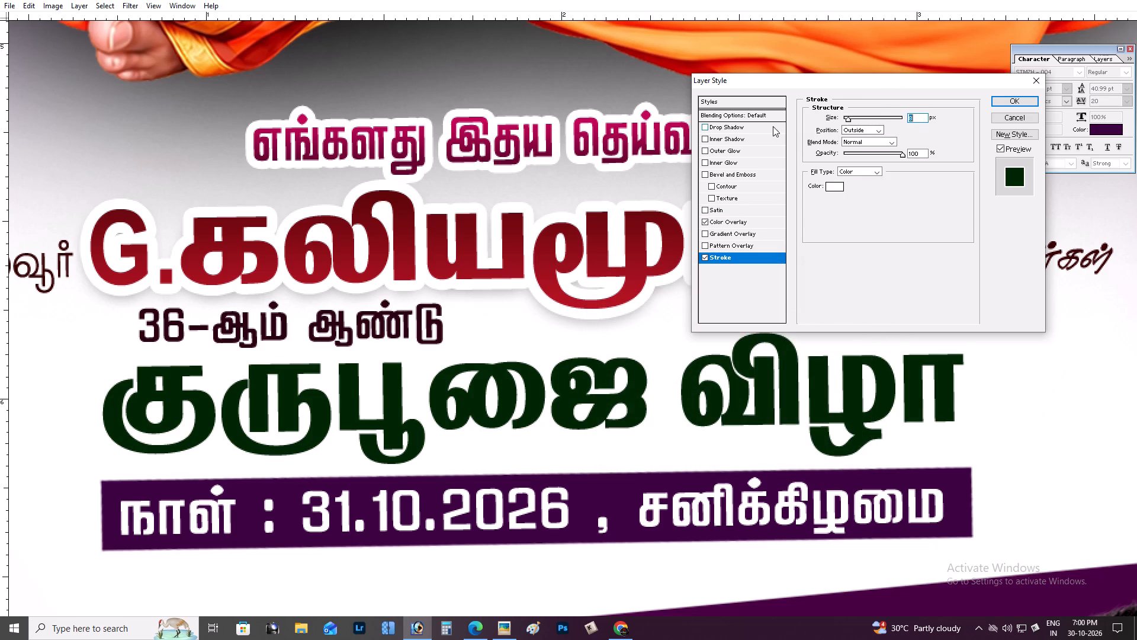
Add a drop shadow to the title "குருபூஜை விழா" with distance 10 px, spread 6% and size about 16 px.
click(762, 129)
click(847, 188)
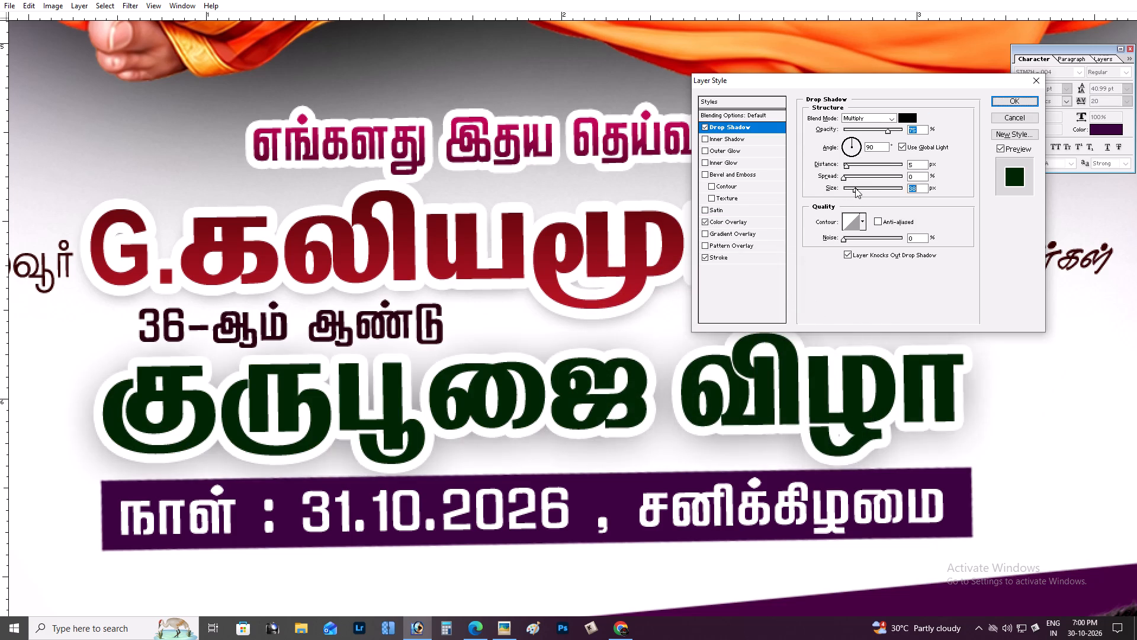
click(846, 167)
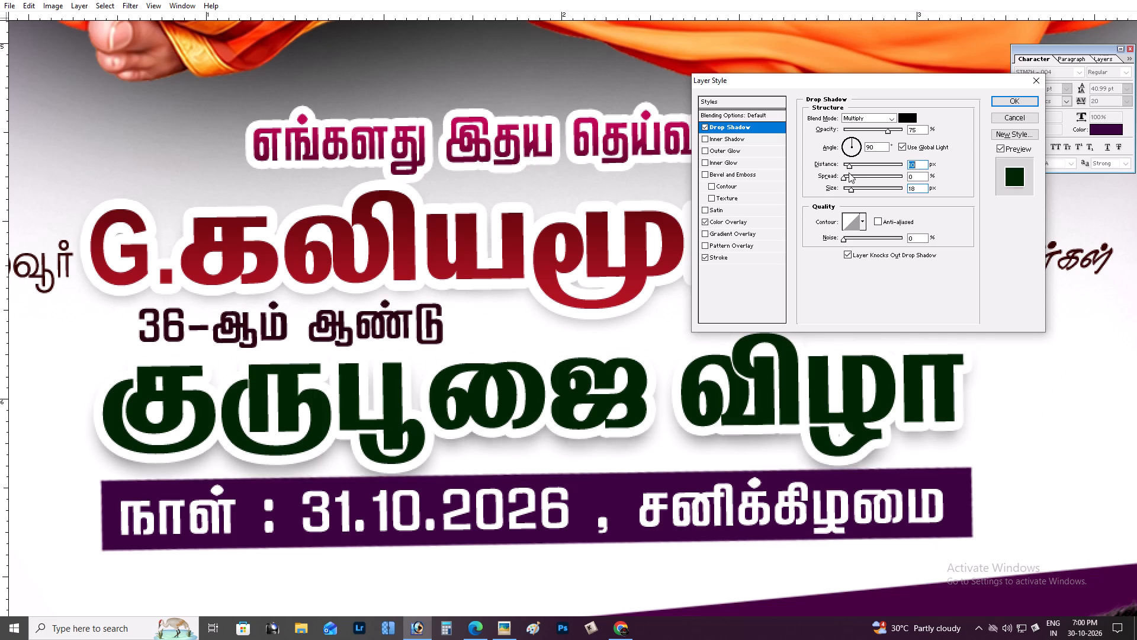
click(843, 179)
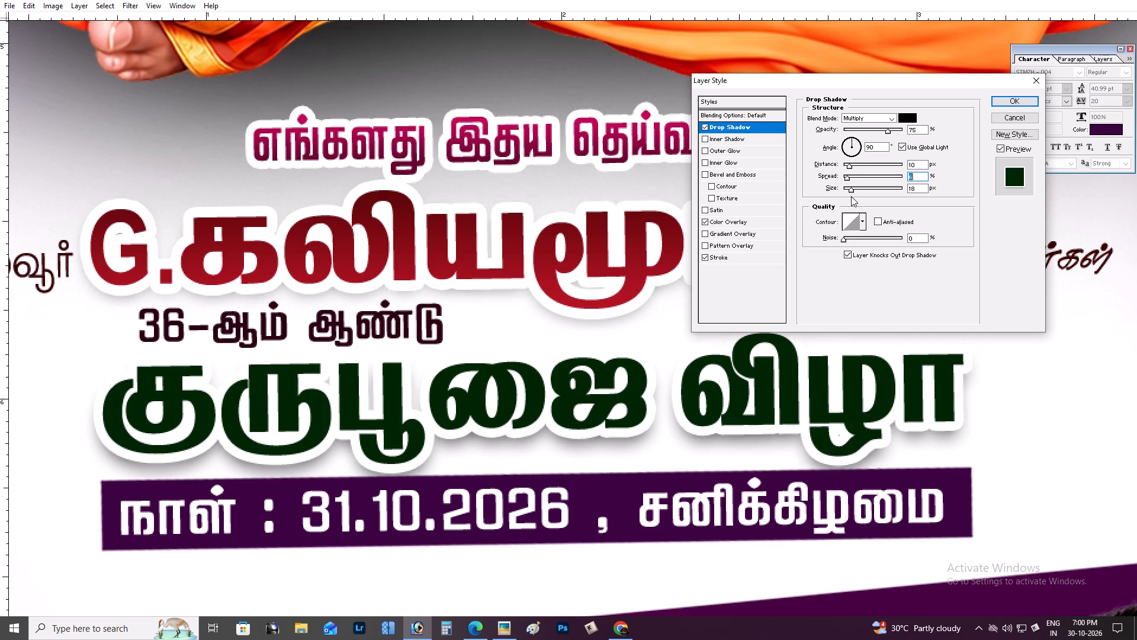
click(850, 190)
click(850, 190)
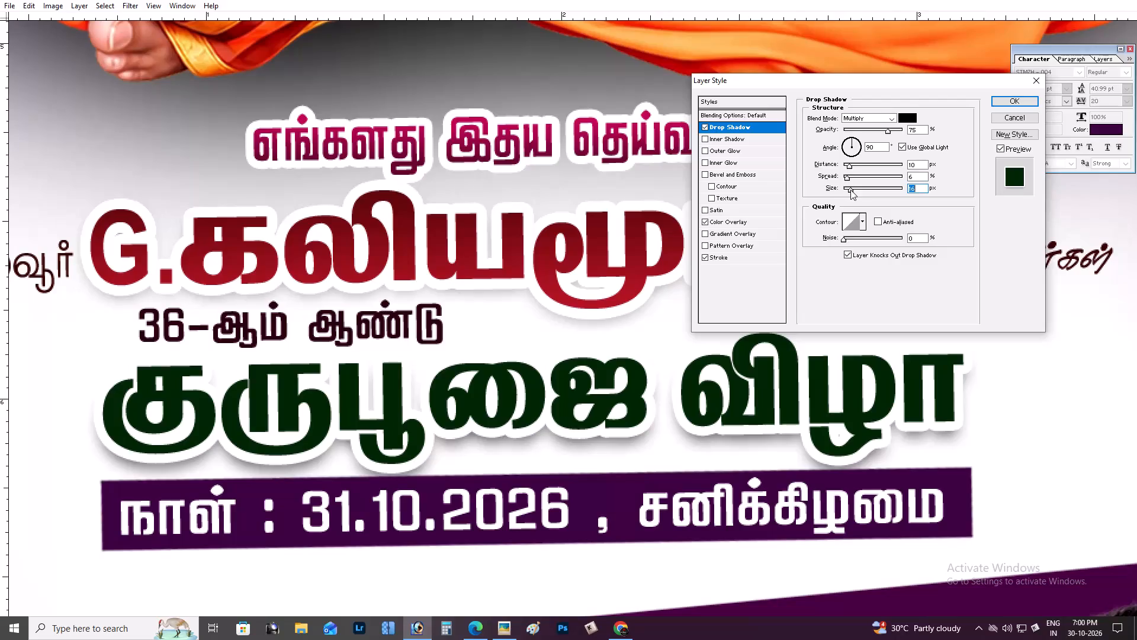
key(Return)
Examine the whole poster and then the styled title block up close.
key(ctrl+minus)
key(ctrl+minus)
key(ctrl+minus)
key(ctrl+minus)
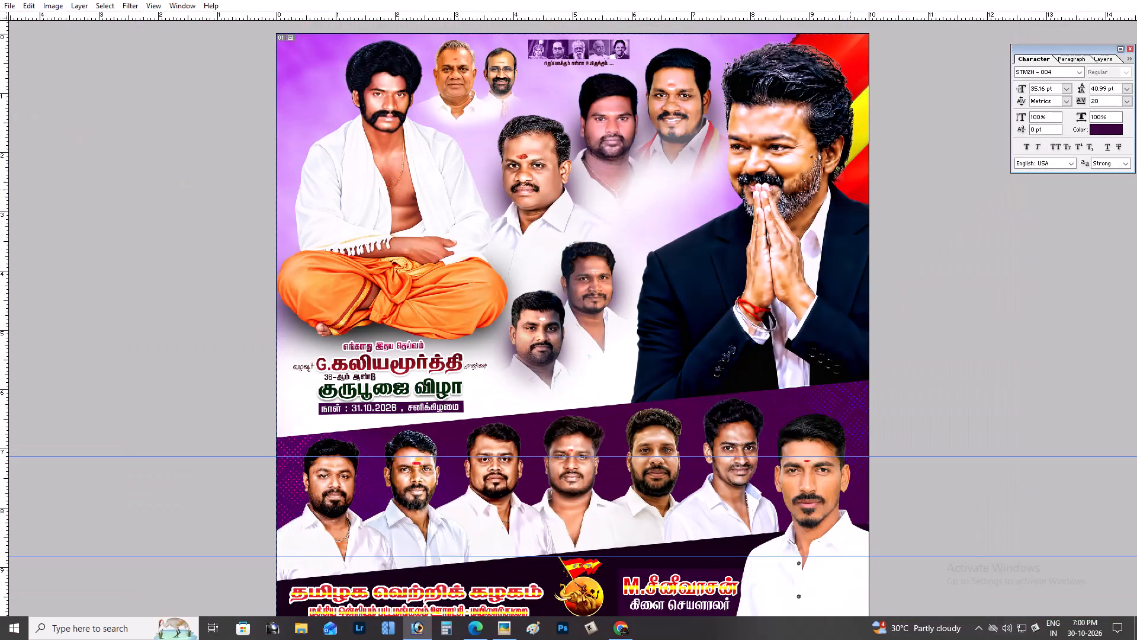
scroll(830, 225, down, 3)
key(z)
drag(221, 354, 449, 501)
key(space)
drag(412, 418, 451, 431)
key(v)
key(ctrl+minus)
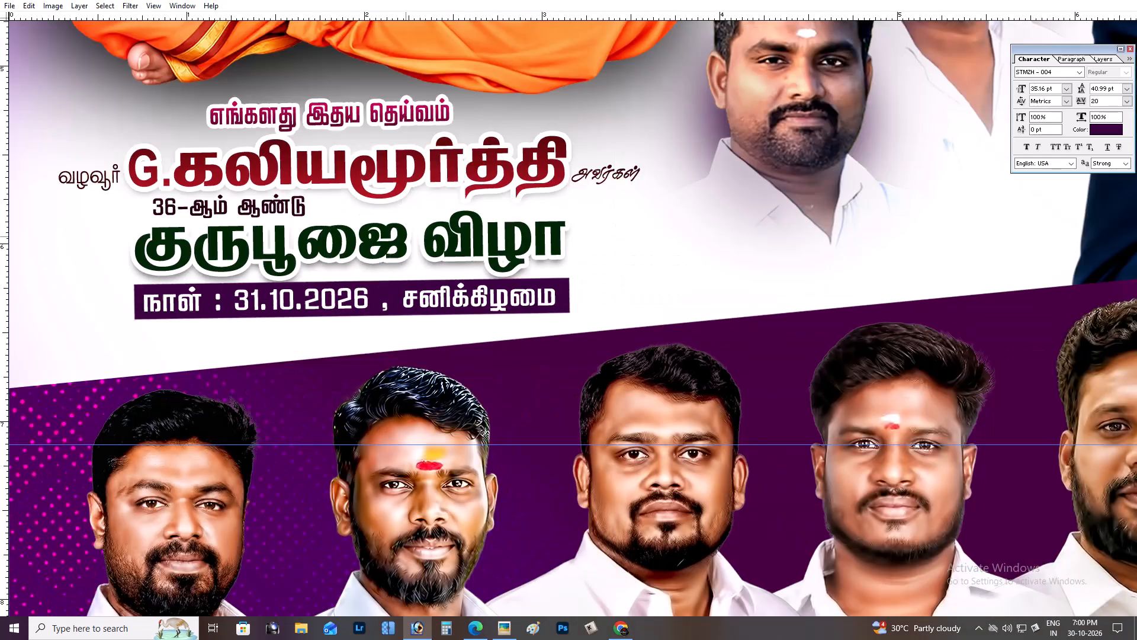
Save the guru pooja poster.
key(ctrl+0)
key(ctrl+s)
Examine the poster's upper portraits and purple background up close.
scroll(406, 236, up, 4)
scroll(406, 236, down, 5)
key(ctrl+plus)
key(ctrl+plus)
key(space)
key(space)
key(space)
key(space)
key(space)
key(space)
key(space)
key(space)
key(space)
key(space)
key(space)
key(space)
drag(406, 236, 529, 536)
drag(387, 237, 560, 482)
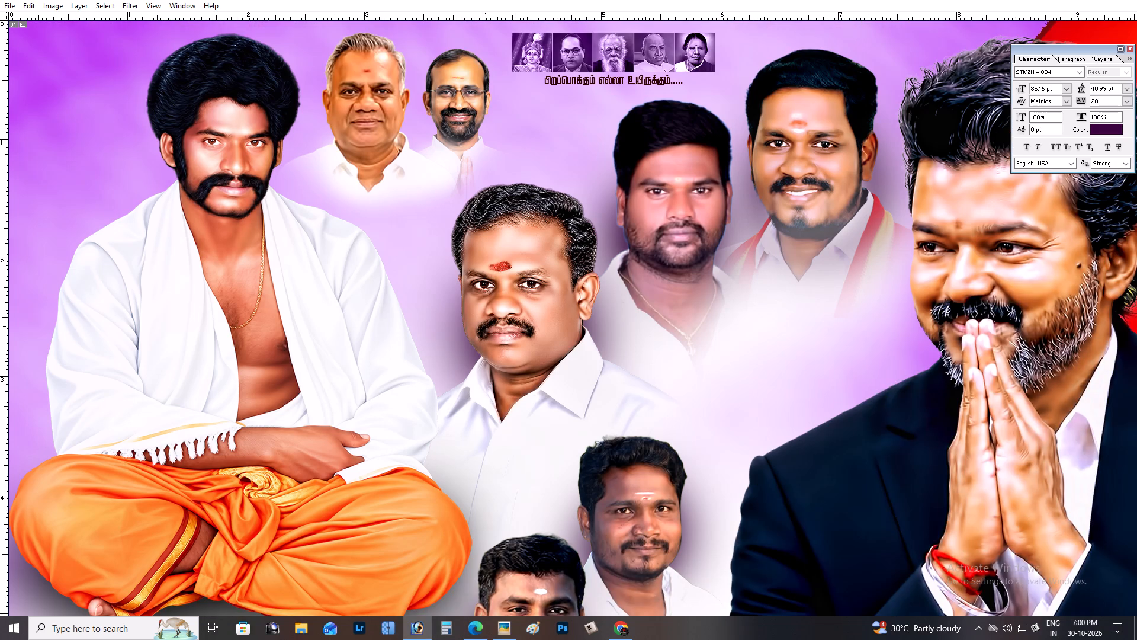
key(space)
text(+)
key(space)
key(ctrl+plus)
key(space)
drag(388, 233, 672, 345)
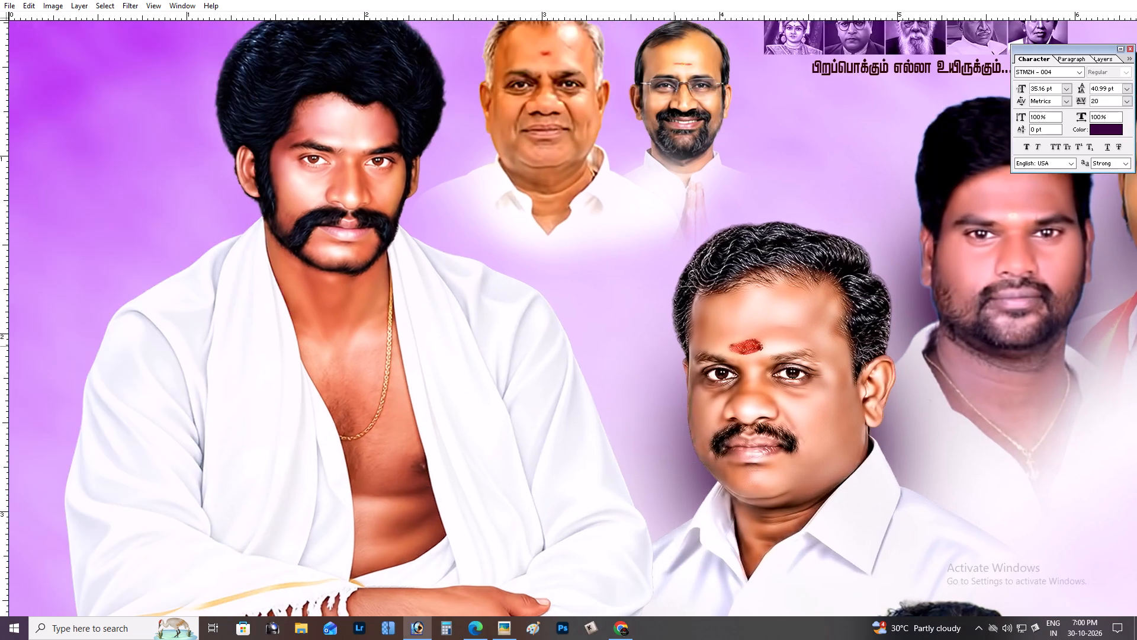
key(ctrl+minus)
key(ctrl+minus)
key(ctrl+minus)
Open vck12 36X50.psd from the 06 folder inside 2026 > 10 OCTOBER on the Output (E:) drive.
key(ctrl+Tab)
key(ctrl+o)
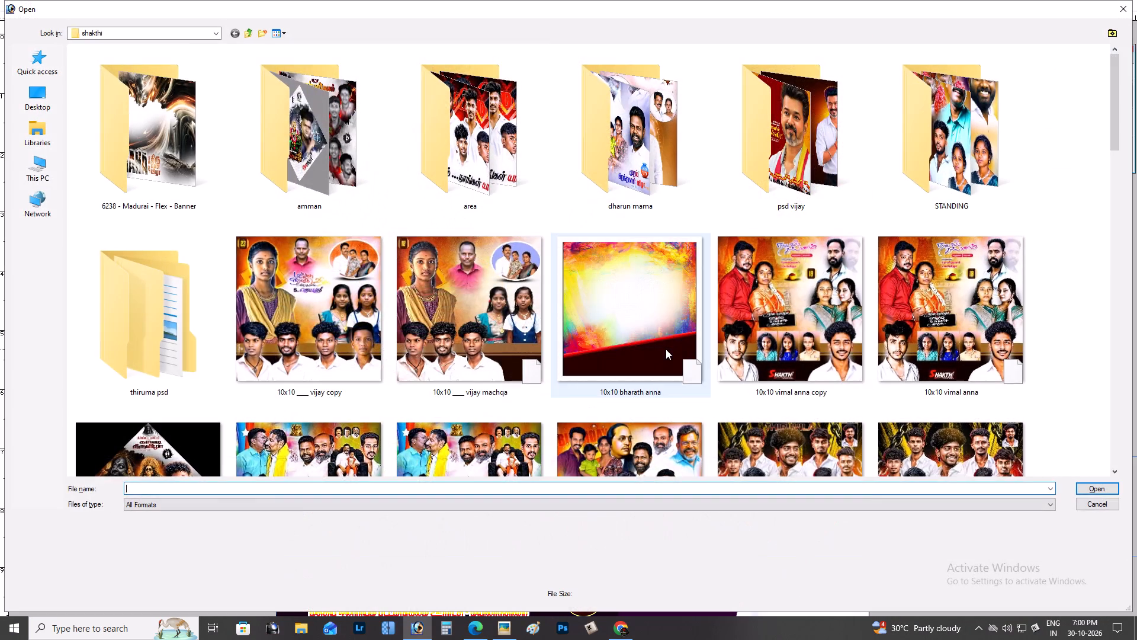
scroll(417, 367, down, 3)
click(38, 153)
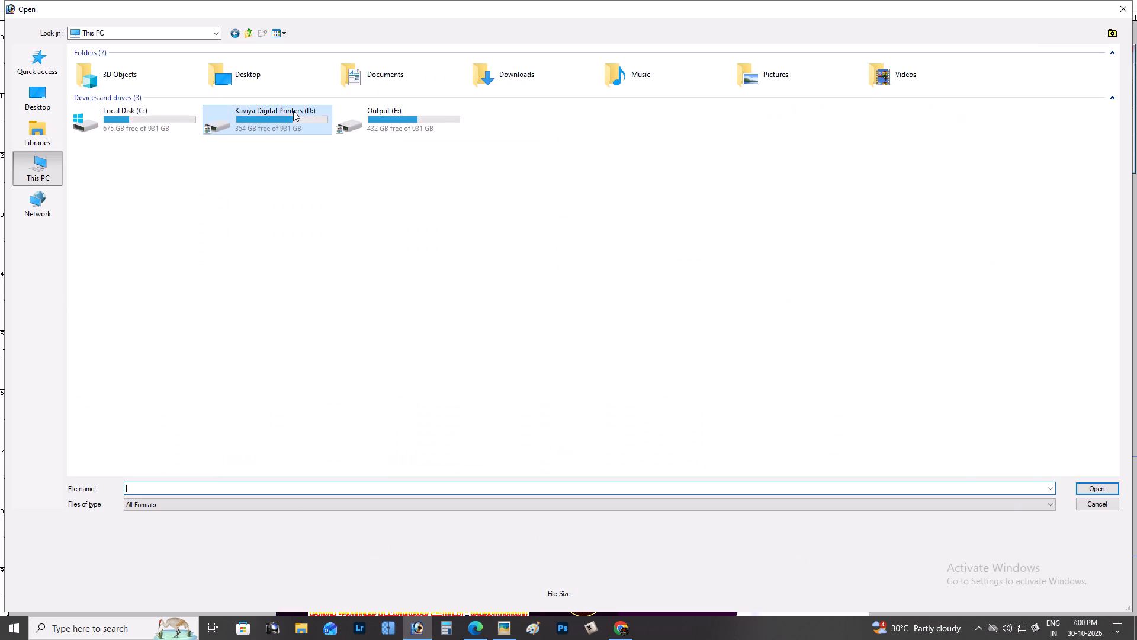
double_click(385, 116)
double_click(346, 116)
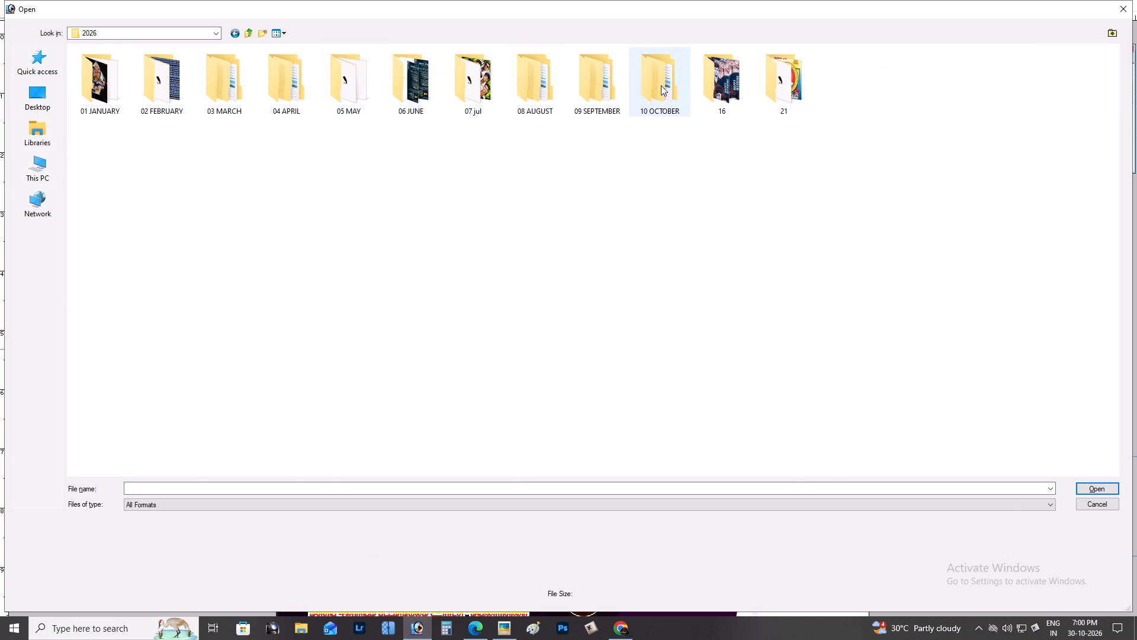
double_click(664, 85)
scroll(618, 206, down, 1)
scroll(616, 207, up, 1)
double_click(476, 104)
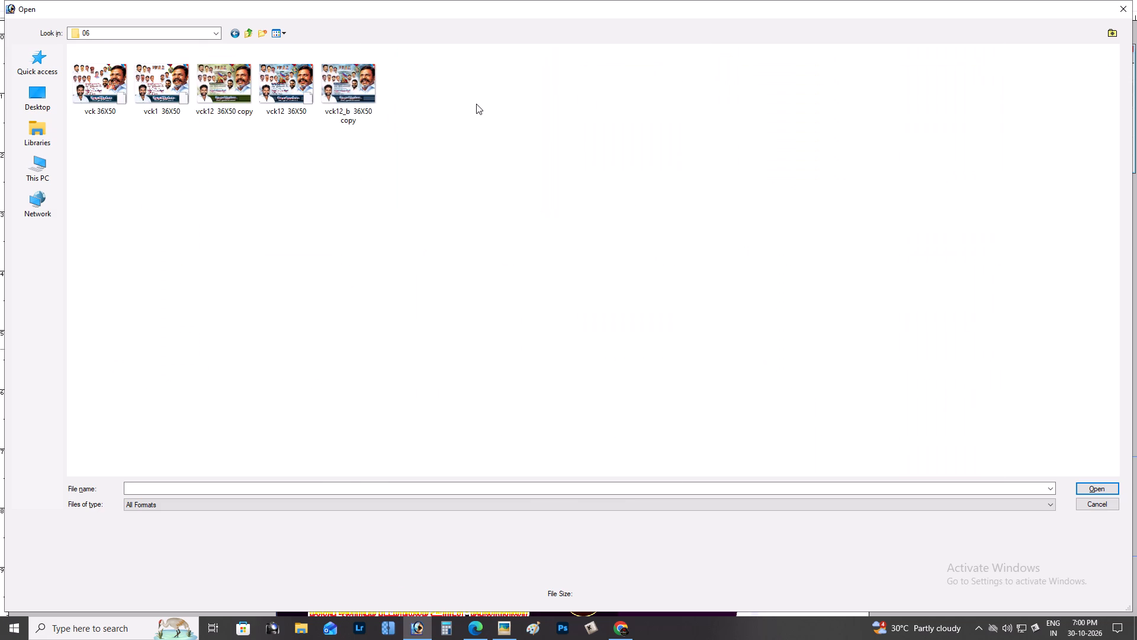
right_click(415, 116)
click(464, 125)
click(563, 130)
click(593, 282)
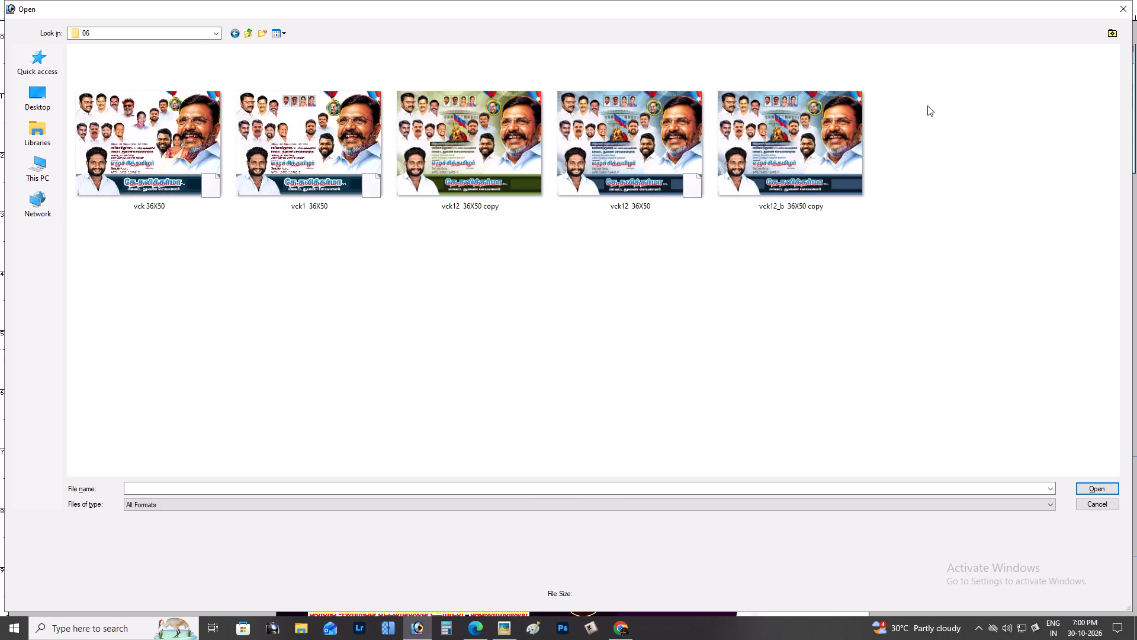
click(927, 104)
click(693, 145)
key(Return)
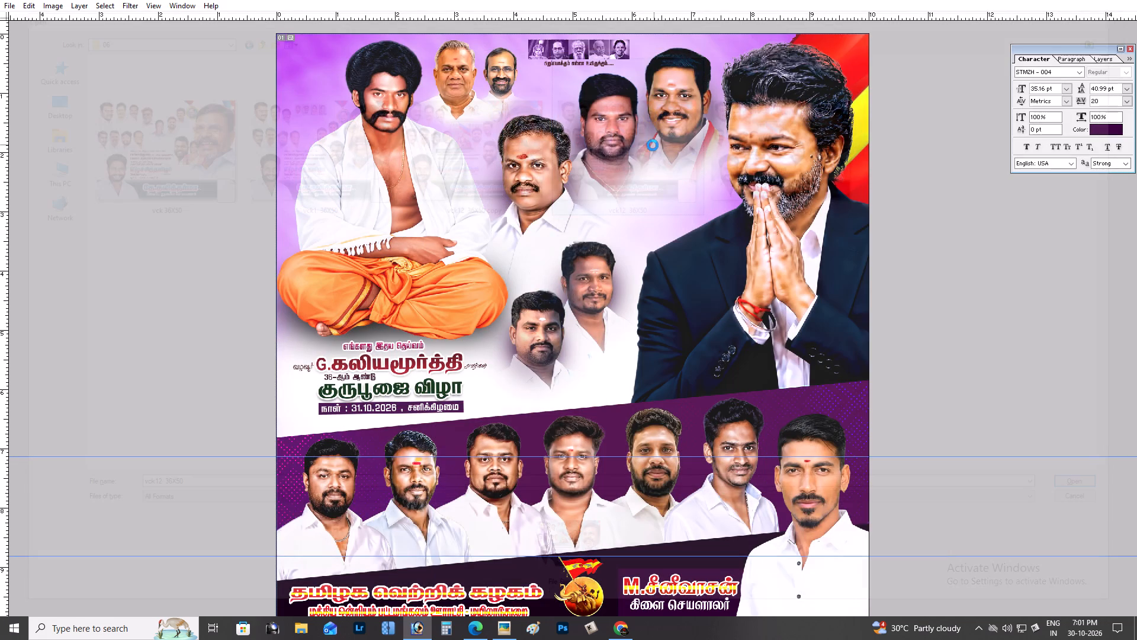
scroll(640, 147, up, 2)
scroll(640, 147, down, 1)
key(Return)
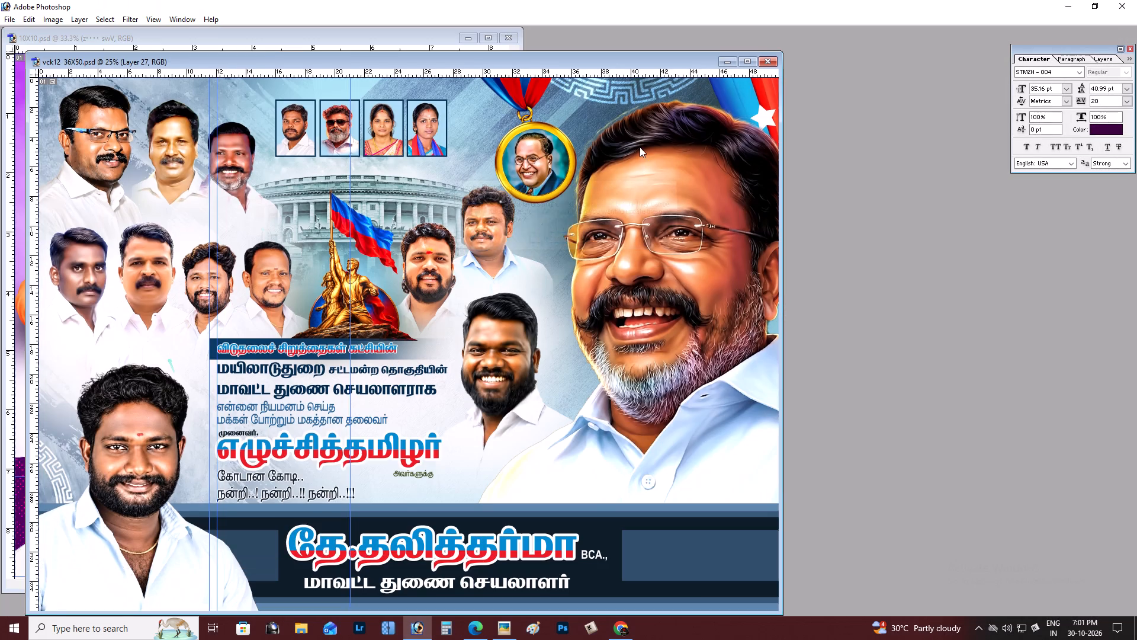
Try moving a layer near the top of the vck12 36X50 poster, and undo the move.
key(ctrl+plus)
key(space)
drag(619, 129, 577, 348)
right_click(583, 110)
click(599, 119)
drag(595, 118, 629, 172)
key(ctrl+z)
Copy the diagonal texture, Layer 40, from vck12 36X50.psd into the guru pooja poster.
key(ctrl+minus)
key(ctrl+minus)
right_click(445, 174)
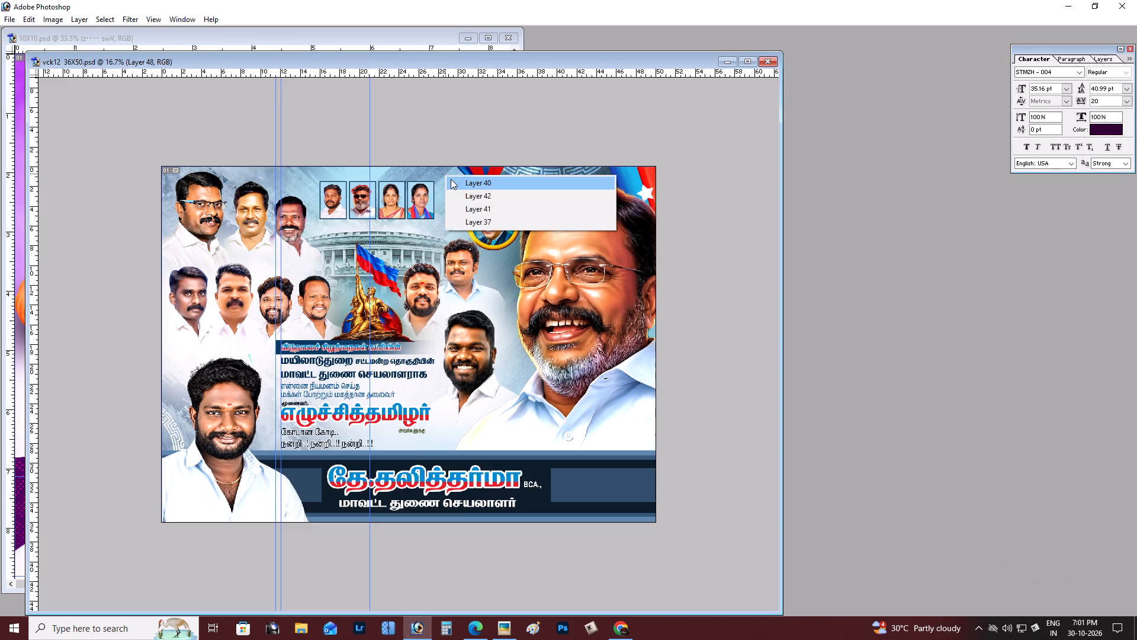
click(451, 179)
drag(452, 180, 490, 236)
key(ctrl+z)
drag(455, 63, 741, 119)
drag(717, 259, 242, 174)
Place the copied texture just above the bottom of the layer stack and shift it toward the poster's upper right.
key(Tab)
key(ctrl+shift+bracketleft)
key(Tab)
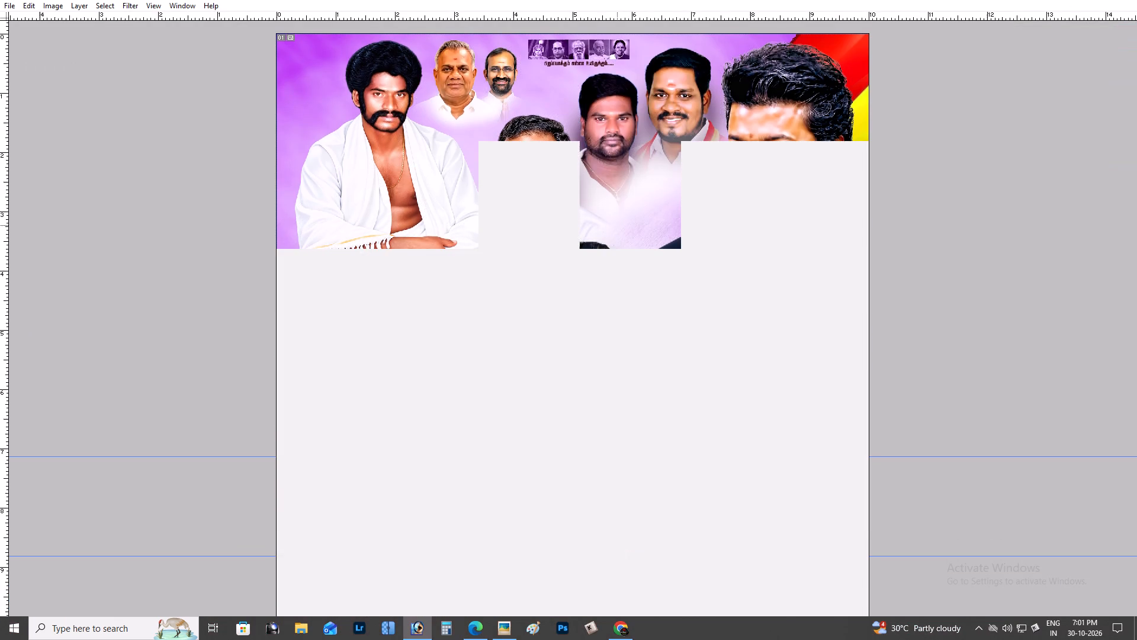
key(ctrl+bracketright)
key(ctrl+minus)
drag(617, 193, 736, 153)
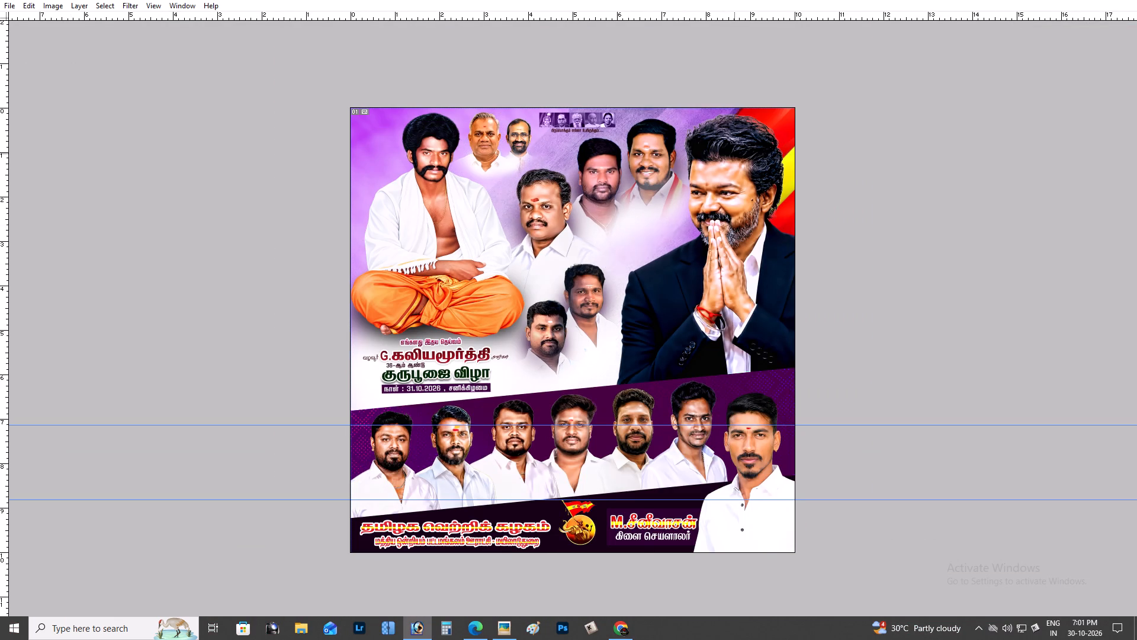
drag(736, 153, 740, 151)
Change the blending mode of the copied texture layer.
key(Tab)
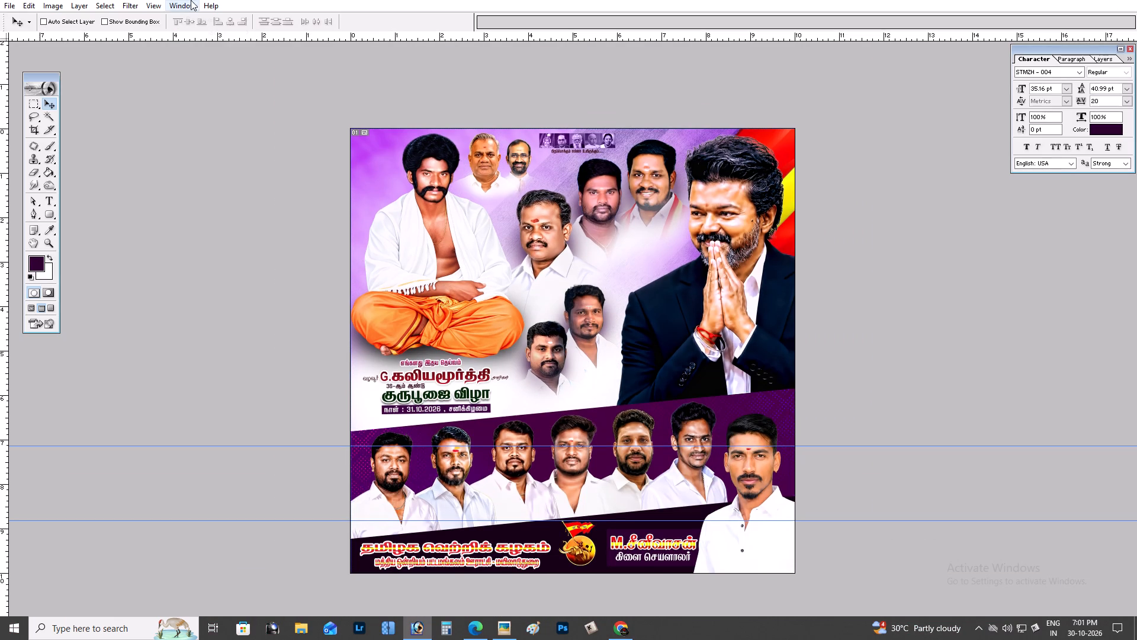
click(191, 0)
click(208, 214)
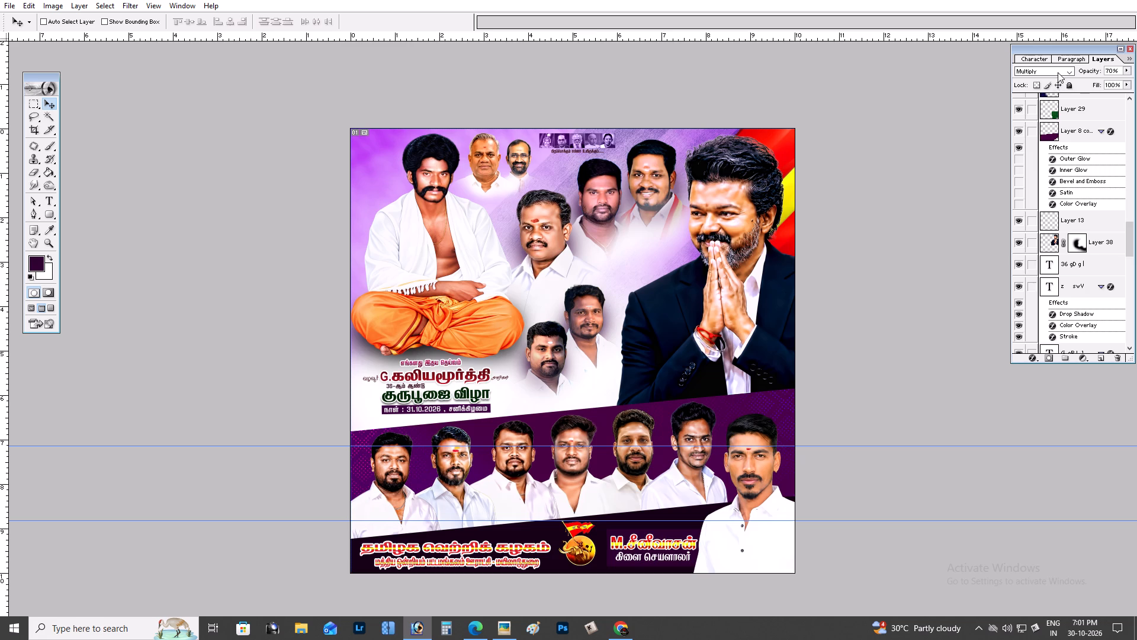
click(1058, 72)
click(1038, 263)
key(Tab)
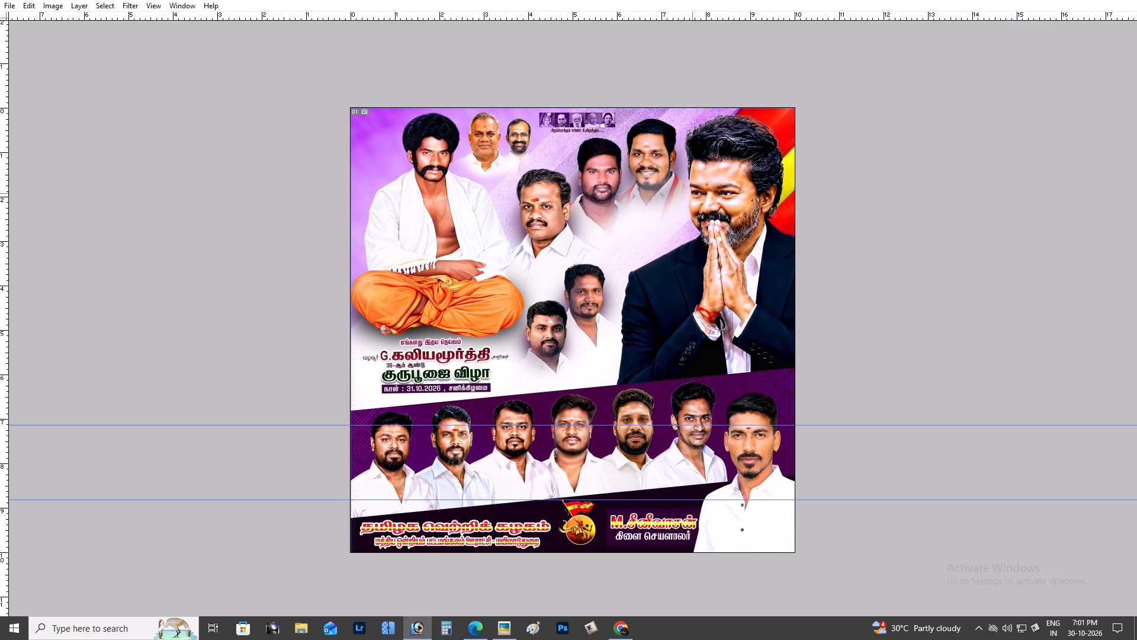
Scale the texture layer down around its centre to roughly three-quarters of its size.
click(692, 193)
key(ctrl+t)
key(ctrl+minus)
key(ctrl+minus)
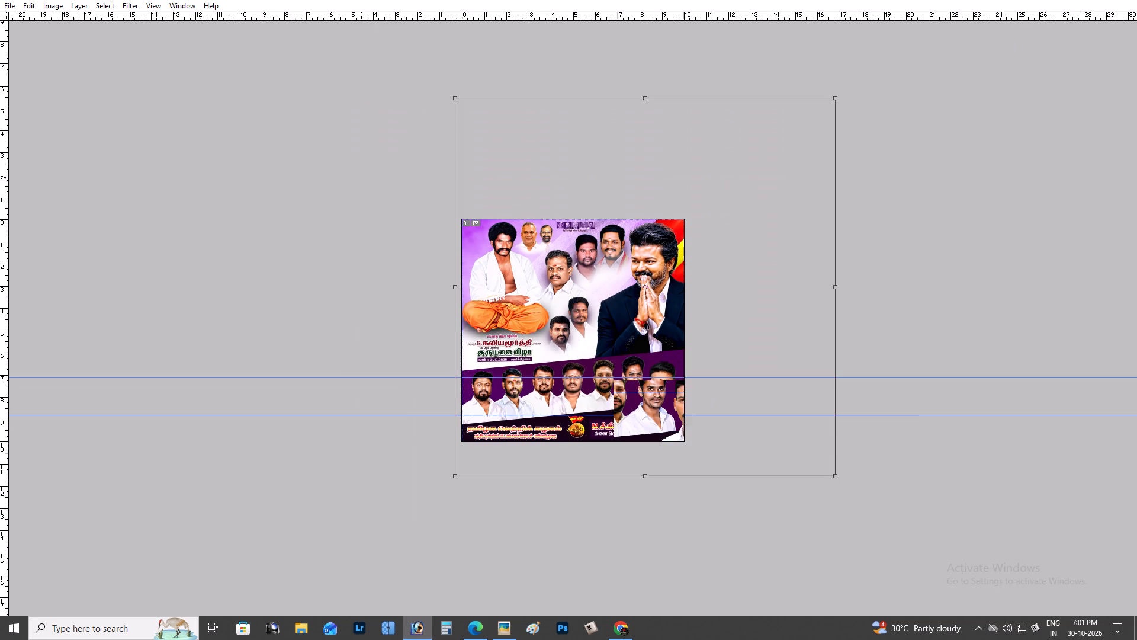
alt+shift+drag(838, 94, 791, 148)
key(Return)
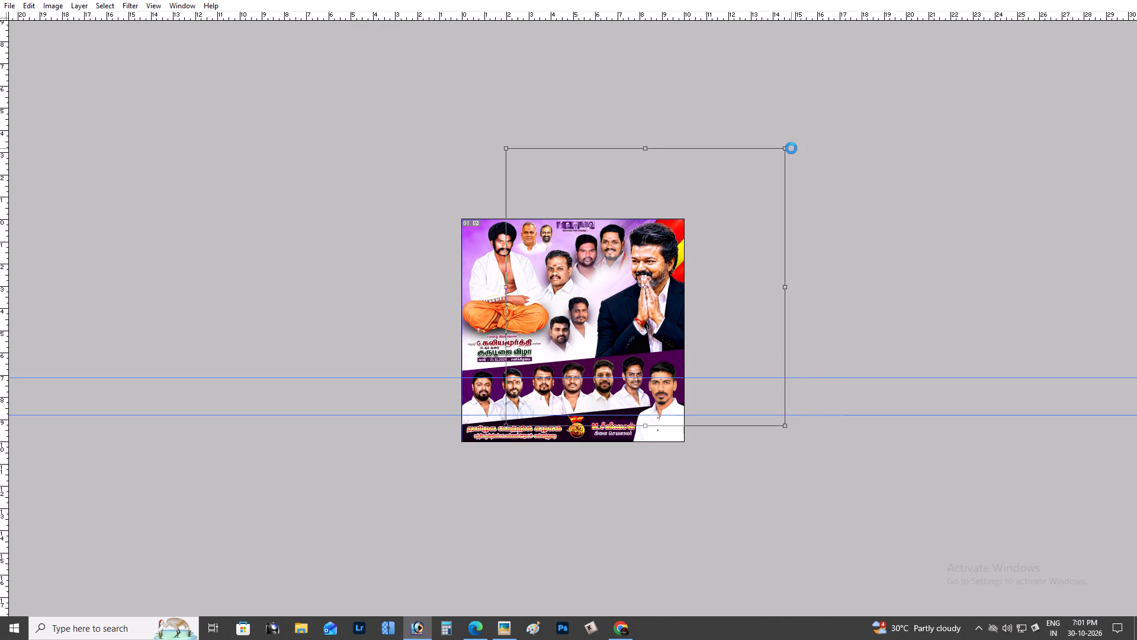
Position the scaled texture behind the portraits in the poster's upper-right background.
key(ctrl+plus)
key(ctrl+plus)
key(ctrl+plus)
key(ctrl+plus)
key(ctrl+plus)
key(ctrl+plus)
key(ctrl+minus)
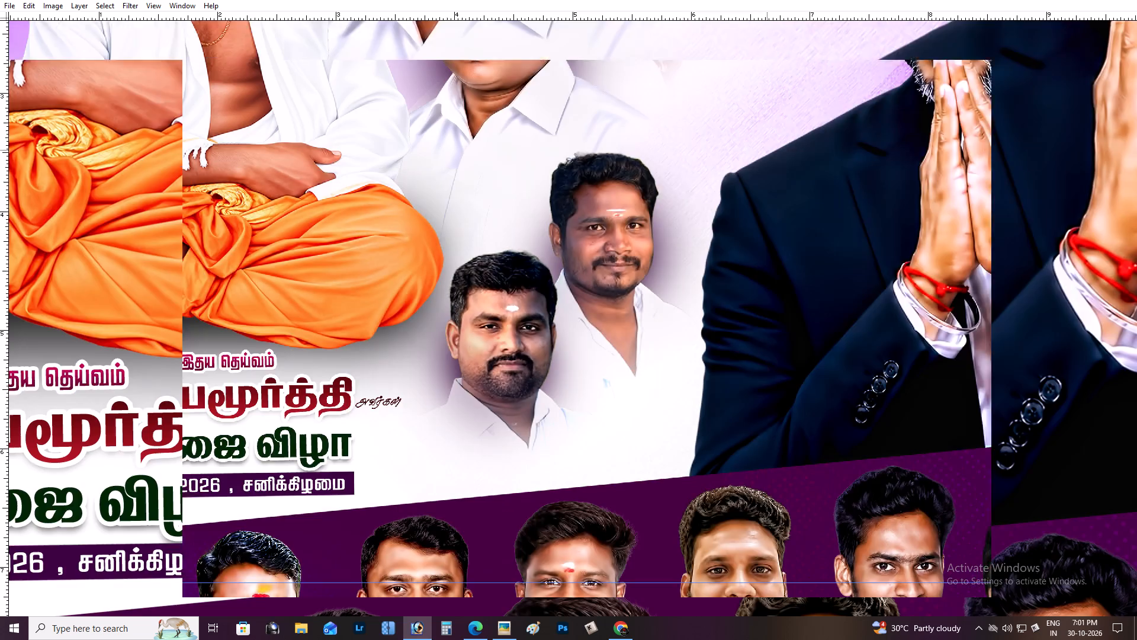
key(ctrl+minus)
key(ctrl+minus)
key(space)
drag(767, 150, 701, 266)
drag(789, 210, 664, 239)
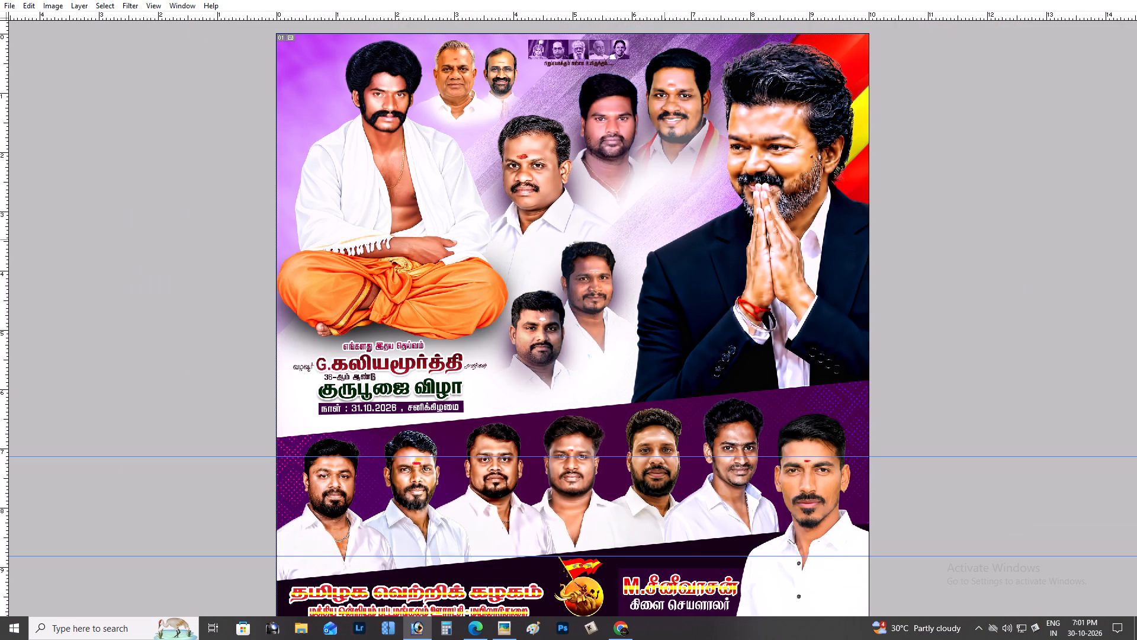
drag(664, 239, 688, 236)
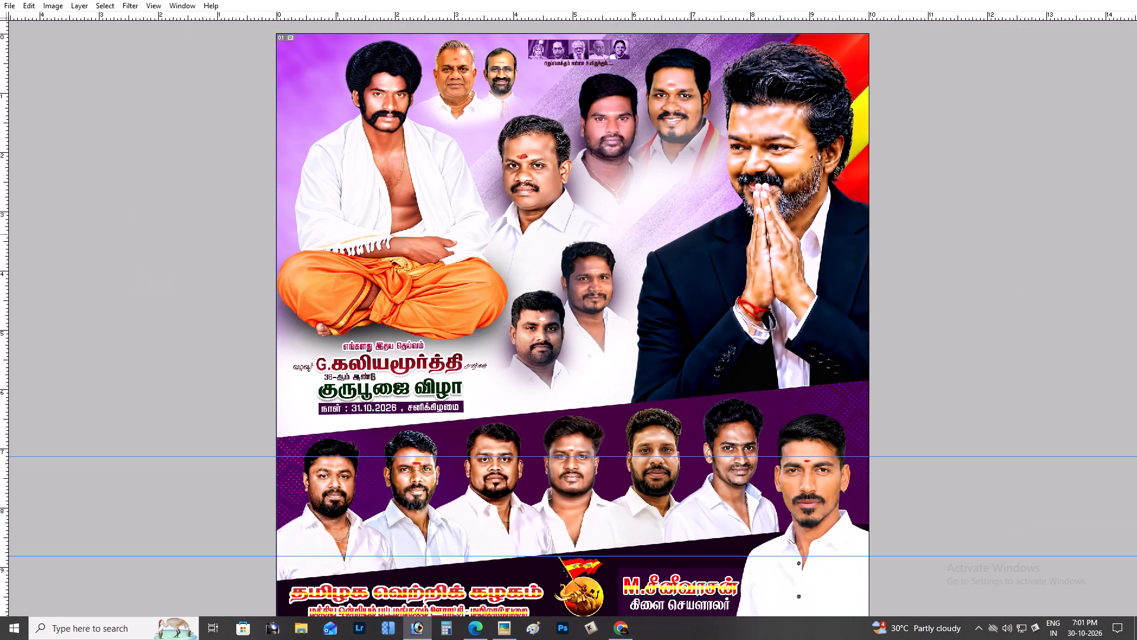
Duplicate the texture layer and flip the copy horizontally.
key(ctrl+j)
key(ctrl+t)
ctrl+right_click(690, 168)
click(740, 308)
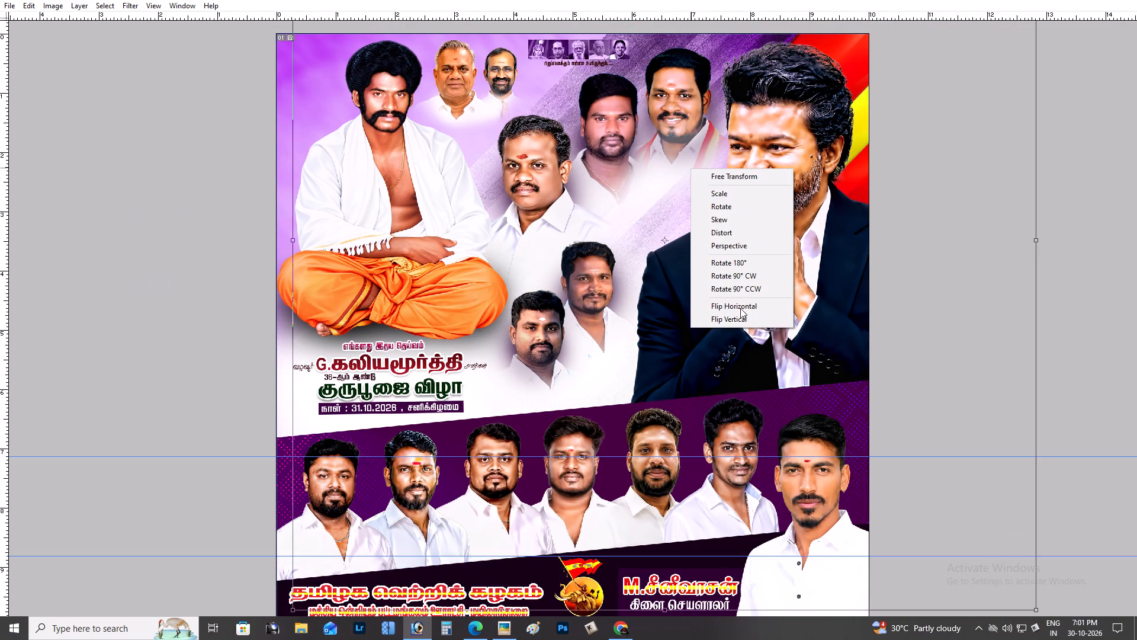
key(Return)
Move the flipped texture copy behind the seated man in the poster's upper left.
shift+drag(692, 254, 472, 210)
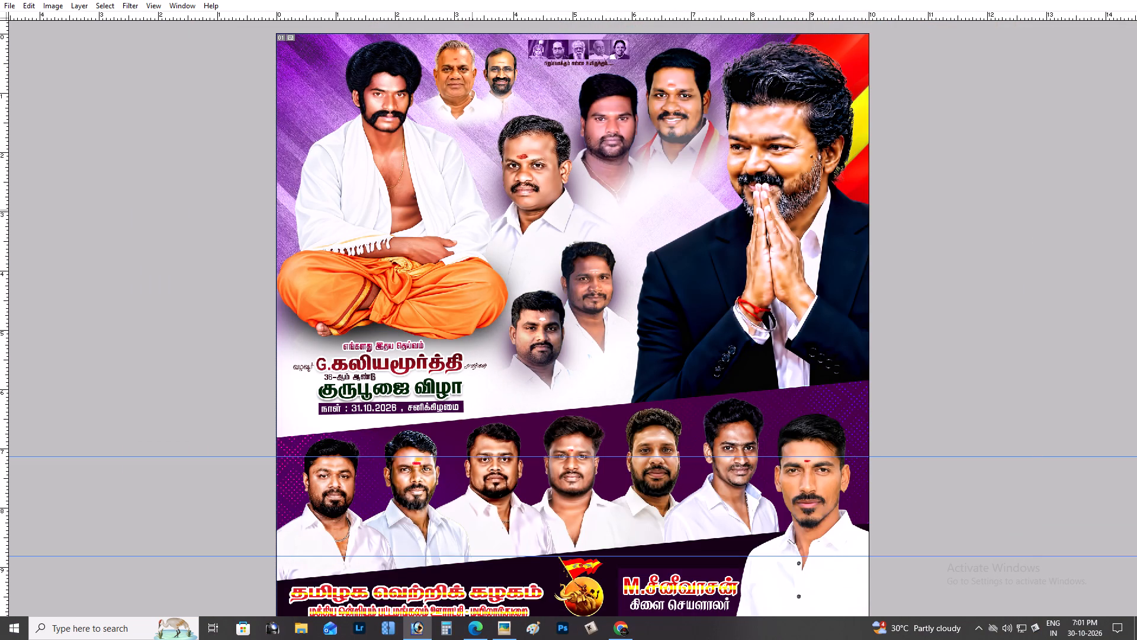
shift+drag(472, 210, 449, 203)
click(449, 203)
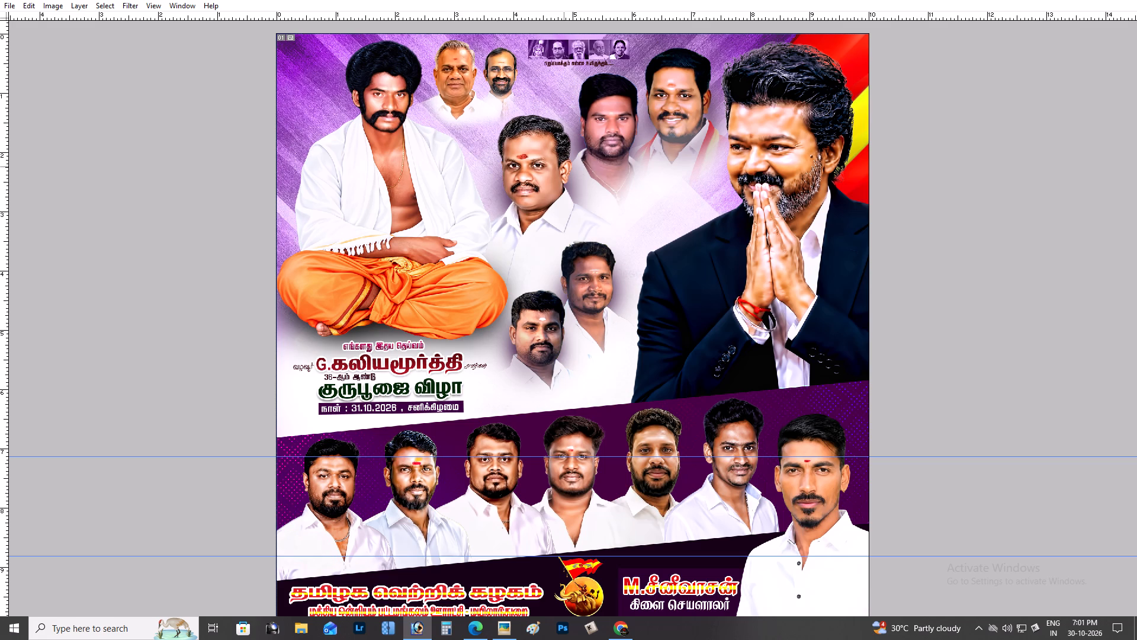
Erase the active texture over the white central area beside the praying man, using a progressively larger eraser.
key(e)
drag(627, 114, 692, 200)
text(]])
key(bracketright)
key(bracketright)
drag(673, 142, 734, 325)
drag(731, 232, 709, 306)
key(bracketright)
key(bracketright)
drag(706, 203, 637, 304)
drag(661, 219, 644, 278)
drag(644, 263, 577, 434)
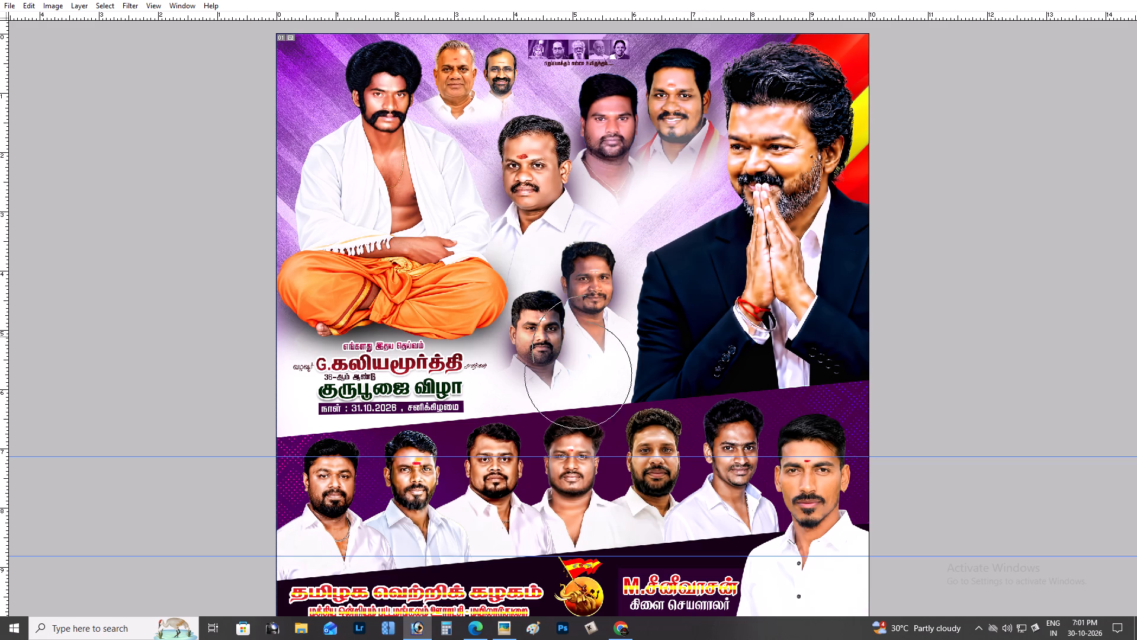
Examine the textured background and portraits across the poster's upper half.
scroll(632, 258, up, 1)
key(v)
key(ctrl+plus)
key(space)
drag(586, 191, 576, 261)
key(ctrl+plus)
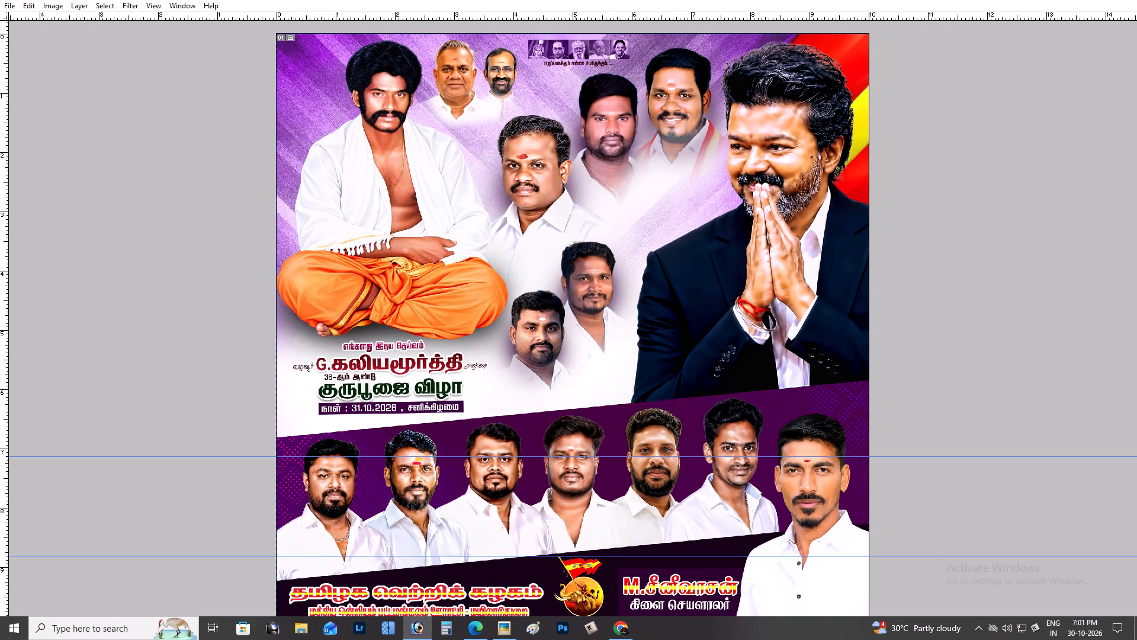
key(space)
key(space)
key(space)
key(space)
key(space)
key(space)
key(space)
key(space)
key(space)
key(space)
key(space)
key(space)
key(space)
key(space)
key(space)
drag(596, 212, 539, 342)
drag(605, 245, 545, 386)
drag(626, 243, 621, 306)
Select the upper-right texture layer and erase it over the white area below the two upper-right portraits.
right_click(798, 39)
click(811, 46)
drag(811, 46, 828, 50)
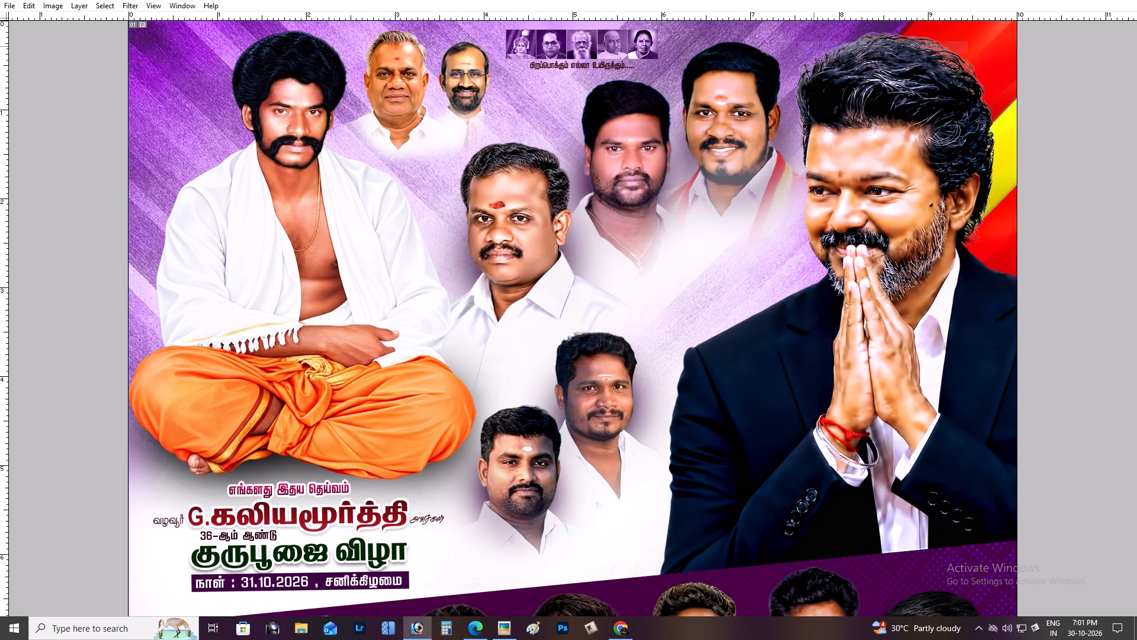
drag(828, 50, 831, 50)
key(ctrl+z)
key(e)
drag(742, 221, 699, 249)
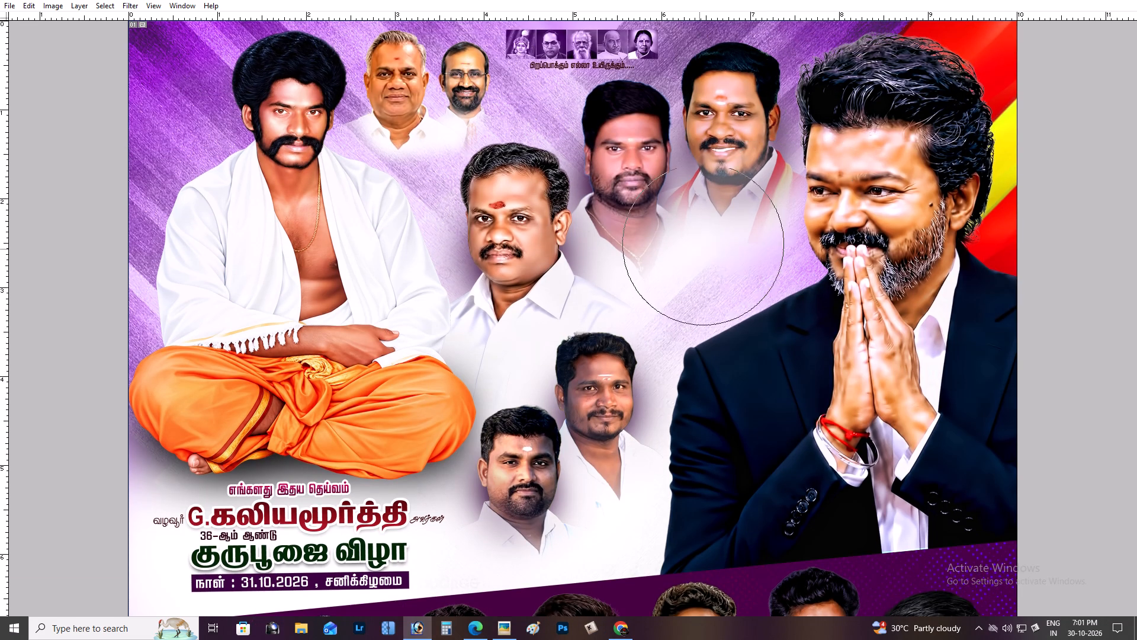
drag(701, 245, 645, 284)
drag(647, 276, 608, 299)
key(space)
click(612, 263)
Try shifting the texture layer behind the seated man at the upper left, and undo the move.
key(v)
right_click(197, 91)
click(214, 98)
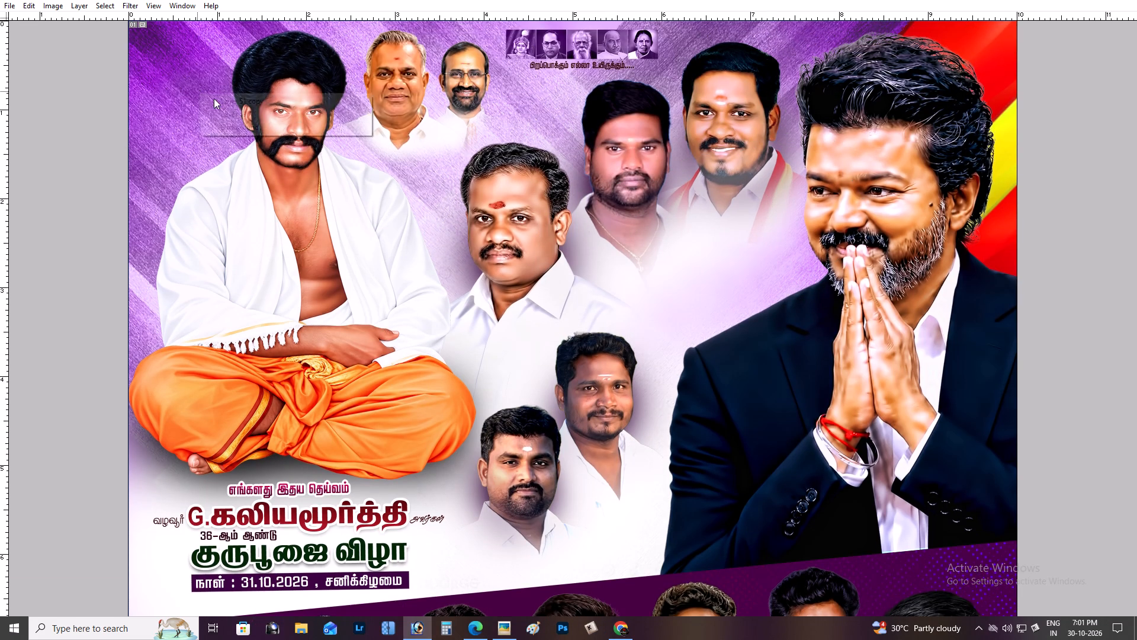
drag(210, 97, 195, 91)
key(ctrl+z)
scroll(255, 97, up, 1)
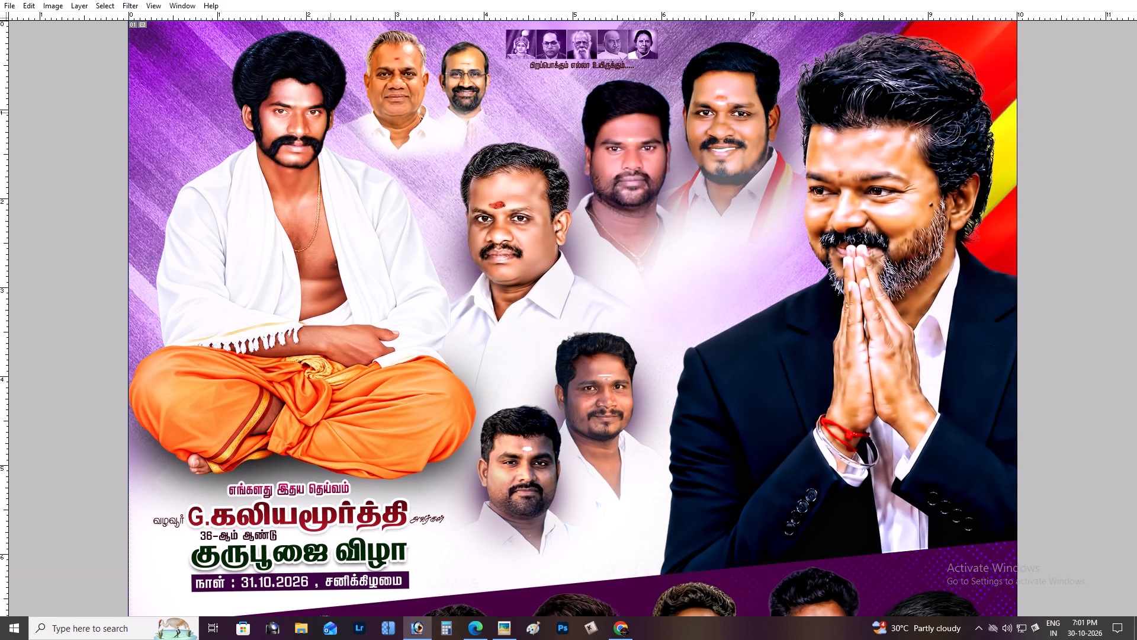
Erase the active texture layer over the white area below the two small upper-left portraits, using a smaller eraser.
key(e)
key(bracketleft)
key(bracketleft)
drag(389, 145, 396, 145)
click(466, 143)
key(v)
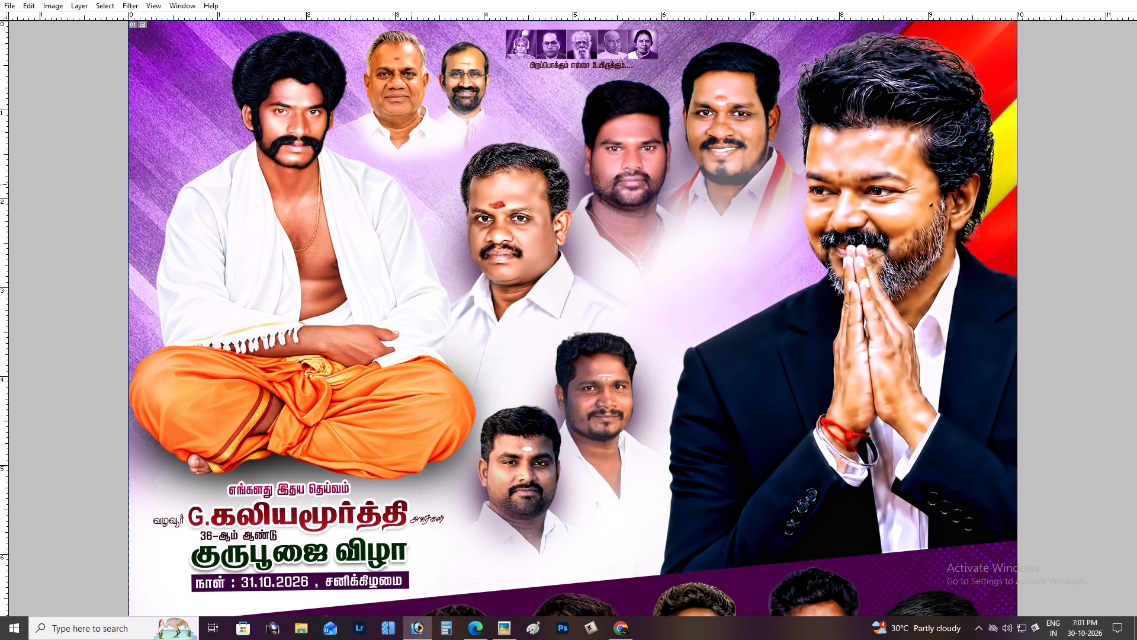
Save the poster with the erased texture.
key(ctrl+minus)
key(ctrl+minus)
scroll(407, 178, up, 3)
scroll(407, 178, down, 10)
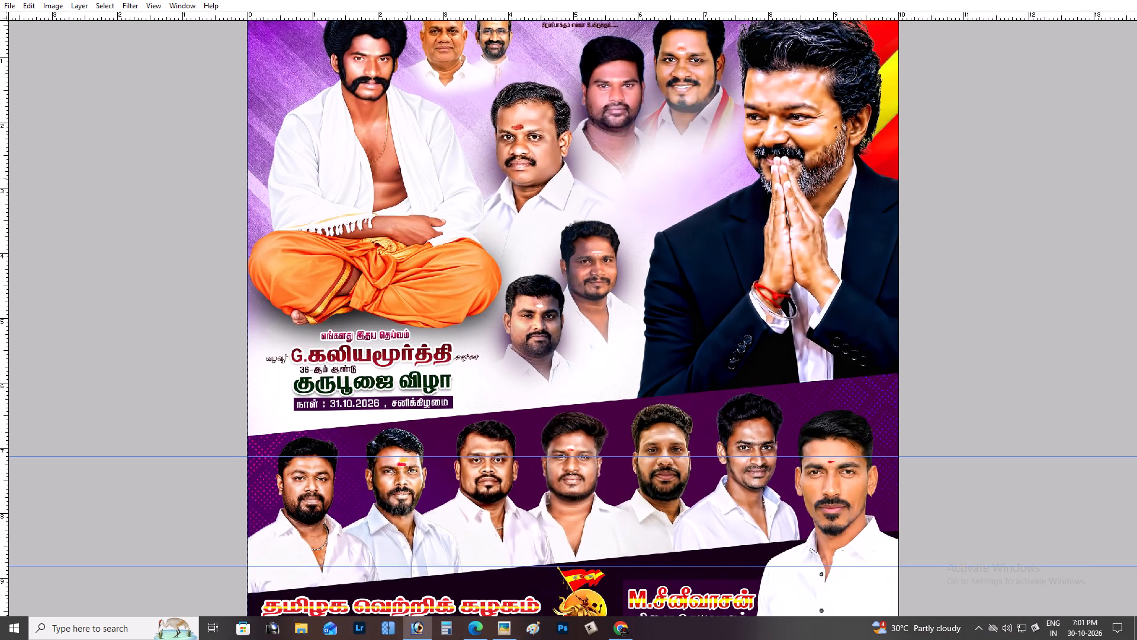
key(ctrl+minus)
key(ctrl+s)
scroll(489, 191, up, 3)
scroll(489, 191, down, 3)
scroll(489, 191, up, 2)
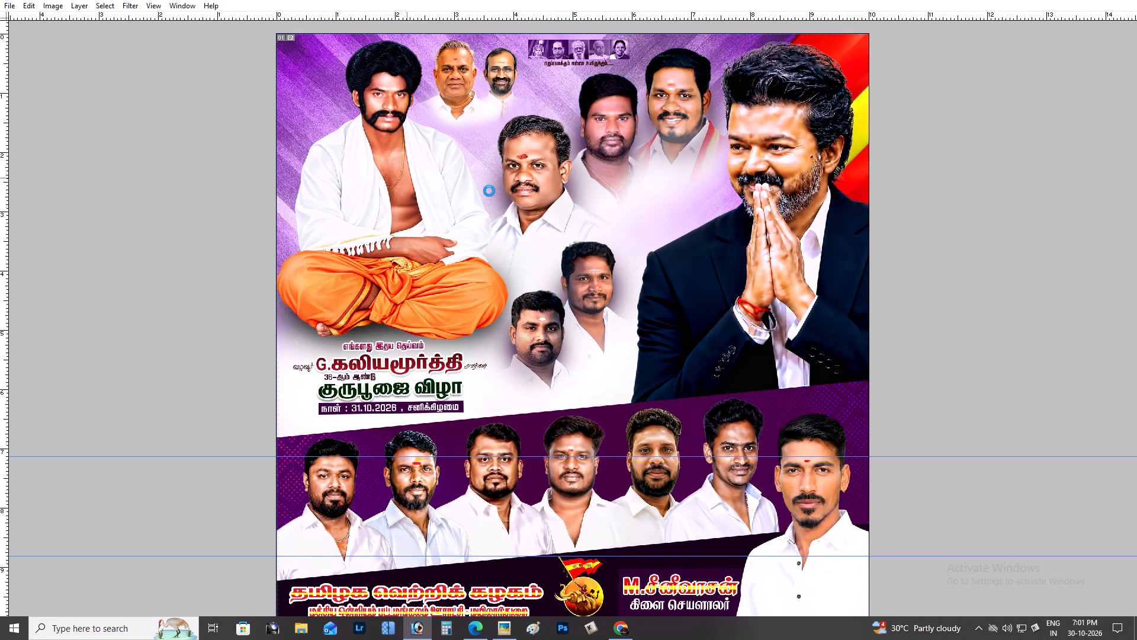
scroll(489, 191, down, 2)
scroll(489, 191, up, 1)
Select the texture layer above the central portrait, enlarge it beyond the poster's top, bottom, left and right edges, and reposition it.
key(ctrl+plus)
key(ctrl+plus)
key(ctrl+plus)
key(space)
key(space)
key(space)
key(space)
key(space)
key(space)
key(space)
key(space)
drag(544, 116, 502, 372)
drag(560, 136, 521, 314)
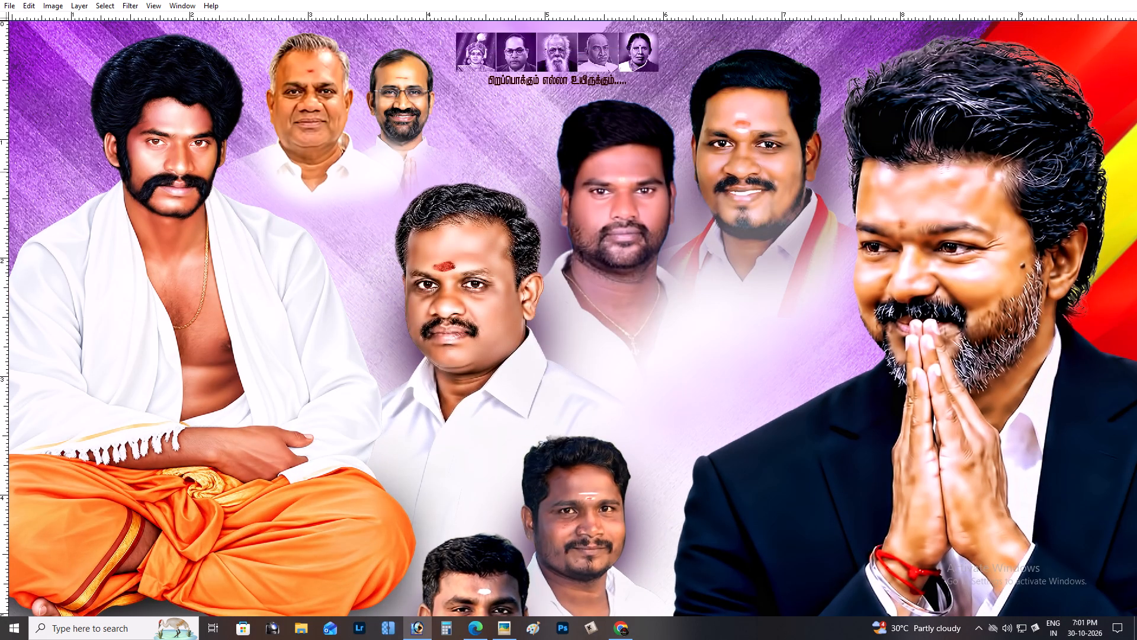
right_drag(505, 124, 511, 126)
click(520, 132)
drag(521, 130, 539, 134)
key(ctrl+z)
scroll(532, 143, up, 1)
key(ctrl+minus)
key(ctrl+minus)
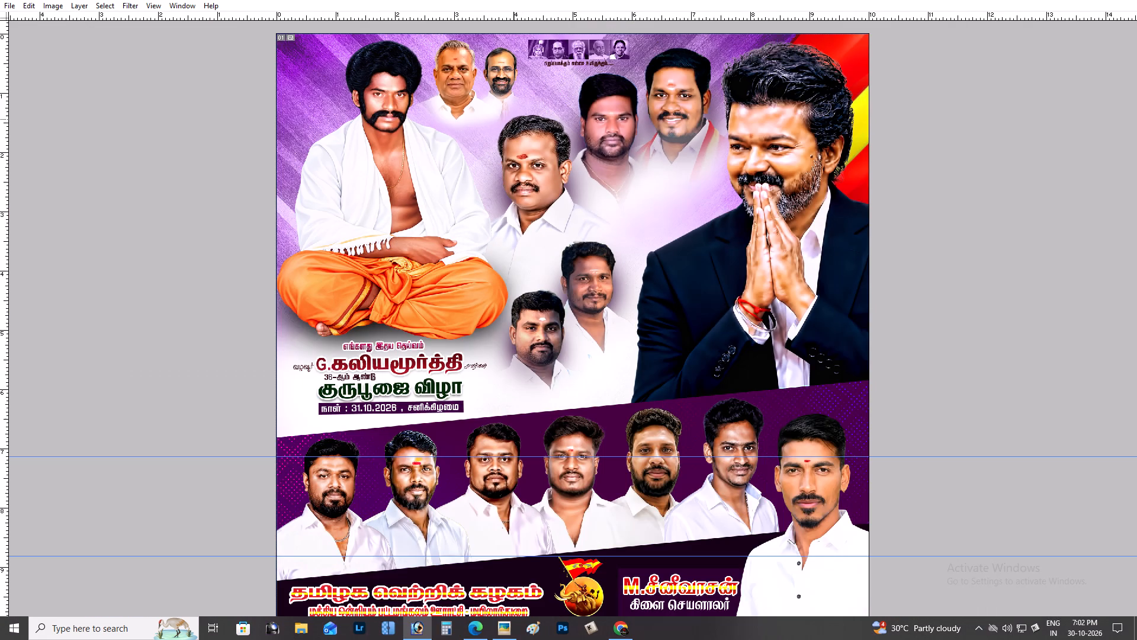
key(ctrl+t)
key(Return)
key(ctrl+minus)
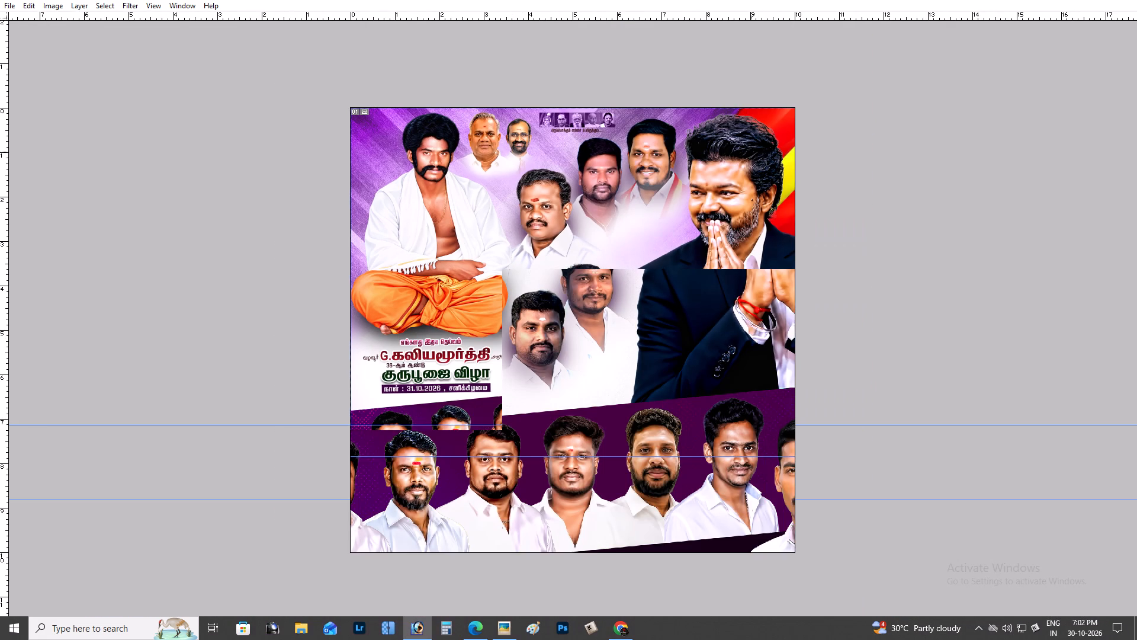
key(ctrl+t)
drag(635, 168, 623, 191)
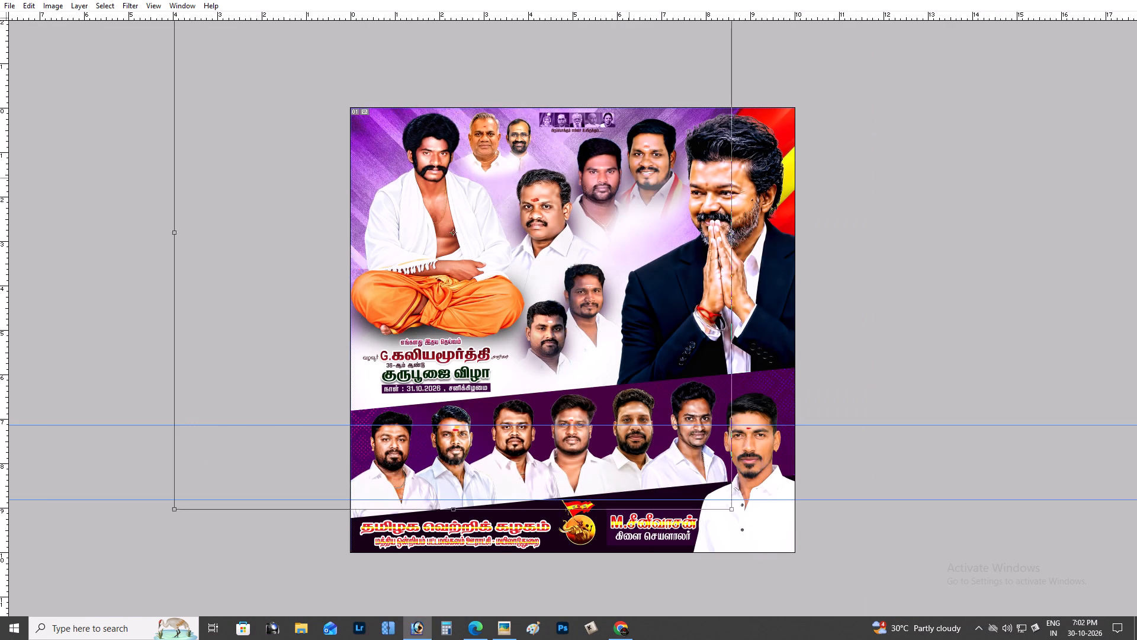
drag(623, 191, 622, 193)
key(ctrl+minus)
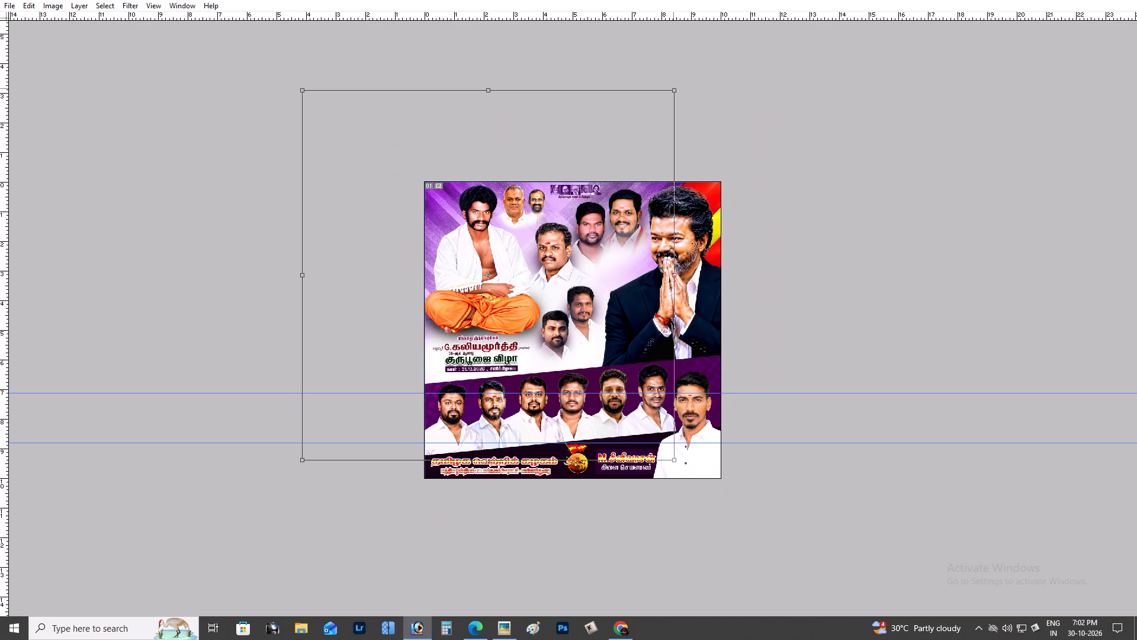
alt+shift+drag(674, 89, 727, 55)
drag(657, 148, 670, 135)
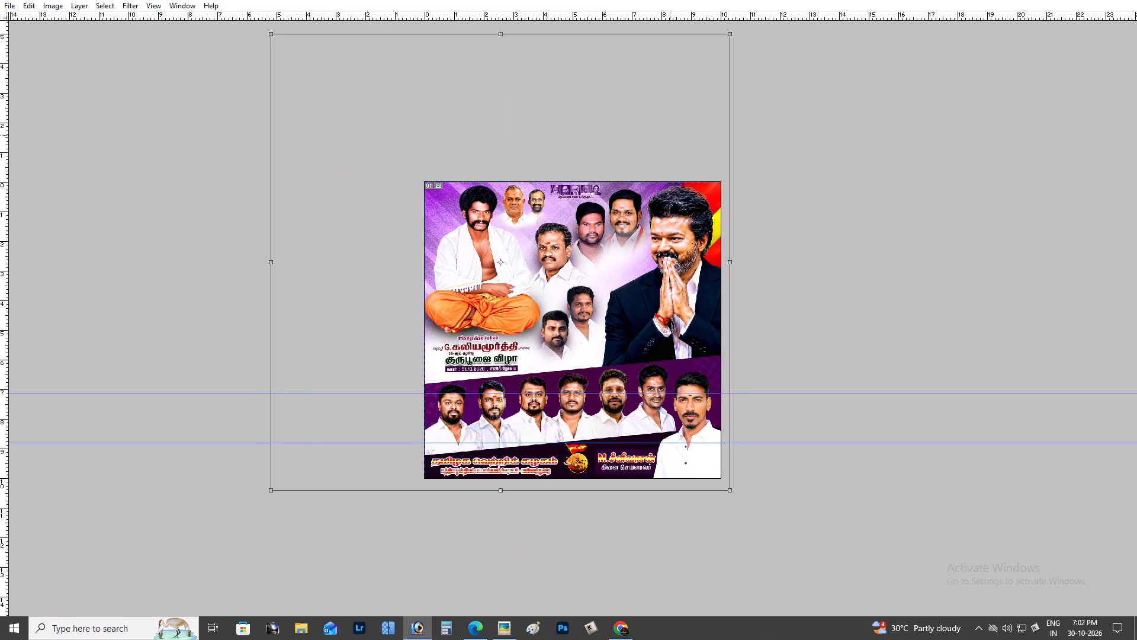
key(Return)
Set the enlarged texture layer's opacity to 30% and shift it down and to the right behind the upper portraits.
key(3)
key(ctrl+plus)
key(ctrl+plus)
key(ctrl+plus)
key(ctrl+plus)
scroll(670, 135, up, 3)
scroll(670, 135, down, 5)
key(space)
key(space)
key(space)
key(space)
key(space)
key(space)
key(space)
key(space)
key(space)
key(space)
key(space)
key(space)
key(space)
key(space)
key(space)
key(space)
key(space)
key(space)
key(space)
drag(715, 124, 693, 286)
drag(712, 228, 658, 390)
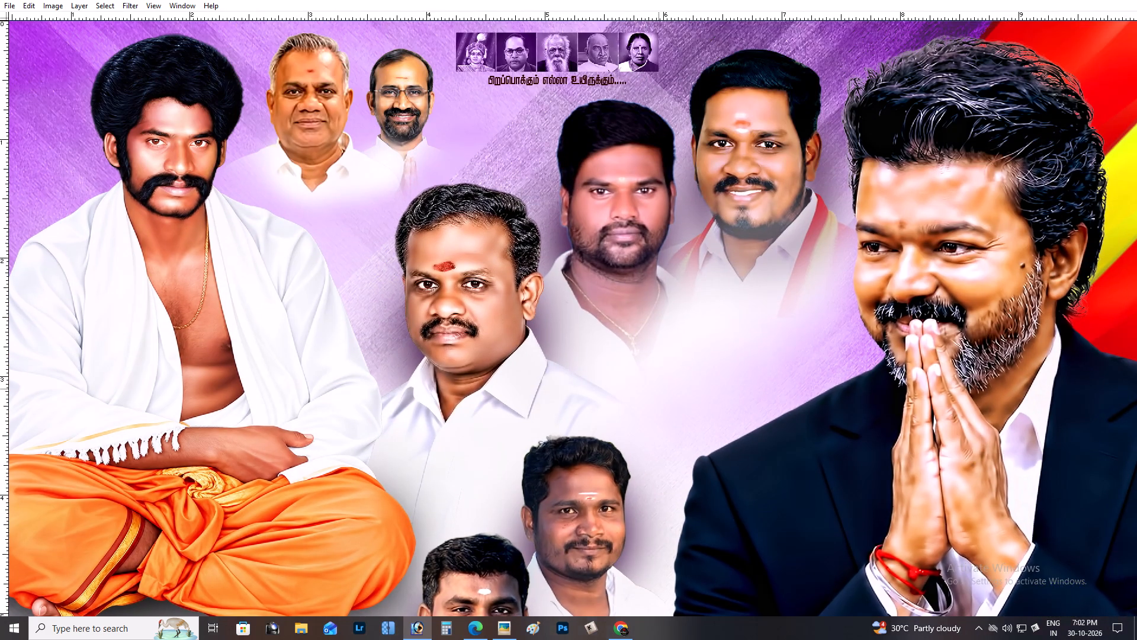
drag(706, 253, 662, 404)
drag(551, 152, 614, 204)
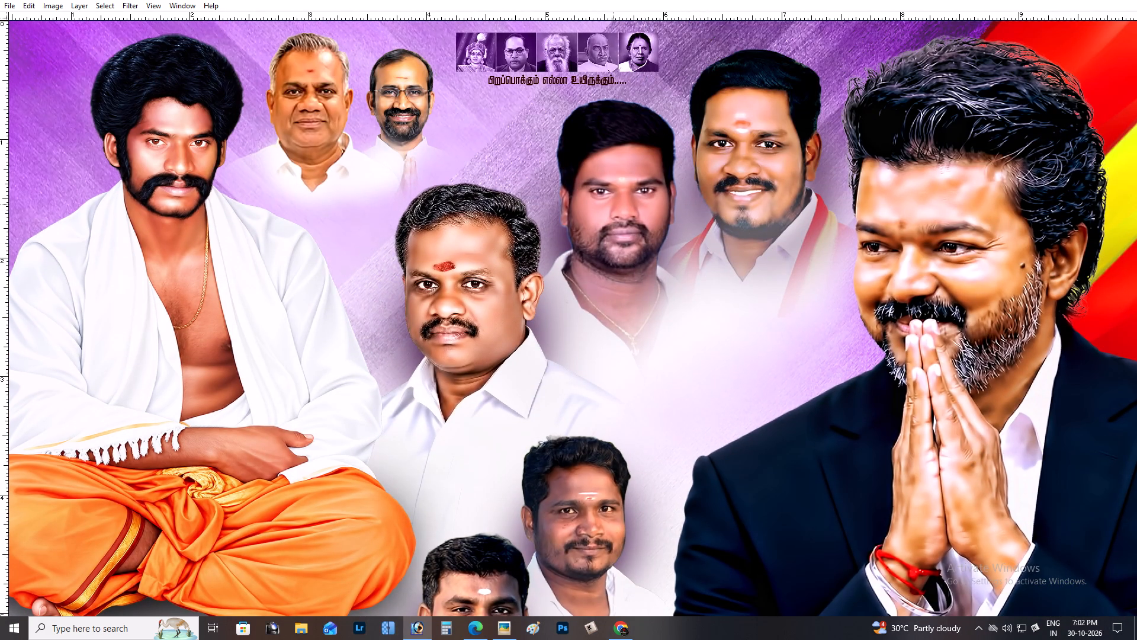
drag(614, 204, 670, 231)
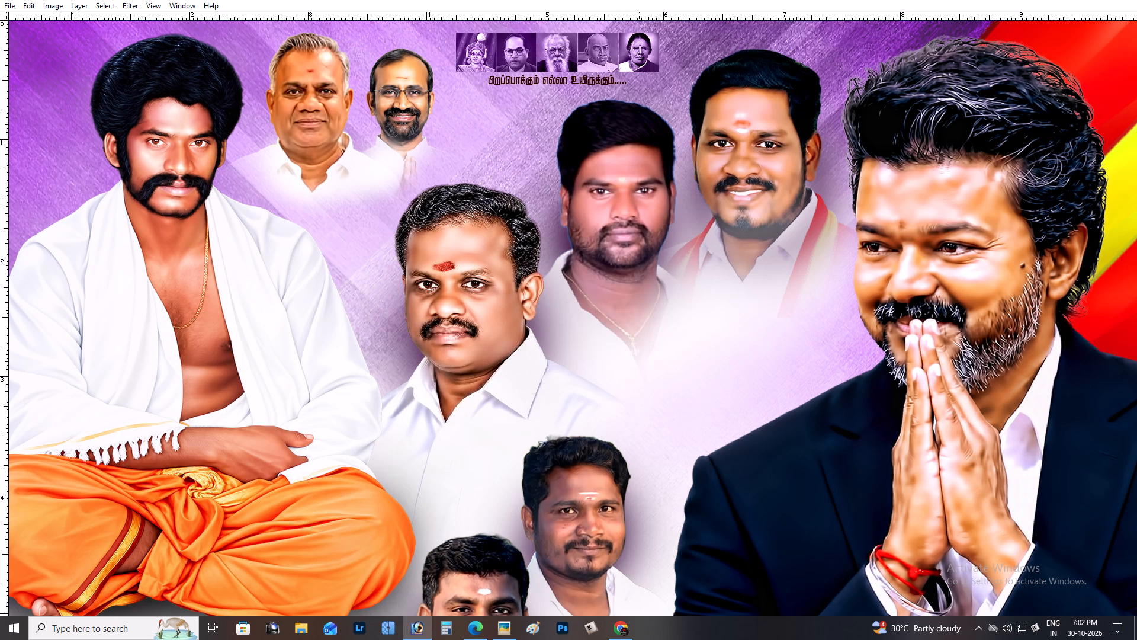
drag(607, 159, 632, 169)
Erase the shifted texture layer around the two upper-right portraits.
key(e)
drag(753, 119, 725, 215)
drag(778, 116, 730, 179)
drag(730, 116, 702, 127)
drag(696, 112, 651, 137)
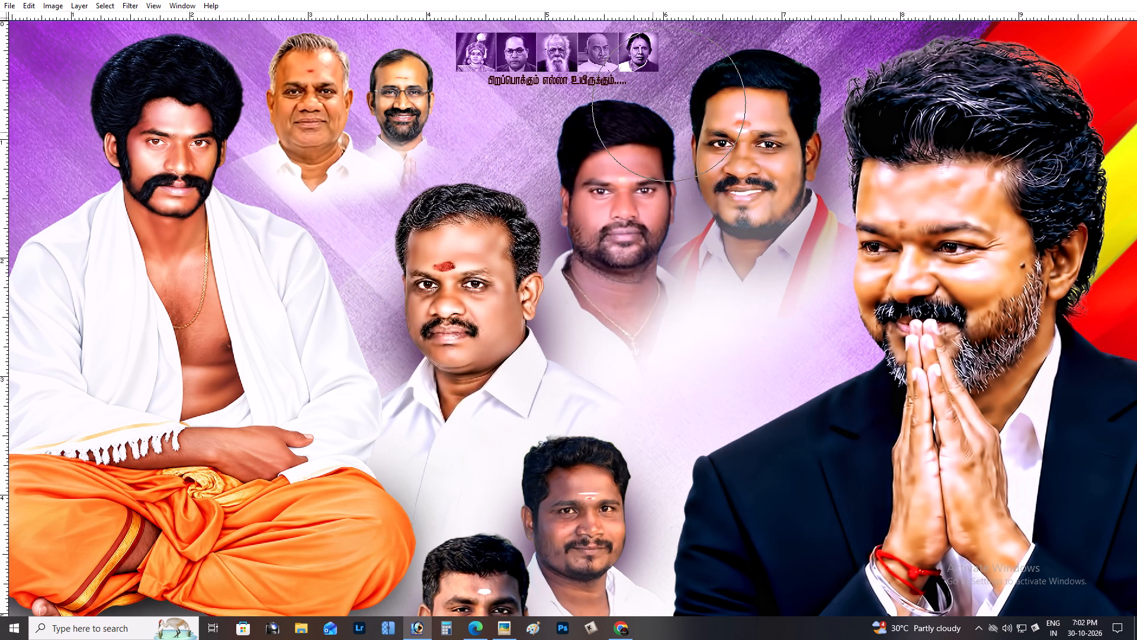
drag(661, 113, 624, 152)
drag(635, 147, 621, 161)
key(v)
Examine the blended texture around the portraits in the poster's upper half.
key(ctrl+minus)
key(ctrl+minus)
scroll(577, 193, up, 3)
scroll(577, 193, down, 4)
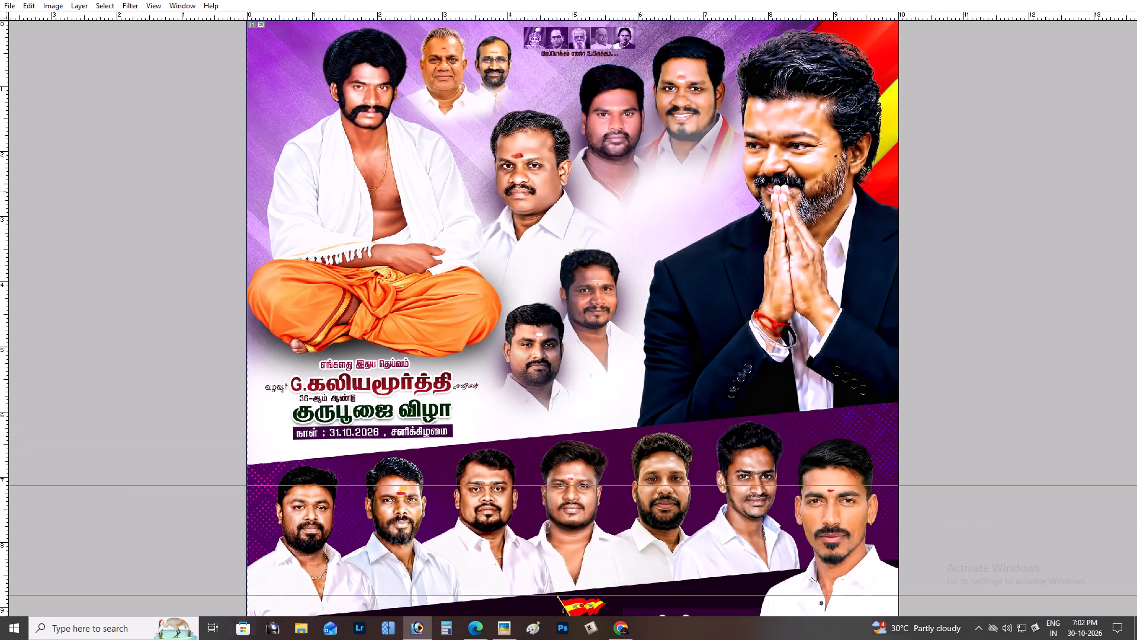
key(ctrl+plus)
key(space)
key(space)
key(space)
key(space)
key(space)
drag(568, 188, 563, 395)
drag(622, 224, 614, 274)
key(ctrl+minus)
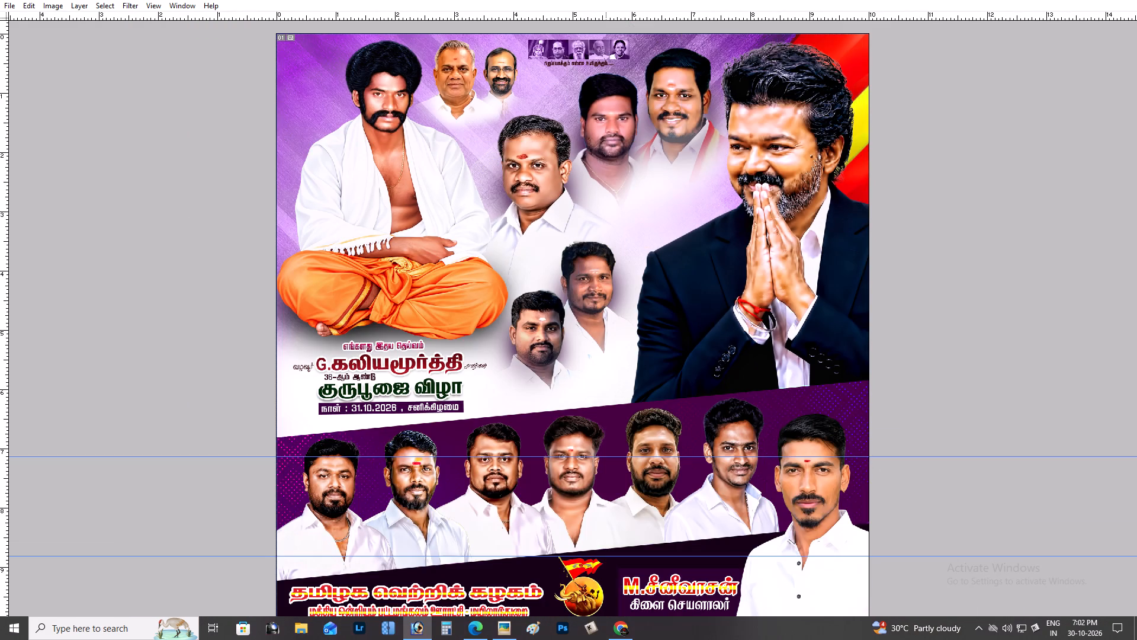
key(ctrl+plus)
key(space)
drag(545, 139, 649, 437)
key(ctrl+plus)
key(space)
key(space)
key(space)
key(space)
key(space)
drag(525, 124, 617, 373)
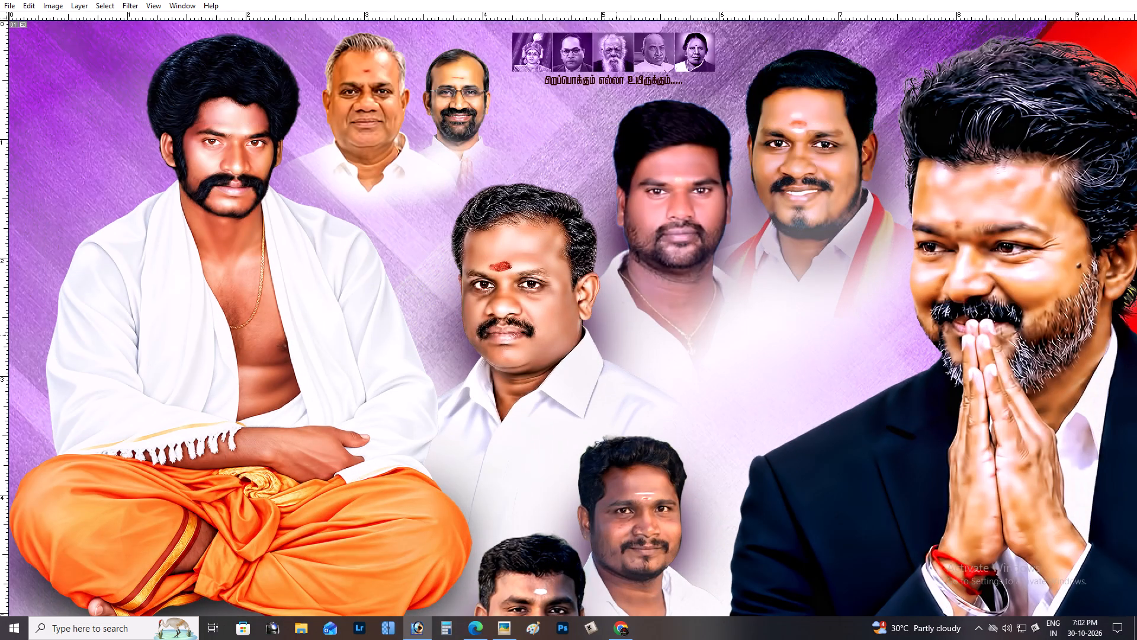
click(593, 212)
key(ctrl+plus)
key(space)
drag(525, 180, 634, 430)
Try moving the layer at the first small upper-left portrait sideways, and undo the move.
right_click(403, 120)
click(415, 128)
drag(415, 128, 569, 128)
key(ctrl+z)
Add a new layer above the background texture and brush soft white beneath the two small upper-left portraits.
right_click(582, 177)
click(599, 188)
key(ctrl+shift+n)
key(Return)
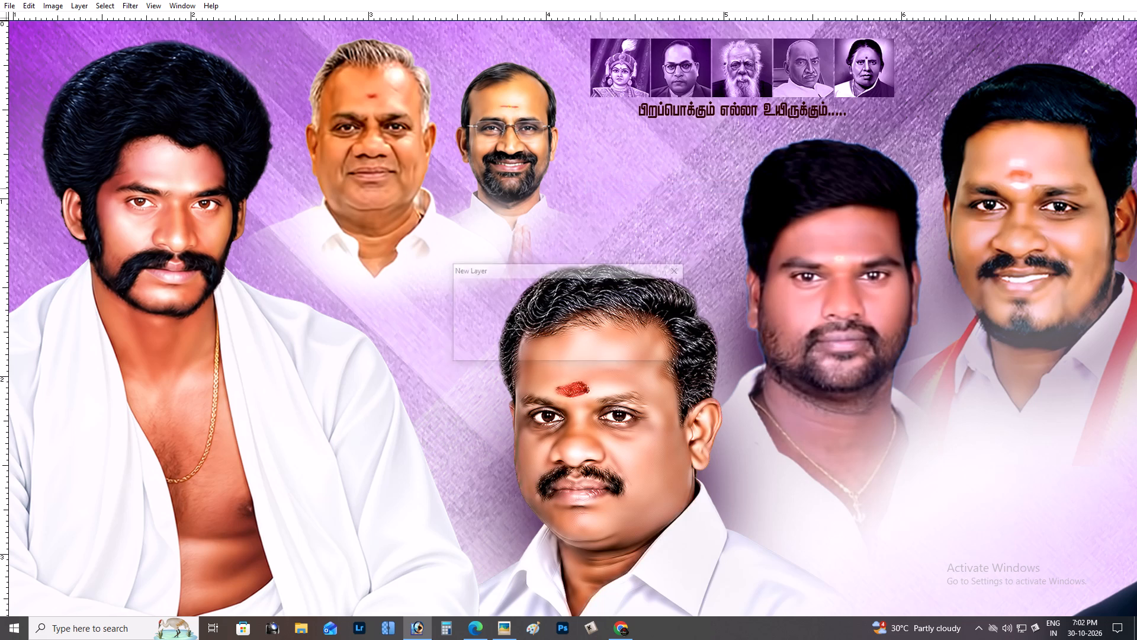
key(b)
key(Tab)
key(Tab)
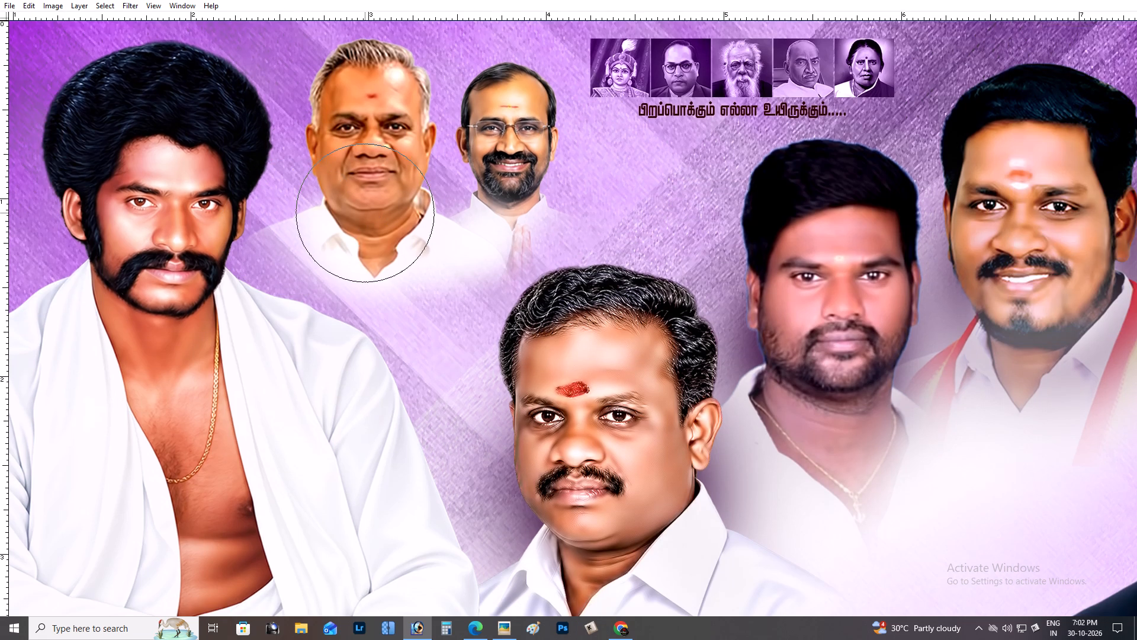
key(x)
click(302, 257)
click(390, 268)
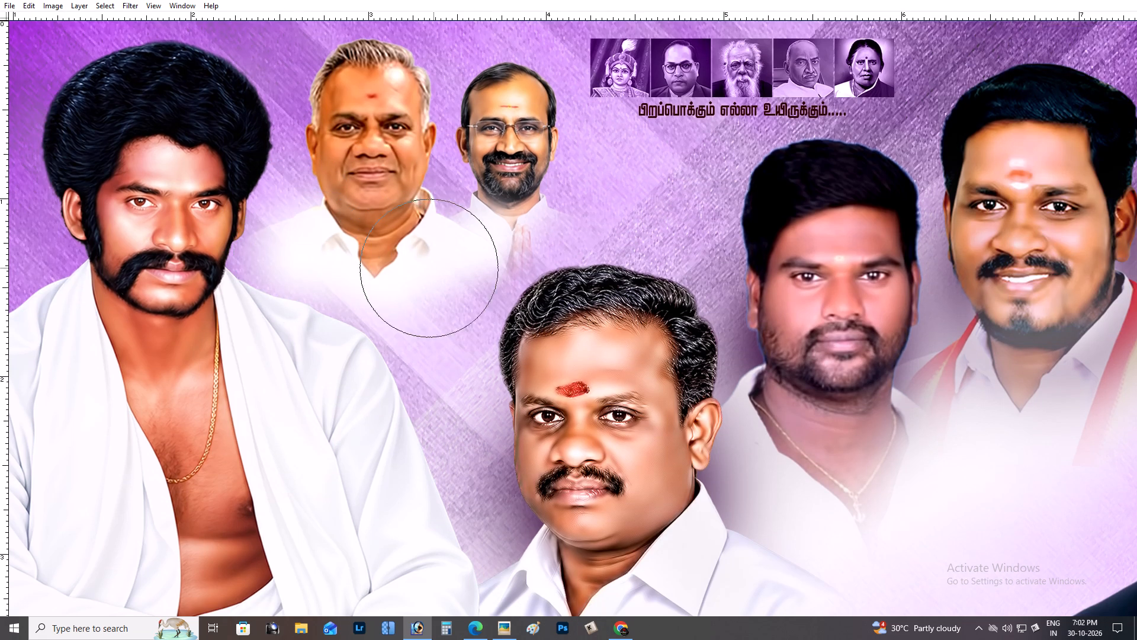
click(470, 264)
click(505, 251)
click(531, 245)
key(v)
Save the poster with the new white glow.
key(ctrl+minus)
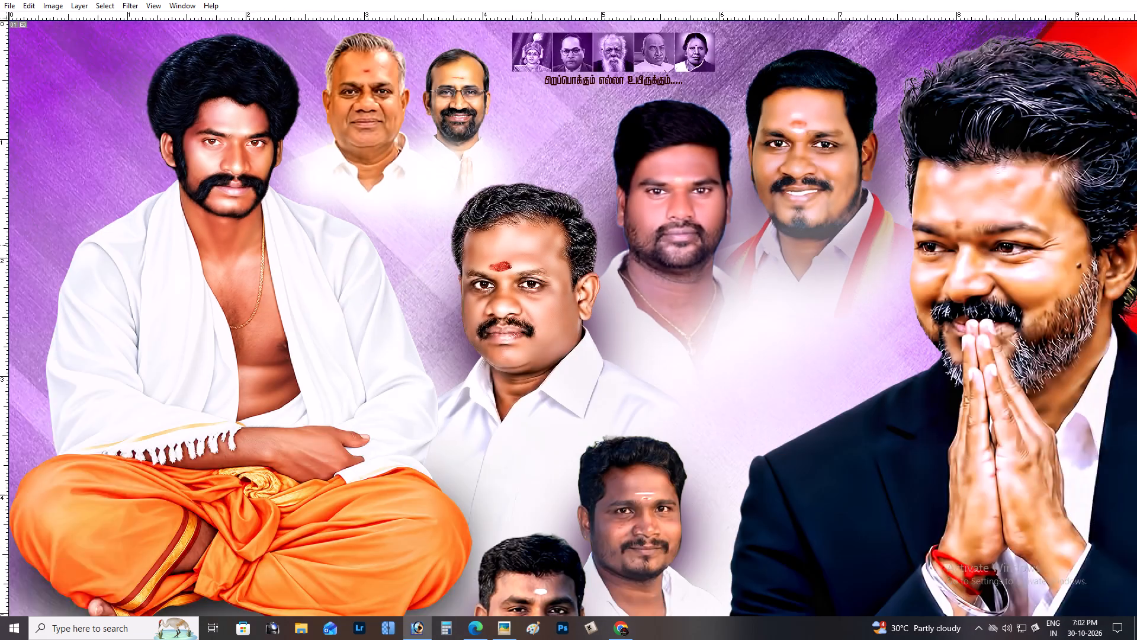
key(ctrl+minus)
scroll(531, 245, up, 2)
scroll(531, 245, down, 3)
key(ctrl+minus)
key(ctrl+s)
scroll(531, 245, up, 3)
scroll(531, 245, down, 3)
scroll(531, 245, up, 1)
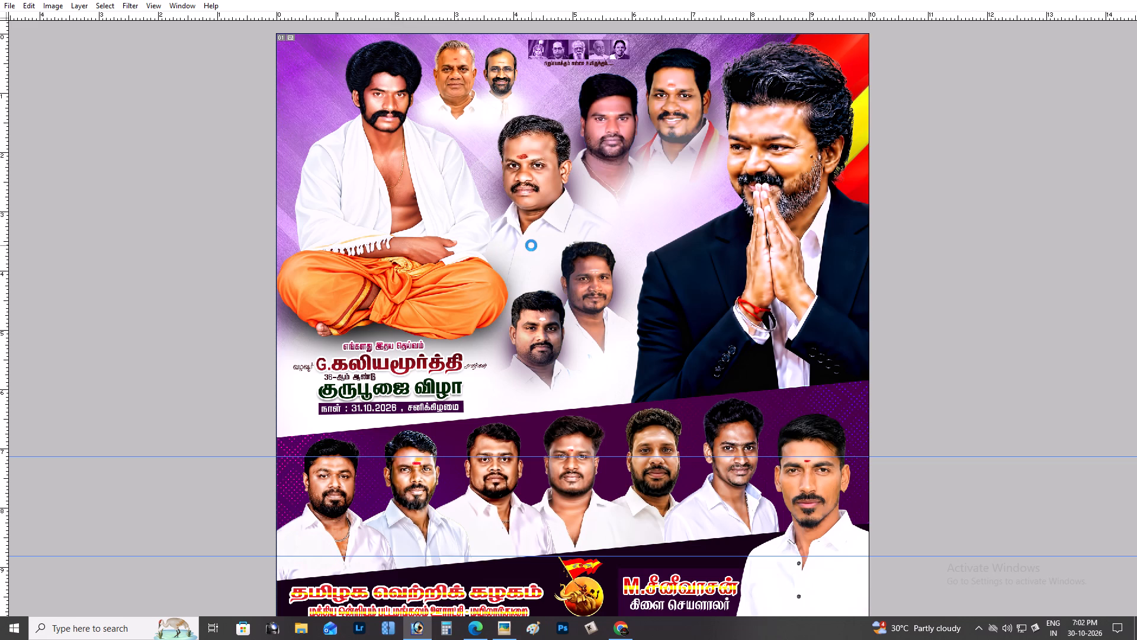
scroll(531, 245, down, 2)
scroll(531, 245, up, 3)
scroll(531, 245, down, 4)
Copy the Greek-key ring ornament above the medal in the vck12 36X50 poster into the 10X10 guru pooja poster.
key(ctrl+Tab)
key(ctrl+plus)
key(ctrl+plus)
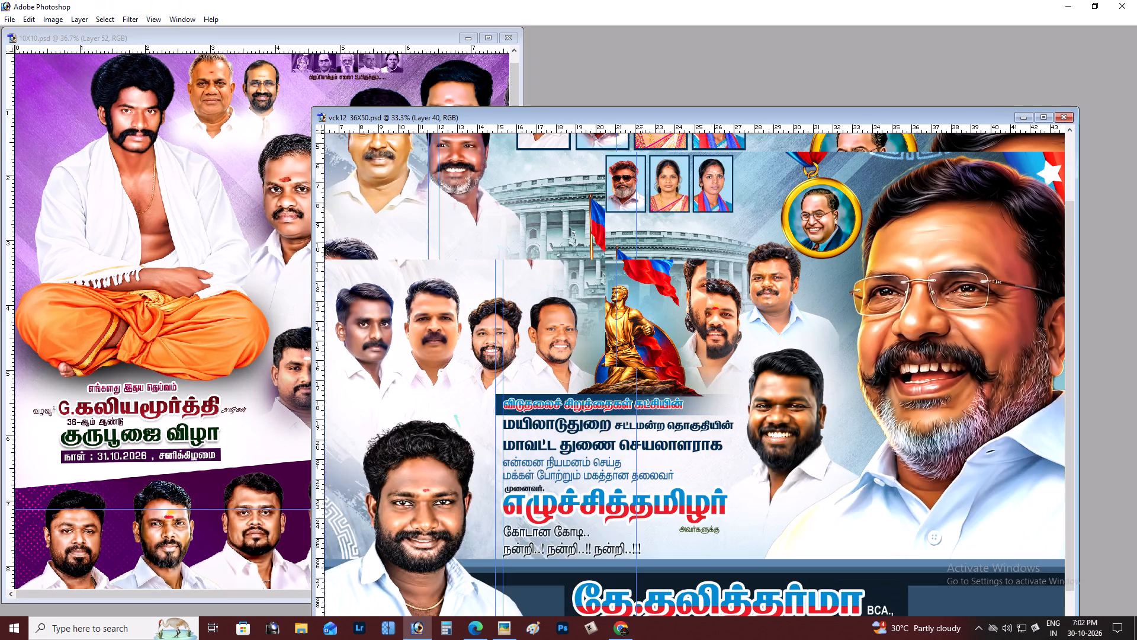
key(space)
key(space)
key(space)
key(space)
key(space)
key(space)
key(space)
key(space)
key(space)
key(space)
key(space)
key(space)
key(space)
key(space)
key(space)
key(space)
key(space)
key(space)
key(space)
key(space)
drag(773, 245, 727, 382)
drag(839, 258, 767, 340)
drag(948, 209, 887, 251)
right_click(826, 153)
click(834, 157)
drag(833, 156, 839, 159)
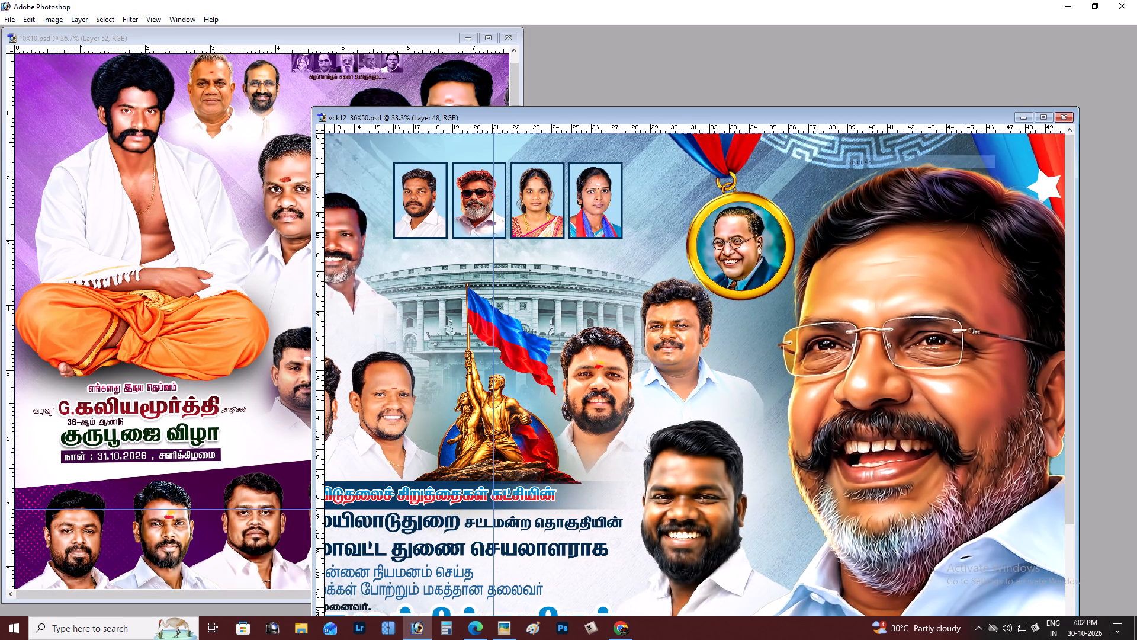
drag(839, 159, 866, 199)
key(ctrl+z)
drag(845, 159, 778, 342)
right_click(831, 148)
click(838, 149)
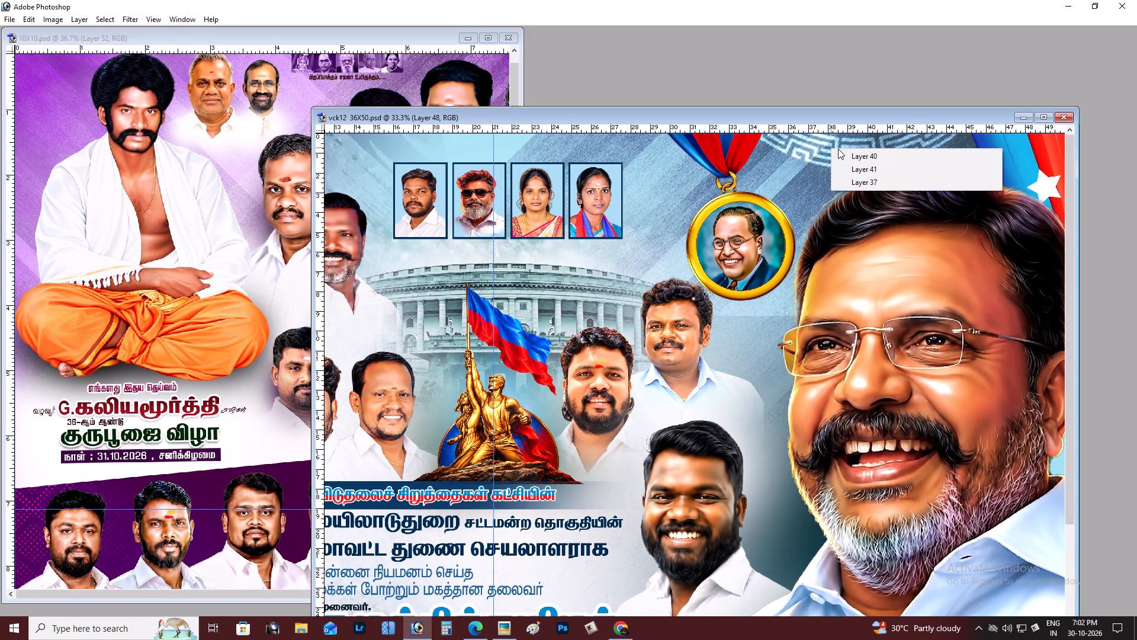
right_click(836, 142)
click(843, 146)
drag(847, 148, 743, 303)
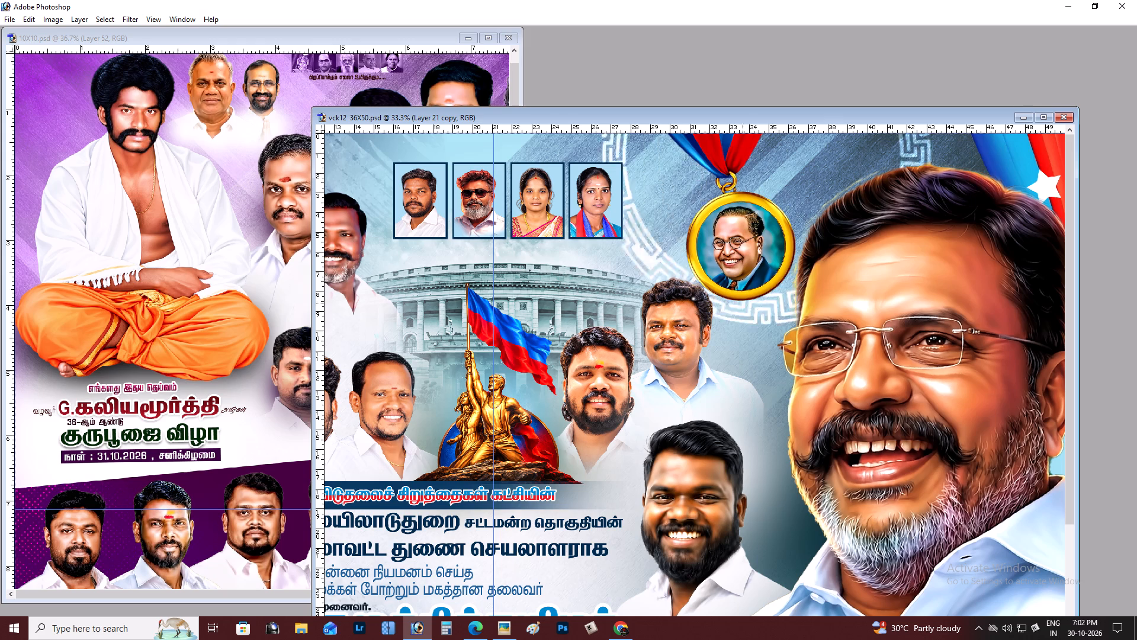
drag(743, 303, 249, 204)
Scale the ring ornament down and place it behind the head of the large praying man.
key(ctrl+minus)
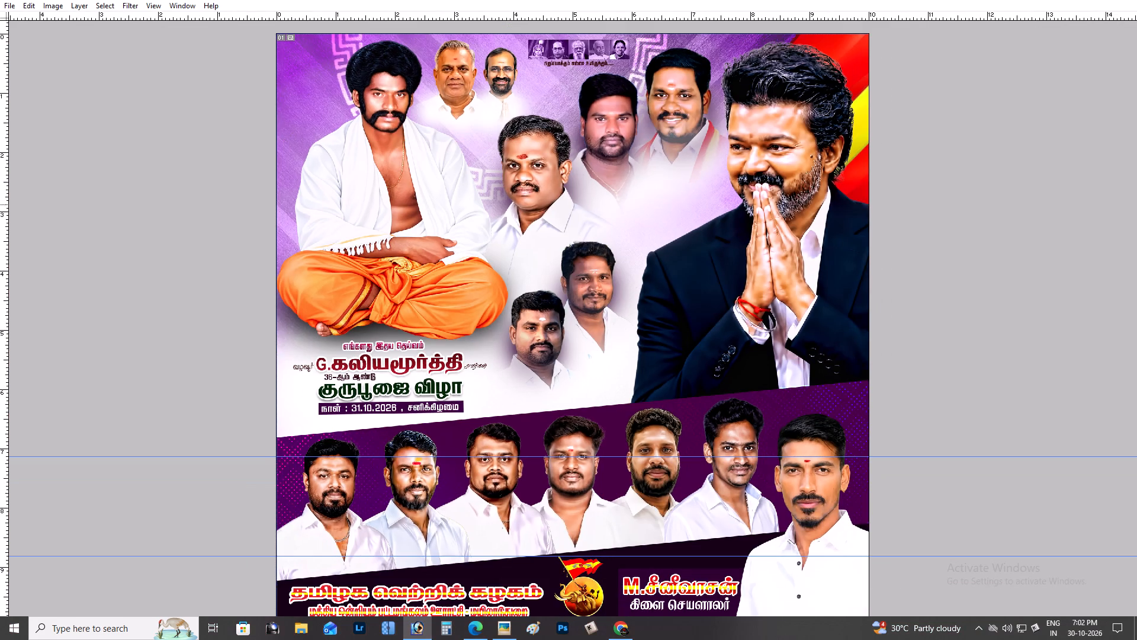
drag(444, 191, 254, 210)
key(ctrl+t)
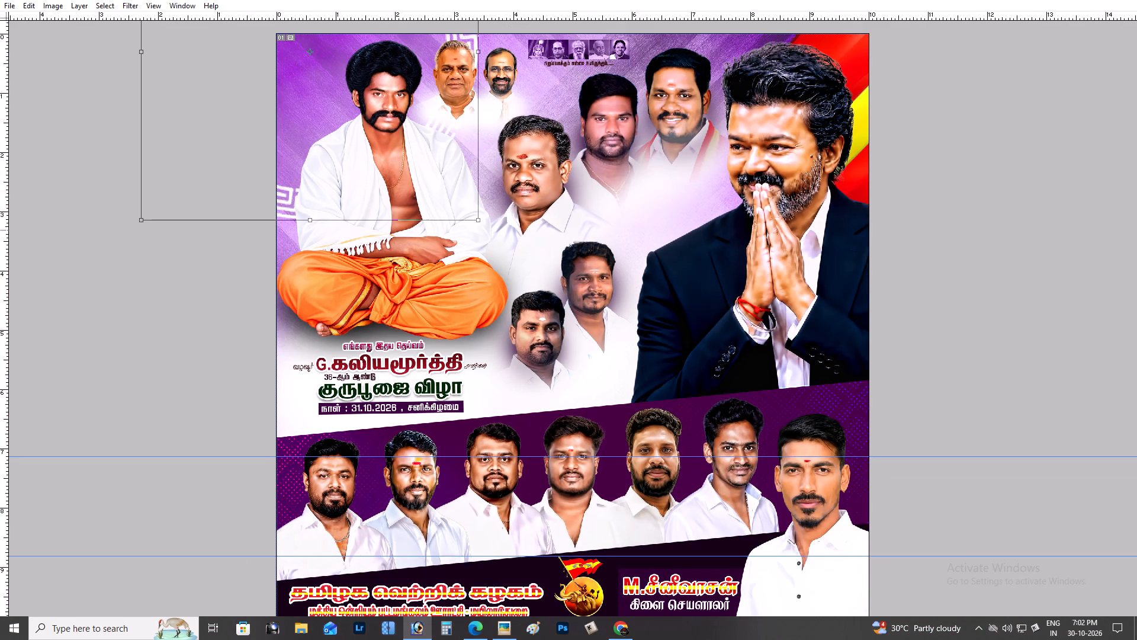
alt+drag(479, 221, 415, 158)
drag(304, 76, 350, 88)
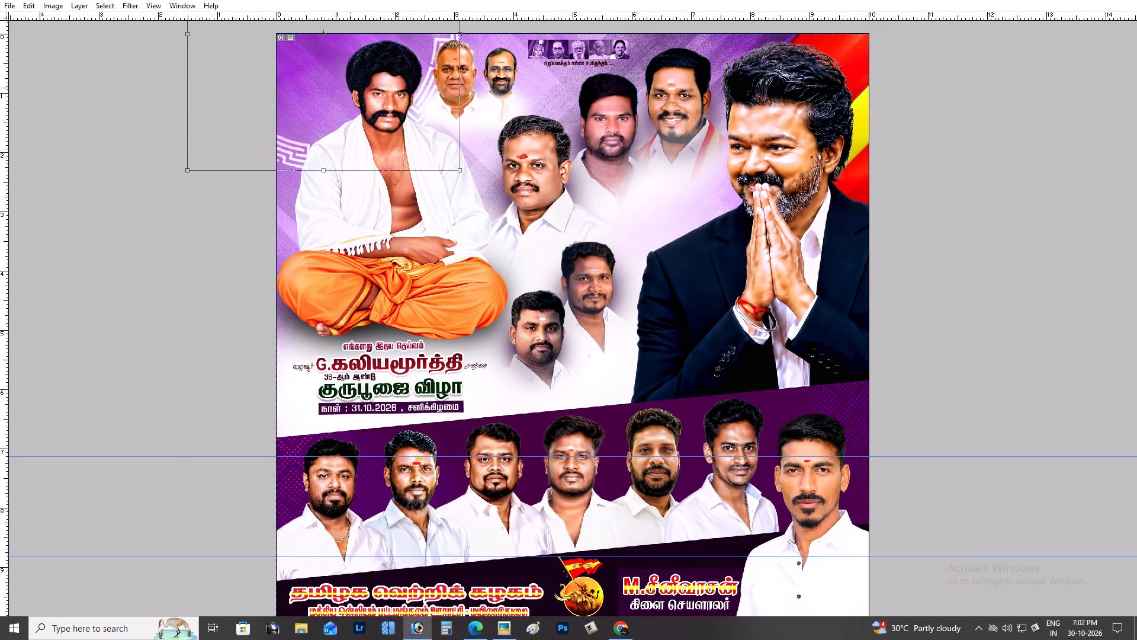
drag(350, 88, 876, 166)
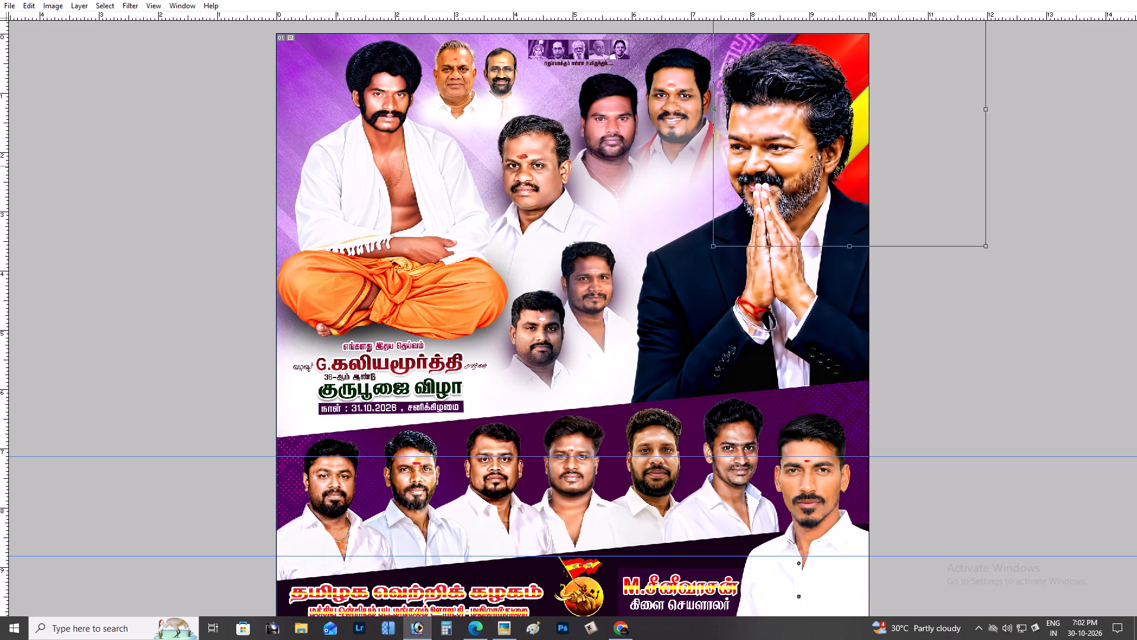
drag(876, 166, 856, 159)
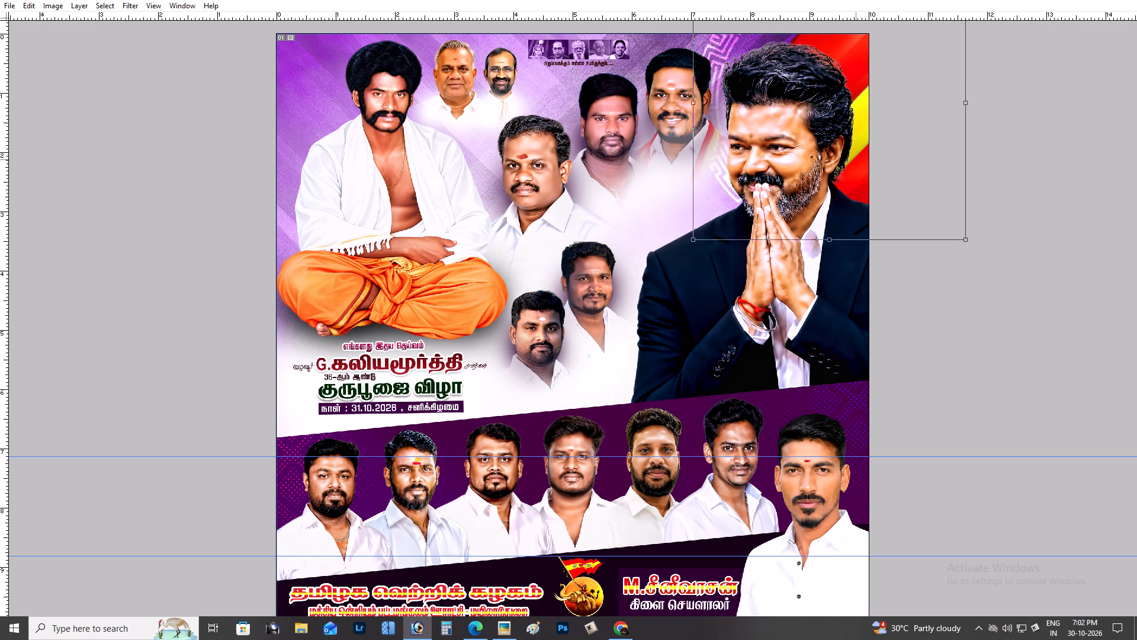
key(period)
key(Return)
Examine up close how the ring ornament sits between the praying man and the neighbouring portraits.
key(ctrl+minus)
key(ctrl+plus)
key(ctrl+plus)
key(ctrl+plus)
key(space)
key(space)
key(space)
key(space)
key(space)
key(space)
key(space)
key(space)
key(space)
key(space)
key(space)
key(space)
key(space)
key(space)
key(space)
key(space)
key(space)
key(space)
key(space)
key(space)
drag(852, 161, 541, 386)
drag(843, 163, 790, 338)
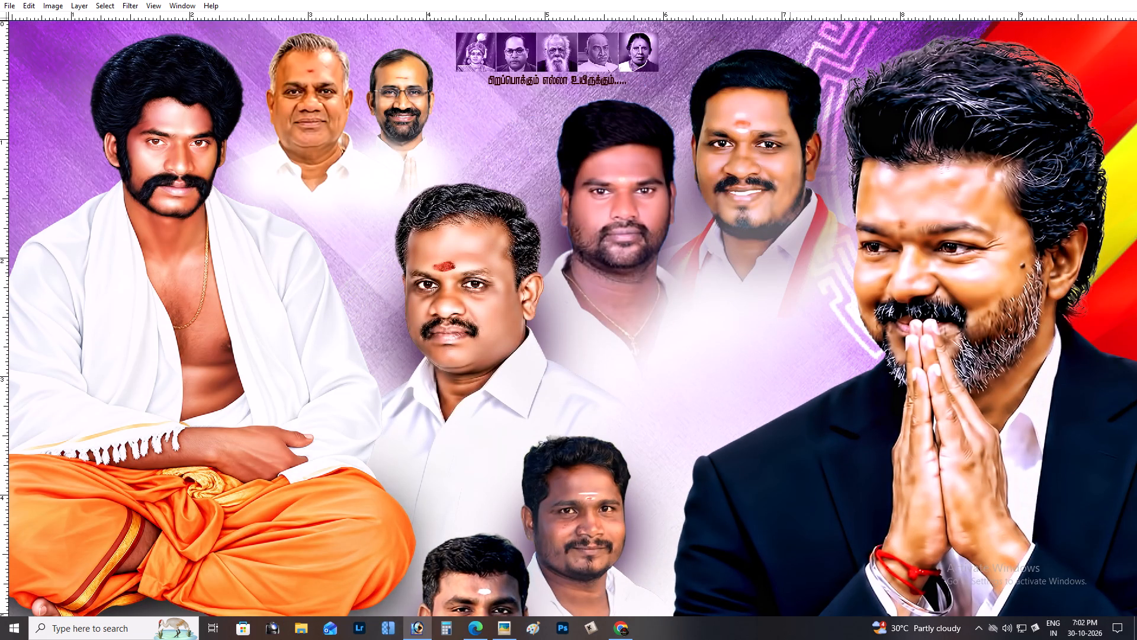
drag(790, 338, 789, 339)
drag(841, 227, 828, 297)
drag(946, 248, 934, 279)
key(ctrl+minus)
key(ctrl+minus)
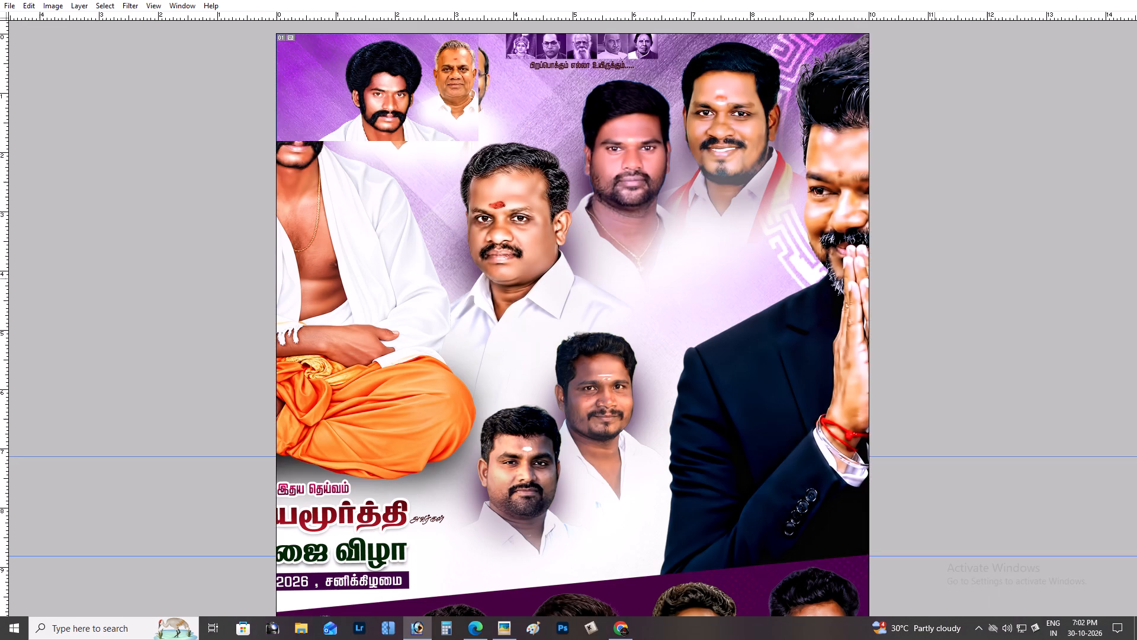
Shift the ring ornament behind the praying man's head and scale it down further so it curves around his hair.
drag(924, 263, 923, 313)
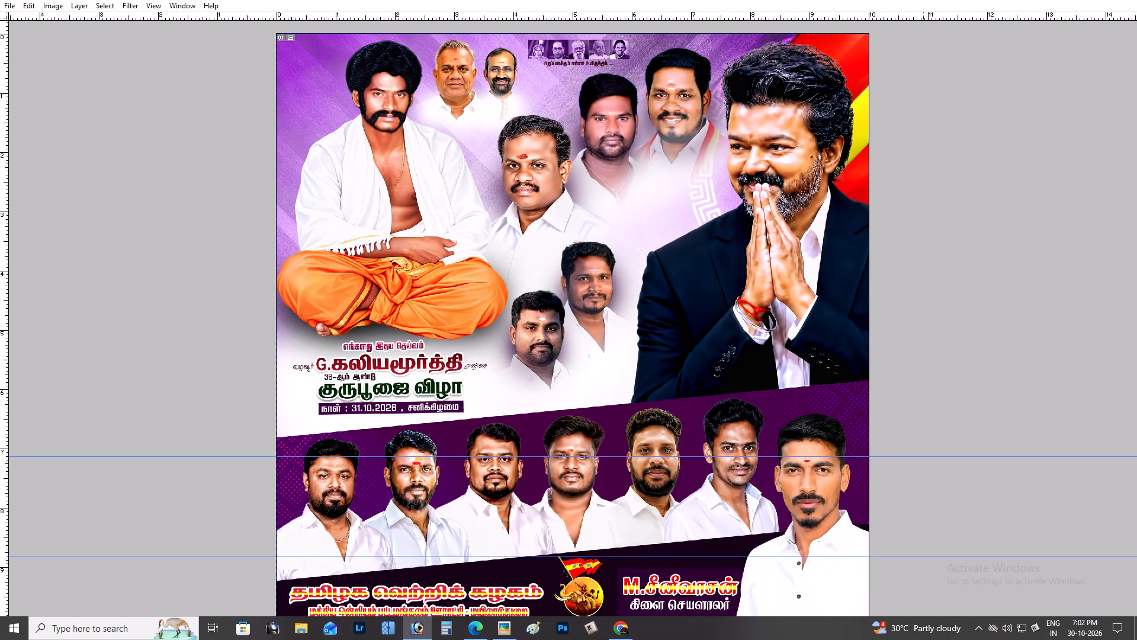
drag(923, 313, 952, 271)
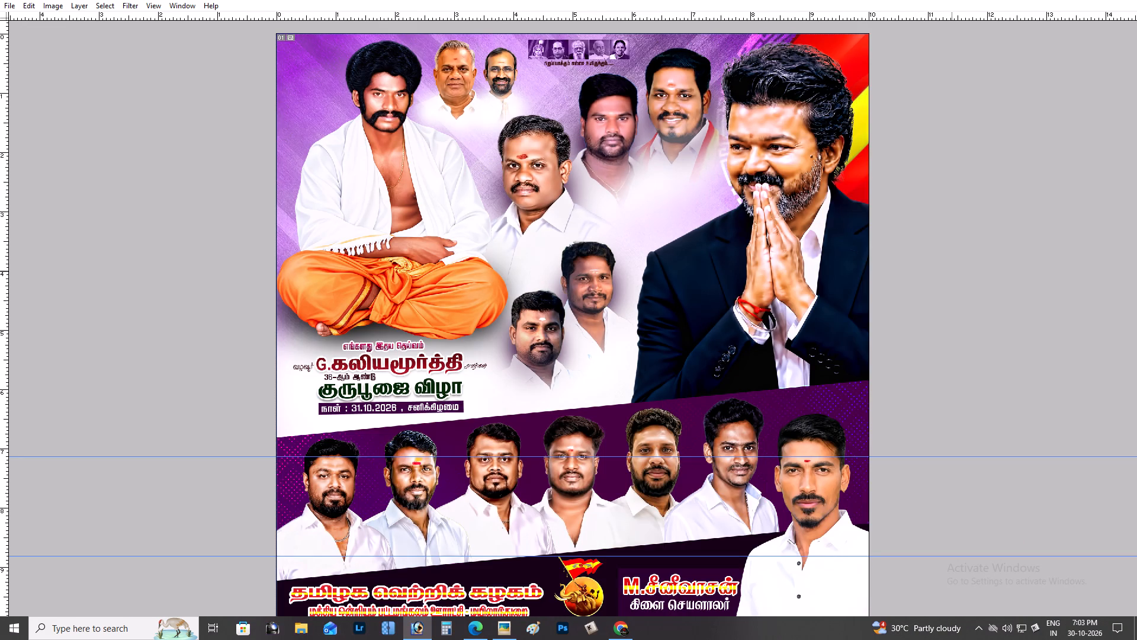
drag(952, 271, 946, 280)
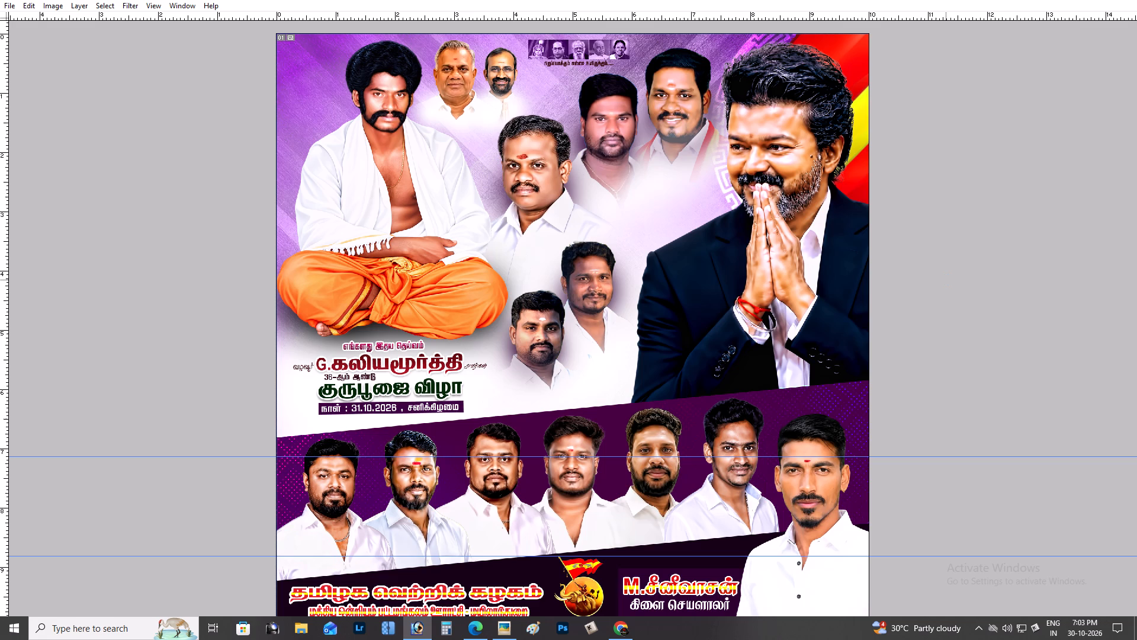
drag(873, 235, 863, 251)
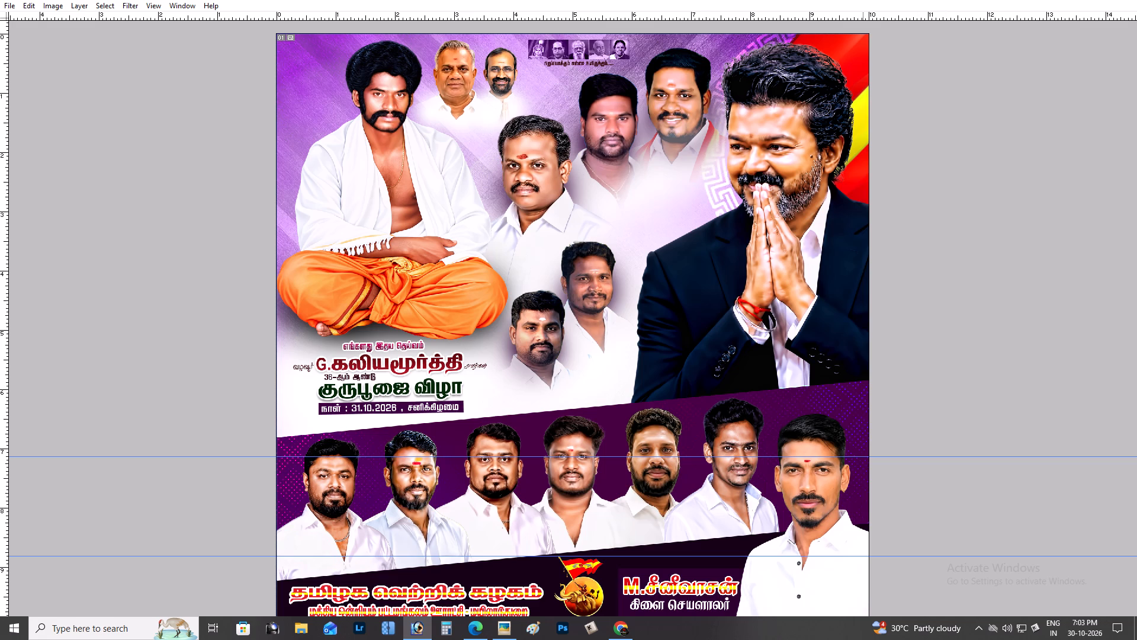
drag(863, 251, 867, 247)
key(ctrl+t)
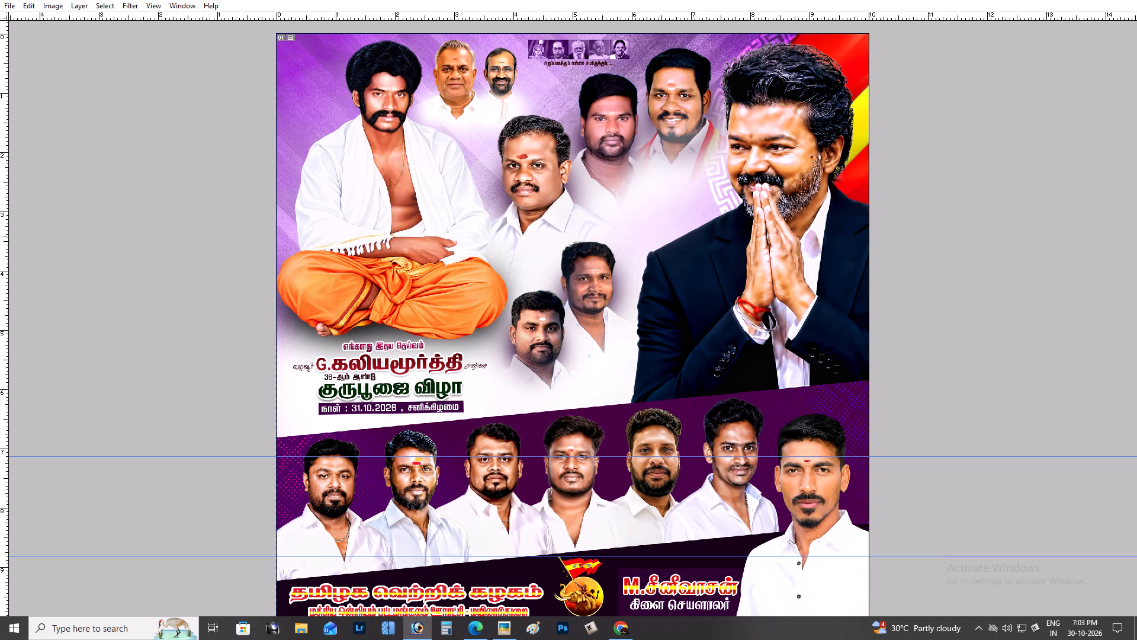
alt+drag(705, 281, 721, 258)
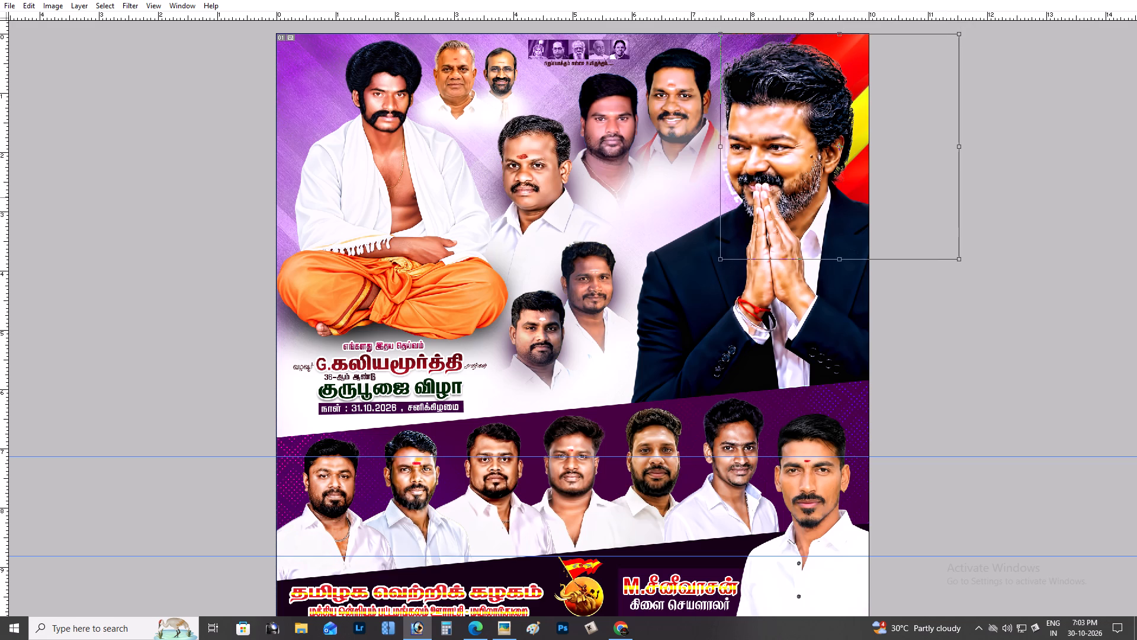
drag(846, 180, 830, 161)
key(Return)
Examine the smaller ring ornament behind the praying man, up close and in the whole poster.
key(ctrl+plus)
key(ctrl+plus)
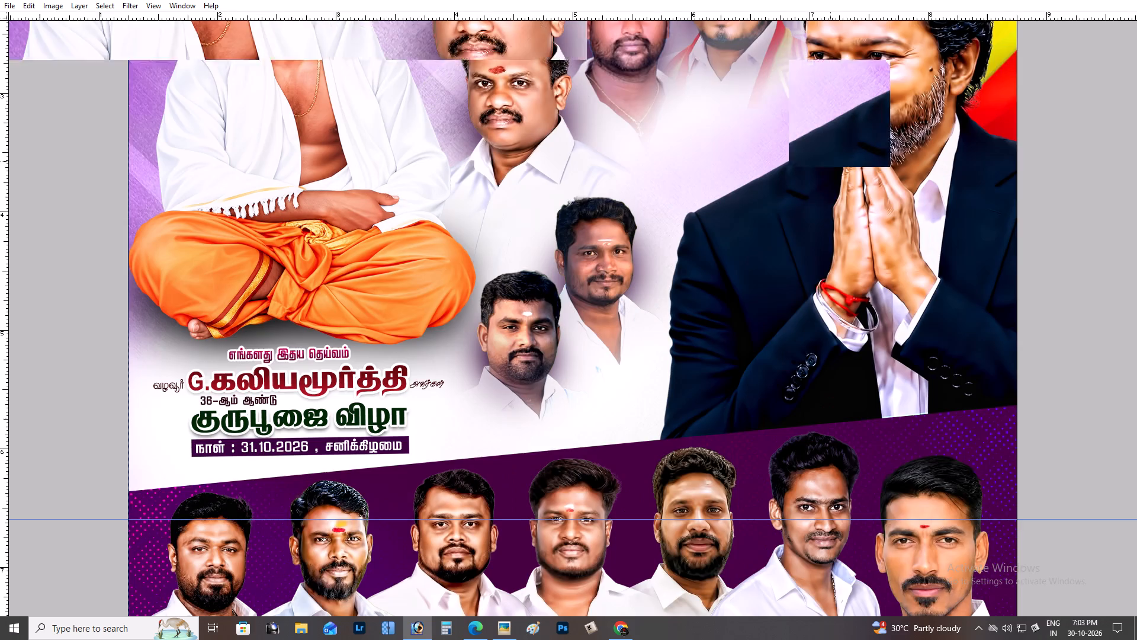
key(space)
key(space)
key(space)
key(space)
key(space)
key(space)
key(space)
key(space)
key(space)
key(space)
key(space)
key(space)
key(space)
key(space)
drag(830, 161, 717, 339)
drag(828, 248, 690, 516)
drag(762, 445, 760, 535)
click(956, 189)
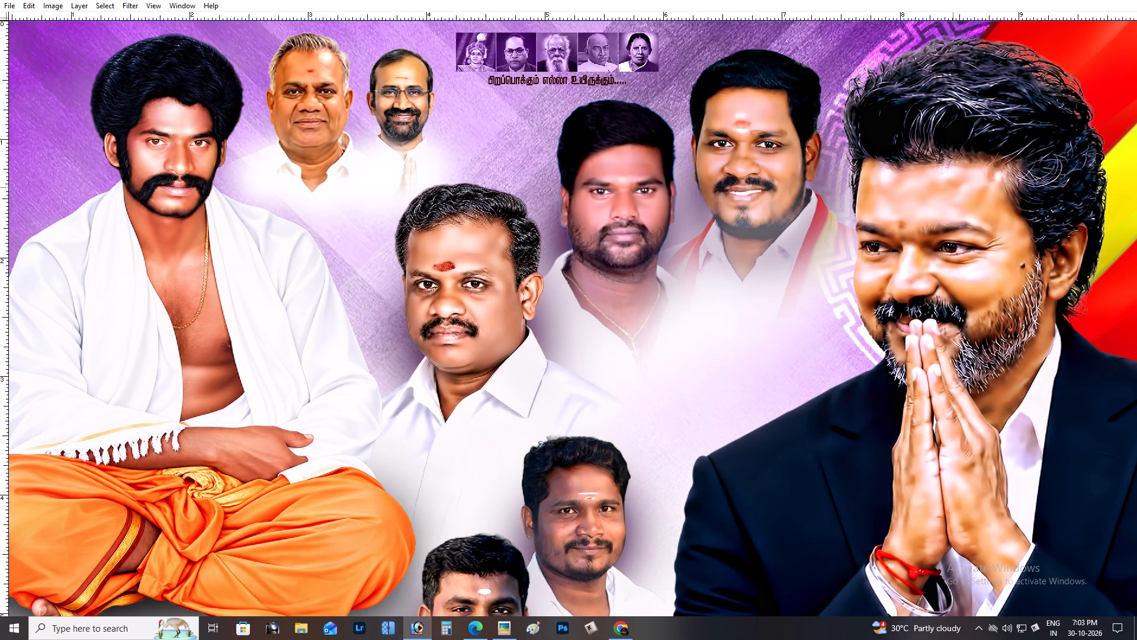
key(ctrl+minus)
key(ctrl+minus)
key(ctrl+minus)
scroll(953, 187, up, 3)
scroll(953, 187, down, 5)
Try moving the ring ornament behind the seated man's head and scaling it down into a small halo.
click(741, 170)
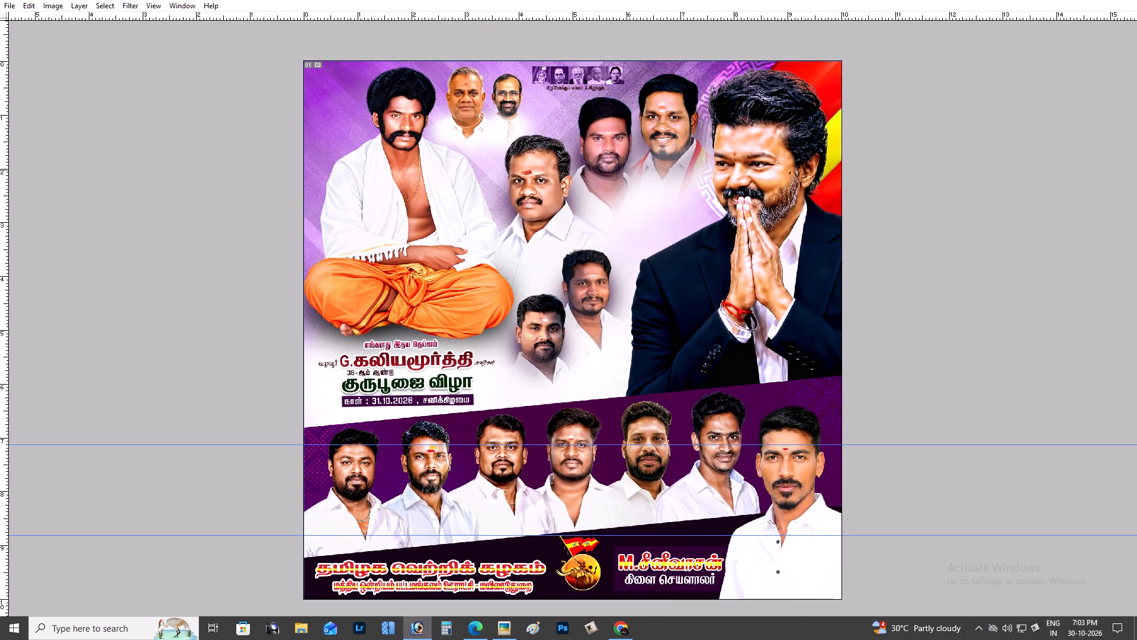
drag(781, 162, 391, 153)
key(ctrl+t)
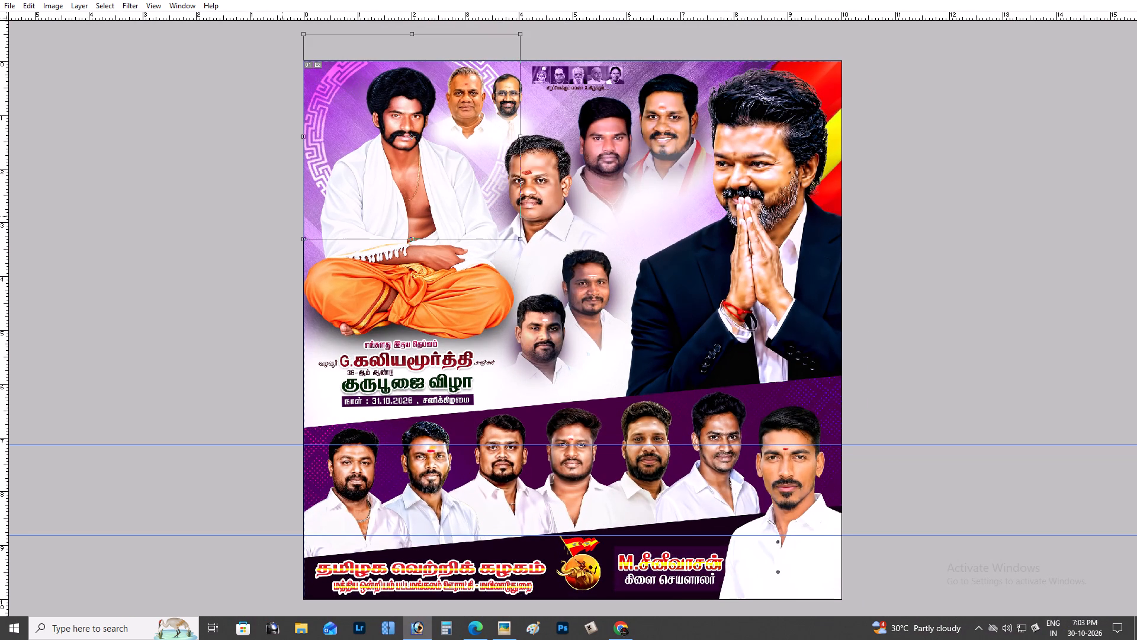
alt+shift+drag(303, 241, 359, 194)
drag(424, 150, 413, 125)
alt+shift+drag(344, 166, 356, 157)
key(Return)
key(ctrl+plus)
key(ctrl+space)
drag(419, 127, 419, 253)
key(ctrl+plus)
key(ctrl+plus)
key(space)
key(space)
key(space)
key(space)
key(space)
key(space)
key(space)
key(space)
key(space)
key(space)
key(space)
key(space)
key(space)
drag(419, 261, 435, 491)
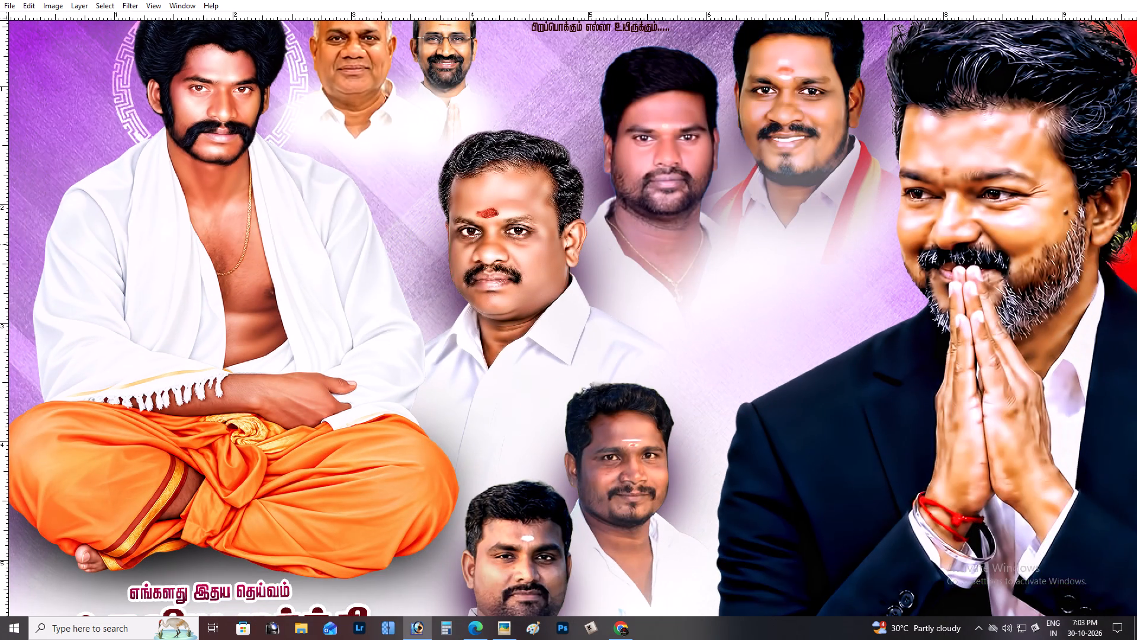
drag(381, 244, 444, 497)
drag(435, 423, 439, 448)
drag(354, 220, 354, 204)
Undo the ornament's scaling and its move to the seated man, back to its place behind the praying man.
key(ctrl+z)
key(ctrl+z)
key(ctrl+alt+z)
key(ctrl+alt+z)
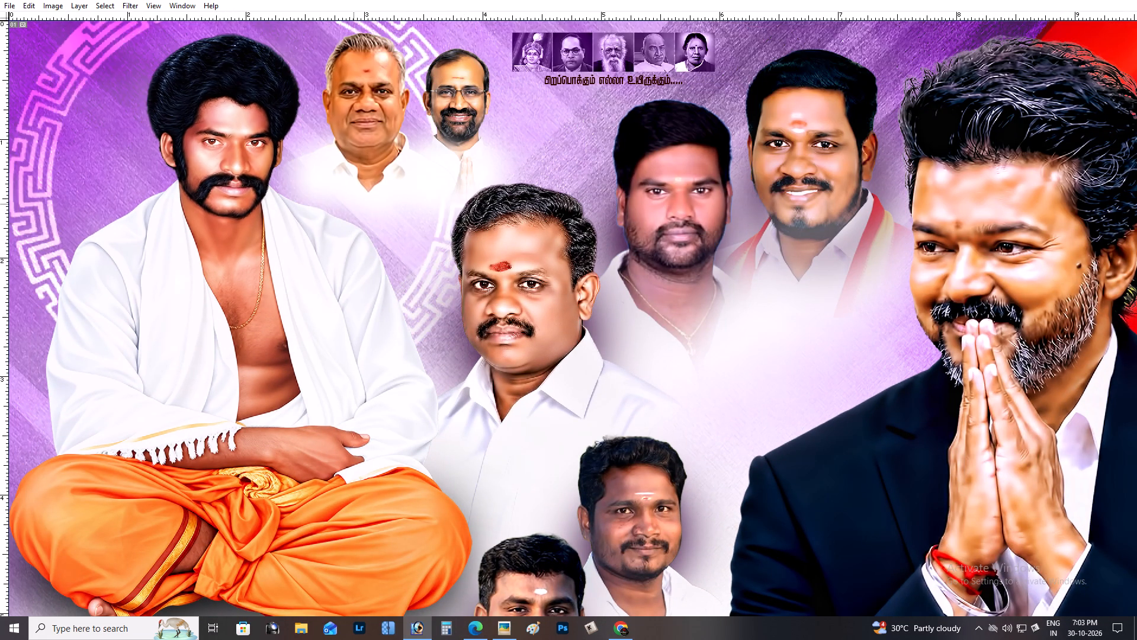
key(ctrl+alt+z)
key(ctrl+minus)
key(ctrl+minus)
Copy the streaked background texture from the vck12 36X50 poster into the 10X10 guru pooja poster and position it over the artwork.
key(ctrl+Tab)
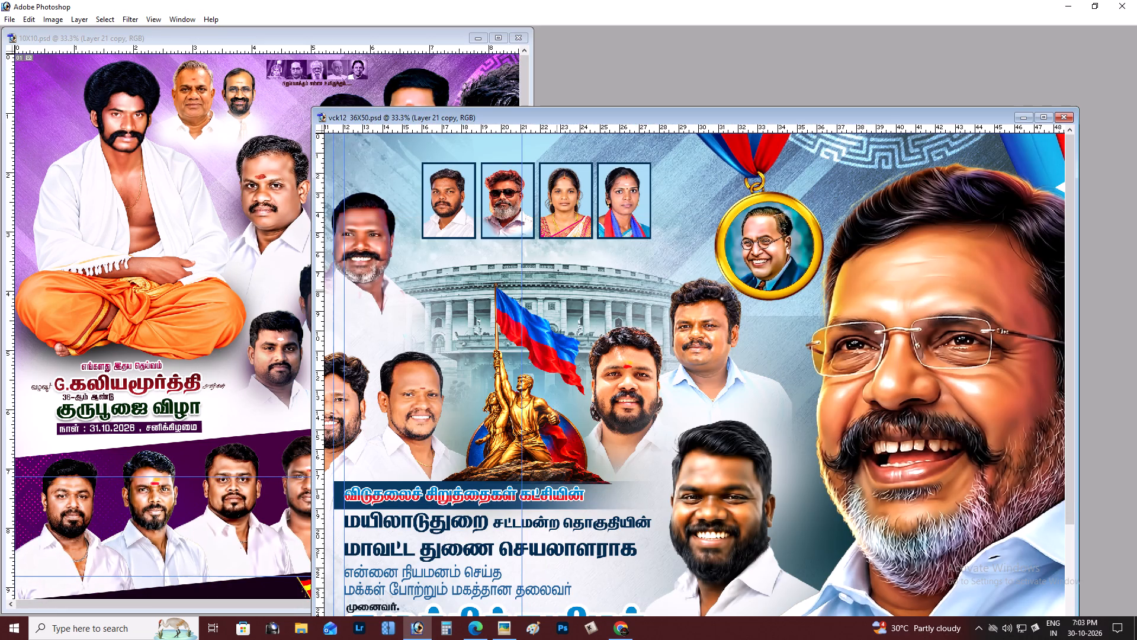
key(ctrl+minus)
key(space)
drag(528, 290, 609, 341)
right_click(441, 146)
click(449, 149)
drag(449, 149, 608, 235)
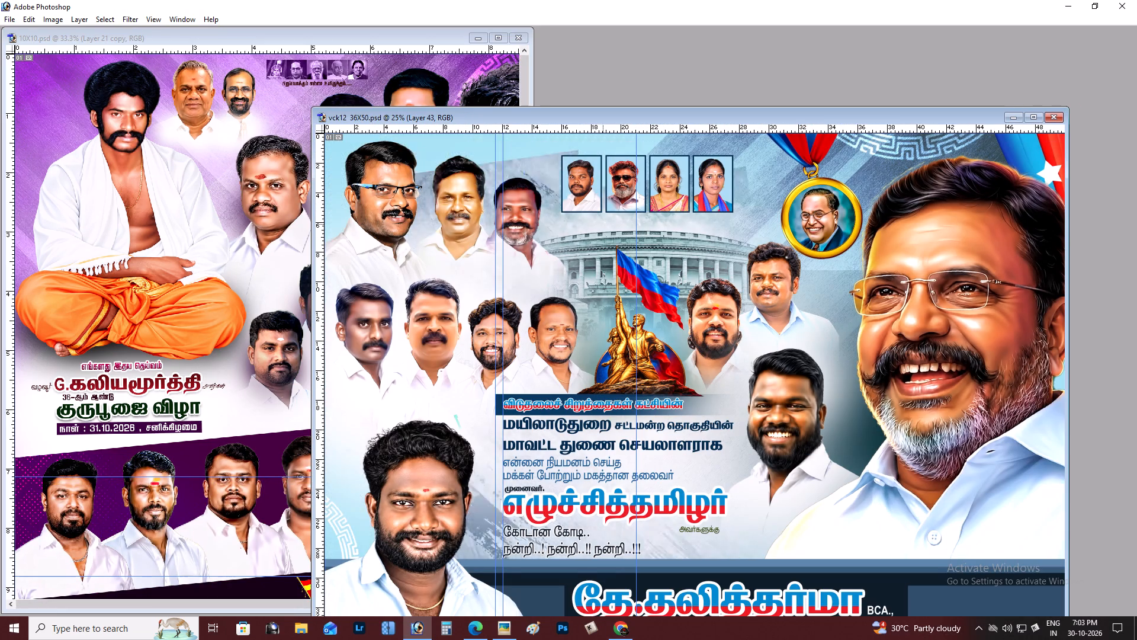
drag(608, 235, 625, 274)
key(ctrl+z)
drag(495, 249, 197, 145)
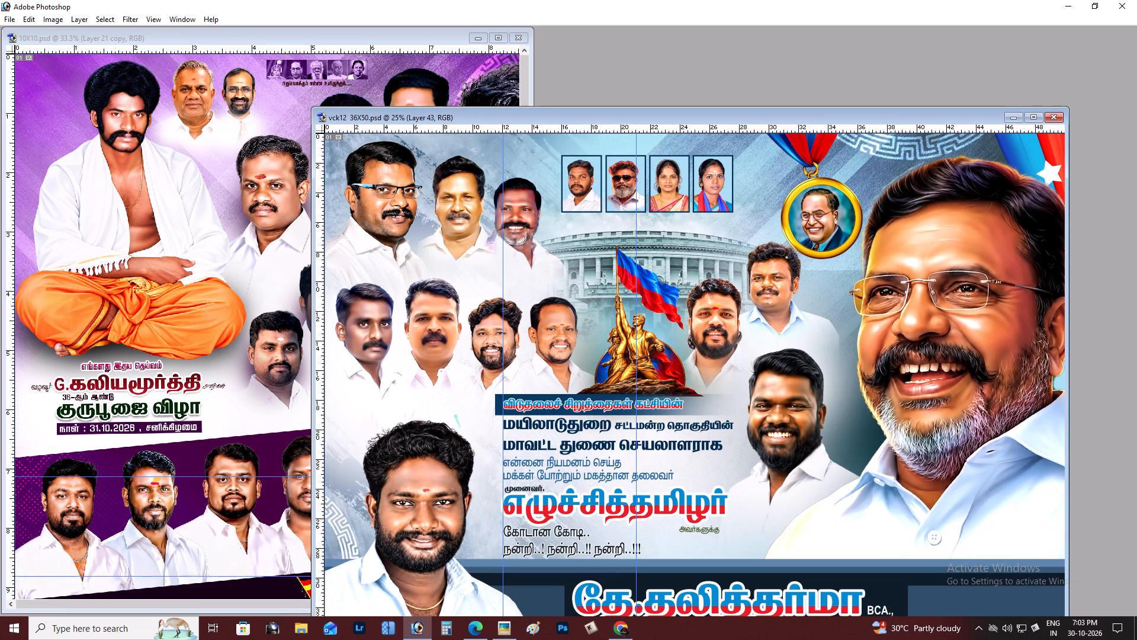
drag(420, 201, 120, 170)
key(ctrl+minus)
key(Tab)
drag(447, 248, 441, 222)
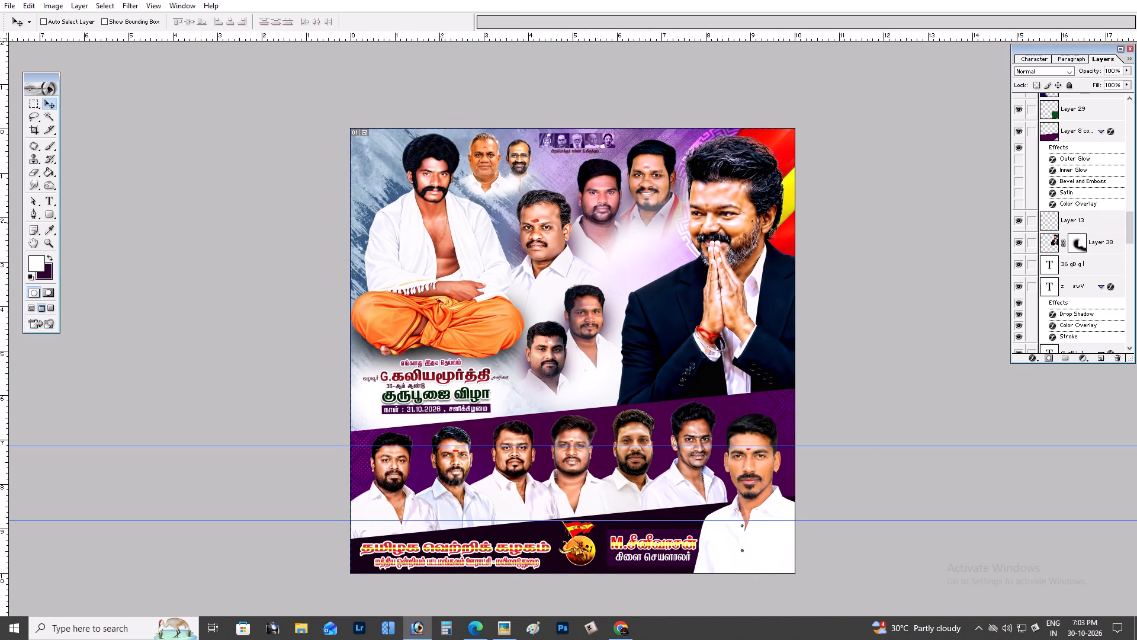
Set the copied texture to Luminosity blending and place it one level above the bottommost layer.
key(shift+minus)
key(Tab)
key(ctrl+shift+bracketleft)
key(ctrl+bracketright)
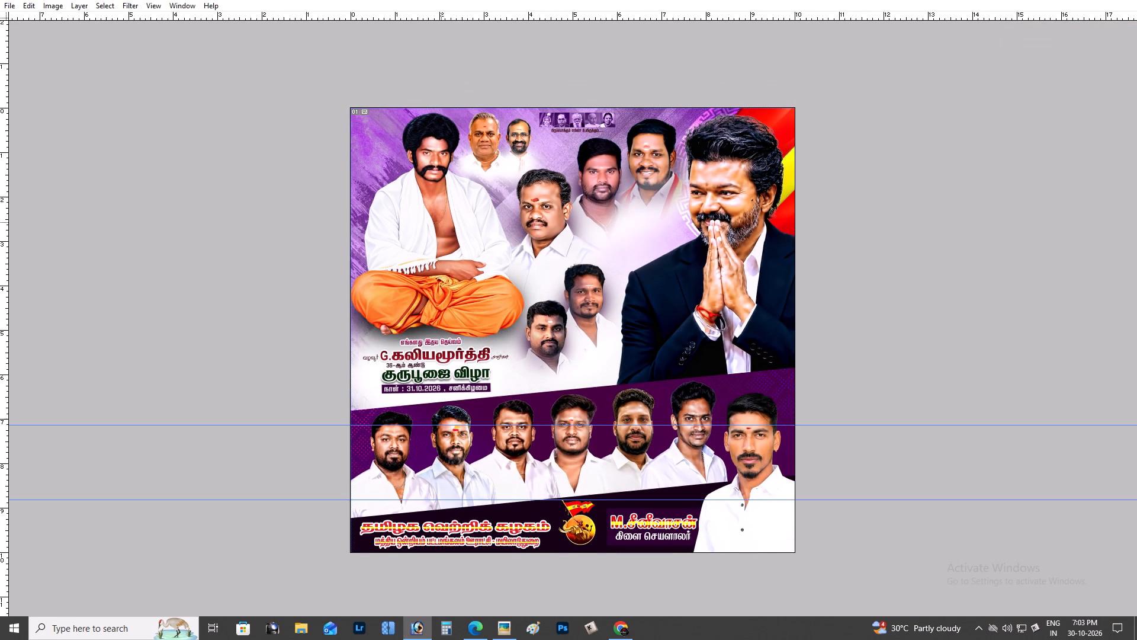
Erase the copied texture with an enlarged eraser along the poster's top and upper-left edges, and nudge the texture slightly.
key(ctrl+minus)
key(ctrl+plus)
key(ctrl+plus)
key(space)
key(space)
key(space)
key(space)
key(space)
key(space)
drag(452, 223, 468, 337)
drag(463, 305, 476, 364)
scroll(483, 353, up, 3)
key(e)
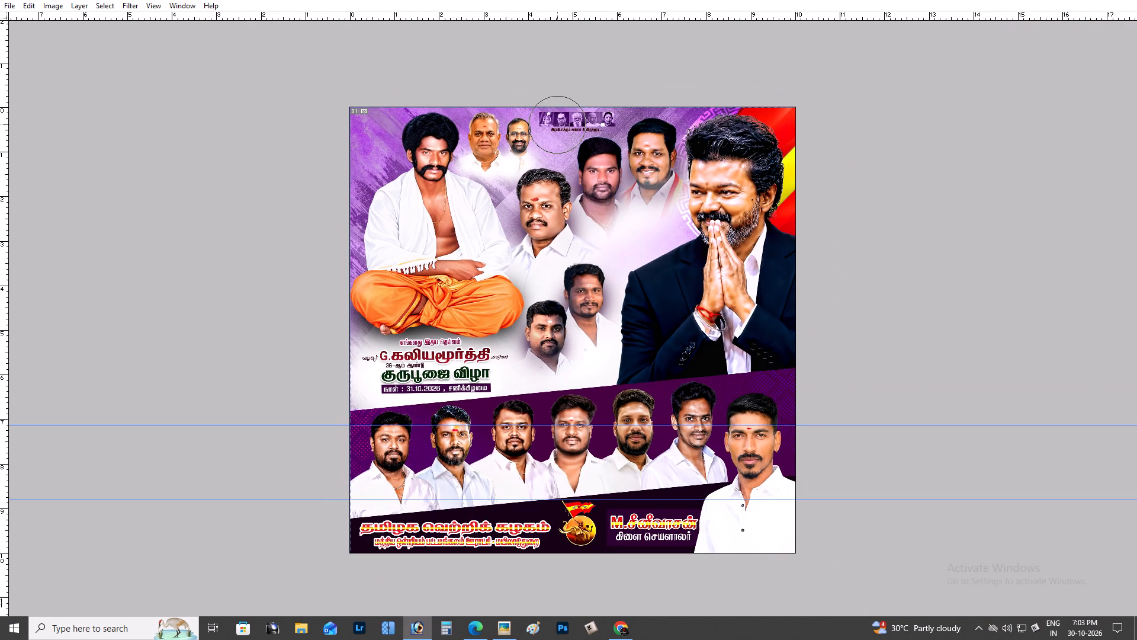
key(bracketright)
key(bracketright)
drag(545, 105, 358, 88)
drag(356, 89, 335, 121)
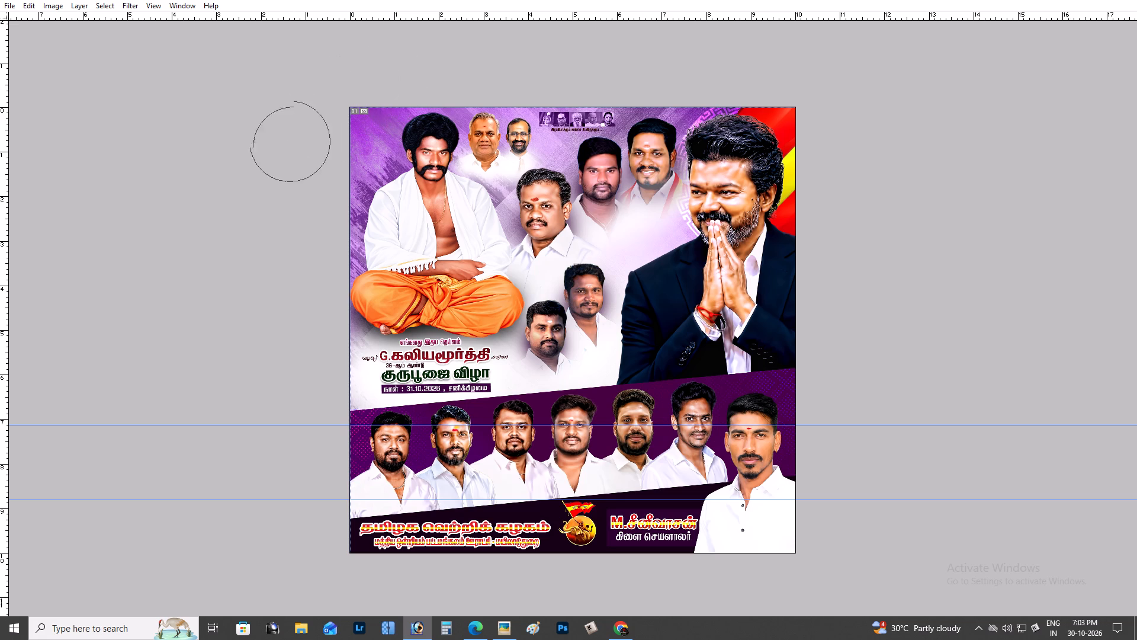
drag(304, 164, 305, 186)
drag(312, 210, 313, 237)
drag(316, 260, 318, 268)
key(v)
drag(343, 223, 346, 213)
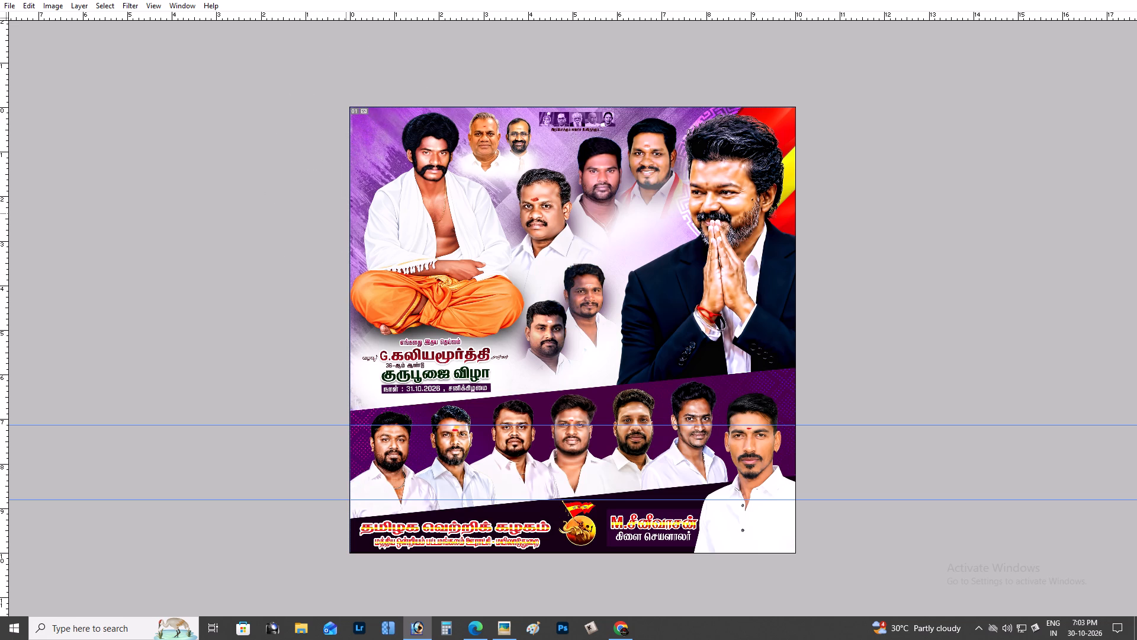
drag(346, 213, 344, 214)
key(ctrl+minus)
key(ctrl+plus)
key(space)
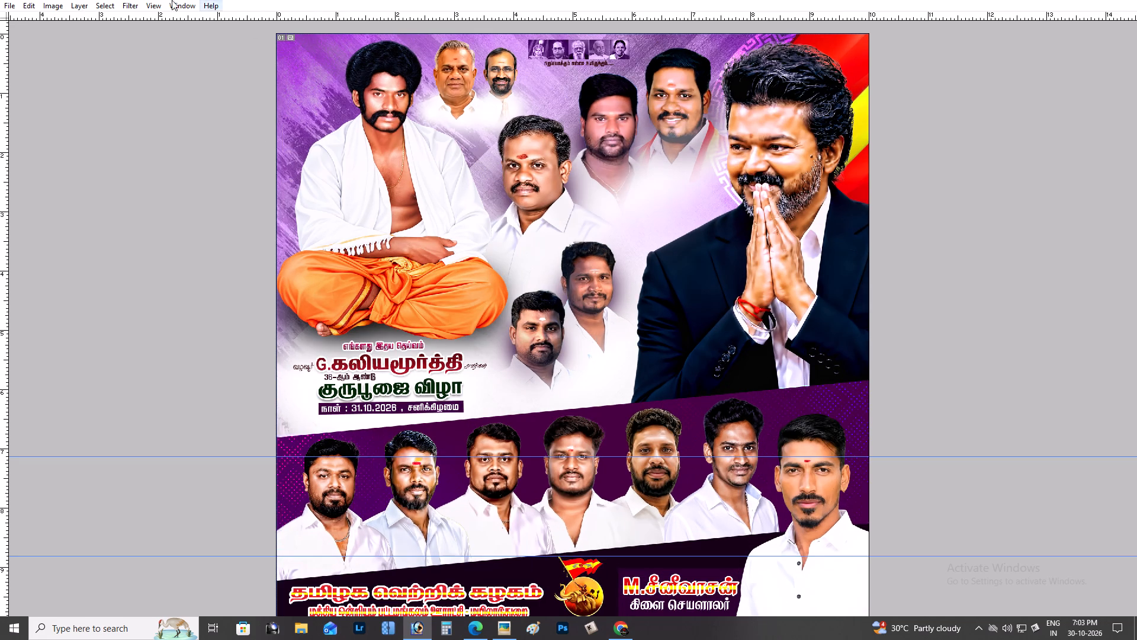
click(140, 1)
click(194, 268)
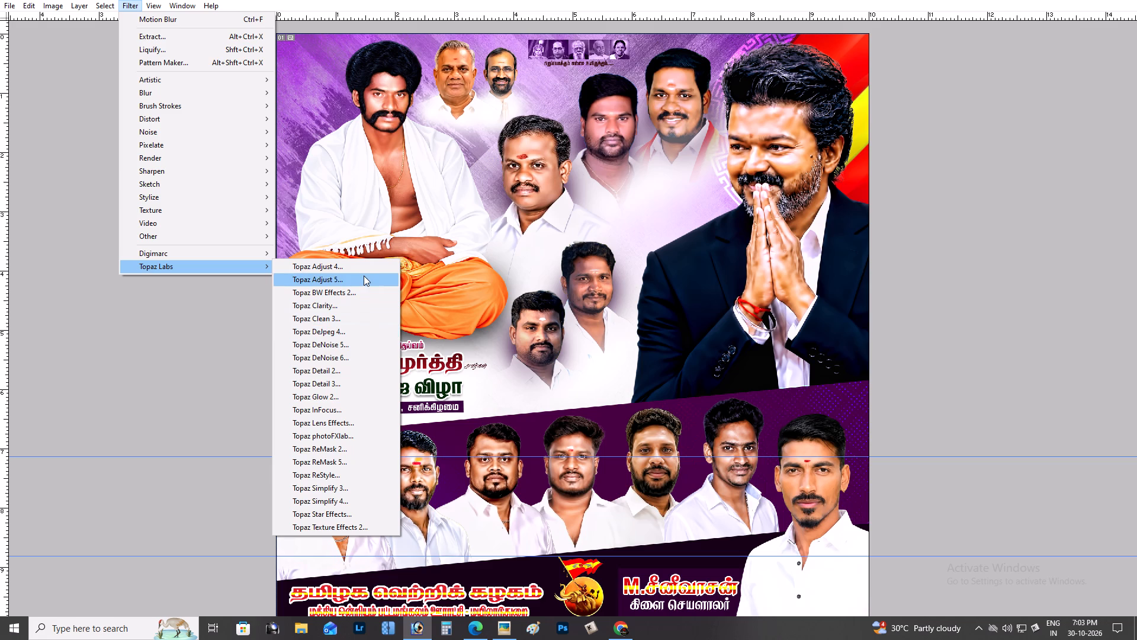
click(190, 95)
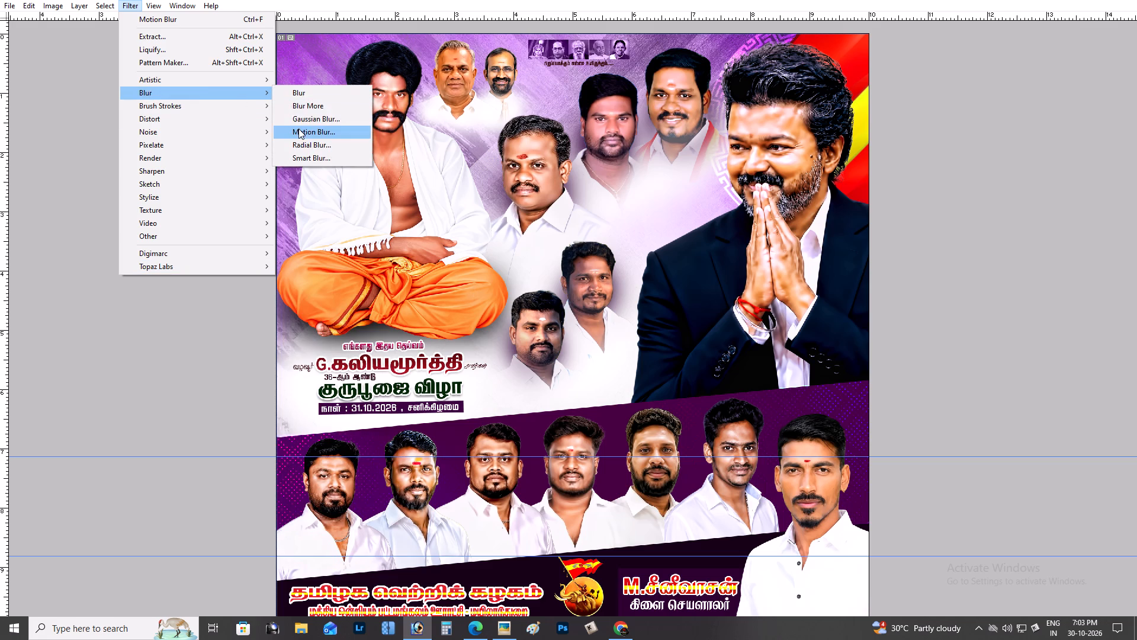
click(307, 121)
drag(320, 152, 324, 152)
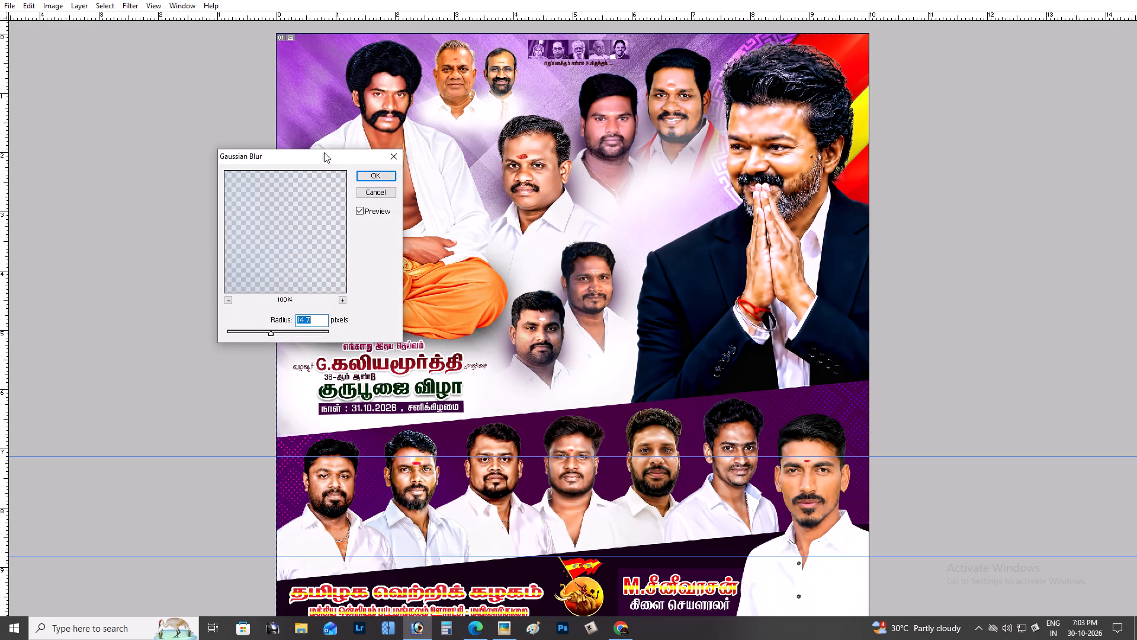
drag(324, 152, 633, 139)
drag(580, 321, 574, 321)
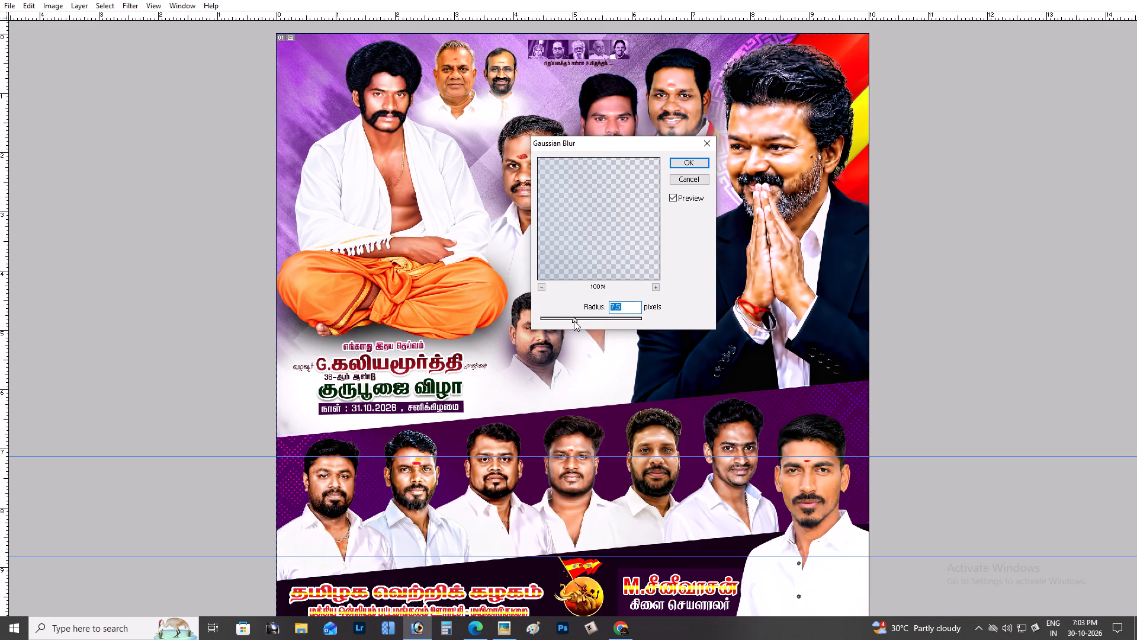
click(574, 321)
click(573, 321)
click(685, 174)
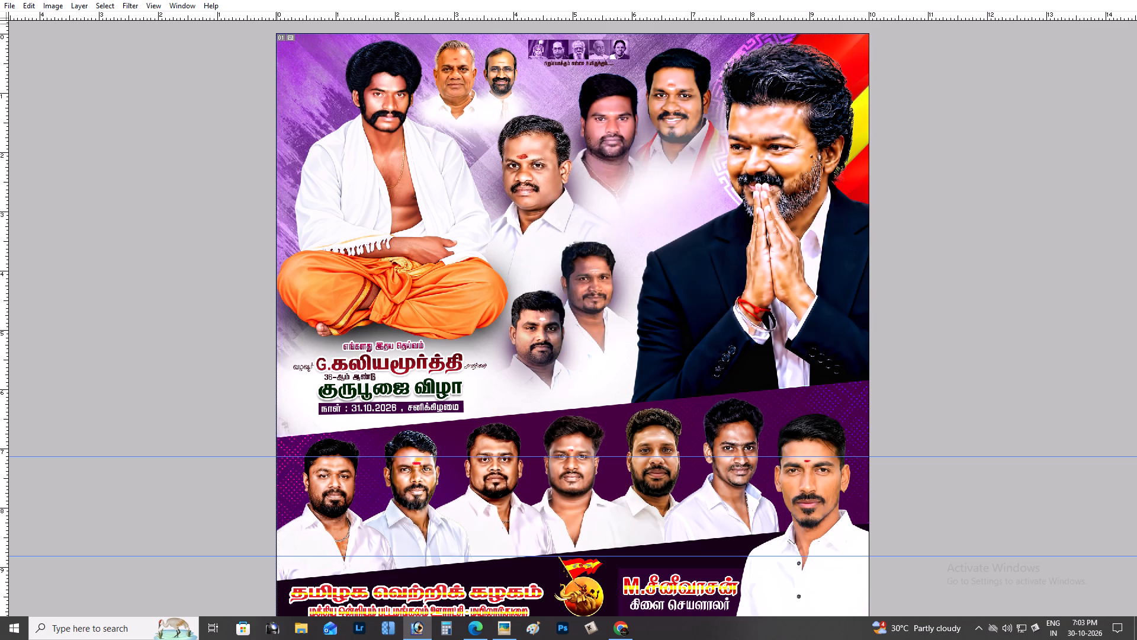
Apply a Motion Blur at a -32° angle with a slightly longer distance to the copied texture.
click(127, 0)
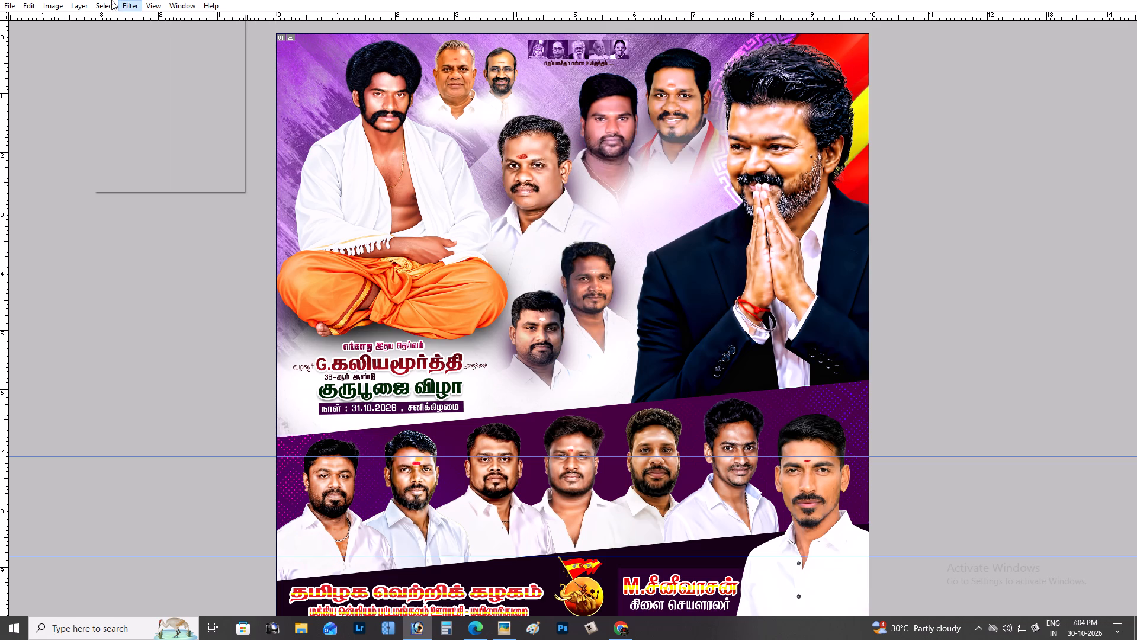
click(172, 89)
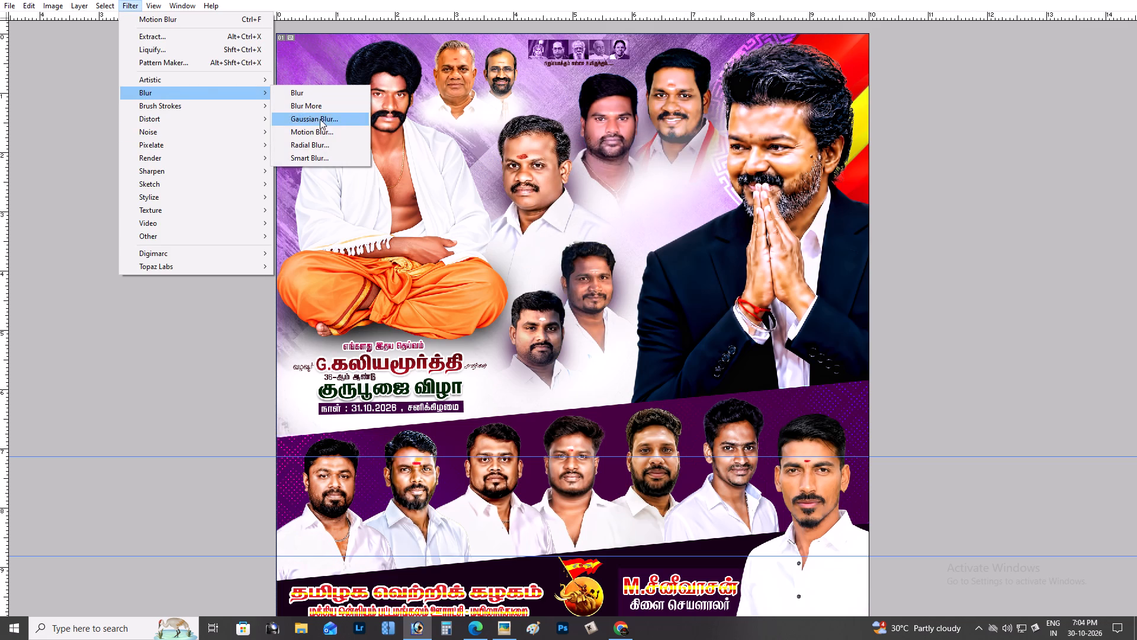
click(319, 130)
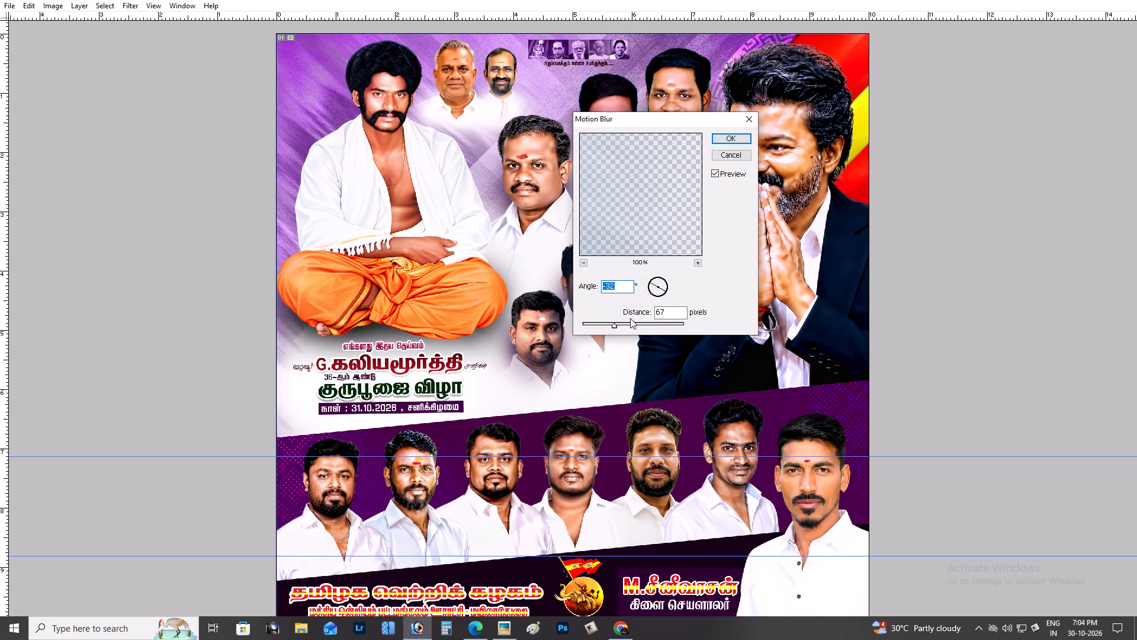
drag(615, 326, 621, 326)
key(Return)
scroll(638, 276, up, 2)
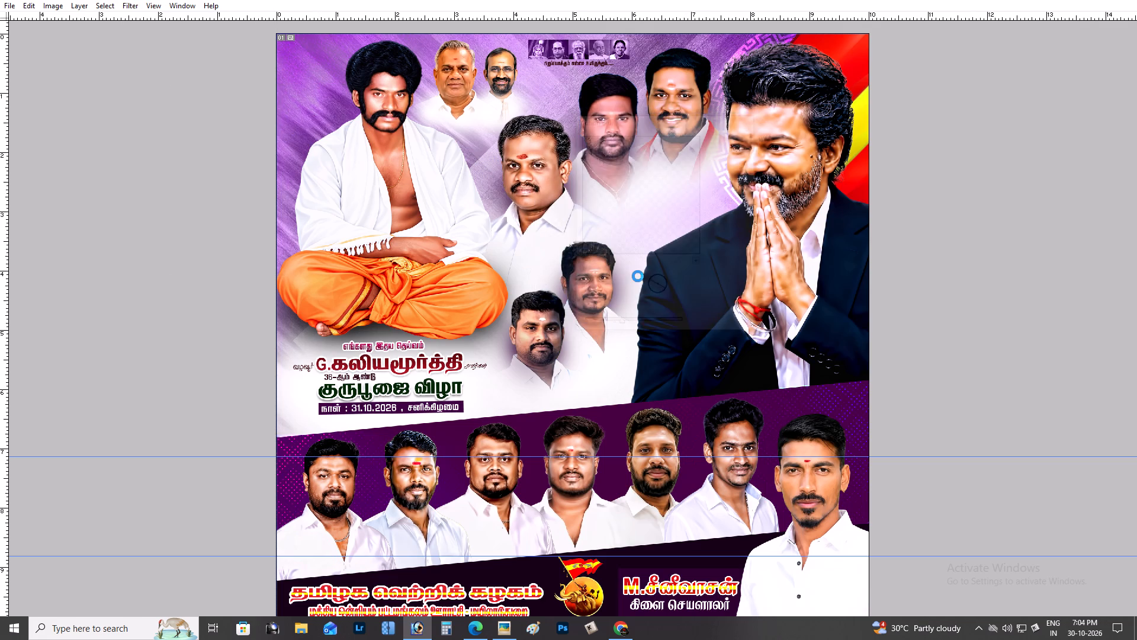
scroll(638, 276, up, 2)
scroll(638, 276, down, 4)
scroll(489, 177, up, 3)
scroll(489, 177, down, 3)
scroll(489, 177, up, 3)
scroll(489, 177, down, 3)
scroll(489, 177, up, 2)
scroll(489, 177, down, 1)
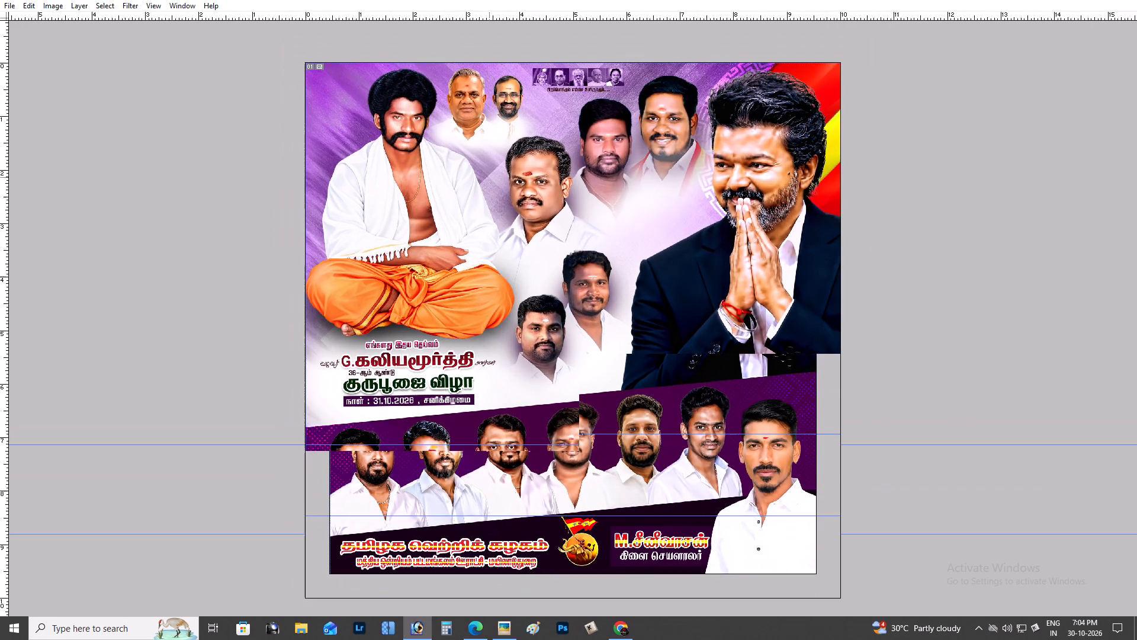
Select the poster's topmost text layer and open 10x15__(2) from the 2026 October folder 22 without updating its text layers.
key(Tab)
scroll(1136, 208, up, 11)
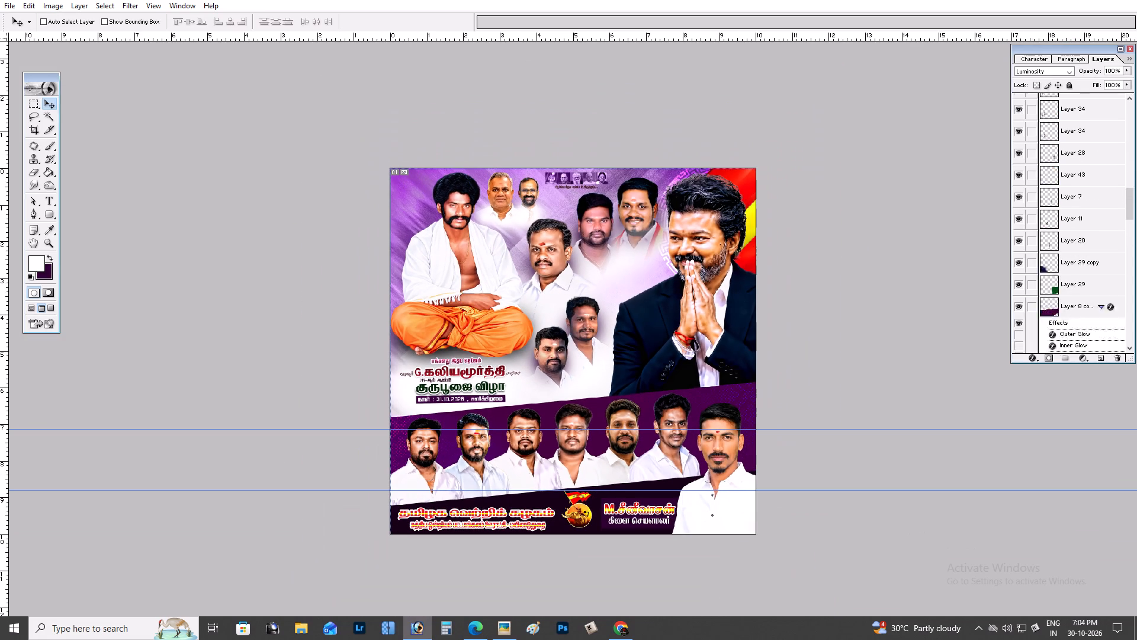
scroll(1117, 171, up, 20)
scroll(1117, 171, up, 16)
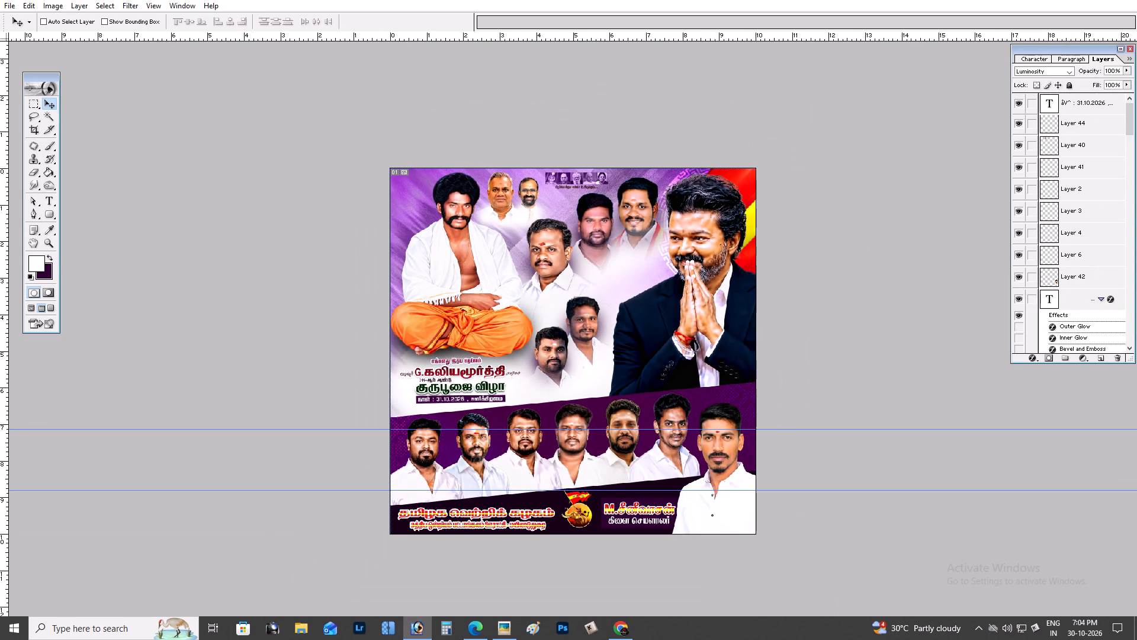
click(1106, 105)
key(ctrl+o)
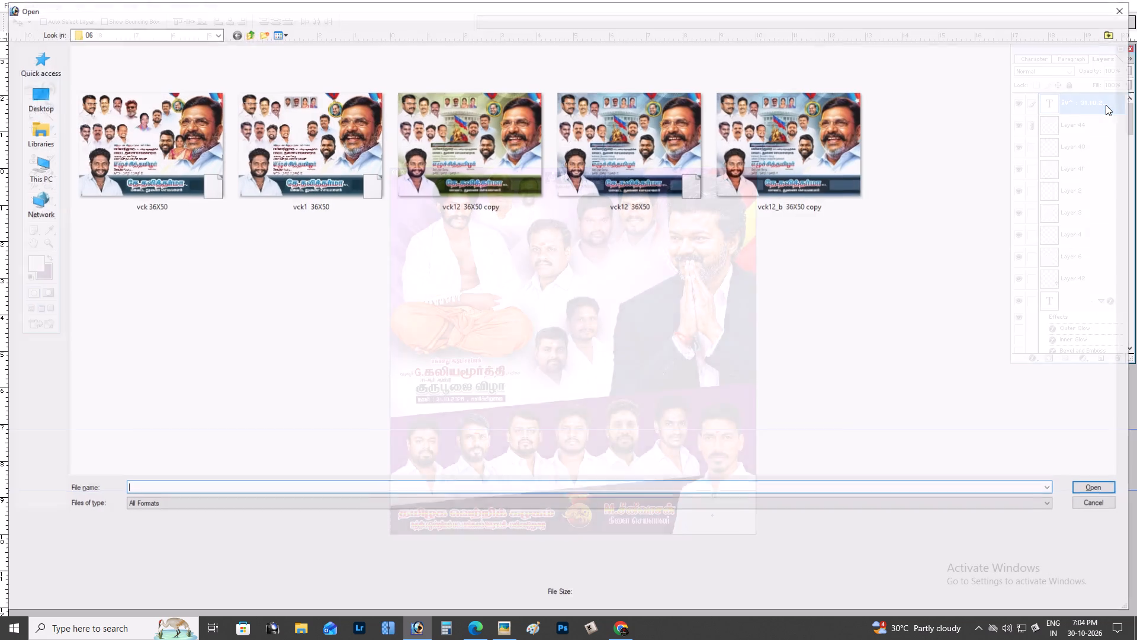
click(45, 168)
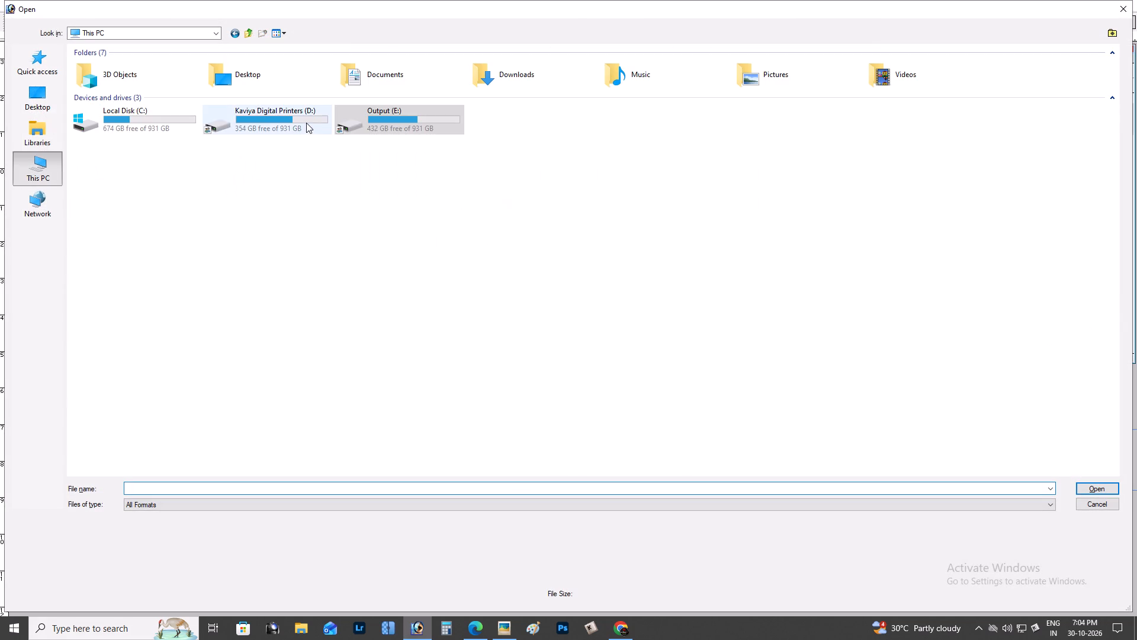
click(306, 122)
double_click(336, 121)
double_click(314, 124)
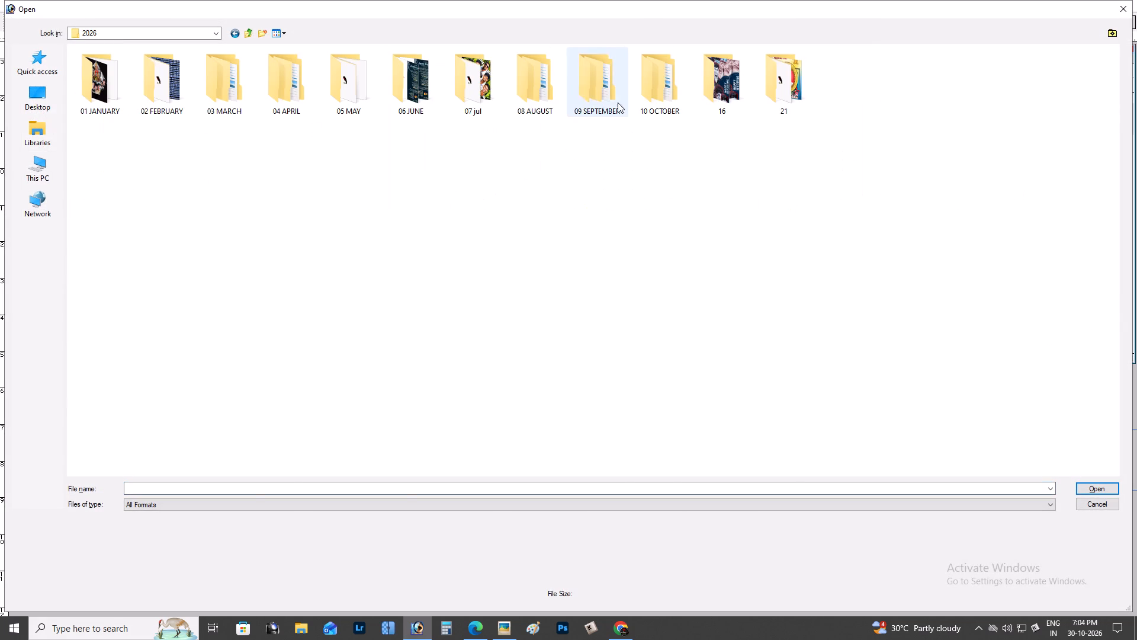
double_click(674, 85)
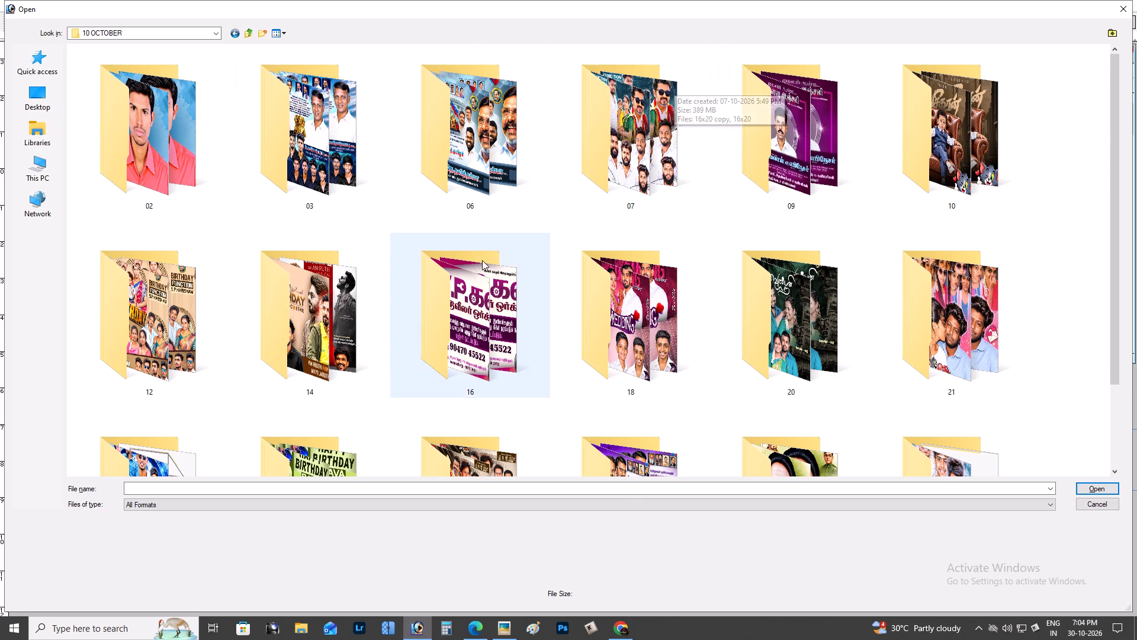
scroll(482, 260, down, 1)
double_click(96, 414)
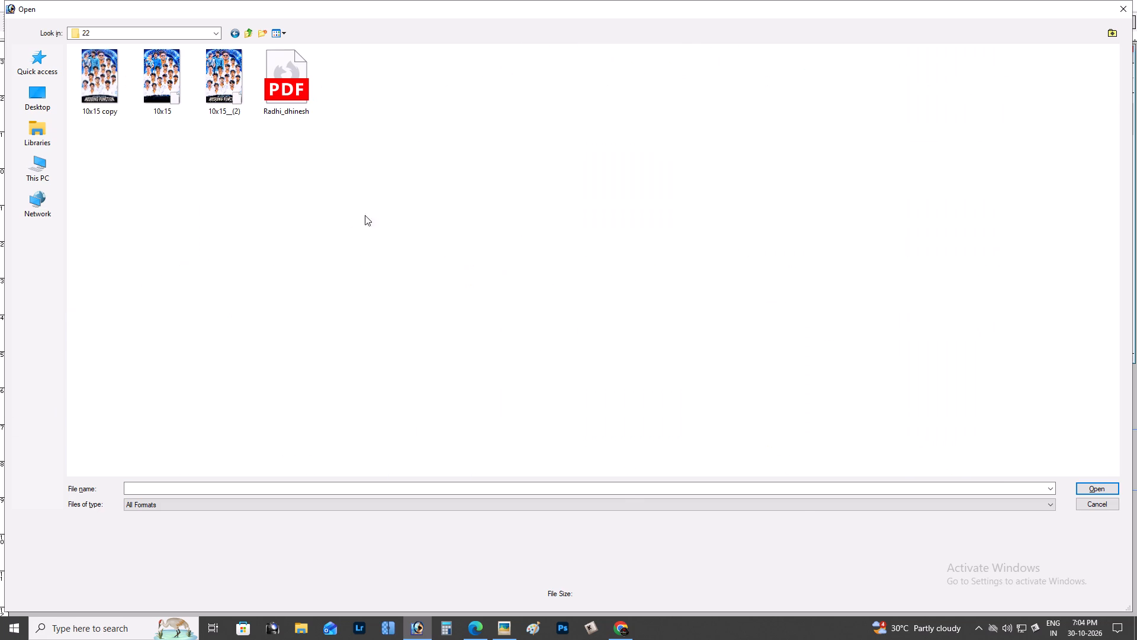
click(240, 89)
key(Return)
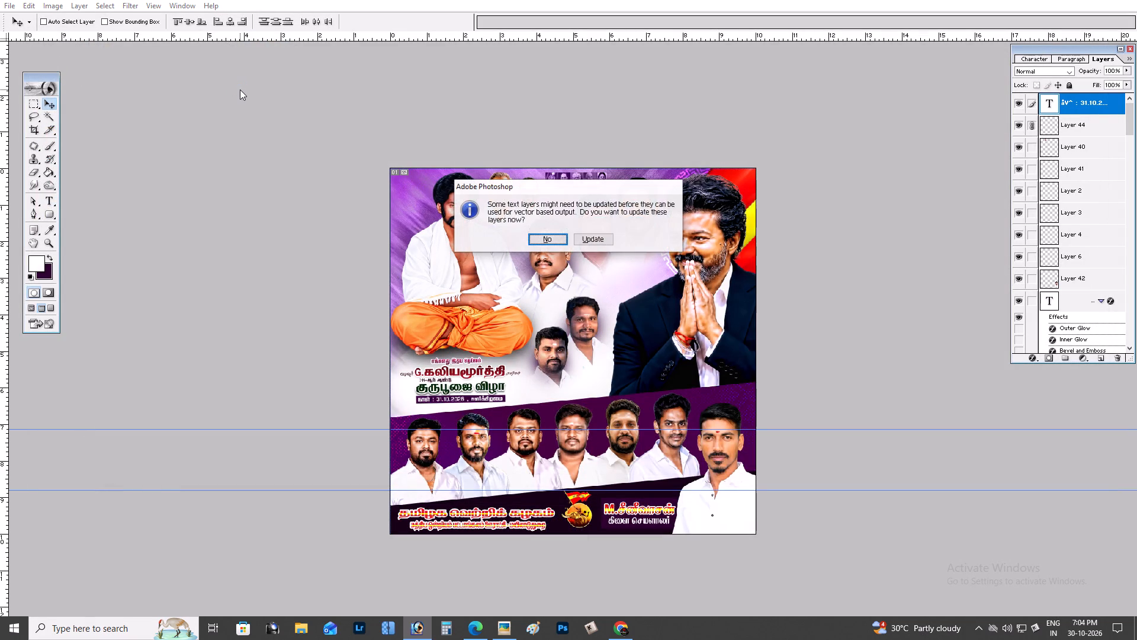
key(period)
key(Return)
Copy the uppermost layer over the couple in the wedding function poster onto the top of the guru pooja poster.
right_click(119, 149)
click(130, 153)
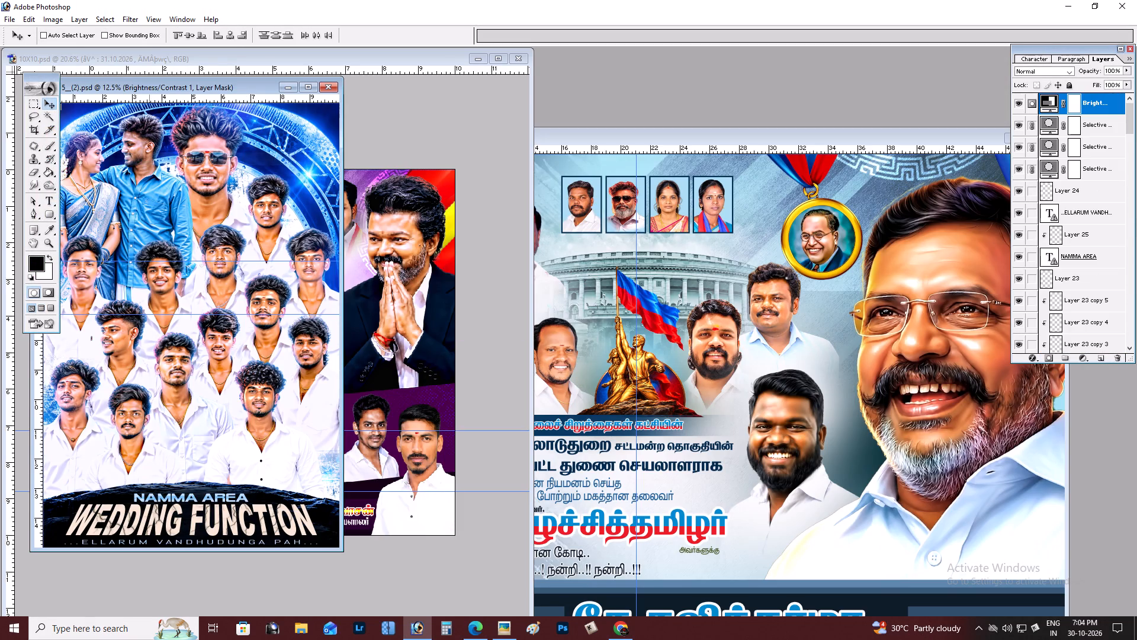
drag(149, 169, 419, 252)
Examine the poster's portraits and purple background up close, comparing the artwork before and after the last change.
key(Tab)
key(ctrl+plus)
key(ctrl+plus)
key(ctrl+plus)
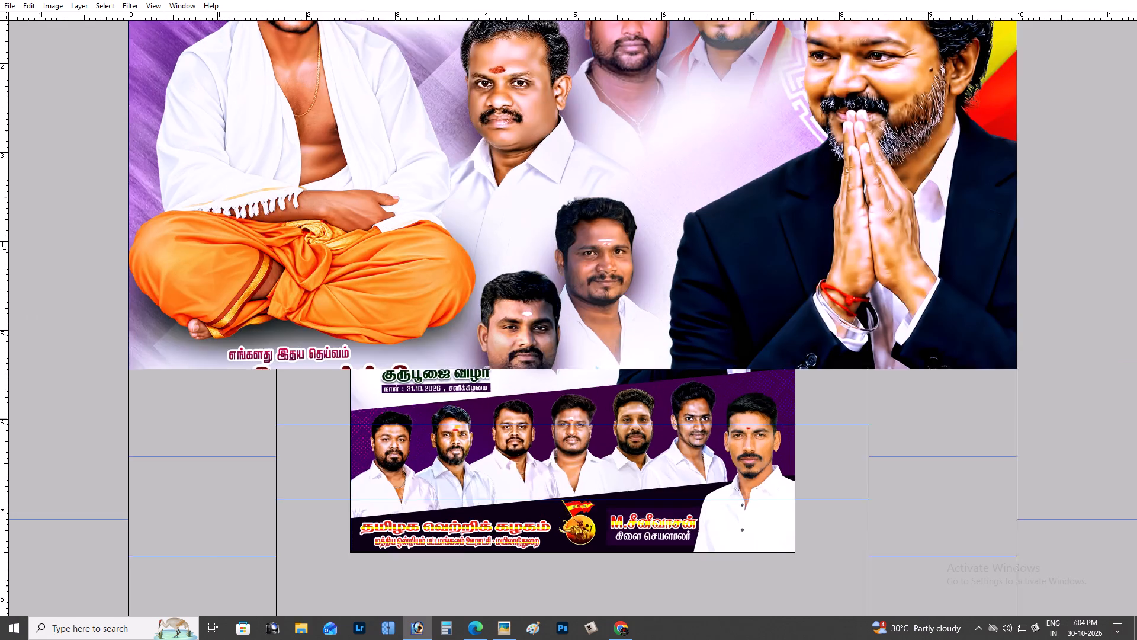
key(ctrl+space)
key(ctrl+space)
key(ctrl+space)
key(ctrl+space)
key(ctrl+space)
key(ctrl+space)
key(ctrl+space)
key(ctrl+space)
drag(416, 249, 436, 407)
drag(452, 330, 452, 409)
key(ctrl+plus)
key(space)
key(space)
key(space)
key(space)
key(space)
key(space)
key(space)
key(space)
drag(490, 322, 490, 339)
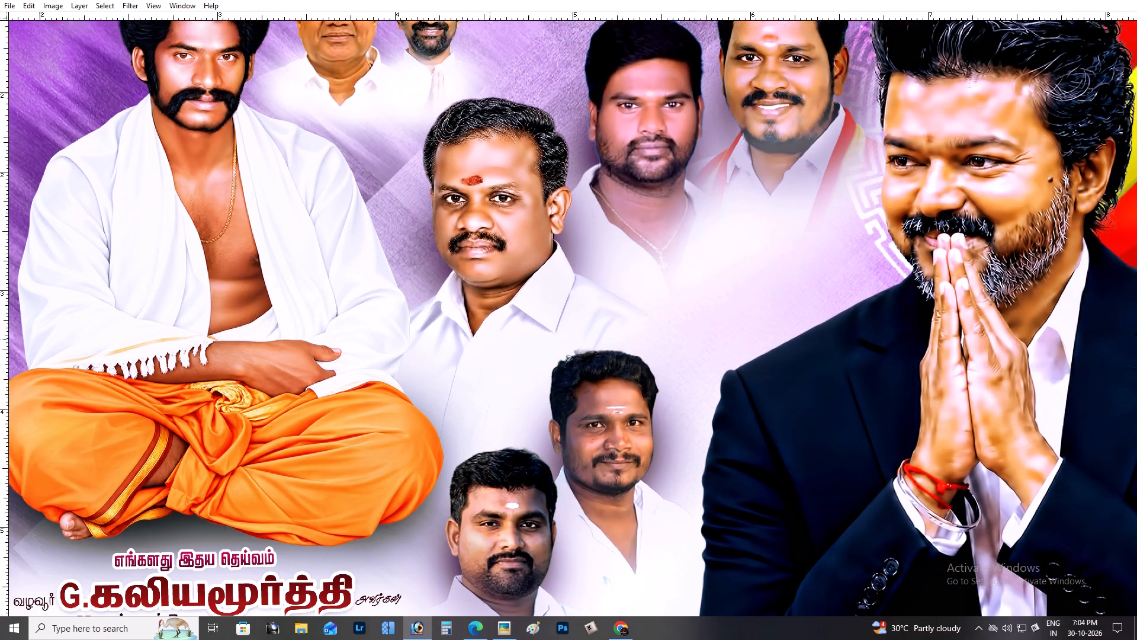
key(ctrl+plus)
key(space)
key(space)
key(space)
key(space)
key(space)
key(space)
key(space)
key(space)
key(space)
key(space)
key(space)
key(space)
key(space)
key(space)
drag(473, 316, 646, 532)
drag(399, 247, 476, 293)
key(ctrl+z)
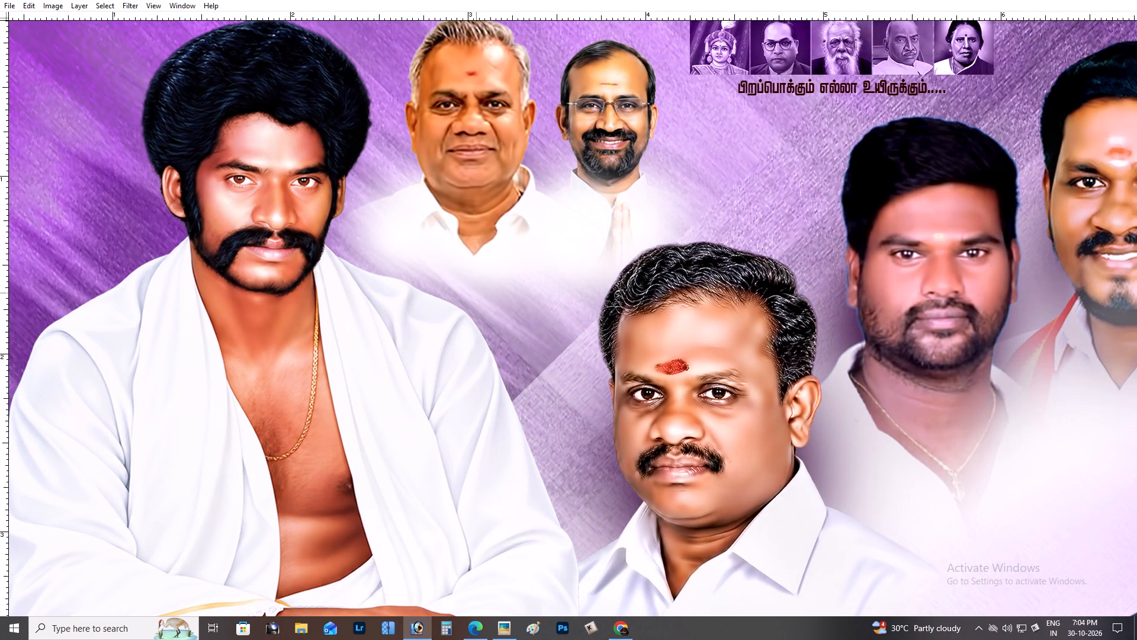
key(ctrl+z)
key(space)
key(space)
key(space)
key(space)
key(space)
key(space)
key(space)
key(space)
key(space)
key(space)
key(space)
key(space)
key(space)
key(space)
key(space)
key(space)
key(space)
key(space)
key(space)
key(space)
drag(326, 254, 296, 240)
drag(326, 222, 79, 140)
drag(410, 335, 462, 230)
drag(433, 345, 444, 268)
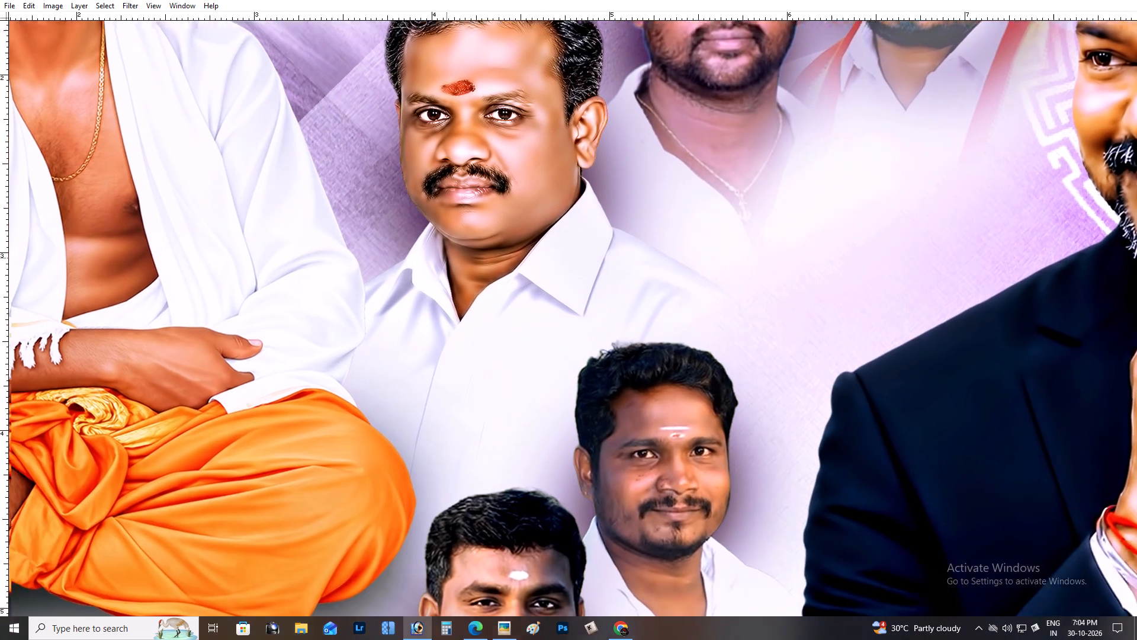
Examine the portraits up close, from the seated guru down to the row of men in the lower purple band.
drag(444, 268, 460, 233)
drag(453, 338, 443, 209)
drag(477, 391, 459, 221)
drag(470, 428, 509, 228)
drag(489, 397, 243, 172)
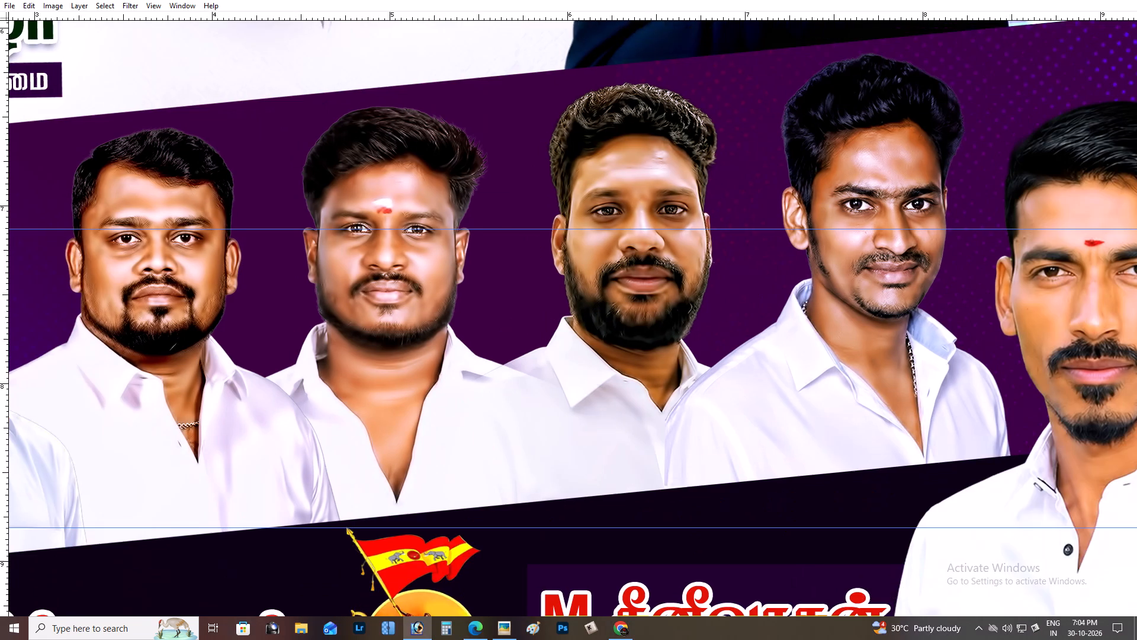
drag(630, 325, 397, 272)
drag(721, 260, 638, 294)
drag(667, 233, 850, 360)
drag(506, 311, 812, 243)
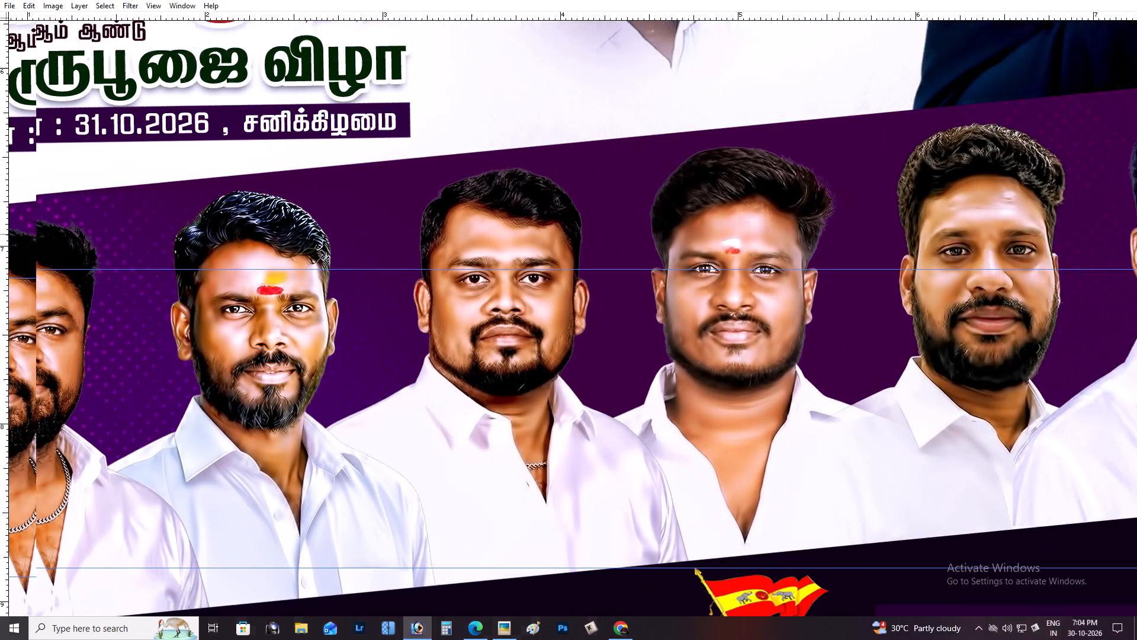
drag(812, 243, 893, 210)
drag(604, 288, 767, 250)
drag(725, 223, 723, 446)
drag(711, 283, 706, 516)
drag(690, 273, 700, 426)
drag(722, 301, 705, 356)
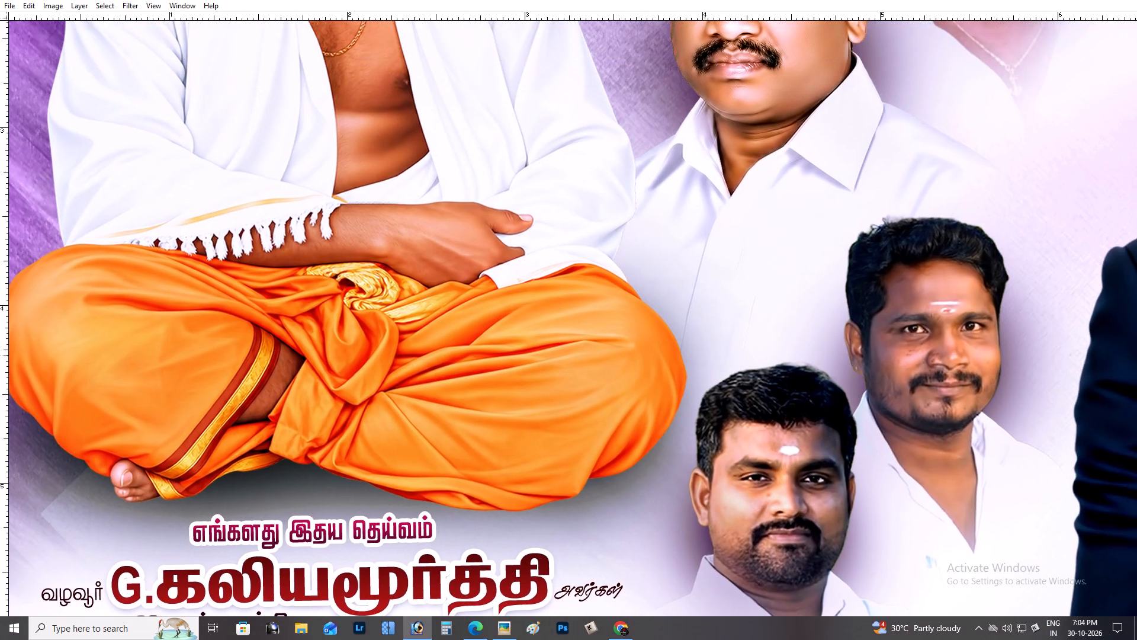
drag(705, 356, 626, 455)
drag(666, 317, 617, 455)
drag(610, 376, 614, 412)
Adjust the Color Balance of the red-tilak man's portrait beside the seated guru to levels -20, -7, +15.
key(ctrl+plus)
key(space)
drag(614, 413, 491, 551)
right_click(672, 361)
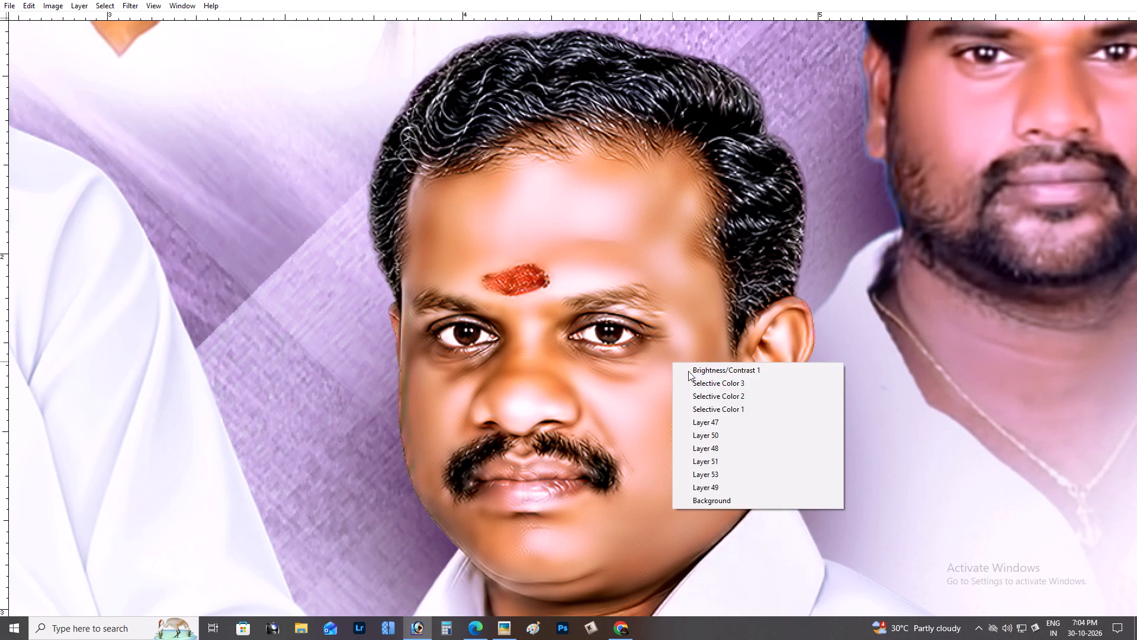
click(707, 420)
key(ctrl+b)
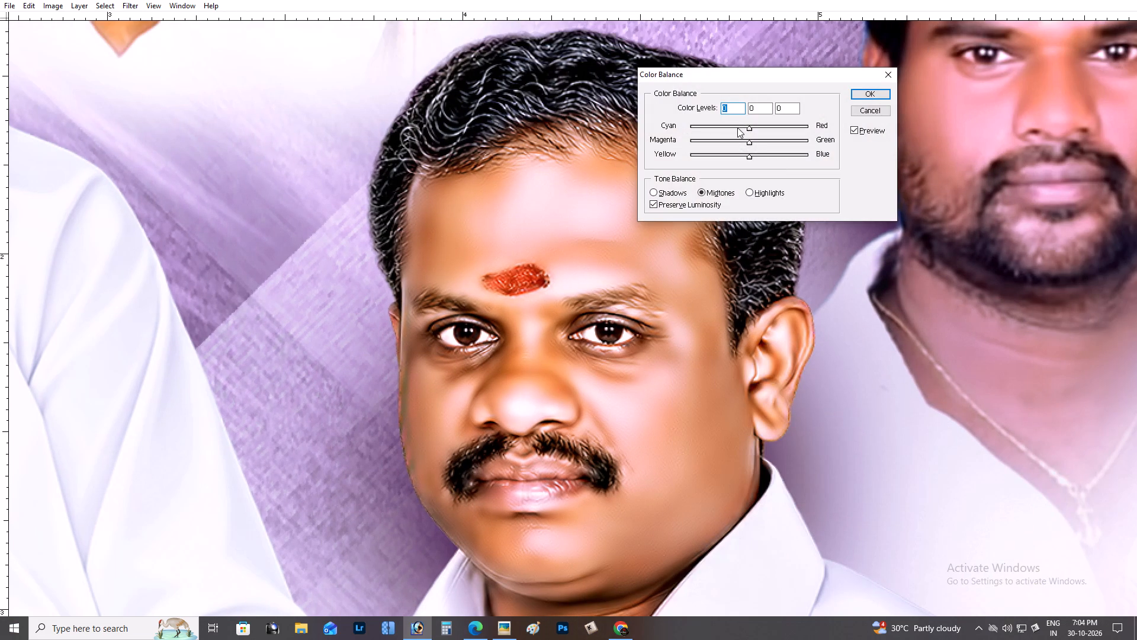
click(737, 127)
click(745, 142)
drag(751, 157, 758, 157)
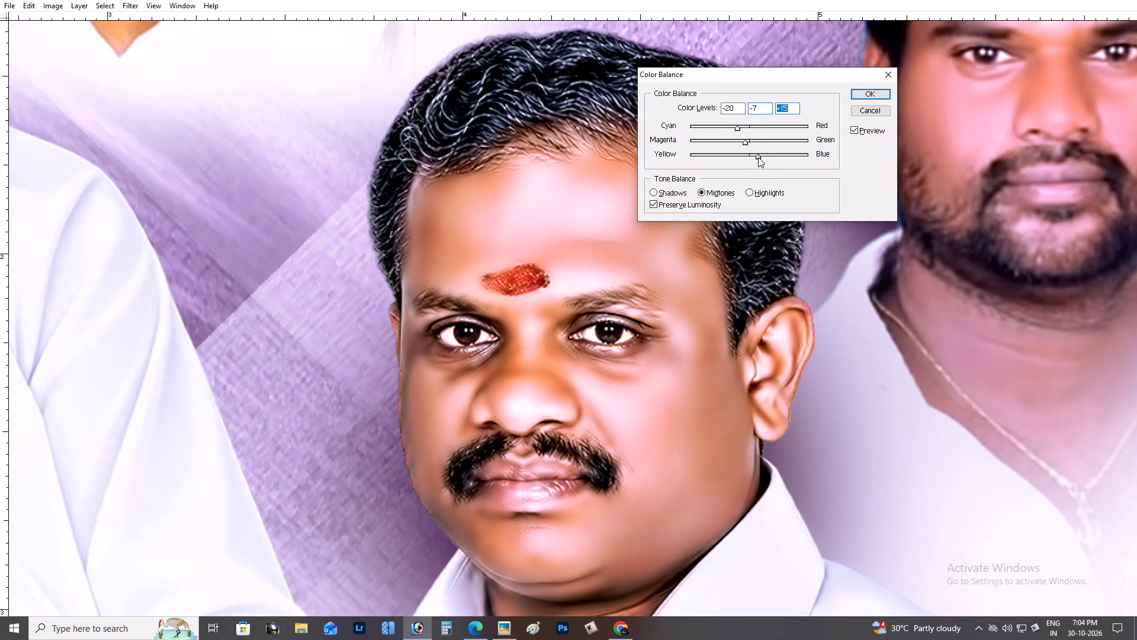
key(Return)
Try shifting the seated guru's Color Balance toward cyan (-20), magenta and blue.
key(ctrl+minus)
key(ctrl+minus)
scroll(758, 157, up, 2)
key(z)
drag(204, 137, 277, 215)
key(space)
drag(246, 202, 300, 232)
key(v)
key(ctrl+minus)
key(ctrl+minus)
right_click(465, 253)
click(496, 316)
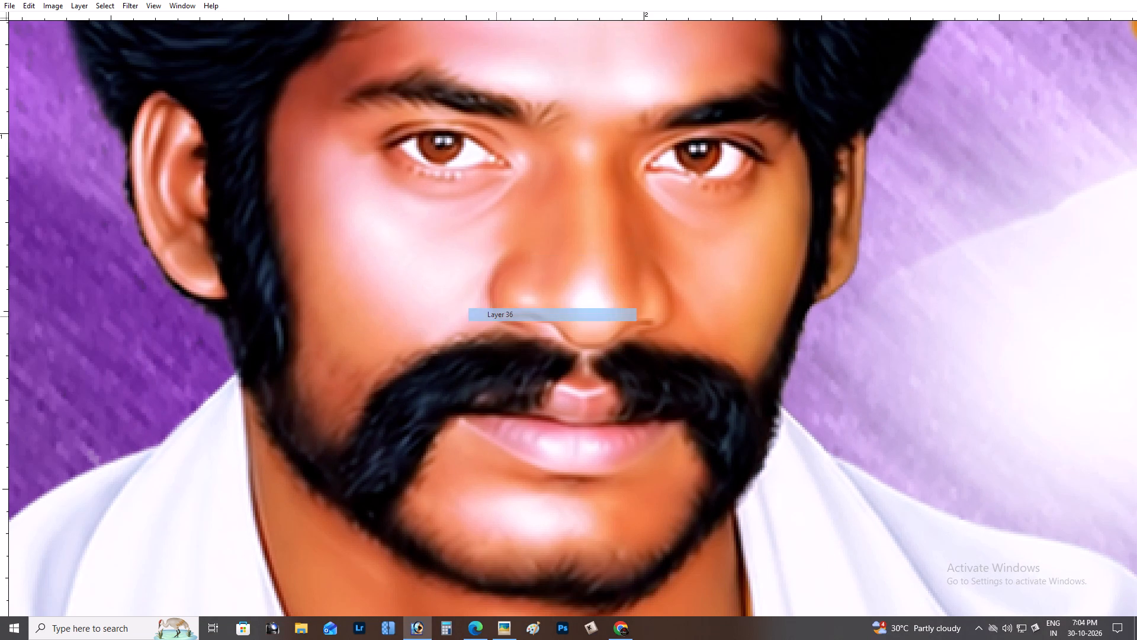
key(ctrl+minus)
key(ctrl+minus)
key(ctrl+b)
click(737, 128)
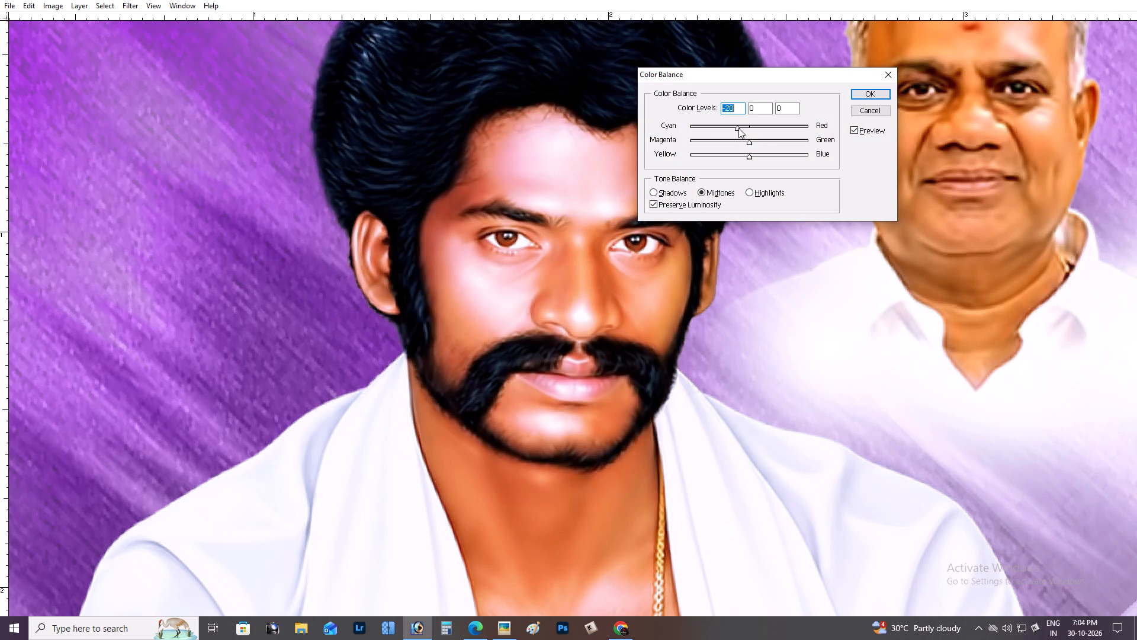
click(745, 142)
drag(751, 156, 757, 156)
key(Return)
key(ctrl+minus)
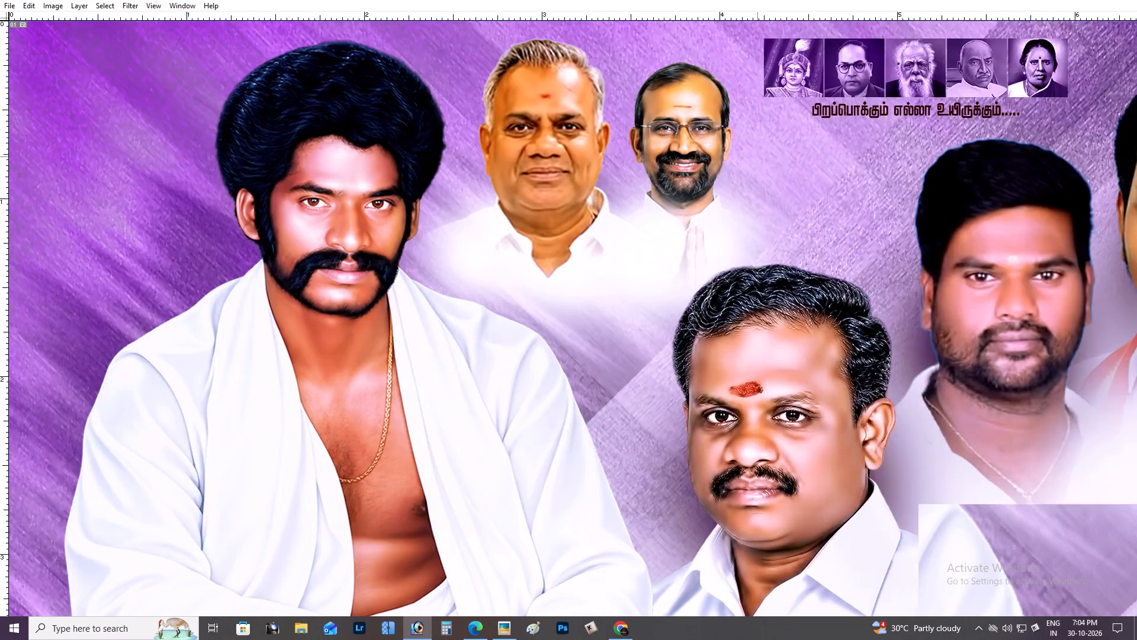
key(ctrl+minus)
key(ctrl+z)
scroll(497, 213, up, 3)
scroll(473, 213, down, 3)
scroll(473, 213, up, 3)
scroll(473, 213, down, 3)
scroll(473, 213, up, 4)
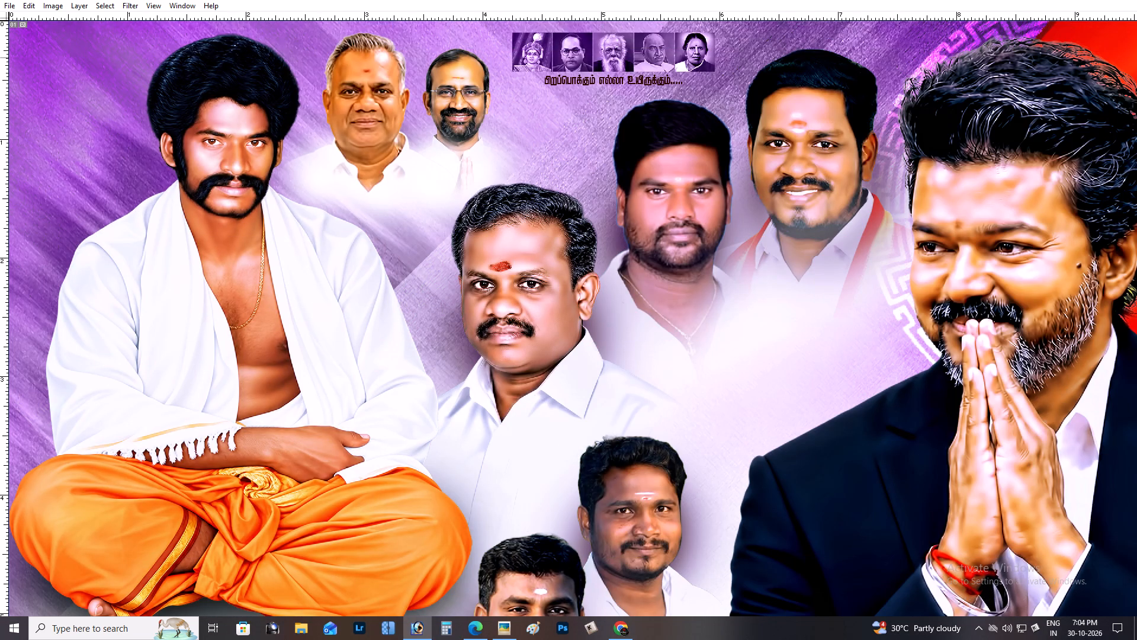
Save the guru pooja poster.
key(ctrl+0)
key(ctrl+s)
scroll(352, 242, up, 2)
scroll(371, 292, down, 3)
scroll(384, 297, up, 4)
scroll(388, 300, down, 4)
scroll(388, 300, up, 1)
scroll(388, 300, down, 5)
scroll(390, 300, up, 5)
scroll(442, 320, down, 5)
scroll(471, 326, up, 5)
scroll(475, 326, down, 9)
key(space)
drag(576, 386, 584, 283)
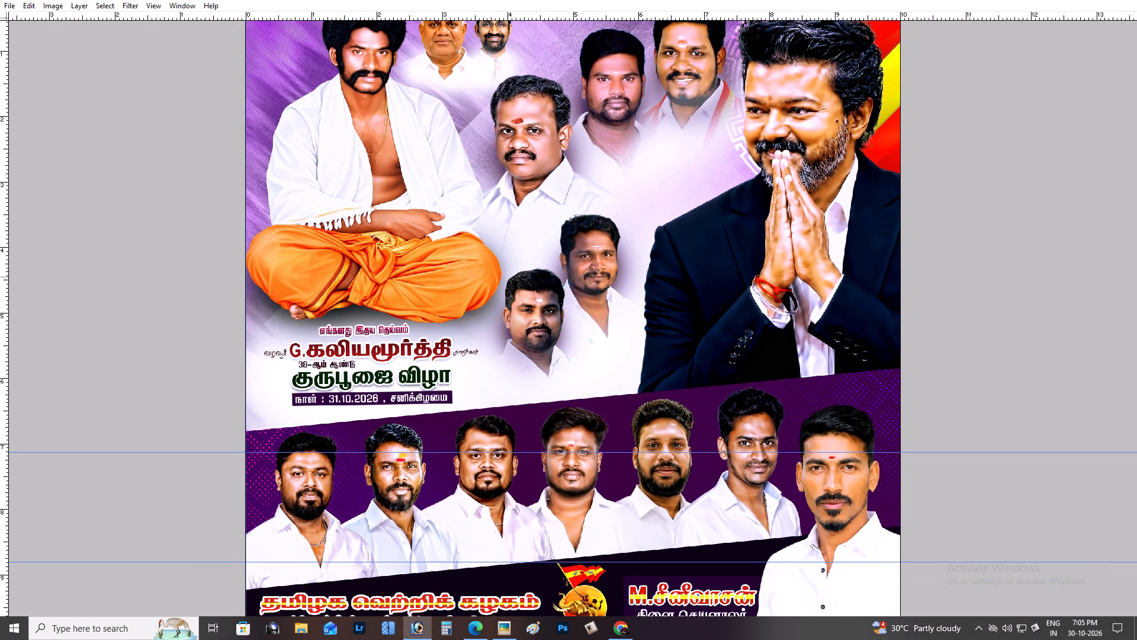
Open the printer's logo file, logo.PSD, from the Output (E:) drive.
key(f)
scroll(566, 333, down, 4)
scroll(566, 333, up, 2)
key(ctrl+o)
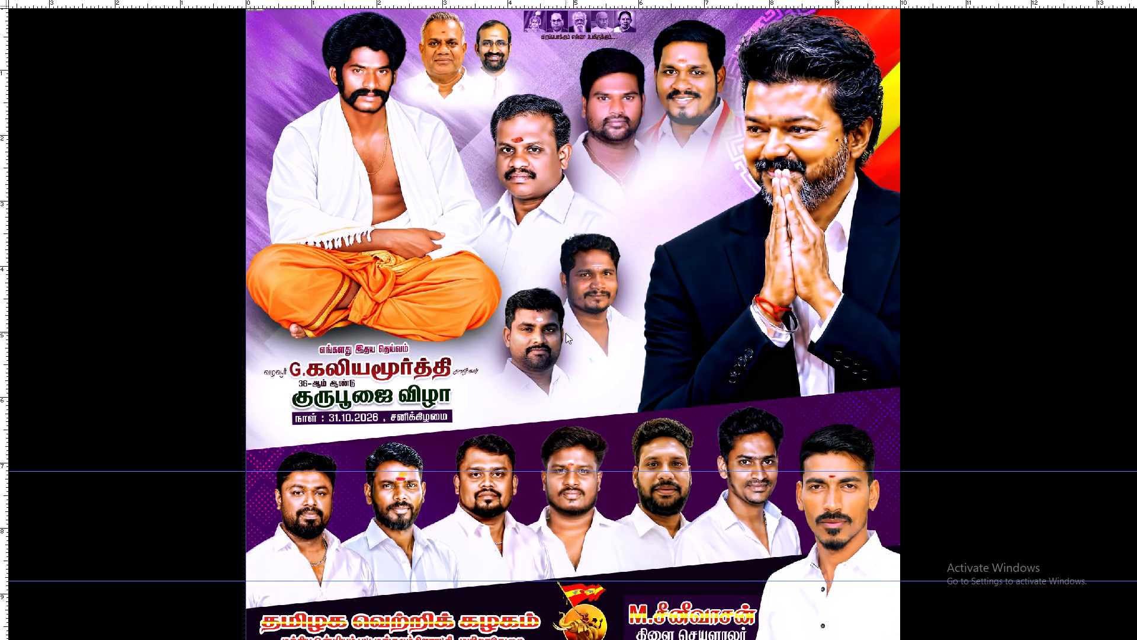
click(37, 169)
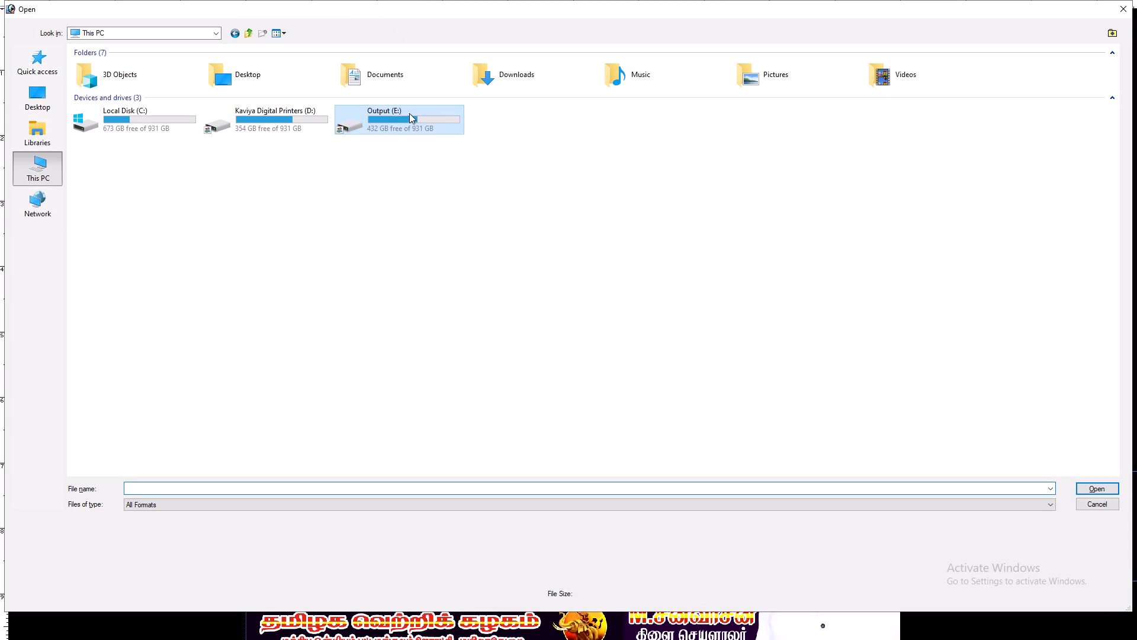
double_click(408, 114)
click(769, 153)
key(Return)
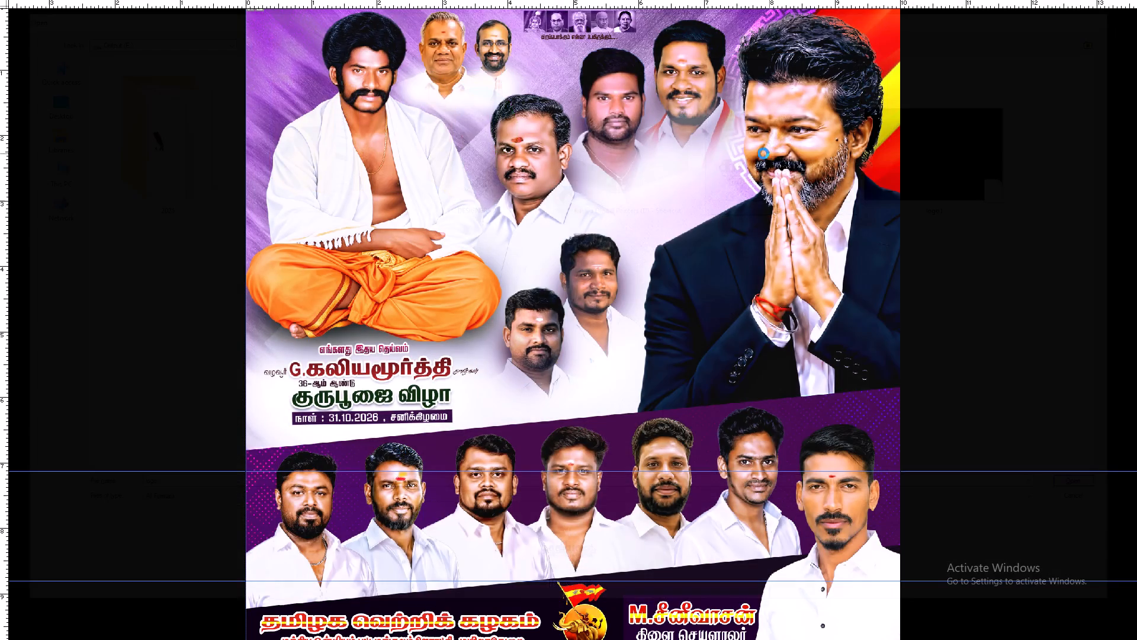
scroll(746, 153, up, 3)
scroll(715, 157, down, 3)
drag(454, 283, 469, 283)
key(ctrl+z)
Cut the entire printer's logo, close logo.PSD without saving, and paste the logo into the guru pooja poster.
key(ctrl+a)
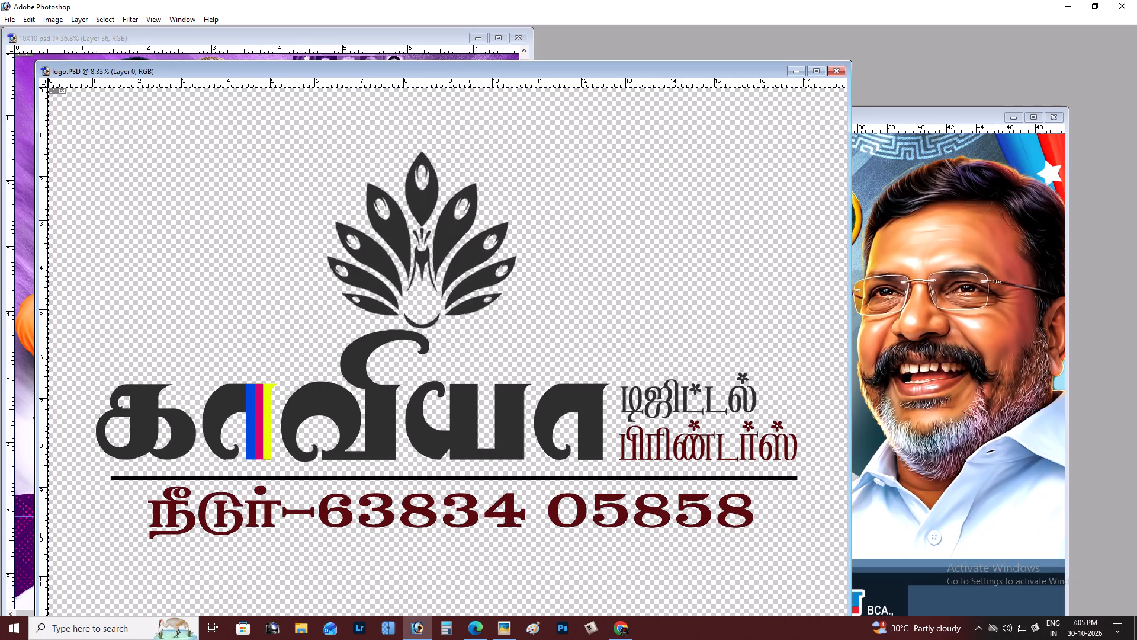
key(ctrl+x)
key(ctrl+w)
click(553, 241)
key(Tab)
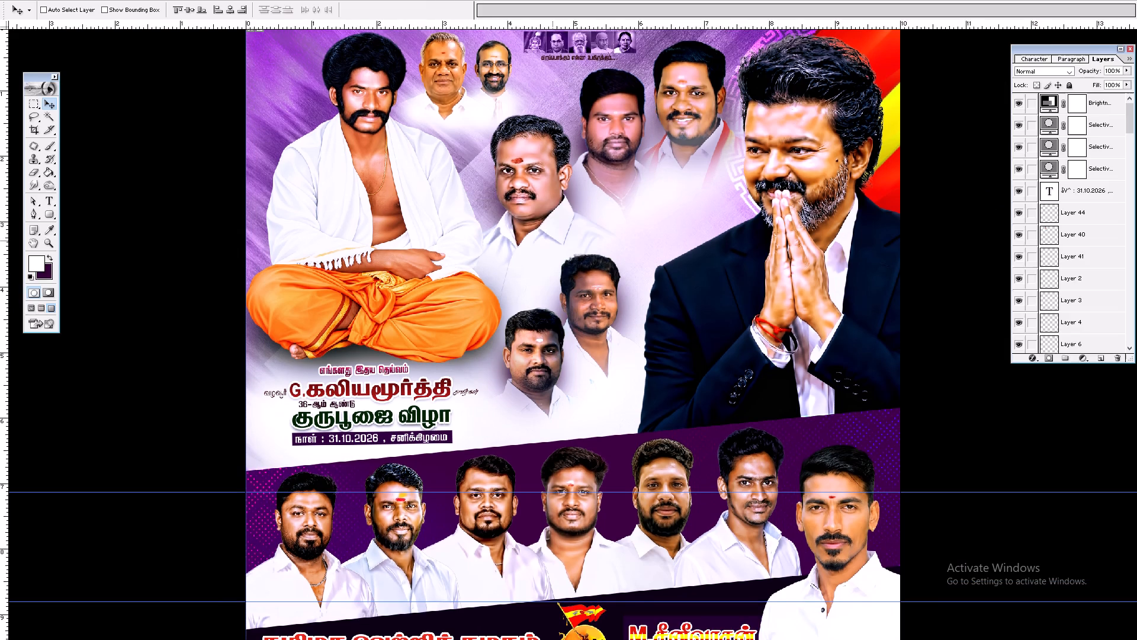
key(Tab)
key(ctrl+v)
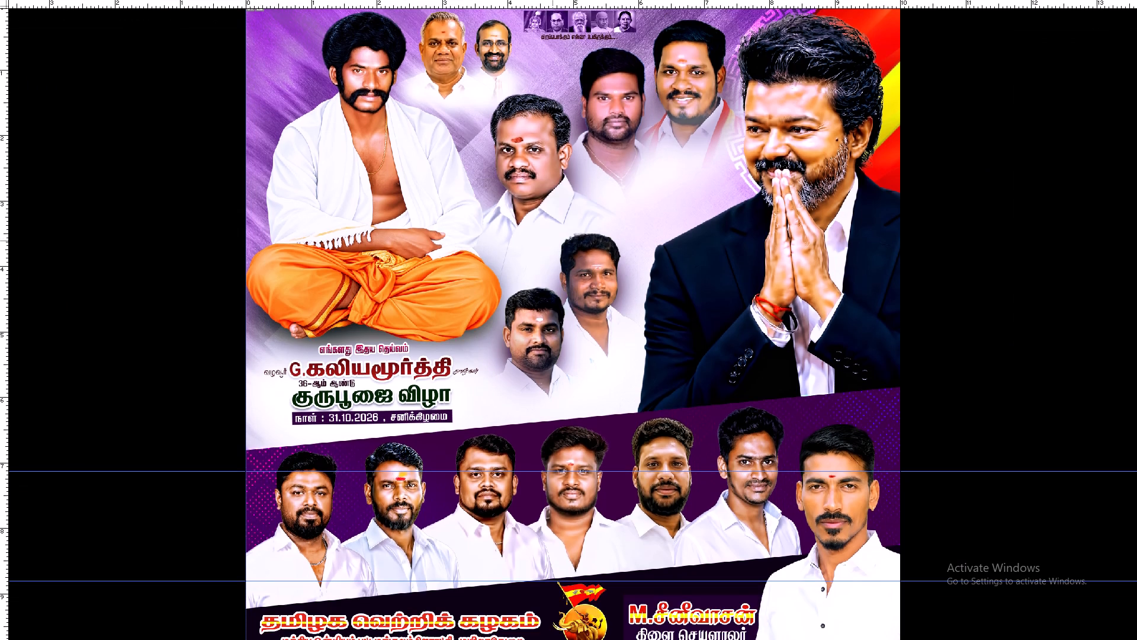
Bring the pasted logo layer to the very top of the layer stack, above the adjustment layers.
scroll(553, 241, down, 1)
drag(553, 239, 580, 297)
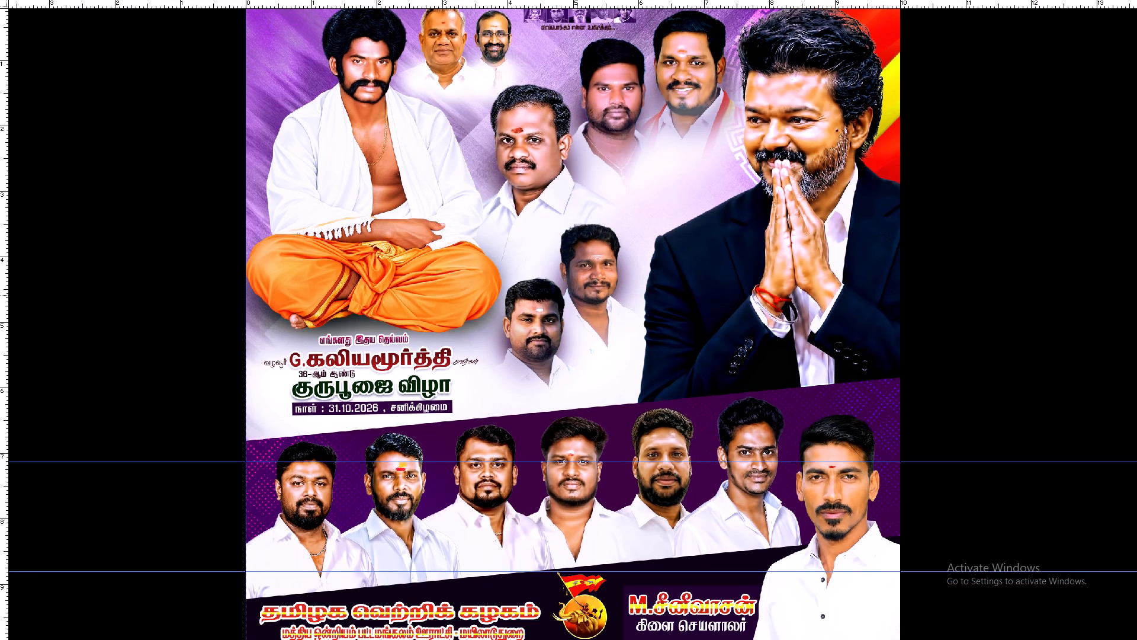
key(ctrl+shift+bracketright)
drag(577, 295, 622, 316)
key(Tab)
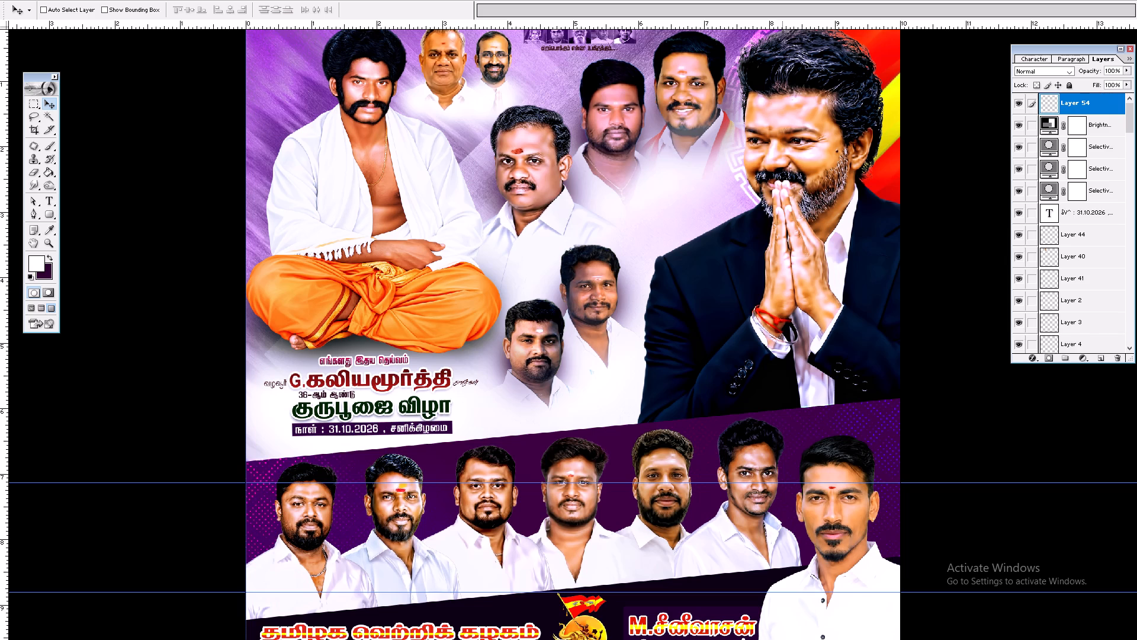
Shift the oversized logo with Free Transform so its peacock emblem lies across the poster.
key(ctrl+minus)
key(ctrl+minus)
key(ctrl+minus)
key(ctrl+t)
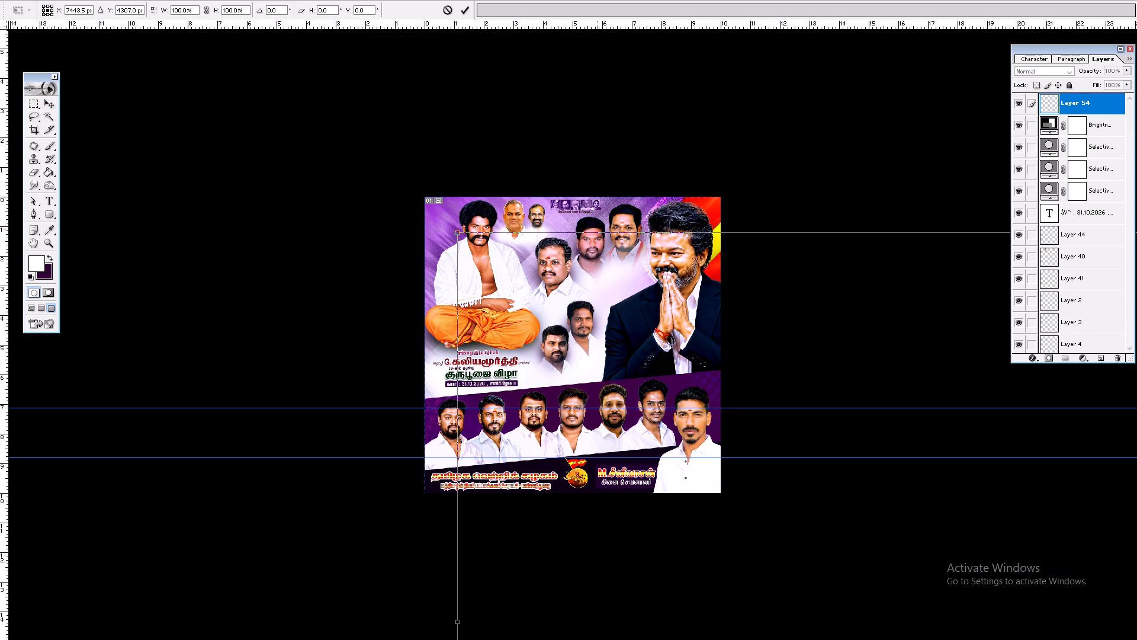
drag(672, 302, 389, 180)
drag(684, 337, 445, 236)
key(Return)
Scale the oversized logo down to roughly the poster's width and move it over the middle portraits.
key(ctrl+minus)
key(ctrl+minus)
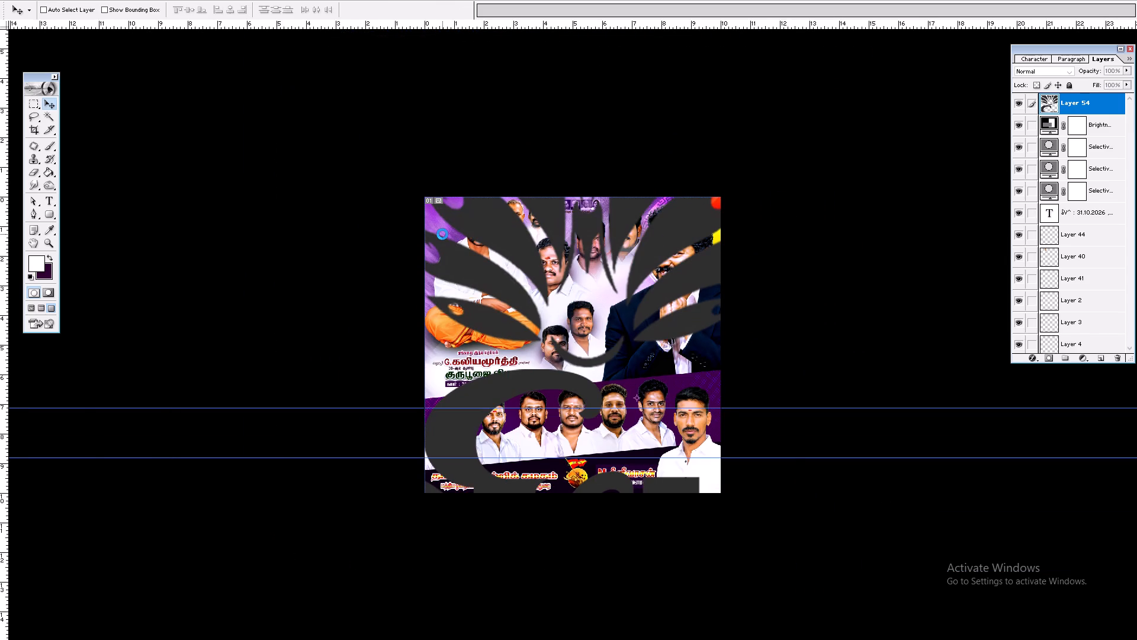
key(ctrl+t)
key(ctrl+minus)
key(ctrl+minus)
key(ctrl+minus)
key(ctrl+minus)
scroll(442, 234, up, 2)
scroll(442, 234, down, 4)
scroll(442, 234, up, 3)
scroll(442, 234, down, 4)
scroll(442, 234, up, 4)
scroll(442, 234, down, 4)
scroll(442, 234, up, 4)
scroll(442, 234, down, 4)
scroll(442, 234, up, 3)
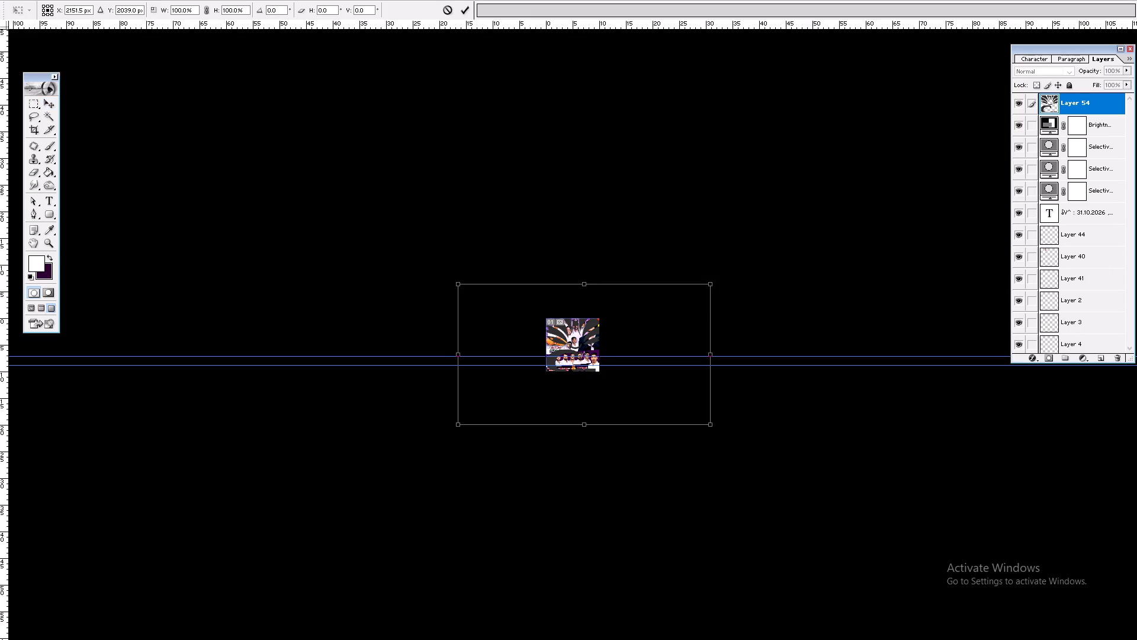
key(ctrl+plus)
key(ctrl+plus)
alt+shift+drag(382, 243, 545, 351)
key(Return)
key(ctrl+plus)
key(ctrl+plus)
key(ctrl+plus)
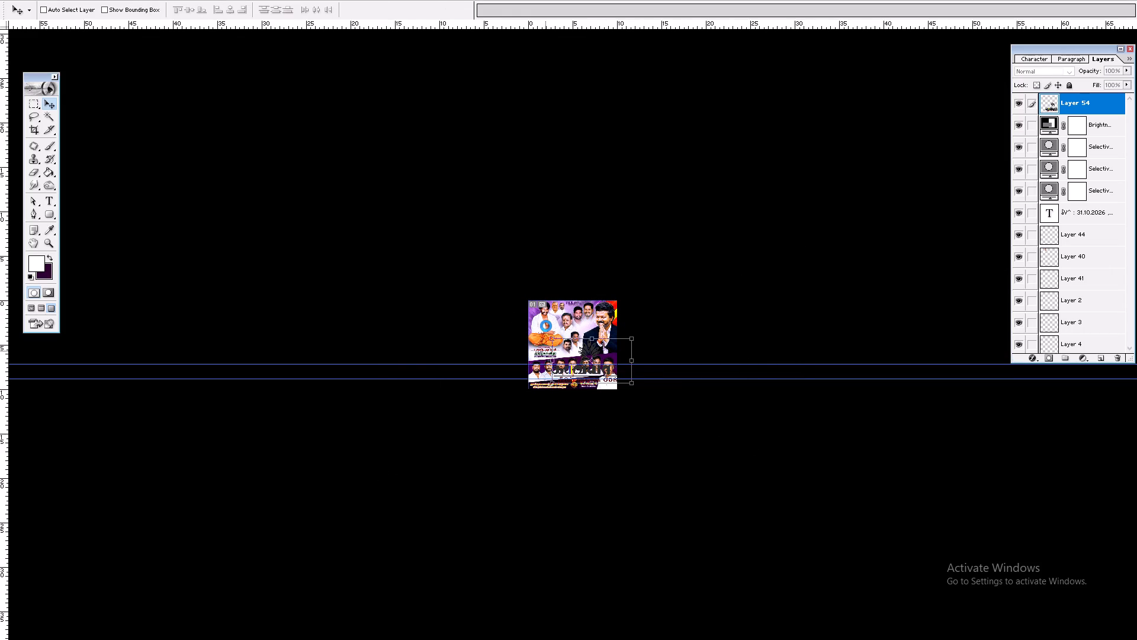
key(ctrl+plus)
key(ctrl+plus)
key(ctrl+plus)
scroll(546, 326, up, 3)
scroll(546, 326, down, 4)
scroll(508, 373, down, 3)
scroll(508, 373, up, 6)
key(Tab)
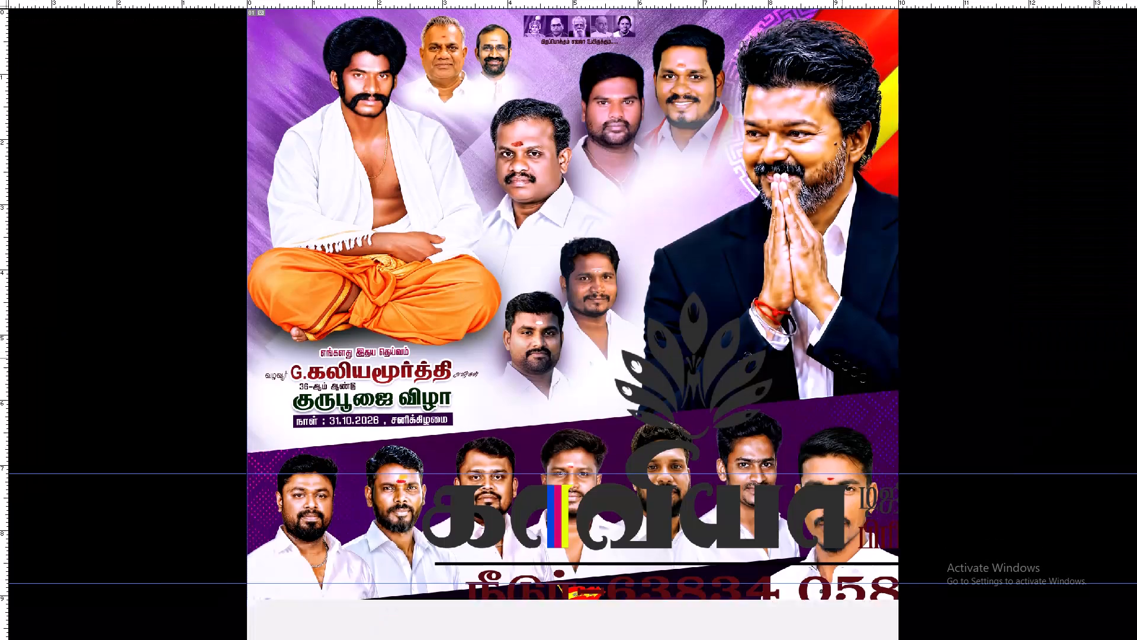
drag(773, 356, 599, 178)
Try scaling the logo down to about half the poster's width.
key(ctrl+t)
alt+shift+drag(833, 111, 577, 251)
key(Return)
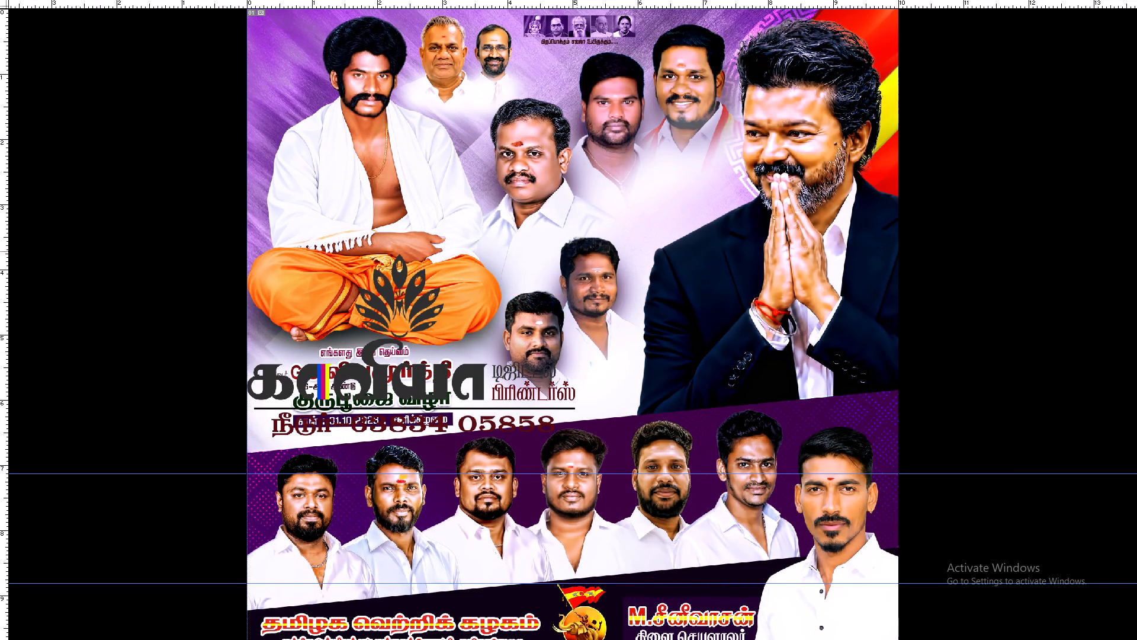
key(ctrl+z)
Scale the logo down to a small mark about one-tenth of the poster's width, near the two lower-middle portraits.
key(ctrl+t)
alt+shift+drag(832, 110, 676, 183)
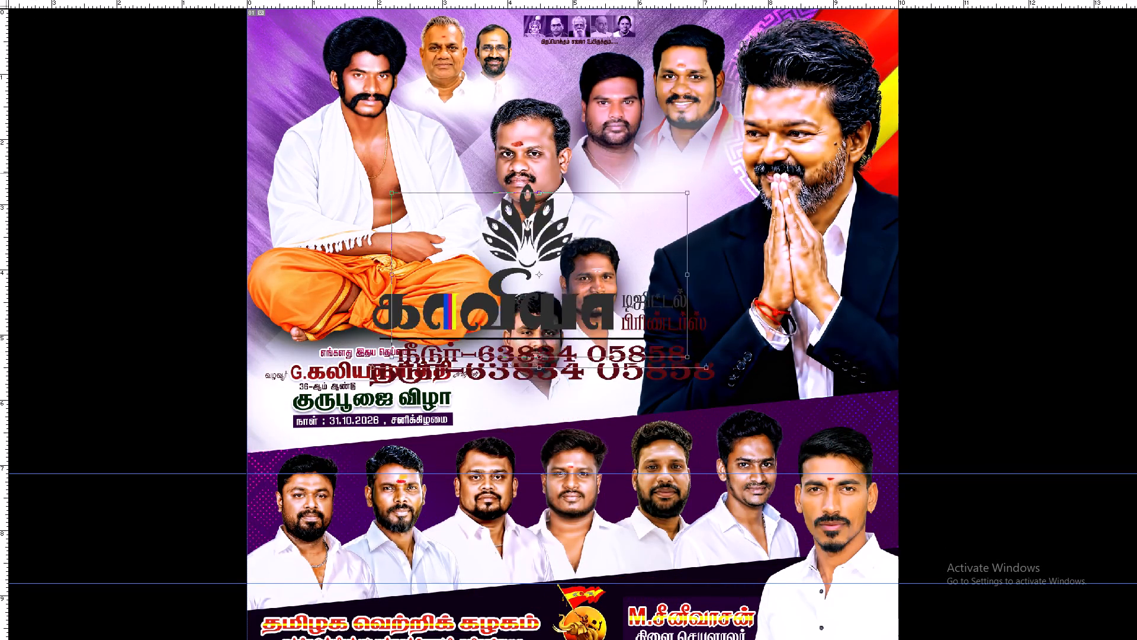
alt+shift+drag(676, 183, 567, 237)
double_click(553, 265)
Recolour the whole logo solid dark purple, keeping its transparent areas.
key(ctrl+plus)
key(ctrl+plus)
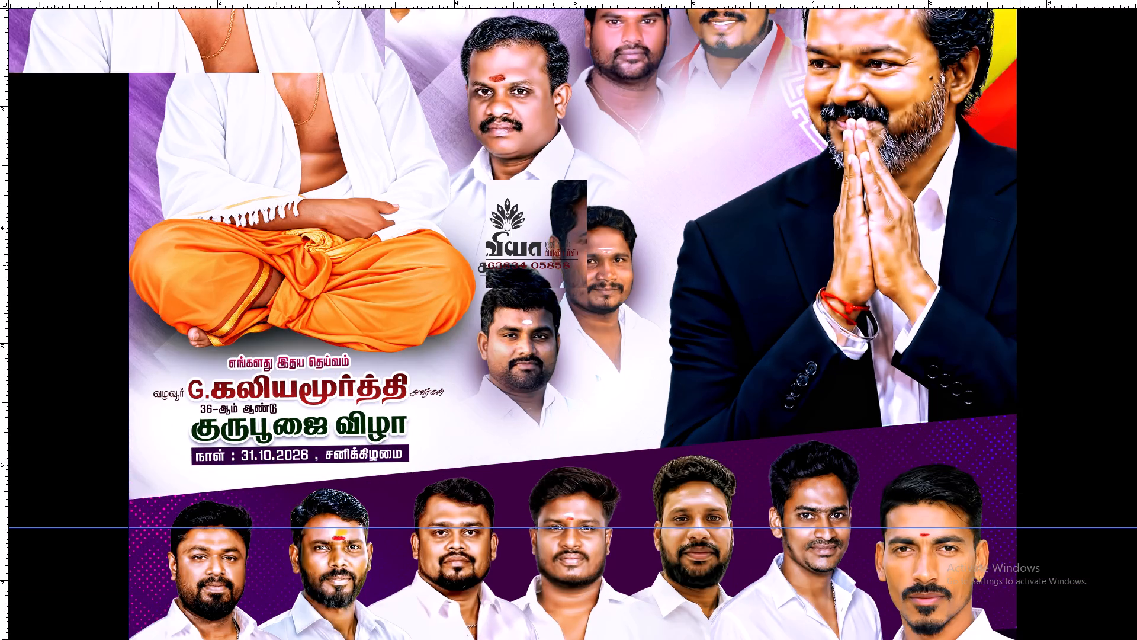
key(ctrl+plus)
key(alt+shift+BackSpace)
key(x)
key(alt+shift+BackSpace)
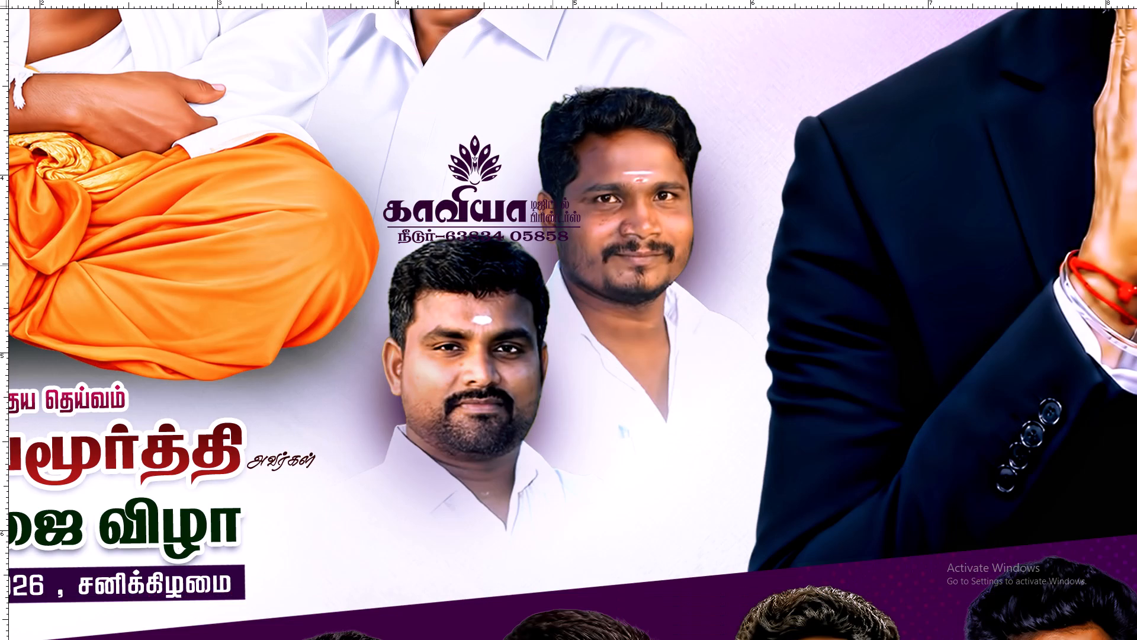
Place the purple logo below the two lower-middle portraits and tilt it slightly counterclockwise to follow the slanted purple band.
drag(481, 163, 570, 457)
key(space)
drag(575, 418, 568, 356)
key(ctrl+t)
drag(682, 392, 679, 380)
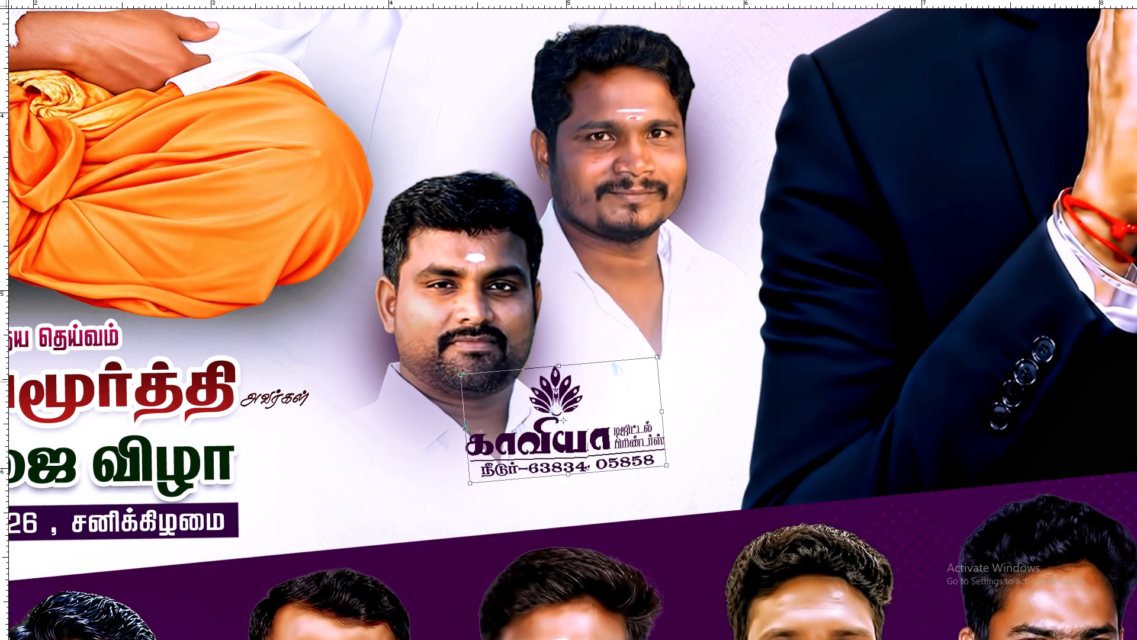
drag(679, 380, 686, 386)
key(Return)
key(ctrl+minus)
key(space)
drag(699, 356, 693, 329)
drag(605, 382, 621, 384)
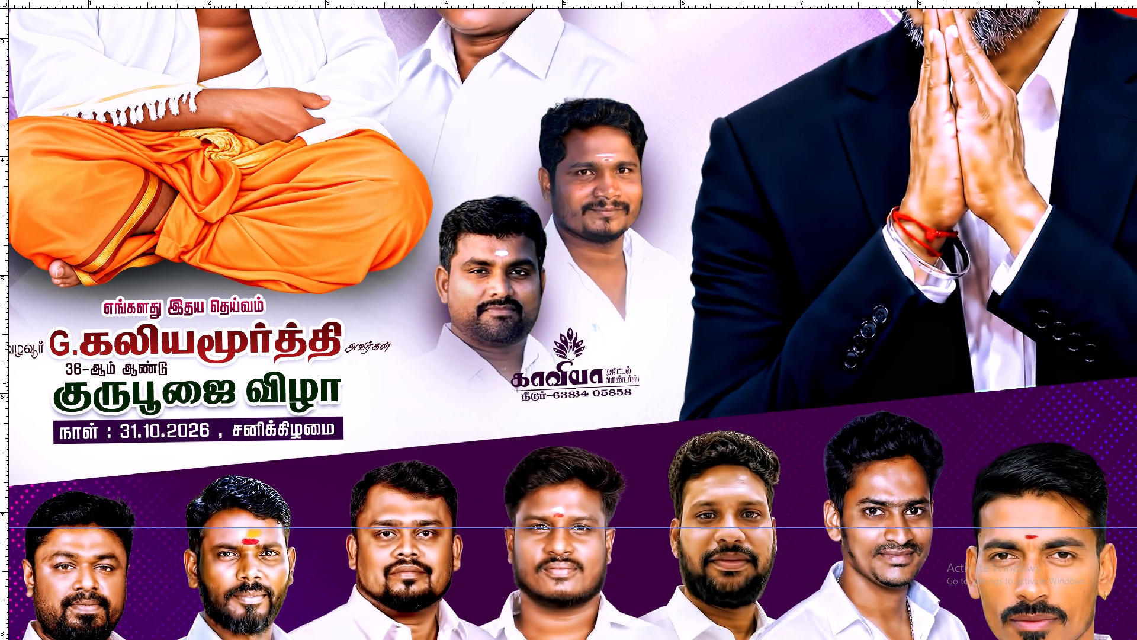
Move the purple logo diagonally down so it sits just above the slanted purple band, beside the dark suit's edge.
drag(621, 384, 637, 400)
key(ctrl+t)
click(681, 379)
key(Return)
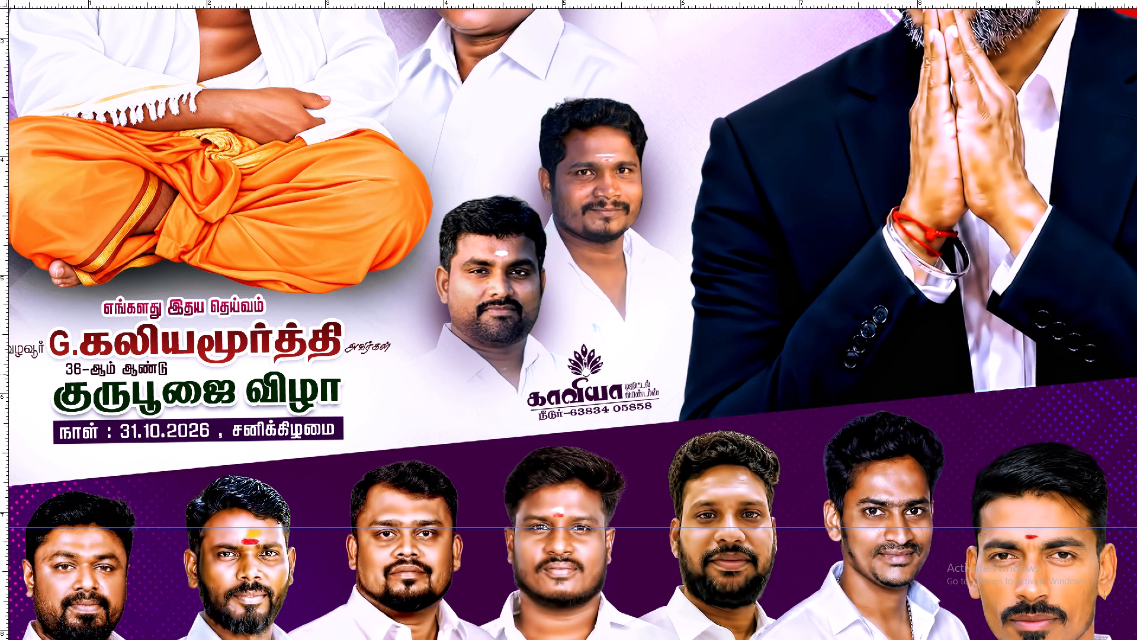
key(ctrl+plus)
key(ctrl+plus)
key(space)
key(space)
key(space)
key(space)
key(space)
key(space)
key(space)
key(space)
key(space)
drag(682, 374, 567, 236)
drag(583, 324, 513, 199)
drag(494, 275, 539, 299)
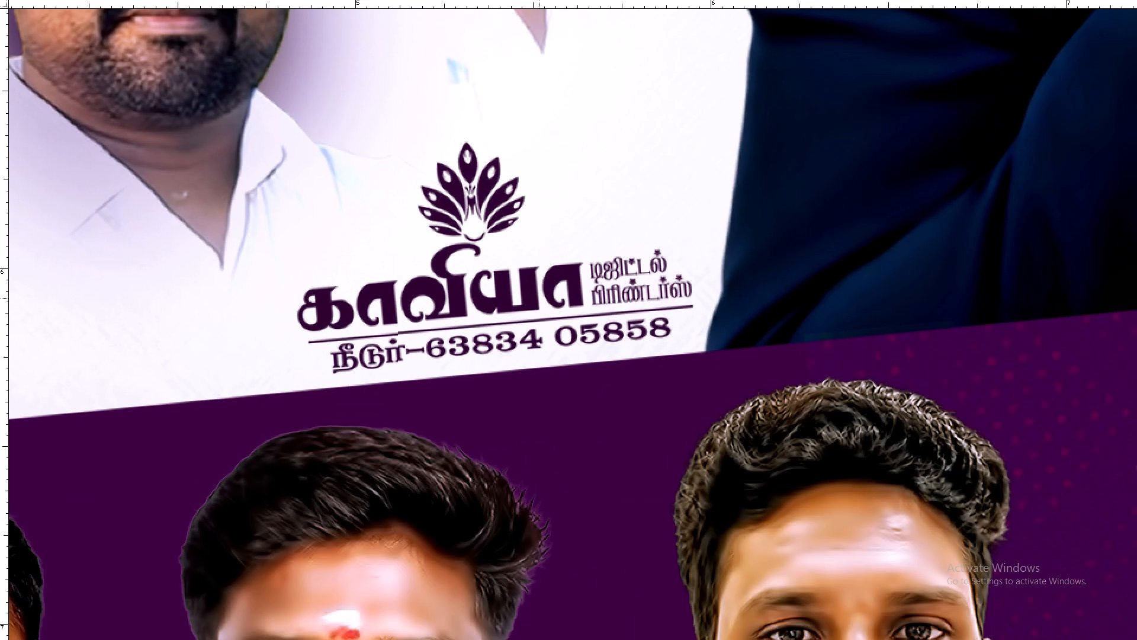
drag(539, 299, 542, 301)
Enlarge the purple logo very slightly, by about 2 percent, around its current position above the band.
key(ctrl+t)
alt+shift+drag(696, 145, 702, 143)
click(657, 87)
key(Return)
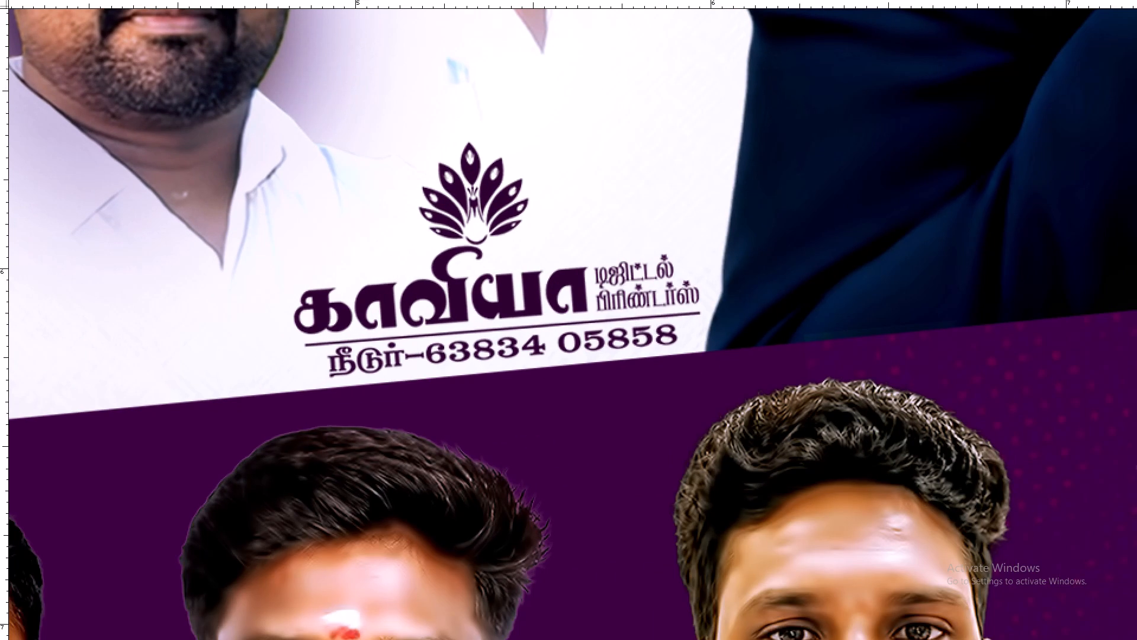
click(551, 239)
Save the poster with the logo in its new place.
key(ctrl+minus)
key(ctrl+minus)
key(ctrl+minus)
key(ctrl+minus)
key(ctrl+minus)
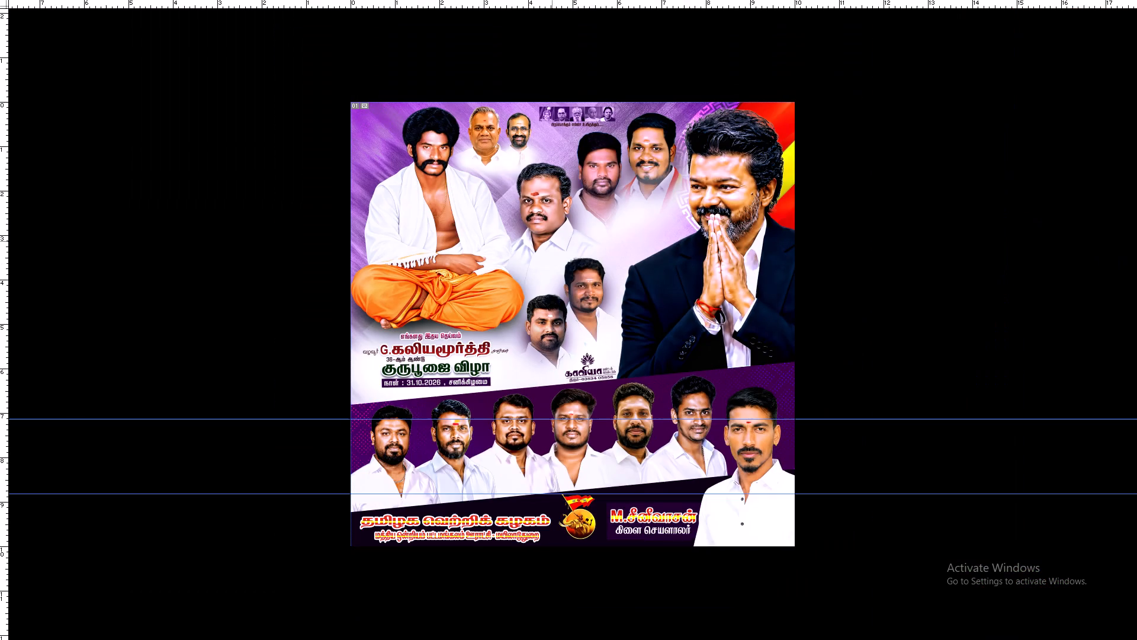
scroll(600, 247, up, 1)
scroll(600, 247, down, 1)
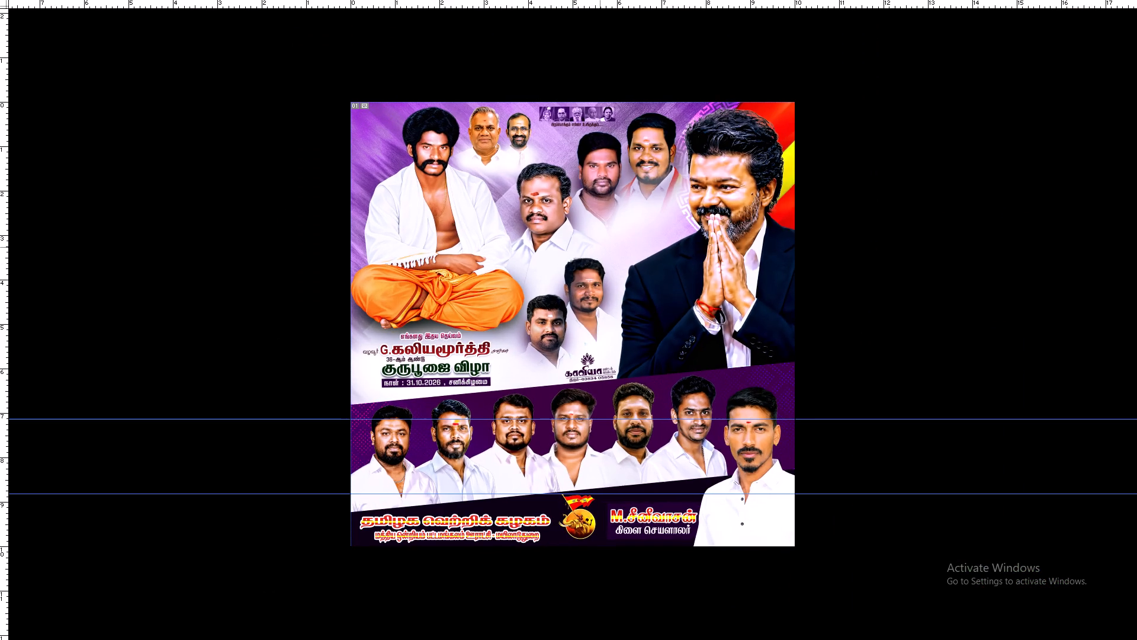
key(ctrl+s)
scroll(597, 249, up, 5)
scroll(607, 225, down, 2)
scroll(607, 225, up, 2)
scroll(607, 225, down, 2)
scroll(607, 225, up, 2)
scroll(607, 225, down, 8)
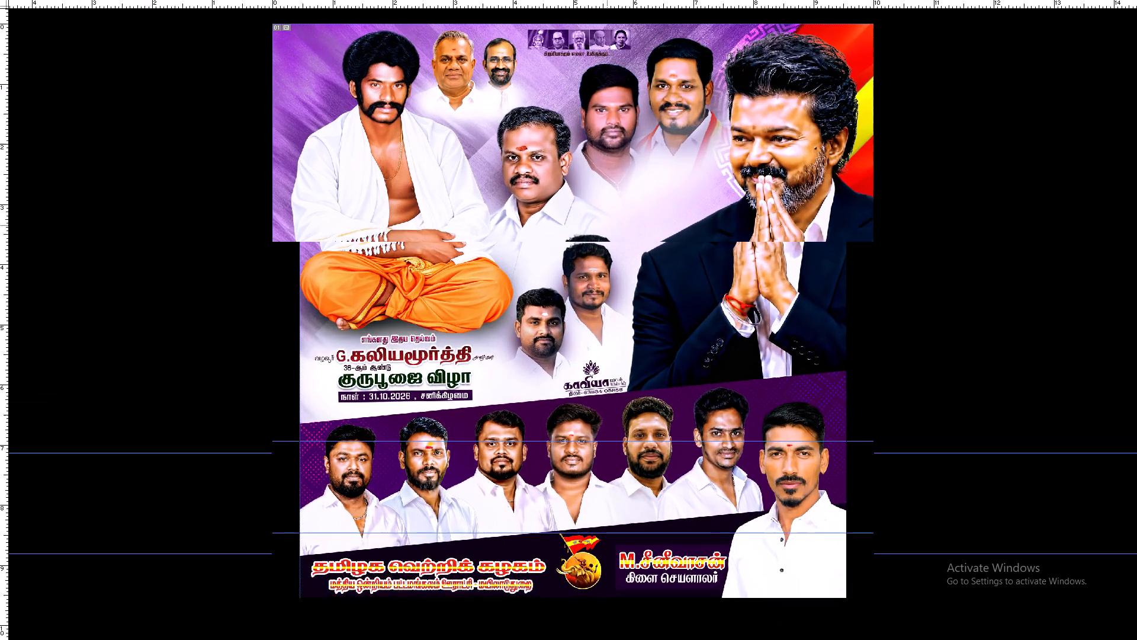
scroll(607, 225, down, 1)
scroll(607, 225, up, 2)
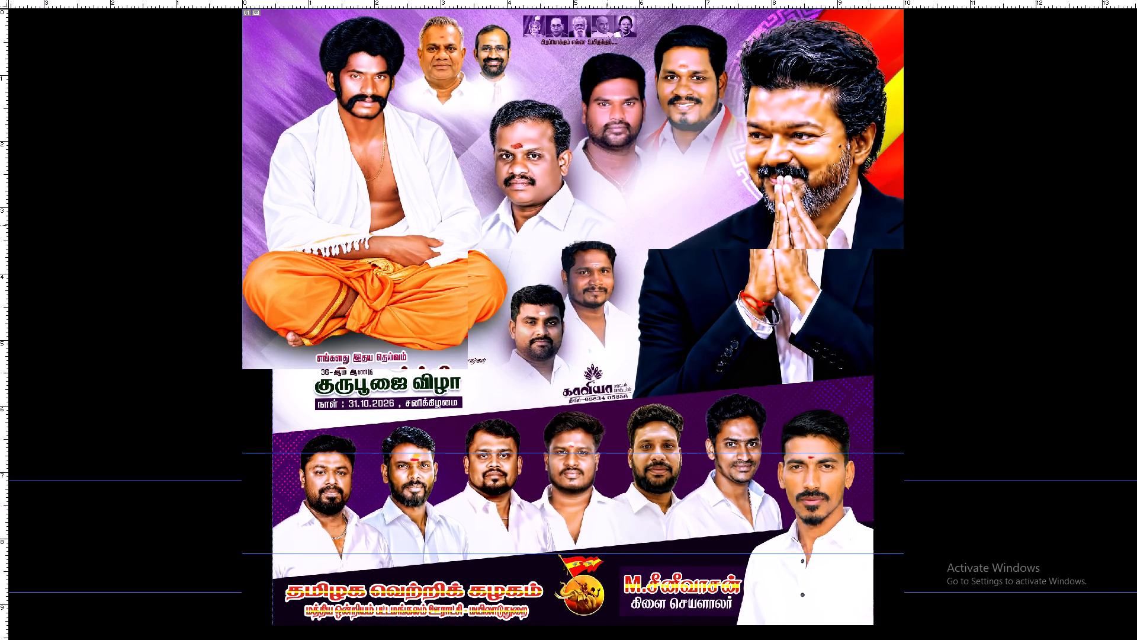
Start saving the 10X10 poster under another file format and bring up the available formats.
key(ctrl+shift+s)
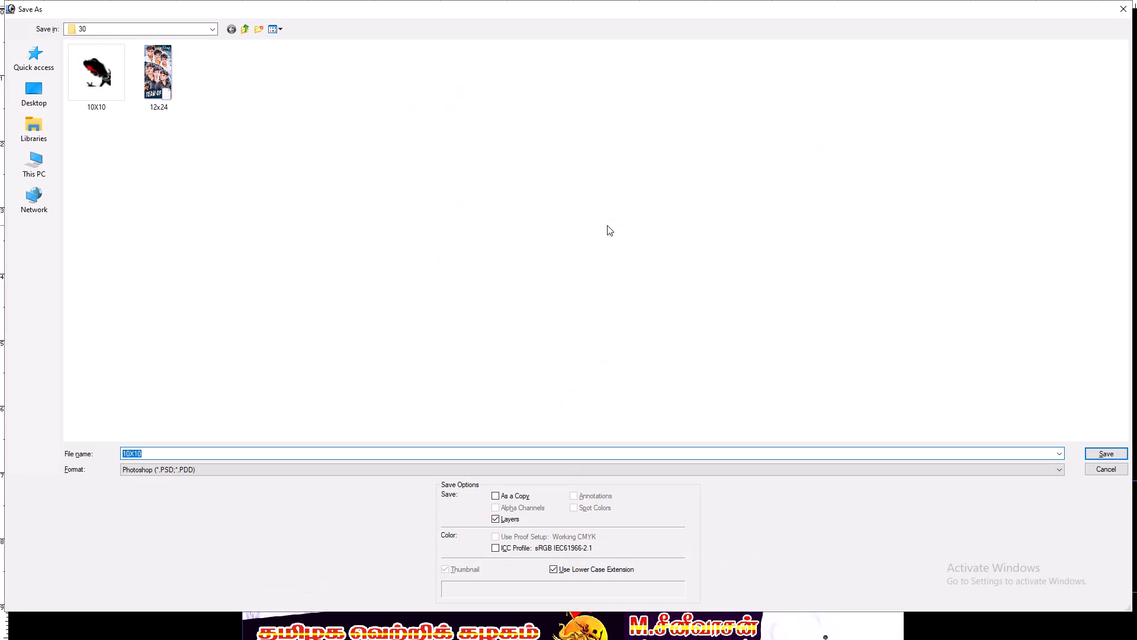
click(203, 471)
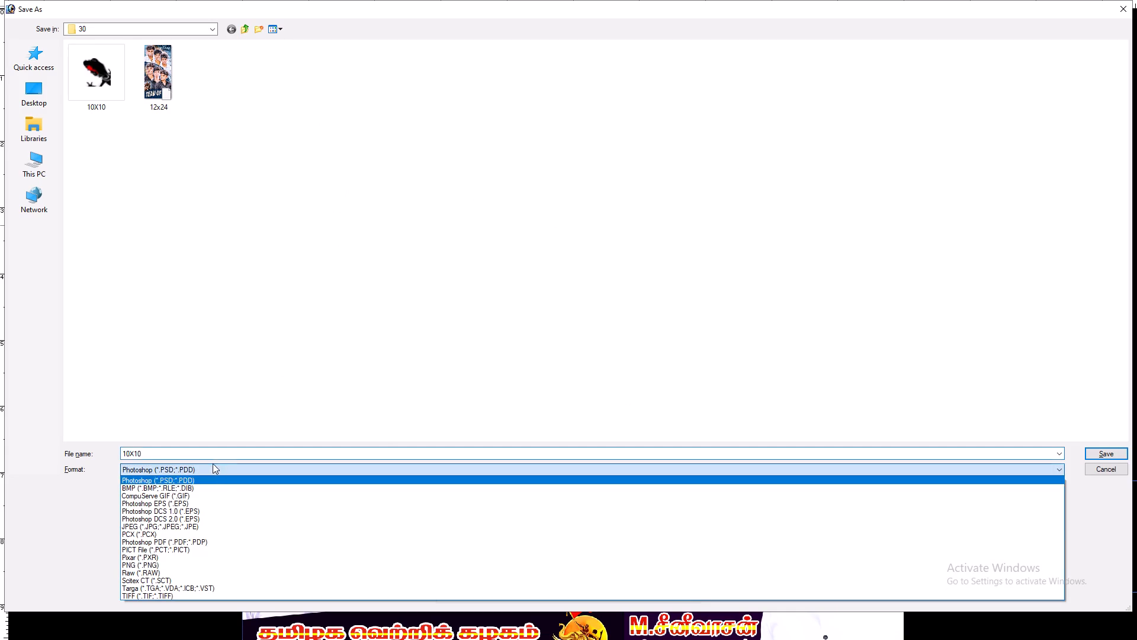
Save the 10X10 poster as a JPEG at Maximum quality with the Baseline ("Standard") format option.
click(227, 527)
key(Return)
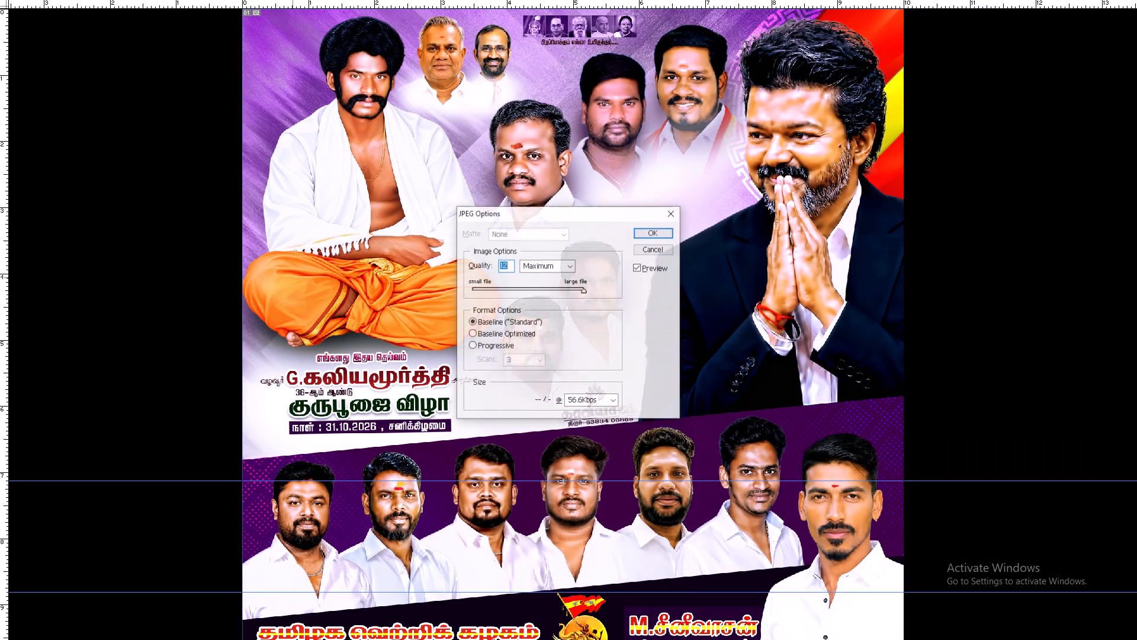
key(Return)
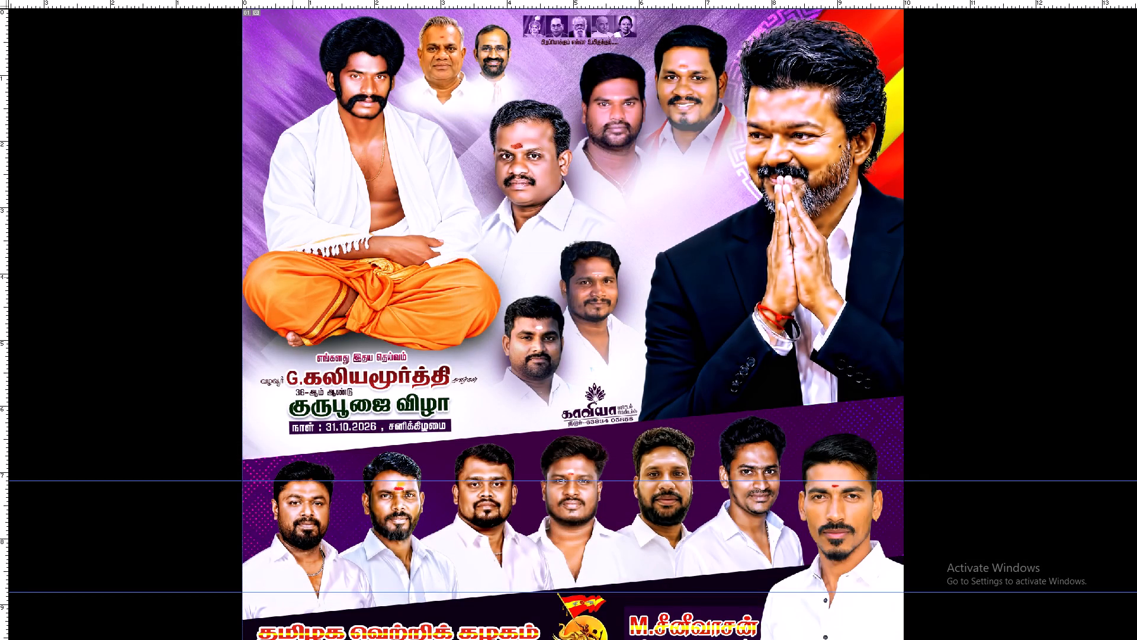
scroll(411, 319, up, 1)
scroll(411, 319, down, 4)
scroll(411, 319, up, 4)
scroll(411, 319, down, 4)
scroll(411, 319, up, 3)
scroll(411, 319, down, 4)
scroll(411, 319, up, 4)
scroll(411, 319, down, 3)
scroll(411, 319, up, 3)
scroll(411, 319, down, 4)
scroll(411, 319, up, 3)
Switch to the Picasa Photo Viewer window showing the cut-out portrait of the man in the white shirt.
key(alt+Tab)
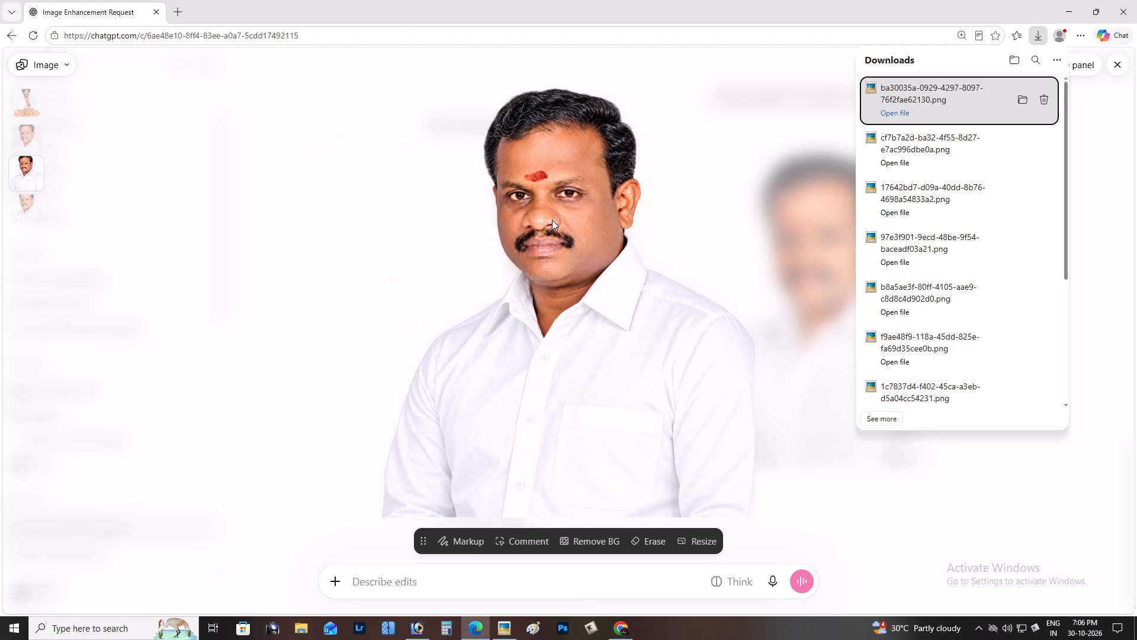
key(alt+Tab)
alt+click(690, 308)
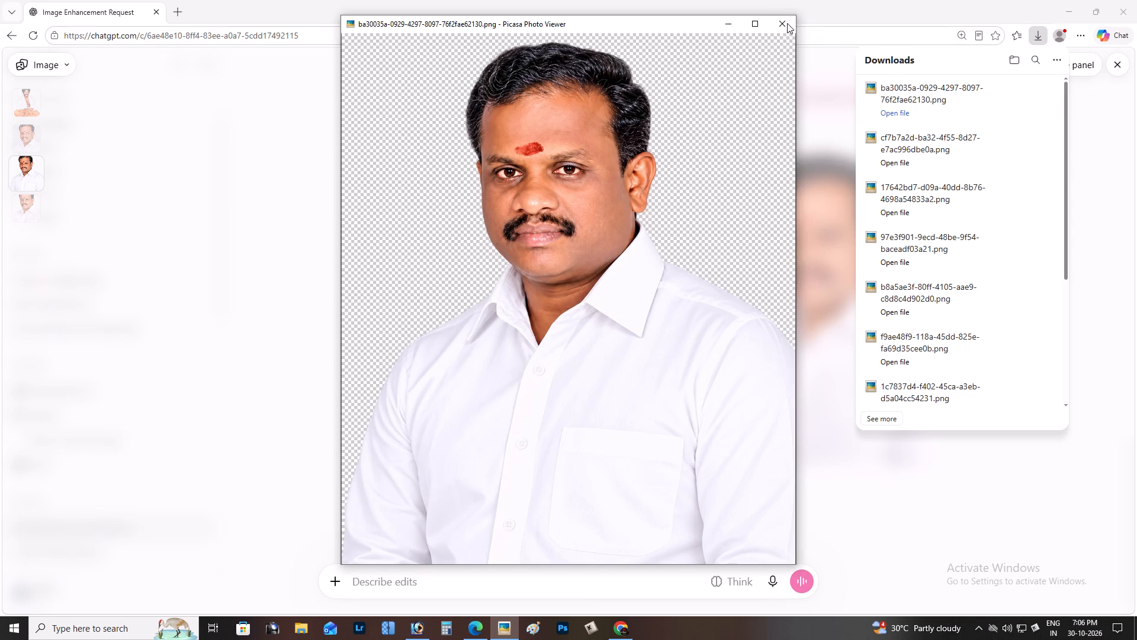
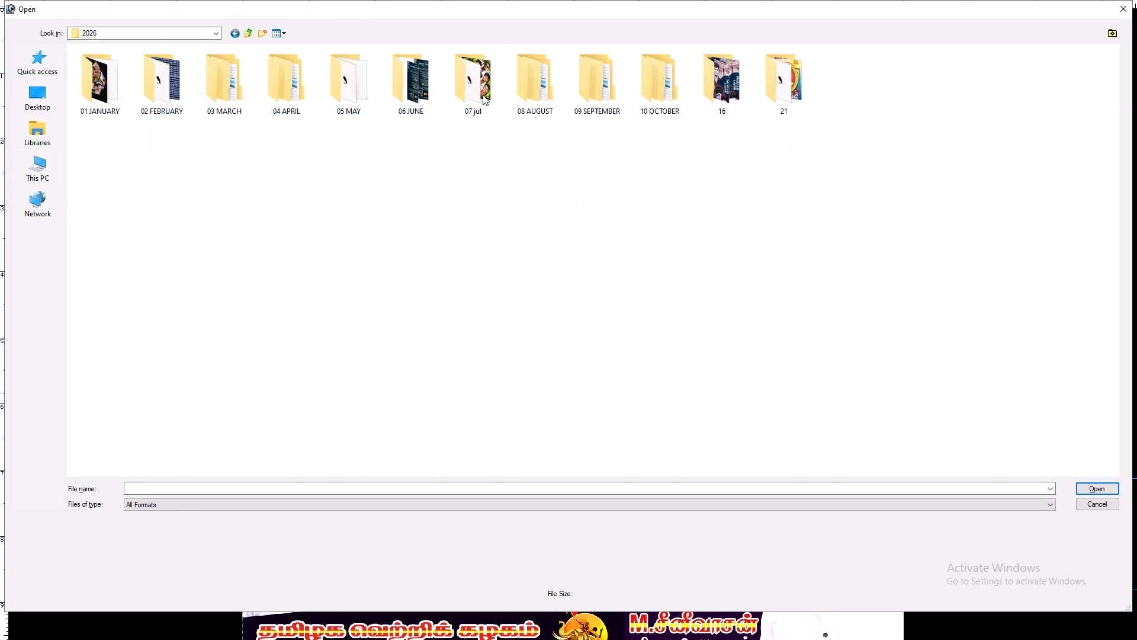
Browse the RAJA WEDDING designs inside folder 26 of 10 OCTOBER for a file to reuse.
double_click(640, 71)
scroll(712, 185, down, 4)
double_click(607, 417)
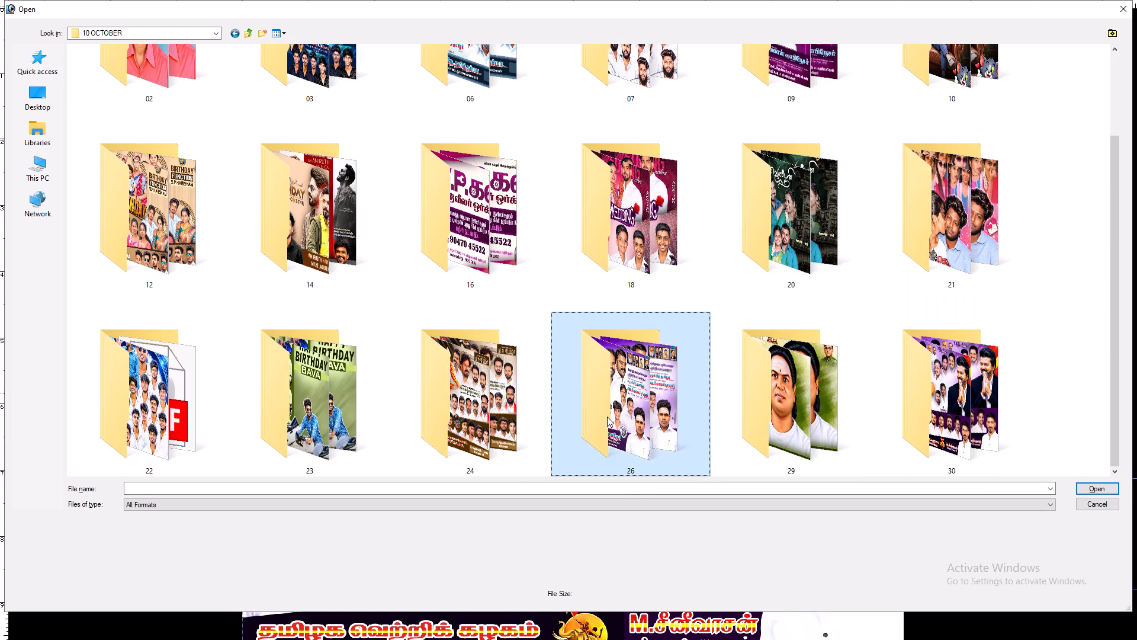
double_click(113, 79)
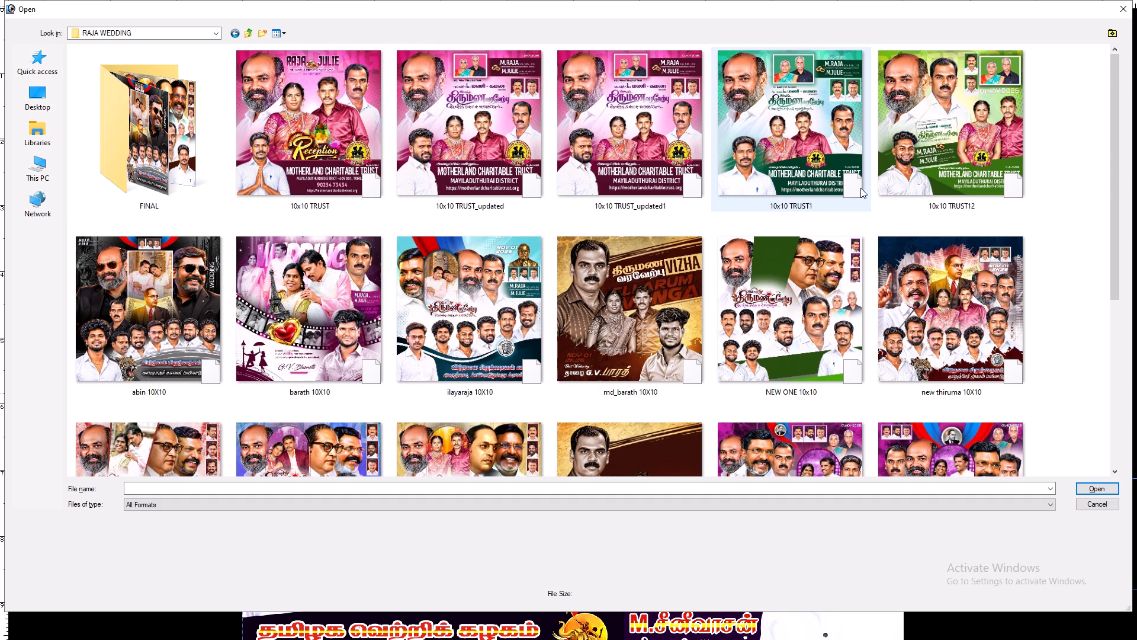
scroll(860, 188, down, 1)
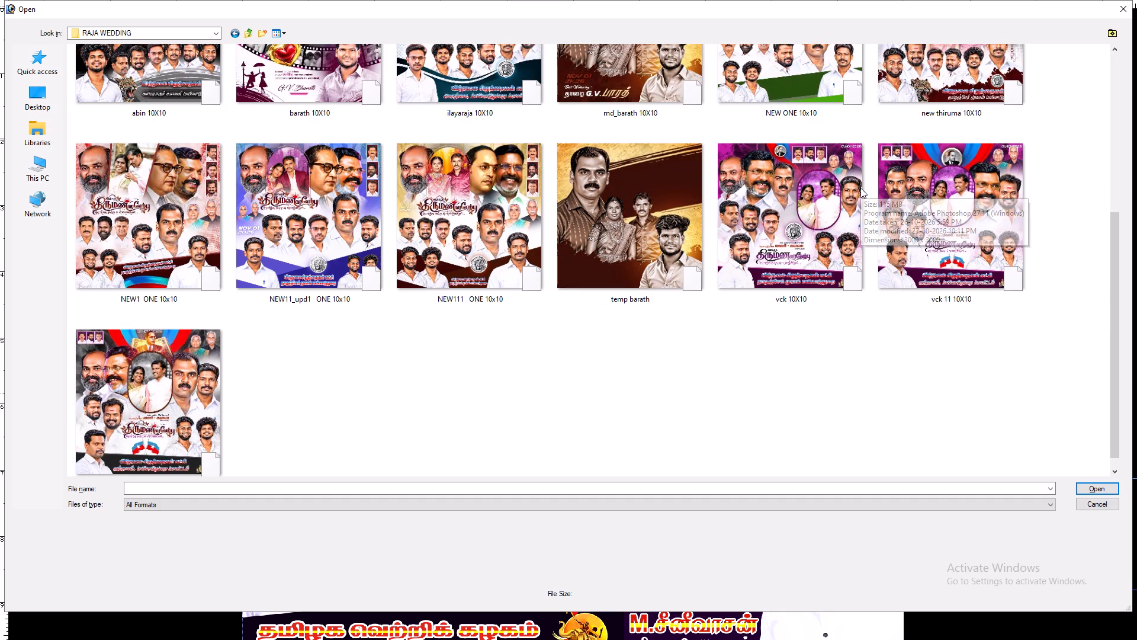
scroll(860, 188, down, 2)
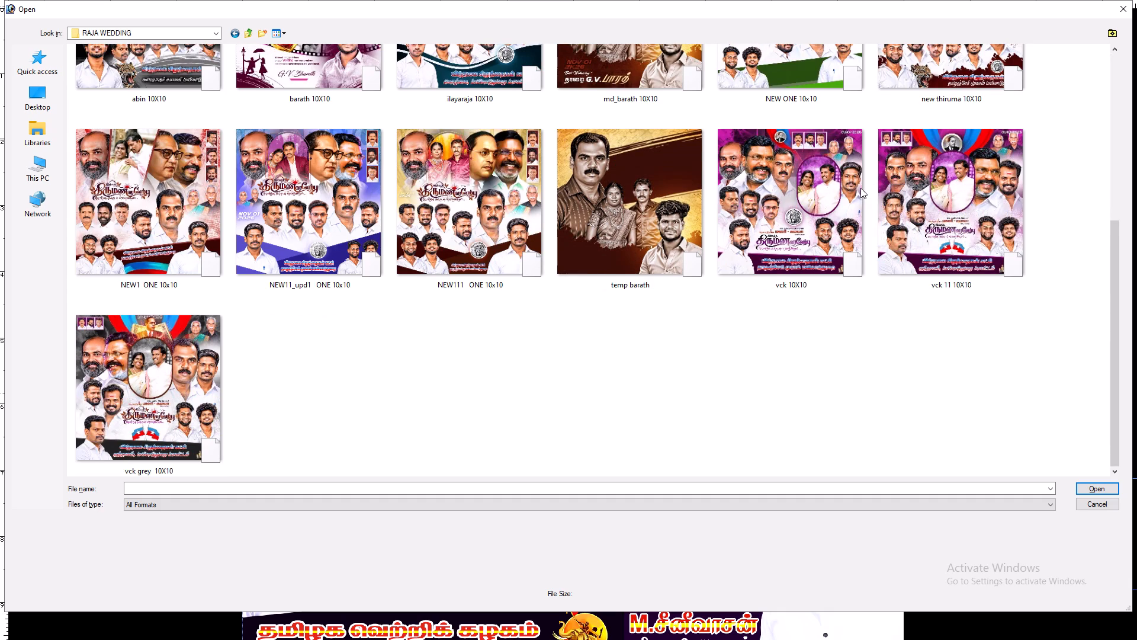
scroll(860, 188, up, 2)
scroll(860, 188, down, 1)
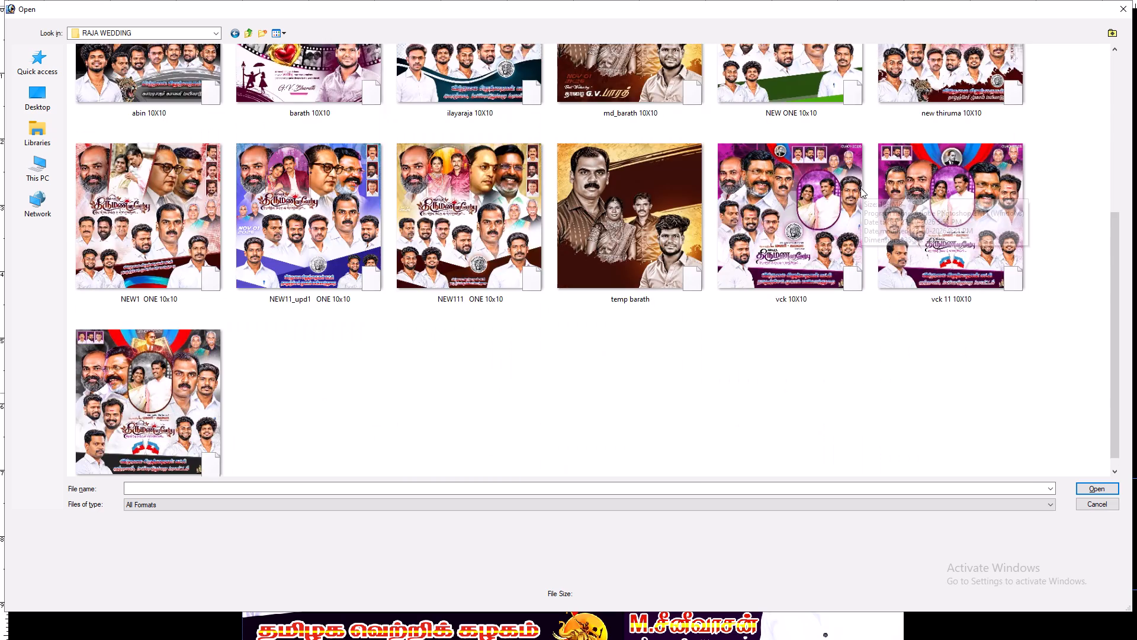
scroll(860, 188, up, 1)
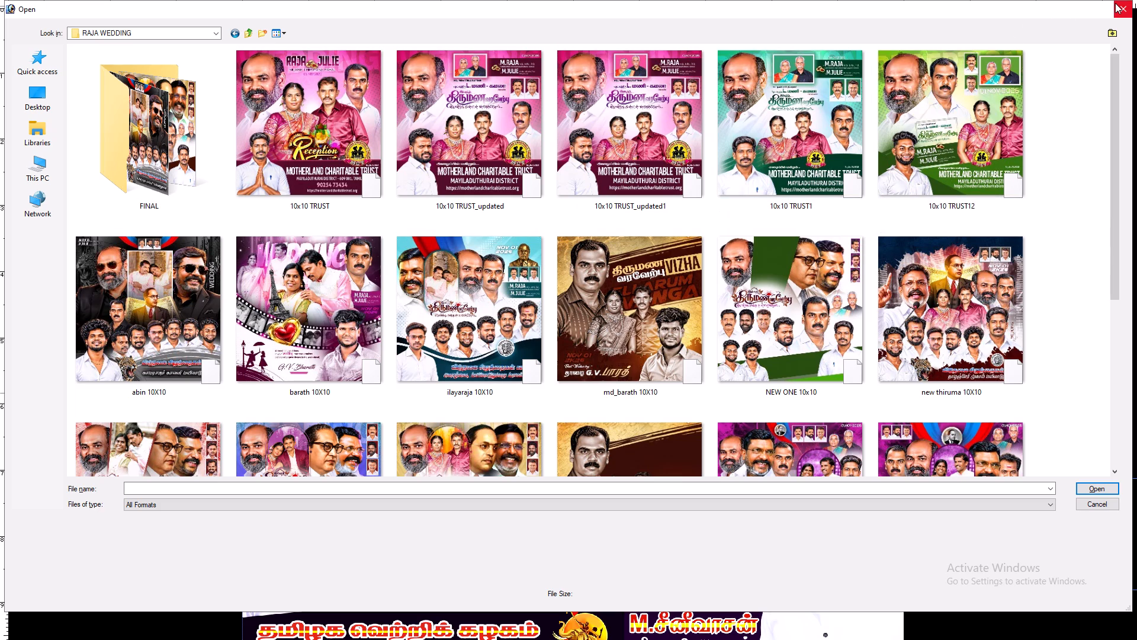
Look through the recent images and folders in Downloads for a file to reuse.
click(46, 154)
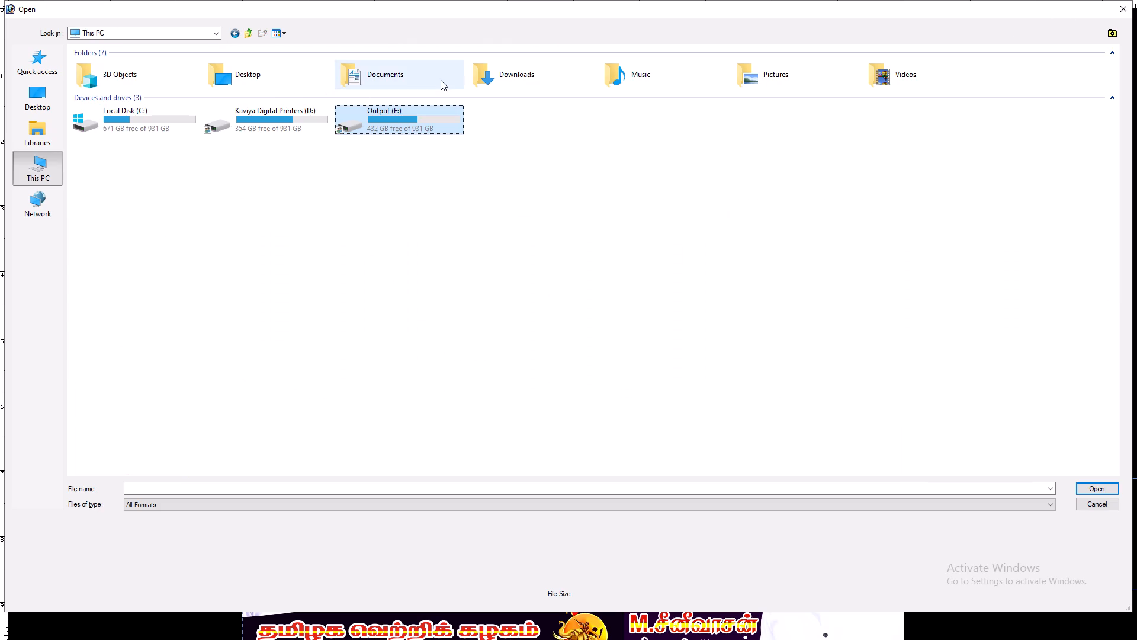
double_click(486, 82)
scroll(481, 100, down, 1)
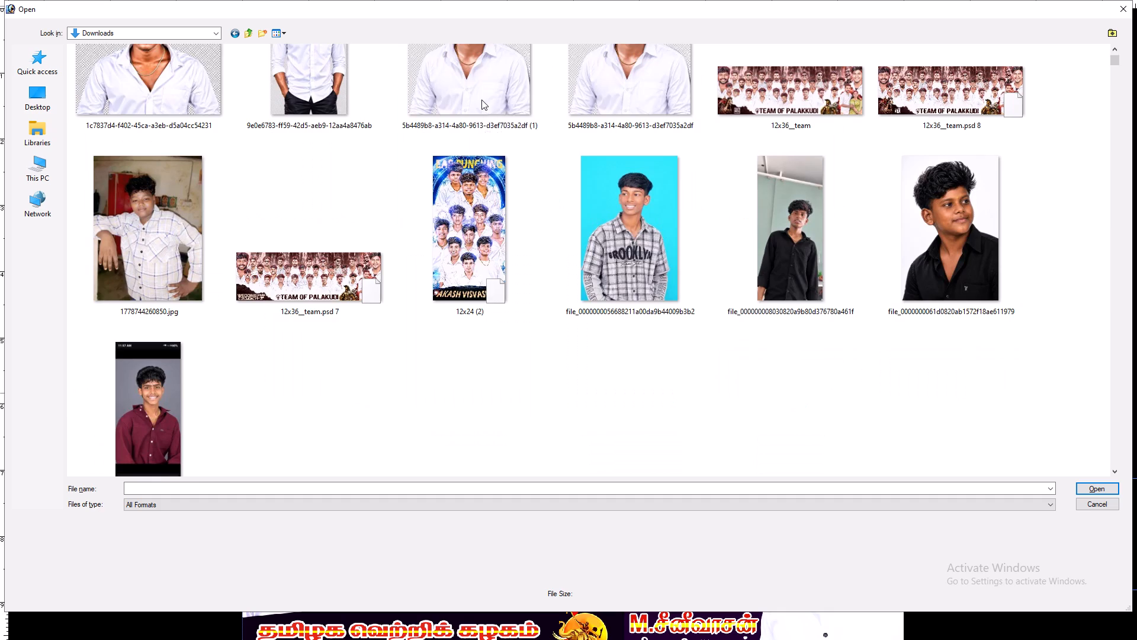
scroll(481, 100, down, 3)
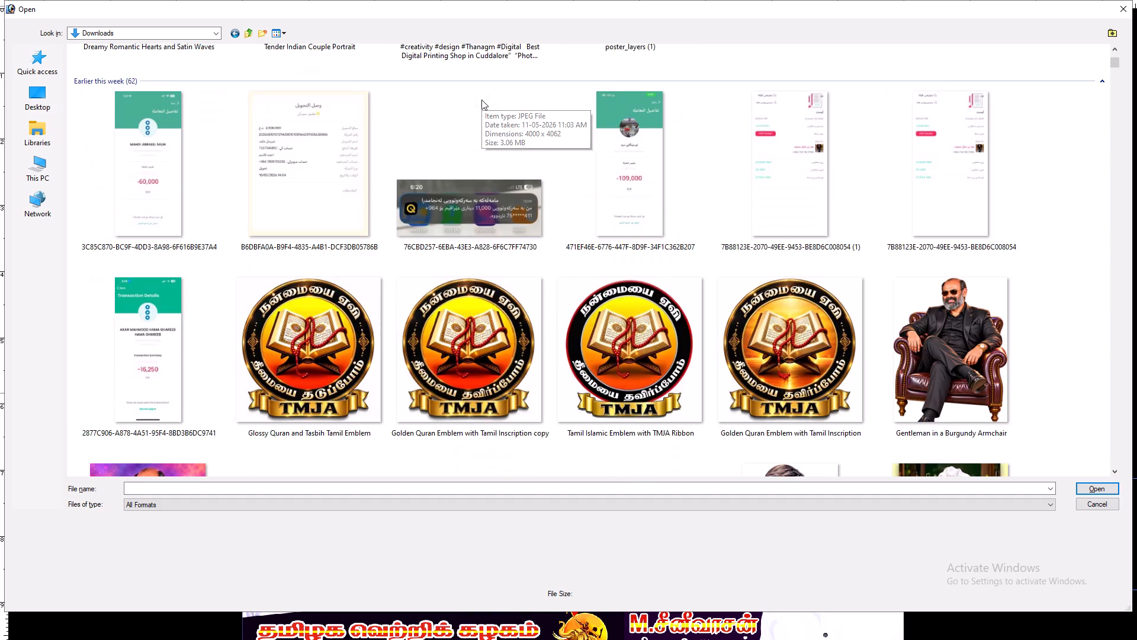
scroll(566, 152, up, 1)
Inspect the poster_layers (1) folder's images as extra large thumbnails, then return to Downloads.
double_click(624, 245)
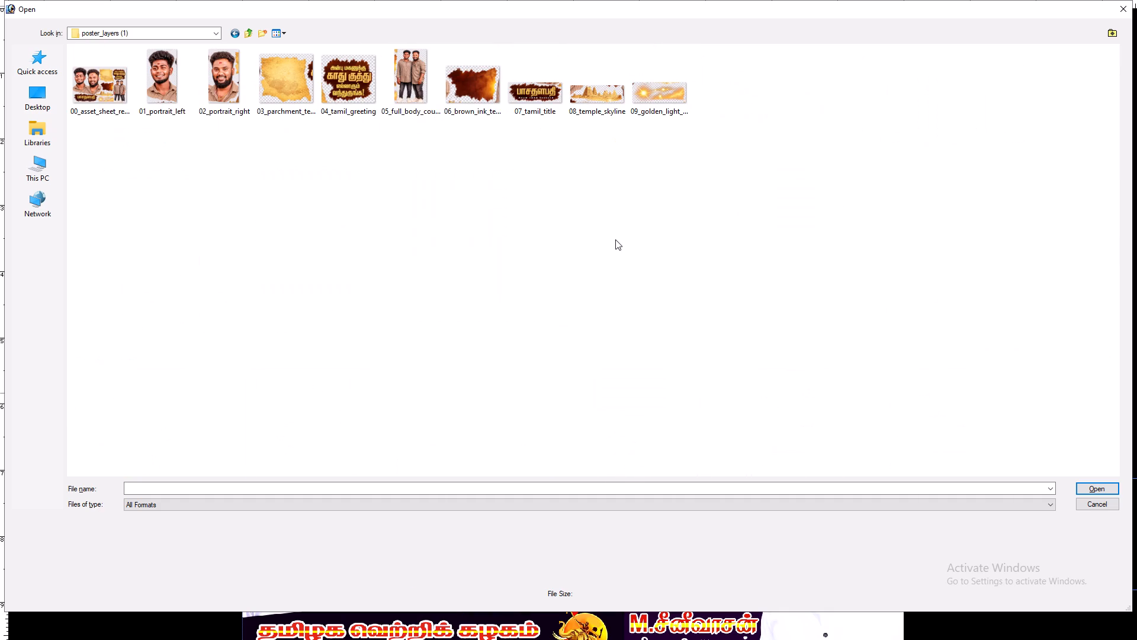
right_click(278, 229)
click(323, 230)
click(380, 242)
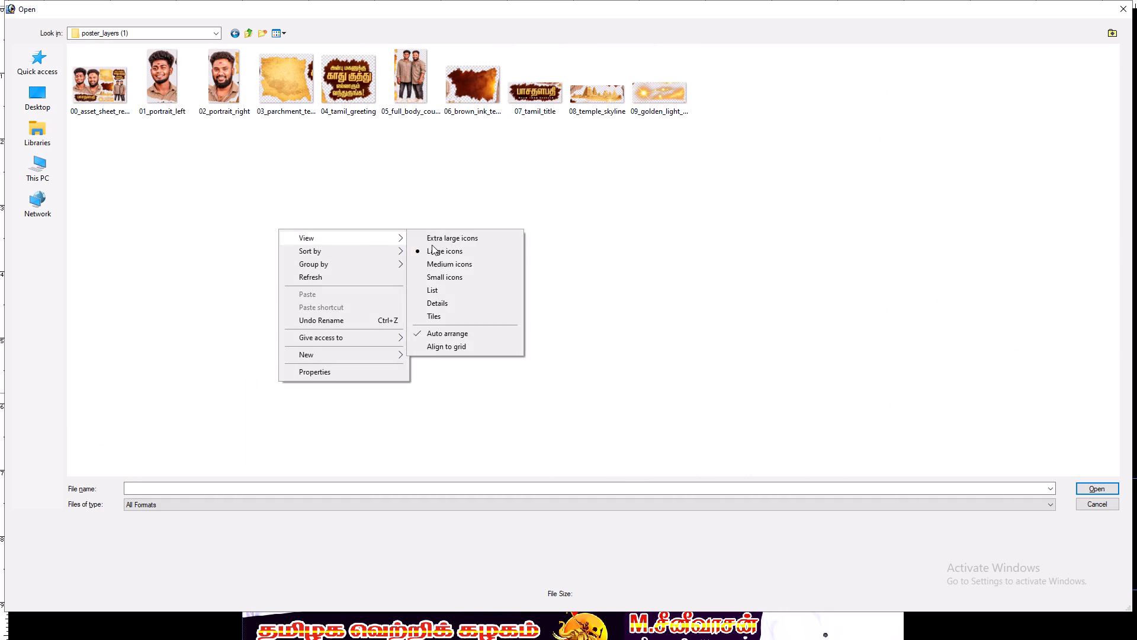
click(432, 245)
right_click(444, 238)
click(483, 247)
click(581, 249)
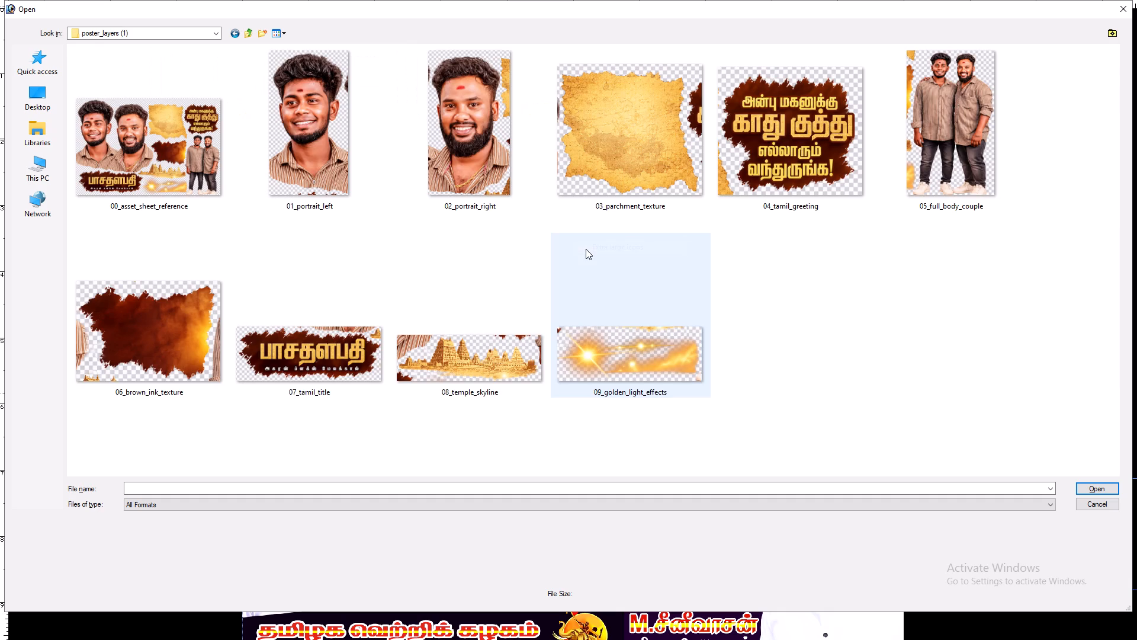
click(950, 341)
click(895, 332)
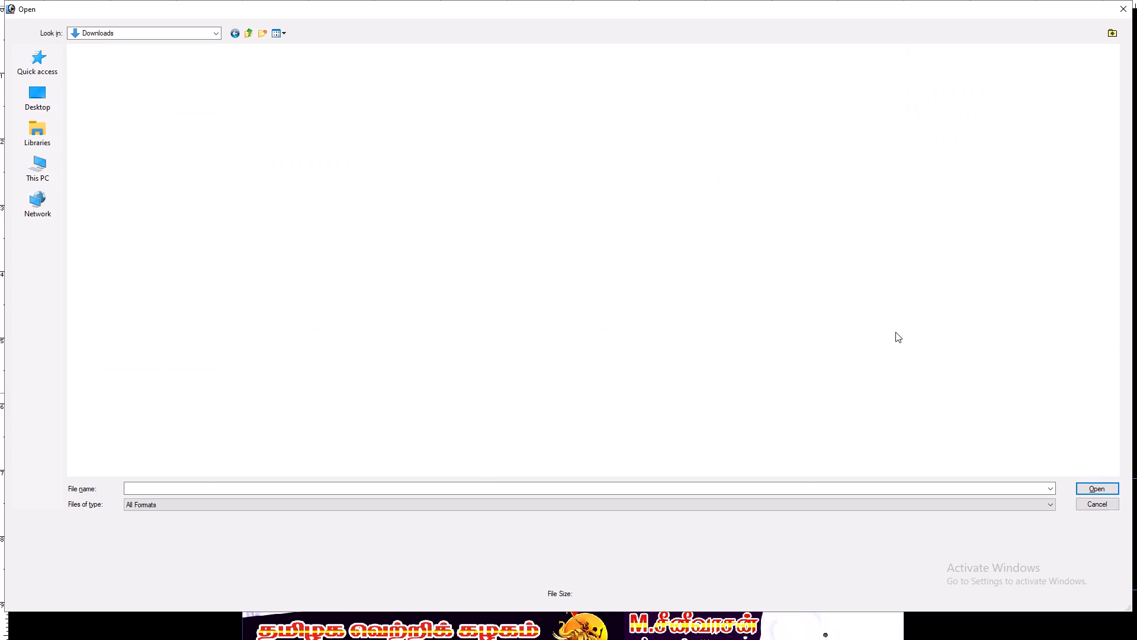
Look further through the images saved yesterday and earlier this week in Downloads.
scroll(406, 229, down, 1)
scroll(406, 229, up, 1)
scroll(406, 229, down, 2)
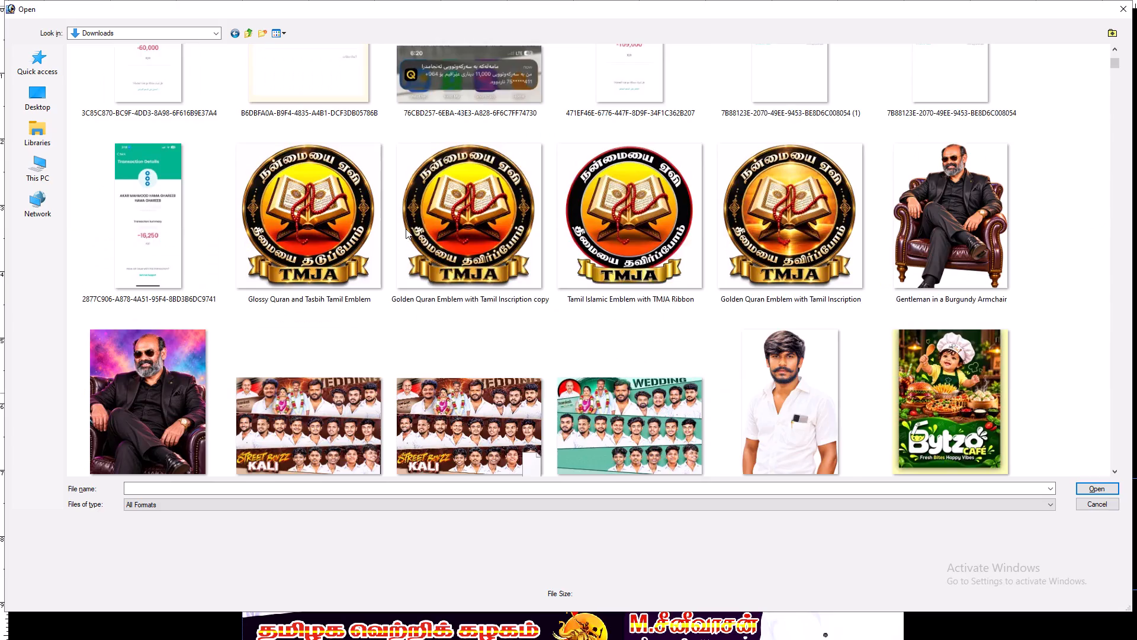
scroll(406, 229, up, 1)
scroll(438, 147, up, 1)
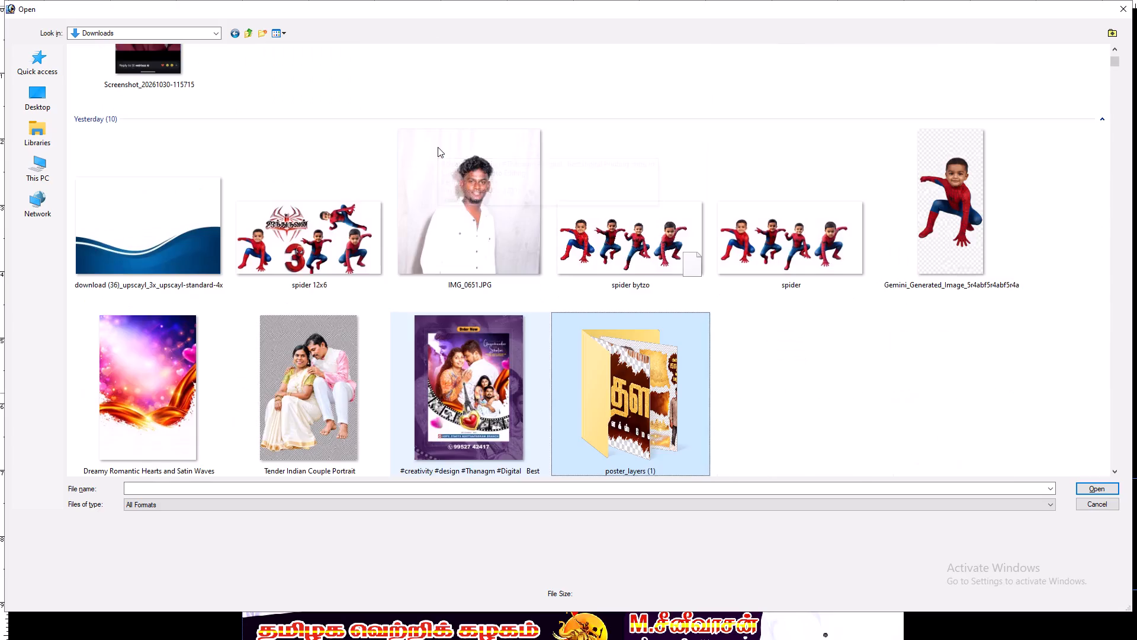
scroll(438, 147, down, 1)
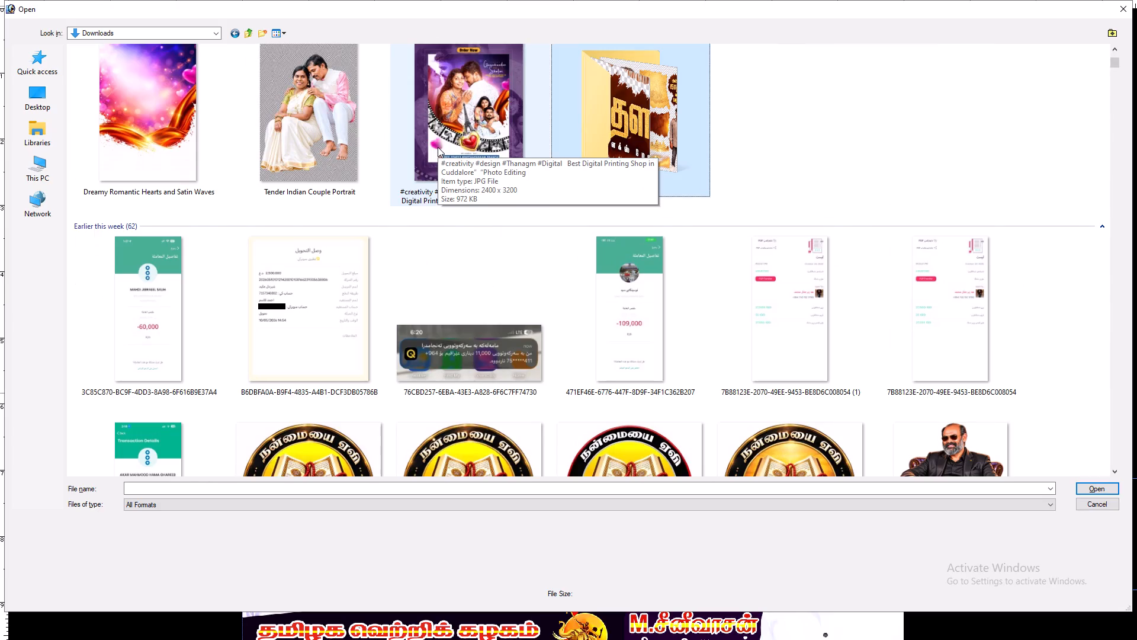
scroll(438, 147, up, 1)
scroll(438, 147, down, 3)
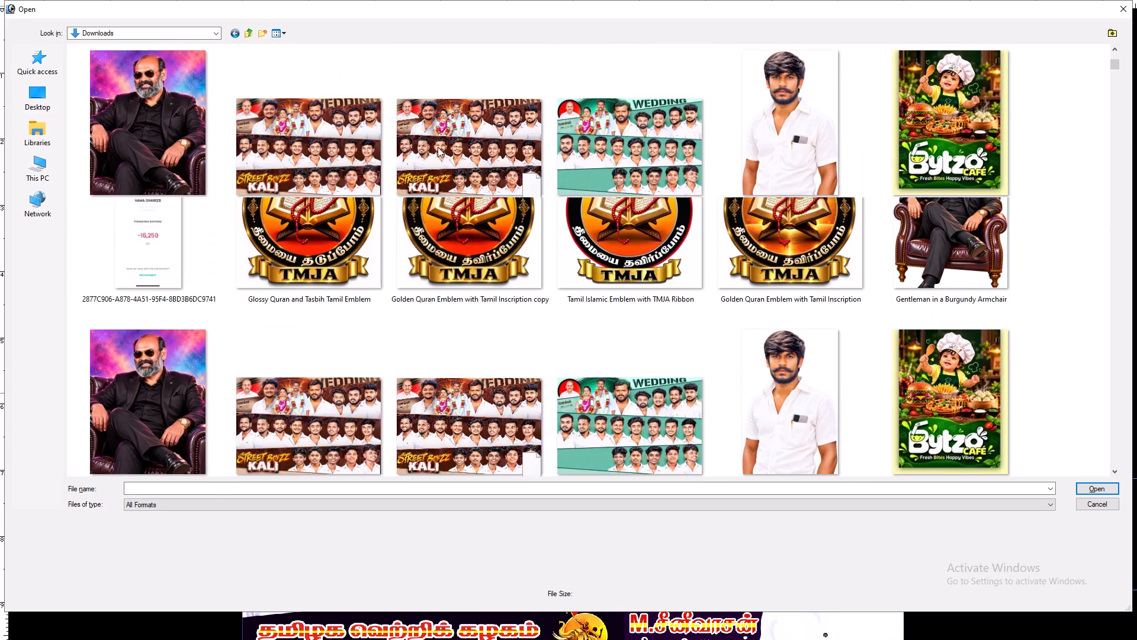
scroll(438, 147, down, 3)
Open the vck12 36X50 banner from folder 06 of 10 OCTOBER, under 2026 on the Output (E:) drive.
click(11, 169)
click(16, 168)
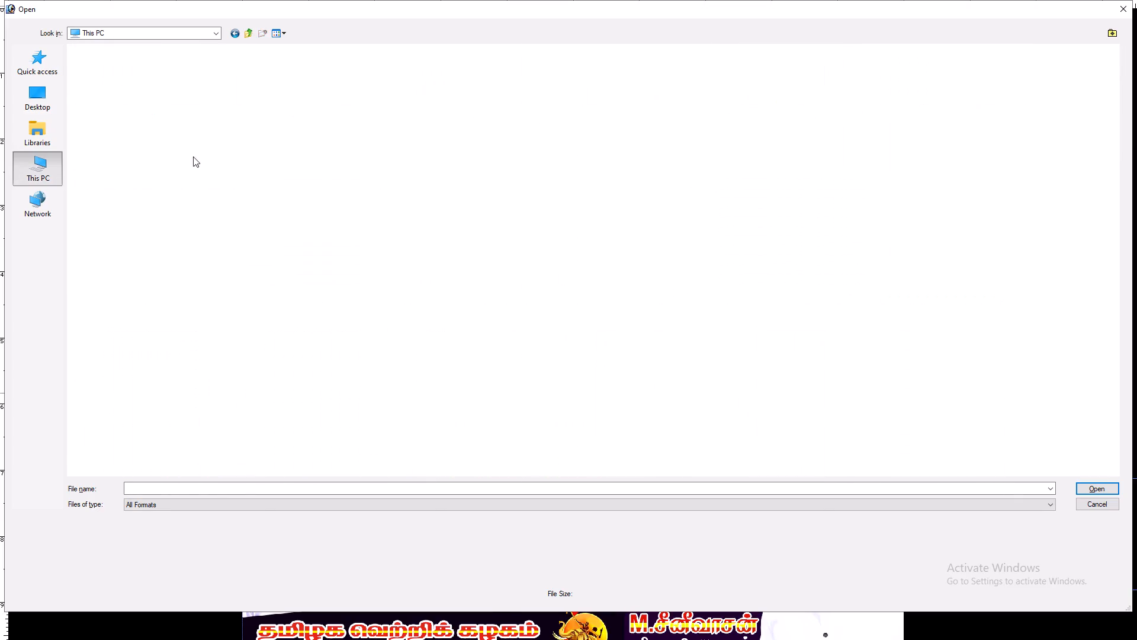
double_click(403, 123)
double_click(342, 117)
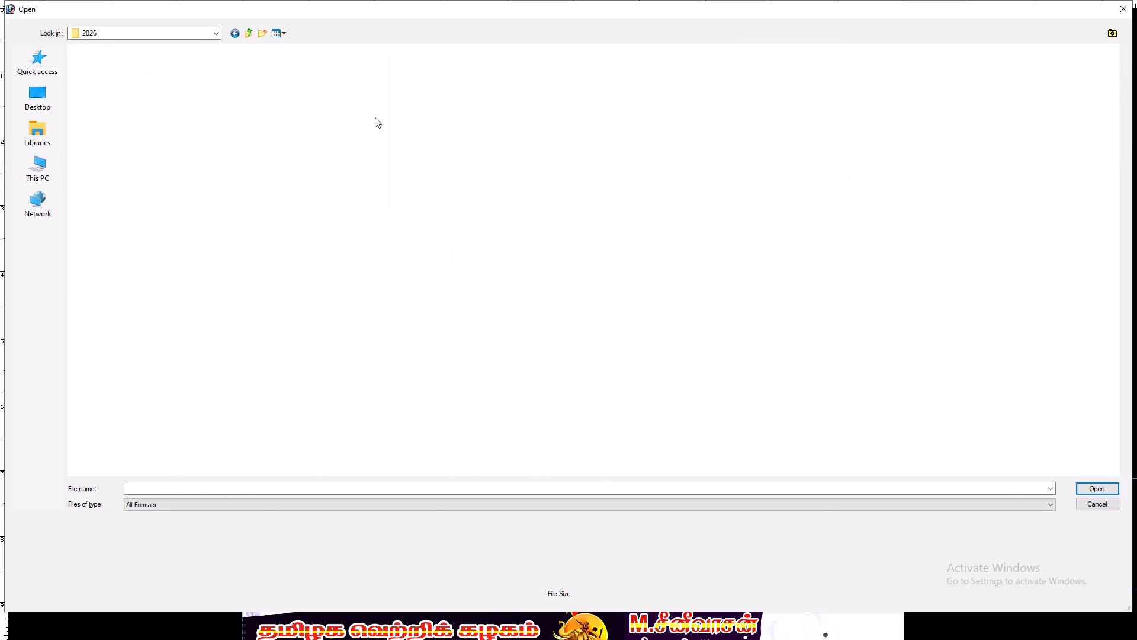
double_click(633, 93)
scroll(621, 145, down, 1)
scroll(584, 129, up, 1)
double_click(472, 124)
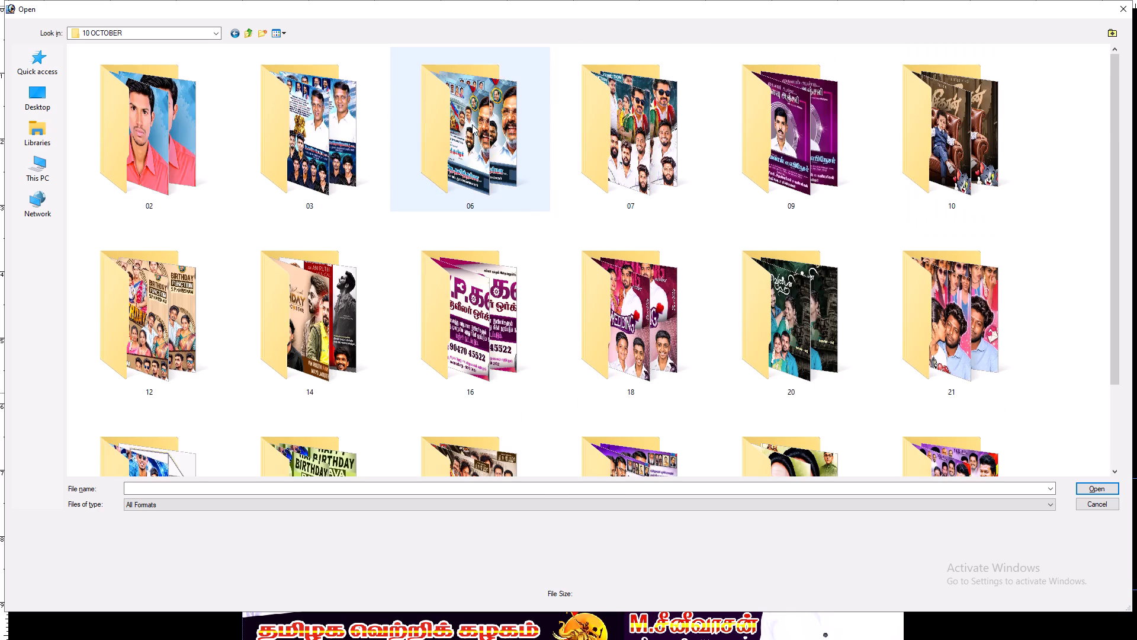
click(676, 156)
key(Return)
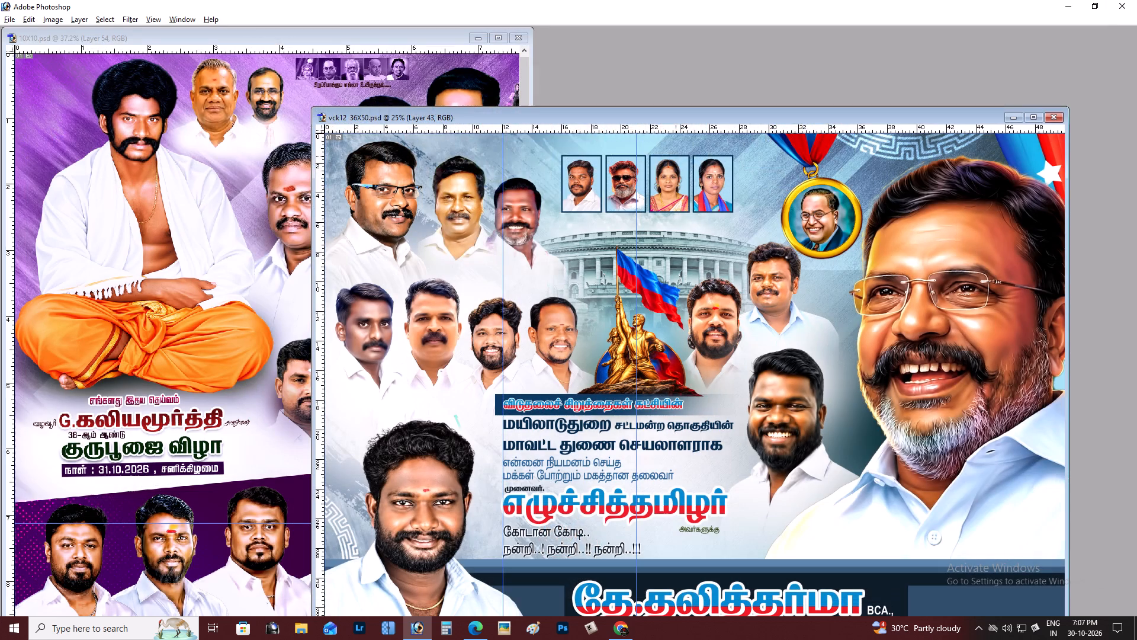
Show the banner in full-screen view with its guides hidden and examine the whole layout.
scroll(698, 221, up, 2)
scroll(698, 225, down, 3)
key(f)
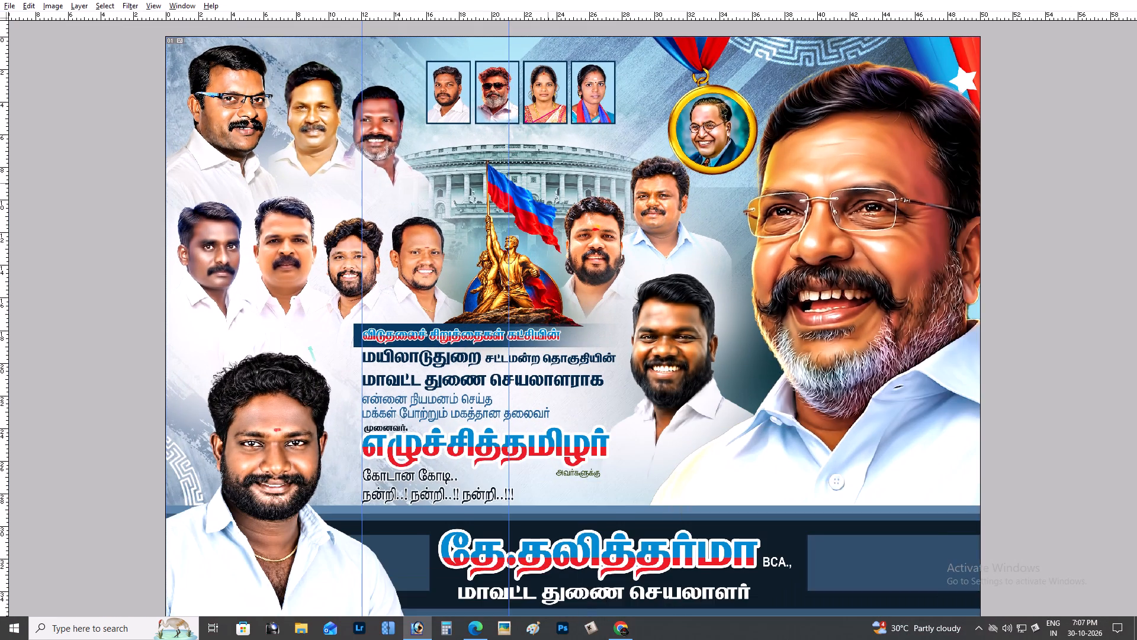
scroll(548, 183, up, 1)
scroll(548, 183, down, 1)
key(ctrl+h)
scroll(548, 183, up, 2)
scroll(548, 183, down, 2)
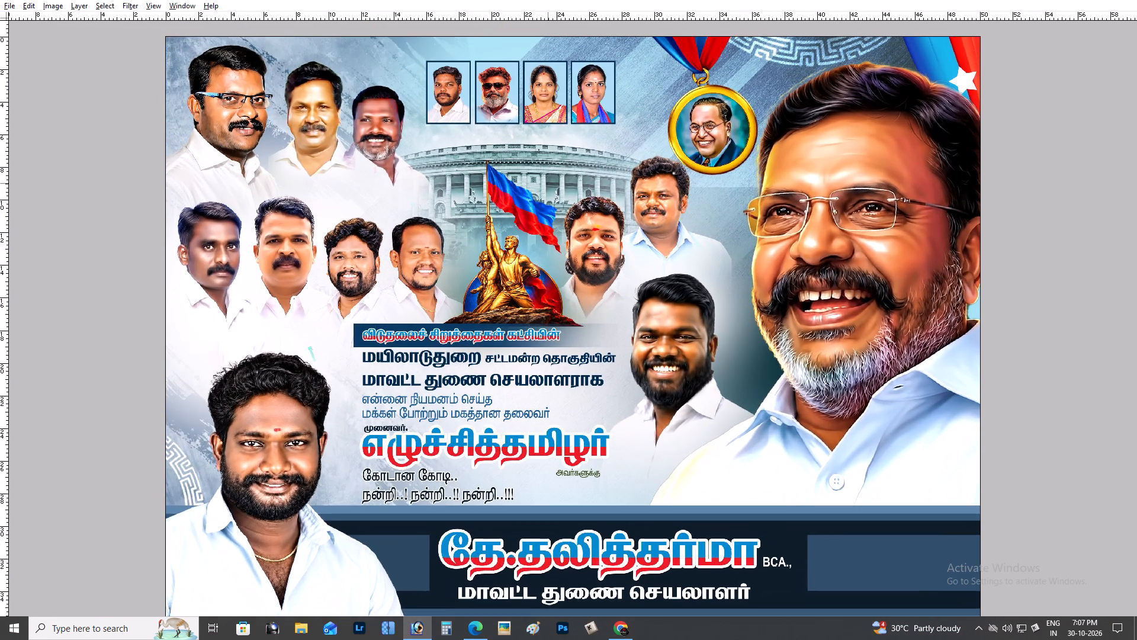
scroll(548, 183, up, 1)
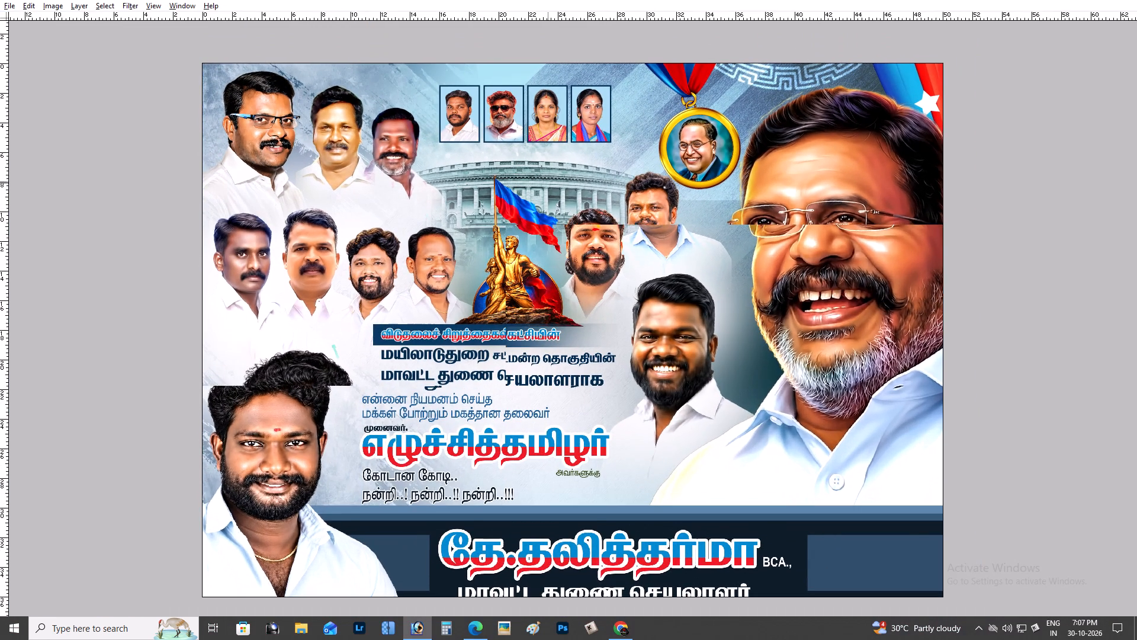
scroll(536, 165, down, 1)
scroll(536, 165, up, 2)
scroll(536, 165, down, 1)
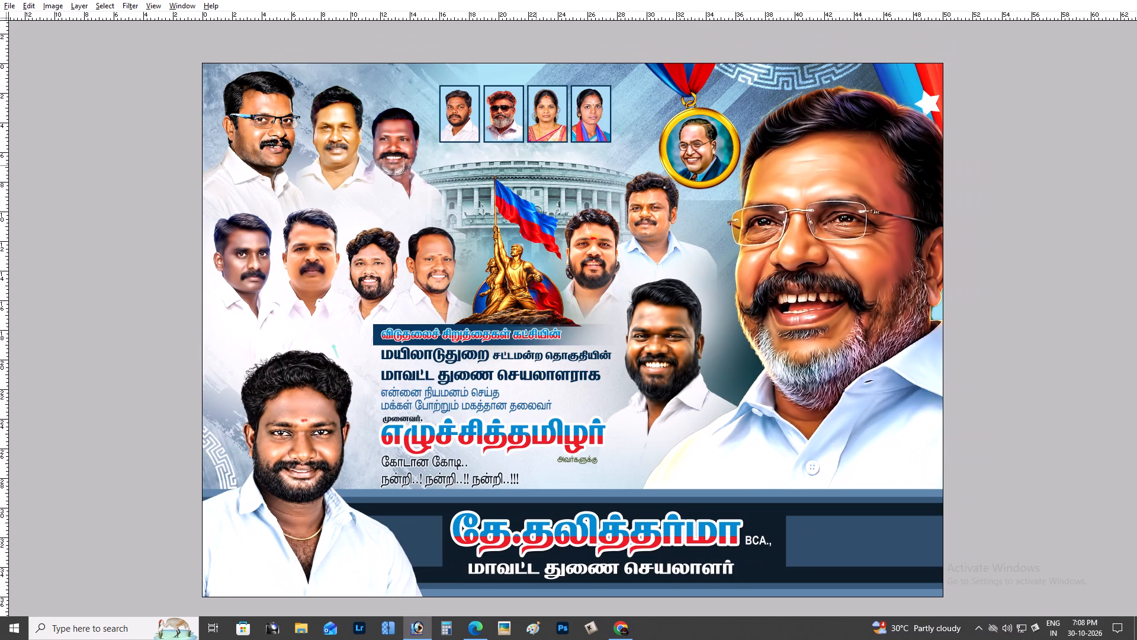
scroll(536, 165, down, 1)
Examine the golden statue and flag artwork up close and pick its layer, then return to the whole banner.
key(z)
drag(470, 145, 576, 325)
key(space)
drag(568, 313, 577, 325)
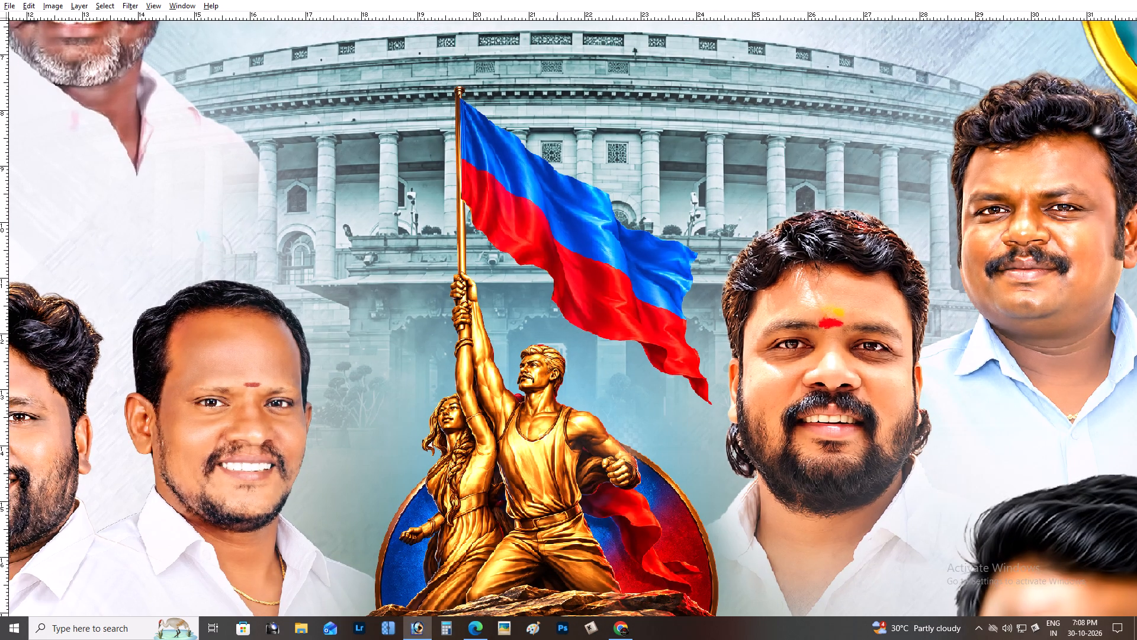
right_click(561, 226)
click(572, 233)
scroll(572, 233, up, 2)
scroll(572, 233, down, 1)
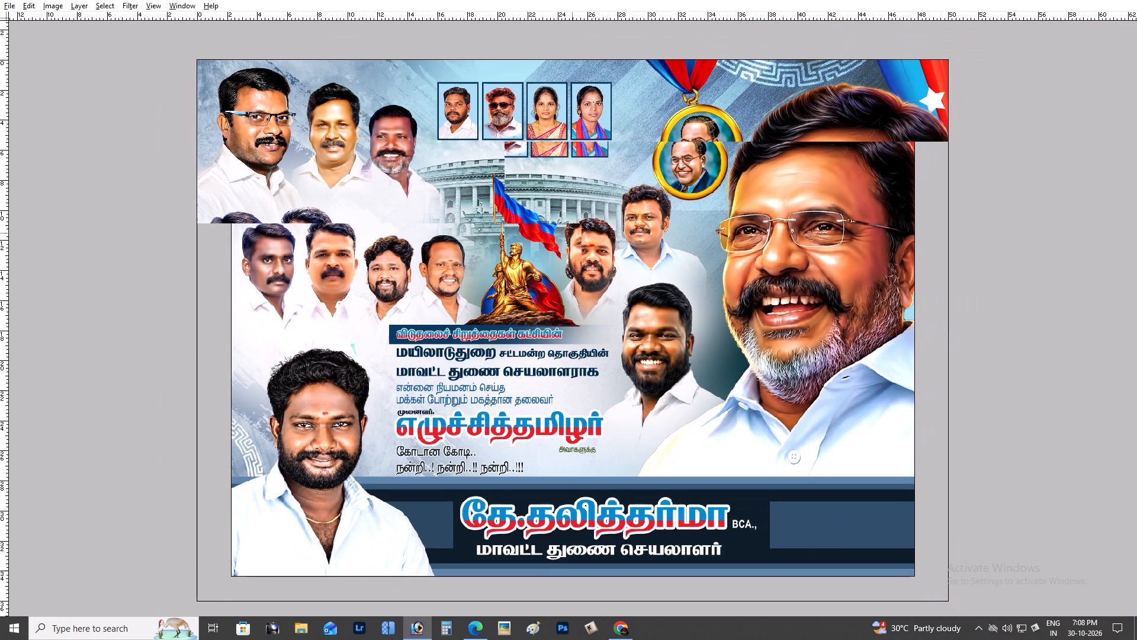
key(v)
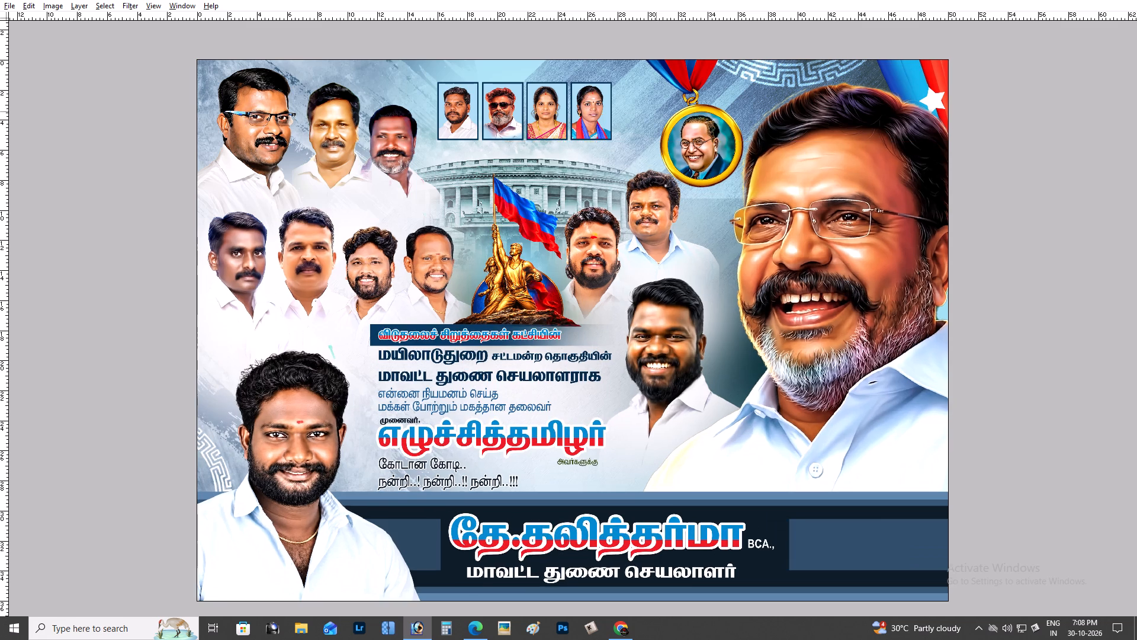
Delete the Layer 28 portrait from the first of the four small framed photos above the parliament building.
scroll(525, 188, up, 1)
scroll(522, 190, down, 3)
key(ctrl+plus)
key(space)
key(space)
key(space)
key(space)
drag(511, 299, 511, 288)
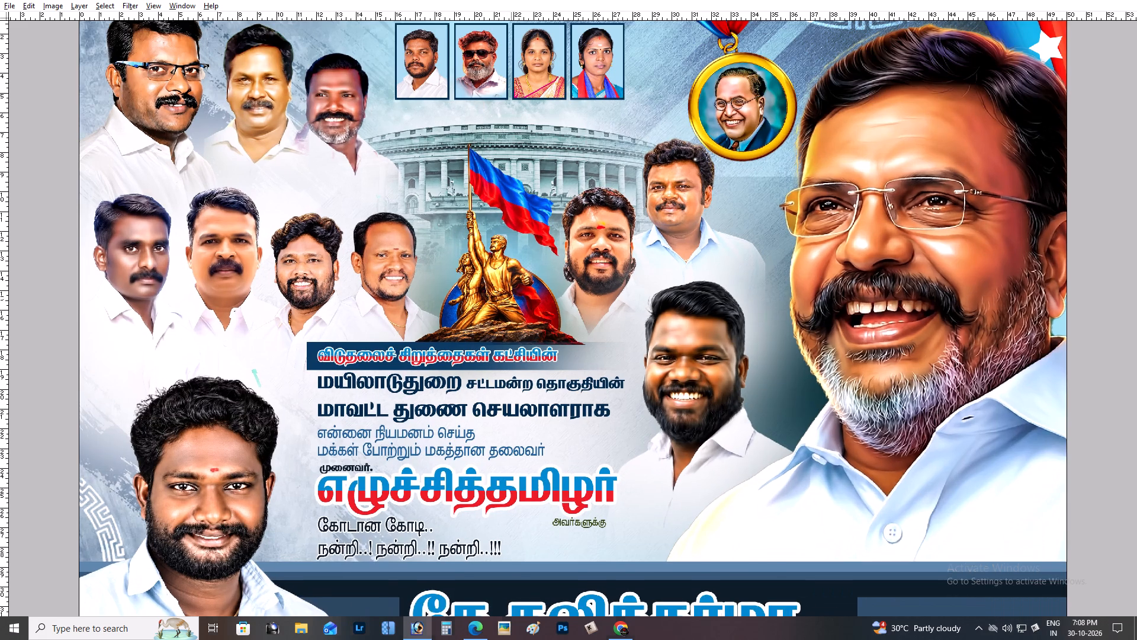
drag(511, 288, 518, 244)
key(ctrl+plus)
key(space)
key(space)
key(space)
key(space)
key(space)
key(space)
key(space)
key(space)
key(space)
key(space)
key(space)
drag(477, 222, 538, 513)
drag(408, 193, 437, 330)
right_click(443, 141)
click(454, 143)
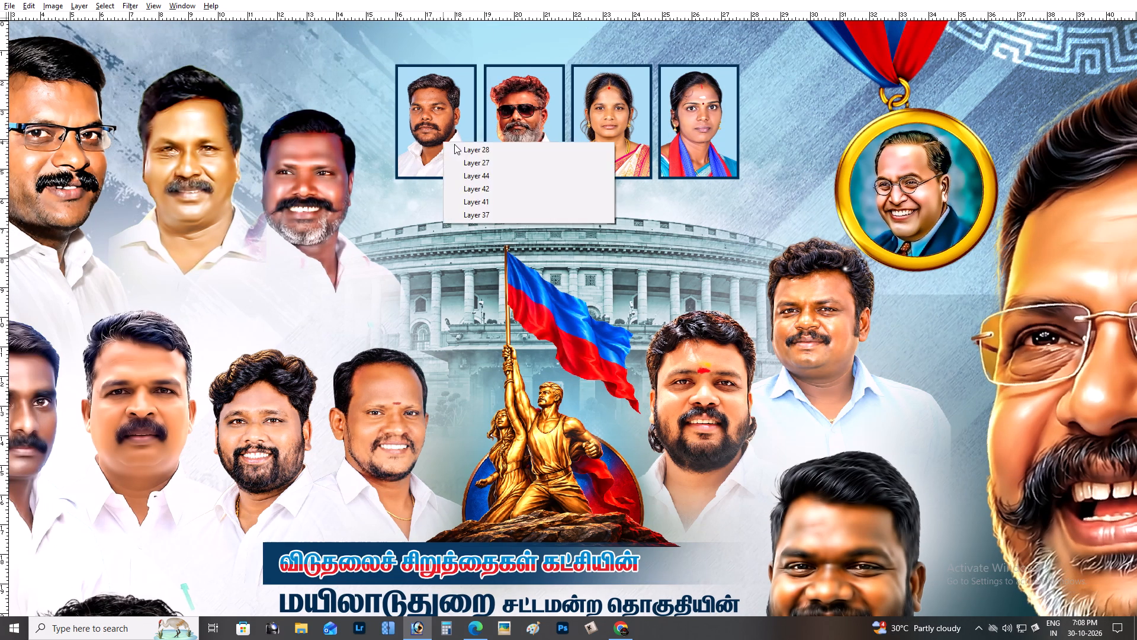
drag(449, 143, 432, 129)
key(ctrl+z)
key(alt+l)
key(alt+l)
key(alt+l)
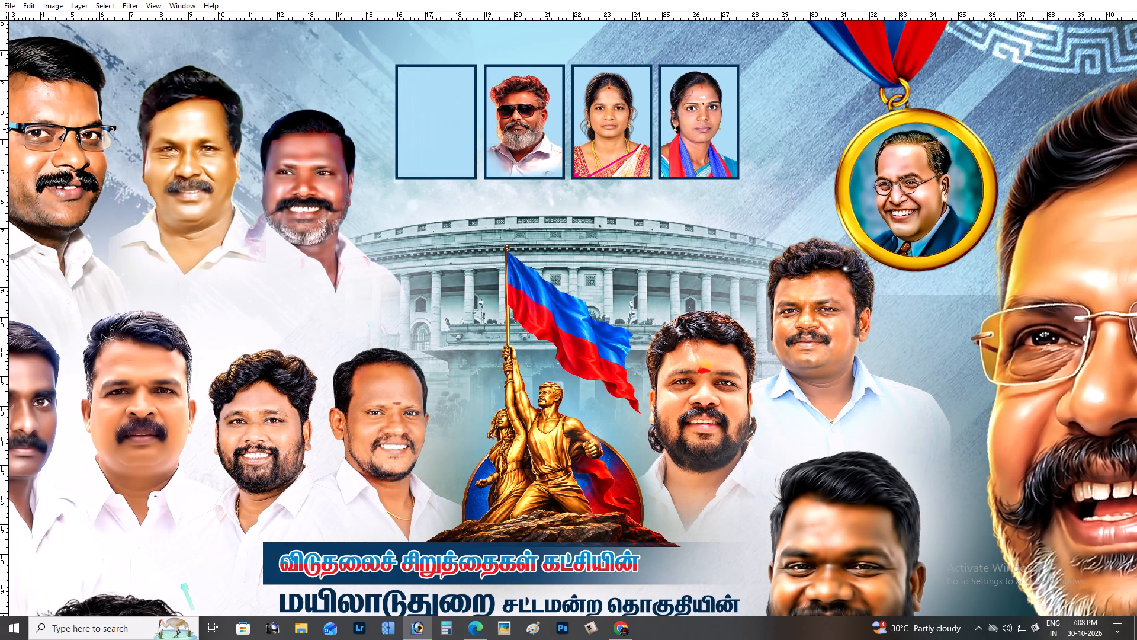
Return to the windowed view and duplicate the vck12 36X50 banner as a separate document.
key(f)
key(f)
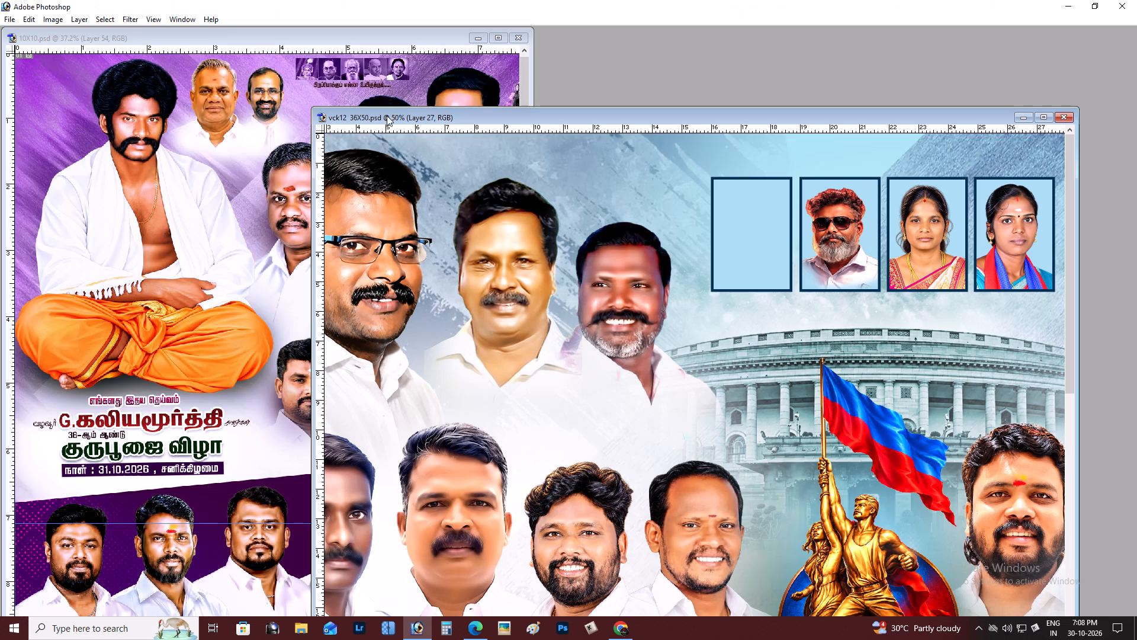
right_click(387, 114)
click(399, 123)
key(Return)
Close the original vck12 36X50 banner without saving its changes, keeping the duplicate open.
drag(399, 55, 710, 235)
click(836, 174)
click(1067, 119)
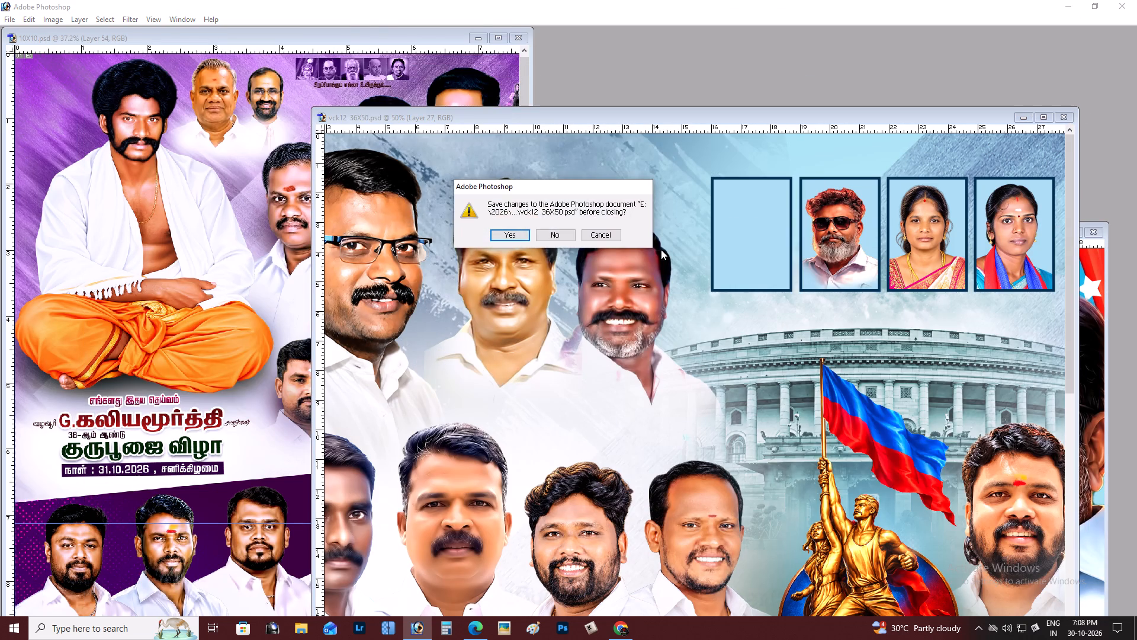
click(547, 236)
click(757, 332)
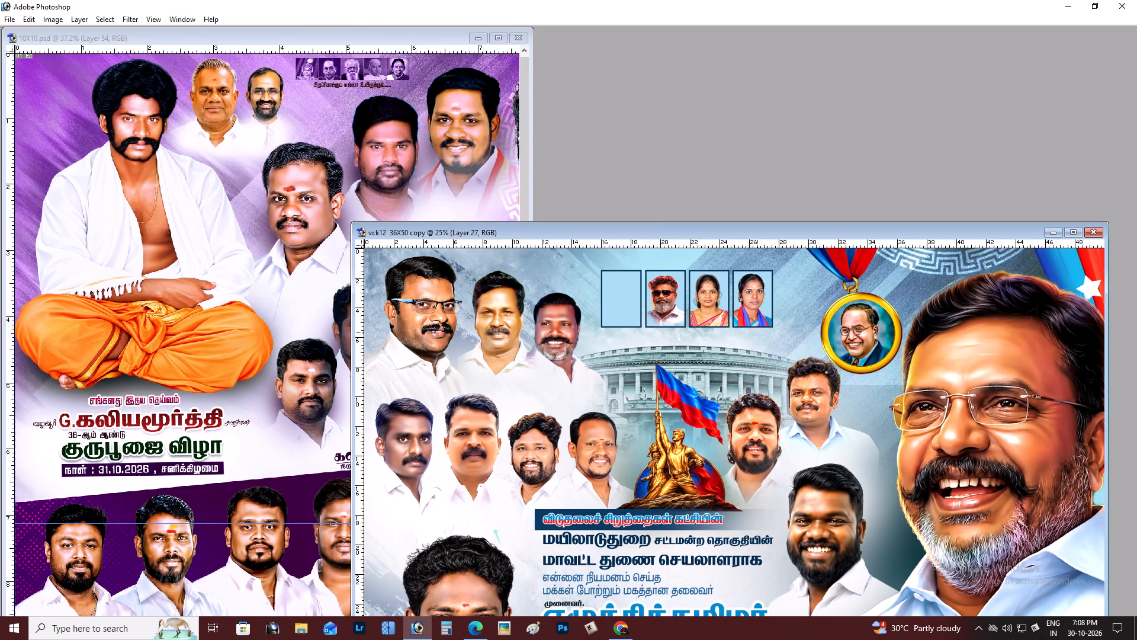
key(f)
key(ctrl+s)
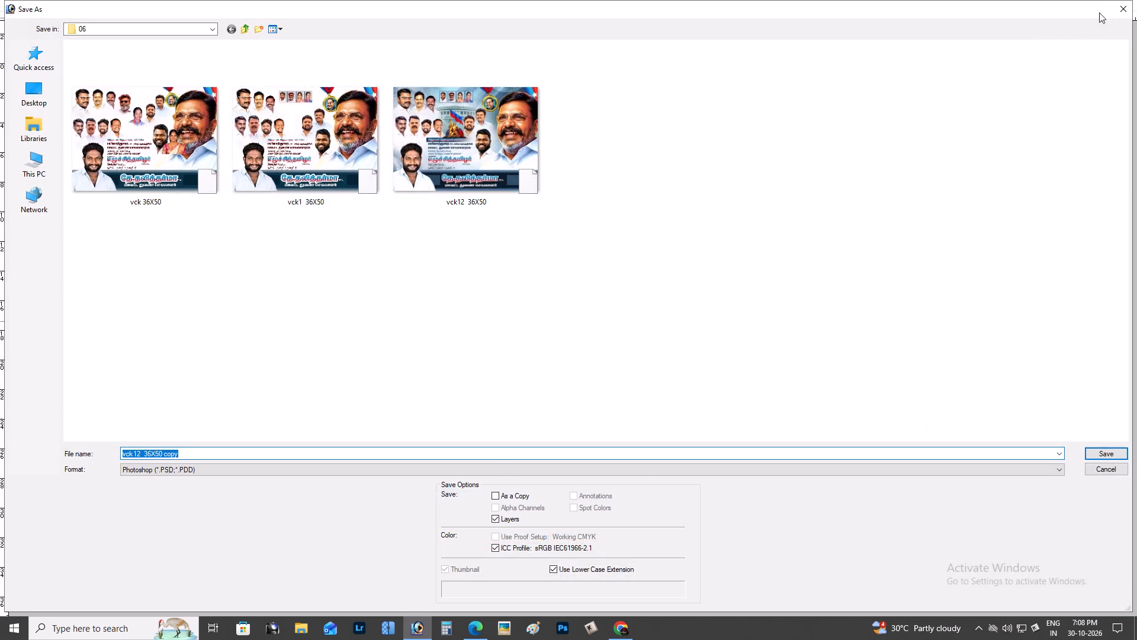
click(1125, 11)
Delete the portrait layers of the bearded man in sunglasses from the second small frame above the parliament building.
key(ctrl+plus)
key(ctrl+plus)
key(space)
key(space)
key(space)
key(space)
key(space)
drag(510, 195, 510, 380)
drag(513, 232, 509, 313)
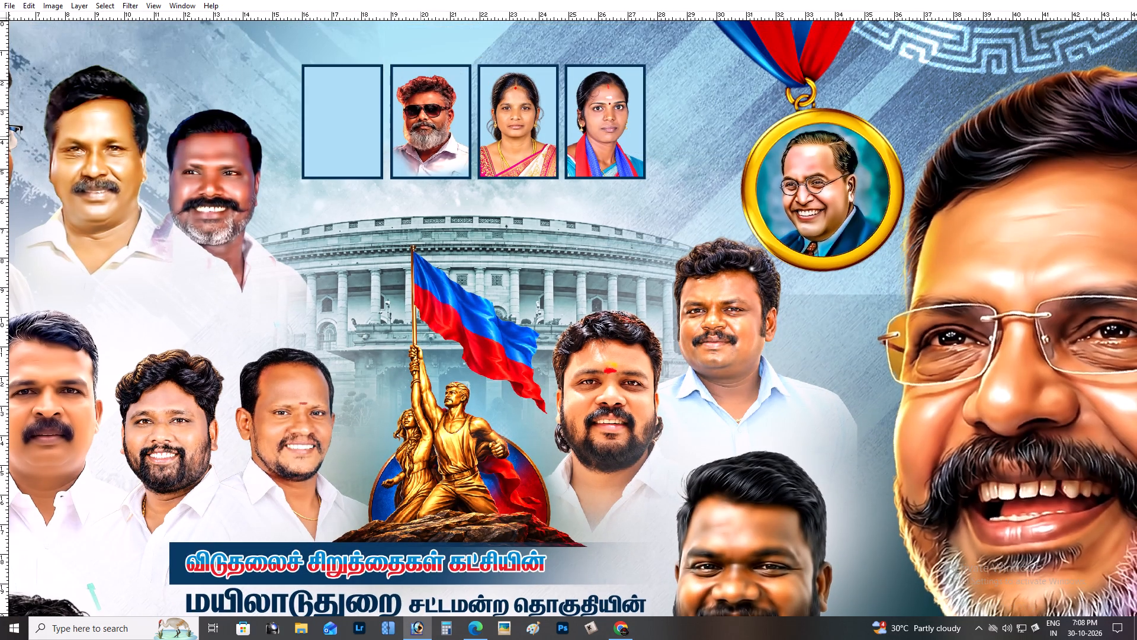
right_click(407, 101)
click(419, 107)
key(alt+l)
key(alt+l)
key(alt+l)
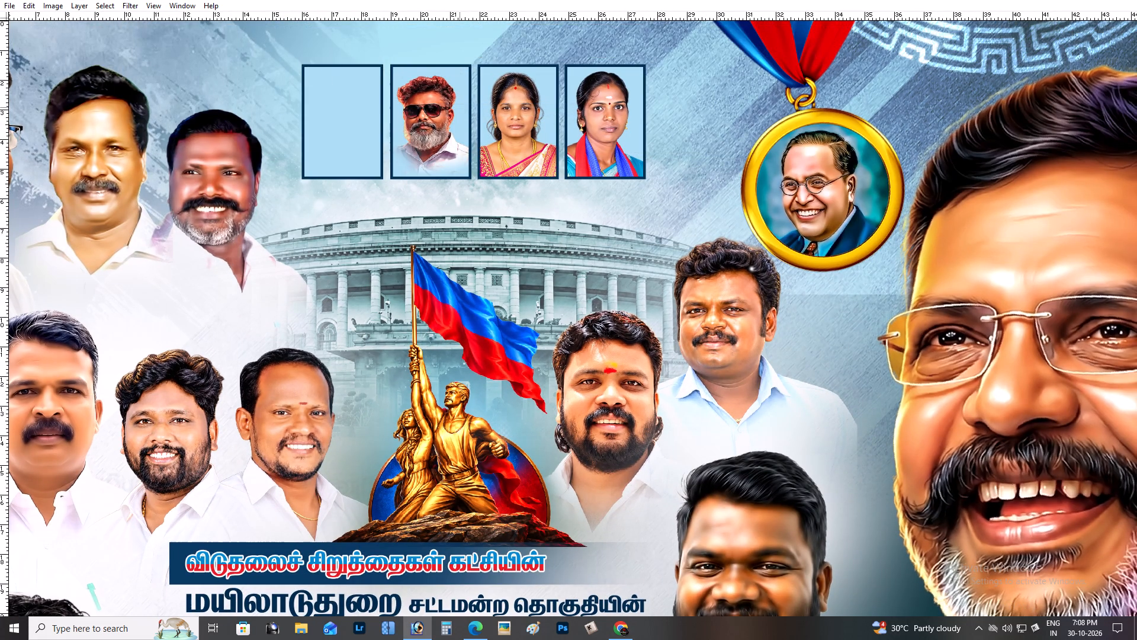
right_drag(455, 107, 449, 105)
right_click(442, 103)
click(454, 110)
key(alt+l)
key(alt+l)
key(alt+l)
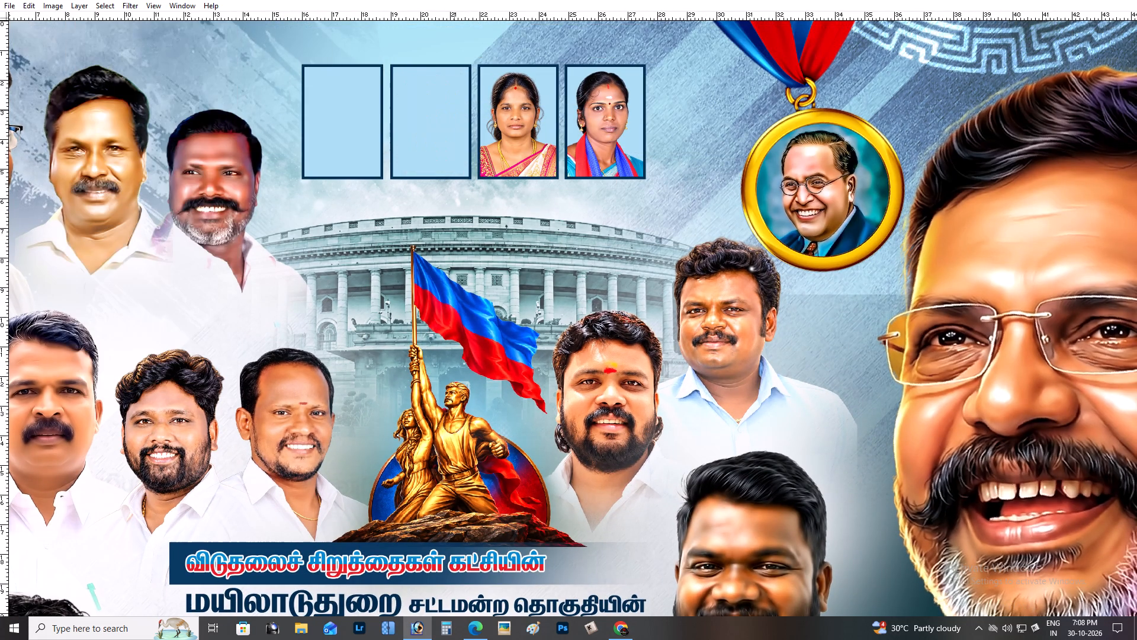
Delete the two women's portraits from the third and fourth small frames above the parliament building.
right_click(507, 117)
click(529, 127)
key(alt+l)
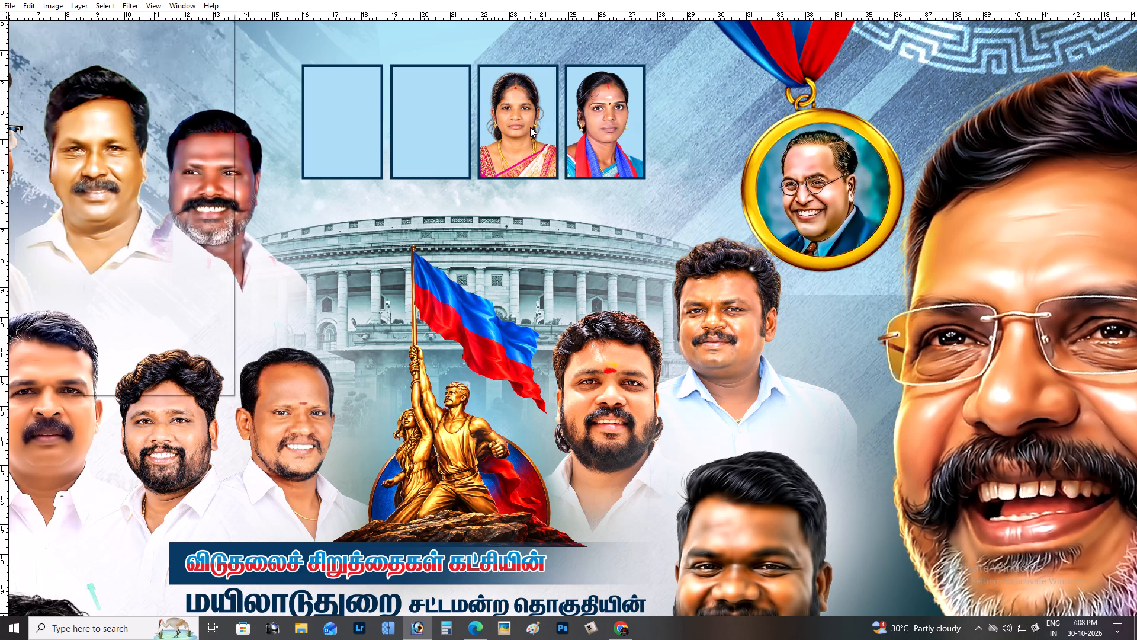
key(alt+l)
key(alt+l)
right_click(600, 102)
click(608, 108)
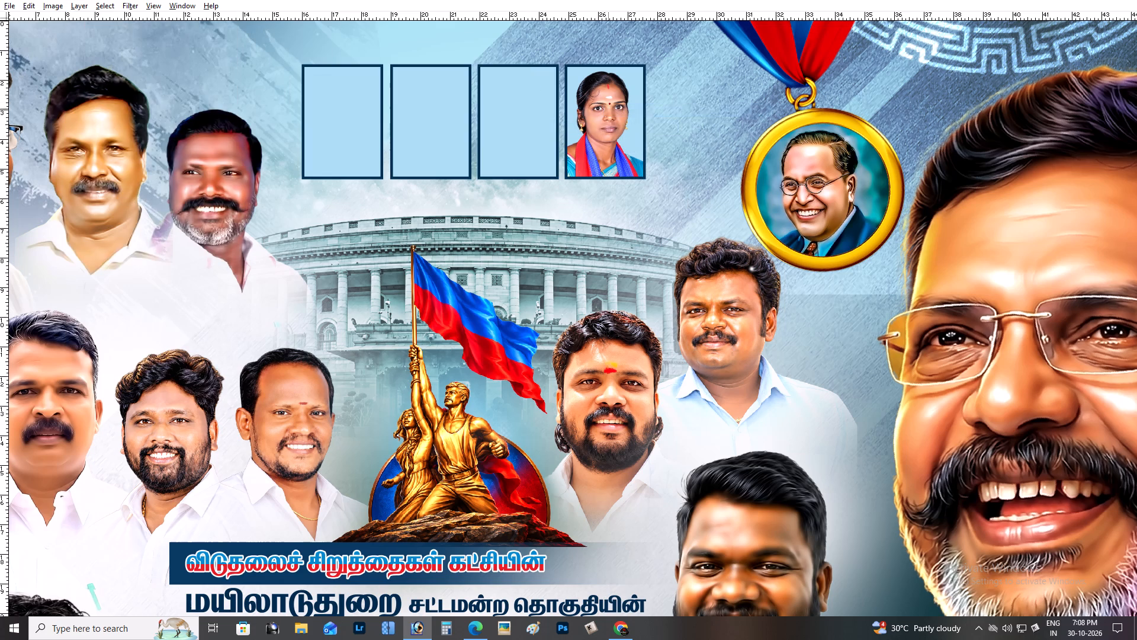
key(alt+l)
key(alt+semicolon)
key(alt+l)
key(alt+l)
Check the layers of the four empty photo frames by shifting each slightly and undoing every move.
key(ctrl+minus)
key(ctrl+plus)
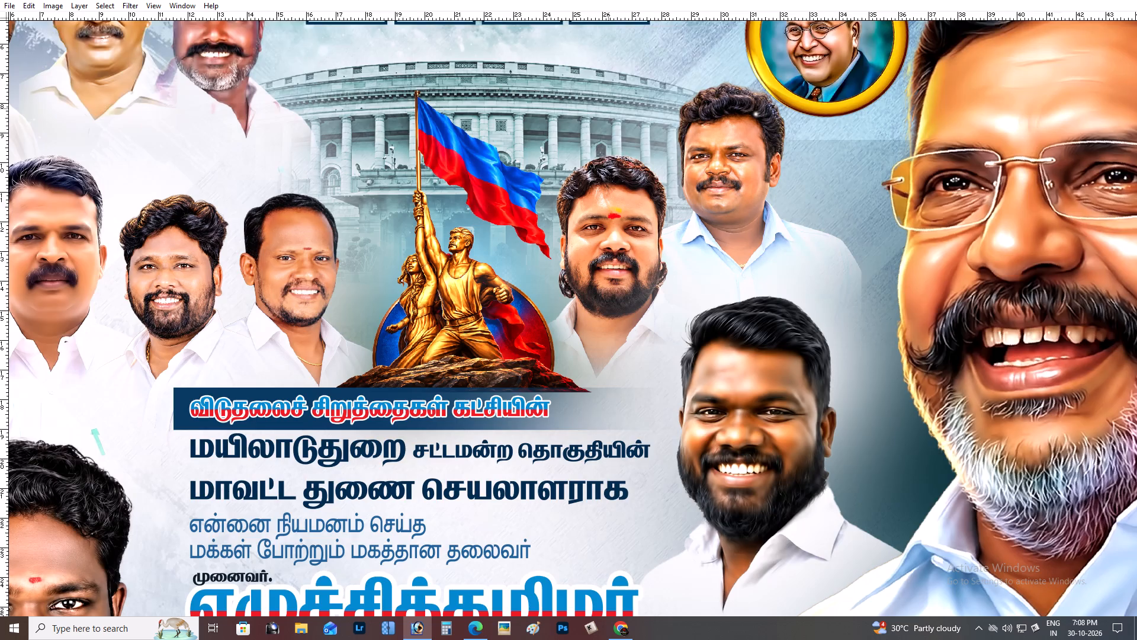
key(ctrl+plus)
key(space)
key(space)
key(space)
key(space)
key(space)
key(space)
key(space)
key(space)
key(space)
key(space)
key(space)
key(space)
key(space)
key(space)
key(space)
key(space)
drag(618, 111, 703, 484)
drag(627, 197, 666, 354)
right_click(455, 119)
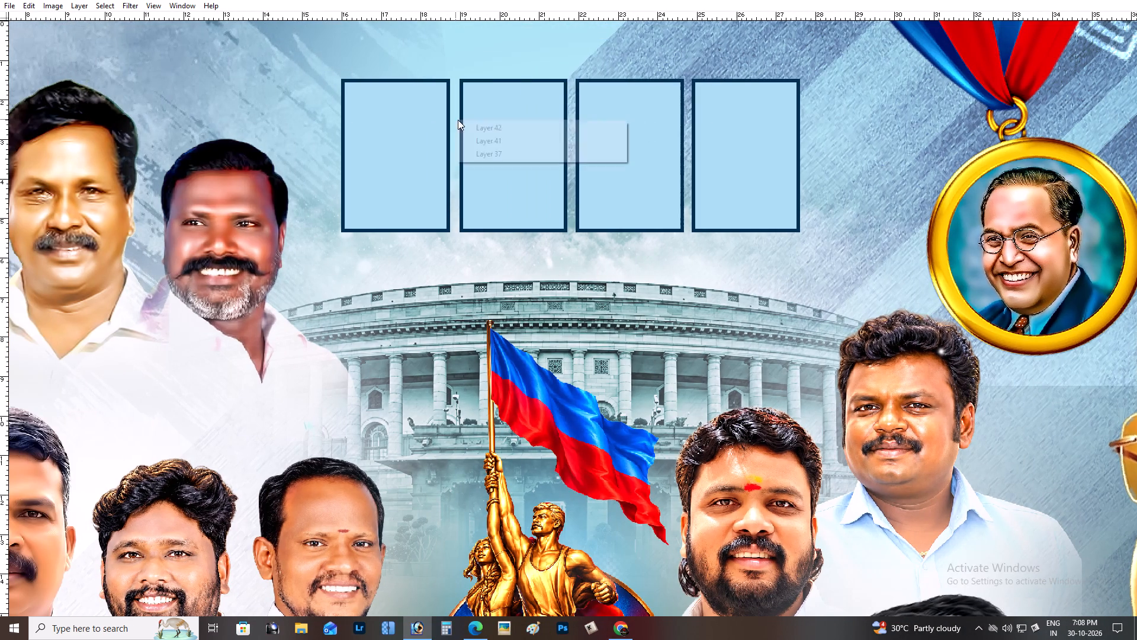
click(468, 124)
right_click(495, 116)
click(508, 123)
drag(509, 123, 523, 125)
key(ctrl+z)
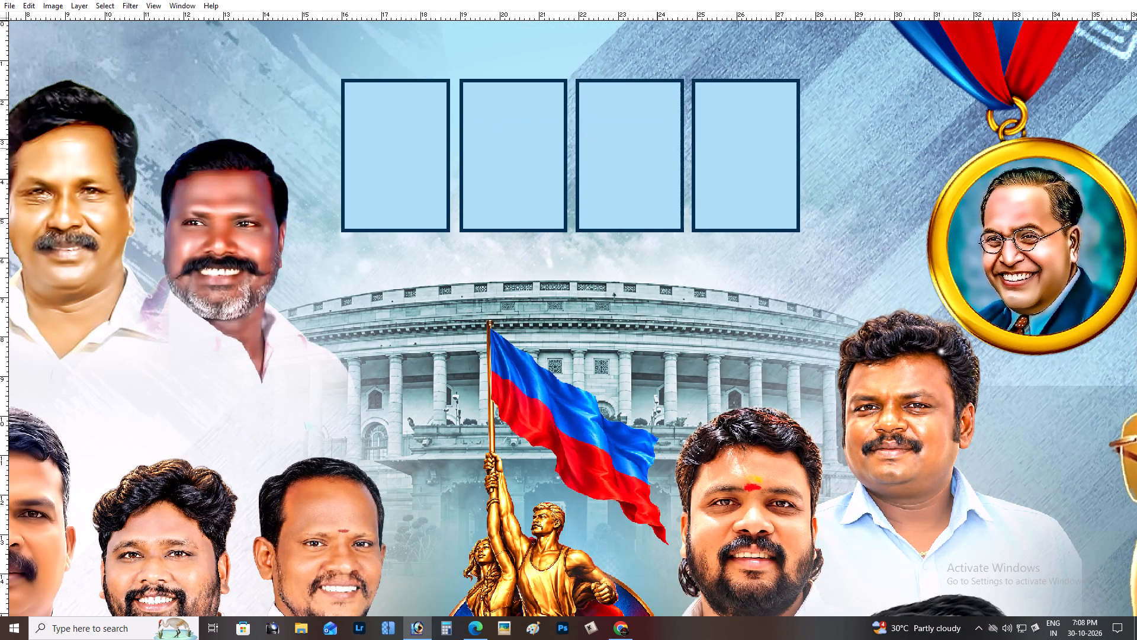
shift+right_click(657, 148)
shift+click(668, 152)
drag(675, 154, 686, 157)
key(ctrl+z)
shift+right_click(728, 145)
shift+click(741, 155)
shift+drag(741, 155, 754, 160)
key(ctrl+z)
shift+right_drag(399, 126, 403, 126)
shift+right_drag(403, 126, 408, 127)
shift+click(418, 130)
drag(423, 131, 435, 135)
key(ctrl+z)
Close the 10X10 guru pooja poster and the 10x15 wedding function poster, keeping the vck12 banner duplicate open.
key(ctrl+minus)
key(ctrl+minus)
key(ctrl+minus)
scroll(435, 135, up, 3)
scroll(435, 135, down, 4)
scroll(435, 135, up, 3)
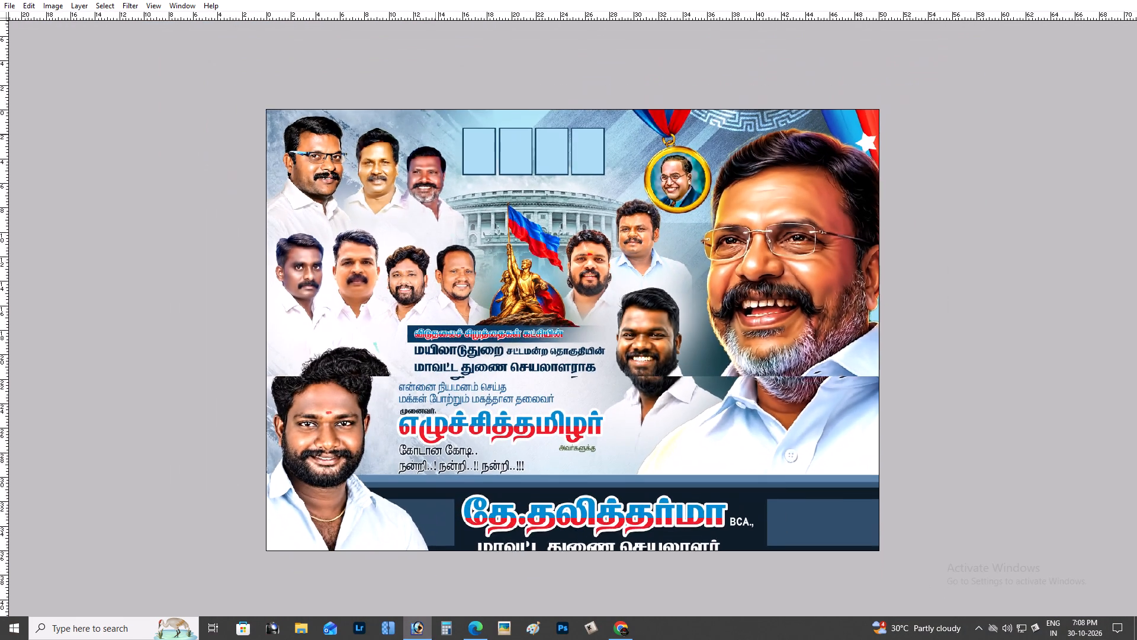
scroll(435, 135, down, 1)
key(ctrl+Tab)
scroll(435, 135, down, 3)
scroll(435, 135, up, 4)
key(ctrl+w)
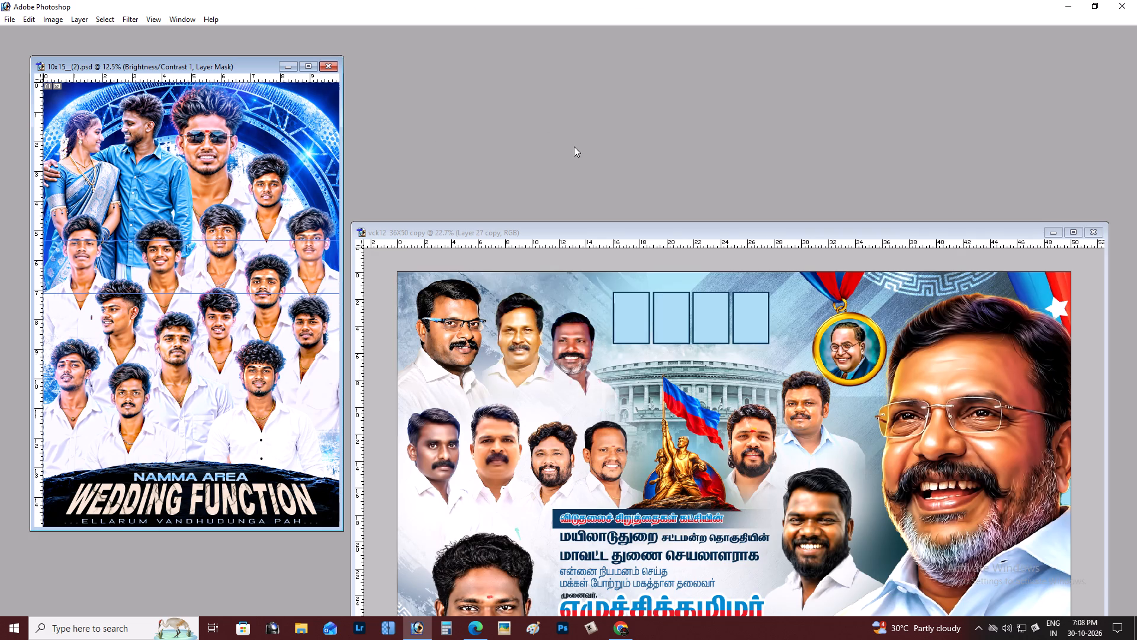
ctrl+click(198, 123)
key(ctrl+w)
Open the layered 24X16 thiruma file from folder 24 of 10 OCTOBER, accepting the blending-mode substitution and leaving text layers un-updated.
key(ctrl+i)
key(ctrl+o)
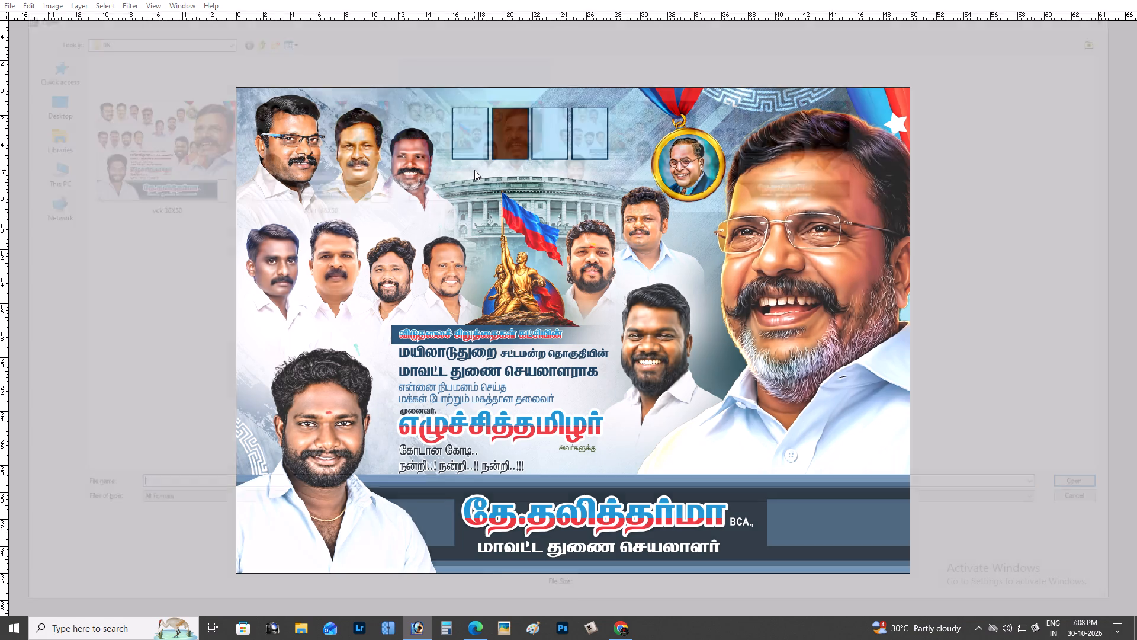
click(248, 33)
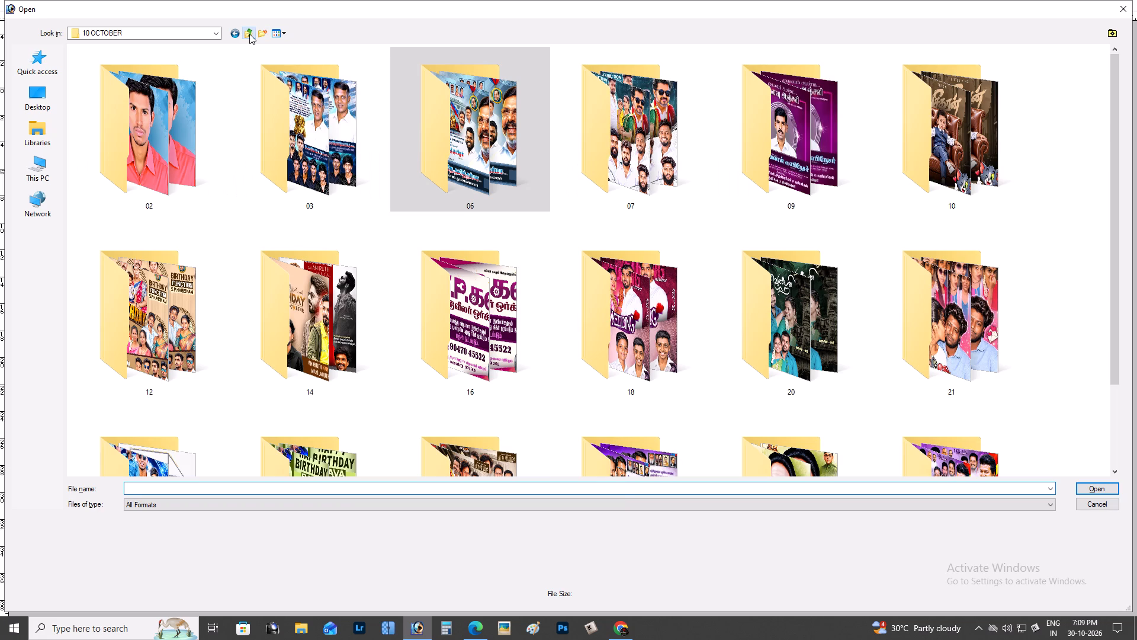
scroll(319, 138, down, 6)
scroll(593, 414, down, 2)
double_click(525, 385)
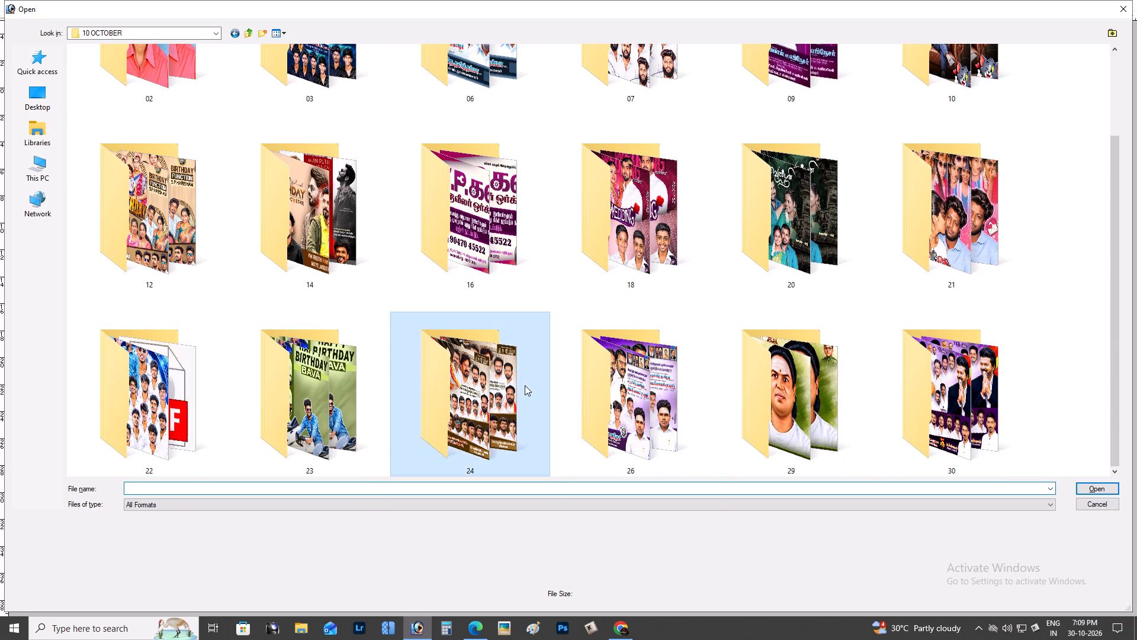
right_click(534, 241)
drag(586, 251, 599, 254)
click(754, 253)
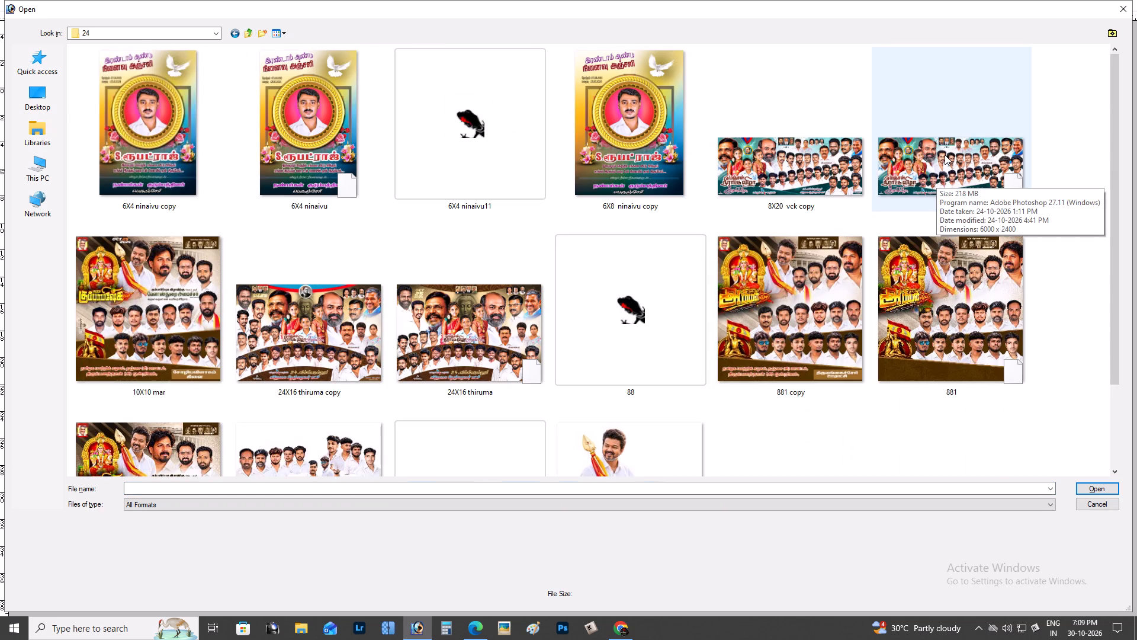
scroll(945, 155, down, 1)
click(480, 212)
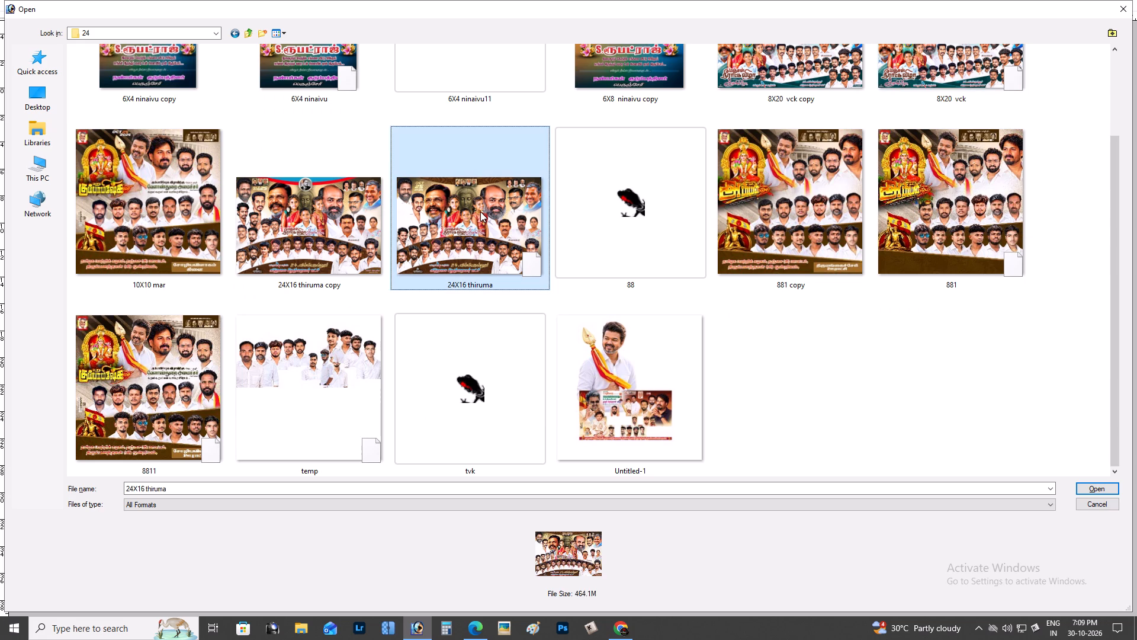
key(Return)
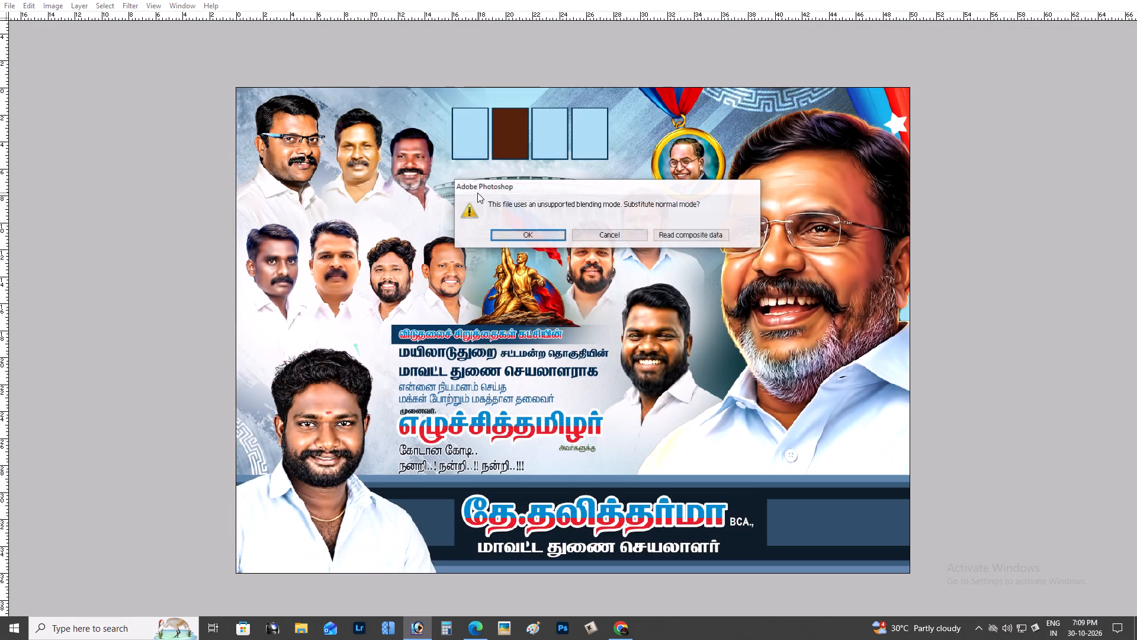
key(Return)
key(Return)
key(Return)
key(backslash)
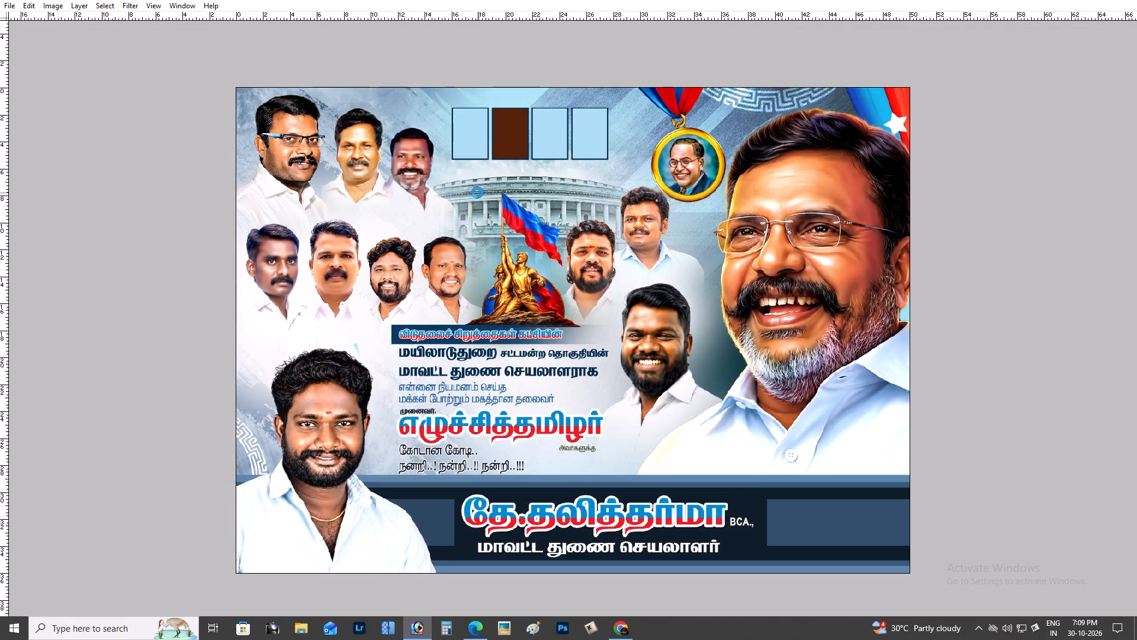
key(Return)
key(Return)
key(Return)
key(Return)
key(Return)
key(Return)
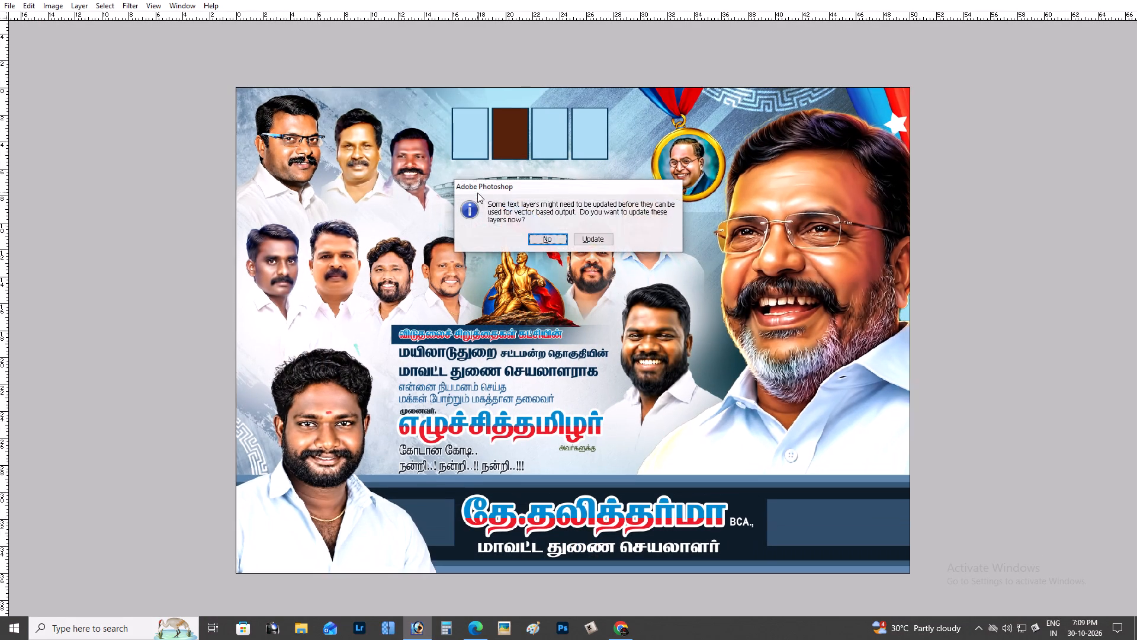
key(Return)
Cut the Layer 45 artwork from the row of four leader portraits above the Buddha in the 24X16 thiruma banner.
key(ctrl+plus)
key(ctrl+plus)
key(ctrl+6)
scroll(477, 193, up, 5)
key(space)
key(space)
key(space)
key(space)
key(space)
key(space)
key(space)
key(space)
key(space)
key(space)
key(space)
key(space)
key(space)
key(space)
key(space)
key(space)
key(space)
drag(465, 228, 476, 407)
drag(476, 199, 489, 473)
drag(478, 244, 487, 282)
key(ctrl+plus)
key(ctrl+space)
key(ctrl+space)
key(ctrl+space)
key(ctrl+space)
key(ctrl+space)
key(ctrl+space)
key(ctrl+space)
key(ctrl+space)
key(ctrl+space)
key(ctrl+space)
key(ctrl+space)
drag(462, 244, 459, 347)
drag(452, 306, 455, 354)
right_click(371, 163)
click(385, 169)
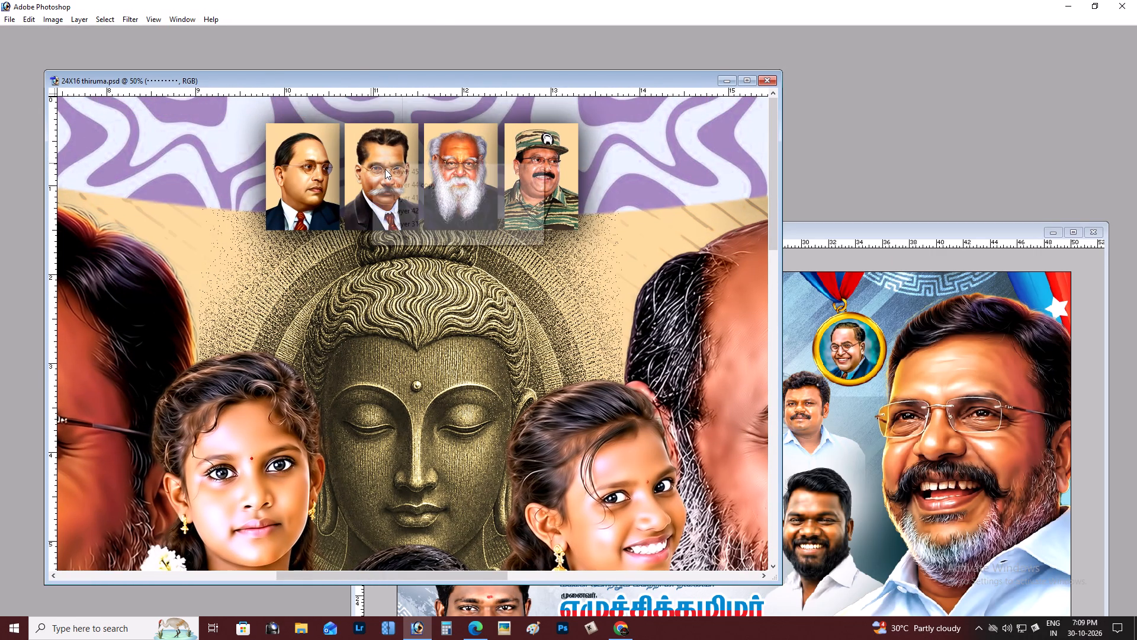
drag(387, 169, 407, 177)
key(ctrl+z)
key(ctrl+minus)
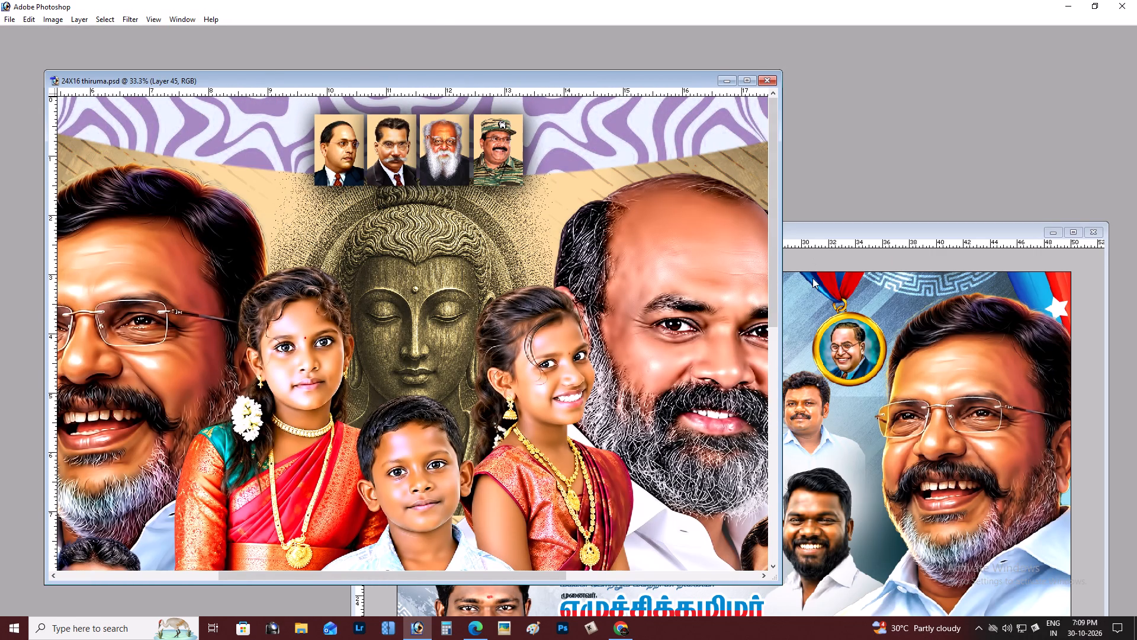
drag(407, 152, 403, 162)
key(ctrl+z)
key(ctrl+a)
key(ctrl+x)
Fill the dark brown second photo frame above the parliament building with the light blue sampled from the first frame.
click(942, 326)
key(ctrl+plus)
key(ctrl+plus)
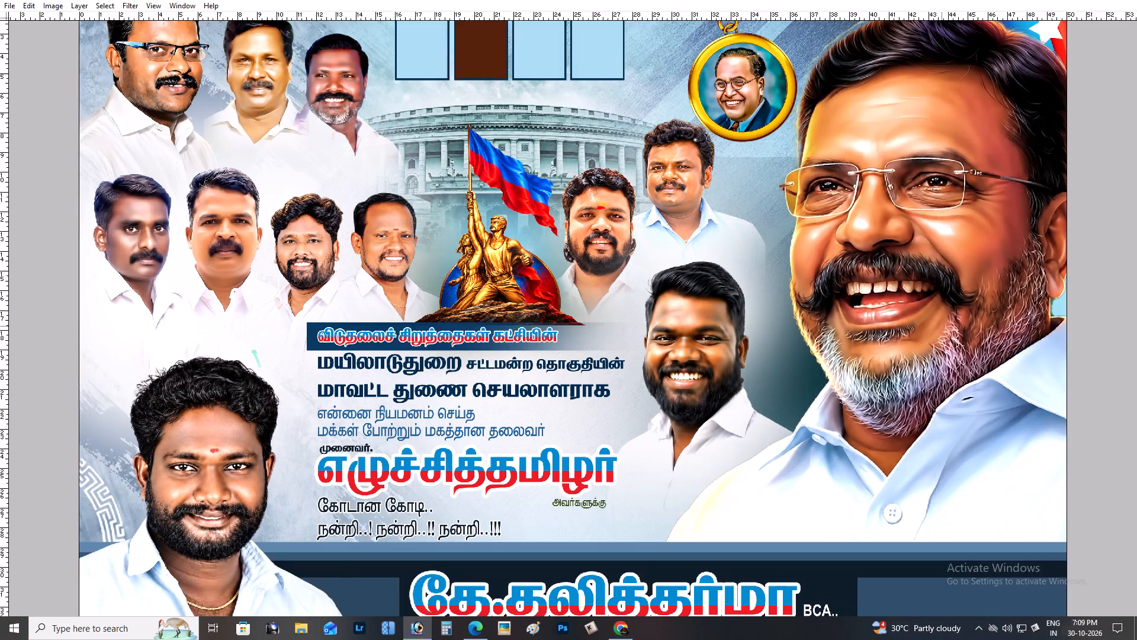
key(space)
key(space)
key(space)
key(space)
drag(594, 214, 614, 398)
drag(572, 241, 603, 360)
key(ctrl+plus)
key(ctrl+plus)
key(space)
key(space)
key(space)
key(space)
key(space)
key(space)
key(space)
drag(516, 238, 547, 559)
drag(451, 159, 451, 411)
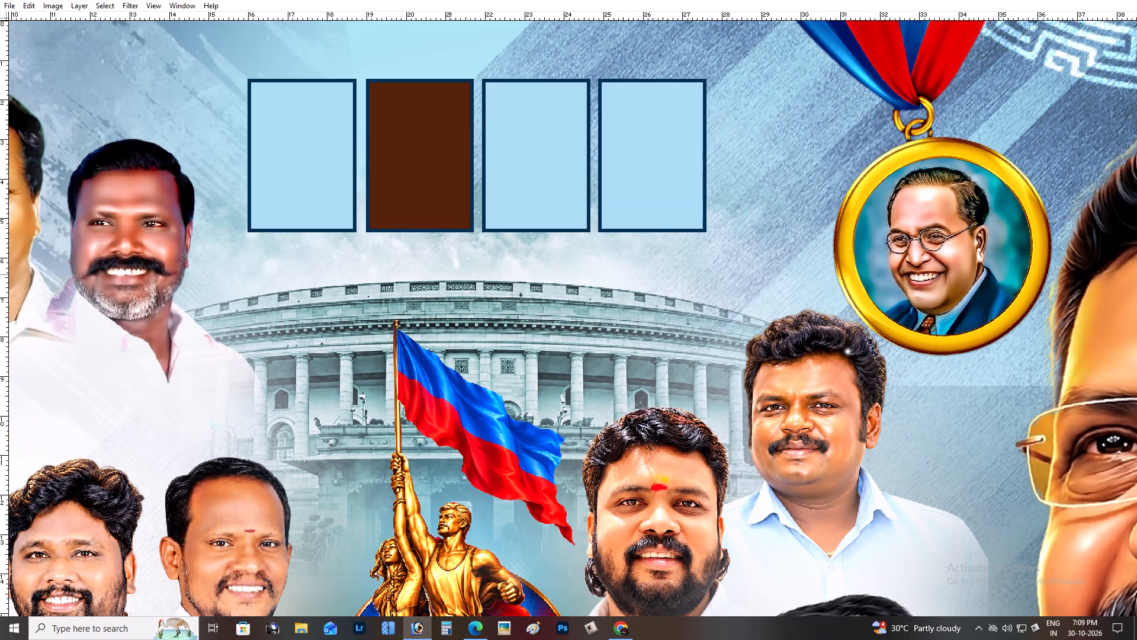
right_click(408, 163)
click(417, 168)
key(Tab)
click(35, 268)
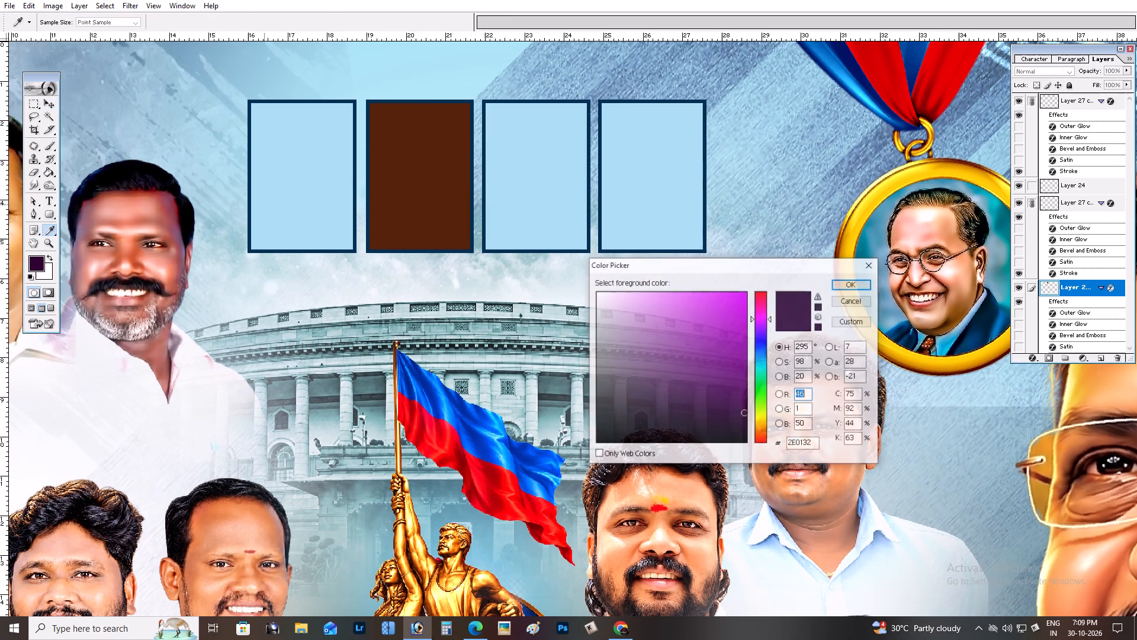
click(280, 194)
key(Return)
key(alt+shift+BackSpace)
key(Tab)
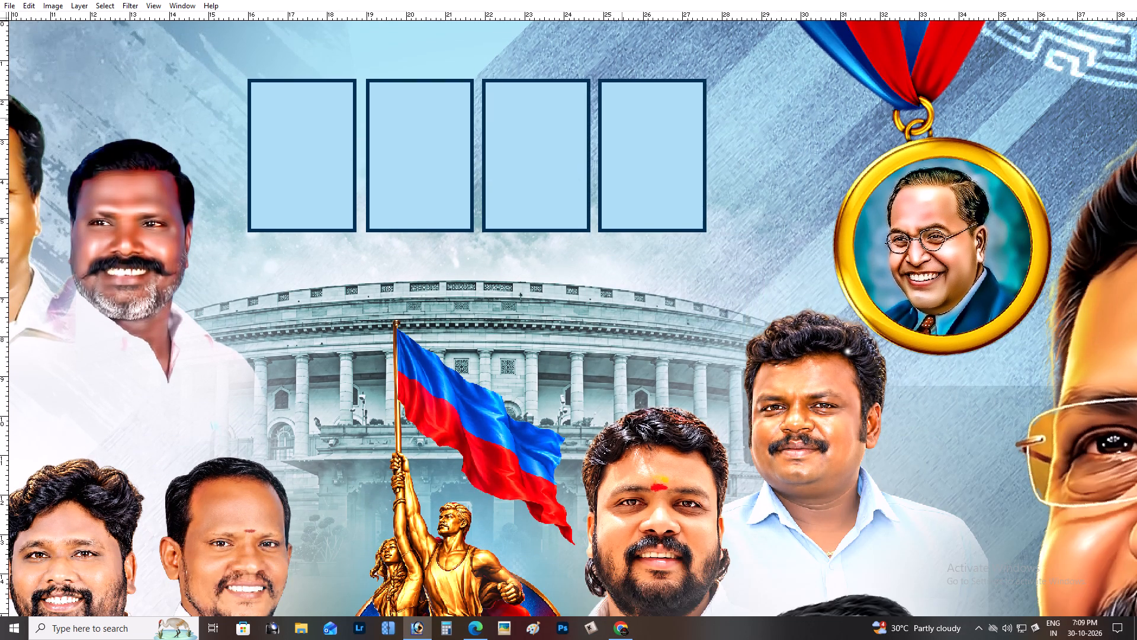
Paste the moustached leader's portrait, position it over the second photo frame, and clip it to that frame.
key(ctrl+v)
drag(578, 284, 309, 127)
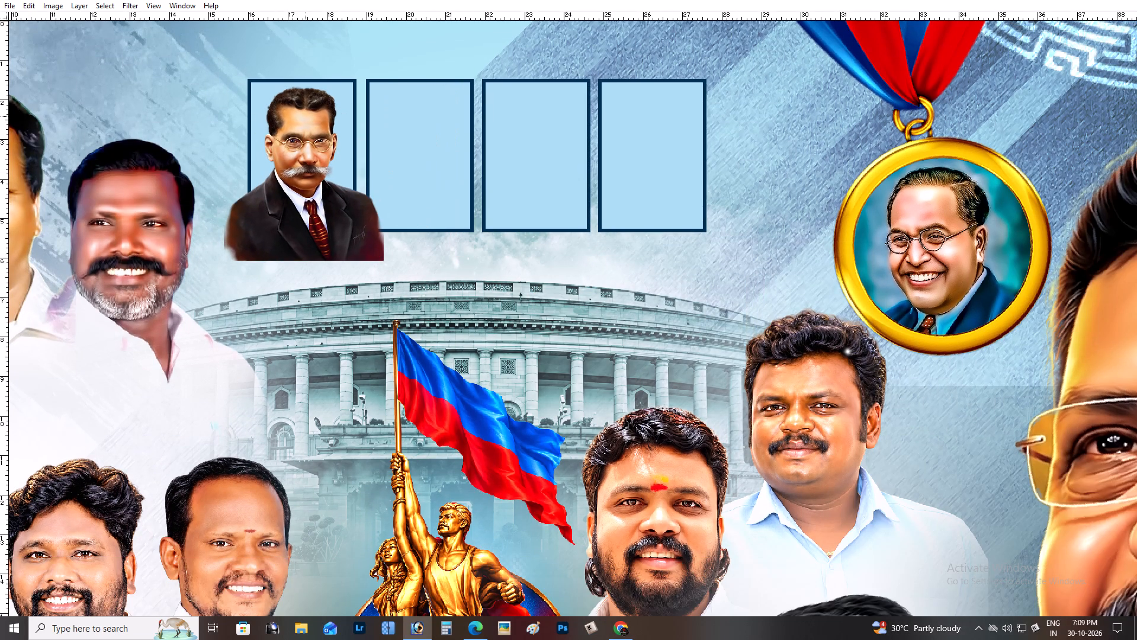
key(ctrl+bracketleft)
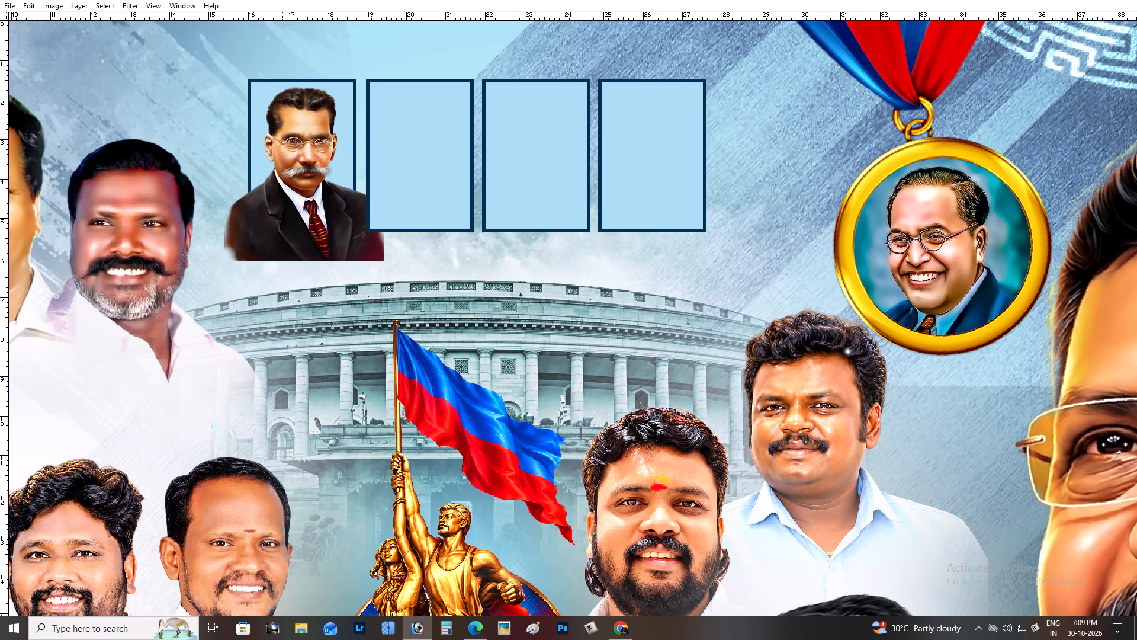
drag(282, 104, 394, 105)
key(ctrl+bracketright)
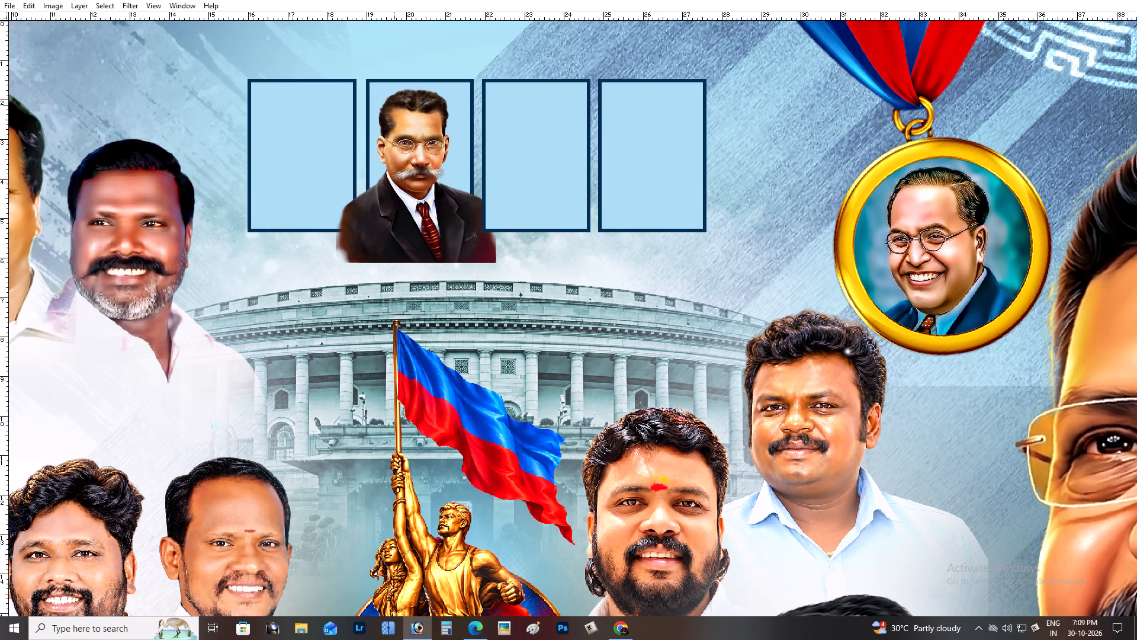
key(ctrl+g)
drag(414, 112, 421, 111)
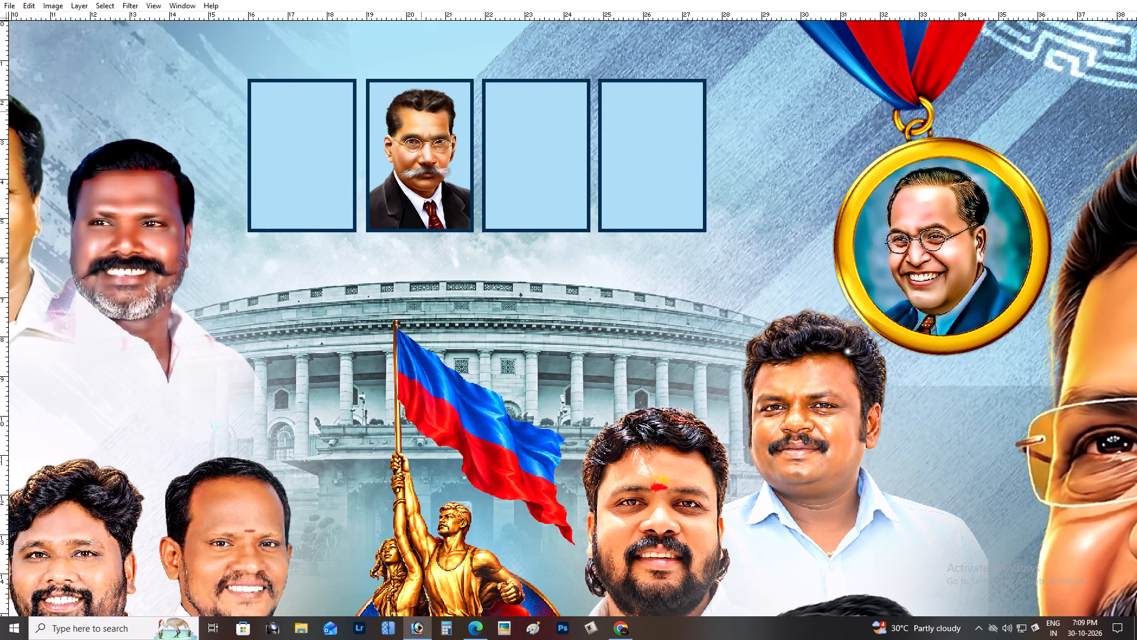
drag(421, 111, 420, 111)
Cut the white-bearded leader's portrait from the leader row above the Buddha in the 24X16 thiruma banner.
key(ctrl+Tab)
right_click(444, 136)
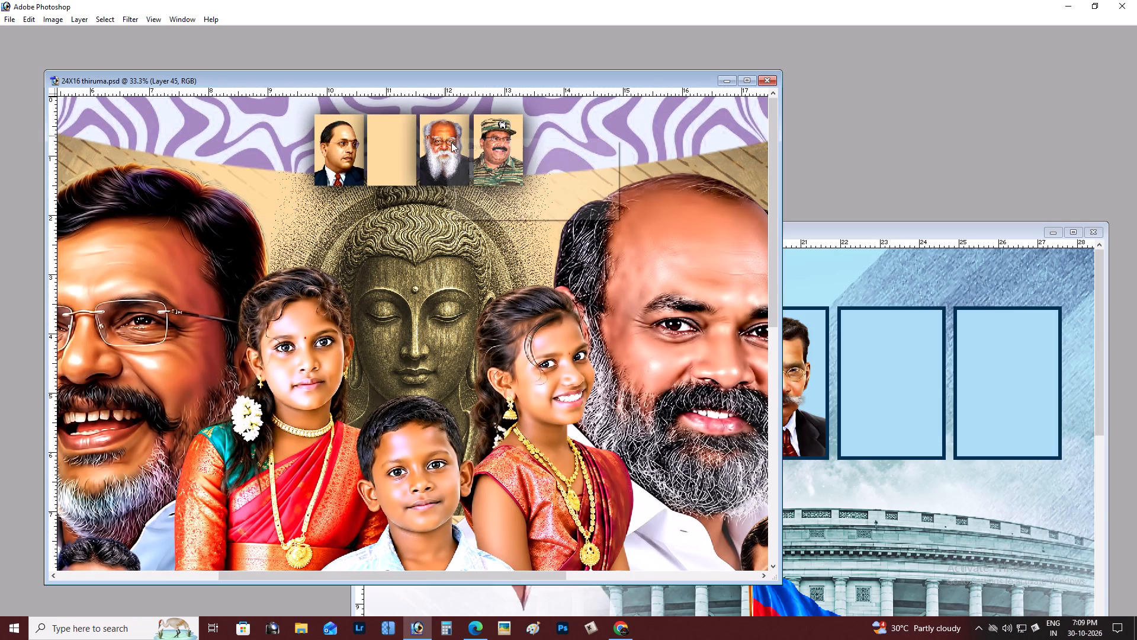
click(451, 142)
drag(452, 142, 451, 162)
key(ctrl+a)
key(ctrl+x)
Paste the white-bearded leader's portrait into the vck12 banner's third photo frame and clip it to that frame.
key(ctrl+Tab)
right_click(520, 133)
click(536, 141)
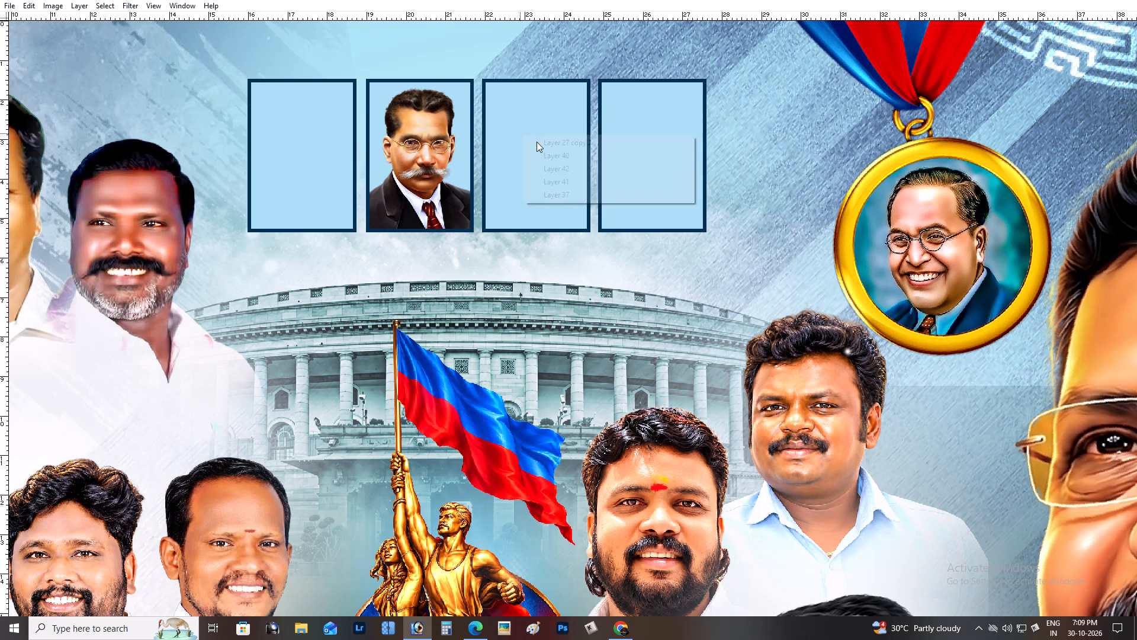
key(ctrl+v)
drag(554, 250, 523, 94)
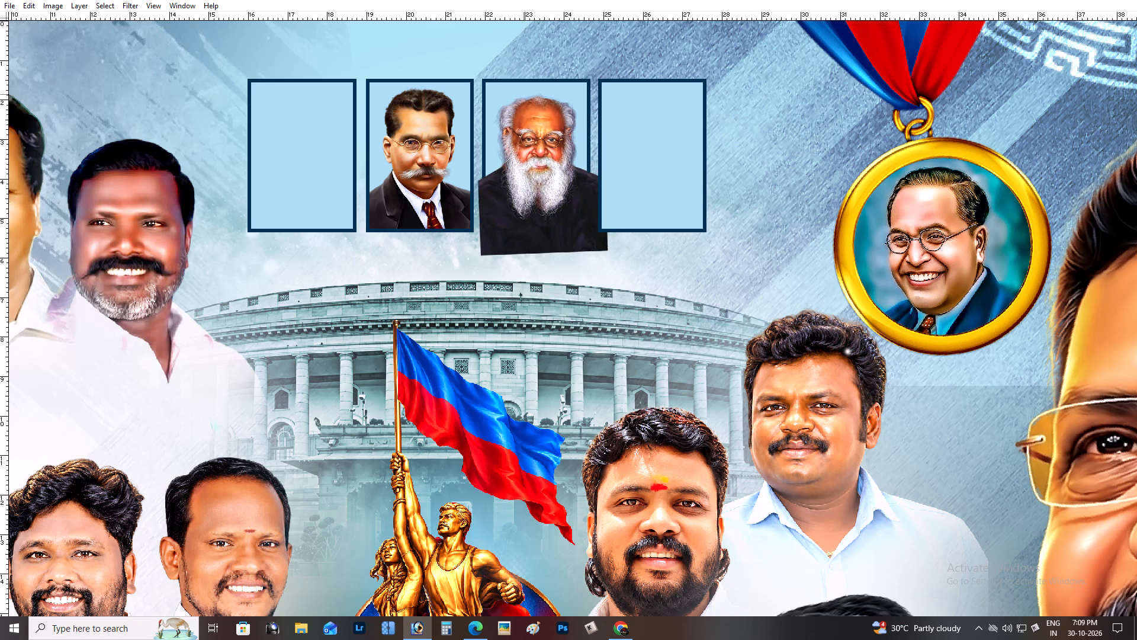
key(ctrl+g)
key(ctrl+plus)
key(space)
drag(525, 106, 515, 339)
click(534, 232)
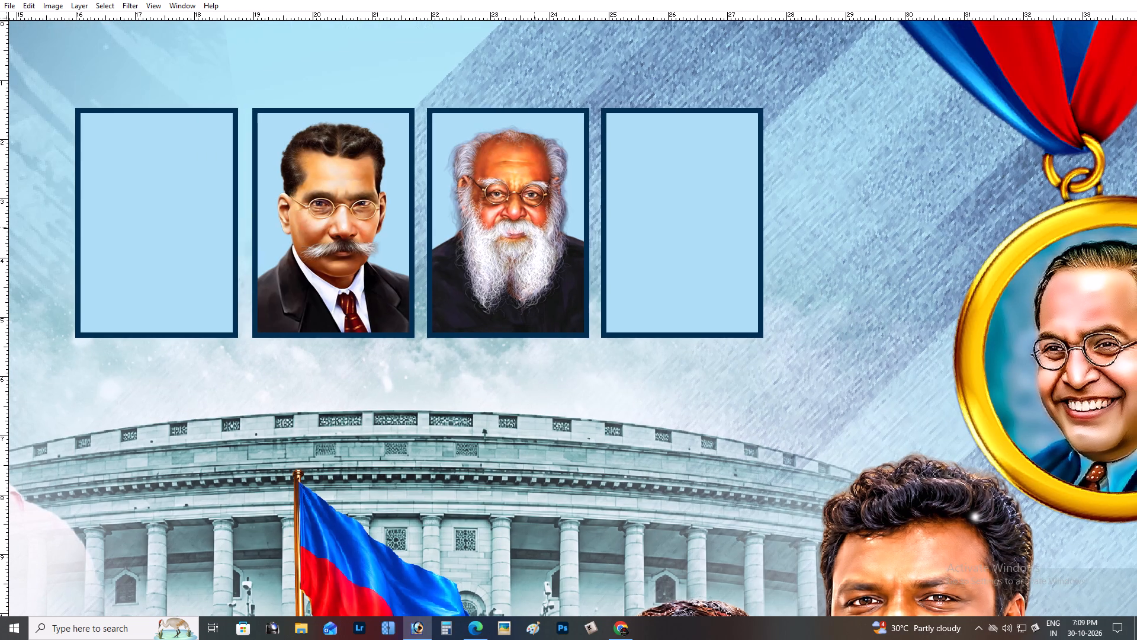
Cut the portrait of the leader in the camouflage cap from the 24X16 thiruma banner.
key(ctrl+Tab)
right_click(495, 155)
click(507, 161)
drag(508, 162, 519, 187)
key(ctrl+a)
key(ctrl+x)
Paste the camouflage-capped leader's portrait into the vck12 banner's fourth photo frame, clip it there and centre it.
key(ctrl+Tab)
right_drag(662, 170, 667, 173)
click(674, 178)
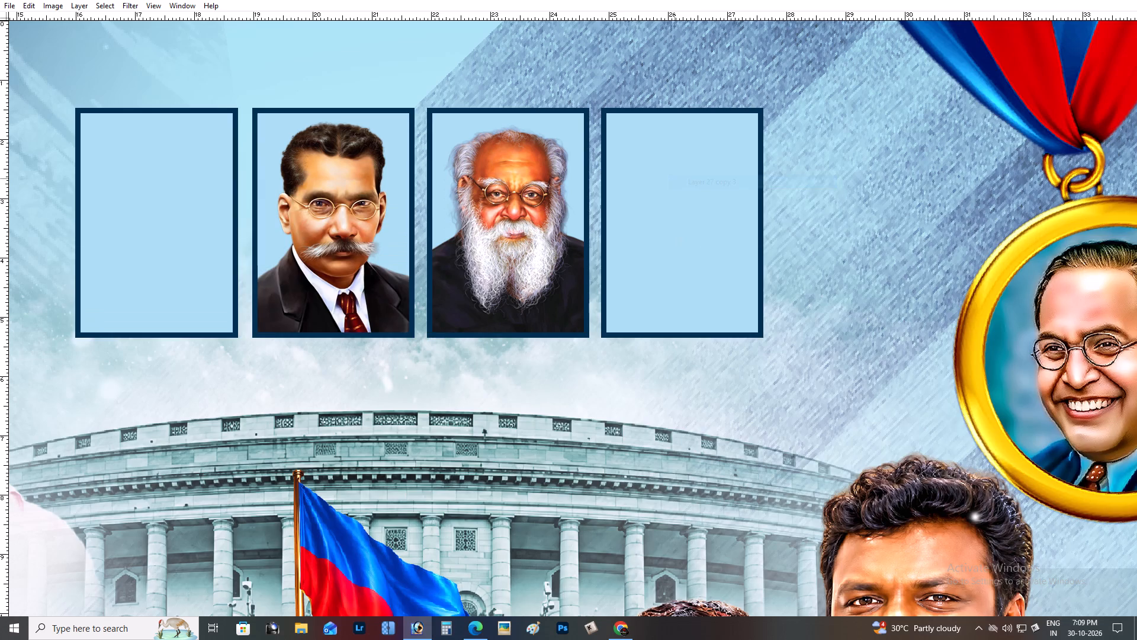
key(ctrl+v)
drag(522, 233, 619, 297)
key(ctrl+g)
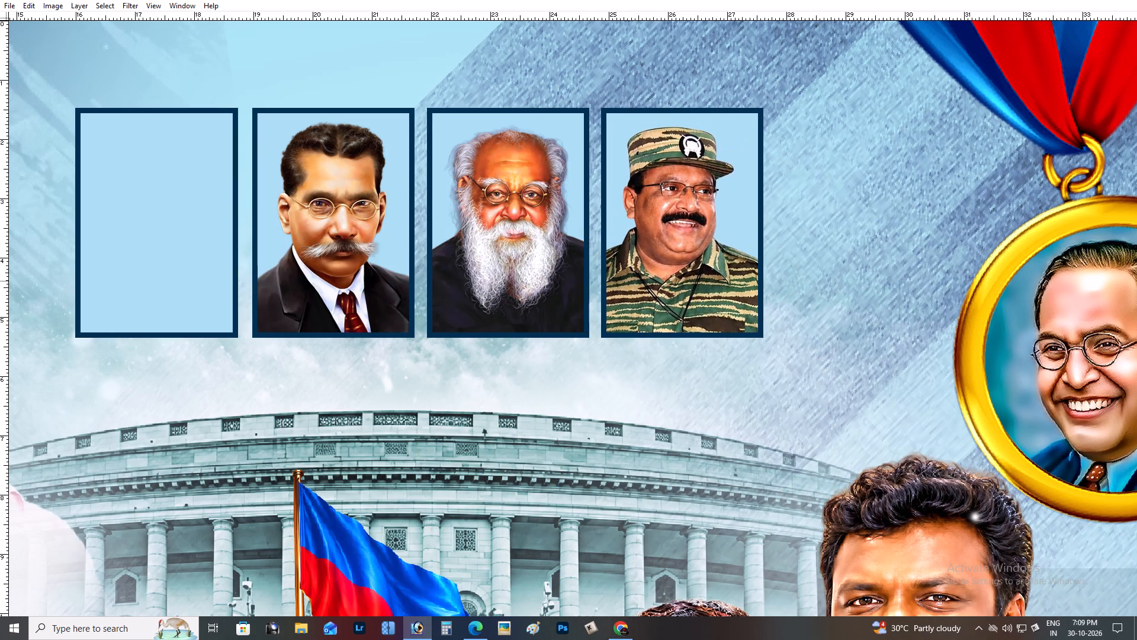
drag(685, 270, 694, 267)
Nudge the white-bearded portrait upward and fine-tune the height of the camouflage-capped portrait within their frames.
right_click(522, 204)
click(542, 213)
key(Up)
key(Up)
key(Up)
key(Up)
key(Up)
right_click(666, 169)
key(Up)
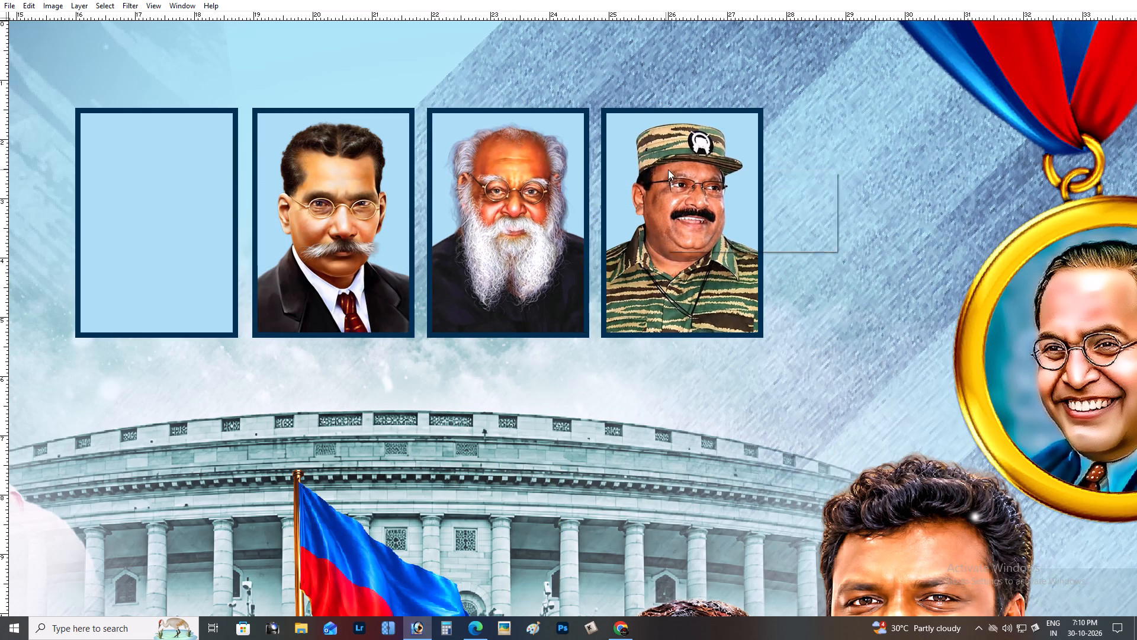
click(677, 174)
key(Down)
key(Down)
right_click(513, 194)
click(521, 197)
key(Up)
key(Up)
Nudge the moustached leader's portrait slightly left and down inside the second photo frame.
right_click(310, 192)
click(323, 199)
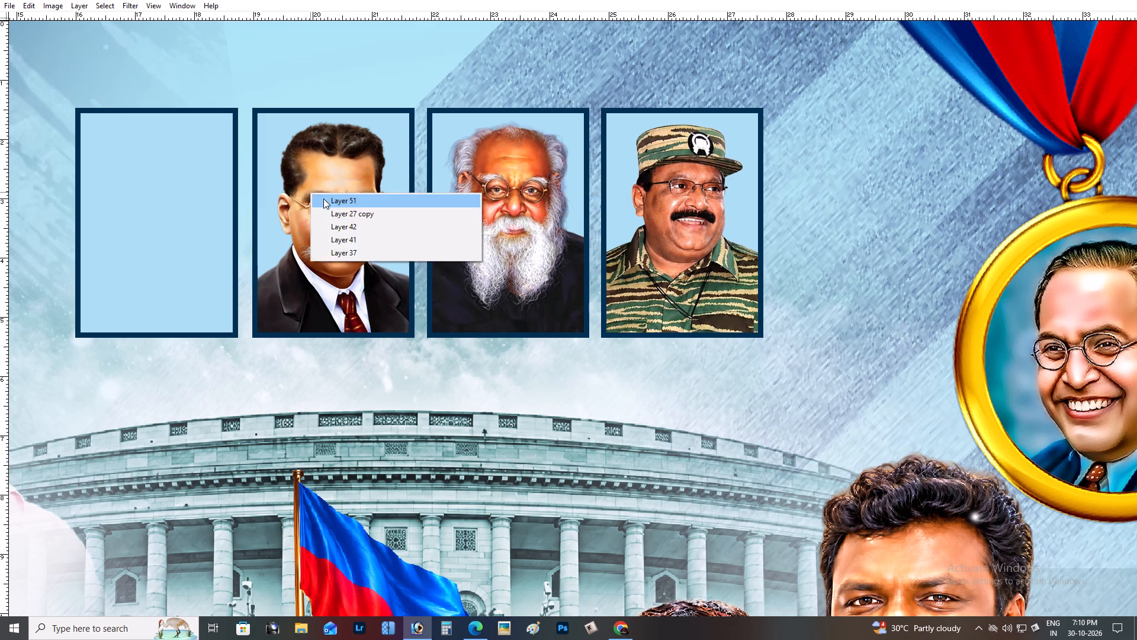
key(Left)
key(Left)
key(Left)
key(Down)
key(Down)
key(Down)
key(Down)
key(Down)
key(Down)
key(Down)
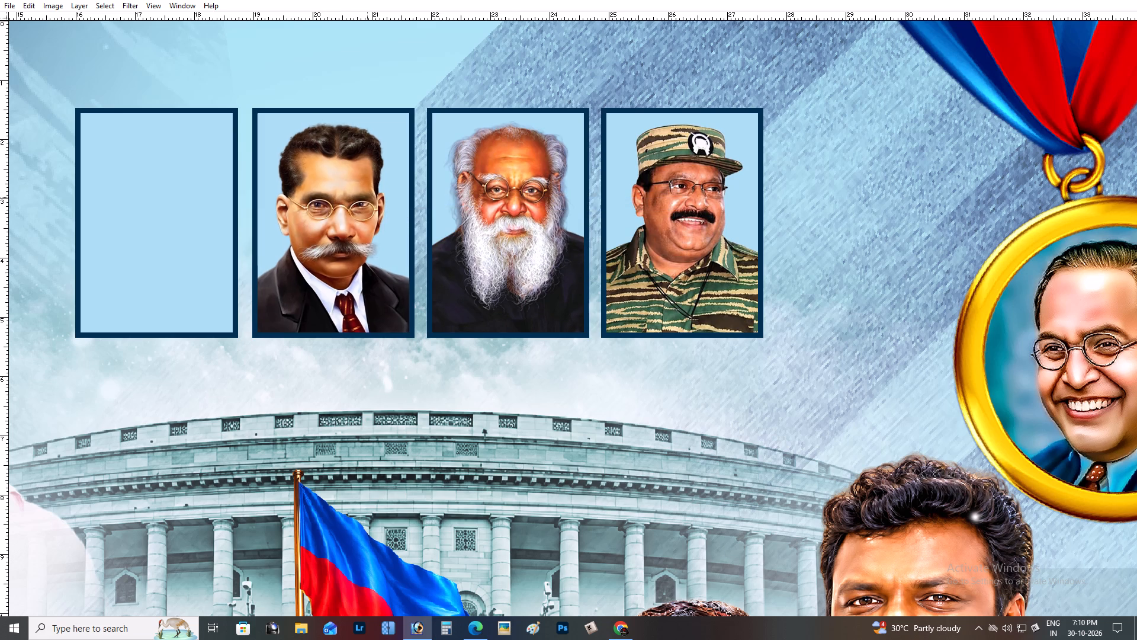
key(Left)
key(Left)
scroll(688, 197, up, 2)
scroll(688, 197, down, 3)
scroll(688, 197, up, 1)
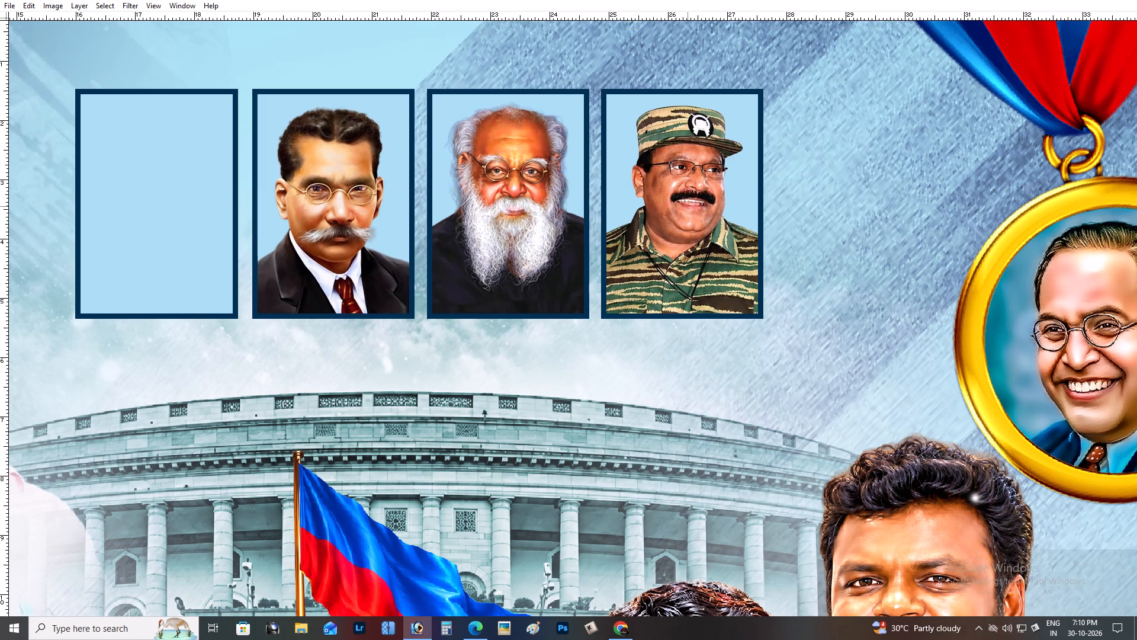
key(ctrl+minus)
Set Layer 32 around the Buddha in the 24X16 thiruma banner to Linear Burn and move it down, away from the head.
key(ctrl+Tab)
key(ctrl+grave)
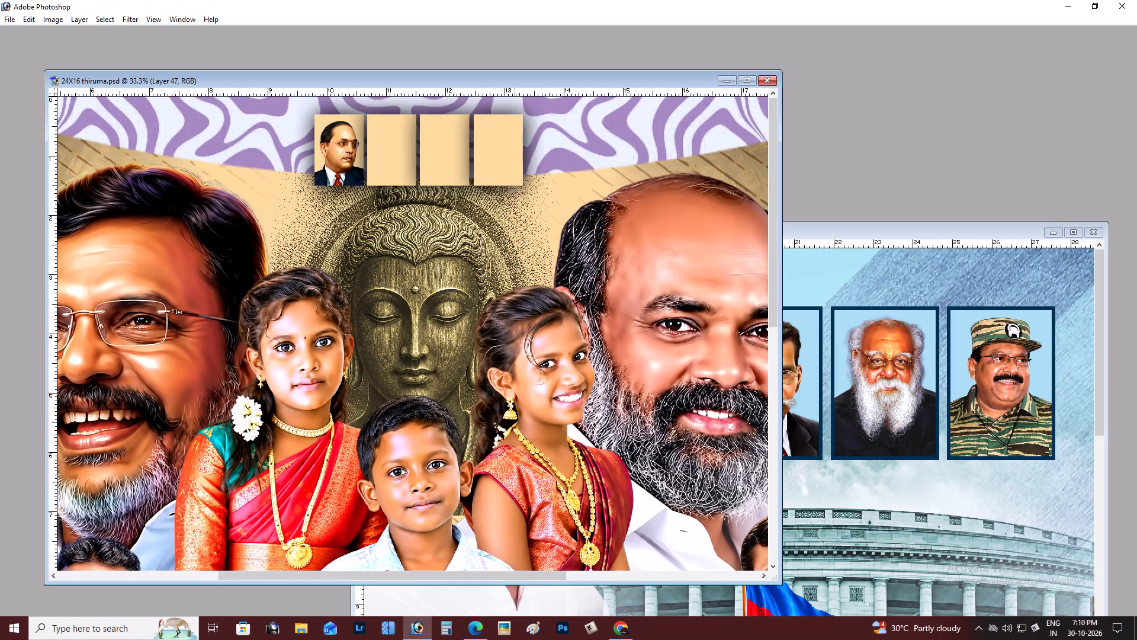
right_click(427, 279)
click(437, 280)
drag(441, 280, 483, 284)
right_drag(409, 249, 416, 252)
click(430, 256)
drag(428, 255, 447, 259)
key(ctrl+z)
text(+---)
key(Tab)
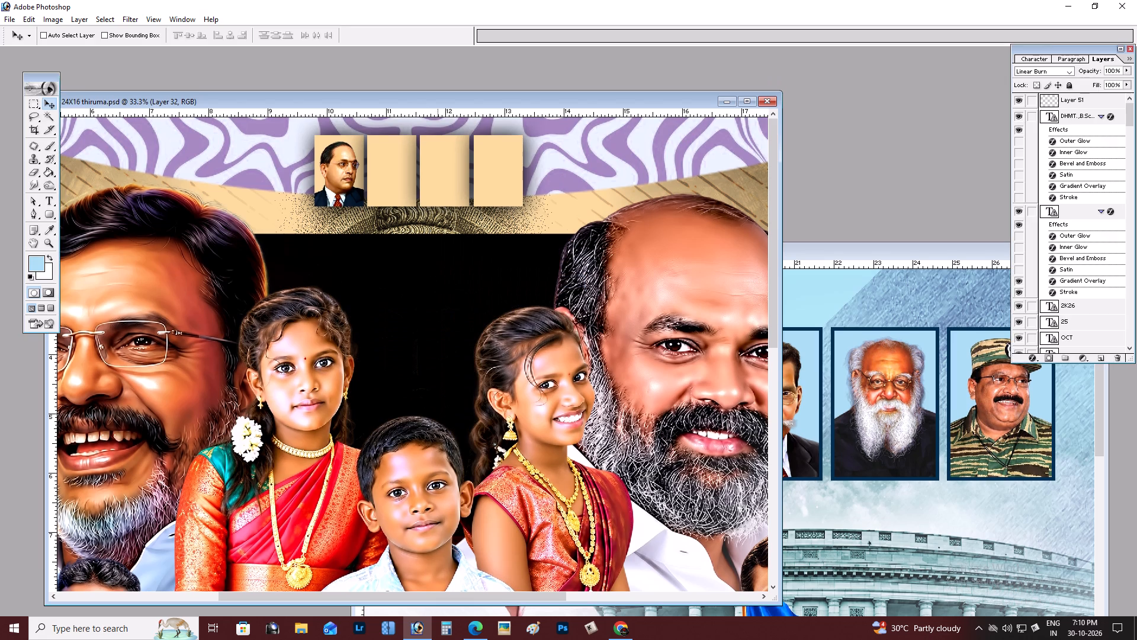
drag(430, 303, 517, 445)
Set the blending mode of the Buddha artwork on Layer 31 to Normal.
right_click(384, 234)
click(396, 244)
drag(396, 245, 467, 247)
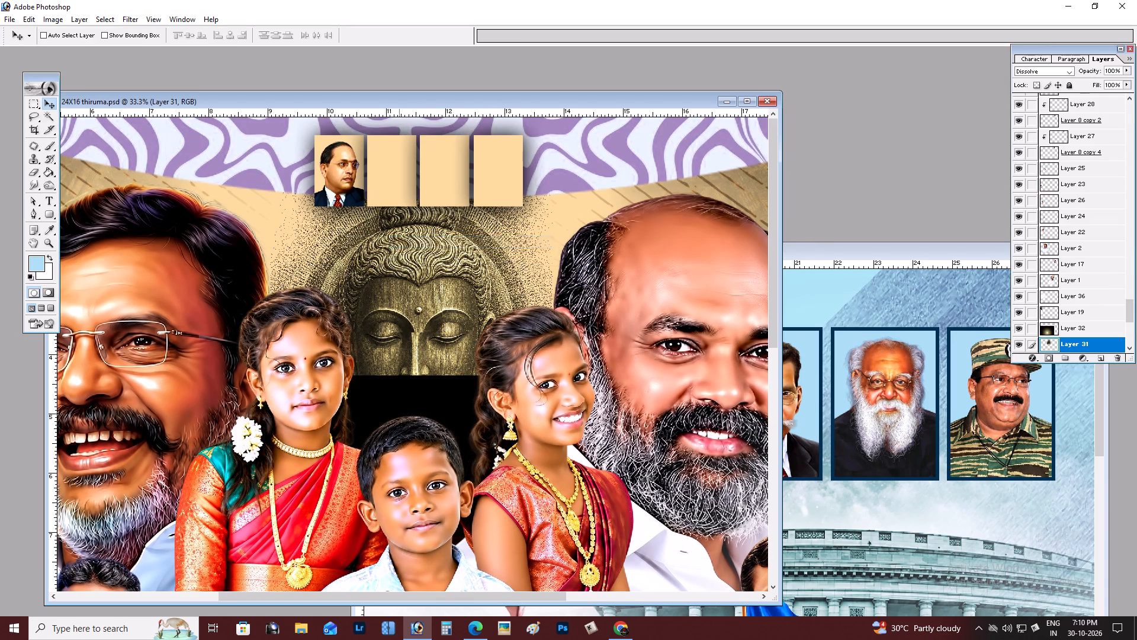
drag(467, 247, 419, 305)
key(ctrl+z)
click(1064, 70)
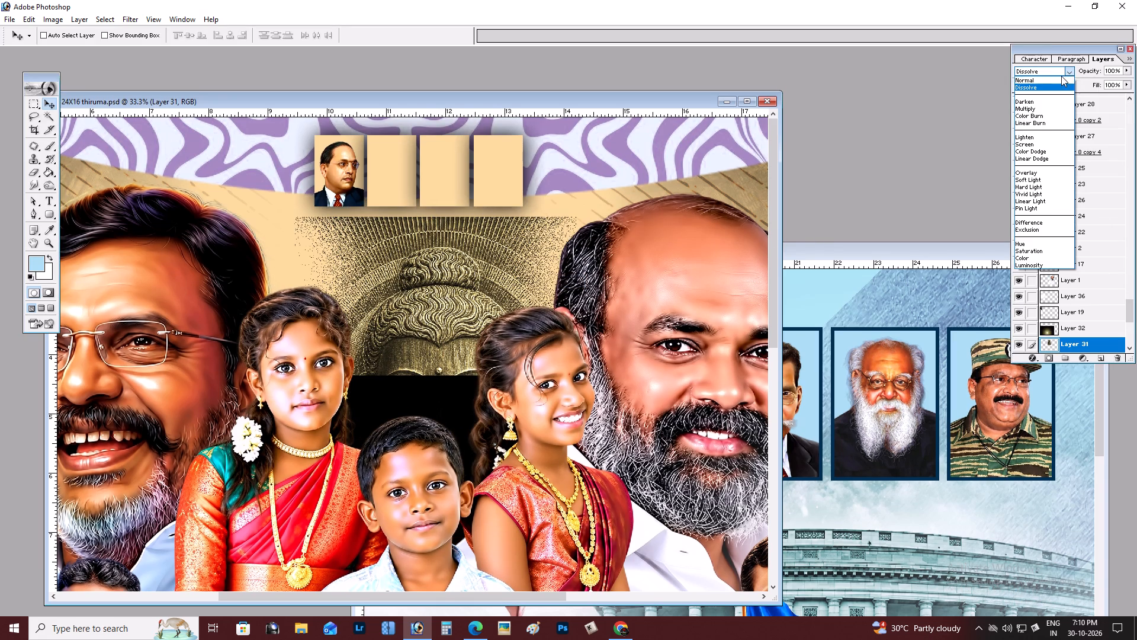
click(1059, 82)
Bring the Layer 31 Buddha artwork to the front of the 24X16 thiruma banner and cut it out completely.
drag(493, 256, 484, 153)
drag(493, 102, 625, 143)
key(ctrl+minus)
key(ctrl+minus)
key(ctrl+minus)
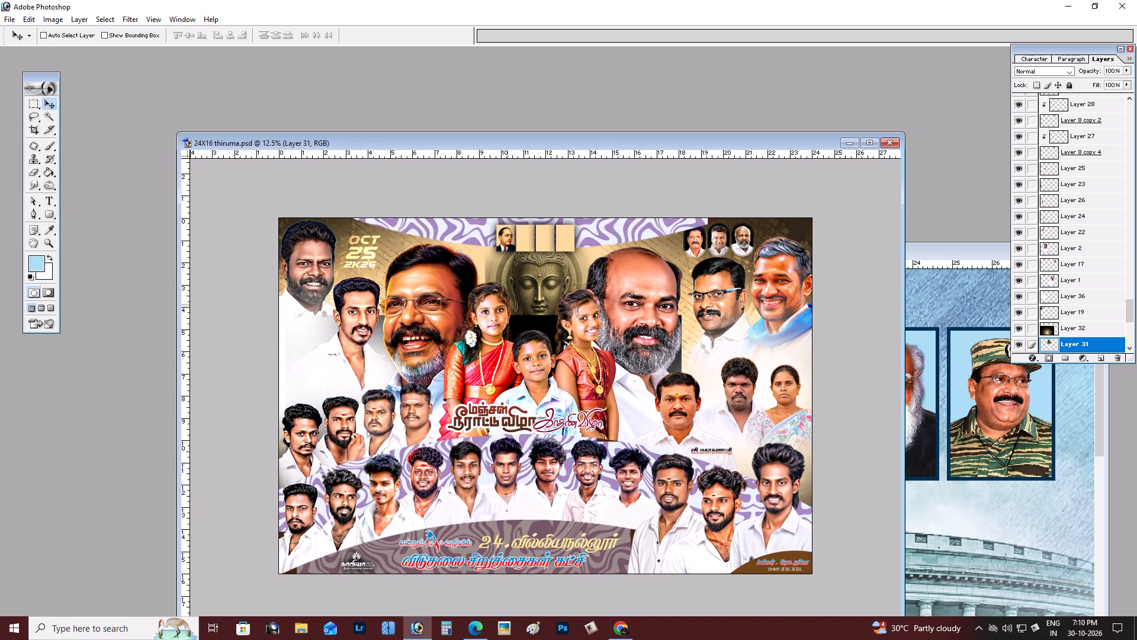
key(ctrl+shift+bracketright)
drag(547, 309, 547, 347)
key(ctrl+a)
key(ctrl+x)
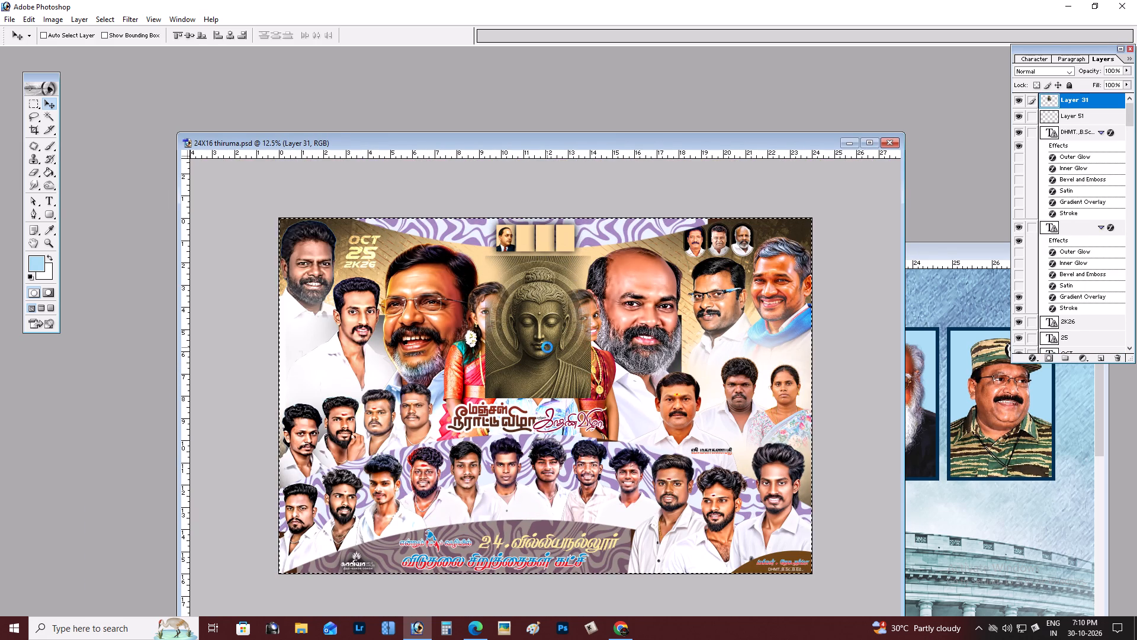
Paste the Buddha artwork into the vck12 banner above the empty first photo frame's layer and clip it to that frame.
key(ctrl+Tab)
key(ctrl+plus)
key(ctrl+plus)
key(space)
key(space)
key(space)
drag(541, 341, 709, 612)
drag(496, 333, 598, 491)
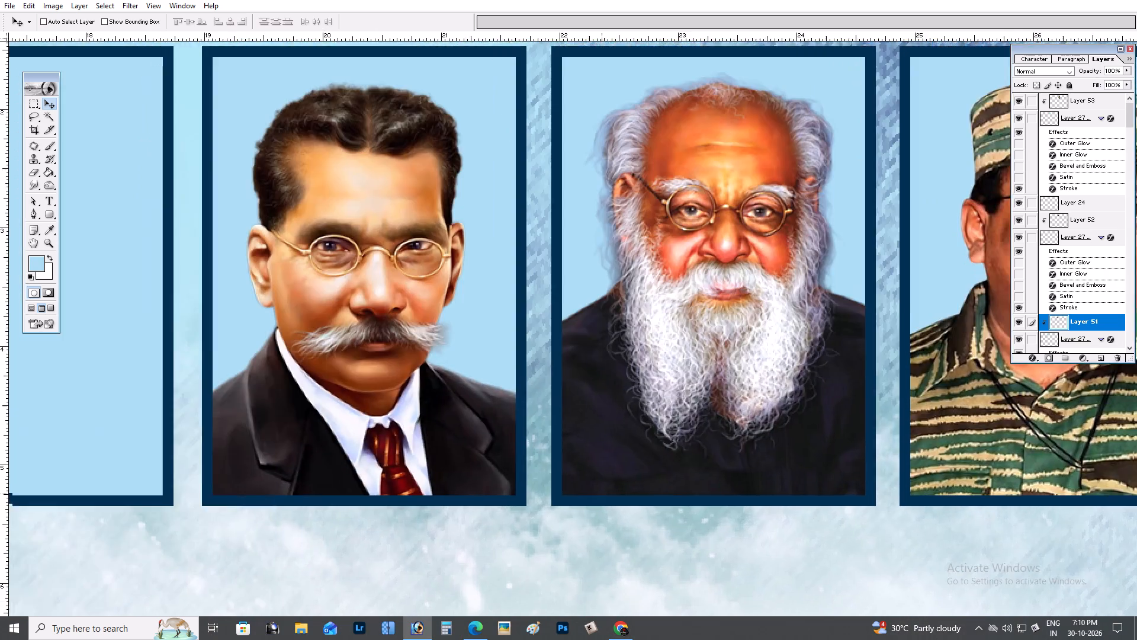
drag(598, 491, 602, 494)
key(Tab)
key(space)
drag(200, 265, 504, 392)
right_click(255, 260)
click(277, 268)
key(ctrl+minus)
key(ctrl+v)
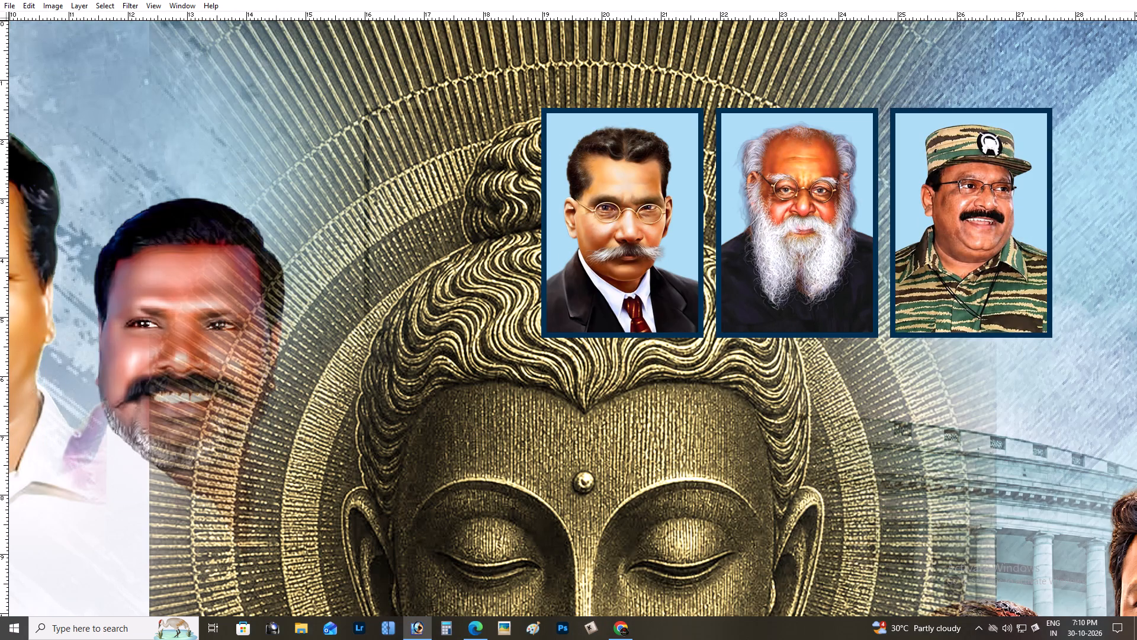
drag(612, 352, 563, 254)
key(ctrl+g)
Scale the pasted Buddha artwork down to portrait size and place it inside the first photo frame.
key(ctrl+minus)
key(ctrl+minus)
key(ctrl+t)
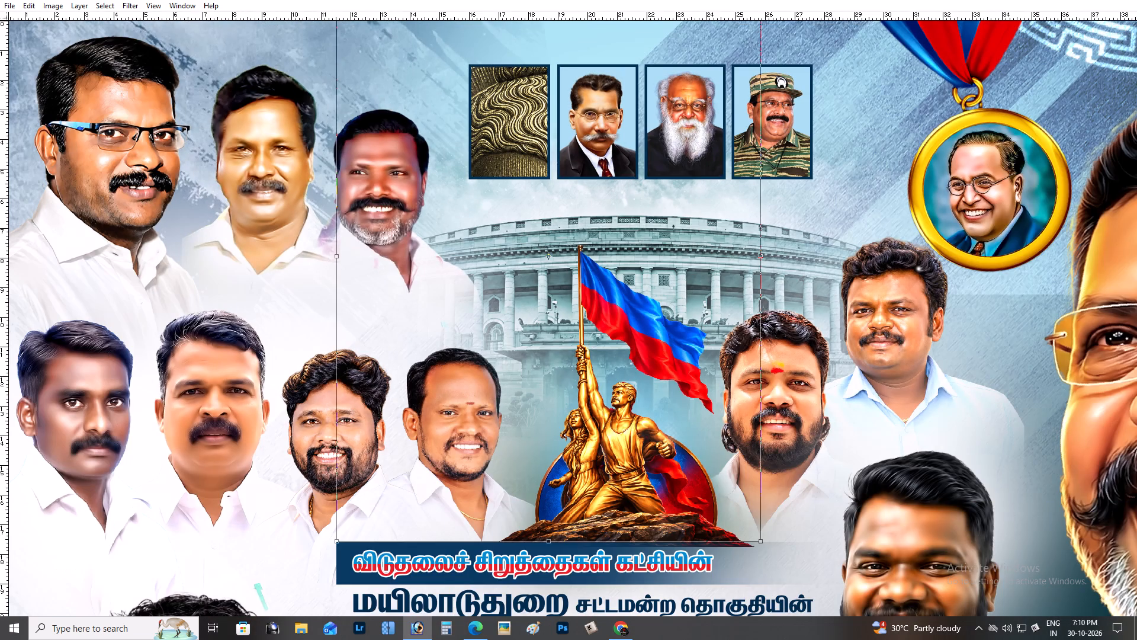
alt+shift+drag(761, 540, 598, 311)
drag(573, 268, 548, 189)
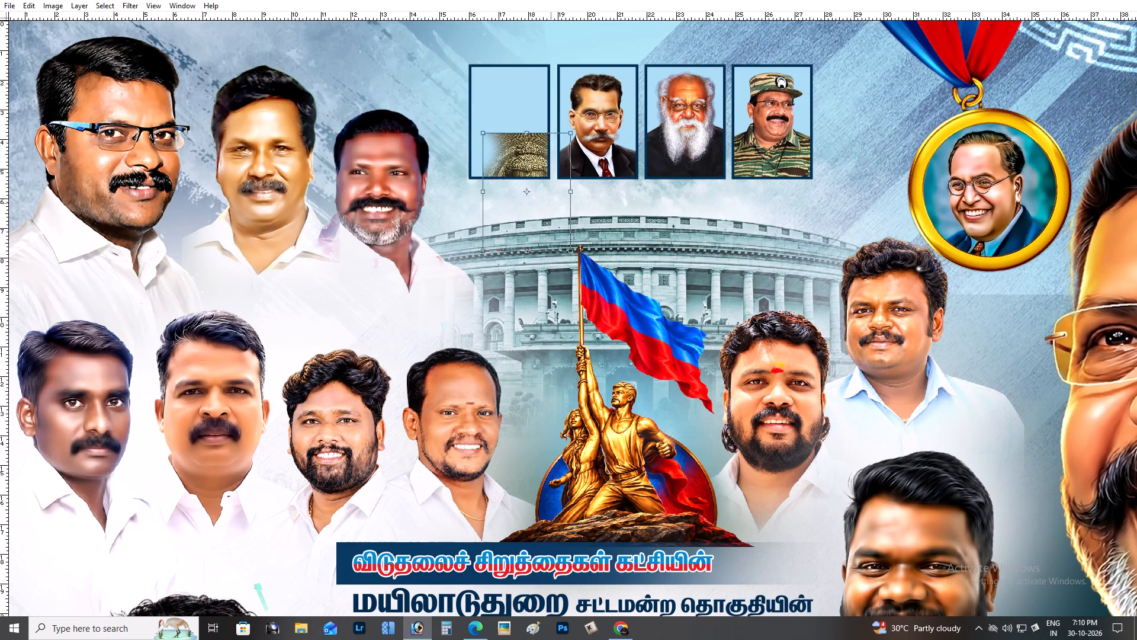
drag(548, 189, 537, 140)
key(Return)
Nudge the Buddha artwork up so that it fills the first photo frame right to its top edge.
text(-+)
key(ctrl+plus)
key(ctrl+plus)
key(space)
key(space)
key(space)
key(space)
key(space)
key(space)
key(space)
key(space)
key(space)
key(space)
key(space)
key(space)
key(space)
key(space)
key(space)
key(space)
key(space)
key(space)
key(space)
drag(544, 167, 487, 318)
drag(474, 253, 453, 535)
drag(483, 369, 518, 519)
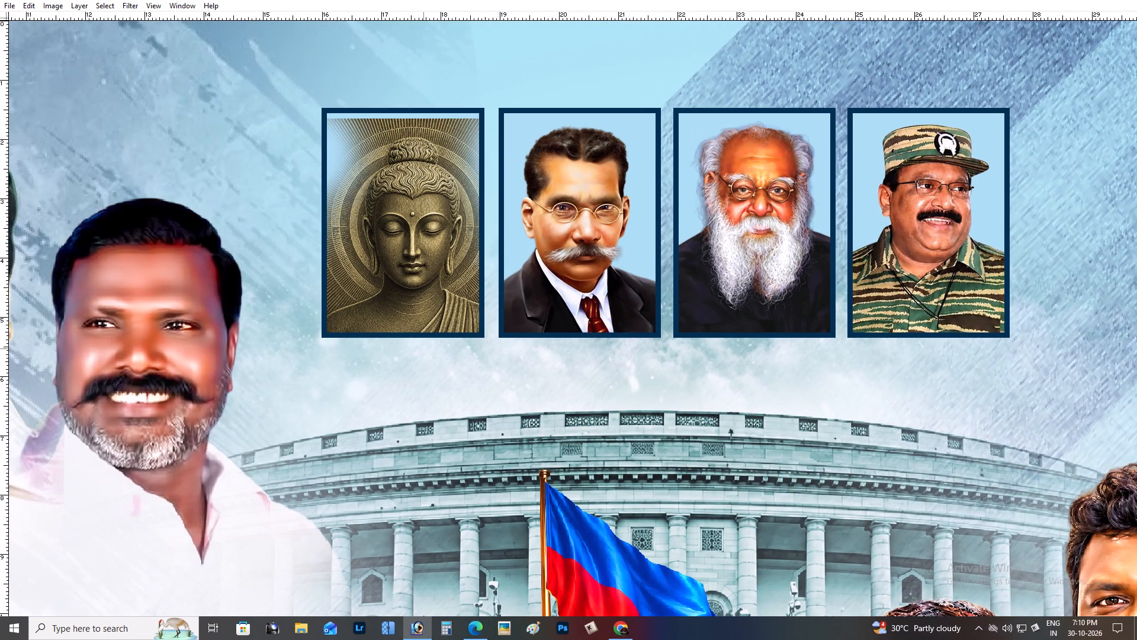
drag(413, 292, 403, 276)
Start a Pen path at the frame's inner edge, tracing the Buddha's bare shoulder and the neck up to the jaw.
key(z)
click(409, 228)
key(space)
key(space)
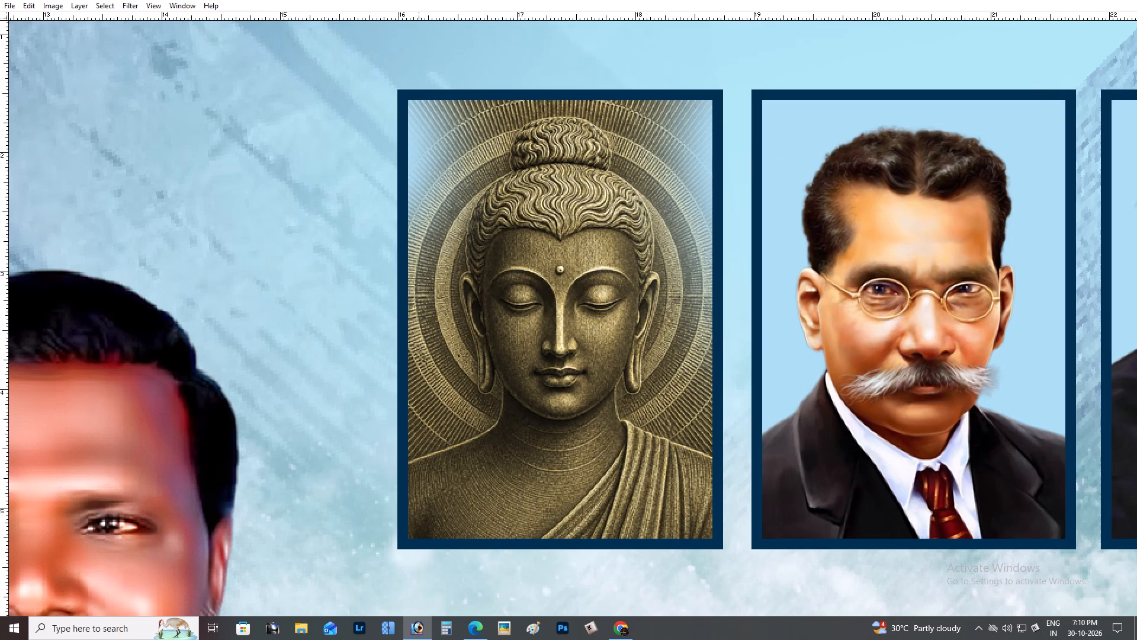
click(422, 229)
key(space)
drag(546, 279, 469, 280)
click(468, 280)
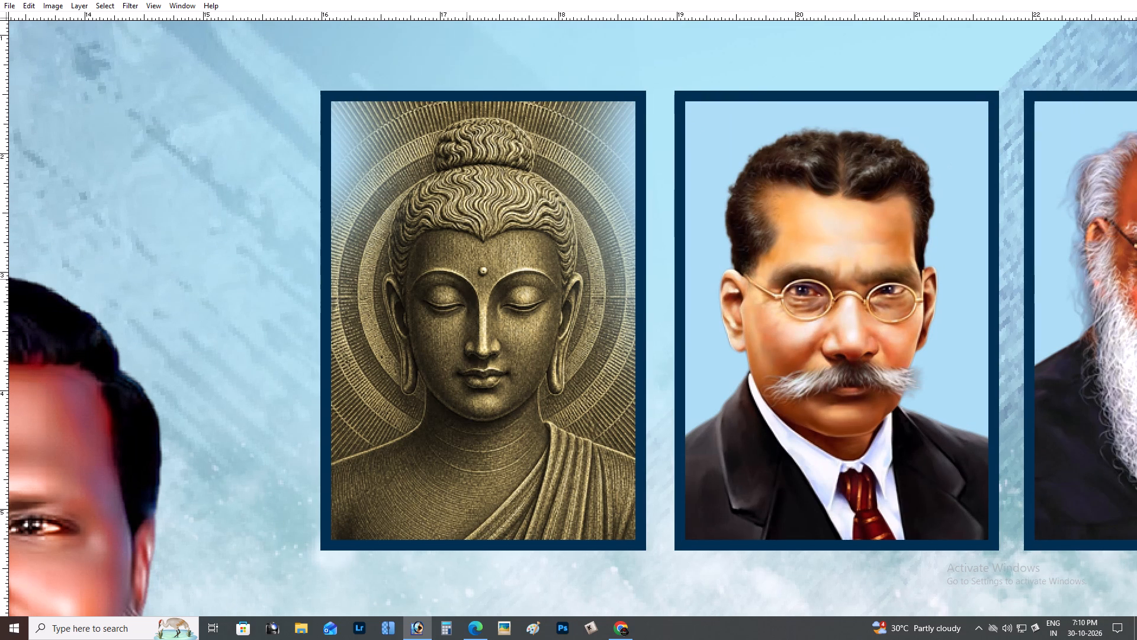
key(v)
scroll(468, 280, up, 2)
scroll(468, 280, down, 3)
key(ctrl+plus)
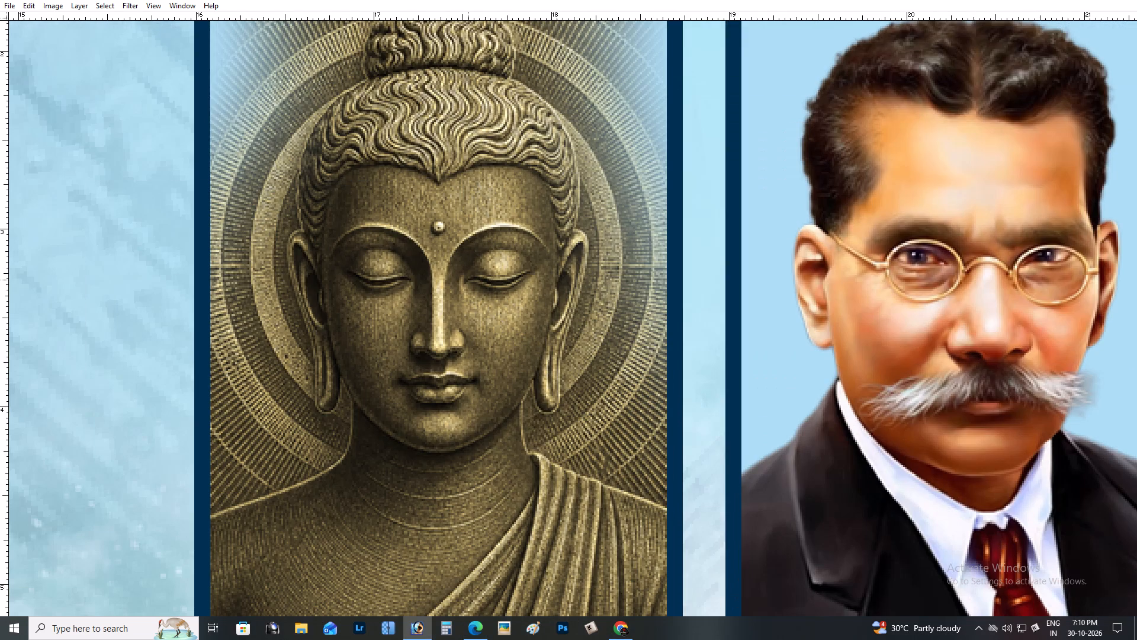
key(space)
key(space)
key(space)
key(space)
key(space)
key(space)
key(space)
key(space)
key(space)
key(space)
key(space)
key(space)
key(space)
key(space)
key(space)
key(space)
key(space)
key(space)
key(space)
key(space)
drag(469, 280, 472, 234)
drag(473, 233, 492, 272)
click(492, 272)
key(ctrl+plus)
key(space)
key(space)
key(space)
key(space)
key(space)
key(space)
key(space)
key(space)
drag(492, 287, 625, 103)
drag(513, 226, 544, 208)
key(p)
key(ctrl+plus)
key(ctrl+plus)
key(space)
drag(253, 280, 469, 263)
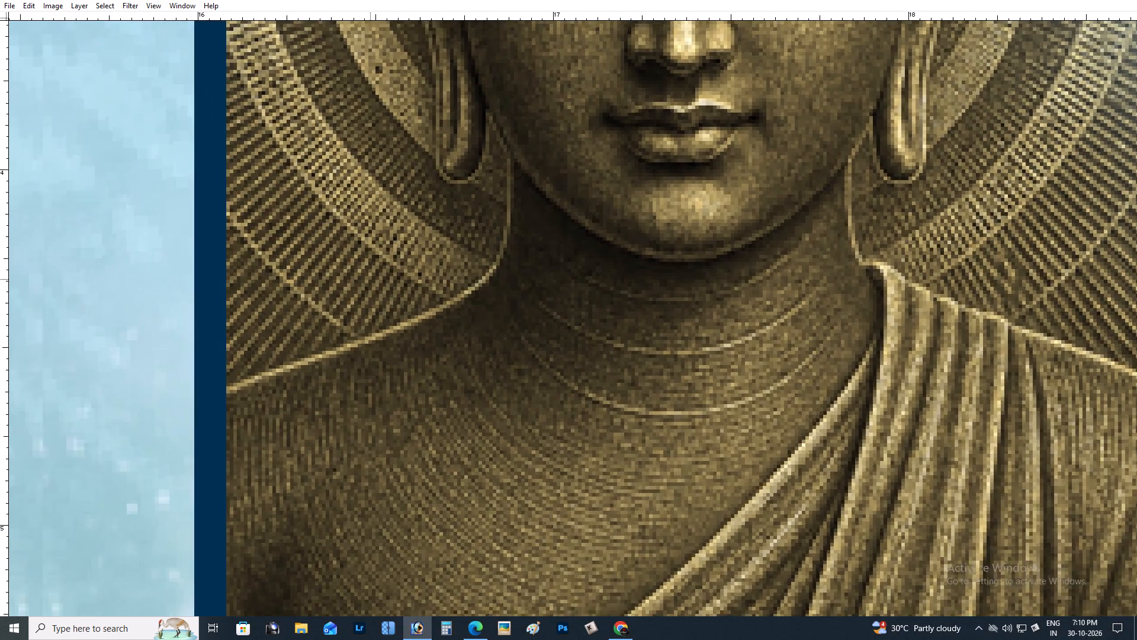
drag(469, 263, 532, 249)
drag(423, 361, 430, 358)
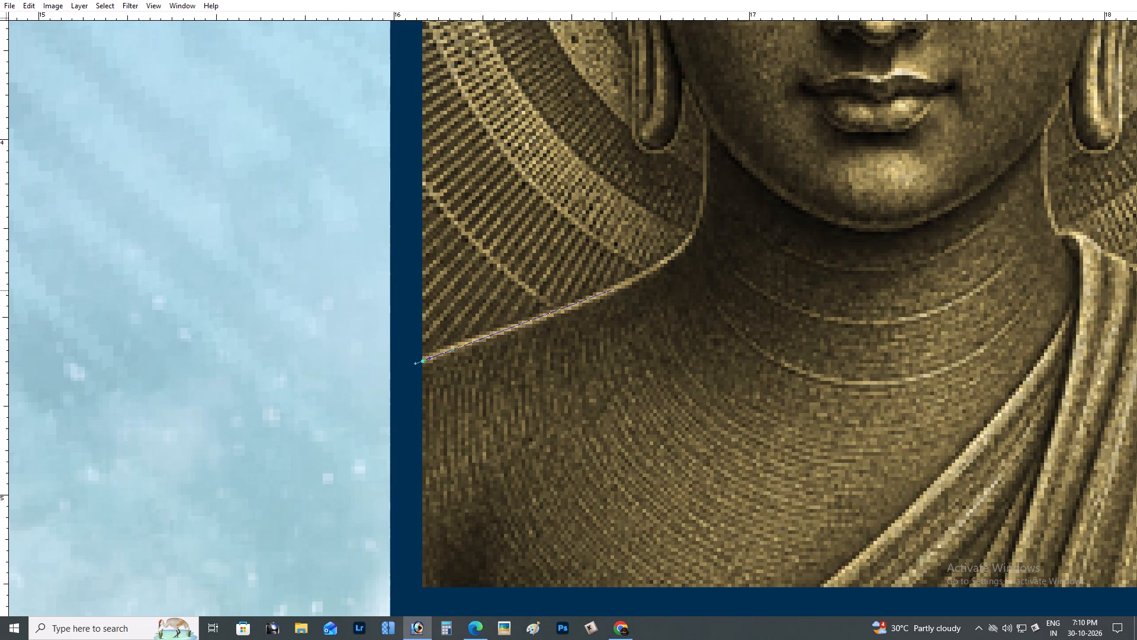
drag(616, 285, 659, 264)
drag(700, 213, 699, 176)
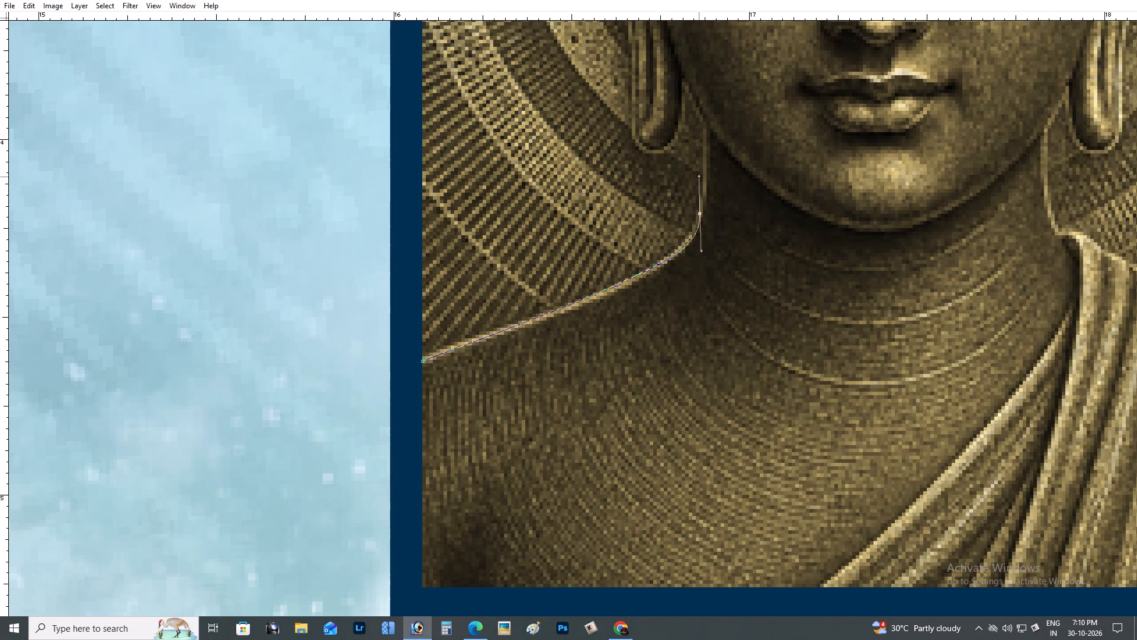
drag(699, 176, 705, 175)
click(705, 114)
Continue the Pen path around the earlobe and up the ear on the bare-shoulder side to the hairline.
key(space)
key(space)
key(space)
key(space)
key(space)
key(space)
key(space)
key(space)
key(space)
key(space)
key(space)
key(space)
key(space)
drag(704, 114, 701, 242)
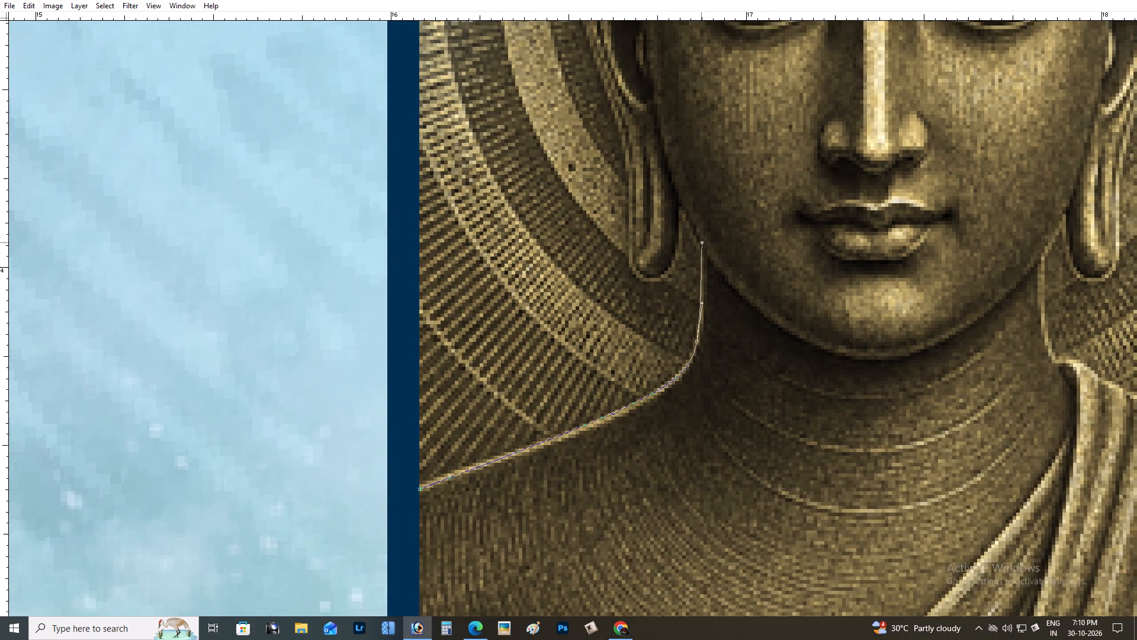
drag(701, 242, 705, 290)
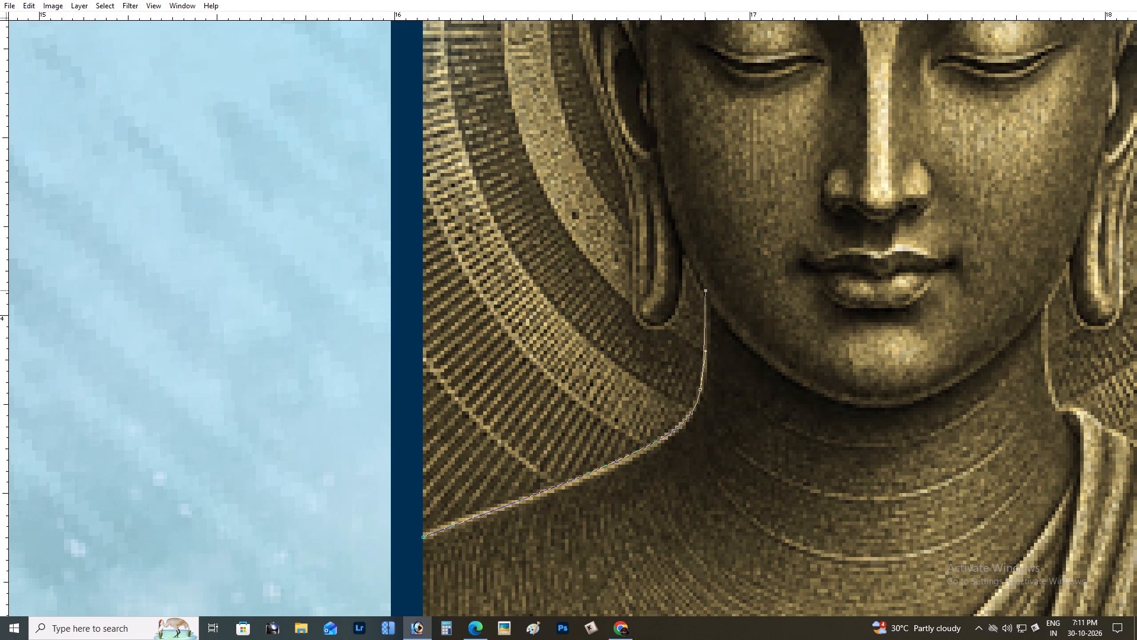
scroll(705, 290, up, 3)
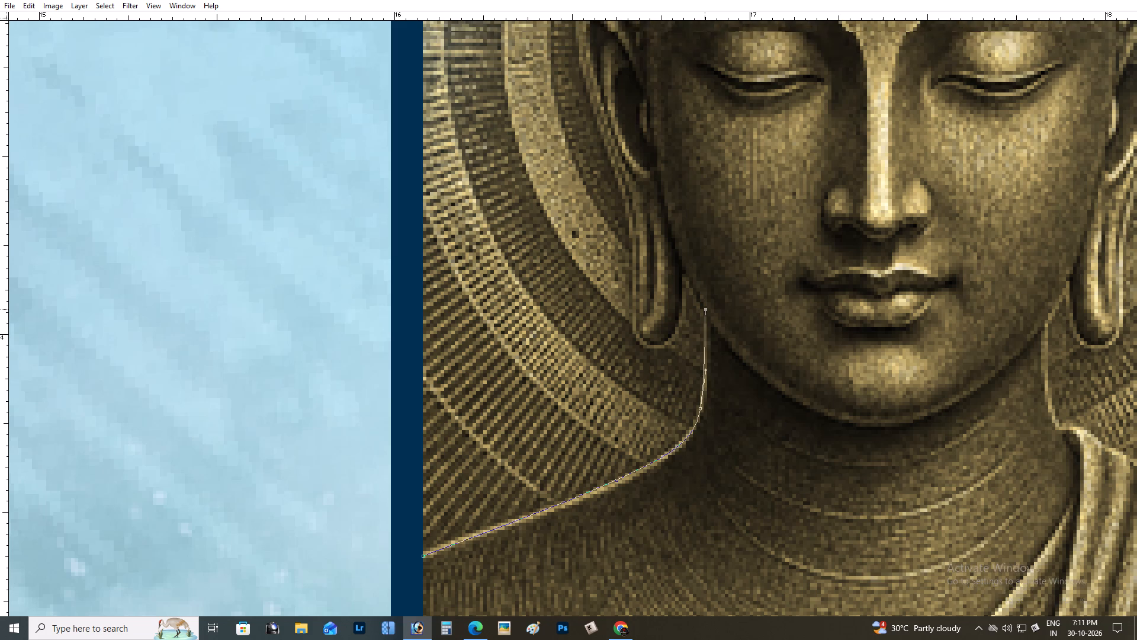
click(682, 283)
drag(675, 350, 657, 362)
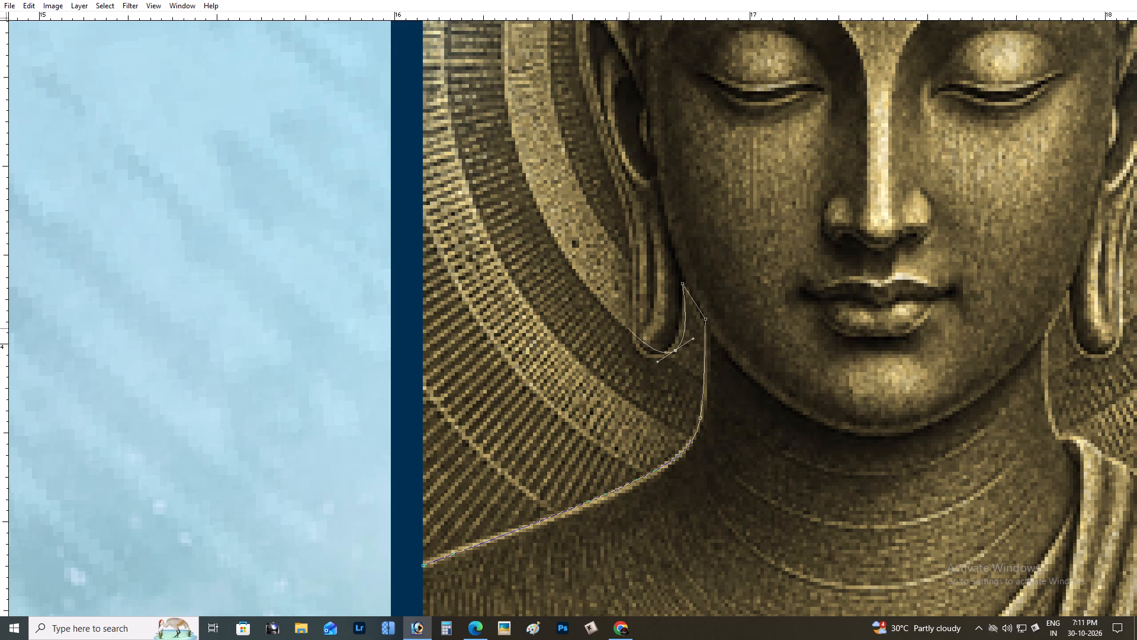
drag(628, 285, 638, 214)
scroll(667, 201, up, 4)
drag(599, 181, 598, 172)
key(space)
key(space)
key(space)
key(space)
key(space)
key(space)
key(space)
key(space)
key(space)
key(space)
key(space)
drag(593, 152, 595, 260)
drag(591, 247, 592, 252)
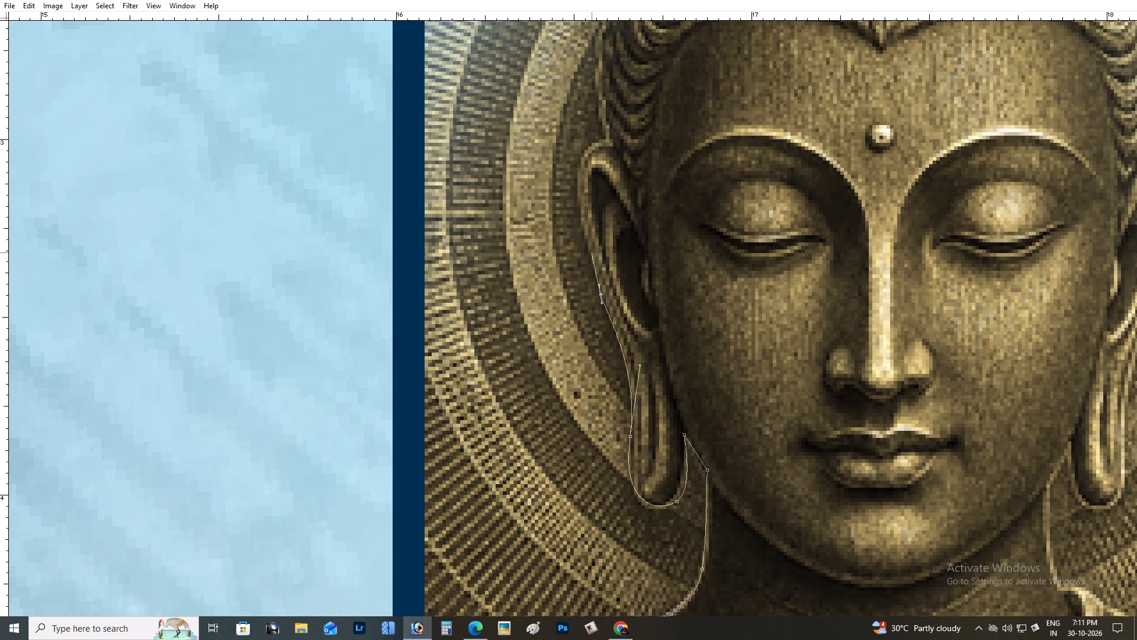
scroll(592, 252, up, 4)
drag(581, 220, 580, 180)
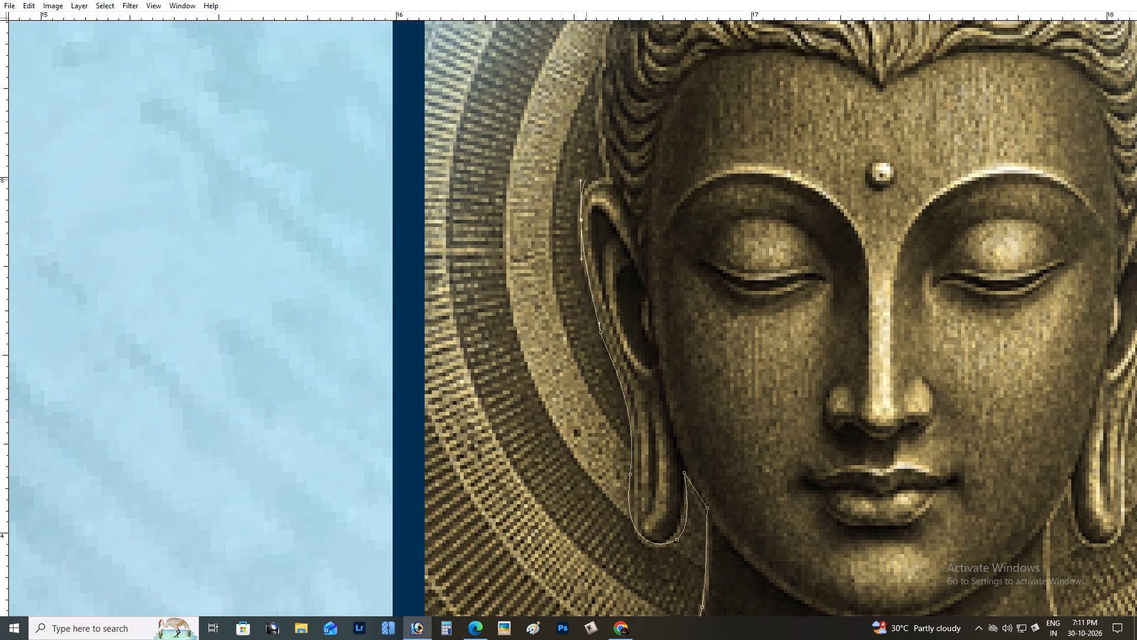
click(603, 178)
click(605, 177)
Continue the Pen path along the outer edge of the hair from the ear up to the base of the topknot.
key(space)
key(space)
key(space)
key(space)
key(space)
drag(602, 159, 573, 331)
drag(562, 311, 525, 334)
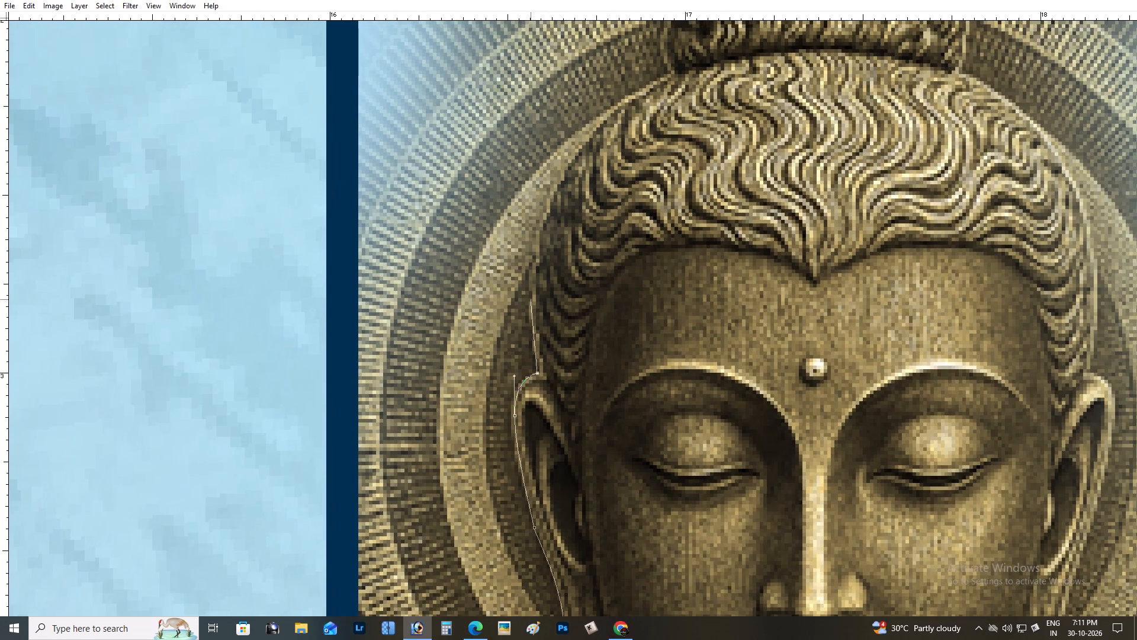
drag(564, 172, 605, 104)
key(space)
drag(629, 110, 586, 183)
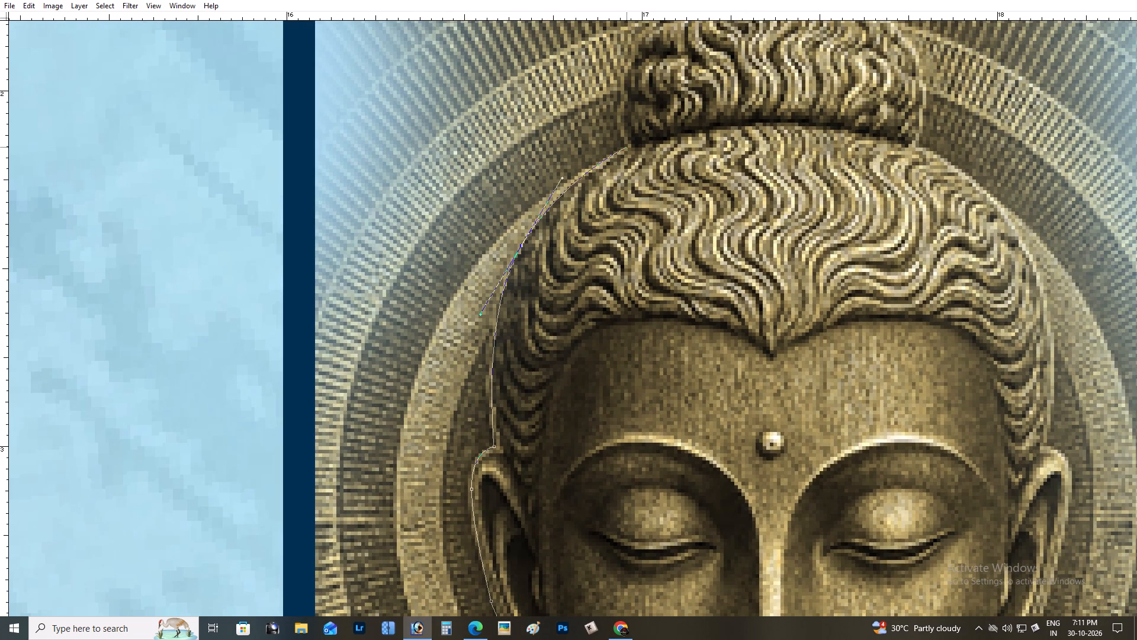
click(627, 145)
Trace the Pen path over the Buddha's topknot and down to its base on the robed-shoulder side.
key(space)
drag(630, 142, 551, 261)
drag(557, 159, 572, 133)
drag(660, 106, 710, 105)
drag(779, 120, 811, 140)
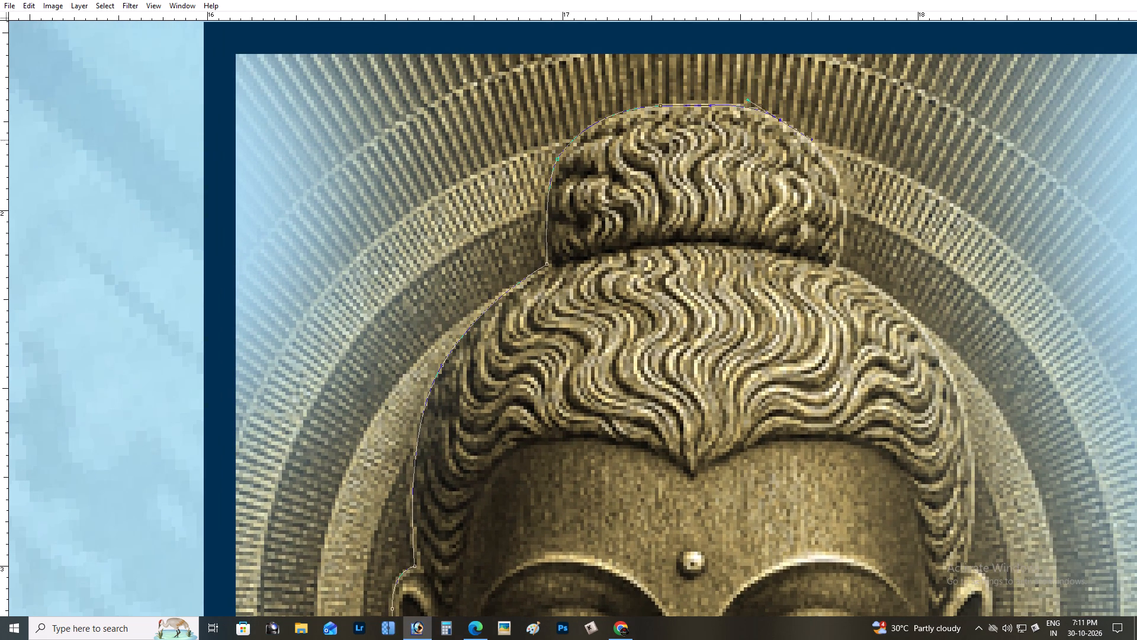
drag(811, 140, 811, 137)
key(space)
key(space)
key(space)
key(space)
key(space)
drag(811, 137, 676, 106)
drag(704, 178, 708, 243)
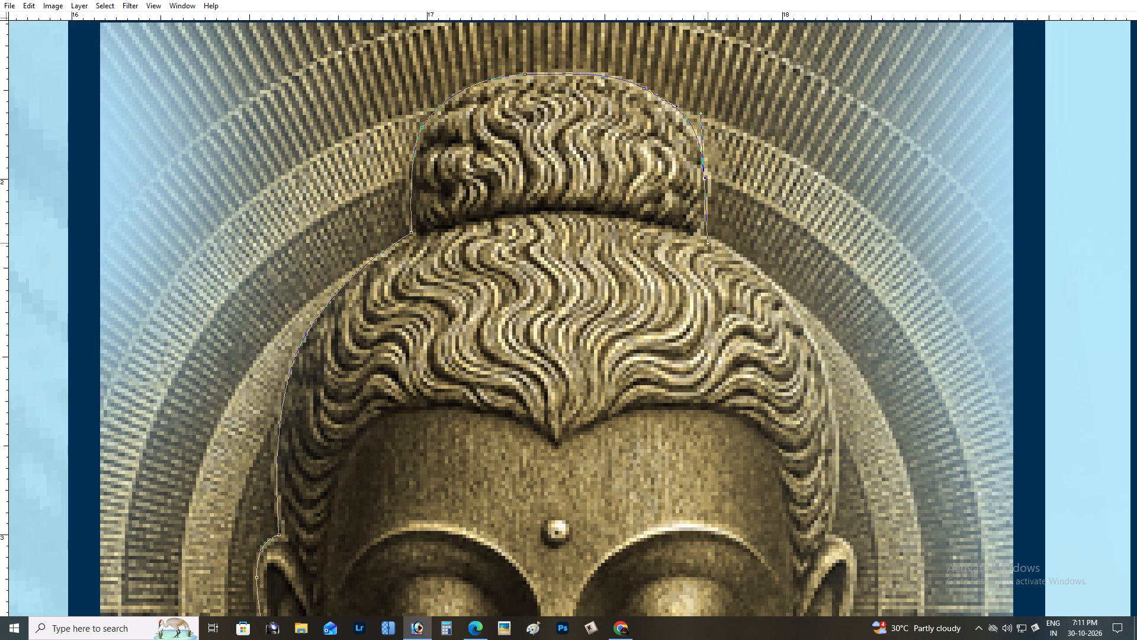
drag(708, 243, 708, 220)
click(704, 232)
Continue the Pen path from the topknot's base along the hair on the robed-shoulder side down to the top of the ear.
key(space)
drag(722, 251, 583, 145)
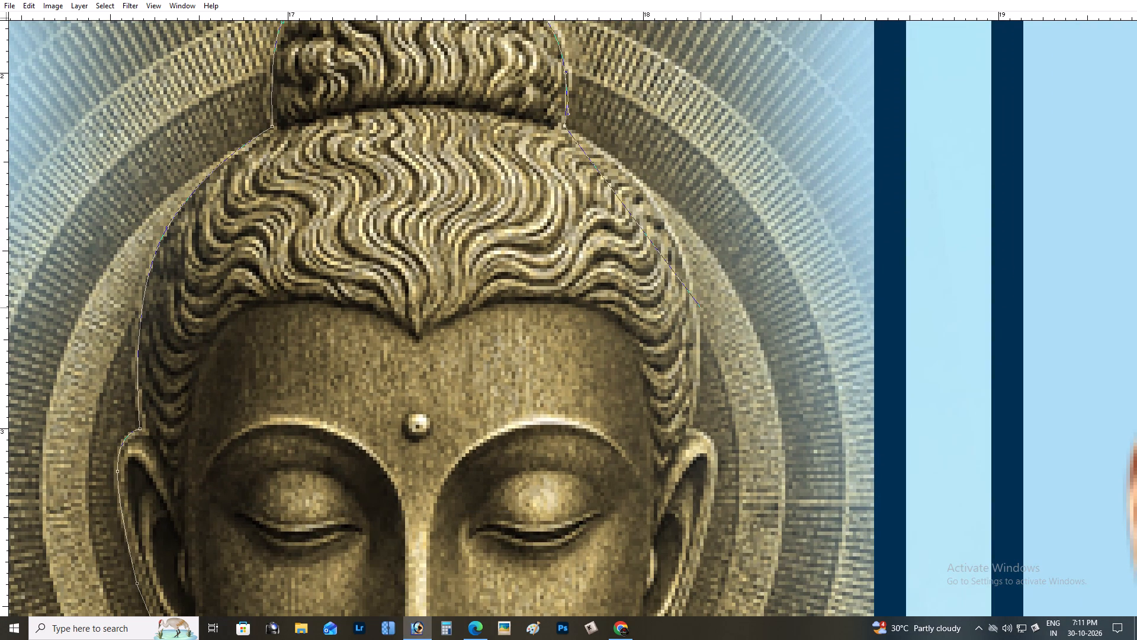
drag(695, 322, 700, 453)
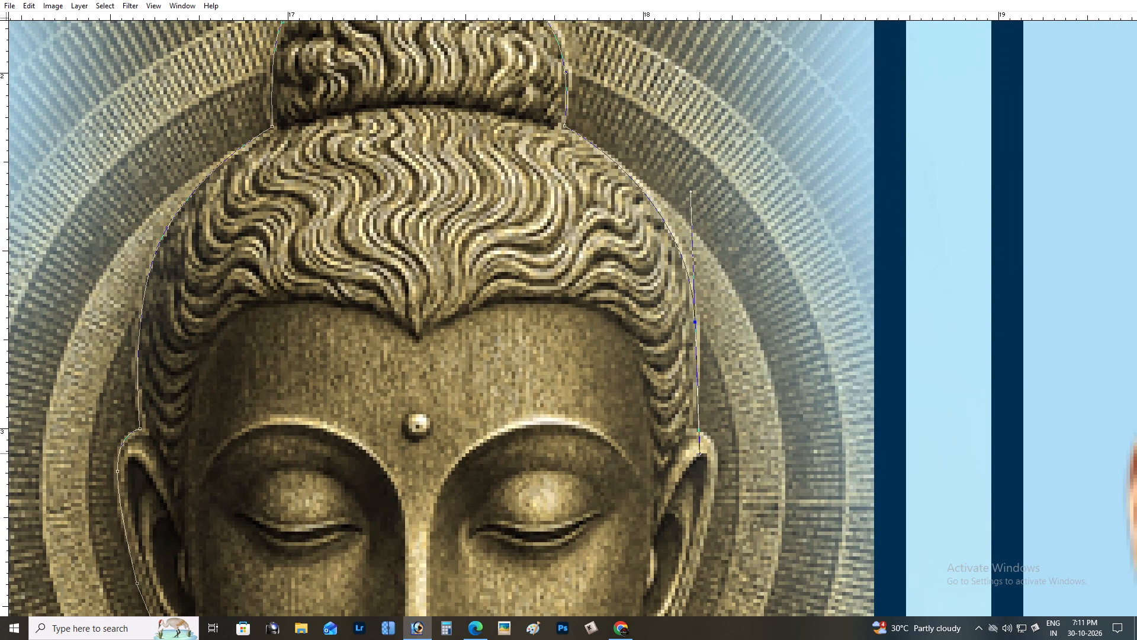
key(space)
drag(697, 357, 685, 325)
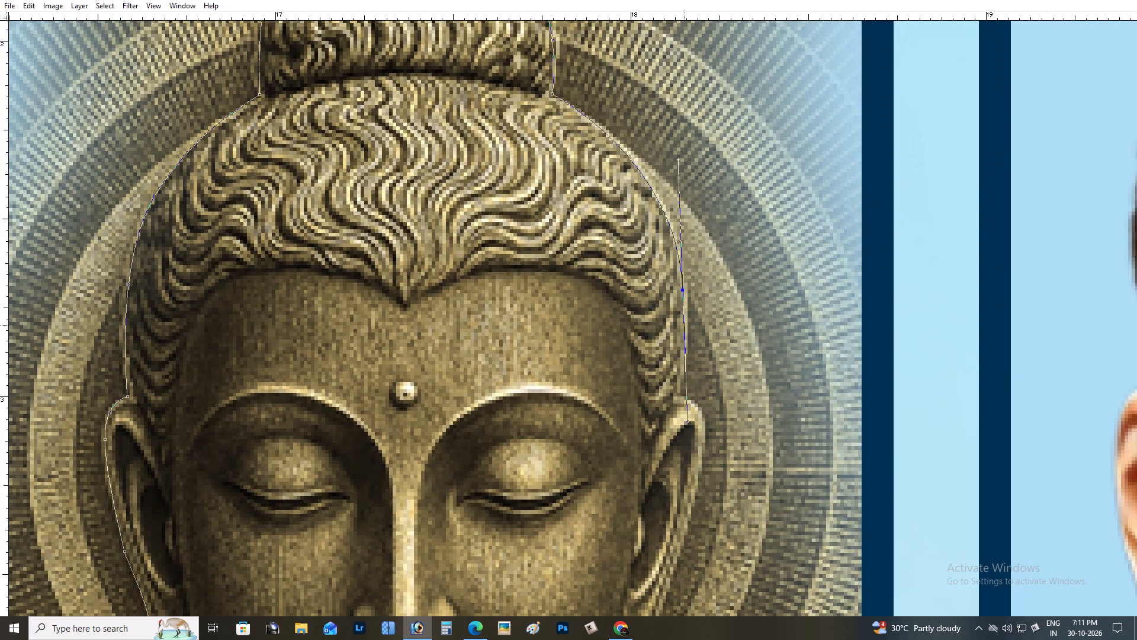
alt+click(682, 291)
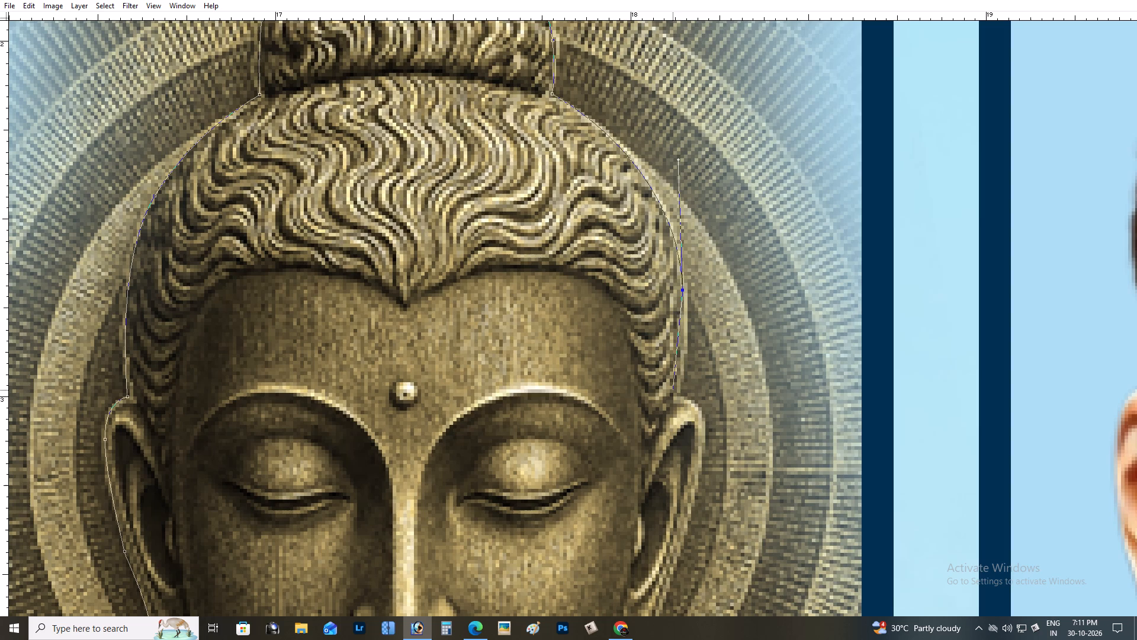
click(677, 395)
Trace the Pen path down the ear on the robed-shoulder side and around its lobe to the jaw.
key(space)
drag(686, 427, 672, 308)
drag(688, 342, 677, 420)
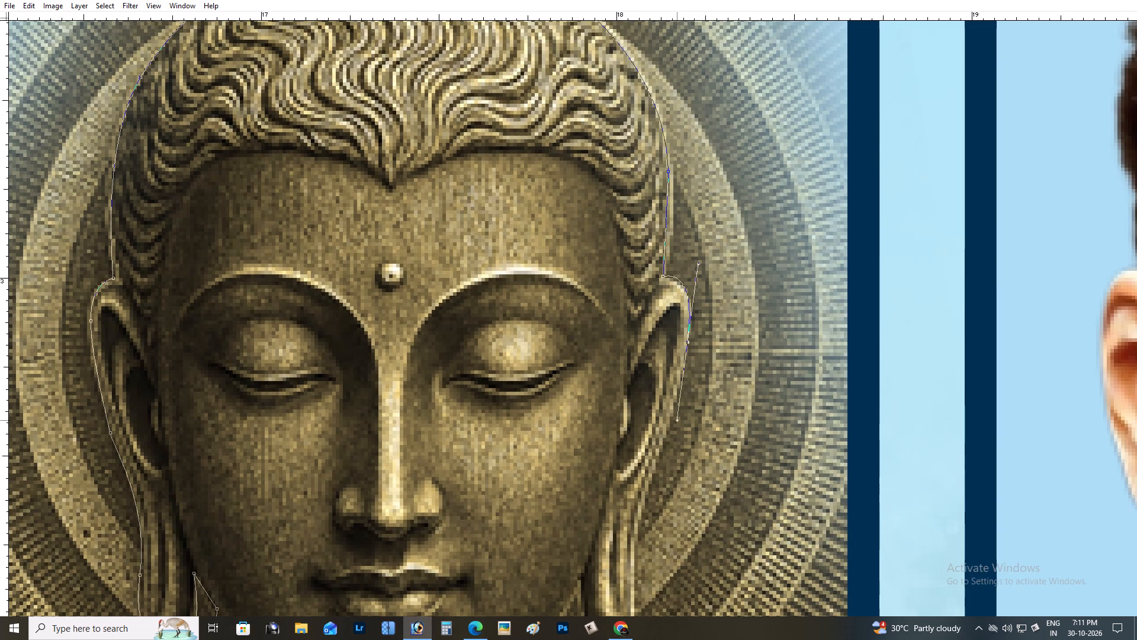
drag(677, 420, 673, 412)
key(space)
drag(670, 431, 661, 244)
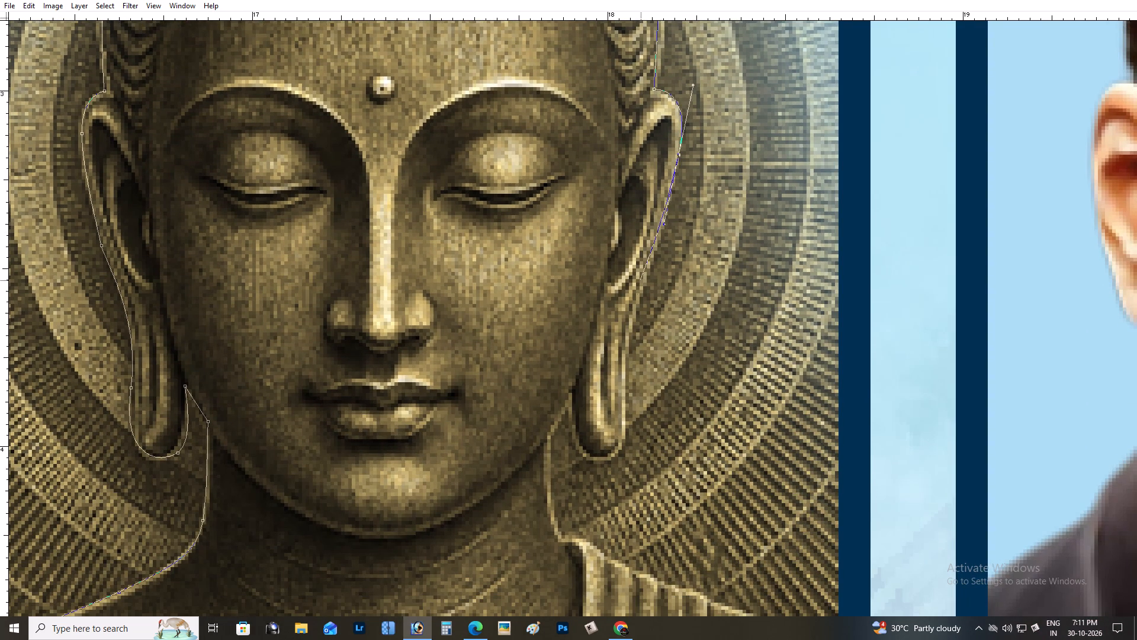
drag(629, 331, 621, 363)
key(space)
drag(619, 363, 612, 270)
drag(615, 356, 611, 366)
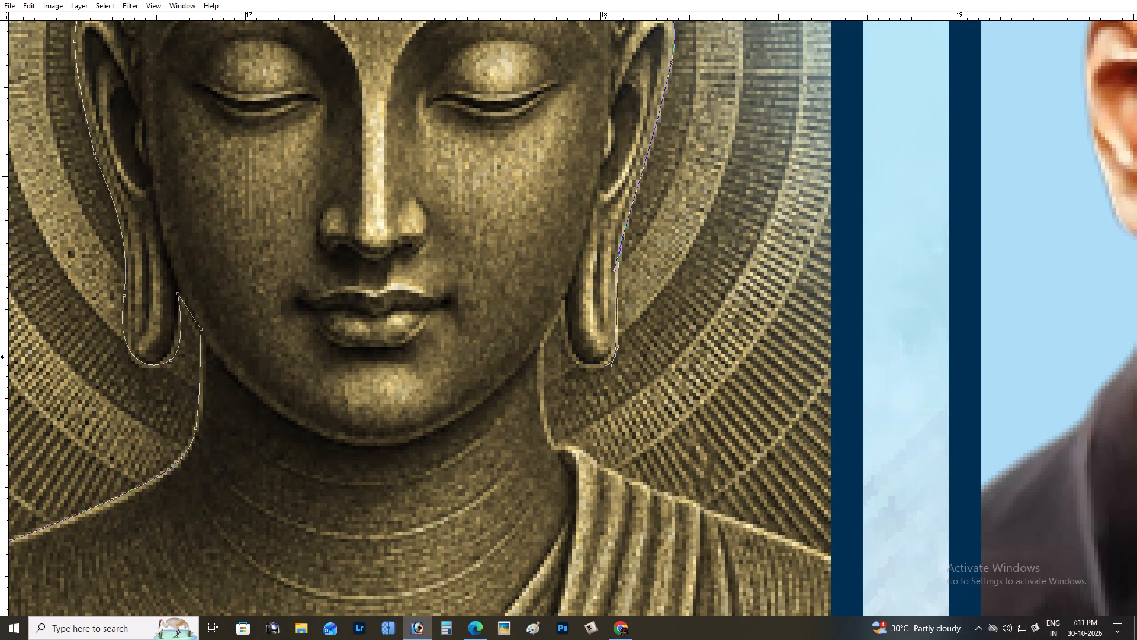
drag(580, 361, 568, 349)
click(567, 296)
Continue the Pen path down the jaw and neck and along the robed shoulder to the photo frame's edge.
key(space)
drag(562, 331, 576, 286)
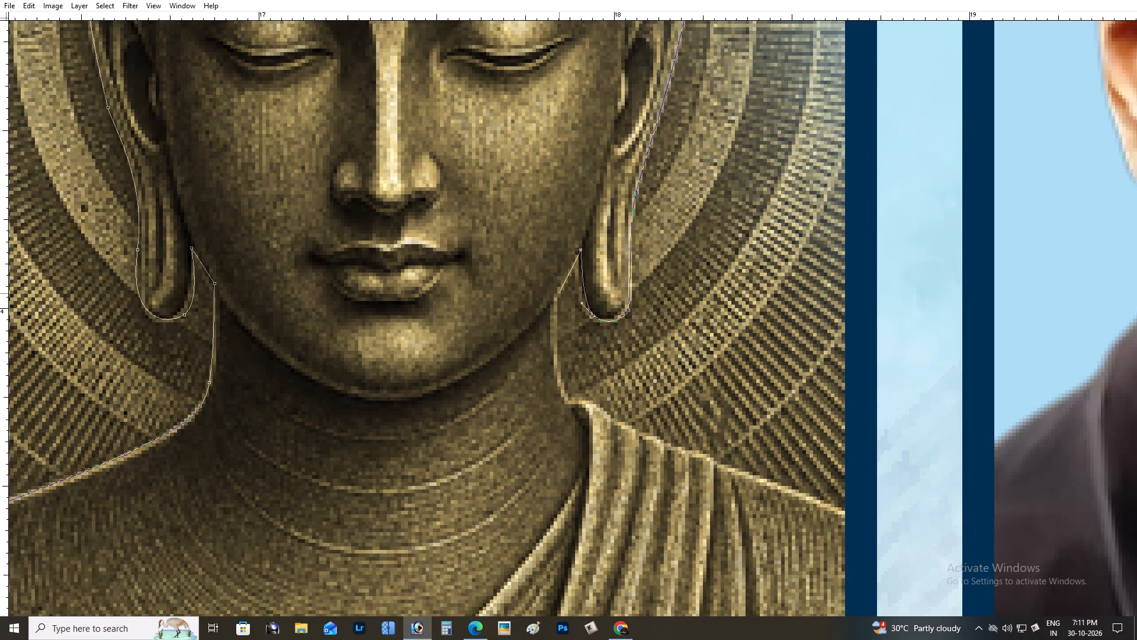
click(554, 301)
drag(563, 397, 578, 405)
drag(578, 405, 577, 405)
click(651, 437)
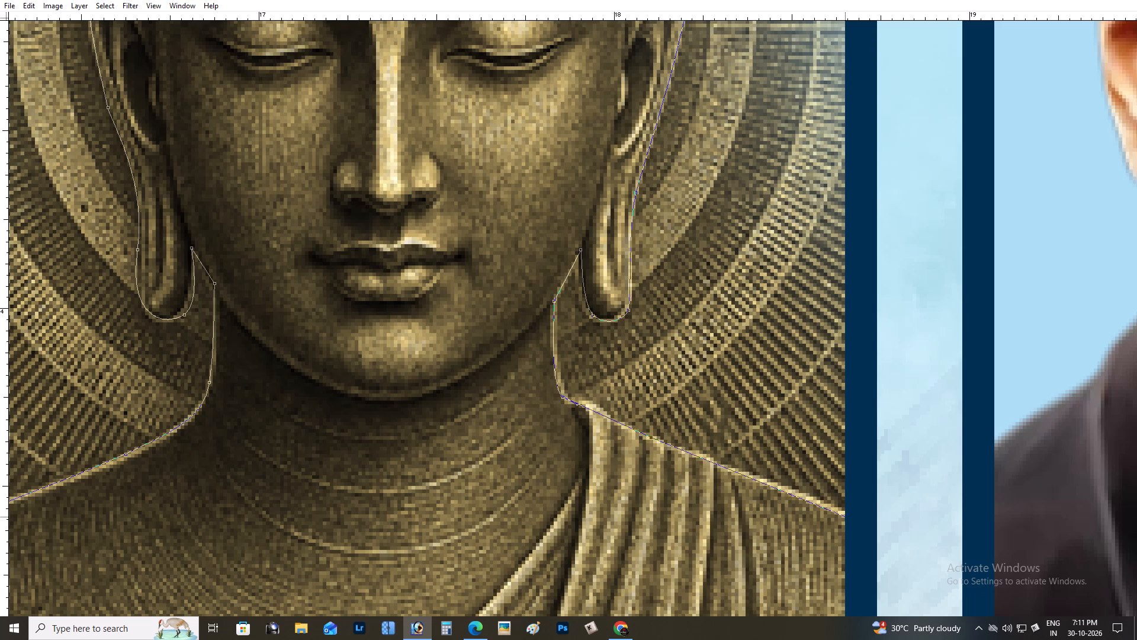
click(846, 516)
Loop the Pen path loosely around the outside of the Buddha, convert it to a selection and cut out the background.
key(ctrl+minus)
key(ctrl+minus)
key(ctrl+minus)
key(ctrl+minus)
key(ctrl+minus)
key(ctrl+minus)
scroll(847, 515, up, 1)
drag(658, 74, 618, 30)
drag(540, 39, 525, 43)
drag(466, 55, 426, 81)
drag(415, 122, 418, 167)
click(427, 188)
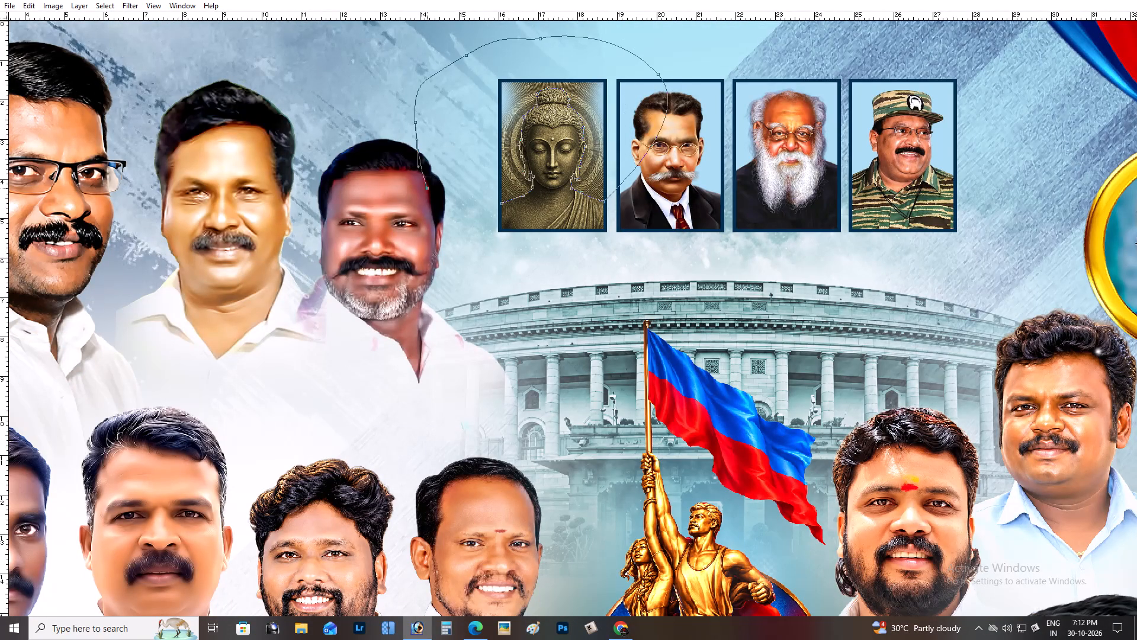
key(ctrl+Return)
key(ctrl+Return)
key(ctrl+Return)
key(ctrl+x)
key(v)
Examine the cut-out Buddha in its frame beside the other three framed photos.
key(ctrl+plus)
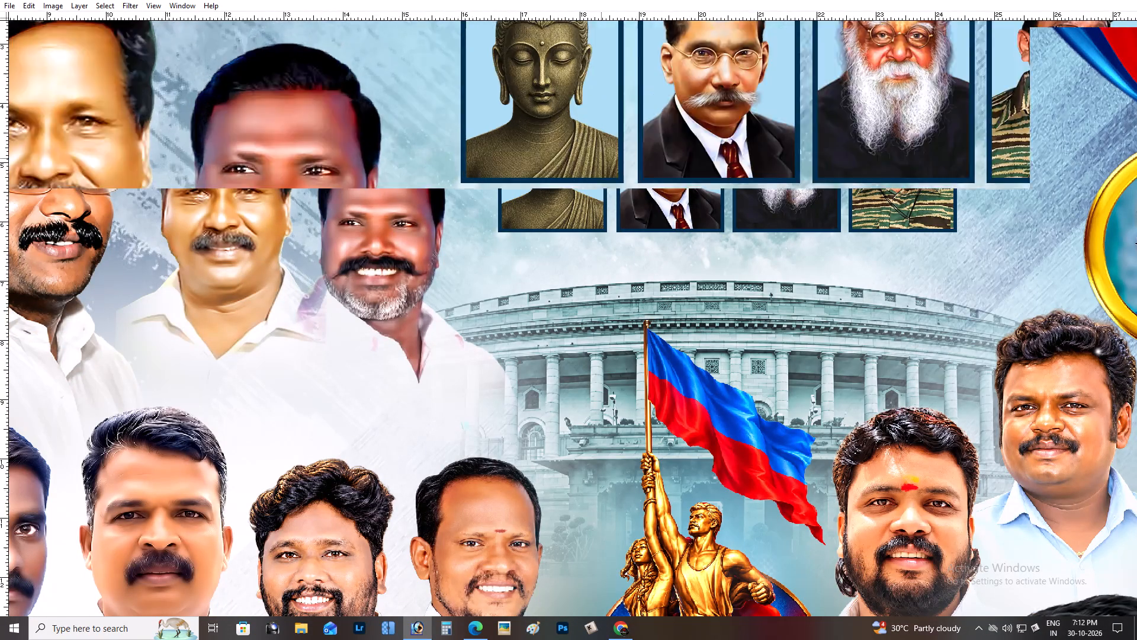
key(ctrl+plus)
key(space)
key(space)
key(space)
key(space)
key(space)
key(space)
key(space)
key(space)
key(space)
key(space)
key(space)
key(space)
key(space)
key(space)
key(space)
key(space)
key(space)
key(space)
key(space)
key(space)
drag(637, 155, 553, 375)
drag(586, 296, 523, 415)
drag(557, 298, 503, 416)
drag(502, 392, 492, 418)
key(ctrl+minus)
key(ctrl+minus)
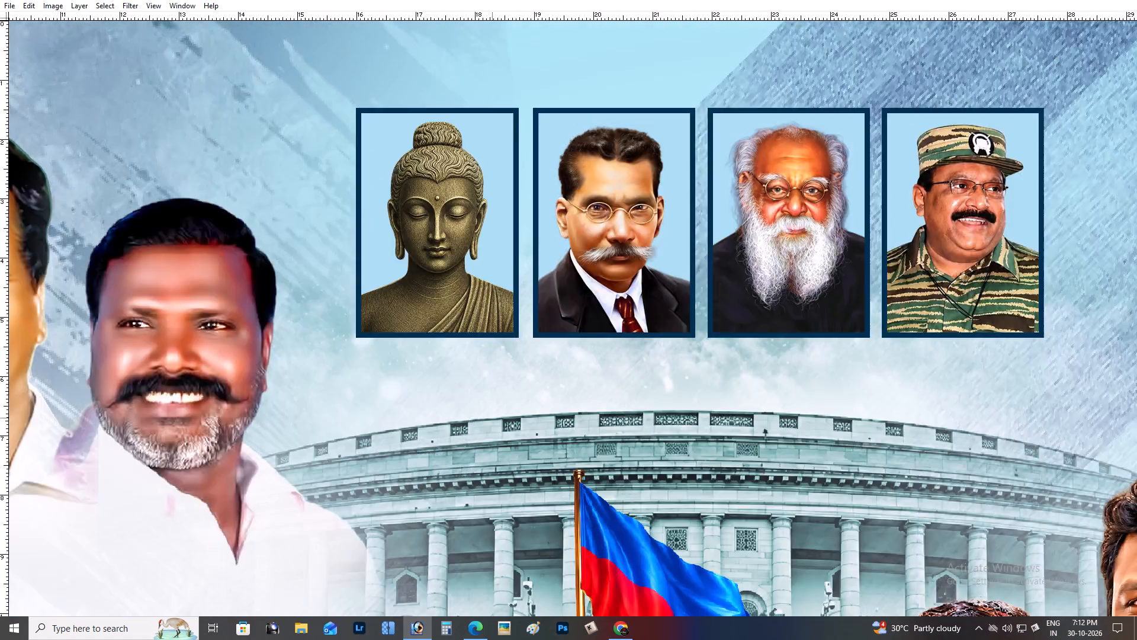
Delete the large bearded man's portrait from the banner's lower-left corner.
key(ctrl+minus)
key(ctrl+minus)
scroll(492, 418, up, 3)
scroll(492, 418, down, 3)
key(space)
drag(338, 263, 367, 103)
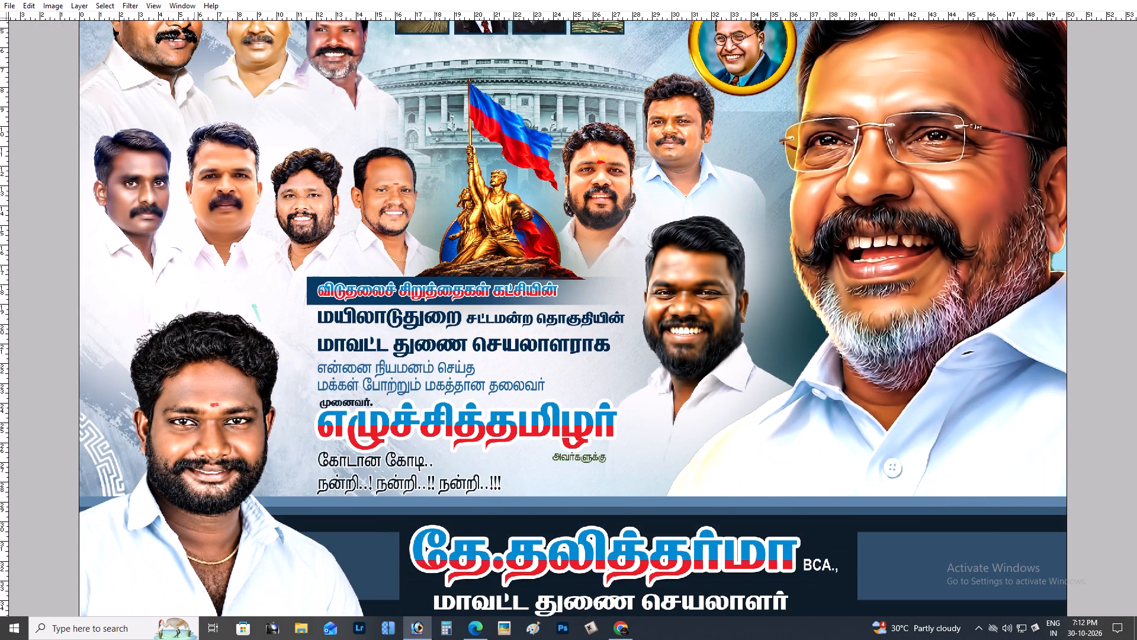
right_click(197, 415)
click(208, 421)
drag(213, 423, 220, 392)
key(ctrl+z)
key(alt+l)
key(alt+l)
key(alt+l)
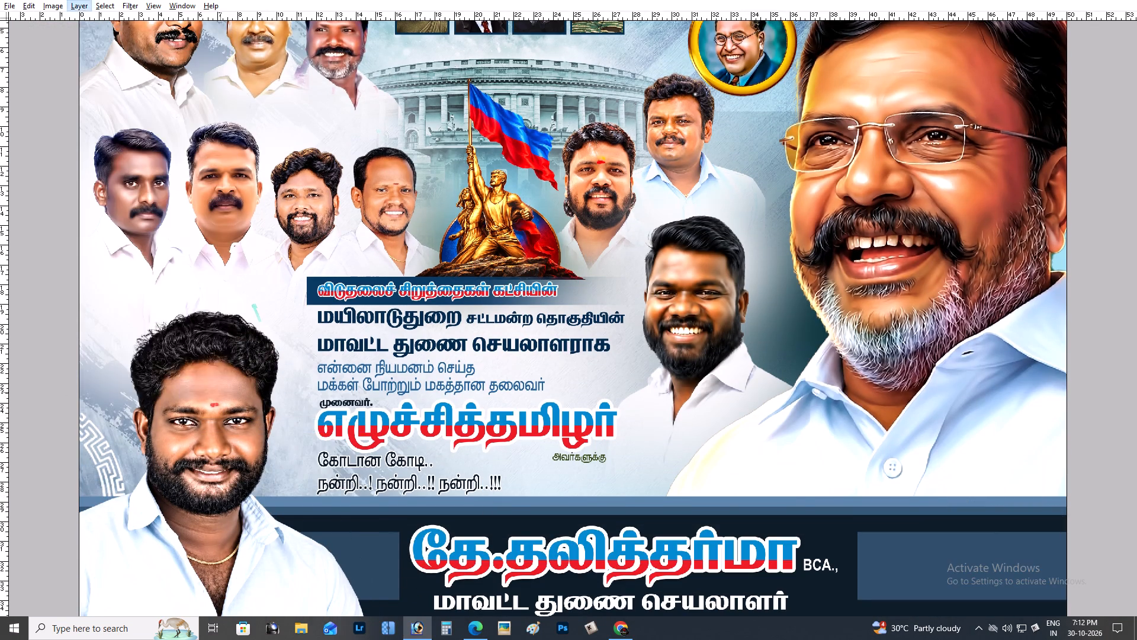
Copy the young man with swept-up hair from 24X16 thiruma.psd into the vck12 banner, placing him in the lower-left corner.
key(ctrl+Tab)
scroll(308, 393, down, 6)
key(space)
key(space)
key(space)
key(space)
key(space)
key(space)
key(space)
key(space)
key(space)
key(space)
key(space)
key(space)
key(space)
key(space)
key(space)
scroll(395, 299, down, 4)
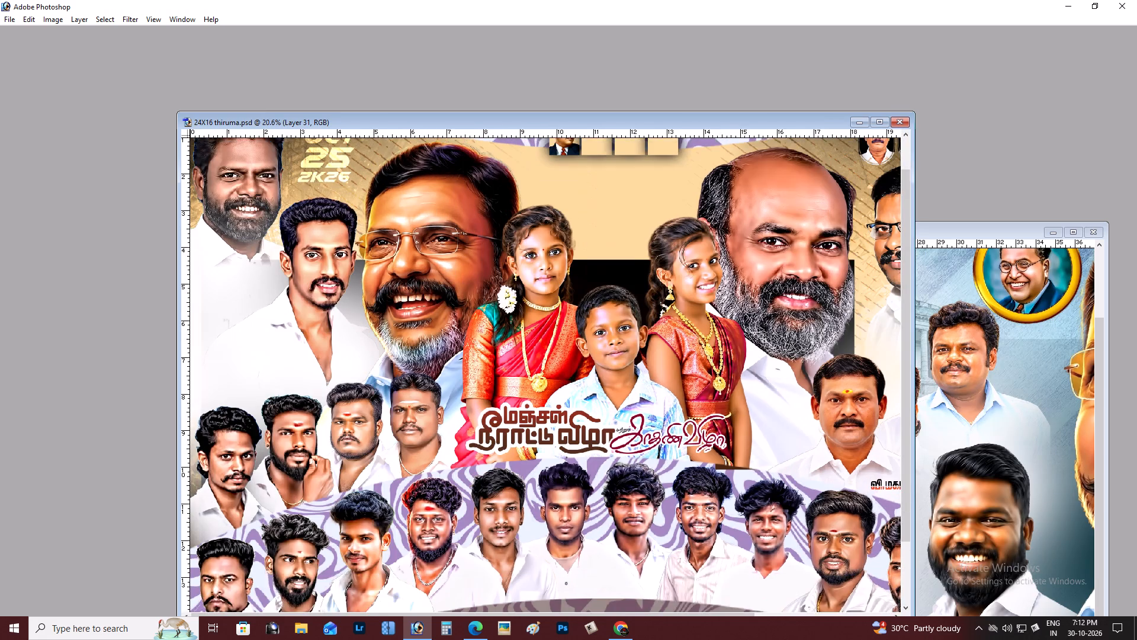
drag(816, 466, 534, 252)
drag(783, 435, 650, 364)
right_click(860, 453)
click(869, 456)
drag(844, 443, 954, 356)
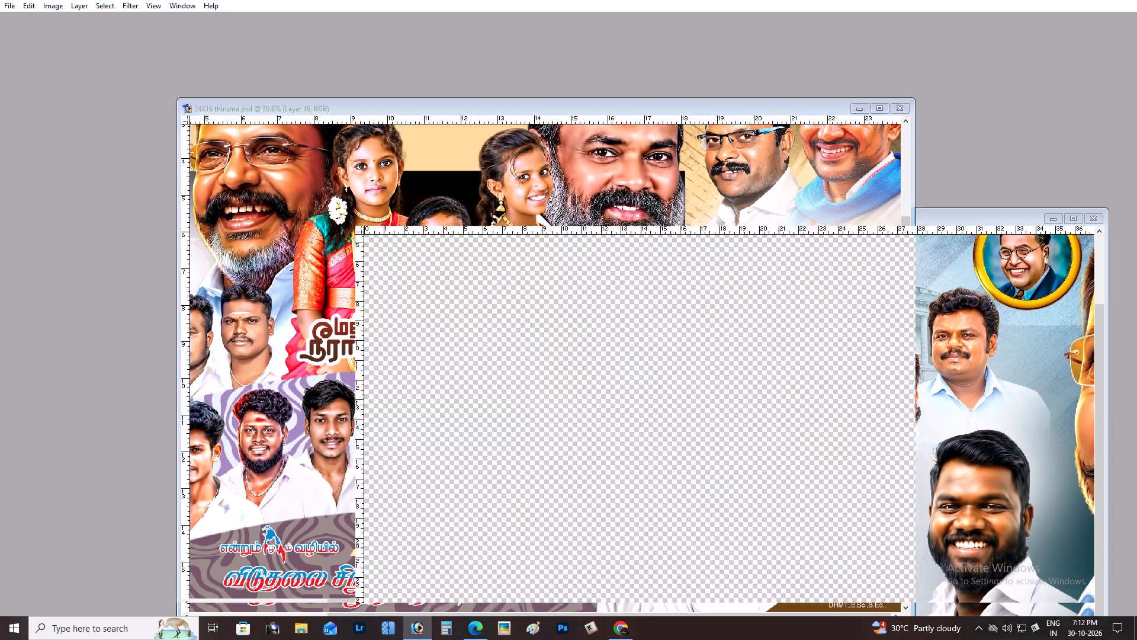
drag(885, 336, 460, 548)
drag(352, 428, 314, 482)
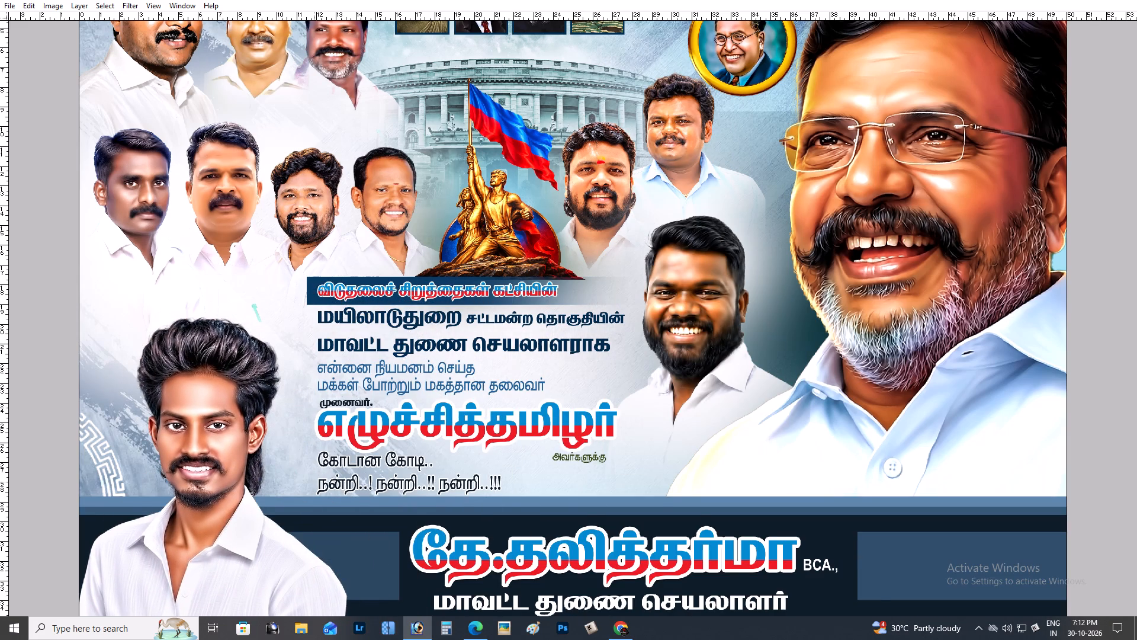
Scale up the young man's portrait proportionally and position it in the banner's lower-left corner beside the Tamil text.
key(f)
key(space)
drag(276, 432, 298, 369)
drag(186, 434, 208, 433)
key(ctrl+t)
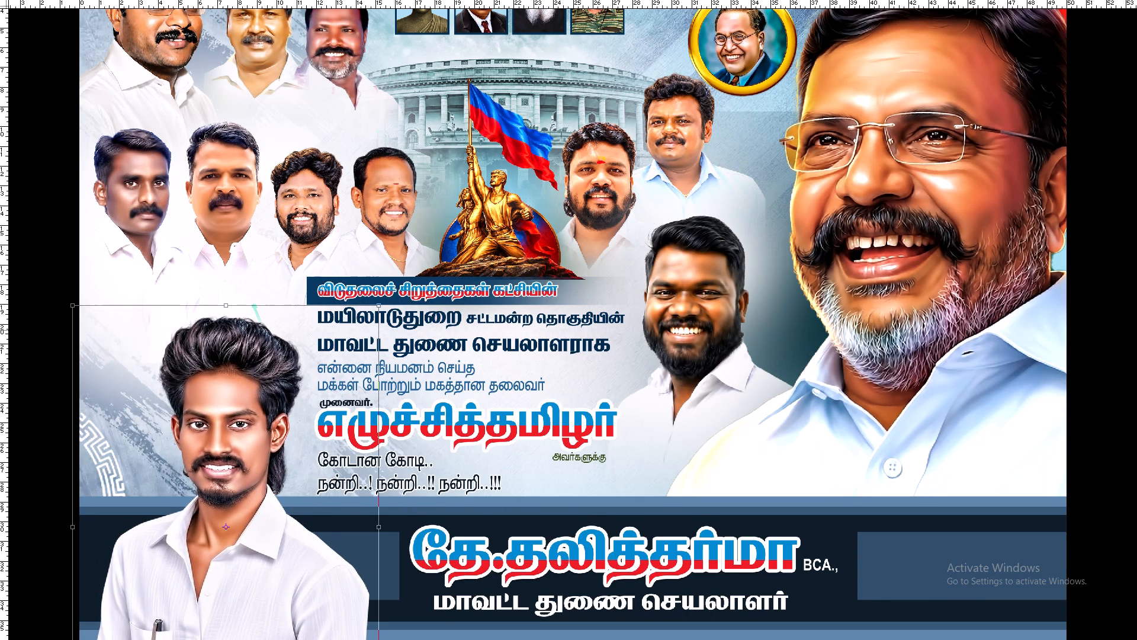
alt+shift+drag(380, 303, 419, 280)
drag(275, 355, 269, 359)
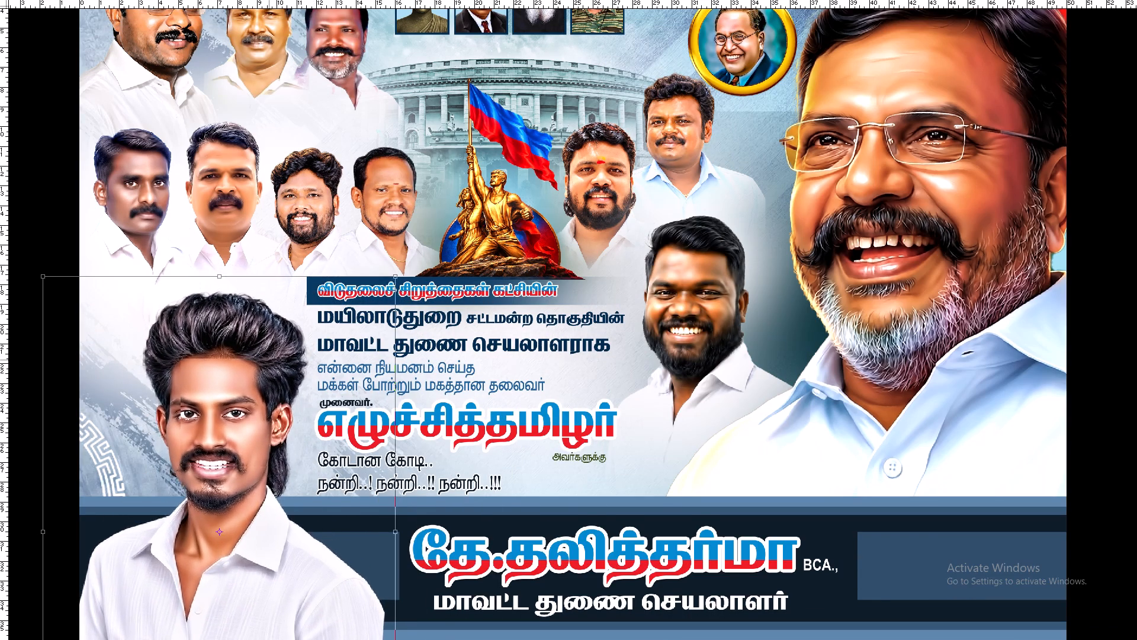
drag(269, 359, 262, 356)
key(Return)
With Tamil Typewriter input, replace the middle part of the large name in the banner's bottom band with மக்கள்.
scroll(262, 356, up, 3)
scroll(262, 356, down, 3)
key(ctrl+plus)
key(ctrl+plus)
key(space)
key(space)
key(space)
key(space)
key(space)
key(space)
key(space)
key(space)
key(space)
key(space)
key(space)
key(space)
key(space)
key(space)
key(space)
key(space)
key(space)
key(space)
key(space)
key(space)
drag(348, 443, 274, 231)
drag(457, 428, 400, 254)
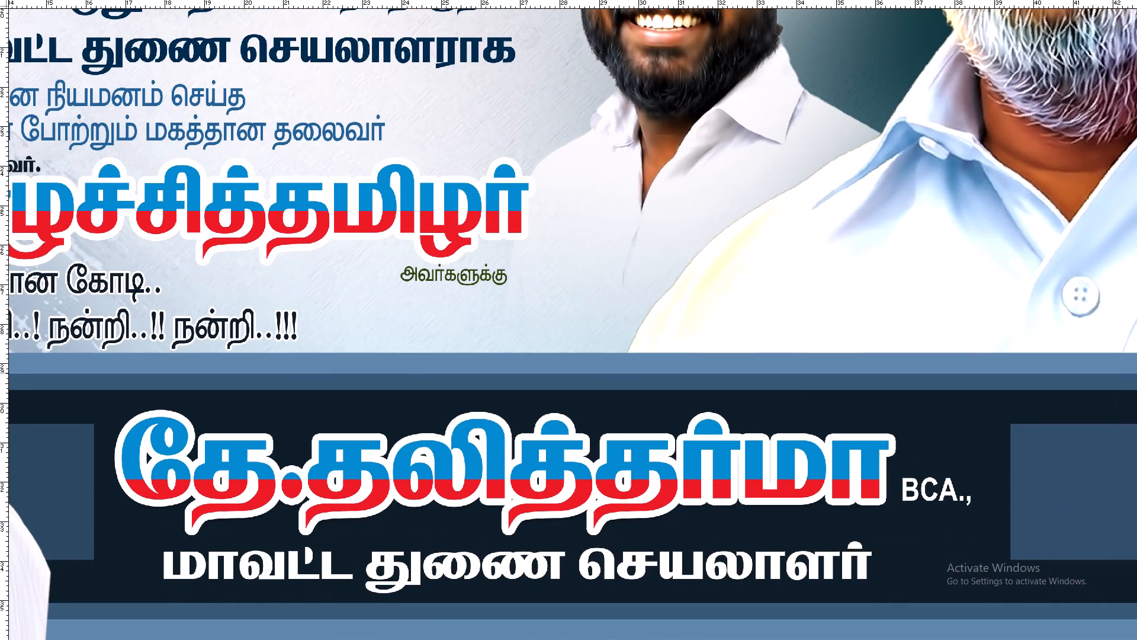
text(ff)
click(1038, 629)
click(1036, 623)
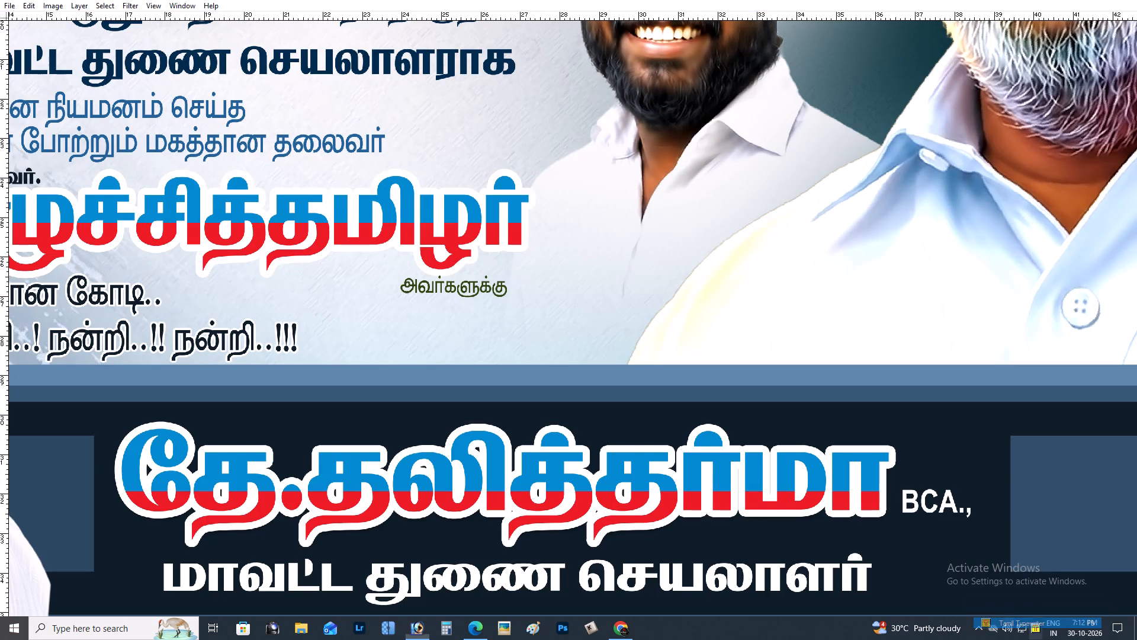
key(Tab)
click(44, 203)
key(space)
drag(234, 302, 244, 247)
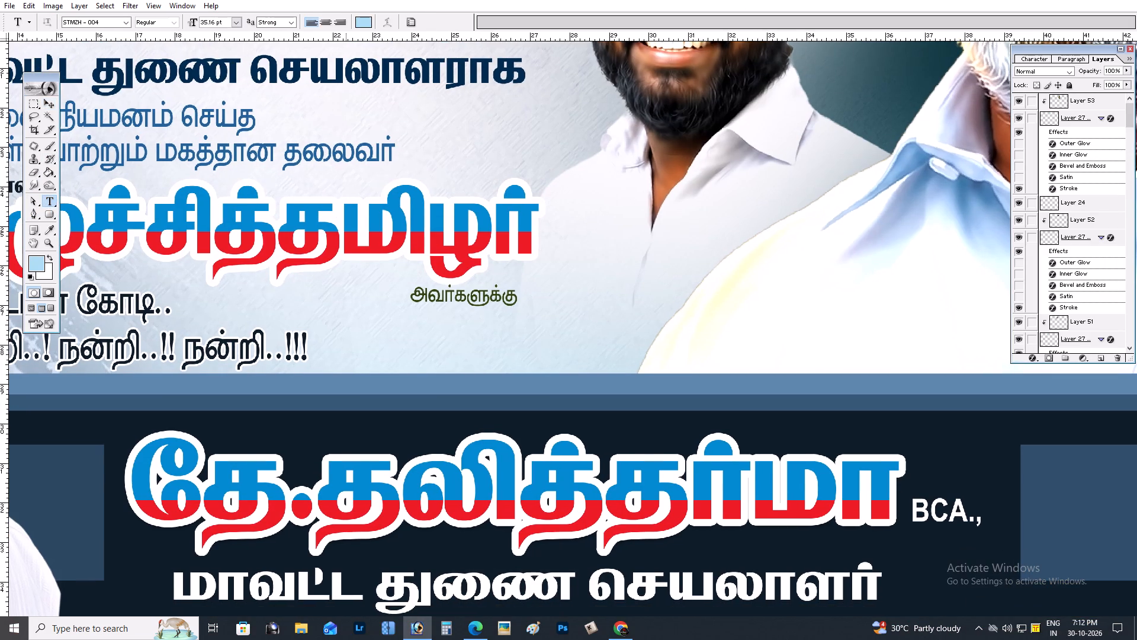
drag(323, 492, 576, 518)
key(Return)
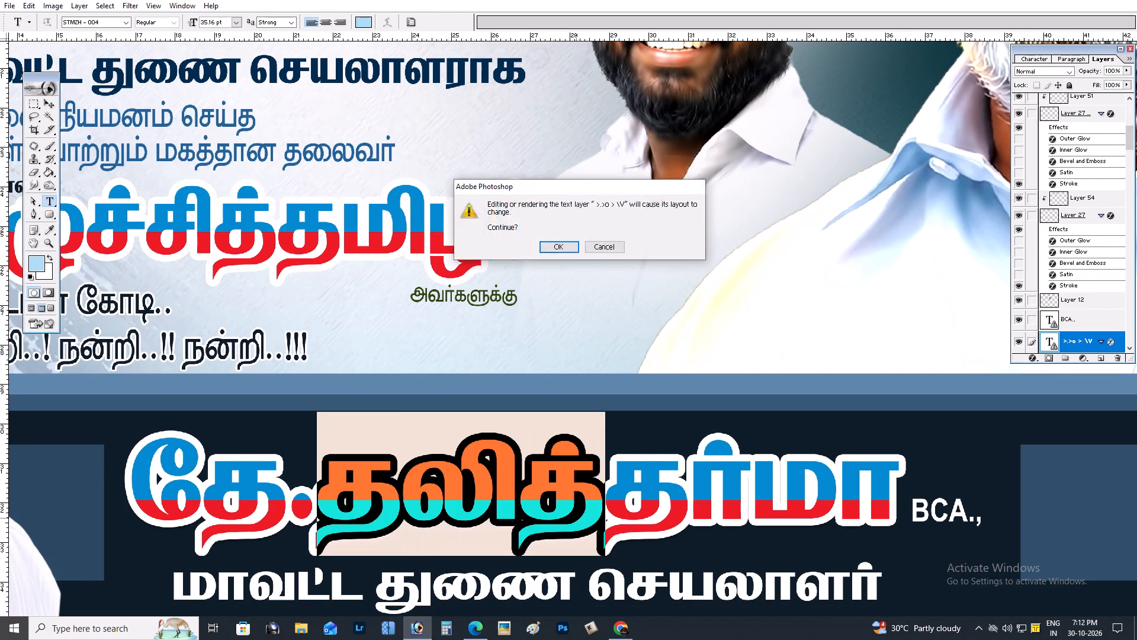
key(k)
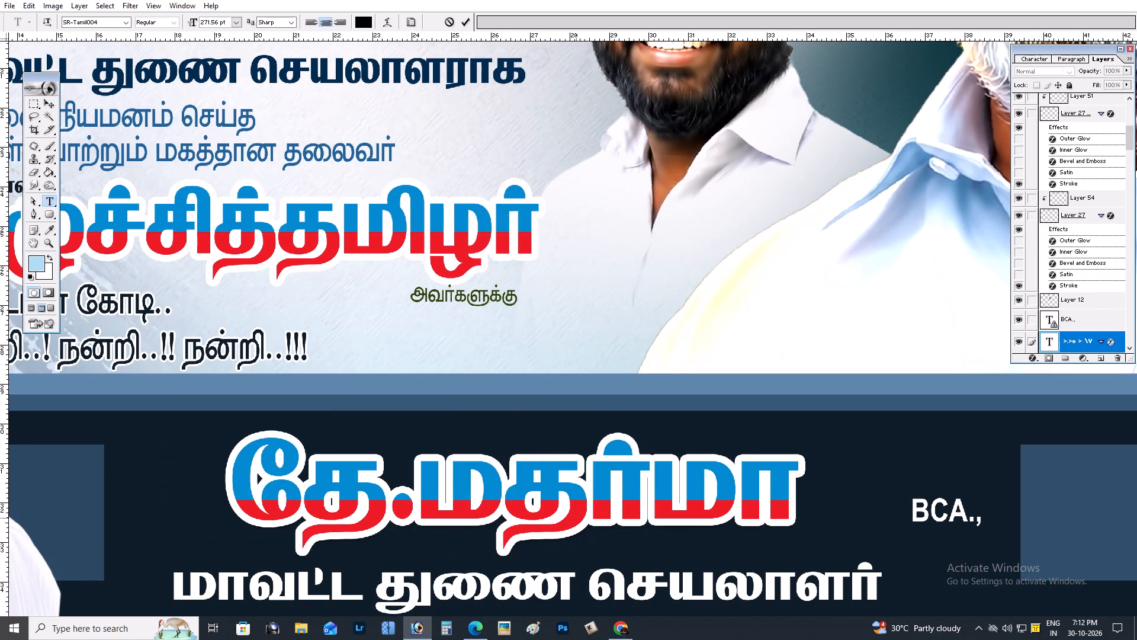
text(f;f)
key(a)
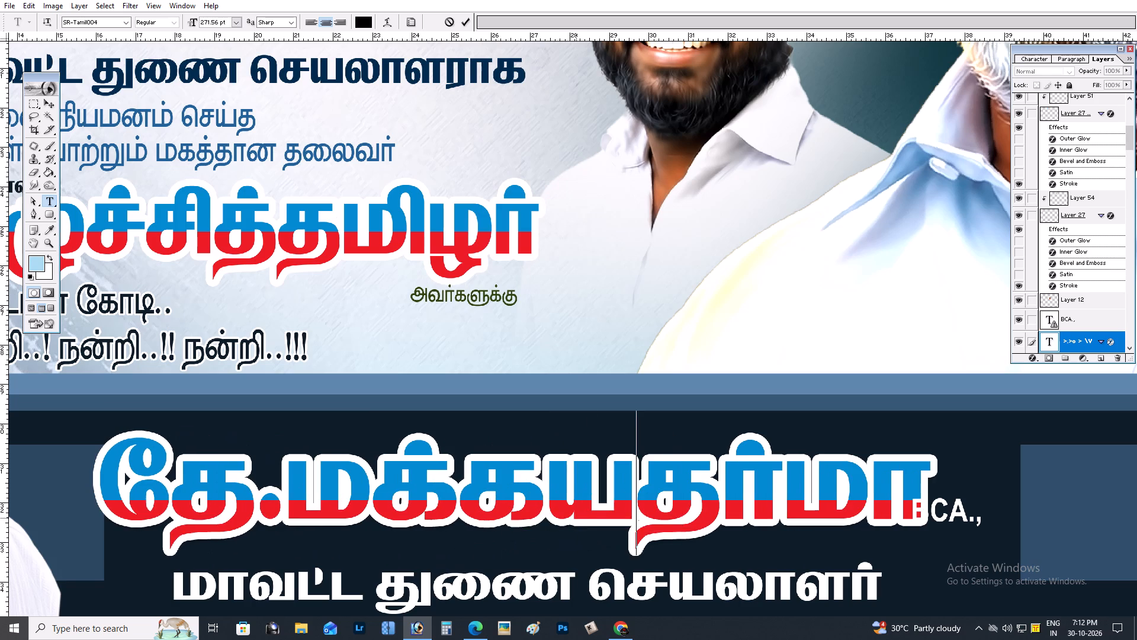
key(BackSpace)
text(s;)
key(ctrl+Return)
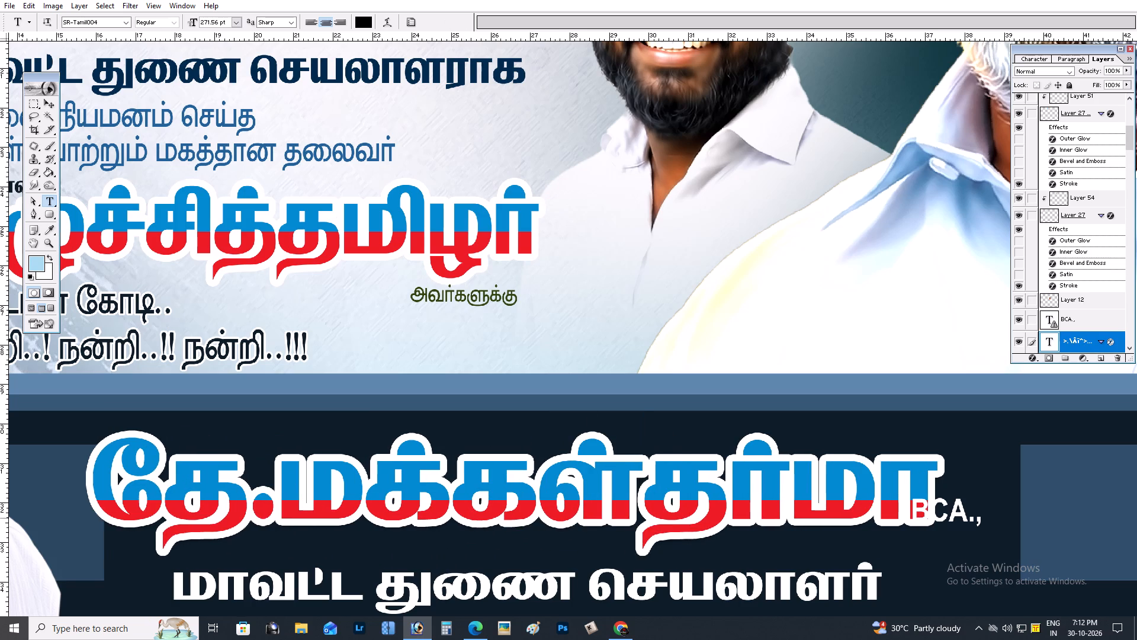
Replace the designation line below the large name with "தொழிளாலர் விடுதலை முன்னனி ஒன்றிய".
scroll(616, 546, down, 10)
click(522, 580)
key(ctrl+Return)
key(ctrl+Return)
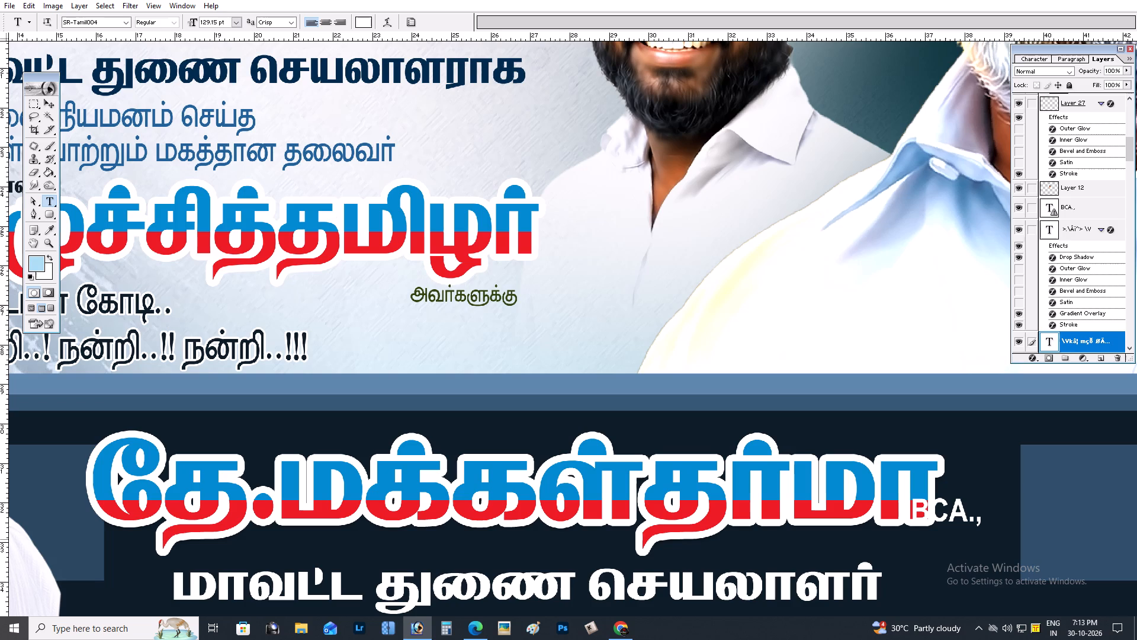
scroll(406, 545, down, 11)
key(f)
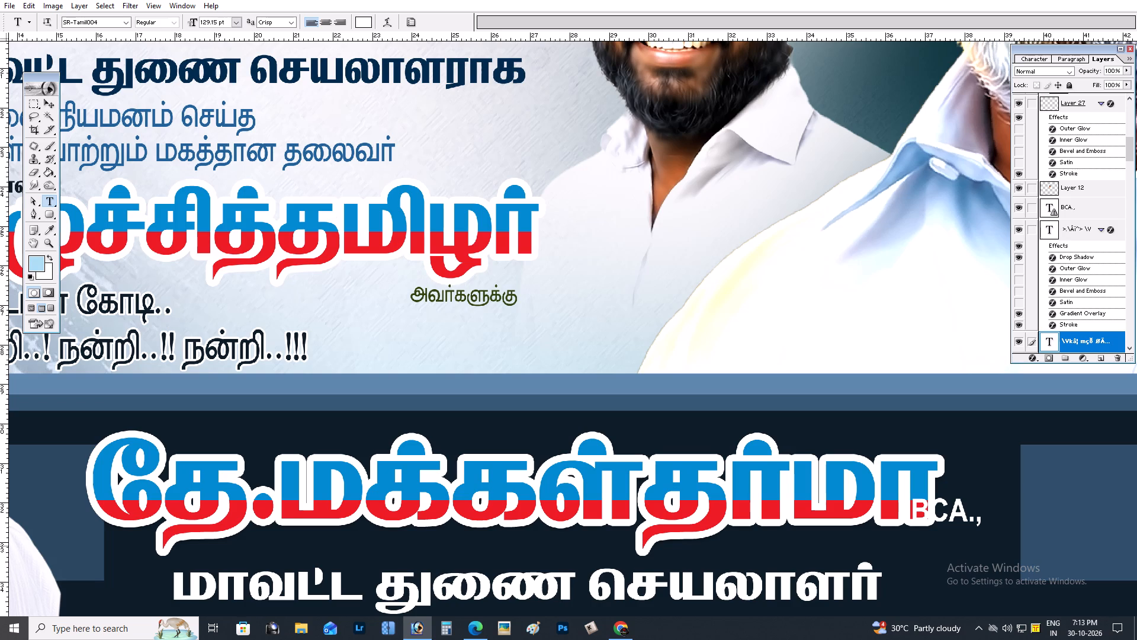
triple_click(437, 582)
click(437, 582)
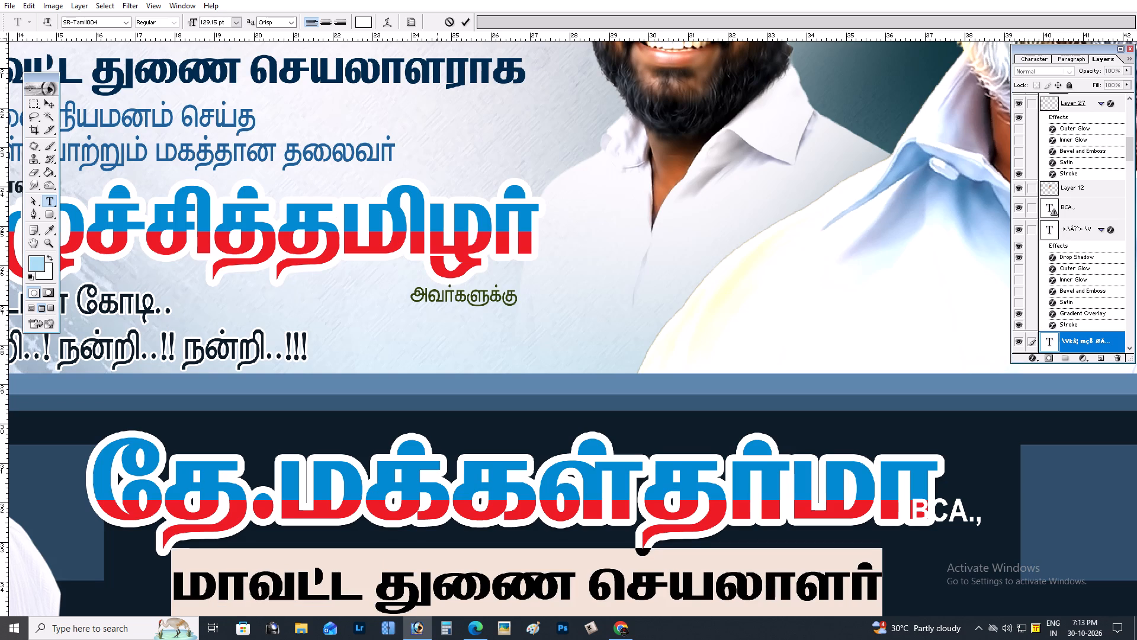
text(bj)
text(hH)
key(p)
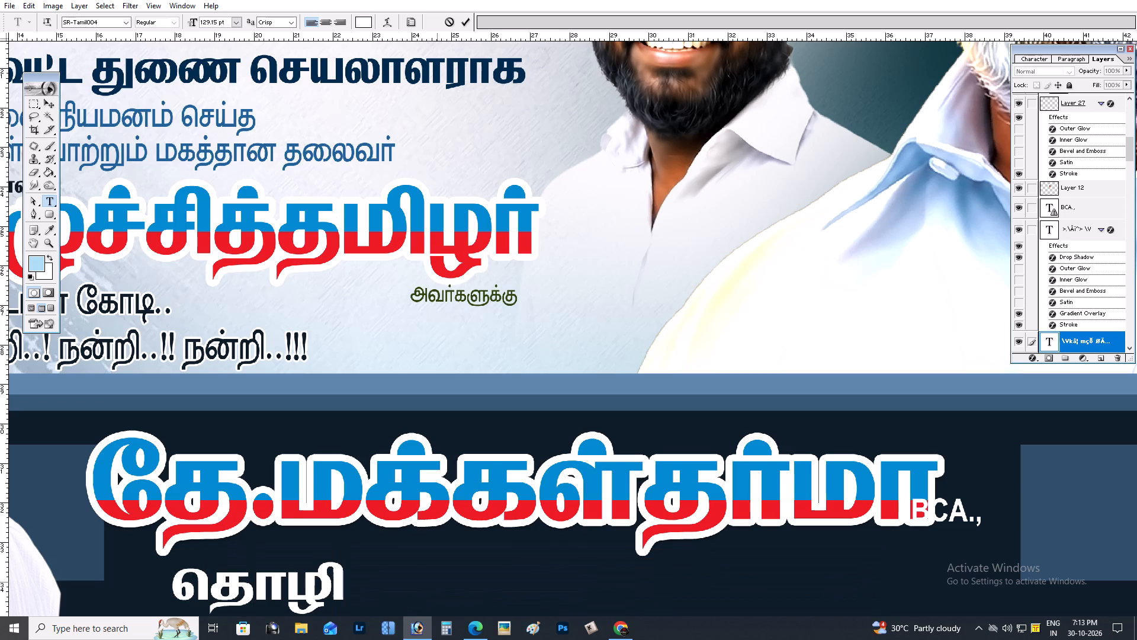
text(ah)
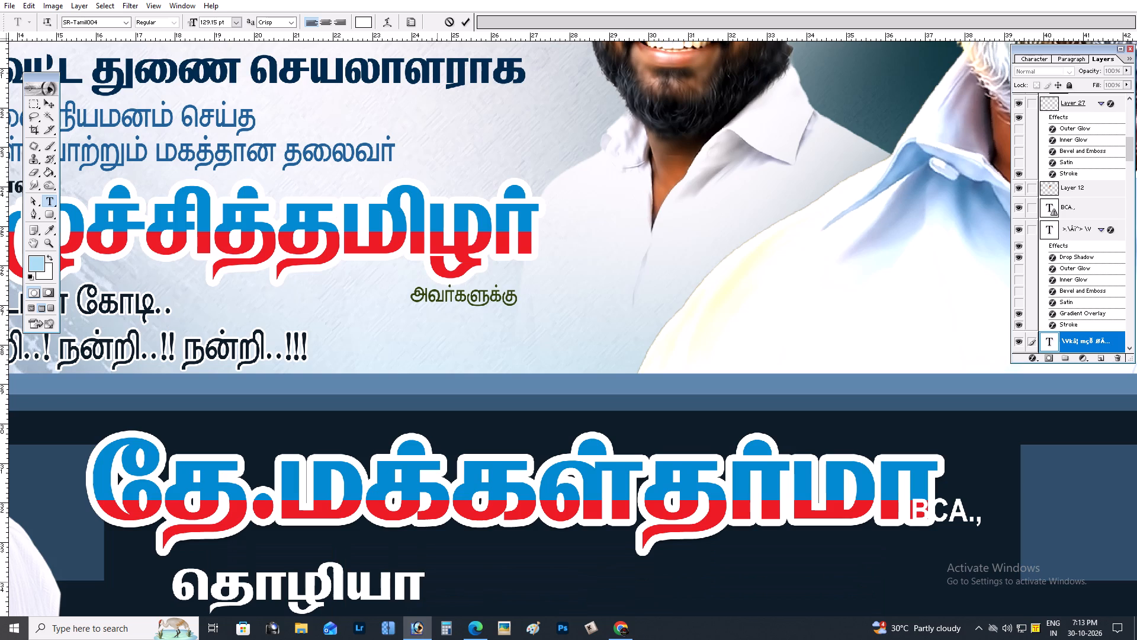
key(BackSpace)
key(BackSpace)
text(sh)
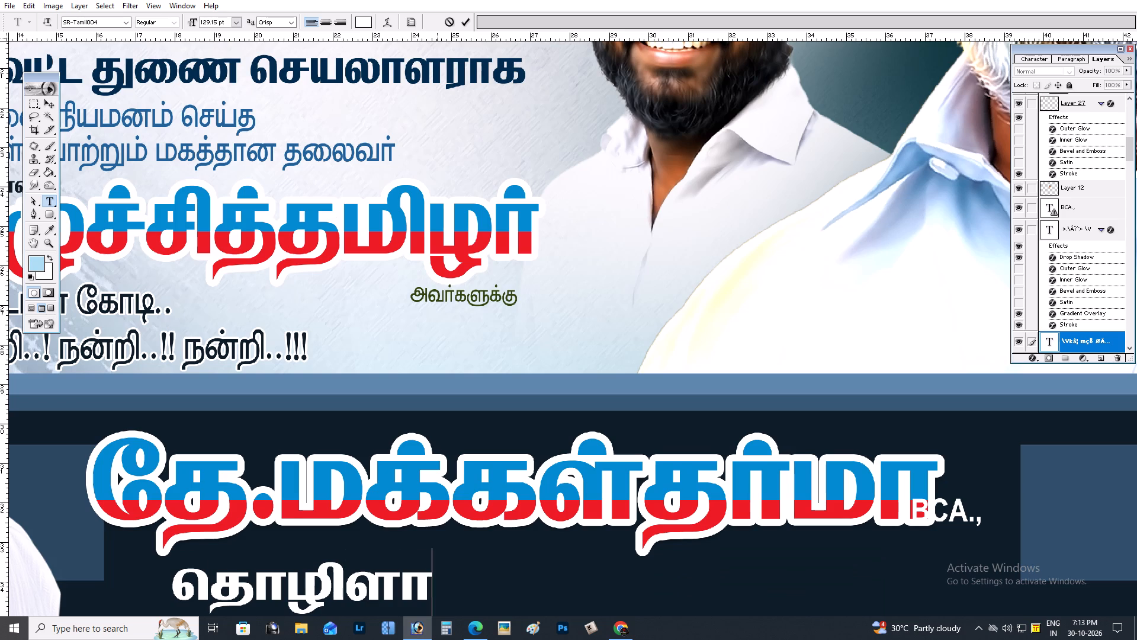
text(yu;)
key(space)
text(tpL)
text(jiy Kd)
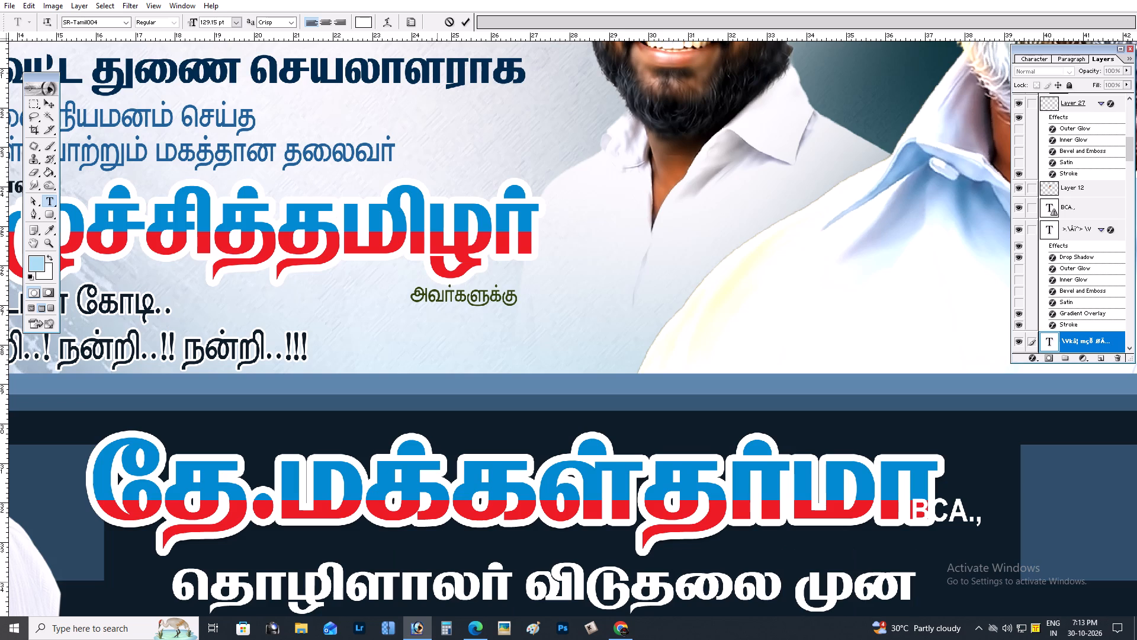
text(;d)
text(dp)
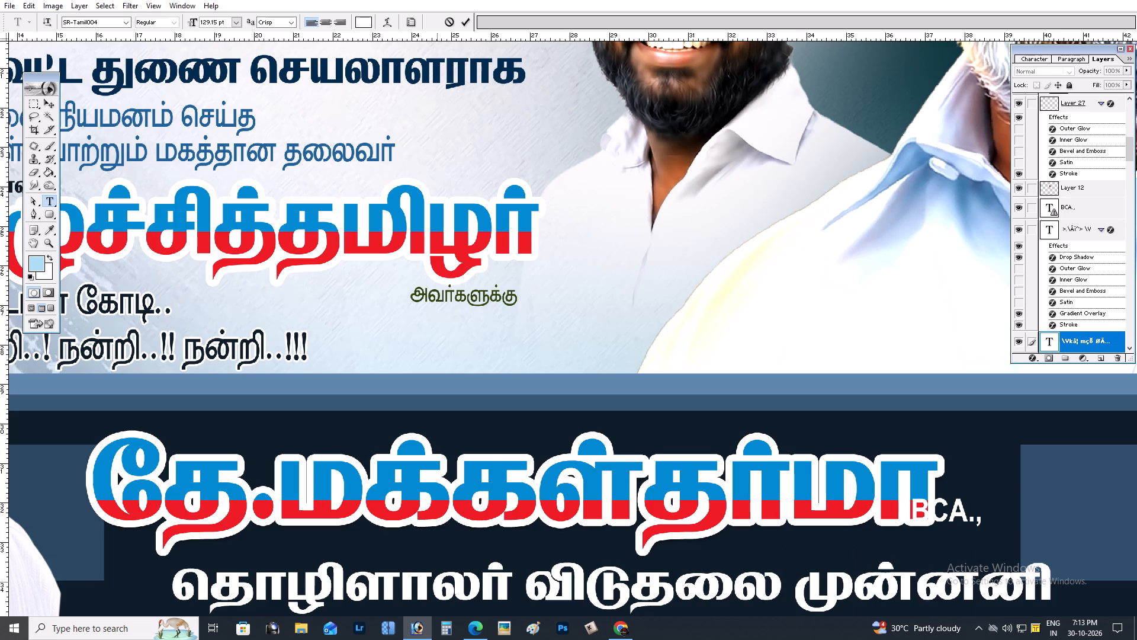
key(space)
text(c)
key(BackSpace)
key(v)
key(BackSpace)
key(x)
key(d)
text(;wpa)
key(ctrl+Return)
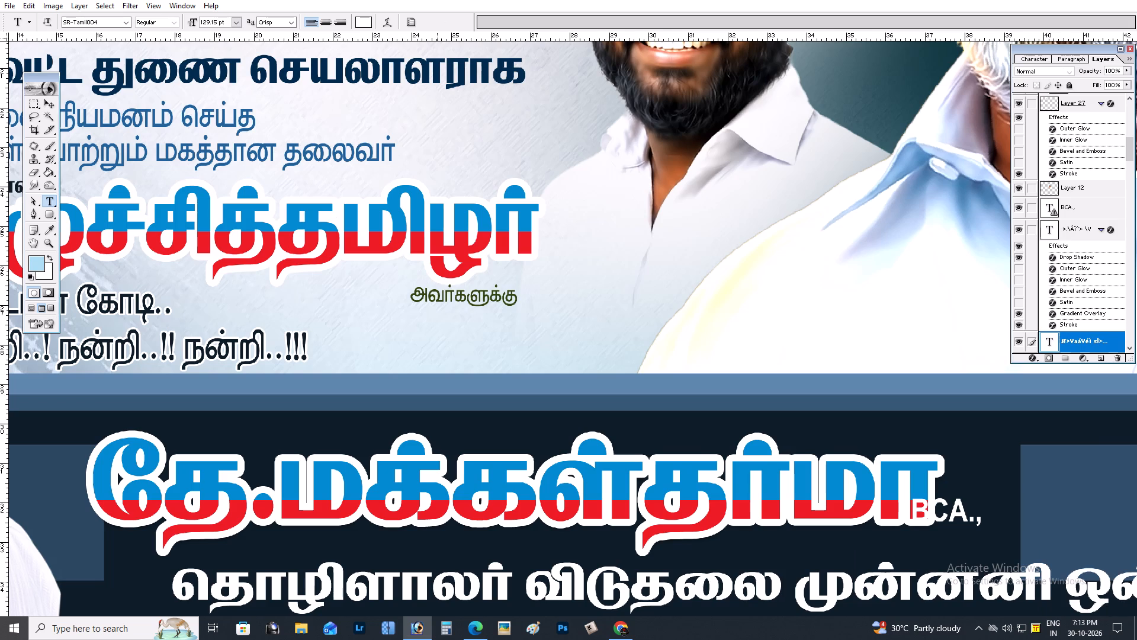
Shift the designation line to the left and append the word அமைப்பாளர் at its end.
key(ctrl+minus)
key(ctrl+minus)
scroll(137, 600, down, 18)
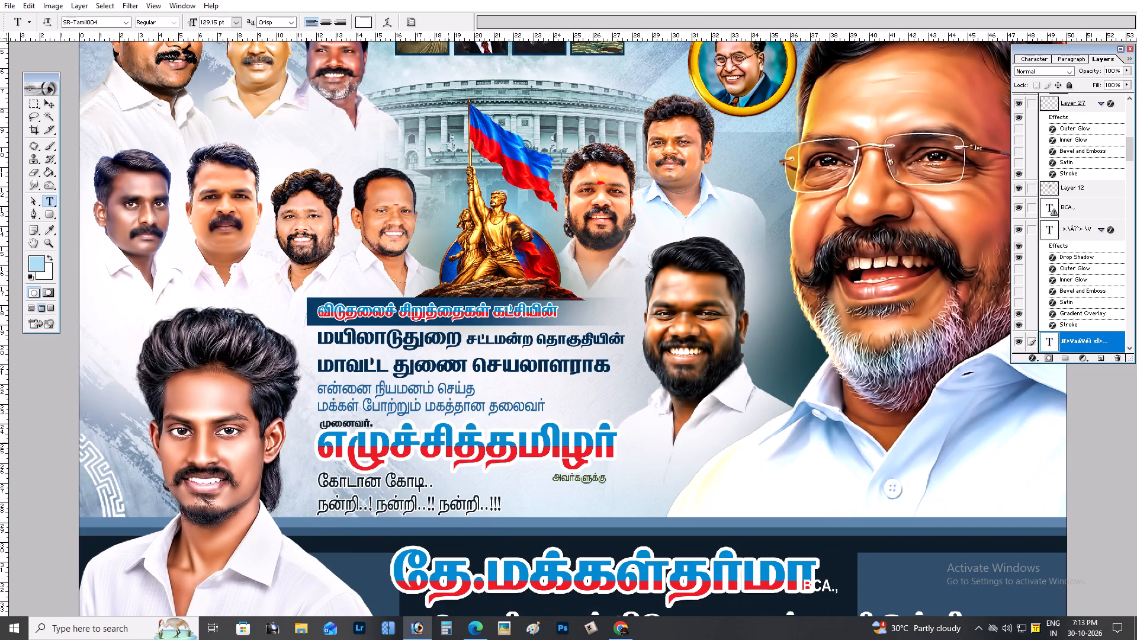
key(ctrl+minus)
click(647, 593)
drag(680, 496, 608, 494)
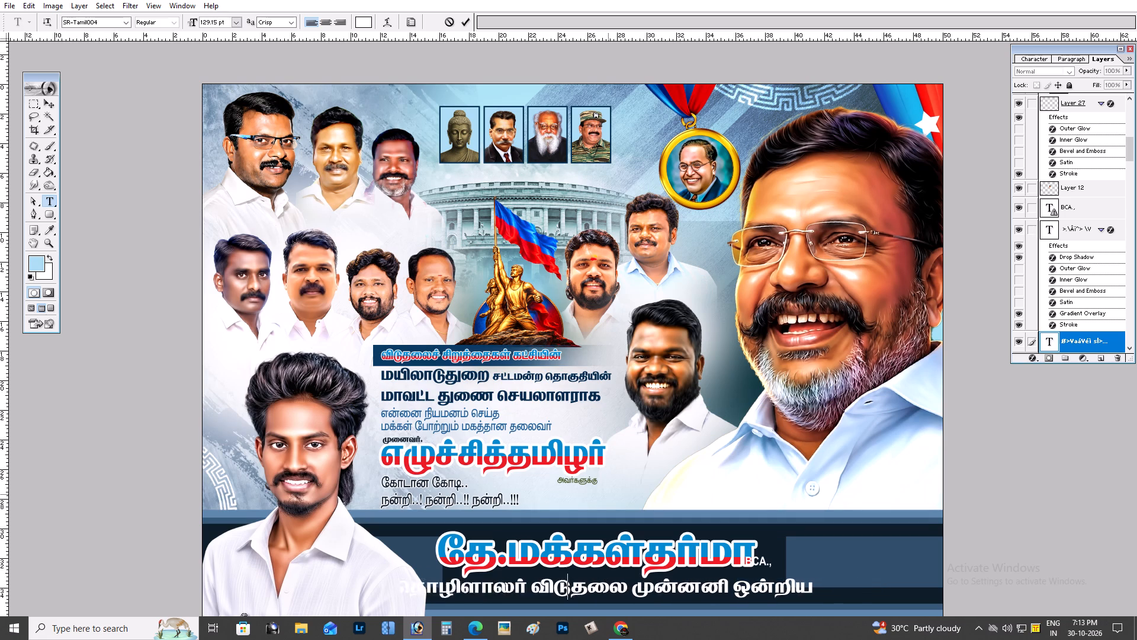
drag(608, 494, 566, 489)
click(766, 582)
key(space)
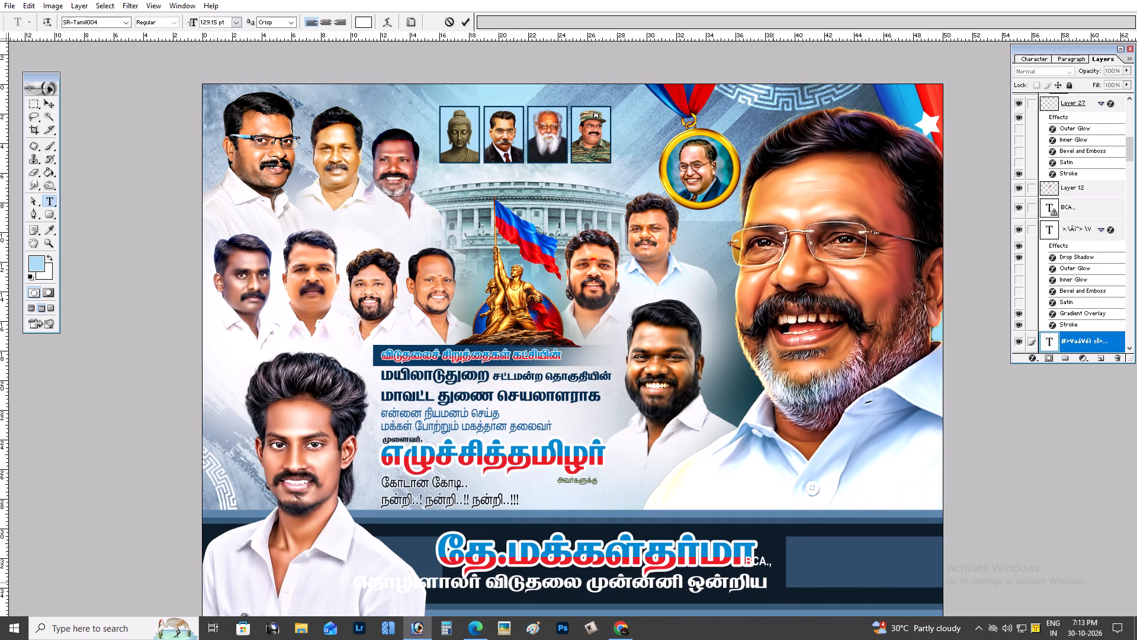
text(mik)
key(d)
key(BackSpace)
key(f)
key(BackSpace)
text(g;ghsu;)
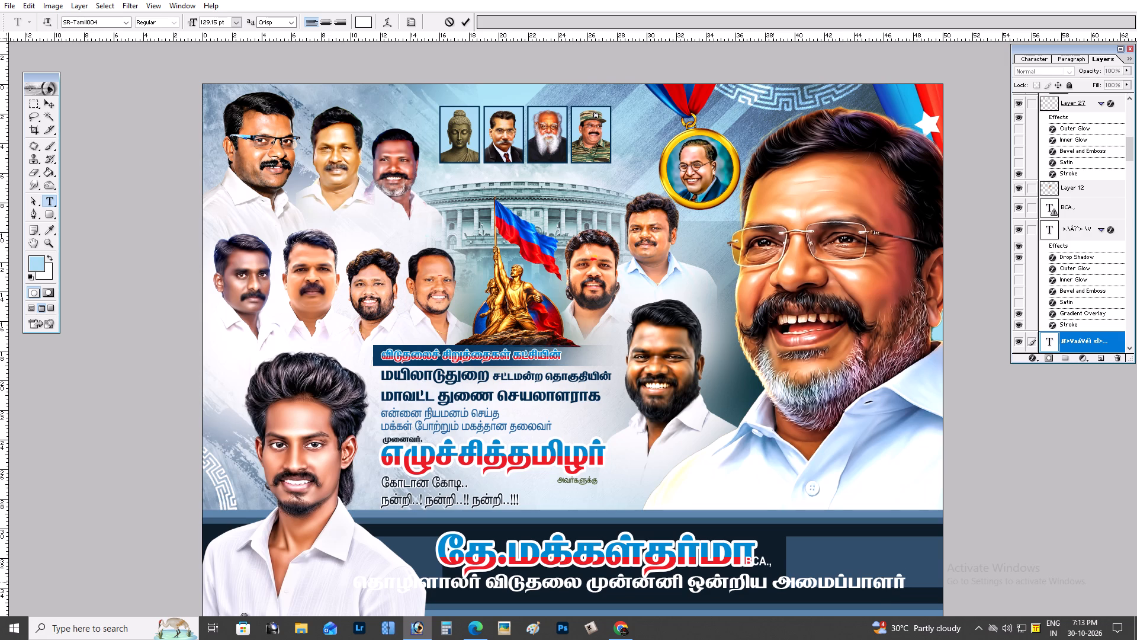
key(ctrl+Return)
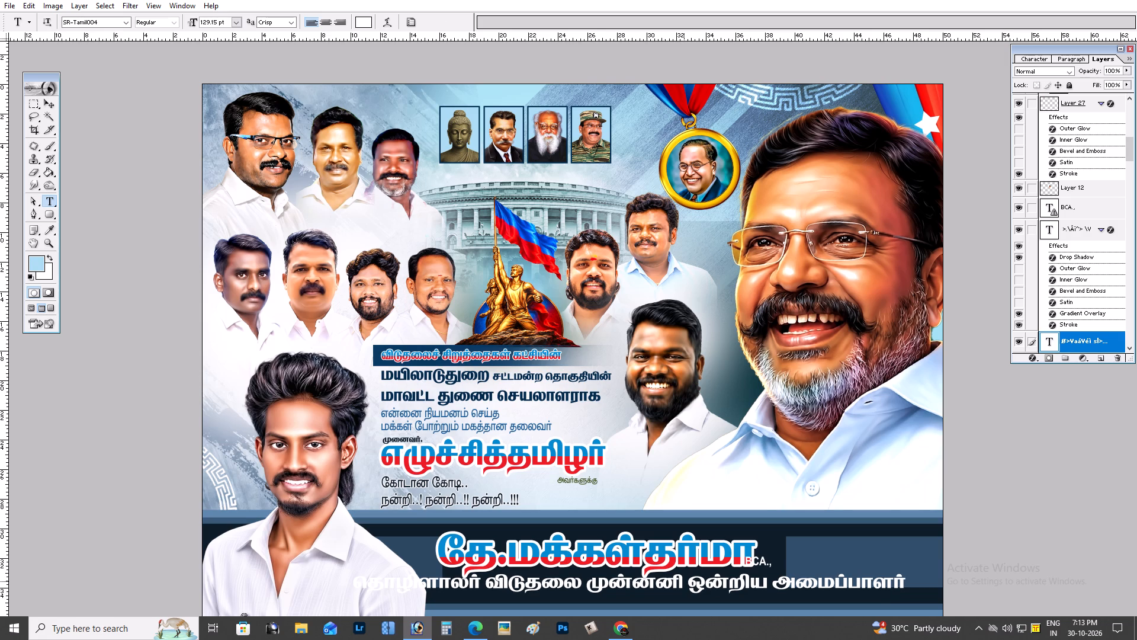
Scale the designation line down proportionally to about 51% so it fits under the large name.
key(ctrl+t)
alt+shift+drag(902, 574, 766, 596)
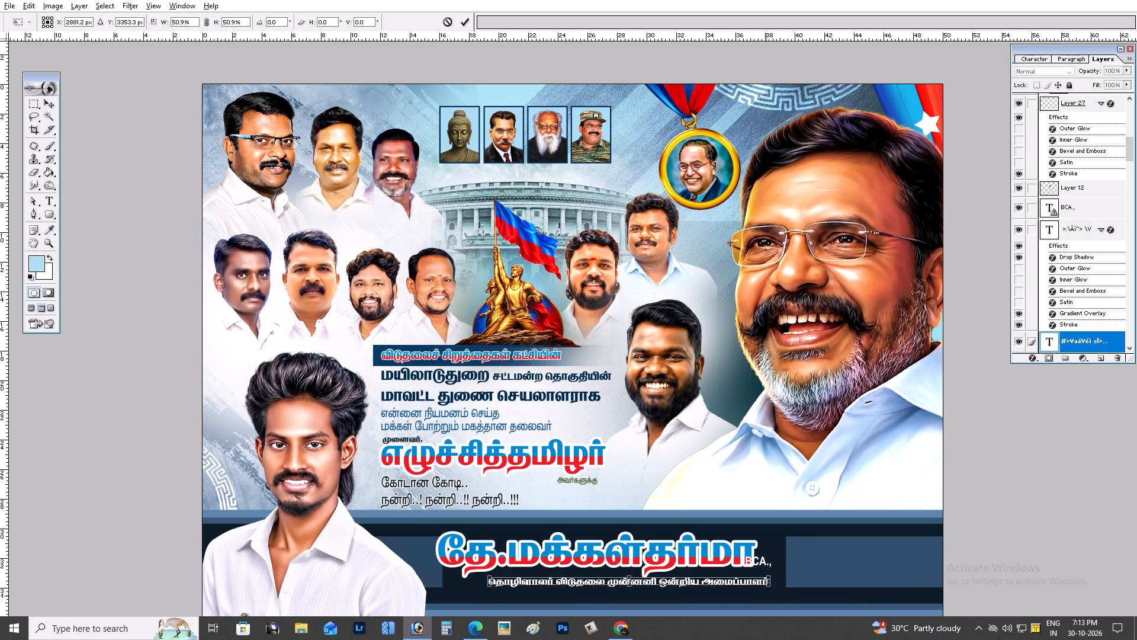
alt+shift+drag(766, 596, 766, 596)
key(Return)
Move the designation text slightly left under the name and split it into two lines before ஒன்றிய.
key(ctrl+plus)
key(ctrl+plus)
key(space)
key(space)
key(space)
key(space)
key(space)
key(space)
key(space)
key(space)
key(space)
key(space)
key(space)
key(space)
key(space)
key(space)
key(space)
key(space)
key(space)
key(space)
key(space)
key(space)
drag(554, 441, 531, 239)
drag(557, 403, 502, 219)
drag(593, 540, 544, 472)
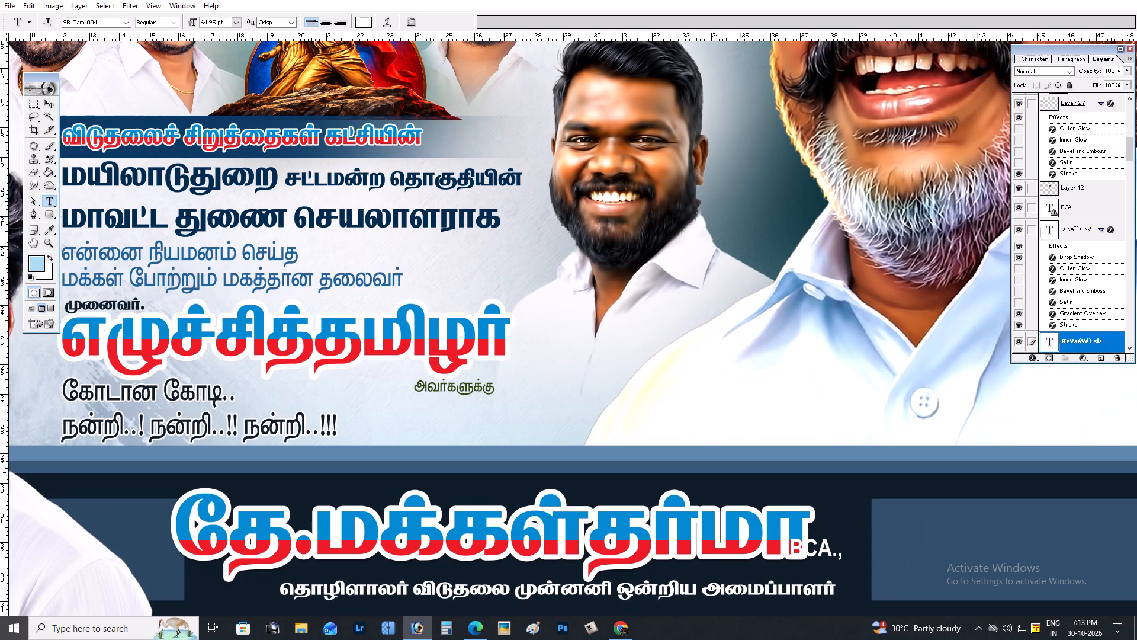
drag(544, 472, 528, 456)
click(560, 585)
drag(535, 457, 498, 457)
key(ctrl+Return)
click(562, 593)
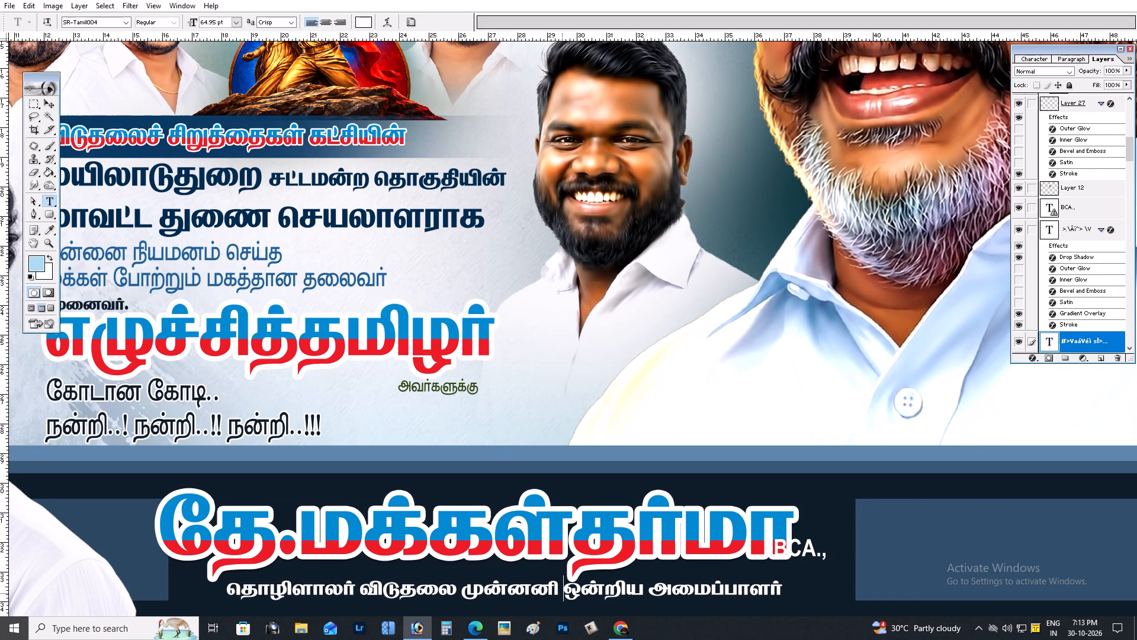
key(Return)
key(ctrl+Return)
scroll(545, 595, down, 5)
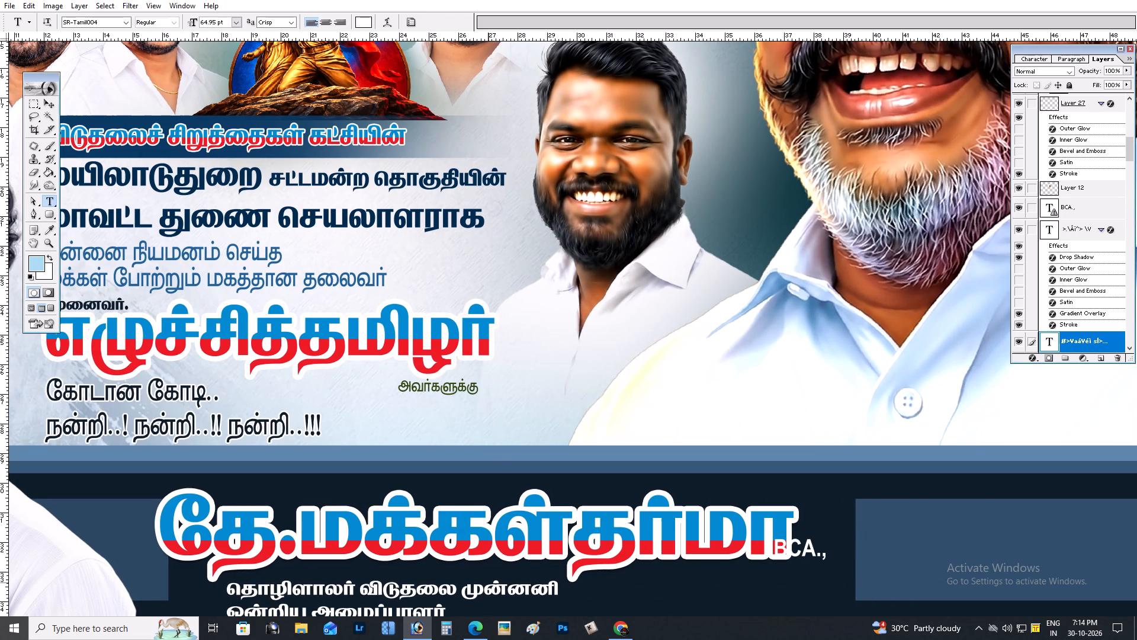
Switch text input from Tamil Typewriter back to No Keyman Keyboard.
key(f)
click(1039, 629)
click(1036, 606)
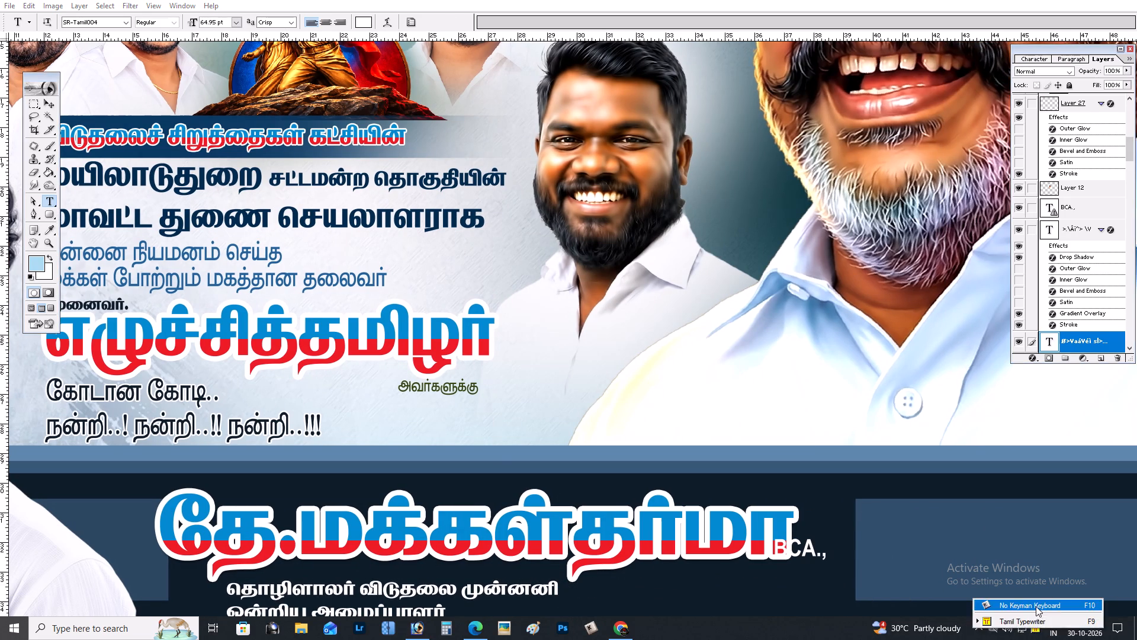
key(f)
Scale the two-line designation text under the large name up slightly with Free Transform.
key(ctrl+plus)
key(space)
key(space)
key(space)
key(space)
key(space)
key(space)
key(space)
key(space)
key(space)
key(space)
key(space)
drag(528, 488, 594, 98)
drag(548, 345, 567, 256)
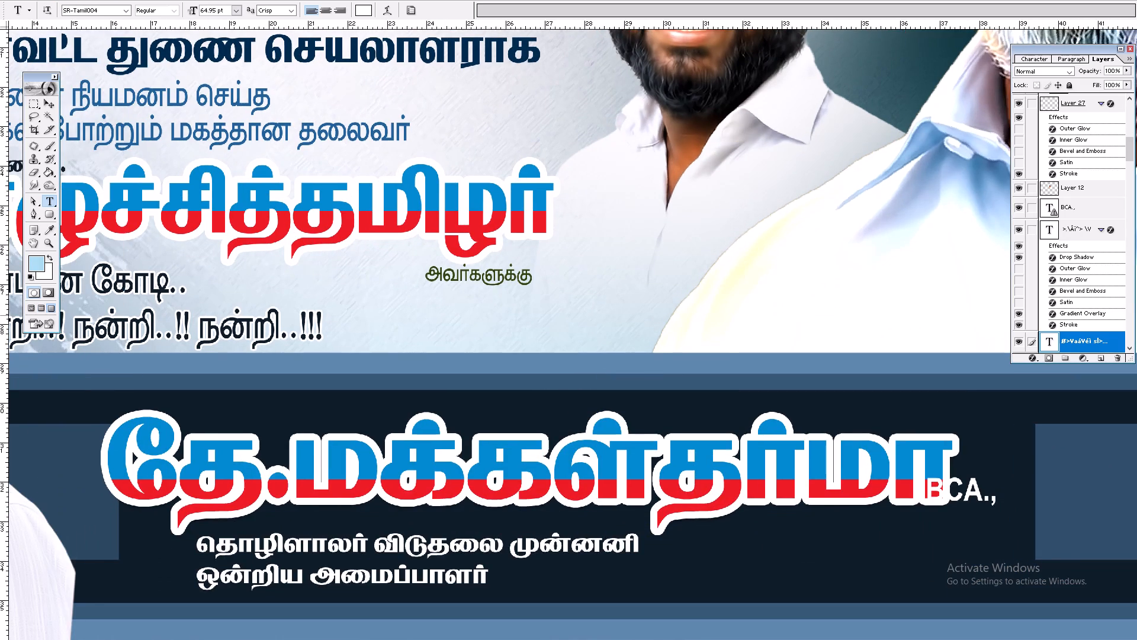
key(v)
click(437, 559)
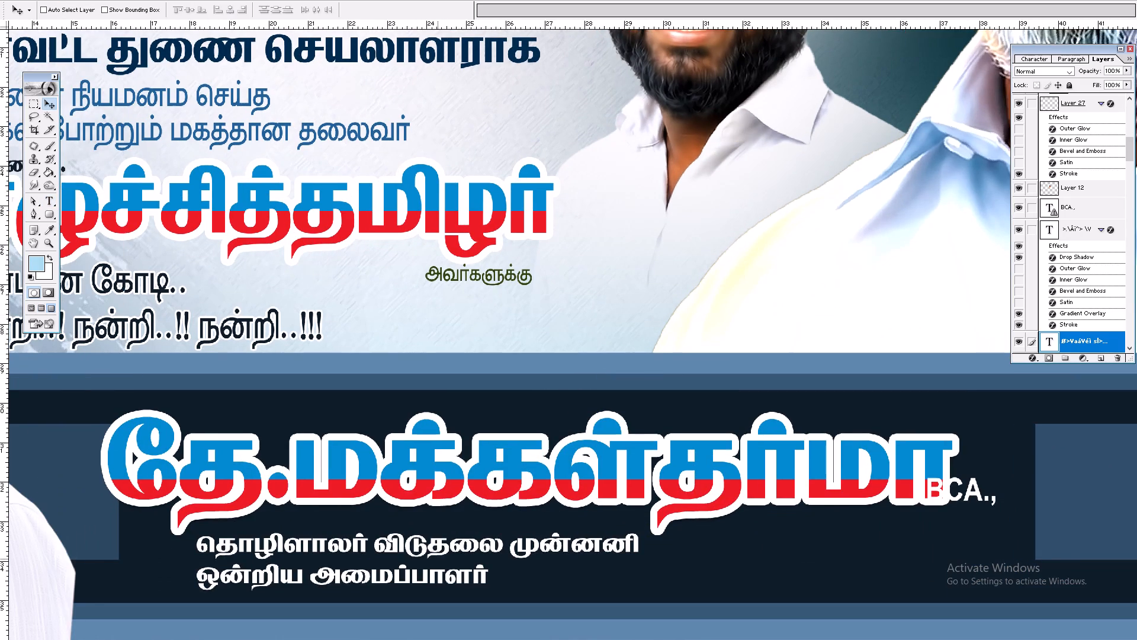
key(ctrl+t)
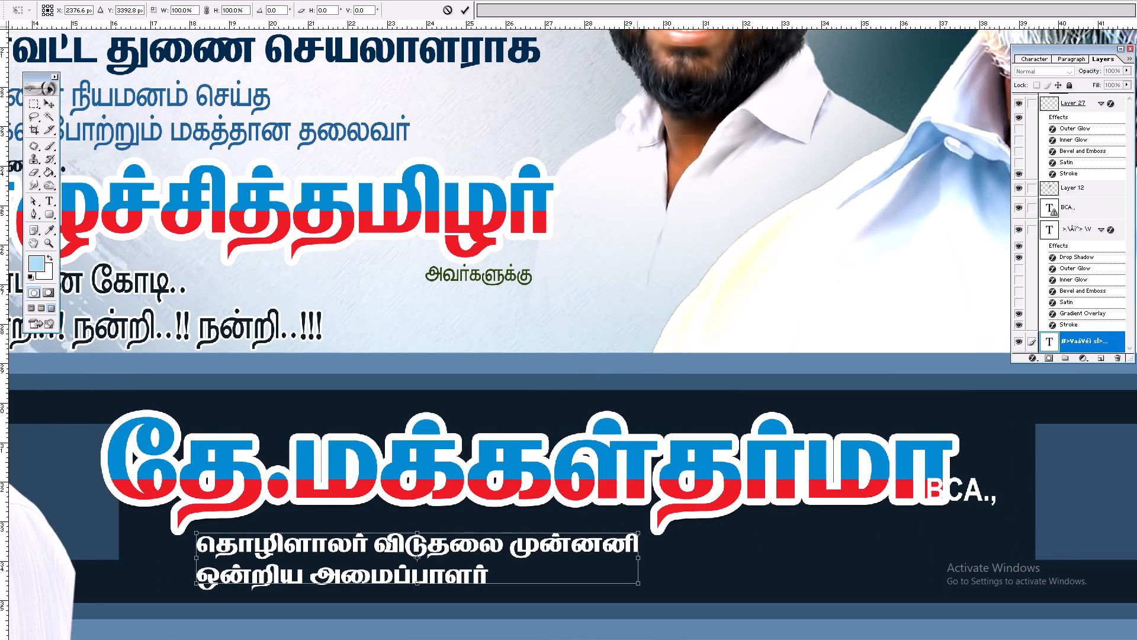
alt+shift+drag(637, 532, 656, 530)
key(Return)
Move the lighter blue rectangle beside the new person's portrait slightly left, away from the large name.
key(space)
key(space)
key(space)
key(space)
key(space)
key(space)
key(space)
key(space)
key(space)
key(space)
key(space)
key(space)
key(space)
key(space)
key(space)
key(space)
key(space)
key(space)
key(space)
key(space)
drag(614, 487, 484, 467)
drag(596, 467, 512, 450)
key(ctrl+minus)
key(ctrl+minus)
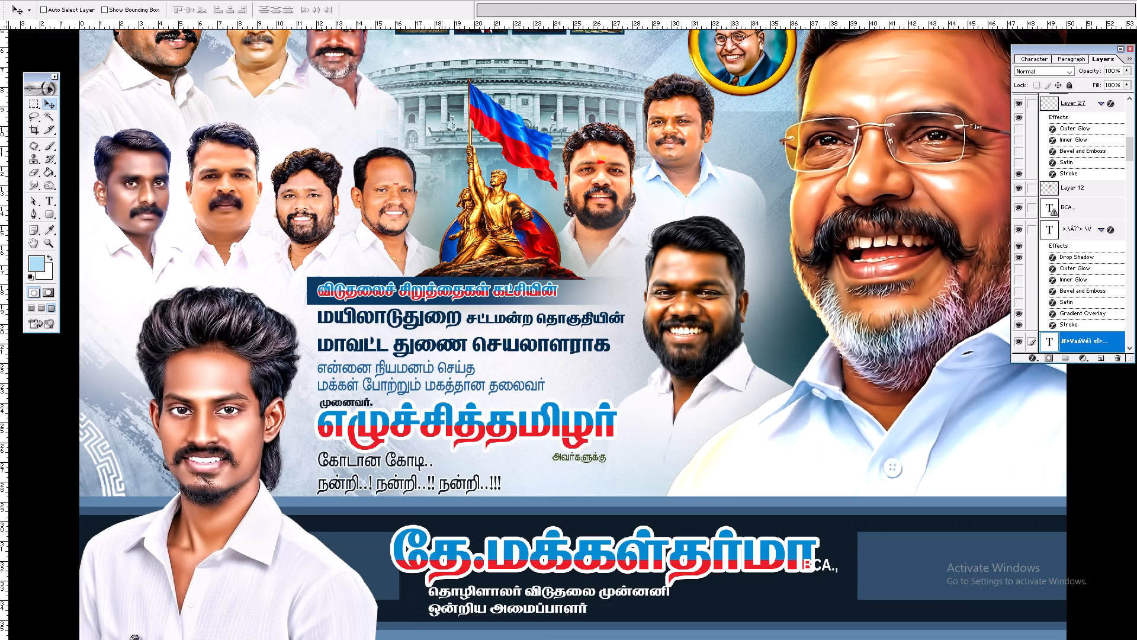
key(ctrl+plus)
key(ctrl+plus)
key(space)
key(space)
key(space)
key(space)
key(space)
key(space)
key(space)
key(space)
key(space)
key(space)
key(space)
key(space)
key(space)
key(space)
key(space)
key(space)
key(space)
key(space)
key(space)
key(space)
drag(575, 538, 575, 289)
drag(515, 405, 583, 103)
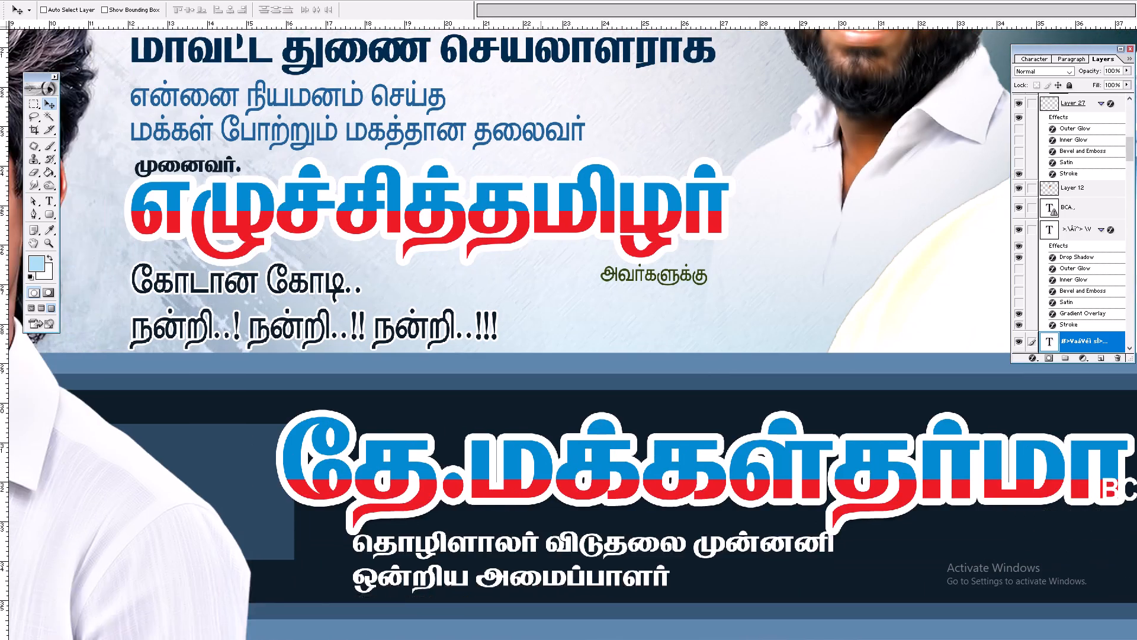
drag(446, 393, 725, 345)
right_click(491, 443)
click(500, 444)
shift+drag(500, 444, 491, 446)
click(500, 452)
shift+drag(505, 450, 494, 450)
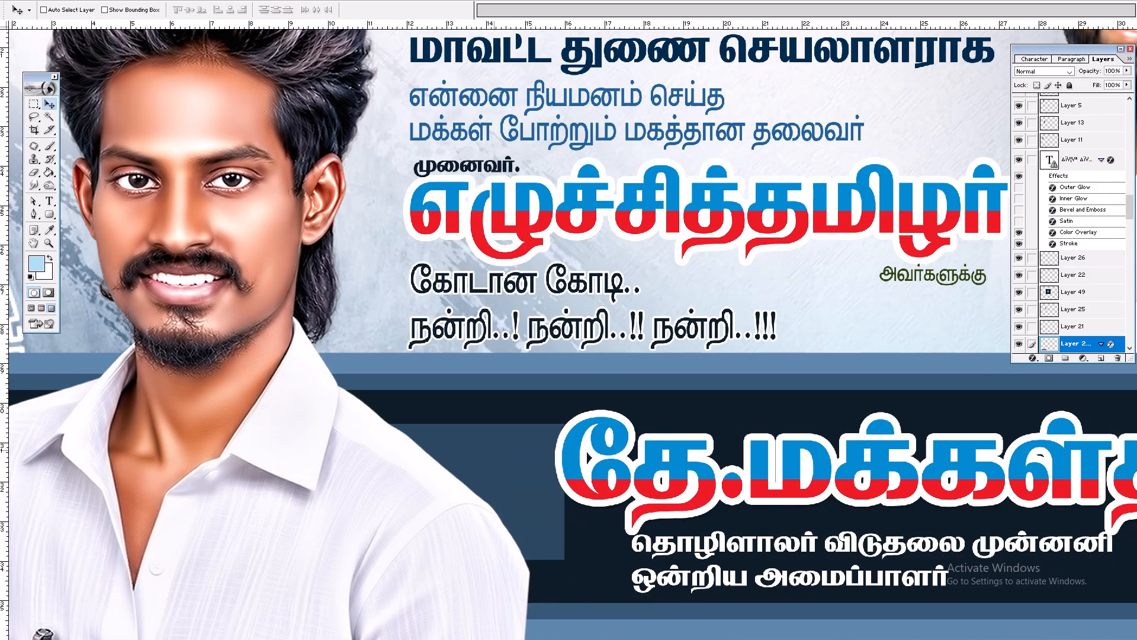
shift+drag(494, 450, 476, 451)
Move the matching lighter blue rectangle (Layer 20) at the far end of the name band slightly right.
key(shift+space)
key(shift+space)
key(shift+space)
key(shift+space)
key(shift+space)
key(shift+space)
key(shift+space)
key(shift+space)
key(shift+space)
key(shift+space)
key(shift+space)
key(shift+space)
key(shift+space)
key(shift+space)
key(shift+space)
key(shift+space)
key(shift+space)
key(shift+space)
key(shift+space)
key(shift+space)
drag(624, 481, 345, 425)
drag(784, 475, 300, 446)
drag(810, 522, 571, 484)
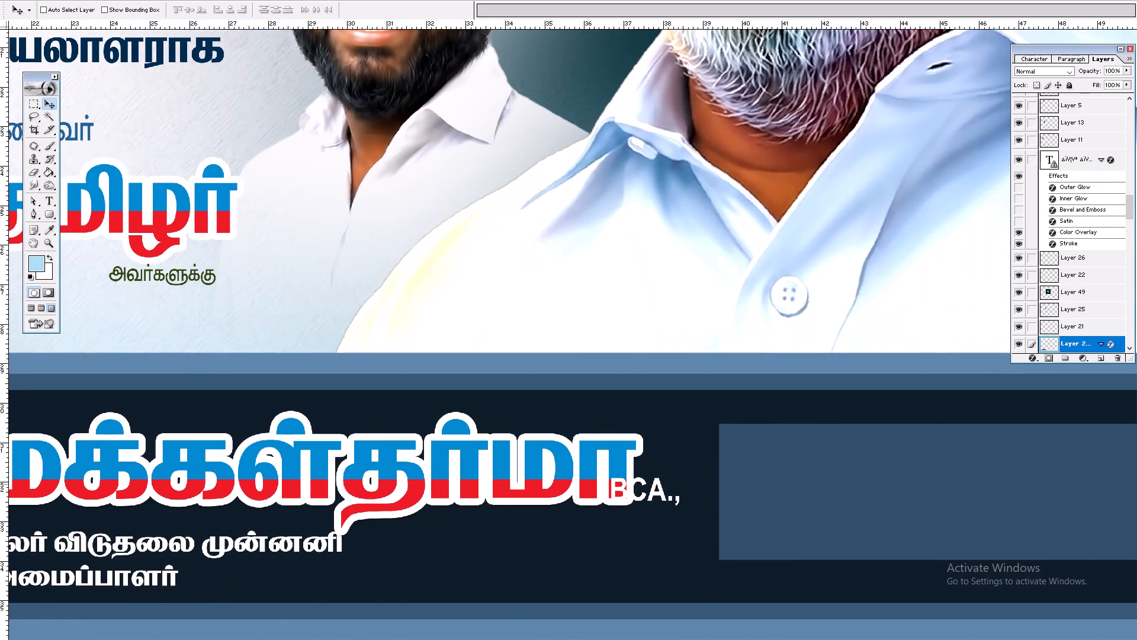
right_drag(813, 439, 821, 440)
click(830, 444)
shift+drag(830, 444, 841, 447)
Move the BCA., text right and slightly down so it clears the end of the large name.
right_click(660, 488)
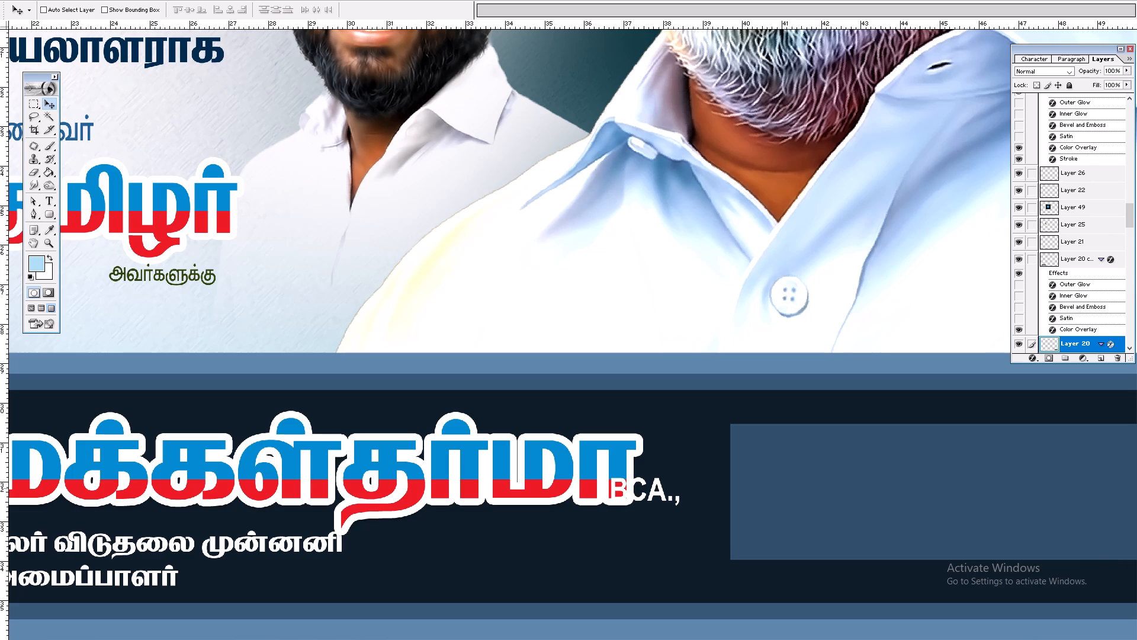
click(665, 492)
drag(669, 492, 697, 498)
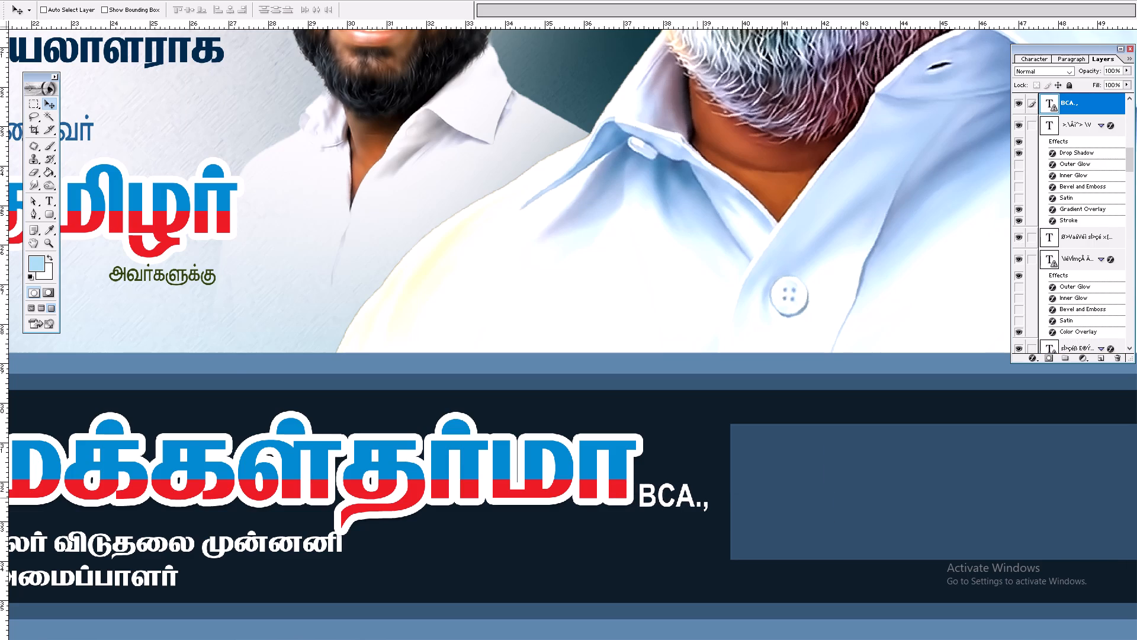
Delete the BCA., text layer at the end of the large name.
key(alt+l)
key(alt+l)
key(alt+l)
Switch to the open 24X16 thiruma.psd document and locate the name and DHMT.,B.Sc.,B.Ed., text on its brown shape.
key(ctrl+Tab)
key(space)
key(space)
key(space)
key(space)
key(space)
key(space)
key(space)
drag(697, 498, 475, 401)
drag(614, 495, 611, 487)
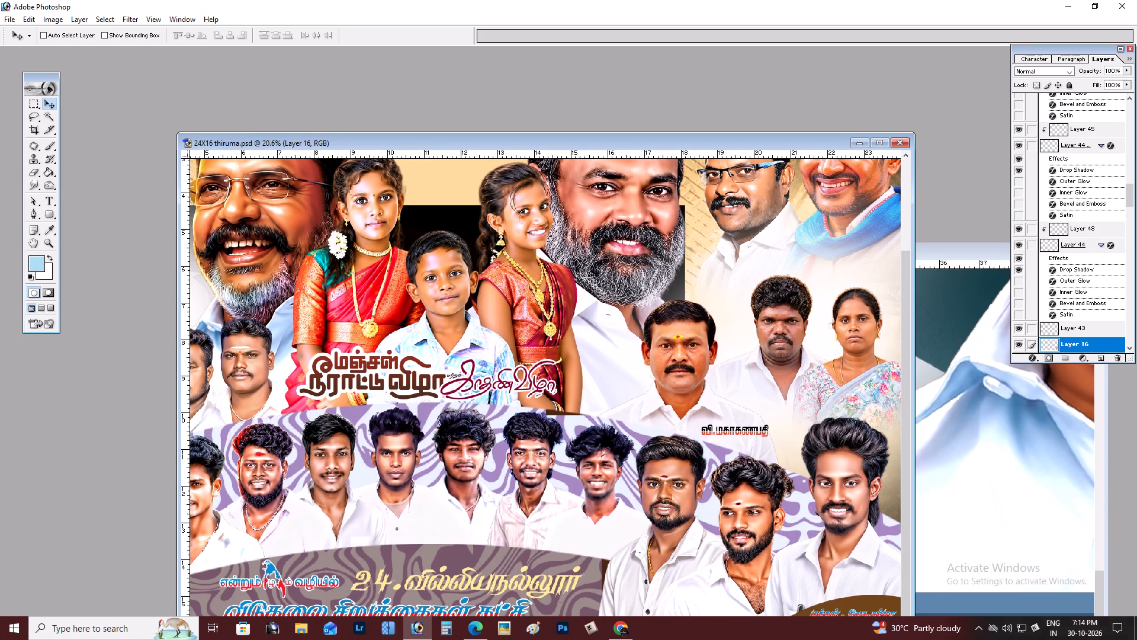
key(f)
key(z)
drag(872, 535, 966, 597)
key(space)
key(space)
key(space)
key(space)
key(space)
key(space)
key(space)
key(space)
key(space)
key(space)
key(space)
key(space)
key(space)
key(space)
key(space)
key(space)
key(space)
key(space)
key(space)
key(space)
drag(974, 597, 709, 366)
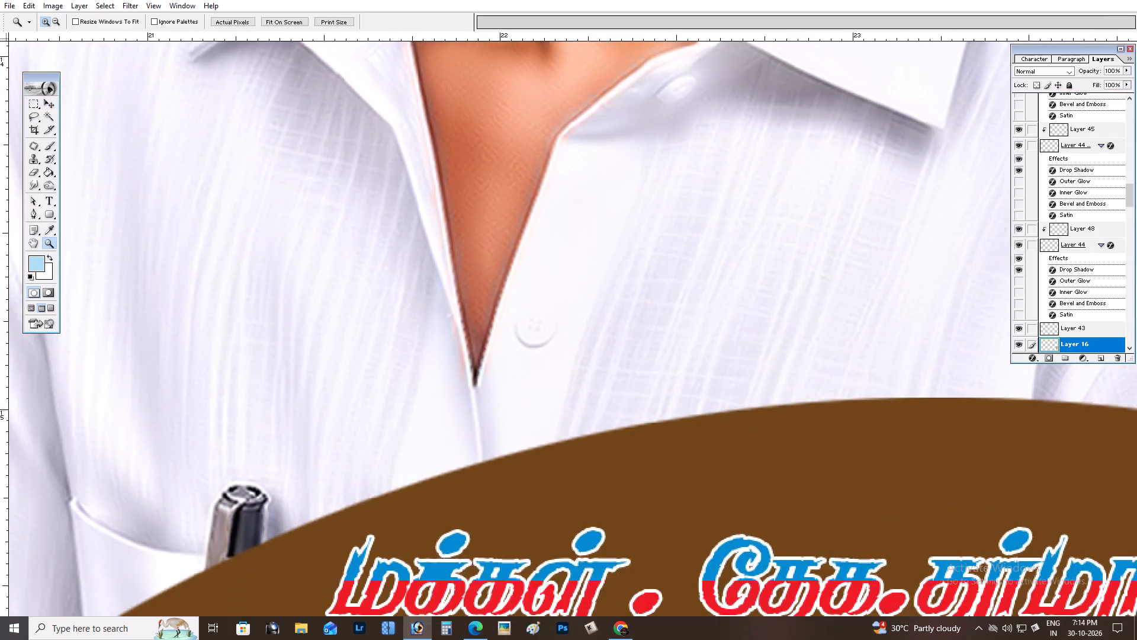
drag(1054, 510, 766, 269)
drag(890, 488, 846, 379)
key(v)
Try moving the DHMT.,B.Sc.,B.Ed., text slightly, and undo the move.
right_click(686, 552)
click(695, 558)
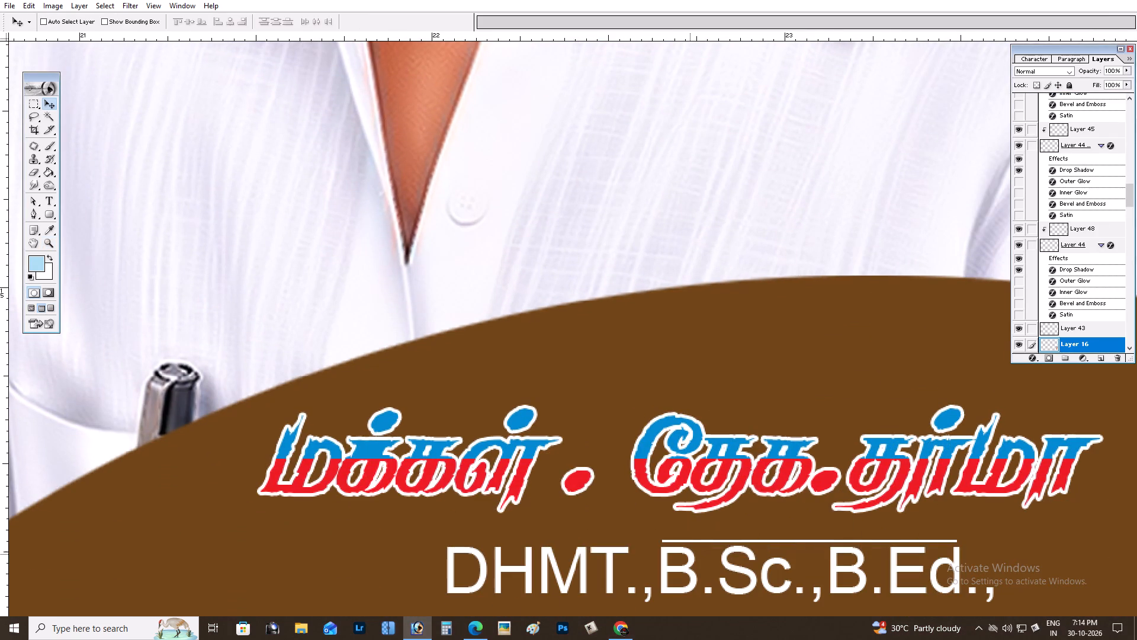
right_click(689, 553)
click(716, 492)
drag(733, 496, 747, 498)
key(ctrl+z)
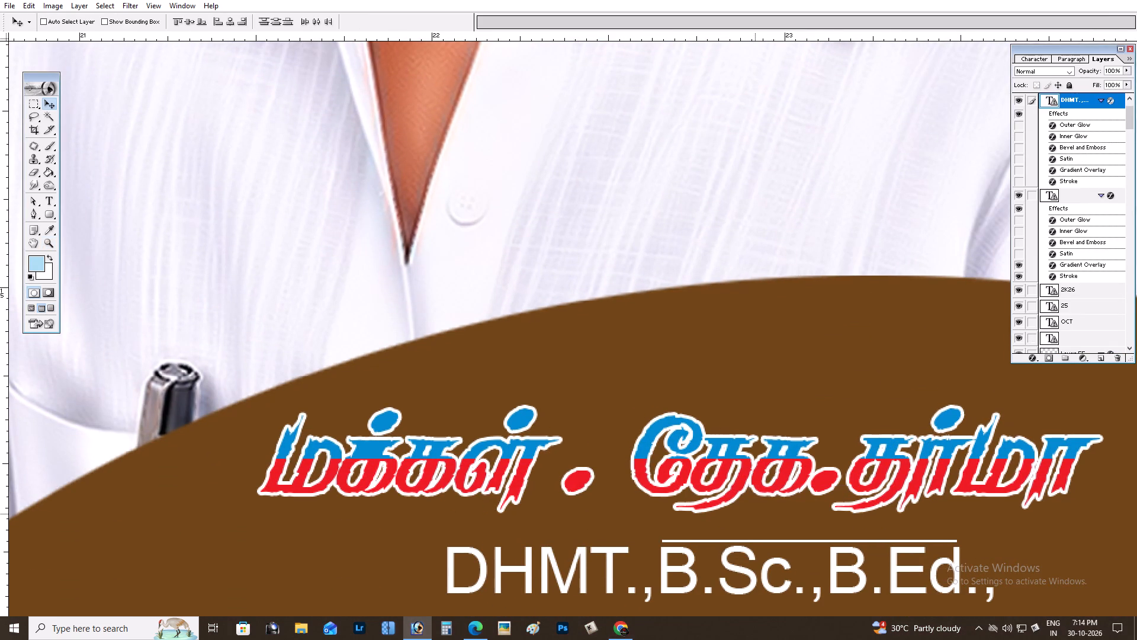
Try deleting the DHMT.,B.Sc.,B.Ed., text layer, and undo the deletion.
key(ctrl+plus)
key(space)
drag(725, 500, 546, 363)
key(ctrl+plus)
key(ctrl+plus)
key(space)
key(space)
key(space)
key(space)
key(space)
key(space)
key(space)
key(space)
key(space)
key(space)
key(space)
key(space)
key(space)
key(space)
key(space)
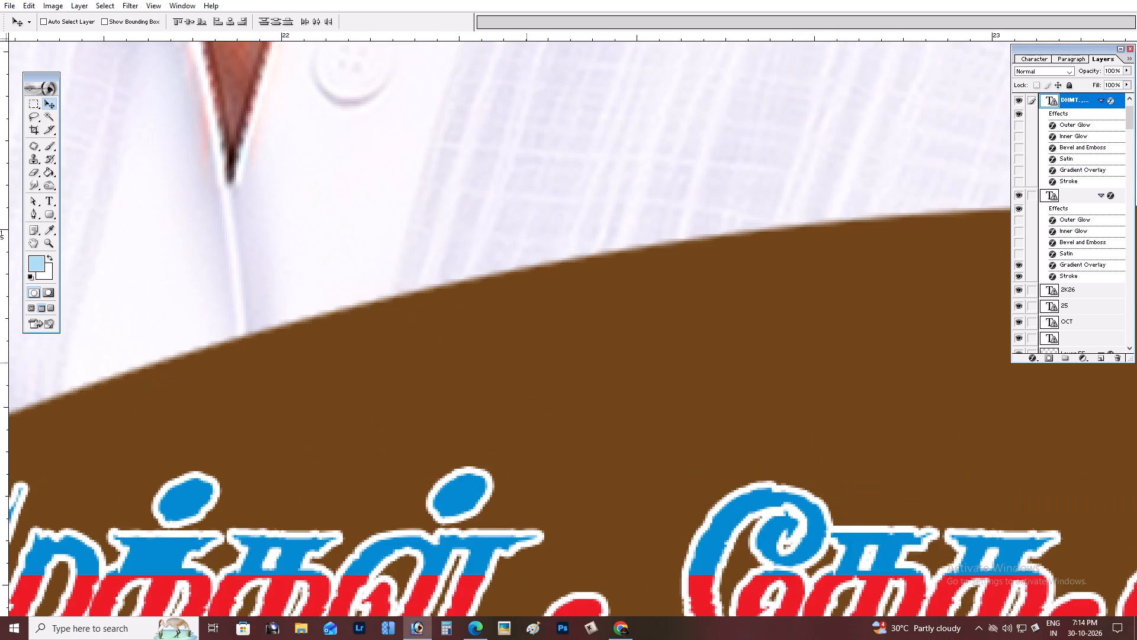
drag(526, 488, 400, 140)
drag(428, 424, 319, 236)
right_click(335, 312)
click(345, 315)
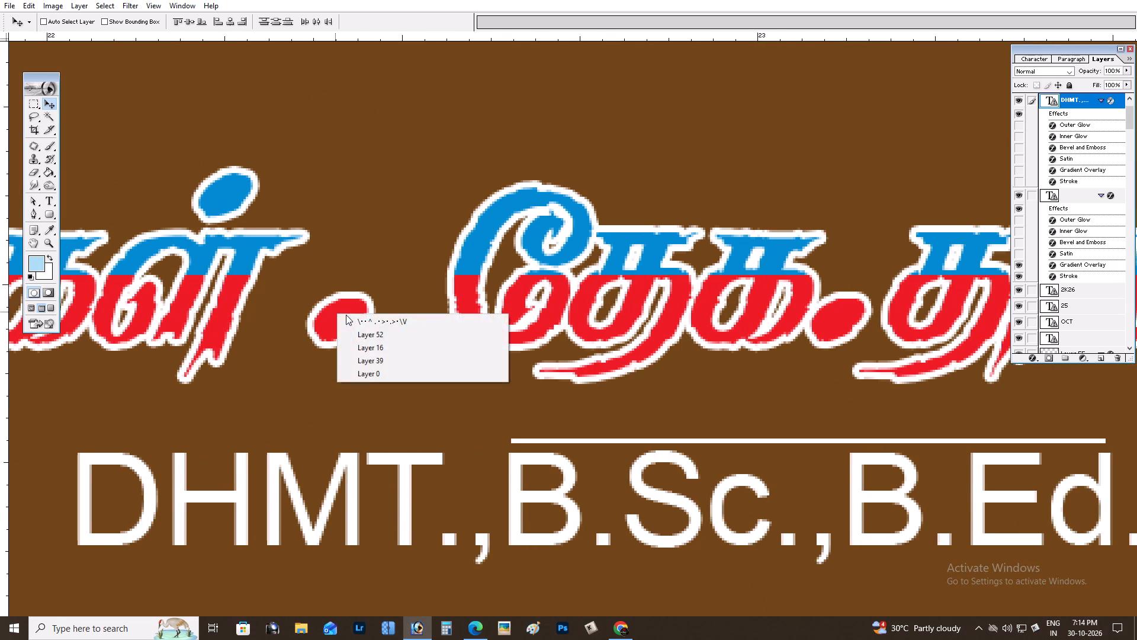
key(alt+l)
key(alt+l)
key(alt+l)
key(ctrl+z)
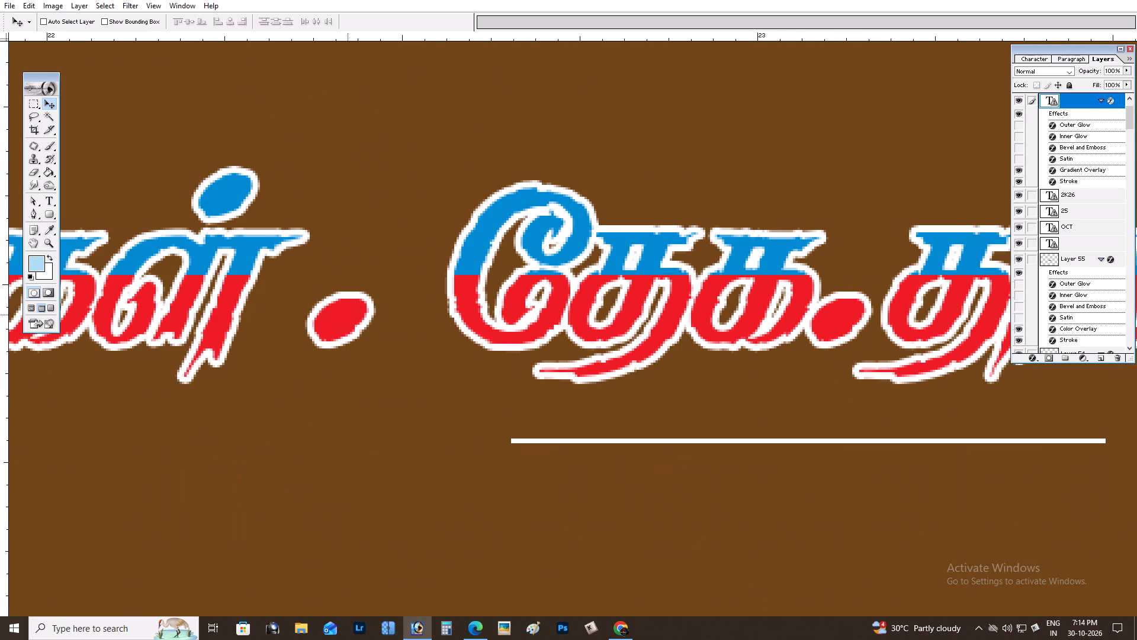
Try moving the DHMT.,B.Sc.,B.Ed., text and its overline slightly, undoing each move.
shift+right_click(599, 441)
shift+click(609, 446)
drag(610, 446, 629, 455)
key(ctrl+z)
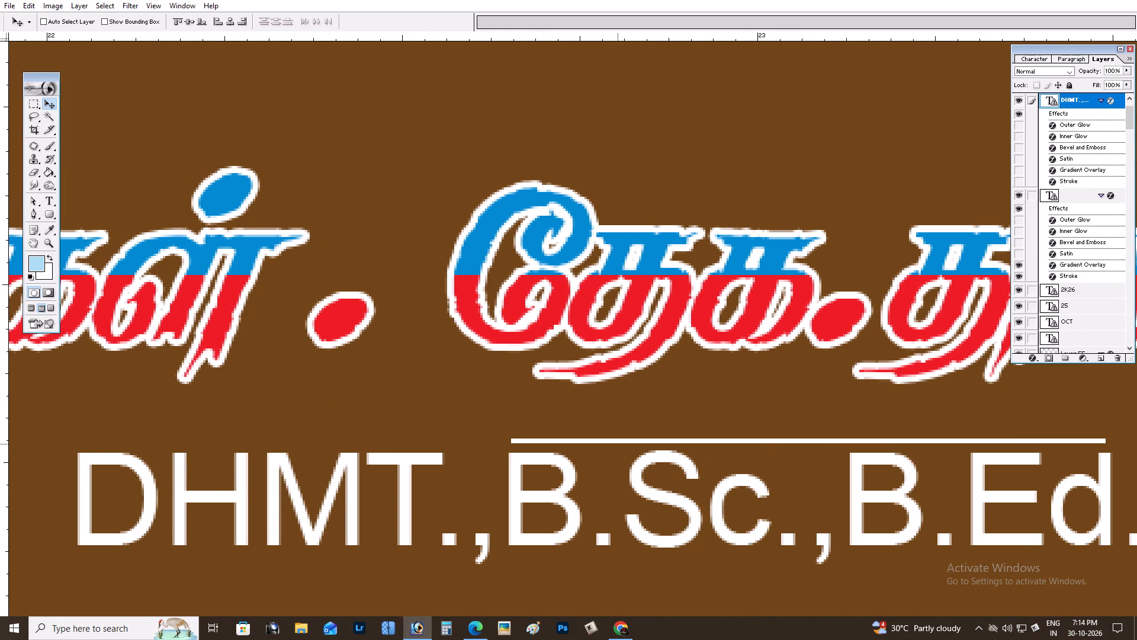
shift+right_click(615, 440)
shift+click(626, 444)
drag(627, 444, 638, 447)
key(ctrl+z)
Delete the blue-and-red Tamil name text layer above the DHMT.,B.Sc.,B.Ed., text on the brown shape.
key(ctrl+minus)
key(ctrl+minus)
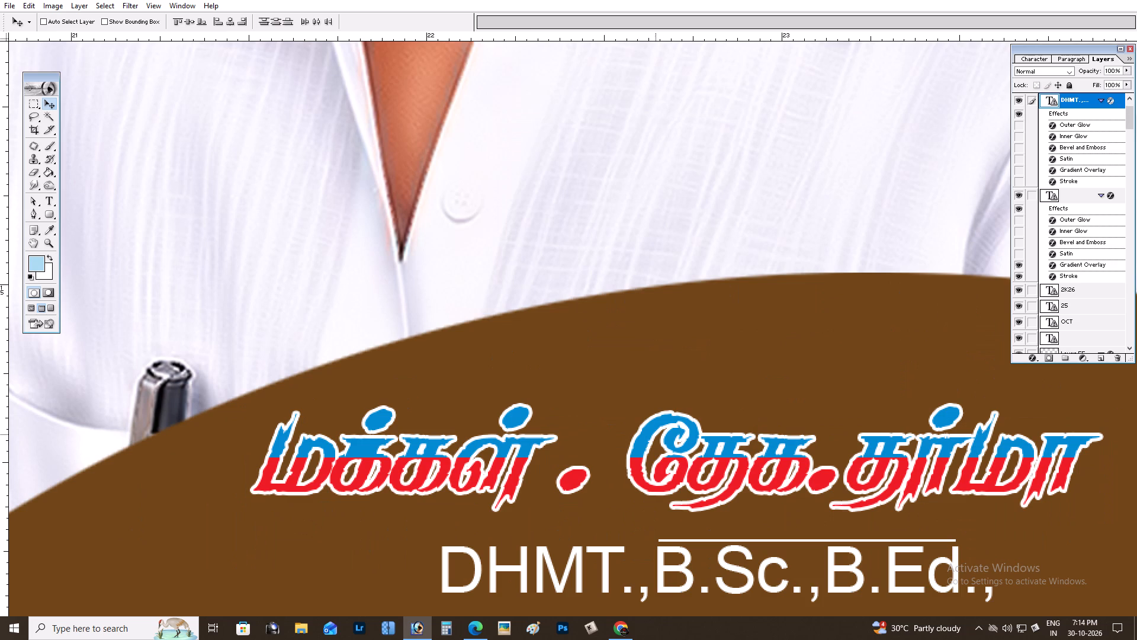
right_click(647, 431)
click(658, 435)
shift+right_click(659, 421)
shift+click(667, 425)
drag(670, 425, 641, 388)
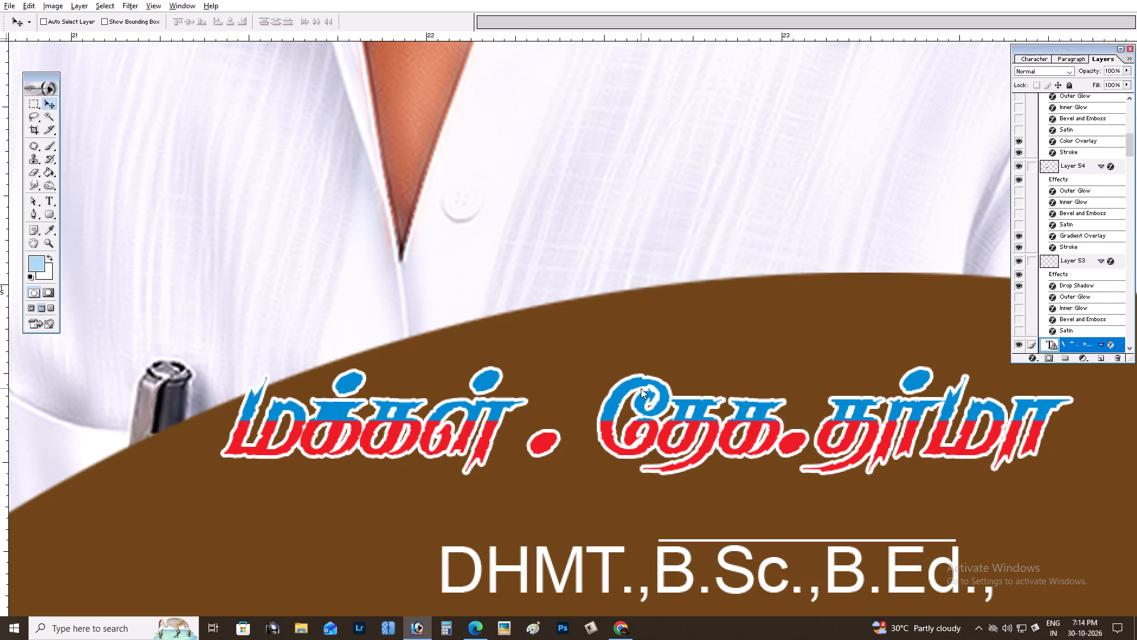
key(alt+l)
key(alt+l)
key(alt+l)
Copy the DHMT.,B.Sc.,B.Ed., text layer from 24X16 thiruma.psd into the 36X50 banner document.
right_click(605, 549)
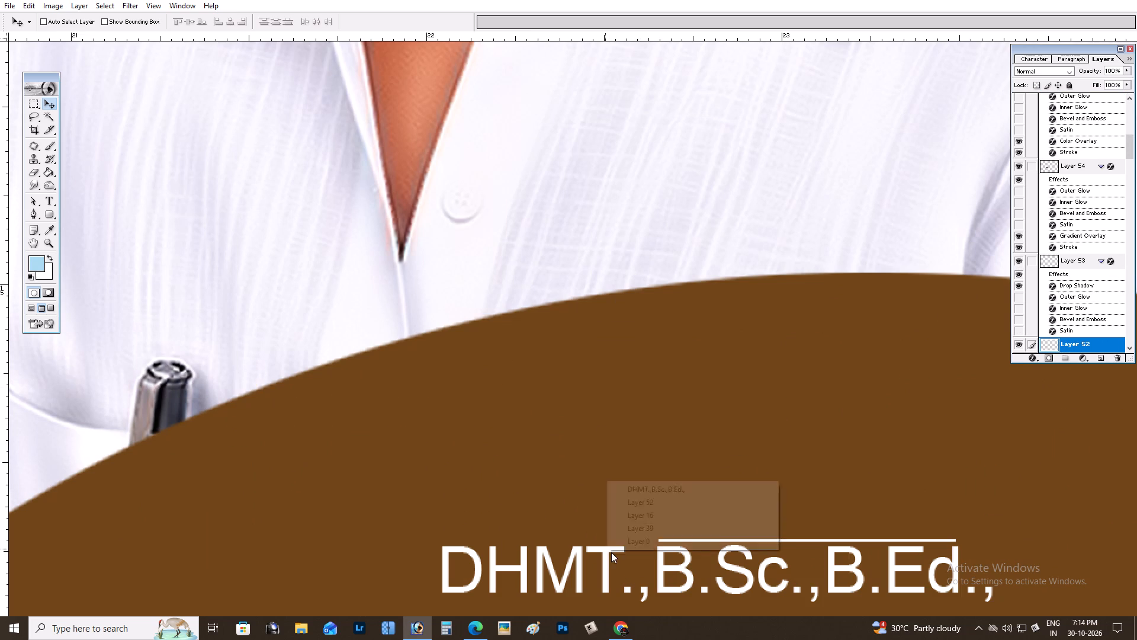
click(618, 555)
right_click(608, 548)
click(643, 487)
drag(644, 503, 616, 429)
key(ctrl+z)
drag(608, 494, 355, 235)
text(ff)
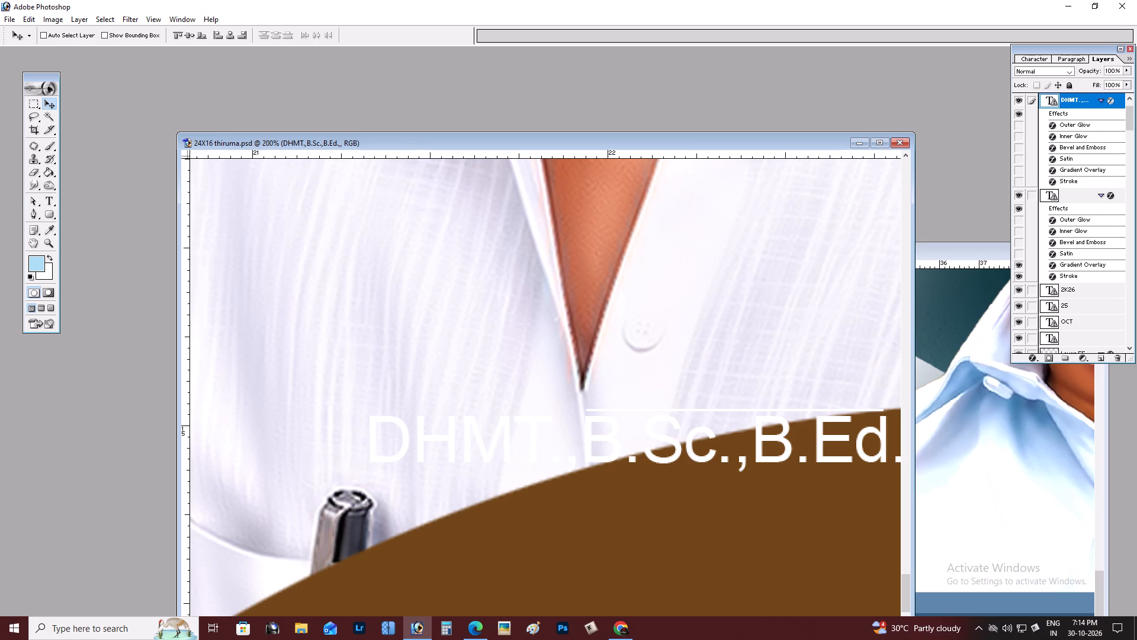
drag(465, 359, 995, 471)
key(f)
key(space)
key(f)
key(space)
Place the copied DHMT.,B.Sc.,B.Ed., text in the dark name band, just below the end of the large name.
drag(791, 480, 738, 409)
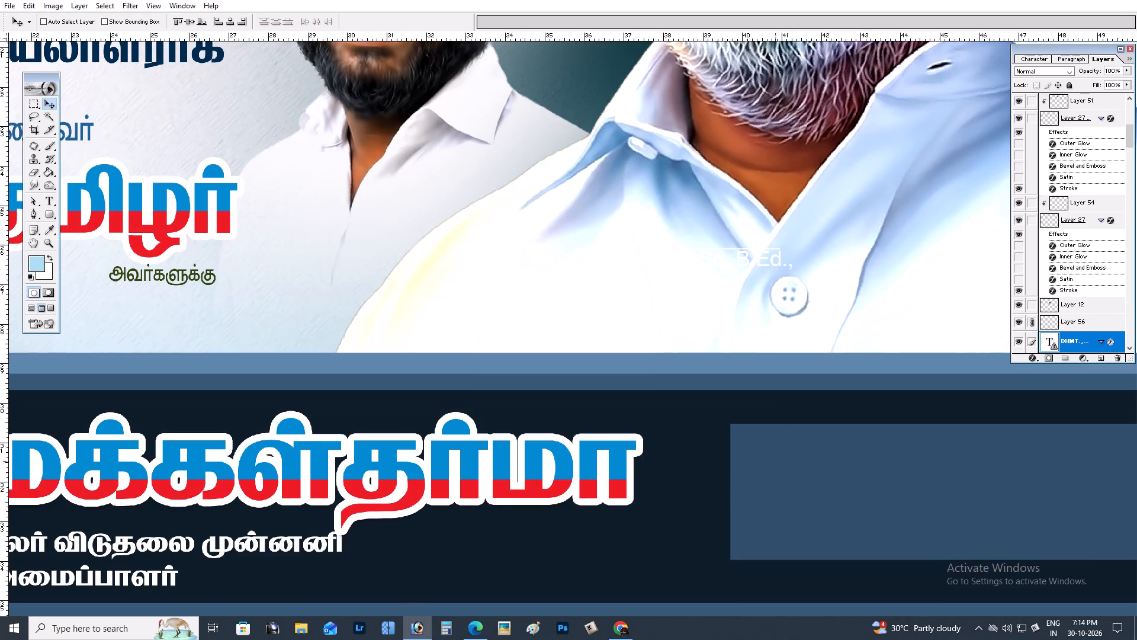
drag(738, 409, 687, 323)
drag(505, 478, 555, 606)
drag(747, 419, 596, 559)
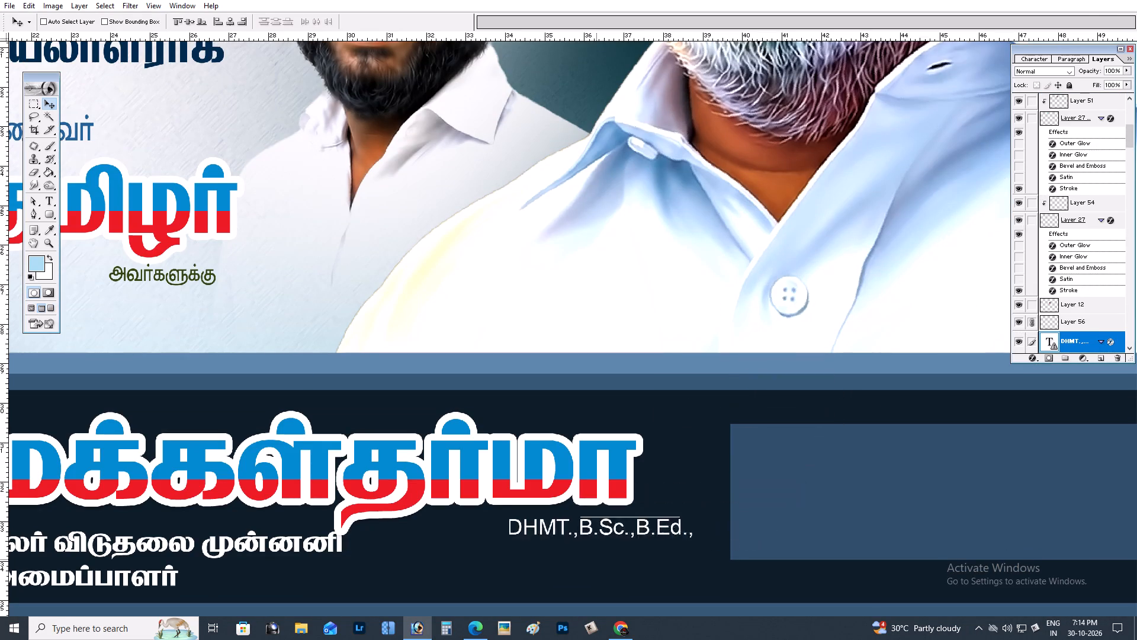
drag(596, 559, 569, 565)
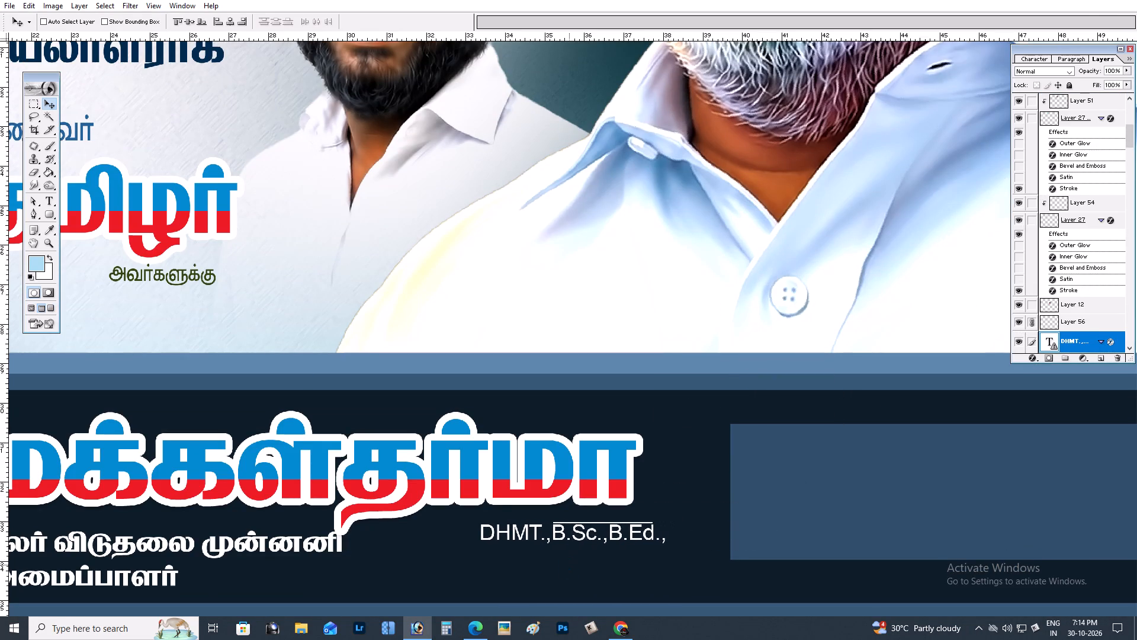
Scale the DHMT.,B.Sc.,B.Ed., text up slightly with Free Transform.
key(ctrl+t)
click(633, 248)
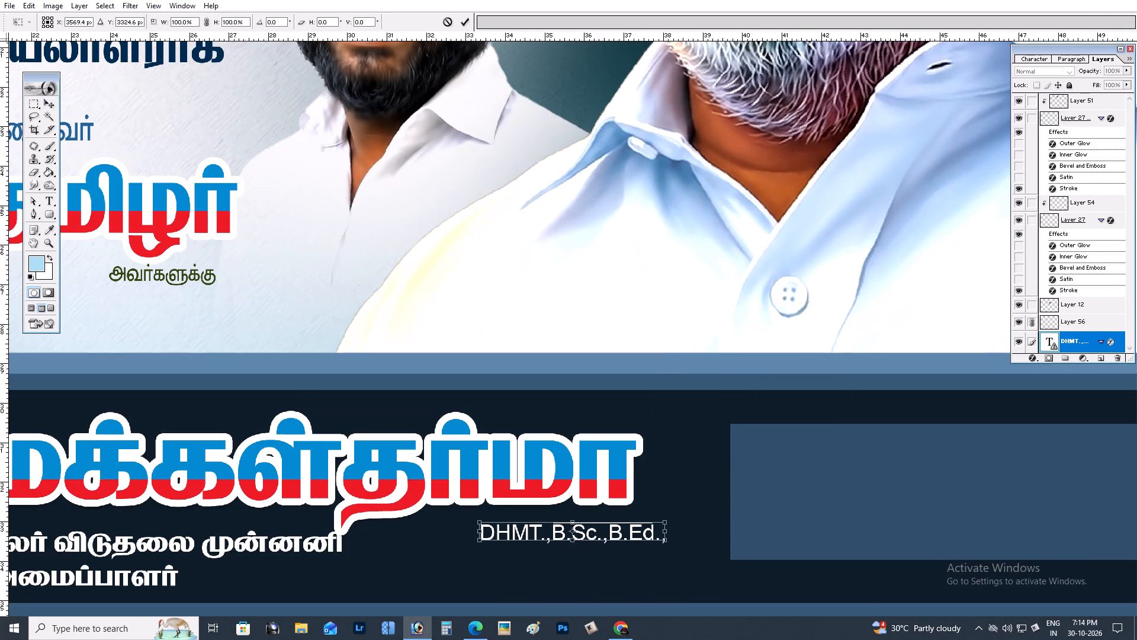
alt+shift+drag(666, 521, 676, 520)
key(Return)
Open the DHMT.,B.Sc.,B.Ed., text for editing with the Type tool and commit it with the same wording.
key(z)
drag(398, 497, 730, 622)
key(space)
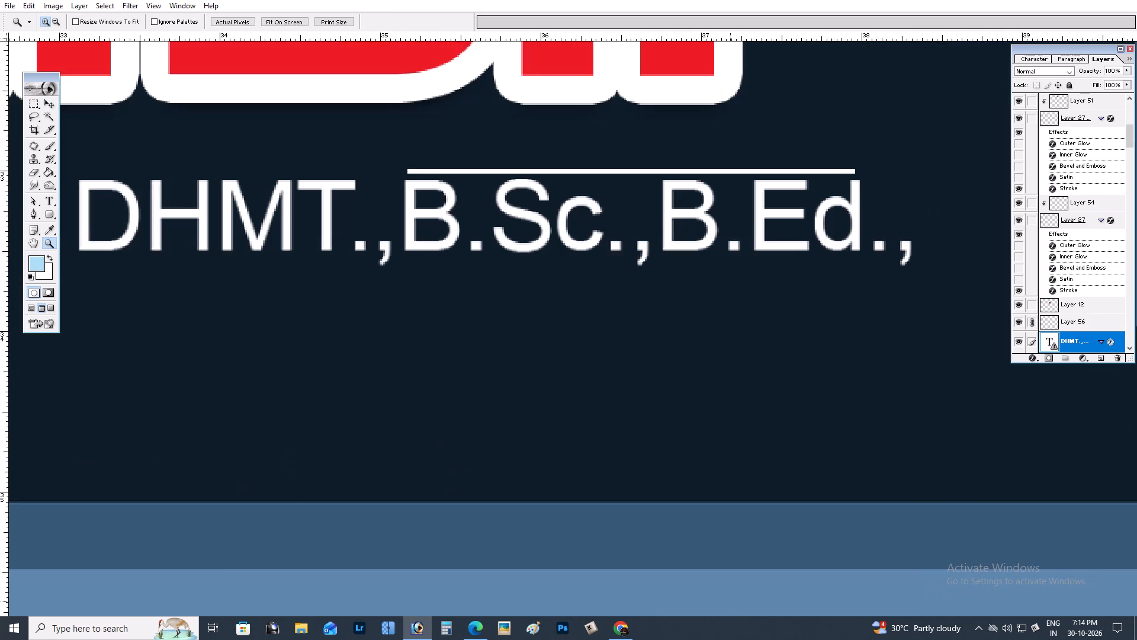
drag(730, 601, 725, 593)
scroll(625, 485, up, 4)
key(t)
click(461, 265)
key(Return)
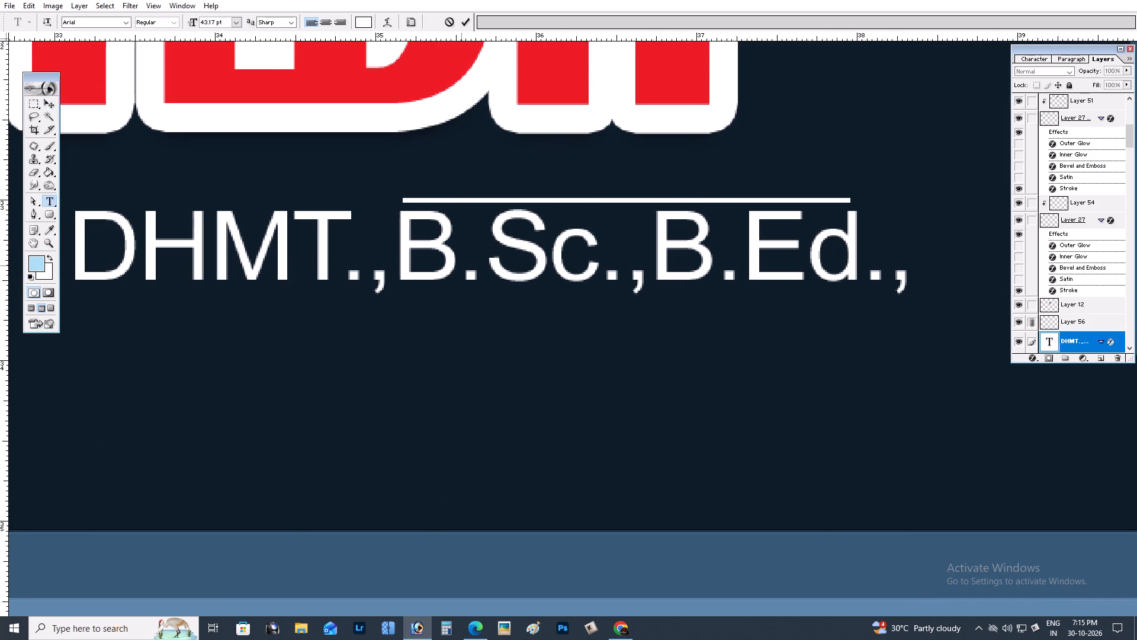
key(ctrl+Return)
Move the lighter blue rectangle (Layer 20) in the name band further right, away from the large name.
key(v)
key(ctrl+minus)
key(ctrl+minus)
key(ctrl+minus)
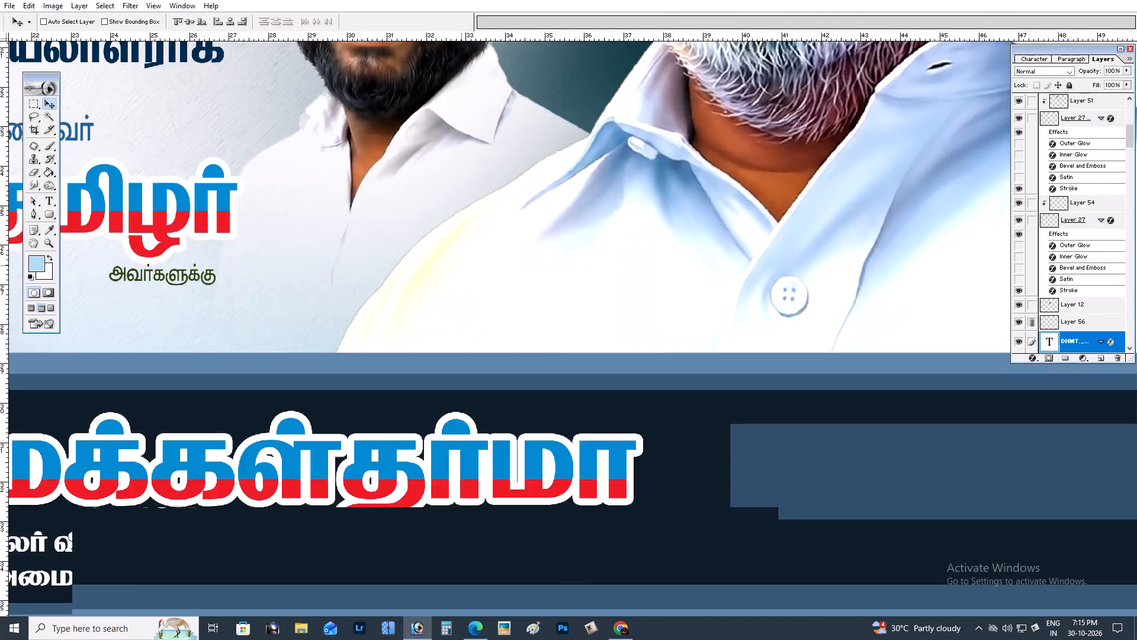
key(Tab)
key(ctrl+minus)
key(ctrl+minus)
key(ctrl+minus)
key(z)
drag(681, 537, 893, 639)
key(space)
key(space)
key(space)
key(space)
key(space)
key(space)
key(space)
key(space)
key(space)
key(space)
drag(541, 402, 544, 415)
key(v)
key(space)
drag(873, 295, 320, 293)
right_click(578, 353)
click(598, 360)
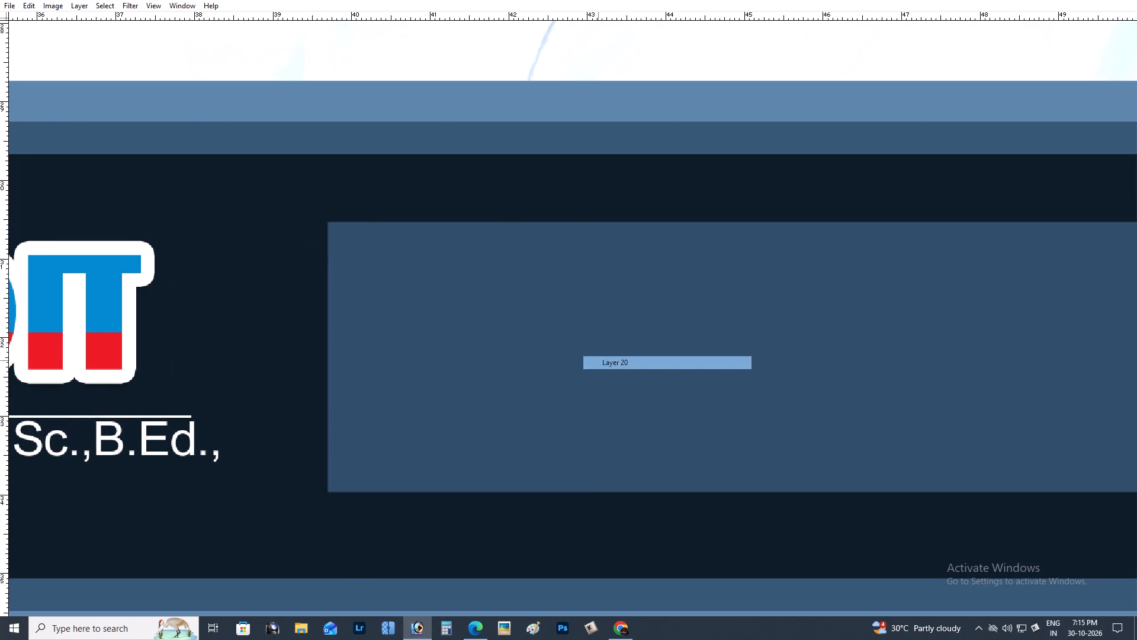
shift+drag(592, 355, 781, 361)
Move the DHMT.,B.Sc.,B.Ed., text up and right so it sits beside the lower end of the large name.
key(space)
drag(325, 361, 619, 367)
right_click(393, 437)
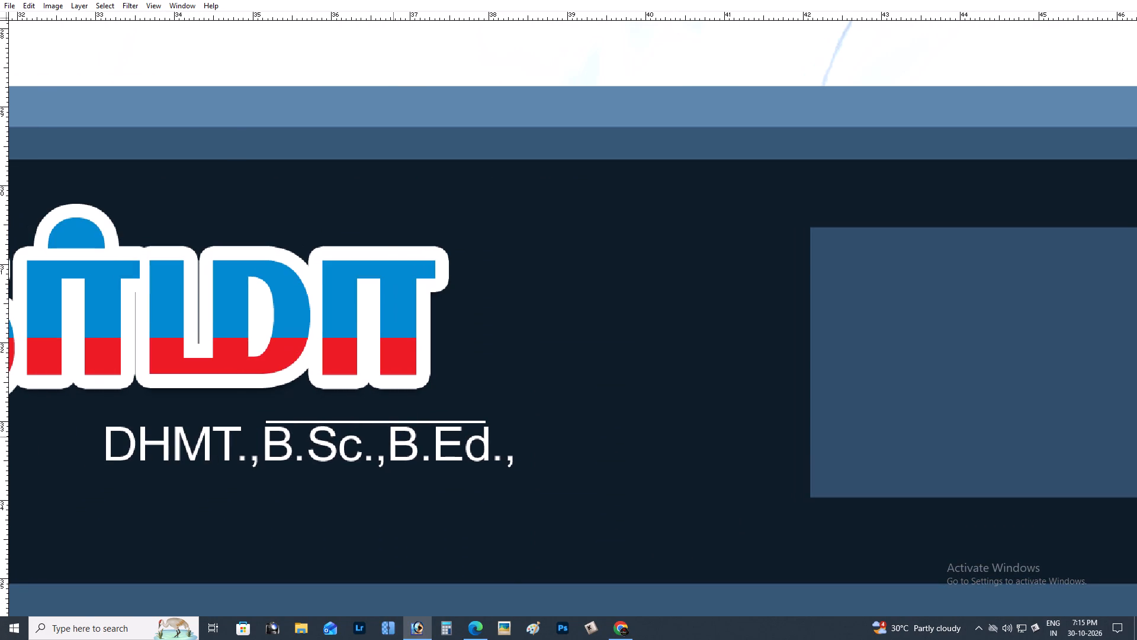
click(404, 444)
drag(402, 443, 741, 369)
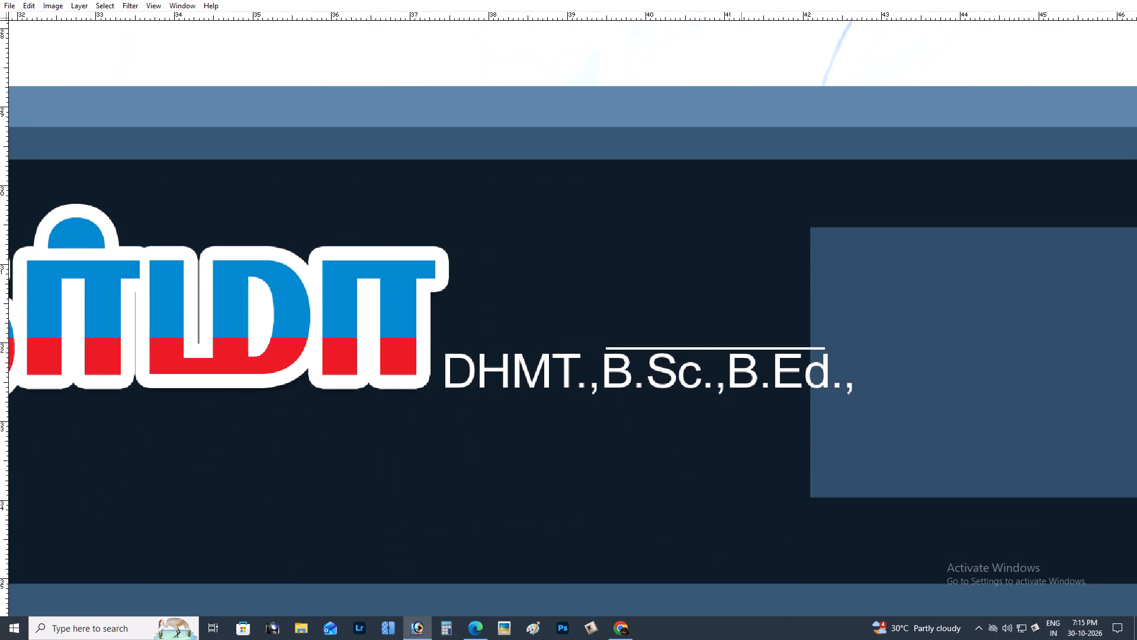
Narrow the DHMT.,B.Sc.,B.Ed., text horizontally with Free Transform so it ends before the lighter blue rectangle.
key(ctrl+t)
shift+drag(856, 373, 760, 381)
key(Return)
click(693, 374)
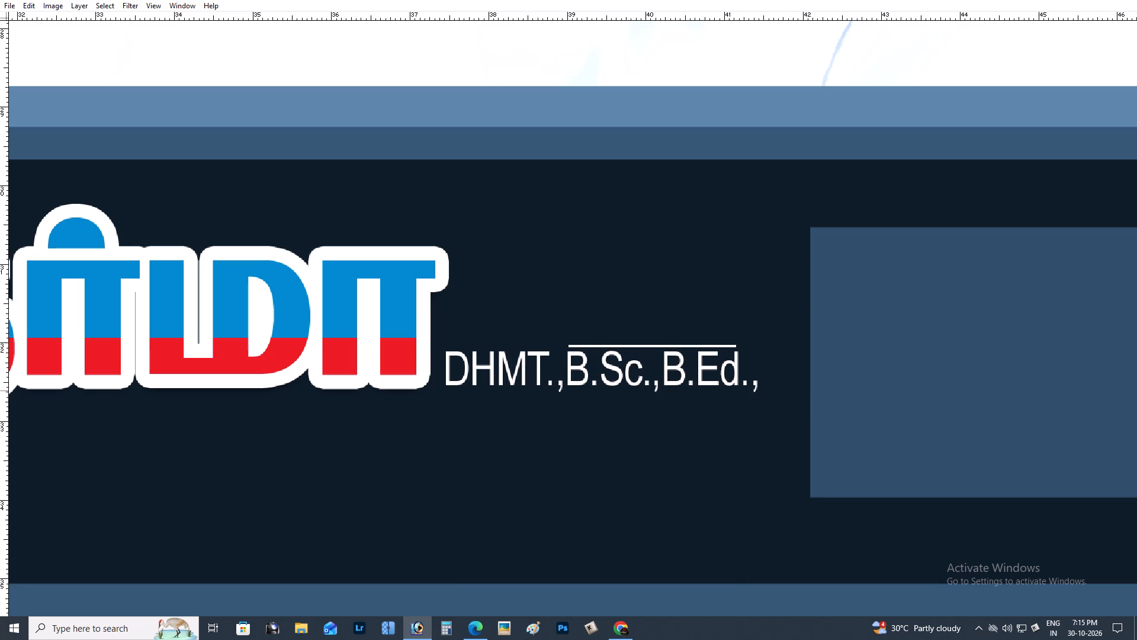
Move the lighter blue rectangle in the name band slightly left, closer to the DHMT.,B.Sc.,B.Ed., text.
right_click(939, 364)
click(949, 369)
shift+drag(952, 367, 910, 361)
Join the two-line designation under the large name into one line, with a space before ஒன்றிய அமைப்பாளர்.
key(space)
key(space)
key(space)
key(space)
key(space)
key(space)
key(space)
key(space)
key(space)
key(space)
key(space)
key(space)
drag(633, 355, 1037, 343)
drag(560, 426, 677, 394)
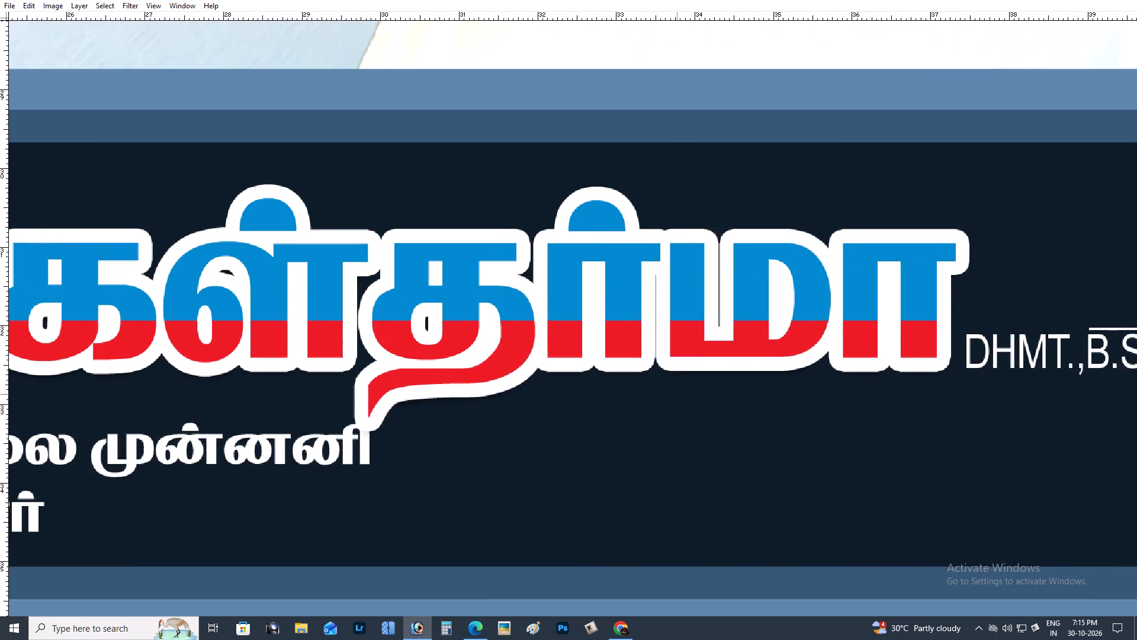
drag(677, 394, 806, 366)
right_click(339, 439)
click(348, 444)
key(space)
key(space)
key(space)
key(space)
key(space)
key(space)
key(space)
key(space)
key(space)
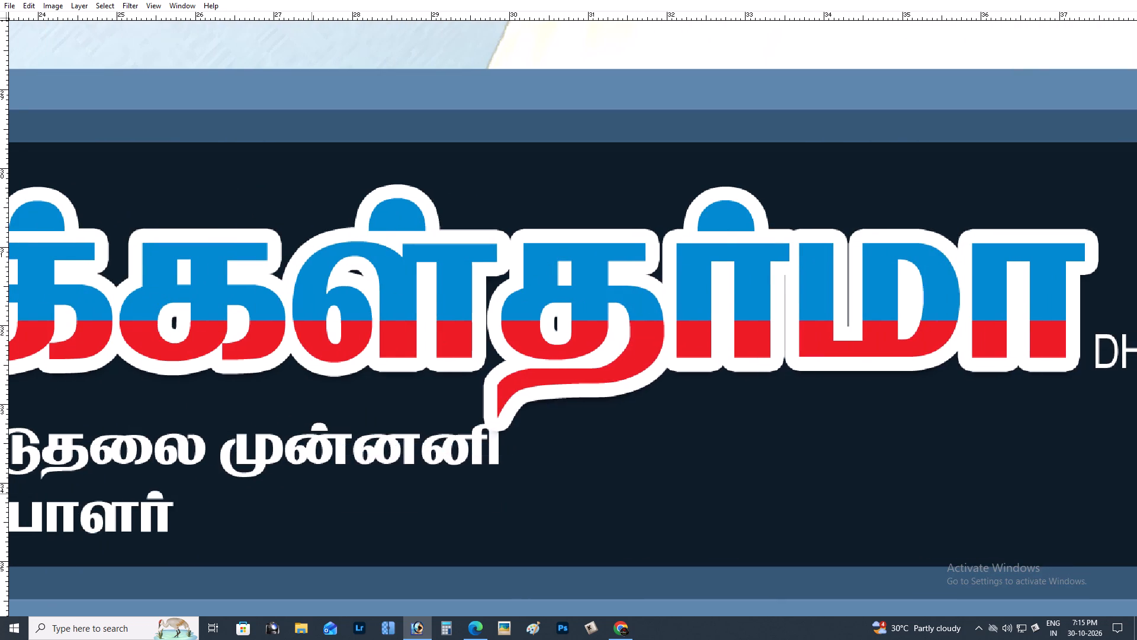
drag(300, 481, 992, 461)
click(579, 532)
key(t)
click(239, 525)
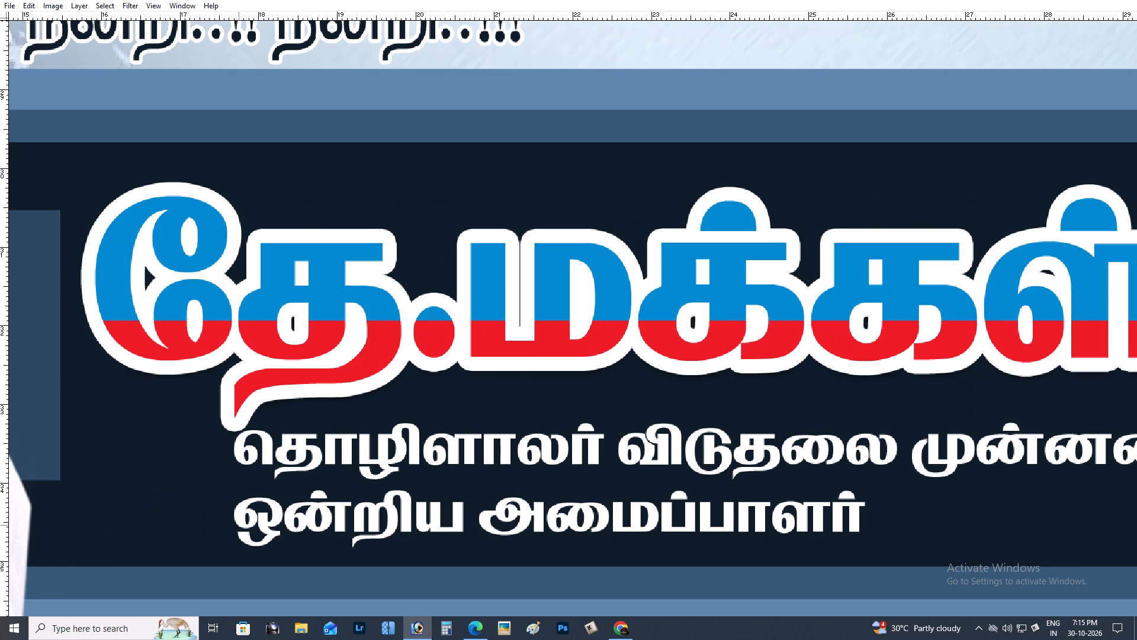
key(BackSpace)
key(space)
key(ctrl+Return)
Widen the single-line designation to span beneath the large name and make it taller with Free Transform.
key(v)
key(ctrl+minus)
key(ctrl+minus)
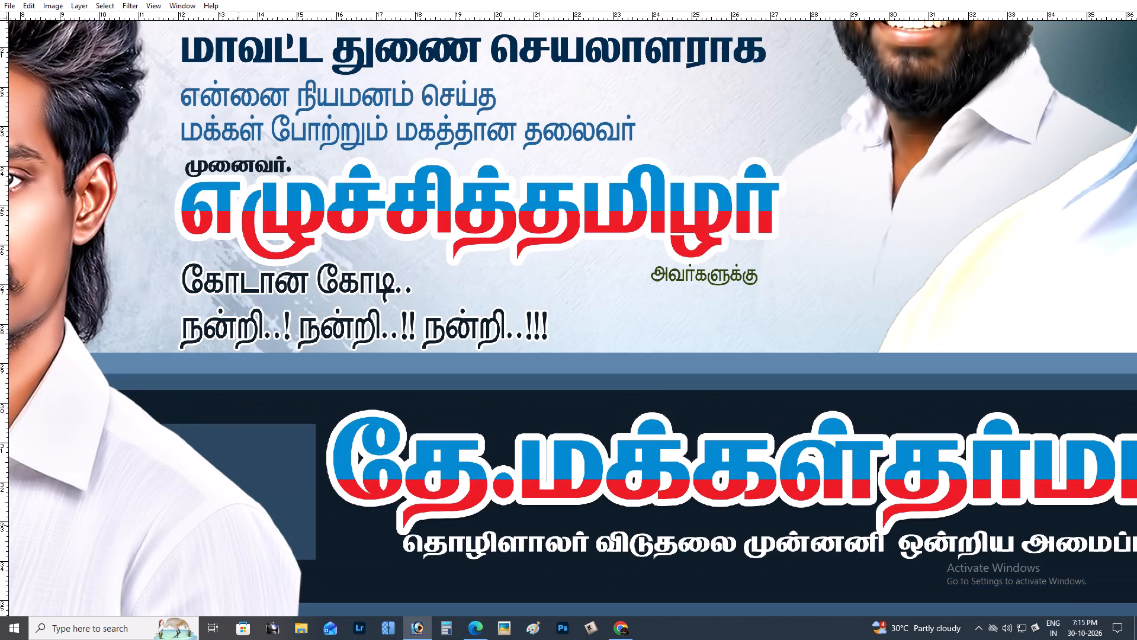
key(space)
key(space)
key(space)
key(space)
key(space)
key(space)
key(space)
key(space)
key(space)
drag(728, 555, 506, 553)
drag(645, 553, 640, 551)
drag(645, 548, 645, 559)
key(ctrl+t)
alt+shift+drag(991, 539, 1041, 537)
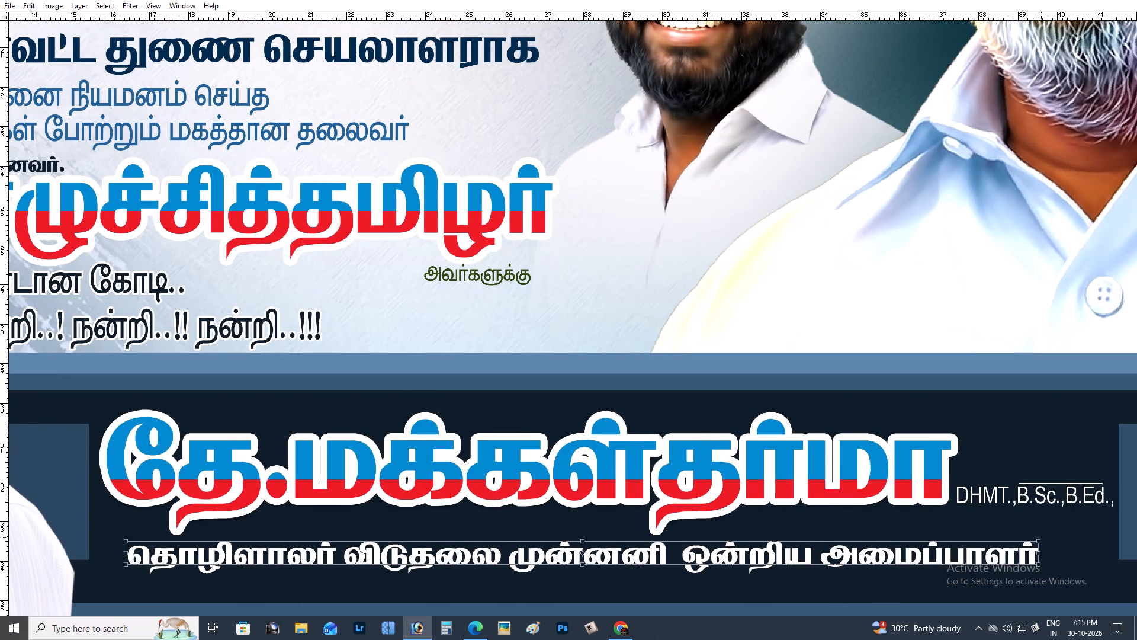
shift+drag(939, 543, 937, 534)
key(Return)
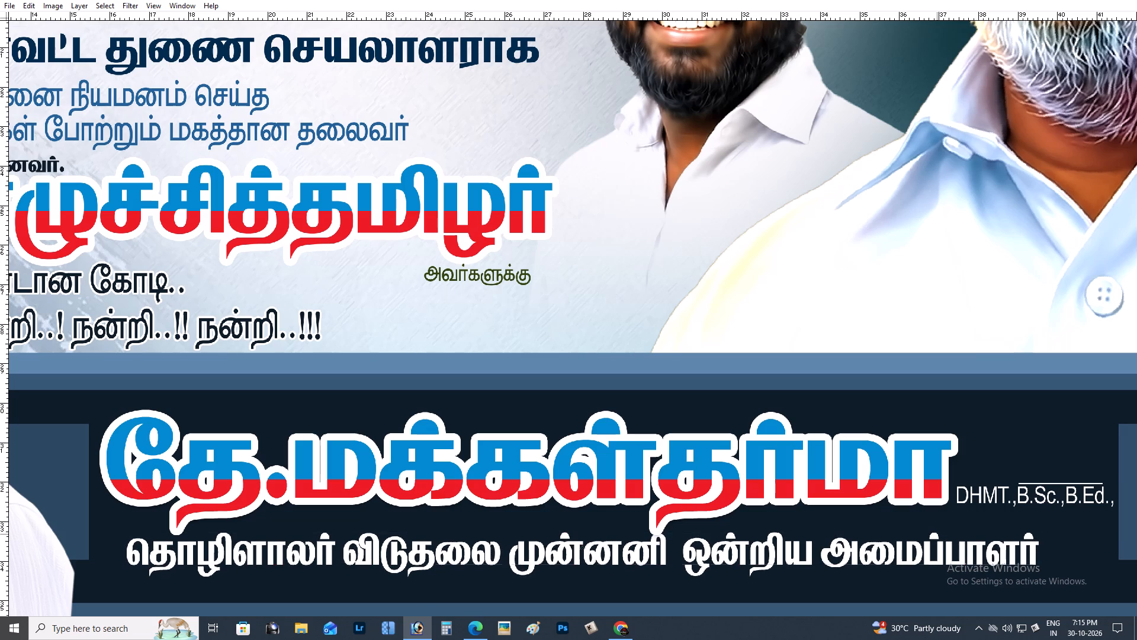
Move the designation line slightly lower in the name band and increase its height with Free Transform.
key(space)
key(space)
key(space)
key(space)
key(space)
key(space)
key(space)
drag(849, 524, 829, 405)
drag(815, 481, 817, 495)
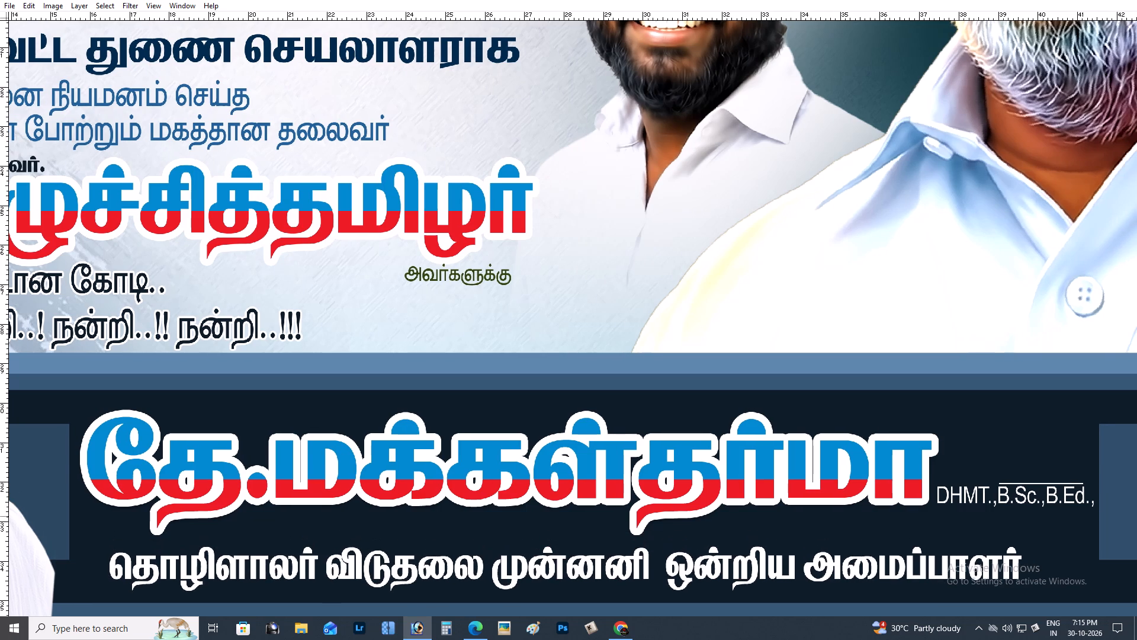
key(ctrl+t)
shift+drag(806, 544, 798, 536)
key(ctrl+Return)
Show the banner in full-screen mode and nudge the designation line up by two small steps.
key(ctrl+minus)
key(ctrl+minus)
scroll(782, 540, up, 2)
scroll(743, 545, down, 3)
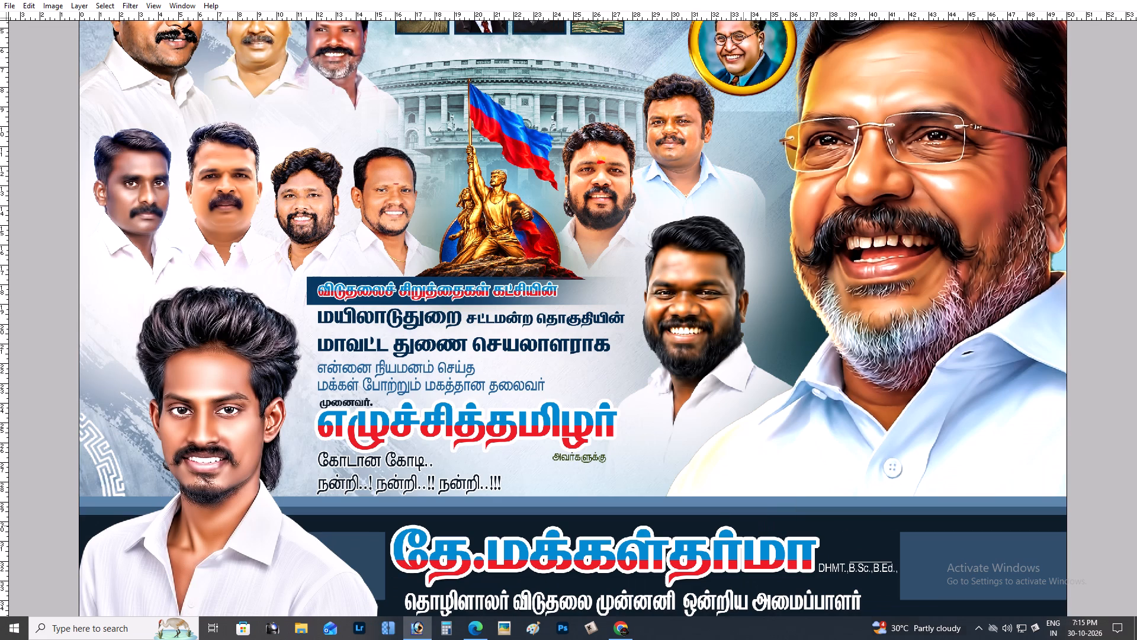
scroll(744, 545, down, 3)
key(f)
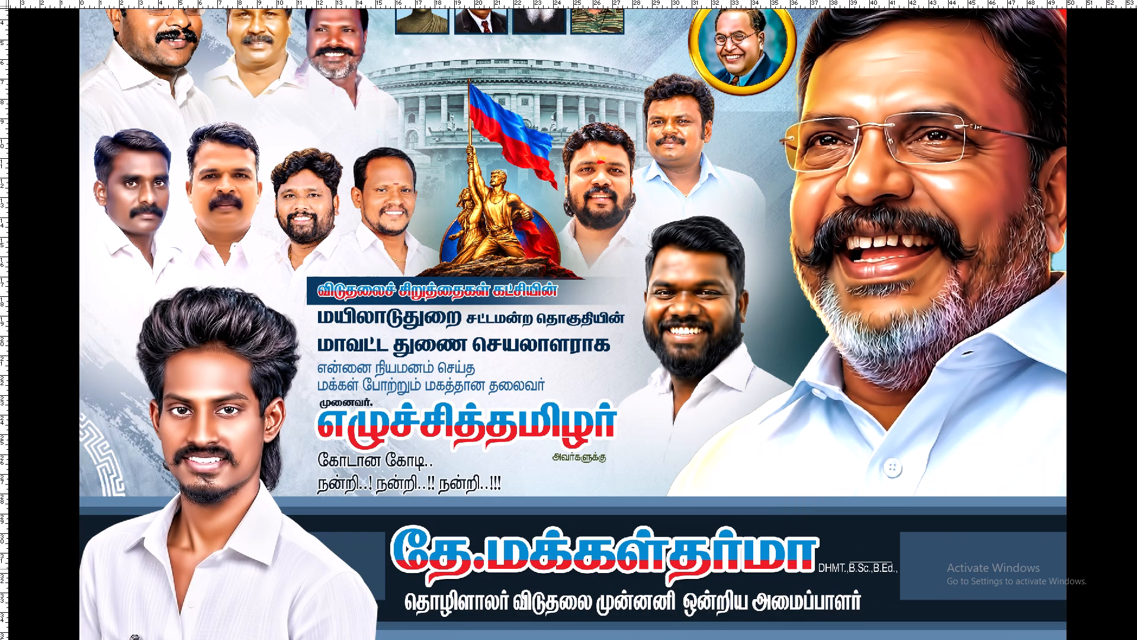
key(Up)
key(Up)
Copy the full wording of the designation line in the name band.
key(t)
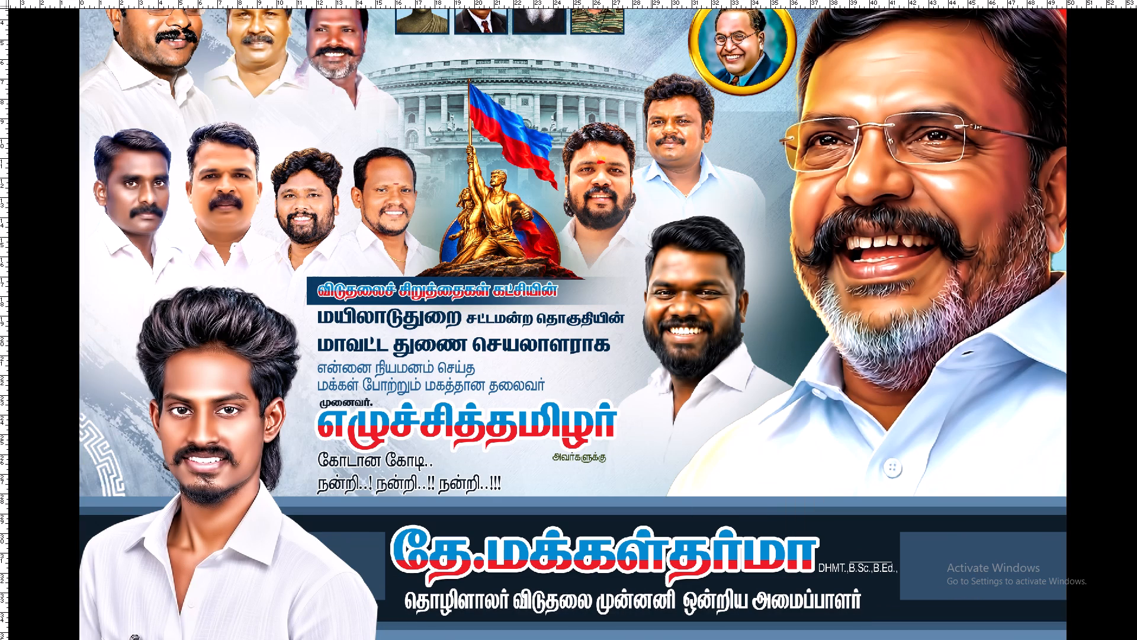
triple_click(646, 603)
double_click(646, 603)
key(ctrl+c)
key(ctrl+c)
key(ctrl+Return)
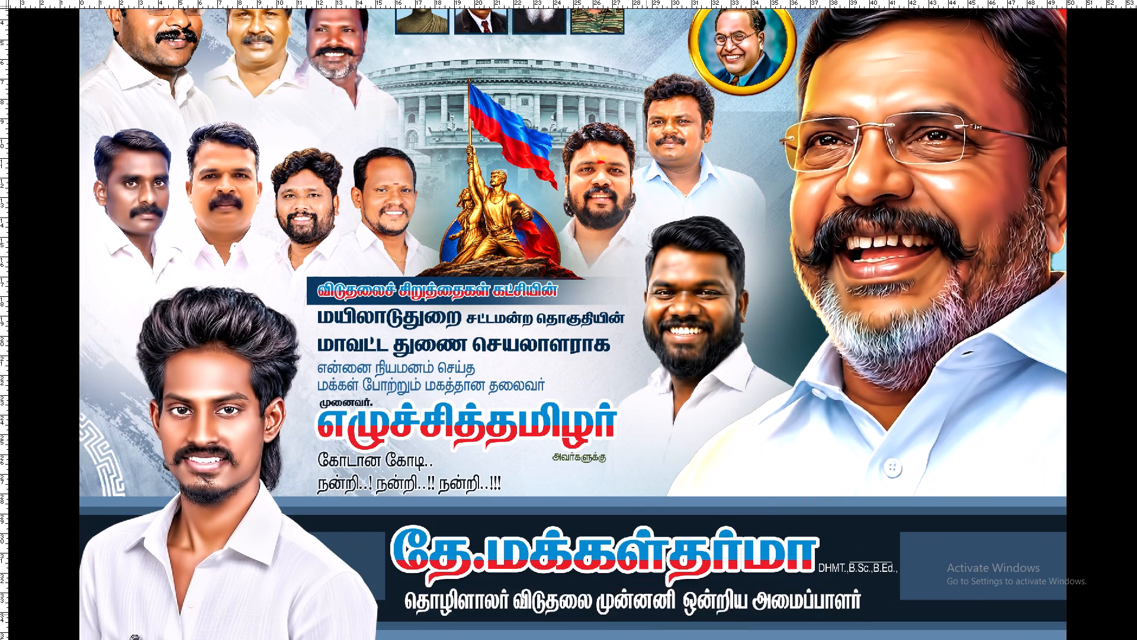
Replace the மாவட்ட துணை செயலாளராக line with the copied designation, தொழிளாலர் விடுதலை முன்னனி ஒன்றிய அமைப்பாளர்.
key(ctrl+plus)
key(ctrl+plus)
key(space)
key(space)
key(space)
key(space)
key(space)
key(space)
key(space)
key(space)
key(space)
key(space)
key(space)
key(space)
key(space)
key(space)
key(space)
key(space)
key(space)
key(space)
key(space)
key(space)
drag(546, 464, 597, 405)
drag(554, 420, 579, 409)
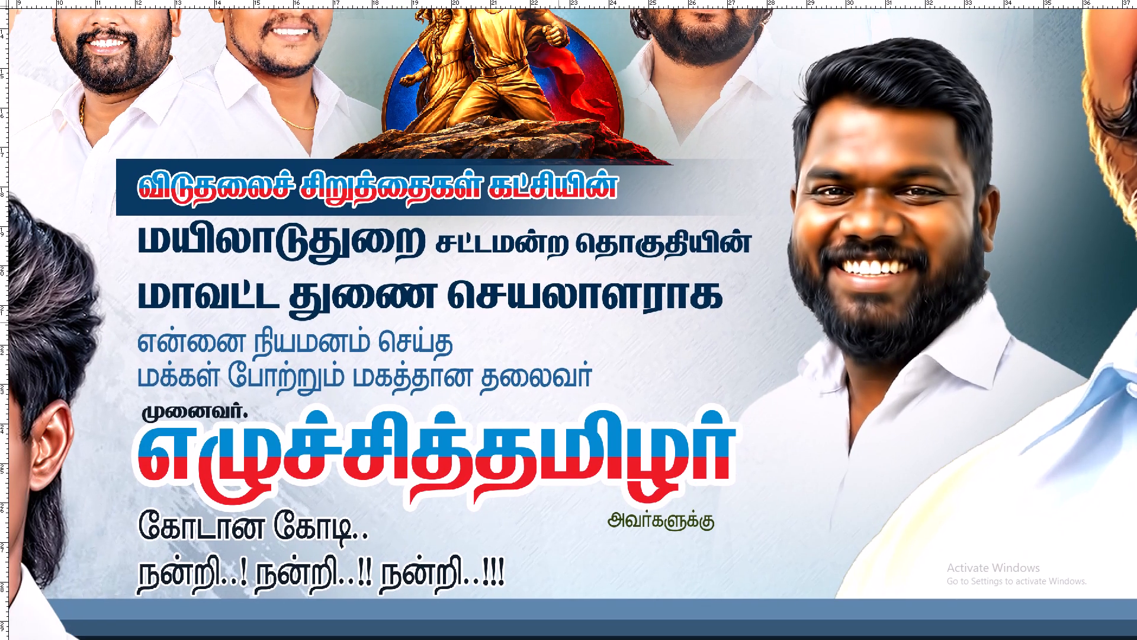
scroll(415, 290, down, 3)
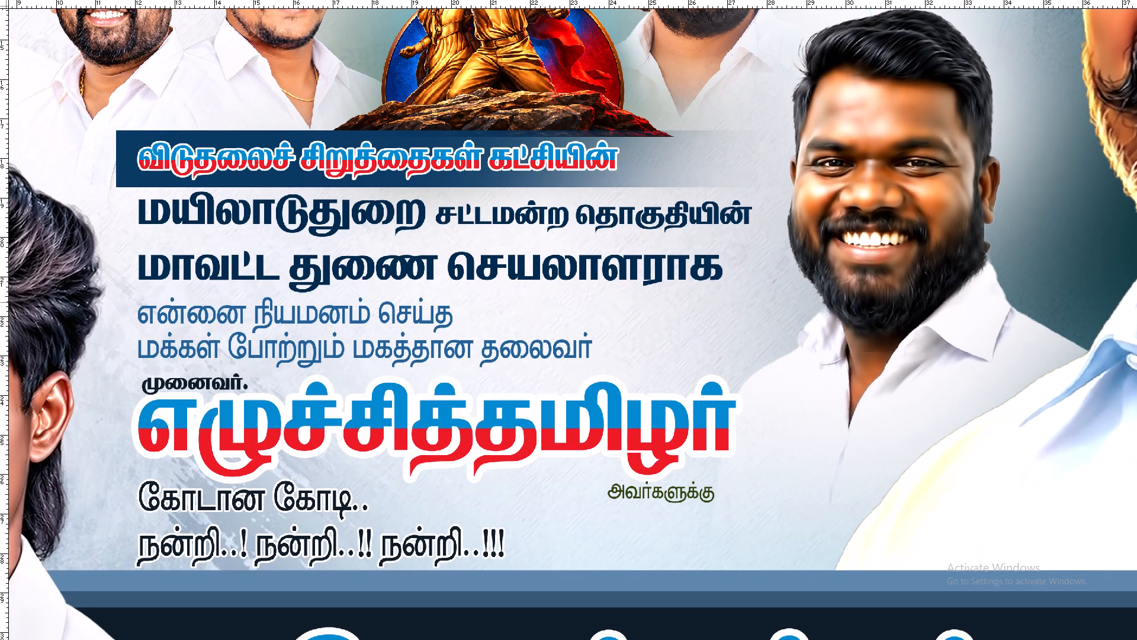
triple_click(476, 274)
click(567, 246)
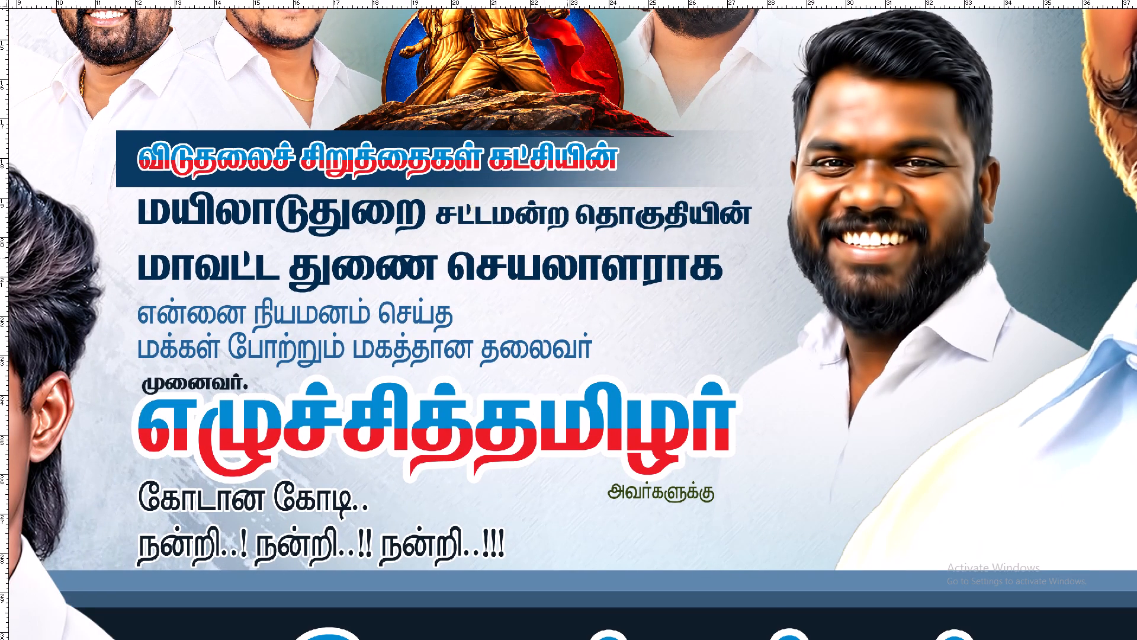
triple_click(487, 273)
key(ctrl+v)
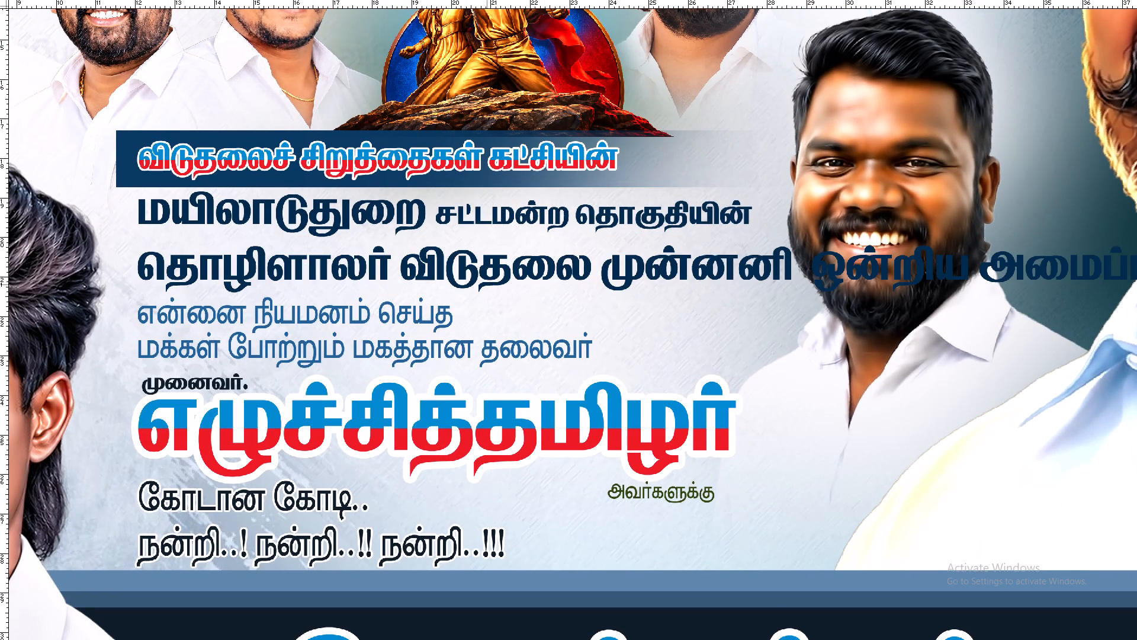
key(ctrl+Return)
Break the pasted designation before ஒன்றிய so that ஒன்றிய அமைப்பாளர் starts a second line.
click(802, 274)
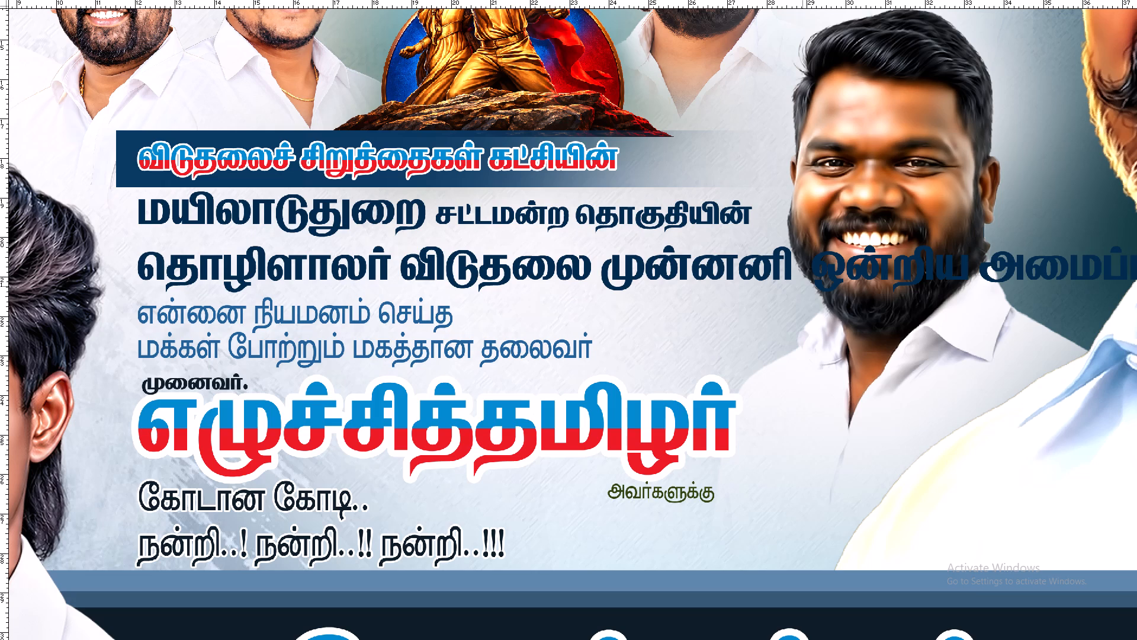
key(Return)
key(ctrl+Return)
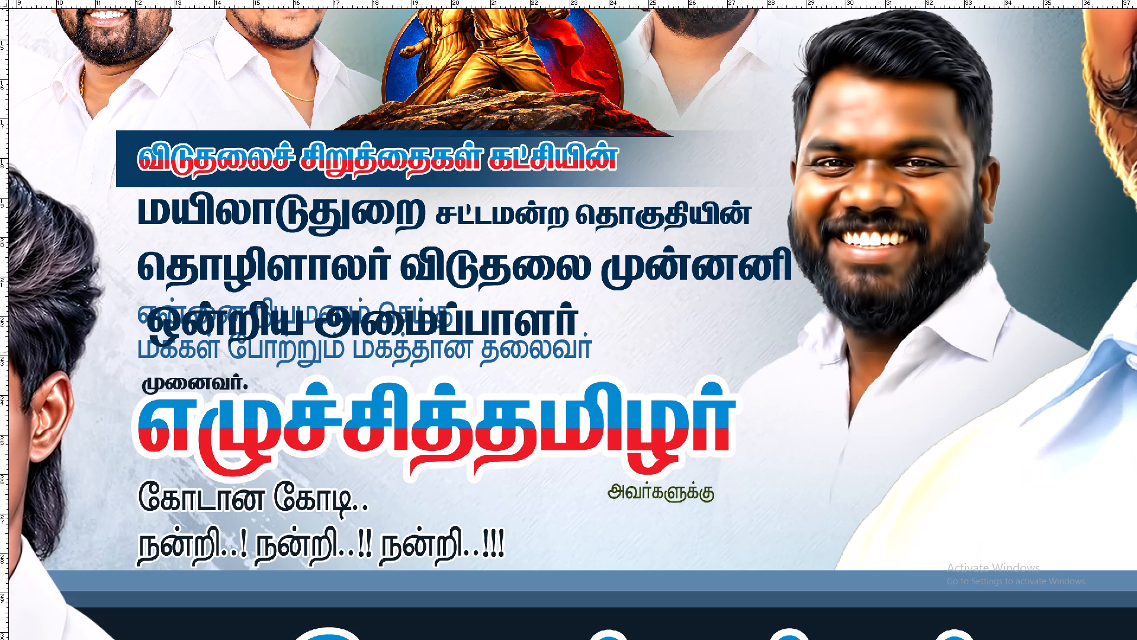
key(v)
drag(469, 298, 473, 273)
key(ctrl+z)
Delete the leading space before ஒன்றிய அமைப்பாளர் so it aligns with the line above.
key(t)
click(150, 315)
key(BackSpace)
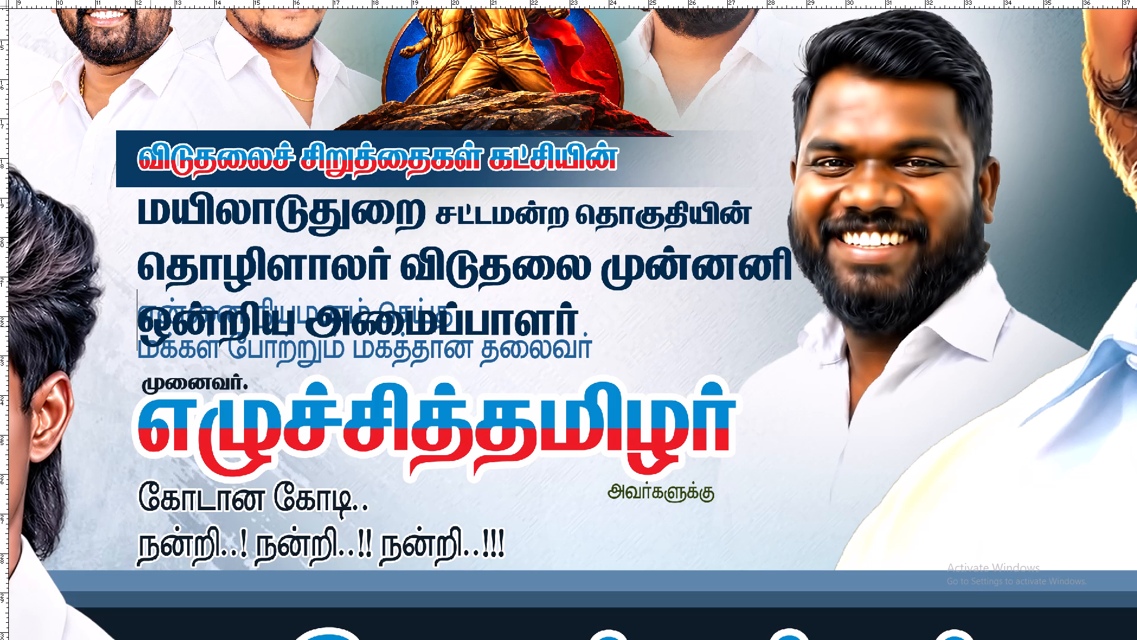
key(ctrl+Return)
Move the two-line light blue text starting என்னை நியமனம் செய்த down below the ஒன்றிய அமைப்பாளர் line.
click(191, 352)
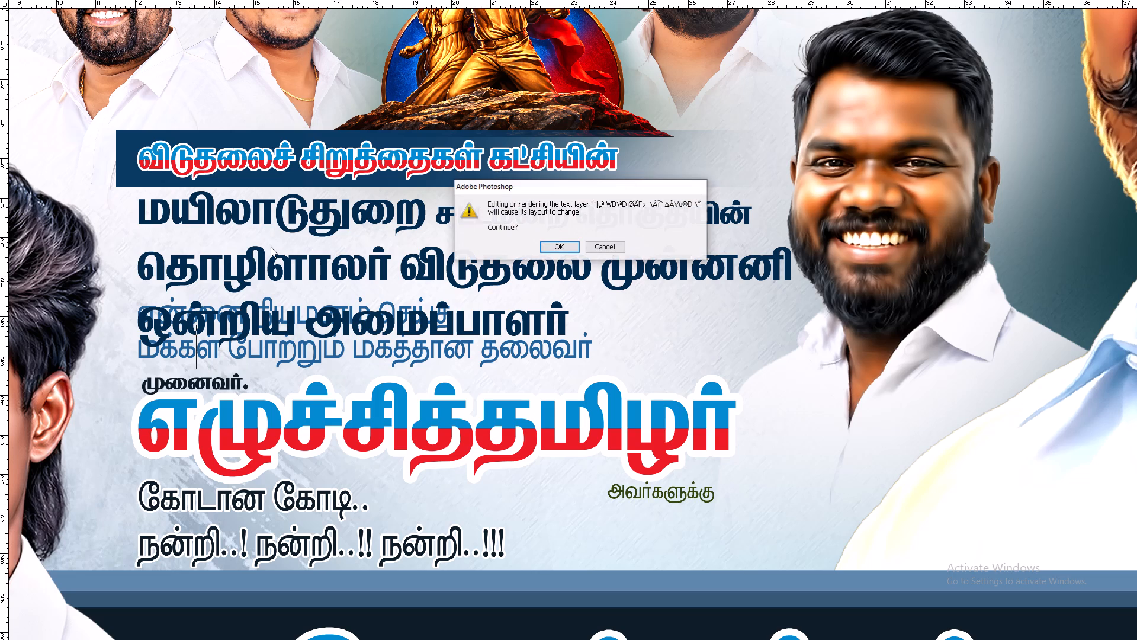
key(Return)
key(ctrl+Return)
key(ctrl+plus)
key(ctrl+Return)
key(space)
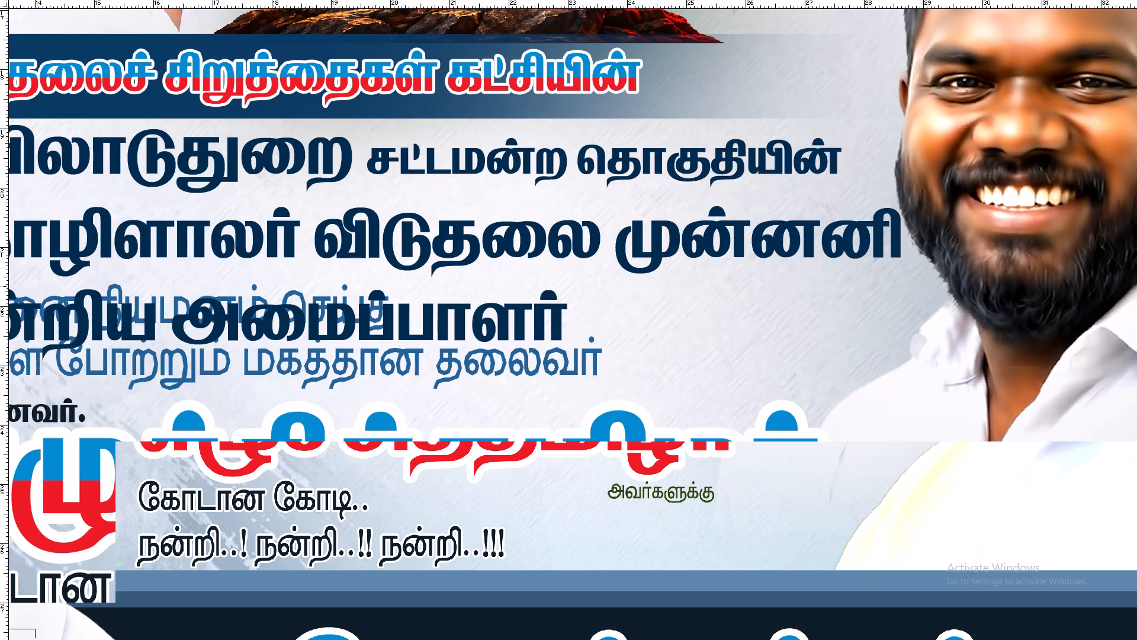
drag(274, 274, 582, 247)
drag(518, 248, 518, 265)
key(ctrl+Return)
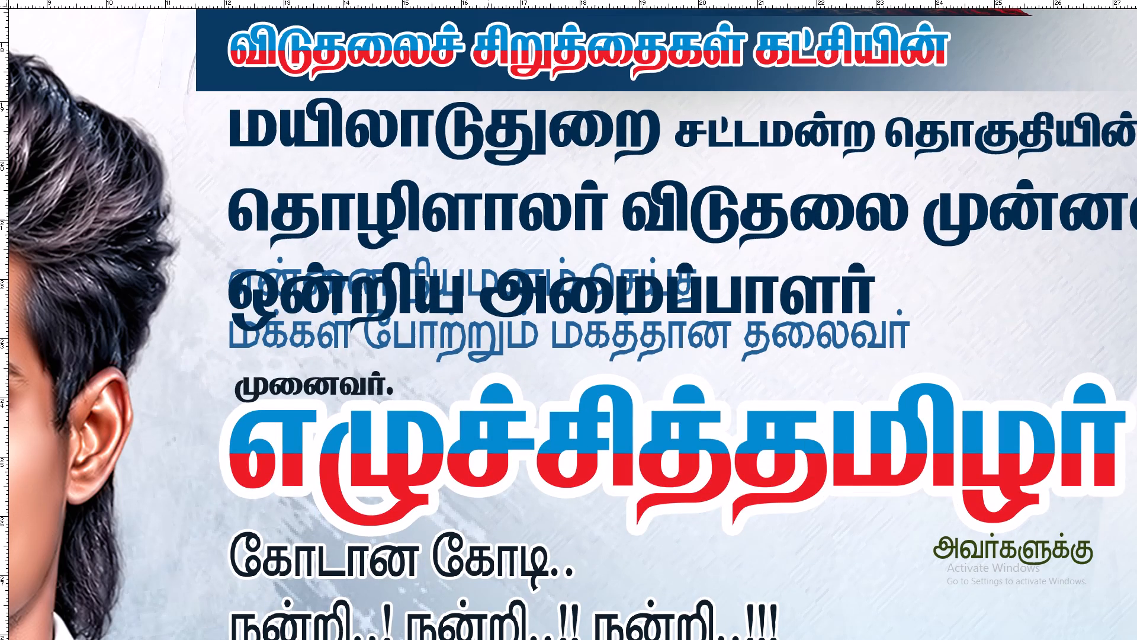
click(467, 359)
drag(497, 185, 500, 245)
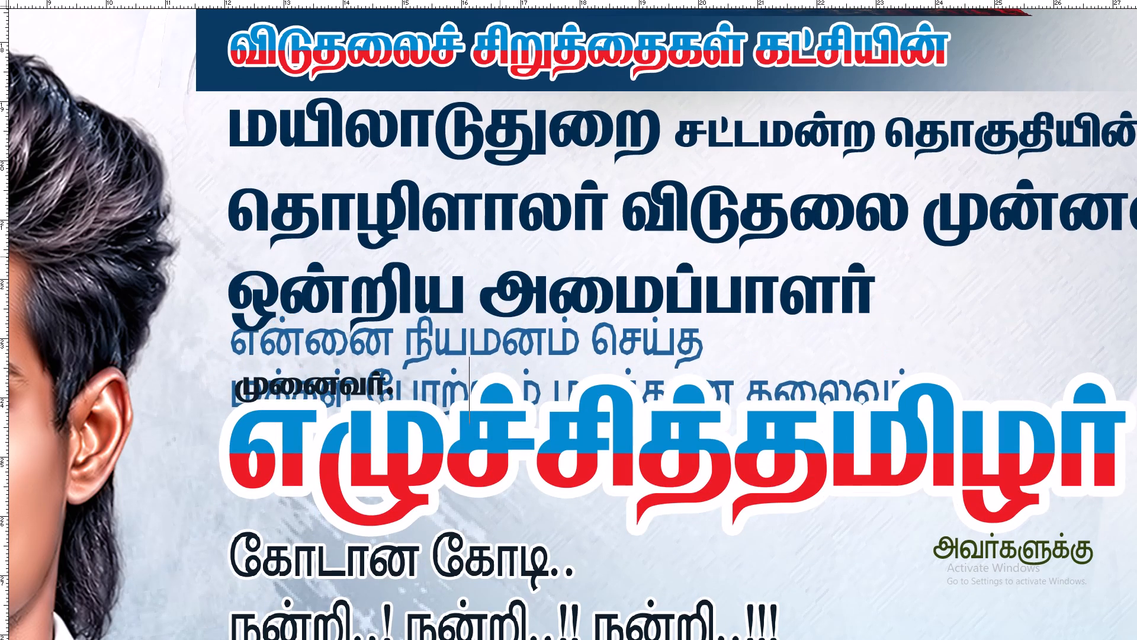
drag(500, 245, 499, 260)
key(ctrl+Return)
Move முனைவர், எழுச்சித்தமிழர், அவர்களுக்கு and the கோடான கோடி thank-you text down together, clear of the மக்கள் போற்றும் மகத்தான தலைவர் line.
key(space)
drag(483, 327, 485, 242)
key(space)
drag(439, 322, 416, 314)
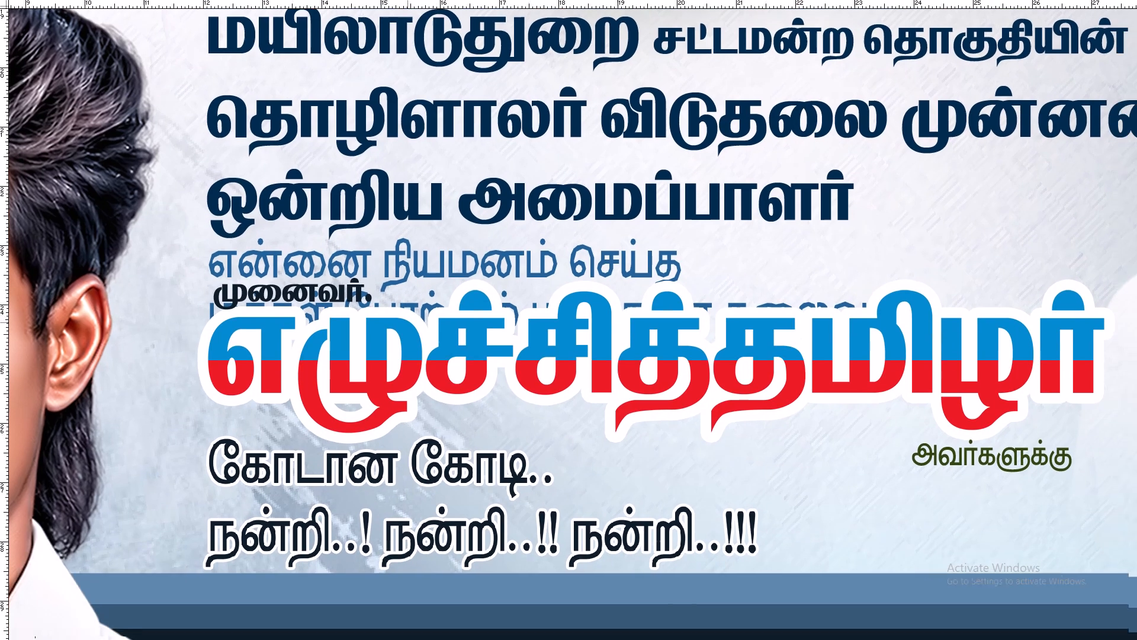
drag(416, 314, 337, 296)
key(v)
key(v)
right_click(268, 280)
click(280, 284)
shift+right_click(268, 280)
shift+click(279, 283)
drag(280, 283, 296, 291)
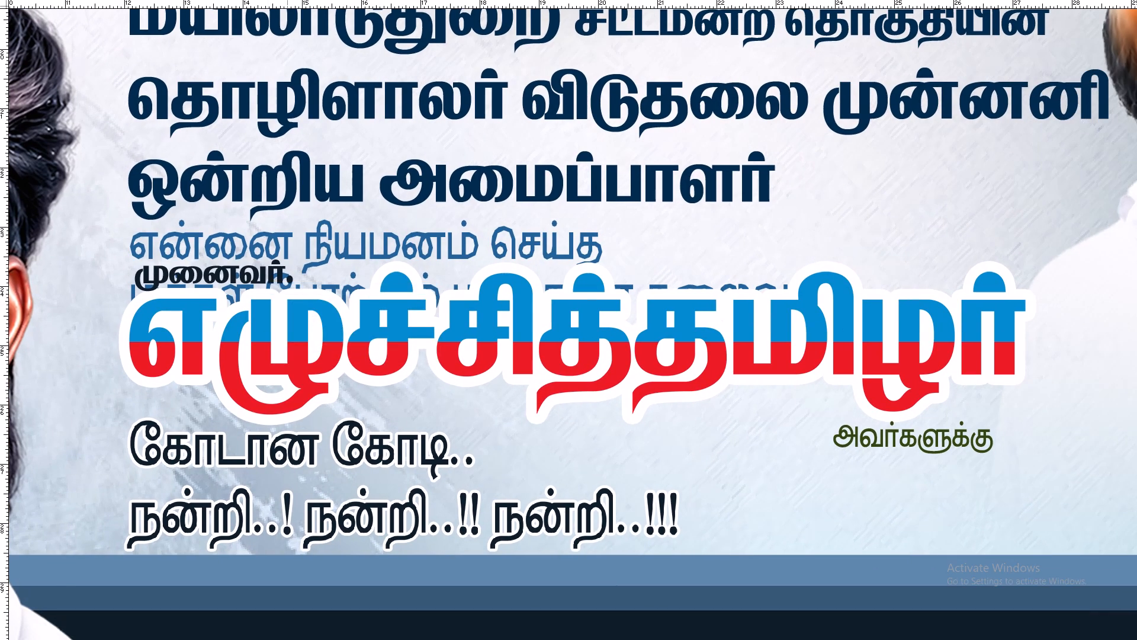
key(Return)
right_drag(266, 332, 256, 331)
click(266, 335)
shift+right_click(260, 335)
shift+click(271, 340)
drag(274, 341, 299, 350)
key(ctrl+z)
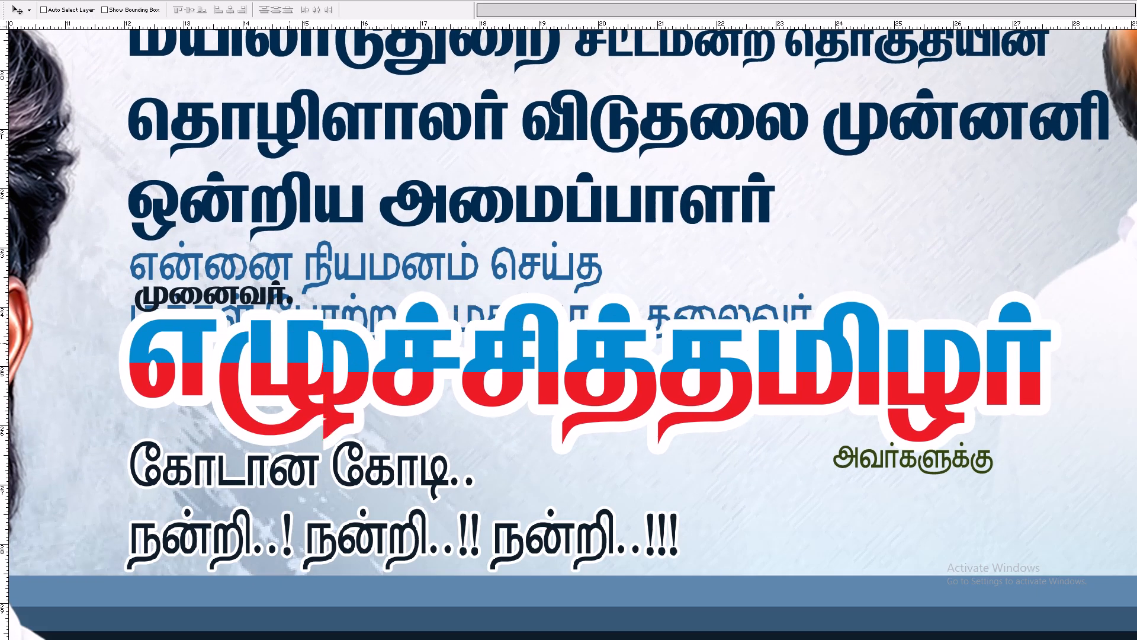
shift+right_click(261, 293)
shift+click(272, 305)
drag(276, 306, 303, 318)
key(ctrl+z)
key(space)
drag(296, 333, 284, 274)
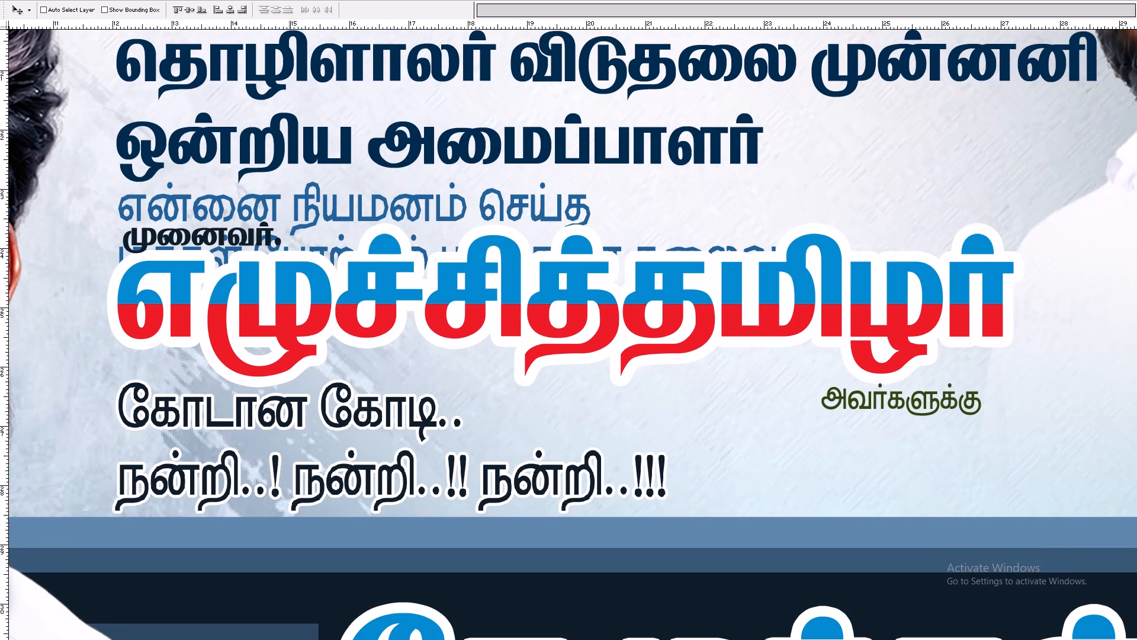
shift+right_click(288, 404)
shift+click(298, 412)
drag(304, 414, 326, 420)
key(ctrl+z)
key(space)
shift+right_click(873, 398)
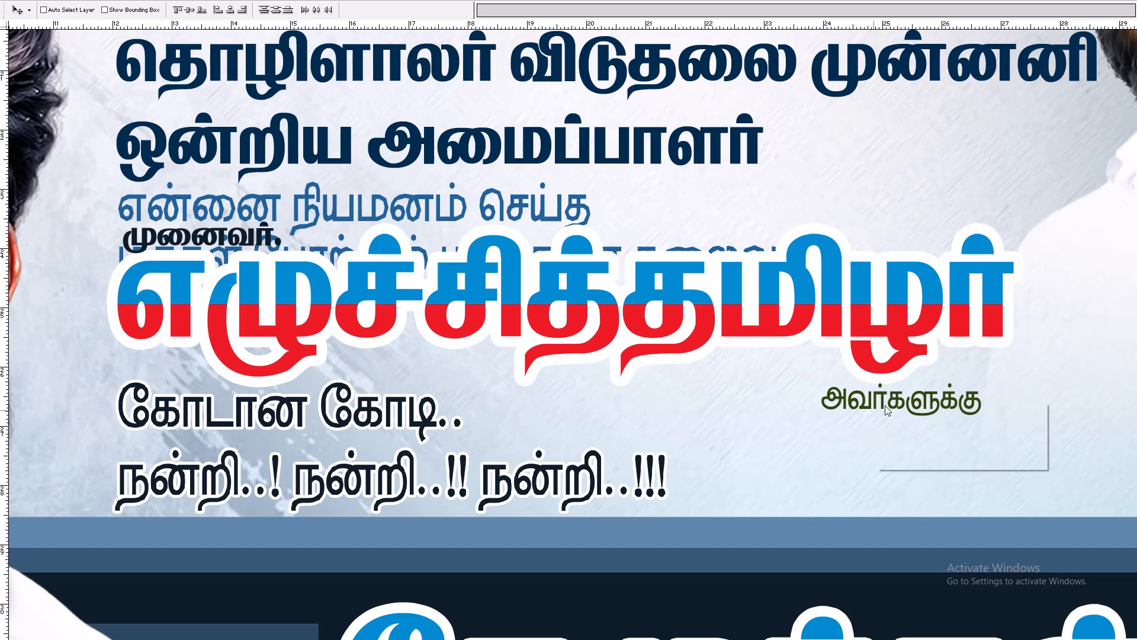
shift+click(888, 407)
drag(889, 407, 907, 414)
key(ctrl+z)
key(space)
drag(706, 404, 698, 362)
drag(590, 300, 580, 366)
key(ctrl+z)
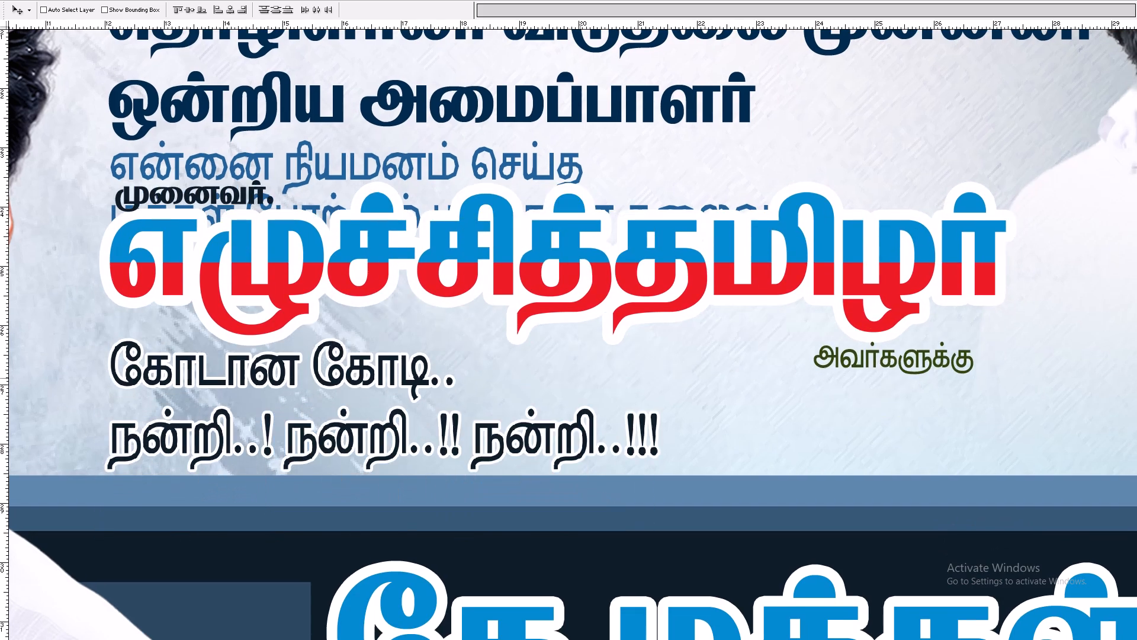
shift+drag(501, 250, 487, 310)
click(487, 310)
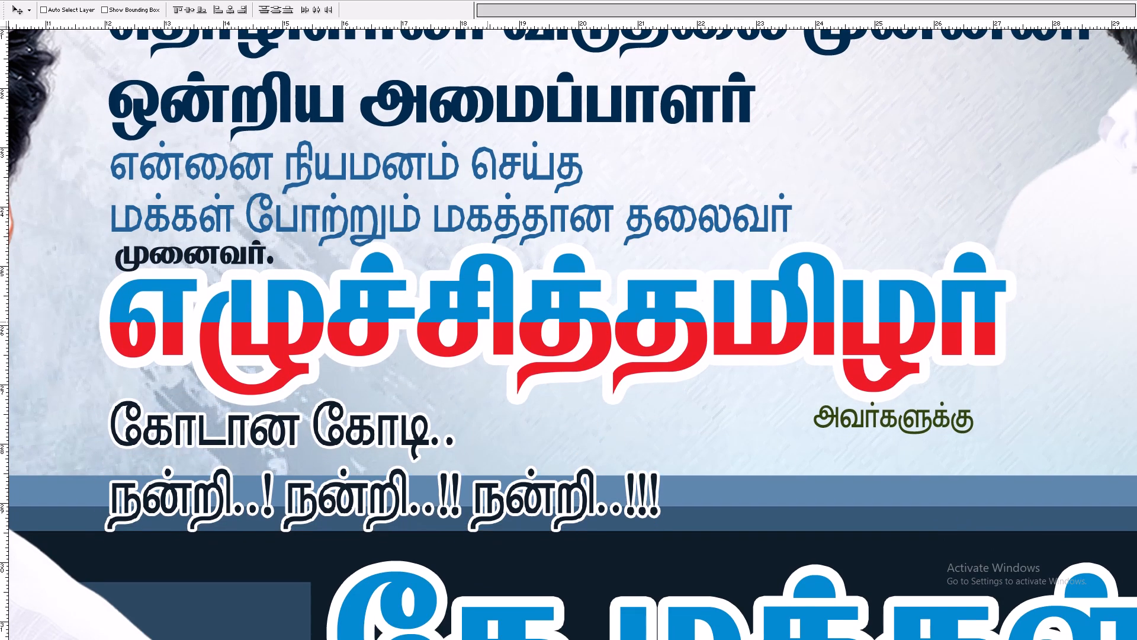
key(space)
drag(466, 258, 475, 311)
shift+drag(550, 295, 550, 302)
Add the light blue text, designation lines, party heading and its dark blue band to the selection, and nudge the whole block slightly left and up.
shift+right_click(513, 257)
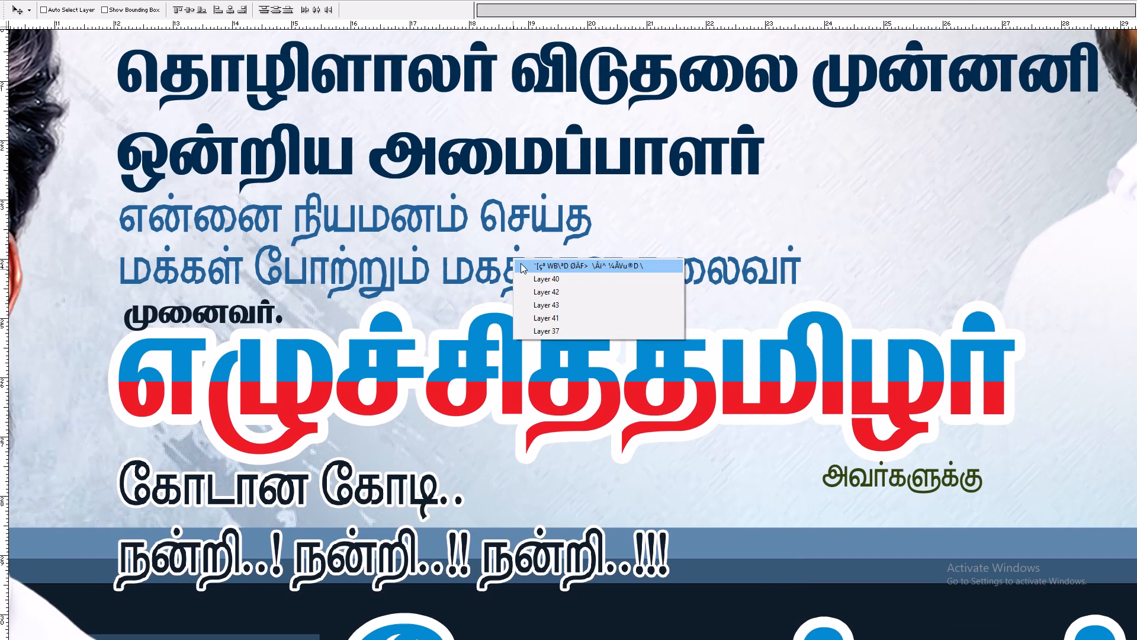
shift+click(522, 263)
drag(525, 264, 537, 270)
key(ctrl+z)
key(space)
drag(528, 251, 537, 351)
shift+right_click(440, 260)
shift+click(457, 269)
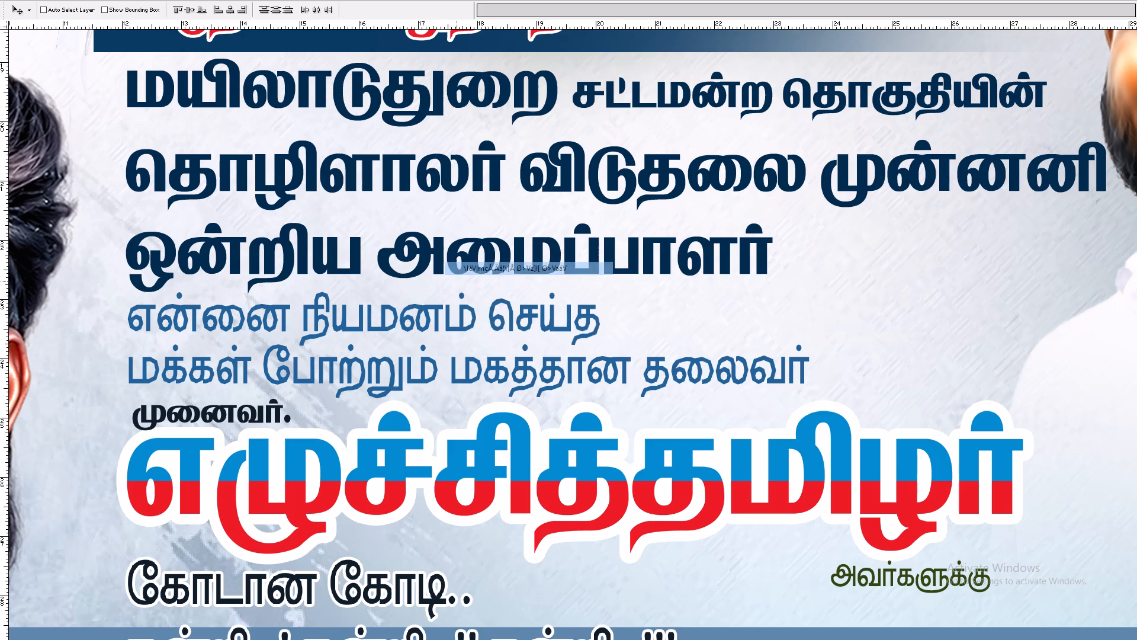
shift+drag(457, 269, 477, 281)
key(ctrl+z)
key(space)
key(space)
key(space)
key(space)
key(space)
key(space)
drag(496, 247, 511, 378)
drag(518, 294, 536, 423)
shift+right_drag(459, 264, 467, 270)
shift+click(470, 272)
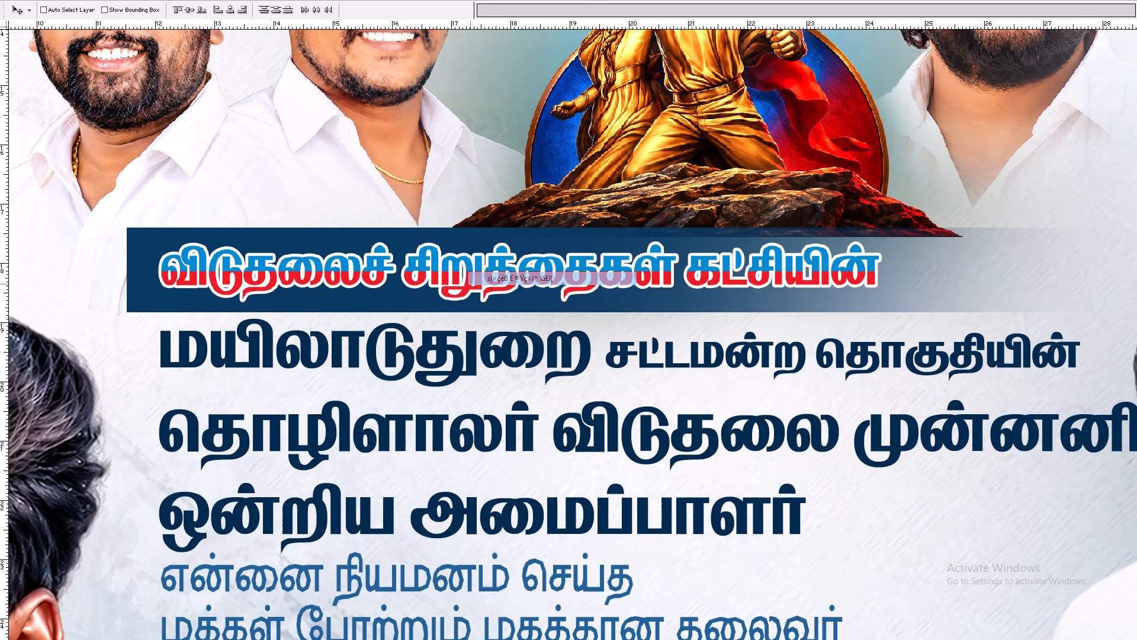
shift+drag(471, 272, 495, 284)
key(ctrl+z)
shift+right_click(256, 232)
shift+click(271, 238)
drag(277, 240, 285, 244)
key(ctrl+z)
key(ctrl+minus)
key(ctrl+minus)
key(ctrl+minus)
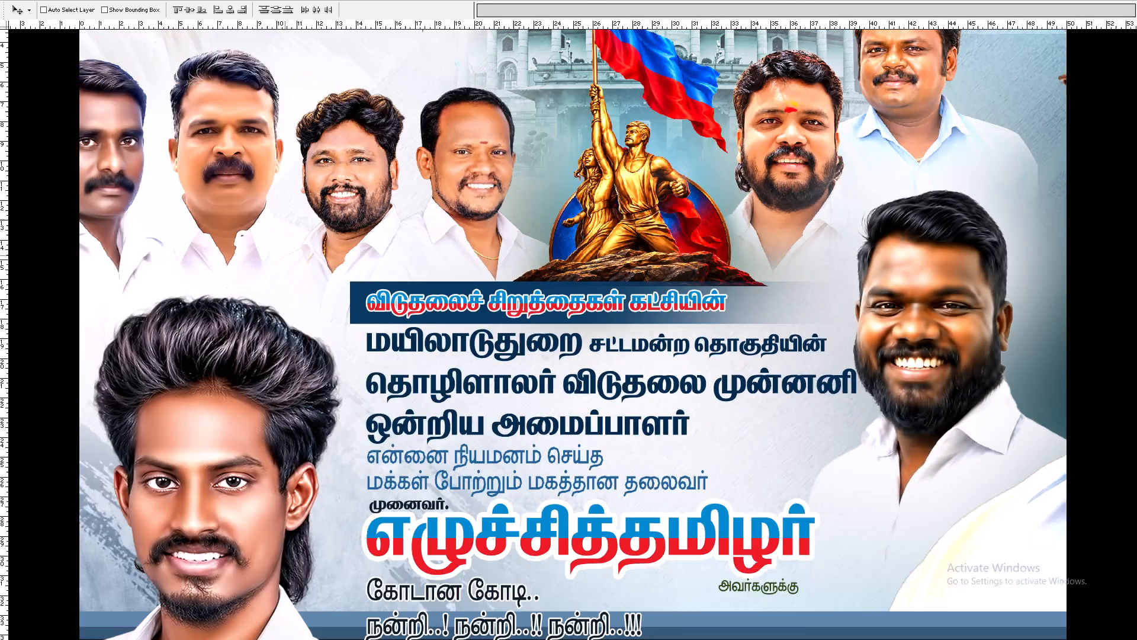
key(ctrl+plus)
key(space)
key(space)
key(space)
key(space)
key(space)
key(space)
key(space)
key(space)
key(space)
key(space)
key(space)
key(space)
key(space)
key(space)
key(space)
key(space)
key(space)
key(space)
key(space)
key(space)
drag(373, 366, 361, 297)
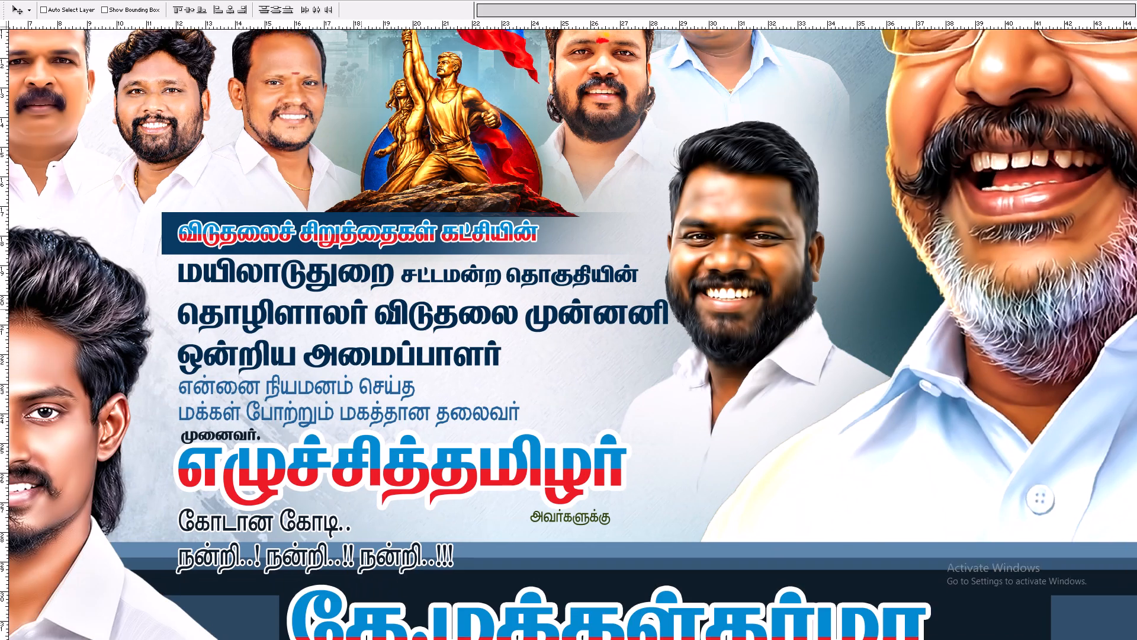
drag(361, 297, 361, 293)
drag(361, 302, 370, 250)
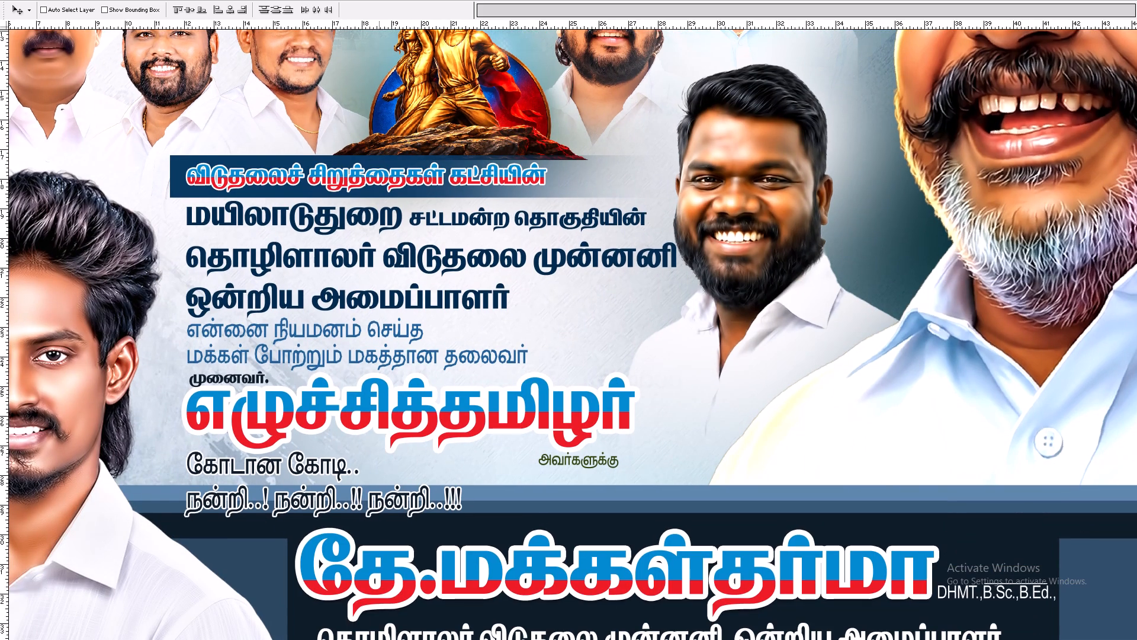
drag(367, 296, 359, 293)
Scale the whole central text block, including its heading band, down proportionally to about 96%.
key(ctrl+t)
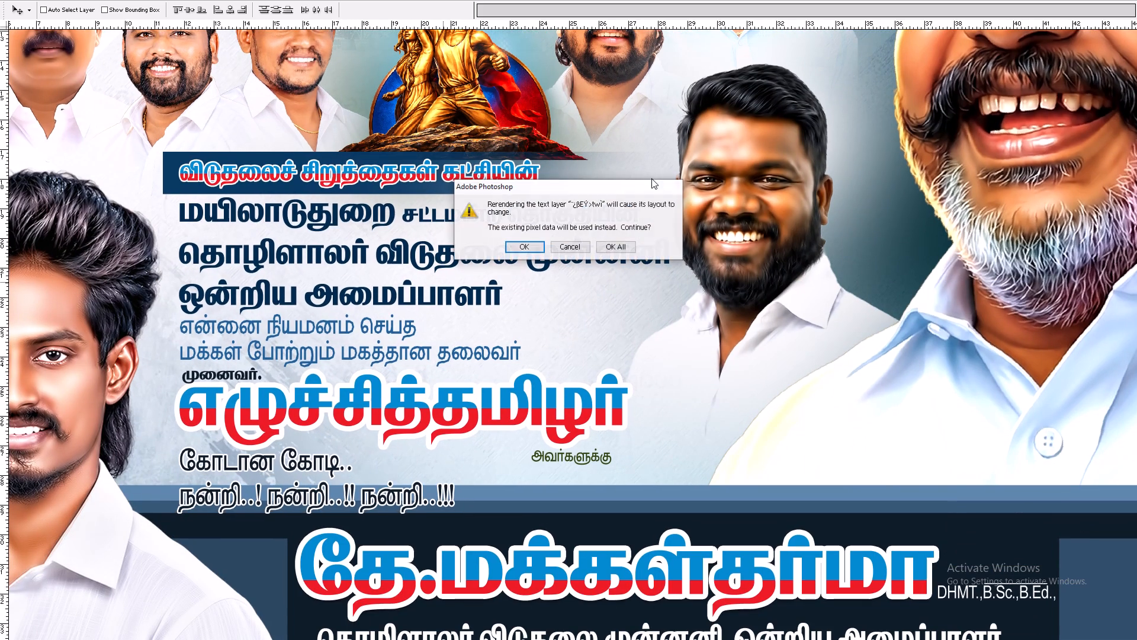
click(608, 248)
alt+shift+drag(669, 152, 653, 159)
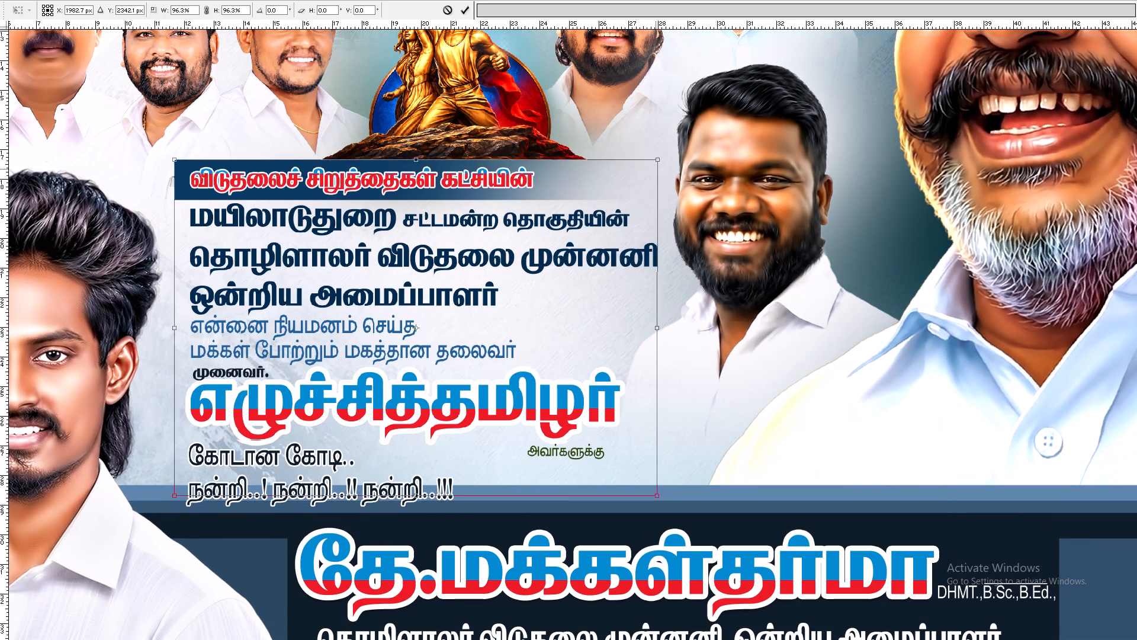
alt+shift+drag(653, 159, 653, 160)
key(Return)
Nudge the scaled central text block a little left, towards the young man's portrait.
key(ctrl+plus)
key(space)
key(space)
key(space)
key(space)
drag(664, 168, 770, 340)
drag(392, 335, 393, 333)
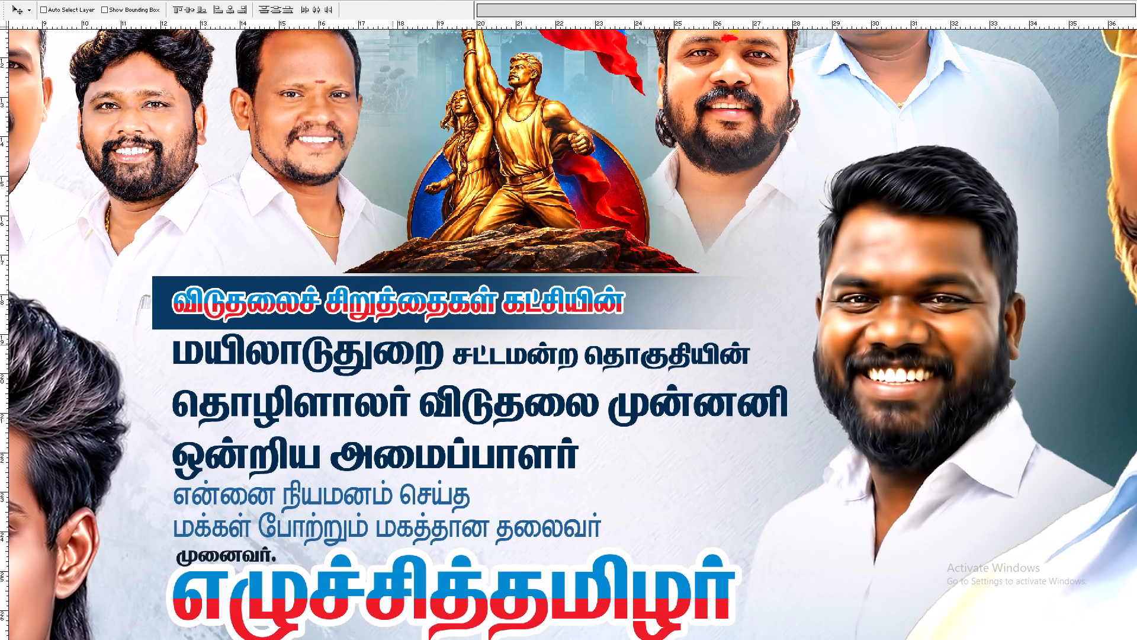
drag(393, 333, 381, 332)
key(space)
key(space)
key(space)
key(space)
key(space)
key(space)
key(space)
key(space)
key(space)
key(space)
drag(387, 353, 376, 206)
click(372, 313)
shift+drag(372, 311, 364, 310)
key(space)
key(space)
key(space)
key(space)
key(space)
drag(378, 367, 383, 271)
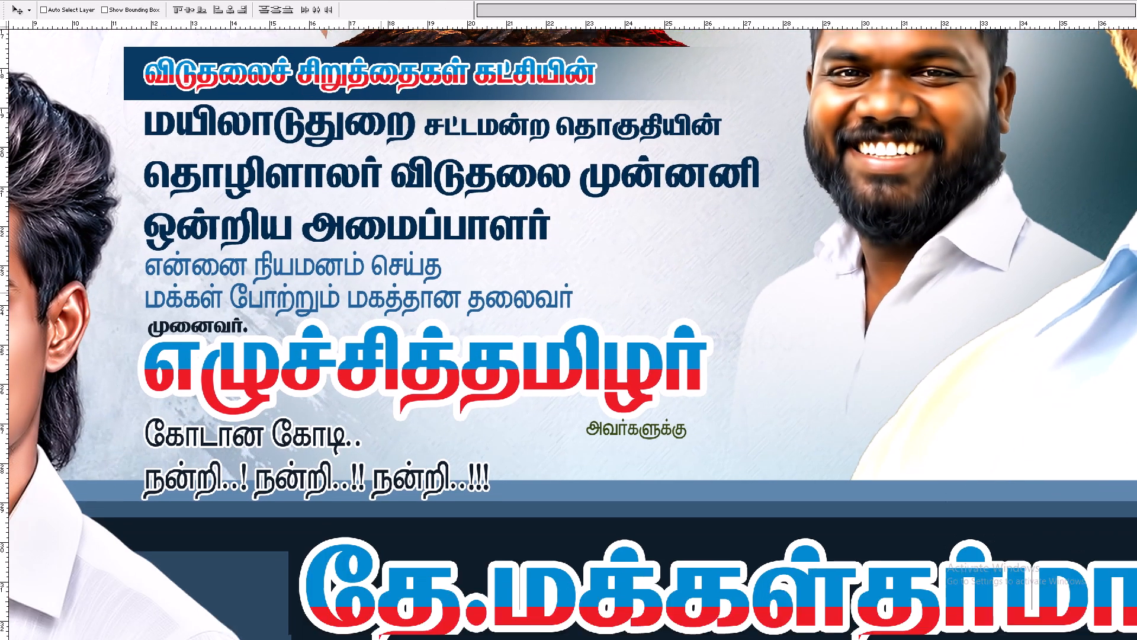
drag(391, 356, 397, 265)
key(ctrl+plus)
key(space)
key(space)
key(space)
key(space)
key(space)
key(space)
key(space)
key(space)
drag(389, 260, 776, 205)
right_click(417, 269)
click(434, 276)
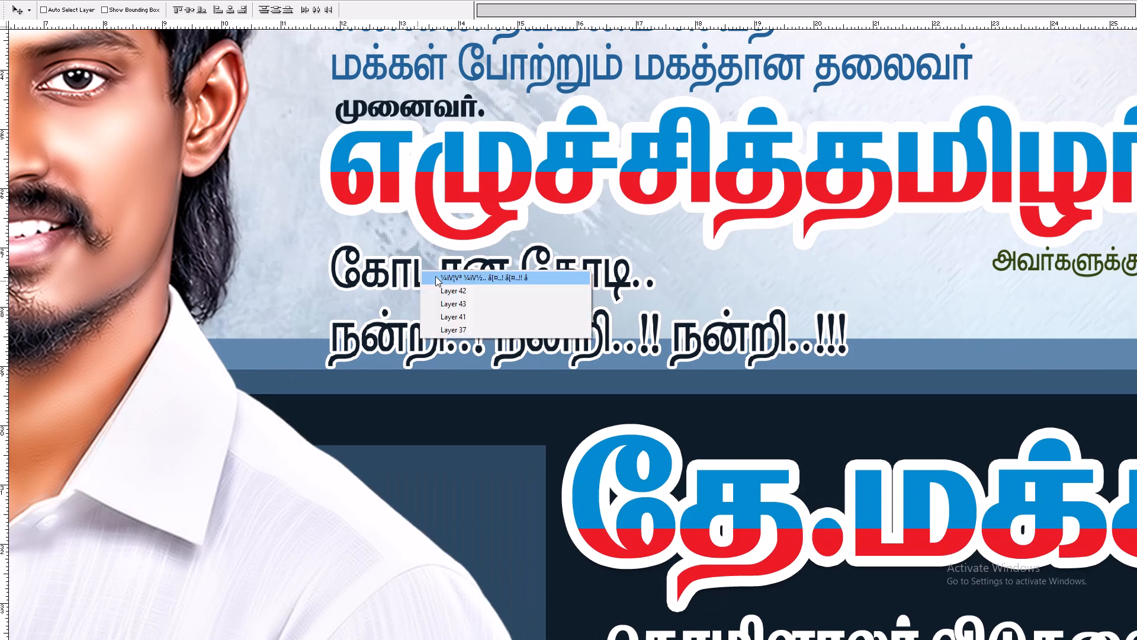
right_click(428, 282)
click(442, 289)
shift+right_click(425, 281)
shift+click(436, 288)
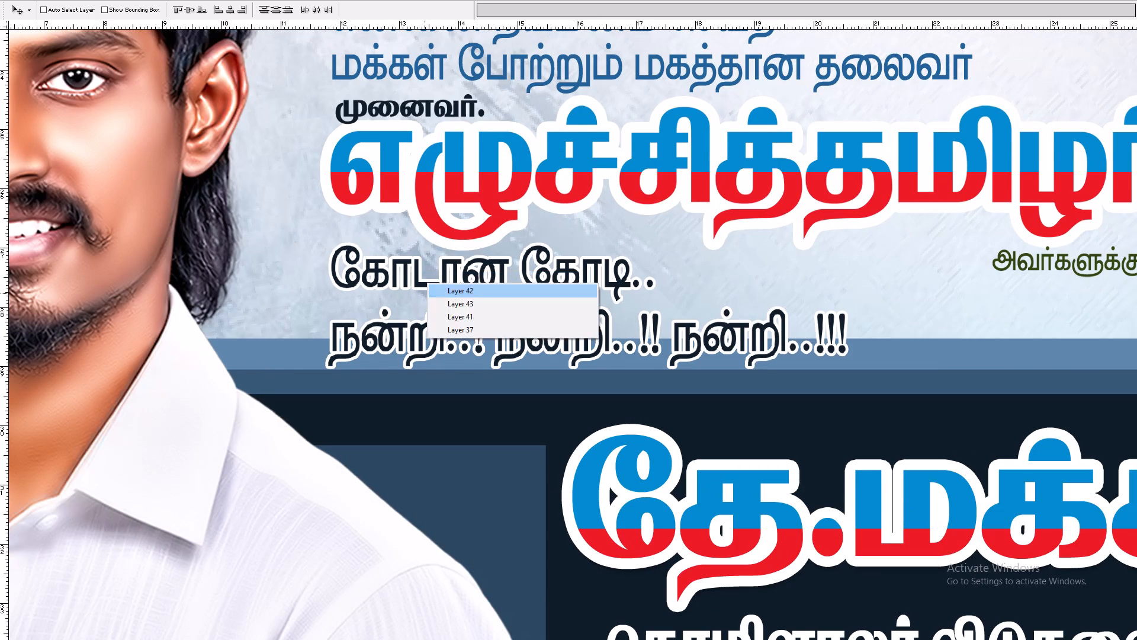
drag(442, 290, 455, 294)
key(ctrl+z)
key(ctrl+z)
Reduce the height of the கோடான கோடி thank-you text slightly and move it up clear of the light blue band.
right_click(422, 283)
click(431, 286)
shift+right_click(424, 286)
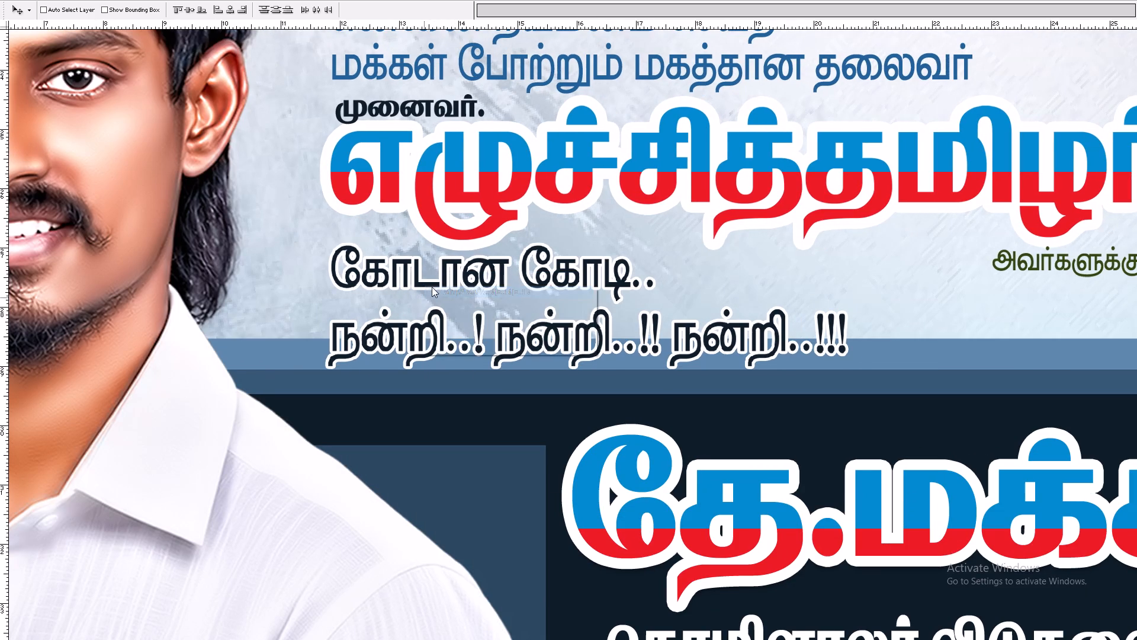
shift+click(432, 287)
shift+drag(438, 288, 448, 290)
shift+drag(439, 289, 466, 293)
key(ctrl+z)
key(ctrl+t)
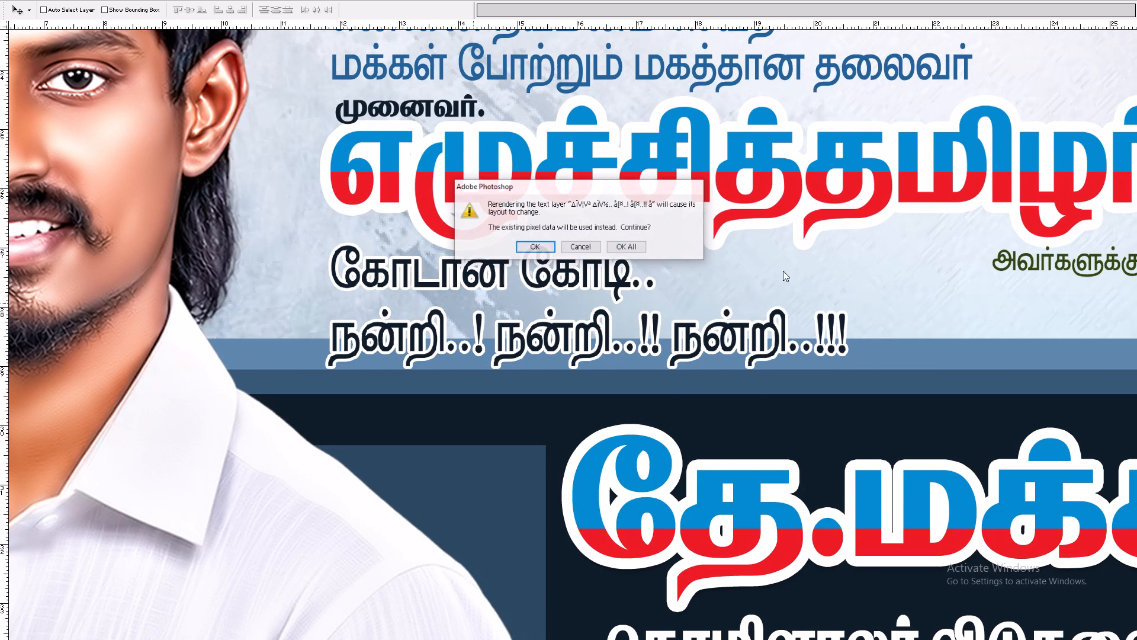
click(636, 250)
key(Return)
key(Return)
key(t)
click(556, 271)
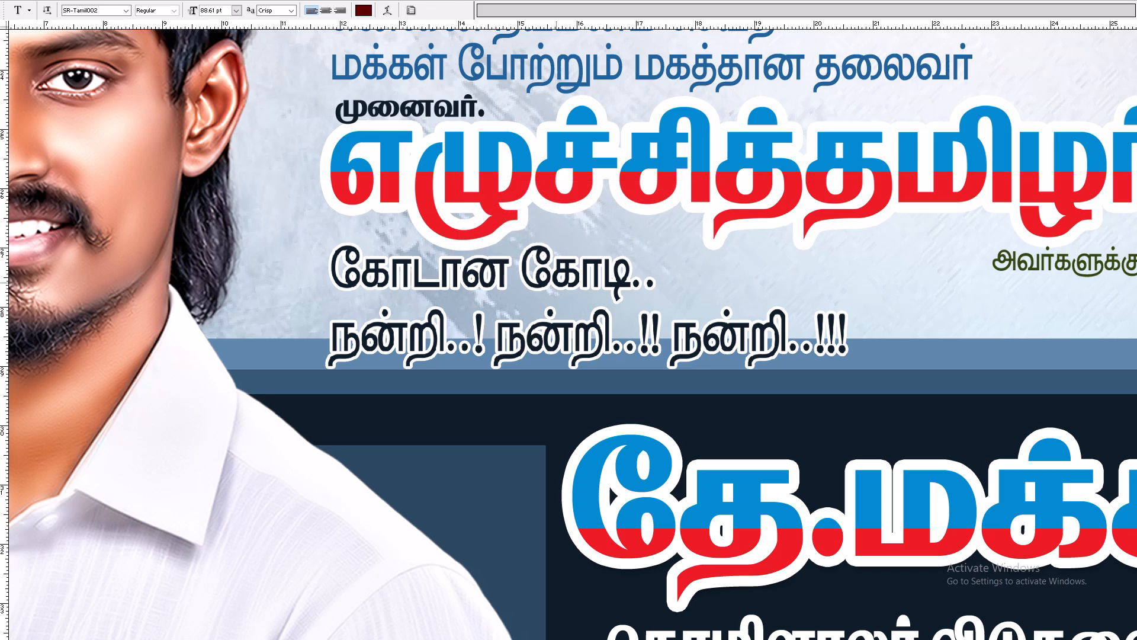
key(Return)
key(ctrl+Return)
key(v)
key(ctrl+t)
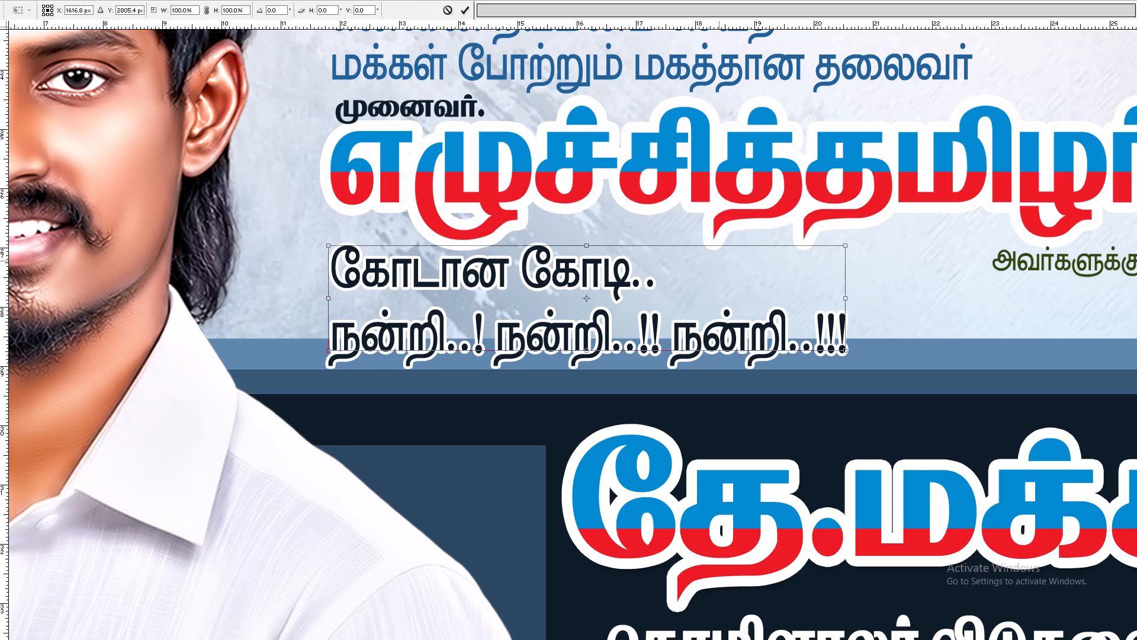
alt+shift+drag(717, 247, 717, 258)
key(Return)
key(space)
click(718, 280)
drag(628, 313, 626, 299)
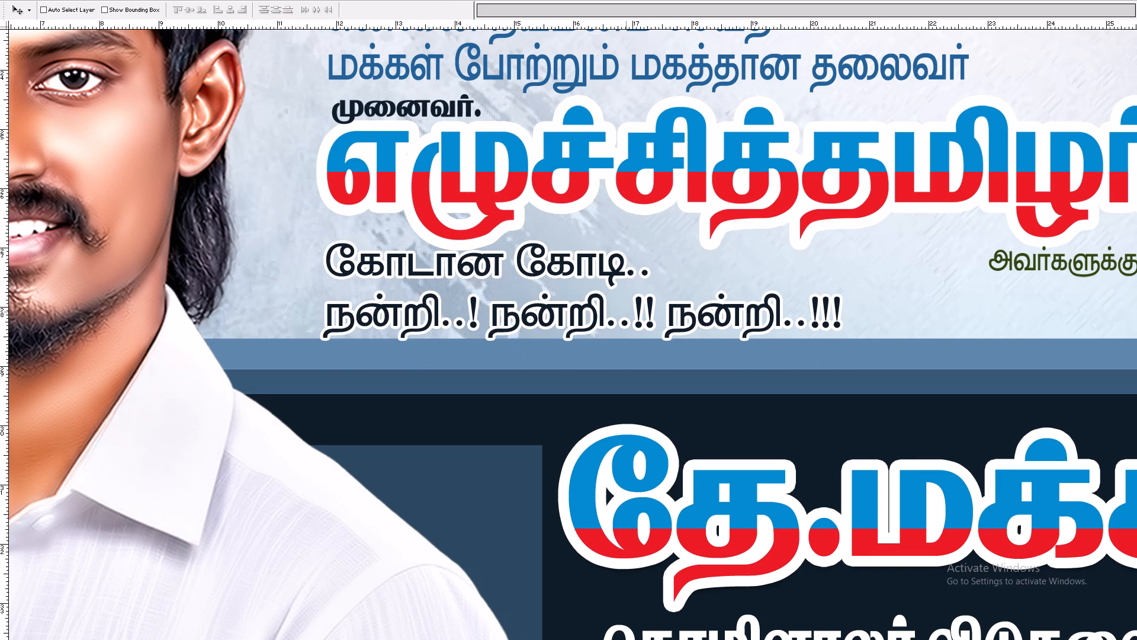
drag(626, 299, 632, 308)
Examine the refitted central text block up close and within the whole banner.
key(space)
key(space)
key(space)
key(space)
key(space)
key(space)
key(space)
key(space)
key(space)
key(space)
key(space)
key(space)
key(space)
key(space)
key(space)
key(space)
key(space)
key(space)
key(space)
key(space)
drag(594, 232, 608, 324)
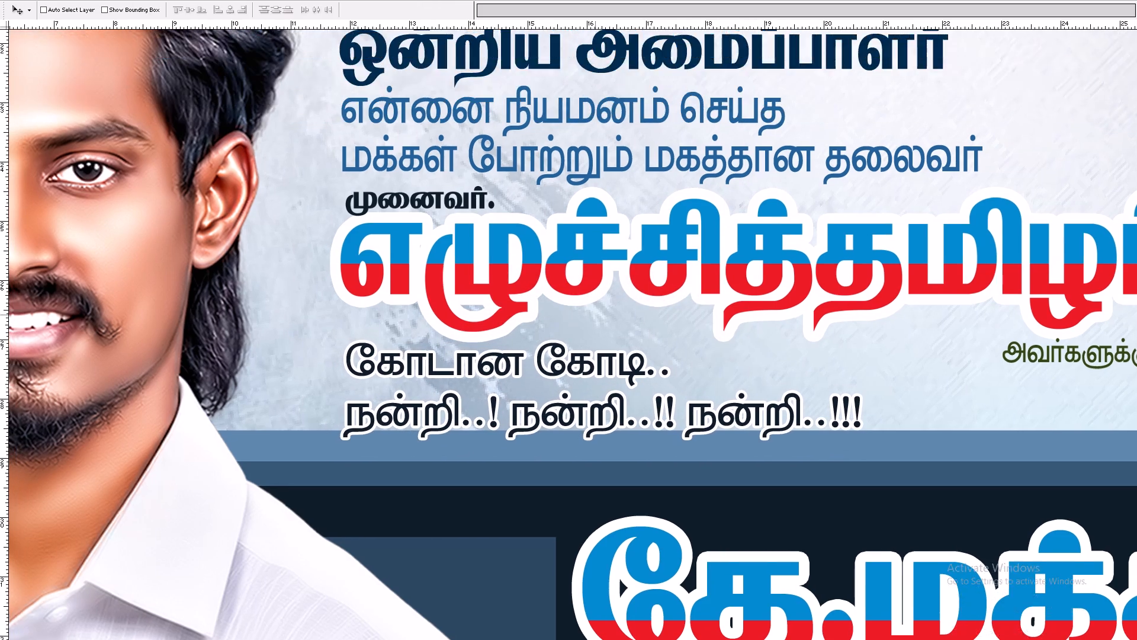
drag(589, 283, 608, 379)
key(ctrl+minus)
key(ctrl+minus)
key(ctrl+minus)
key(ctrl+0)
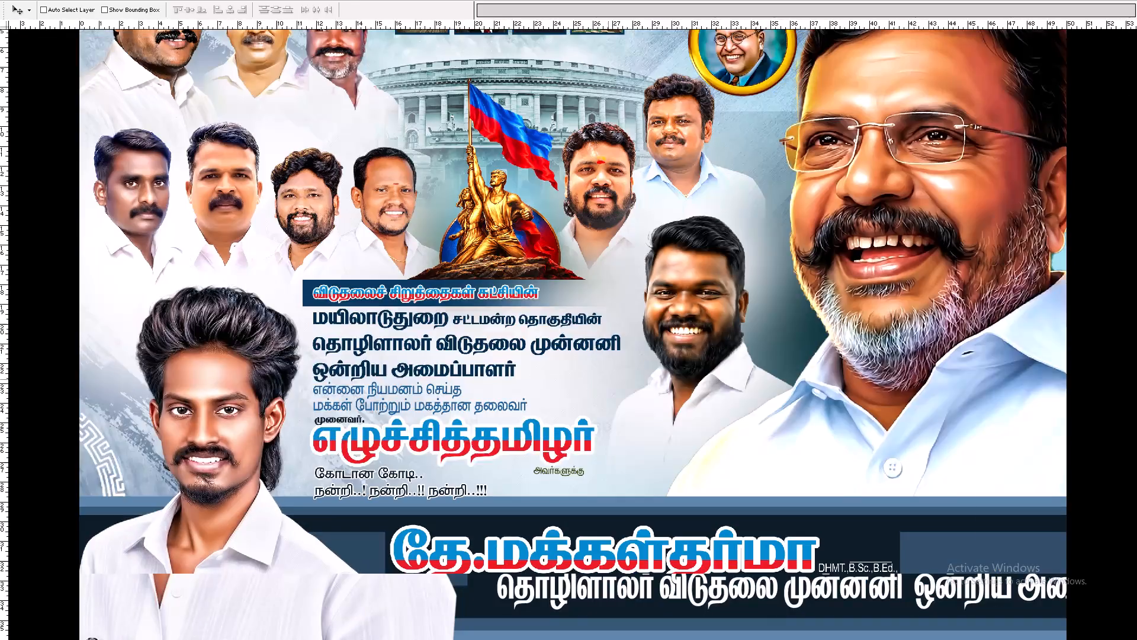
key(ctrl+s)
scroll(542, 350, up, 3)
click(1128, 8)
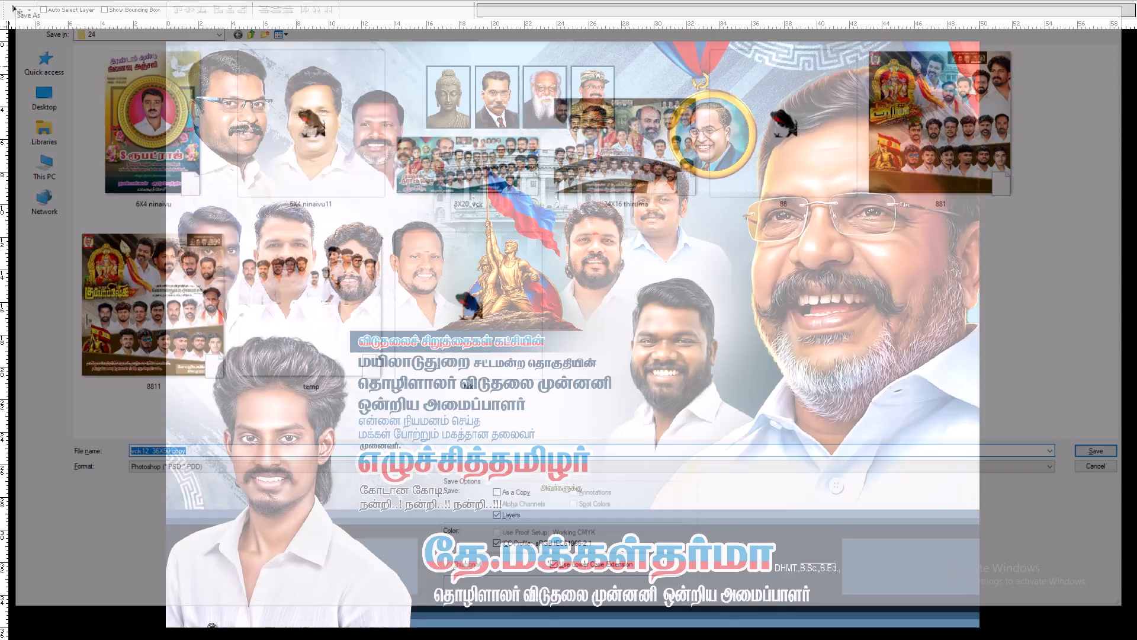
Inspect the lower name and designation area beside the young man, and check the full banner layout.
key(z)
drag(307, 455, 671, 629)
key(space)
key(space)
key(space)
key(space)
key(space)
key(space)
key(space)
drag(583, 571, 631, 472)
key(v)
key(ctrl+minus)
key(ctrl+minus)
key(ctrl+minus)
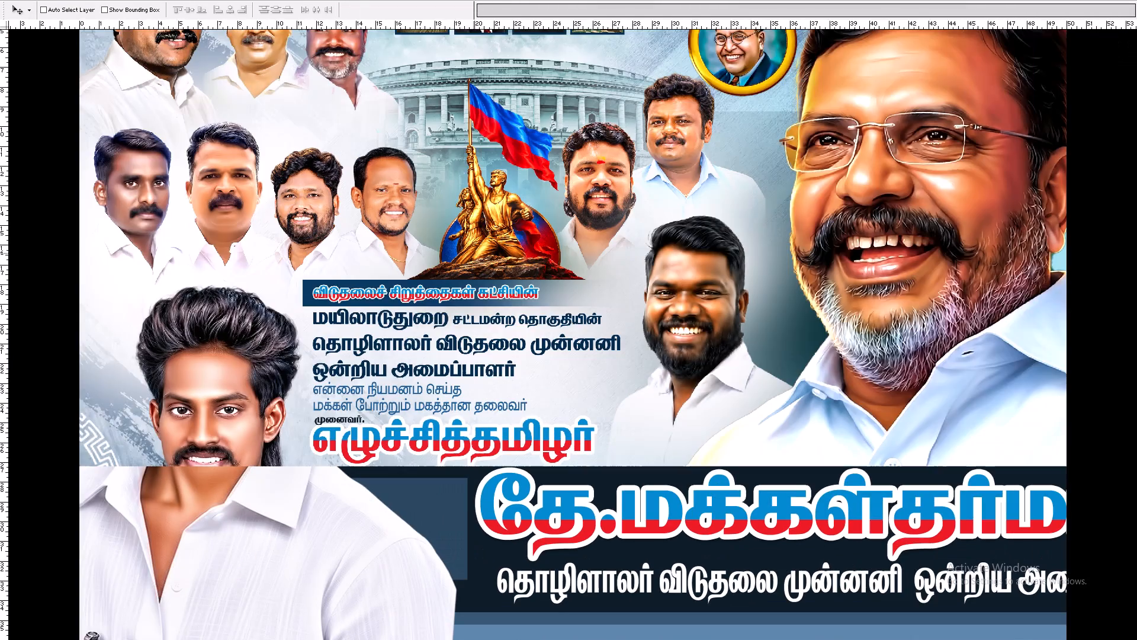
key(ctrl+minus)
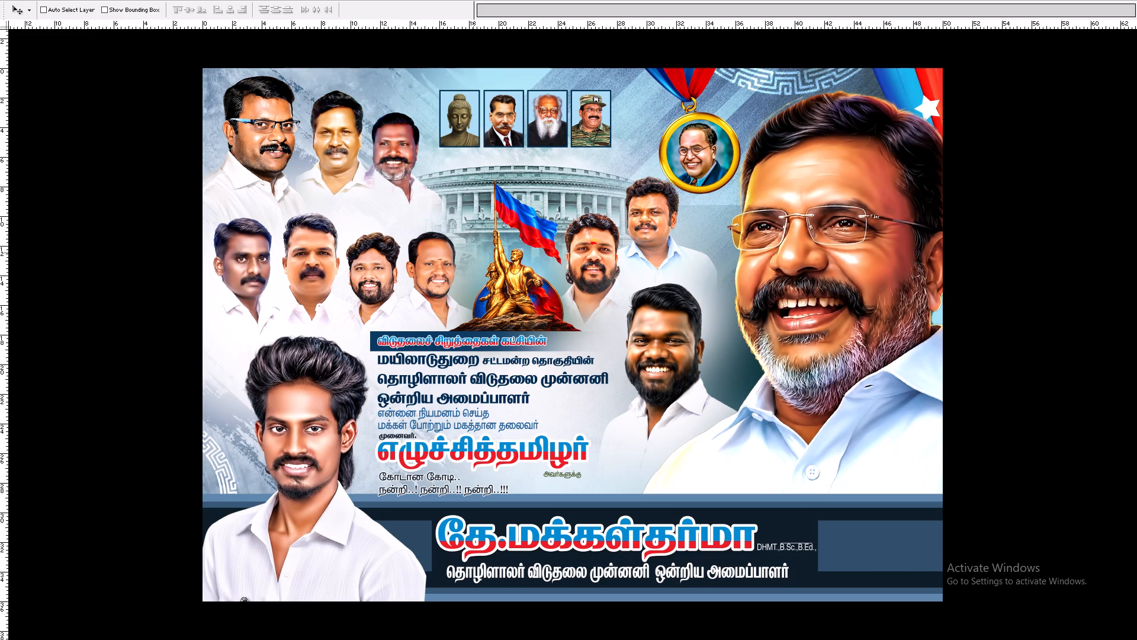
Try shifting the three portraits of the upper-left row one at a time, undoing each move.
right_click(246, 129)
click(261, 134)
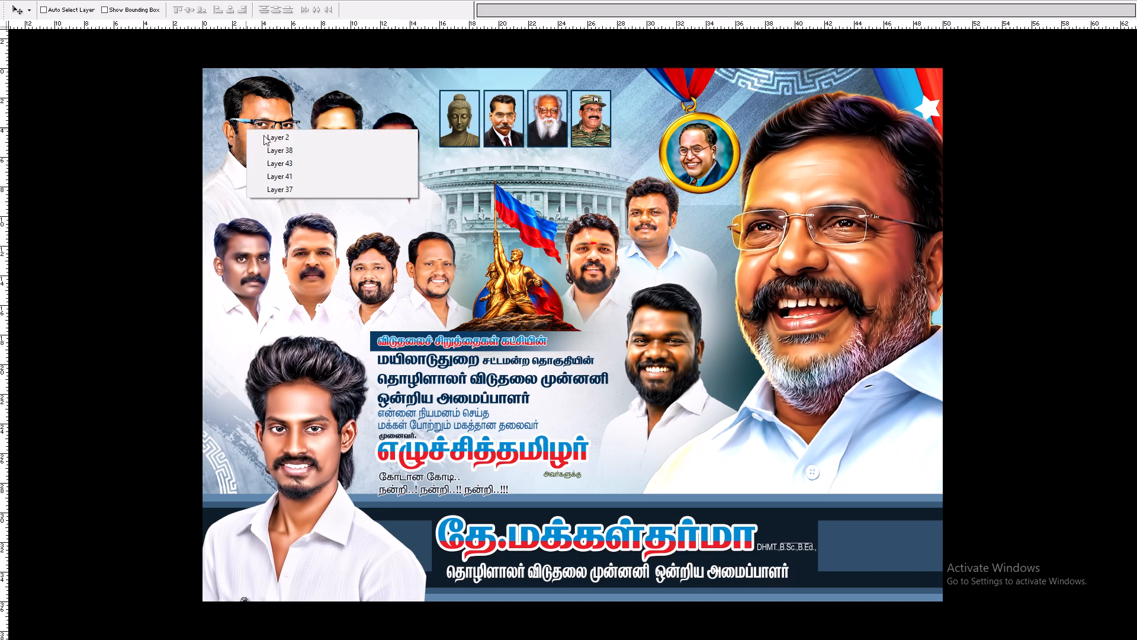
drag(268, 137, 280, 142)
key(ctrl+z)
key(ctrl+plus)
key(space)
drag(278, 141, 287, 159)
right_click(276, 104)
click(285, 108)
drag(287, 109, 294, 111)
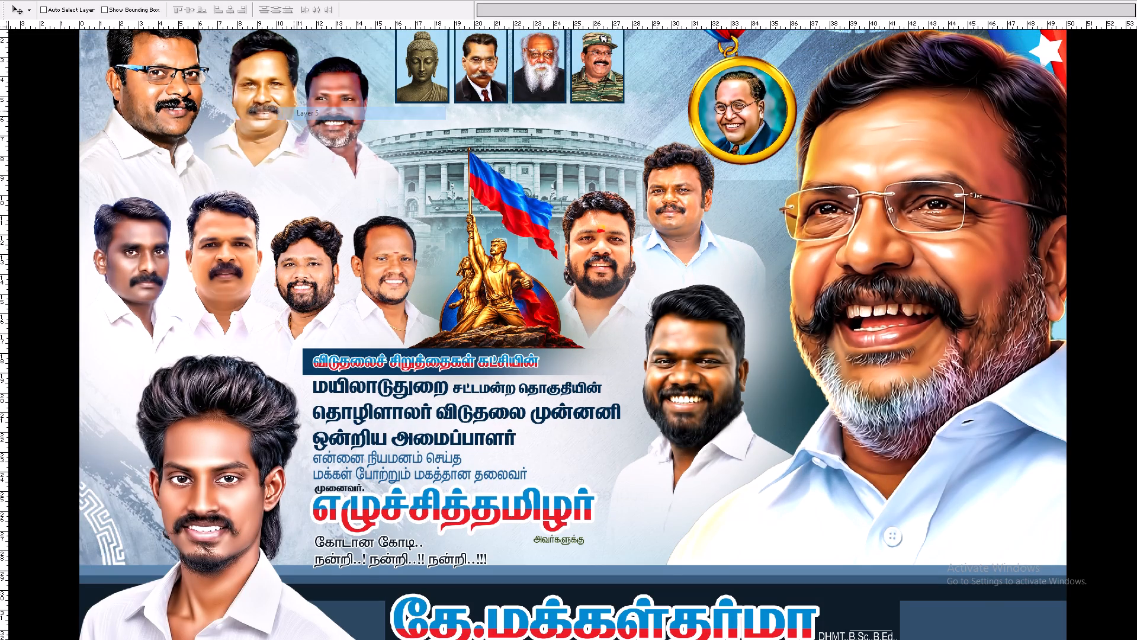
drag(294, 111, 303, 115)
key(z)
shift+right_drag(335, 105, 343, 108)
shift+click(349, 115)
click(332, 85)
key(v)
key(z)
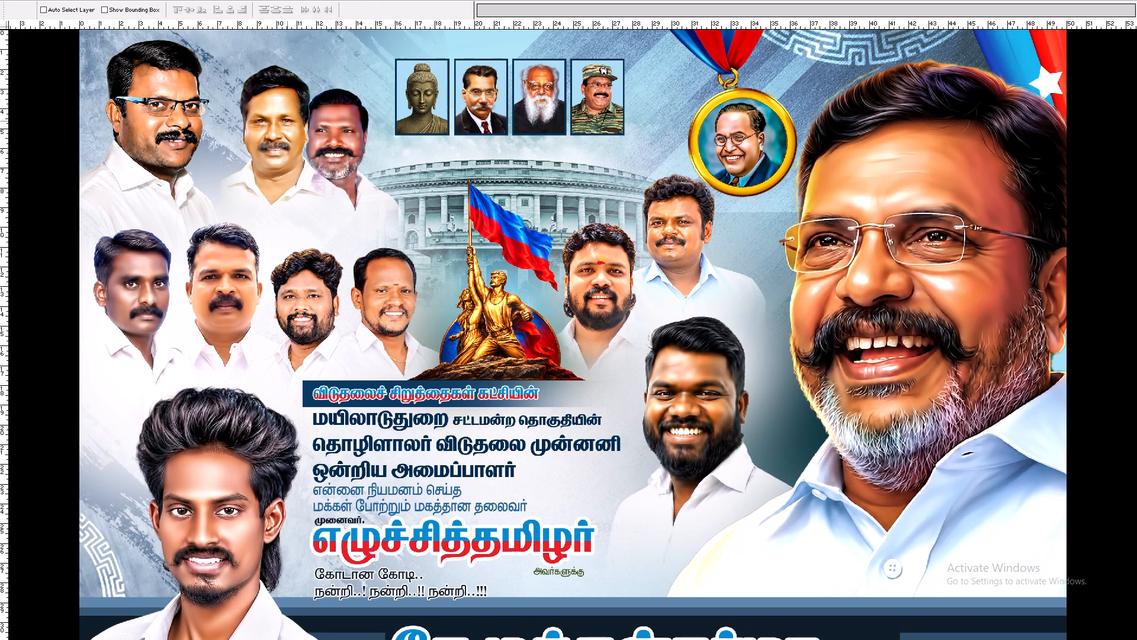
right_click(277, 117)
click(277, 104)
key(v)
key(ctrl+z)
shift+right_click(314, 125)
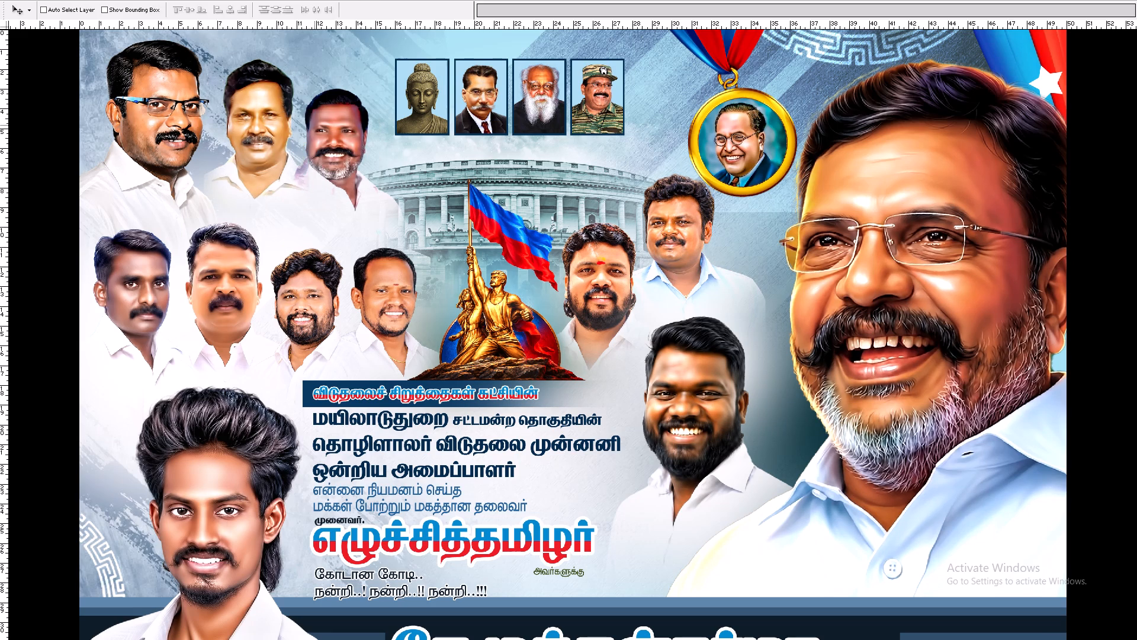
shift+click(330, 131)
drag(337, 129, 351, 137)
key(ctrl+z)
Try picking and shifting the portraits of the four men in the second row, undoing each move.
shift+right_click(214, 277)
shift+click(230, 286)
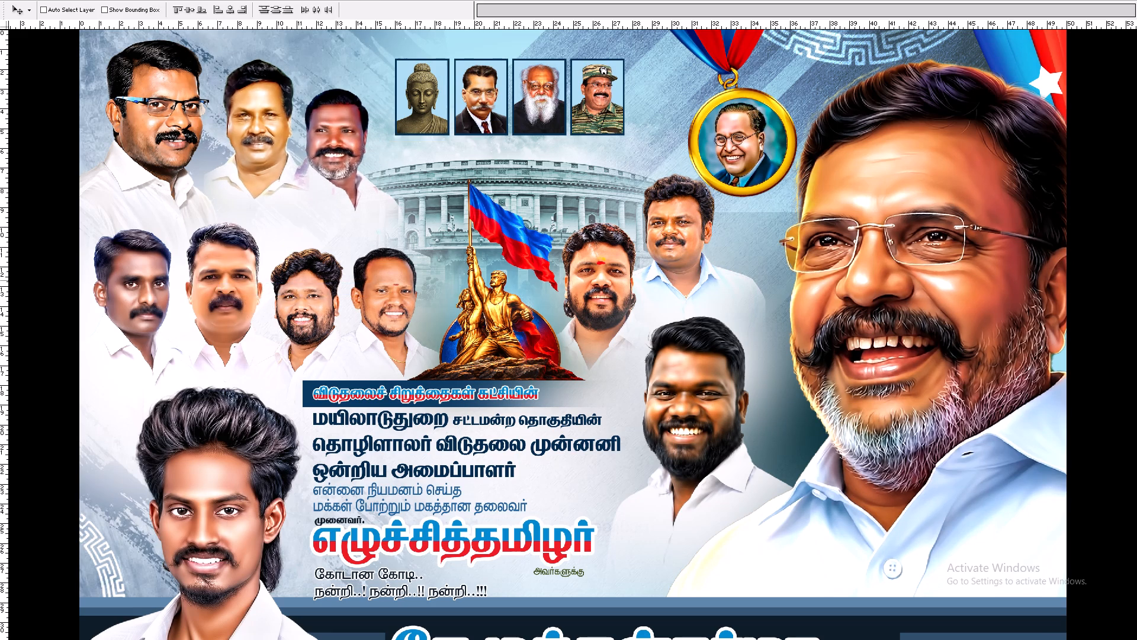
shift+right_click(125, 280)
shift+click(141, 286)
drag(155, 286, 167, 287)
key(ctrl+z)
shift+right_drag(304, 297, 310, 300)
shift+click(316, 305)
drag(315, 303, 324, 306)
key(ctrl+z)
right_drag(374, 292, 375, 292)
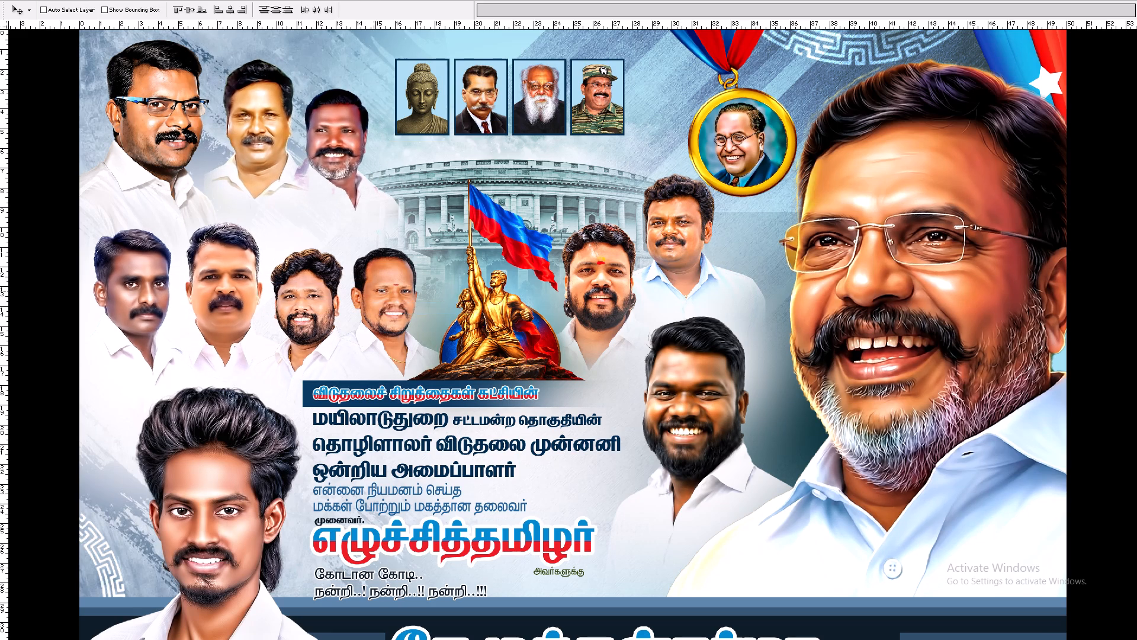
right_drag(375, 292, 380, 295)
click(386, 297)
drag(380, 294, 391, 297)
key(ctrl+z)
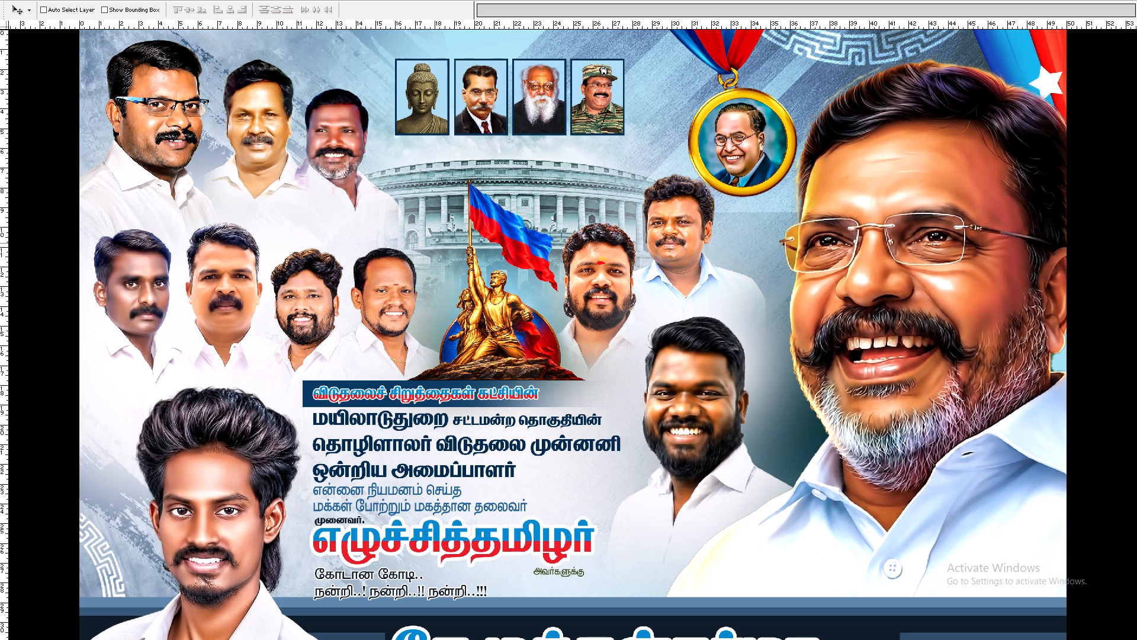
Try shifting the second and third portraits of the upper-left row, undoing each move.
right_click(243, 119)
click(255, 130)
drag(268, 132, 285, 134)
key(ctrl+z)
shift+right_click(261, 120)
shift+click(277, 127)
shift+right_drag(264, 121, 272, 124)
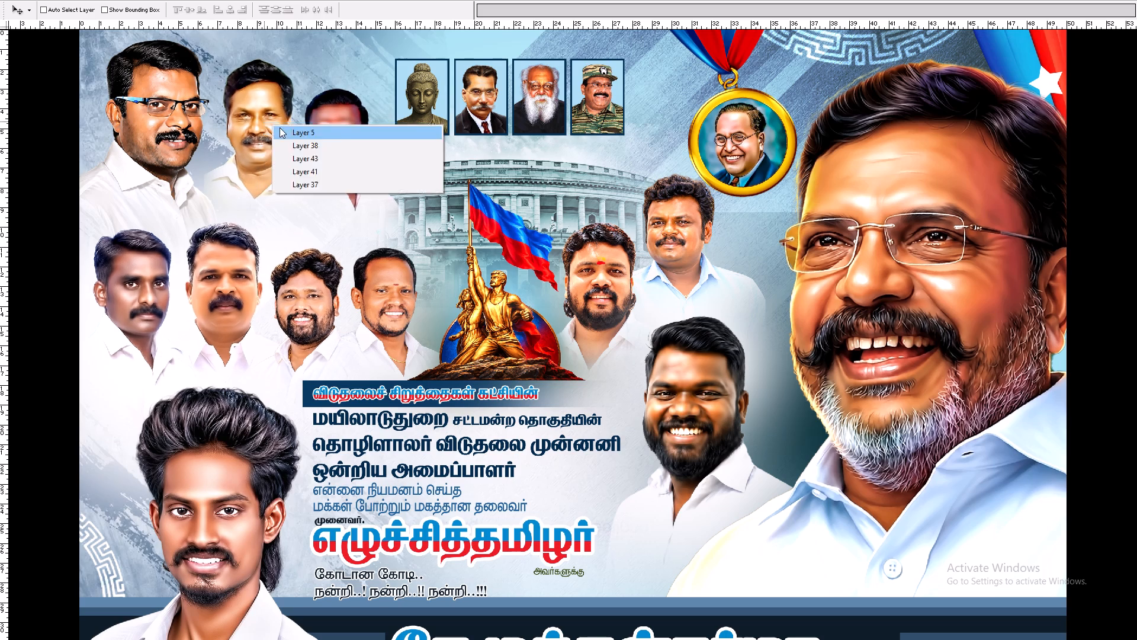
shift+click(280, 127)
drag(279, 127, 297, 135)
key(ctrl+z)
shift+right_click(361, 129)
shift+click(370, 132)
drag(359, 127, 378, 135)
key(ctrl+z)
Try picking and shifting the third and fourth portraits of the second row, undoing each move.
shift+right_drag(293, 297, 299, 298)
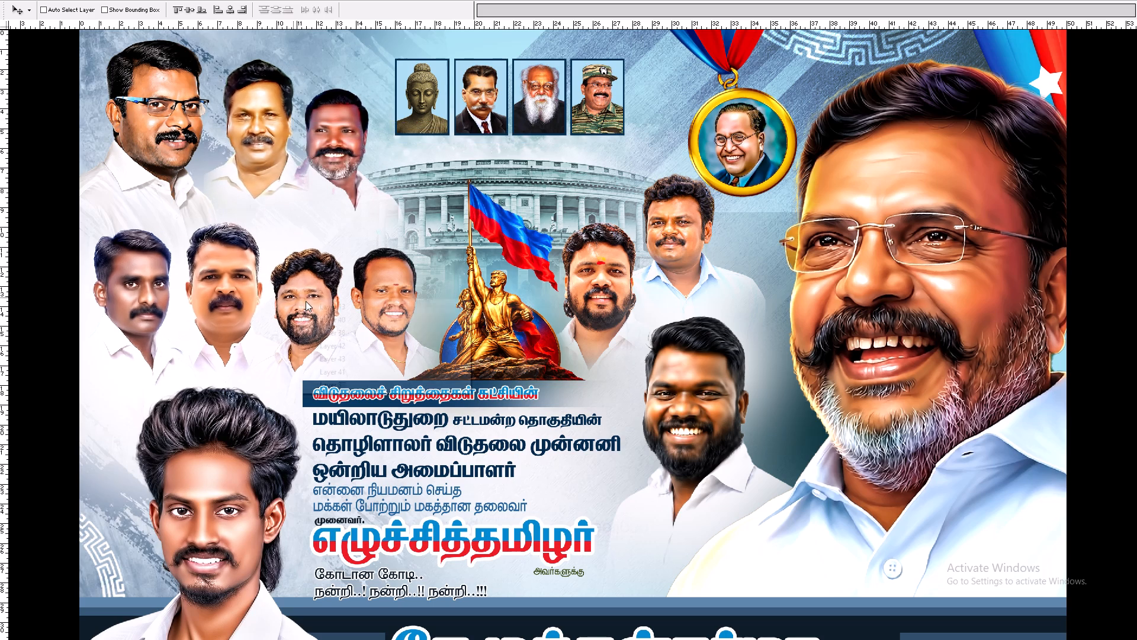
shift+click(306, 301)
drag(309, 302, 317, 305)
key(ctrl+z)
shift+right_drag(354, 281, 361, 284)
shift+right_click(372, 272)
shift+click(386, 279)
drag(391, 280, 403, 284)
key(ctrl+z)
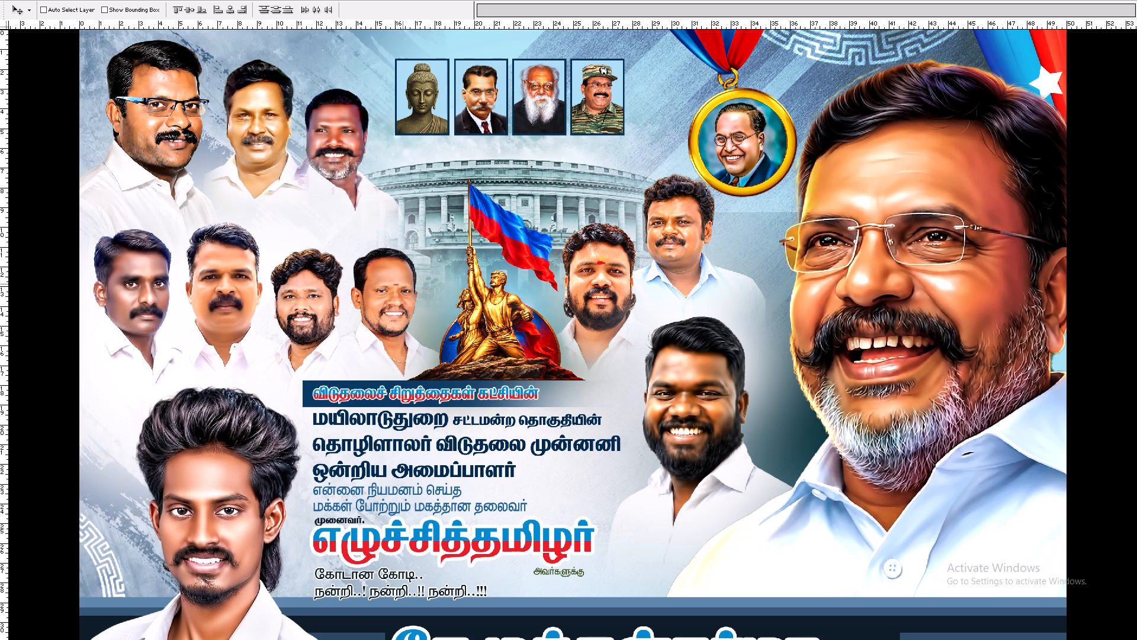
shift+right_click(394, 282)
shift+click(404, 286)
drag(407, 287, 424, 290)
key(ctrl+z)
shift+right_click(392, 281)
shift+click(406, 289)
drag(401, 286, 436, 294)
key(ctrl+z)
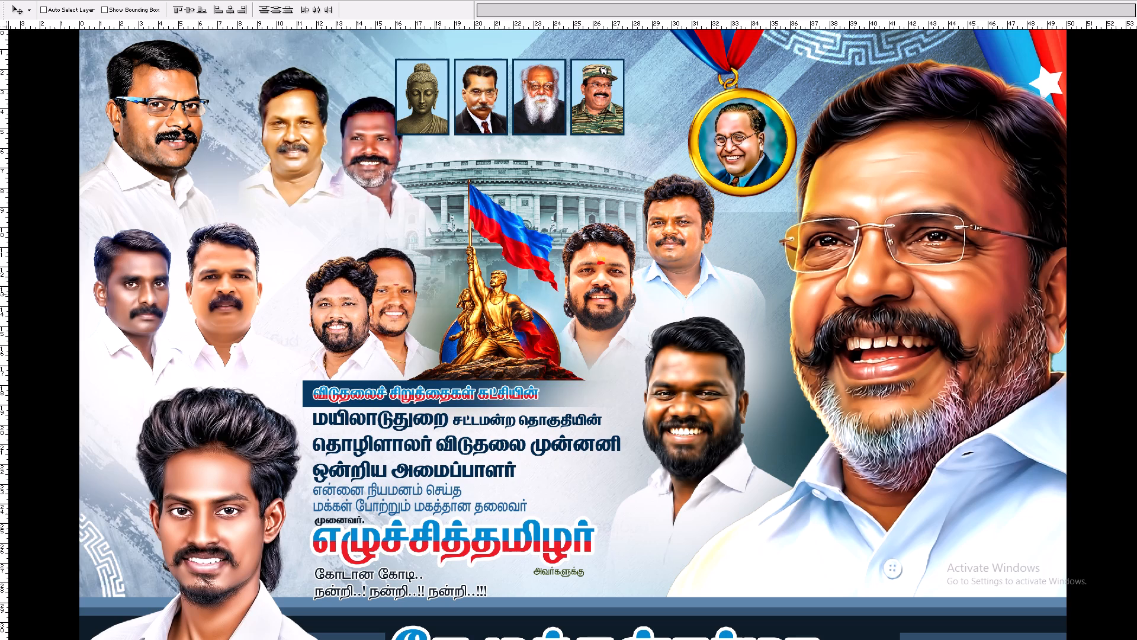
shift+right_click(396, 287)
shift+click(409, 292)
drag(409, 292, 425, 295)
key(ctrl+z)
Select Layer 25, merge its linked layers, and delete the second portrait of the upper-left row.
shift+right_drag(384, 290, 393, 293)
shift+click(400, 312)
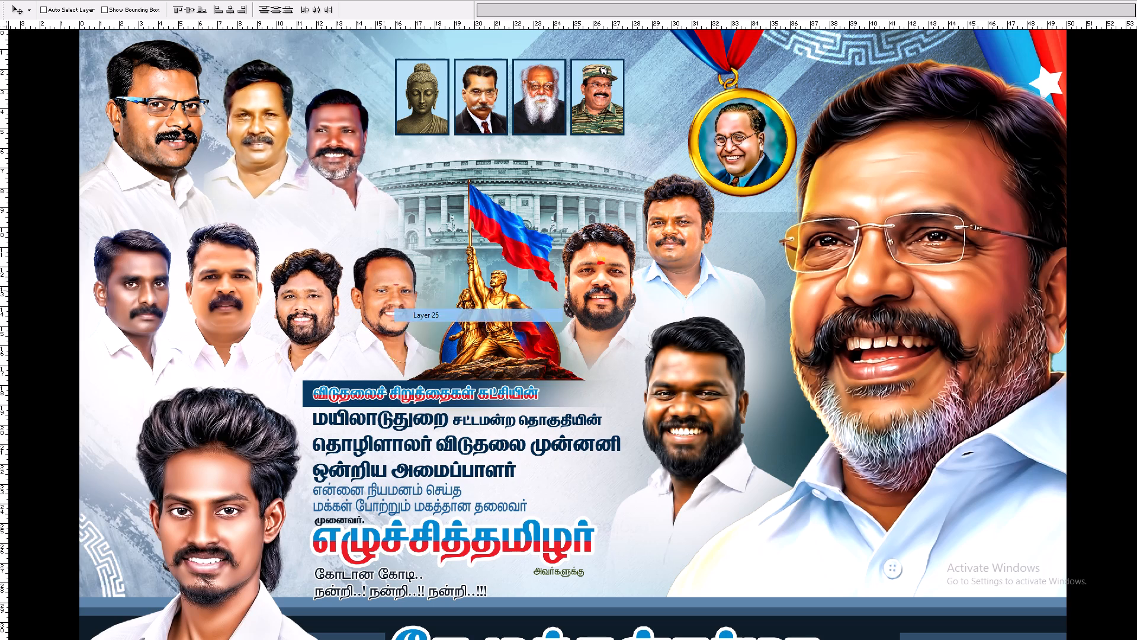
drag(391, 303, 413, 306)
key(ctrl+z)
key(ctrl+e)
key(alt+l)
key(alt+l)
key(alt+l)
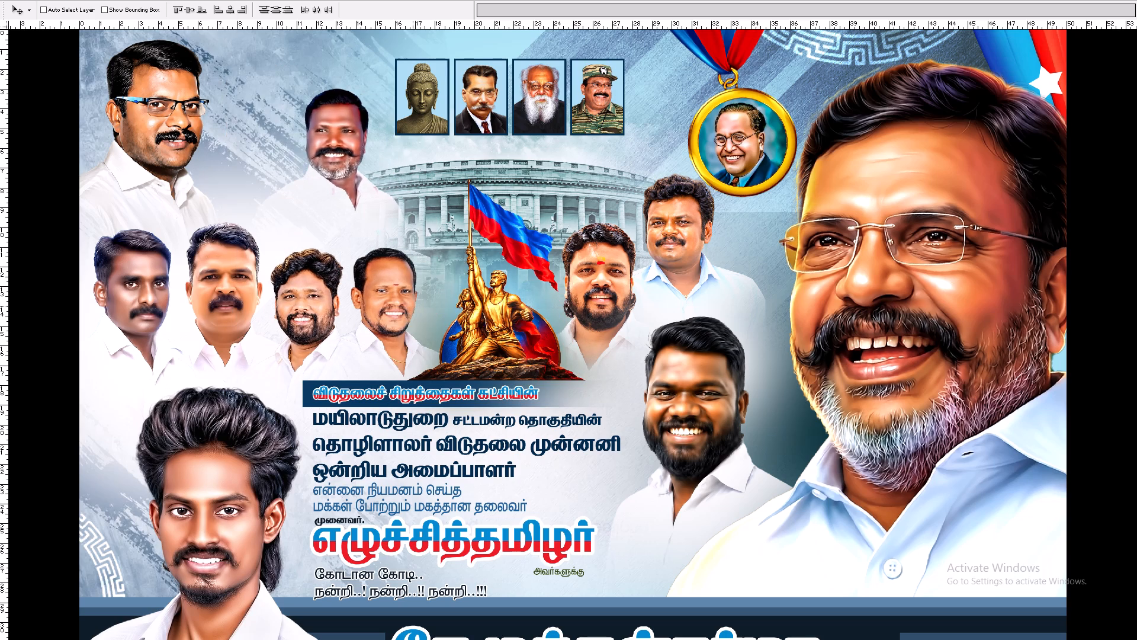
Delete the remaining portrait beside the spectacled man in the upper-left row.
scroll(413, 306, up, 6)
scroll(413, 306, down, 3)
right_click(347, 128)
click(364, 135)
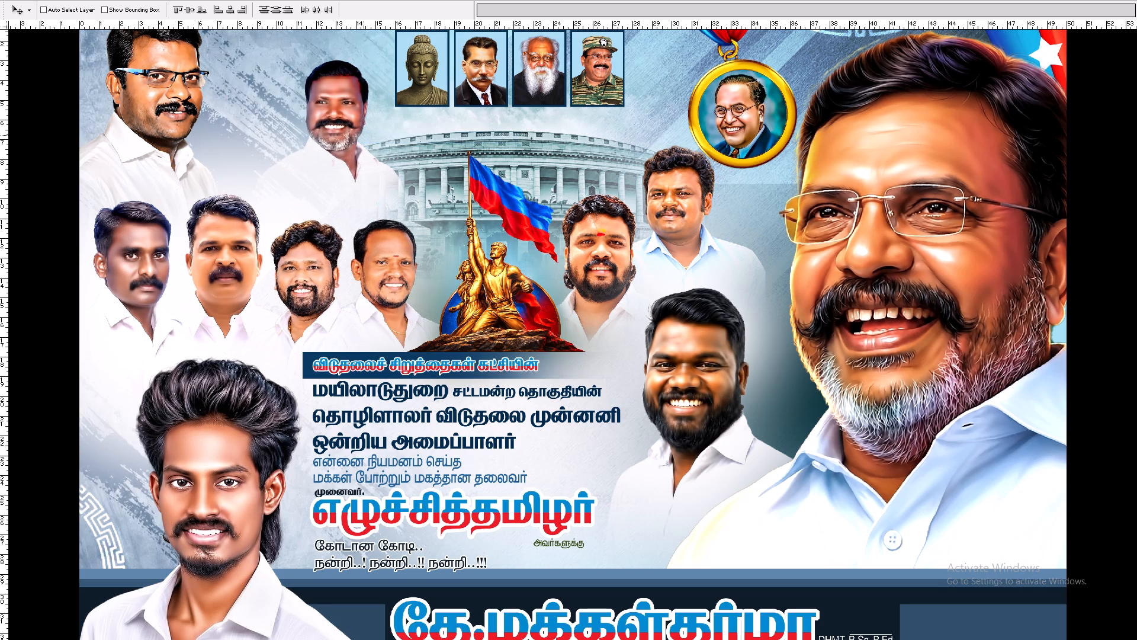
key(alt+l)
key(alt+l)
key(alt+l)
Delete the third and fourth portraits of the second row, after undoing test moves and merging their linked layers.
drag(412, 226, 541, 229)
key(ctrl+z)
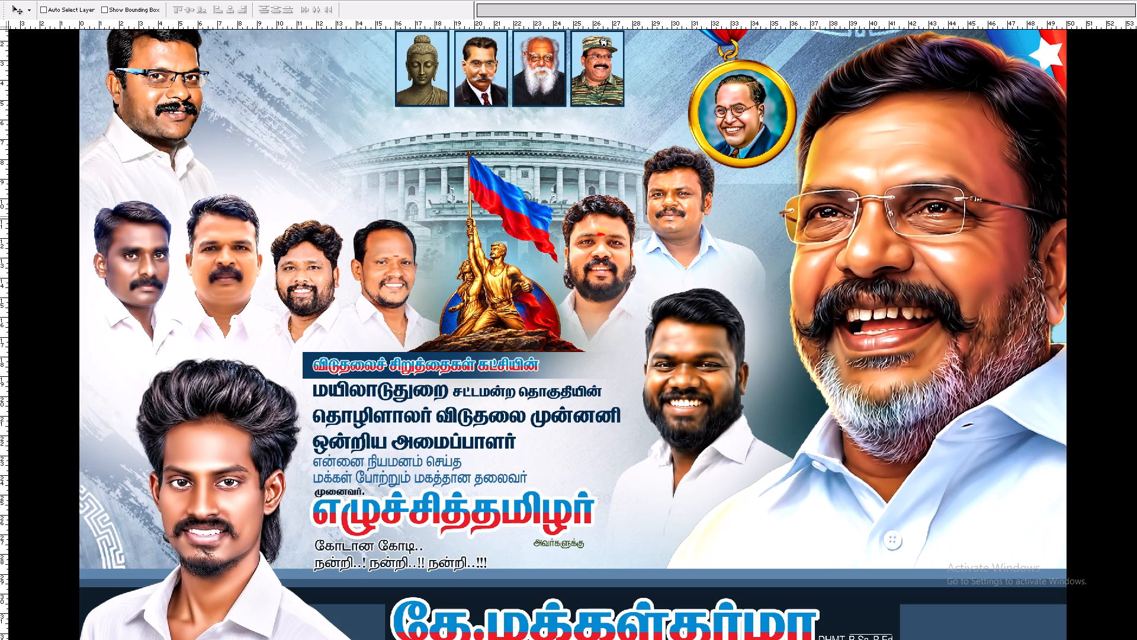
right_click(413, 245)
click(425, 252)
drag(424, 251, 481, 253)
key(ctrl+z)
right_click(317, 243)
click(335, 250)
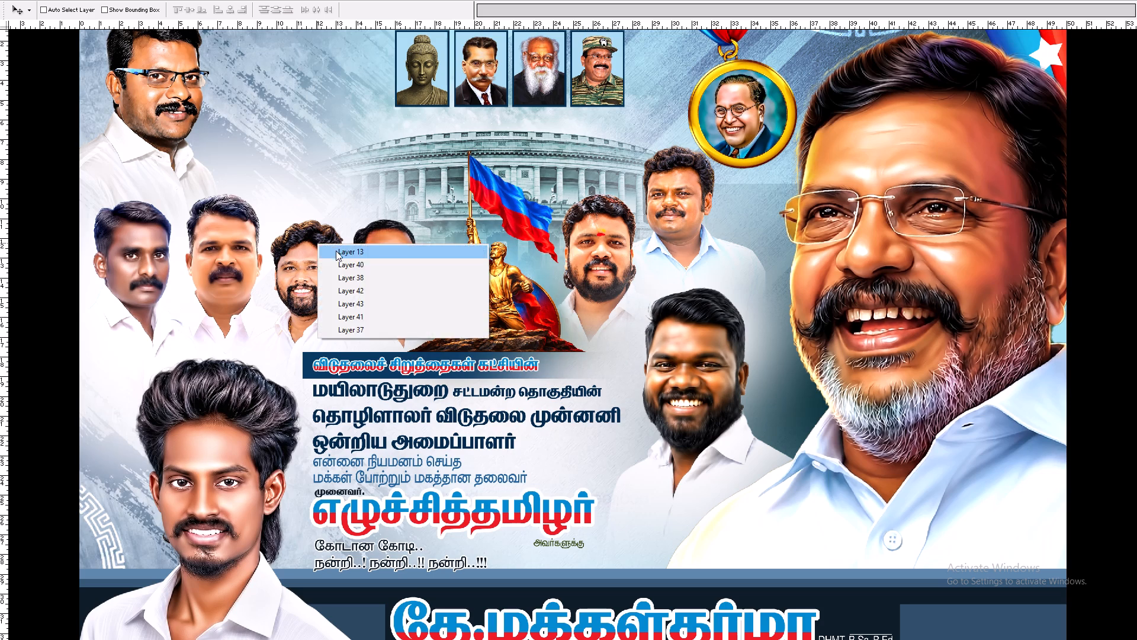
drag(337, 251, 383, 209)
key(ctrl+z)
key(ctrl+e)
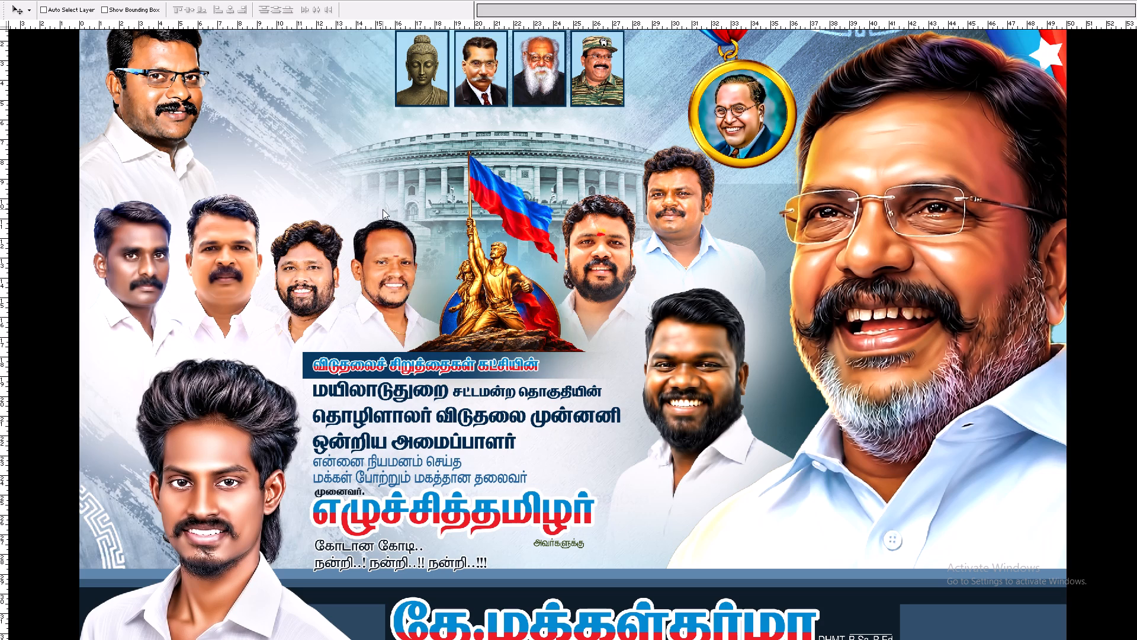
key(alt+l)
key(alt+l)
key(alt+l)
Delete the large portrait of the smiling bearded young man between the central text and the main leader.
scroll(383, 209, up, 4)
scroll(383, 209, down, 5)
right_drag(695, 276, 703, 286)
drag(712, 303, 704, 301)
right_drag(674, 296, 681, 300)
click(698, 318)
click(690, 312)
key(ctrl+z)
drag(700, 316, 709, 293)
key(ctrl+z)
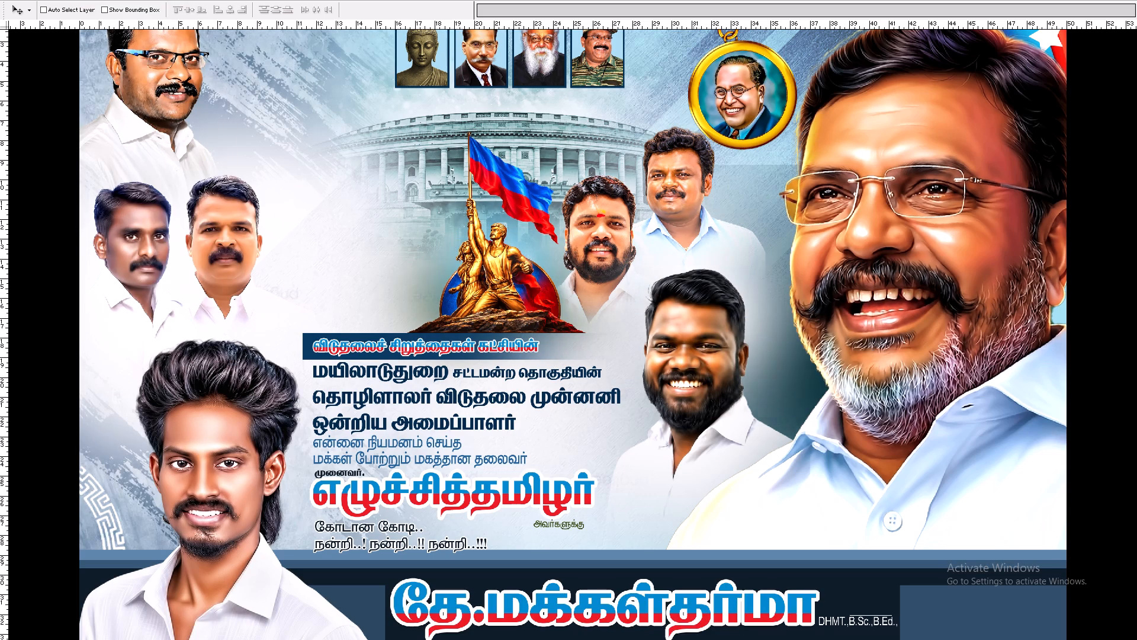
right_click(692, 335)
click(711, 343)
drag(702, 333, 687, 252)
key(alt+l)
key(alt+l)
key(alt+l)
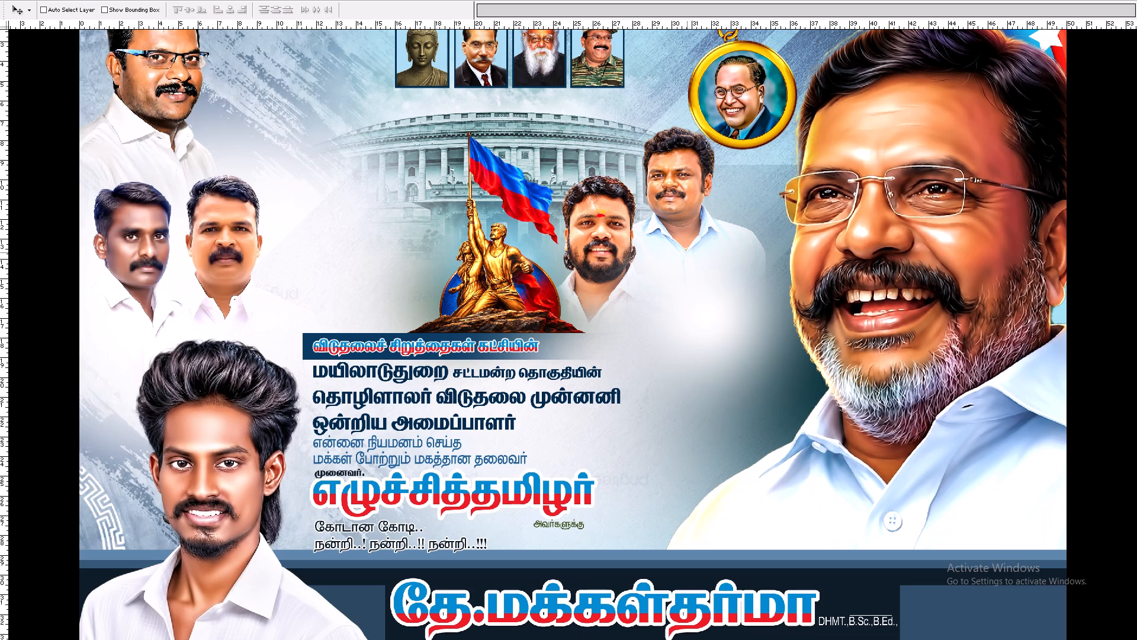
Delete the portrait of the man in the light-blue shirt below the medal.
right_drag(680, 158, 688, 162)
click(696, 168)
key(alt+l)
key(alt+l)
key(alt+l)
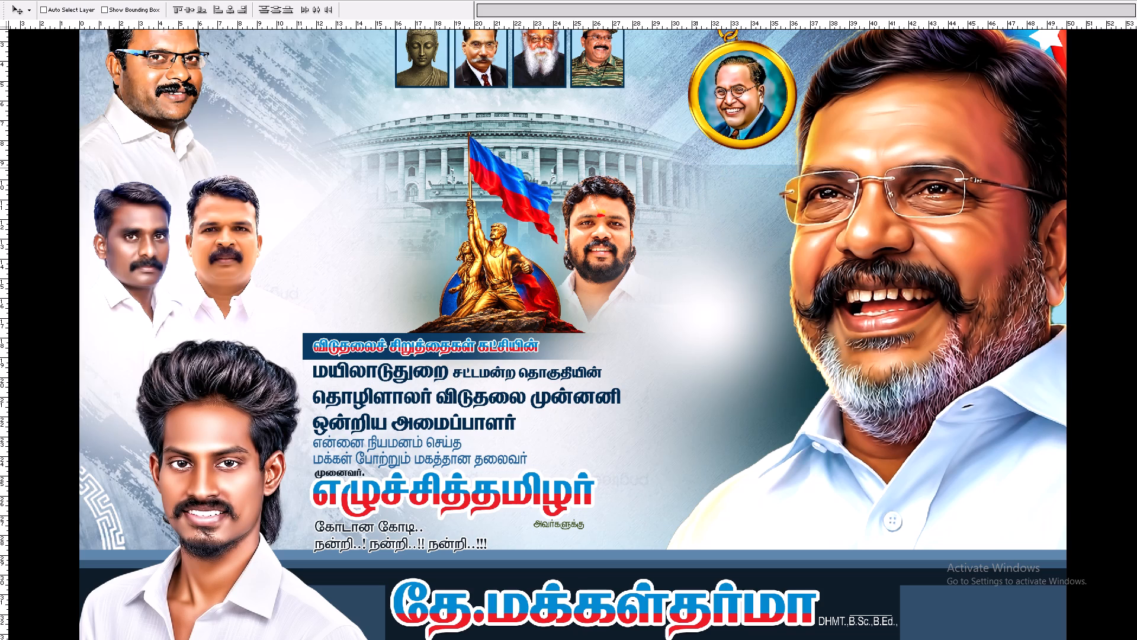
Delete the portrait of the bearded man beside the flag statue.
right_click(611, 233)
click(617, 237)
key(alt+l)
key(alt+Left)
key(alt+l)
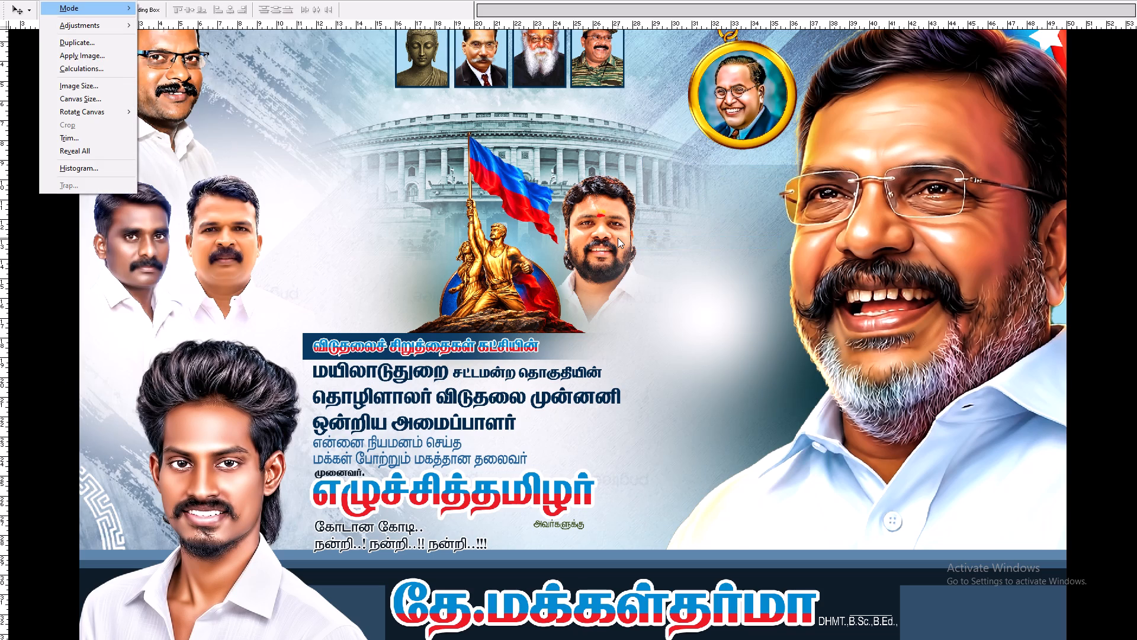
key(alt+l)
key(alt+k)
key(alt+l)
key(alt+l)
key(alt+l)
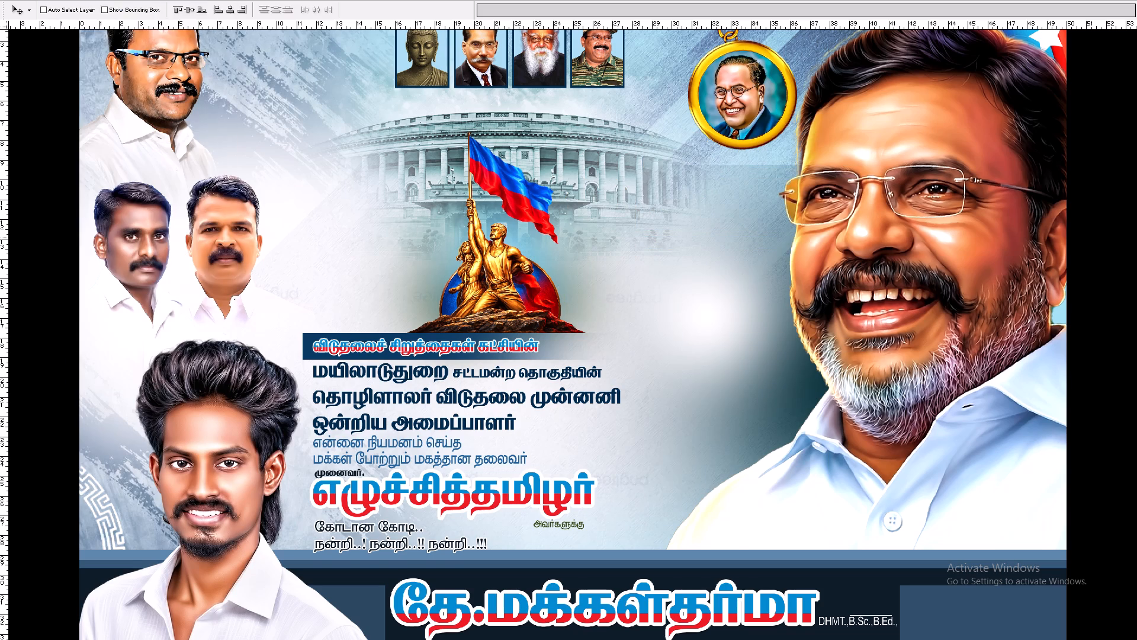
Copy a tall rectangle of Layer 37, from the cleared area beside the spectacled man, onto a new layer in front of everything.
key(Tab)
key(Tab)
scroll(618, 238, up, 5)
scroll(480, 239, down, 3)
key(ctrl+plus)
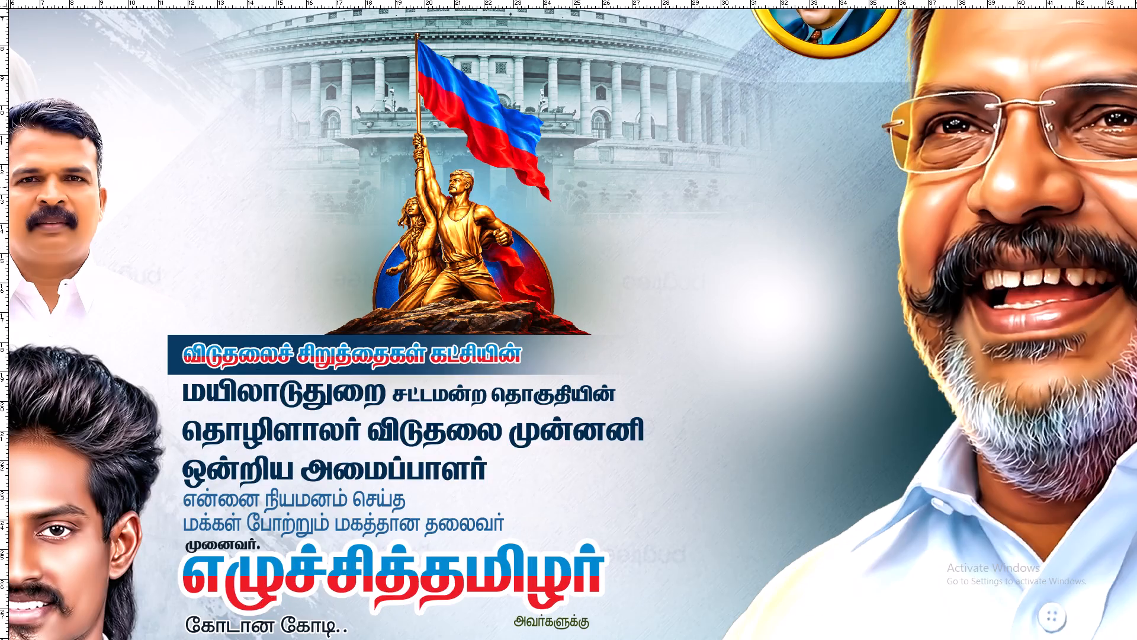
key(space)
key(space)
key(space)
key(space)
key(space)
drag(338, 190, 732, 414)
drag(622, 408, 871, 618)
key(space)
drag(274, 261, 310, 321)
right_click(280, 215)
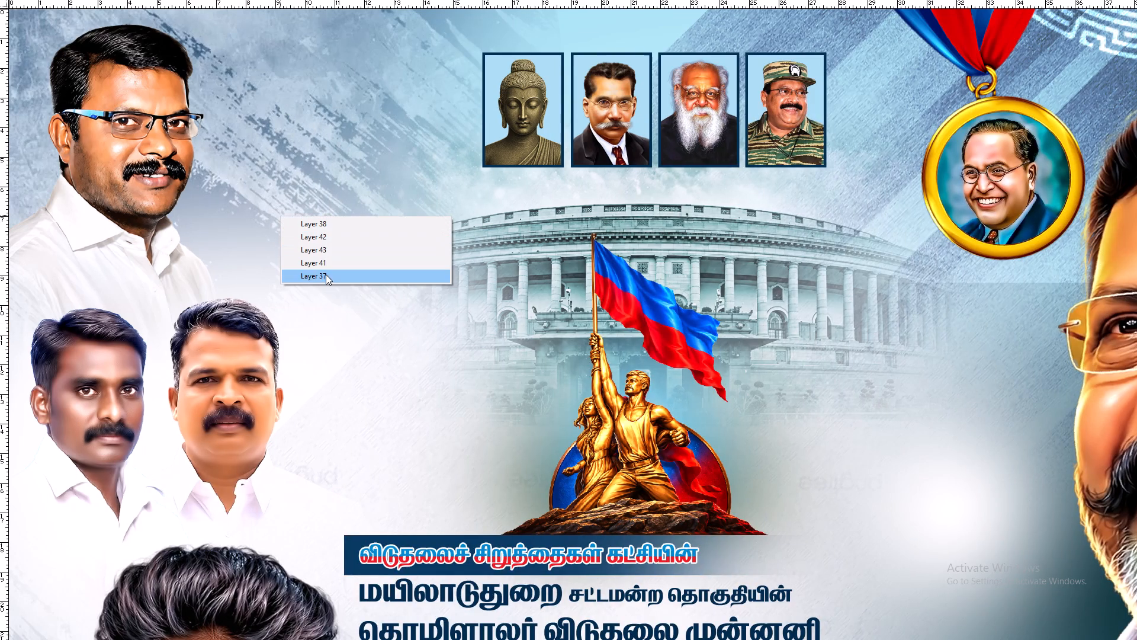
click(326, 275)
key(Tab)
scroll(326, 275, up, 2)
scroll(326, 275, down, 4)
key(Tab)
key(m)
drag(277, 117, 394, 265)
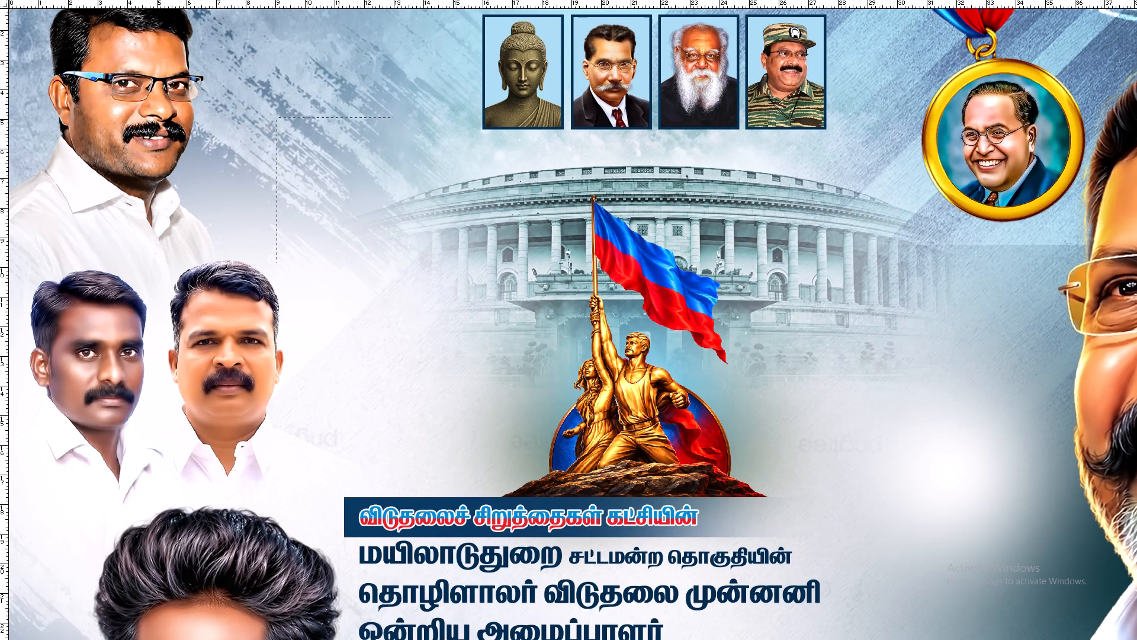
drag(394, 265, 408, 338)
key(ctrl+Return)
key(ctrl+Return)
key(ctrl+Return)
key(ctrl+k)
key(ctrl+Return)
key(ctrl+Return)
key(ctrl+Return)
key(ctrl+Return)
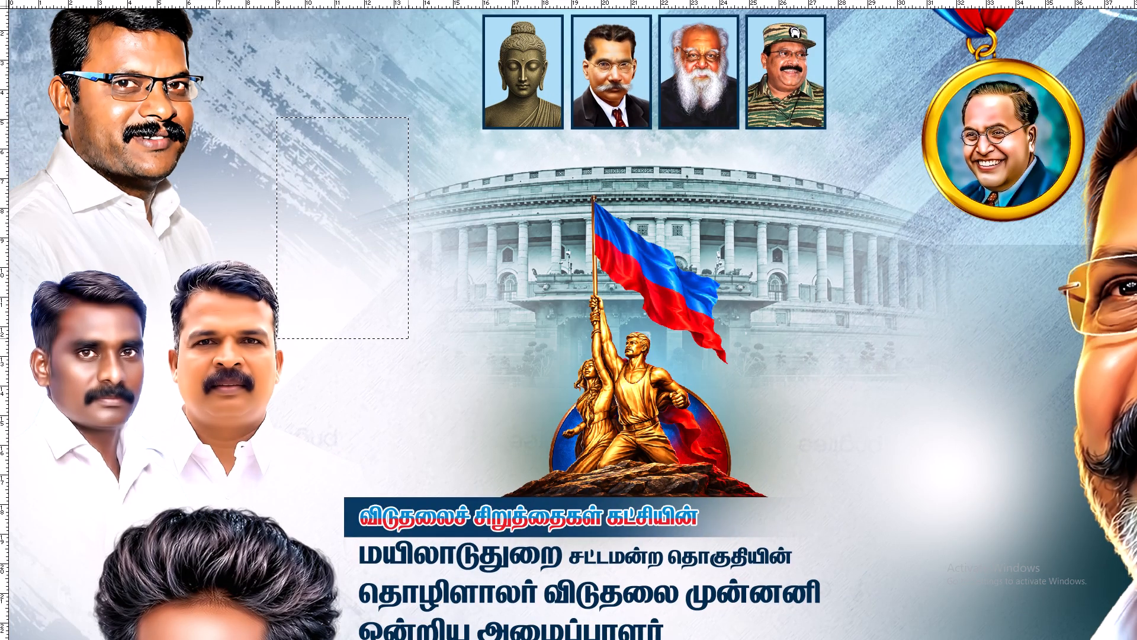
key(ctrl+Return)
key(ctrl+j)
key(v)
key(ctrl+shift+bracketright)
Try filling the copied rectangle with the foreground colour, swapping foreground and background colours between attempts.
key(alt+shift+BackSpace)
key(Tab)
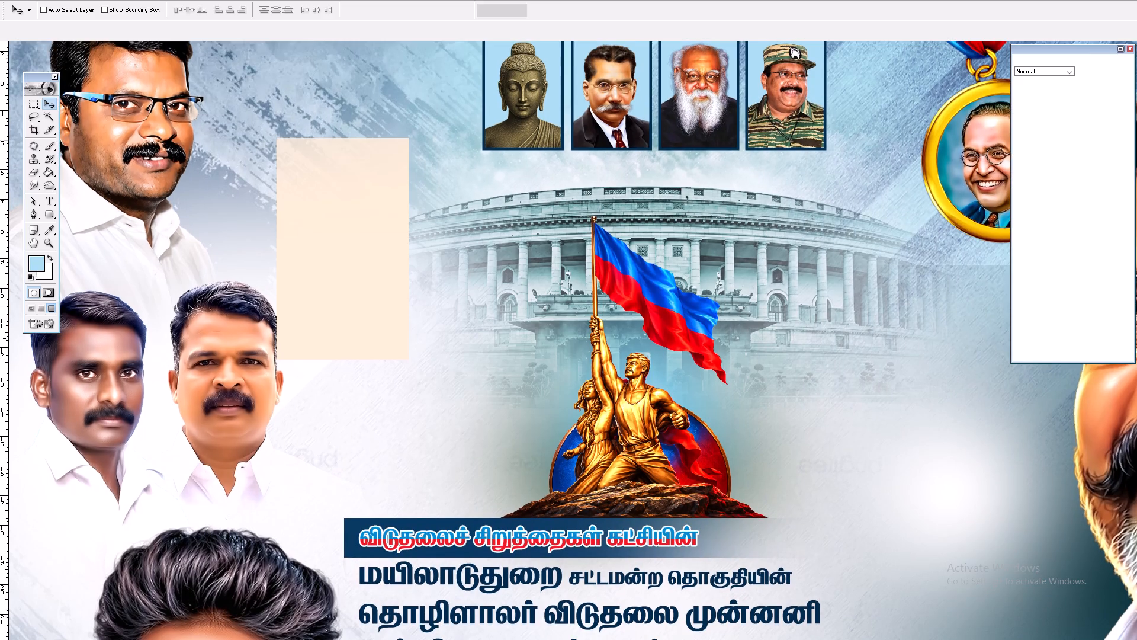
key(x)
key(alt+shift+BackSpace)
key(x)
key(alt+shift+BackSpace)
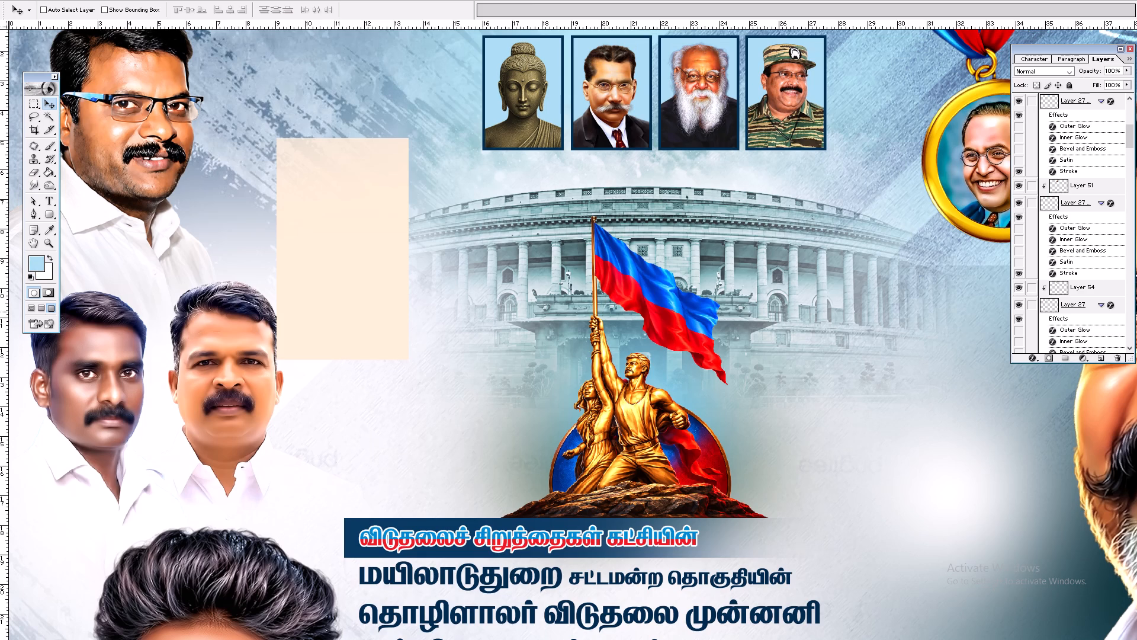
Move the cream rectangle diagonally towards the Buddha picture, slightly higher over the background.
drag(291, 229, 332, 207)
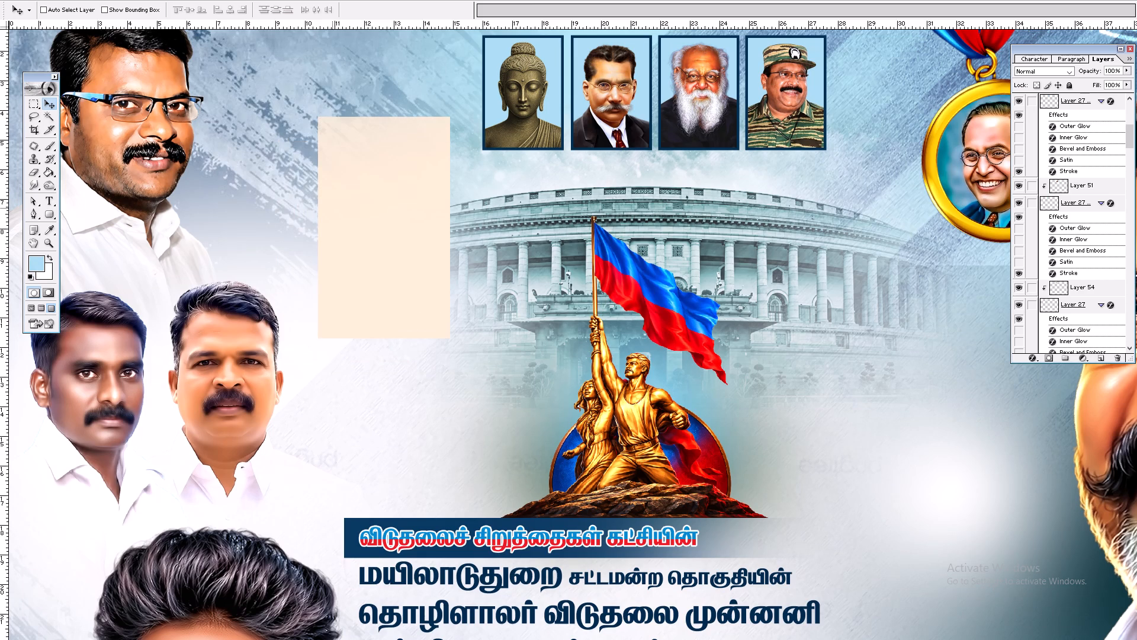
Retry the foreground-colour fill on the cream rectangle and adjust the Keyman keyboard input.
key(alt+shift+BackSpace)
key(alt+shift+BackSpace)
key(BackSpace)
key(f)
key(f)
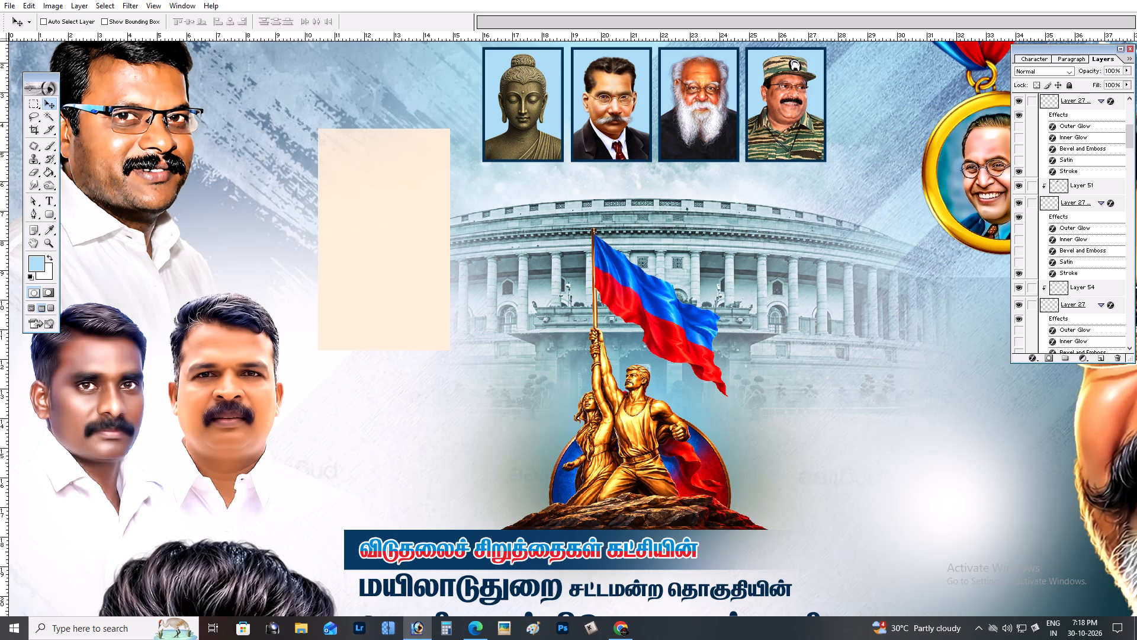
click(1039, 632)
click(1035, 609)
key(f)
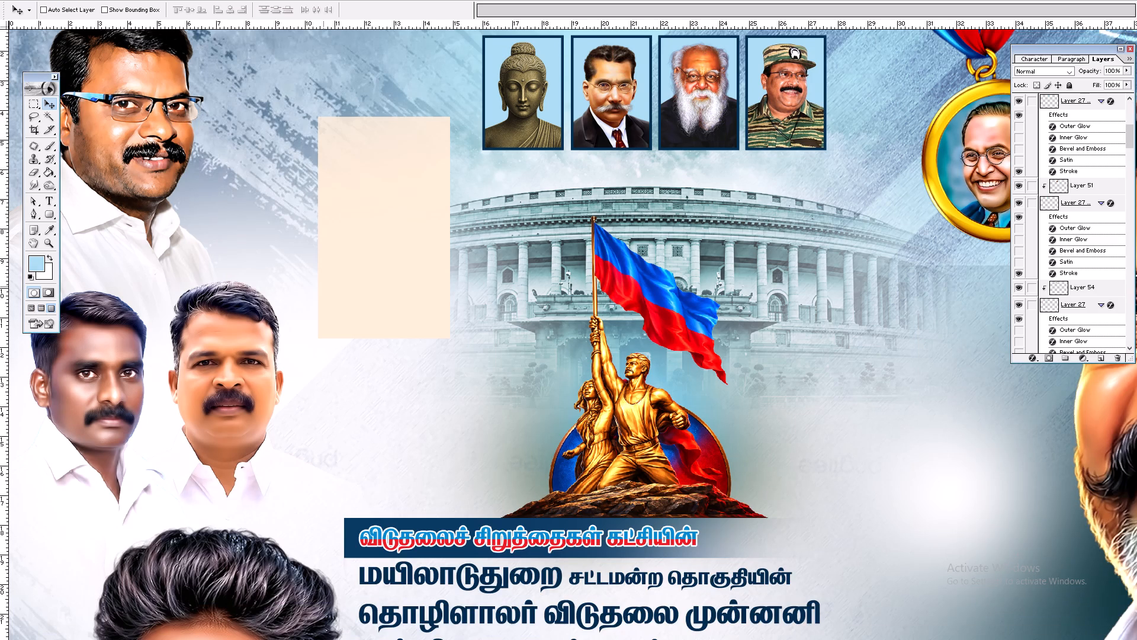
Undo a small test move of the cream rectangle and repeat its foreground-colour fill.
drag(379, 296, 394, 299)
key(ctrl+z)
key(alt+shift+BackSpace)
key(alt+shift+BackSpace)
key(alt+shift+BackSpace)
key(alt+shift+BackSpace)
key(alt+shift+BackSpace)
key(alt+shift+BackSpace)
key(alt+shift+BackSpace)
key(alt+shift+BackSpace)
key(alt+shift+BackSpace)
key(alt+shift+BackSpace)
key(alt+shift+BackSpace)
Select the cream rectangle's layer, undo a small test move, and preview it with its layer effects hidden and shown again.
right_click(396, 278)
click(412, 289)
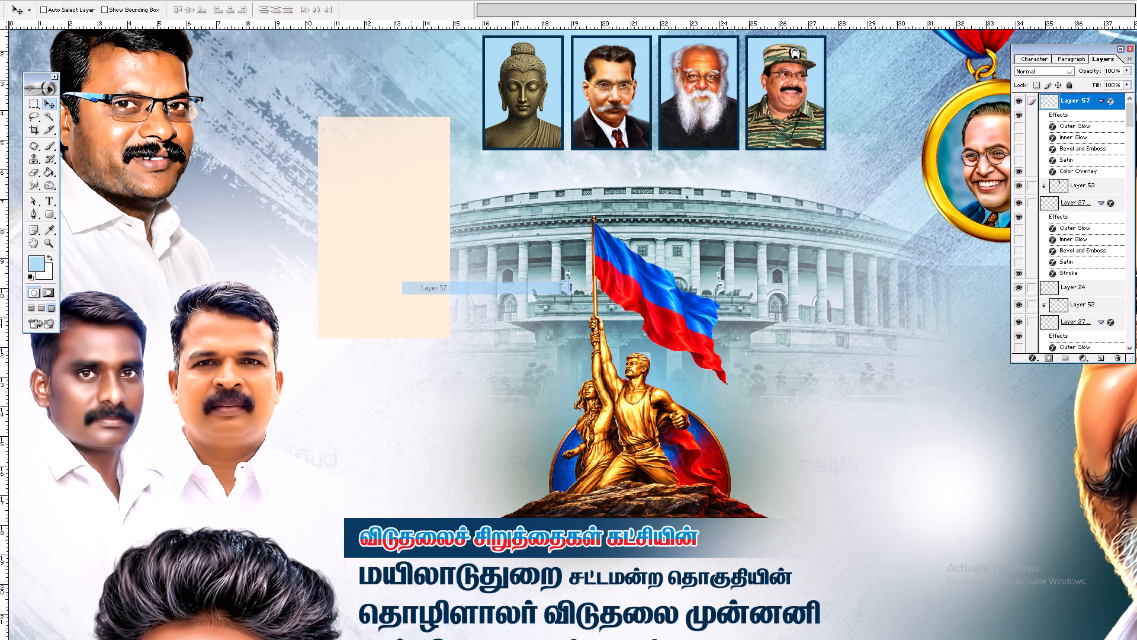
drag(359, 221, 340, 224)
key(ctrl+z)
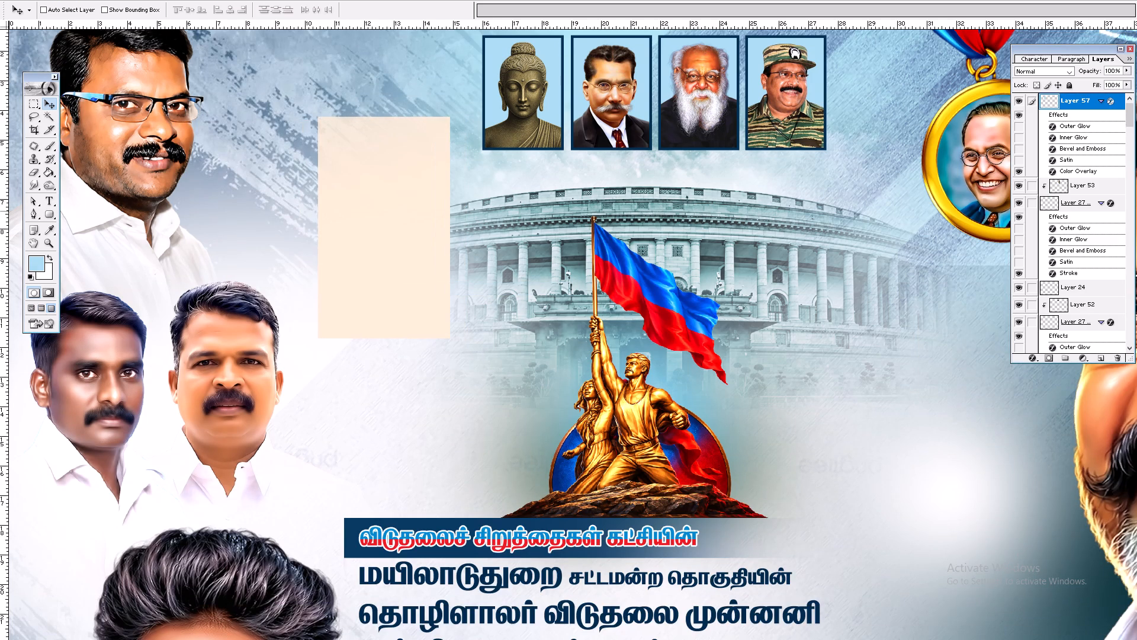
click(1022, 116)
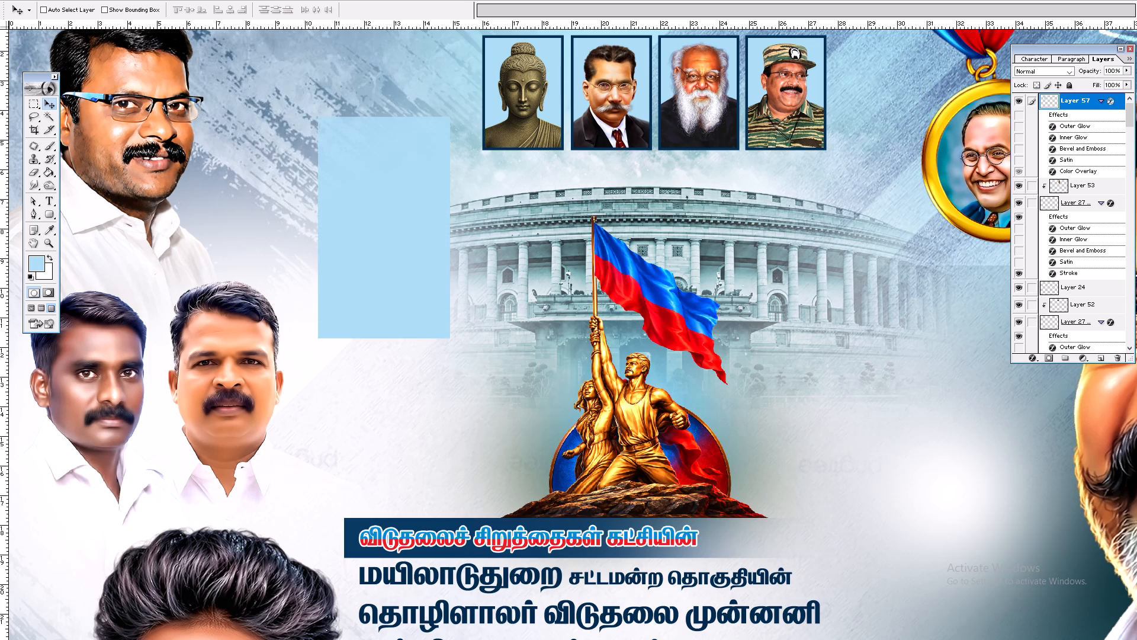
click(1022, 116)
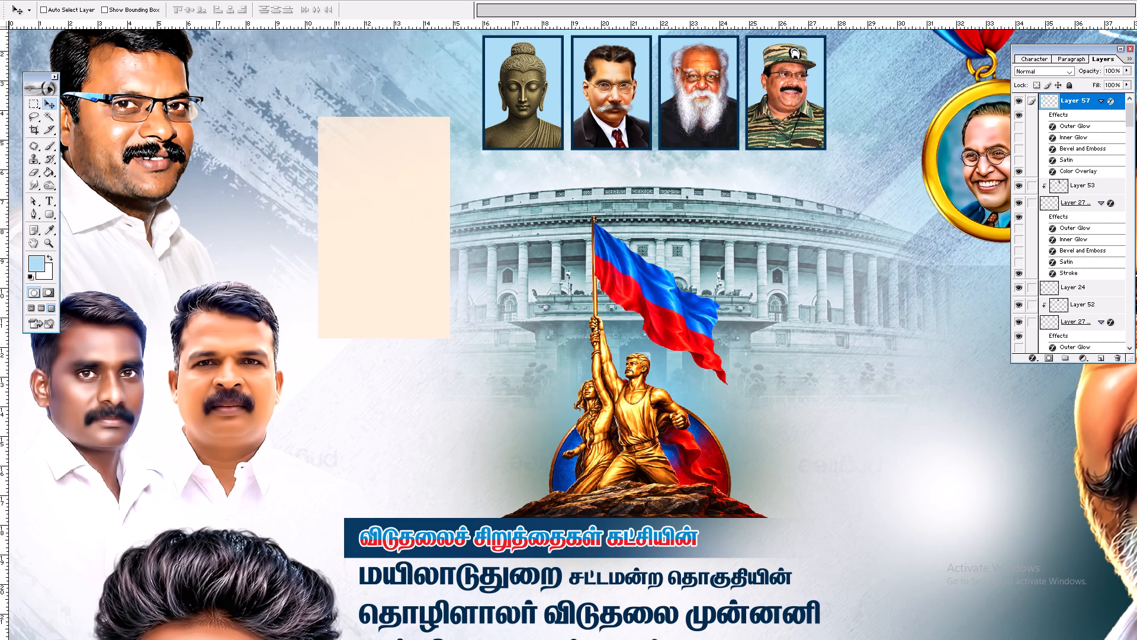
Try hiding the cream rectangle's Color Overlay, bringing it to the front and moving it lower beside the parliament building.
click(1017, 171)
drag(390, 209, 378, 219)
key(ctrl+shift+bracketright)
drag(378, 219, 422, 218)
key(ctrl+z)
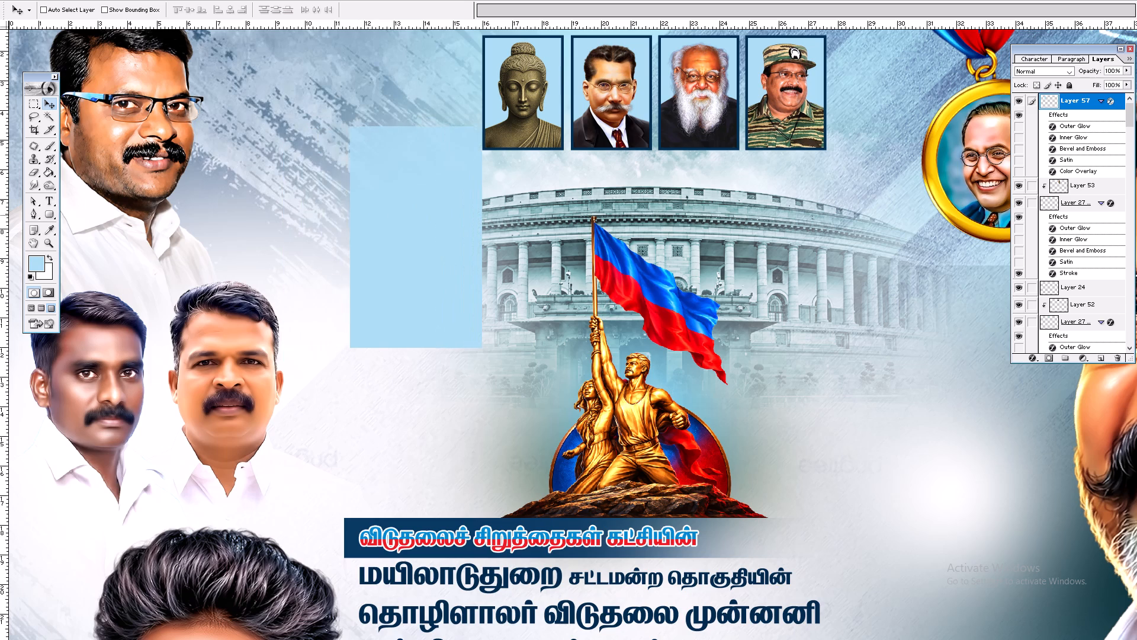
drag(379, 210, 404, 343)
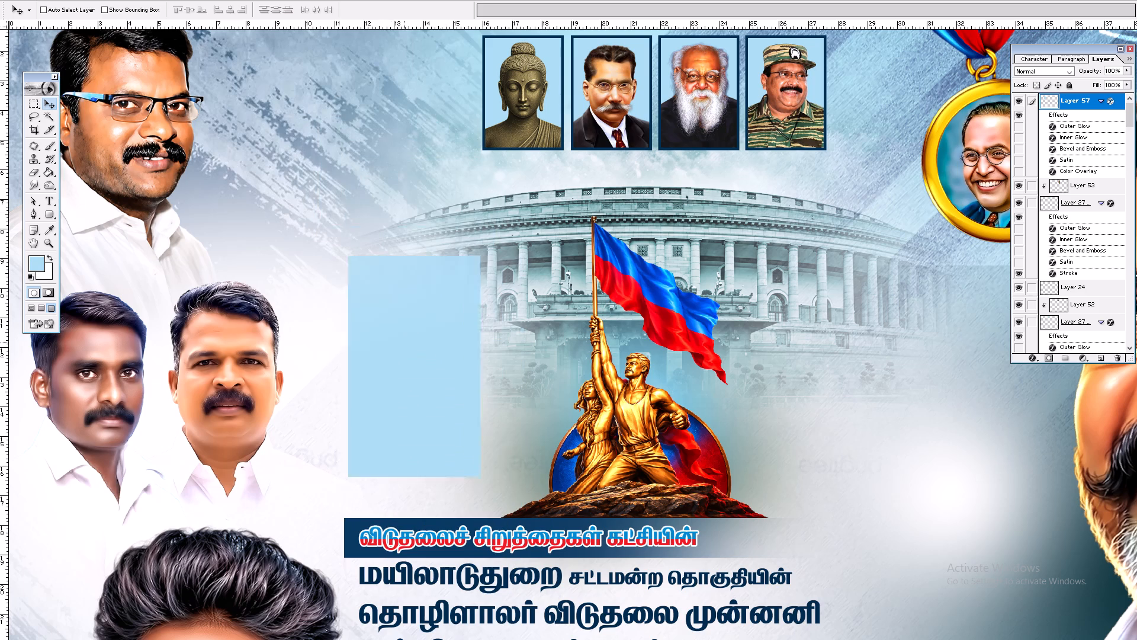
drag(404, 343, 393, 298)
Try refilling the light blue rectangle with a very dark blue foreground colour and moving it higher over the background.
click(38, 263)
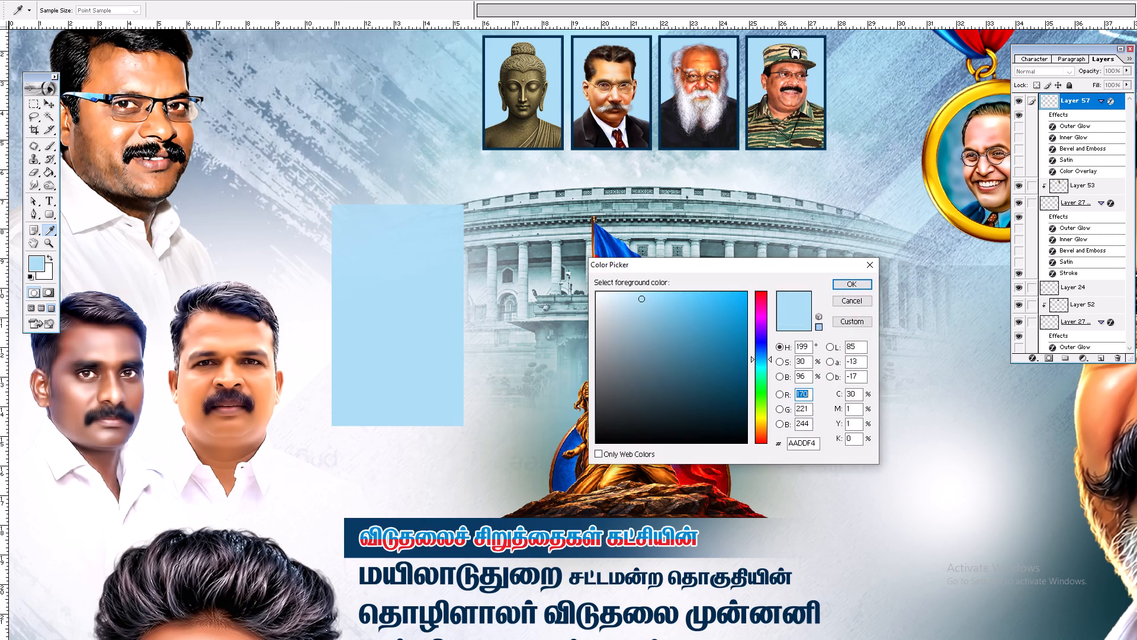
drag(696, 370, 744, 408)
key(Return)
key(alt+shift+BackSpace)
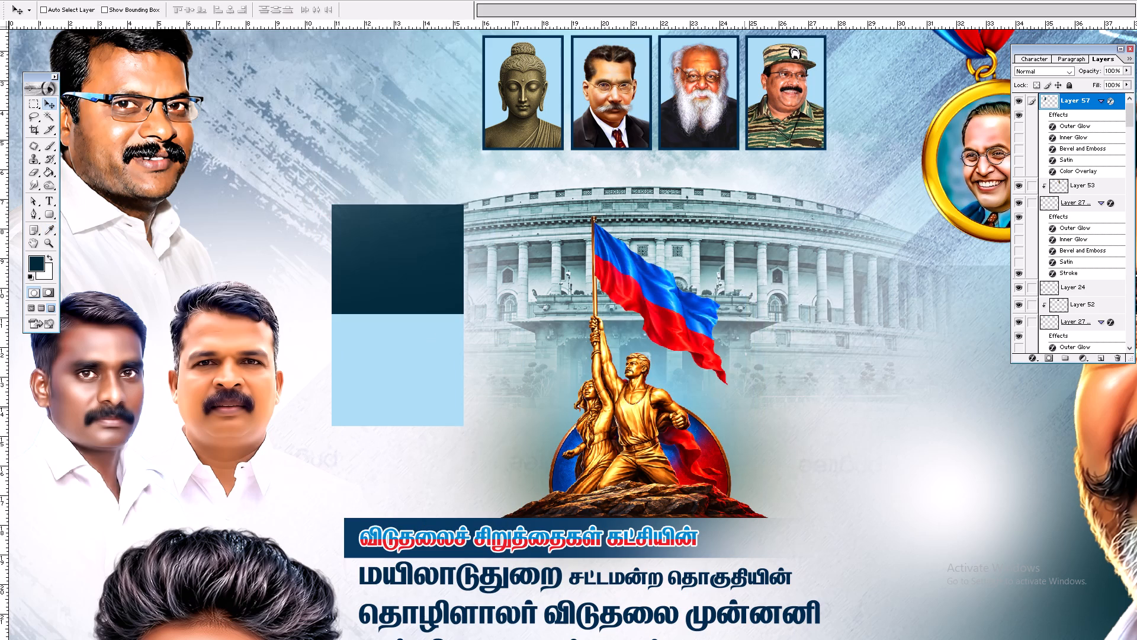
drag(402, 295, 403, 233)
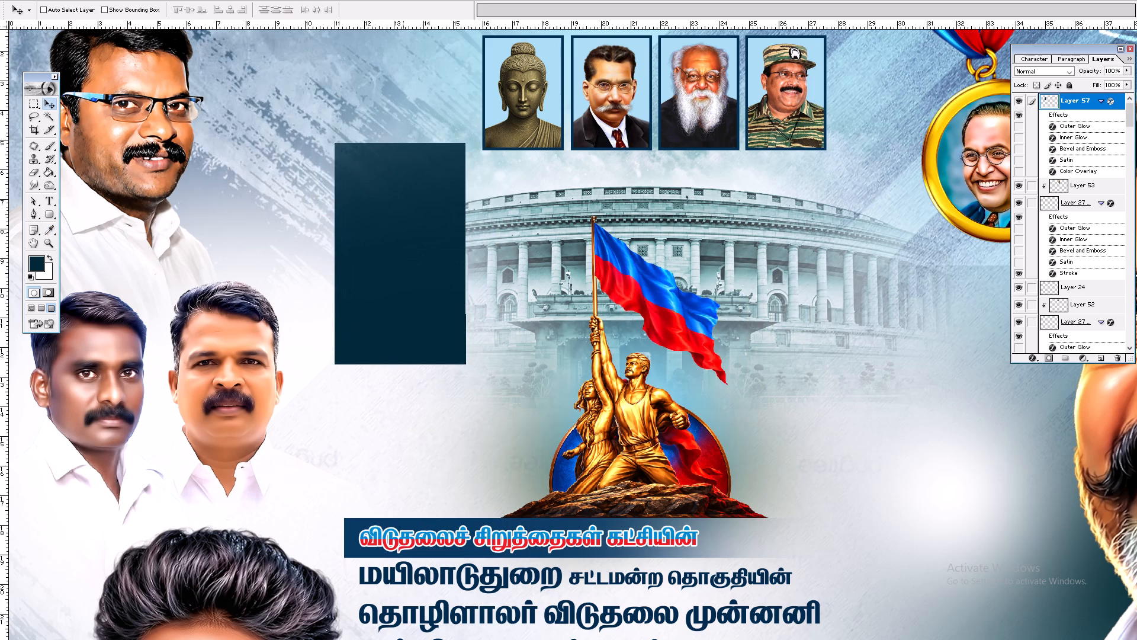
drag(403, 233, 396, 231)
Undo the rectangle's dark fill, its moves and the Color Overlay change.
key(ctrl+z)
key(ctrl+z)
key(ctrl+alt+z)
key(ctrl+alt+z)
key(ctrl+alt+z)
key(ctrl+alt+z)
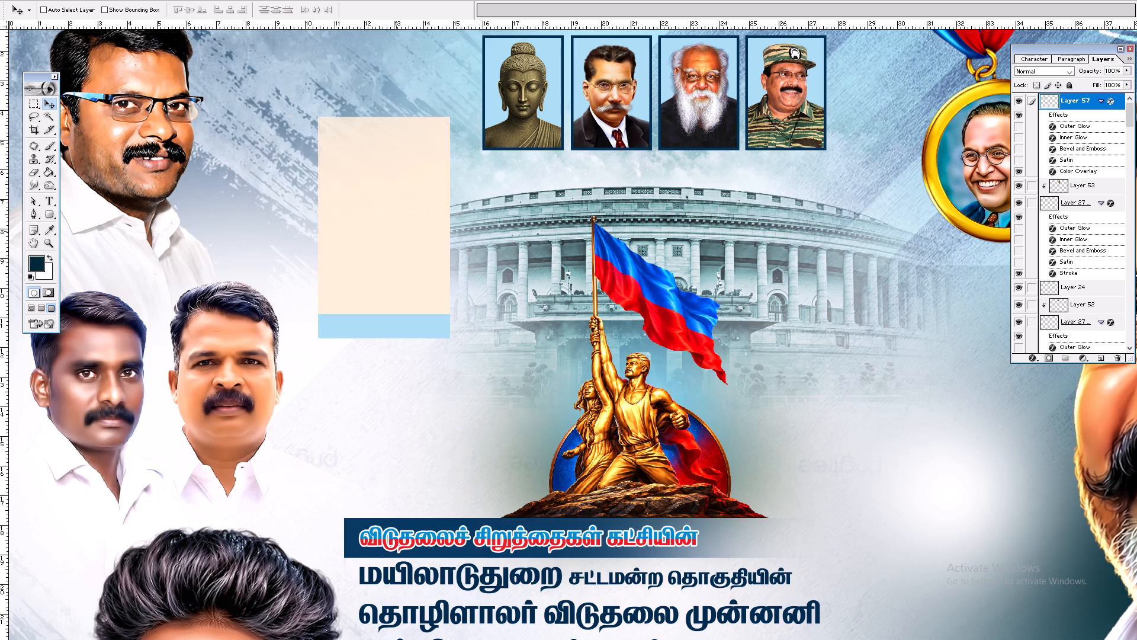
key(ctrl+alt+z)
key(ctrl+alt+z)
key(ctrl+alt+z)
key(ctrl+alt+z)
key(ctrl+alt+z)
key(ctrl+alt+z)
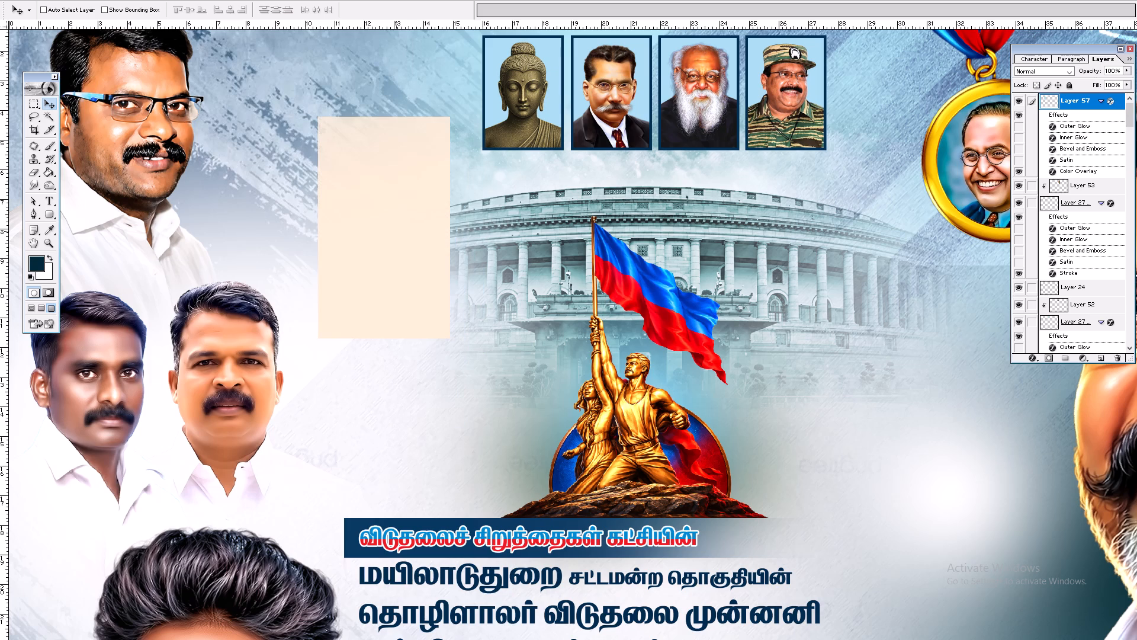
Delete the cream rectangle's layer.
key(alt+l)
key(alt+l)
key(alt+l)
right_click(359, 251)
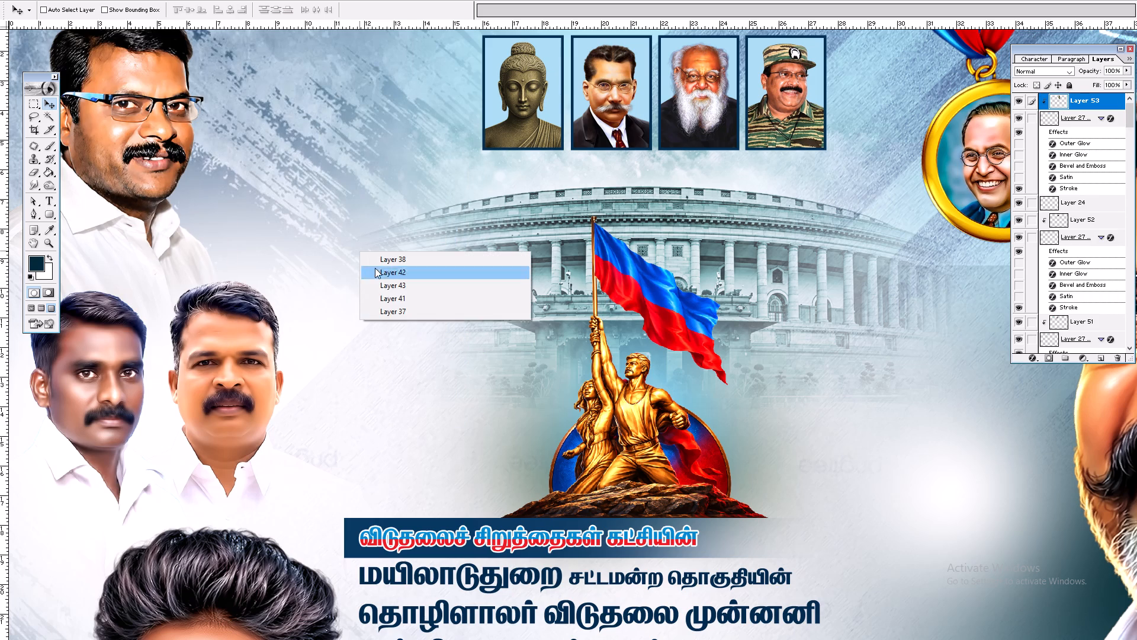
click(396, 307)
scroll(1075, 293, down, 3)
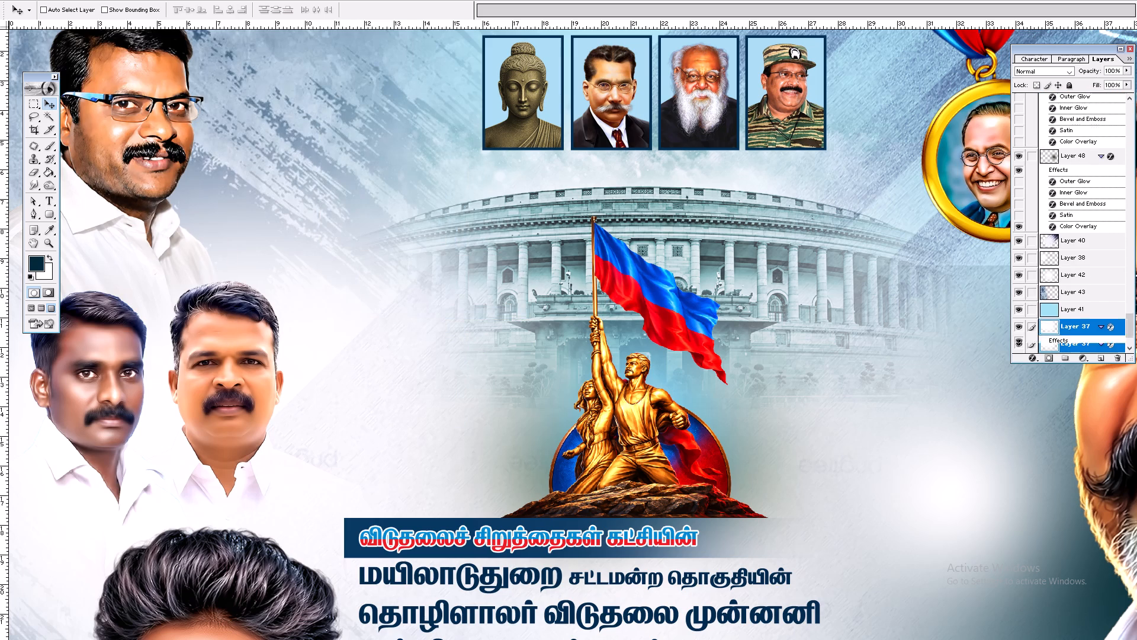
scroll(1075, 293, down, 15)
Copy a rectangular area of the dark navy band behind the candidate's name to a new layer.
key(ctrl+minus)
key(ctrl+minus)
key(ctrl+minus)
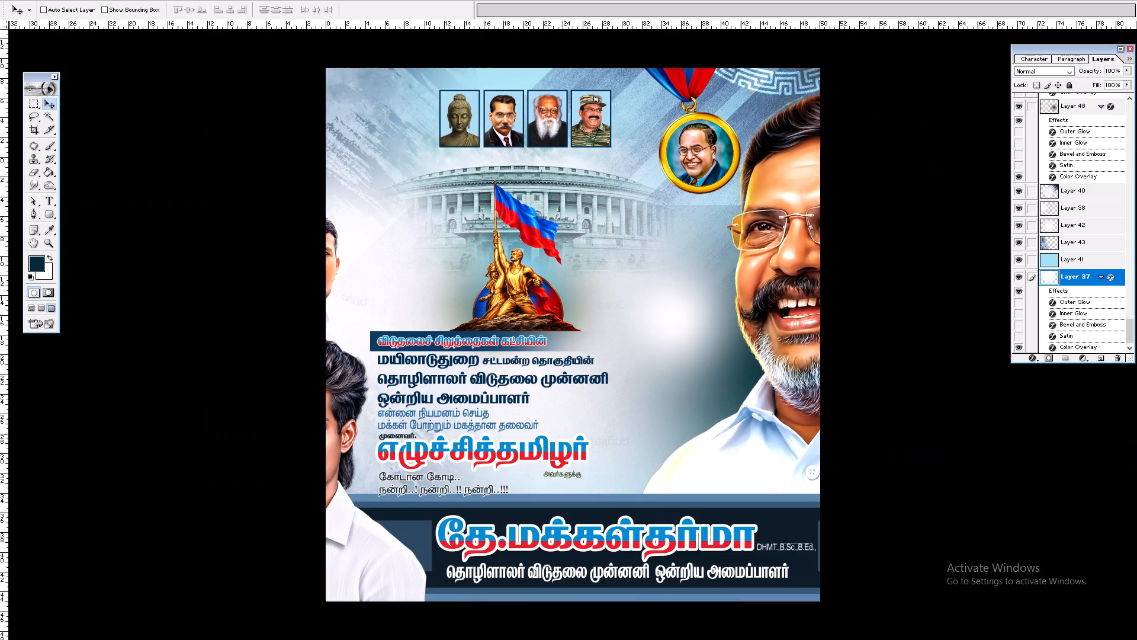
key(Tab)
key(ctrl+plus)
key(ctrl+plus)
key(ctrl+plus)
key(space)
key(space)
key(space)
key(space)
key(space)
key(space)
key(space)
key(space)
key(space)
key(space)
key(space)
key(space)
key(space)
key(space)
key(space)
key(space)
key(space)
key(space)
key(space)
key(space)
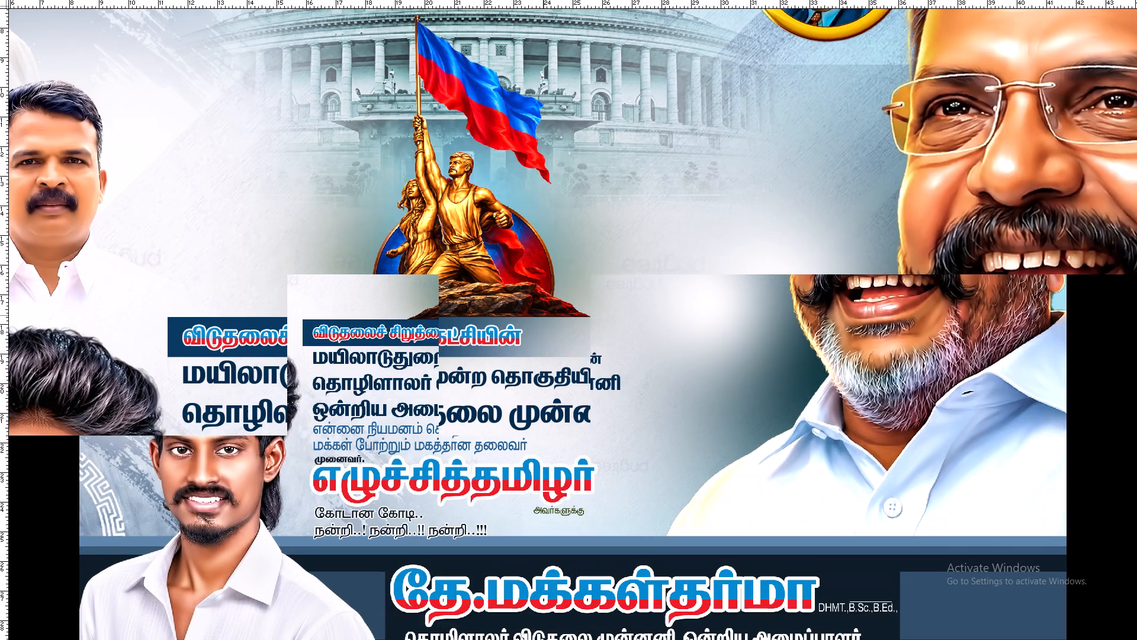
drag(543, 303, 592, 87)
drag(449, 389, 734, 104)
drag(522, 293, 598, 207)
right_click(481, 491)
right_click(467, 463)
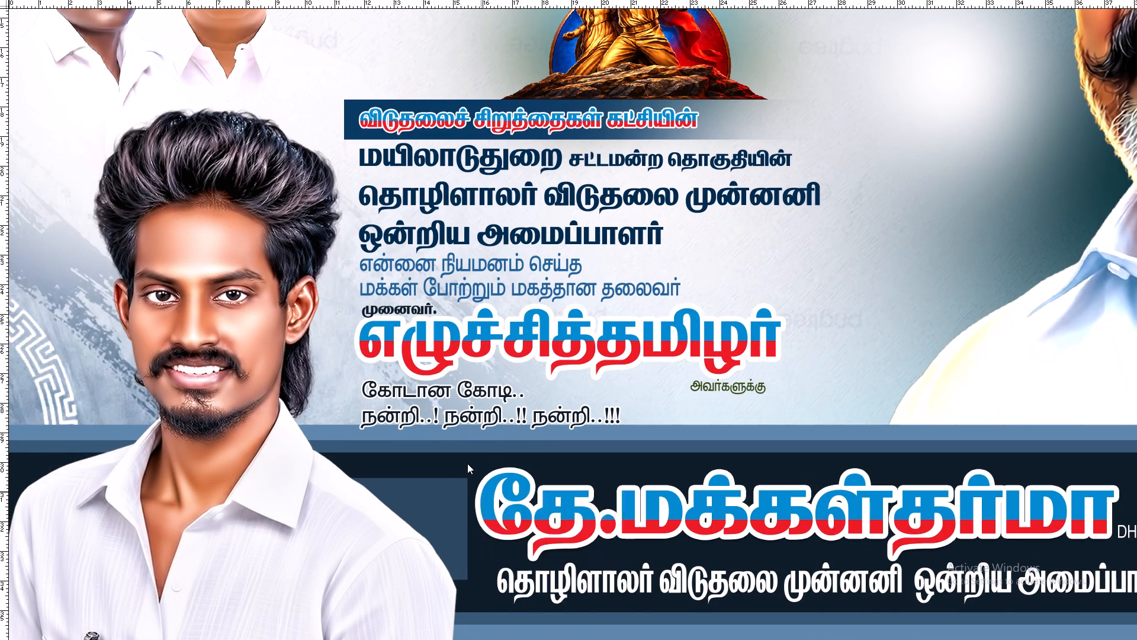
click(486, 471)
drag(486, 469, 486, 457)
key(ctrl+z)
key(m)
drag(505, 461, 855, 587)
key(ctrl+Return)
key(ctrl+Return)
key(ctrl+Return)
key(ctrl+j)
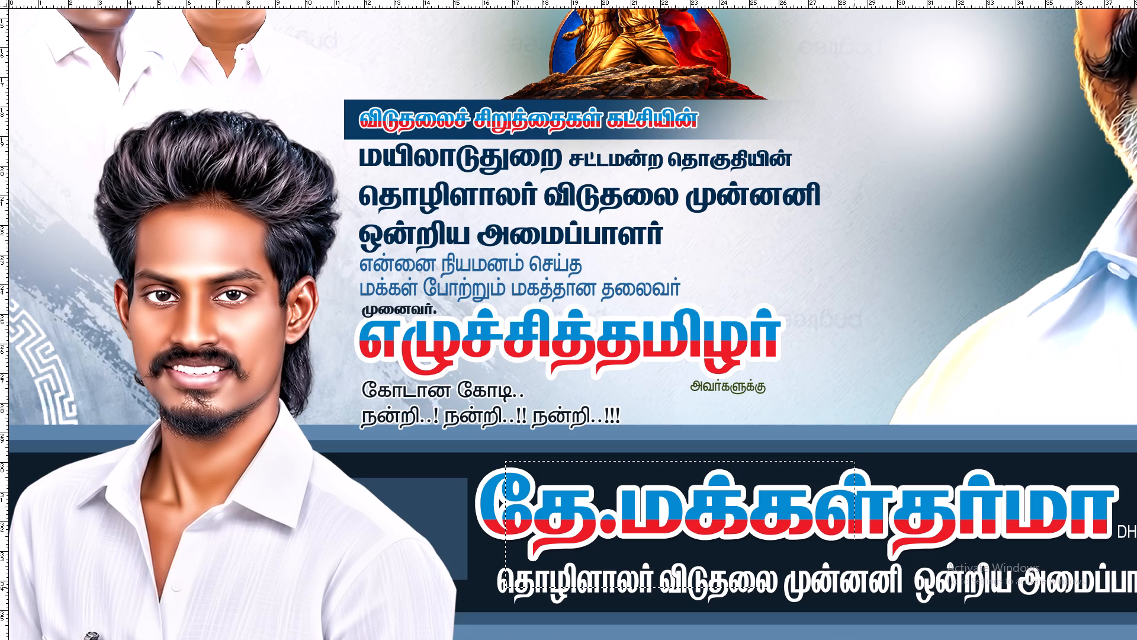
Bring the copied navy rectangle to the front and move it up between the upper-left portraits and the parliament building.
key(v)
key(ctrl+shift+bracketright)
key(ctrl+minus)
drag(602, 553, 437, 193)
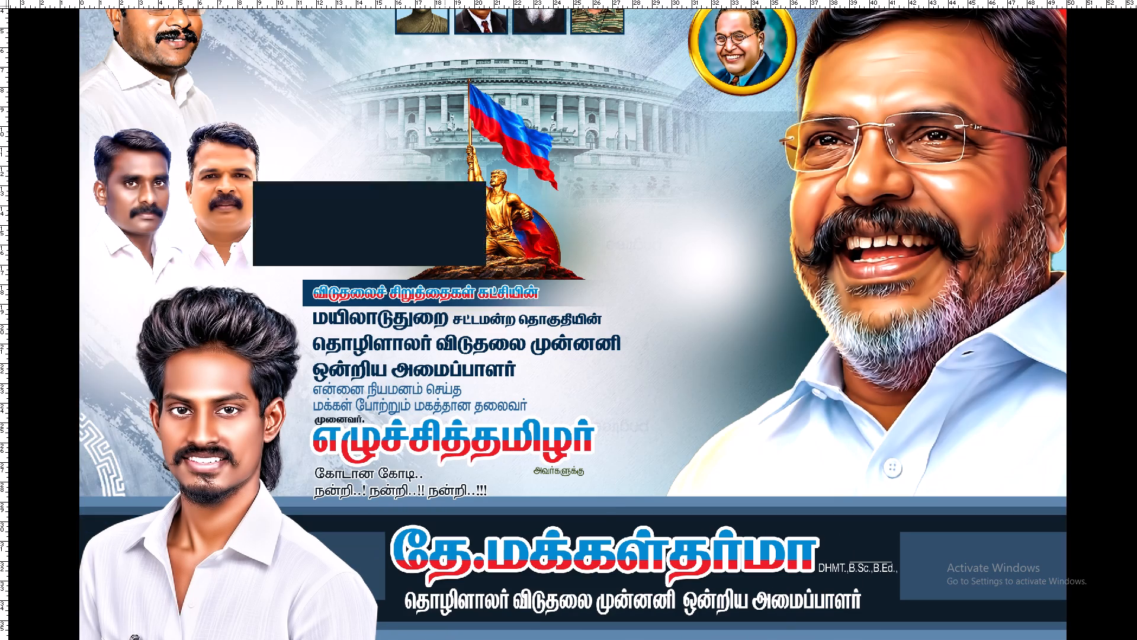
drag(437, 193, 416, 98)
Reshape the wide navy rectangle into an upright picture-frame shape, scaled to fit between the portraits and the flag statue.
key(z)
click(319, 63)
key(space)
drag(318, 62, 404, 345)
key(v)
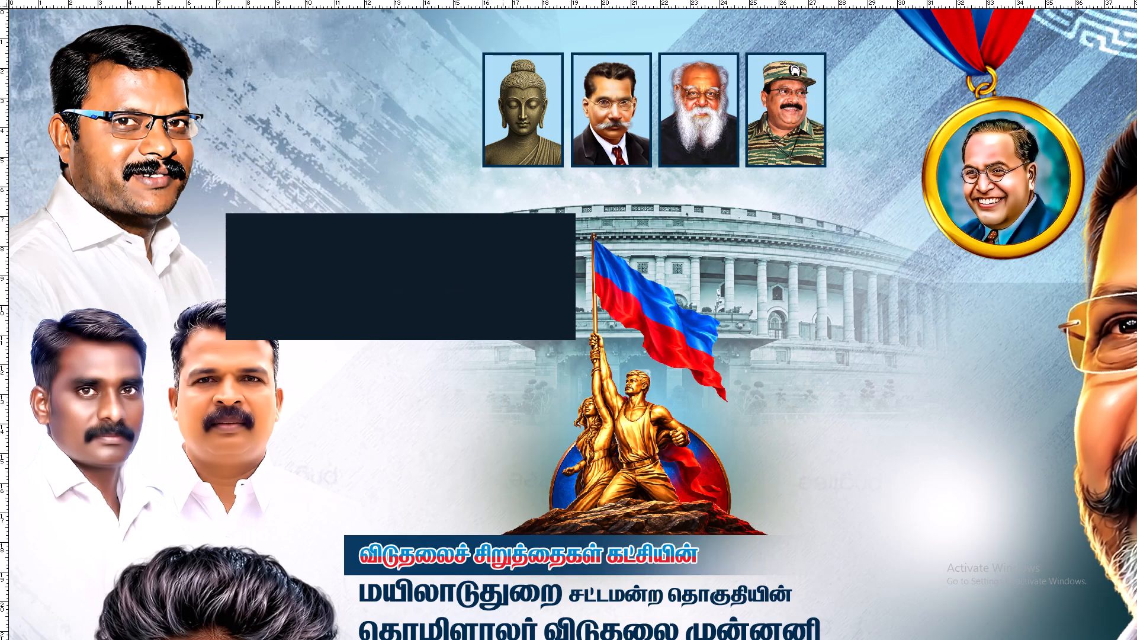
key(ctrl+t)
alt+shift+drag(578, 247, 441, 249)
key(Return)
key(ctrl+t)
alt+shift+drag(438, 207, 502, 169)
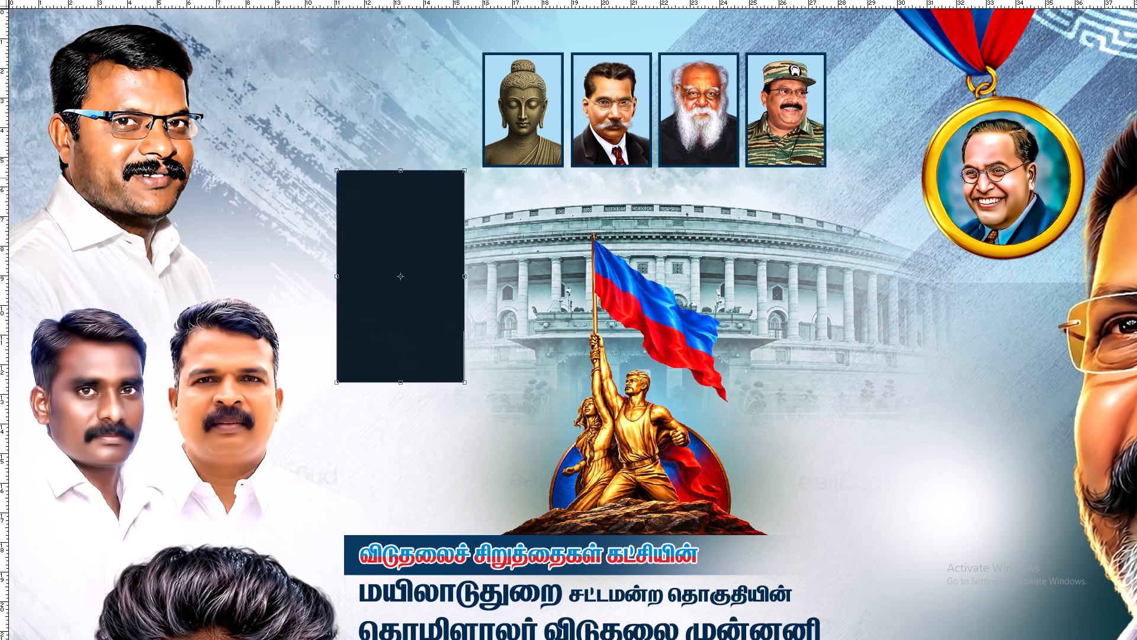
alt+shift+drag(502, 169, 551, 142)
shift+drag(441, 114, 443, 143)
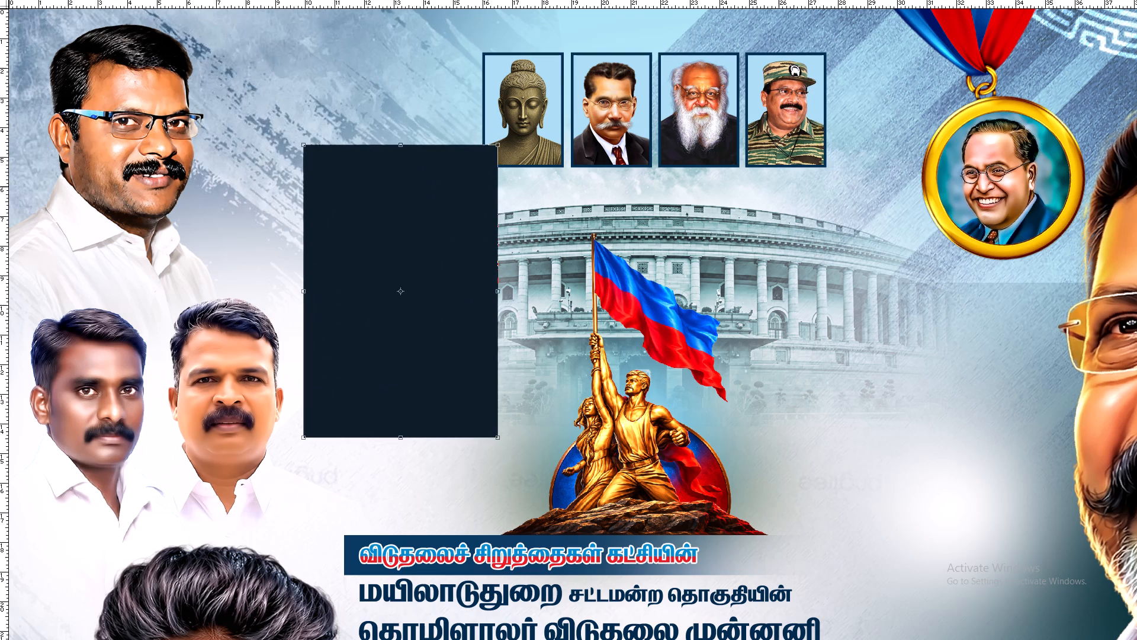
shift+click(502, 187)
key(Return)
key(ctrl+t)
alt+shift+drag(501, 142, 479, 191)
key(Return)
Give the navy rectangle a thick white stroke positioned Inside.
key(alt+l)
key(alt+y)
key(alt+k)
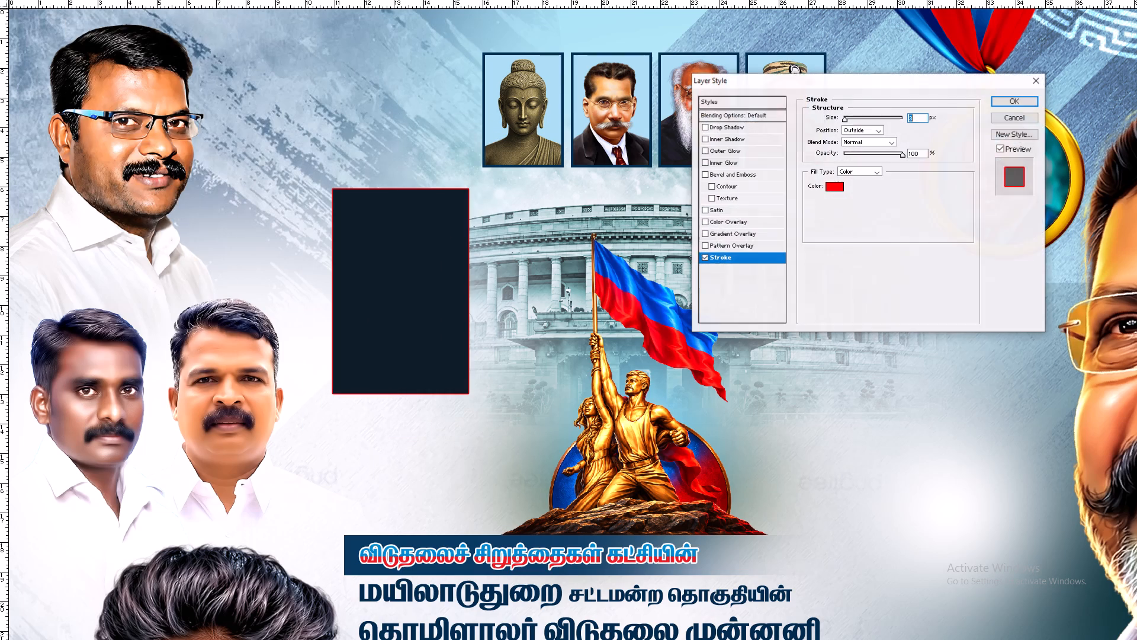
click(705, 260)
click(705, 258)
click(833, 187)
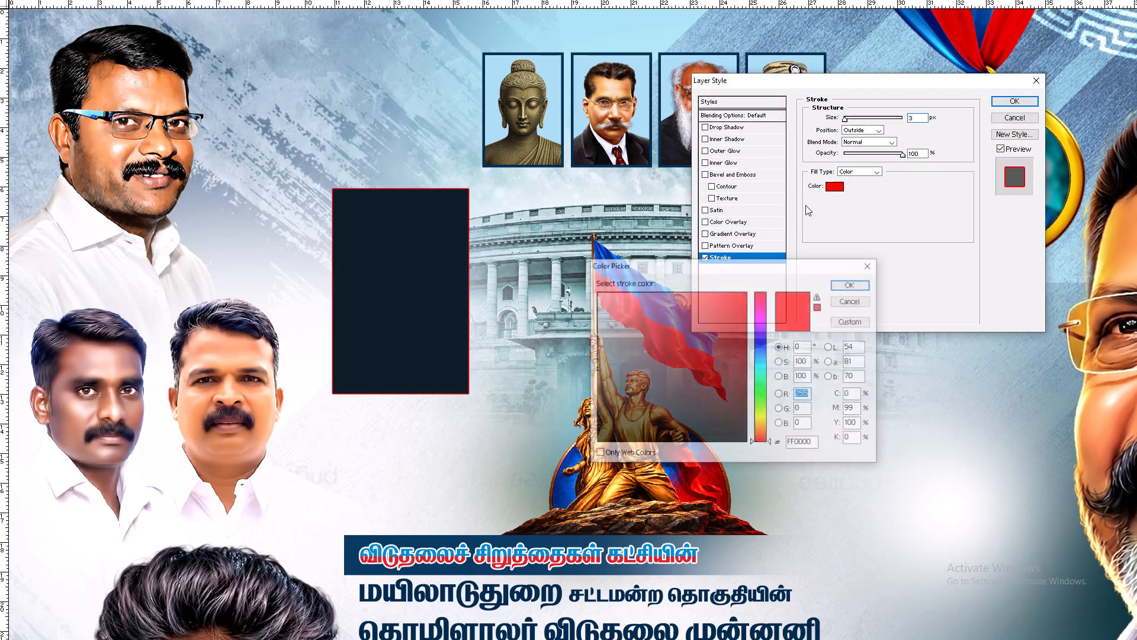
drag(682, 318, 233, 72)
key(Return)
click(871, 131)
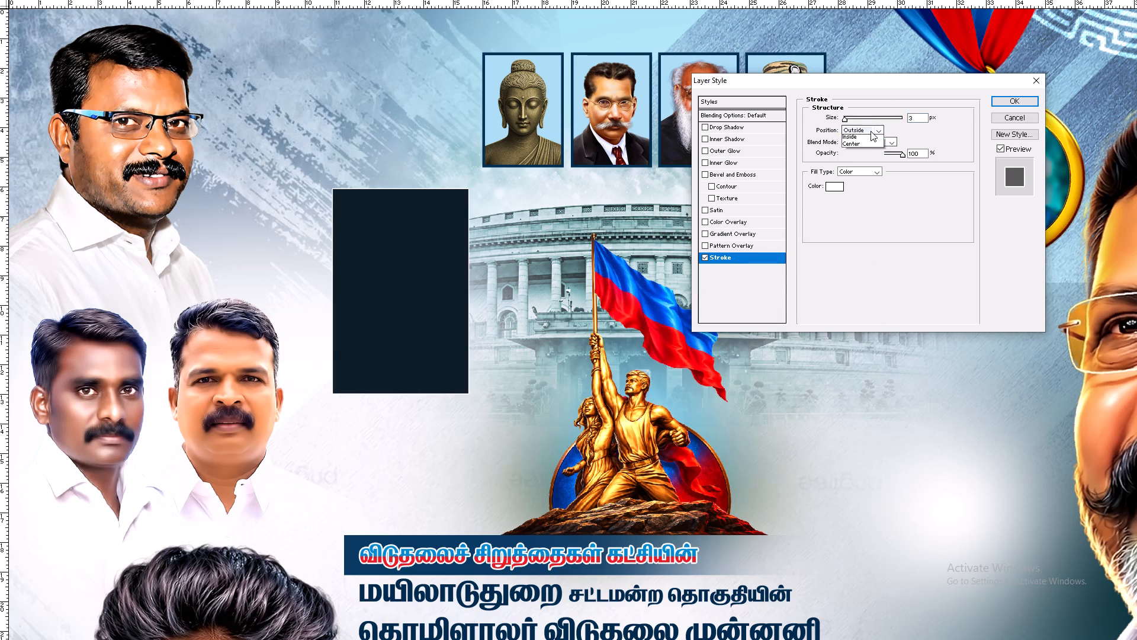
click(859, 140)
click(853, 128)
click(857, 146)
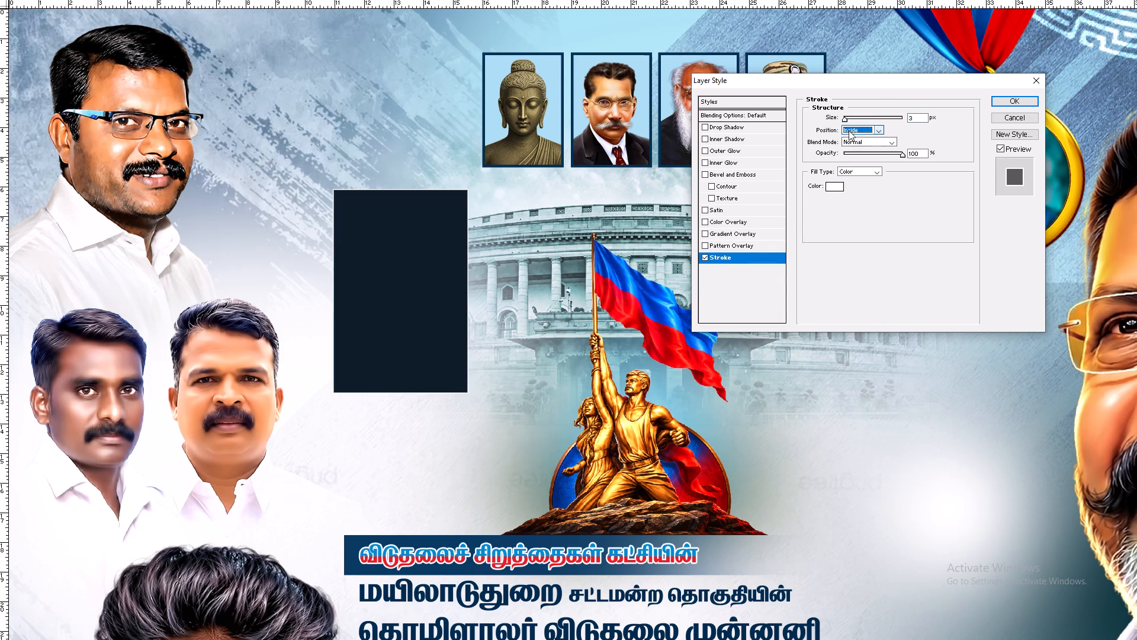
drag(847, 123, 855, 123)
click(846, 121)
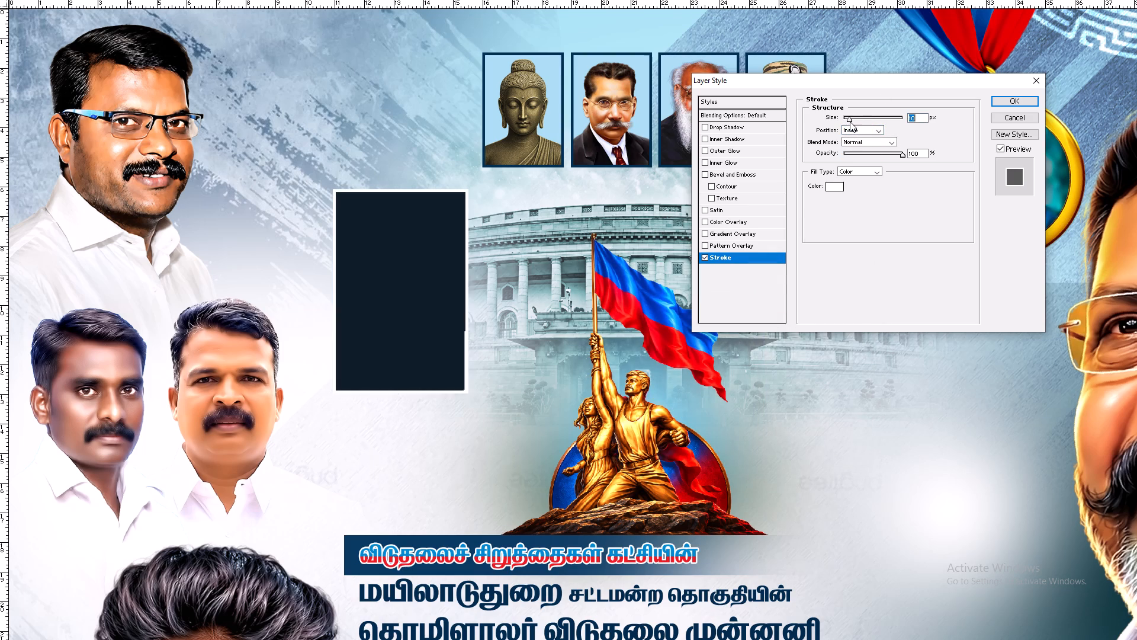
Add a Drop Shadow to the navy rectangle with a slightly larger shadow size and apply the layer style.
click(756, 125)
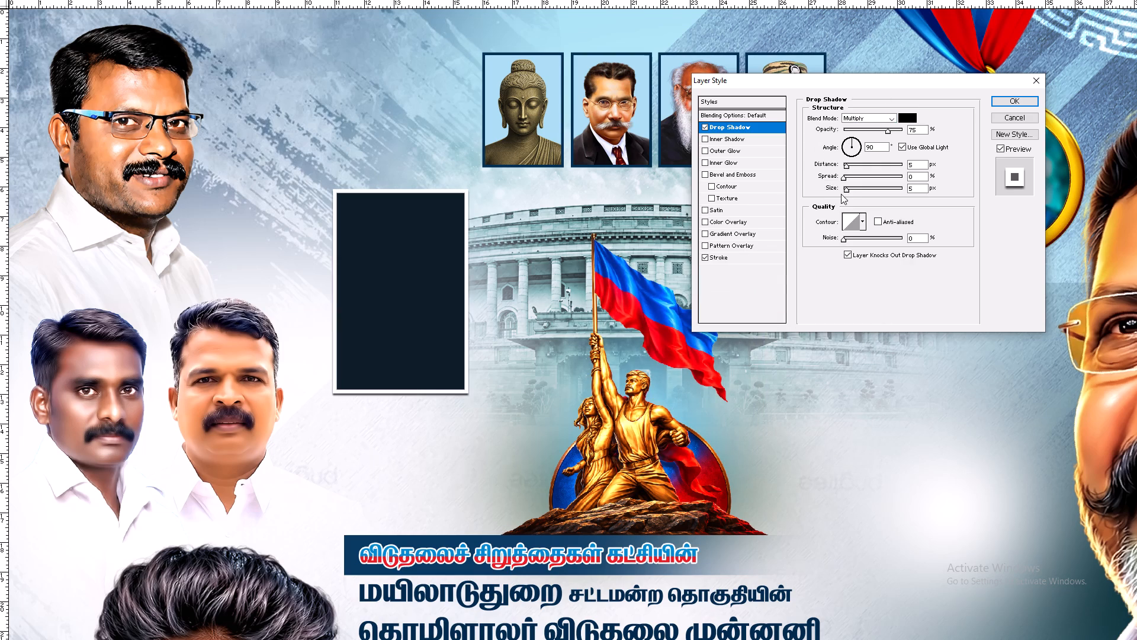
click(850, 191)
key(Return)
scroll(672, 203, up, 4)
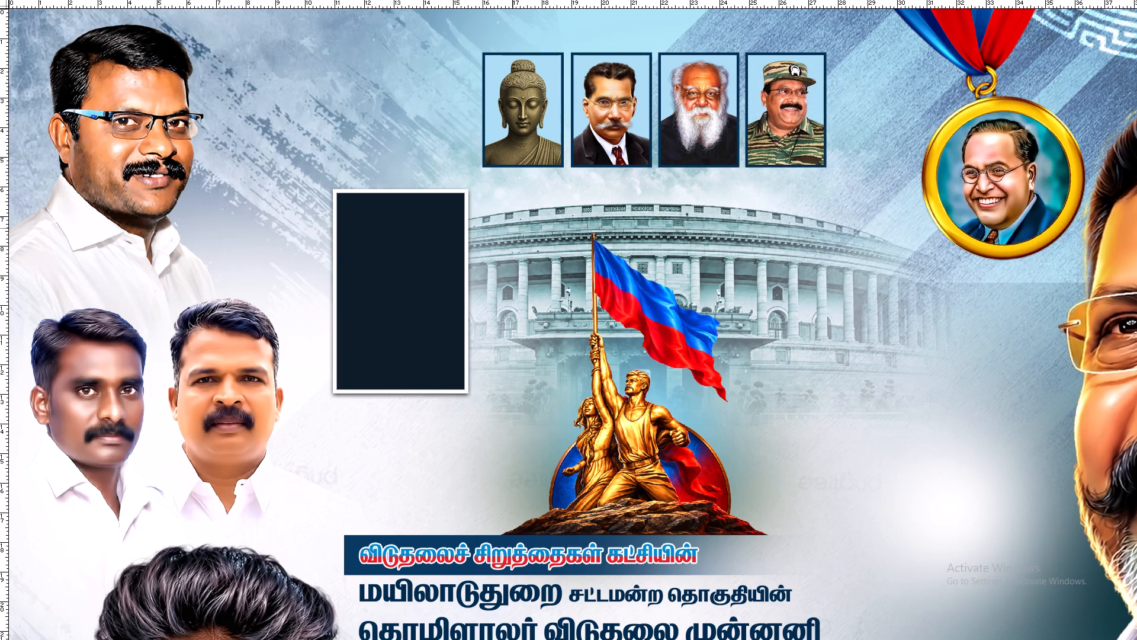
Reduce the height and overall size of the white-bordered navy rectangle slightly.
key(ctrl+t)
shift+drag(455, 191, 456, 197)
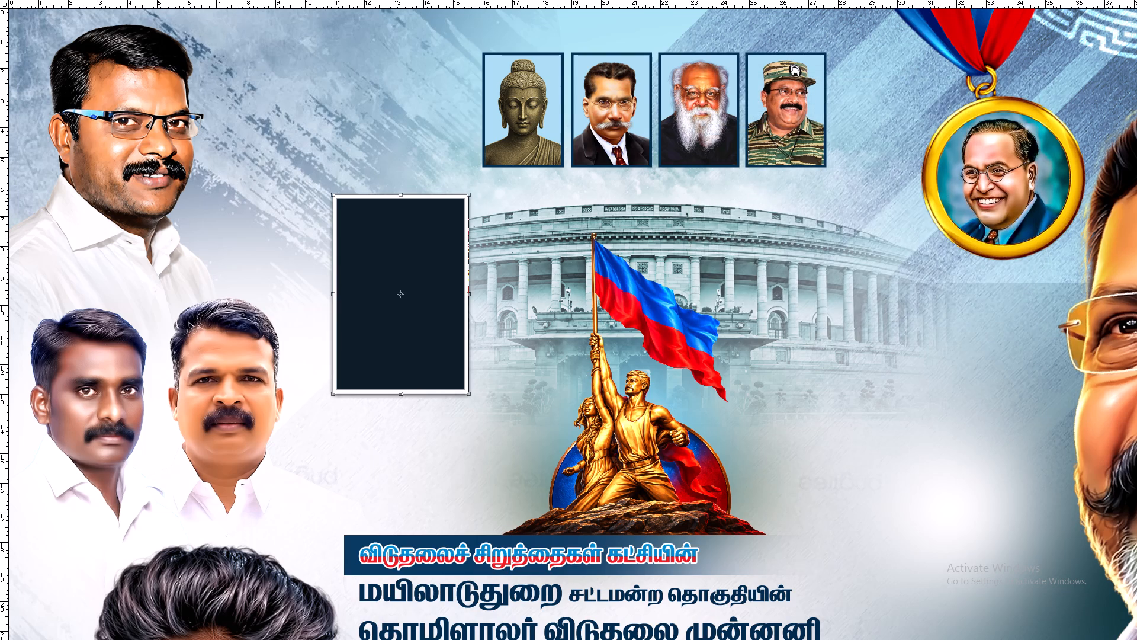
alt+shift+drag(467, 194, 460, 204)
key(Return)
Move the bordered navy rectangle to the banner's upper left, over the face of the portrait with glasses.
key(ctrl+plus)
key(ctrl+space)
key(ctrl+space)
key(ctrl+space)
key(ctrl+space)
key(ctrl+space)
drag(492, 219, 714, 332)
drag(712, 334, 760, 426)
drag(543, 375, 332, 203)
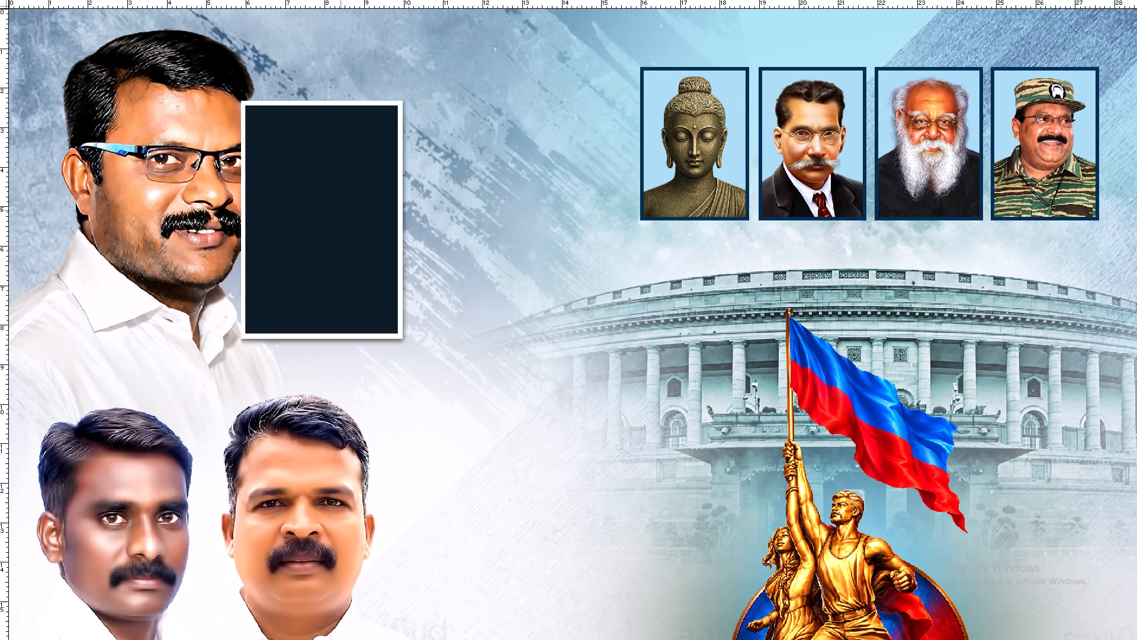
drag(332, 203, 180, 154)
Duplicate the bordered rectangle twice and place the copies to its right, forming an evenly spaced row of three.
key(ctrl+j)
shift+drag(208, 149, 309, 164)
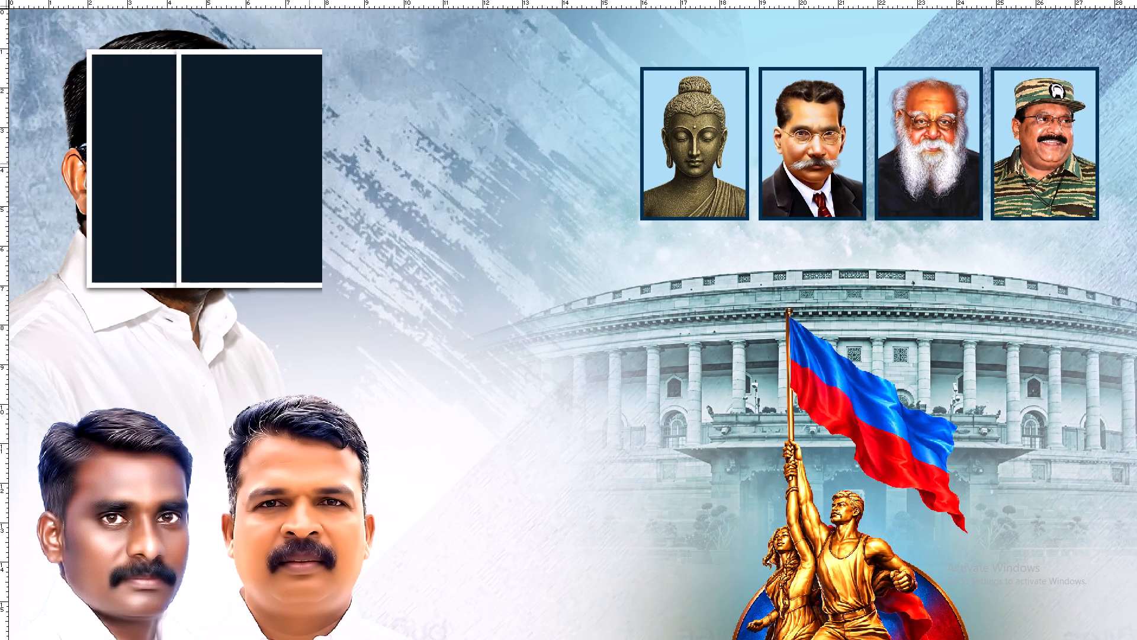
shift+drag(309, 164, 377, 168)
key(ctrl+j)
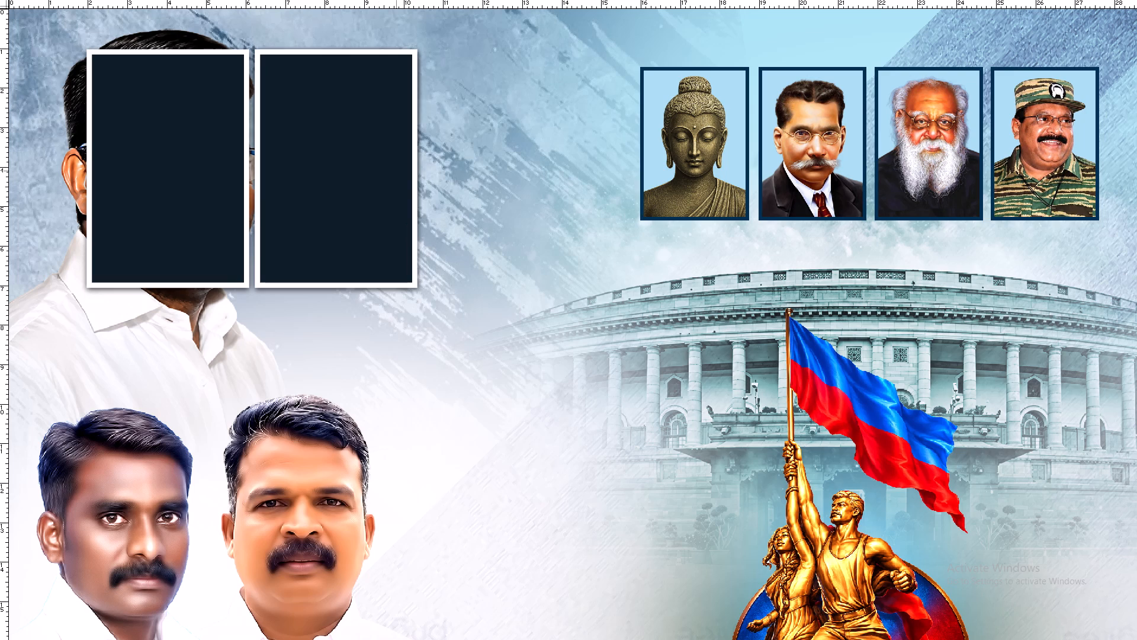
shift+drag(350, 166, 518, 180)
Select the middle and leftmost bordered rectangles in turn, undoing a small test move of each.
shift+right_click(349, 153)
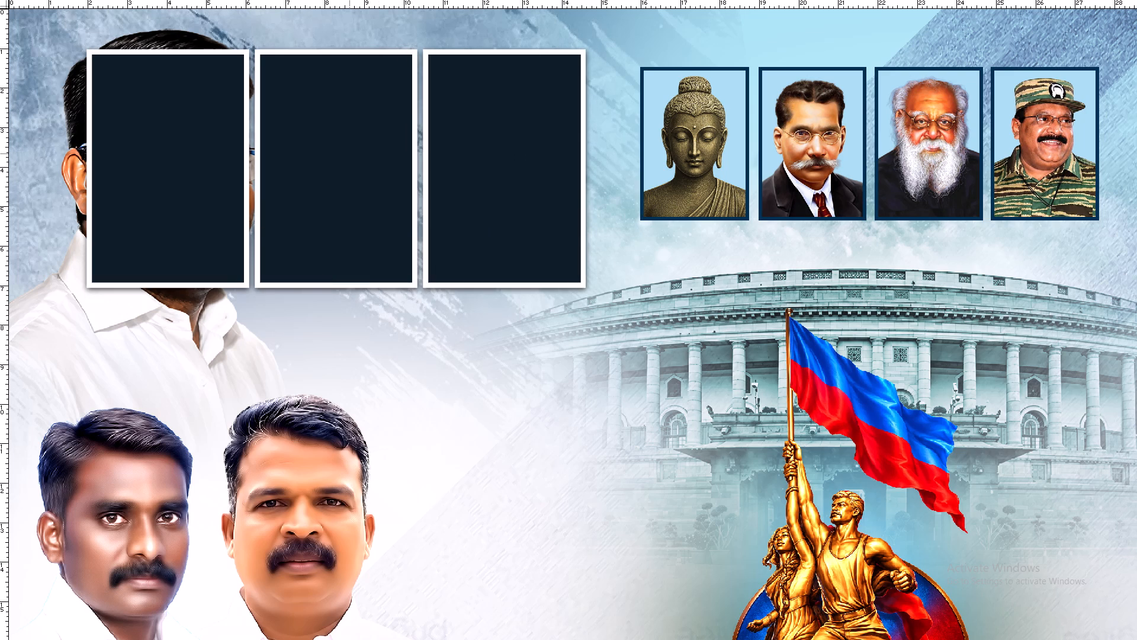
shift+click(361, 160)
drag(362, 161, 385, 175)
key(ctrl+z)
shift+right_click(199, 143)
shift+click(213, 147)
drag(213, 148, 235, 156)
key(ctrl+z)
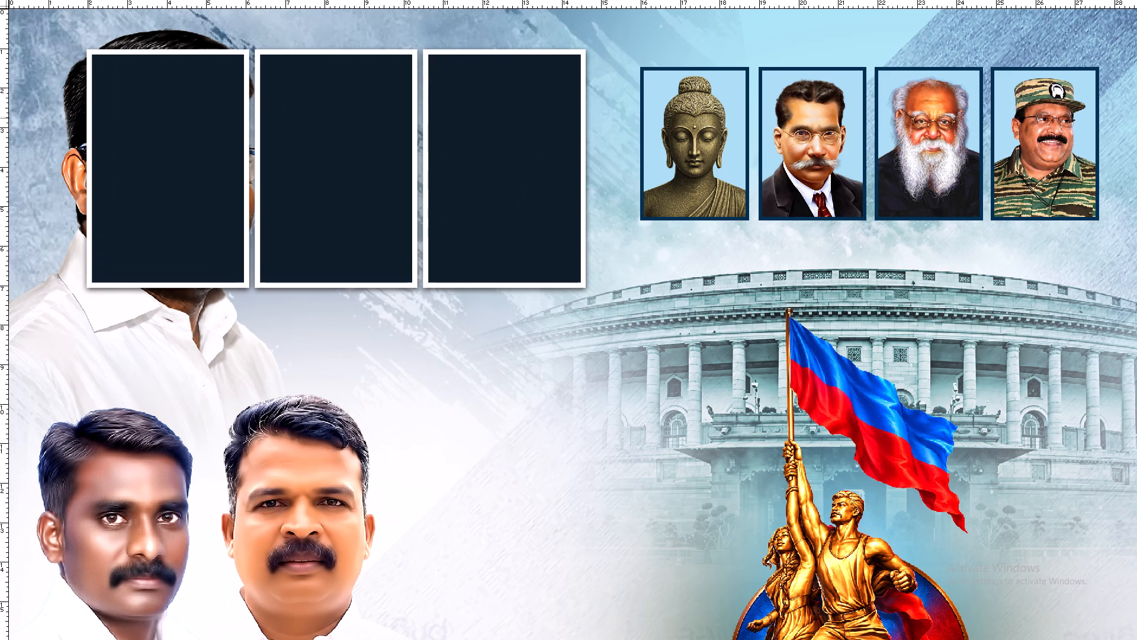
Cut the portrait with glasses, paste it over the leftmost frame, and clip it to that frame.
right_click(79, 116)
click(91, 122)
drag(89, 121, 337, 219)
key(ctrl+a)
key(ctrl+x)
right_click(161, 139)
click(179, 149)
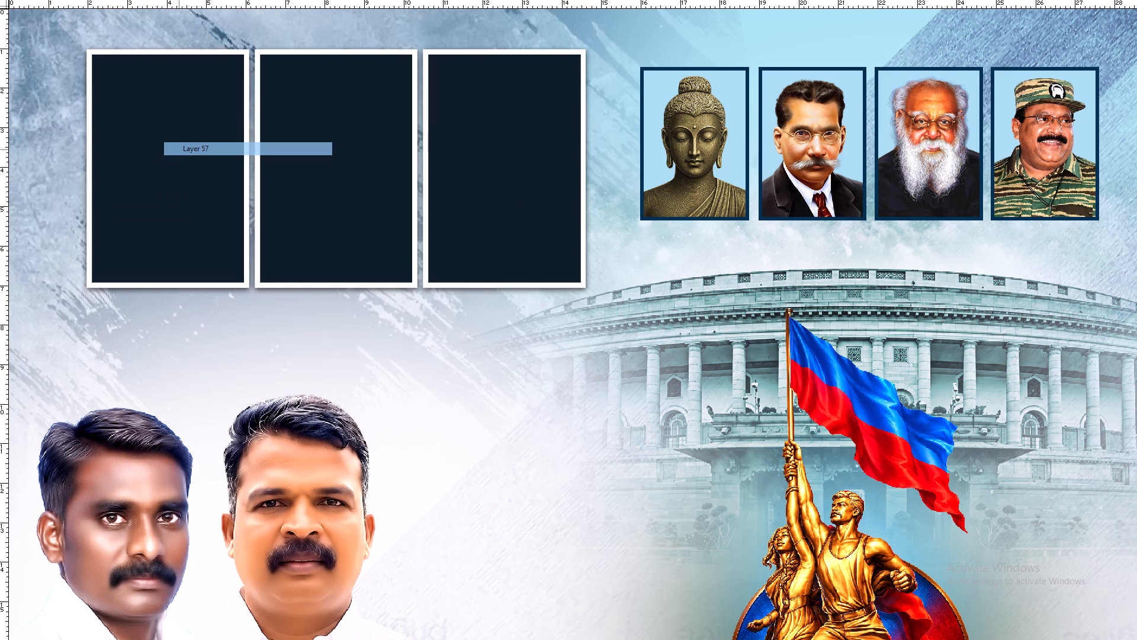
key(ctrl+v)
drag(606, 252, 166, 164)
key(ctrl+g)
Scale the portrait with glasses down and position it so head and shoulders fit the leftmost frame.
key(ctrl+t)
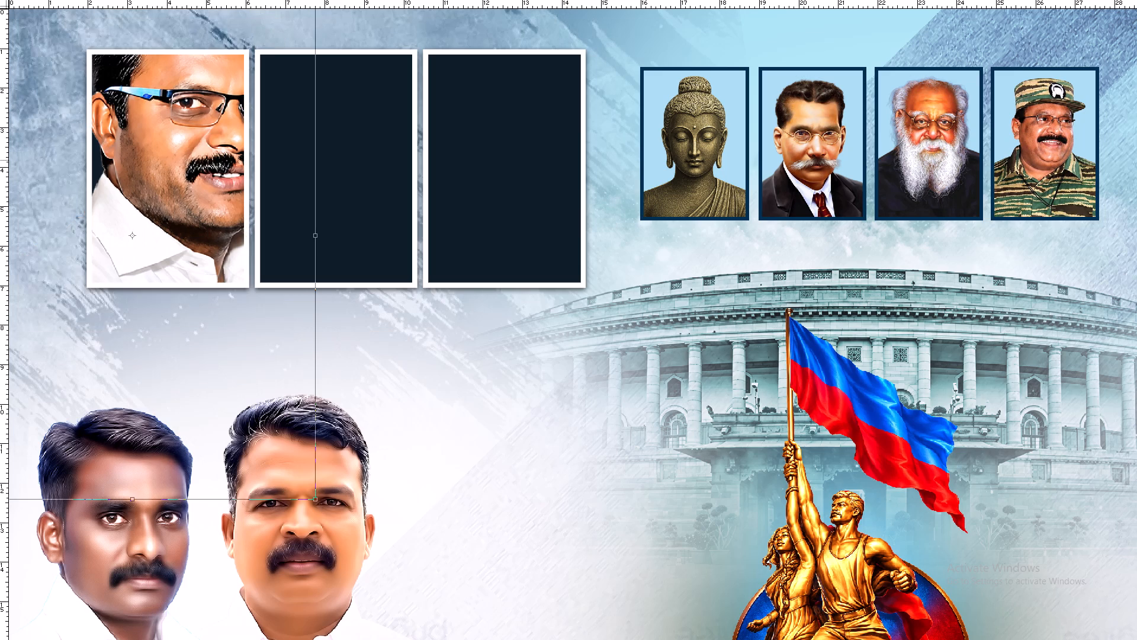
drag(313, 500, 225, 354)
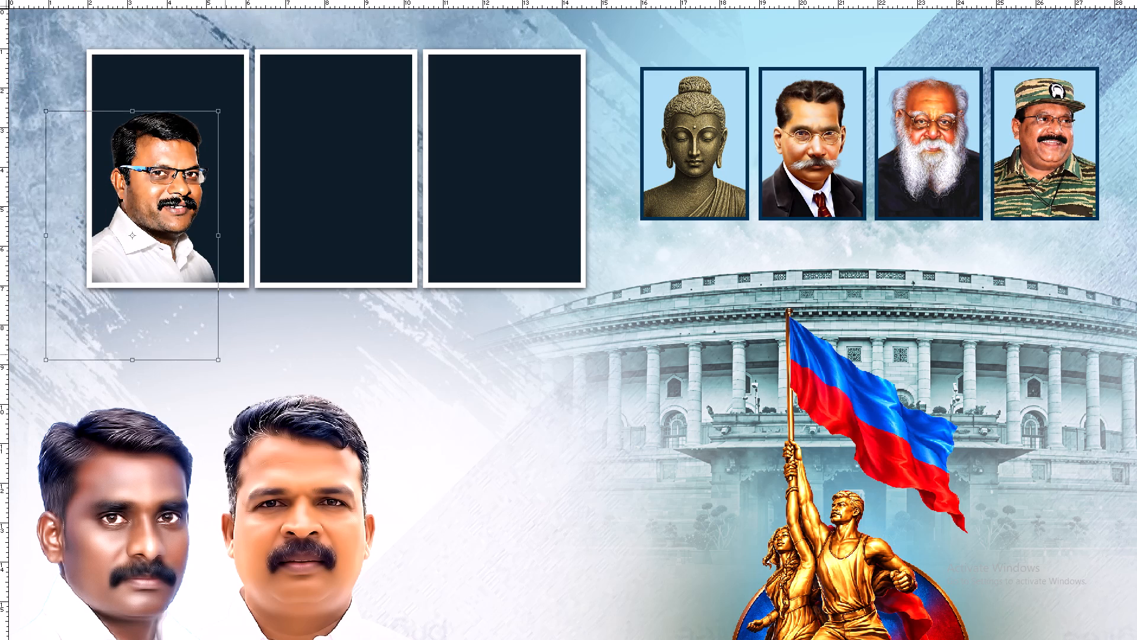
drag(225, 354, 248, 397)
drag(192, 249, 197, 240)
key(Return)
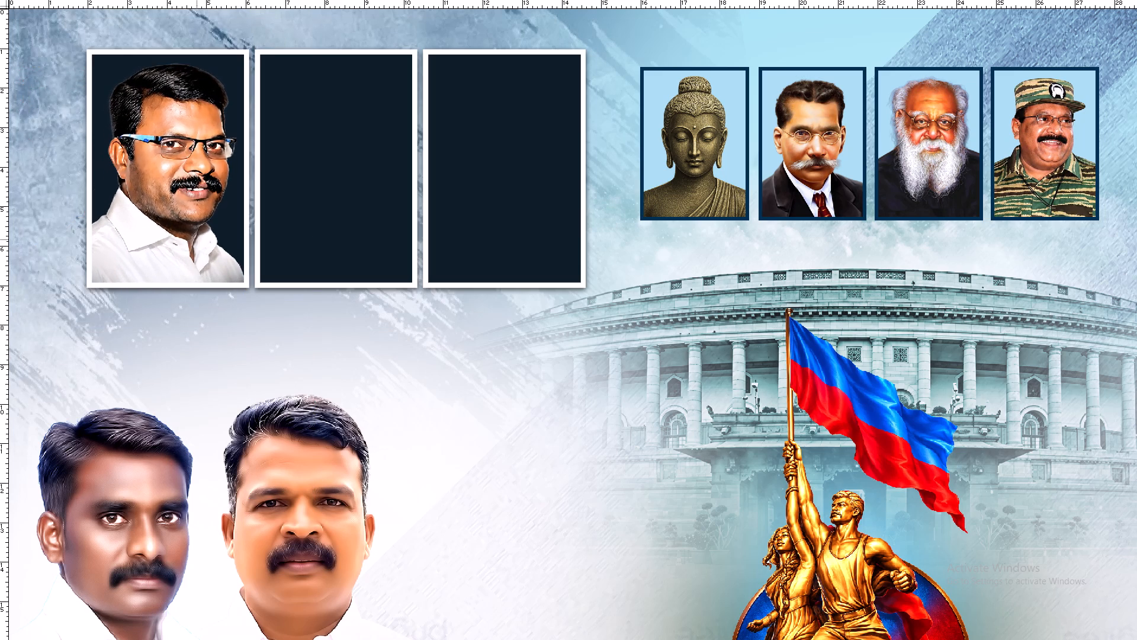
Enlarge the portrait with glasses slightly so it fills more of the leftmost frame.
key(ctrl+plus)
key(ctrl+space)
key(ctrl+space)
key(ctrl+space)
key(ctrl+space)
key(ctrl+space)
key(ctrl+space)
key(ctrl+space)
key(ctrl+space)
key(ctrl+space)
drag(195, 239, 537, 500)
drag(431, 366, 582, 441)
click(317, 253)
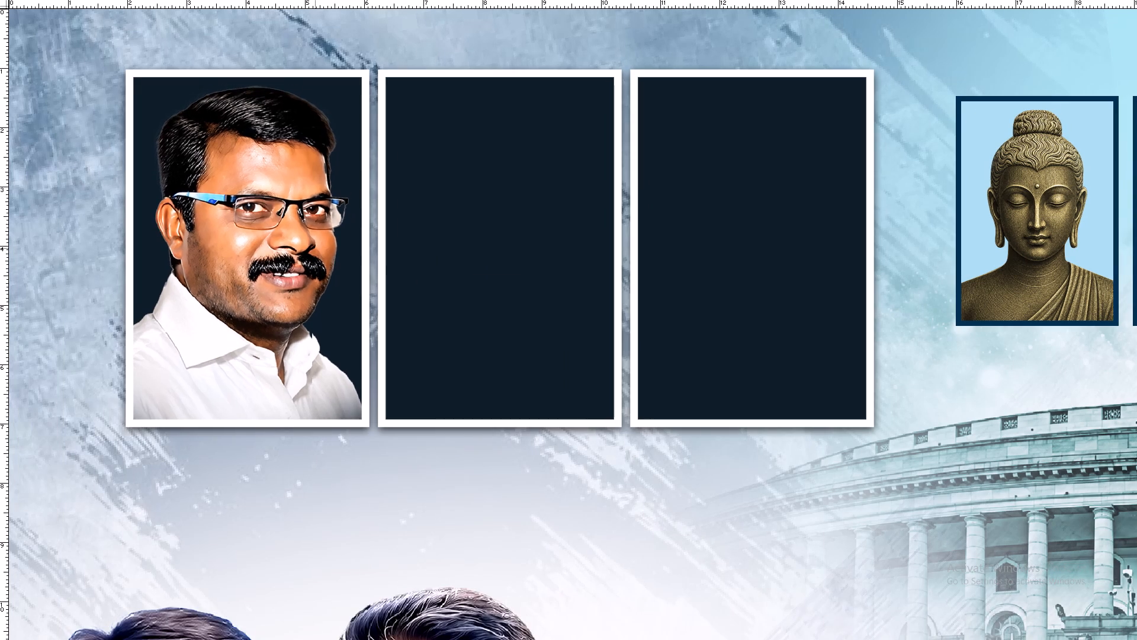
key(ctrl+t)
alt+shift+drag(371, 87, 386, 82)
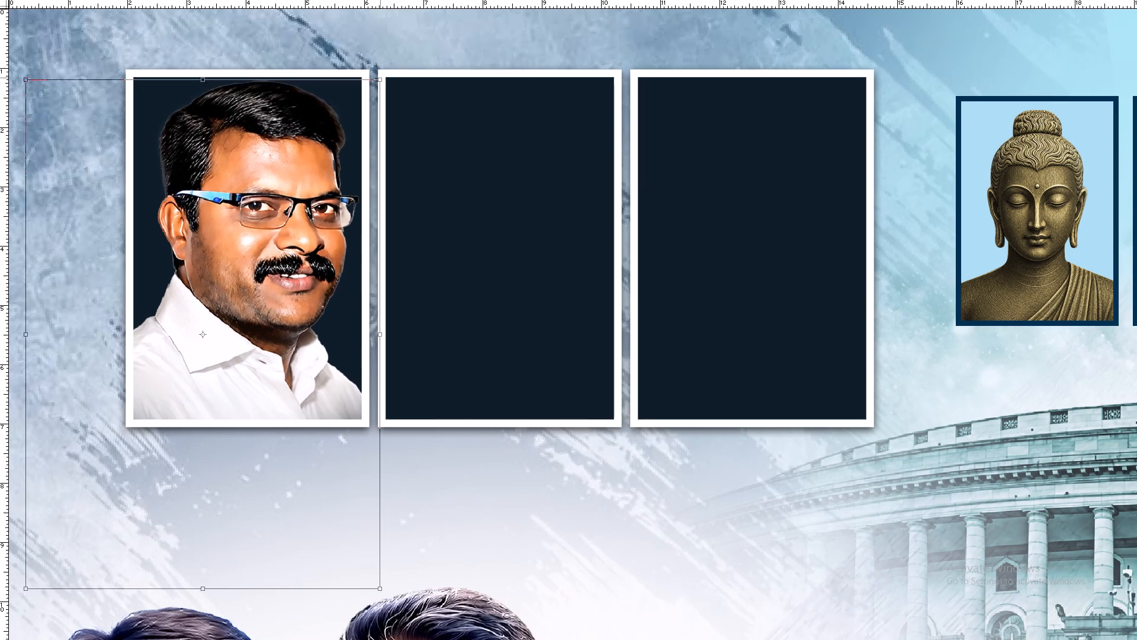
key(Return)
Move the rightmost unframed portrait up and to the right, to just below the row of frames.
click(332, 155)
key(space)
key(space)
key(space)
key(space)
key(space)
key(space)
drag(335, 217, 333, 122)
drag(339, 249, 342, 136)
key(space)
key(space)
key(space)
drag(329, 361, 329, 255)
drag(329, 315, 330, 257)
right_click(194, 382)
click(210, 395)
right_drag(364, 355, 372, 361)
click(381, 371)
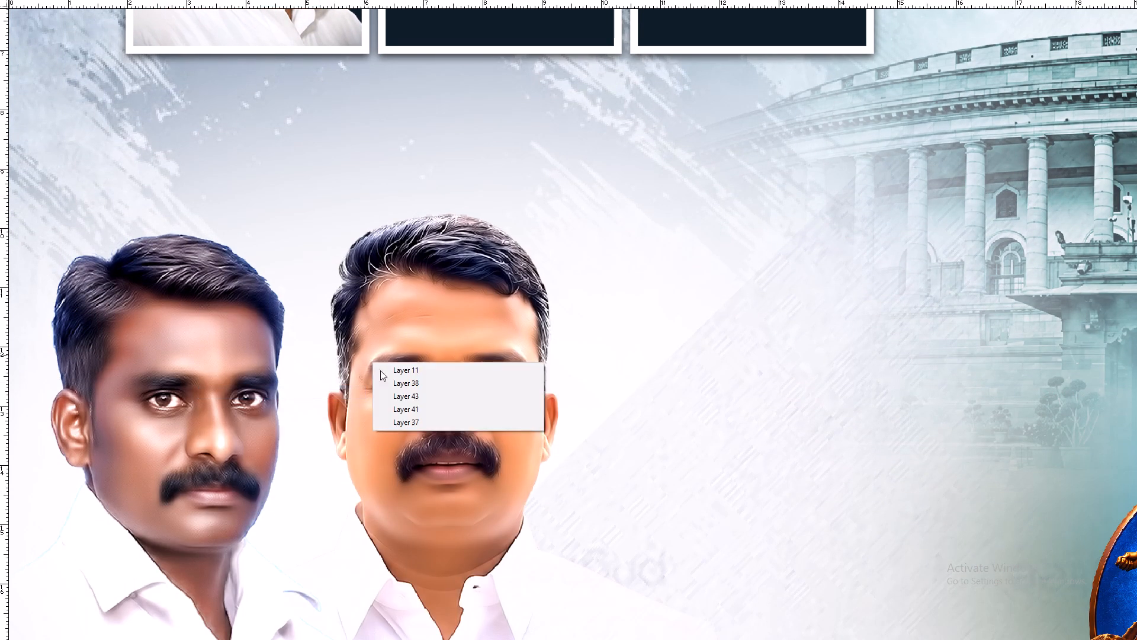
shift+right_drag(382, 347, 388, 351)
shift+click(402, 364)
drag(428, 355, 457, 383)
key(space)
drag(490, 393, 516, 170)
key(space)
key(space)
key(space)
key(space)
key(space)
key(space)
key(space)
key(space)
key(space)
key(space)
key(space)
key(space)
key(space)
key(space)
key(space)
key(space)
key(space)
drag(526, 210, 524, 362)
drag(521, 388, 521, 356)
click(521, 356)
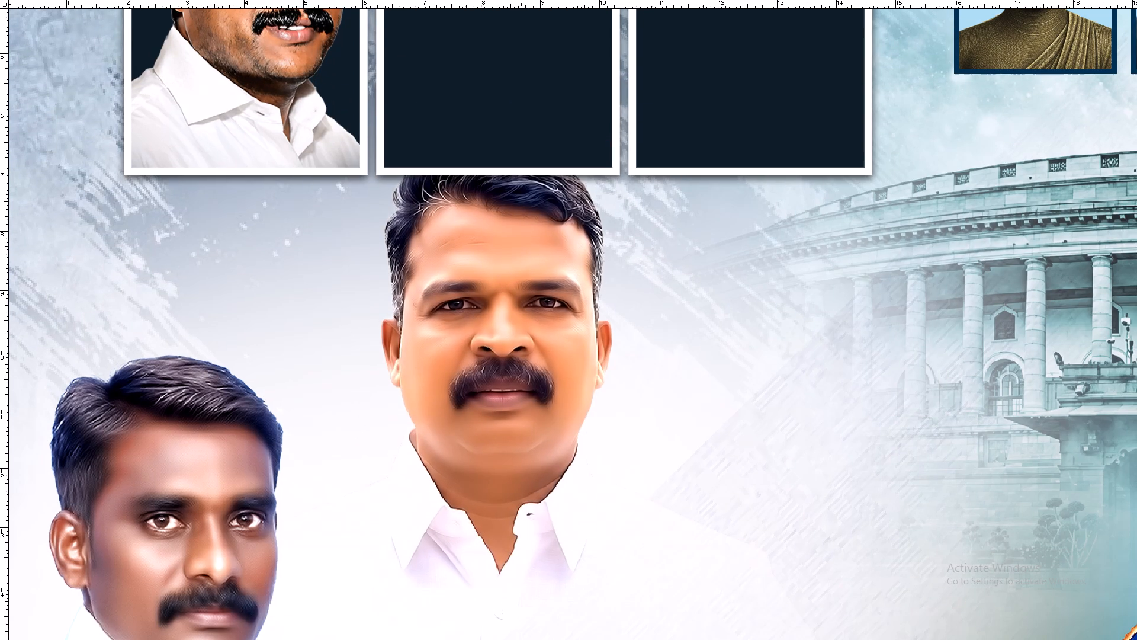
Cut the remaining lower-left portrait, paste it over the middle frame, and clip it to that frame.
right_click(172, 453)
click(183, 459)
drag(189, 459, 792, 253)
key(ctrl+a)
key(ctrl+x)
key(space)
drag(767, 233, 727, 494)
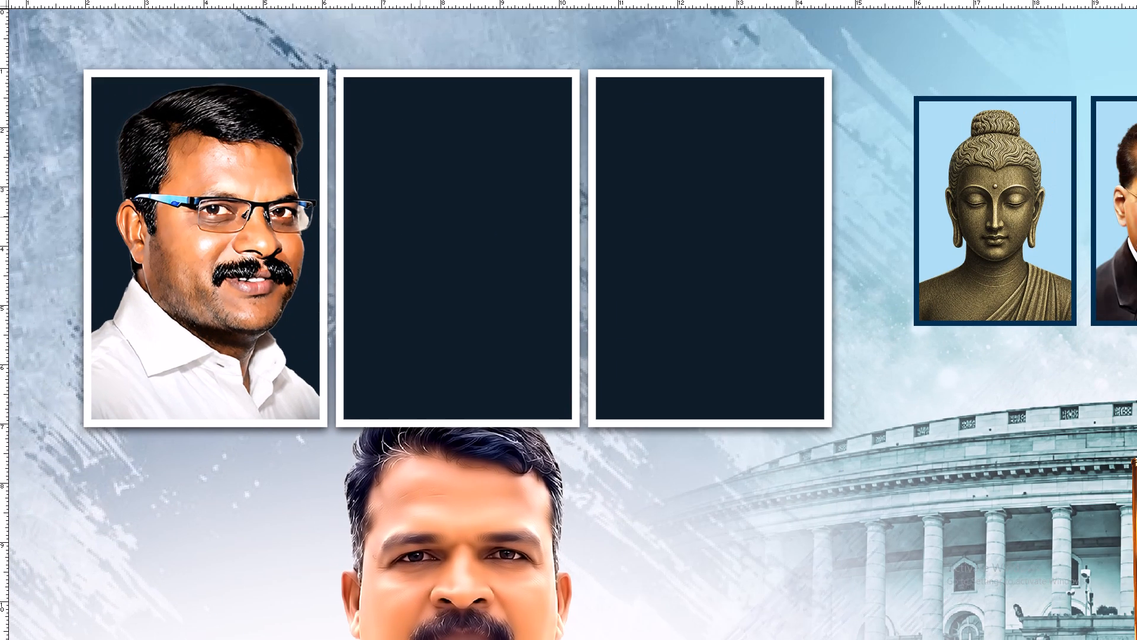
right_drag(404, 191, 410, 193)
click(420, 199)
key(ctrl+v)
drag(566, 219, 478, 251)
key(ctrl+g)
Scale the middle portrait down and position it with the full head and collar inside the frame.
key(ctrl+t)
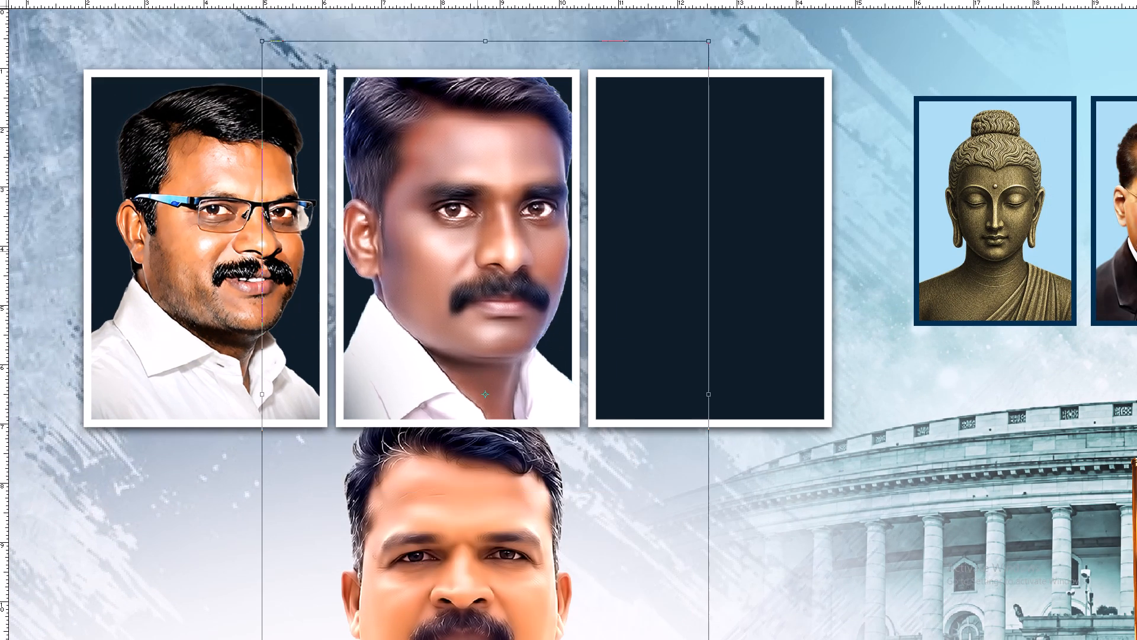
alt+shift+drag(710, 36, 656, 95)
drag(516, 179, 512, 157)
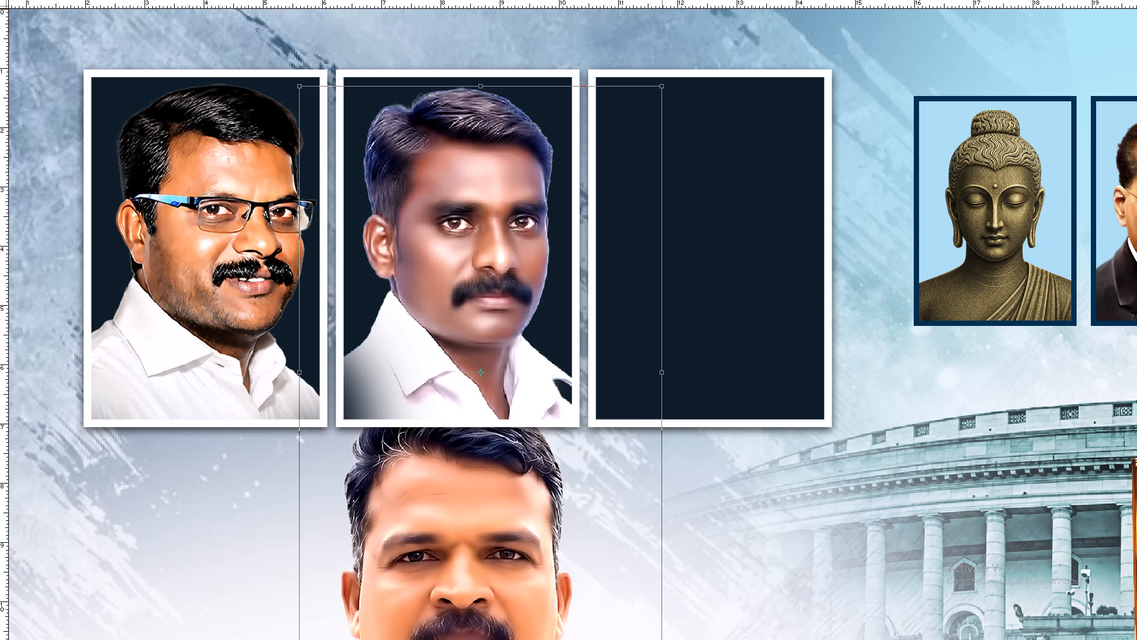
alt+shift+drag(663, 82, 658, 88)
drag(493, 179, 492, 172)
key(Return)
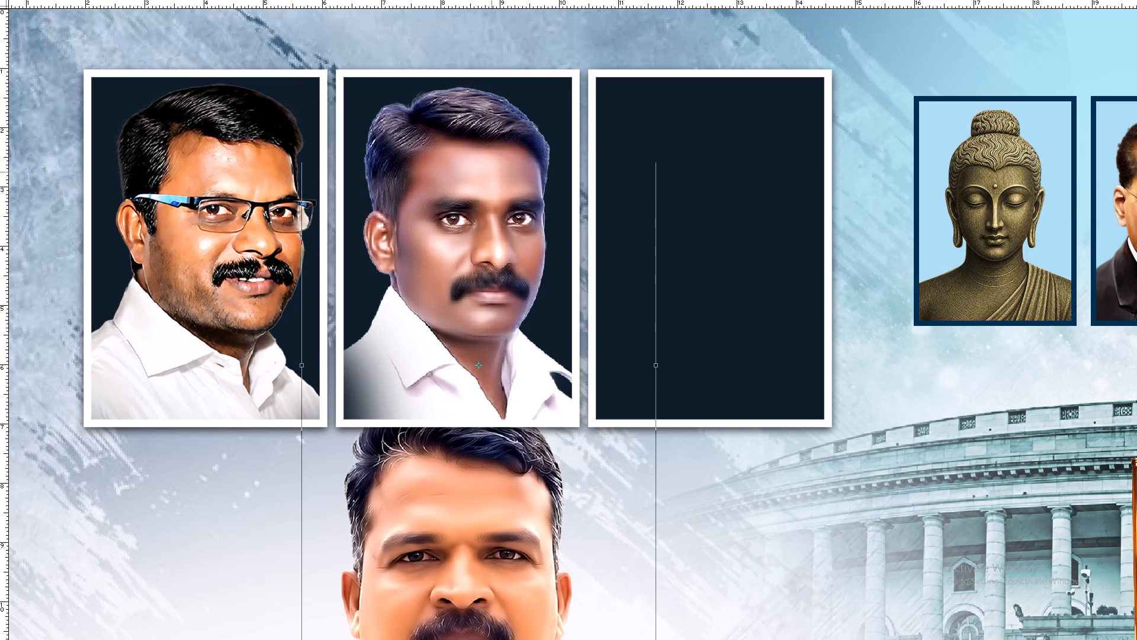
Cut the last unframed portrait below the row, paste it over the third frame, and clip it to that frame.
key(space)
drag(483, 244, 449, 162)
right_click(390, 449)
click(411, 456)
drag(429, 452, 632, 378)
key(ctrl+a)
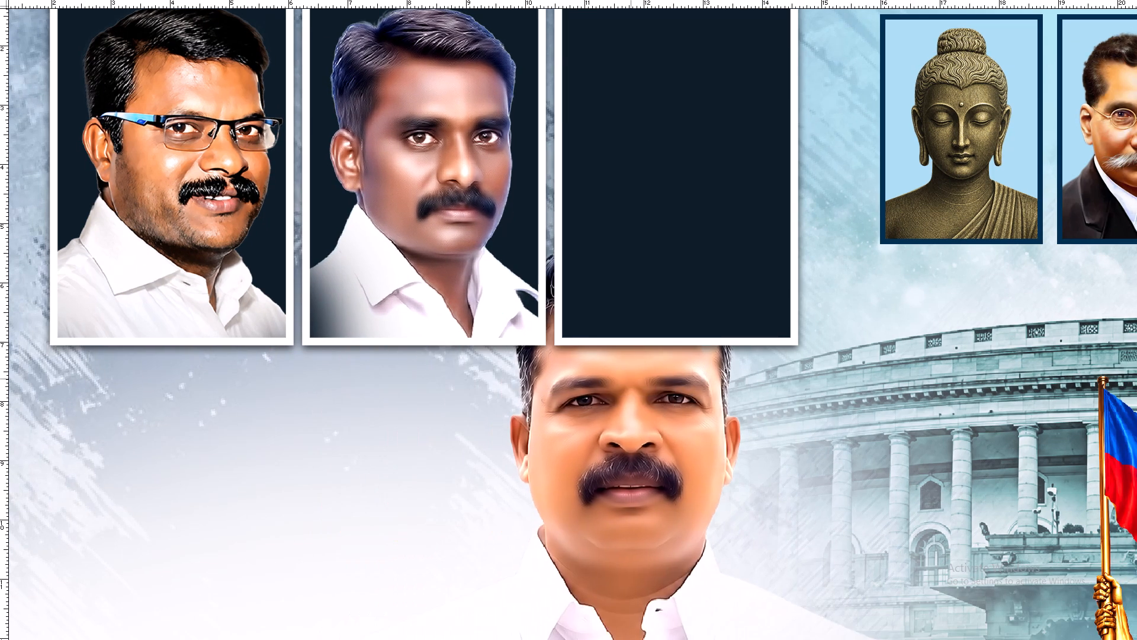
key(ctrl+x)
key(space)
drag(656, 237, 586, 396)
right_drag(583, 299, 589, 301)
click(600, 308)
key(ctrl+v)
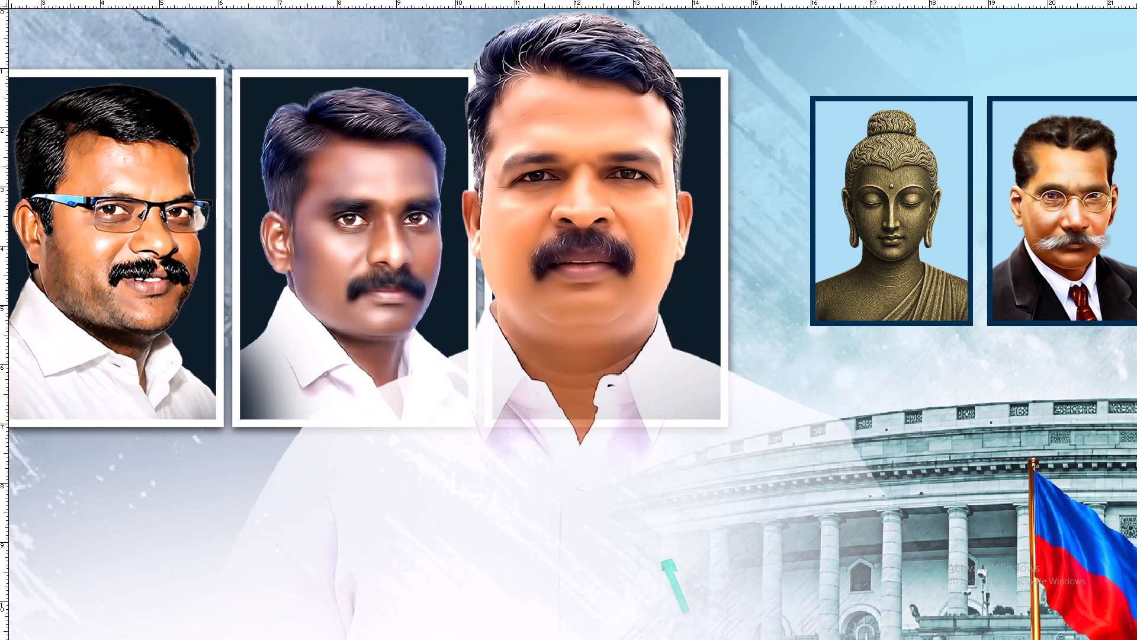
drag(614, 169, 646, 202)
key(ctrl+g)
Scale the third portrait down, centre it in its frame, and nudge it slightly left.
key(ctrl+t)
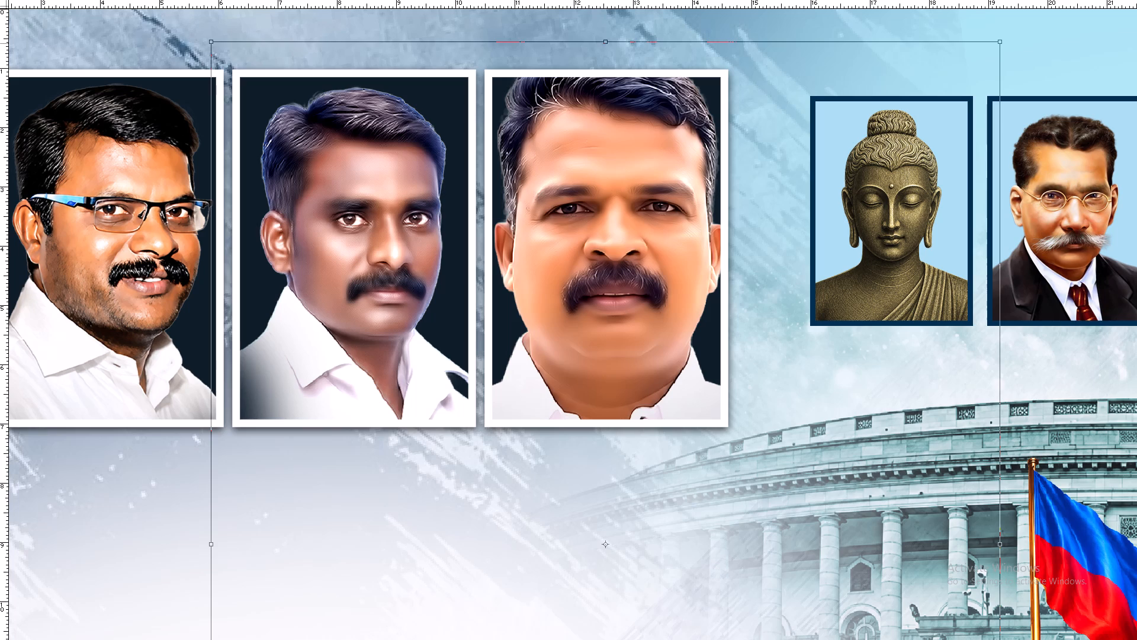
alt+shift+drag(1000, 40, 847, 156)
drag(648, 306, 638, 207)
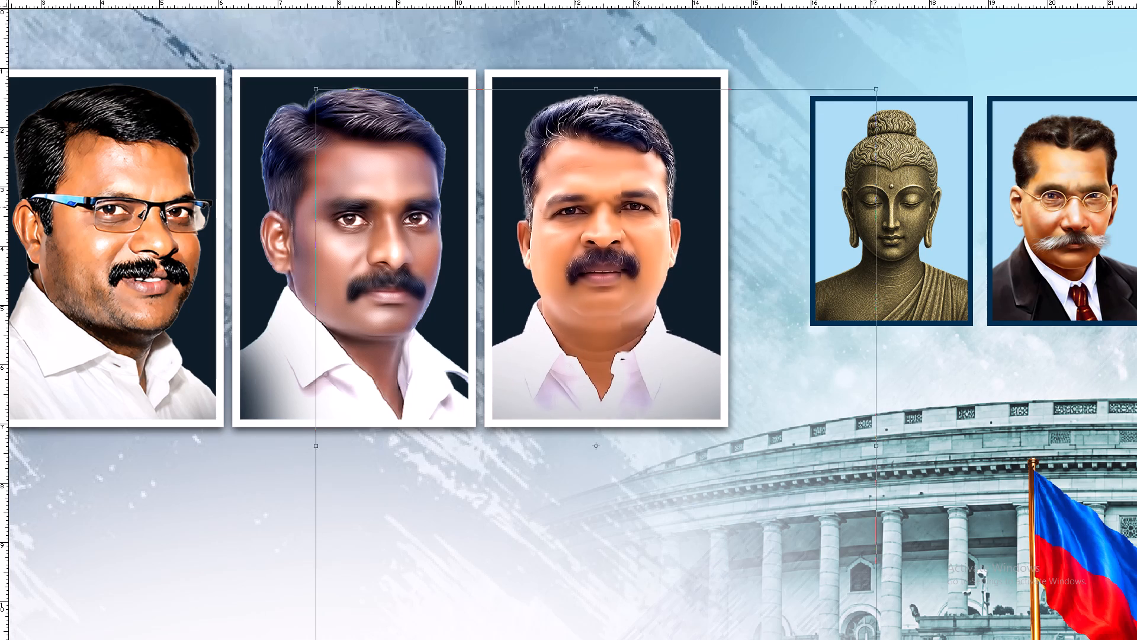
drag(638, 207, 646, 201)
key(Return)
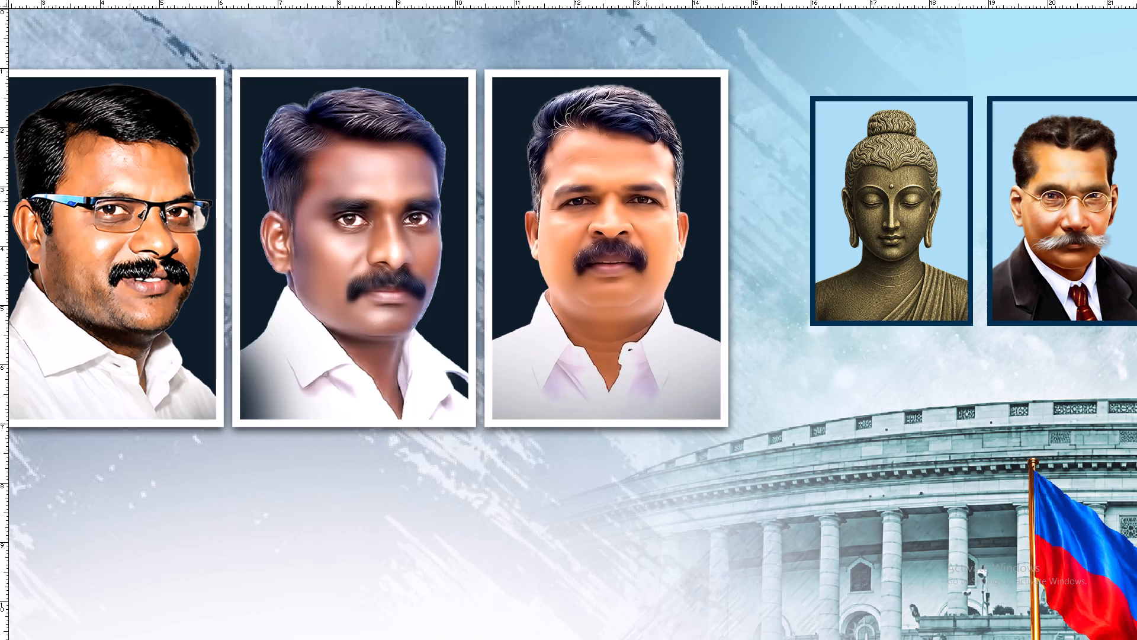
key(Left)
key(Left)
key(Left)
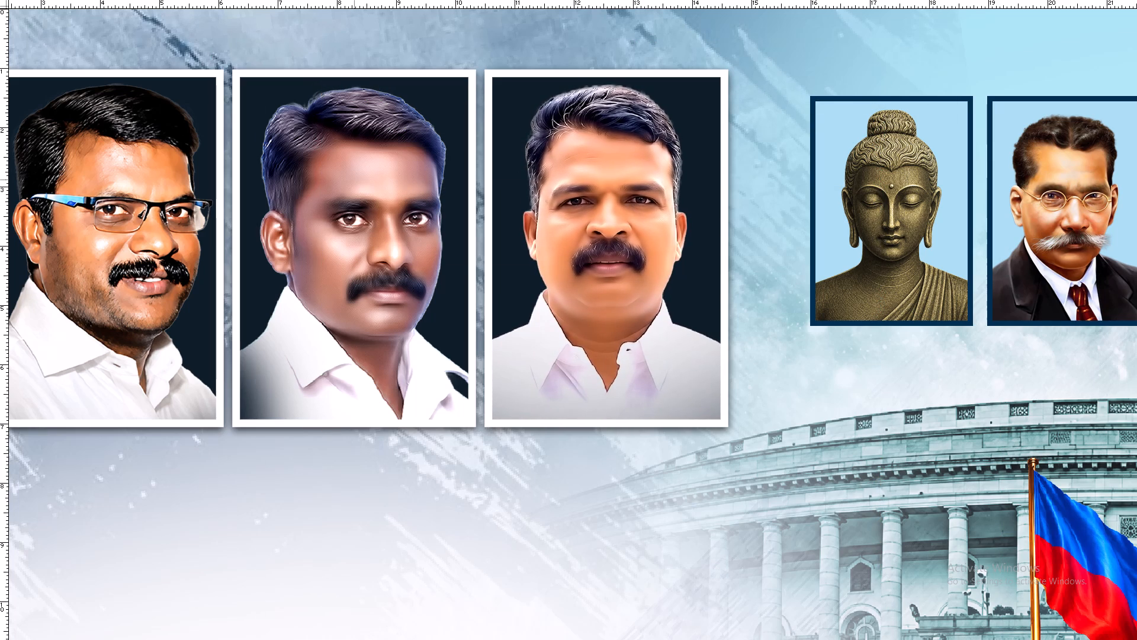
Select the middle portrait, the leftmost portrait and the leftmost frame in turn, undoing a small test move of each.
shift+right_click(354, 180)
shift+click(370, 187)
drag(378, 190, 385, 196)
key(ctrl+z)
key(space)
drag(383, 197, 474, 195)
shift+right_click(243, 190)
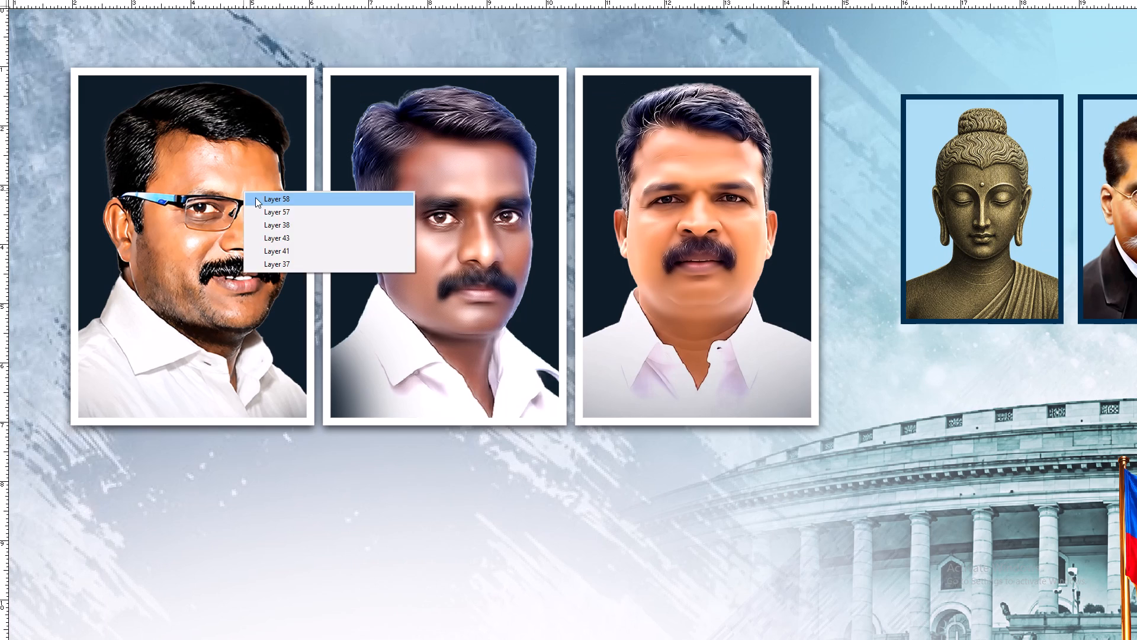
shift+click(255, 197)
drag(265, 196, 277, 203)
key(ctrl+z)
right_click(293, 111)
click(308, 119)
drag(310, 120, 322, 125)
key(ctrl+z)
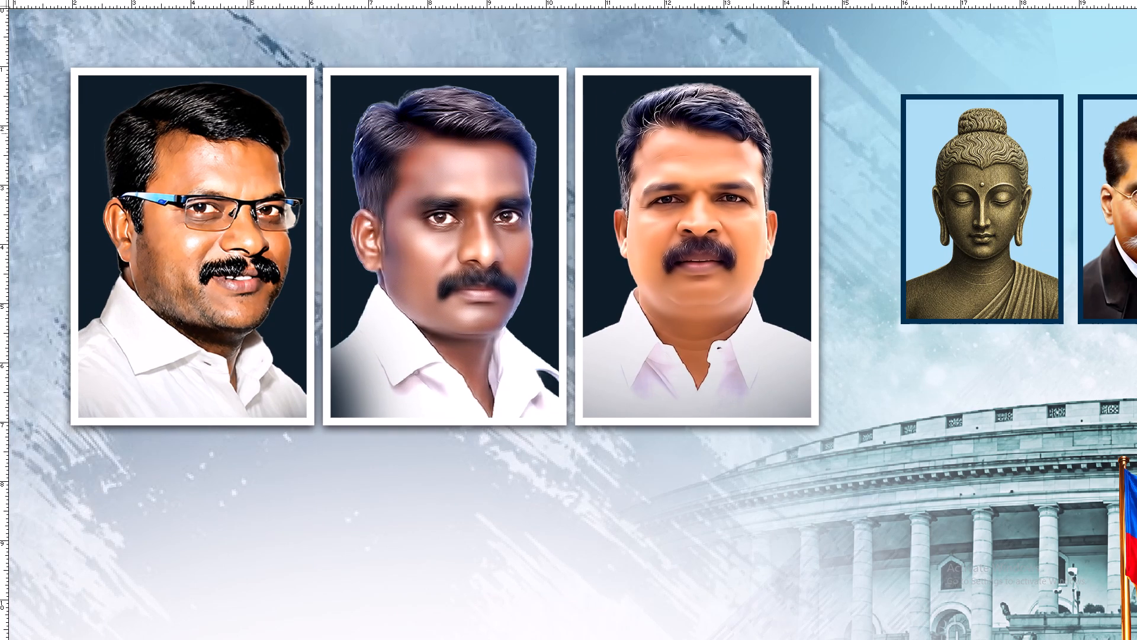
Select all three framed portraits together and shift the row slightly left along the banner's top.
shift+right_click(246, 133)
shift+click(258, 140)
shift+right_drag(422, 143, 434, 151)
shift+drag(439, 155, 448, 155)
shift+right_click(683, 167)
shift+click(697, 177)
drag(707, 178, 717, 187)
key(ctrl+z)
key(ctrl+minus)
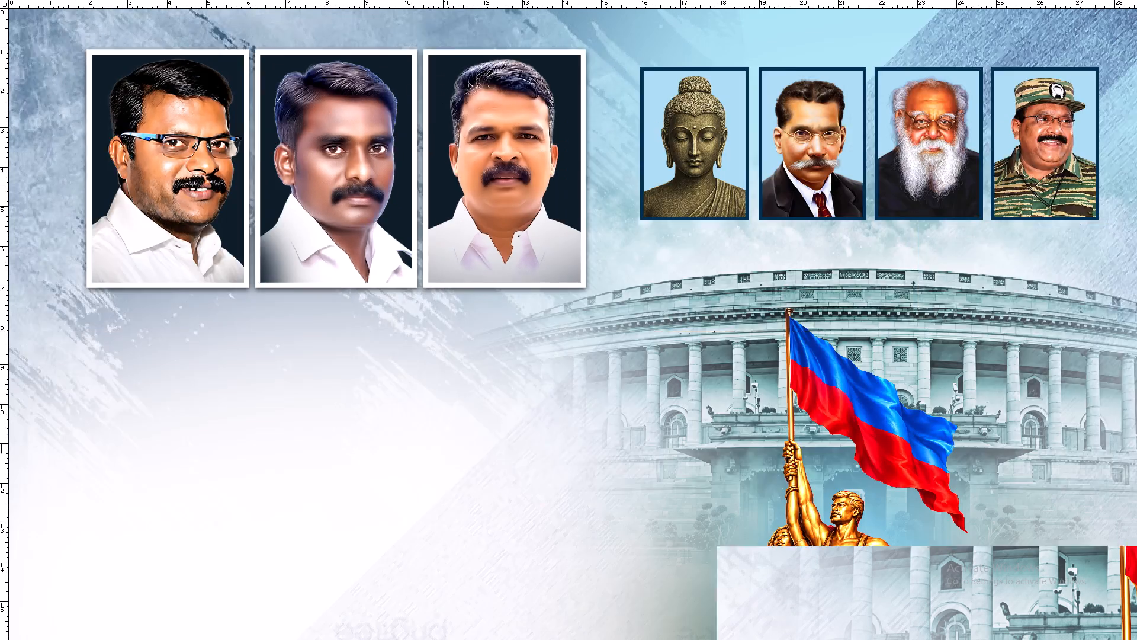
key(ctrl+minus)
scroll(717, 187, up, 3)
key(ctrl+minus)
drag(263, 91, 252, 88)
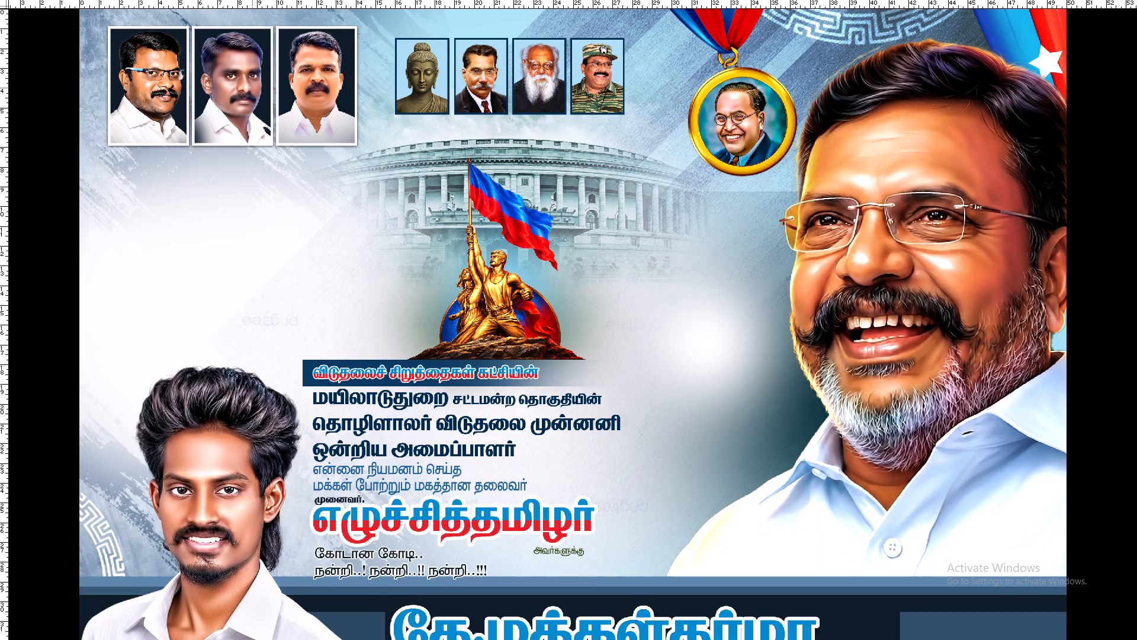
drag(252, 88, 250, 87)
Enlarge the row of three framed portraits slightly.
key(ctrl+t)
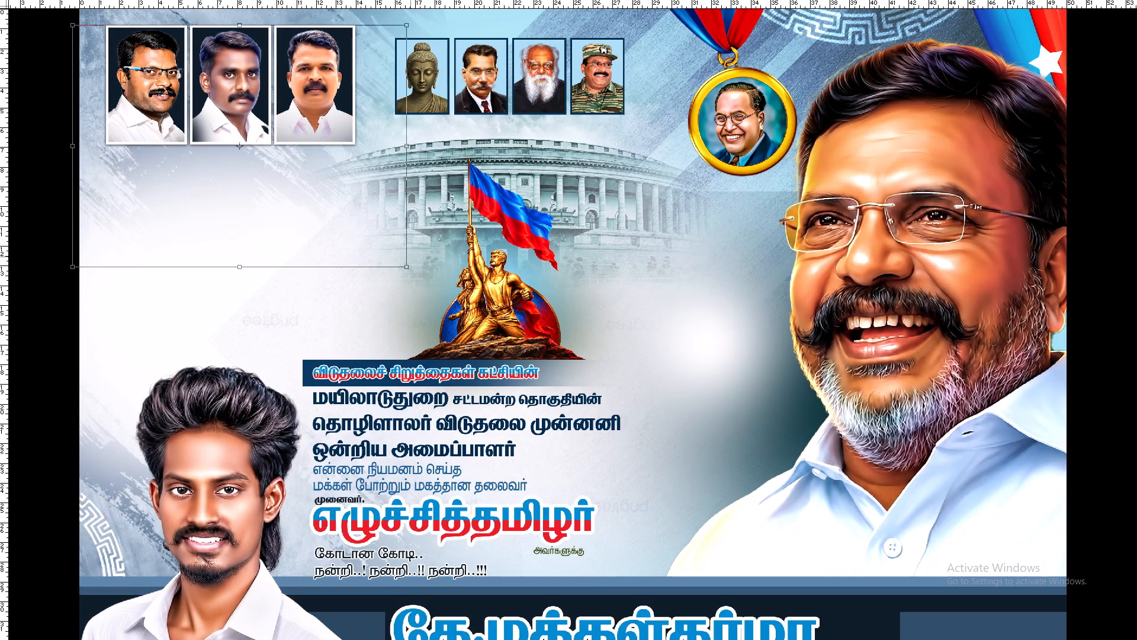
alt+shift+drag(408, 270, 414, 272)
key(Return)
scroll(414, 272, up, 2)
scroll(414, 272, down, 2)
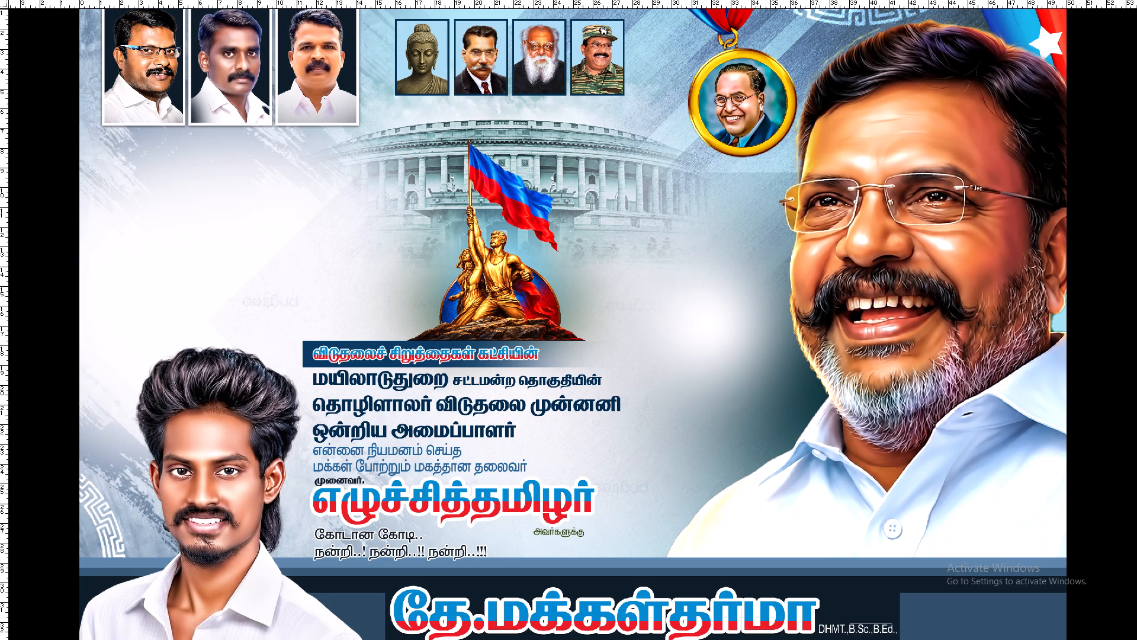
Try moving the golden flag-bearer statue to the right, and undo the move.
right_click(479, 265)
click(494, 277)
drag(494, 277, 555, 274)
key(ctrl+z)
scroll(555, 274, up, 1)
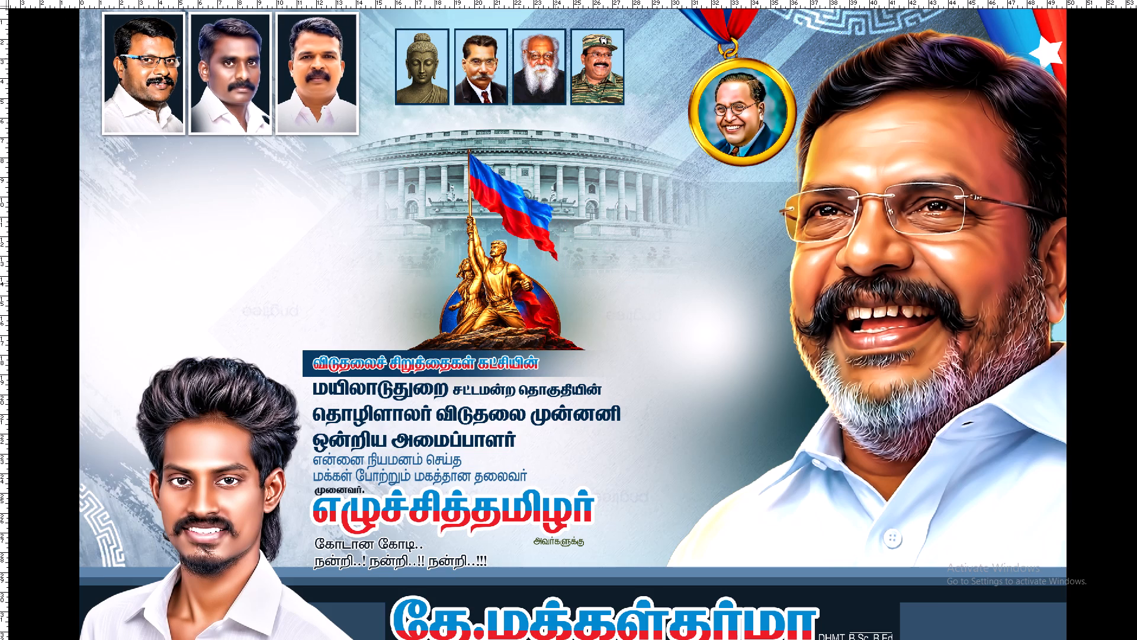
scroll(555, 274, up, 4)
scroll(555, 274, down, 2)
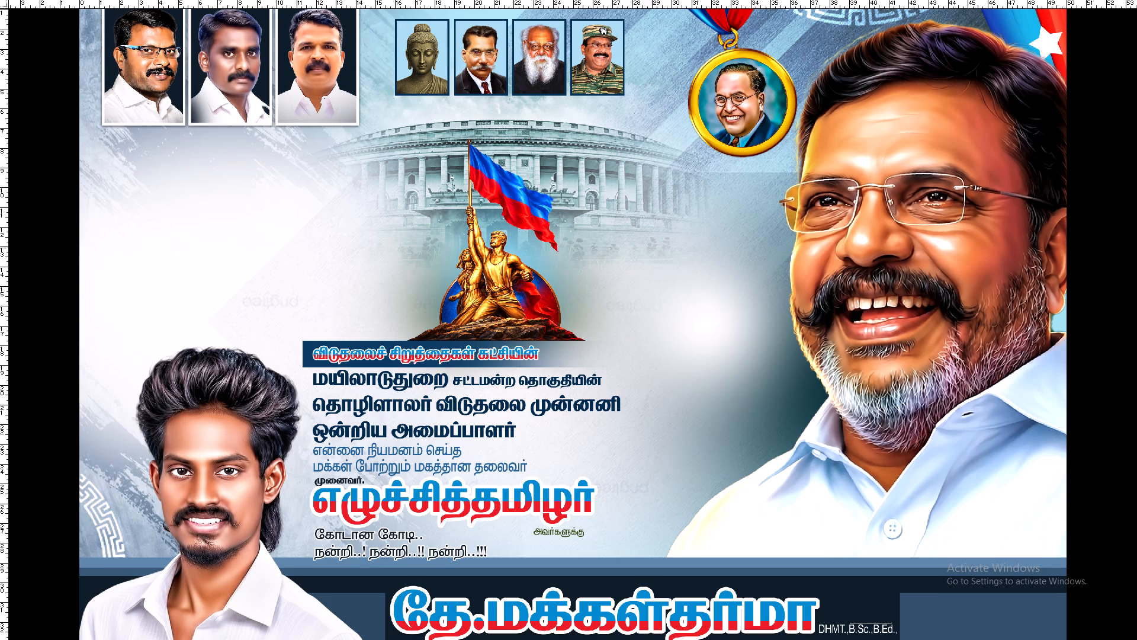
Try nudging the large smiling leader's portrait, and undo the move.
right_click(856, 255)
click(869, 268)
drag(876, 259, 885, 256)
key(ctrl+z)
Switch to the 24X16 thiruma.psd document and examine its three small oval-framed portraits up close.
key(ctrl+minus)
scroll(885, 256, up, 2)
scroll(885, 256, down, 4)
scroll(885, 256, up, 3)
key(ctrl+Tab)
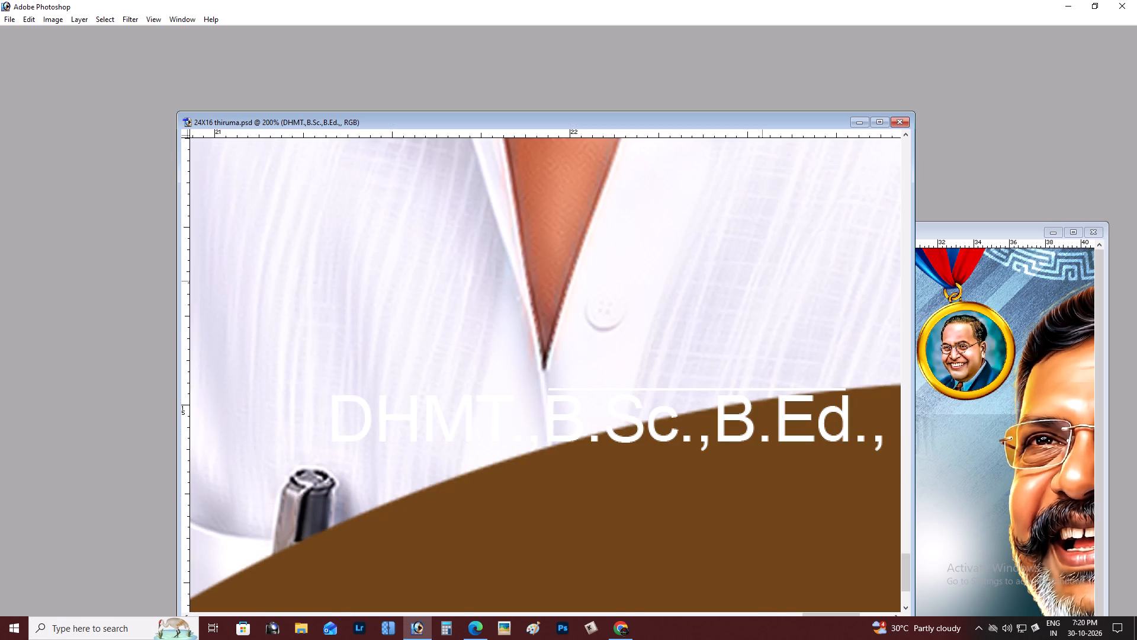
key(ctrl+minus)
key(ctrl+minus)
key(ctrl+minus)
key(ctrl+minus)
key(ctrl+minus)
key(ctrl+minus)
key(ctrl+minus)
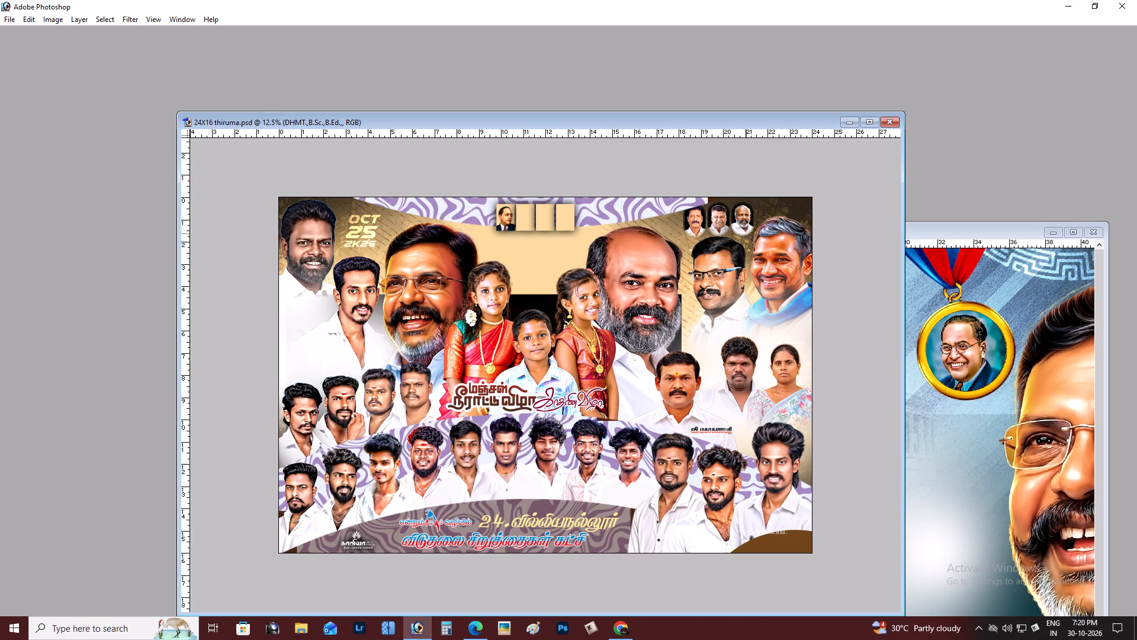
scroll(585, 639, down, 1)
scroll(548, 388, down, 1)
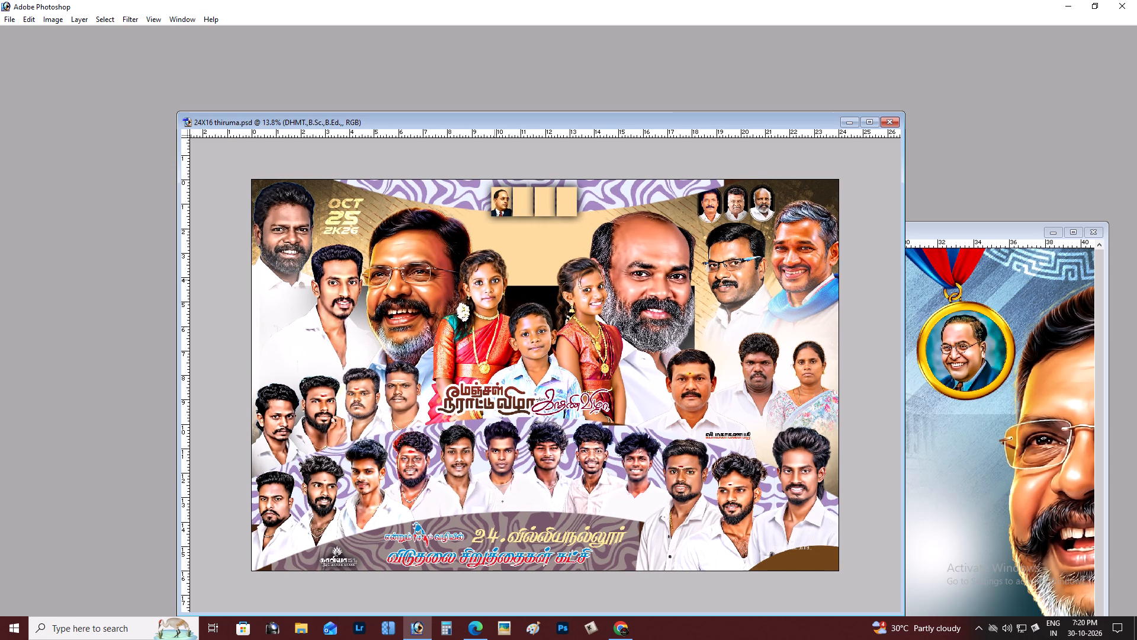
scroll(494, 280, down, 1)
key(z)
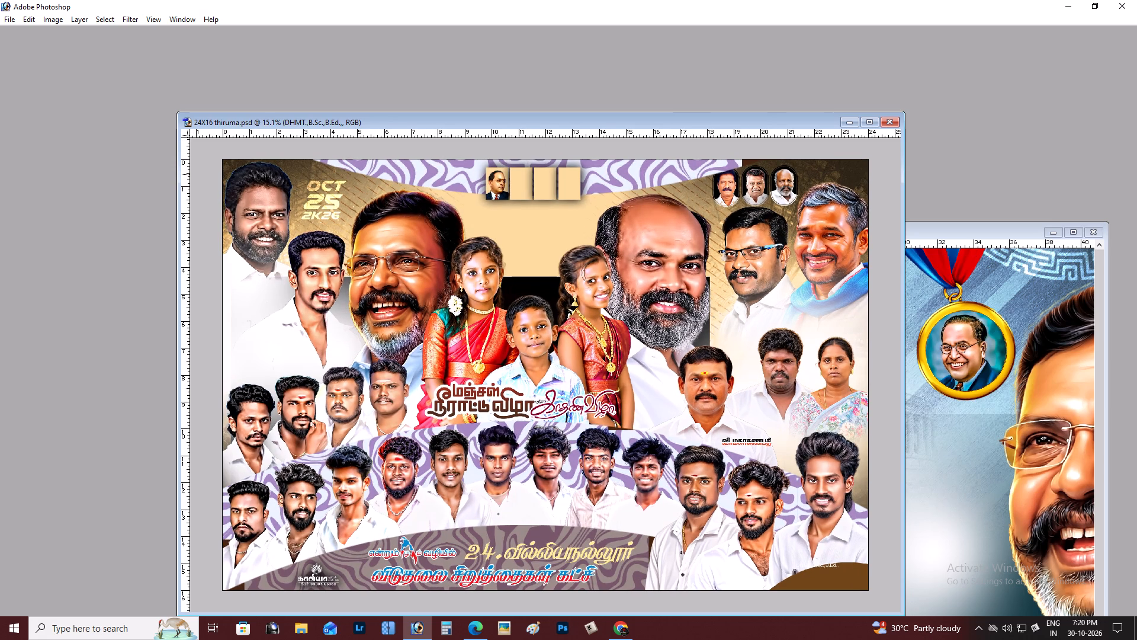
drag(713, 174, 830, 231)
key(space)
key(space)
key(space)
key(space)
key(space)
key(space)
key(space)
key(space)
key(space)
key(space)
key(space)
key(space)
key(space)
key(space)
key(space)
key(space)
key(space)
key(space)
key(space)
key(space)
drag(828, 207, 843, 297)
click(619, 293)
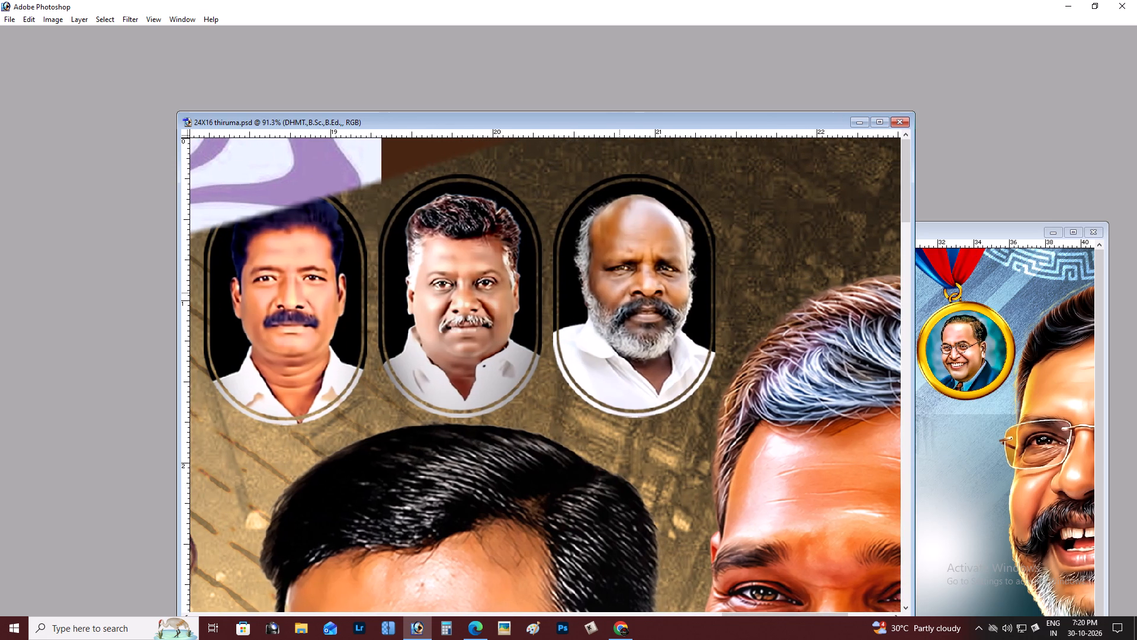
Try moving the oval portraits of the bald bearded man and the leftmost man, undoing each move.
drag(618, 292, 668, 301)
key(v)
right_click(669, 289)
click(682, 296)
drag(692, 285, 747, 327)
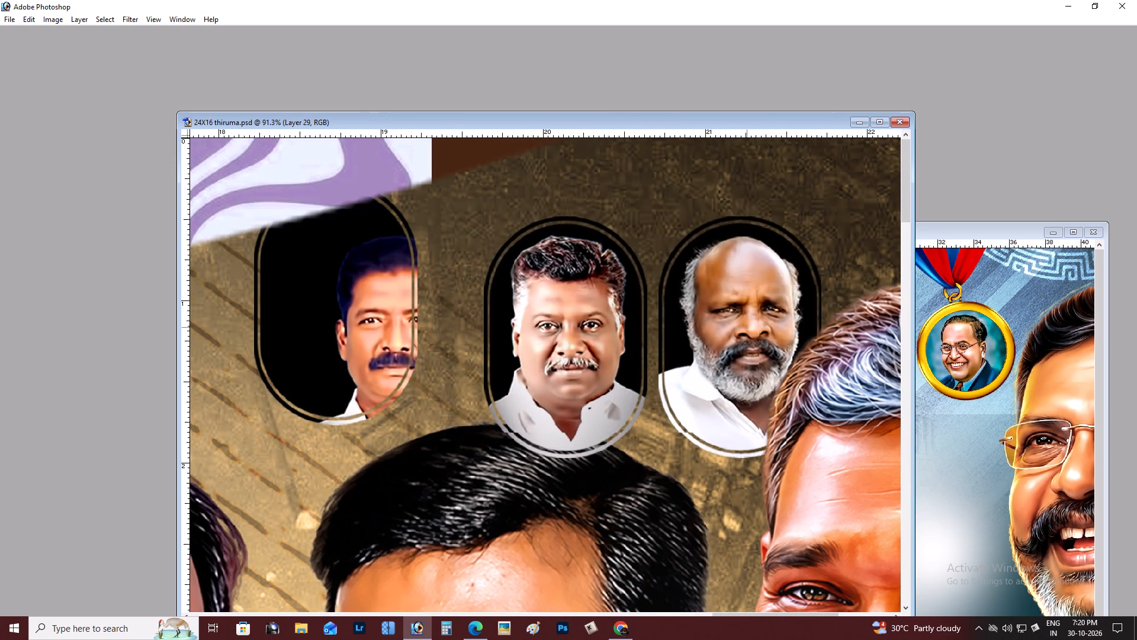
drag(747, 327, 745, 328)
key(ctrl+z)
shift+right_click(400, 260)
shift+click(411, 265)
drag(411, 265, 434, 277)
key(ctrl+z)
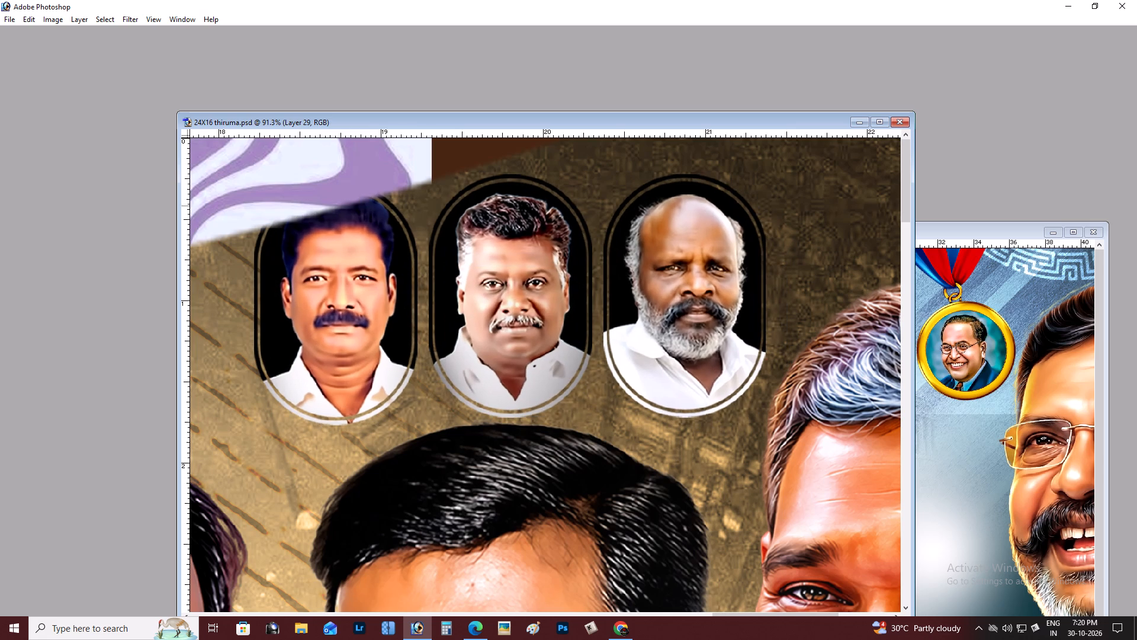
Delete the bald bearded man's small portrait together with its black oval frame layers.
right_drag(686, 250, 693, 255)
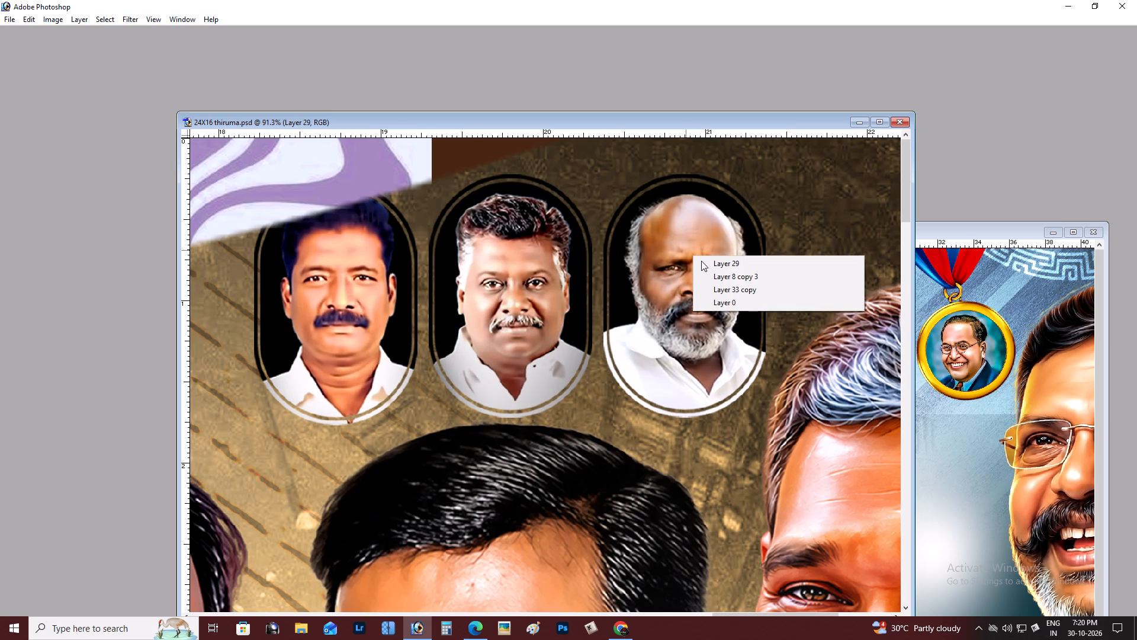
click(701, 261)
key(alt+l)
key(alt+l)
key(alt+l)
right_click(701, 261)
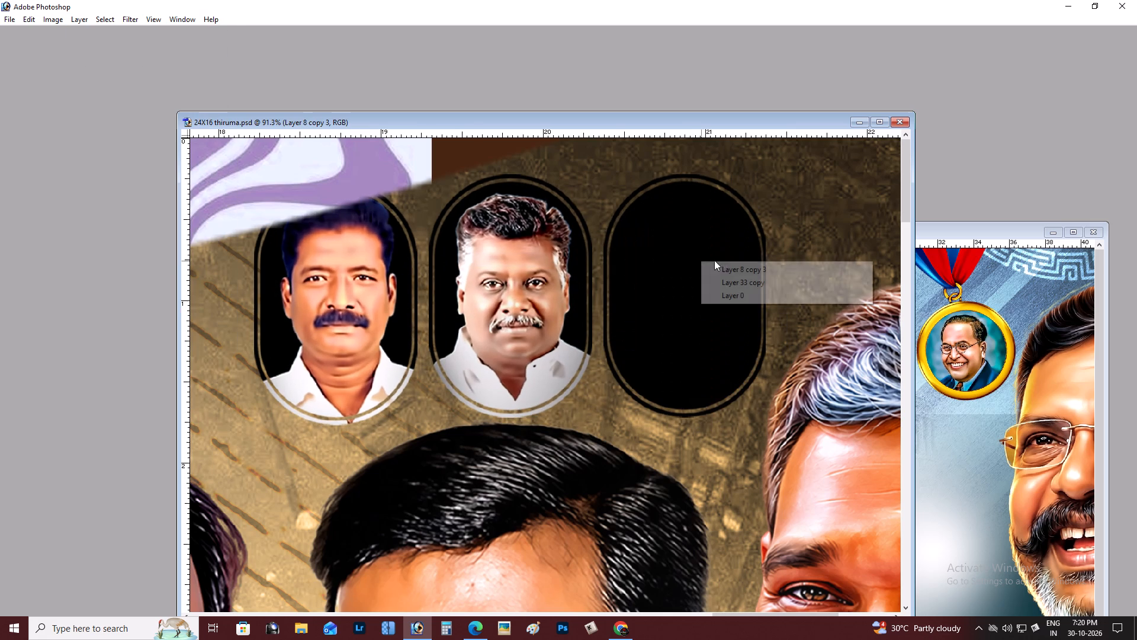
click(725, 259)
right_click(721, 260)
click(740, 270)
key(alt+l)
key(alt+l)
key(alt+l)
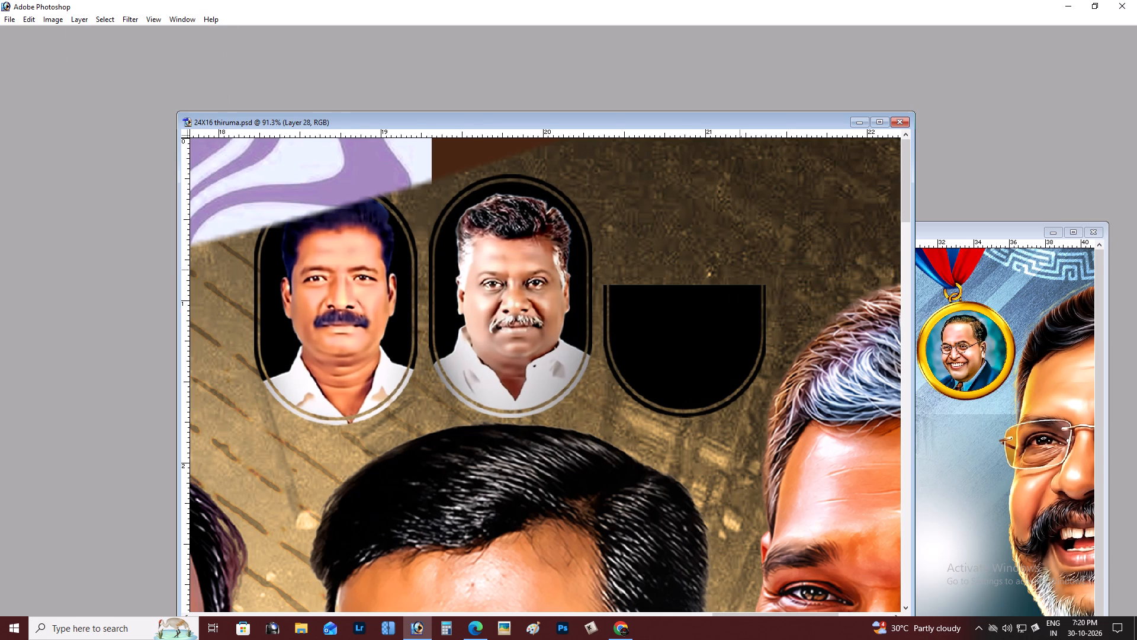
Copy the two remaining oval-framed portraits into the 36X50 banner and place them below the row of three framed portraits.
right_drag(541, 258, 547, 262)
click(560, 268)
drag(555, 266, 587, 280)
key(ctrl+z)
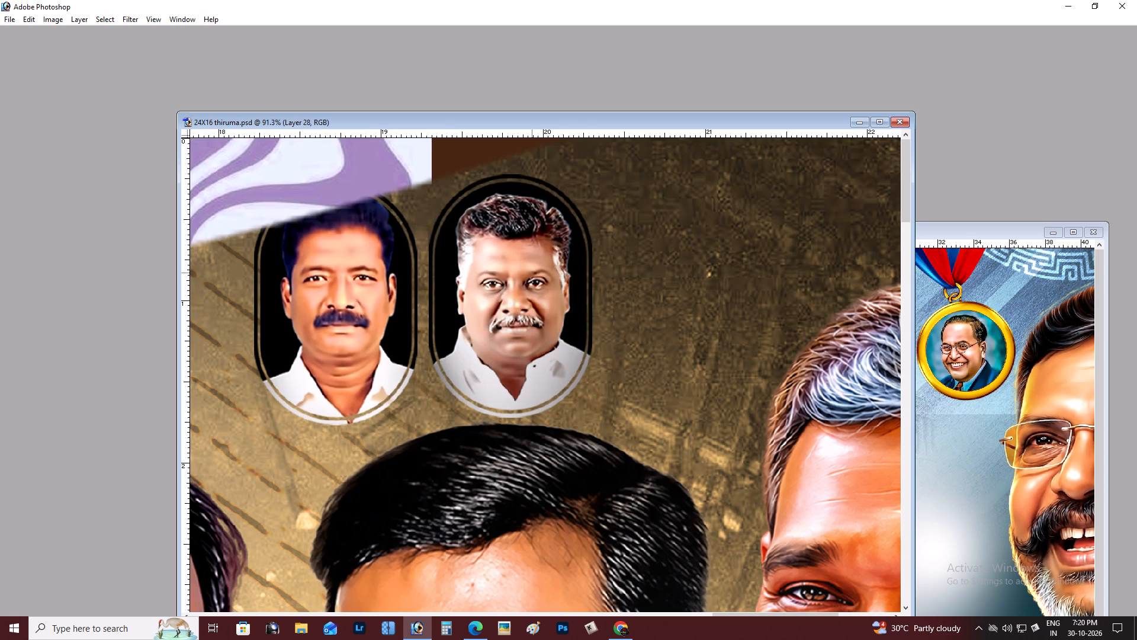
drag(529, 272, 965, 381)
drag(609, 233, 644, 264)
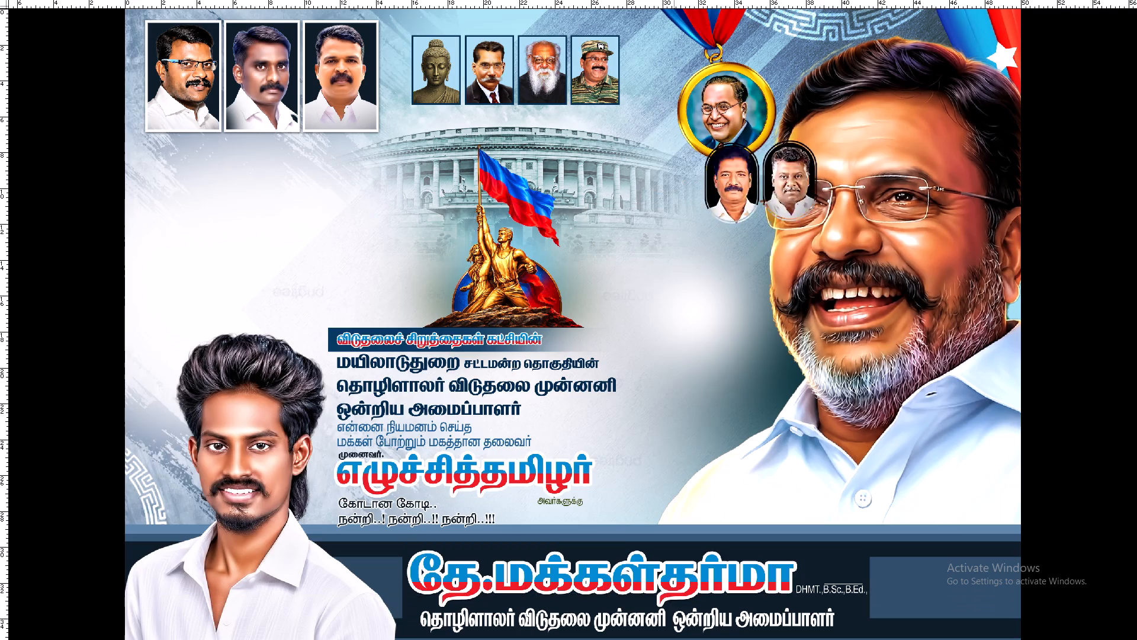
drag(644, 264, 245, 261)
key(z)
click(274, 199)
key(space)
key(space)
key(space)
drag(361, 149, 349, 262)
key(v)
key(space)
drag(320, 201, 308, 261)
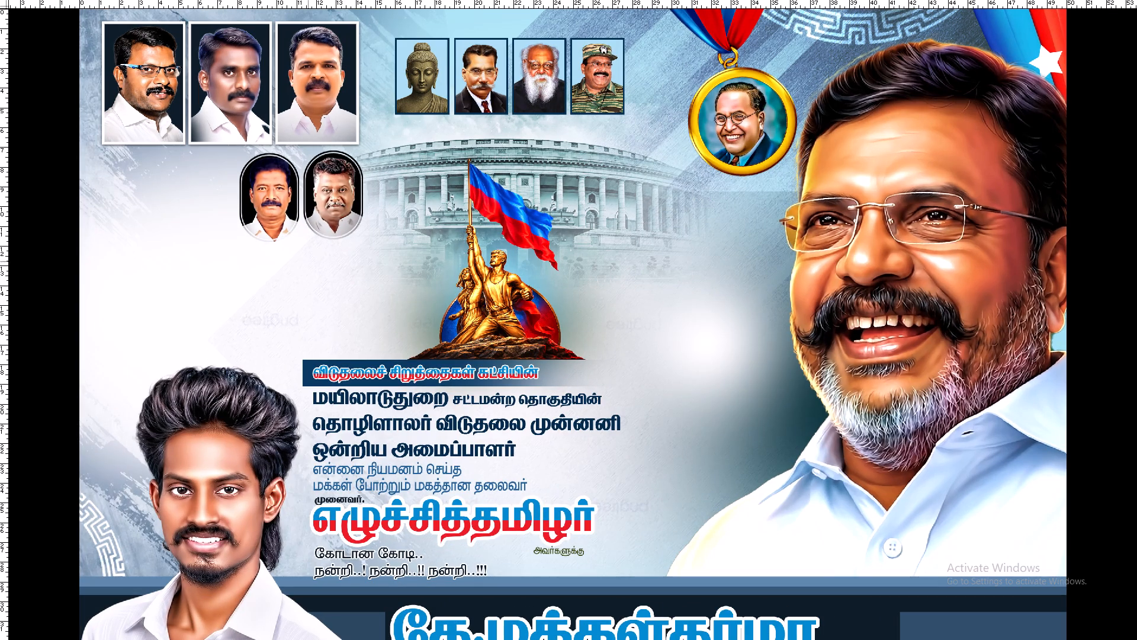
drag(333, 194, 201, 193)
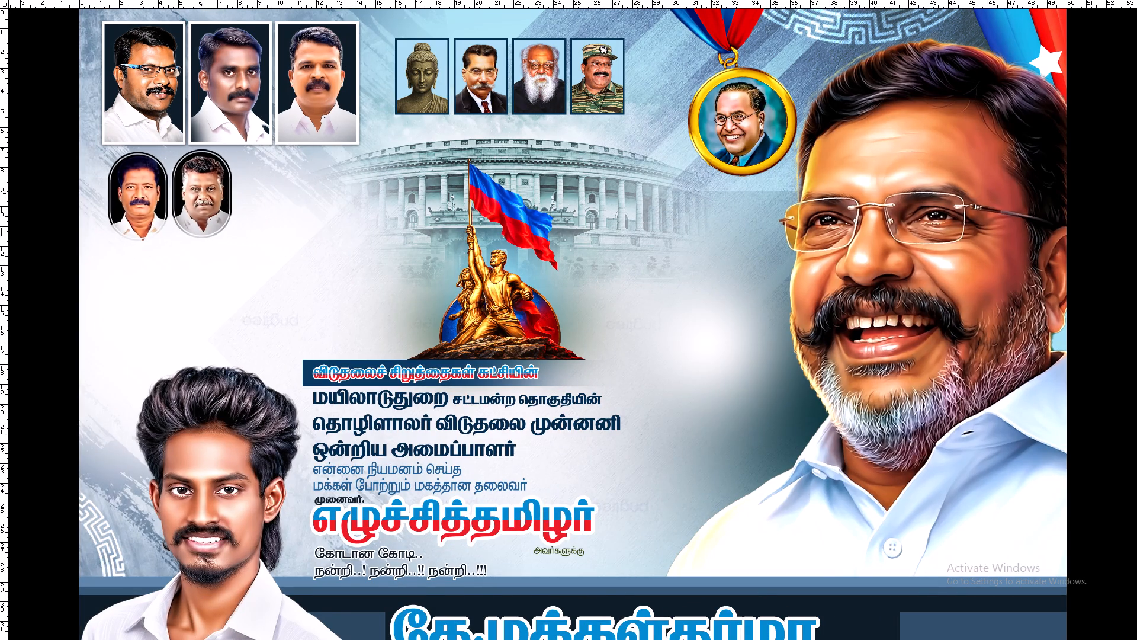
drag(201, 193, 202, 193)
Copy the large bald bearded man's portrait from 24X16 thiruma.psd into the banner, beside the smiling leader.
key(ctrl+Tab)
scroll(352, 251, up, 3)
scroll(354, 252, down, 4)
key(ctrl+minus)
key(ctrl+minus)
key(ctrl+minus)
key(ctrl+0)
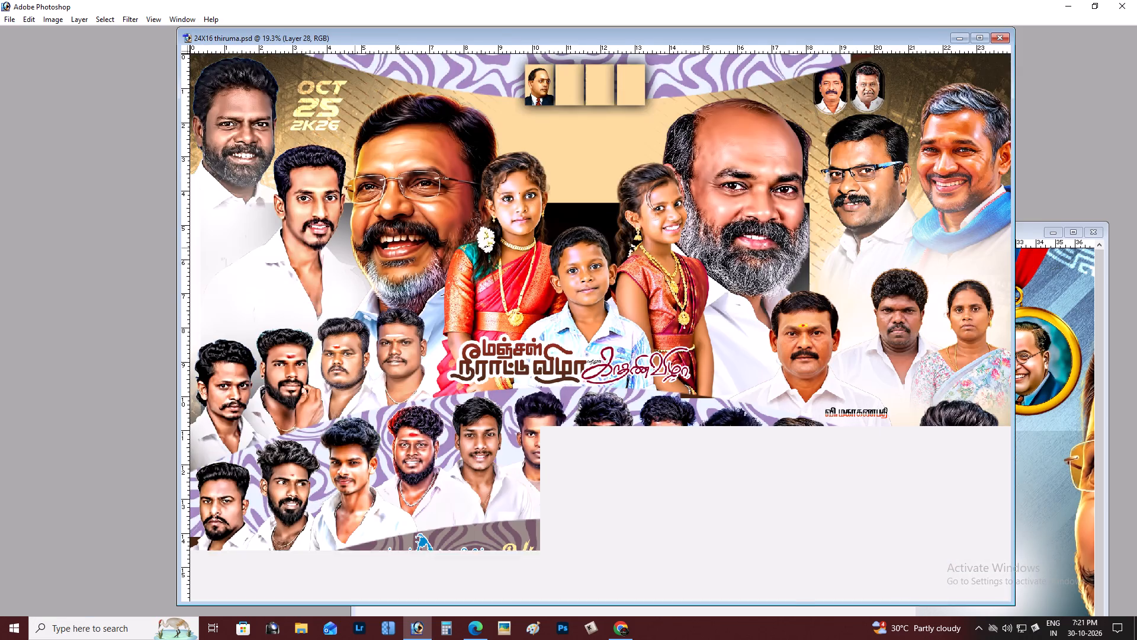
scroll(355, 248, up, 2)
scroll(355, 248, down, 4)
scroll(362, 251, up, 2)
scroll(394, 264, down, 2)
key(ctrl+minus)
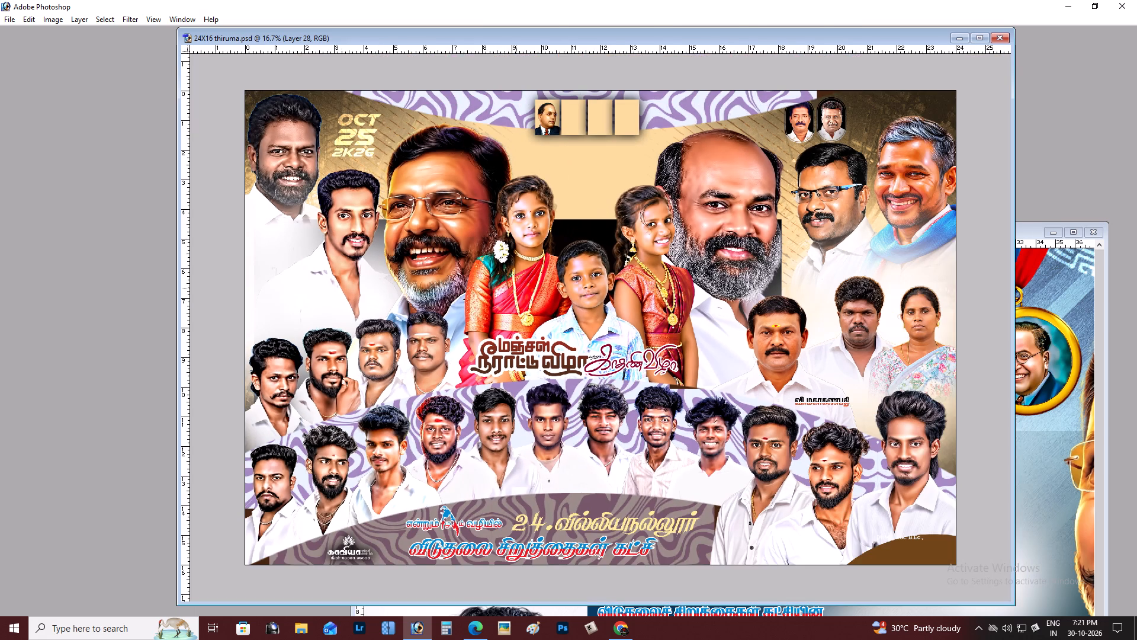
right_click(759, 201)
click(768, 215)
drag(766, 196, 1024, 279)
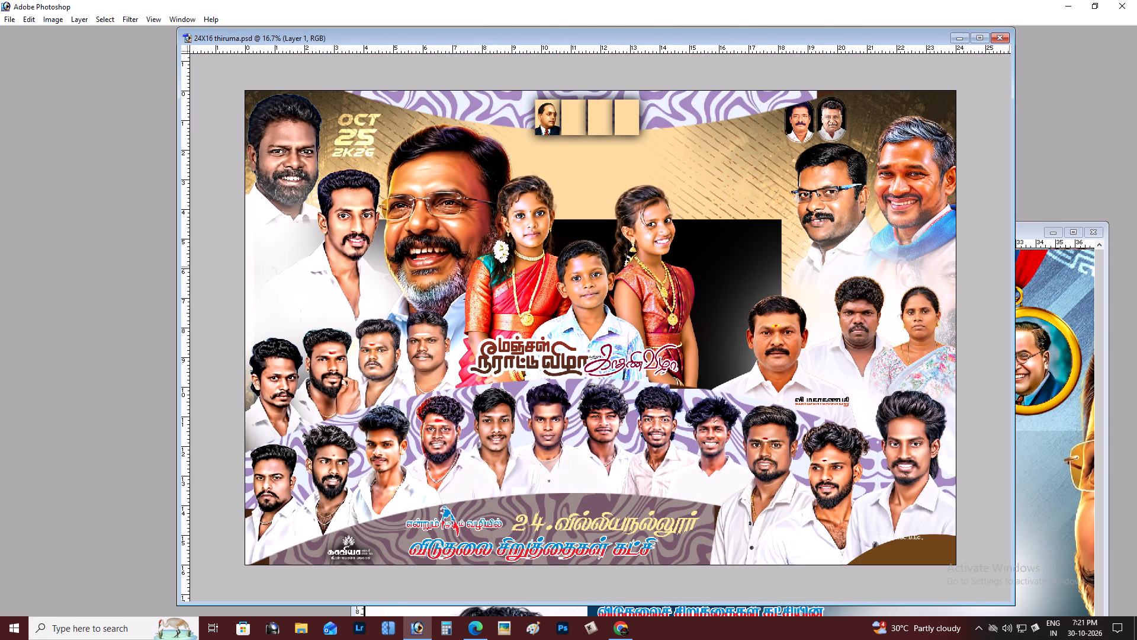
drag(1024, 279, 1045, 295)
drag(878, 282, 839, 383)
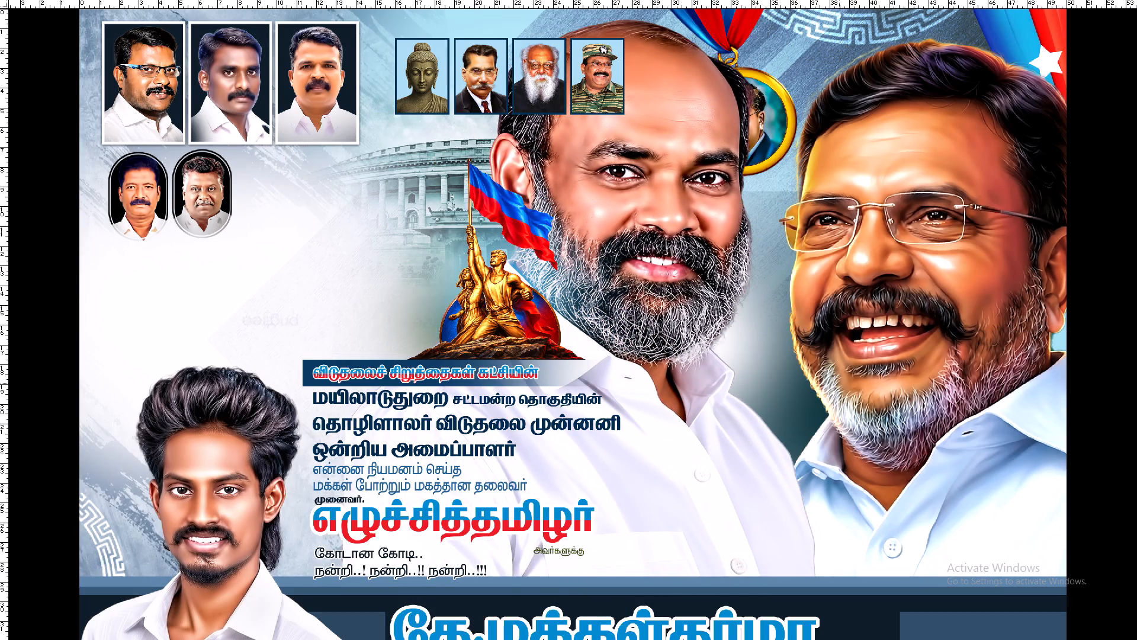
Scale down the bald bearded man's portrait and flip it horizontally.
key(ctrl+minus)
key(ctrl+t)
shift+drag(770, 62, 721, 162)
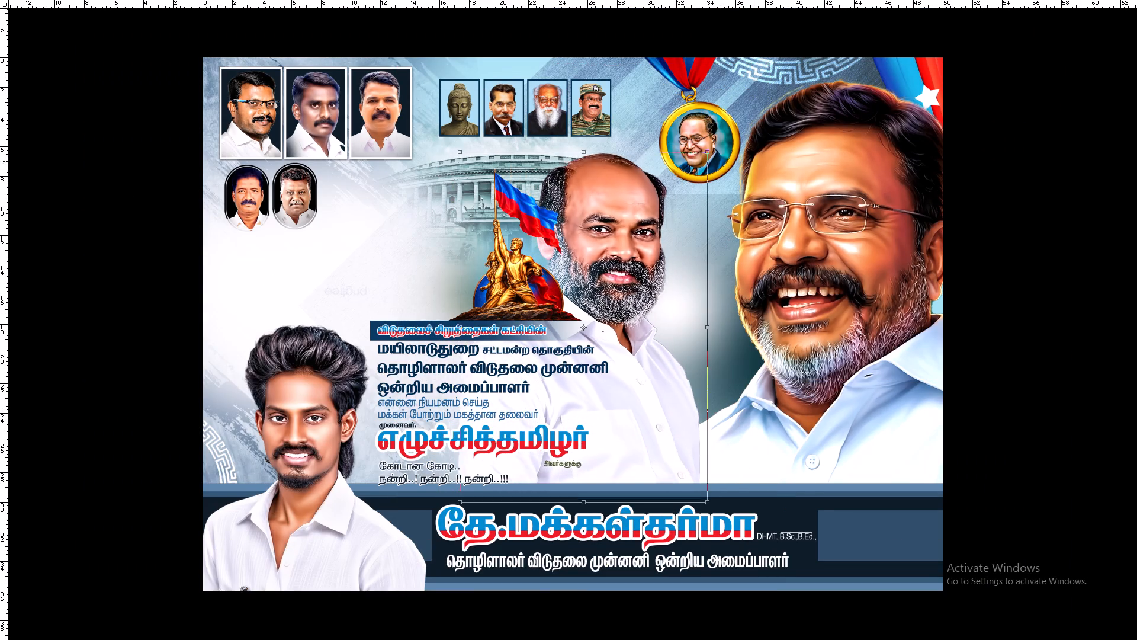
shift+drag(721, 162, 721, 164)
right_click(666, 206)
click(707, 346)
key(Return)
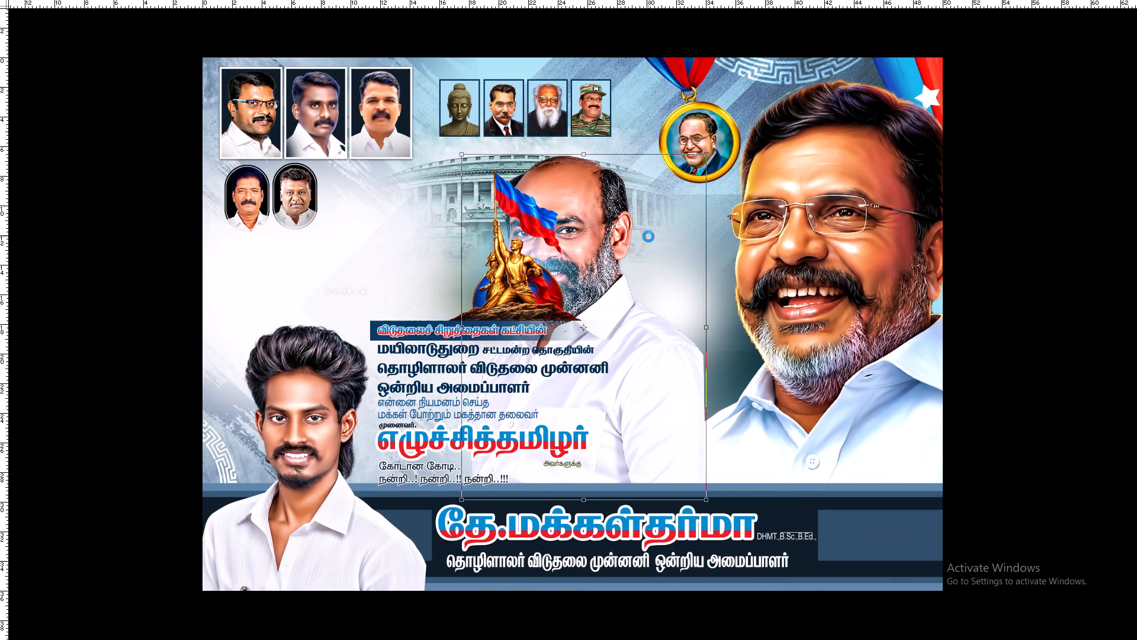
Move the bald bearded man's portrait against the large smiling leader and stack it just behind that leader's layer.
key(ctrl+plus)
key(space)
drag(631, 236, 495, 240)
drag(508, 247, 658, 271)
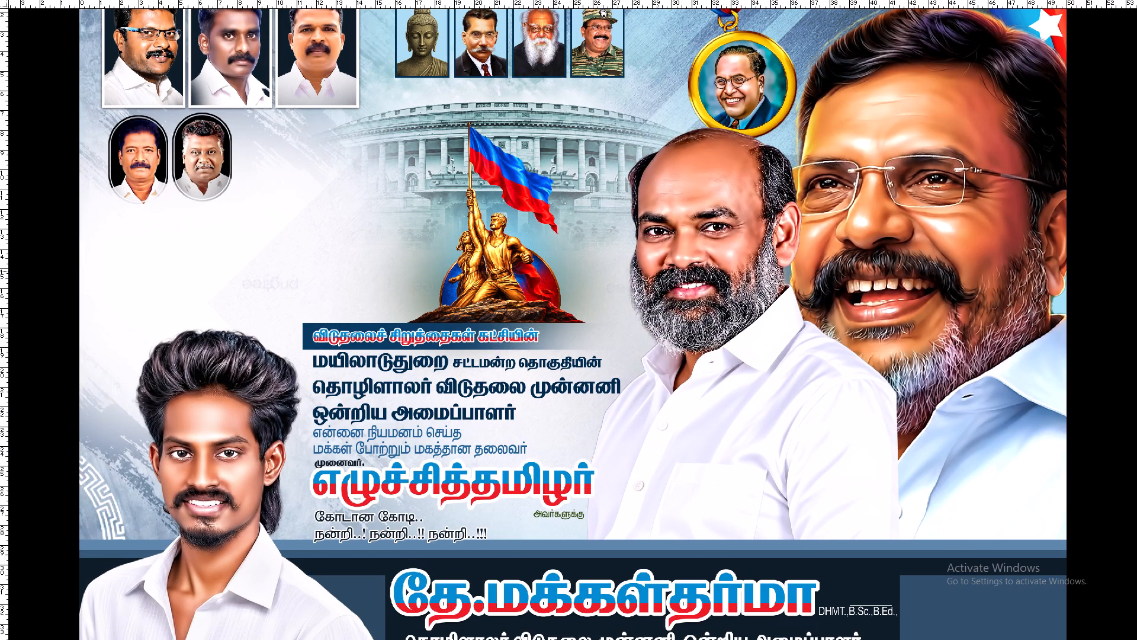
key(ctrl+bracketleft)
key(ctrl+bracketleft)
key(ctrl+bracketleft)
key(ctrl+bracketleft)
key(ctrl+bracketleft)
key(ctrl+bracketleft)
key(ctrl+bracketleft)
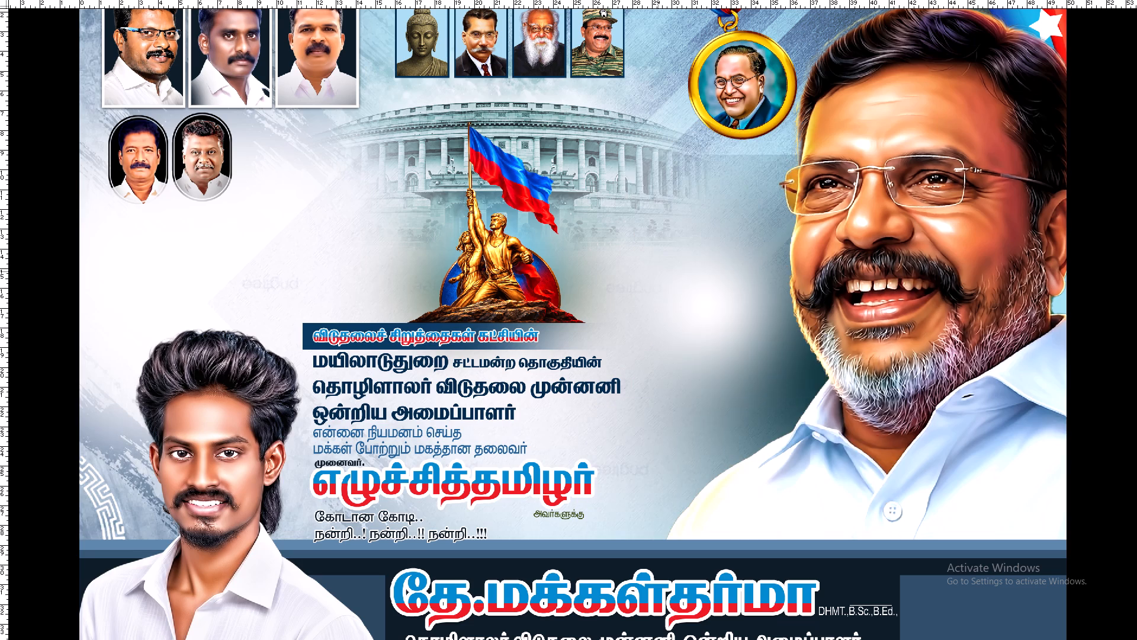
key(ctrl+bracketright)
key(ctrl+bracketright)
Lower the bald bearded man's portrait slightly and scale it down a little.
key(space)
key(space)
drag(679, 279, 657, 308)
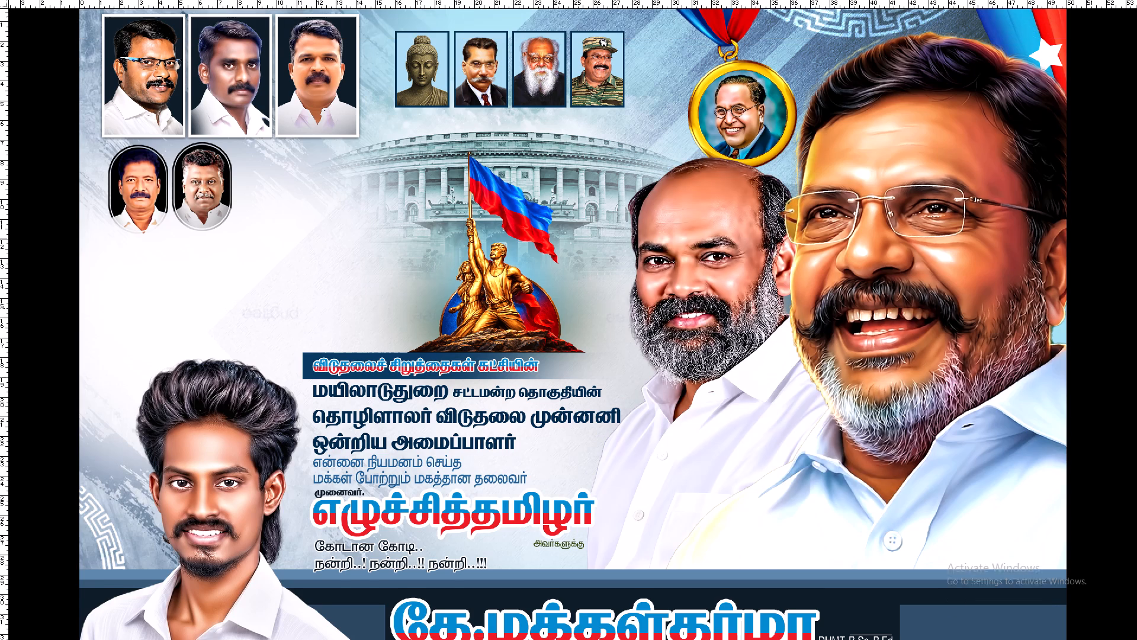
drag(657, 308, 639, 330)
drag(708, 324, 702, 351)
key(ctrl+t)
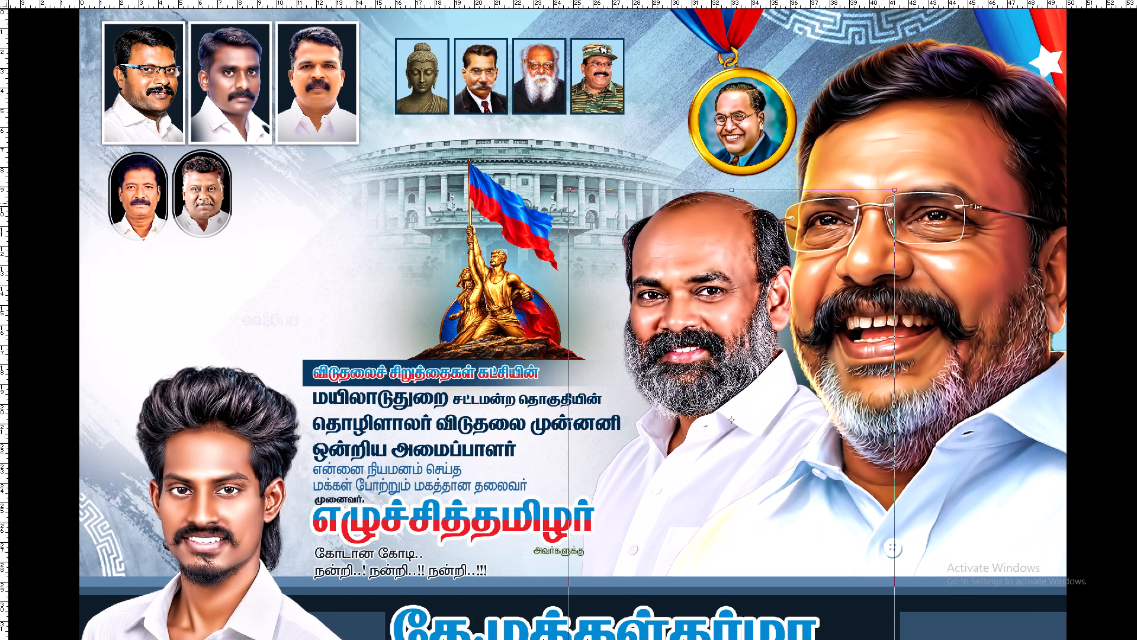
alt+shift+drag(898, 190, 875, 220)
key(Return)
Raise the bald bearded man's portrait to the banner's top, beside the smiling leader's head.
key(ctrl+plus)
key(space)
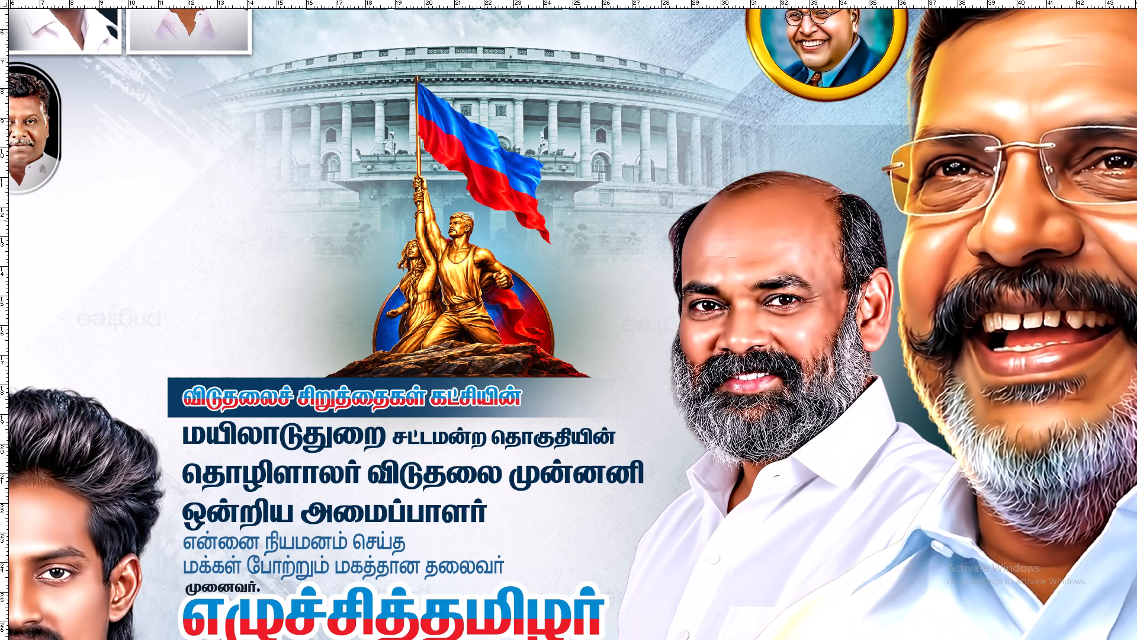
drag(875, 230, 819, 496)
drag(798, 497, 836, 209)
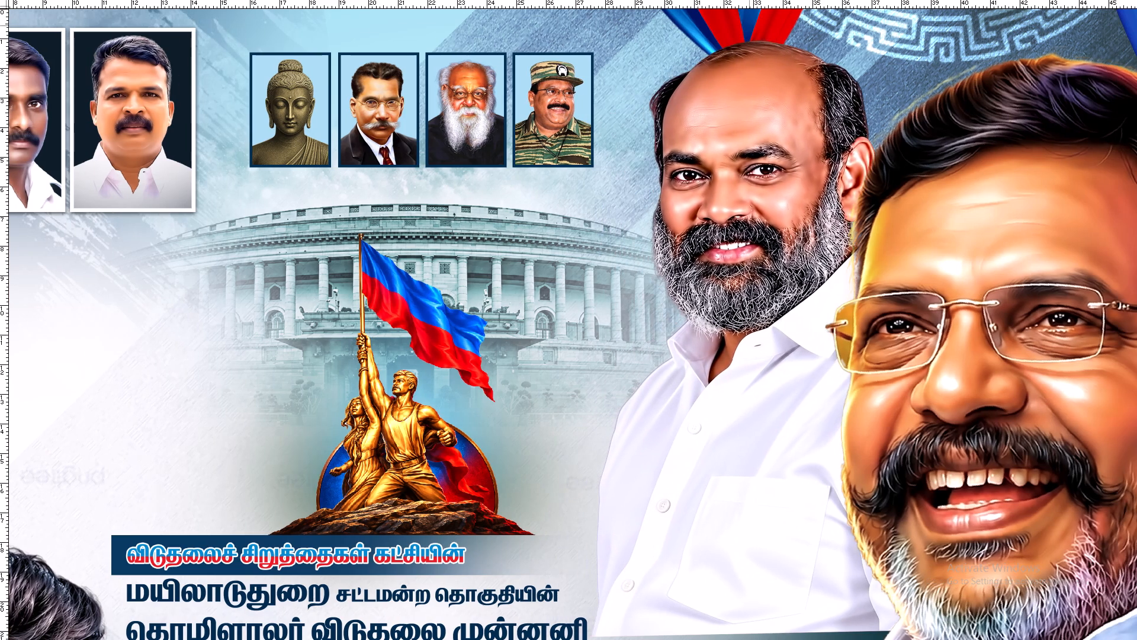
Move the ribboned gold medal left to hang behind the row of four small portraits, above the statue.
right_click(747, 24)
click(757, 28)
drag(757, 28, 418, 58)
key(space)
drag(625, 104, 530, 114)
Enlarge the bald bearded man's portrait and fit it at the banner's top, tucked behind the smiling leader.
right_click(624, 135)
click(644, 143)
key(ctrl+minus)
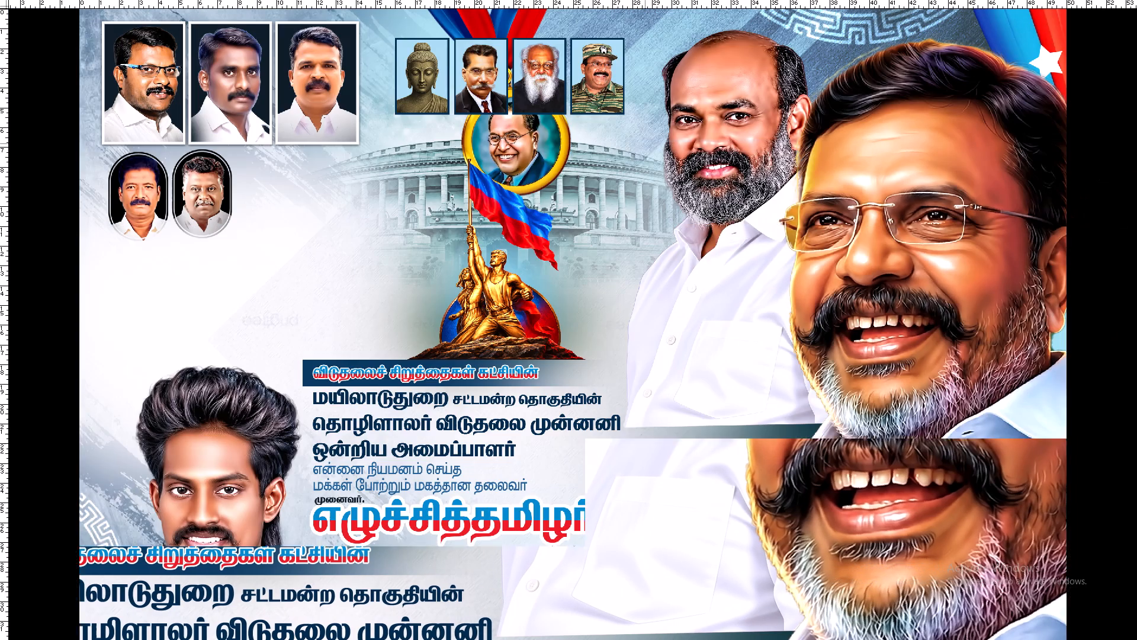
key(ctrl+t)
alt+shift+drag(900, 28, 956, 3)
drag(791, 136, 797, 189)
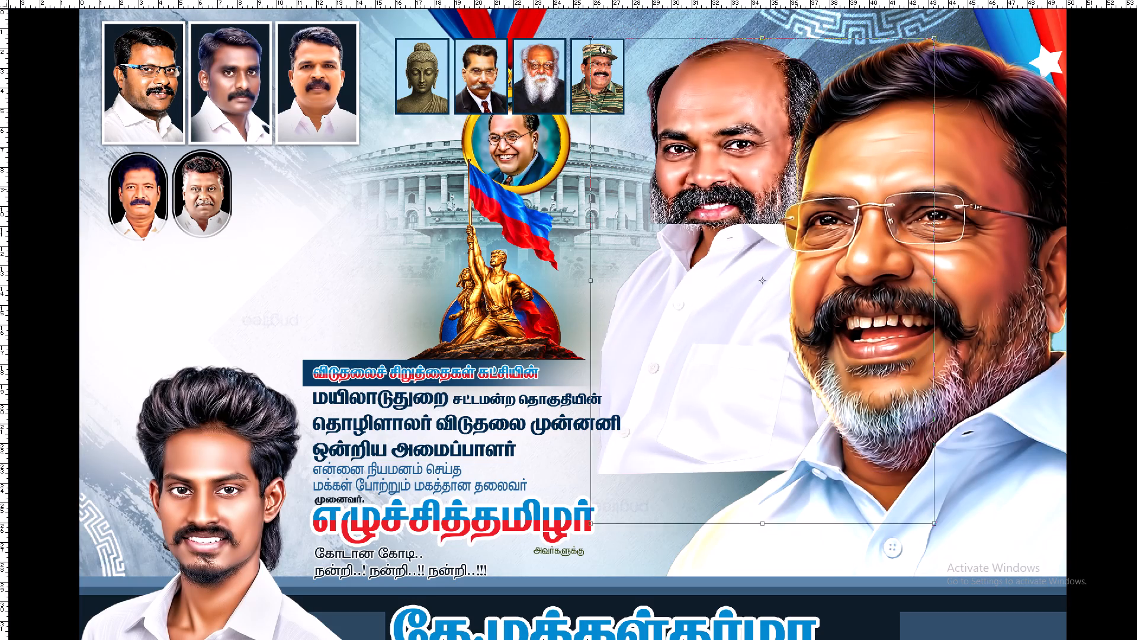
drag(797, 189, 801, 179)
alt+shift+drag(940, 27, 971, 9)
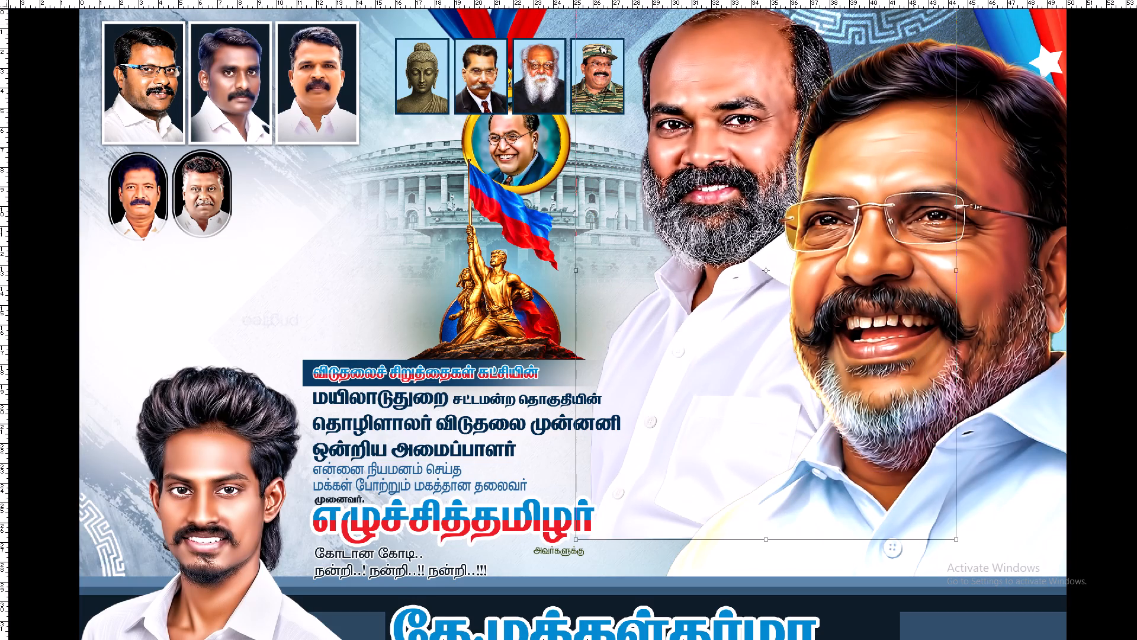
drag(843, 97, 850, 105)
key(Return)
drag(814, 104, 800, 103)
key(space)
drag(814, 151, 810, 135)
Add a layer mask to the bald bearded man's portrait layer.
key(e)
key(Tab)
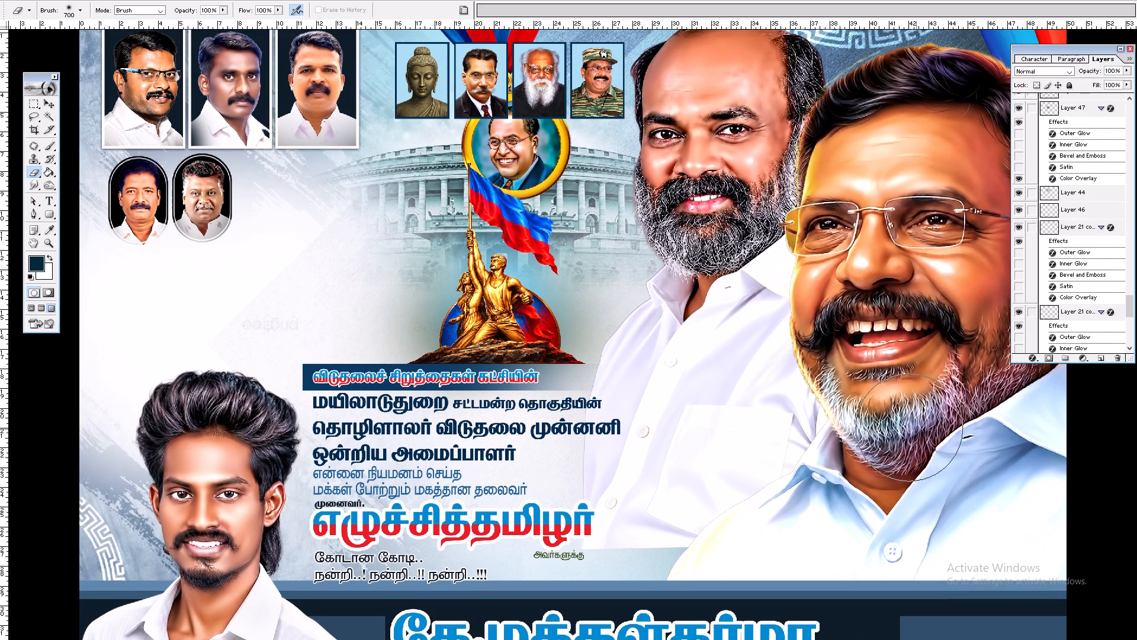
click(1049, 358)
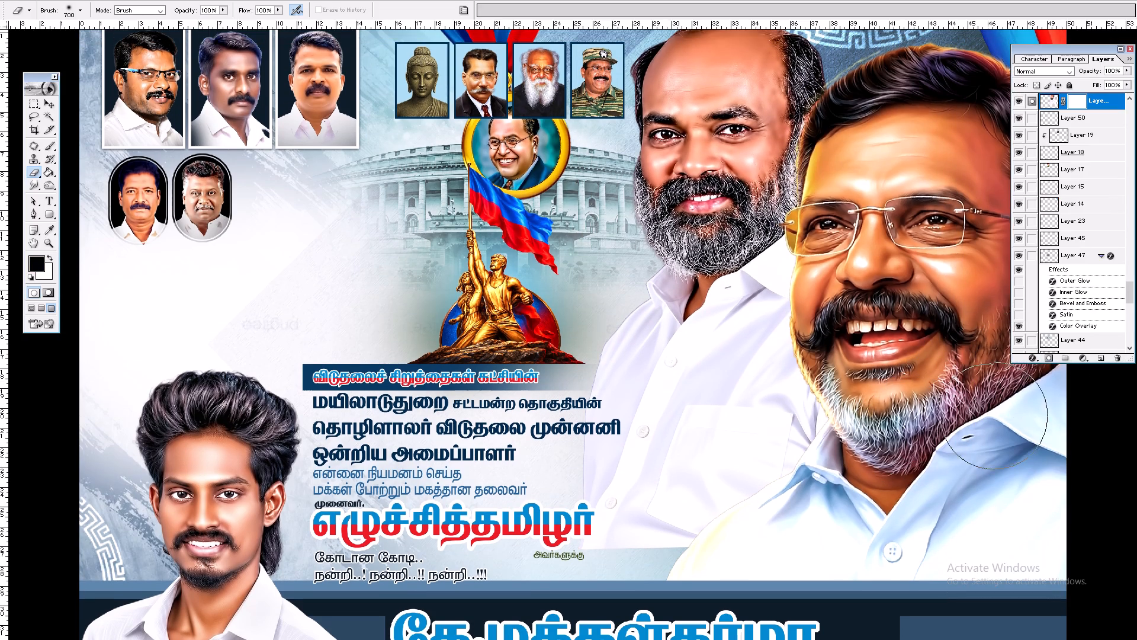
Paint black on the mask with an enlarged soft brush to fade the bald man's shirt along its outer side and bottom edge.
scroll(985, 420, down, 5)
drag(834, 458, 544, 519)
key(e)
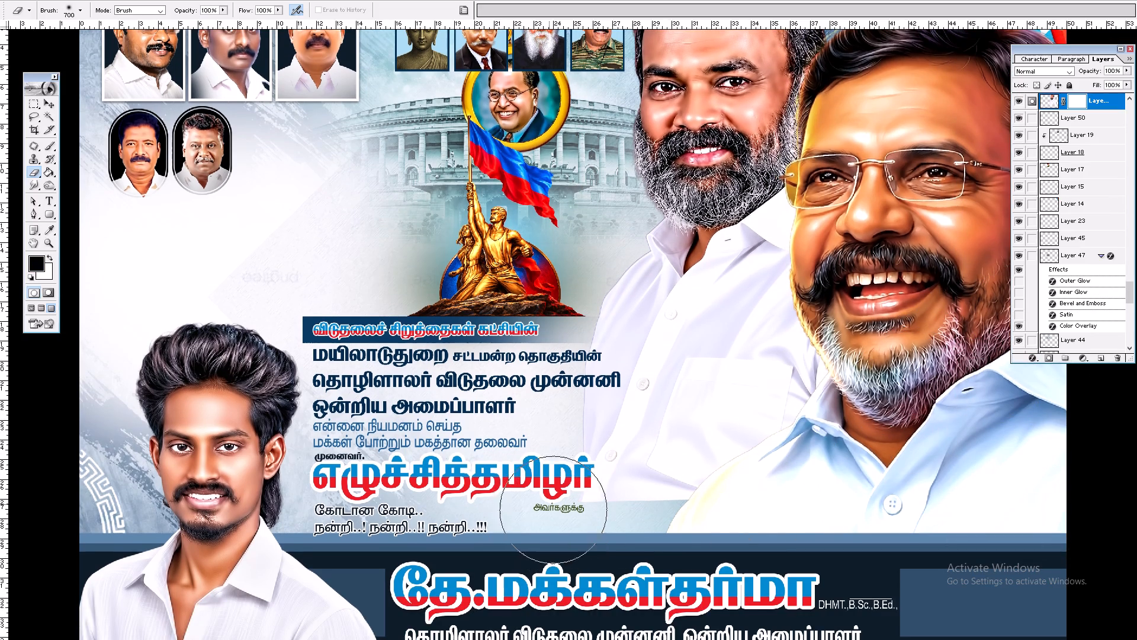
drag(545, 454, 645, 517)
key(b)
drag(533, 475, 589, 519)
key(Tab)
key(space)
key(space)
drag(592, 507, 592, 535)
scroll(568, 491, up, 4)
key(bracketright)
key(bracketright)
text(]]])
key(bracketright)
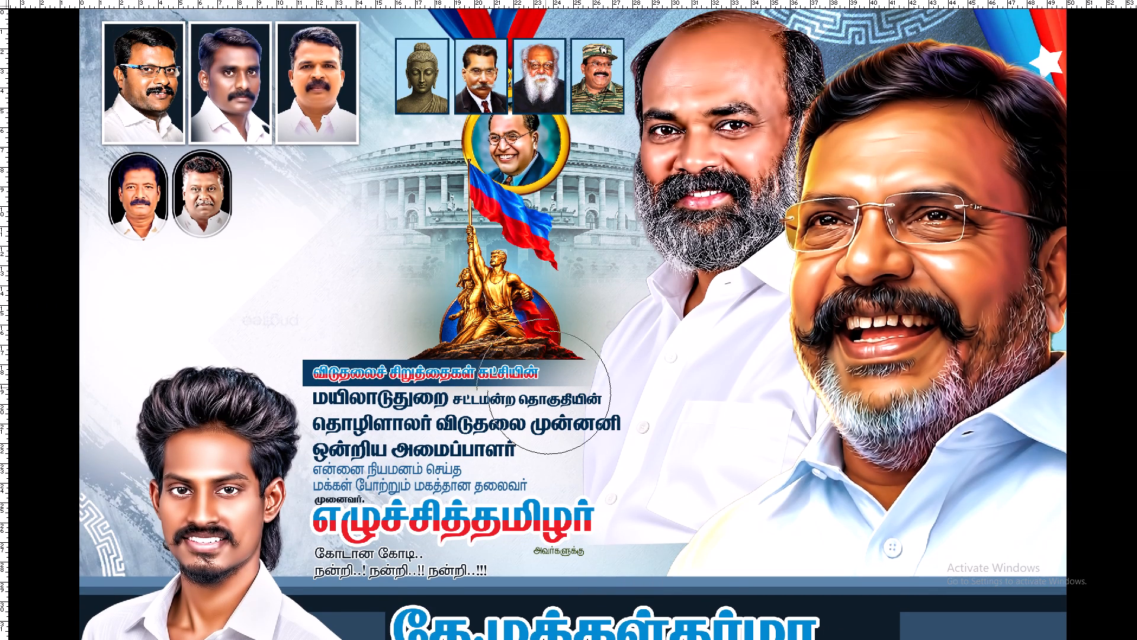
key(bracketright)
key(bracketright)
drag(538, 348, 500, 439)
drag(519, 377, 508, 474)
drag(530, 410, 527, 484)
drag(524, 495, 524, 540)
drag(559, 565, 663, 578)
drag(705, 570, 773, 559)
drag(881, 496, 857, 532)
Enlarge the brush further and fade the rest of the bald man's lower shirt into the background beside the smiling leader and text.
key(bracketright)
key(bracketright)
key(bracketright)
drag(939, 327, 929, 402)
drag(948, 380, 945, 395)
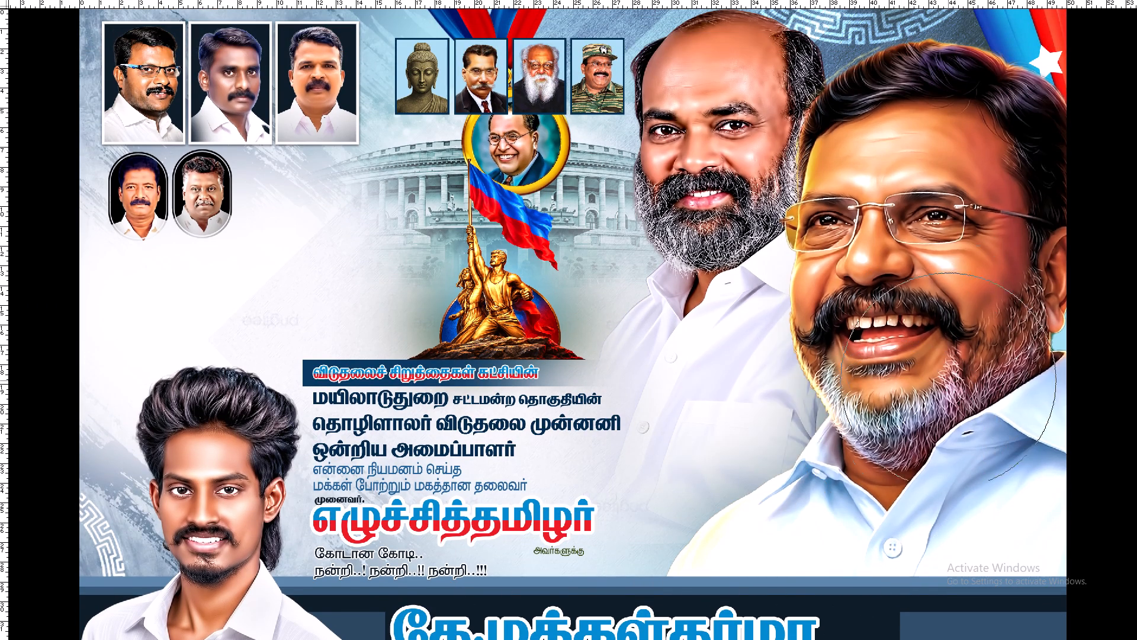
drag(945, 395, 938, 428)
drag(923, 467, 883, 507)
drag(812, 547, 802, 552)
key(space)
drag(759, 540, 760, 504)
click(760, 503)
click(720, 531)
drag(643, 542, 625, 540)
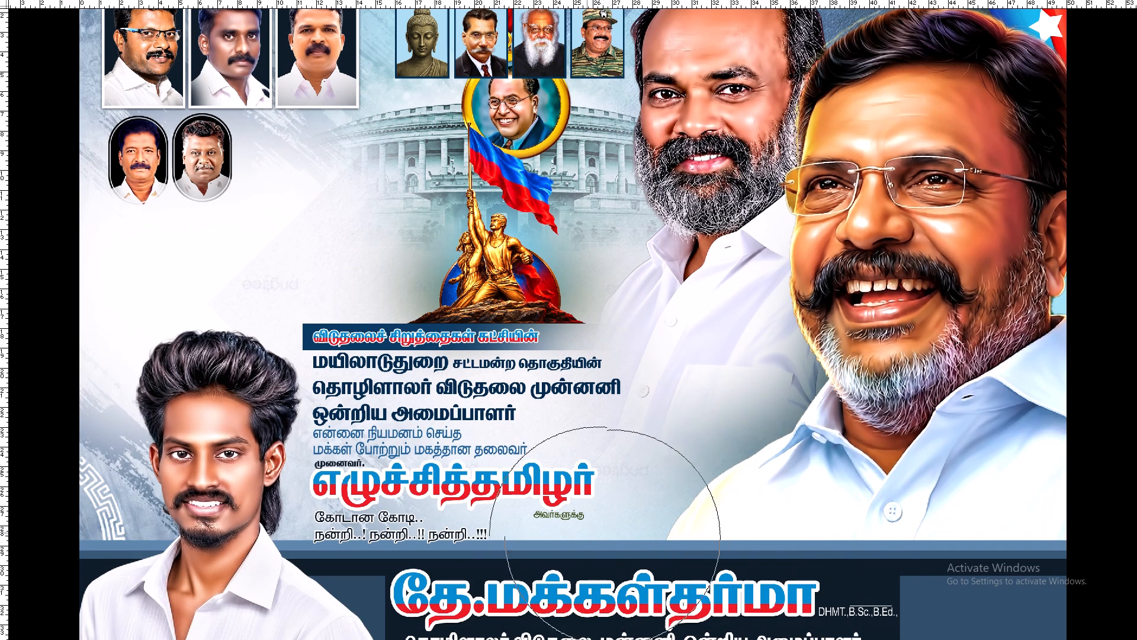
drag(577, 530, 561, 499)
drag(527, 460, 513, 451)
drag(480, 418, 479, 406)
click(503, 332)
click(505, 327)
key(v)
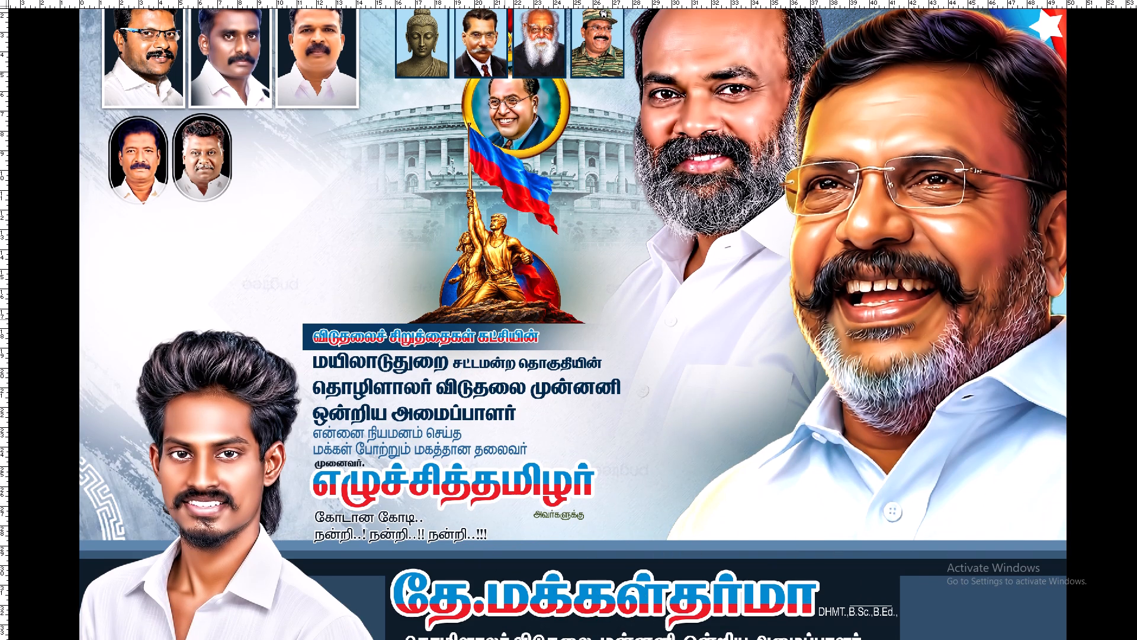
Examine the masked bald man's portrait up close, where it meets the smiling leader and the background.
scroll(506, 318, up, 6)
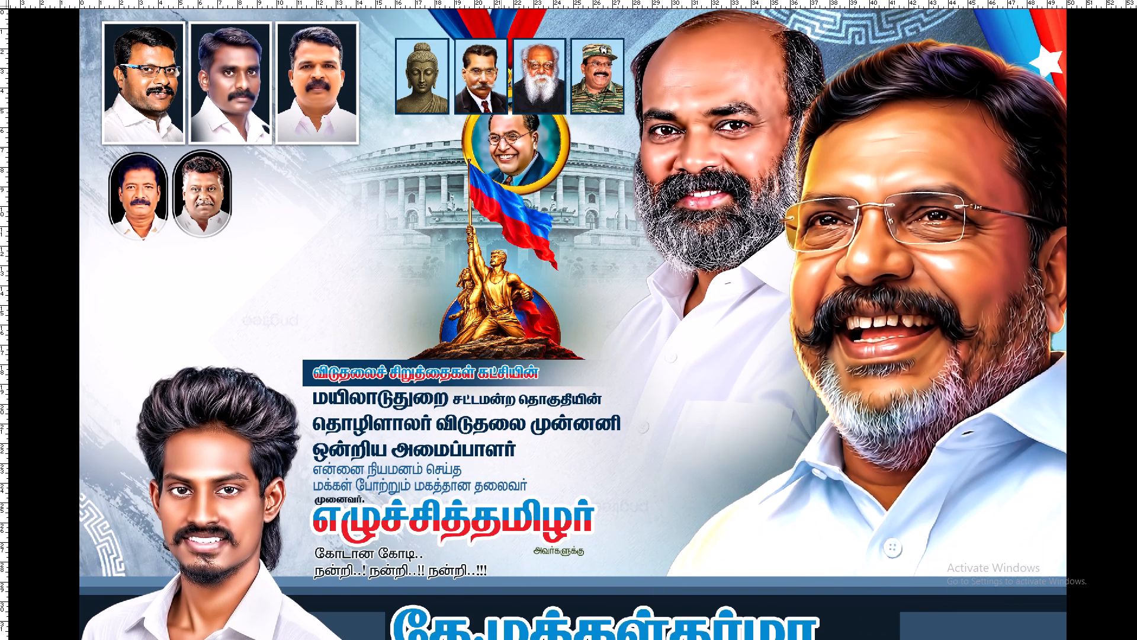
key(ctrl+minus)
key(ctrl+plus)
key(ctrl+plus)
drag(643, 277, 434, 566)
drag(589, 382, 529, 465)
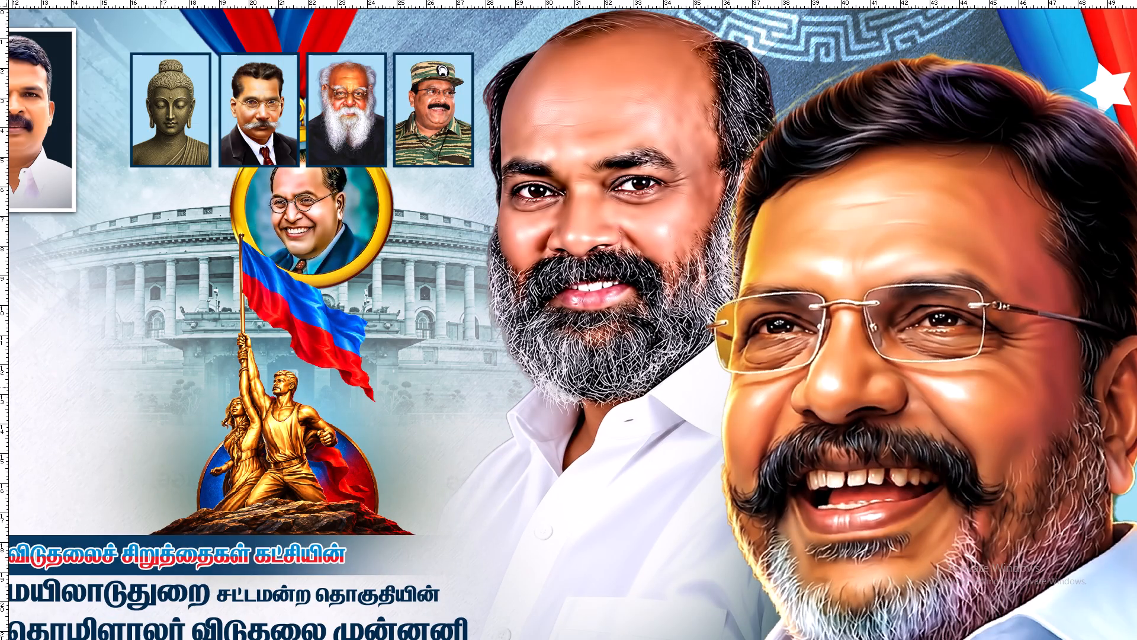
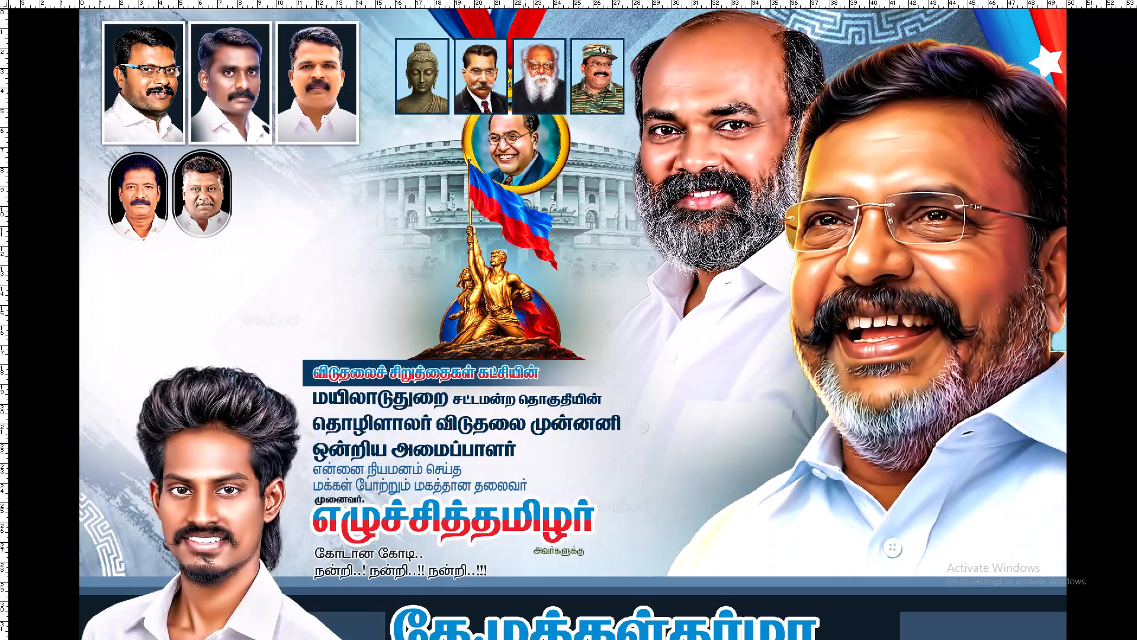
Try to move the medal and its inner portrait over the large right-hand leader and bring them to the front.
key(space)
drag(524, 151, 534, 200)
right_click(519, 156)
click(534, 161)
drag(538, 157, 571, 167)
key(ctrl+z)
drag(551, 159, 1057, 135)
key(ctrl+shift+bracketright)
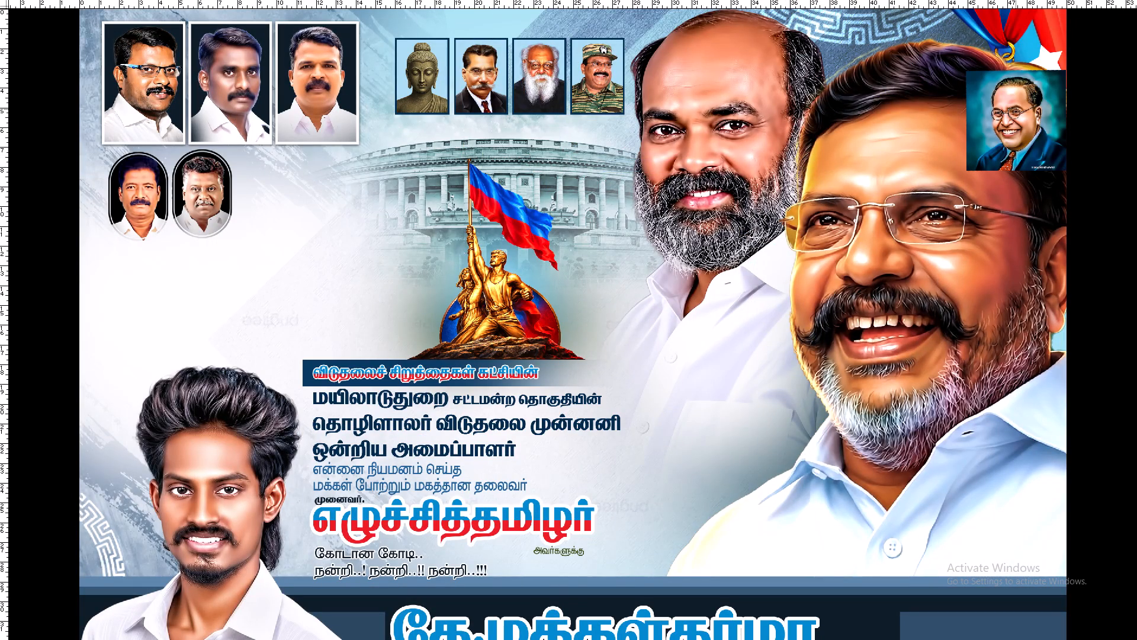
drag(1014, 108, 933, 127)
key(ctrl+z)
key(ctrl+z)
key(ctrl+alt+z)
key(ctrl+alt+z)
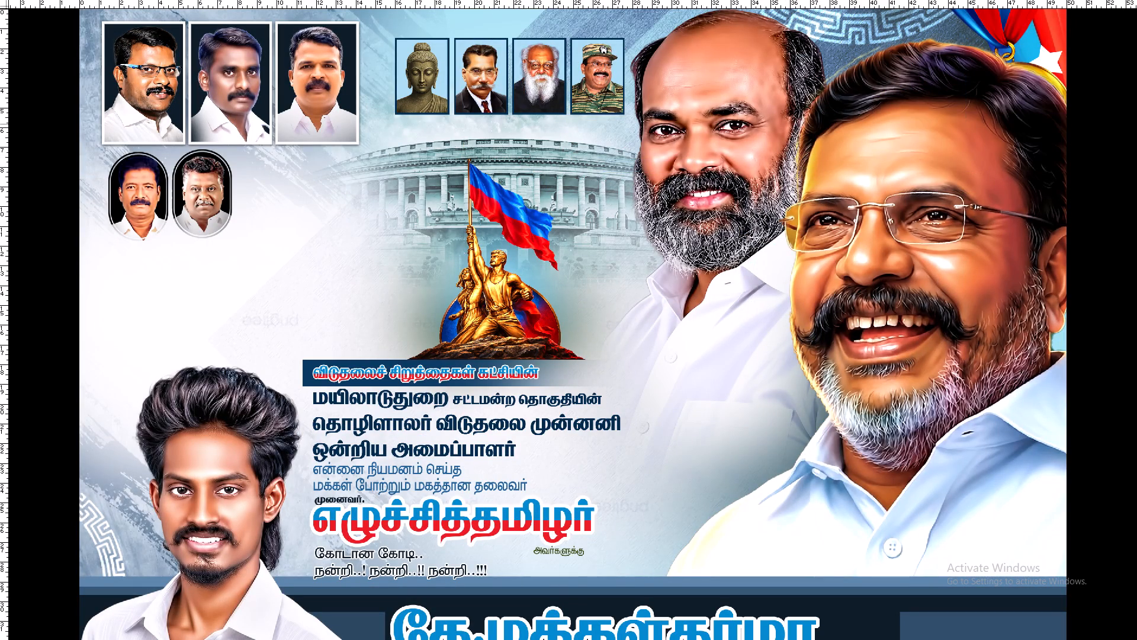
Merge the inner portrait with the medal and bring the merged medal in front of the large right-hand leader's hair.
drag(991, 109, 473, 171)
key(ctrl+e)
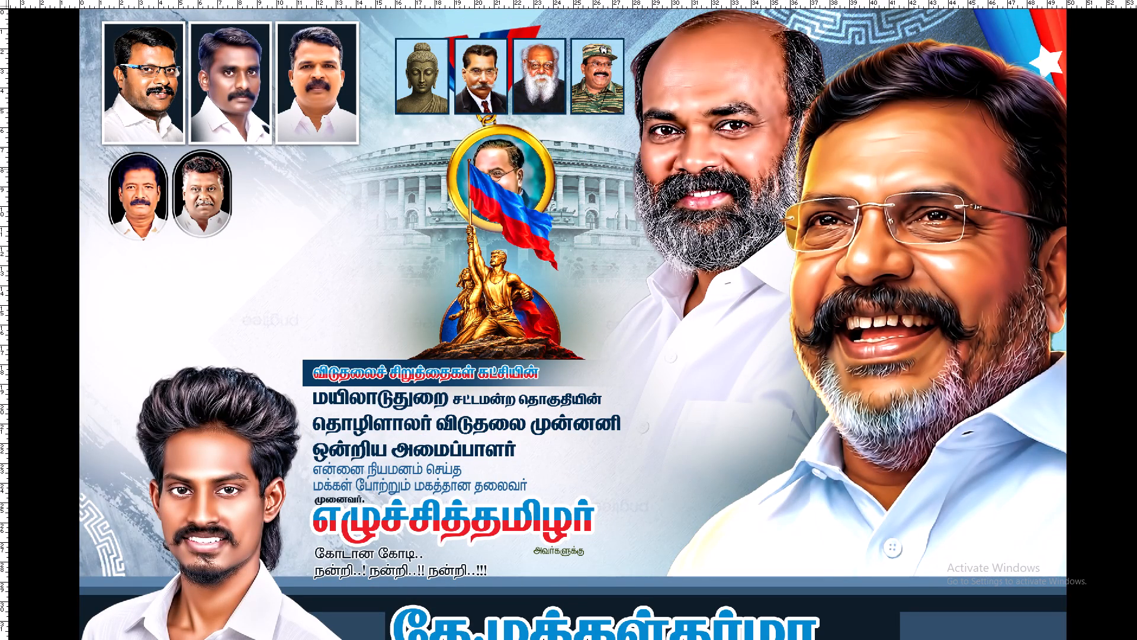
drag(508, 167, 994, 136)
key(ctrl+shift+bracketright)
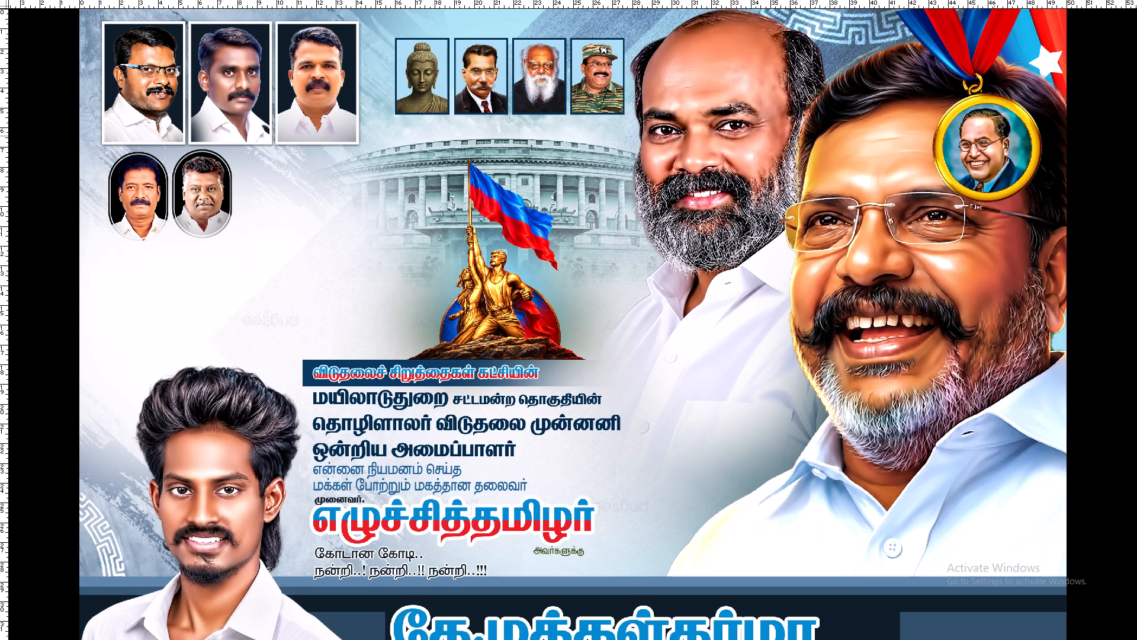
Scale the merged ribbon medal down to roughly half its size over the right-hand leader's hair.
key(z)
click(1010, 137)
key(space)
key(space)
key(space)
key(space)
key(space)
drag(1010, 138, 864, 252)
key(v)
key(ctrl+minus)
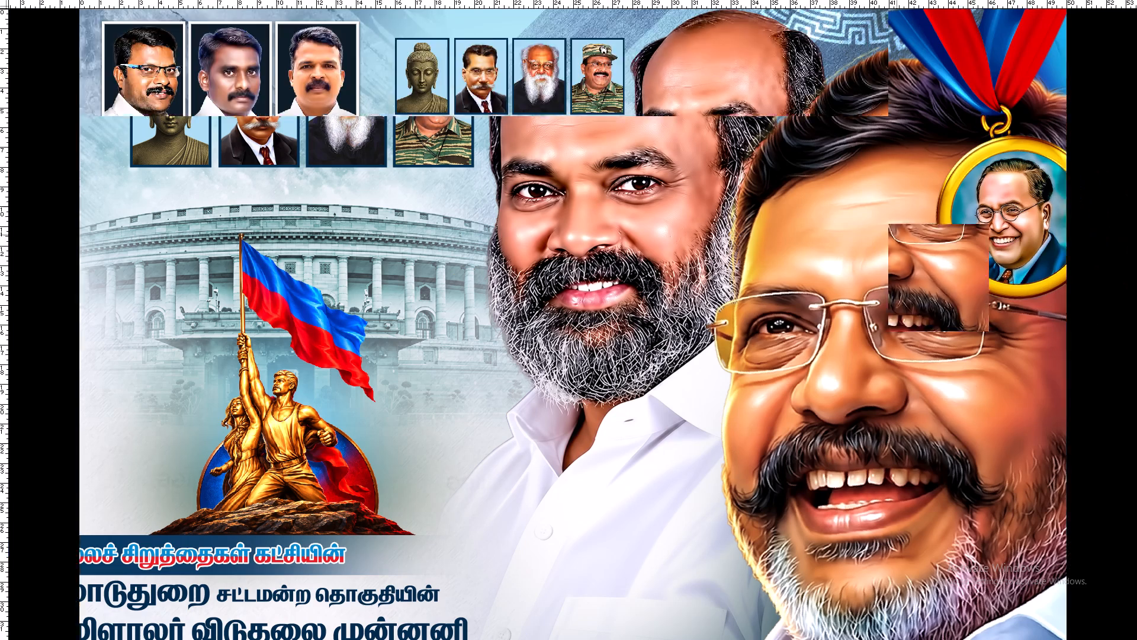
key(ctrl+minus)
key(ctrl+t)
alt+shift+drag(815, 201, 841, 164)
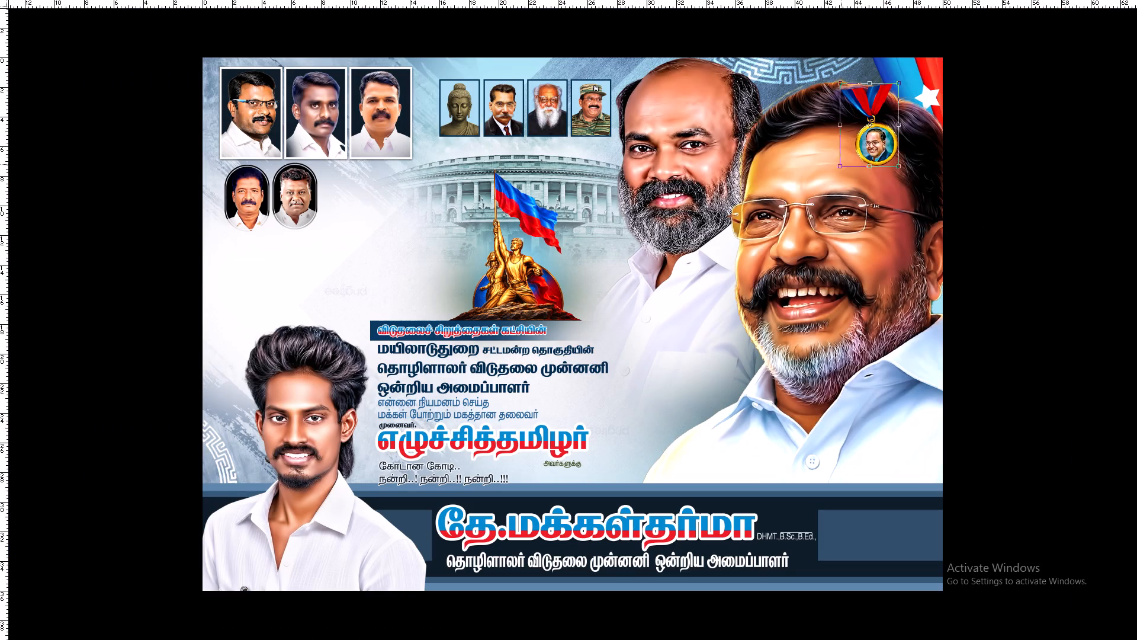
key(Return)
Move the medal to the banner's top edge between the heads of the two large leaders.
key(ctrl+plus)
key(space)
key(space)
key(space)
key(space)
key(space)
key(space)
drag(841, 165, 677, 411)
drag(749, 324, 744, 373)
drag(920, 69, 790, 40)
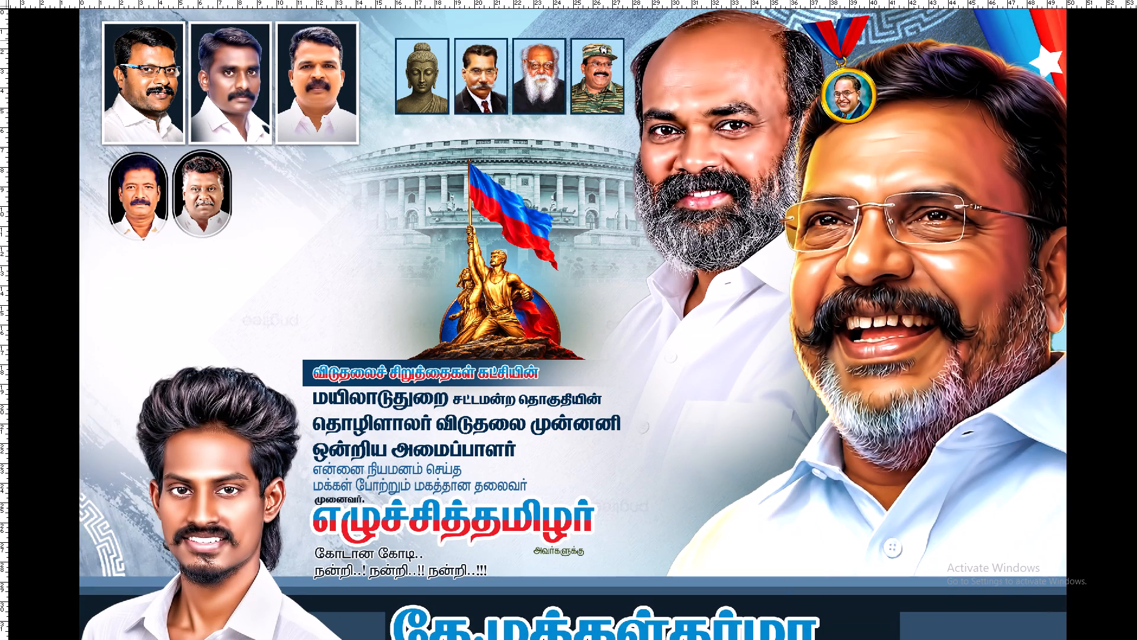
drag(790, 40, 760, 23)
Enlarge the ribbon medal slightly.
key(ctrl+t)
drag(897, 31, 896, 41)
alt+shift+drag(844, 115, 852, 126)
key(Return)
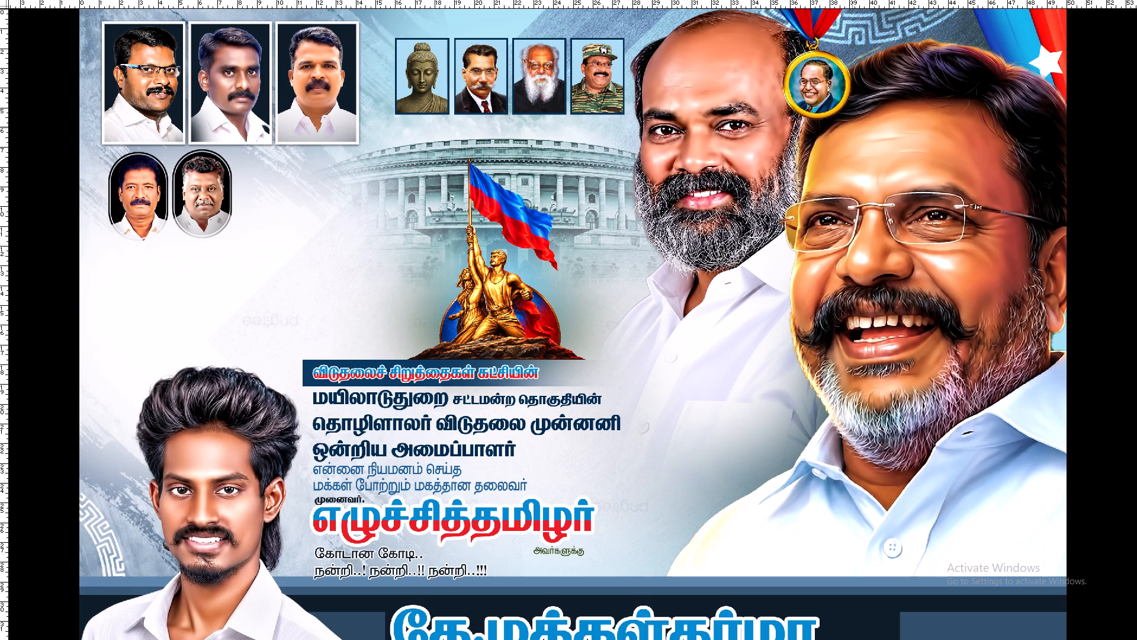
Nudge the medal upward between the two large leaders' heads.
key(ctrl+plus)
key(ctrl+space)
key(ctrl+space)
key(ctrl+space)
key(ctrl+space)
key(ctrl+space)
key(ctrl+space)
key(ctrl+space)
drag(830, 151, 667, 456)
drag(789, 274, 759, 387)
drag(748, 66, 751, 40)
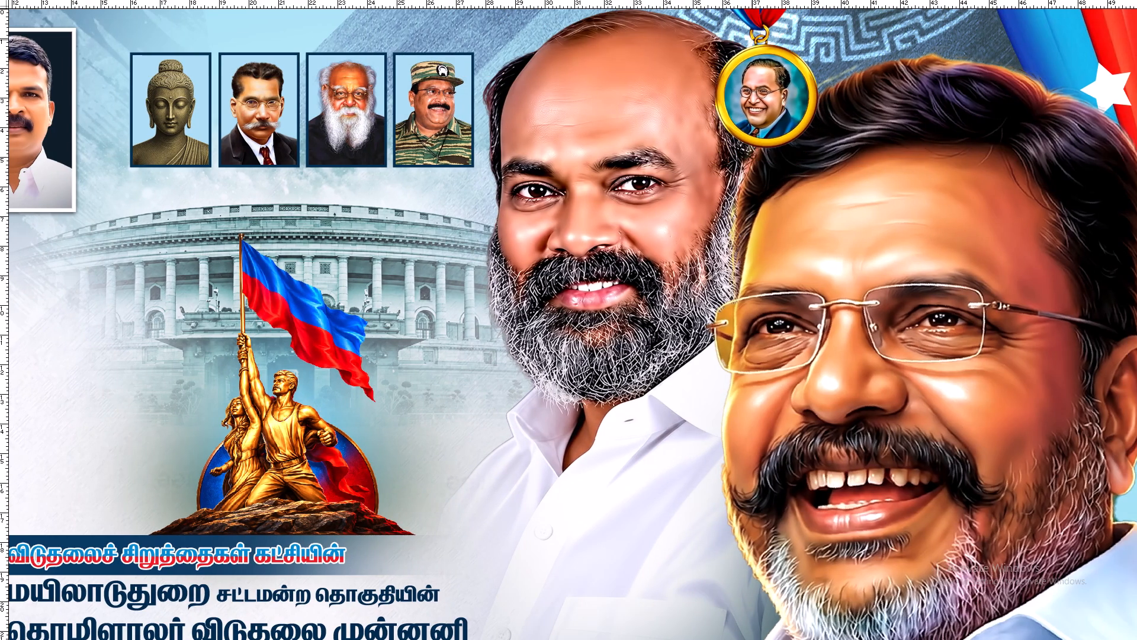
Move the ribbon medal to the top edge between the three rectangular portraits and the Buddha portrait.
drag(751, 40, 290, 94)
key(space)
key(space)
key(space)
key(space)
key(space)
key(space)
key(space)
key(space)
key(space)
key(space)
drag(325, 101, 786, 114)
drag(808, 113, 909, 121)
drag(660, 127, 499, 132)
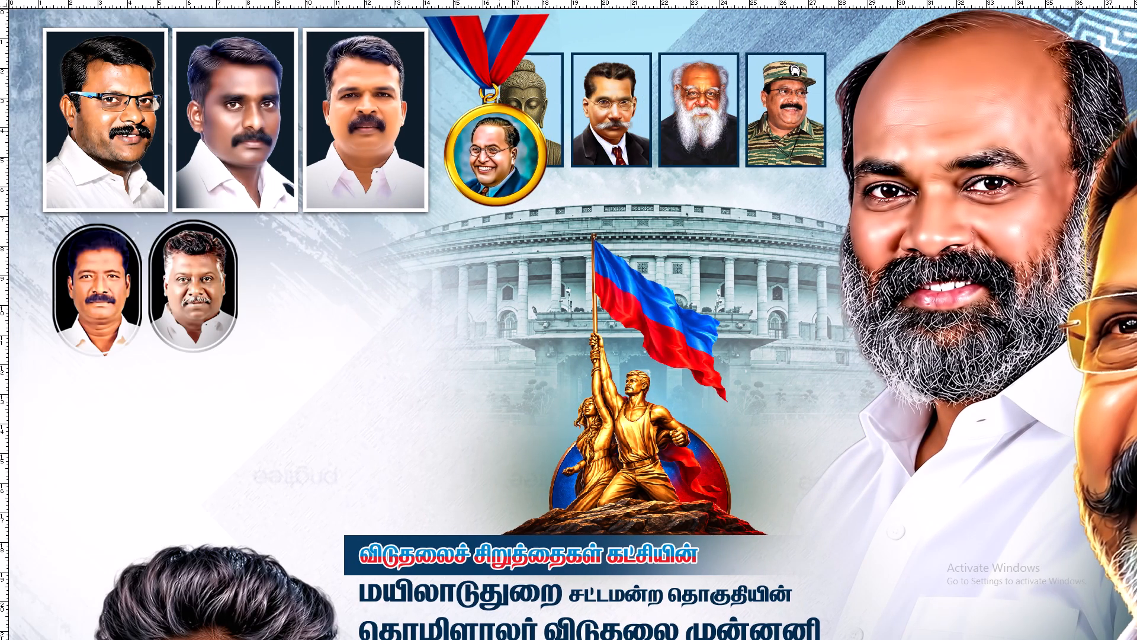
drag(499, 132, 512, 116)
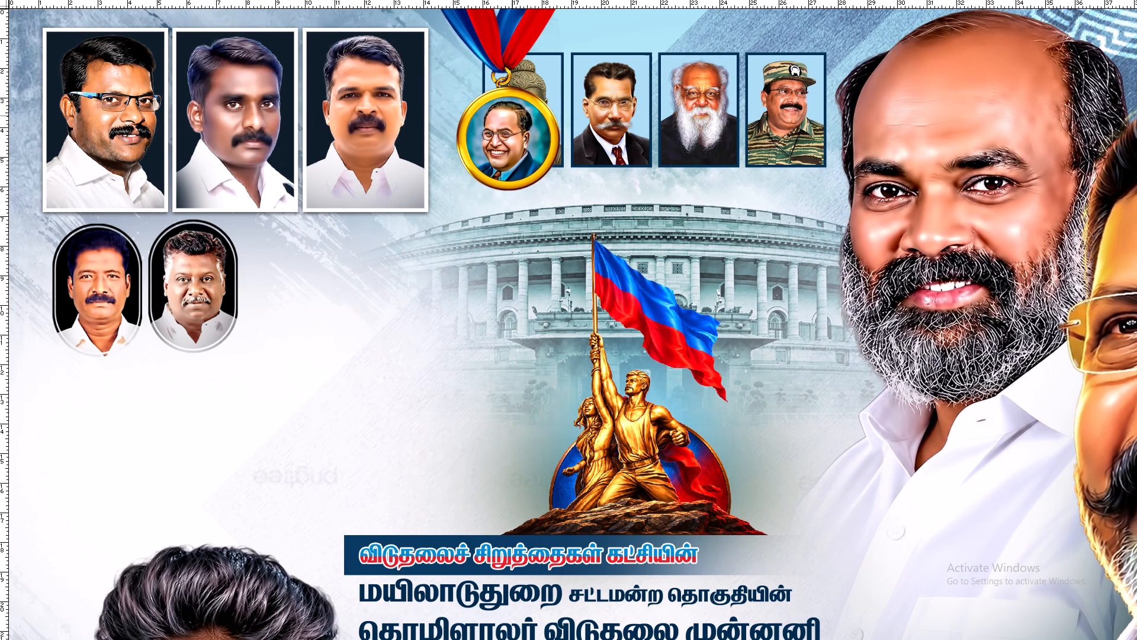
drag(512, 116, 503, 119)
Shift the three white-framed rectangular portraits slightly left, toward the banner's edge.
key(space)
drag(458, 119, 535, 136)
right_click(345, 95)
click(356, 98)
shift+drag(369, 94, 345, 94)
Shift the two oval portraits slightly left beneath the rectangular portraits.
key(space)
drag(257, 92, 281, 102)
right_click(208, 282)
click(222, 290)
drag(204, 283, 165, 273)
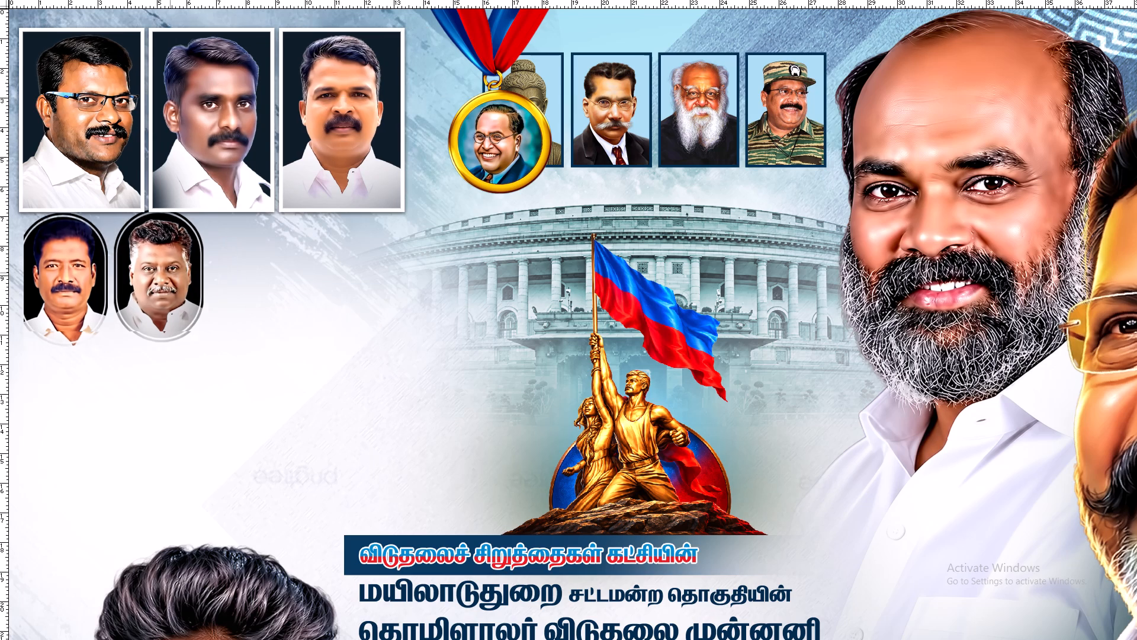
drag(165, 273, 184, 280)
Move the ribbon medal left, closer to the rectangular portraits and mostly clear of the Buddha portrait.
key(space)
drag(271, 249, 247, 392)
right_click(480, 126)
click(494, 138)
shift+drag(486, 136, 478, 137)
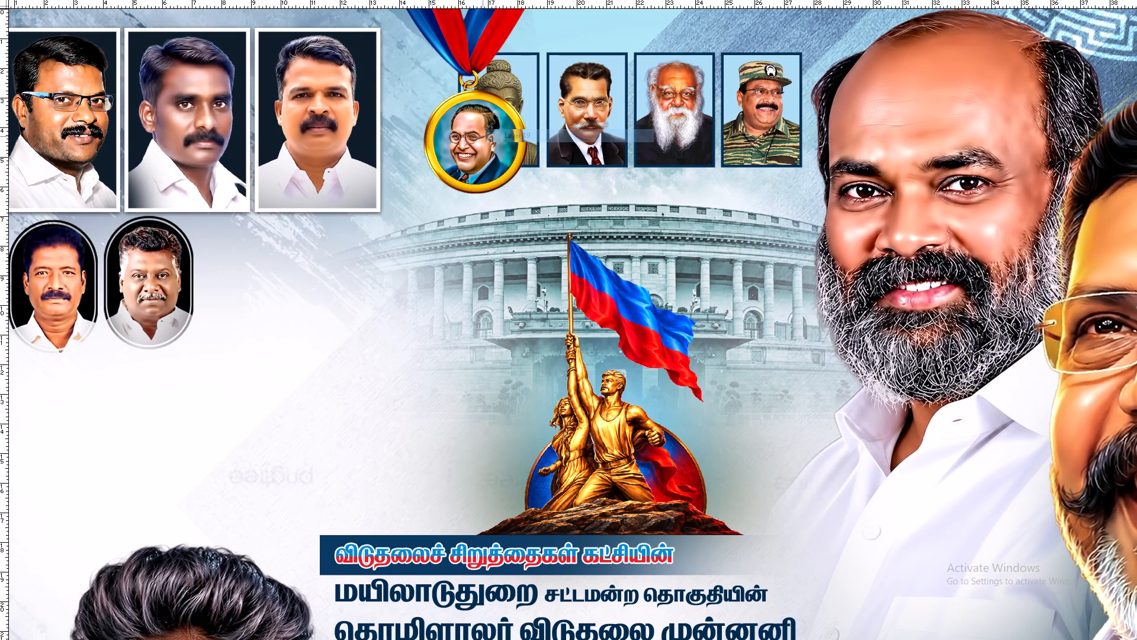
shift+drag(478, 137, 456, 143)
Select the layers of the Buddha and suited-man portraits in the small framed row, test-moving them and undoing each move.
key(space)
drag(484, 136, 477, 139)
right_drag(489, 102, 496, 103)
click(502, 106)
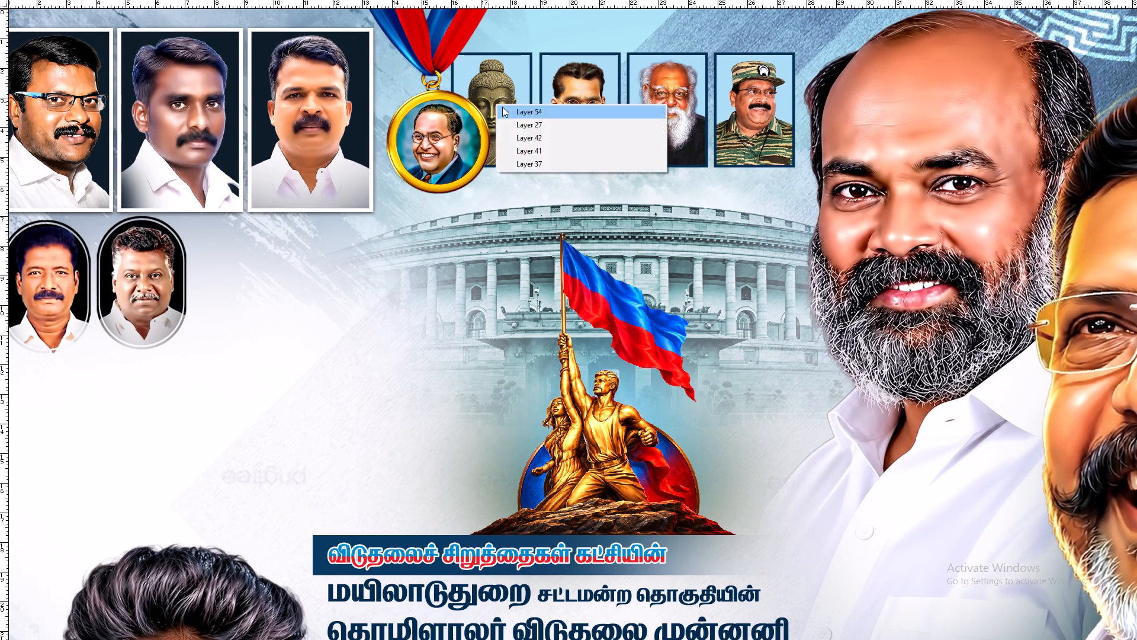
drag(504, 107, 522, 113)
key(ctrl+z)
shift+right_click(523, 83)
shift+click(532, 88)
shift+drag(534, 87, 544, 91)
key(ctrl+z)
shift+right_click(558, 79)
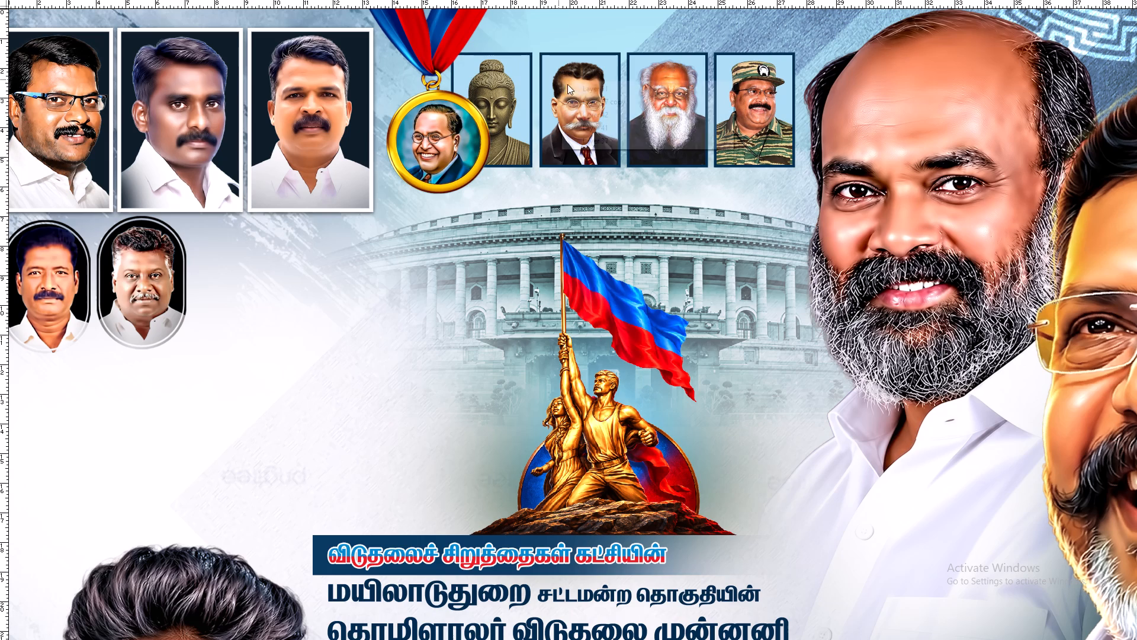
shift+click(571, 87)
drag(573, 85, 579, 94)
key(ctrl+z)
shift+right_click(567, 62)
shift+right_click(545, 59)
shift+click(560, 65)
drag(563, 66, 571, 73)
key(ctrl+z)
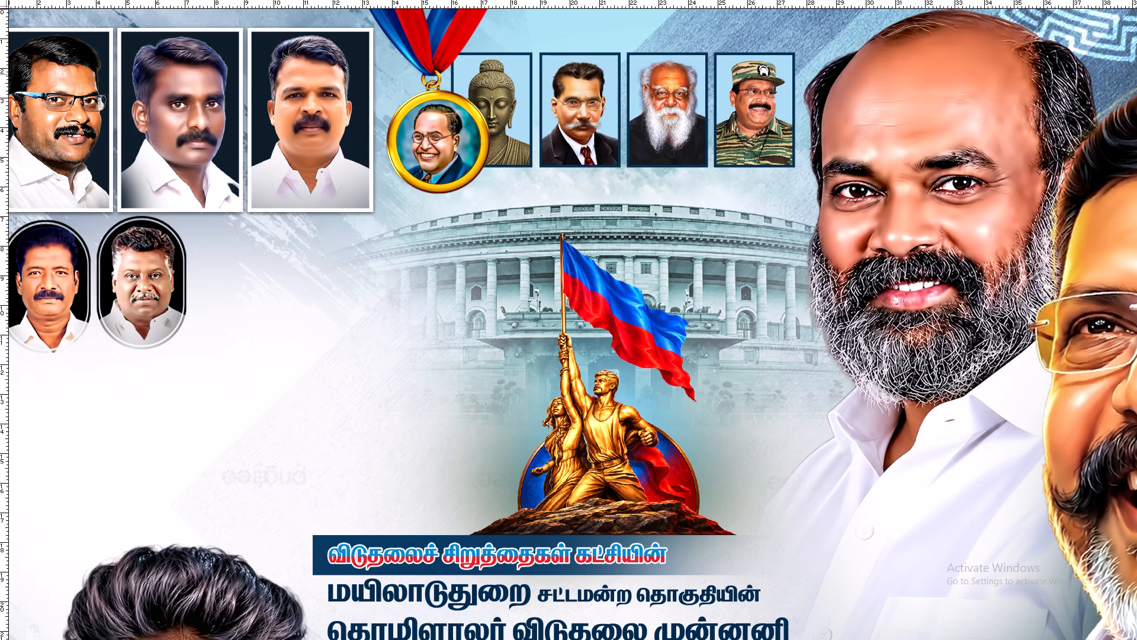
Add the layers of the white-bearded man and camouflage-uniform portraits to the selection, undoing each test move.
shift+right_click(637, 74)
shift+click(647, 80)
shift+drag(656, 82, 662, 87)
key(ctrl+z)
shift+right_click(668, 85)
shift+click(675, 88)
drag(679, 91, 685, 94)
key(ctrl+z)
shift+right_click(714, 55)
shift+right_click(727, 116)
shift+right_click(722, 94)
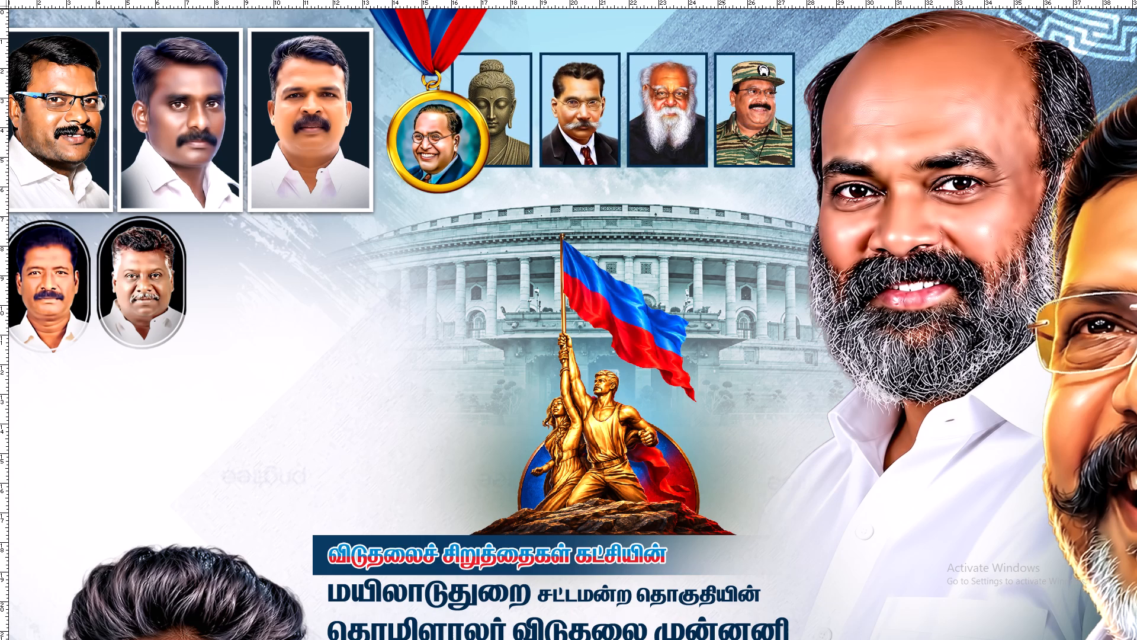
click(733, 102)
drag(733, 86, 754, 104)
key(ctrl+z)
shift+right_click(751, 95)
click(745, 78)
key(ctrl+z)
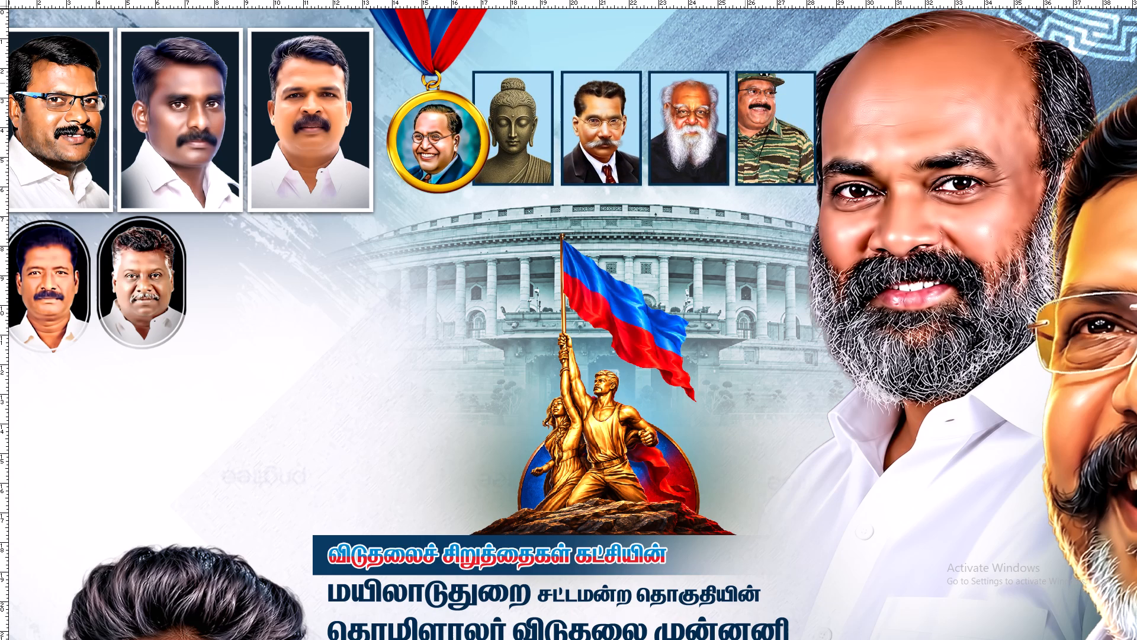
shift+right_click(748, 92)
shift+click(761, 100)
click(765, 101)
key(ctrl+z)
Scale the selected row of four small framed portraits down proportionally about its centre.
key(ctrl+t)
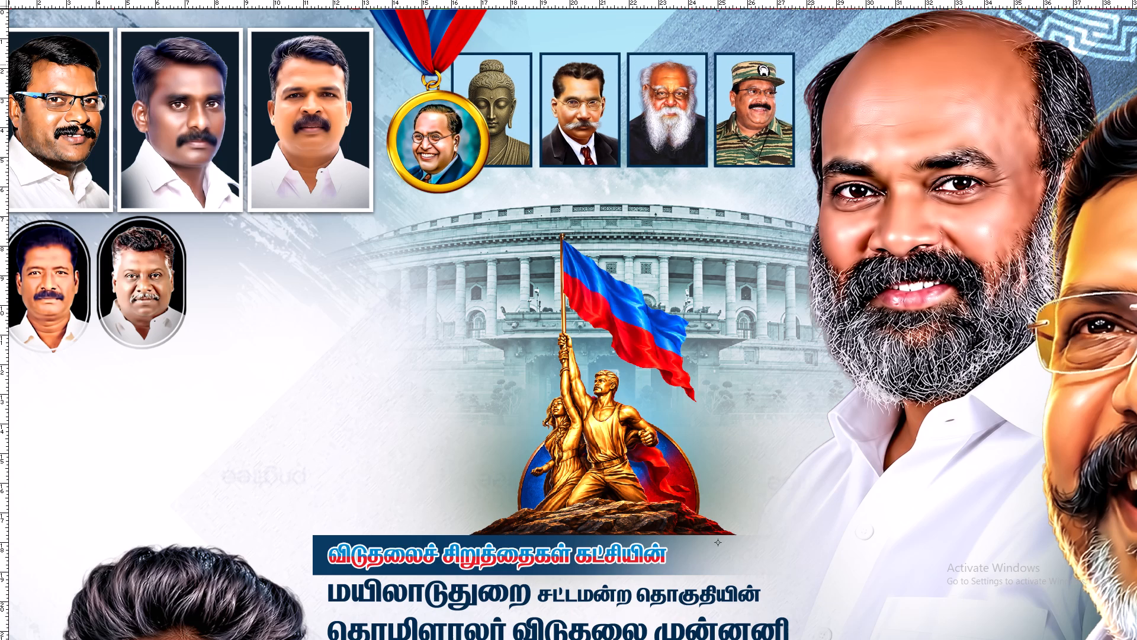
scroll(798, 69, up, 4)
key(ctrl+minus)
key(ctrl+minus)
key(ctrl+minus)
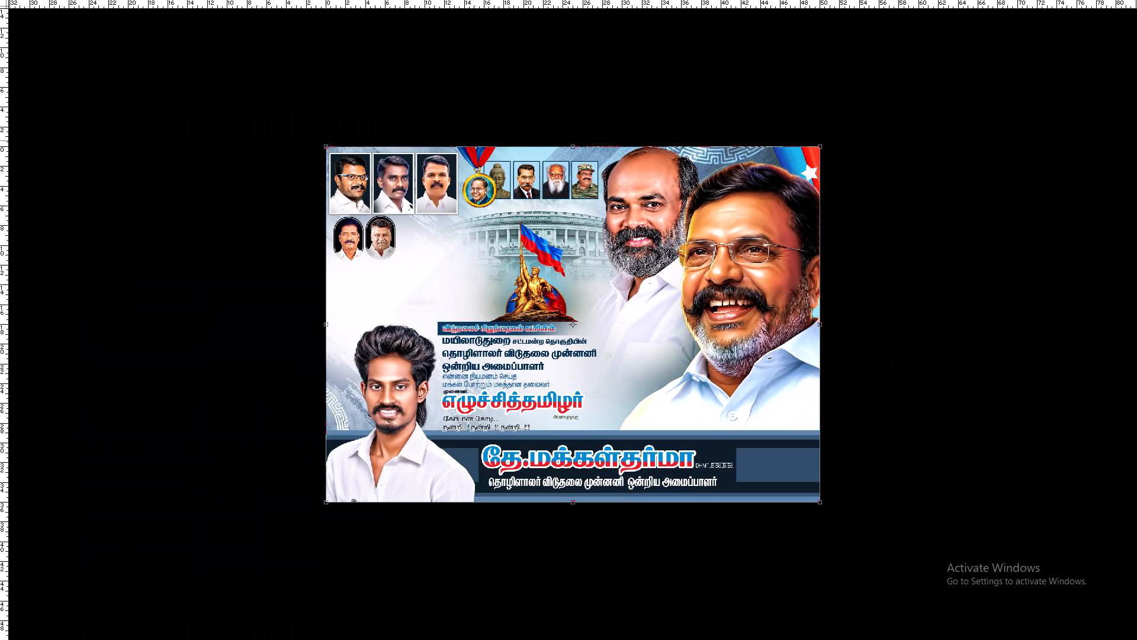
alt+shift+drag(818, 143, 765, 170)
key(Return)
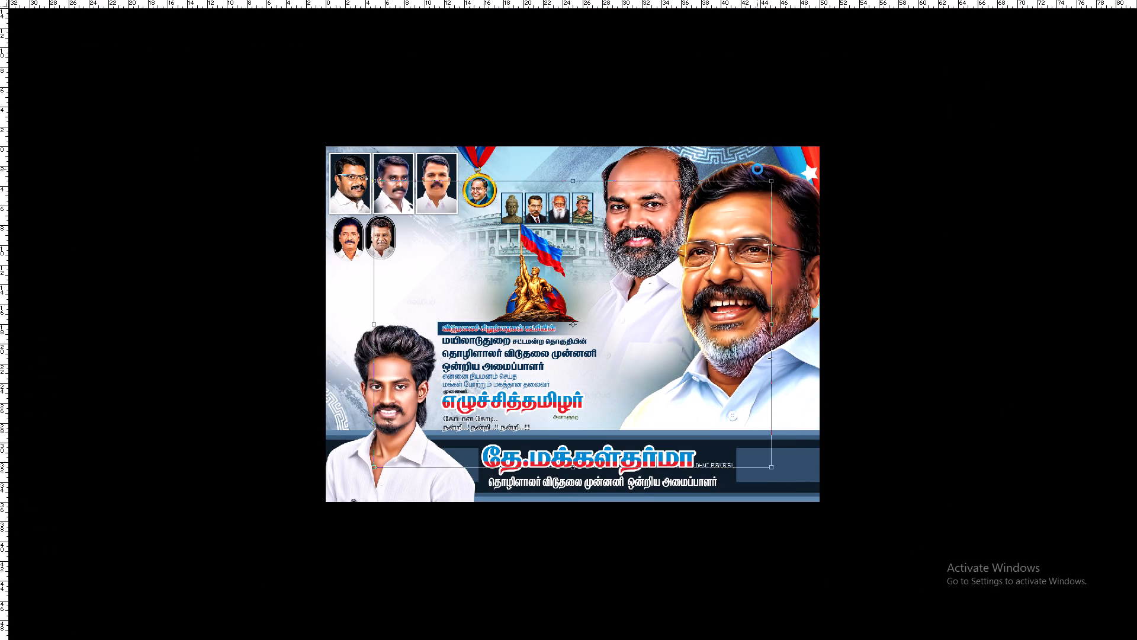
Move the reduced row of four portraits up near the banner's top edge, beside the medal.
key(ctrl+plus)
key(ctrl+plus)
key(space)
key(space)
key(space)
key(space)
key(space)
key(space)
key(space)
drag(627, 130, 648, 302)
drag(637, 263, 631, 292)
drag(545, 116, 555, 62)
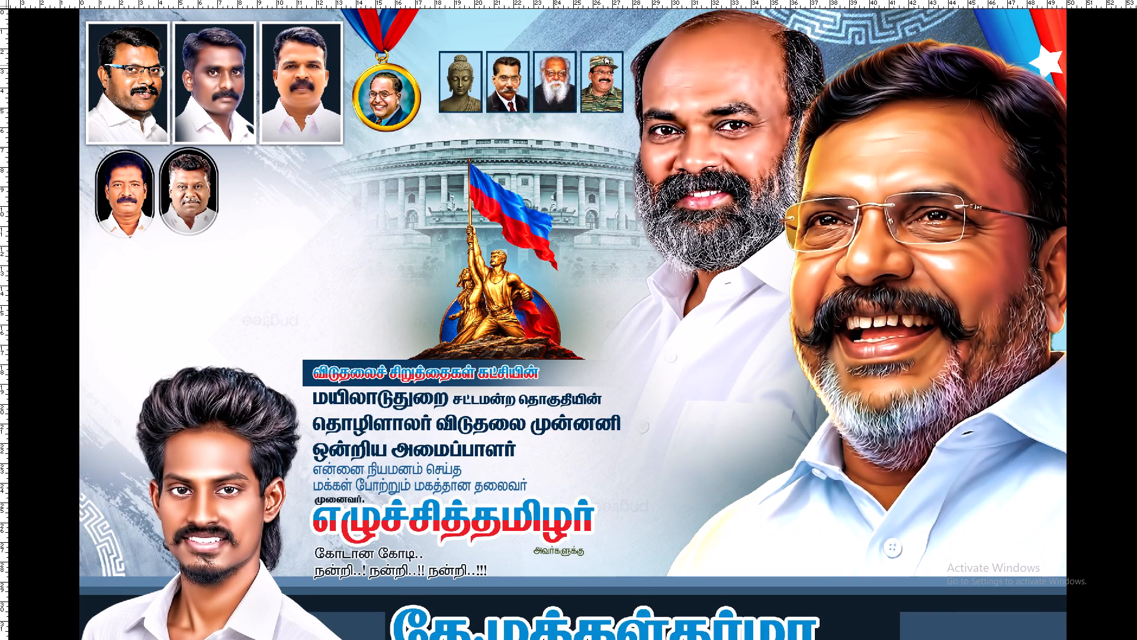
drag(555, 62, 555, 50)
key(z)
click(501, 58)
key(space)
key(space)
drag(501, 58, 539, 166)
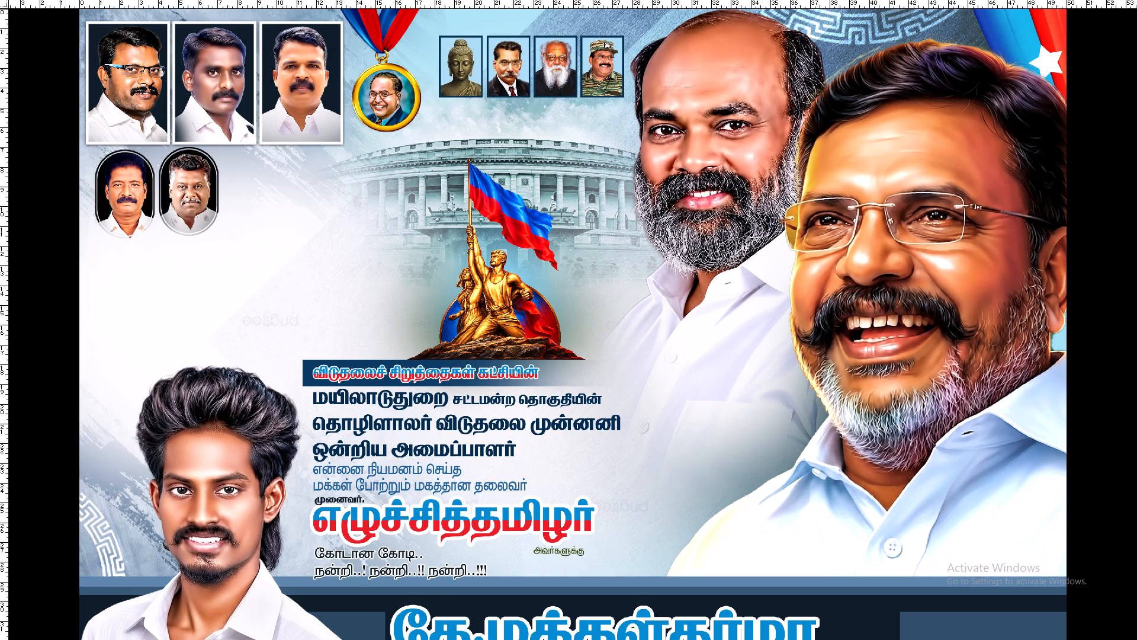
Select the ribbon medal's layer, shift it slightly toward the four small portraits and scale it up proportionally about its centre.
drag(539, 166, 544, 188)
key(z)
click(471, 66)
key(space)
key(space)
key(space)
drag(471, 66, 527, 152)
click(535, 125)
key(space)
key(space)
key(space)
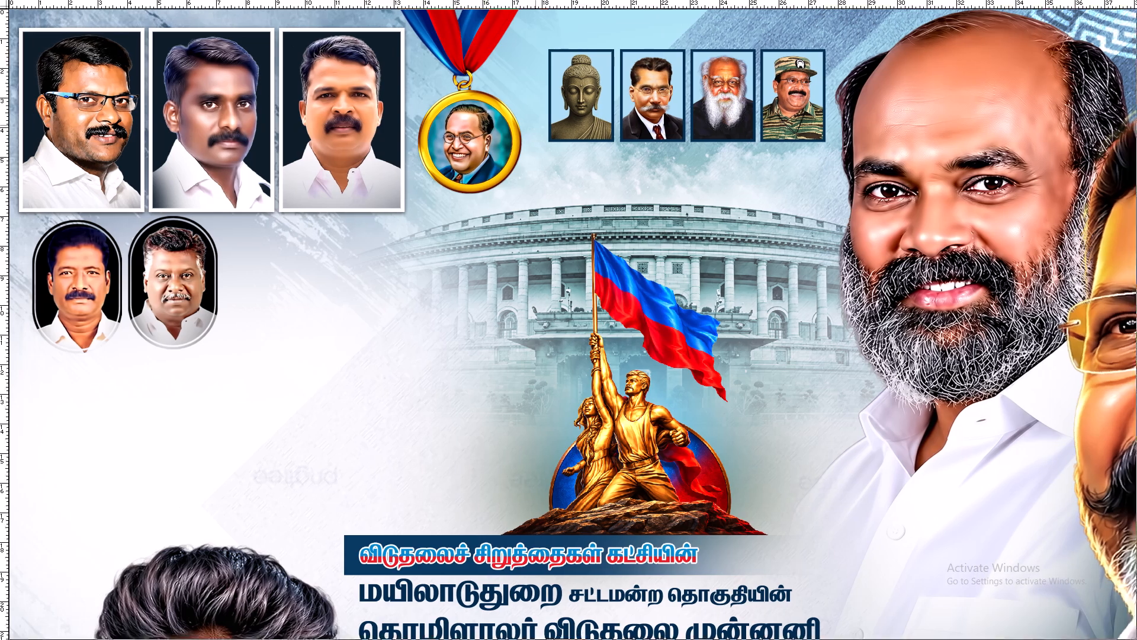
drag(561, 116, 558, 228)
key(v)
right_click(505, 178)
click(516, 187)
key(space)
drag(518, 178, 513, 252)
drag(503, 217, 504, 216)
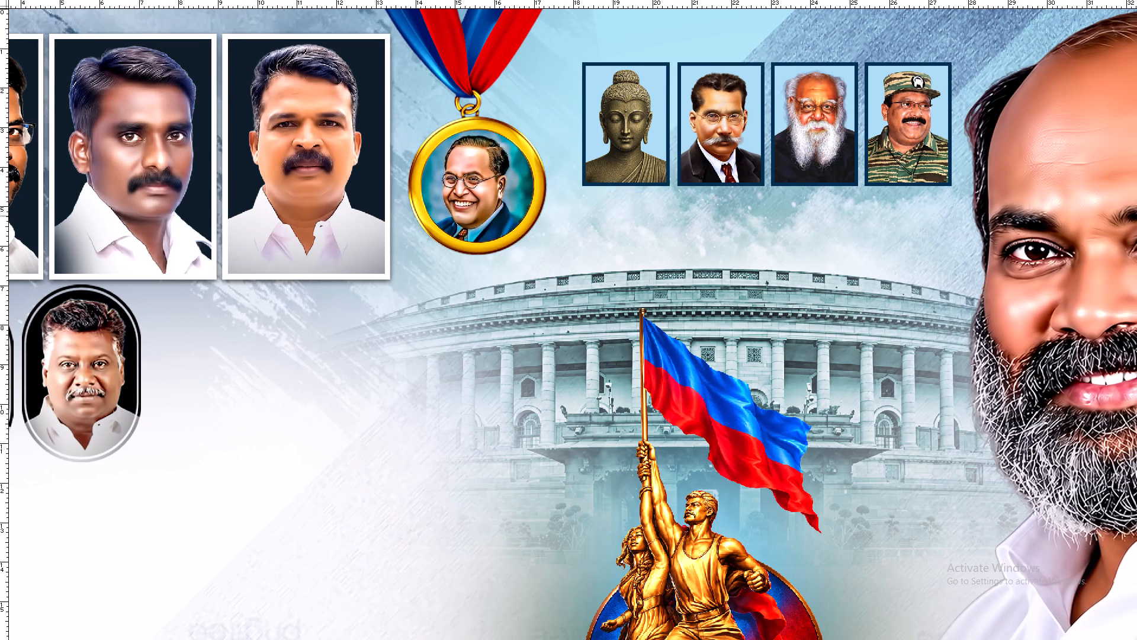
drag(504, 216, 519, 213)
key(ctrl+t)
alt+shift+drag(568, 254, 579, 268)
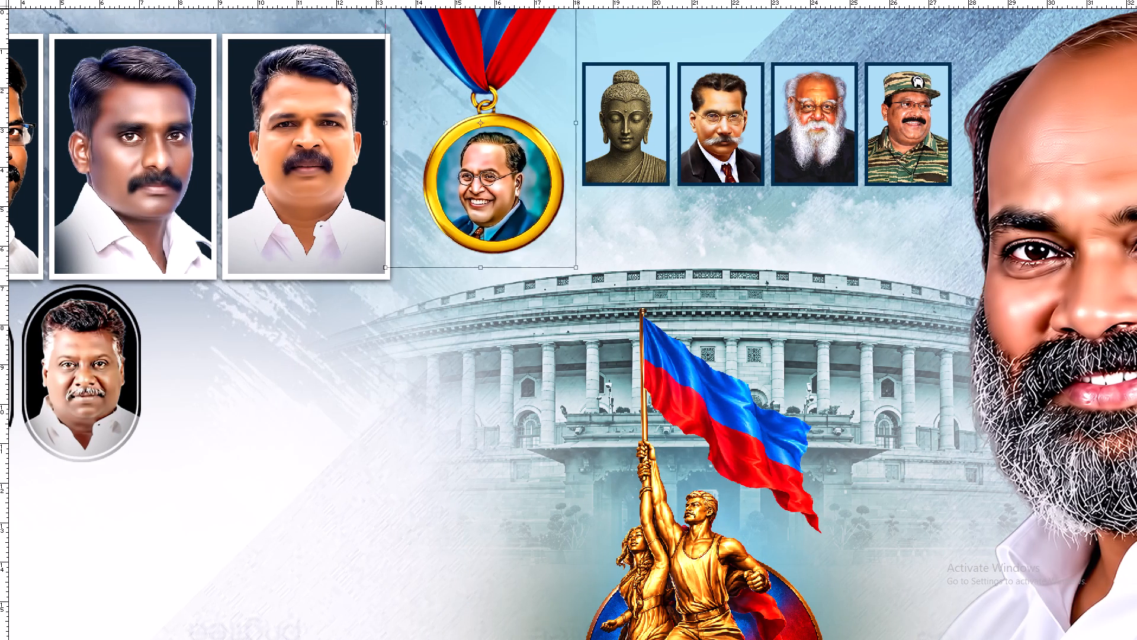
alt+shift+drag(579, 268, 595, 281)
key(Return)
Tilt the enlarged medal slightly counter-clockwise and move it up into the gap between the large and small framed portraits.
key(ctrl+t)
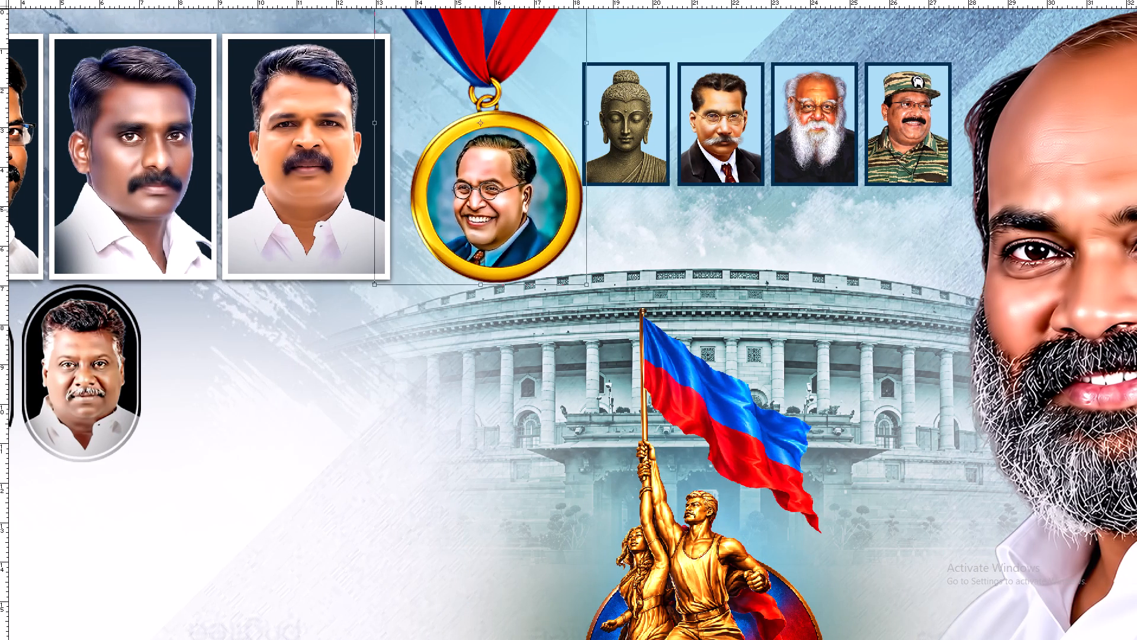
drag(595, 203, 606, 199)
key(Return)
drag(529, 213, 511, 188)
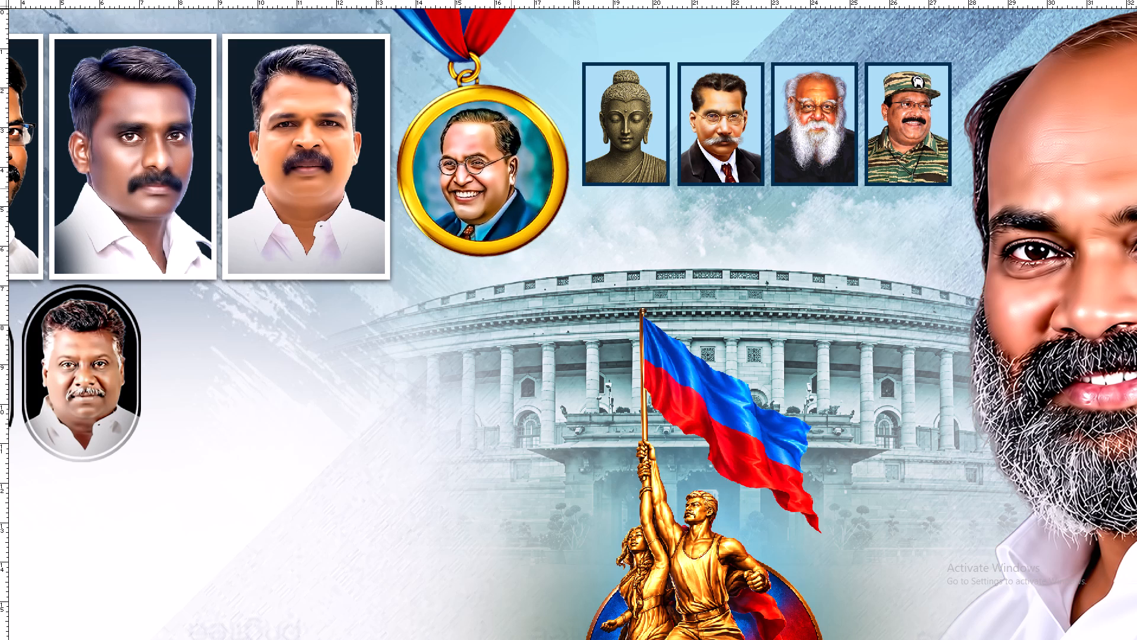
drag(511, 188, 515, 182)
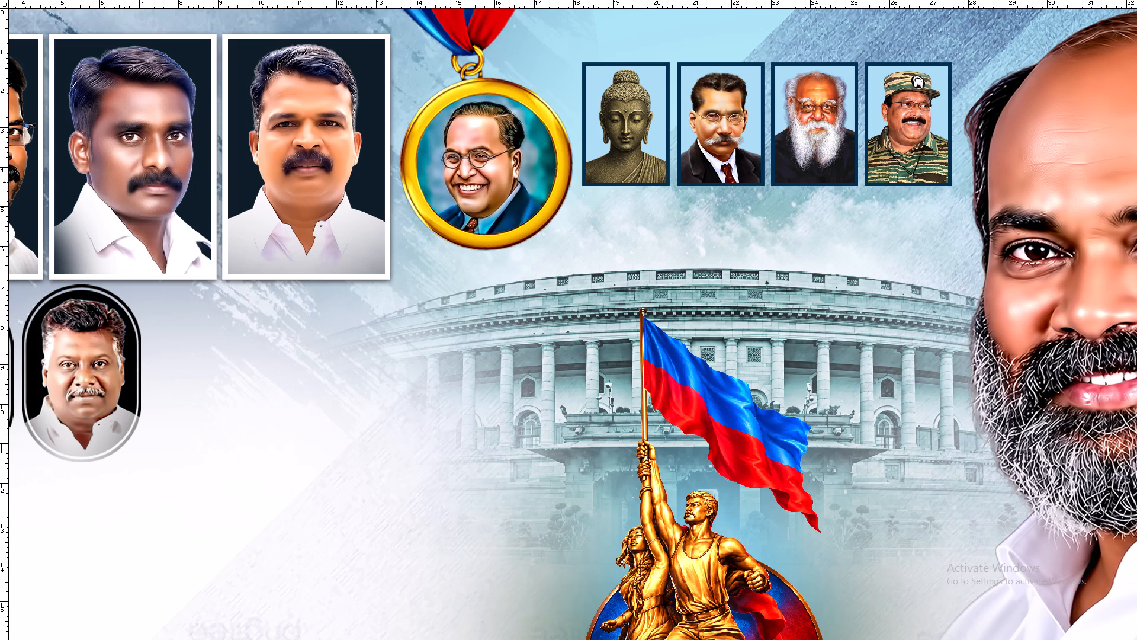
drag(515, 182, 514, 181)
Scale the ribbon medal down a little, proportionally about its centre.
key(ctrl+minus)
key(ctrl+minus)
key(ctrl+minus)
scroll(514, 181, up, 3)
scroll(514, 181, down, 1)
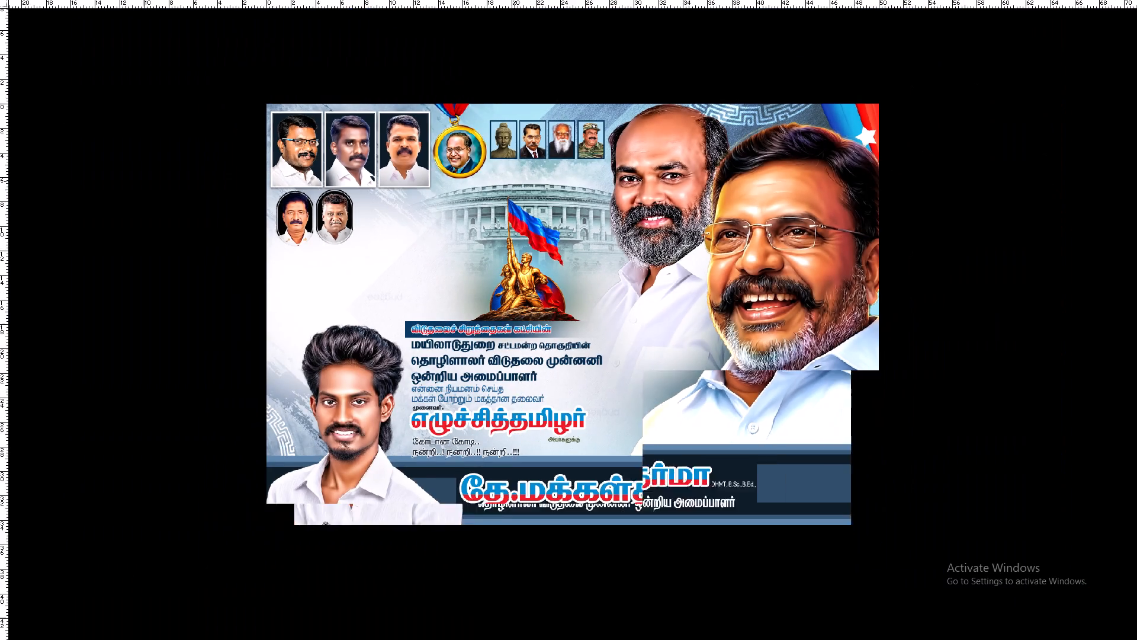
scroll(514, 181, down, 2)
key(z)
click(452, 51)
key(space)
drag(416, 56, 433, 137)
click(397, 88)
key(space)
key(space)
key(space)
key(space)
key(space)
key(space)
key(space)
key(space)
drag(407, 65, 432, 188)
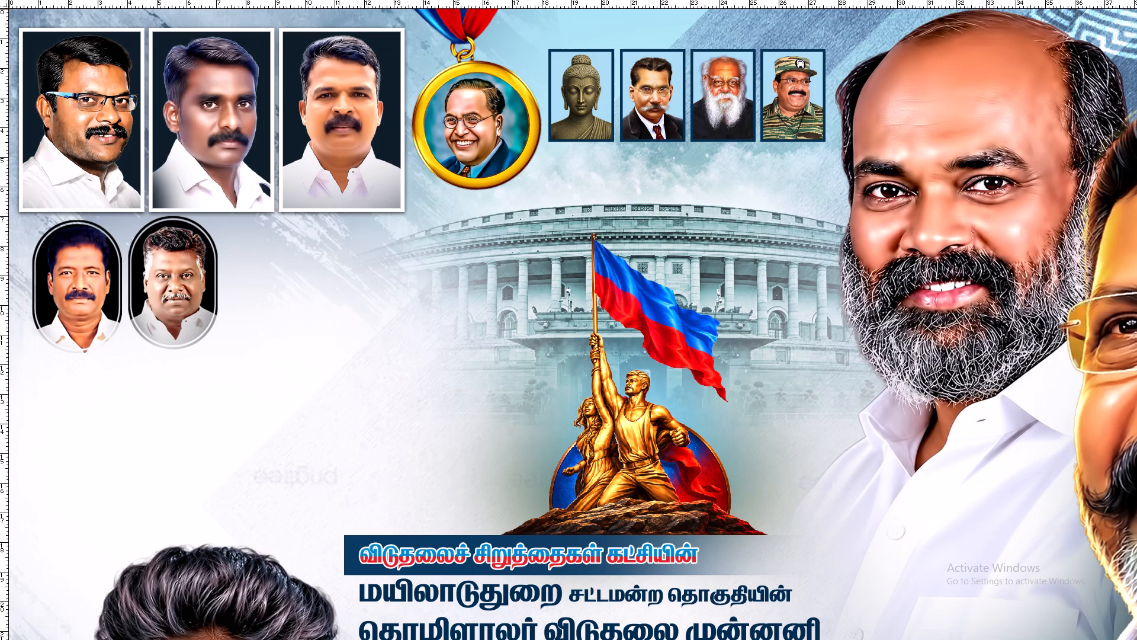
drag(432, 188, 438, 220)
drag(443, 181, 447, 200)
key(v)
key(ctrl+t)
alt+shift+drag(542, 195, 523, 180)
key(Return)
Reposition the reduced medal slightly lower, midway between the three framed portraits and the small portrait row, and nudge it into place.
drag(490, 112, 508, 161)
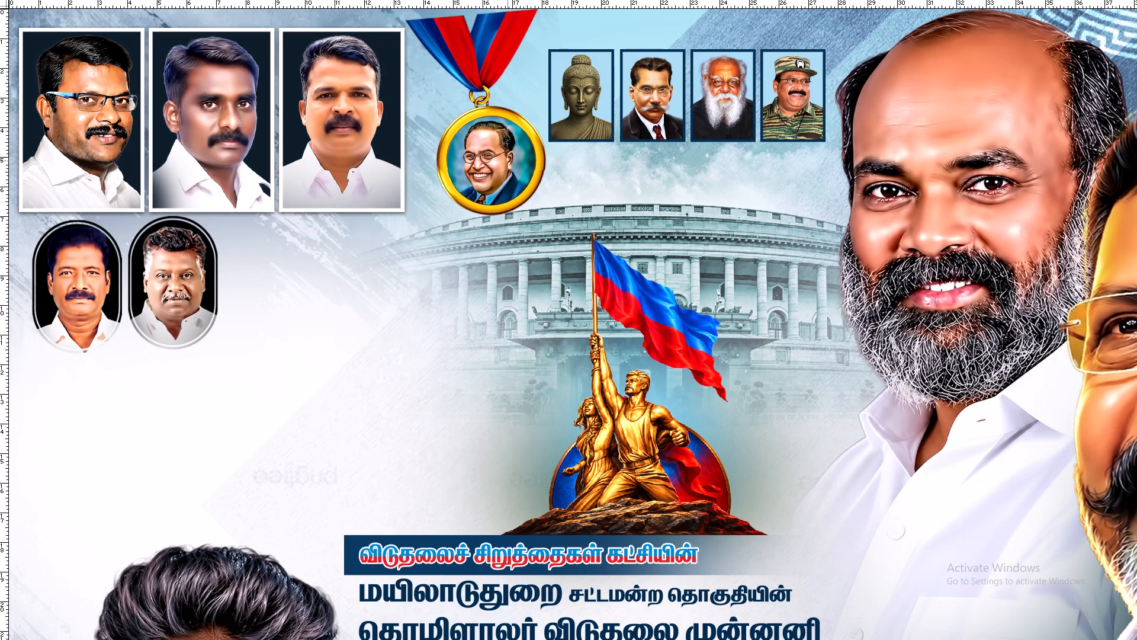
drag(508, 161, 500, 140)
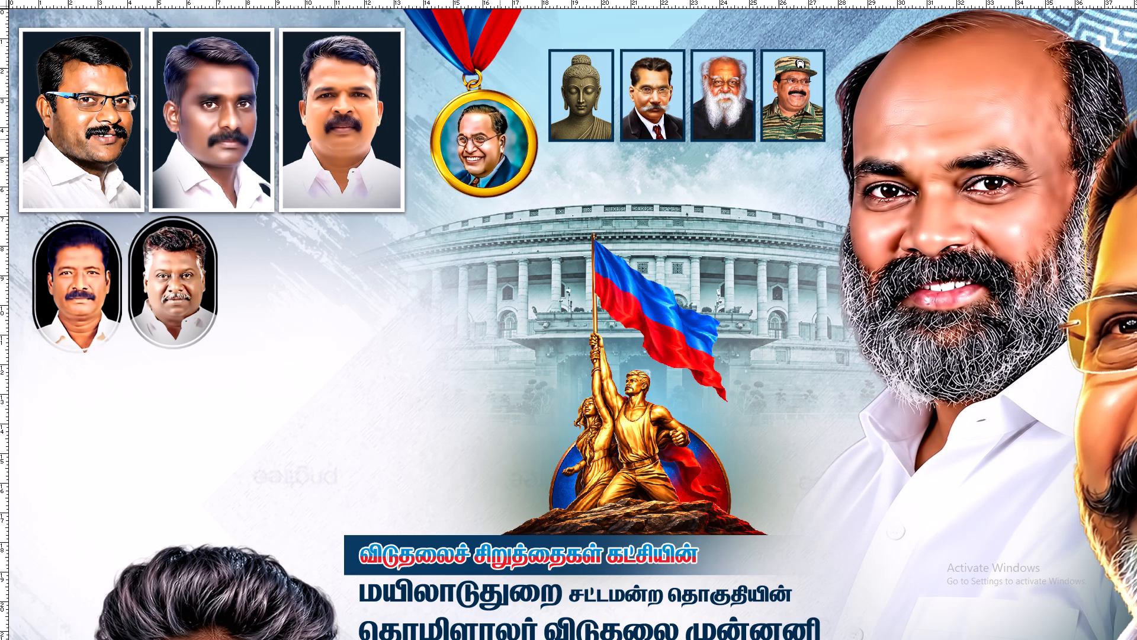
drag(500, 140, 500, 142)
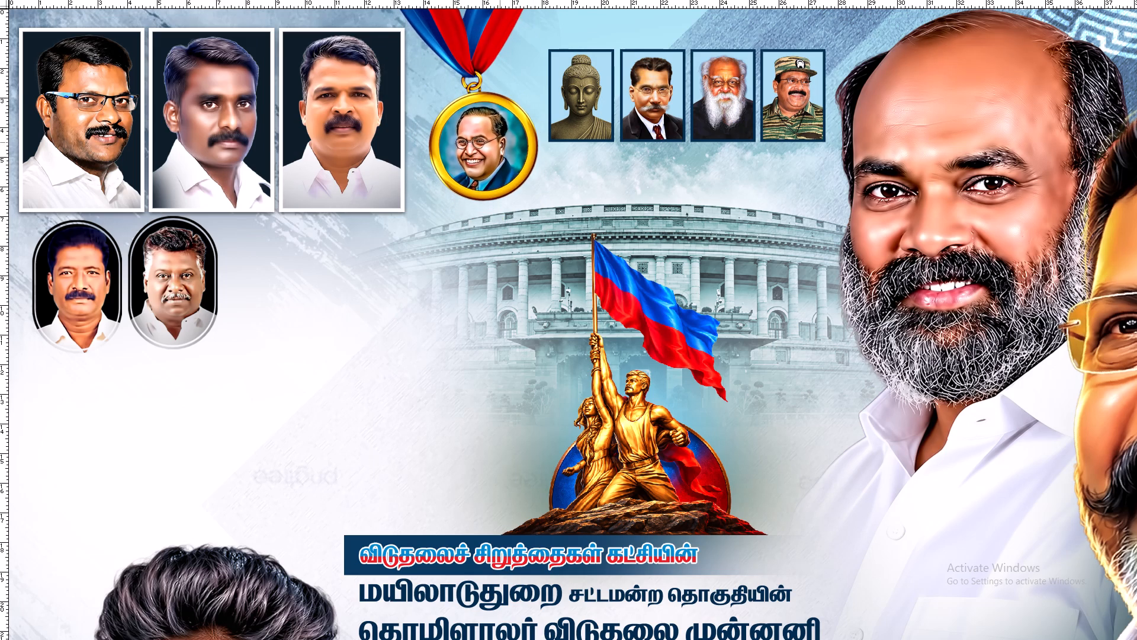
drag(500, 142, 500, 142)
key(ctrl+Right)
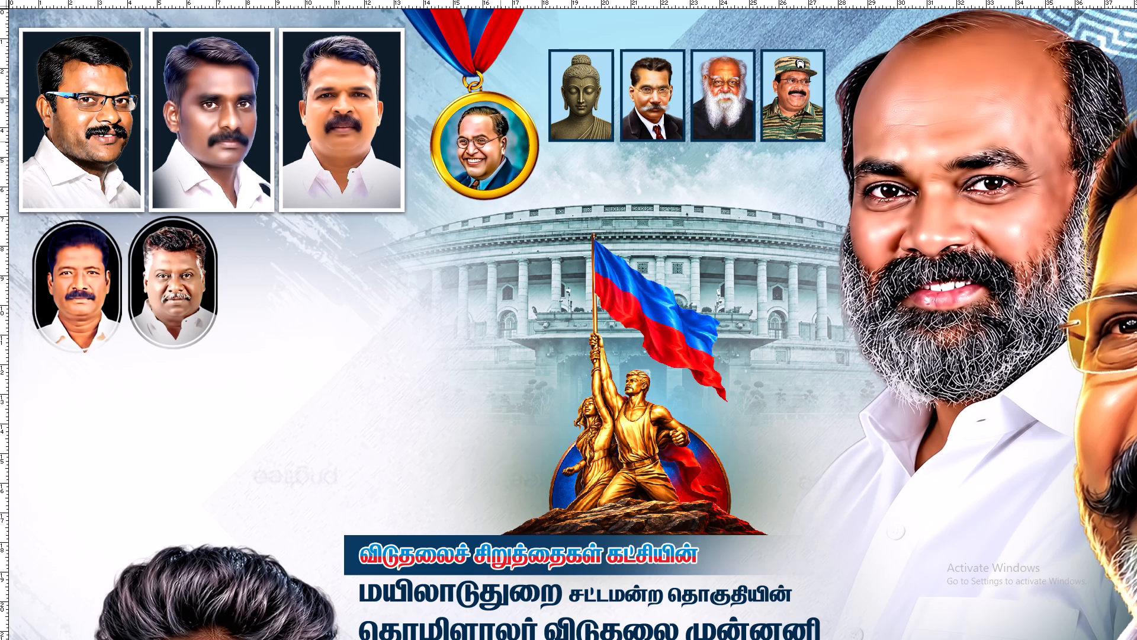
key(Left)
key(Left)
Examine the medal's size and spacing against the surrounding portraits, both close up and in the whole banner.
key(ctrl+minus)
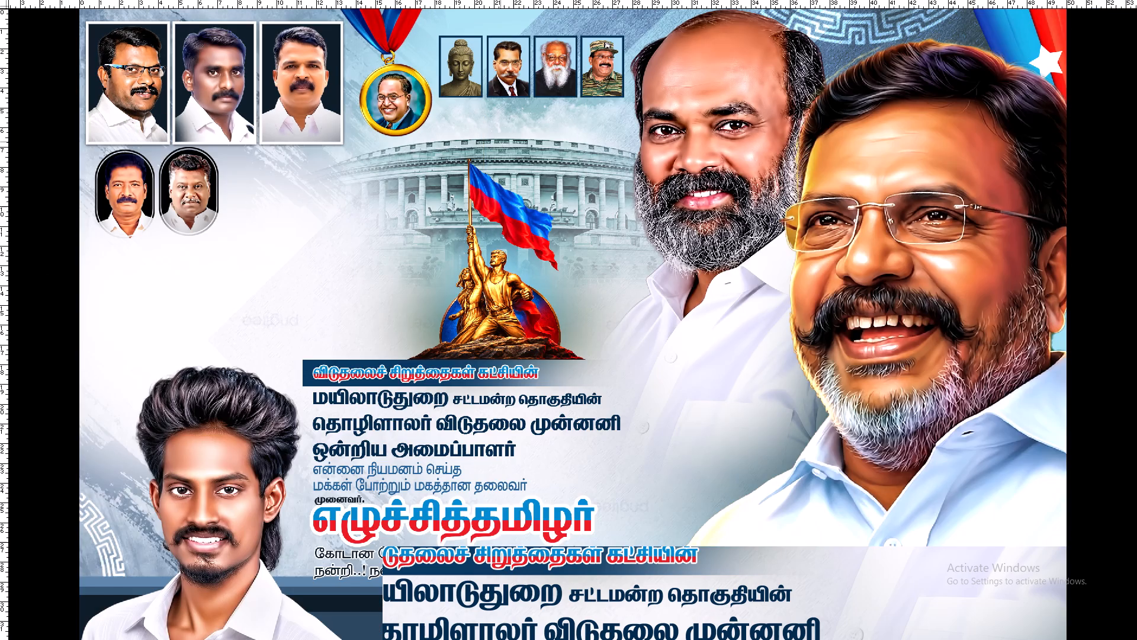
key(ctrl+0)
scroll(442, 111, up, 1)
scroll(435, 108, down, 2)
key(ctrl+plus)
key(ctrl+plus)
key(ctrl+plus)
key(space)
key(space)
key(space)
key(space)
key(space)
key(space)
key(space)
drag(439, 124, 442, 223)
drag(452, 168, 465, 229)
key(ctrl+minus)
key(ctrl+minus)
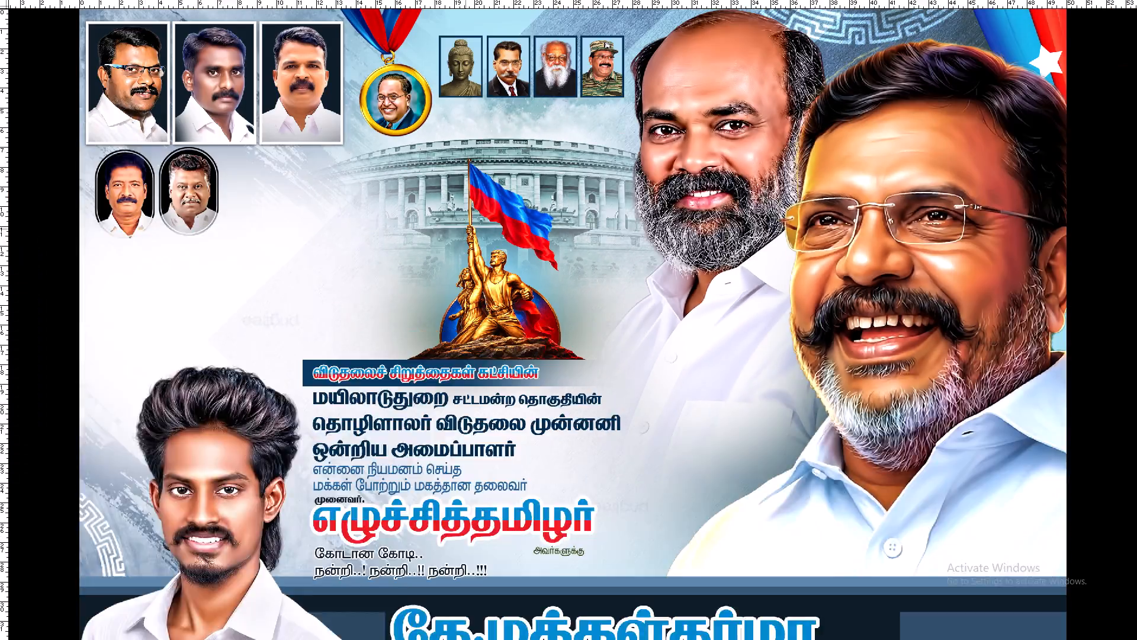
key(ctrl+minus)
Switch to 24X16 thiruma.psd, select the slim young man's portrait layer, move the document window aside and undo each test move of the portrait.
key(ctrl+Tab)
key(ctrl+minus)
key(ctrl+plus)
key(ctrl+plus)
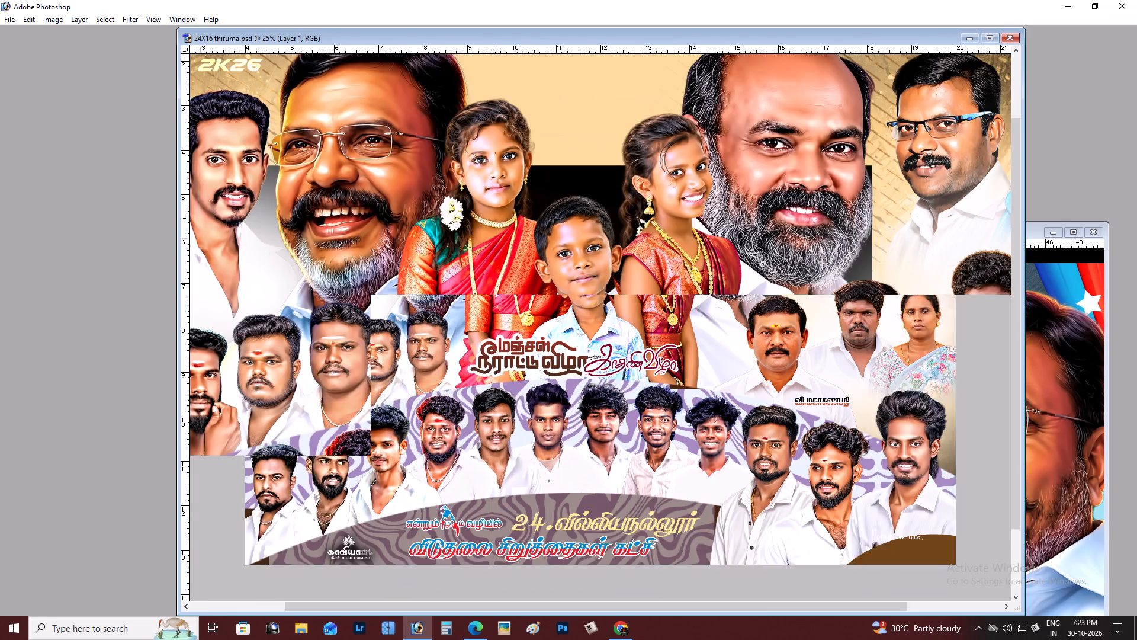
key(space)
drag(505, 223, 705, 298)
right_click(336, 219)
click(350, 226)
drag(355, 225, 448, 223)
key(ctrl+z)
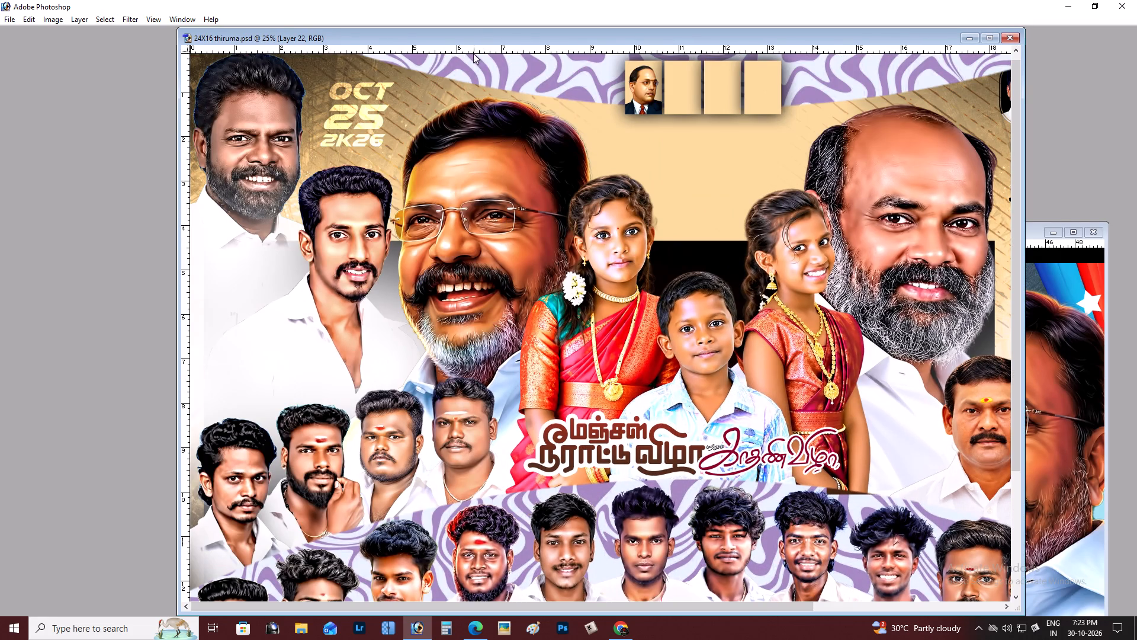
drag(473, 34, 852, 47)
drag(665, 264, 717, 242)
key(ctrl+z)
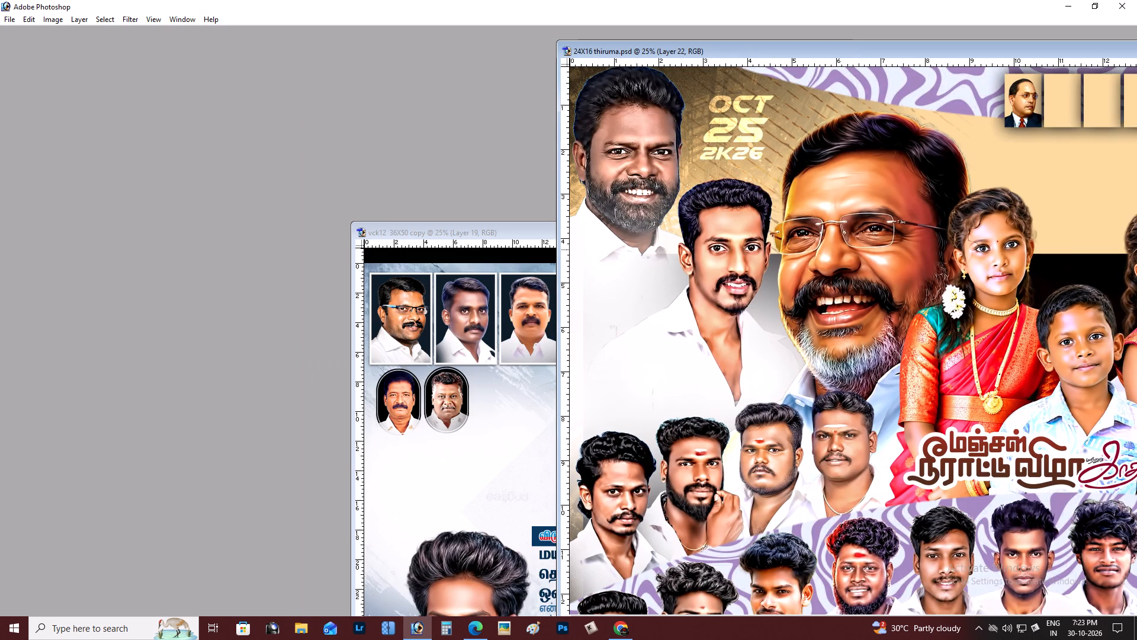
drag(737, 247, 596, 427)
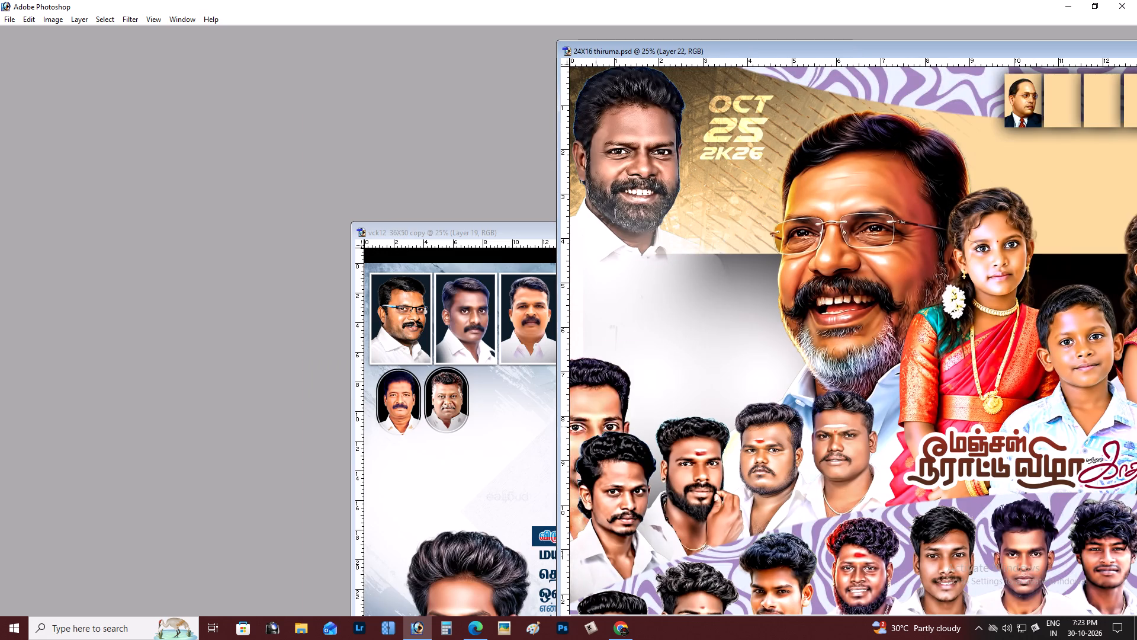
drag(596, 427, 708, 326)
key(ctrl+z)
Add the bearded man in the upper corner to the layer selection and copy both portraits into the vck12 36X50 banner.
shift+right_click(628, 143)
shift+click(638, 148)
drag(665, 144, 497, 398)
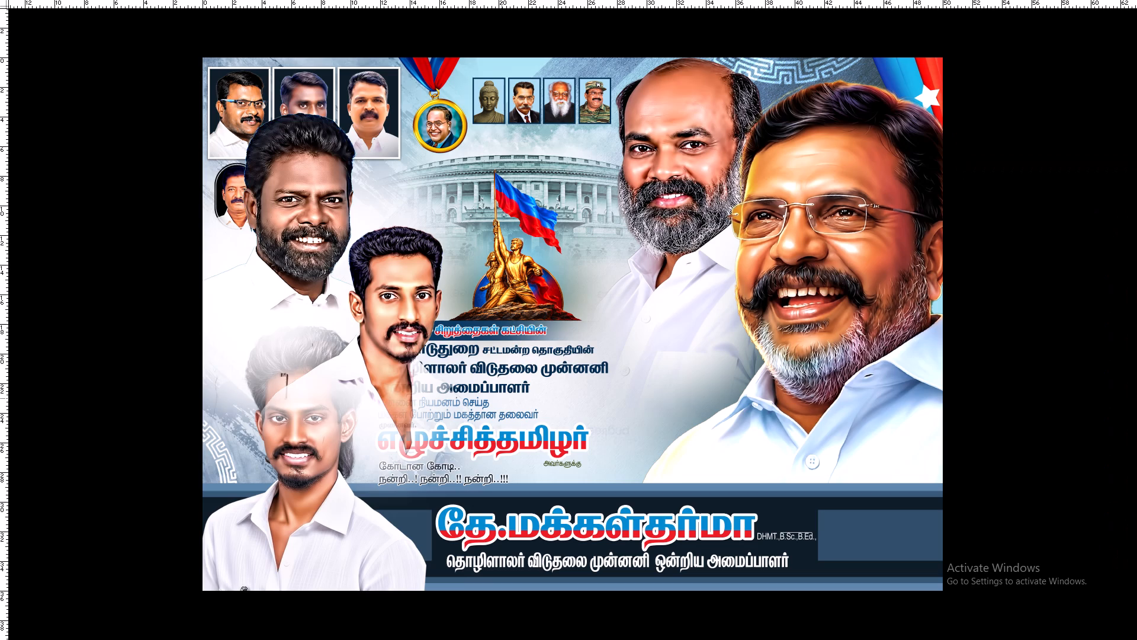
drag(460, 328, 487, 336)
Select only the copied bearded man's layer, move it over beside the two large leaders and scale it down proportionally.
right_click(367, 245)
right_click(322, 215)
click(332, 219)
shift+right_click(334, 209)
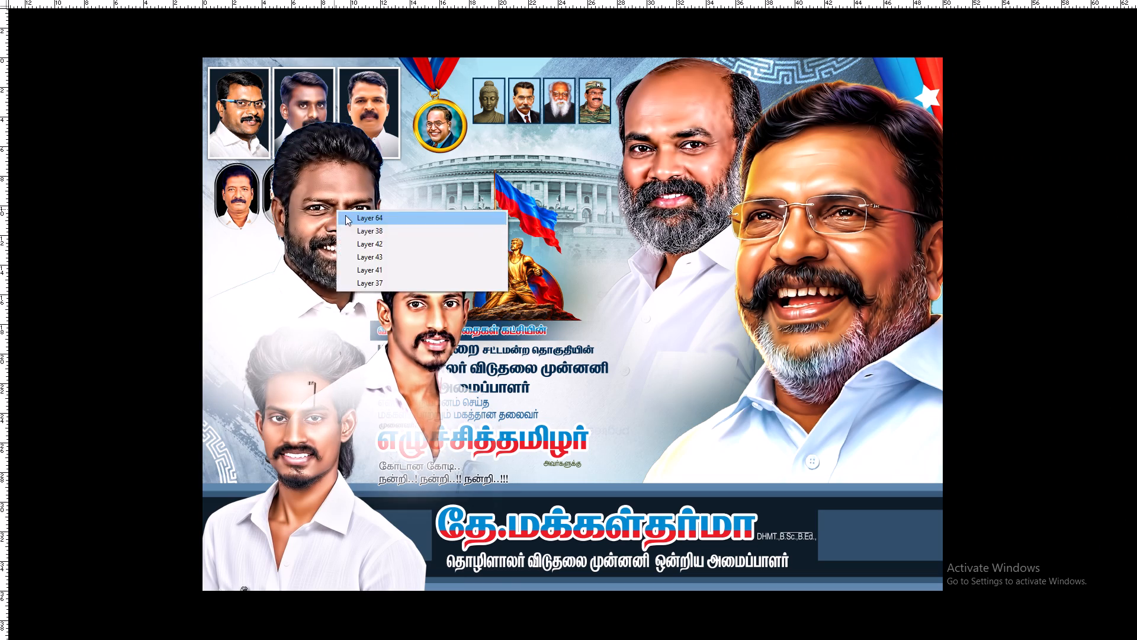
shift+click(345, 215)
drag(345, 215, 648, 236)
key(ctrl+t)
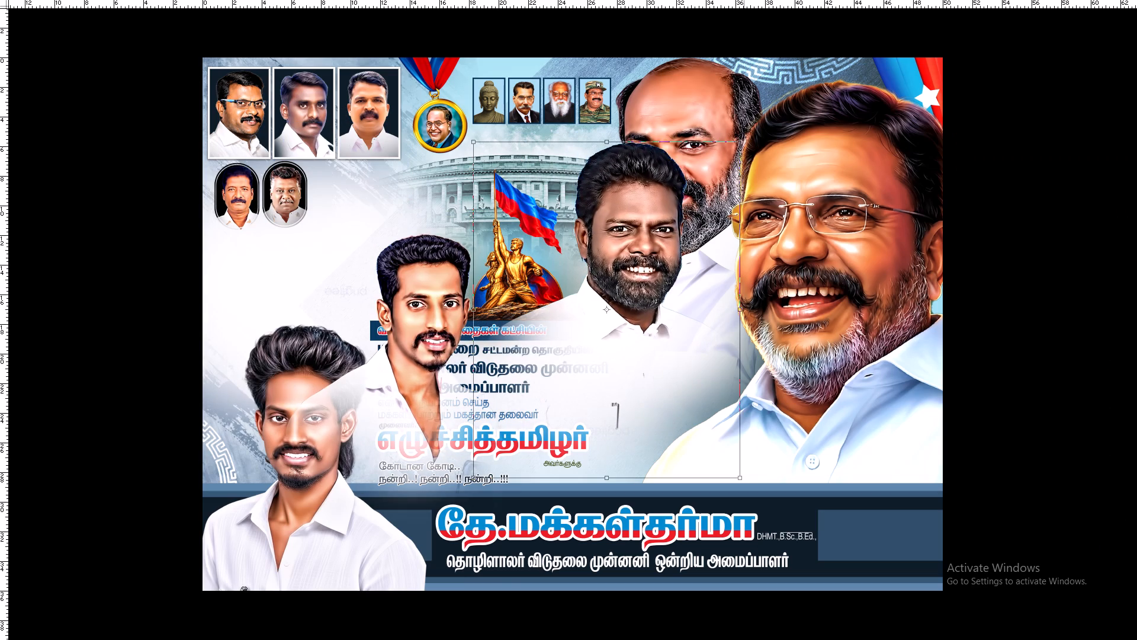
alt+shift+drag(741, 140, 709, 199)
key(Return)
Move the copied bearded man's portrait down between the Tamil text and the large leader's shirt, and tilt it slightly.
key(ctrl+plus)
key(space)
drag(642, 189, 592, 178)
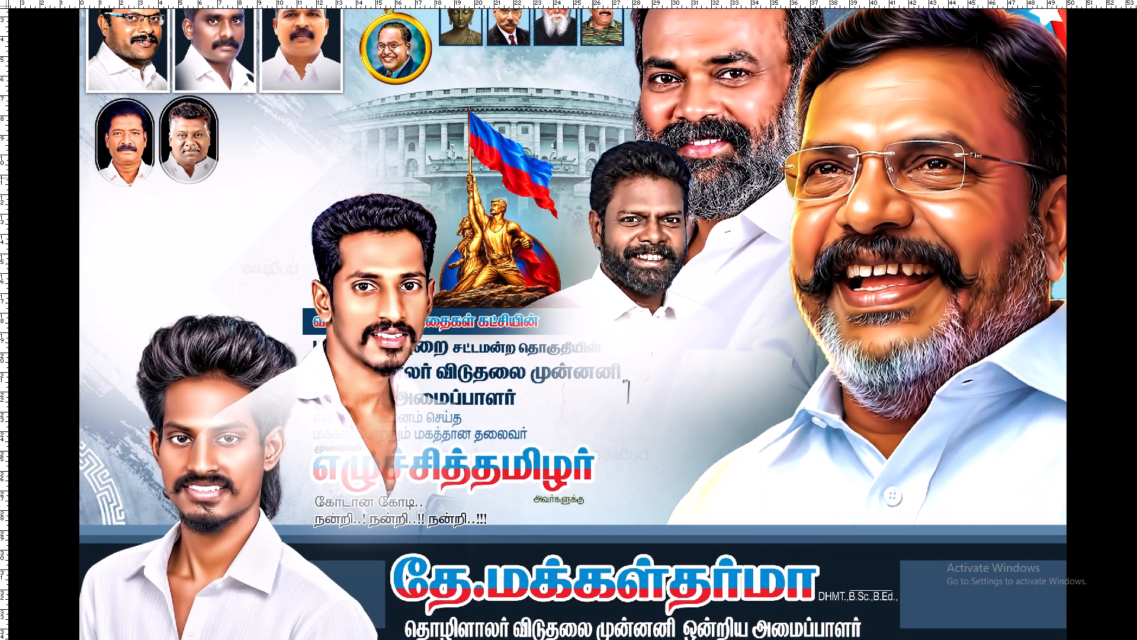
drag(619, 205, 662, 318)
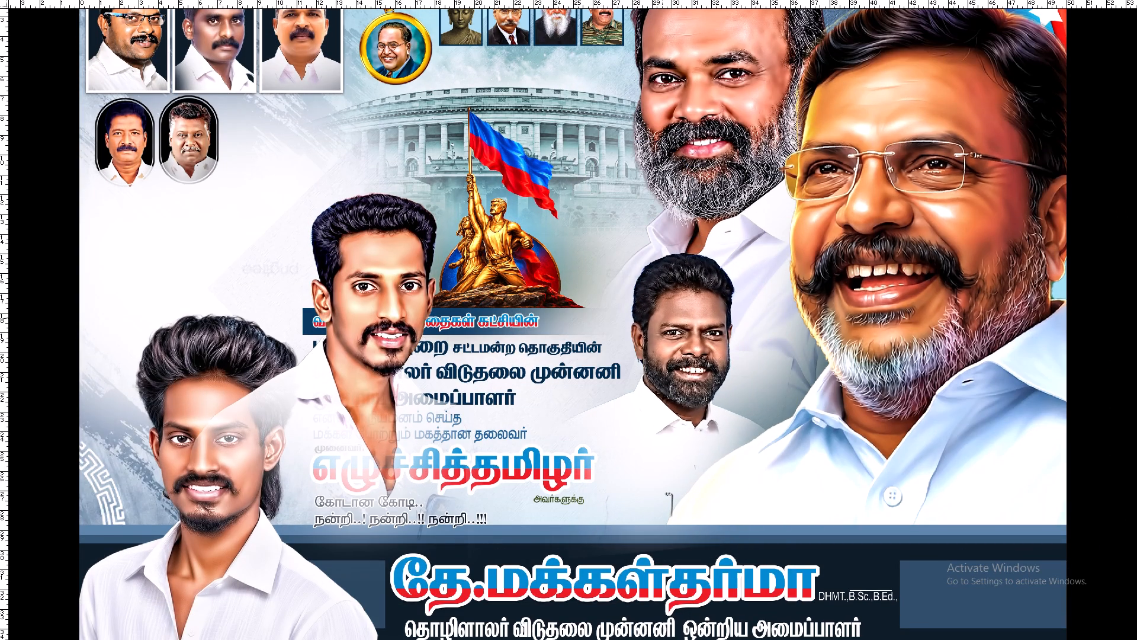
key(ctrl+t)
drag(813, 281, 810, 269)
key(Return)
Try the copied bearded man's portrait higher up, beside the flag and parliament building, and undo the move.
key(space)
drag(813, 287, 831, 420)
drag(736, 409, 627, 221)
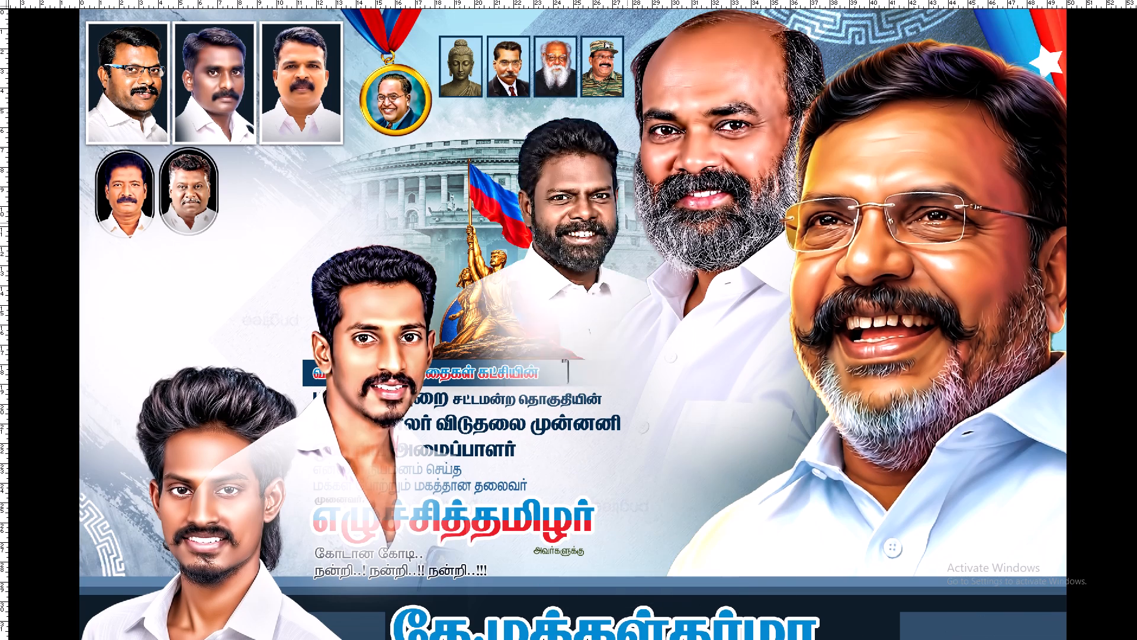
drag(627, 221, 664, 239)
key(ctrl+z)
Scale the copied bearded man's portrait down a little, tilt it slightly clockwise and shift it slightly lower.
key(space)
drag(808, 357, 779, 276)
key(ctrl+plus)
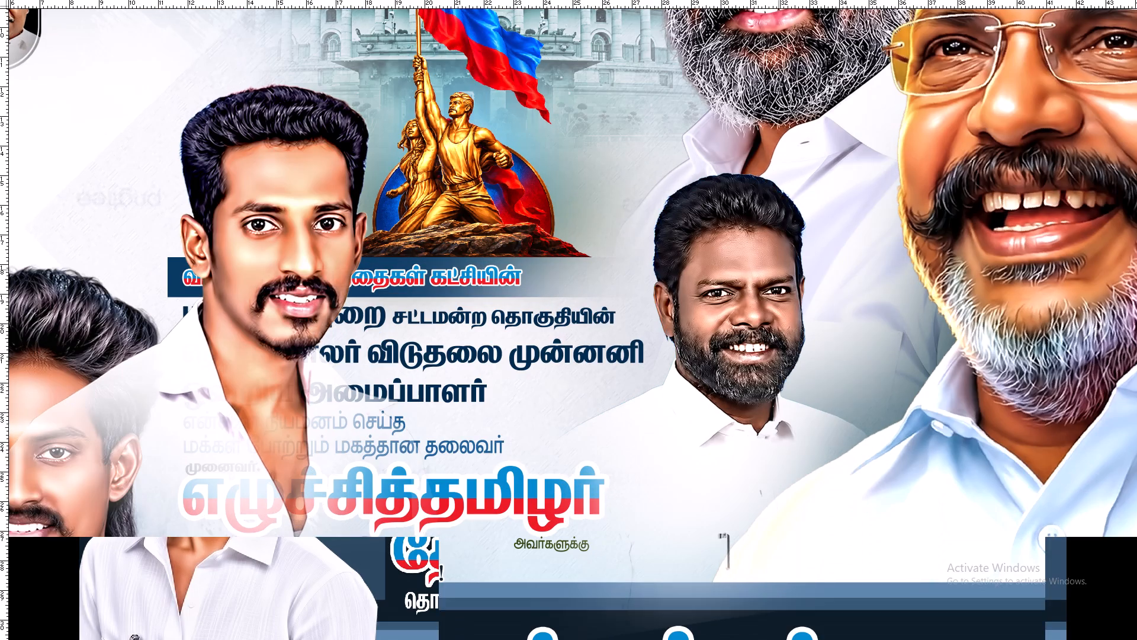
key(space)
drag(774, 270, 695, 260)
key(ctrl+t)
alt+shift+drag(815, 161, 808, 186)
drag(782, 135, 804, 139)
drag(721, 236, 711, 249)
drag(814, 286, 809, 276)
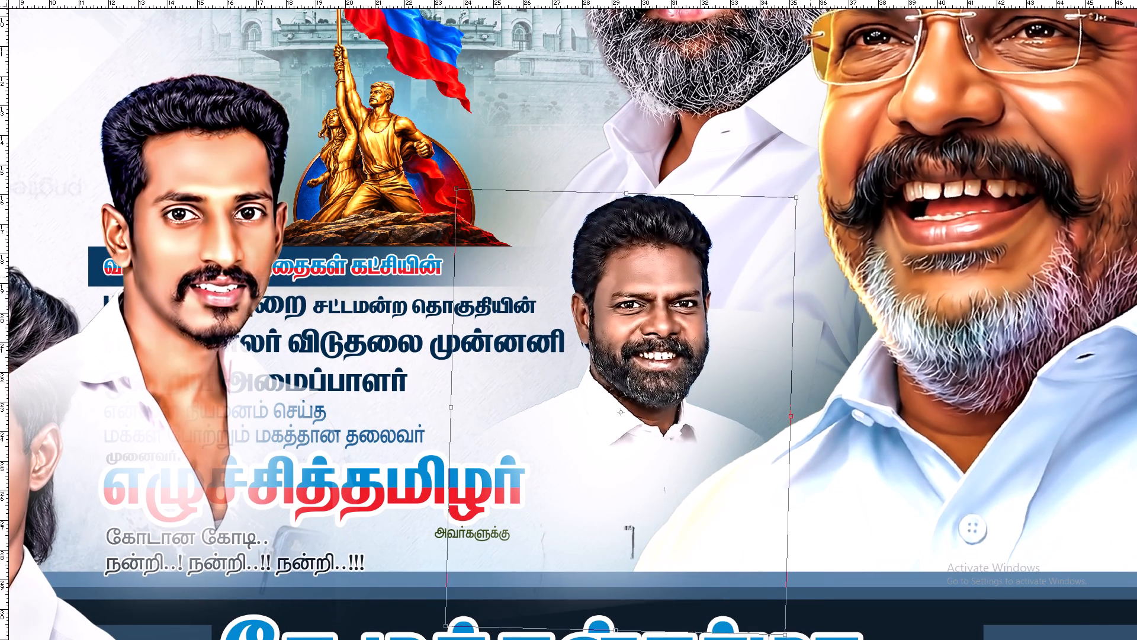
drag(809, 276, 806, 276)
key(Return)
Erase the outer edge of the copied bearded man's shirt on the Tamil text side with a large soft Eraser.
key(ctrl+space)
drag(793, 276, 757, 228)
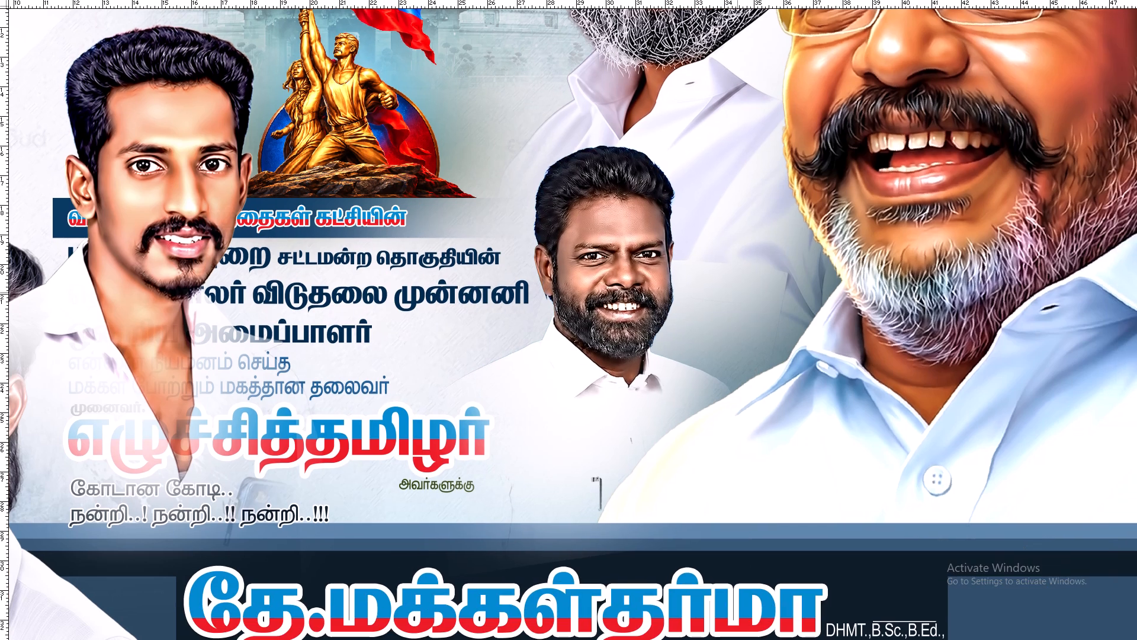
key(e)
double_click(401, 433)
click(401, 416)
drag(402, 416, 407, 423)
drag(415, 446, 418, 460)
drag(429, 484, 432, 491)
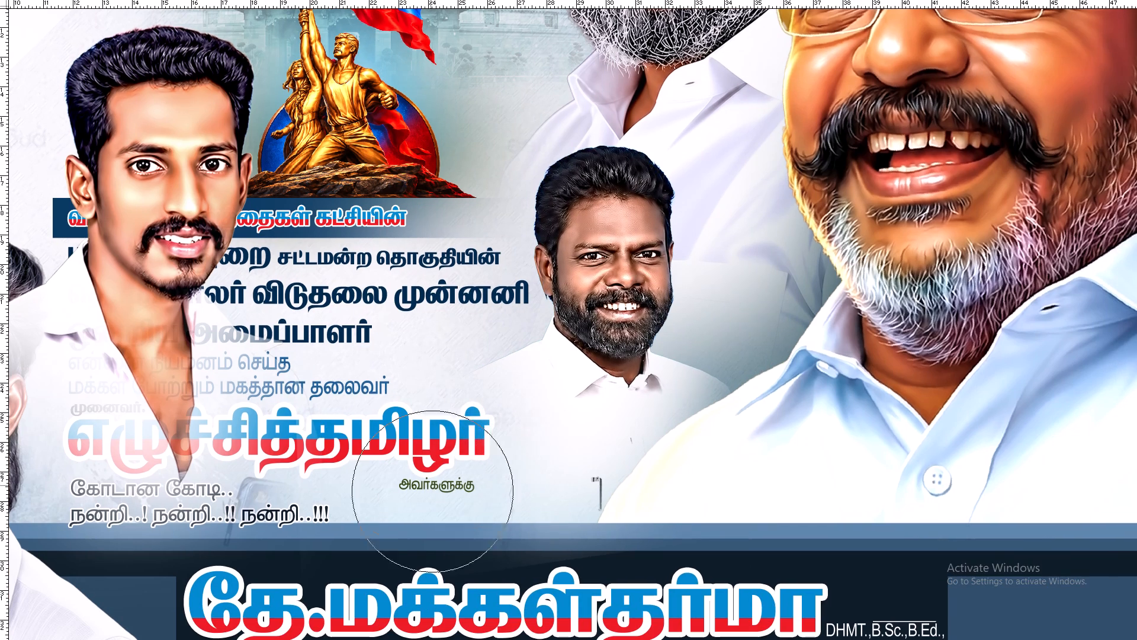
drag(432, 491, 442, 501)
click(468, 516)
Erase along the bottom of the copied bearded man's shirt and its edge beside the large leader with the soft Eraser.
key(space)
drag(465, 489, 445, 443)
drag(471, 510, 526, 528)
drag(559, 536, 575, 537)
drag(615, 537, 642, 526)
drag(667, 516, 706, 495)
drag(735, 485, 751, 445)
click(764, 418)
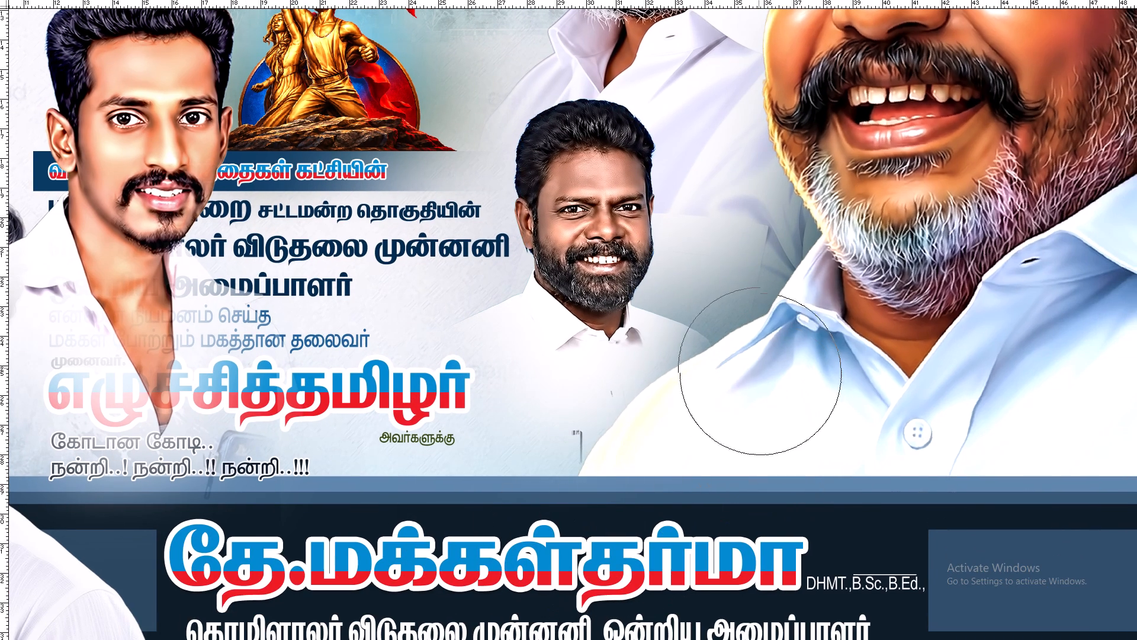
click(759, 367)
drag(701, 481, 676, 494)
drag(618, 526, 602, 530)
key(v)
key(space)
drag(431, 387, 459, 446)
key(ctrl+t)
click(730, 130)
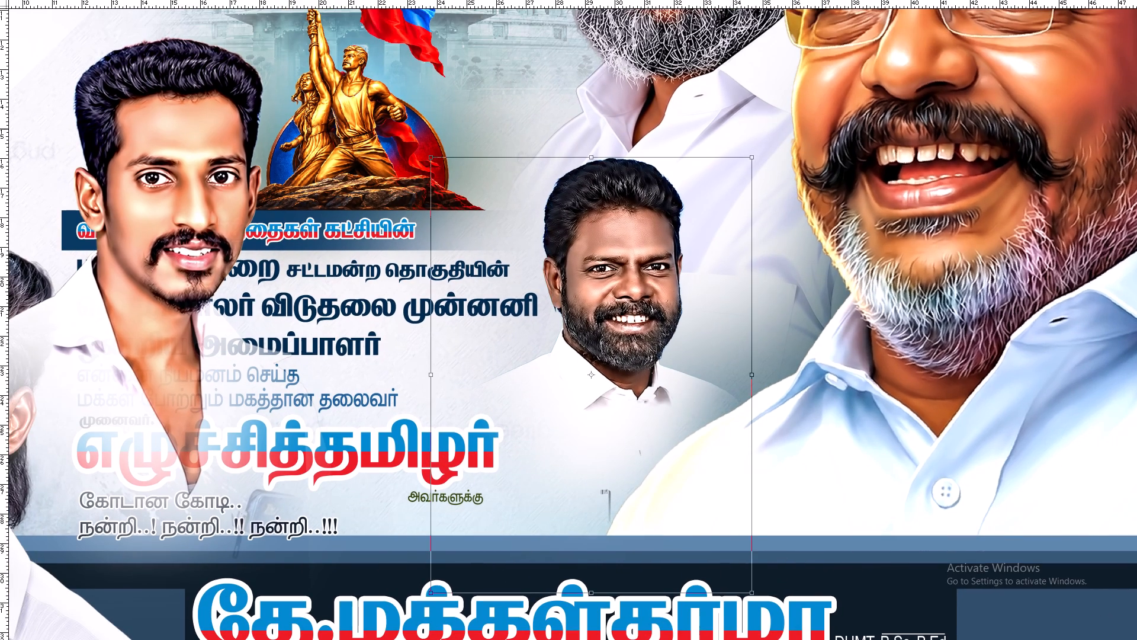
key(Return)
Move the young man's portrait off the Tamil text to the banner's outer side, above the long-haired man's portrait.
key(space)
key(space)
key(space)
key(space)
key(space)
key(space)
key(space)
key(space)
key(space)
key(space)
key(space)
drag(465, 210, 757, 328)
drag(768, 331, 844, 427)
right_click(419, 273)
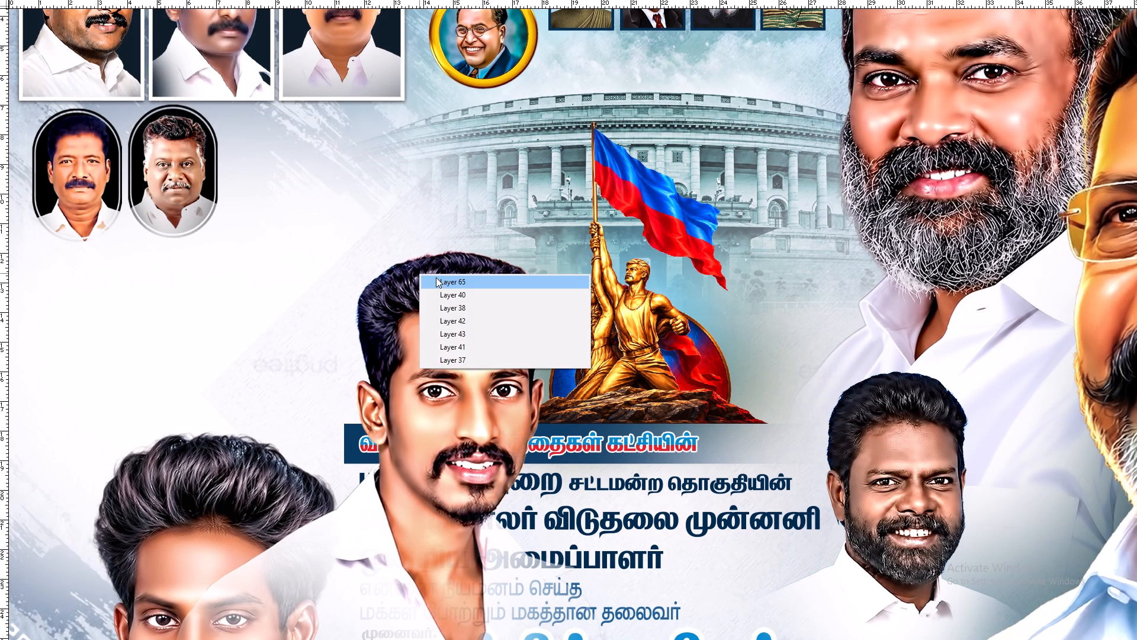
click(445, 289)
right_click(441, 289)
click(455, 295)
key(space)
drag(456, 296, 697, 295)
drag(556, 329, 264, 201)
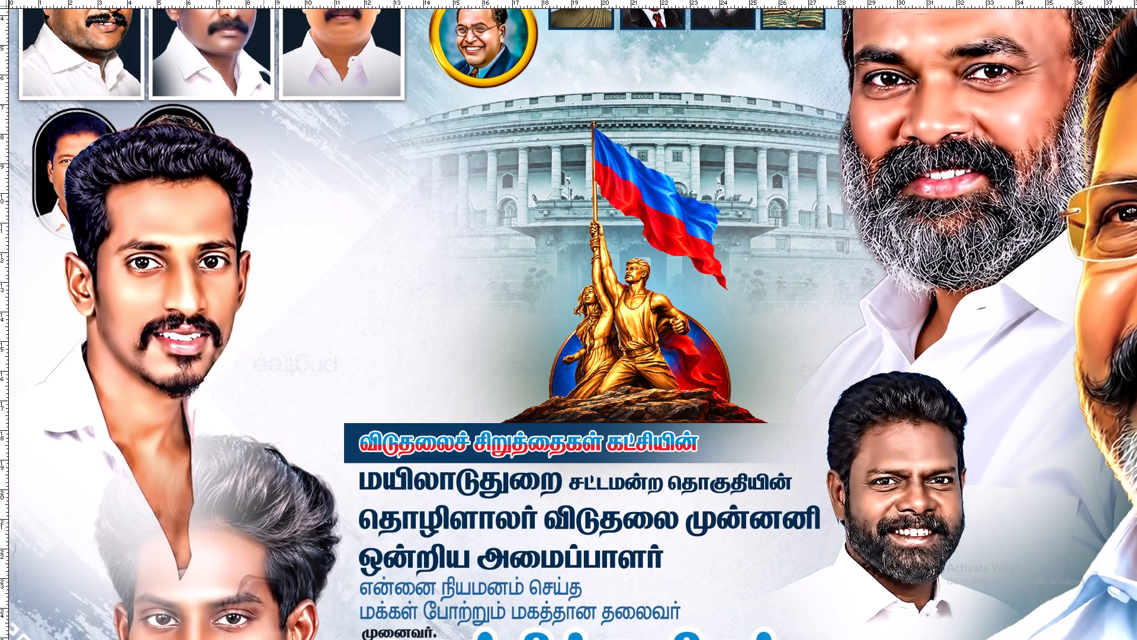
Scale the young man's portrait down to roughly four-fifths size and place it just below the two oval portraits.
key(ctrl+minus)
key(ctrl+t)
alt+shift+drag(309, 158, 281, 212)
key(Return)
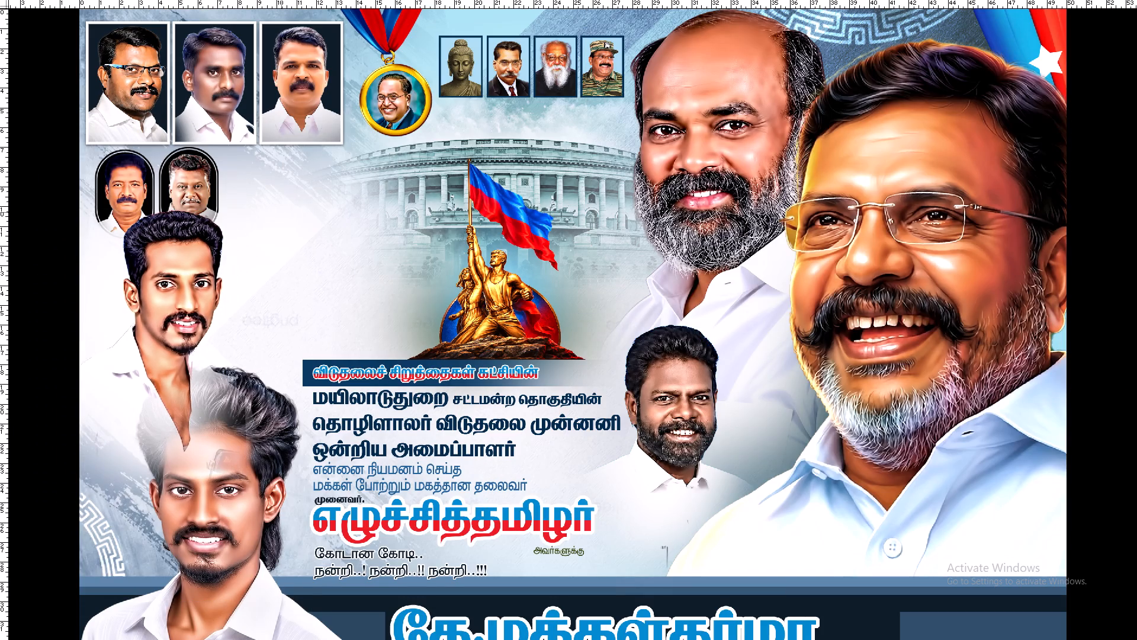
key(space)
drag(293, 219, 462, 316)
drag(194, 279, 183, 256)
Move the two oval-framed portraits in front of the parliament building, beside the flag.
right_click(182, 181)
click(194, 185)
drag(196, 182, 480, 153)
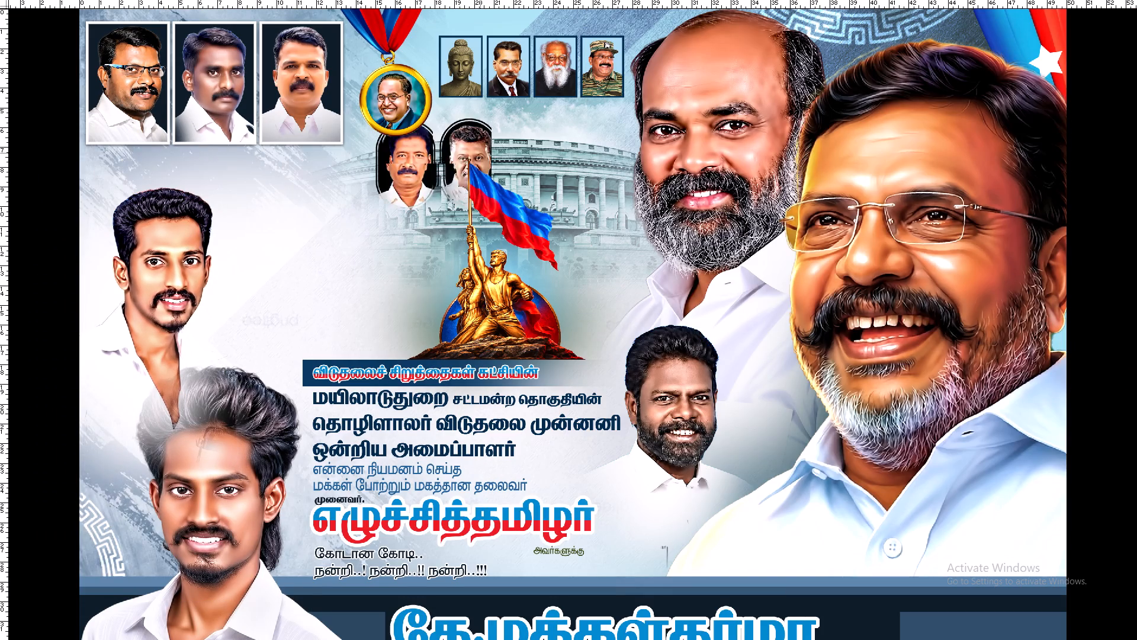
drag(480, 153, 432, 204)
drag(309, 233, 322, 234)
Raise the young man's portrait into the empty space beneath the three framed portraits.
key(ctrl+plus)
key(ctrl+plus)
key(space)
key(space)
key(space)
key(space)
key(space)
key(space)
key(space)
key(space)
key(space)
drag(544, 290, 1072, 370)
drag(445, 357, 856, 417)
right_click(176, 287)
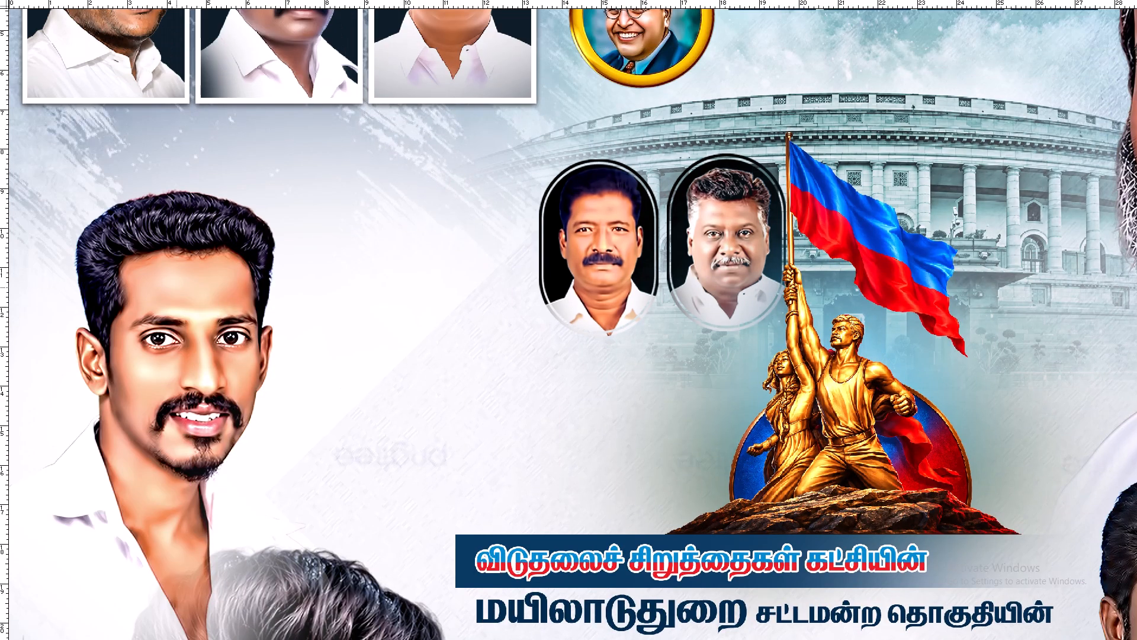
click(188, 292)
drag(189, 292, 189, 228)
Send the young man's portrait backward in the layer order until it sits behind the long-haired man's hair.
key(ctrl+bracketleft)
key(ctrl+bracketleft)
key(ctrl+bracketleft)
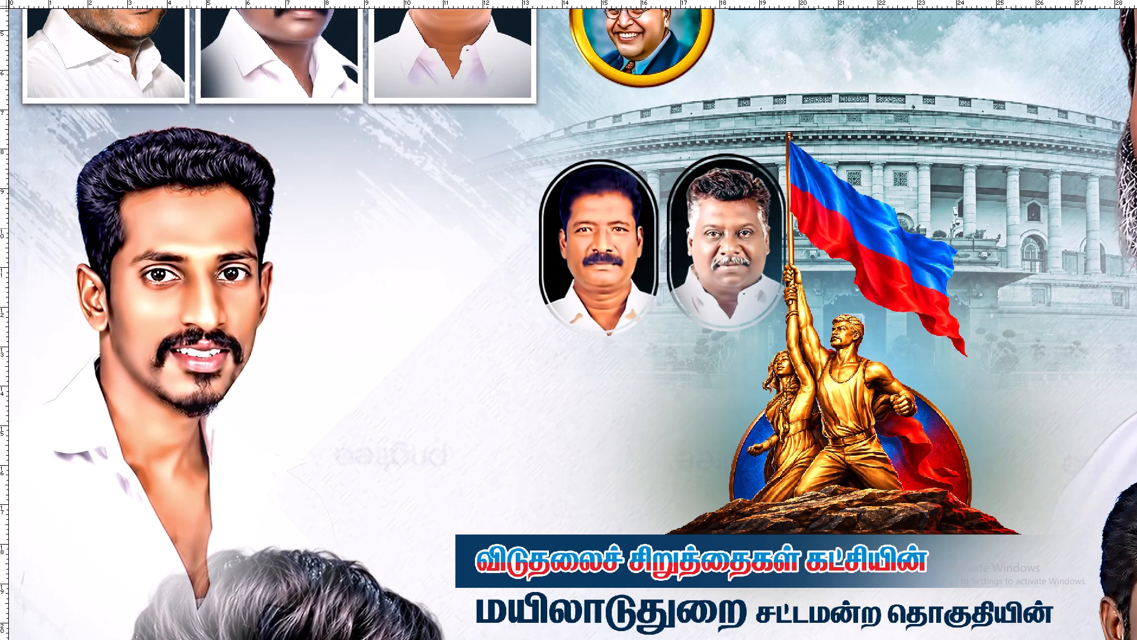
key(ctrl+bracketleft)
key(ctrl+bracketleft)
key(ctrl+bracketleft)
key(ctrl+bracketleft)
key(ctrl+bracketleft)
key(ctrl+bracketleft)
key(ctrl+bracketleft)
key(ctrl+bracketleft)
key(ctrl+bracketleft)
key(ctrl+bracketleft)
key(ctrl+bracketleft)
key(ctrl+bracketleft)
key(ctrl+bracketleft)
key(ctrl+bracketleft)
key(ctrl+bracketleft)
key(ctrl+bracketleft)
key(ctrl+bracketleft)
key(ctrl+bracketleft)
key(ctrl+bracketleft)
key(ctrl+bracketleft)
key(ctrl+bracketleft)
Shift the young man's portrait slightly up and toward the banner's outer edge.
key(ctrl+minus)
key(ctrl+minus)
key(z)
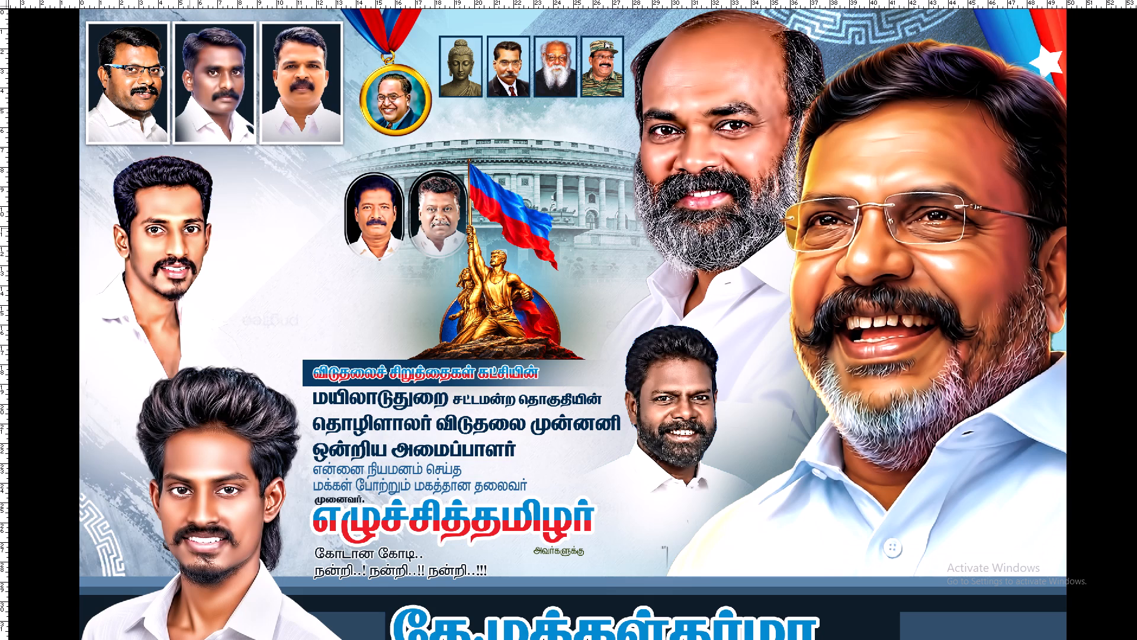
click(189, 228)
key(space)
key(space)
key(space)
key(space)
key(space)
key(space)
key(space)
drag(189, 228, 322, 244)
key(v)
key(space)
drag(184, 297, 278, 233)
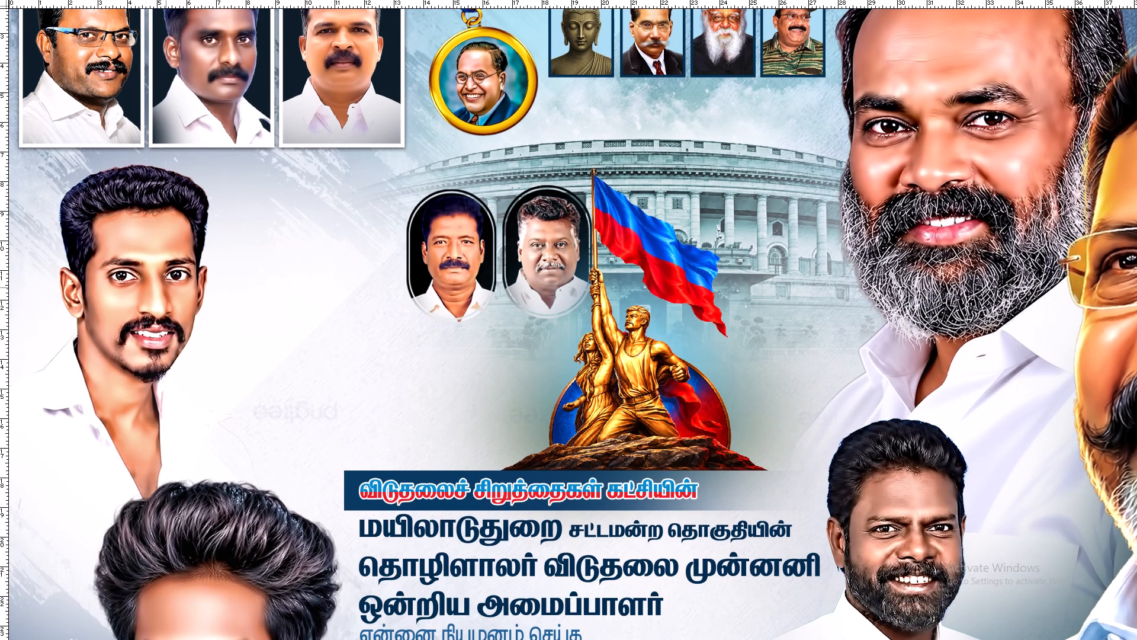
drag(165, 287, 152, 281)
Copy the wavy-haired man with the moustache from the 24X16 thiruma.psd design into the banner, beside the young man's portrait.
key(ctrl+Tab)
key(space)
key(space)
key(space)
key(space)
key(space)
key(space)
key(space)
key(space)
key(space)
key(space)
key(space)
key(space)
key(space)
key(space)
key(space)
key(space)
key(space)
key(space)
drag(712, 294, 656, 294)
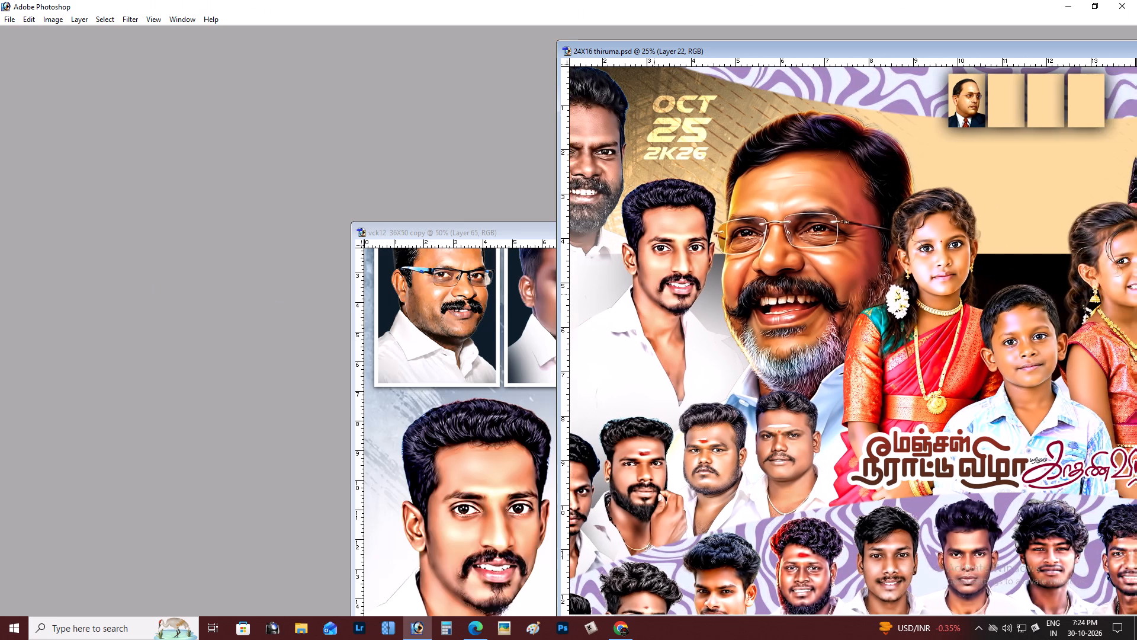
drag(656, 294, 655, 294)
drag(854, 312, 900, 311)
key(ctrl+minus)
key(space)
key(space)
key(space)
key(space)
key(space)
key(space)
key(space)
key(space)
key(space)
key(space)
key(space)
key(space)
key(space)
key(space)
key(space)
key(space)
key(space)
key(space)
key(space)
key(space)
drag(879, 319, 847, 297)
drag(835, 341, 789, 337)
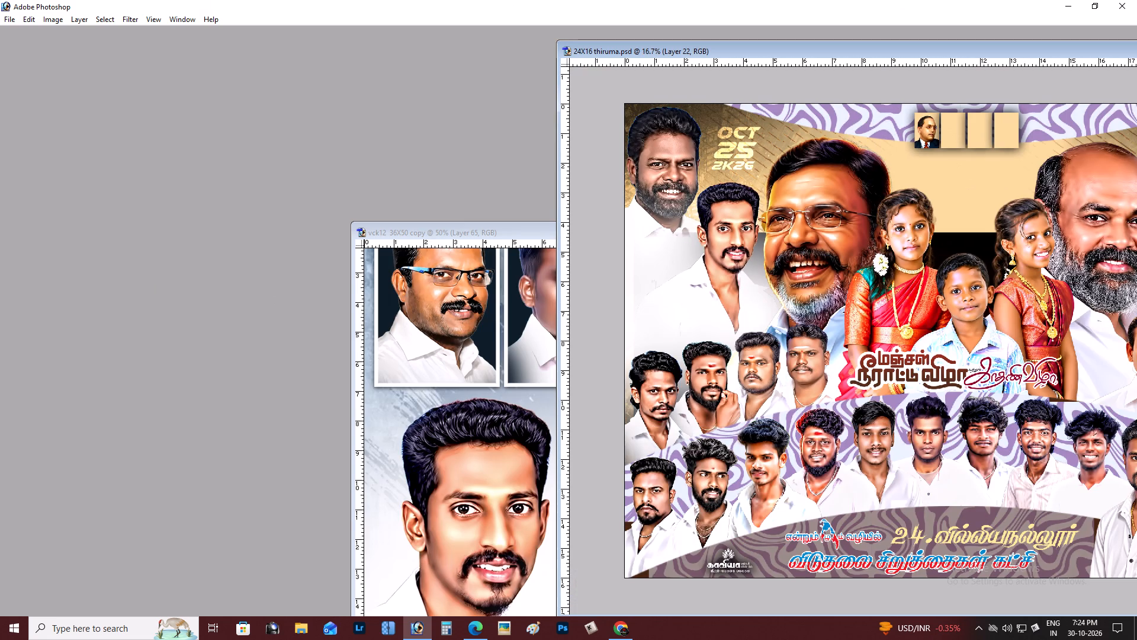
drag(800, 361, 716, 360)
drag(977, 334, 971, 334)
key(ctrl+plus)
key(ctrl+plus)
key(space)
key(space)
key(space)
key(space)
key(space)
key(space)
key(space)
key(space)
key(space)
key(space)
key(space)
key(space)
key(space)
key(space)
key(space)
key(space)
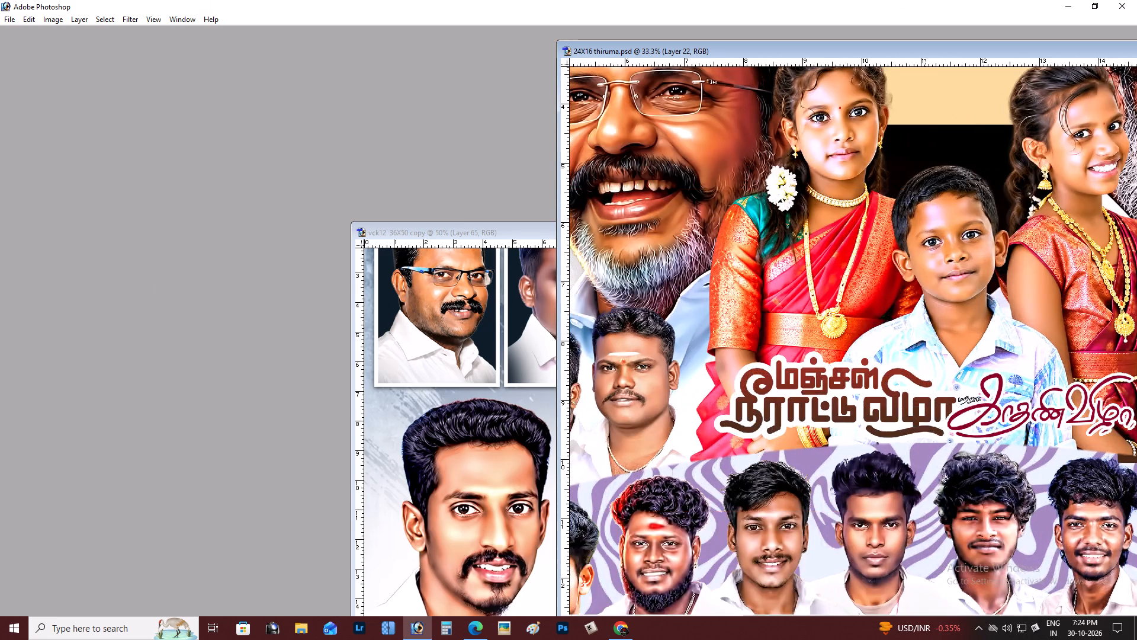
drag(925, 359, 1068, 244)
drag(834, 357, 1028, 319)
drag(865, 388, 1048, 485)
right_click(662, 377)
click(673, 386)
drag(633, 355, 683, 315)
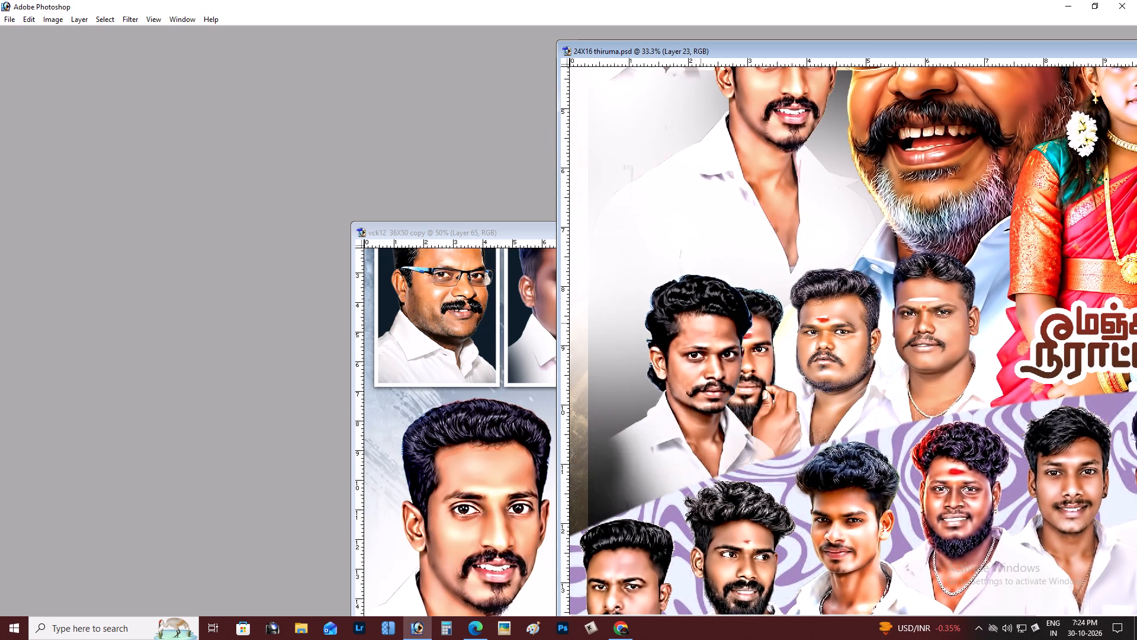
drag(683, 315, 536, 409)
key(space)
click(542, 393)
drag(223, 251, 342, 325)
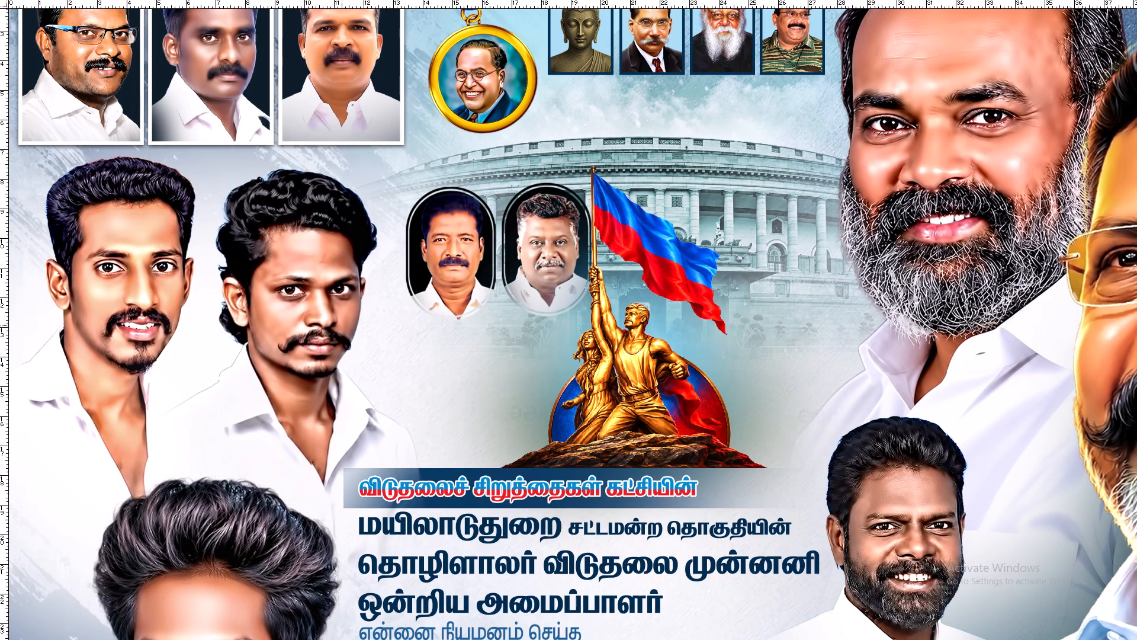
drag(342, 325, 343, 326)
Send the wavy-haired man's portrait three levels backward in the layer order.
key(ctrl+bracketleft)
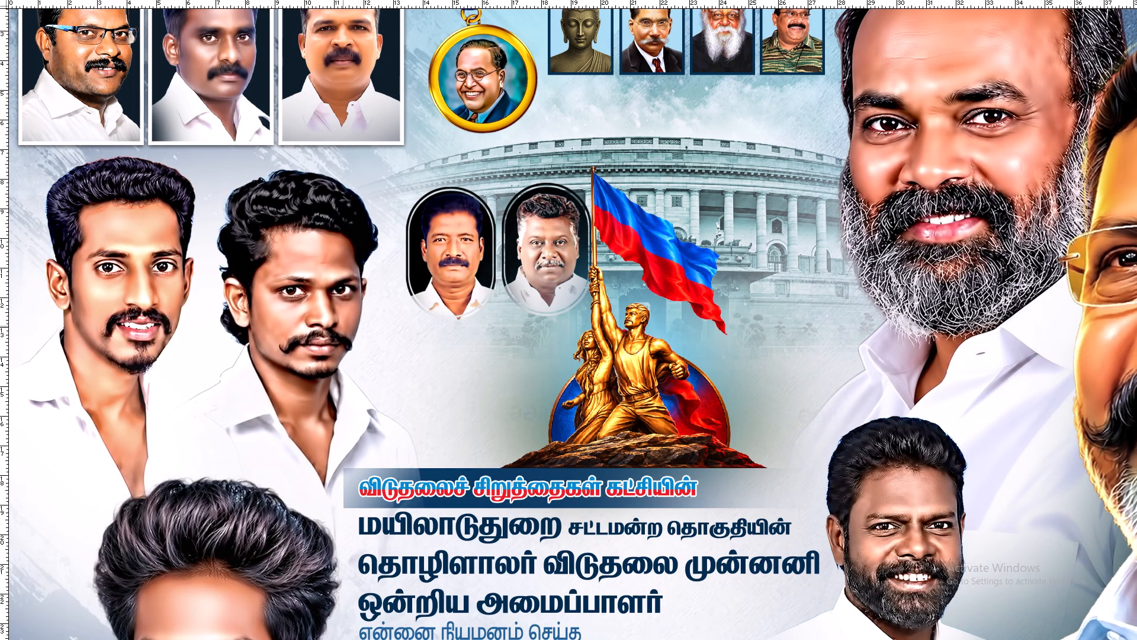
key(ctrl+bracketleft)
key(ctrl+bracketleft)
Scale the wavy-haired man's portrait down slightly and fine-tune its position beside the young man's portrait.
key(space)
key(space)
key(space)
key(space)
key(space)
drag(344, 326, 481, 381)
drag(383, 344, 380, 337)
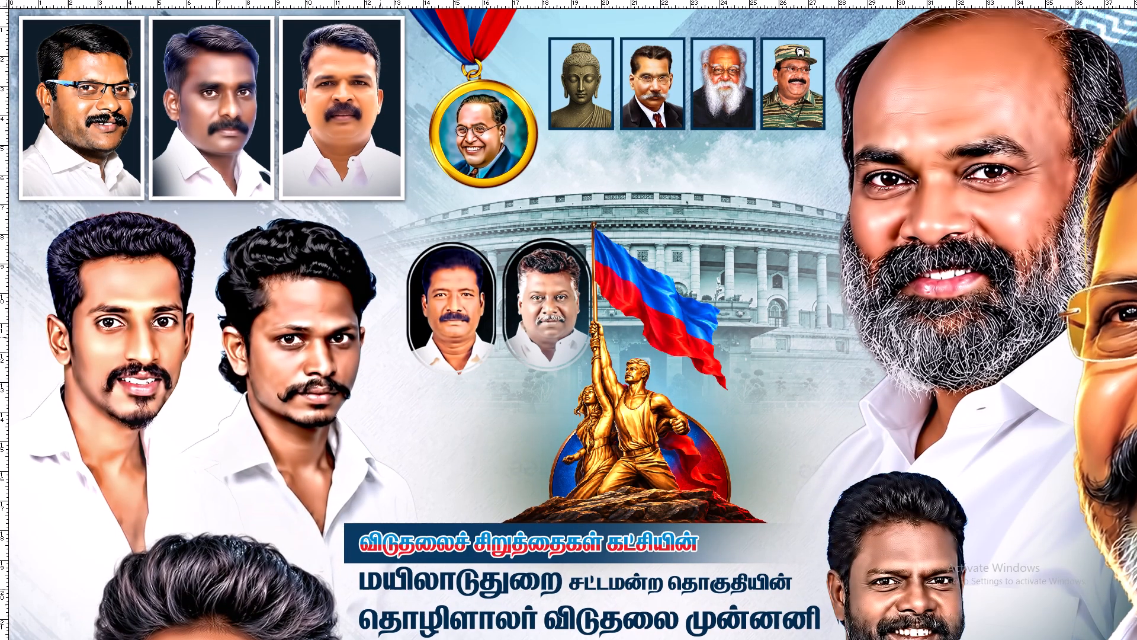
drag(380, 337, 387, 338)
key(ctrl+t)
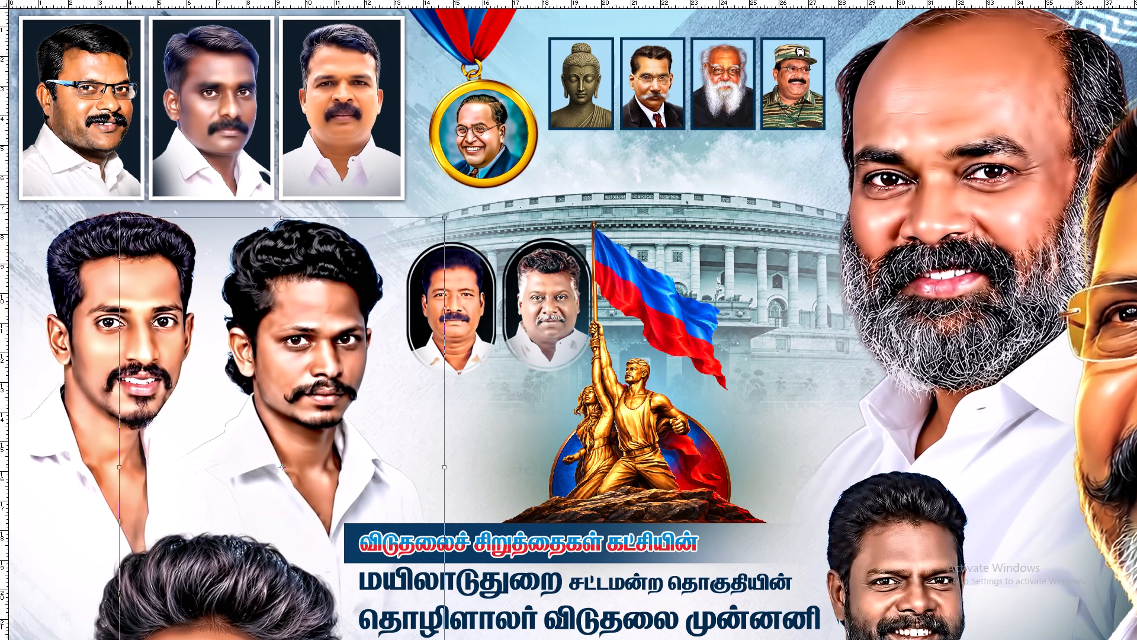
alt+shift+drag(445, 213, 432, 228)
key(Return)
key(space)
drag(445, 225, 504, 213)
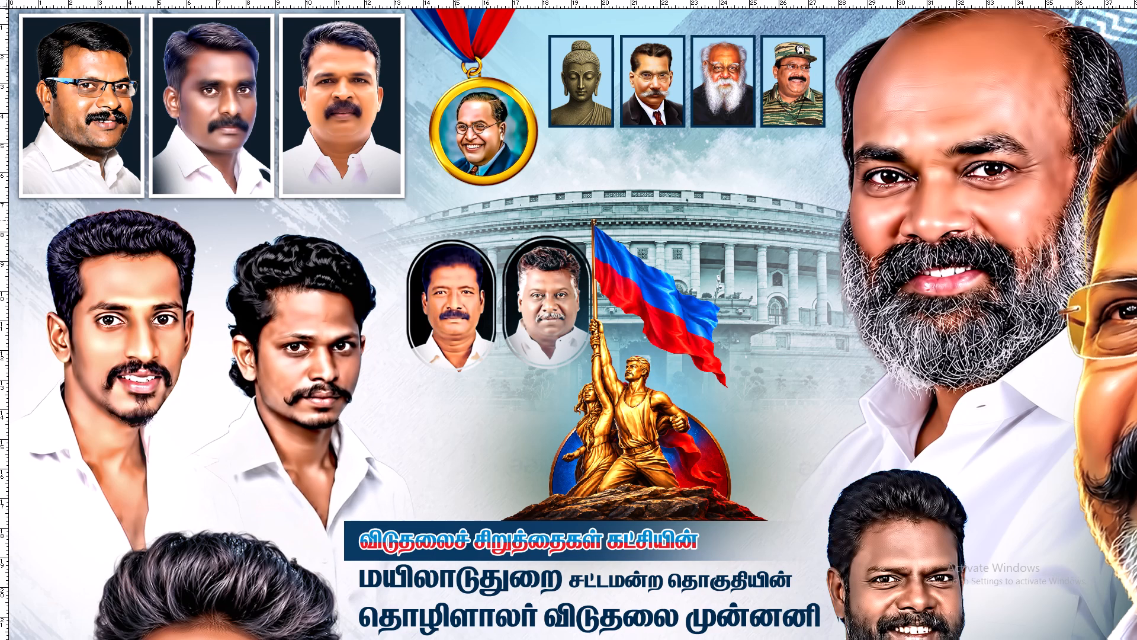
drag(504, 213, 538, 206)
drag(402, 286, 404, 296)
key(space)
drag(405, 291, 429, 283)
Enlarge the young man's portrait slightly and shift it closer to the banner's outer edge.
right_click(126, 301)
click(140, 305)
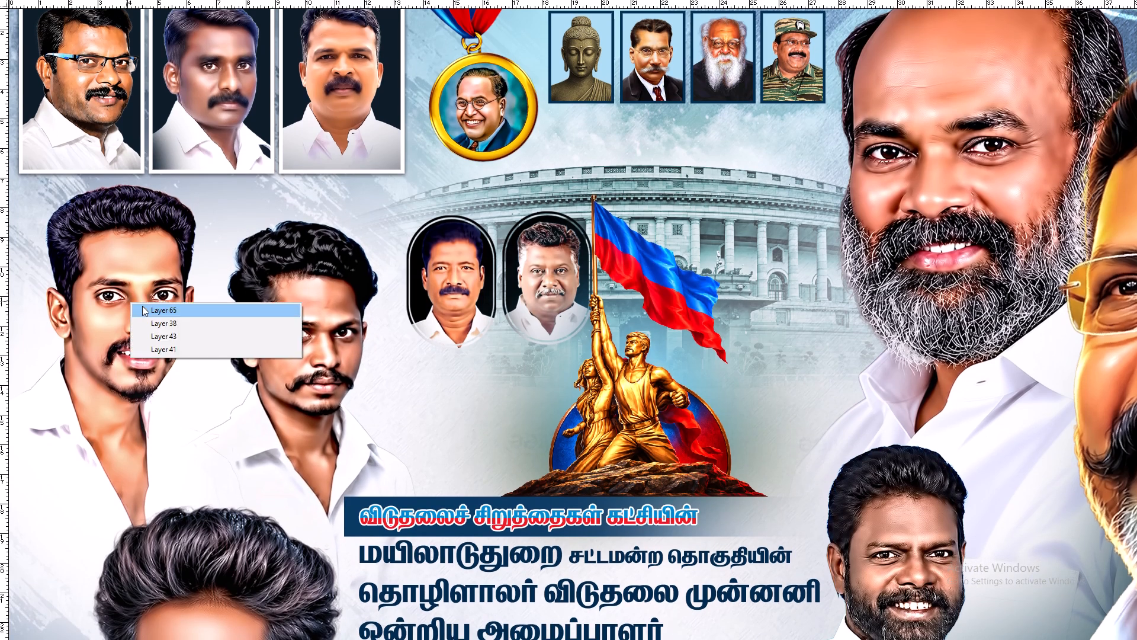
drag(152, 304, 141, 312)
key(ctrl+t)
alt+shift+drag(268, 189, 290, 180)
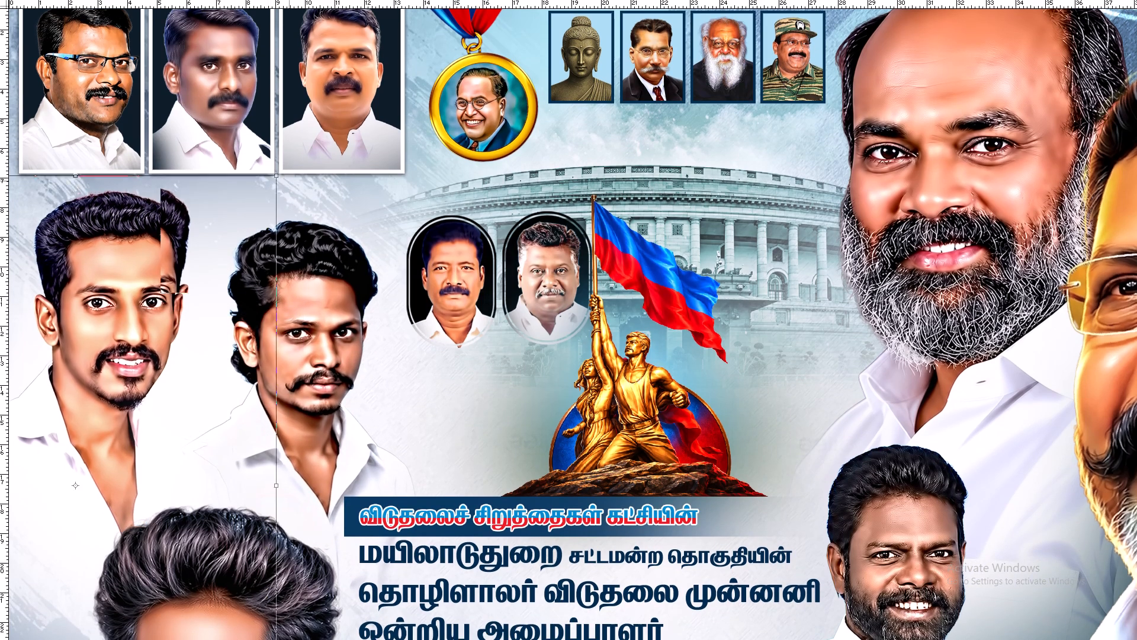
alt+shift+drag(290, 180, 317, 164)
drag(194, 227, 183, 255)
key(Return)
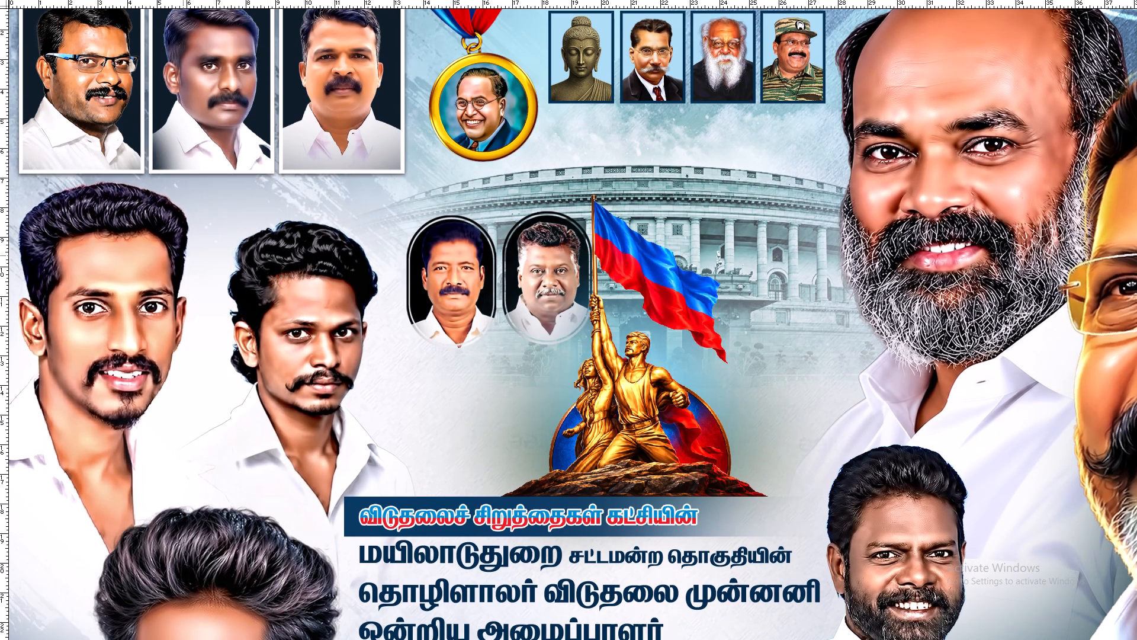
Scale the row of three framed portraits down slightly and raise it toward the banner's upper edge.
key(ctrl+minus)
key(z)
drag(106, 56, 331, 211)
key(space)
drag(236, 129, 386, 344)
key(v)
right_click(298, 267)
click(310, 276)
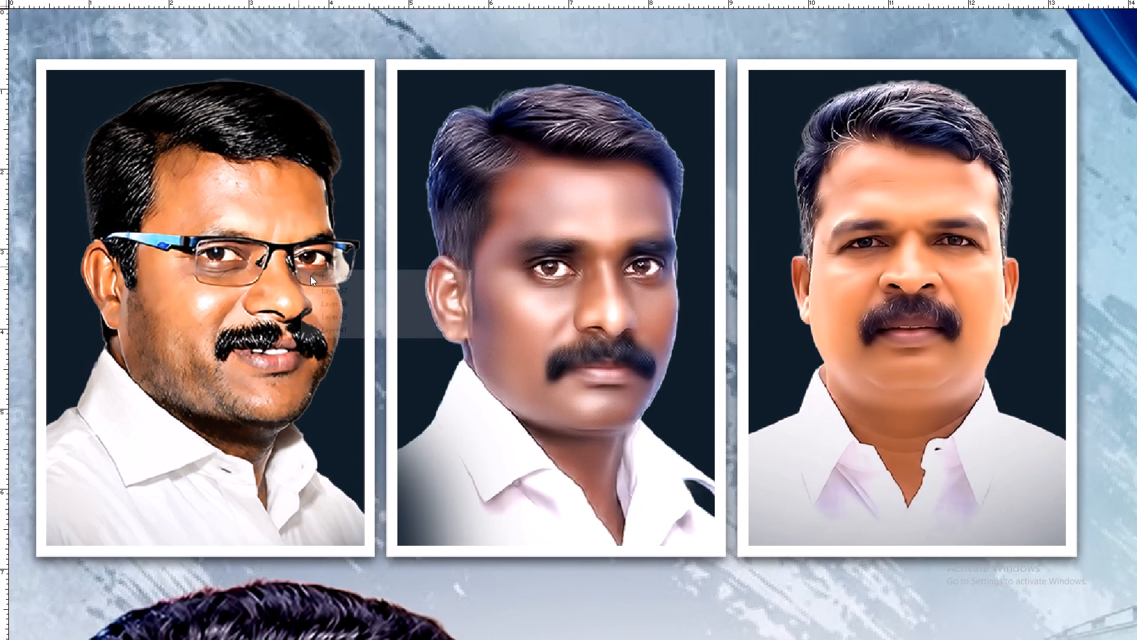
drag(311, 274, 329, 279)
key(ctrl+z)
key(ctrl+t)
key(ctrl+minus)
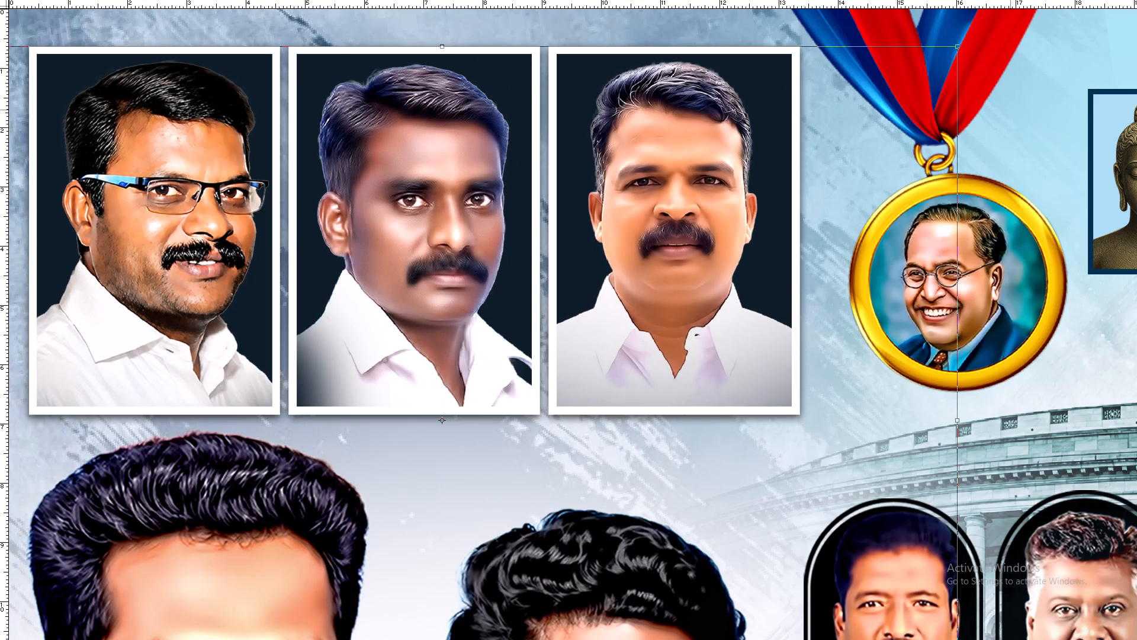
alt+shift+drag(962, 44, 922, 78)
key(Return)
key(ctrl+minus)
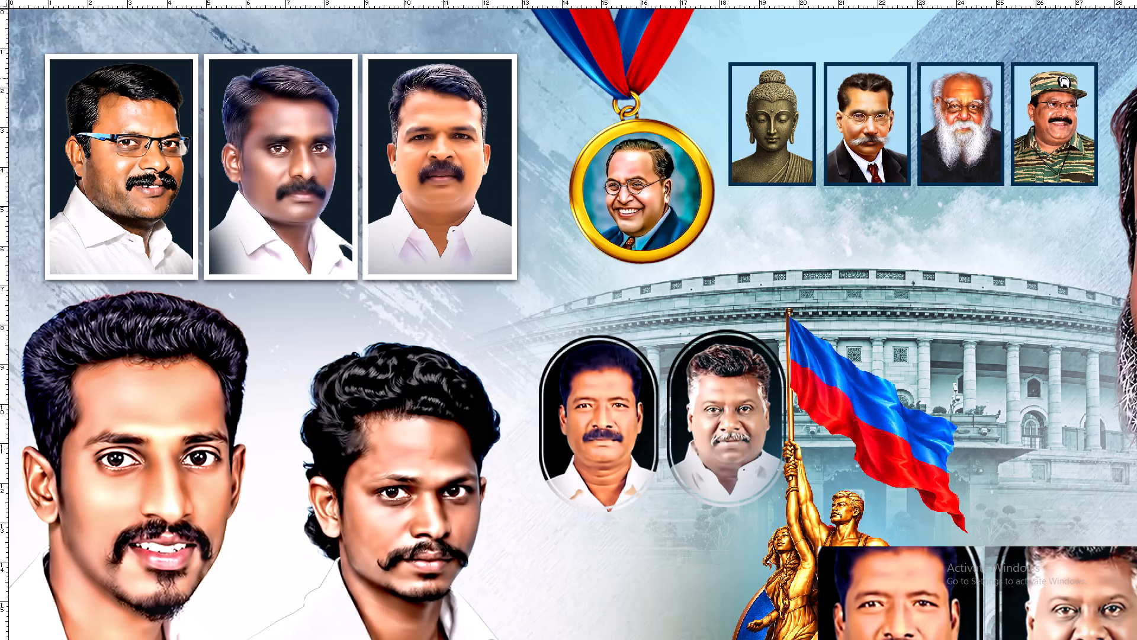
drag(281, 136, 281, 109)
Shrink the three framed portraits further and tuck the row into the banner's upper corner.
key(space)
key(space)
key(space)
key(space)
key(space)
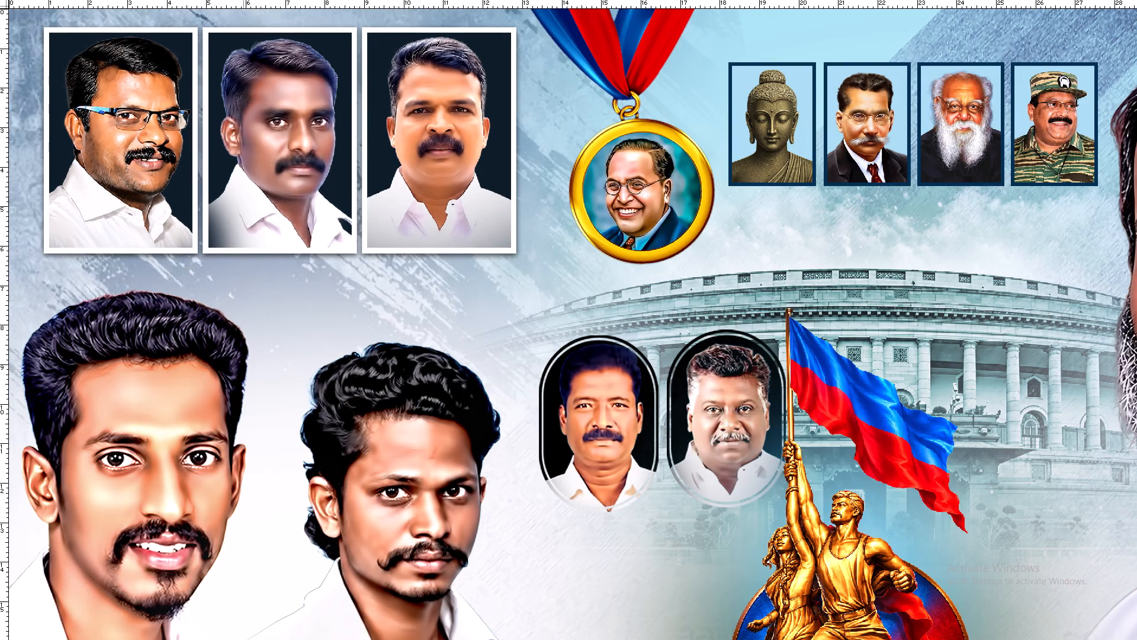
drag(253, 162, 293, 84)
key(ctrl+minus)
key(ctrl+t)
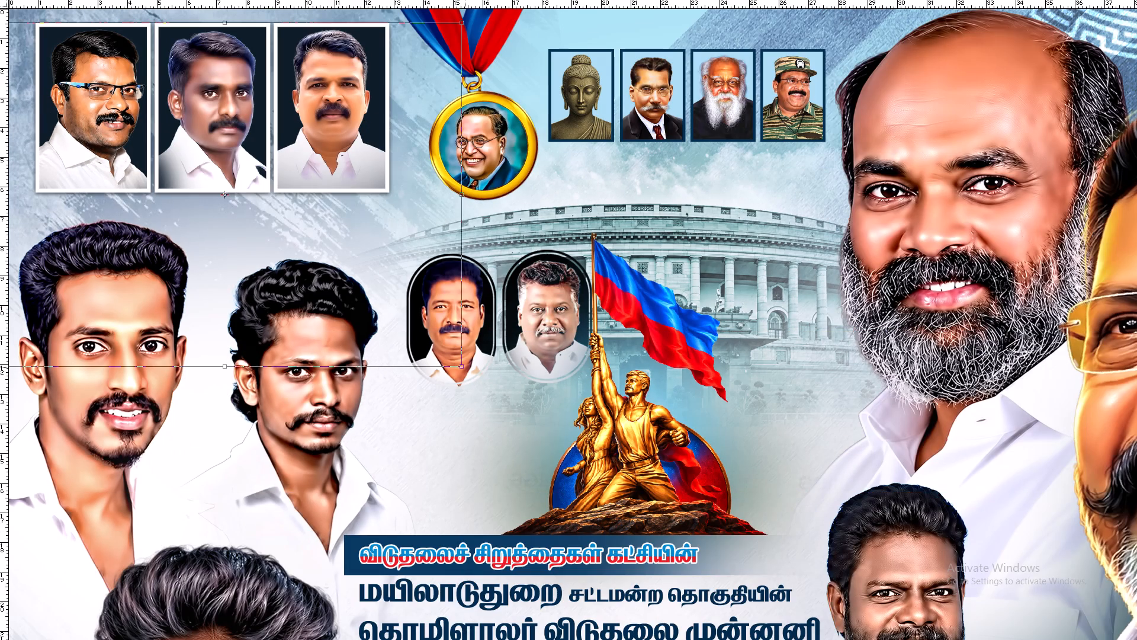
alt+shift+drag(464, 367, 419, 339)
key(Return)
key(space)
drag(219, 240, 391, 440)
drag(287, 179, 255, 154)
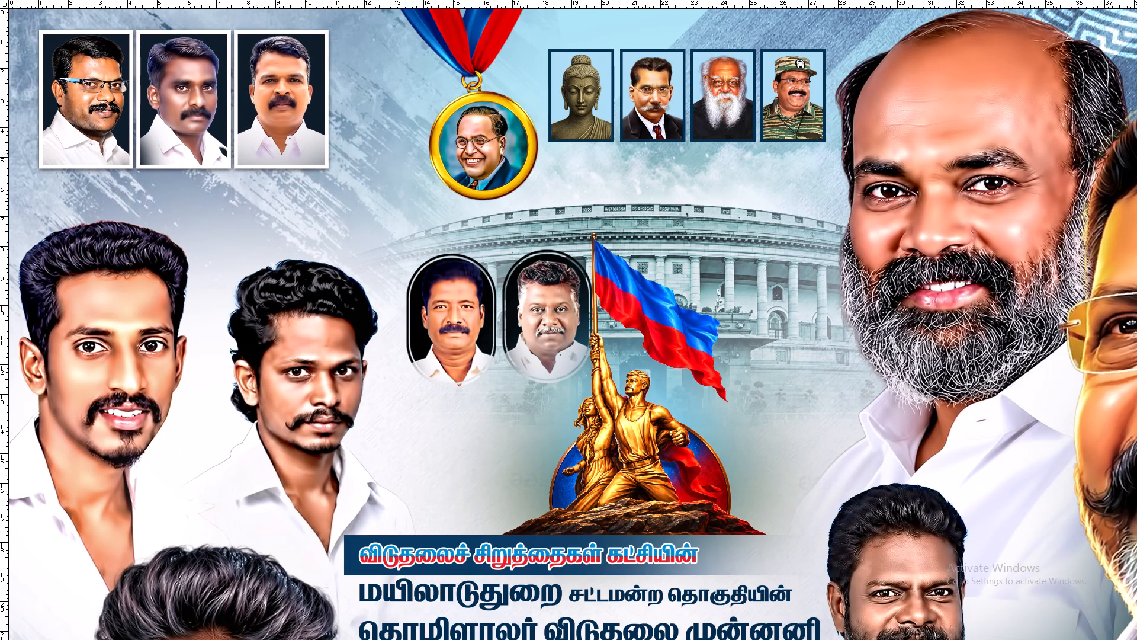
drag(255, 154, 243, 151)
key(space)
drag(275, 162, 278, 201)
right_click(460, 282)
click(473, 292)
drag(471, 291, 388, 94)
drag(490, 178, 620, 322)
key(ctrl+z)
Move the pair of oval portraits up beside the row of three framed portraits and fine-tune their position.
right_drag(444, 304, 451, 309)
click(462, 315)
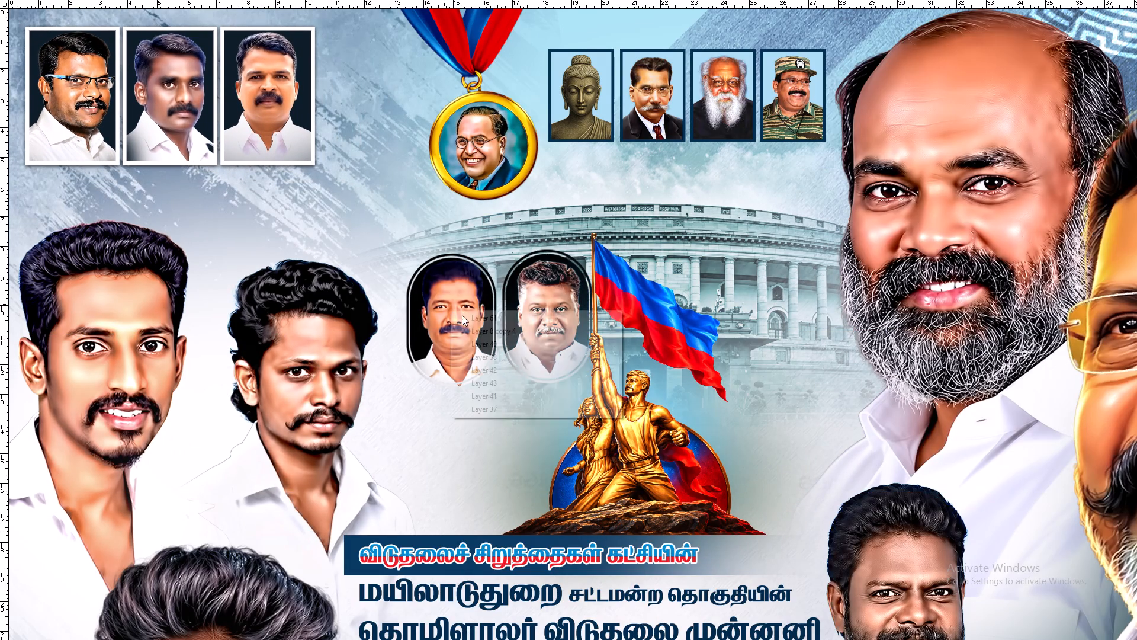
drag(457, 313, 357, 101)
key(z)
click(371, 92)
key(space)
key(space)
key(space)
drag(380, 84, 380, 191)
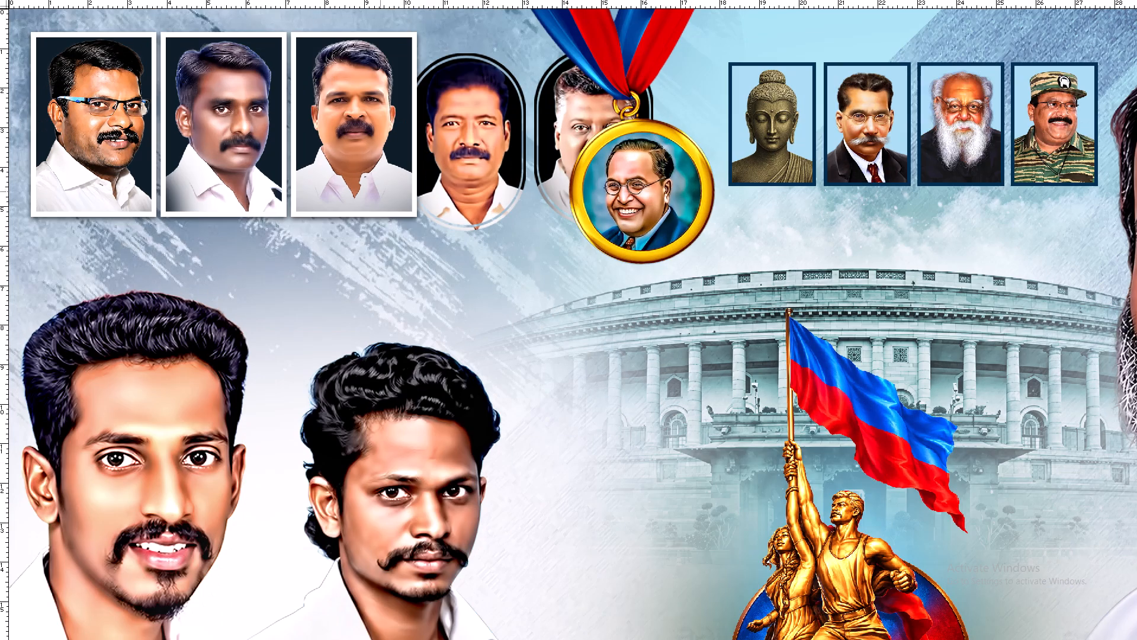
drag(380, 191, 380, 194)
key(space)
drag(424, 129, 425, 180)
click(455, 159)
key(space)
drag(480, 148, 445, 246)
key(v)
drag(553, 184, 580, 181)
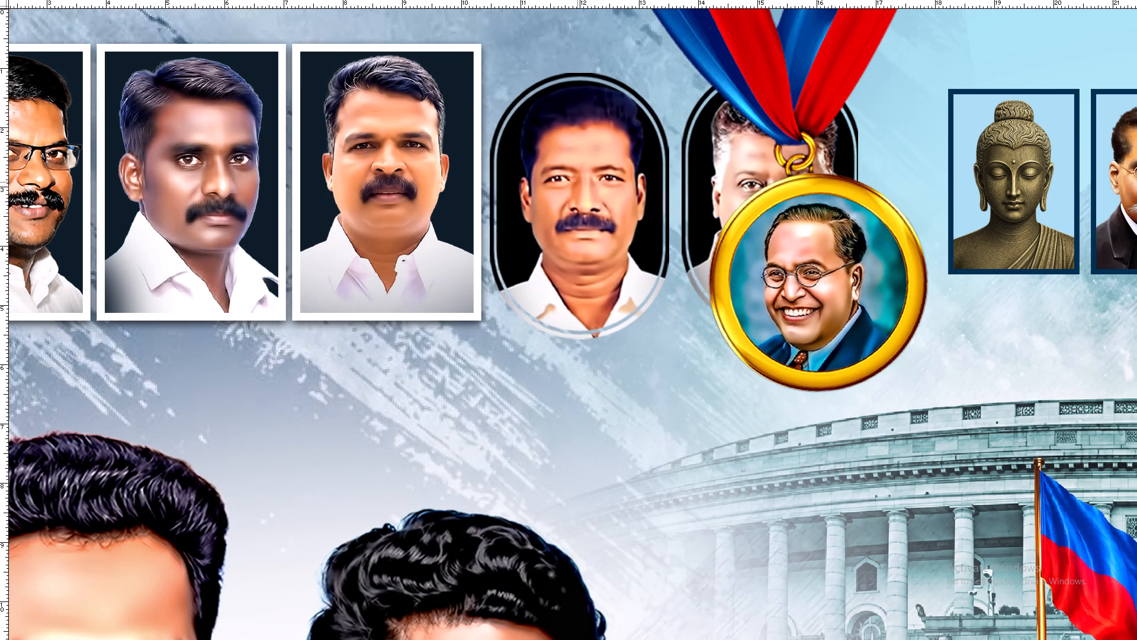
drag(580, 181, 579, 175)
Move the ribboned medal off the second oval portrait, toward the four small framed leader icons.
key(space)
drag(654, 169, 480, 234)
key(ctrl+minus)
key(ctrl+minus)
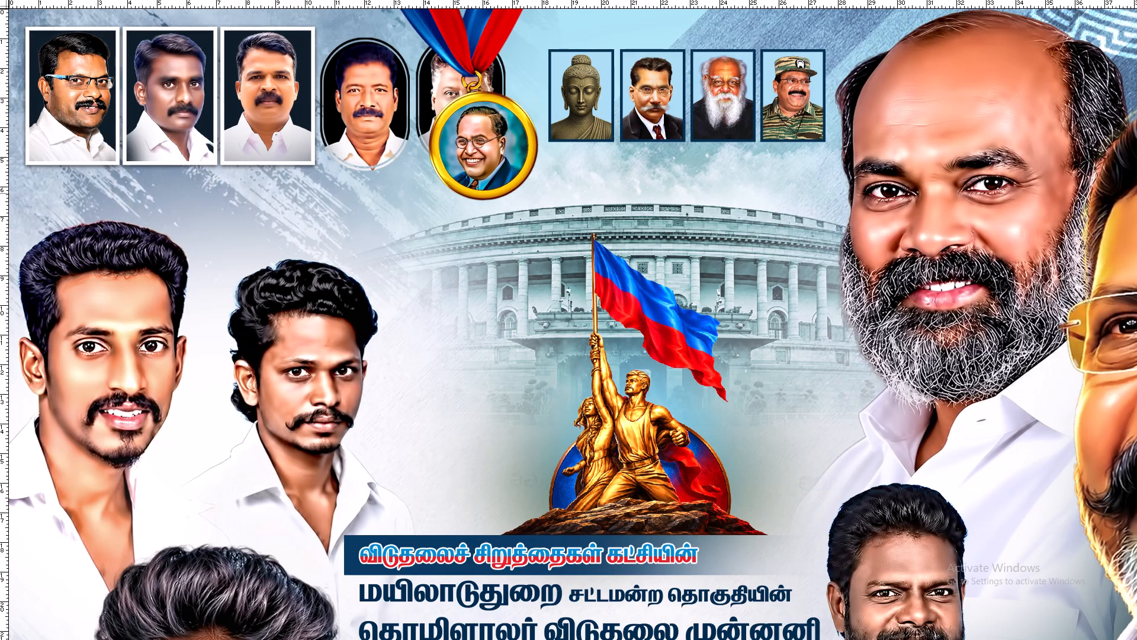
right_click(499, 145)
click(507, 148)
drag(508, 148, 773, 200)
Scale the pair of oval portraits down slightly.
key(z)
double_click(375, 97)
key(space)
drag(413, 83, 425, 145)
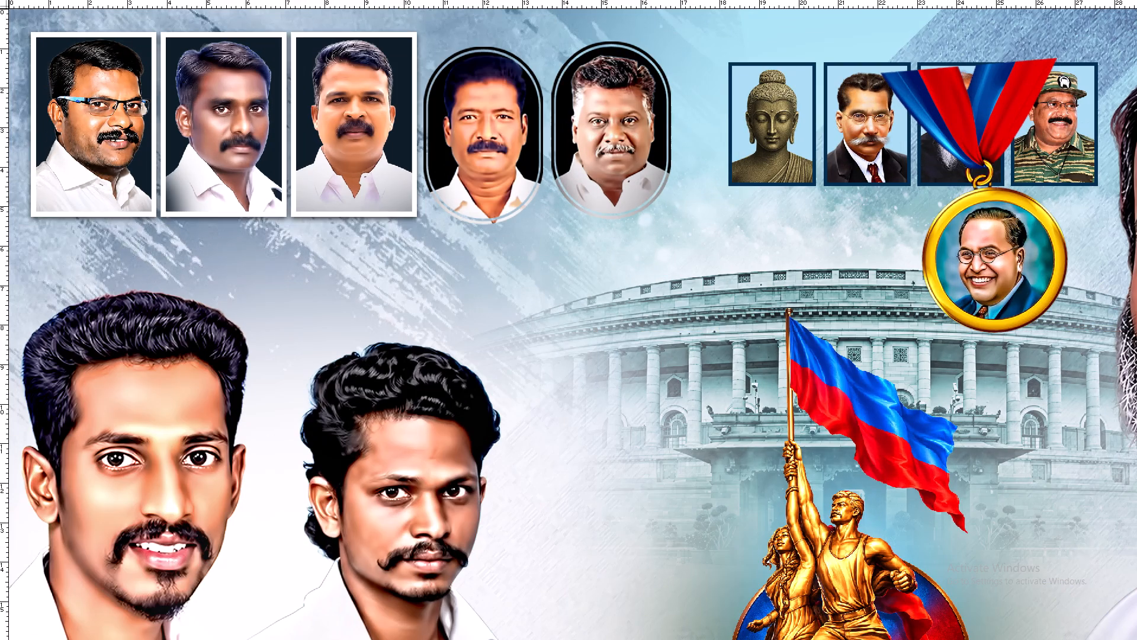
drag(425, 145, 440, 228)
drag(437, 67, 680, 297)
key(space)
drag(560, 213, 609, 300)
key(v)
key(ctrl+minus)
key(ctrl+t)
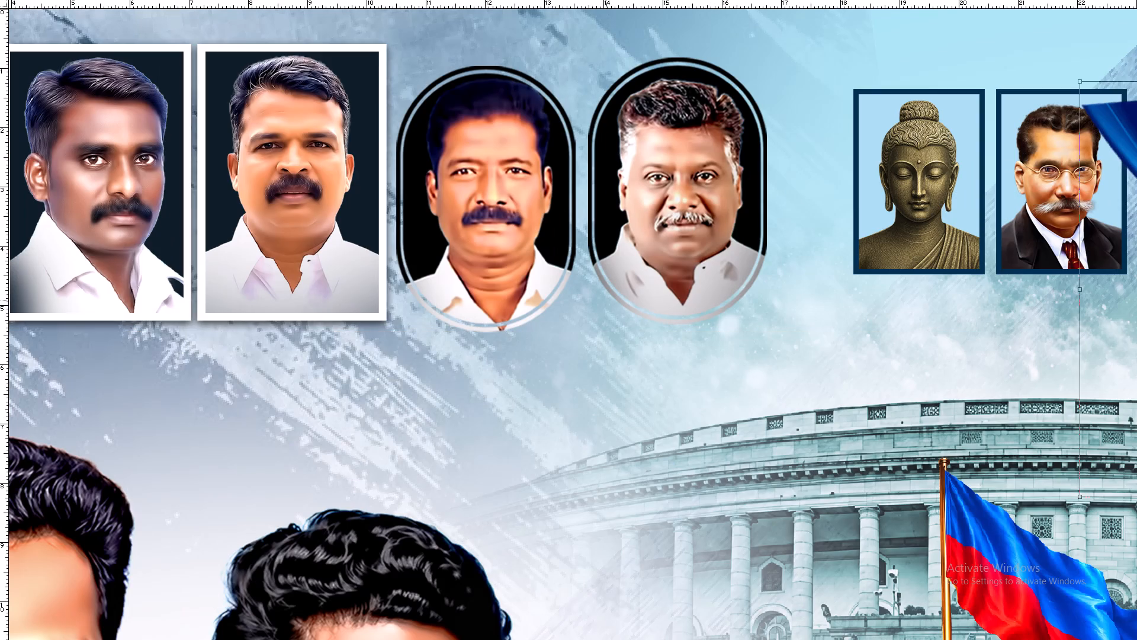
key(Return)
right_click(702, 155)
click(716, 167)
key(ctrl+minus)
key(ctrl+t)
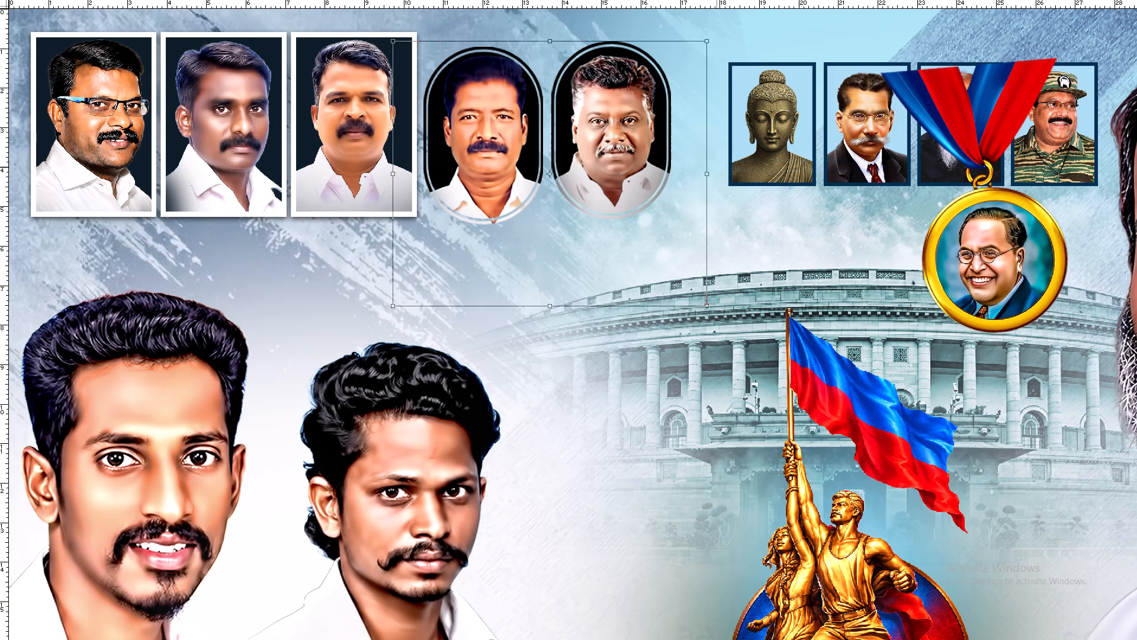
alt+shift+drag(709, 41, 691, 59)
key(Return)
Scale the row of three framed portraits down so it is close in height to the oval portraits.
key(ctrl+plus)
key(space)
key(space)
key(space)
key(space)
key(space)
key(space)
key(space)
key(space)
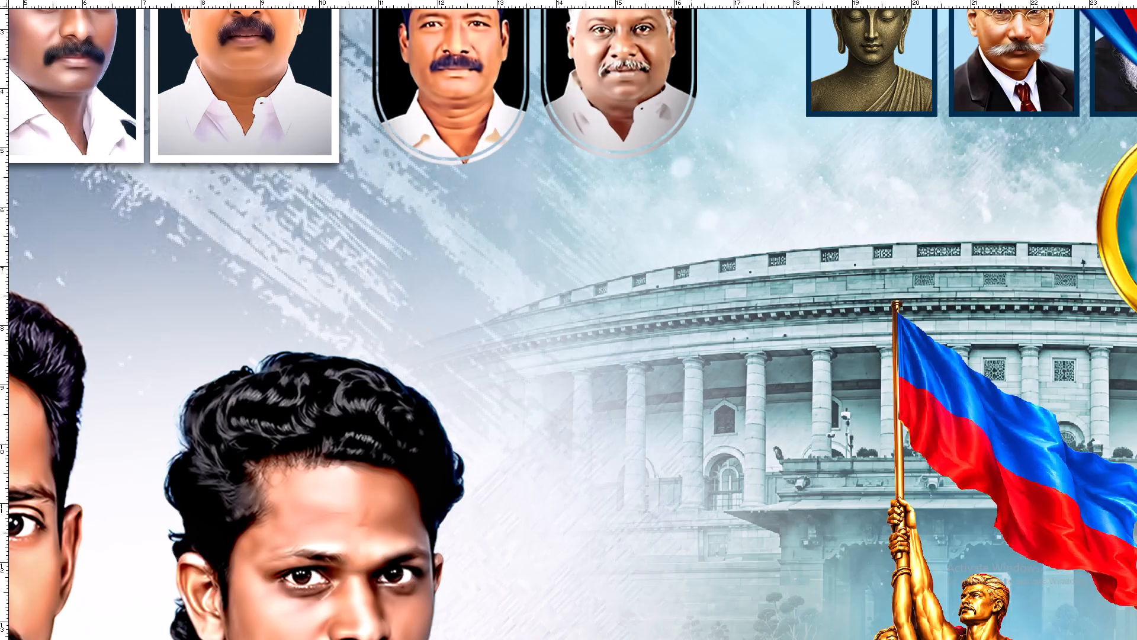
drag(731, 86, 987, 425)
drag(394, 230, 608, 407)
right_drag(327, 139, 333, 141)
click(349, 148)
key(ctrl+t)
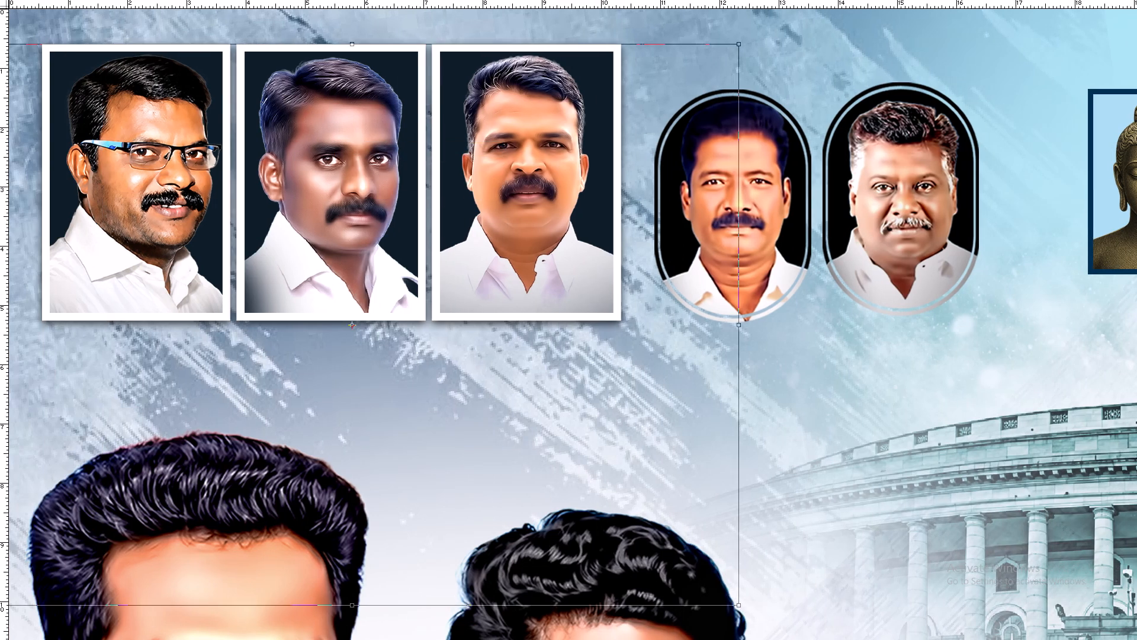
alt+shift+drag(736, 41, 683, 75)
key(Return)
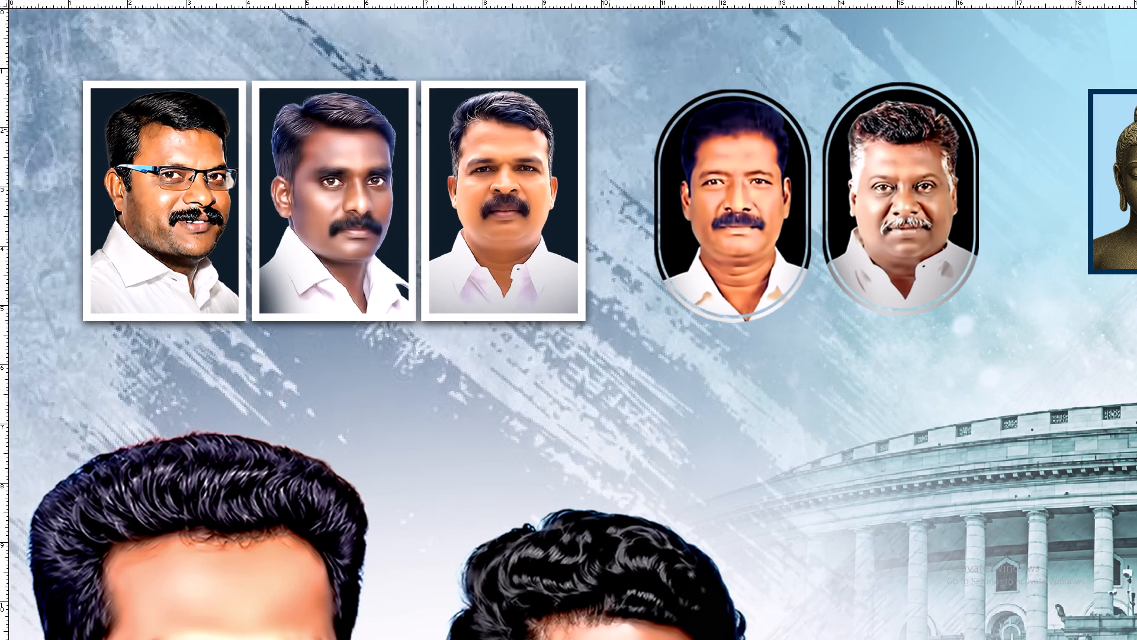
Examine up close how the framed portraits and the oval portraits compare in size and spacing.
scroll(611, 131, up, 1)
key(ctrl+plus)
key(space)
key(space)
key(space)
key(space)
key(space)
key(space)
key(space)
key(space)
key(space)
key(space)
key(space)
key(space)
key(space)
key(space)
key(space)
key(space)
key(space)
key(space)
key(space)
key(space)
drag(612, 129, 682, 195)
drag(686, 196, 733, 273)
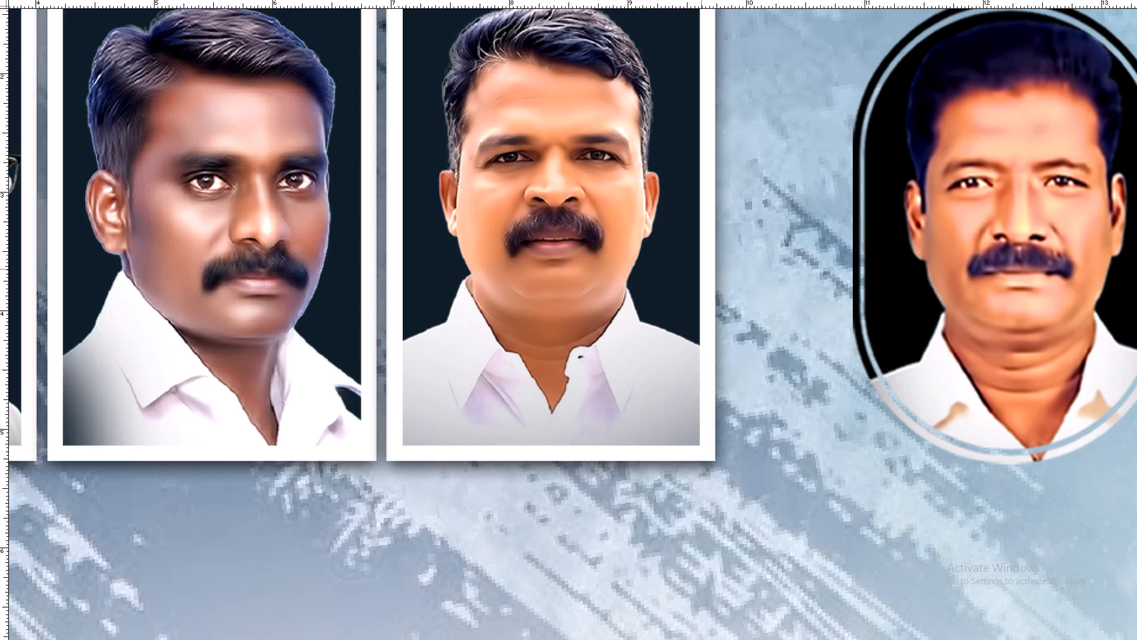
key(ctrl+minus)
key(ctrl+minus)
key(space)
drag(172, 209, 308, 313)
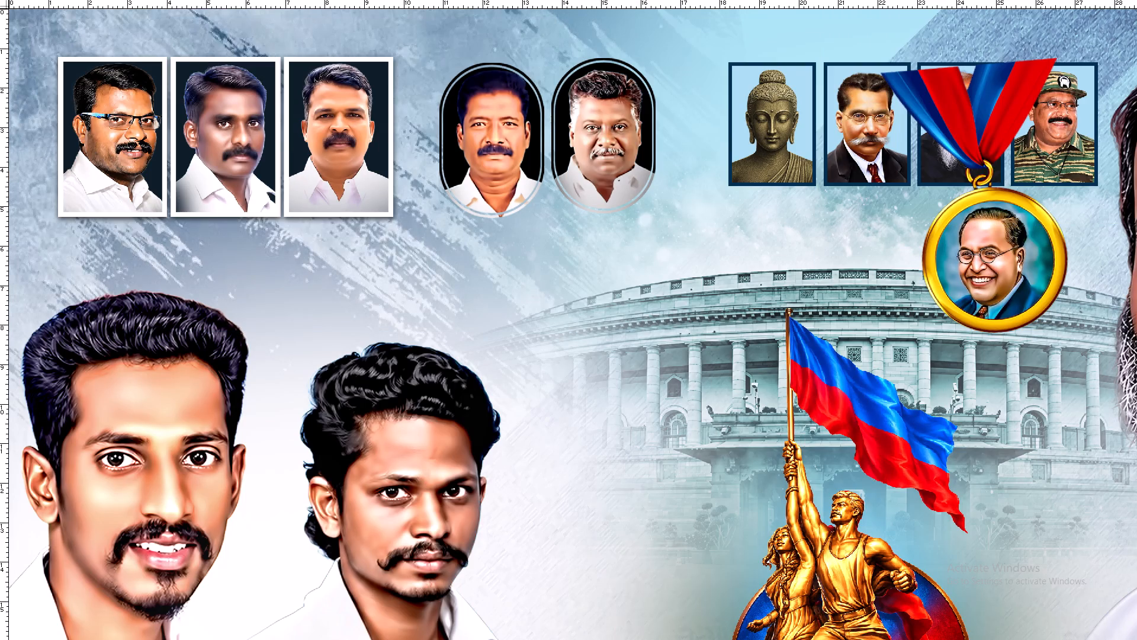
Shift the row of three framed portraits closer to the banner's upper corner.
key(ctrl+plus)
key(space)
key(space)
key(space)
key(space)
key(space)
key(space)
key(space)
key(space)
key(space)
key(space)
key(space)
key(space)
key(space)
key(space)
key(space)
key(space)
key(space)
key(space)
key(space)
key(space)
drag(323, 321, 514, 458)
drag(399, 337, 576, 437)
drag(518, 322, 715, 481)
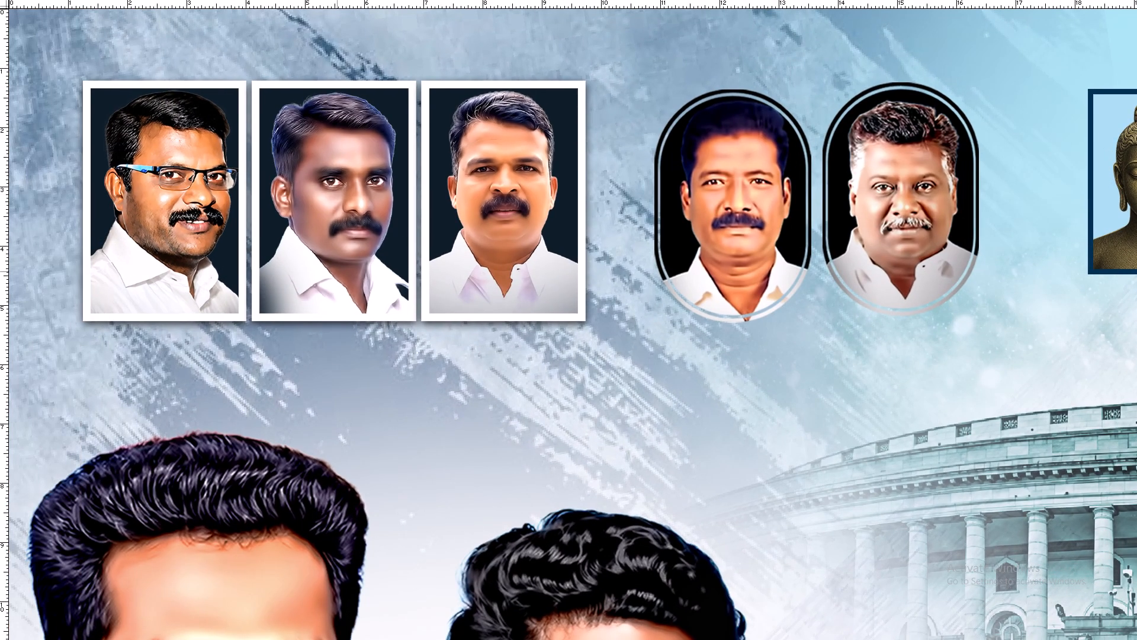
drag(335, 265, 293, 217)
Duplicate the third portrait's white-bordered dark frame and place the empty copy beside it as a fourth frame.
key(ctrl+plus)
key(space)
key(space)
key(space)
key(space)
key(space)
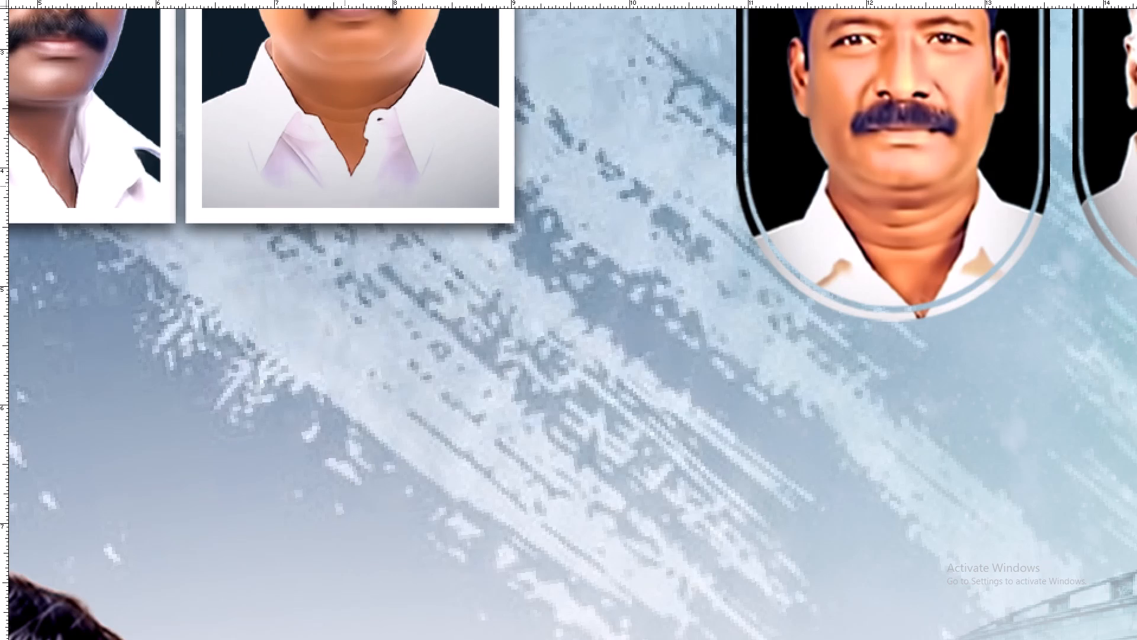
drag(352, 195, 343, 479)
drag(384, 416, 388, 437)
right_drag(473, 242, 479, 246)
click(489, 251)
shift+right_click(480, 245)
shift+click(497, 255)
drag(493, 251, 521, 266)
key(ctrl+z)
key(ctrl+j)
right_click(476, 220)
click(497, 242)
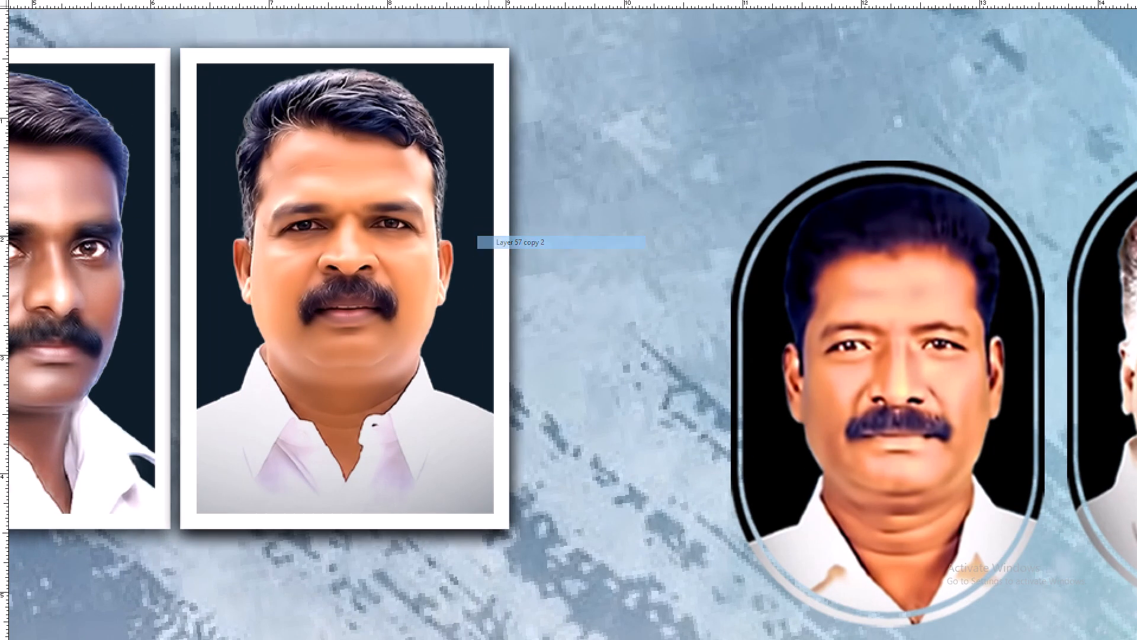
shift+drag(490, 236, 834, 278)
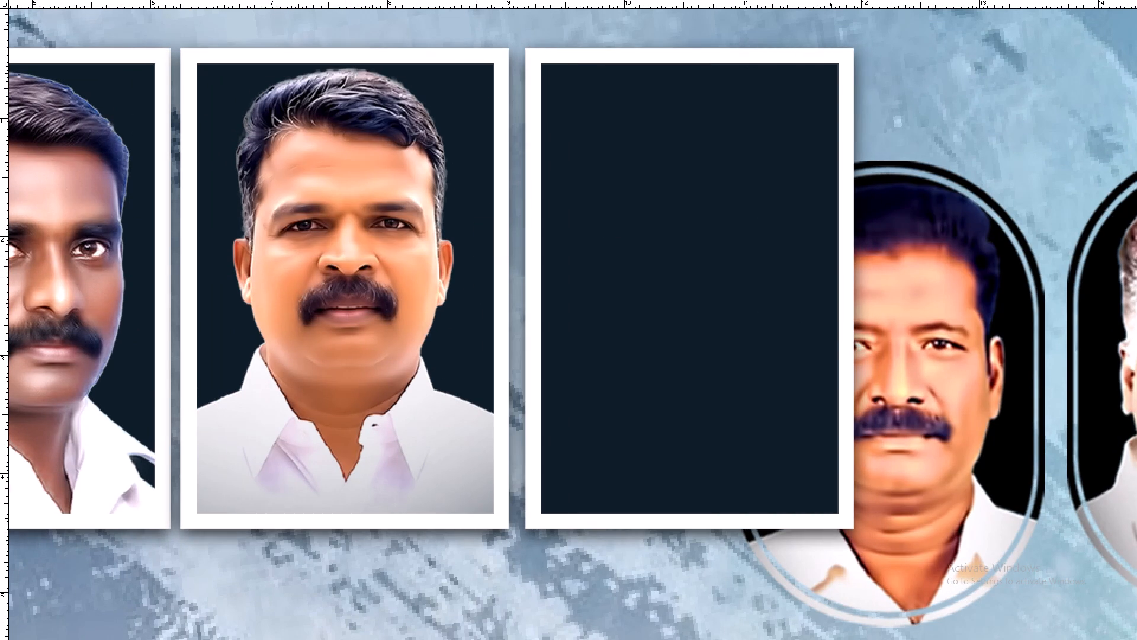
Duplicate the empty fourth frame and place the copy beside it as a fifth frame.
key(ctrl+j)
key(ctrl+minus)
shift+drag(754, 238, 933, 254)
Lower the oval portraits, cut the black-haired man's picture from the first oval, and paste it clipped inside the fourth frame.
right_click(746, 289)
click(759, 295)
drag(760, 295, 772, 362)
key(ctrl+a)
key(ctrl+x)
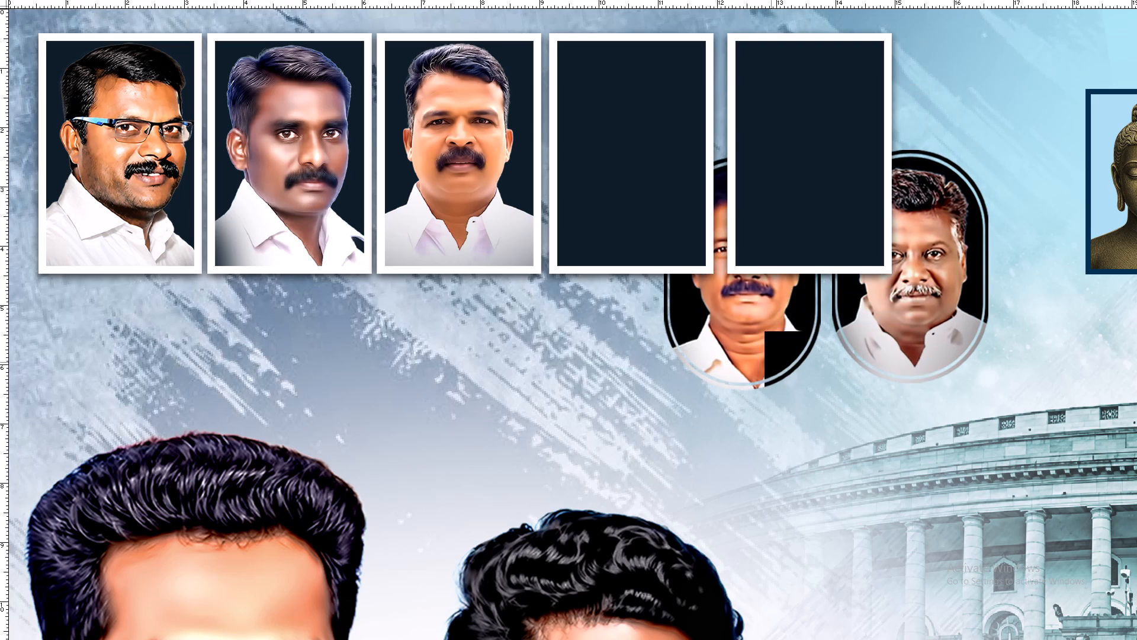
right_click(613, 223)
click(629, 228)
key(ctrl+v)
drag(600, 264, 663, 143)
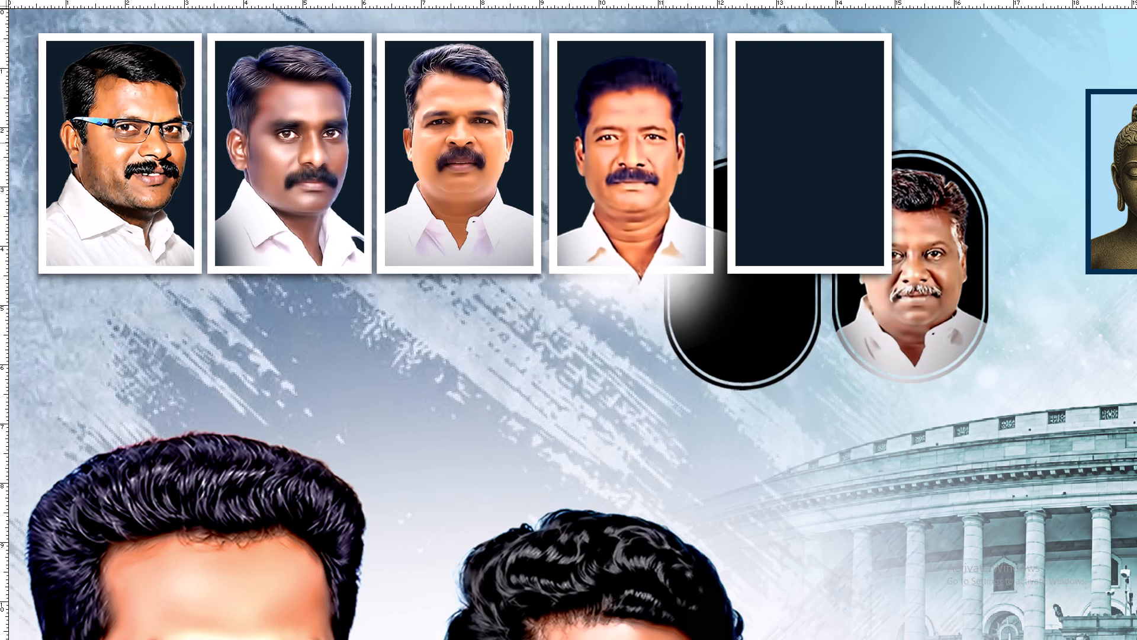
key(ctrl+g)
Enlarge the black-haired man's picture slightly inside the fourth frame, scaling it proportionally about its centre.
key(ctrl+t)
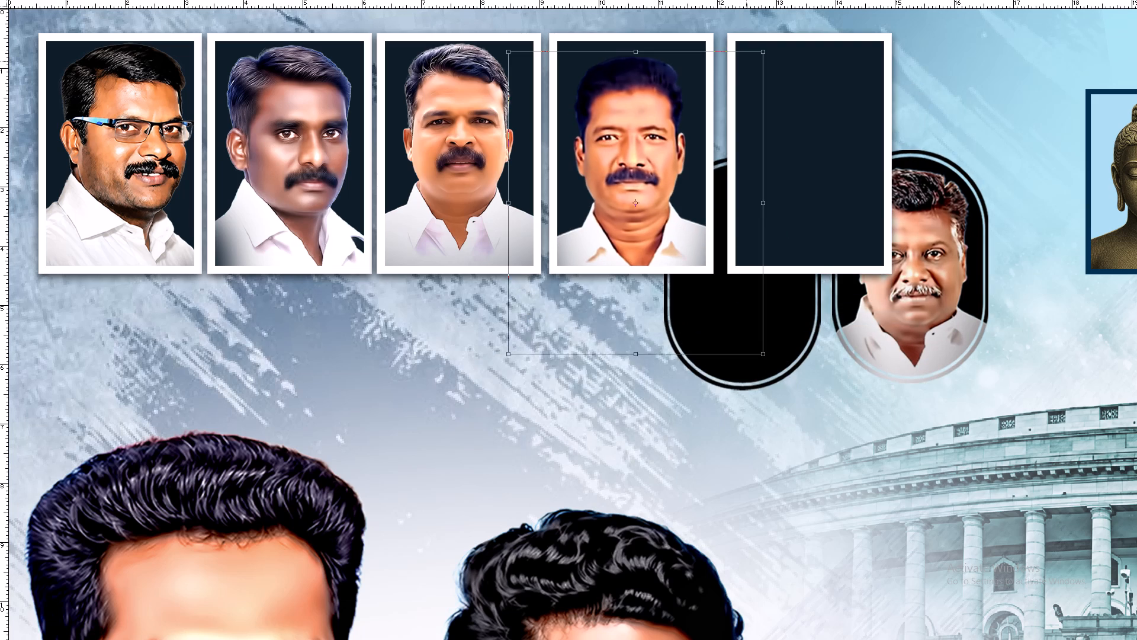
alt+shift+drag(756, 52, 772, 44)
key(ctrl+z)
alt+shift+drag(763, 50, 771, 49)
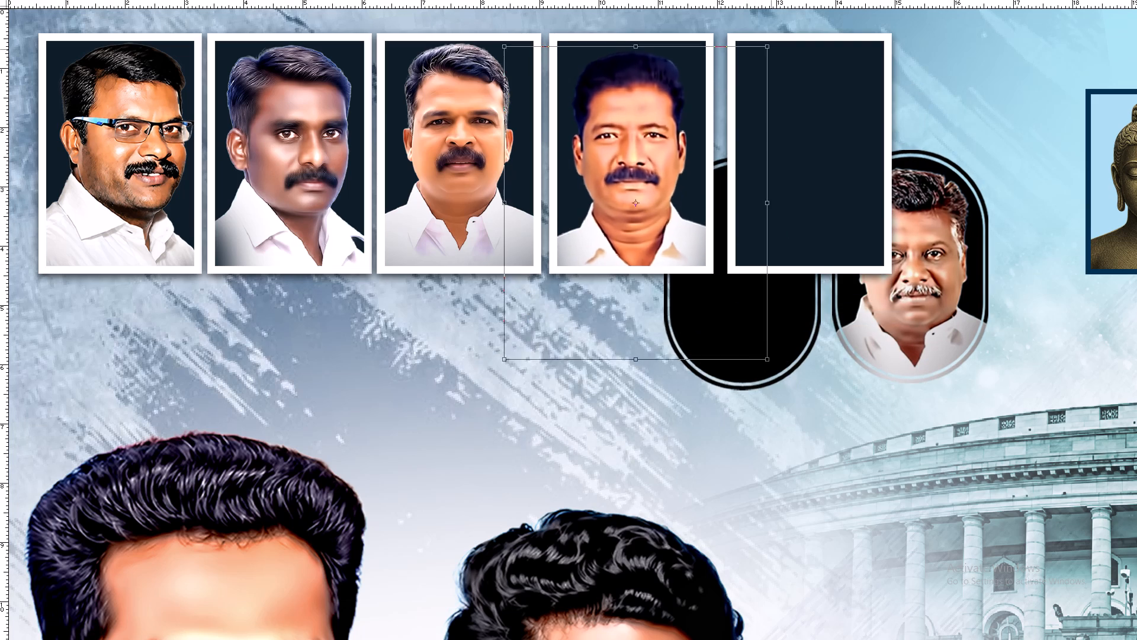
alt+shift+drag(771, 49, 771, 49)
key(Return)
Shift the black-haired man's picture slightly upward within the fourth frame.
key(ctrl+plus)
key(space)
key(space)
key(space)
key(space)
key(space)
key(space)
key(space)
key(space)
key(space)
key(space)
drag(771, 185, 735, 432)
drag(760, 348, 747, 407)
drag(661, 351, 661, 342)
key(ctrl+z)
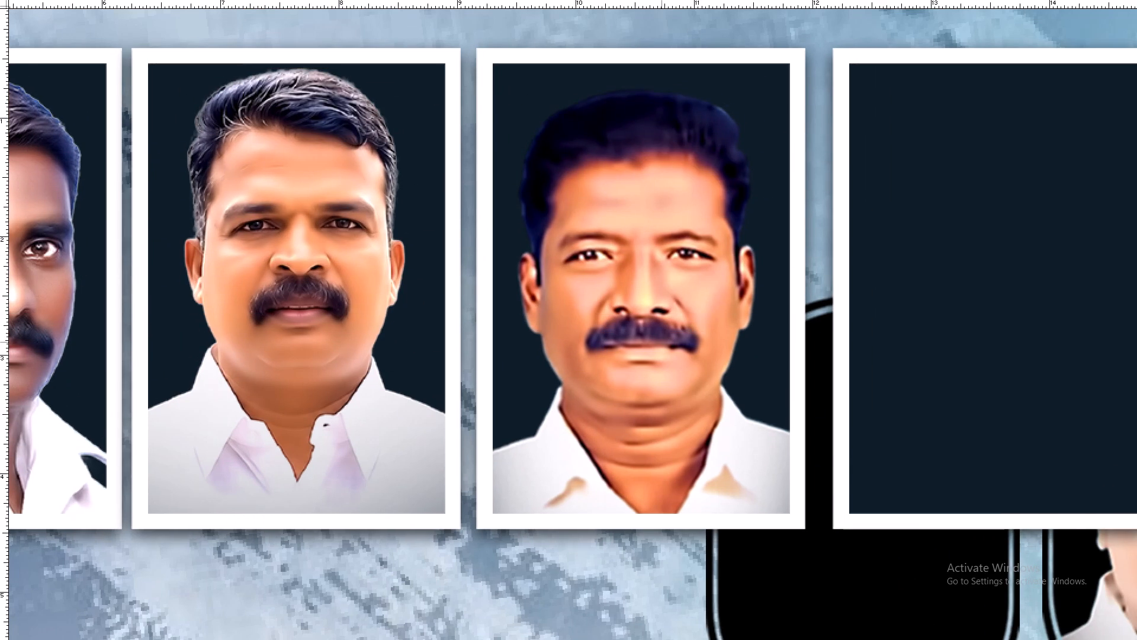
key(ctrl+alt+z)
drag(670, 324, 670, 312)
Cut the grey-moustached man's picture out of the remaining filled oval.
key(space)
key(space)
key(space)
key(space)
key(space)
key(space)
drag(698, 345, 404, 216)
drag(737, 313, 672, 296)
right_drag(895, 355, 903, 360)
click(907, 363)
key(ctrl+a)
key(ctrl+x)
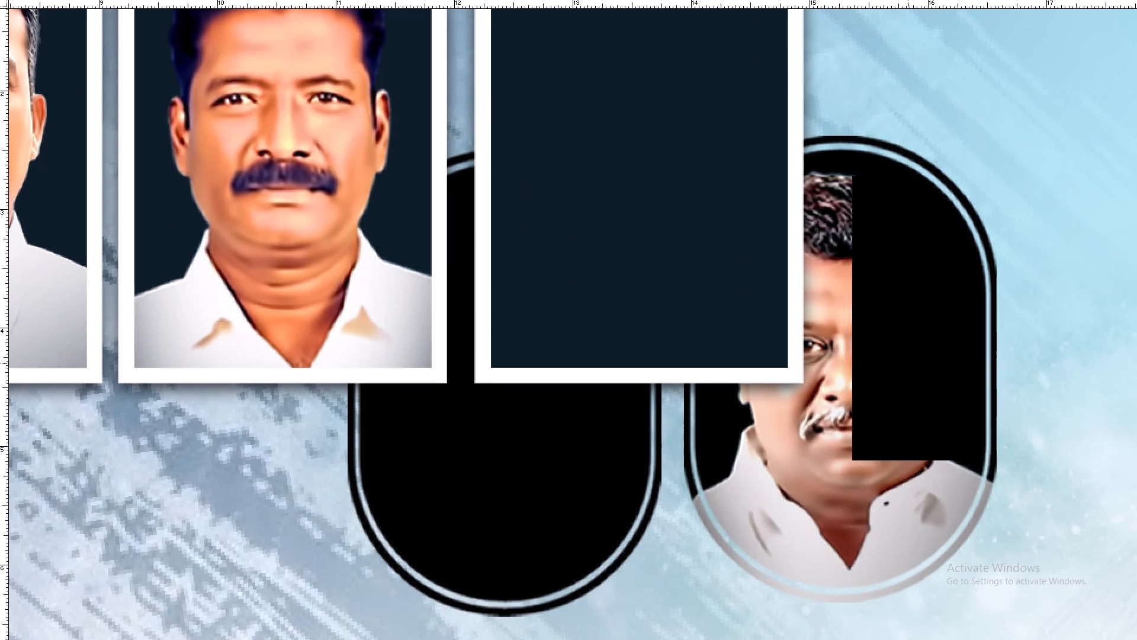
Paste the grey-moustached man's picture over the empty fifth frame and clip it inside.
right_click(616, 229)
key(space)
click(645, 242)
right_click(654, 212)
click(665, 223)
key(space)
drag(678, 200, 685, 302)
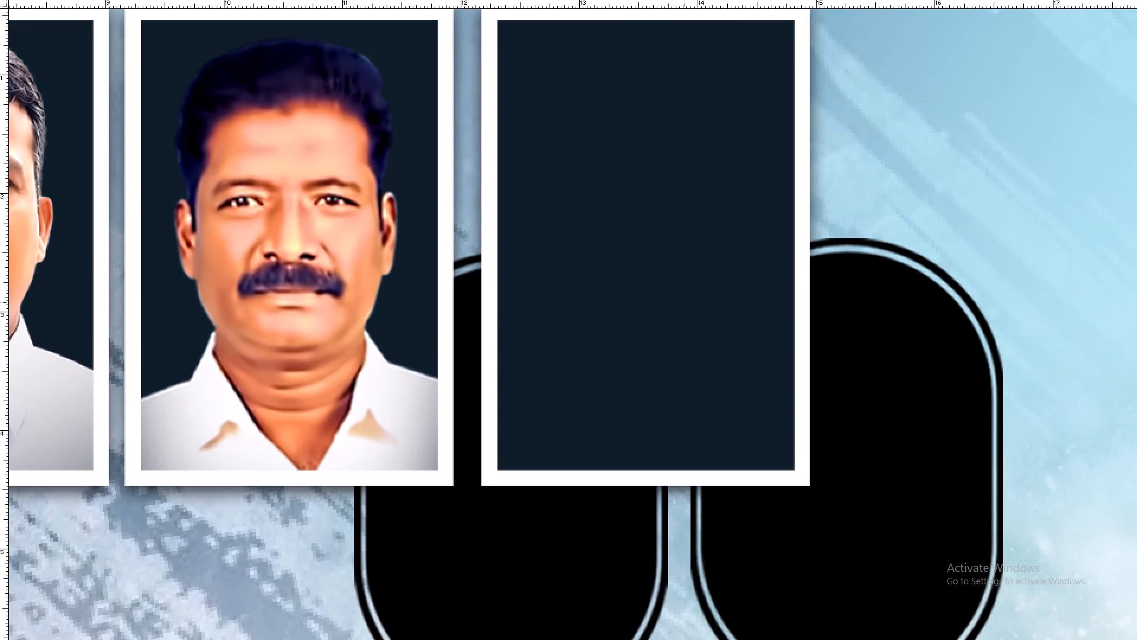
key(ctrl+v)
key(space)
drag(685, 292, 682, 383)
drag(583, 290, 673, 314)
key(ctrl+f)
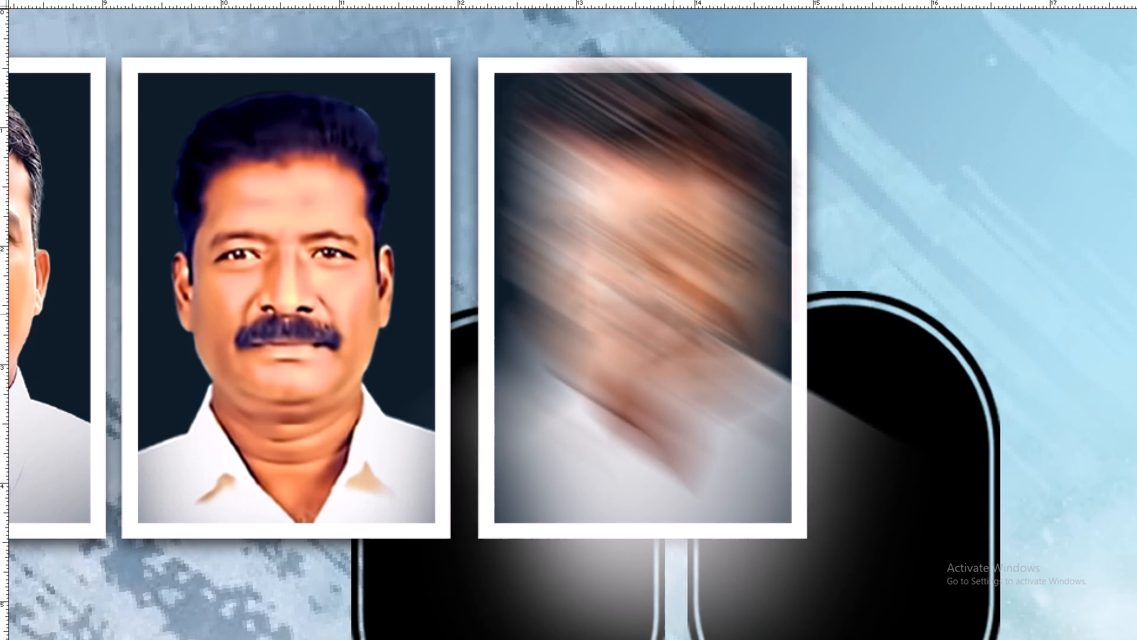
key(ctrl+z)
key(ctrl+g)
Delete the two empty black ovals behind the framed portraits.
key(space)
drag(676, 327, 650, 194)
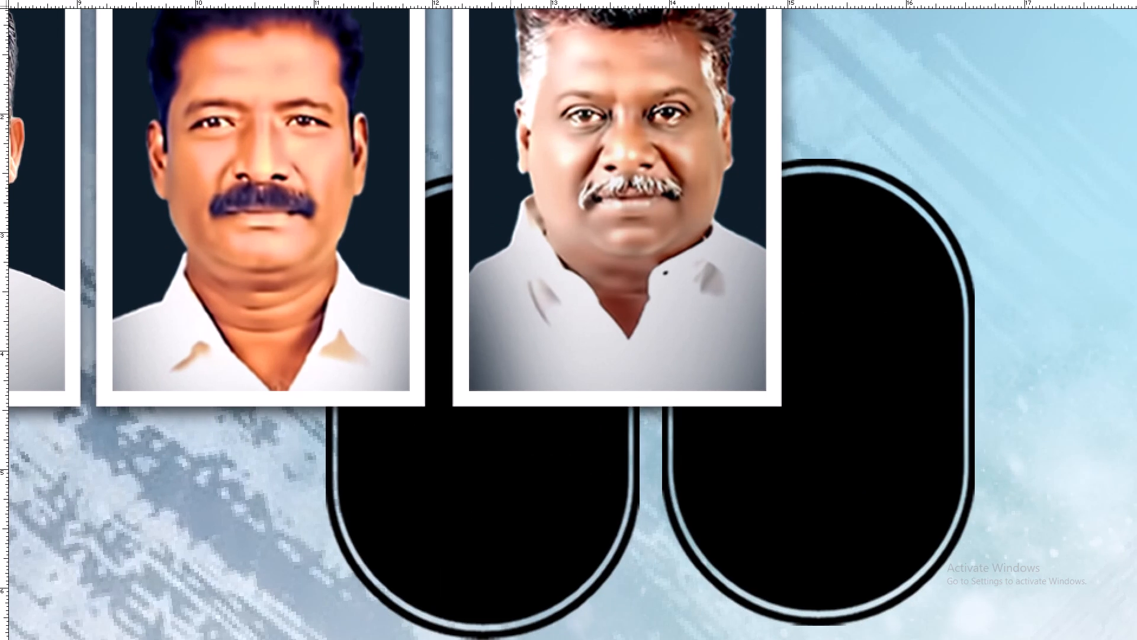
right_click(518, 461)
click(528, 467)
drag(542, 470, 600, 495)
key(ctrl+z)
key(ctrl+e)
key(alt+l)
key(alt+l)
key(alt+l)
Examine the row of five framed portraits against the rest of the banner.
key(ctrl+minus)
key(ctrl+minus)
key(ctrl+minus)
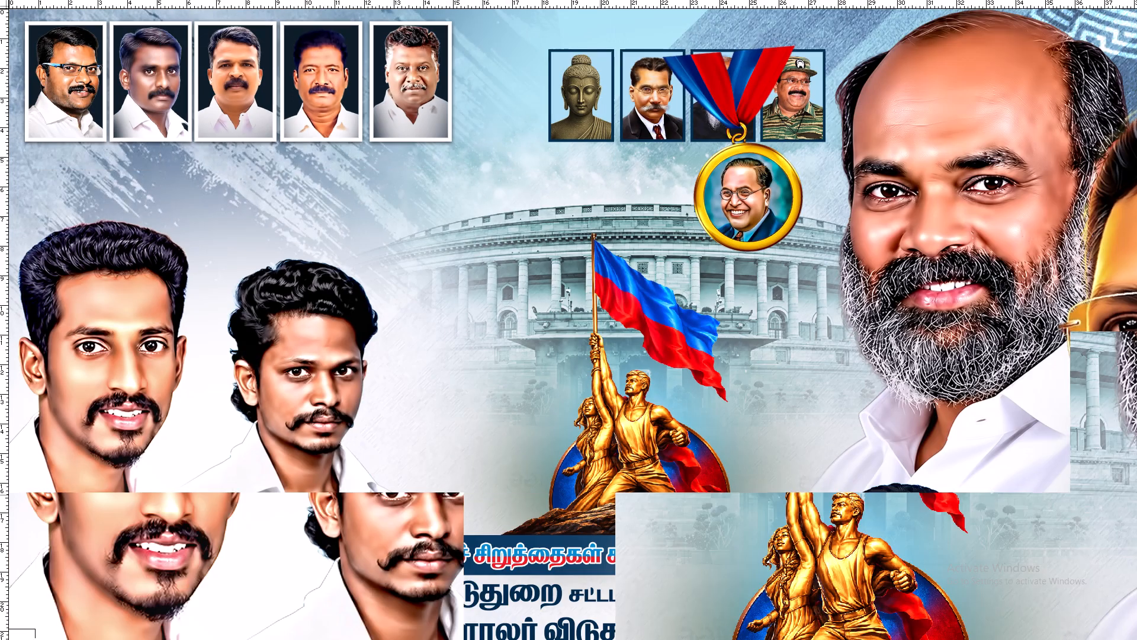
scroll(602, 494, up, 5)
scroll(596, 494, down, 6)
key(z)
key(space)
drag(254, 135, 301, 416)
drag(113, 17, 690, 225)
key(space)
key(space)
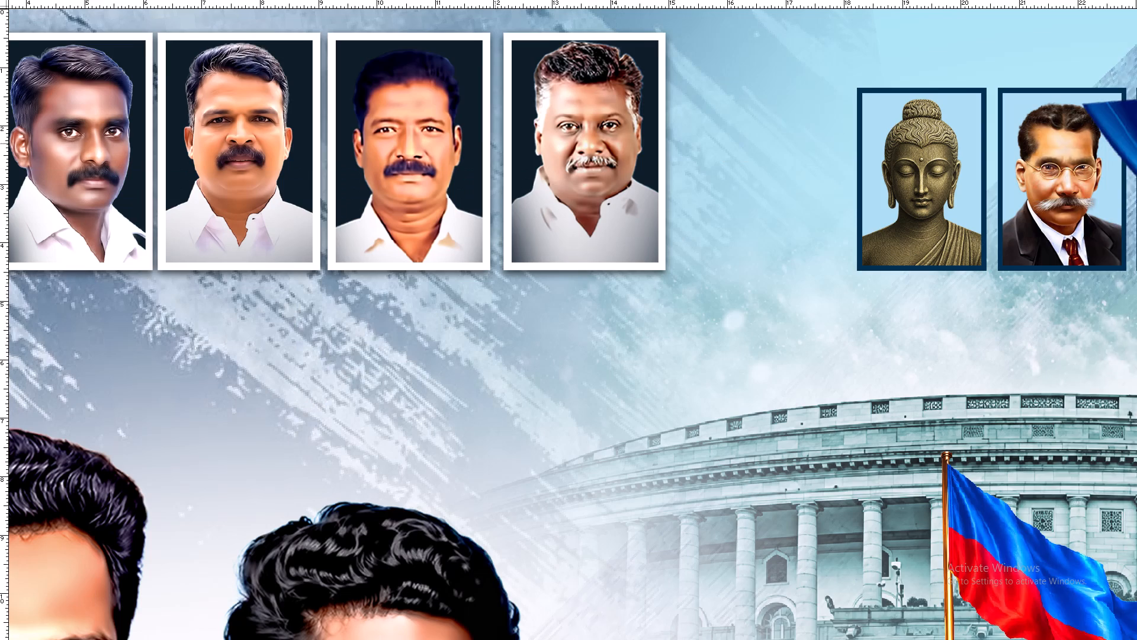
drag(490, 155, 588, 381)
drag(239, 79, 684, 336)
key(space)
drag(437, 257, 571, 447)
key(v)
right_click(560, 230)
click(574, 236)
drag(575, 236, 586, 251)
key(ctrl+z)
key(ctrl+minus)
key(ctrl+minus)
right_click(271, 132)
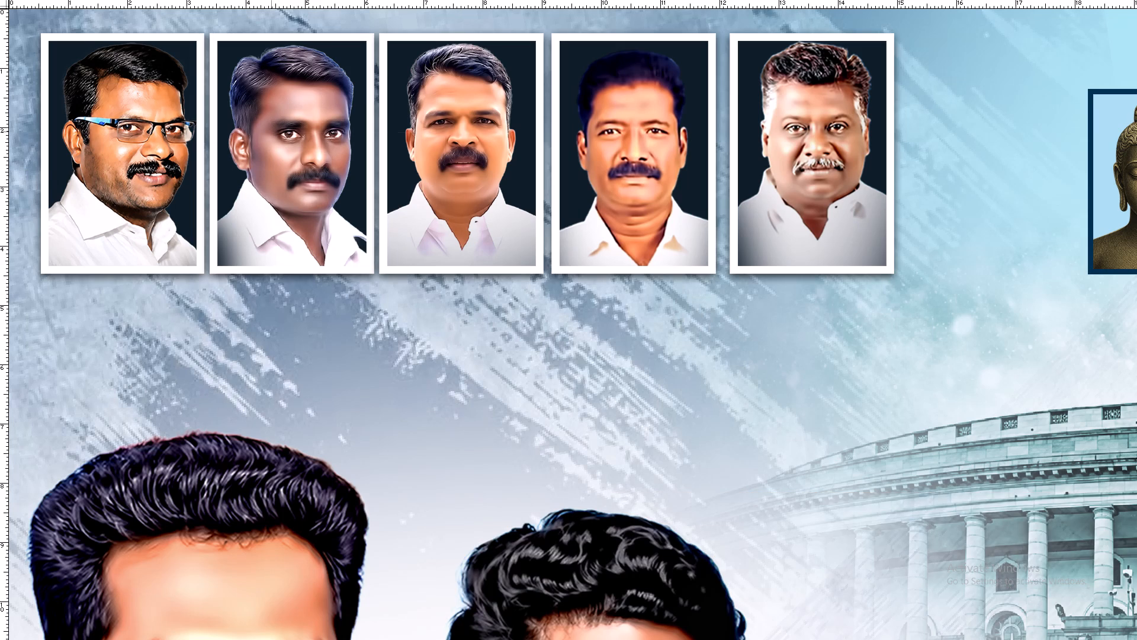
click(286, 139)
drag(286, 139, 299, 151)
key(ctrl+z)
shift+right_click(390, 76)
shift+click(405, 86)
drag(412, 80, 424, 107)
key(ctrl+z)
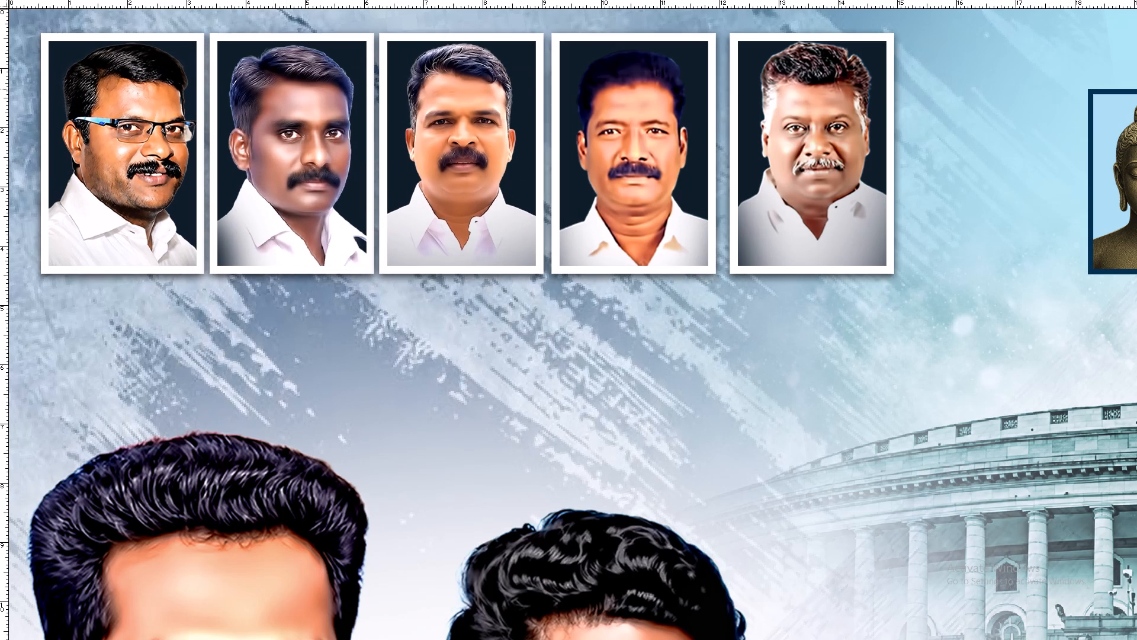
Nudge the fourth white-bordered frame toward the third frame to tighten the gap, leaving the man's picture in place.
shift+right_click(542, 84)
shift+right_drag(570, 47, 576, 49)
shift+click(584, 54)
drag(591, 52, 597, 68)
key(ctrl+z)
right_click(577, 57)
click(592, 62)
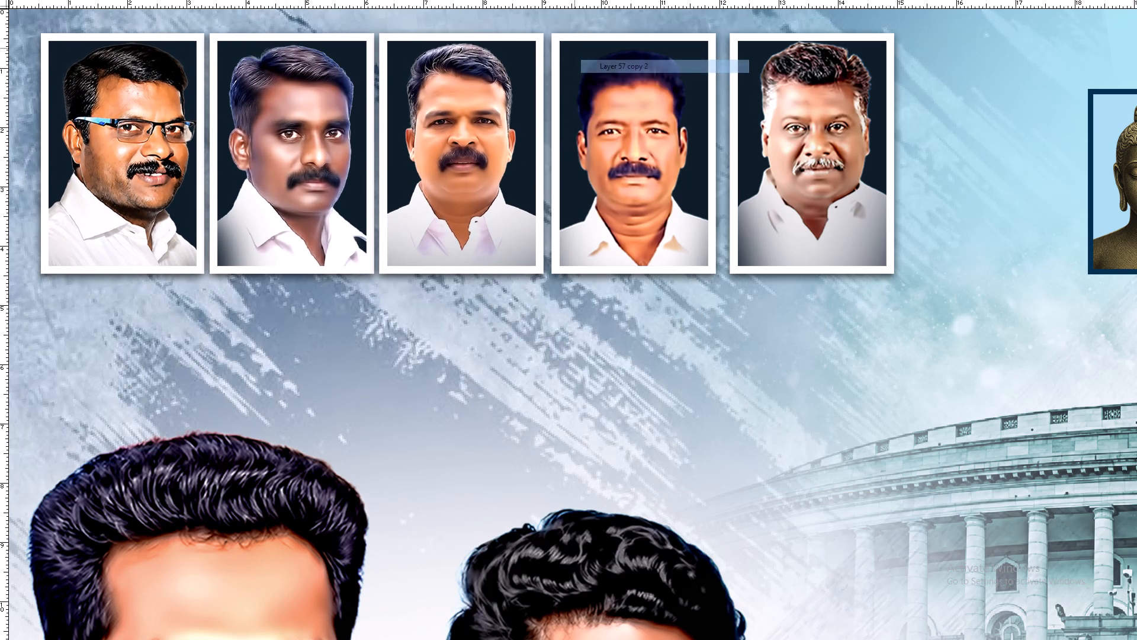
shift+right_click(574, 48)
shift+click(584, 52)
drag(585, 52, 596, 56)
key(ctrl+z)
key(Left)
key(Left)
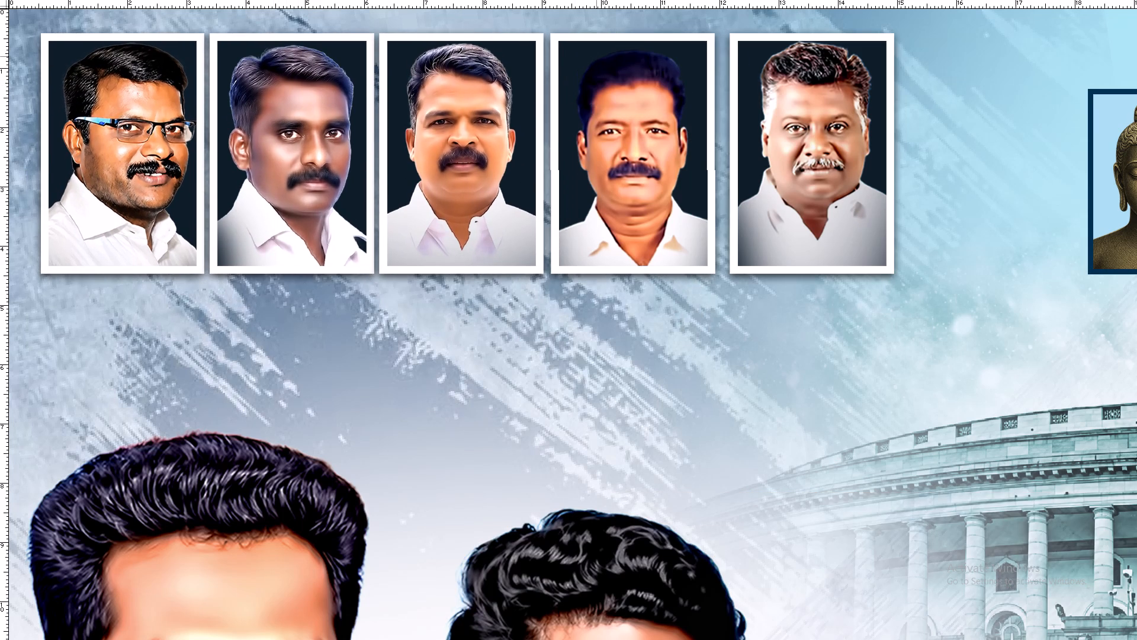
key(Left)
key(Left)
key(Left)
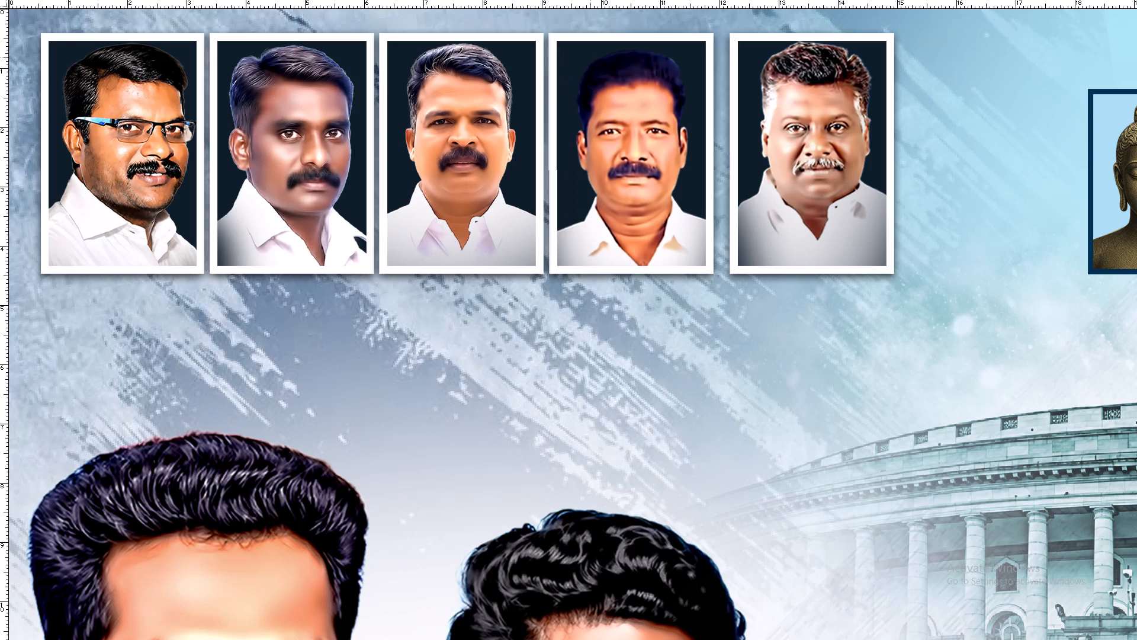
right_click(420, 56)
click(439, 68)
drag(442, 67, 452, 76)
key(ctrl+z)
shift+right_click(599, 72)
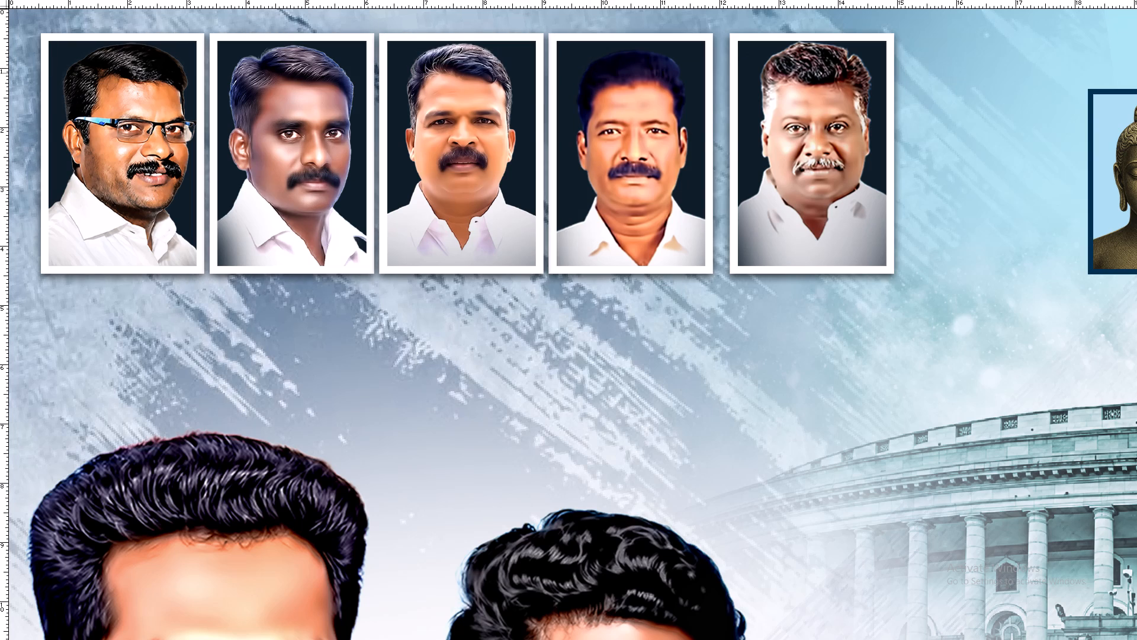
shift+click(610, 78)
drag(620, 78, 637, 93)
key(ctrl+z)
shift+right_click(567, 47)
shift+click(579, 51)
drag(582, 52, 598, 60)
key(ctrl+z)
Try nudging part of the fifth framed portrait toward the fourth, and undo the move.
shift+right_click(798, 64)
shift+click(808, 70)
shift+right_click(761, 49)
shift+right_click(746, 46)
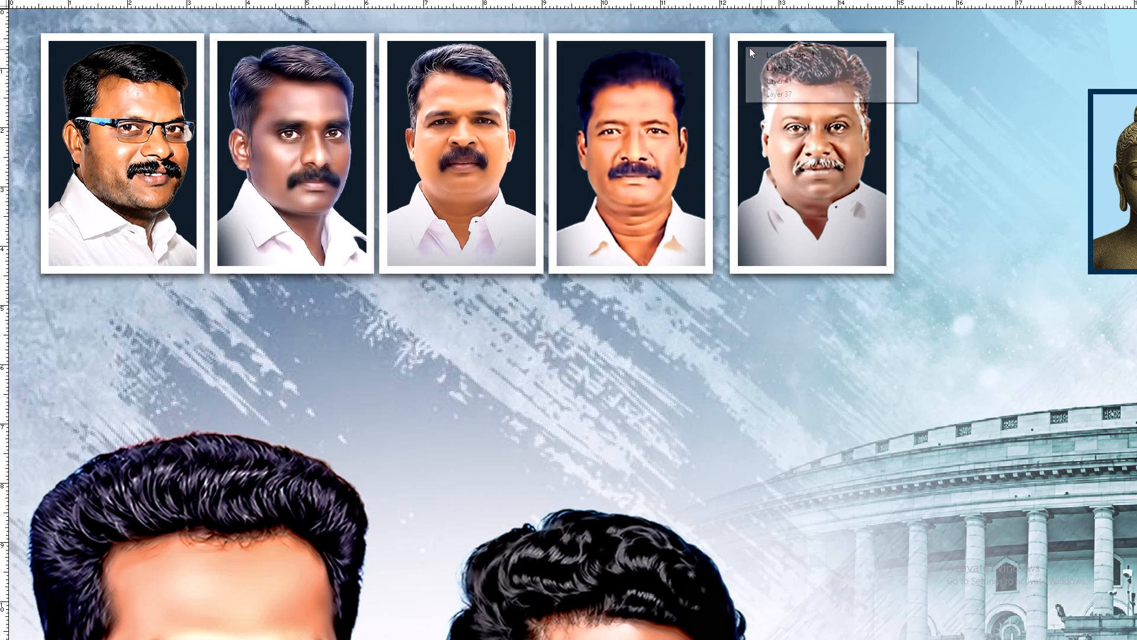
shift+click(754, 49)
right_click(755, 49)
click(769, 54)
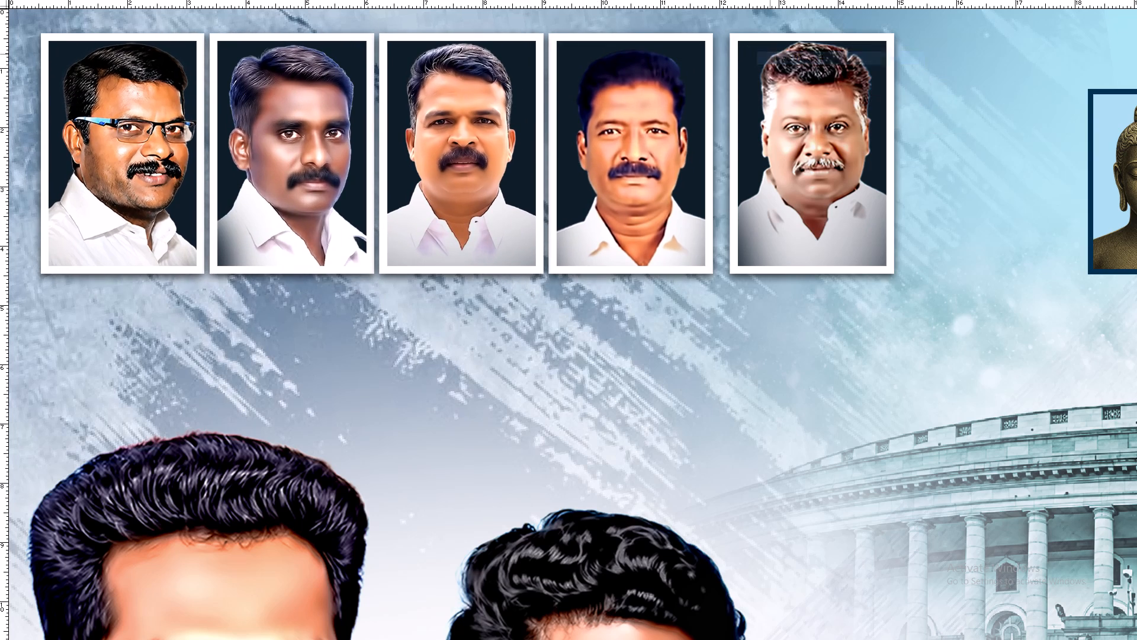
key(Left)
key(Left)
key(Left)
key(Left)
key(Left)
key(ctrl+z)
Nudge the fifth white-bordered frame toward the fourth frame to narrow the gap, leaving the man's picture in place.
right_click(754, 46)
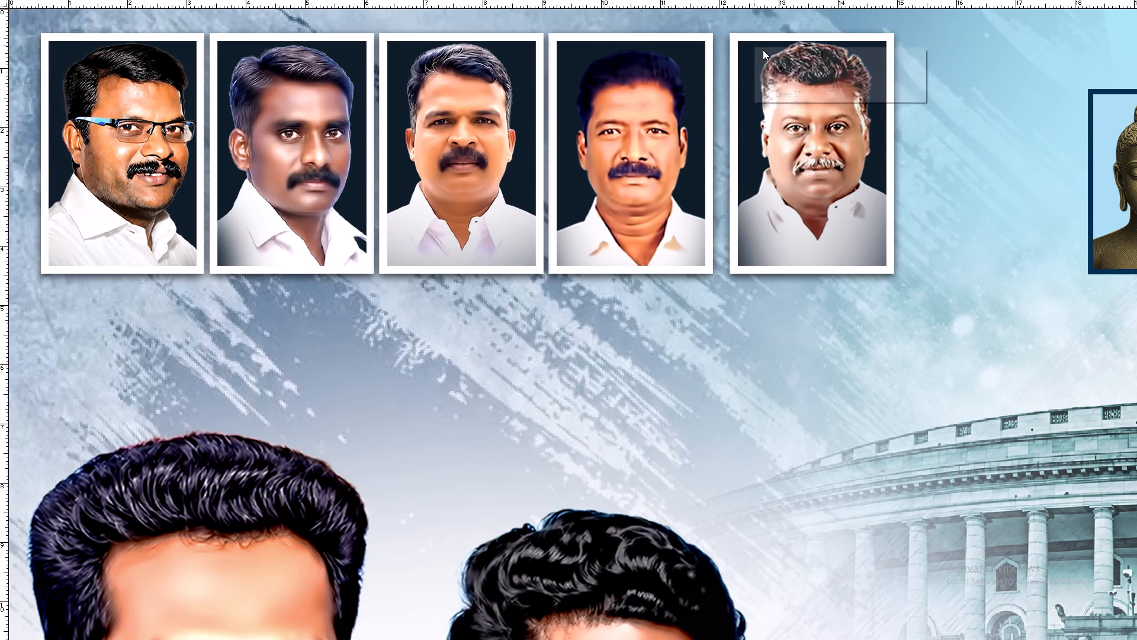
click(771, 55)
shift+right_click(760, 51)
shift+click(767, 54)
key(Left)
key(Left)
key(Left)
key(Left)
key(Left)
key(Left)
key(Left)
key(Left)
key(Left)
key(Left)
key(Left)
key(Left)
key(Left)
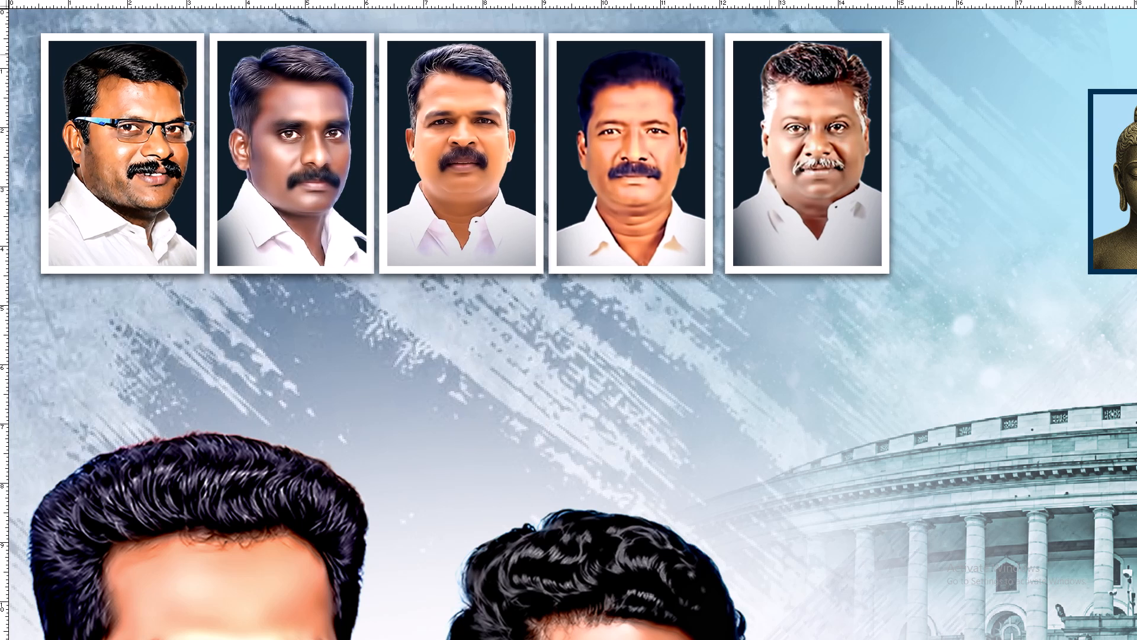
key(Left)
key(Left)
key(Left)
key(Left)
key(z)
click(781, 75)
key(space)
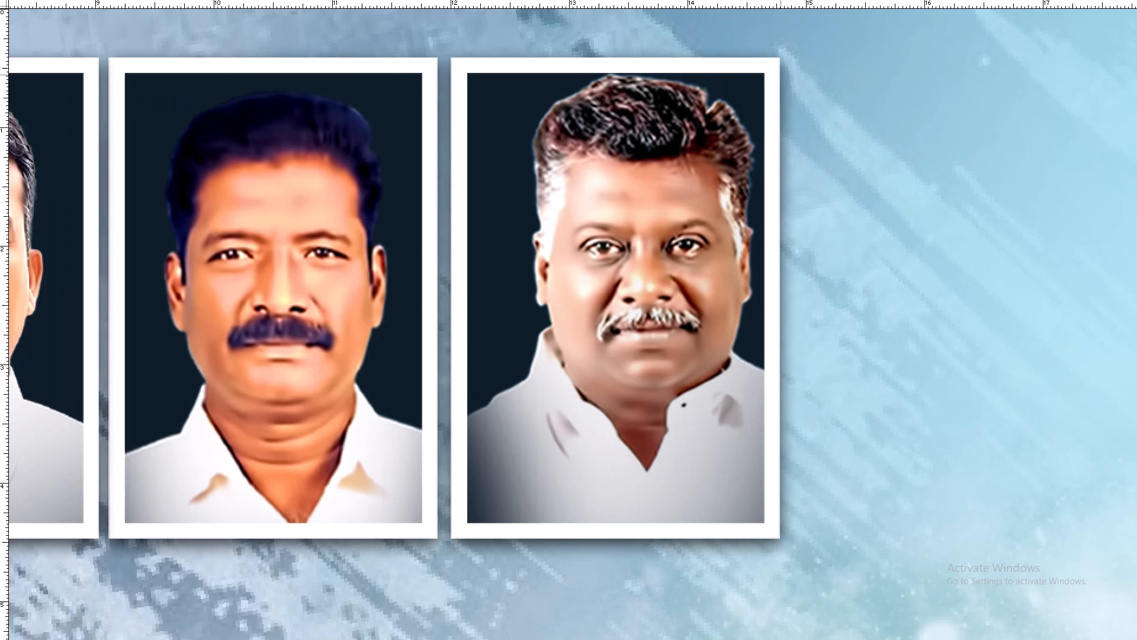
Shift the man's picture in the fifth frame slightly toward the fourth portrait so he sits centred inside his white border.
drag(781, 75, 749, 134)
key(v)
right_click(644, 168)
click(659, 174)
shift+drag(656, 174, 628, 178)
key(ctrl+z)
right_click(618, 174)
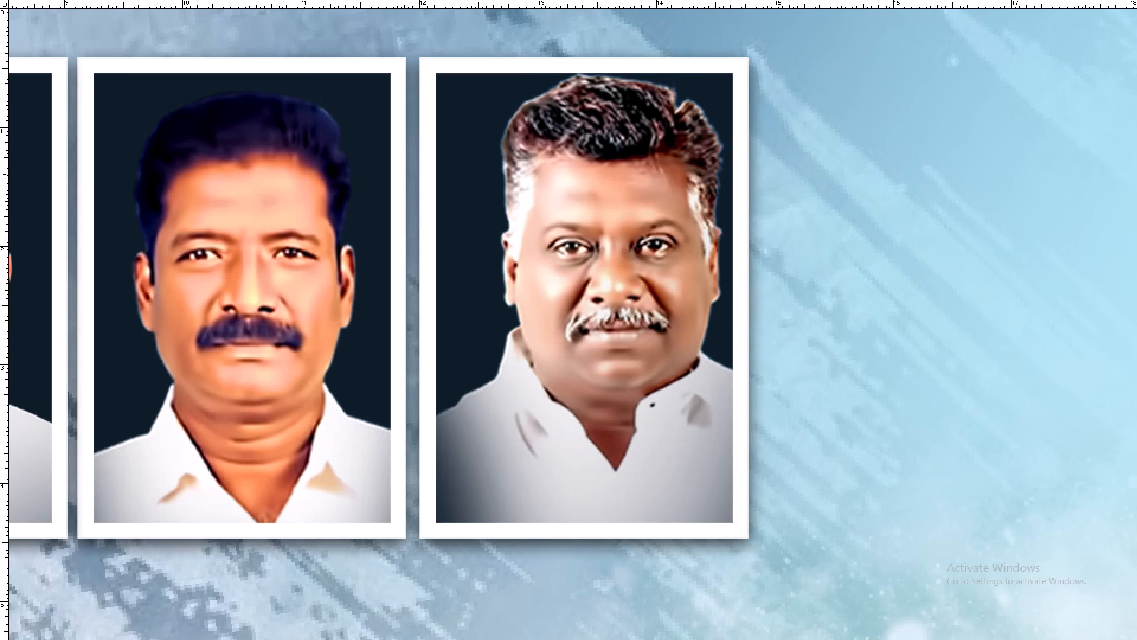
click(629, 180)
shift+right_click(624, 177)
shift+click(641, 187)
drag(645, 180, 621, 185)
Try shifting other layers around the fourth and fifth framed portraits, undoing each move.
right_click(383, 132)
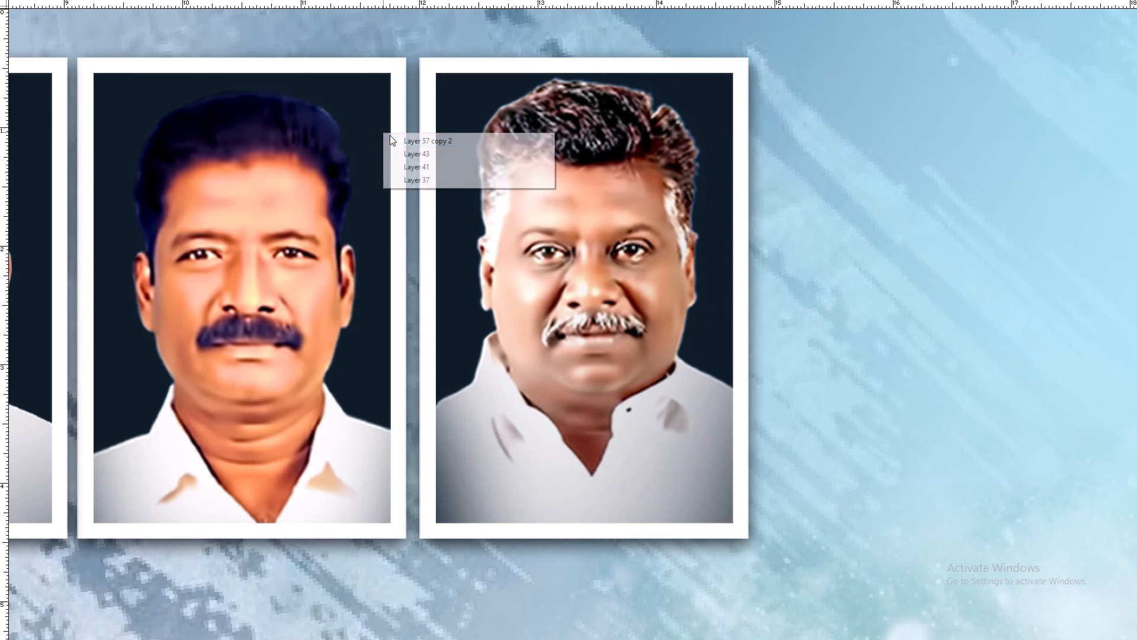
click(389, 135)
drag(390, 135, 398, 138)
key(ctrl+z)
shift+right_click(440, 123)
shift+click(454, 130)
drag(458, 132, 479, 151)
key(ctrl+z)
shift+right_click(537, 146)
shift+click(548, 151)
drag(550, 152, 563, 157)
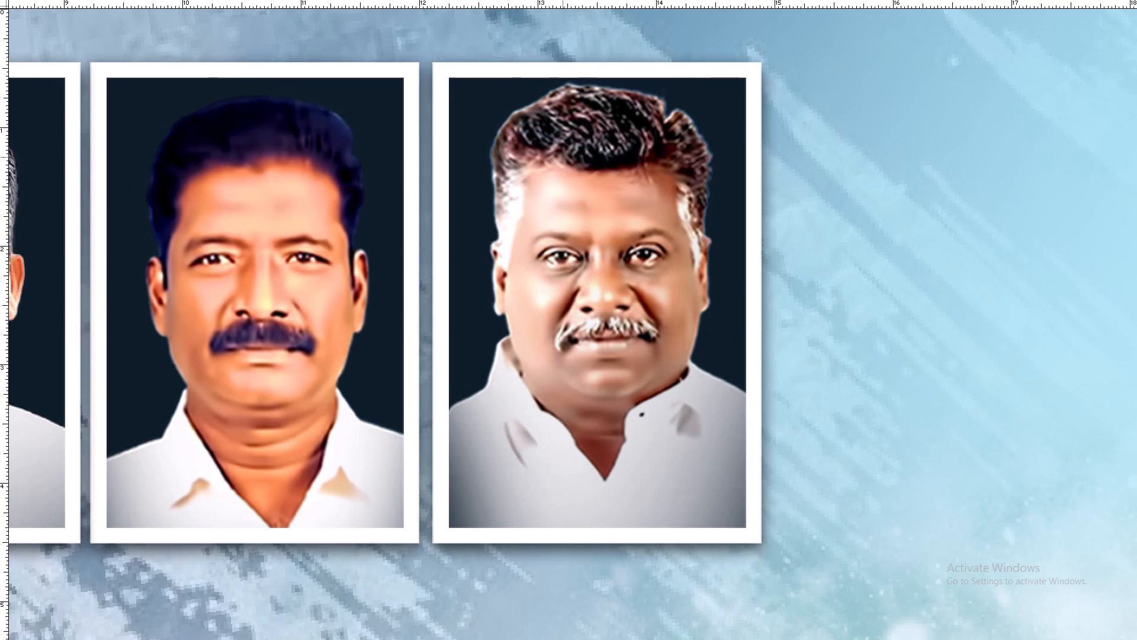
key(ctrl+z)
Move the ribboned medal portrait off the small historical portraits into the gap beside the five-portrait row.
key(ctrl+minus)
key(ctrl+minus)
key(ctrl+minus)
key(ctrl+minus)
scroll(563, 157, up, 4)
scroll(563, 157, down, 5)
scroll(337, 69, up, 9)
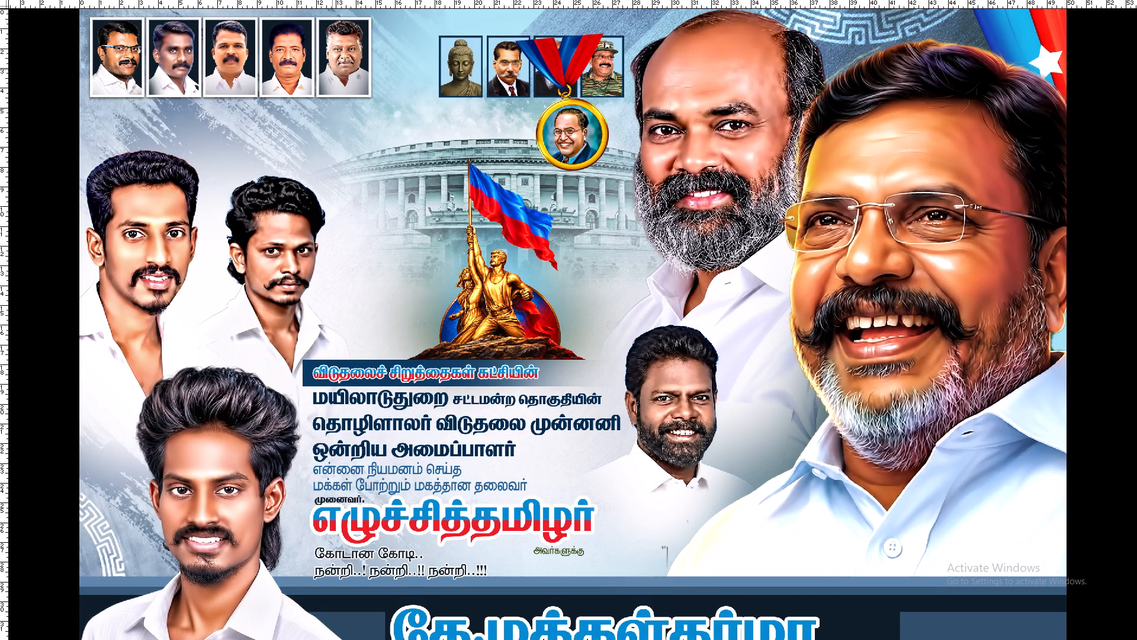
scroll(332, 69, up, 3)
right_click(598, 133)
right_click(580, 130)
click(590, 136)
drag(590, 136, 512, 120)
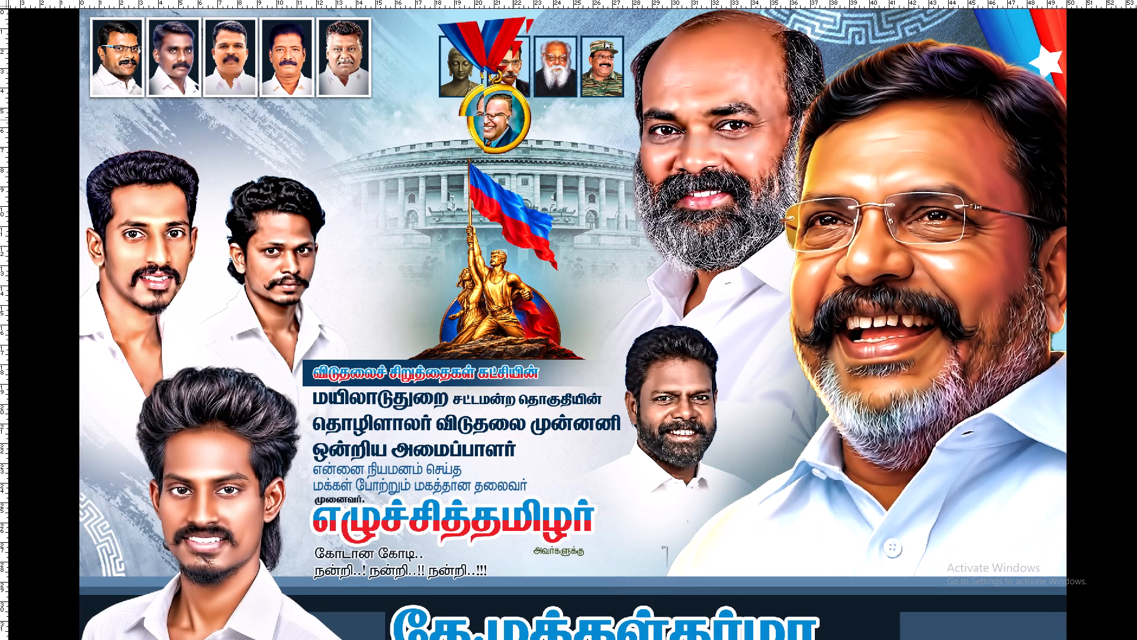
drag(512, 120, 429, 71)
Scale the whole row of five framed portraits down slightly, proportionally and as one set.
key(z)
drag(336, 24, 502, 182)
key(space)
key(space)
key(space)
key(space)
drag(226, 73, 848, 382)
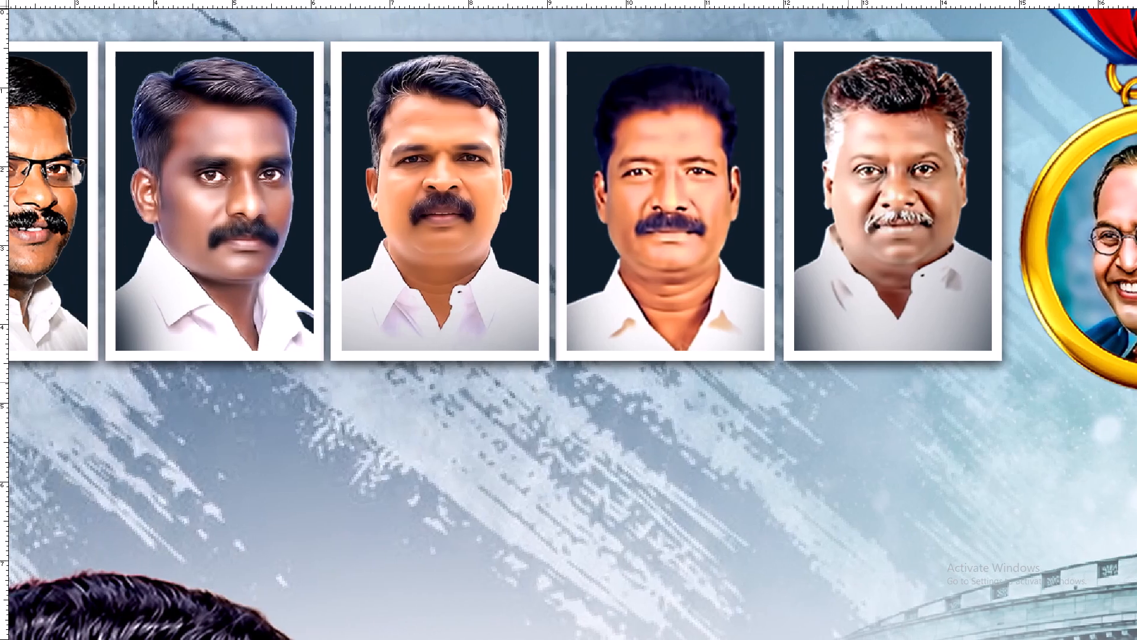
drag(848, 382, 849, 382)
key(v)
right_click(461, 130)
click(480, 136)
key(ctrl+minus)
key(ctrl+minus)
key(ctrl+t)
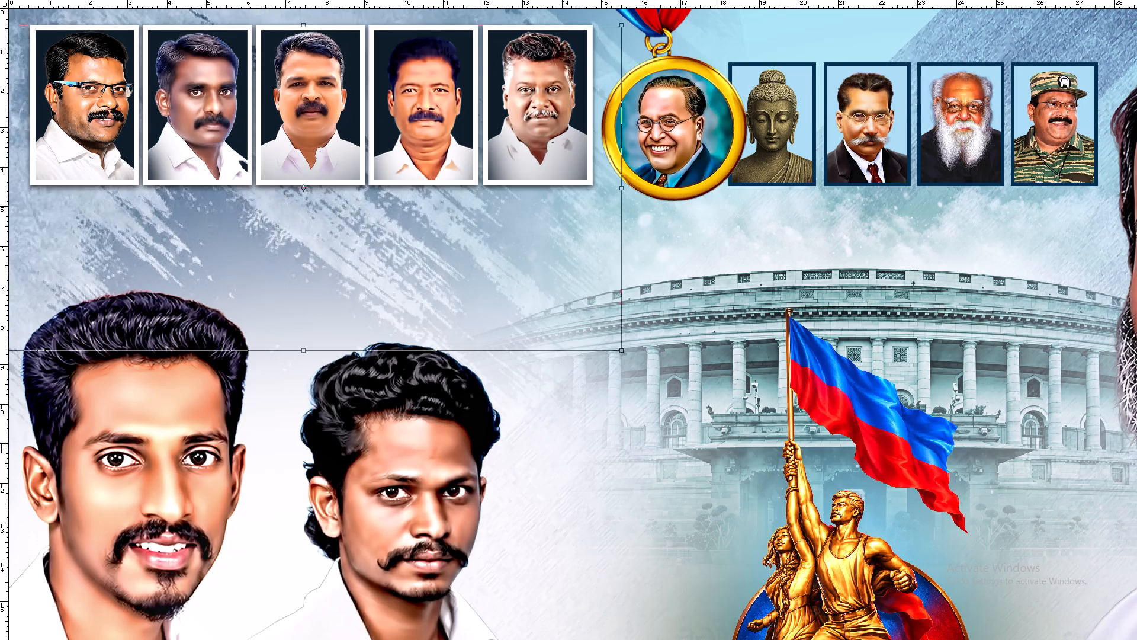
drag(622, 354, 608, 348)
key(Return)
key(ctrl+minus)
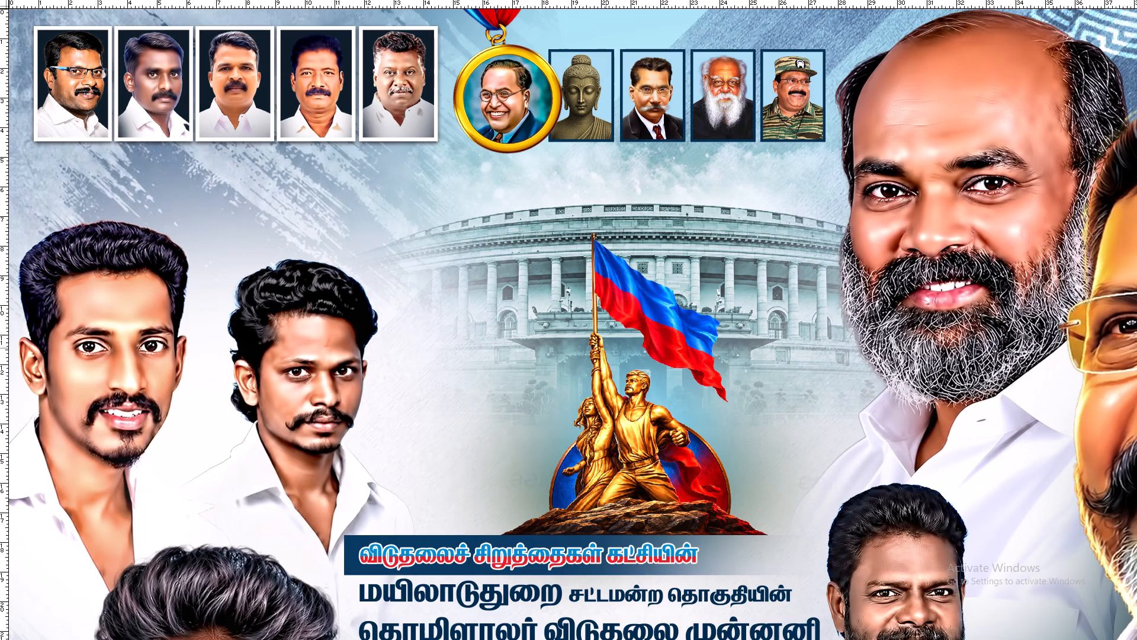
Move the row of five framed portraits slightly up and outward toward the banner's upper-left corner.
scroll(612, 334, up, 3)
key(space)
drag(391, 216, 598, 360)
key(ctrl+plus)
key(space)
key(space)
key(space)
key(space)
key(space)
key(space)
key(space)
key(space)
key(space)
key(space)
key(space)
key(space)
key(space)
key(space)
key(space)
drag(451, 233, 764, 469)
drag(444, 245, 577, 402)
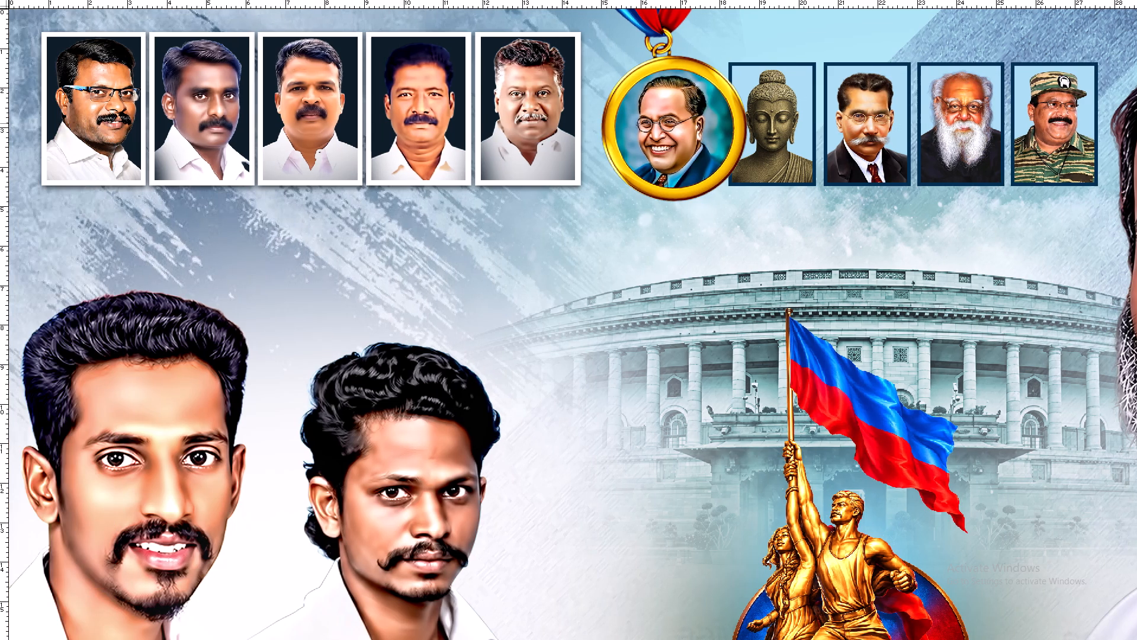
drag(402, 119, 389, 108)
Scale the ribboned medal portrait down and position it between the five-portrait row and the Buddha portrait.
key(space)
drag(454, 97, 334, 177)
right_click(559, 122)
click(573, 132)
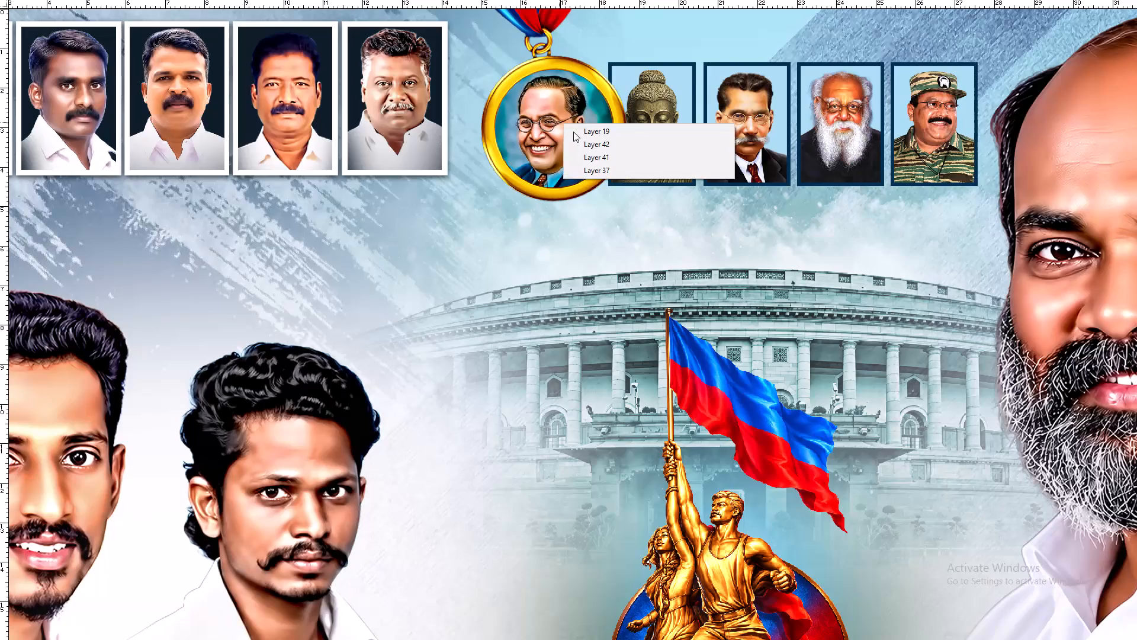
drag(572, 132, 557, 161)
key(ctrl+t)
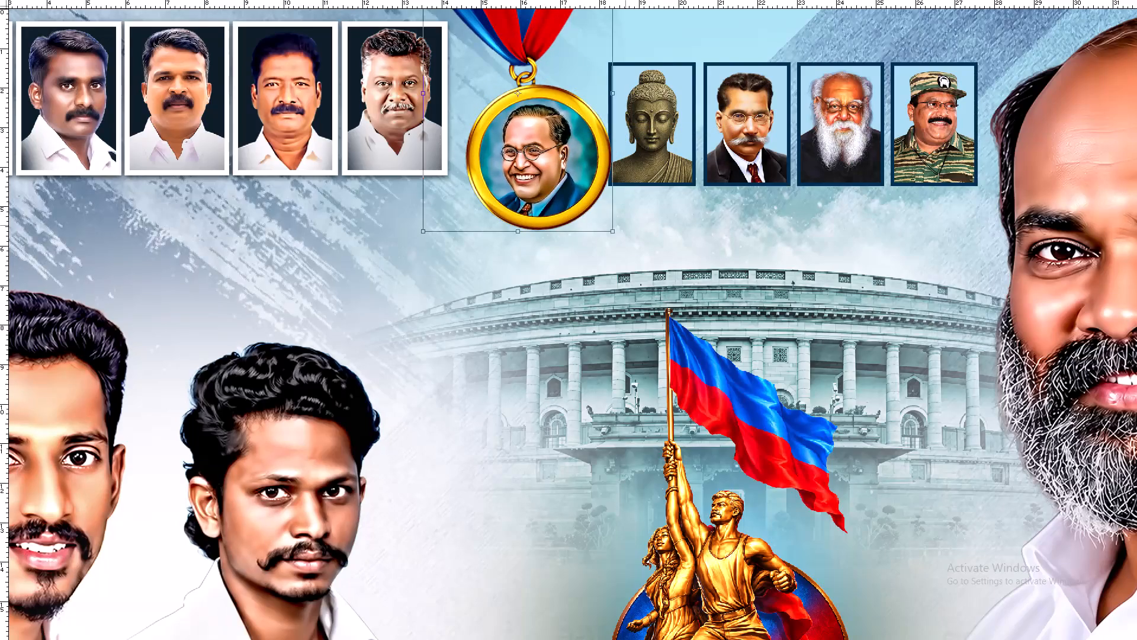
alt+shift+drag(618, 228, 599, 222)
key(ctrl+z)
alt+shift+drag(611, 230, 584, 212)
key(Return)
drag(566, 194, 565, 204)
Move the young man's cutout portrait at the banner's left edge up beneath the framed row.
key(ctrl+minus)
key(ctrl+minus)
key(ctrl+minus)
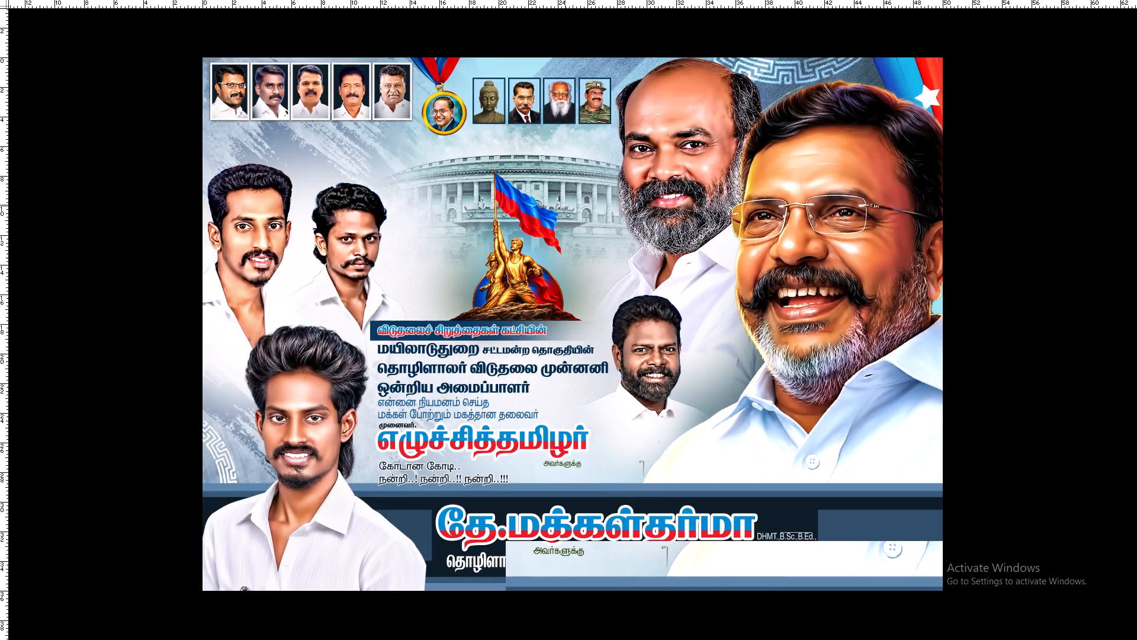
scroll(565, 204, up, 3)
scroll(480, 216, down, 2)
key(z)
drag(222, 146, 399, 315)
key(space)
drag(398, 280, 460, 308)
key(v)
right_drag(189, 278, 199, 283)
click(210, 289)
drag(208, 289, 213, 160)
key(ctrl+minus)
key(ctrl+minus)
key(ctrl+minus)
drag(214, 209, 221, 243)
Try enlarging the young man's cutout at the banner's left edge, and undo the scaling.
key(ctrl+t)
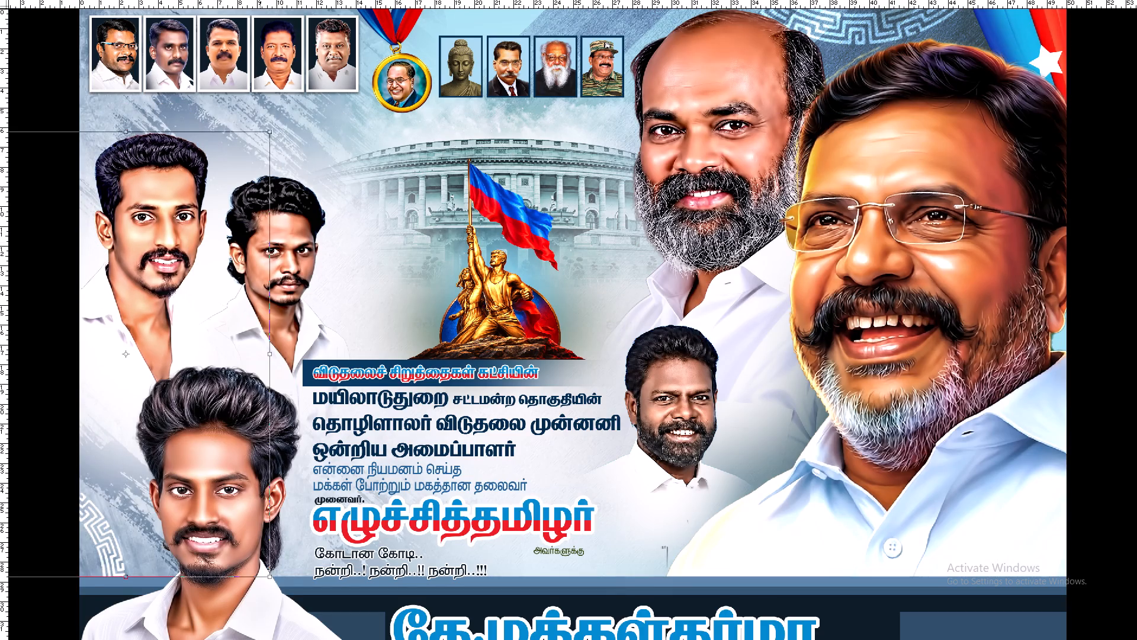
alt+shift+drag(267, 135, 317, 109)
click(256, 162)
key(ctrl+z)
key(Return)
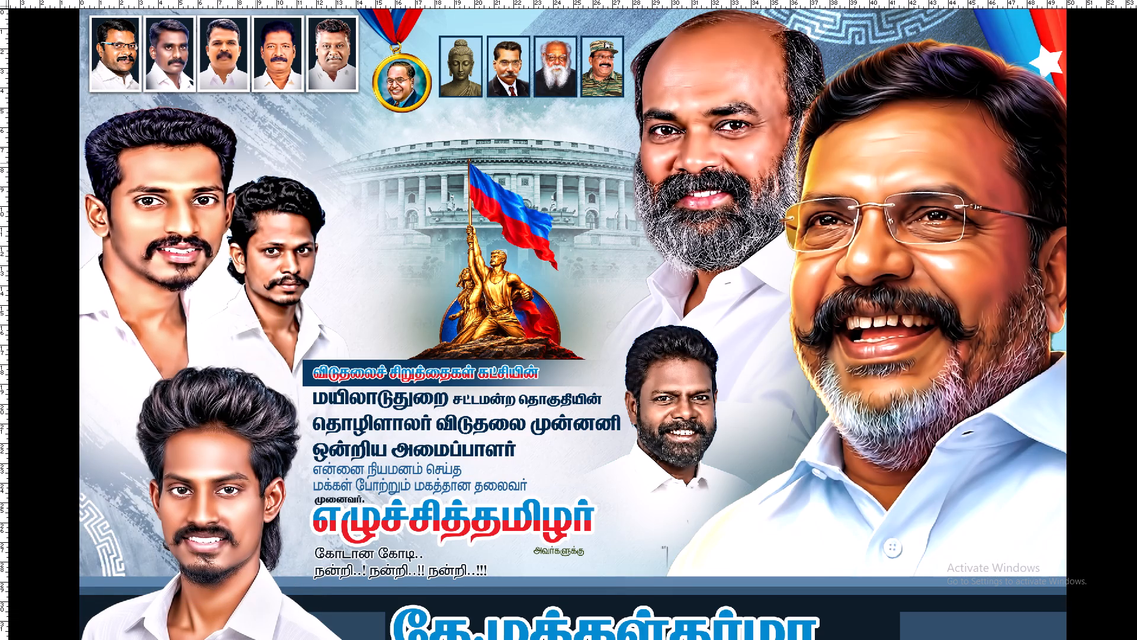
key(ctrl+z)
Enlarge the young man's cutout at the banner's left edge proportionally, keeping his head just below the framed row.
key(ctrl+t)
alt+shift+drag(272, 133, 310, 99)
alt+shift+double_click(235, 172)
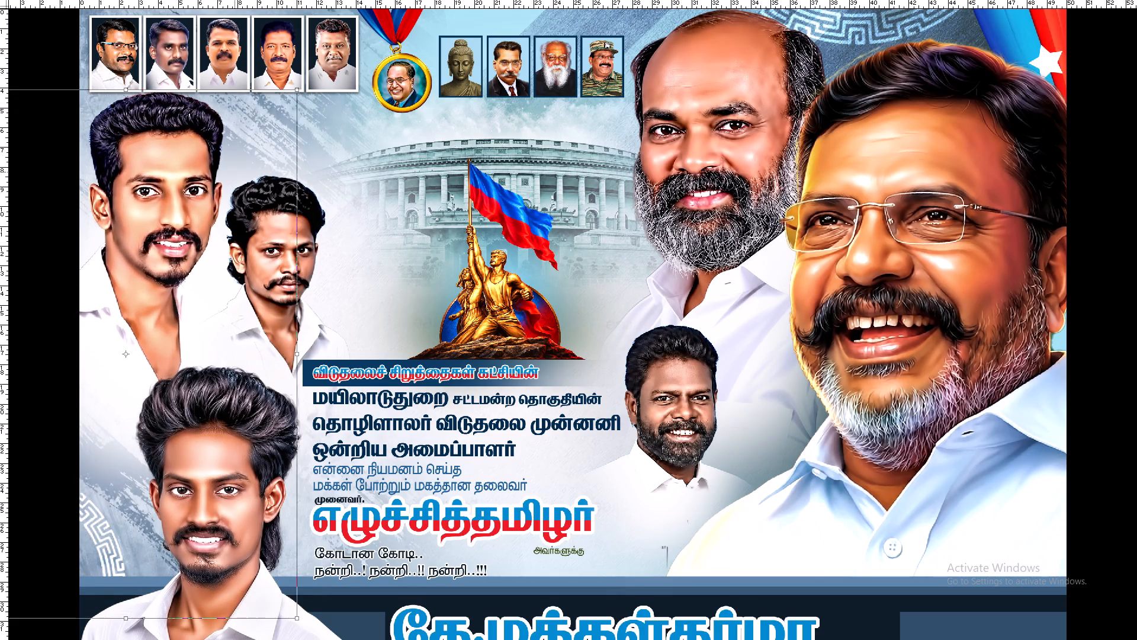
drag(234, 164, 235, 171)
Raise and enlarge the second young man's cutout so it nearly matches the size of the man beside him.
right_click(273, 210)
click(282, 217)
drag(284, 219, 299, 197)
key(ctrl+t)
alt+shift+drag(377, 153, 414, 132)
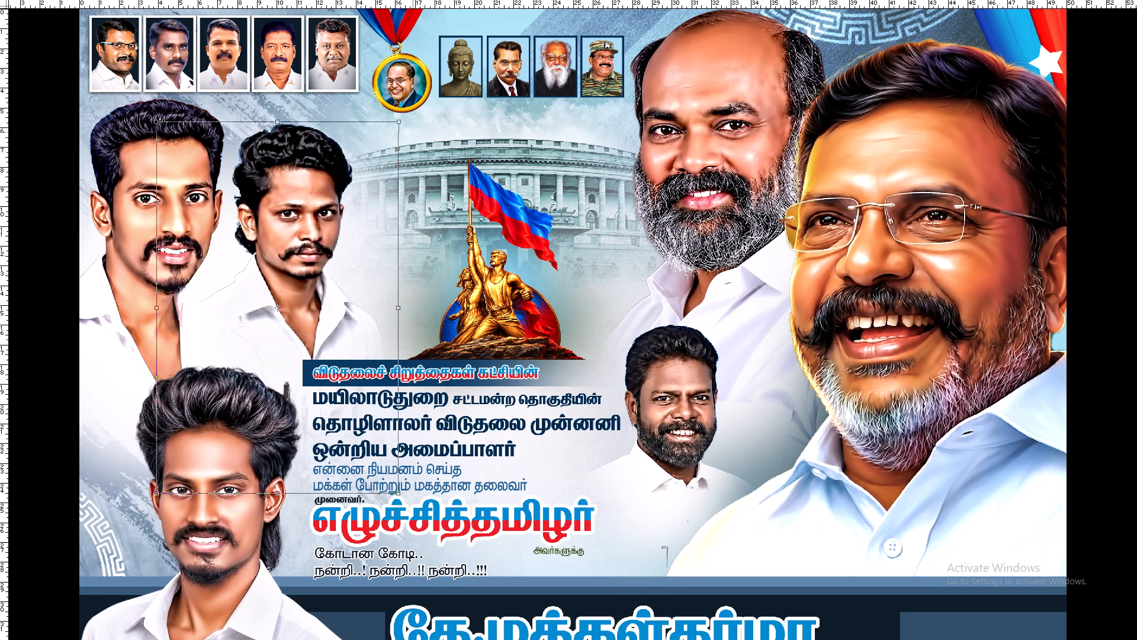
alt+shift+drag(414, 132, 419, 128)
drag(344, 188, 353, 191)
key(Return)
Nudge both upper young men's cutouts slightly inward, away from the banner's left edge.
key(ctrl+minus)
key(ctrl+minus)
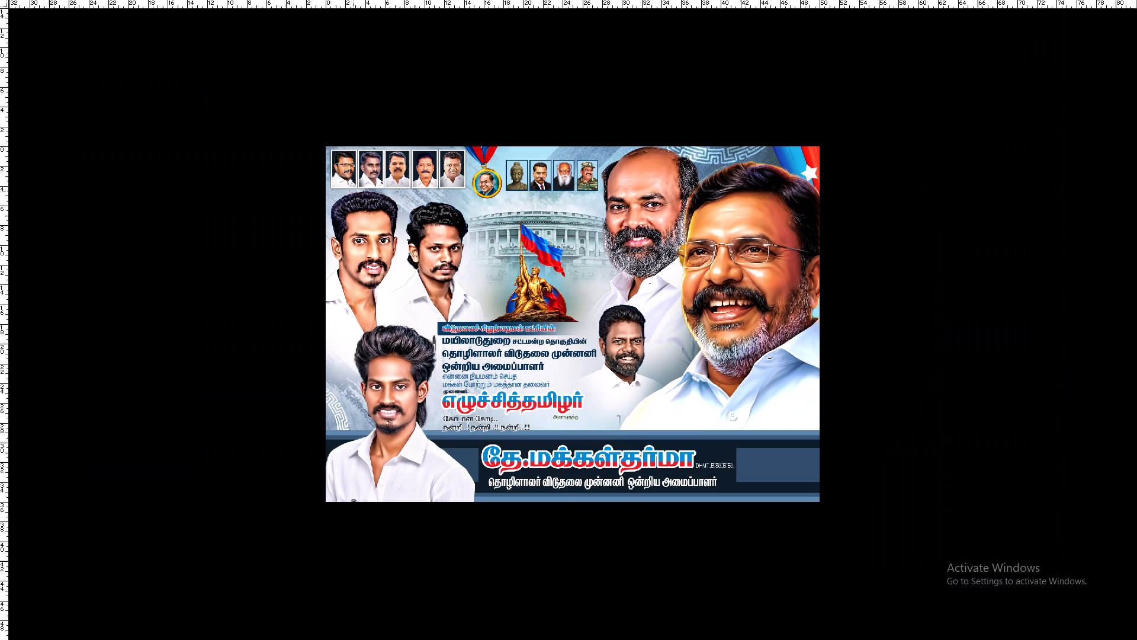
right_click(371, 222)
click(381, 226)
drag(383, 227, 390, 228)
right_click(447, 234)
click(456, 239)
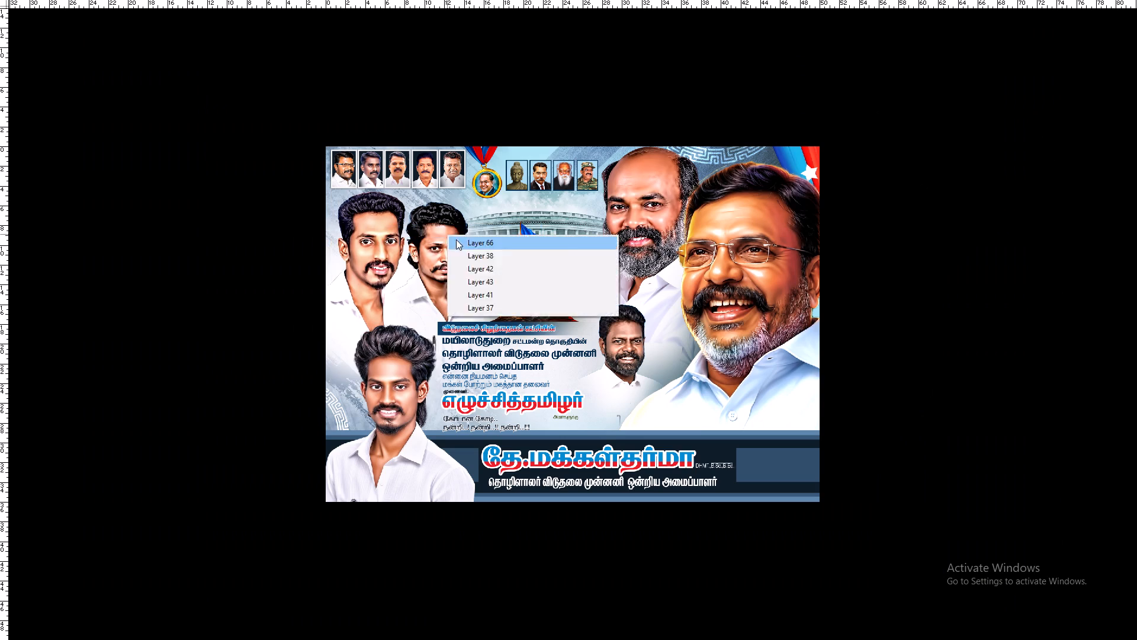
drag(455, 239, 462, 243)
Save the banner as Photoshop file "vck12 36X50 copy" in folder 30 under 2026 on the Output (E:) drive.
key(ctrl+plus)
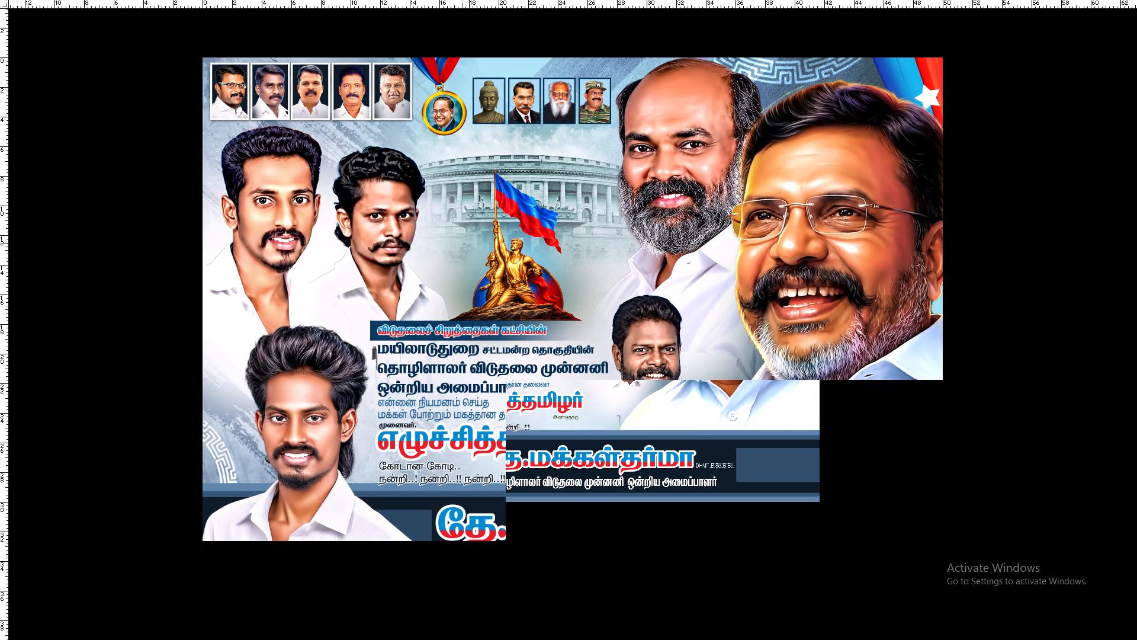
key(ctrl+s)
scroll(566, 285, up, 3)
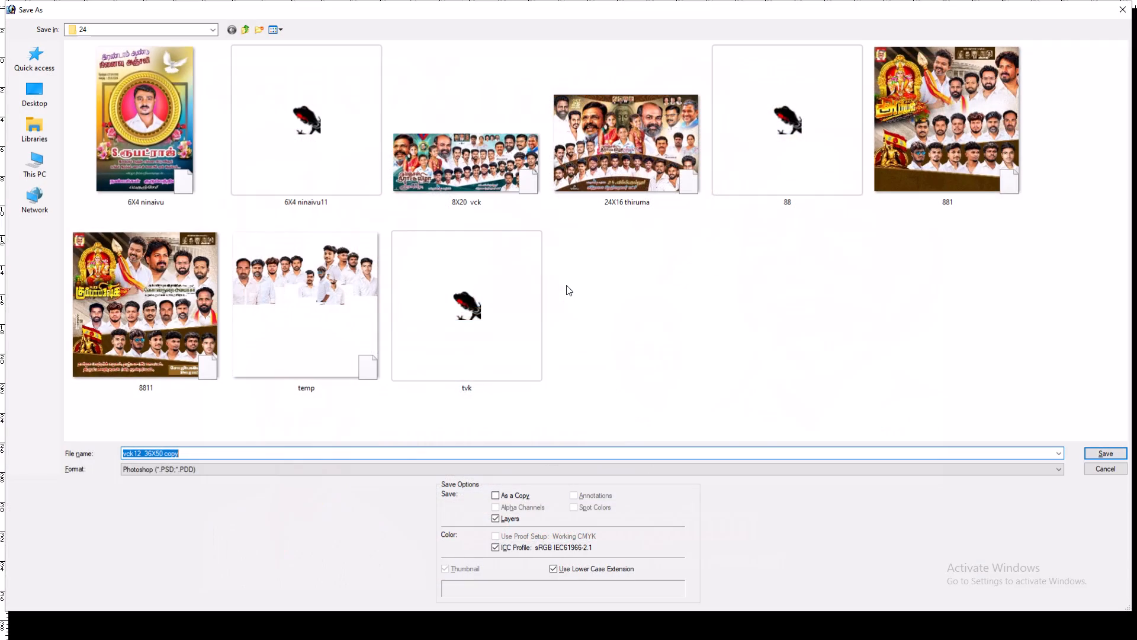
scroll(570, 284, down, 1)
click(39, 165)
double_click(395, 122)
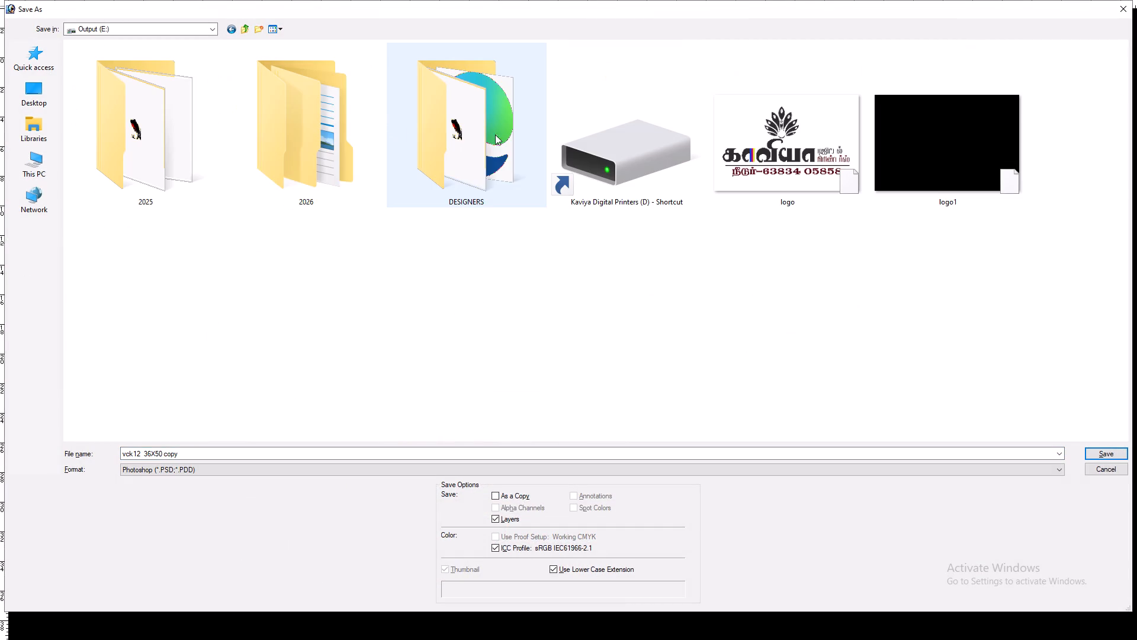
double_click(336, 114)
double_click(663, 87)
scroll(858, 316, down, 8)
double_click(936, 343)
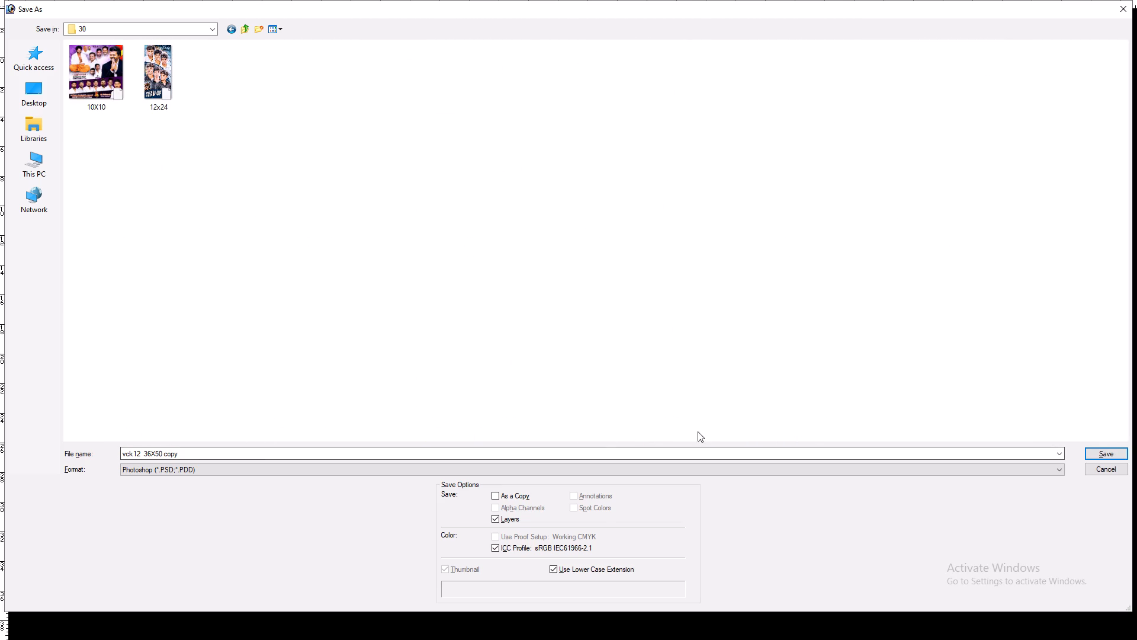
click(1110, 454)
Enlarge the smaller bearded man's cutout beside the Tamil text slightly and nudge it into place.
scroll(547, 211, up, 3)
scroll(546, 211, down, 4)
scroll(546, 211, up, 3)
scroll(546, 211, down, 4)
key(ctrl+plus)
key(ctrl+plus)
key(space)
key(ctrl+plus)
key(ctrl+plus)
key(space)
drag(573, 257, 263, 164)
right_click(555, 246)
click(567, 251)
key(ctrl+minus)
key(ctrl+minus)
key(ctrl+t)
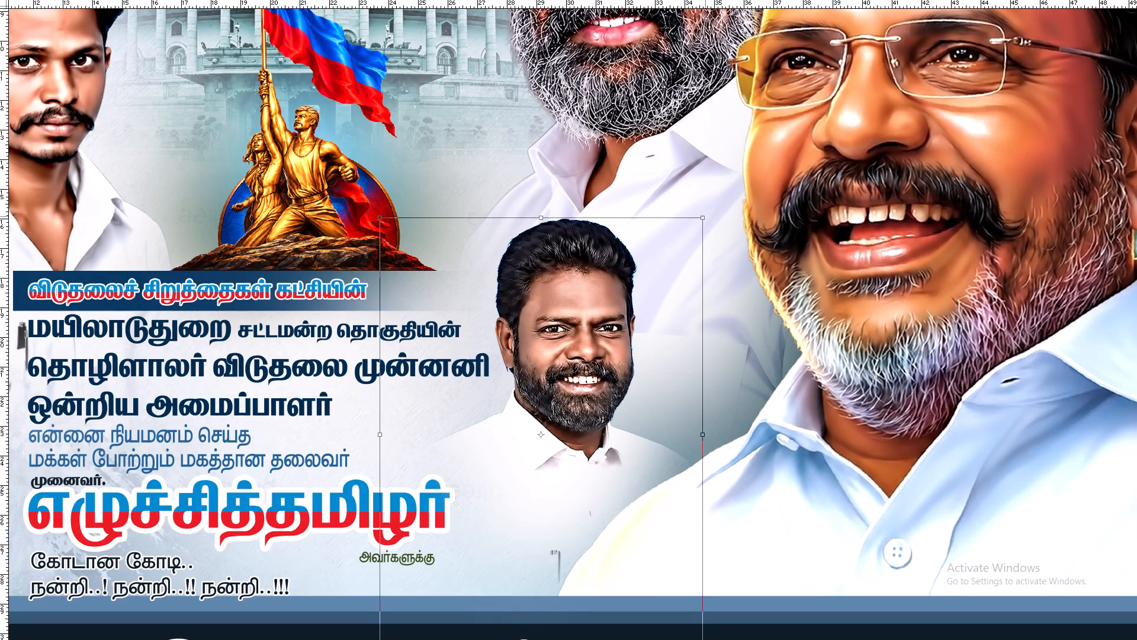
alt+shift+drag(705, 216, 735, 194)
key(Return)
key(ctrl+minus)
drag(699, 292, 702, 301)
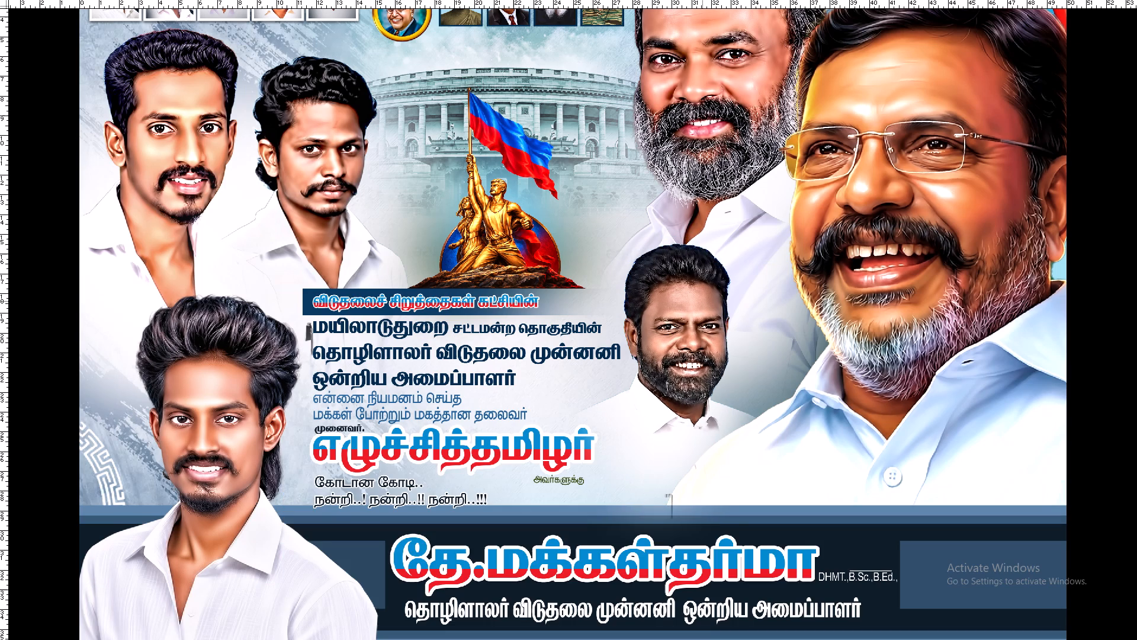
Raise the smaller bearded man's cutout beside the Tamil text a little and enlarge it slightly.
drag(702, 301, 703, 299)
key(ctrl+t)
click(802, 250)
alt+shift+drag(785, 240, 800, 225)
click(749, 258)
key(Return)
scroll(750, 263, up, 2)
scroll(750, 263, down, 2)
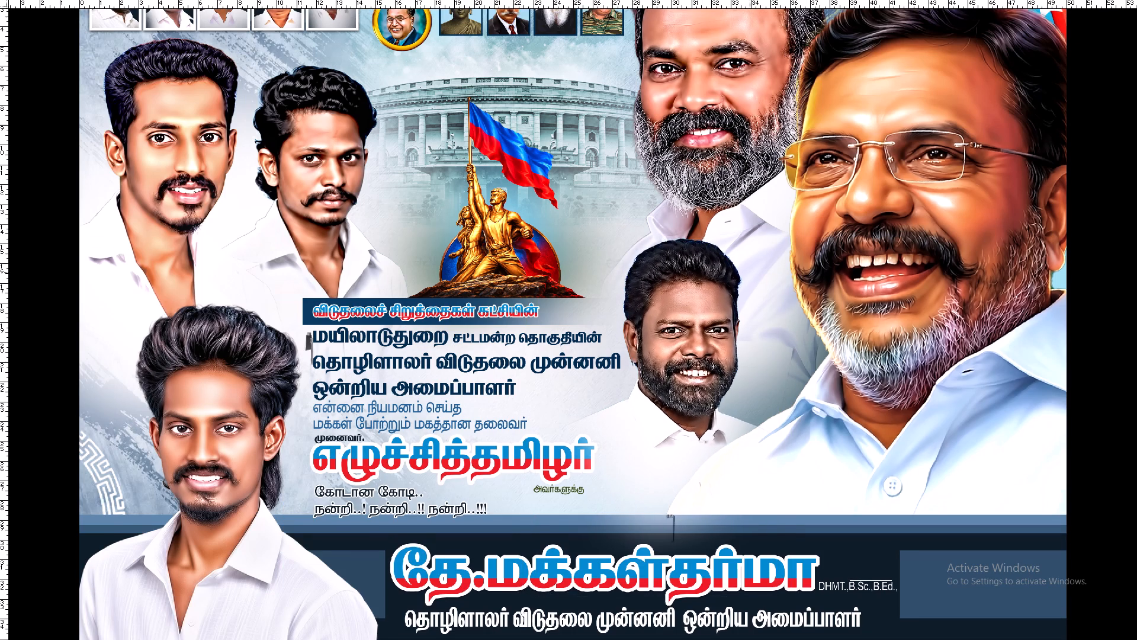
scroll(750, 263, down, 2)
Flip the smaller bearded man's cutout horizontally and shift it back clear of the Tamil text, toward the large leader.
key(ctrl+t)
right_click(750, 263)
click(785, 399)
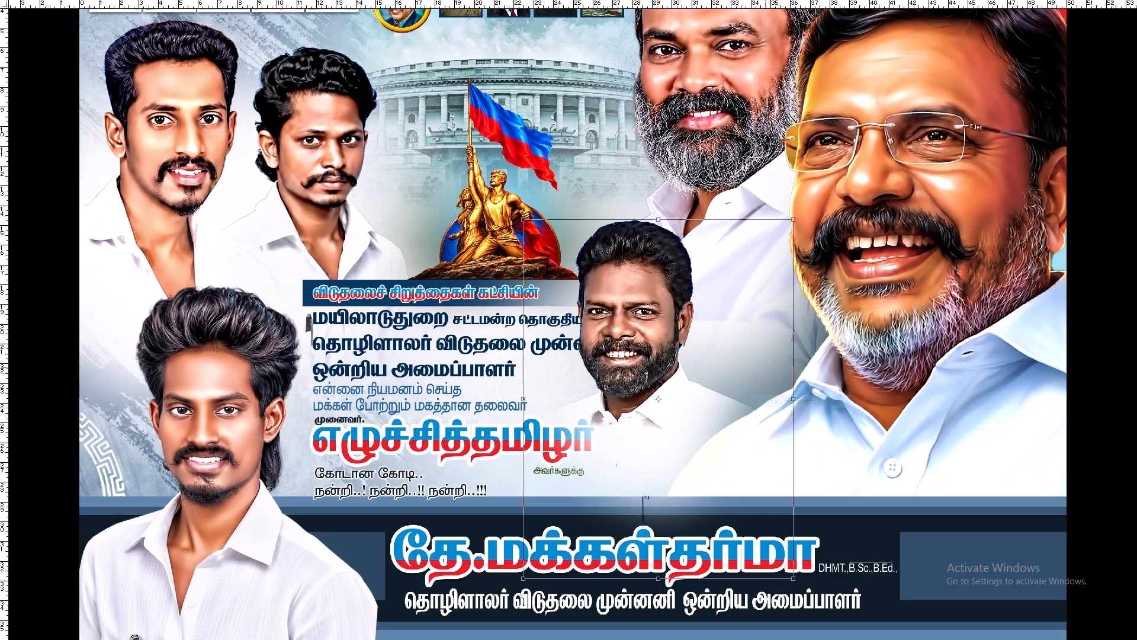
drag(682, 331, 738, 331)
key(Return)
key(ctrl+minus)
key(ctrl+minus)
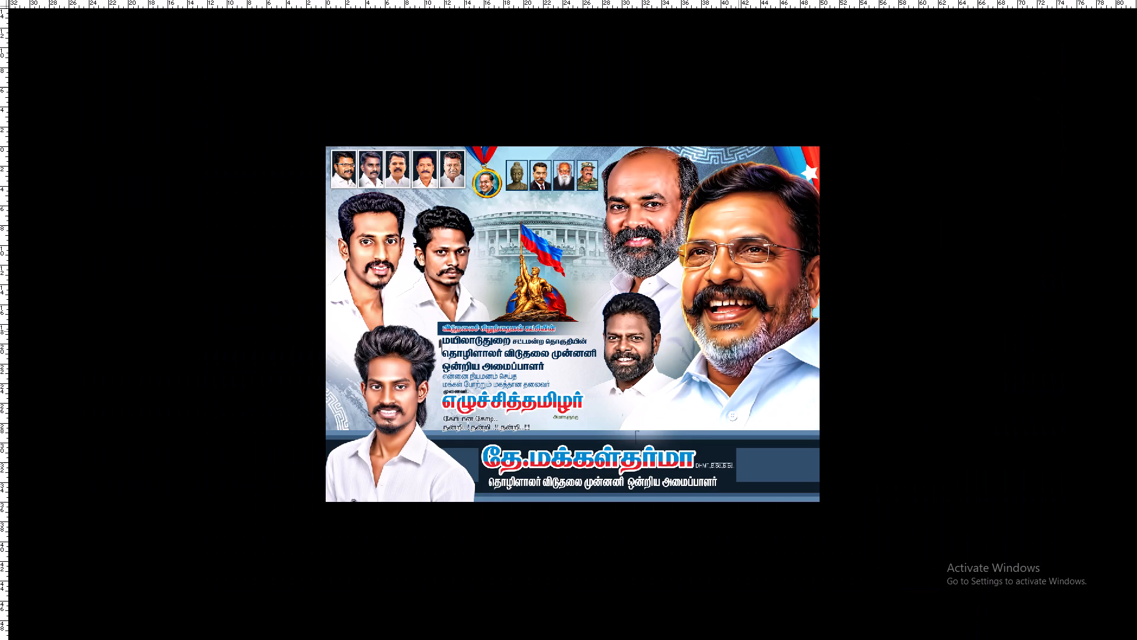
Erase the lower part of the smaller bearded man's shirt where it overlaps the leader's shirt and the dark name band.
key(ctrl+plus)
key(ctrl+plus)
key(ctrl+plus)
key(space)
key(space)
key(space)
key(space)
key(space)
key(space)
key(space)
key(space)
key(space)
key(space)
key(space)
key(space)
drag(709, 325, 293, 135)
drag(459, 270, 412, 180)
key(e)
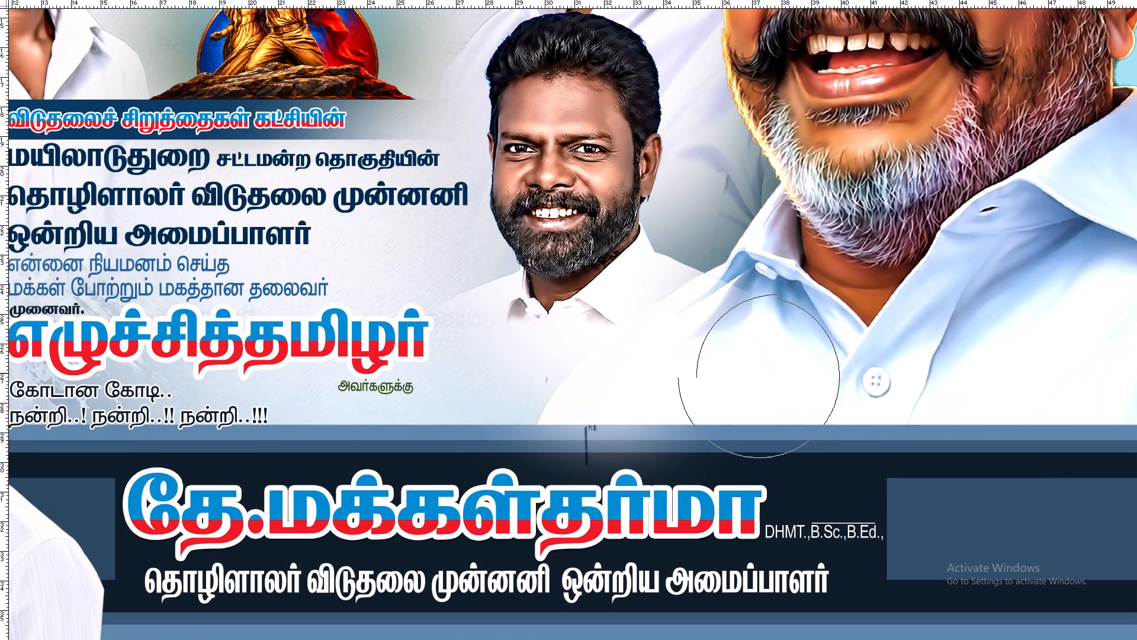
drag(863, 323, 831, 375)
drag(854, 291, 834, 344)
drag(837, 264, 816, 318)
drag(798, 285, 777, 321)
drag(789, 292, 783, 324)
drag(791, 290, 768, 357)
drag(769, 331, 730, 401)
drag(734, 376, 685, 418)
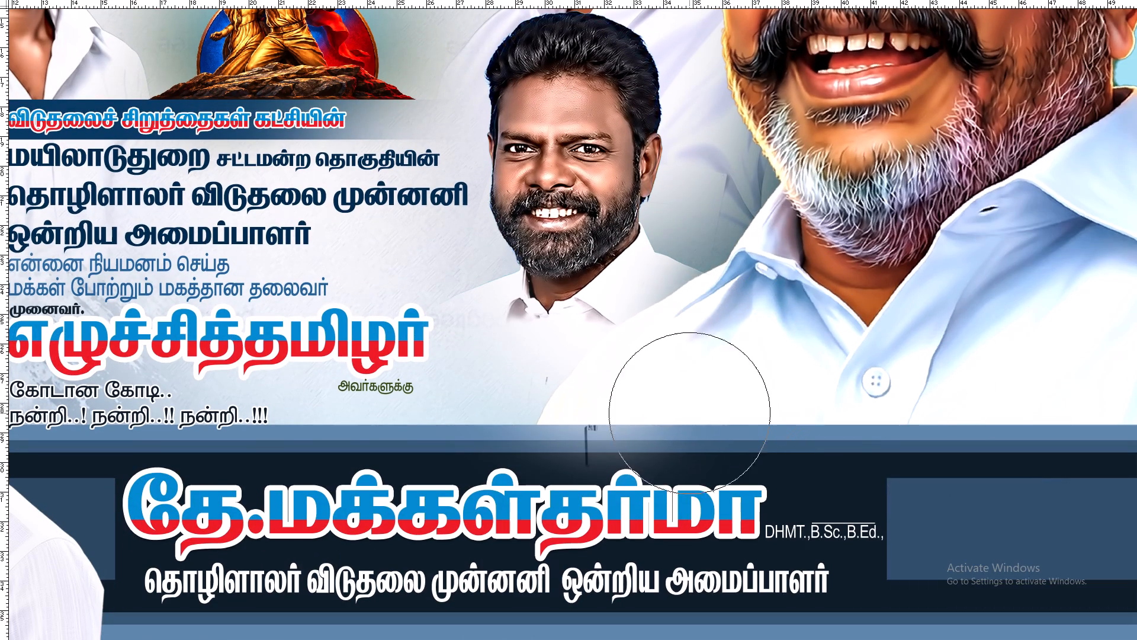
drag(685, 418, 685, 418)
drag(726, 398, 476, 454)
drag(467, 448, 705, 504)
drag(669, 500, 427, 368)
click(387, 274)
key(v)
key(ctrl+minus)
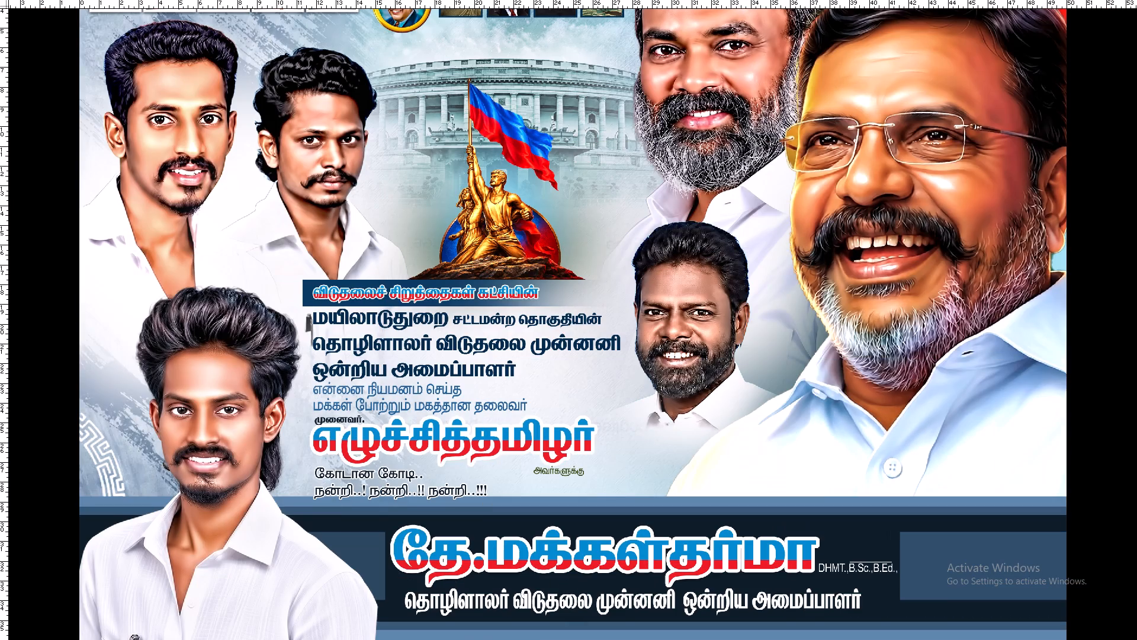
Lower the smaller bearded man's cutout and enlarge it slightly so it fills the gap beside the leader's shoulder.
drag(725, 327, 717, 354)
key(ctrl+t)
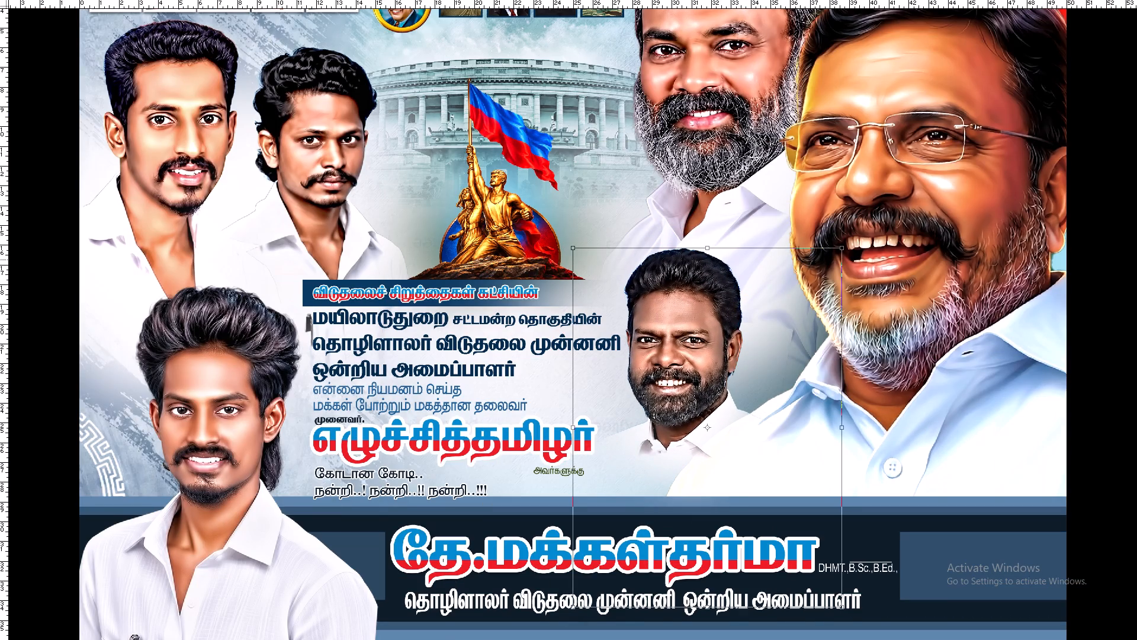
alt+shift+drag(843, 247, 857, 236)
drag(731, 312, 747, 302)
key(Return)
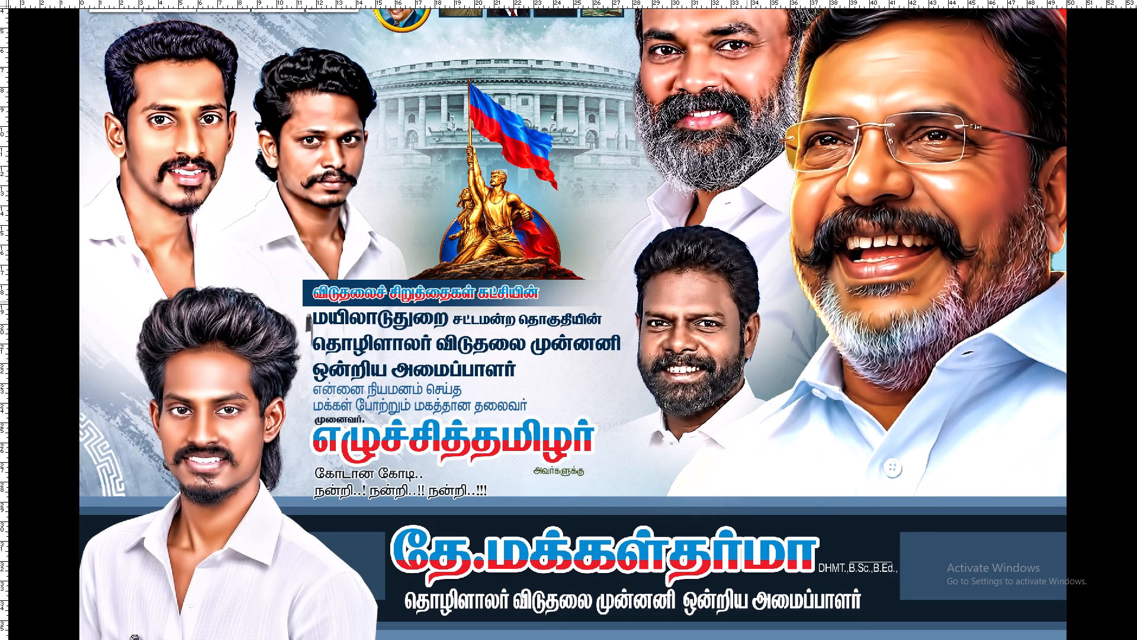
key(ctrl+minus)
key(ctrl+0)
scroll(747, 302, up, 3)
scroll(747, 302, down, 2)
scroll(747, 302, up, 1)
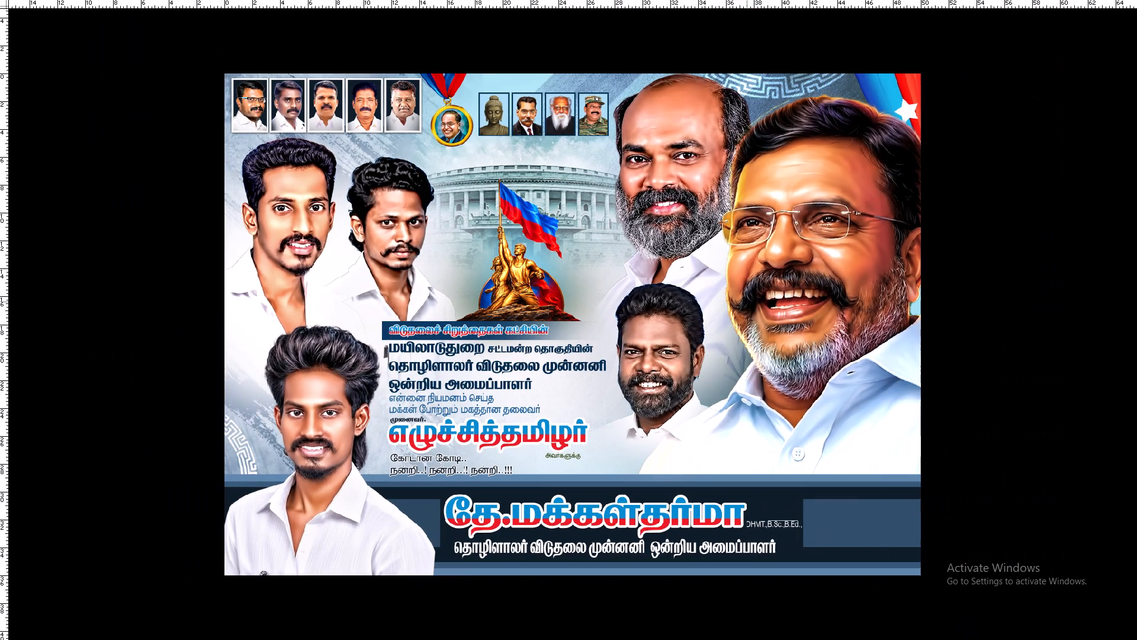
Save the banner with the reworked bearded man's cutout.
key(ctrl+s)
scroll(746, 302, up, 3)
scroll(685, 271, down, 4)
scroll(685, 271, up, 3)
scroll(685, 271, down, 3)
scroll(672, 270, up, 2)
scroll(672, 270, down, 3)
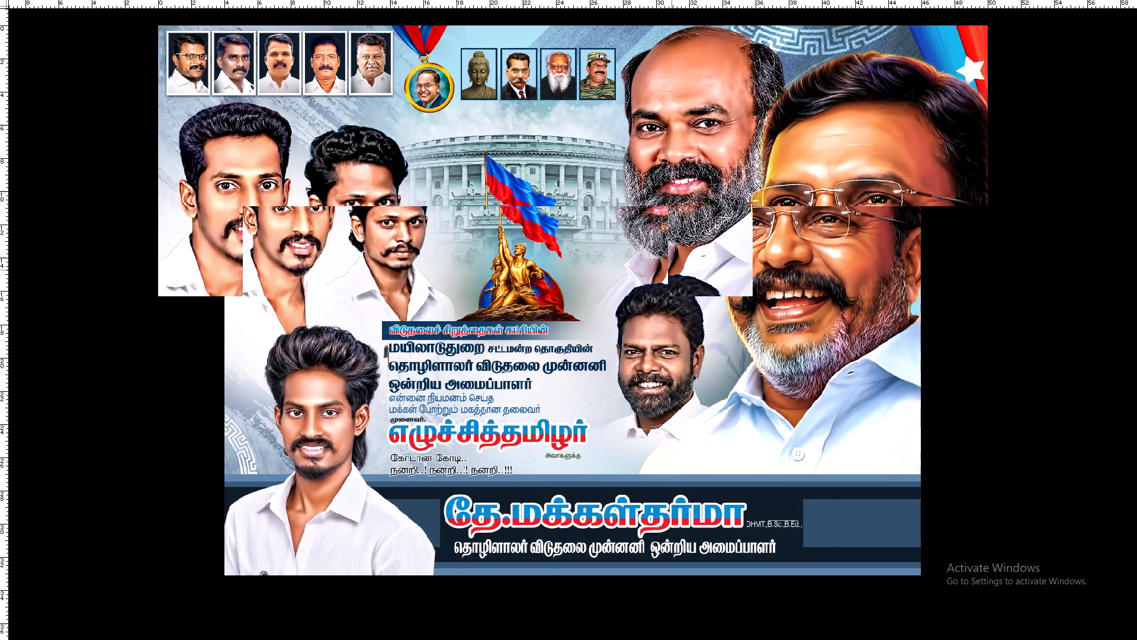
scroll(577, 281, up, 3)
scroll(553, 283, down, 2)
scroll(553, 283, up, 1)
scroll(553, 283, down, 1)
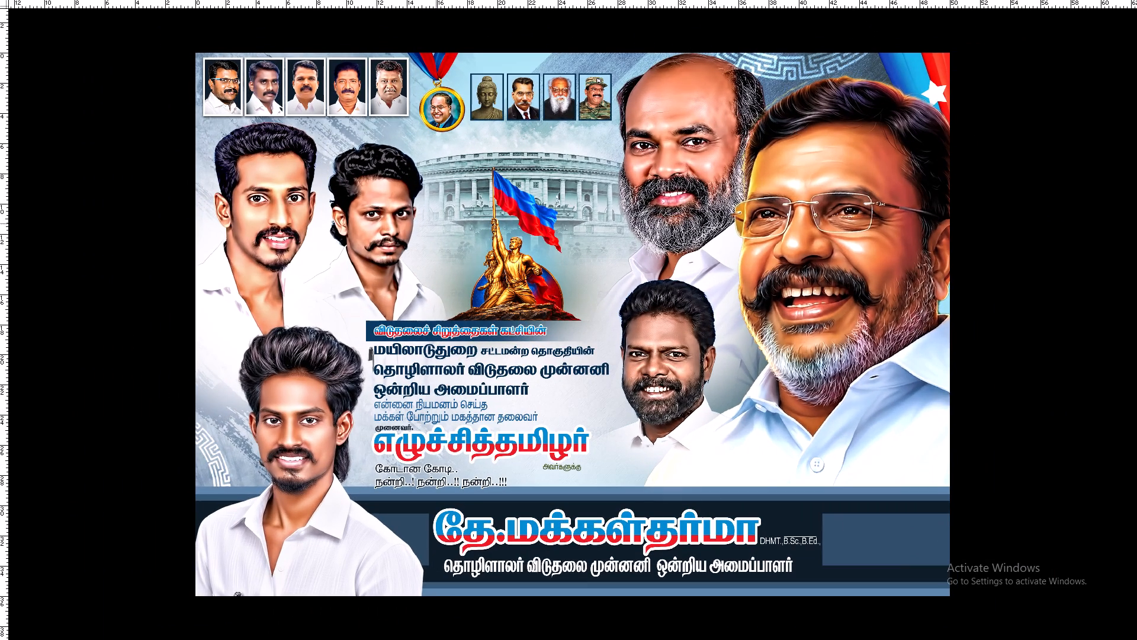
right_click(373, 203)
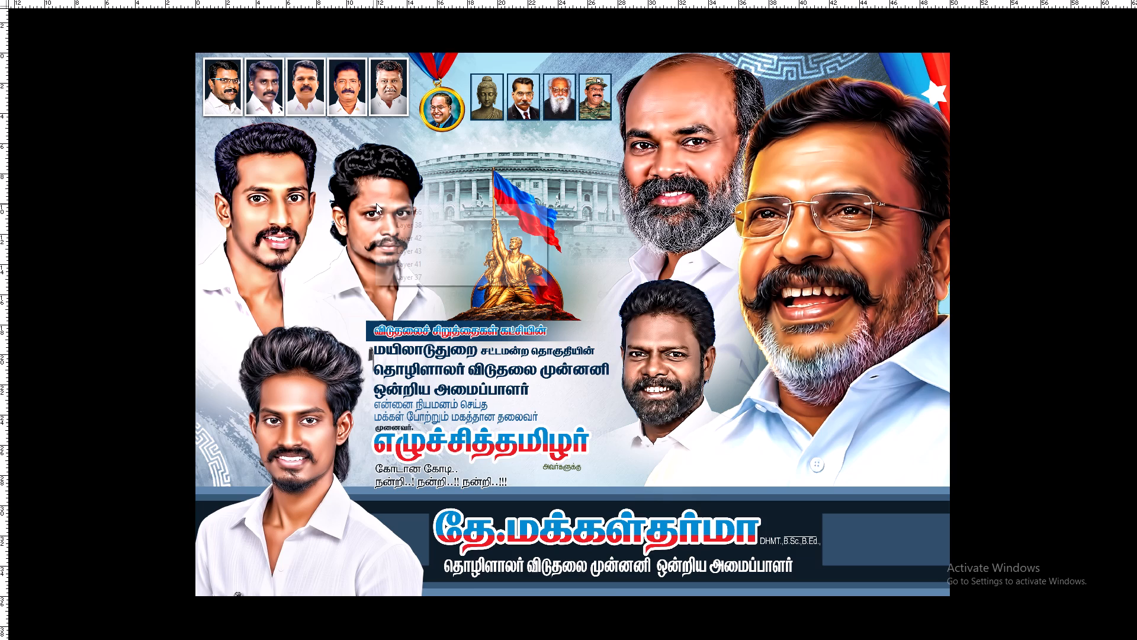
click(384, 210)
scroll(706, 265, up, 2)
scroll(690, 265, down, 1)
scroll(686, 244, up, 2)
scroll(686, 244, down, 1)
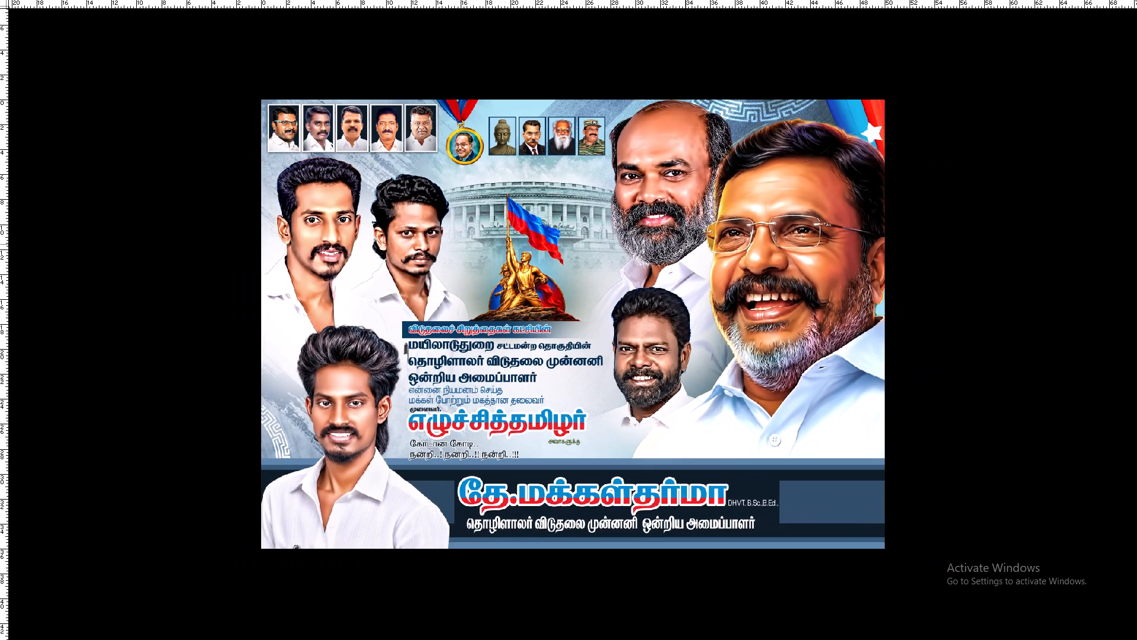
key(ctrl+s)
scroll(628, 257, up, 2)
scroll(628, 257, down, 2)
key(ctrl+plus)
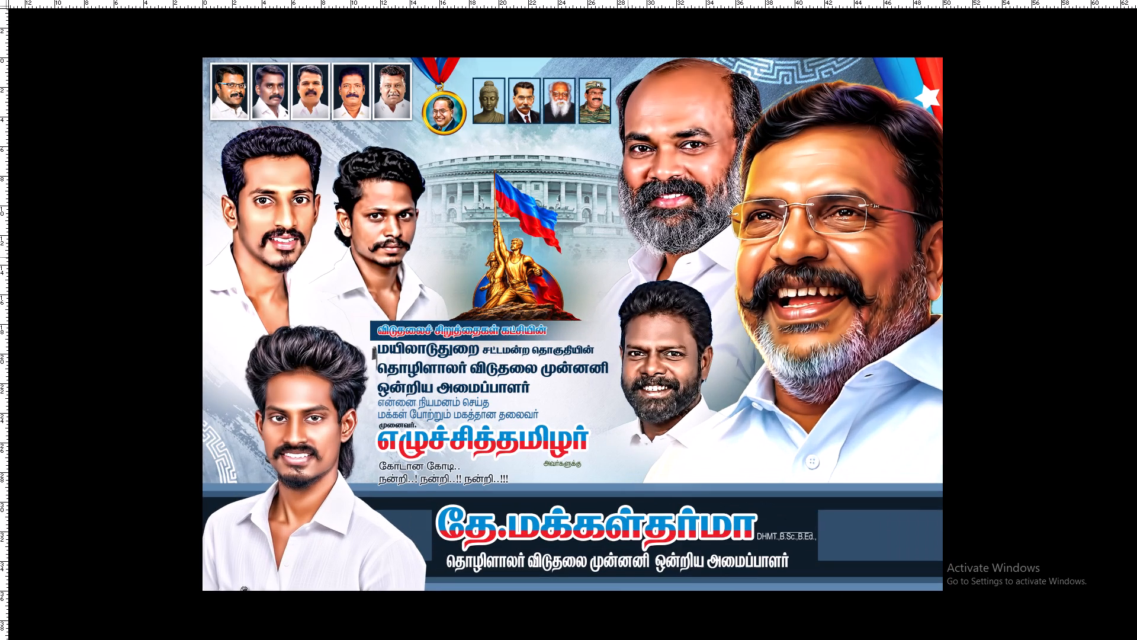
Move the smaller bearded man's cutout up to the banner's upper left, over the first young man's portrait.
scroll(628, 254, up, 1)
scroll(628, 254, down, 2)
scroll(645, 206, up, 3)
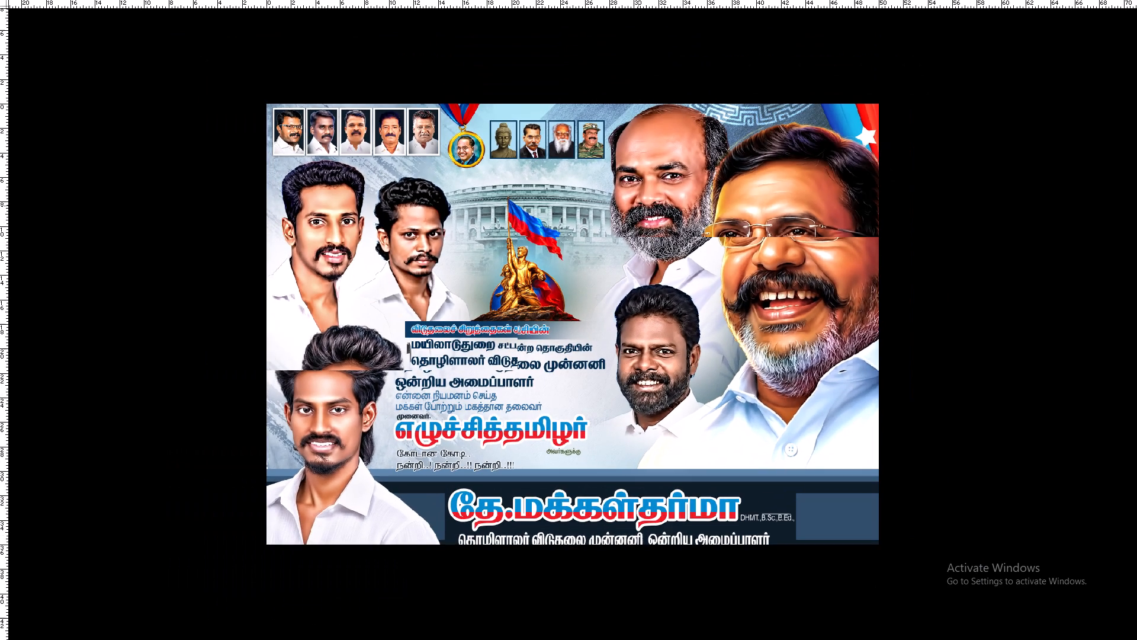
scroll(638, 206, down, 3)
scroll(638, 206, up, 3)
scroll(638, 206, down, 3)
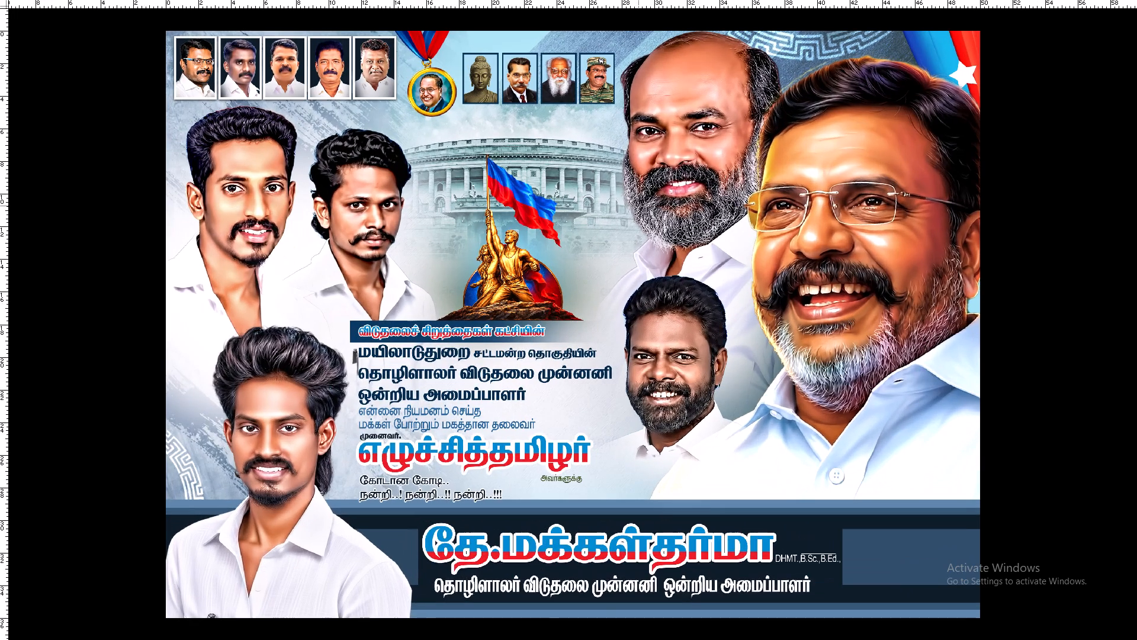
right_drag(655, 322, 661, 326)
click(673, 331)
drag(673, 331, 685, 322)
key(ctrl+z)
drag(717, 327, 736, 328)
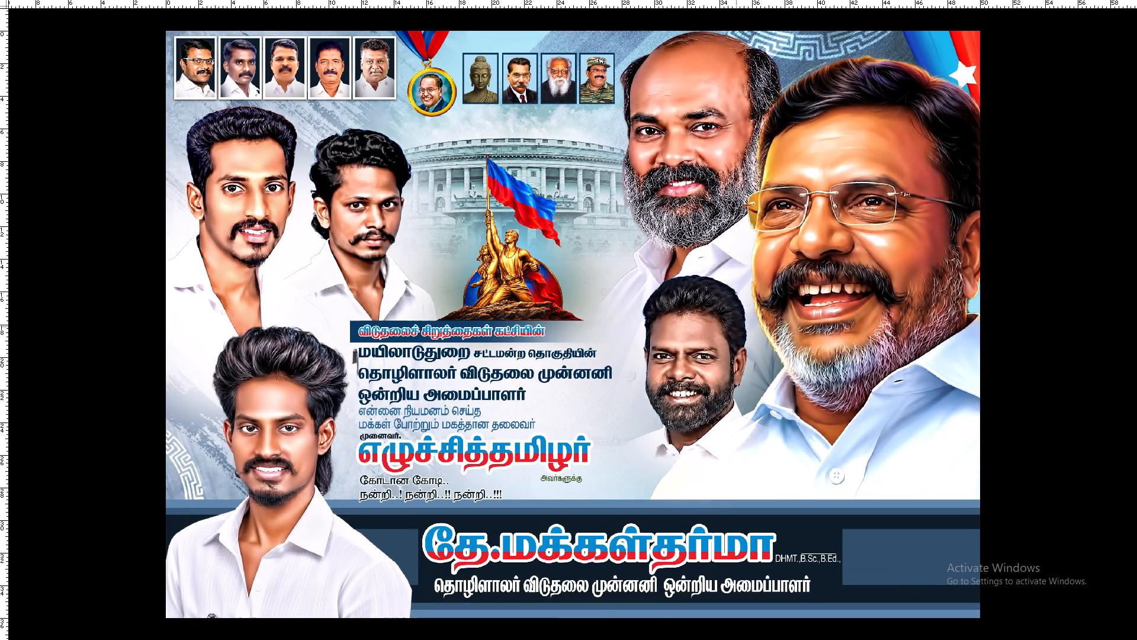
drag(736, 328, 283, 164)
click(283, 164)
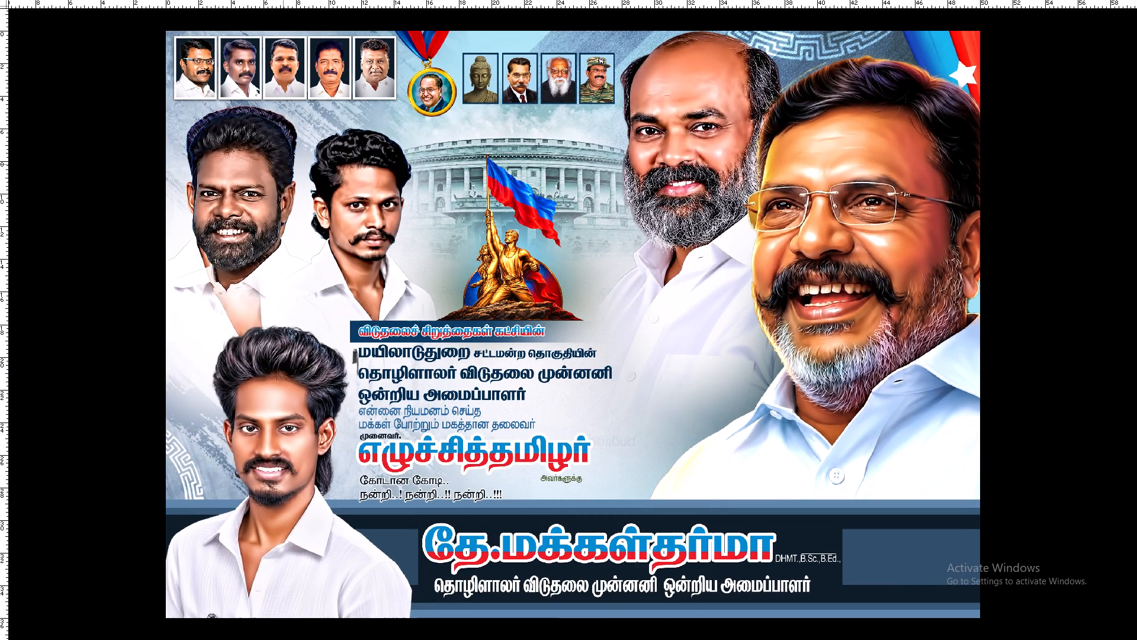
Move the second young man's cutout into the vacated spot beside the Tamil text and flip it horizontally.
right_click(361, 192)
click(377, 201)
drag(373, 199, 648, 351)
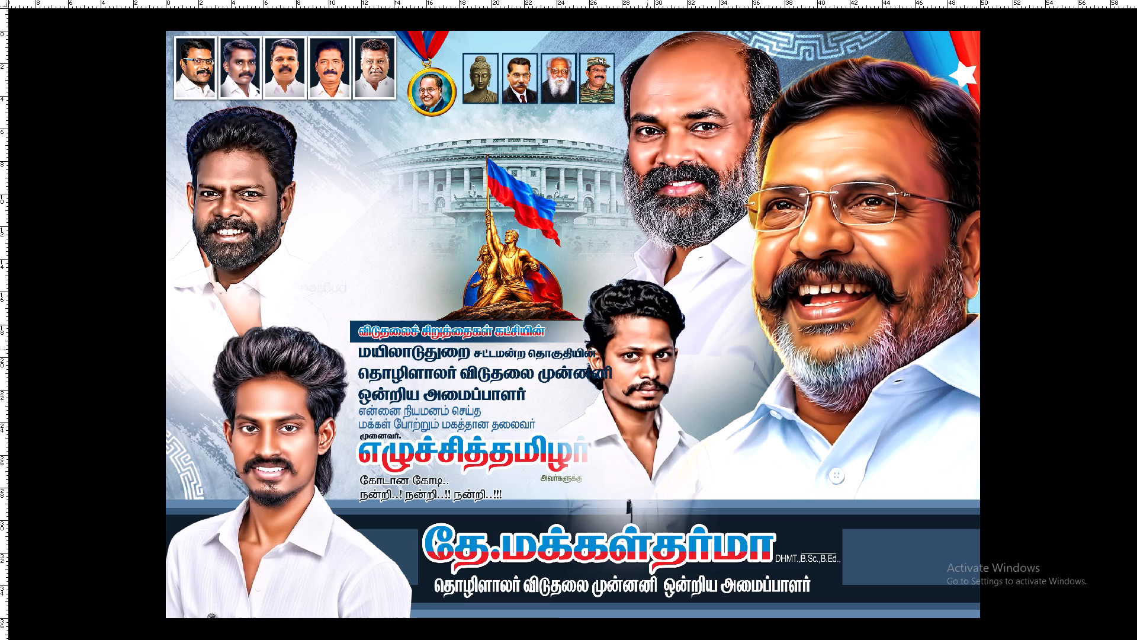
drag(648, 351, 674, 361)
key(ctrl+t)
right_click(659, 315)
click(685, 454)
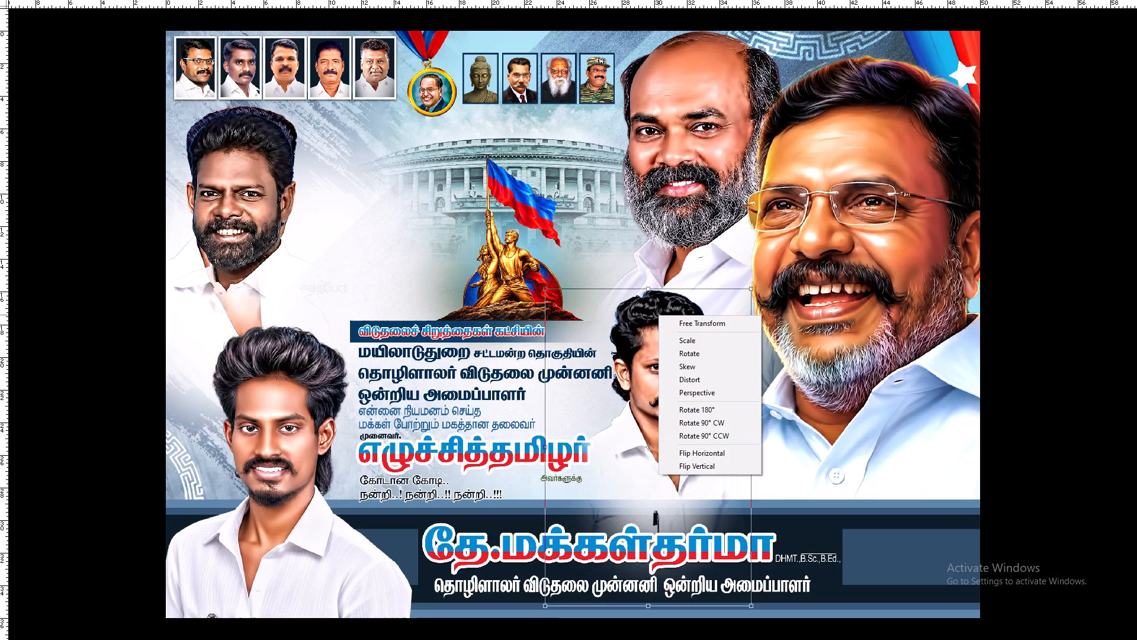
key(Return)
Nudge the flipped young man's cutout clear of the Tamil text and enlarge it slightly.
key(ctrl+plus)
key(space)
drag(659, 420, 547, 391)
drag(617, 395, 656, 398)
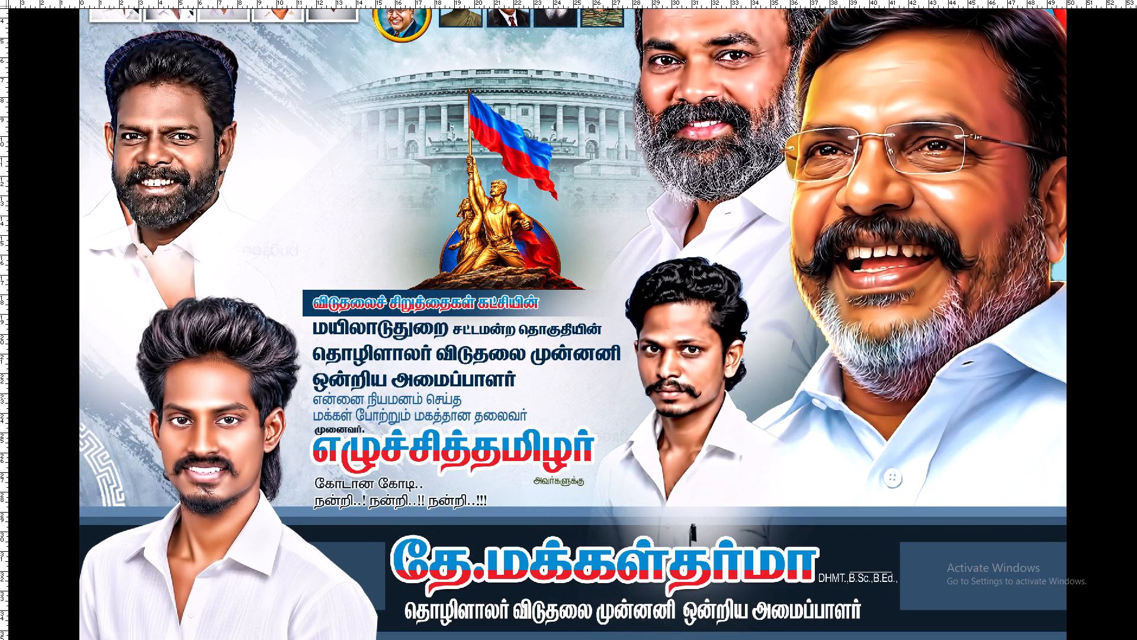
drag(656, 398, 654, 398)
key(space)
key(ctrl+t)
alt+shift+drag(828, 259, 831, 252)
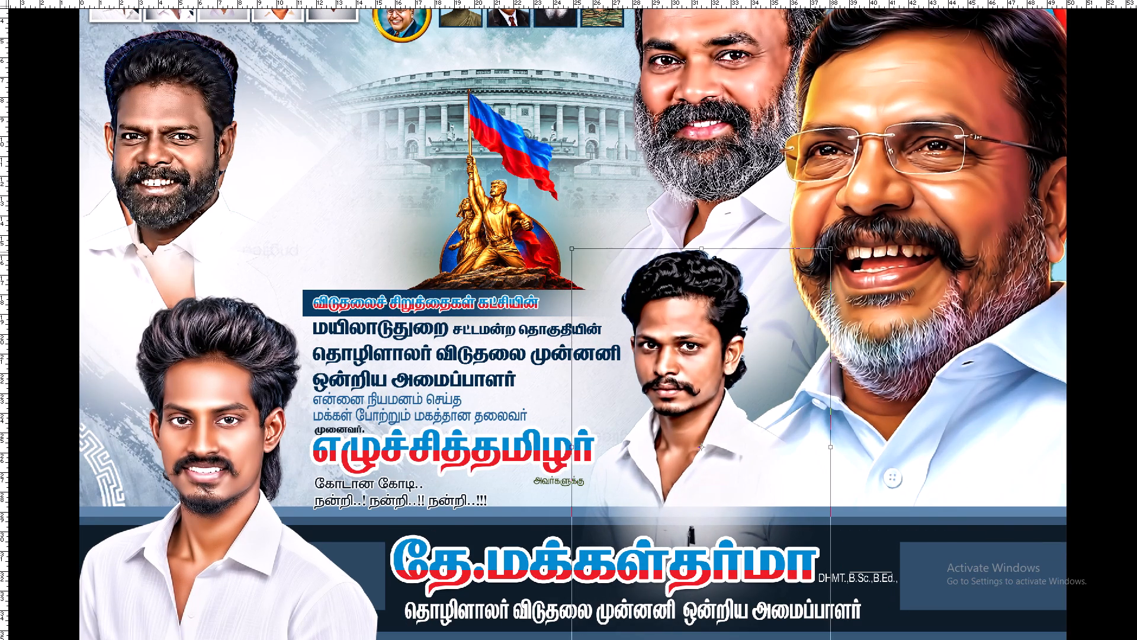
key(Return)
Erase the lower part of the flipped young man's shirt where it overlaps the leader's shirt and the dark name band.
key(ctrl+plus)
key(space)
key(space)
key(space)
key(space)
key(space)
key(space)
key(space)
key(space)
key(space)
key(space)
key(space)
key(space)
key(space)
key(space)
key(space)
key(space)
key(space)
key(space)
key(space)
drag(836, 254, 779, 193)
drag(775, 255, 690, 140)
drag(692, 223, 682, 188)
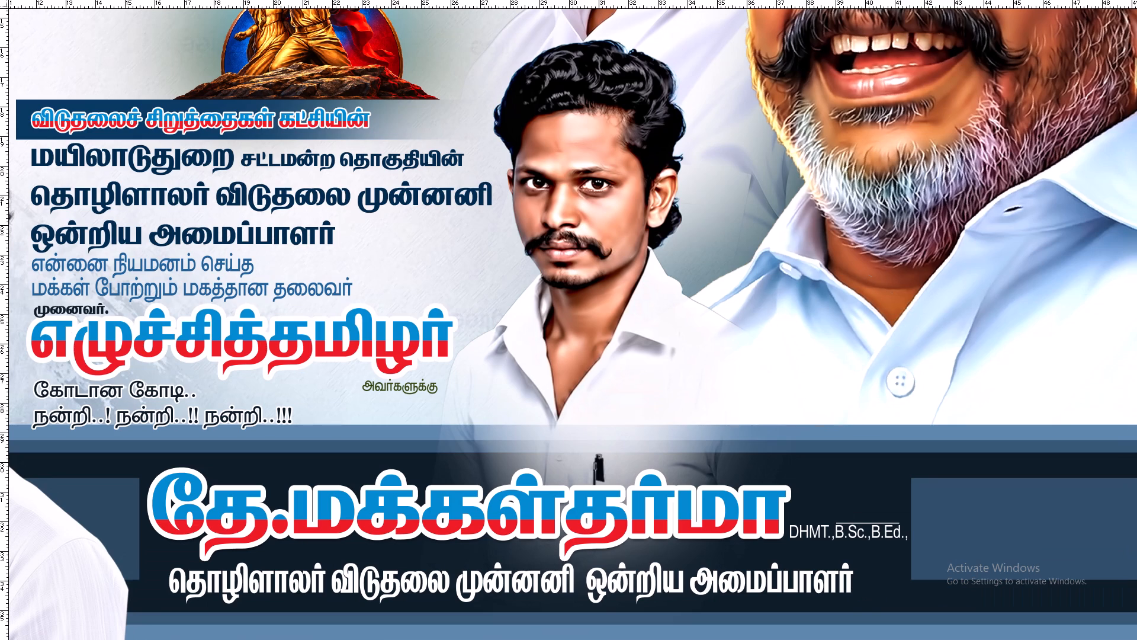
key(e)
drag(881, 377, 839, 452)
drag(838, 376, 801, 431)
drag(790, 440, 773, 473)
drag(785, 440, 758, 476)
drag(766, 450, 450, 483)
drag(396, 450, 865, 530)
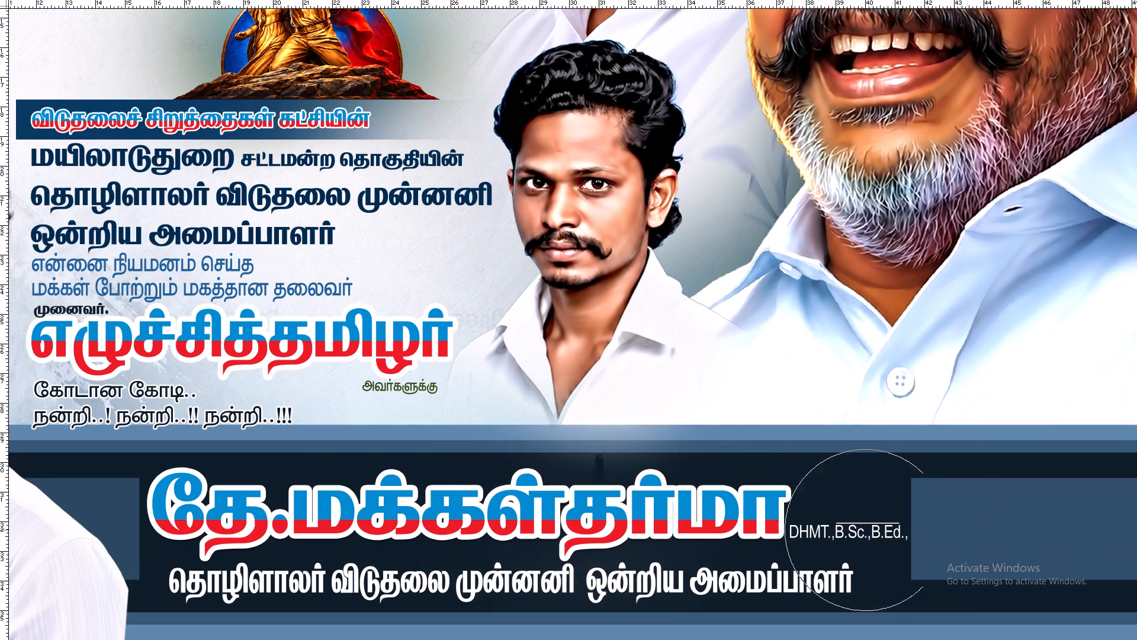
drag(865, 530, 890, 523)
drag(791, 500, 610, 529)
drag(614, 521, 741, 421)
drag(798, 341, 788, 373)
click(786, 326)
drag(787, 333, 781, 412)
drag(696, 519, 479, 468)
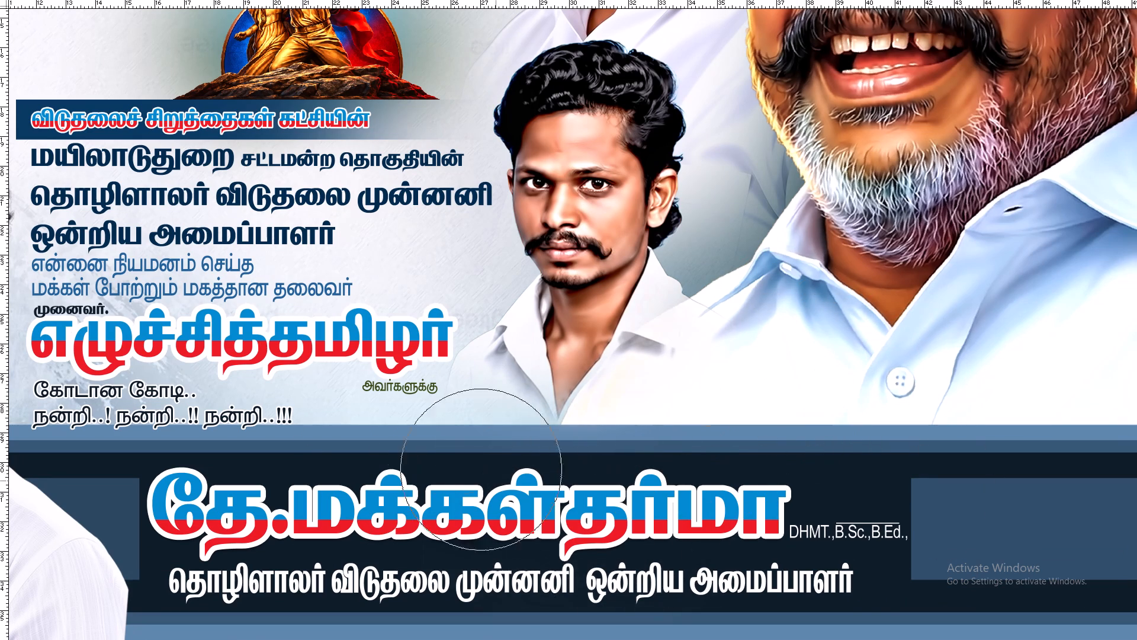
Erase the remaining lower-left shirt edge of the flipped young man's cutout beside the Tamil text.
drag(479, 468, 462, 443)
drag(437, 388, 433, 379)
click(414, 357)
click(410, 354)
key(v)
Adjust the position of the flipped young man's cutout and enlarge it very slightly.
key(space)
drag(509, 295, 484, 435)
drag(529, 360, 519, 344)
key(space)
drag(526, 319, 539, 327)
key(ctrl+t)
alt+shift+drag(731, 168, 738, 164)
key(Return)
Flip the bearded man's cutout at the banner's upper left horizontally and reposition it near the left edge.
key(ctrl+minus)
key(ctrl+minus)
key(space)
drag(761, 187, 809, 261)
key(z)
drag(210, 113, 358, 328)
key(space)
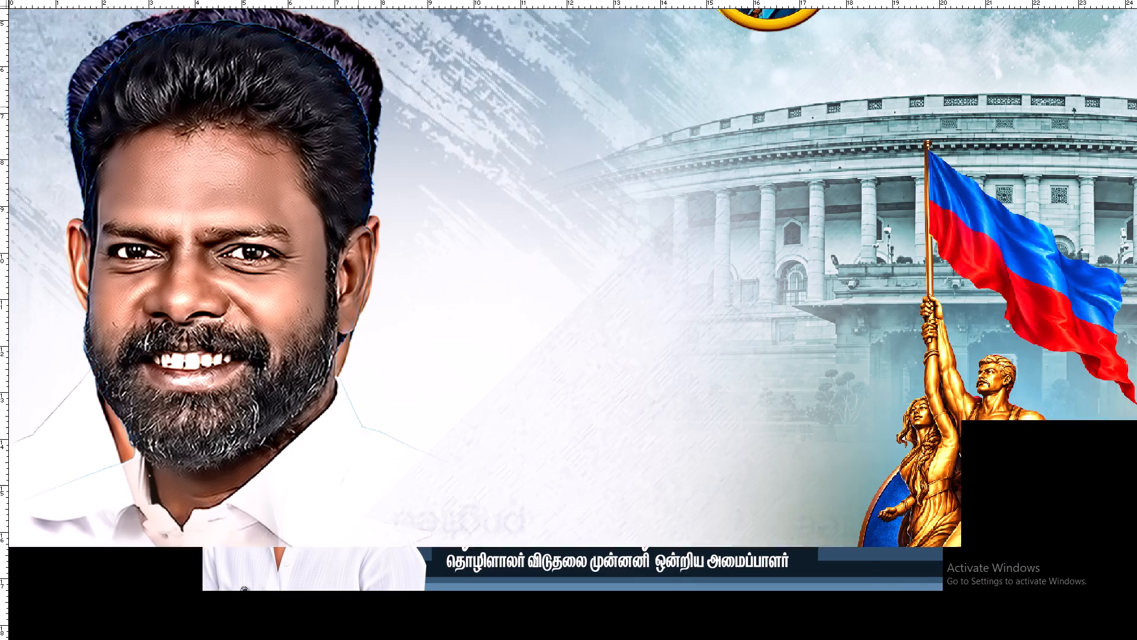
drag(303, 270, 315, 282)
key(v)
right_click(309, 181)
click(314, 183)
key(ctrl+minus)
key(ctrl+minus)
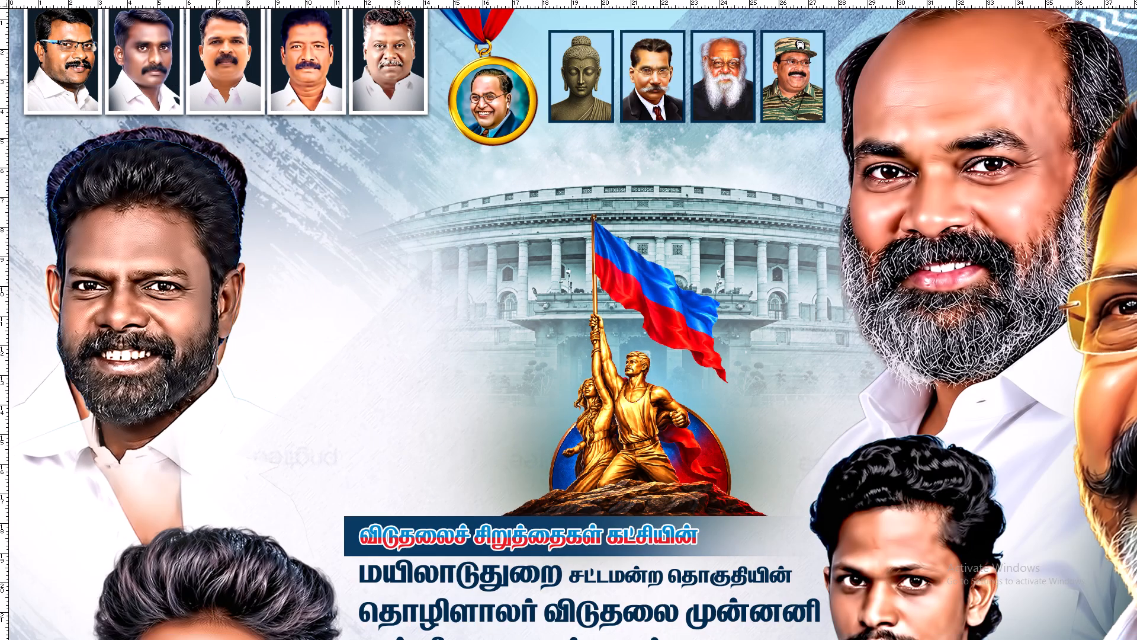
key(ctrl+t)
right_click(181, 271)
click(237, 406)
key(Return)
key(space)
click(233, 400)
drag(274, 293, 204, 293)
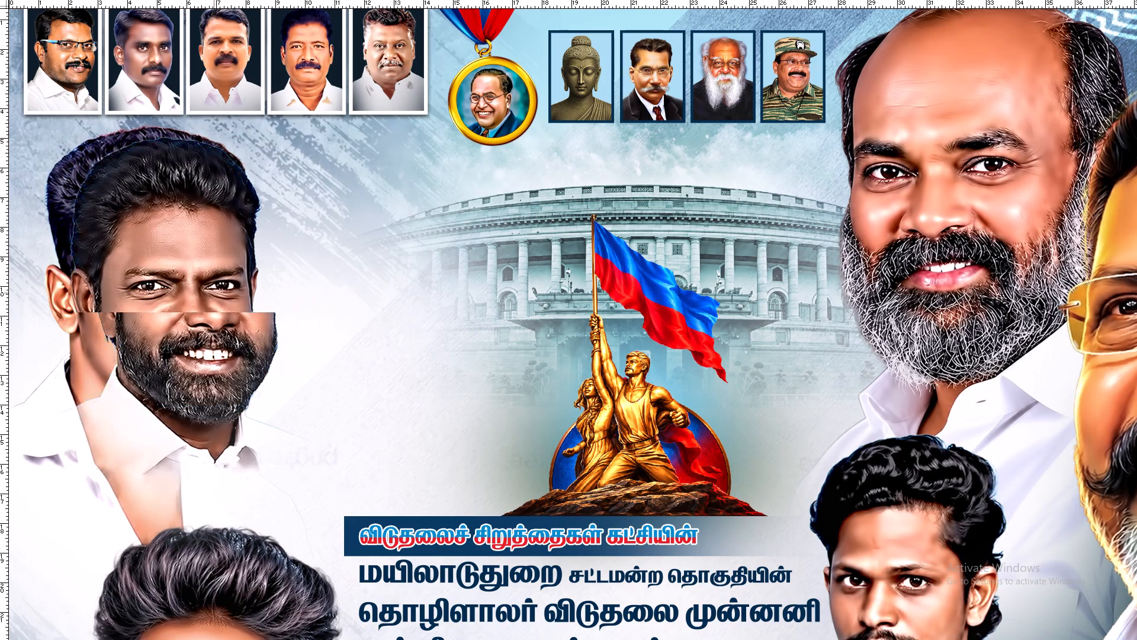
drag(204, 293, 181, 293)
Move the first young man's cutout out from behind the bearded man to the space beside the flag statue.
right_click(208, 152)
click(220, 158)
drag(224, 159, 458, 197)
key(ctrl+minus)
key(space)
drag(468, 205, 563, 261)
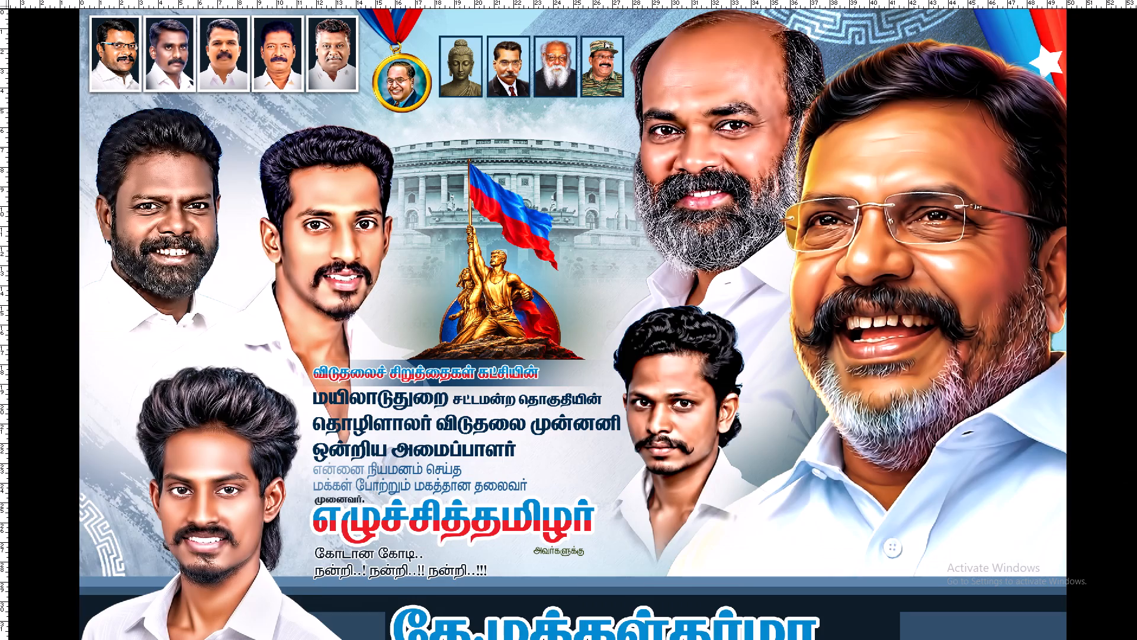
drag(563, 261, 579, 270)
Shrink the bearded man's cutout, Layer 64, and nudge it below the row of small framed portraits.
key(z)
drag(17, 66, 342, 302)
key(space)
drag(356, 276, 465, 327)
key(v)
key(ctrl+minus)
right_click(197, 292)
click(207, 295)
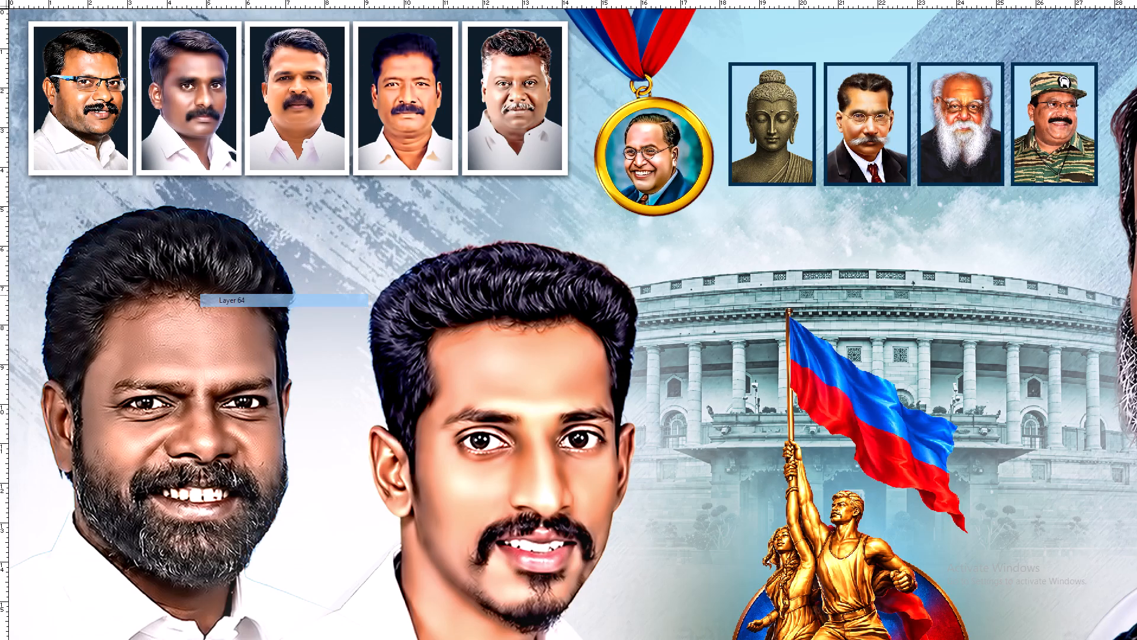
key(ctrl+minus)
key(ctrl+t)
alt+shift+drag(310, 151, 298, 184)
key(Return)
key(ctrl+minus)
key(space)
key(space)
drag(335, 211, 348, 213)
drag(189, 277, 186, 283)
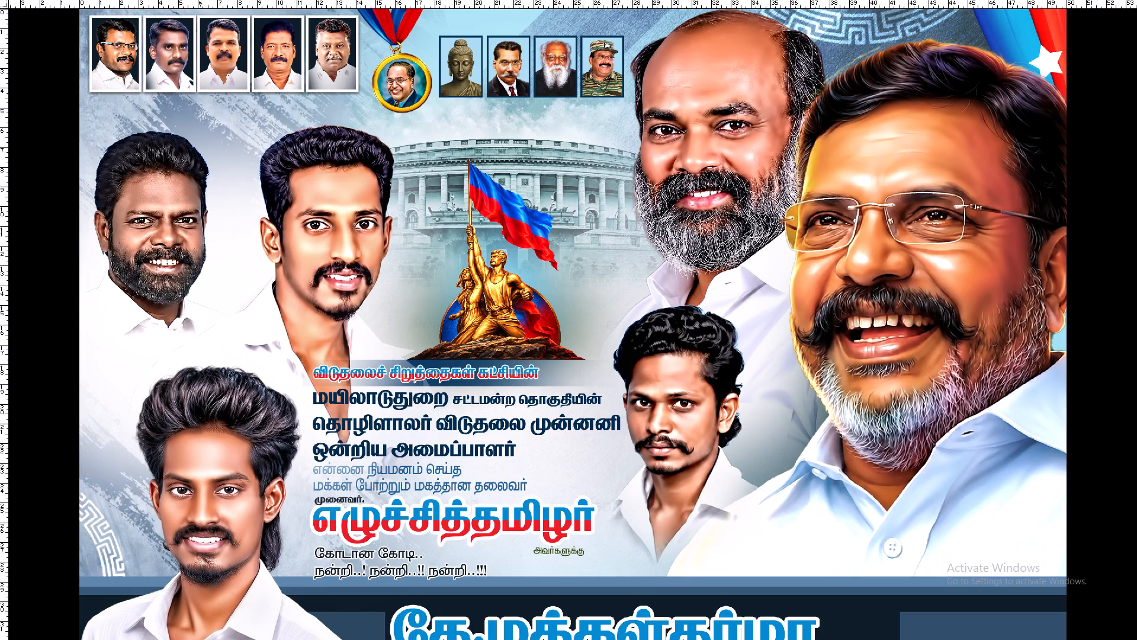
Enlarge the bearded man's cutout slightly and shift it a little to the right.
key(ctrl+t)
alt+shift+drag(256, 126, 276, 108)
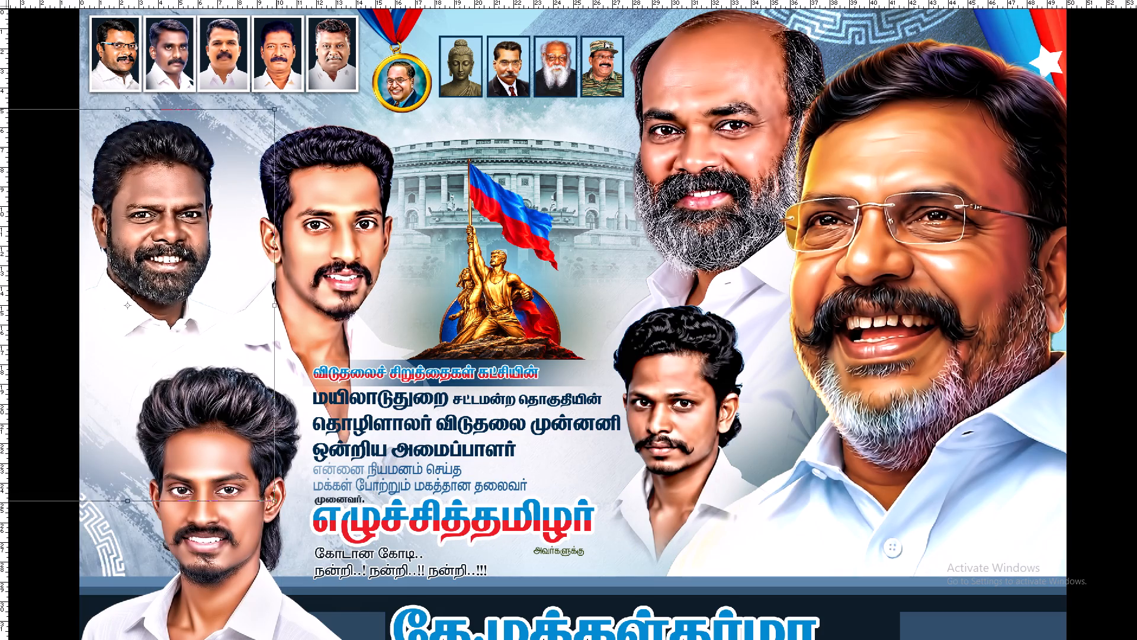
alt+shift+drag(276, 108, 281, 105)
drag(221, 163, 227, 164)
key(Return)
Move the first young man's cutout closer to the bearded man and scale it down.
right_drag(298, 212, 305, 215)
click(312, 221)
drag(319, 217, 303, 212)
key(ctrl+t)
drag(452, 119, 438, 135)
key(Return)
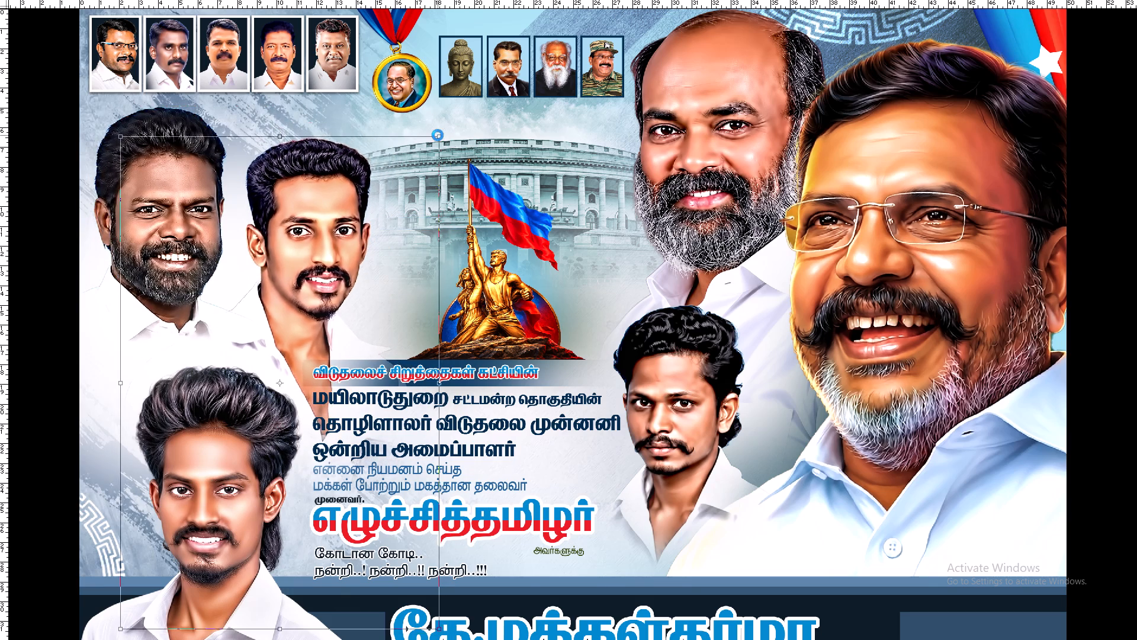
Scale the first young man's cutout down a little more.
key(ctrl+plus)
key(ctrl+space)
drag(486, 155, 971, 264)
drag(492, 287, 497, 268)
key(ctrl+t)
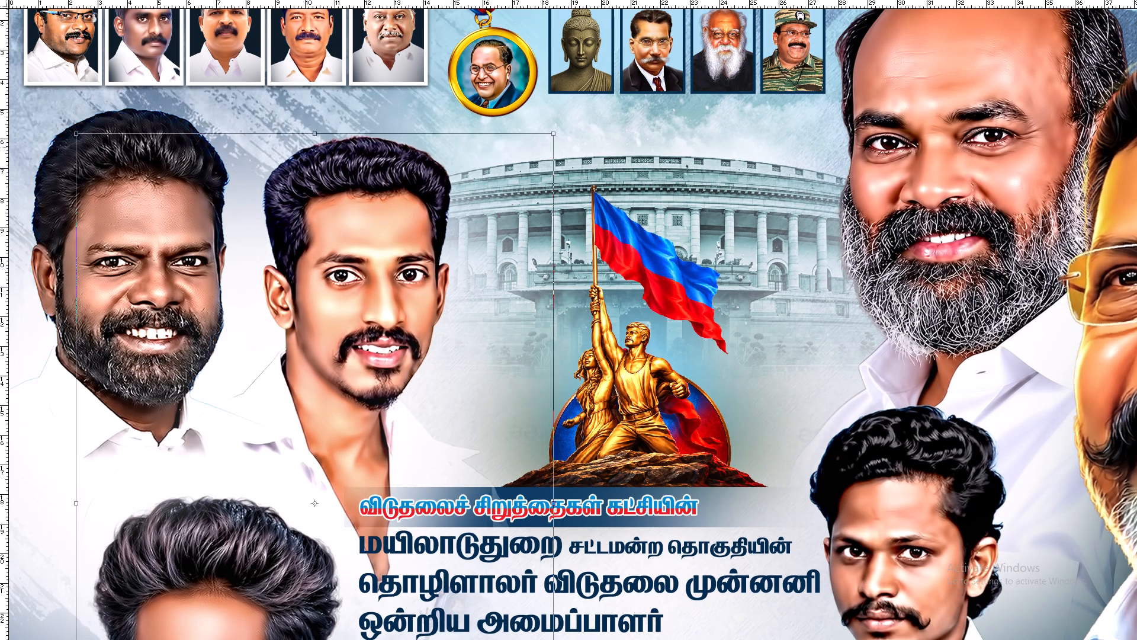
drag(551, 133, 537, 152)
key(Return)
key(ctrl+minus)
key(ctrl+minus)
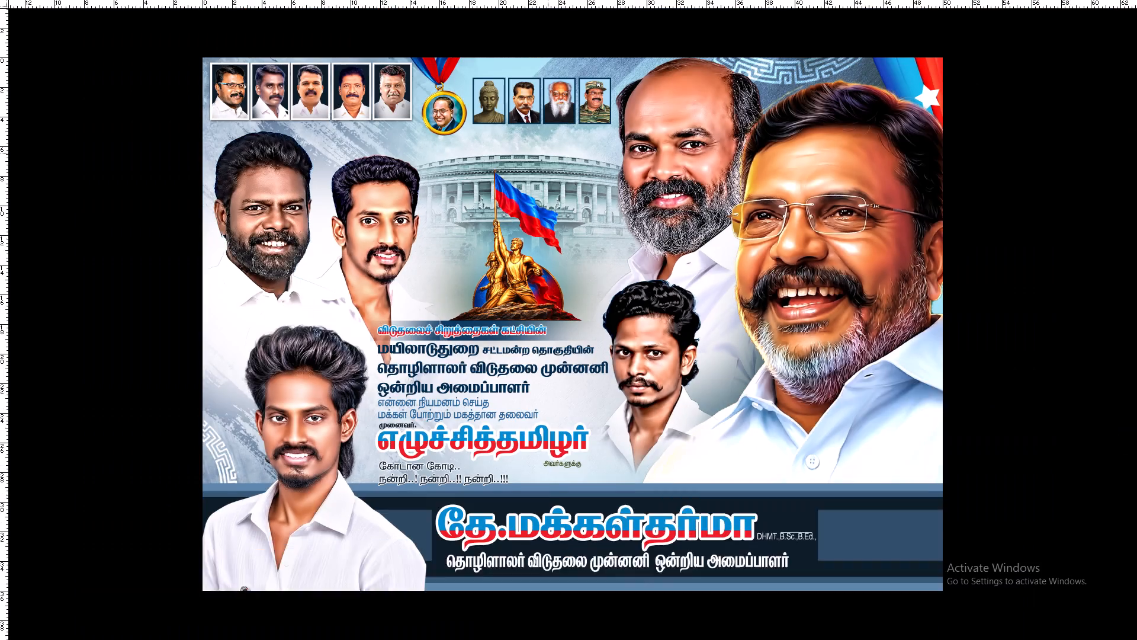
Enlarge the first young man's cutout slightly so that it balances with the bearded man's portrait.
scroll(546, 158, up, 3)
scroll(523, 174, down, 3)
key(z)
drag(259, 164, 521, 313)
key(space)
drag(477, 242, 507, 335)
key(v)
key(ctrl+minus)
key(ctrl+minus)
key(ctrl+minus)
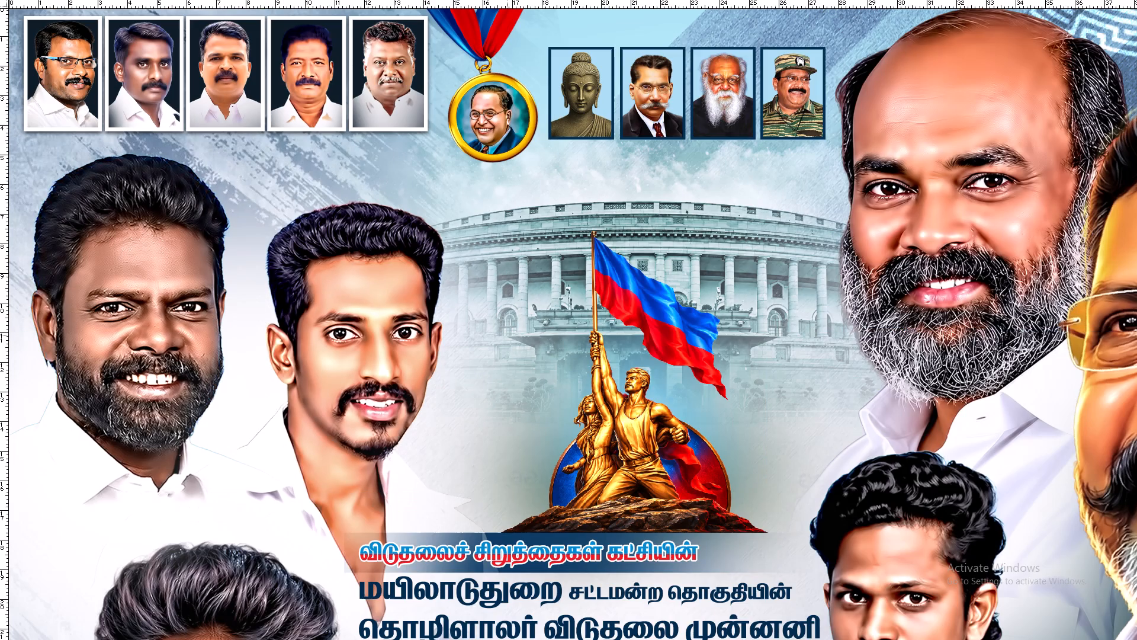
key(ctrl+t)
alt+shift+drag(539, 201, 548, 196)
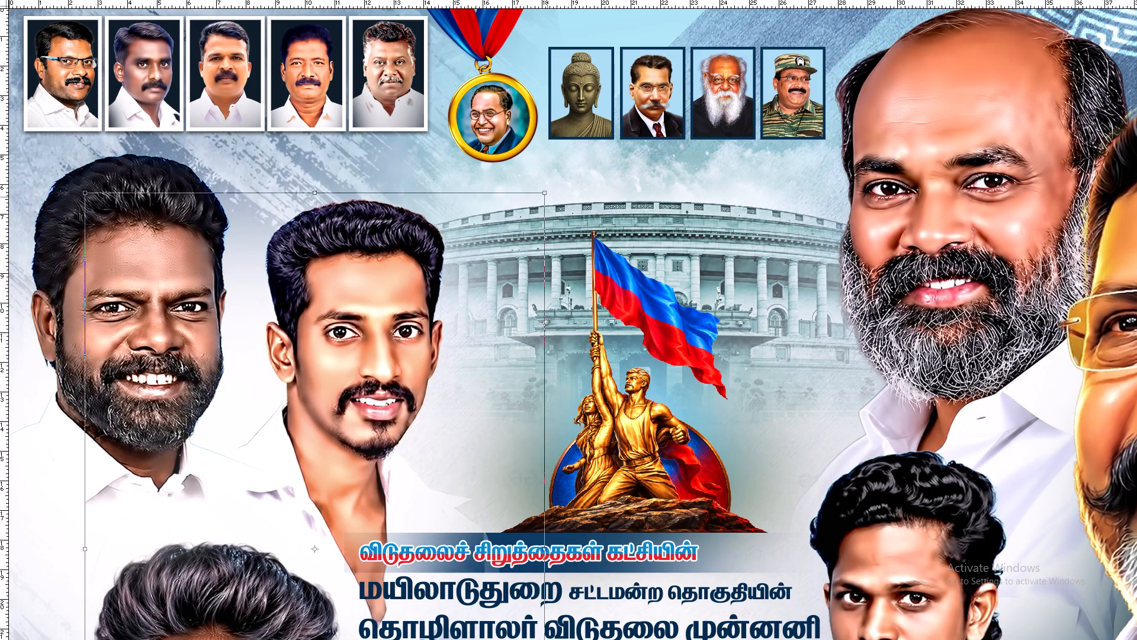
alt+shift+drag(548, 196, 565, 190)
key(Return)
key(ctrl+minus)
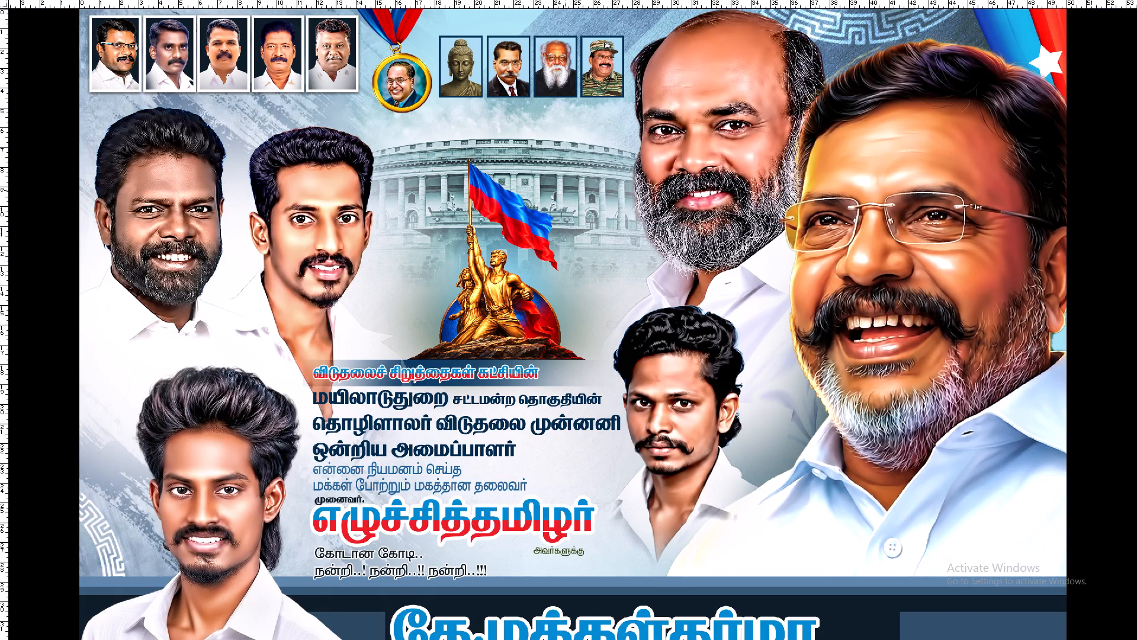
Shift the first young man's cutout slightly away from the bearded man, toward the flag statue.
scroll(565, 190, up, 2)
scroll(565, 190, down, 4)
scroll(565, 190, up, 3)
scroll(565, 190, down, 3)
scroll(565, 190, up, 2)
drag(320, 244, 330, 248)
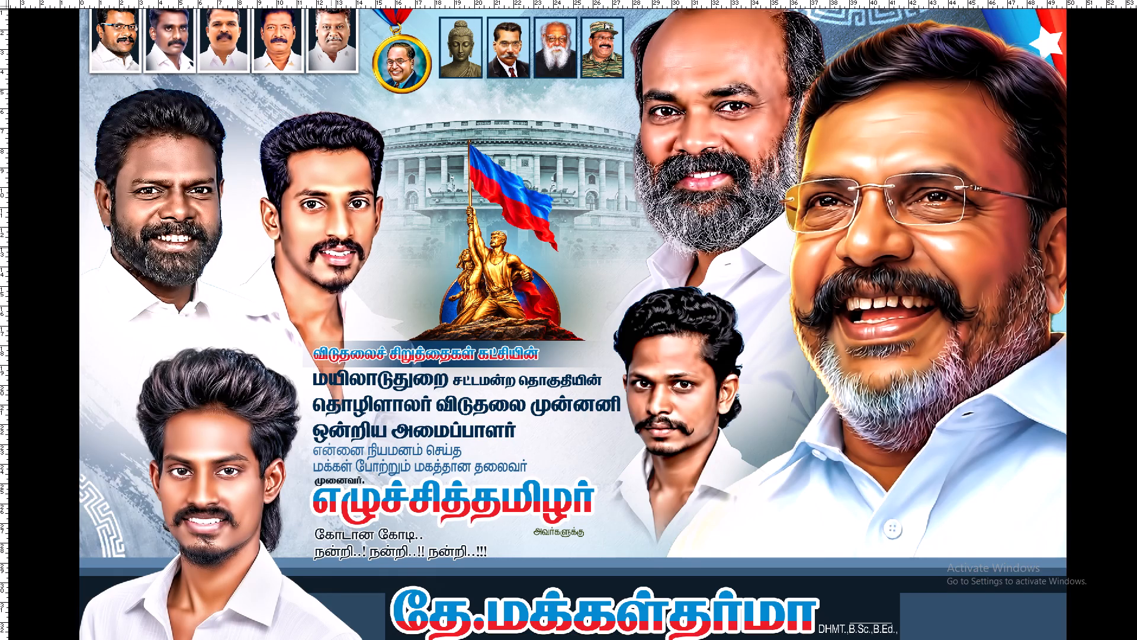
drag(330, 248, 324, 233)
Erase the lower part of the first young man's shirt where it runs behind the Tamil heading and text.
key(e)
drag(442, 354, 429, 380)
drag(441, 353, 435, 366)
drag(435, 351, 425, 382)
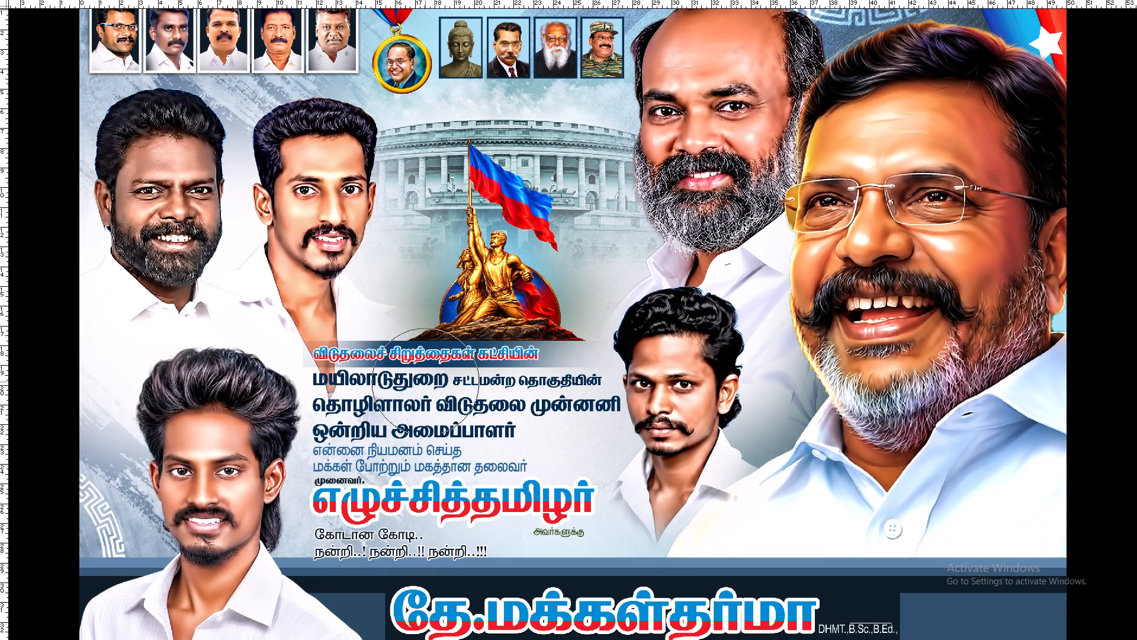
drag(425, 382, 423, 383)
drag(404, 389, 386, 395)
drag(380, 396, 365, 404)
drag(359, 406, 354, 408)
click(320, 408)
click(294, 403)
click(227, 392)
key(v)
Fit the whole banner in view and save the document.
key(ctrl+asterisk)
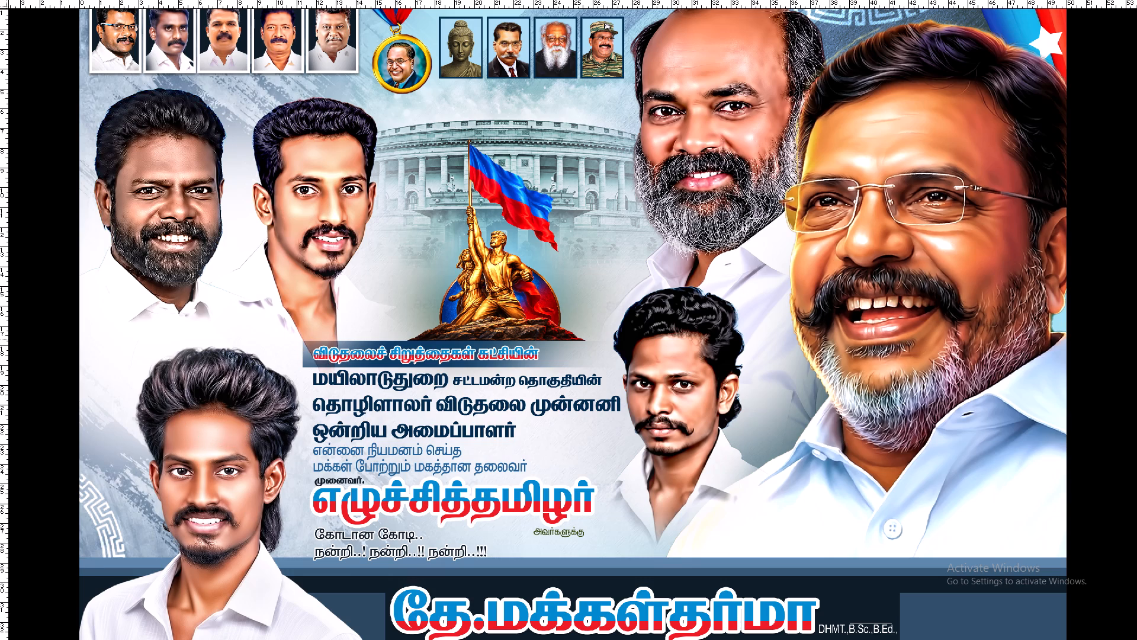
key(ctrl+0)
key(ctrl+s)
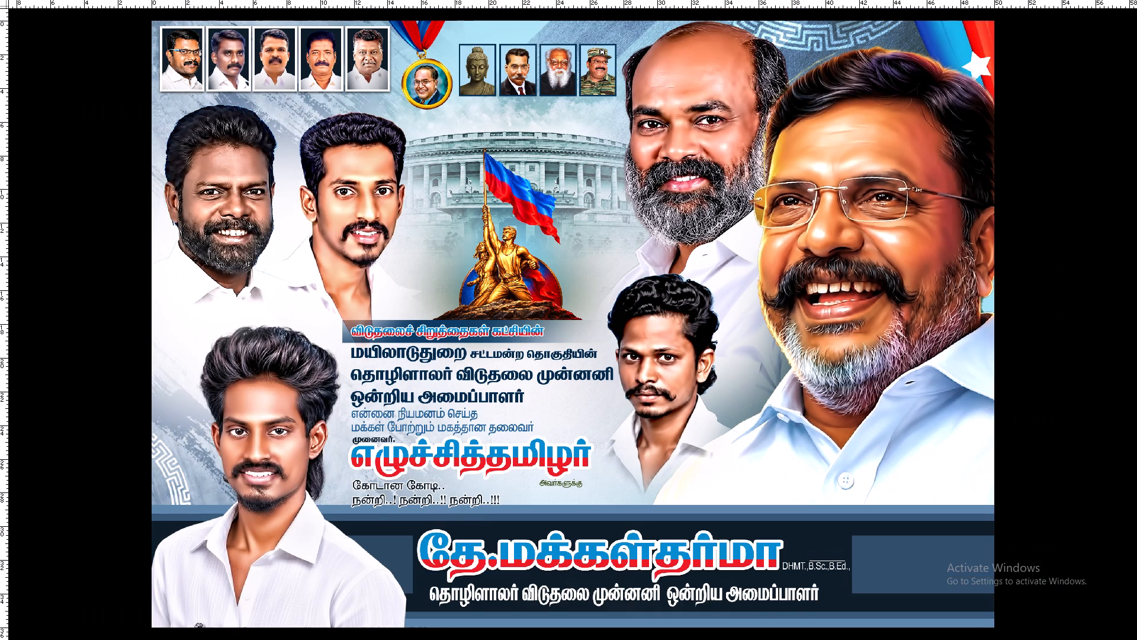
Examine the overall balance of the portraits and text across the whole banner.
scroll(488, 385, down, 1)
scroll(495, 389, up, 2)
key(ctrl+minus)
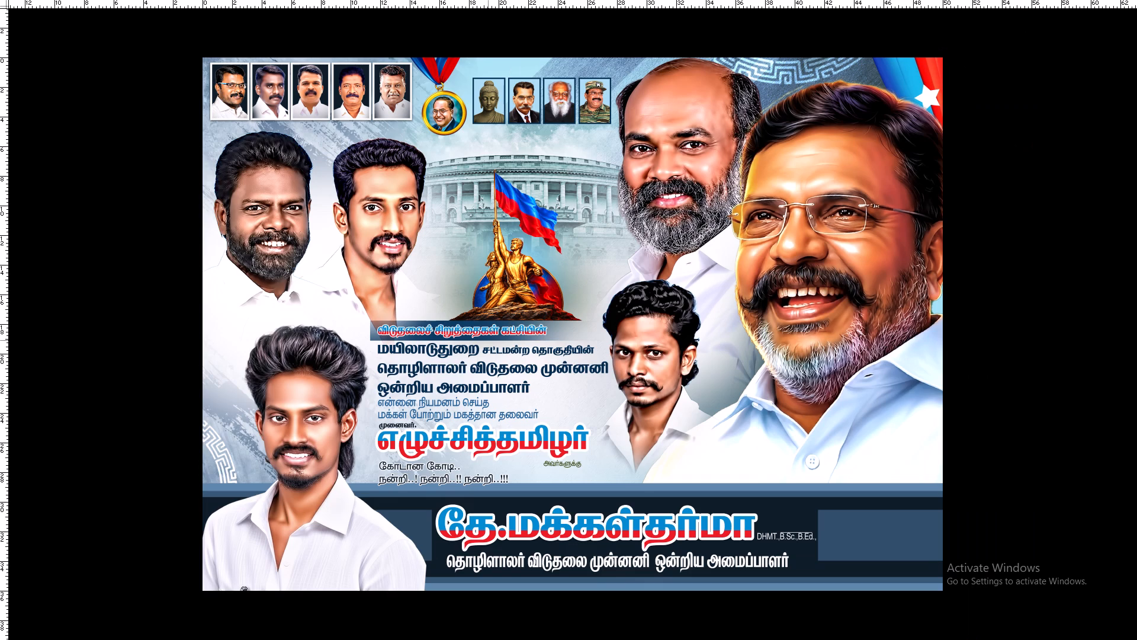
scroll(488, 340, up, 1)
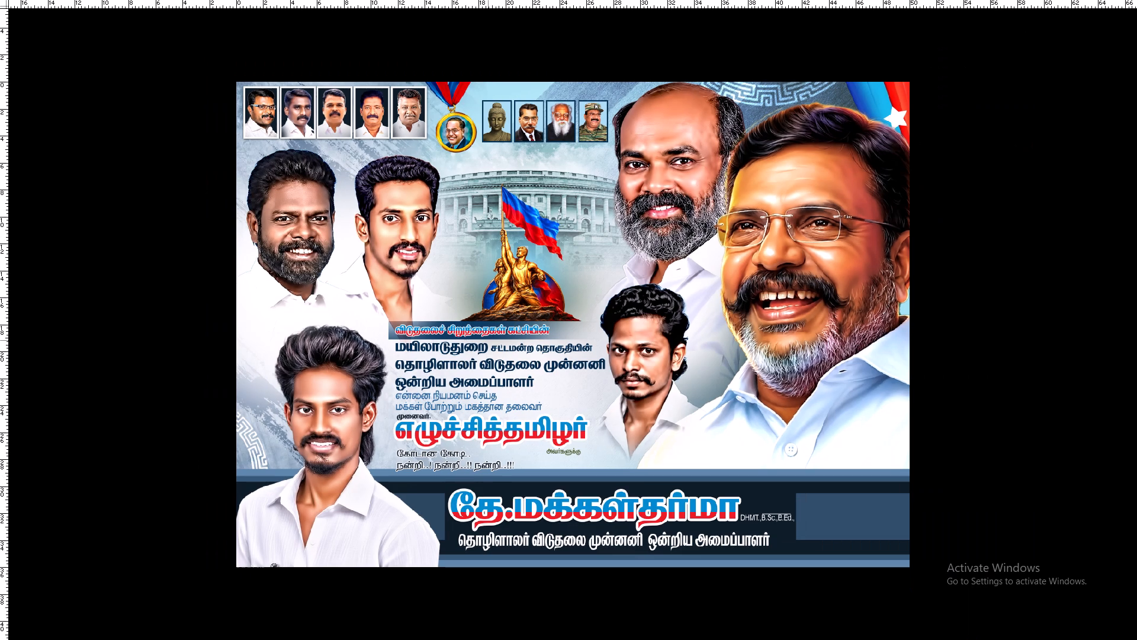
scroll(500, 342, down, 2)
scroll(500, 342, up, 2)
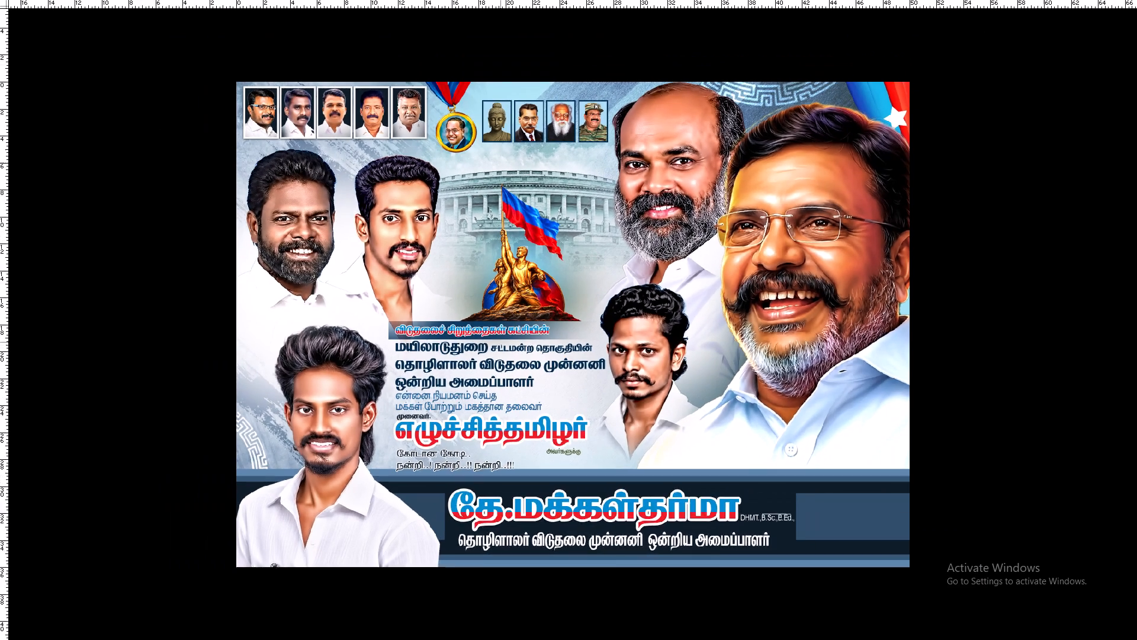
scroll(500, 342, down, 2)
Select the topmost layer, Layer 64, and return the banner from full-screen to windowed view.
key(Tab)
scroll(1003, 239, up, 16)
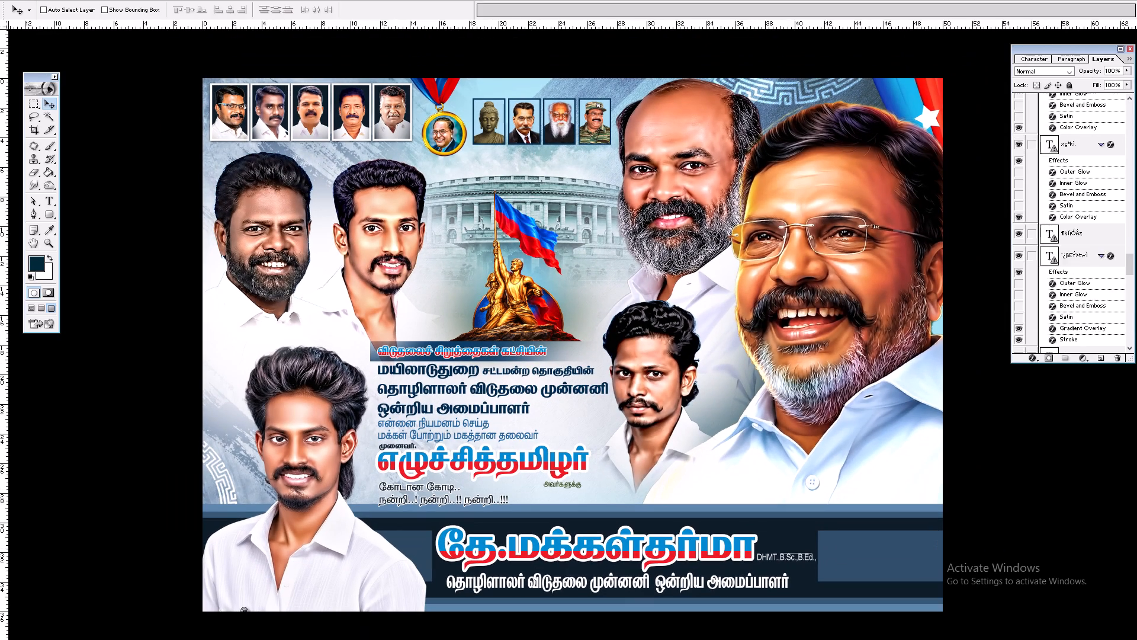
scroll(1075, 168, up, 20)
scroll(1075, 168, up, 8)
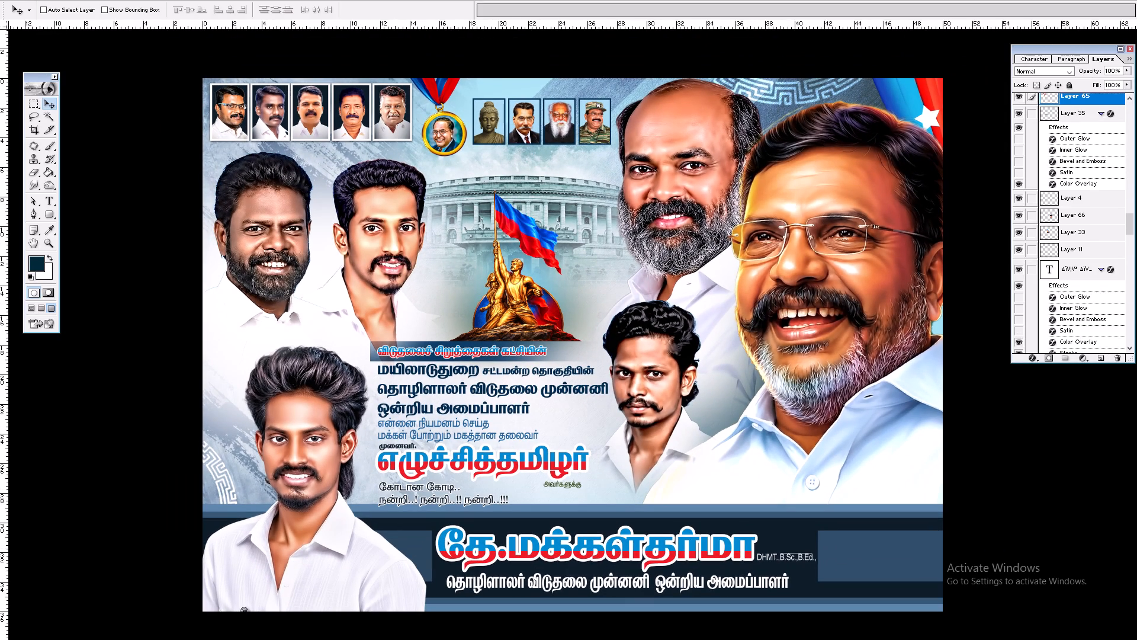
drag(1131, 223, 1126, 108)
click(1091, 102)
key(f)
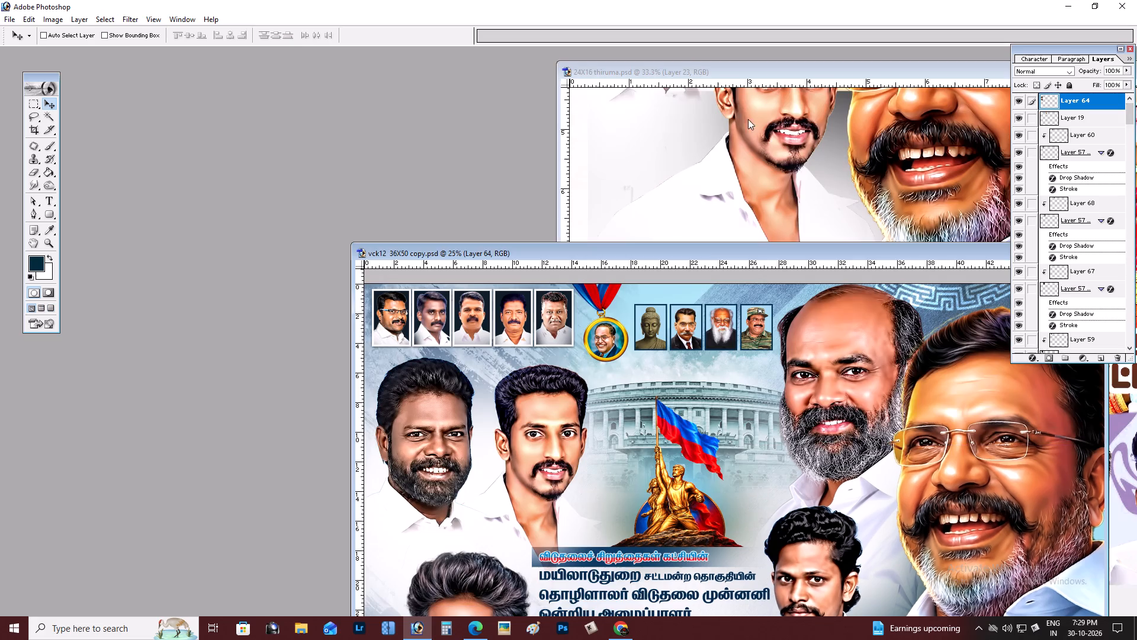
Switch to the 24X16 thiruma.psd document, select Layer 36, and close the document.
click(667, 145)
right_click(683, 149)
click(694, 155)
key(ctrl+w)
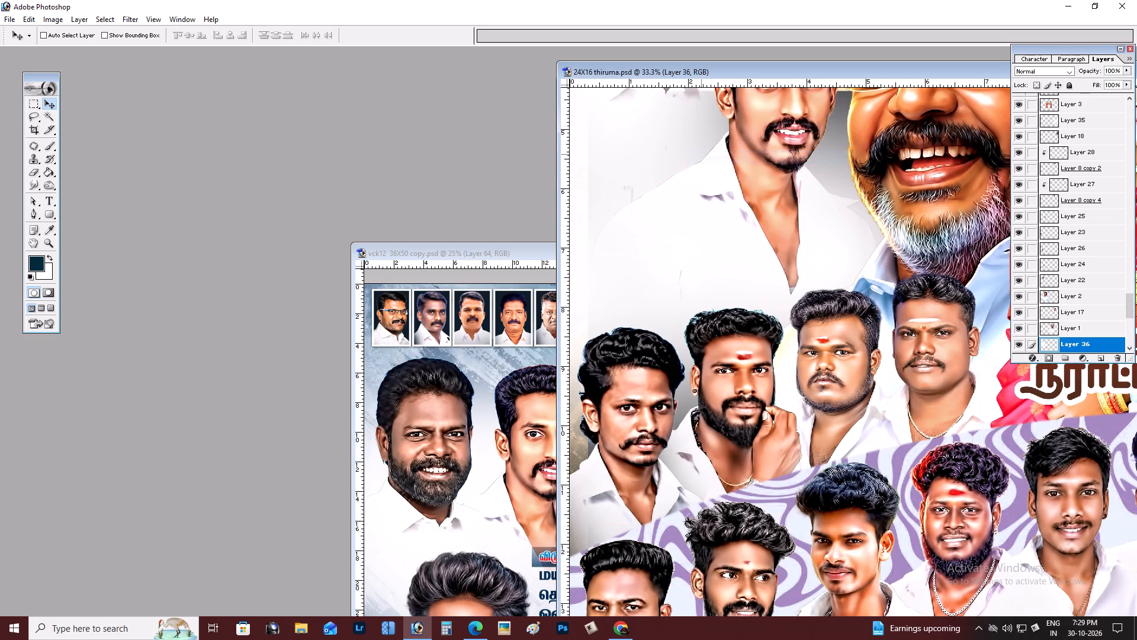
click(552, 237)
Open 8X20 vck from the 24 folder under 2026, 10 OCTOBER, substituting normal blending mode and declining the text layer update.
key(ctrl+o)
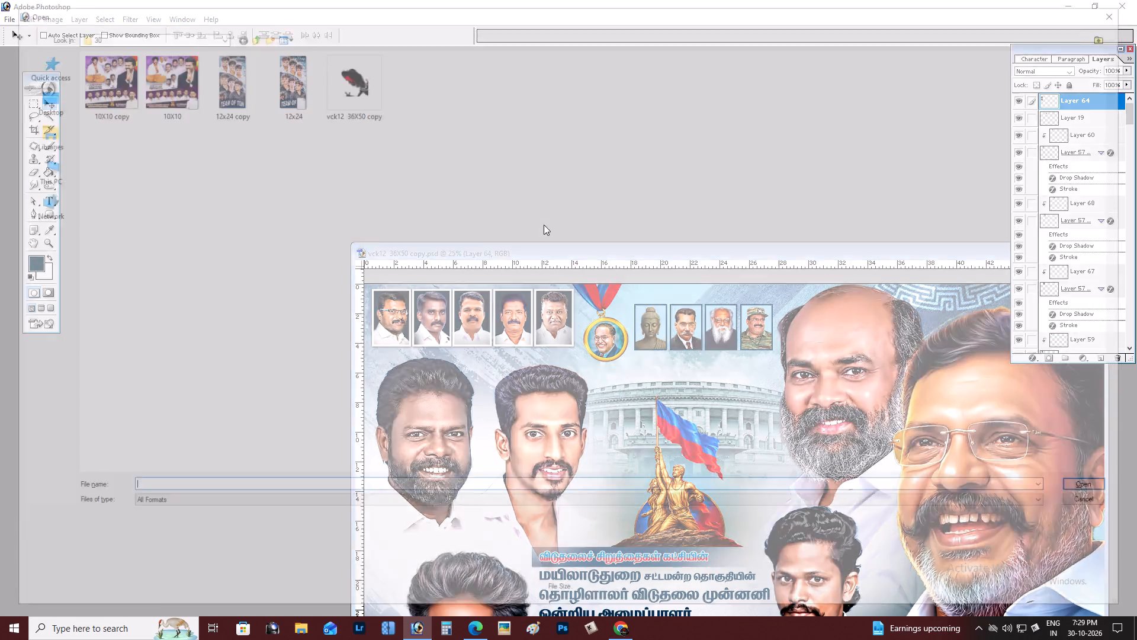
click(30, 163)
click(302, 129)
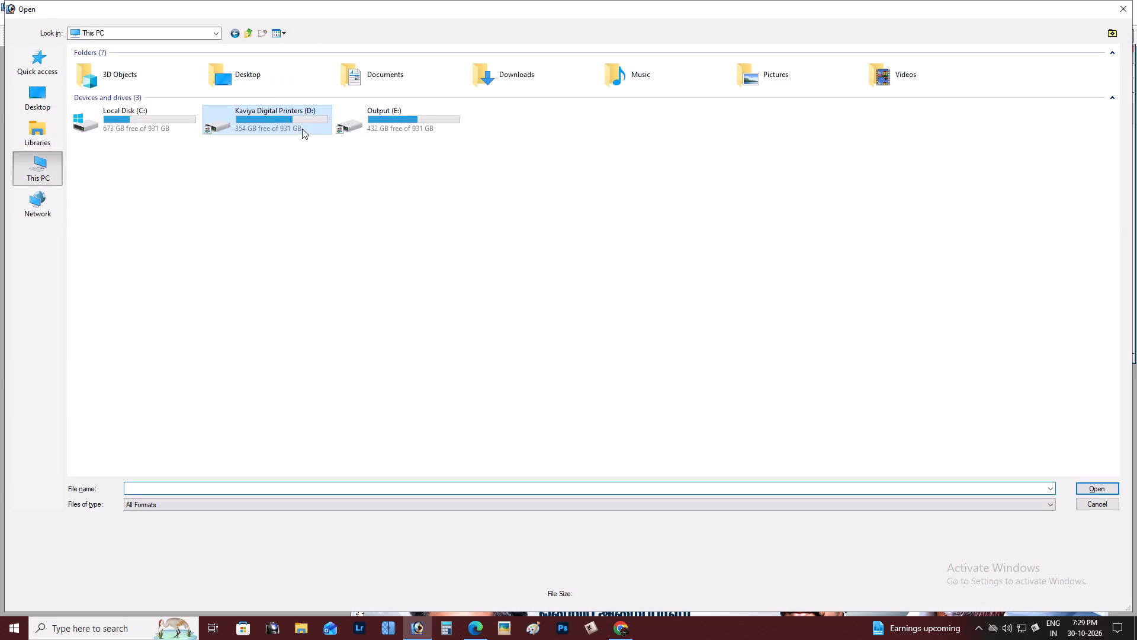
double_click(380, 114)
double_click(358, 111)
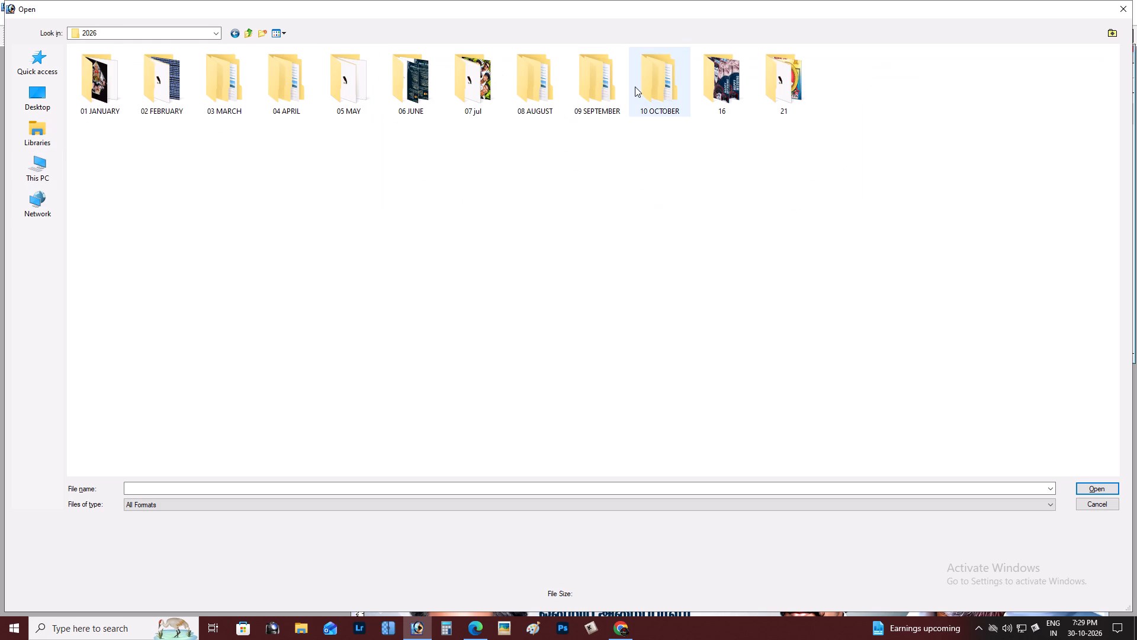
double_click(635, 87)
scroll(300, 328, down, 2)
double_click(511, 351)
click(949, 171)
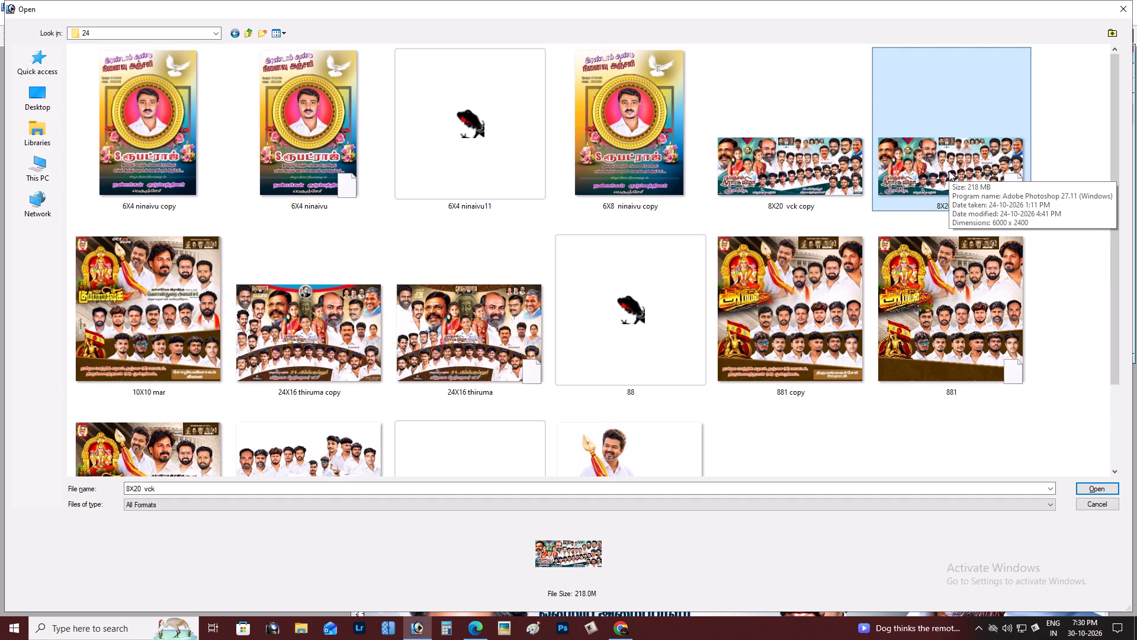
click(920, 148)
key(Return)
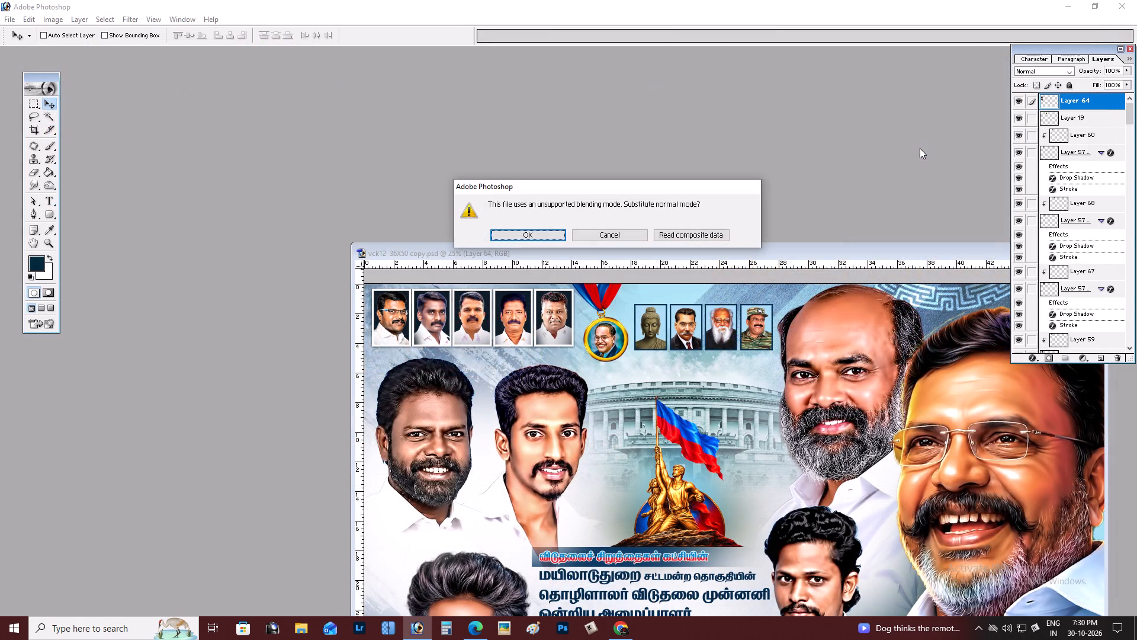
key(Return)
key(Return)
key(Return)
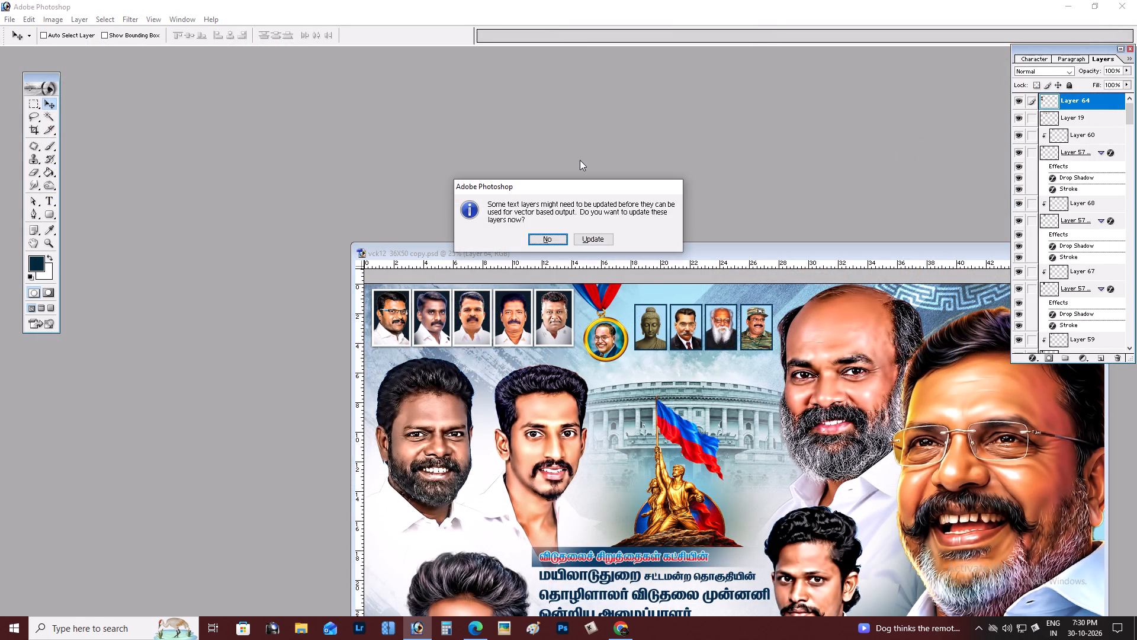
key(Return)
Browse the dated subfolders of 07 jul in the 2026 folder on drive D for an earlier design.
key(ctrl+o)
click(55, 172)
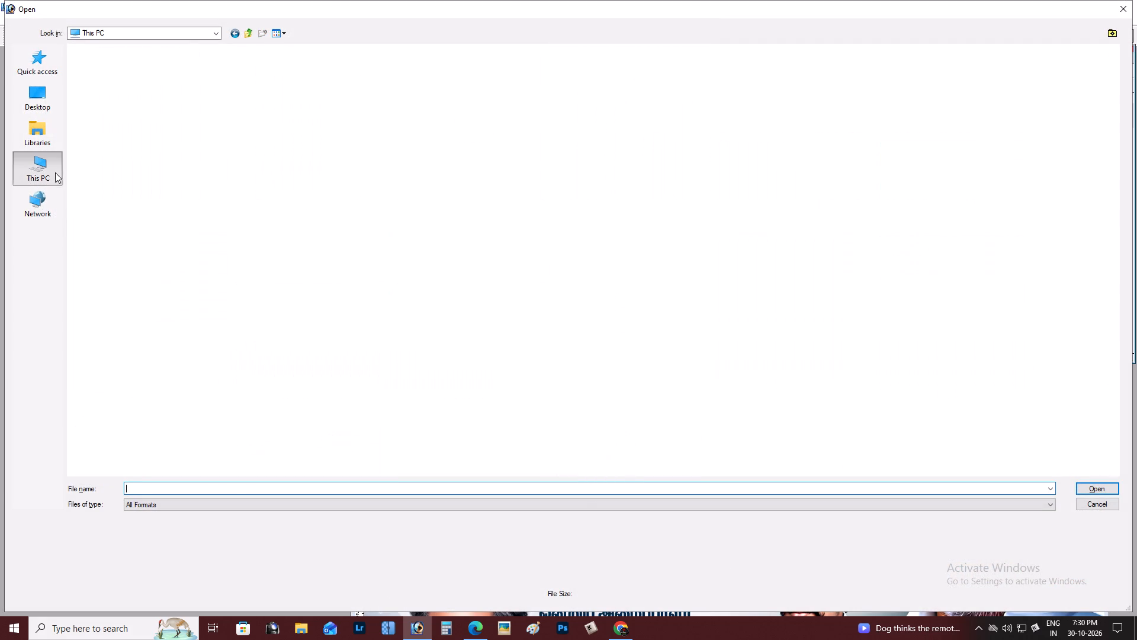
double_click(307, 130)
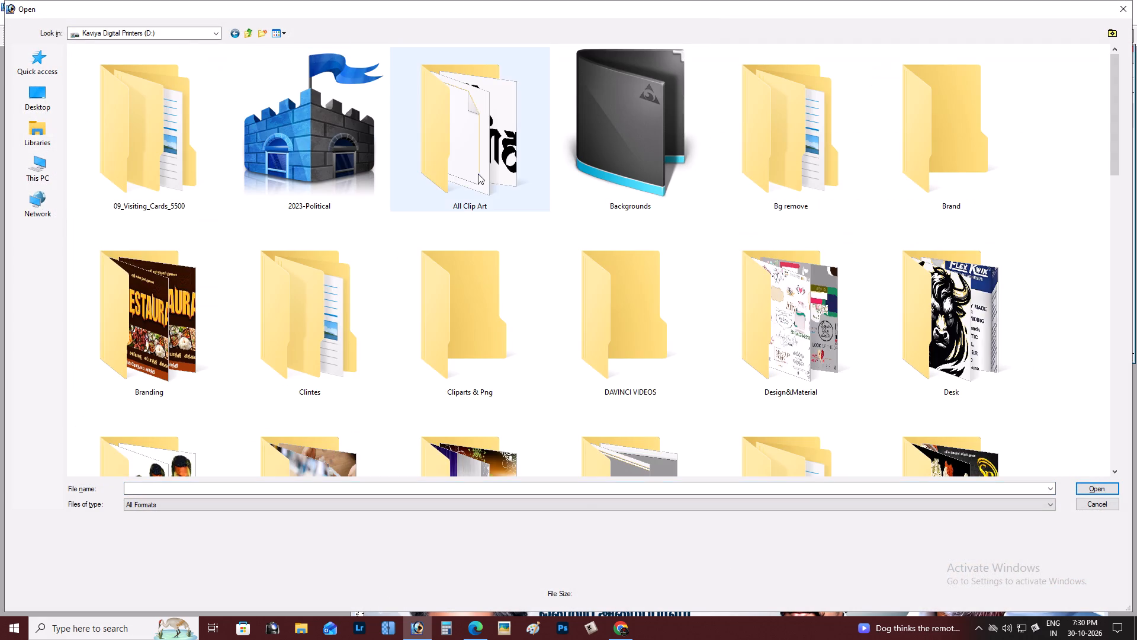
click(493, 177)
double_click(426, 122)
double_click(346, 127)
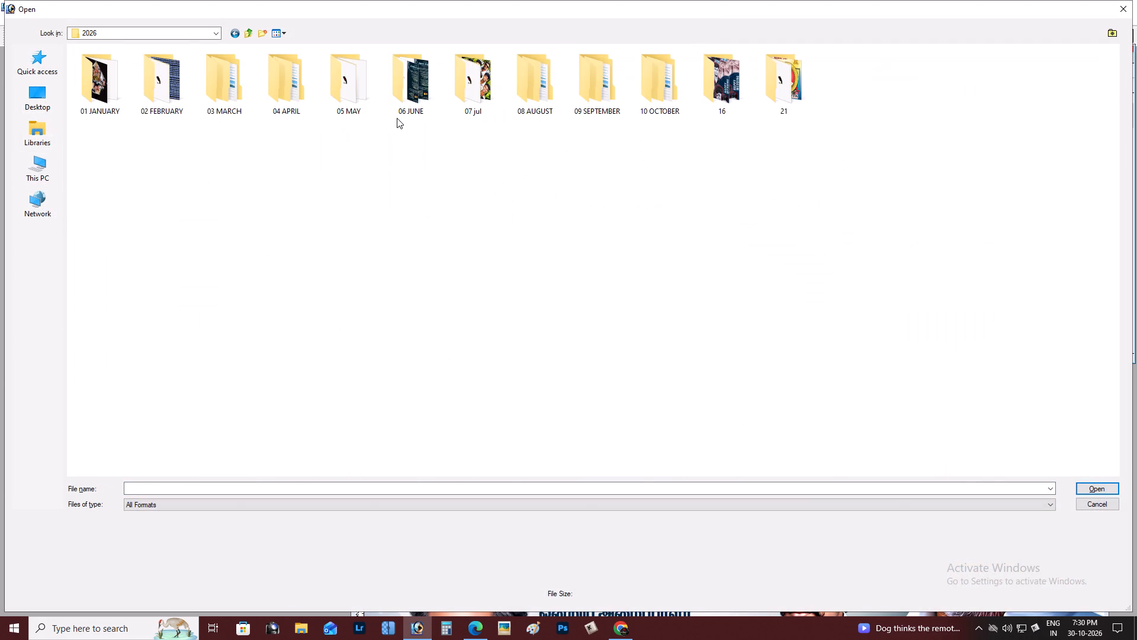
double_click(406, 87)
click(419, 87)
double_click(468, 81)
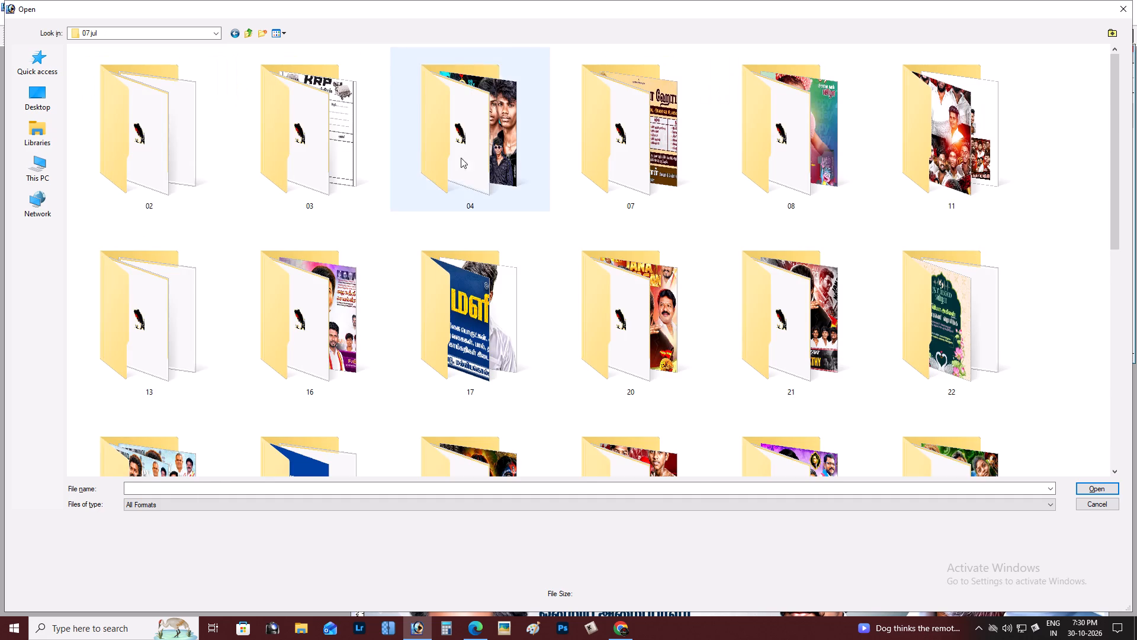
scroll(414, 271, down, 1)
double_click(920, 71)
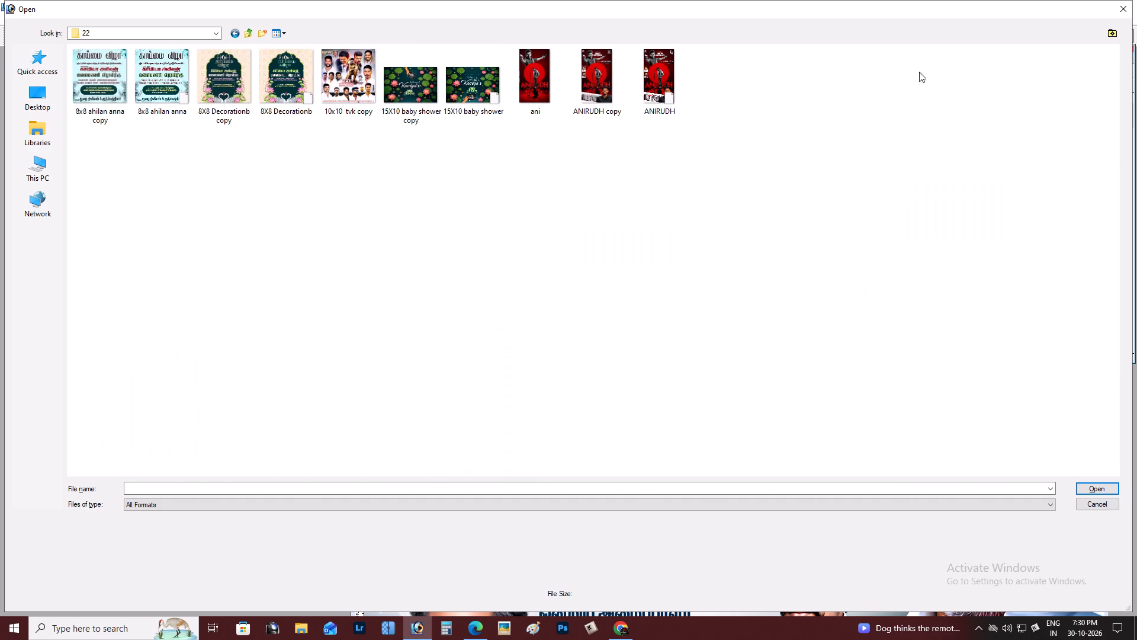
click(769, 135)
double_click(853, 117)
click(830, 239)
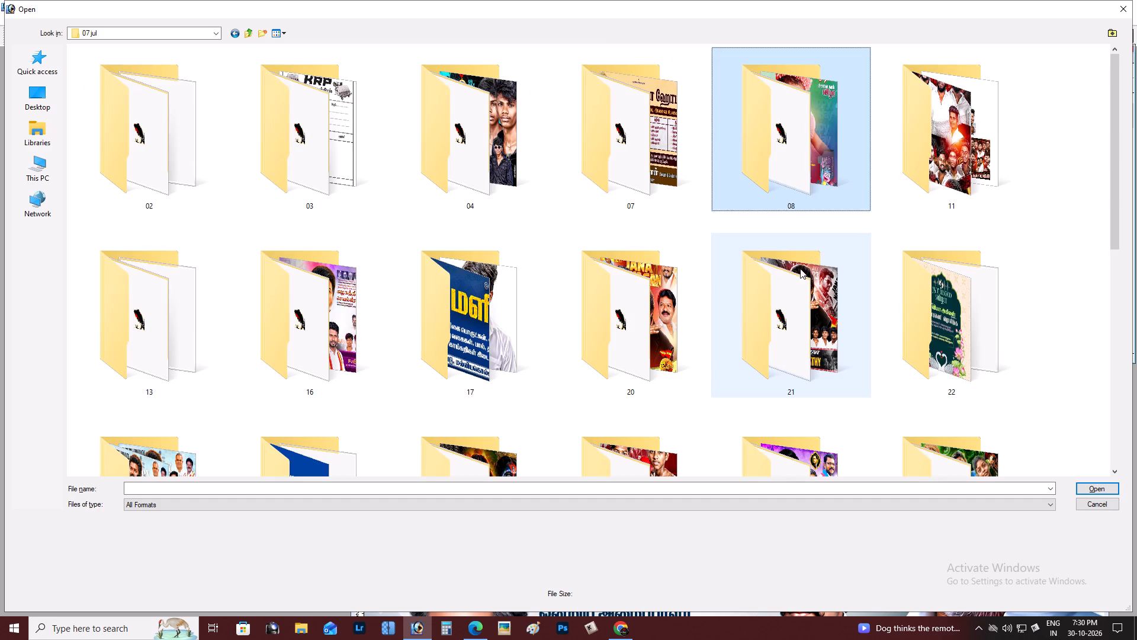
double_click(798, 274)
click(654, 252)
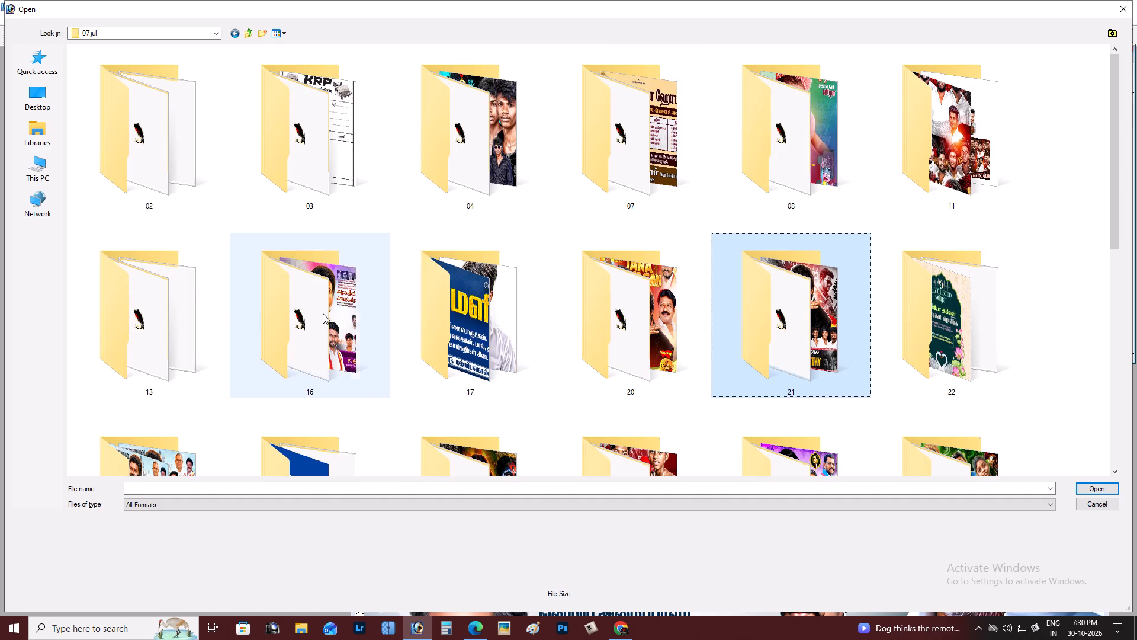
double_click(321, 313)
click(321, 313)
click(405, 319)
double_click(405, 319)
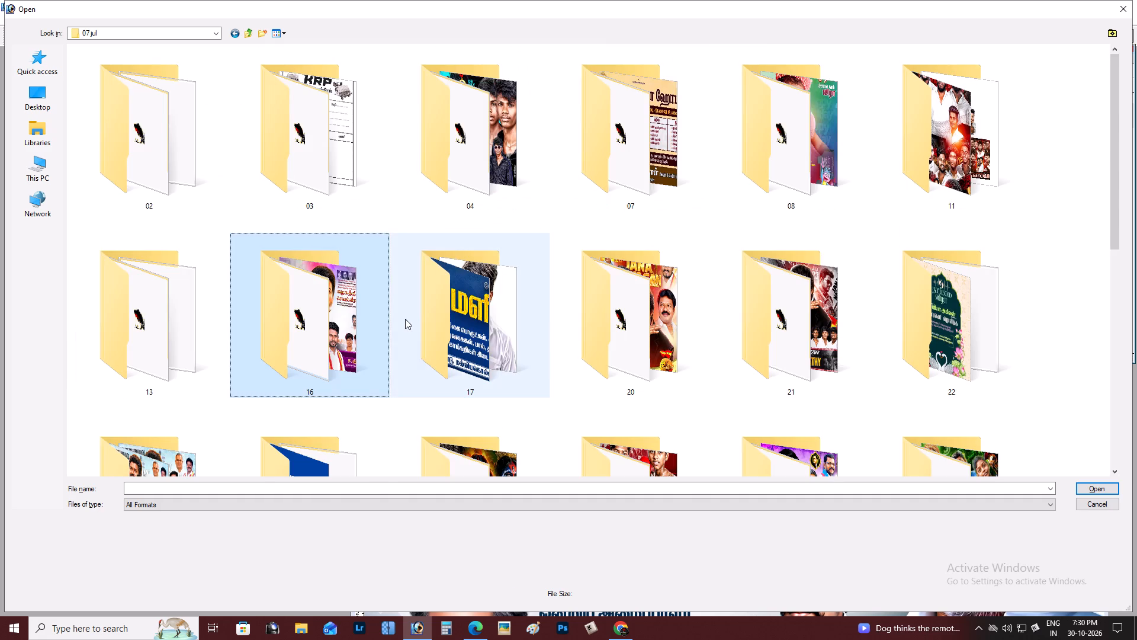
scroll(827, 127, down, 1)
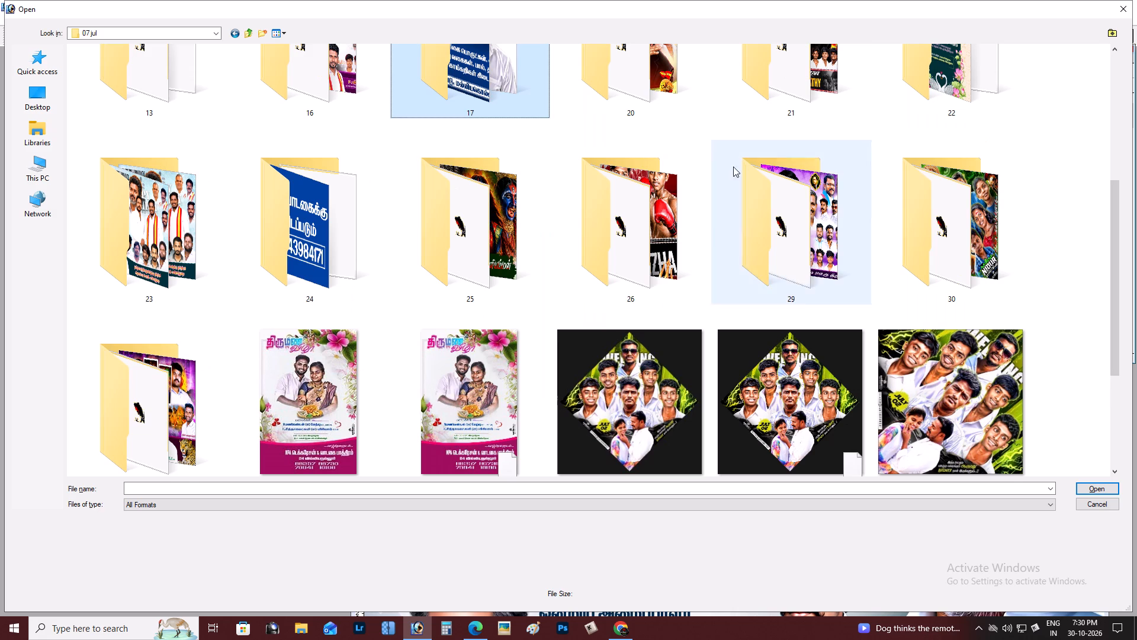
double_click(140, 205)
drag(361, 217, 371, 218)
click(371, 218)
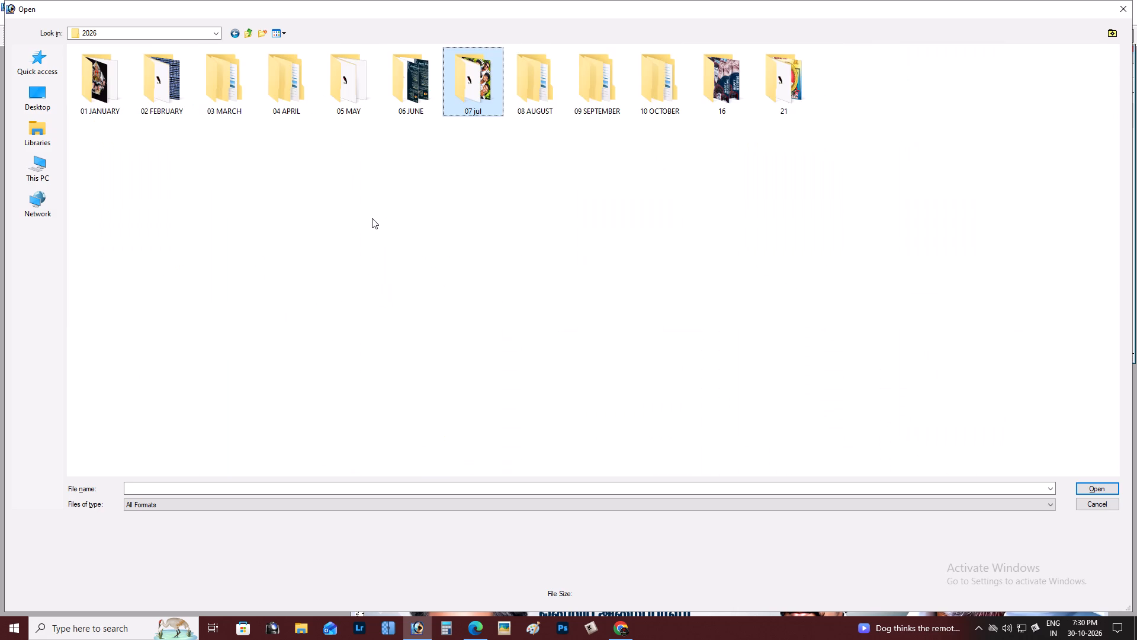
Browse folder 21 inside 06 JUNE and look through its TVK banner thumbnails.
double_click(417, 98)
double_click(661, 139)
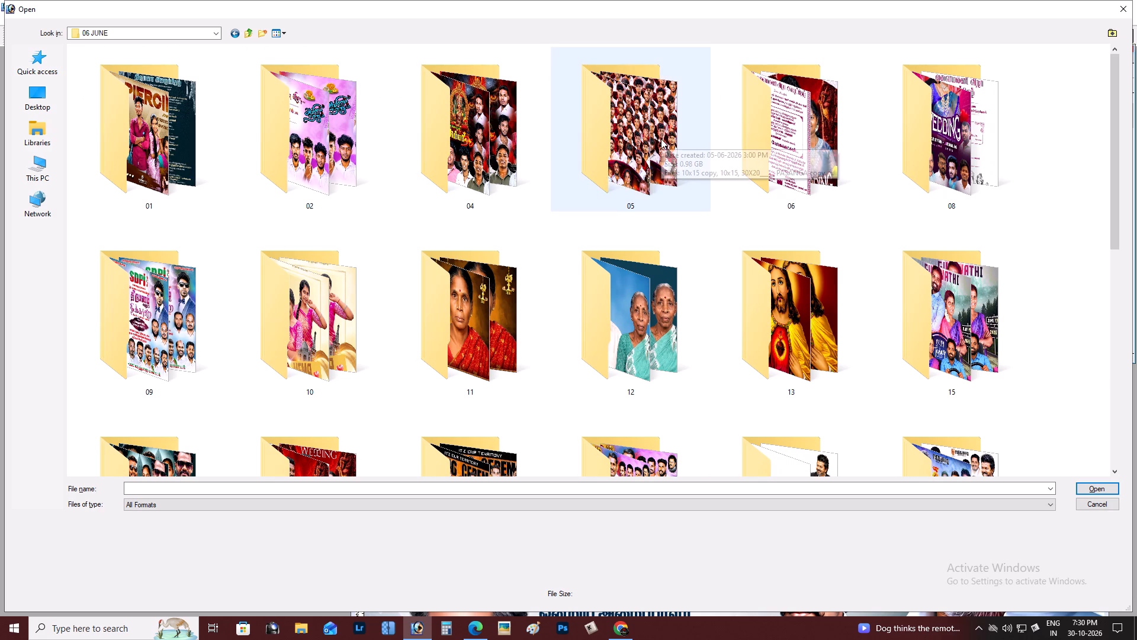
click(672, 142)
scroll(517, 220, down, 1)
double_click(908, 226)
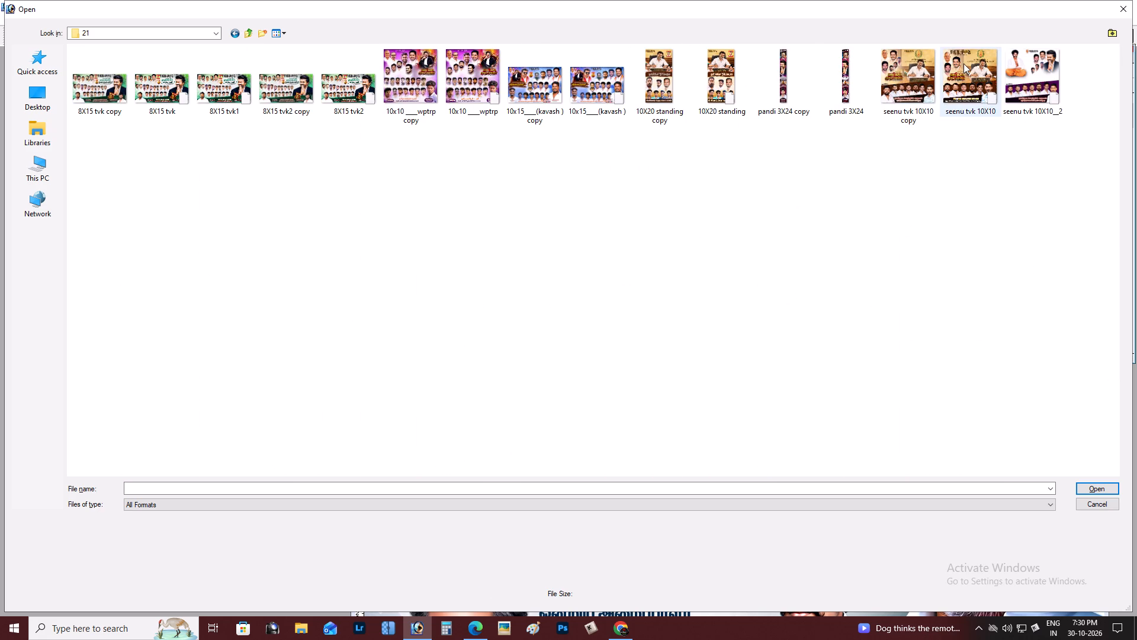
right_click(907, 187)
click(936, 188)
click(1012, 191)
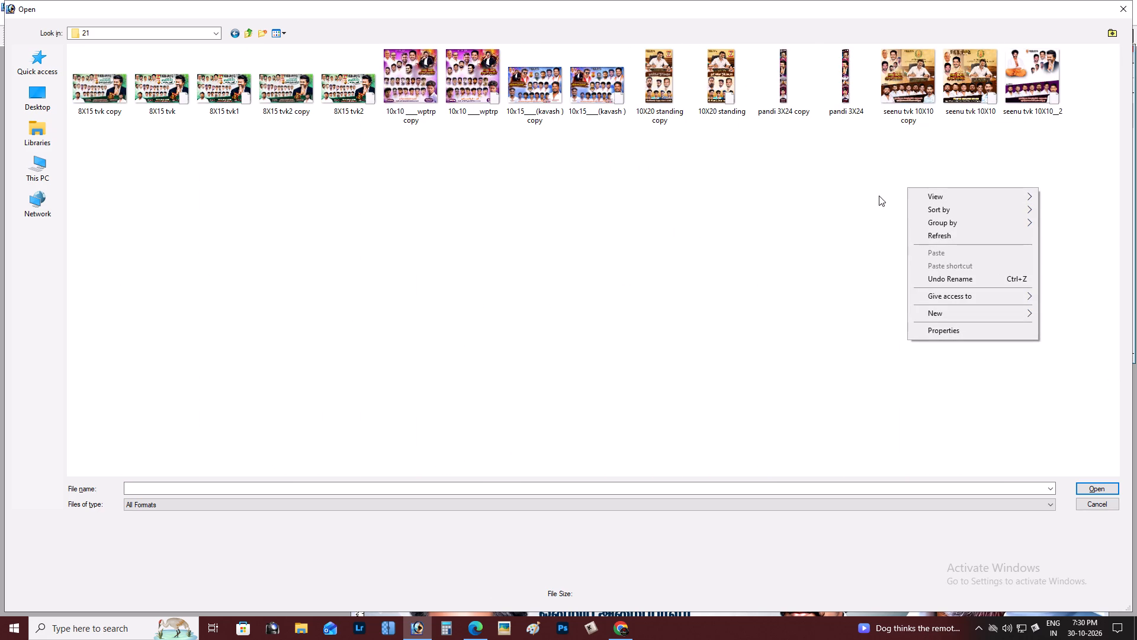
click(948, 201)
click(867, 200)
scroll(846, 235, down, 1)
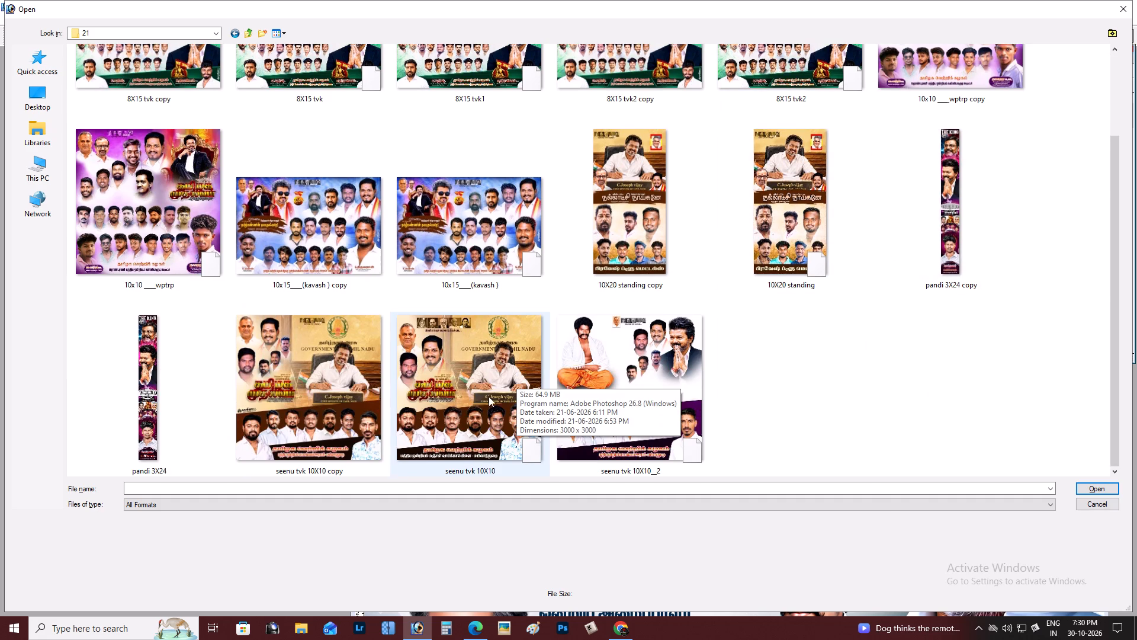
Preview seenu tvk 10X10 copy in ACDSee, close the viewer, and leave the file browser without opening anything.
right_click(659, 406)
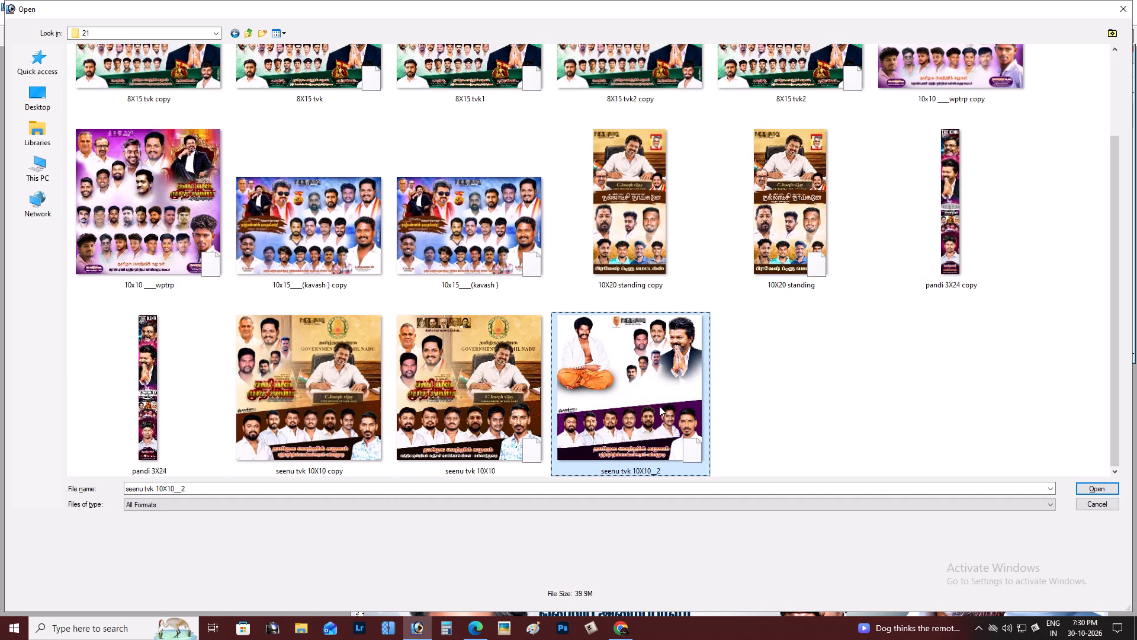
right_click(255, 393)
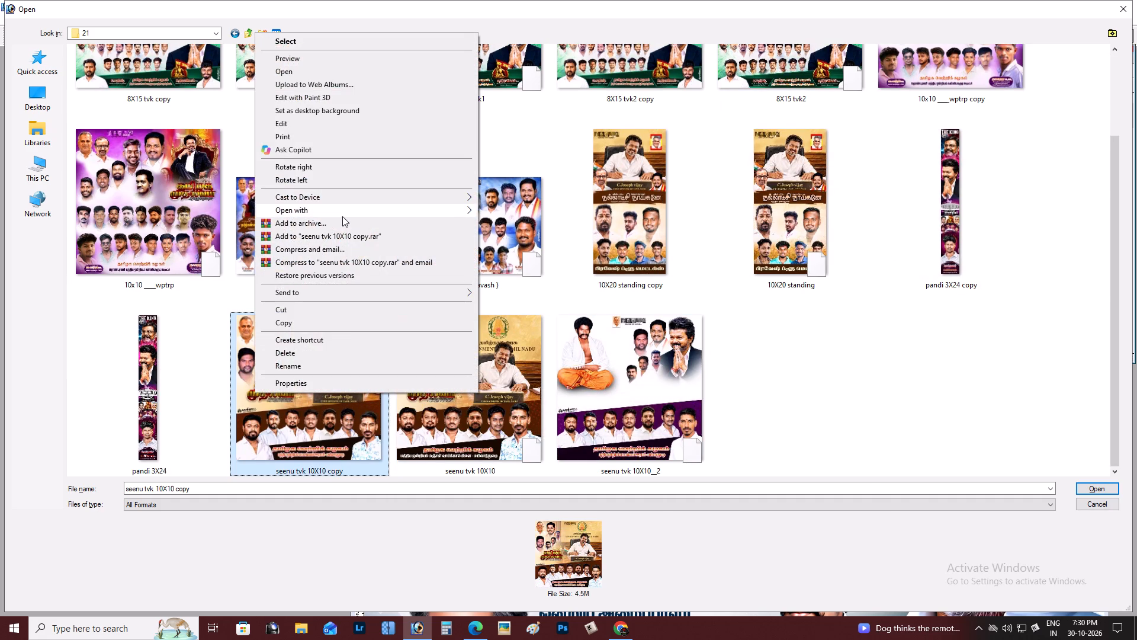
click(342, 216)
click(558, 210)
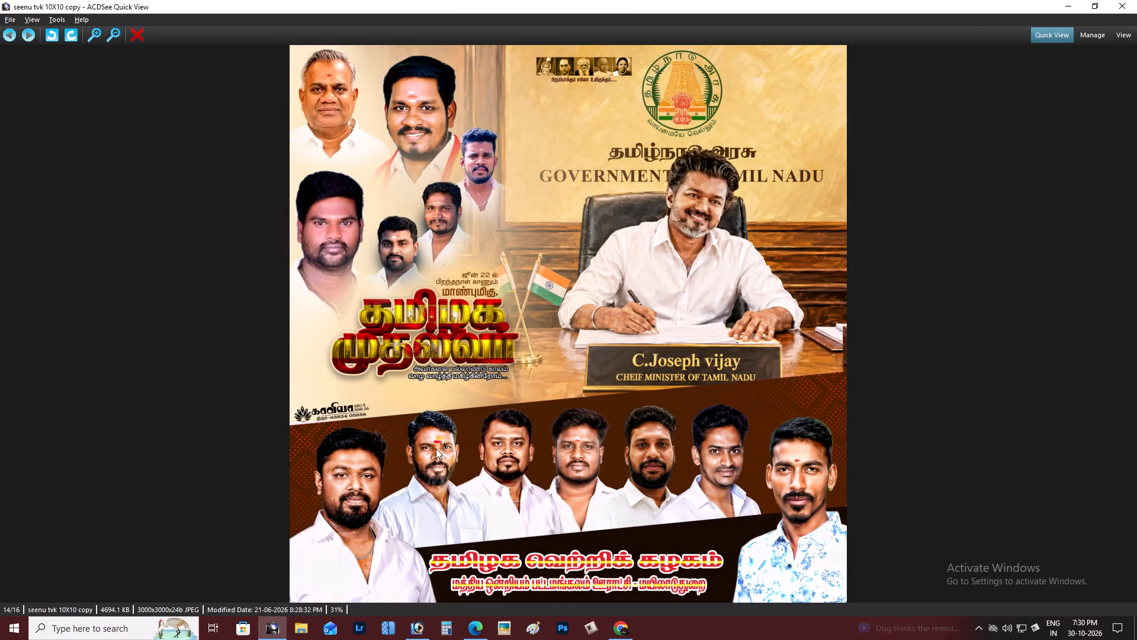
click(1136, 0)
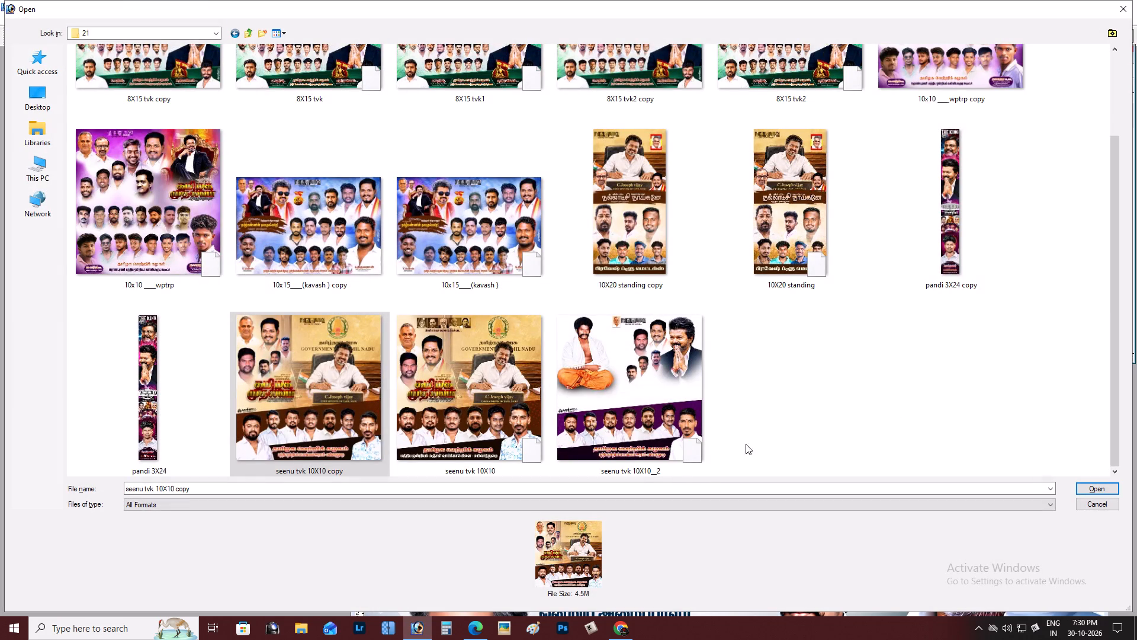
click(831, 399)
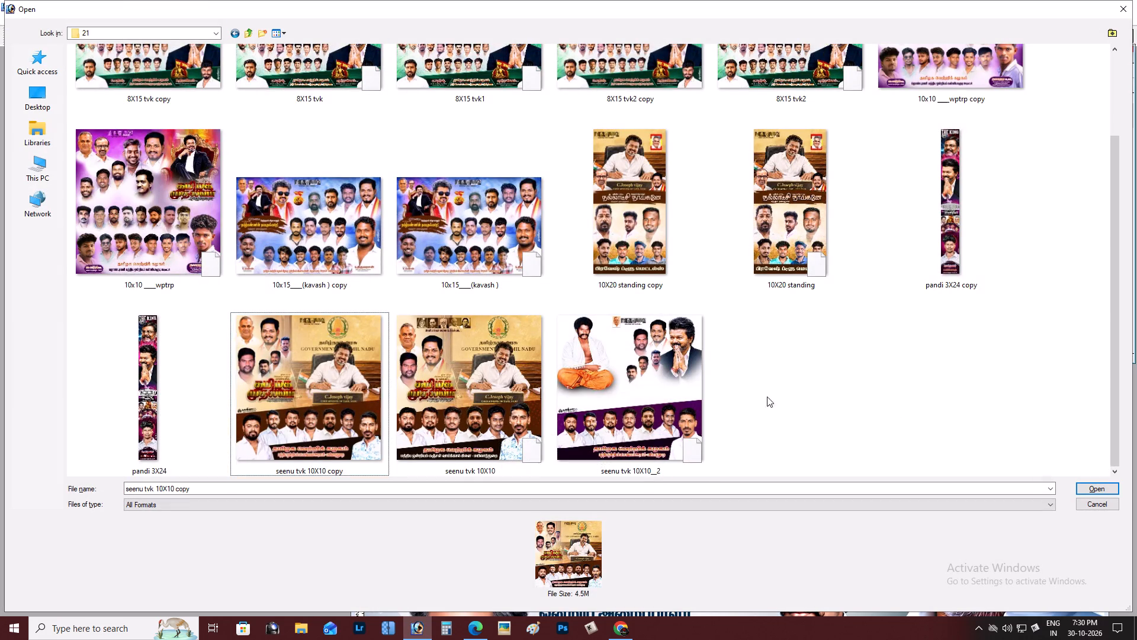
click(823, 369)
click(1133, 0)
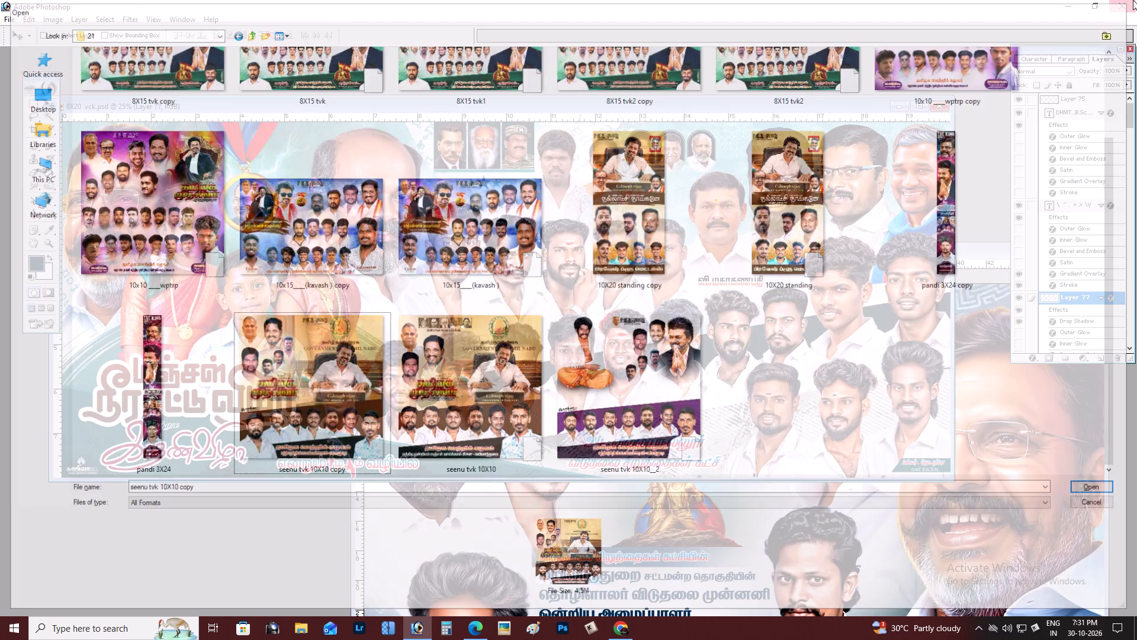
Examine the portraits and lettering across the 8X20 vck banner enlarged in full-screen view.
scroll(825, 229, up, 1)
scroll(825, 229, down, 2)
key(ctrl+plus)
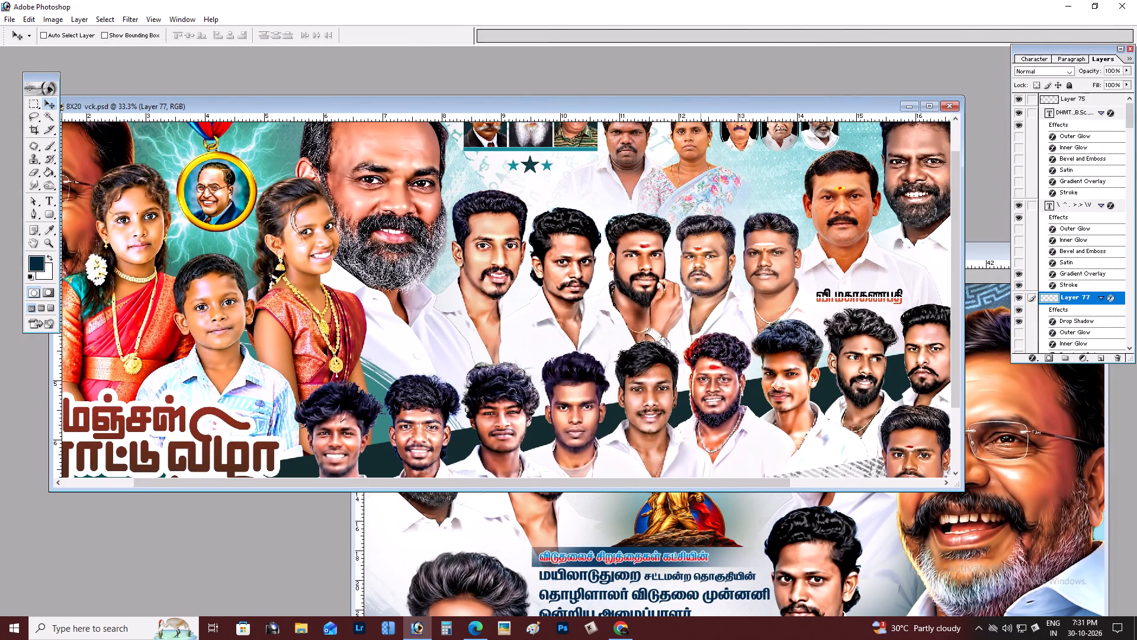
key(f)
key(space)
drag(498, 242, 631, 203)
key(Tab)
key(ctrl+plus)
key(ctrl+space)
key(ctrl+space)
key(ctrl+space)
key(ctrl+space)
key(ctrl+space)
key(ctrl+space)
key(ctrl+space)
key(ctrl+space)
key(ctrl+space)
key(ctrl+space)
key(ctrl+space)
key(ctrl+space)
key(ctrl+space)
key(ctrl+space)
key(ctrl+space)
key(ctrl+space)
key(ctrl+space)
key(ctrl+space)
key(ctrl+space)
key(ctrl+space)
drag(587, 282, 752, 212)
drag(520, 283, 897, 150)
drag(514, 331, 578, 315)
drag(613, 300, 442, 336)
drag(510, 313, 261, 382)
drag(704, 300, 452, 367)
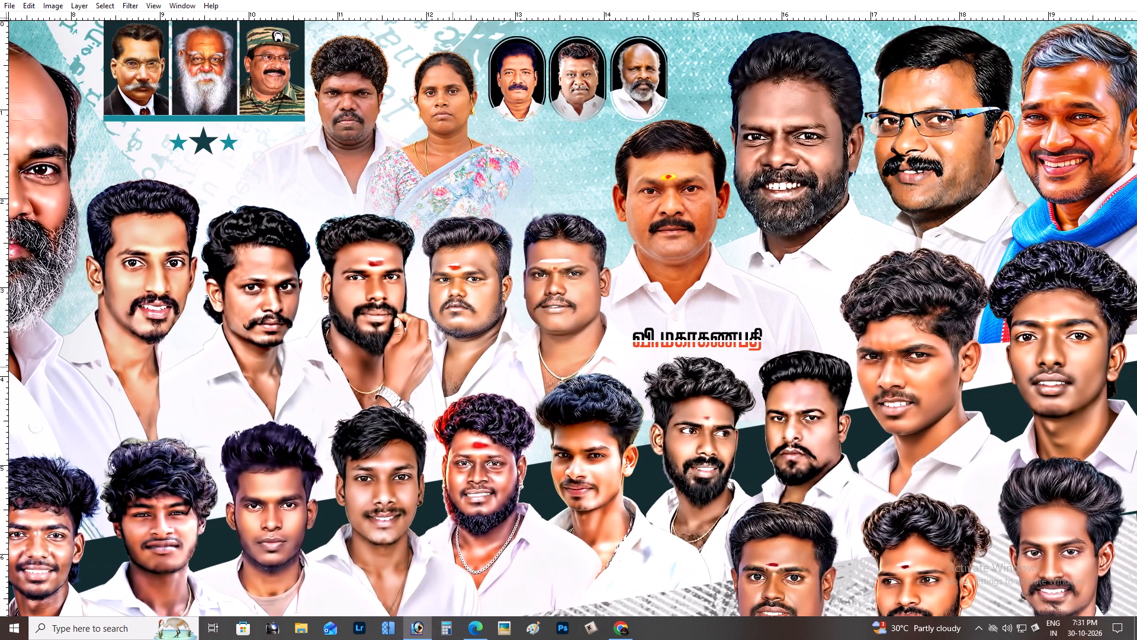
drag(452, 367, 355, 374)
drag(413, 363, 404, 277)
drag(503, 373, 549, 273)
drag(592, 359, 688, 277)
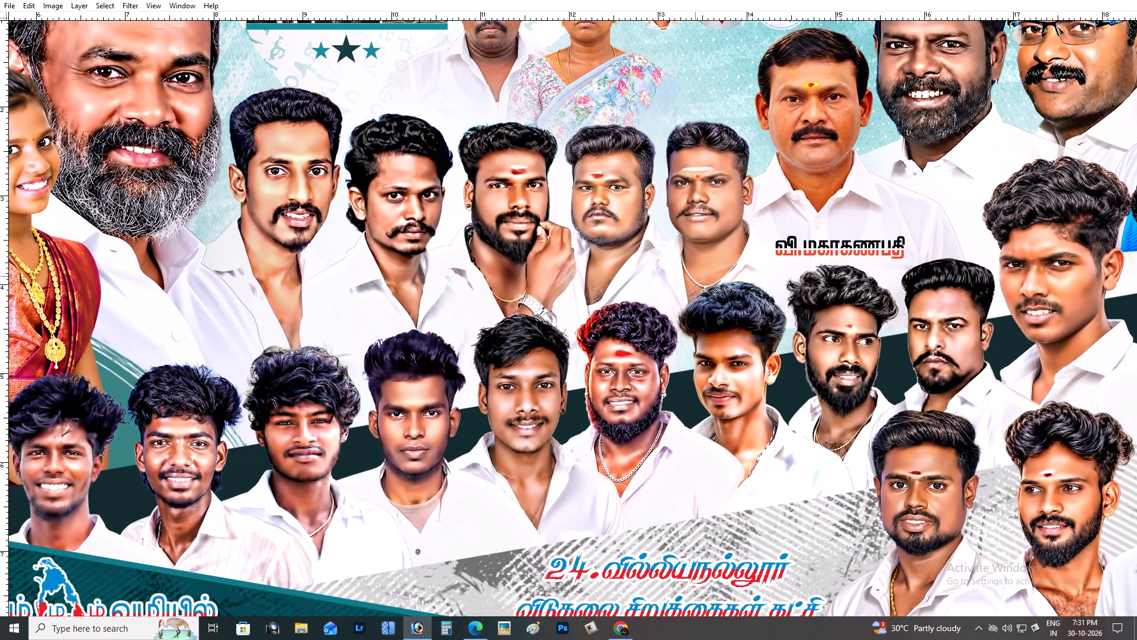
Select the என்றும் … வழியில் slogan with the map in 8X20 vck and move it up over the girl's portrait.
key(f)
key(space)
key(space)
key(space)
key(space)
key(space)
key(space)
drag(425, 449, 653, 380)
drag(371, 504, 427, 499)
right_click(333, 552)
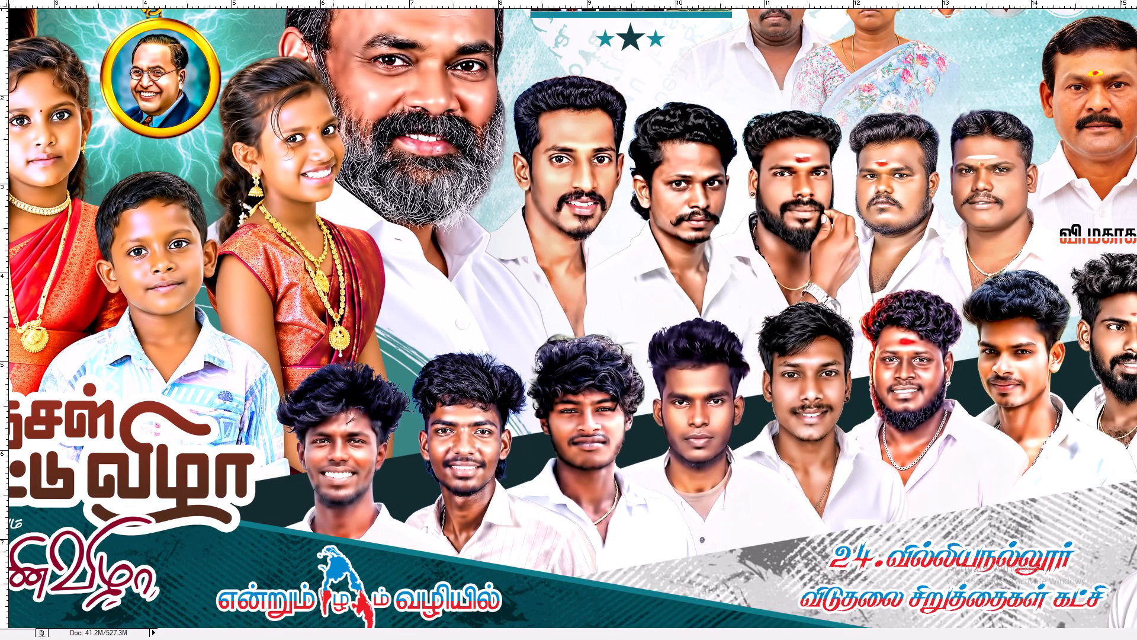
click(341, 564)
right_click(338, 565)
click(375, 420)
drag(368, 508, 373, 450)
key(ctrl+z)
drag(324, 582, 290, 184)
Copy the map slogan from 8X20 vck into the vck12 36X50 banner, placing it at the right end of the name band.
text(ff)
key(f)
key(f)
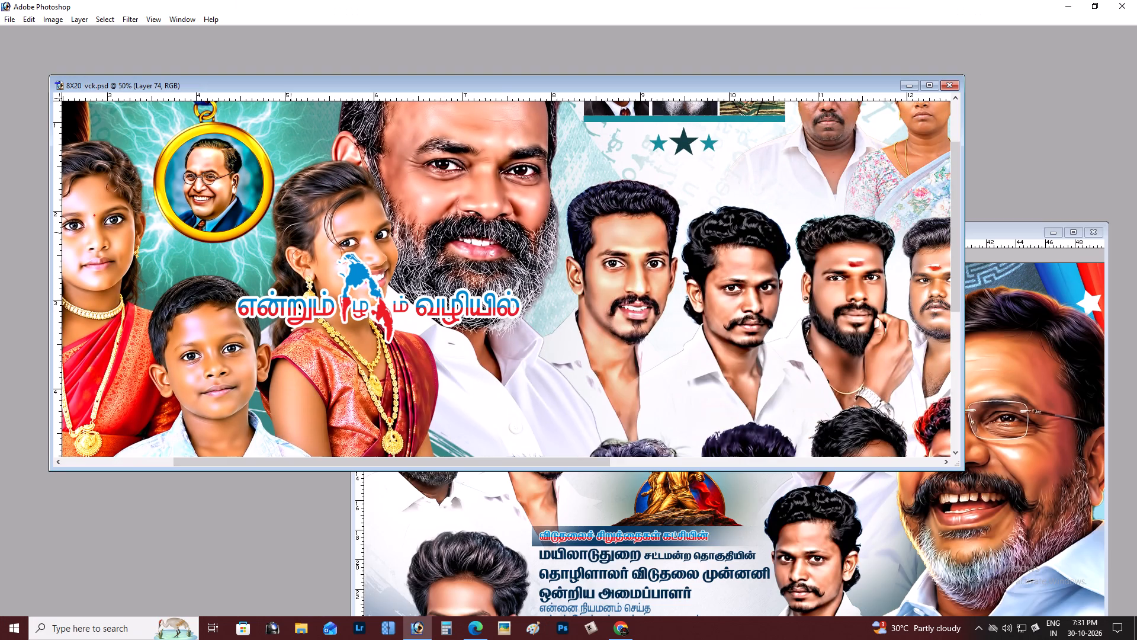
drag(319, 260, 642, 513)
key(f)
drag(475, 318, 708, 445)
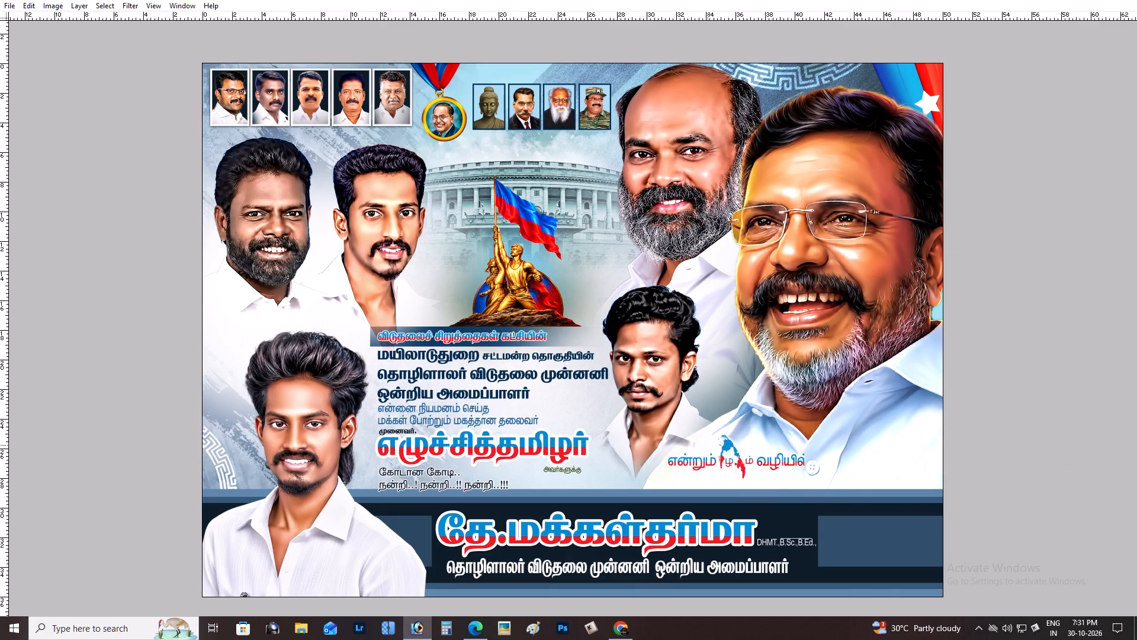
drag(708, 445, 834, 516)
Free-transform the slogan to about two-thirds of its size so it fits the blue box beside the degree text.
key(ctrl+plus)
key(ctrl+plus)
key(space)
drag(830, 514, 412, 378)
key(ctrl+plus)
key(space)
key(space)
key(space)
key(space)
key(space)
key(space)
key(space)
key(space)
key(space)
key(space)
key(space)
key(space)
key(space)
key(space)
key(space)
key(space)
key(space)
key(space)
key(space)
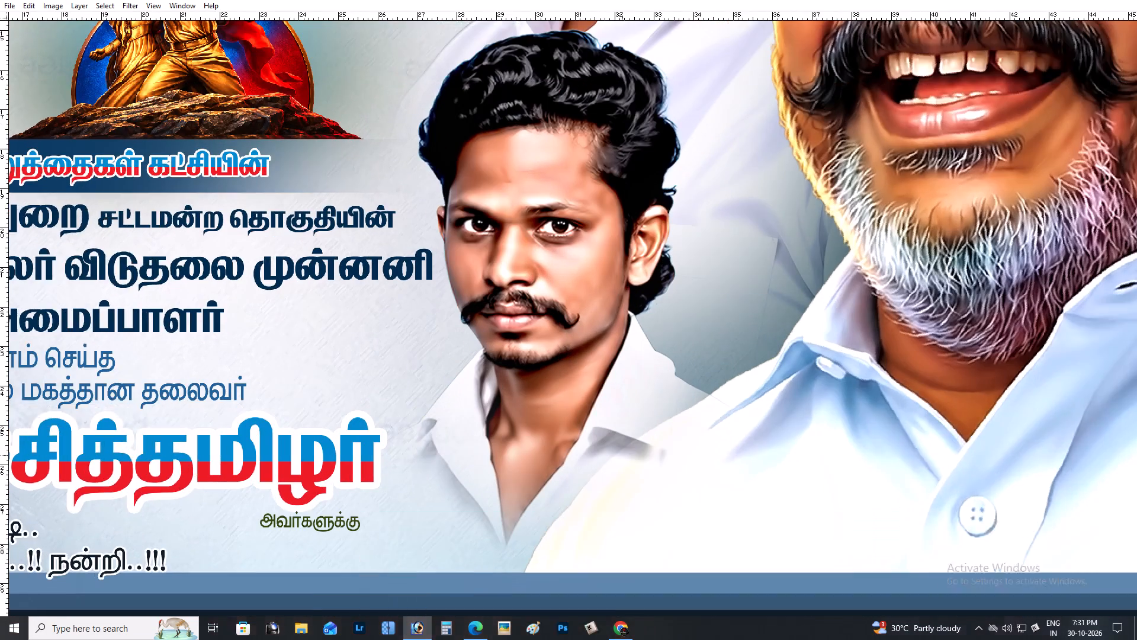
drag(605, 448, 143, 317)
drag(807, 465, 537, 320)
key(ctrl+t)
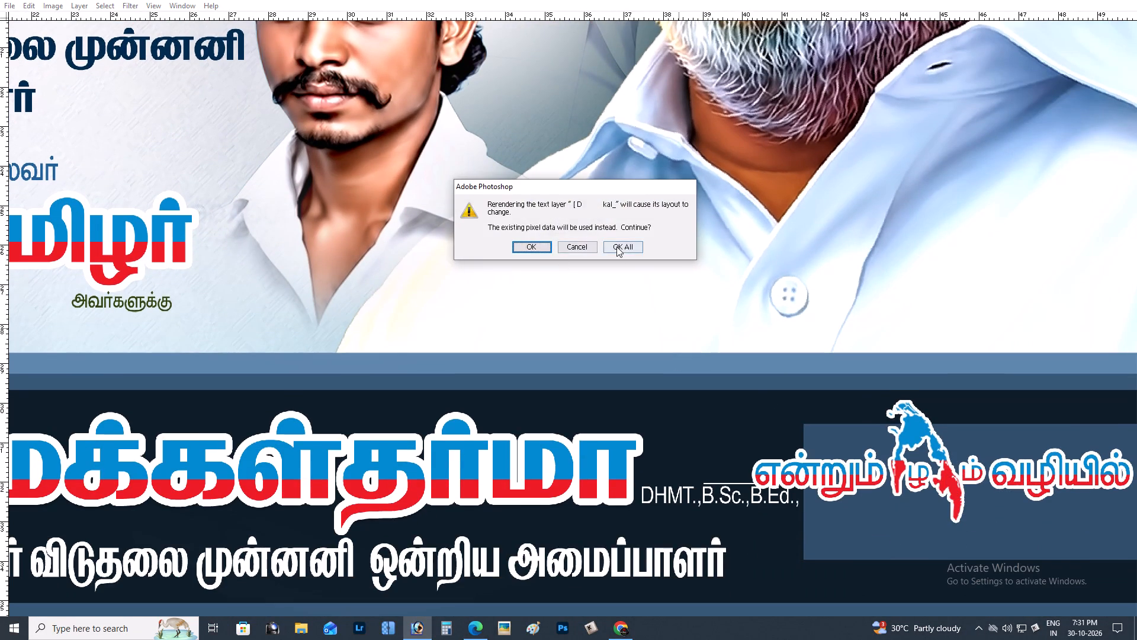
click(616, 247)
alt+shift+drag(757, 409, 802, 421)
alt+shift+drag(799, 403, 817, 410)
key(Return)
Move the reduced slogan rightward within the blue box, away from the degree text.
key(ctrl+plus)
key(space)
key(space)
key(space)
key(space)
key(space)
key(space)
key(space)
key(space)
key(space)
key(space)
drag(817, 410, 746, 373)
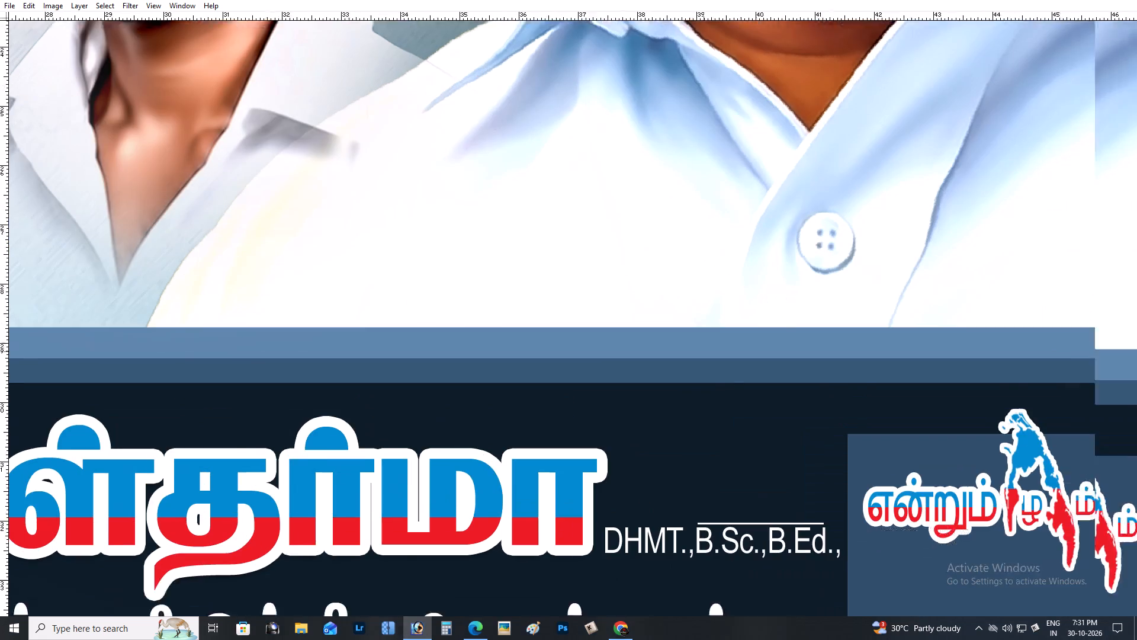
drag(746, 373, 390, 228)
drag(965, 406, 861, 355)
drag(966, 409, 1061, 413)
Free-transform the slogan to reduce its height slightly from the top edge, keeping existing pixel data for all text layers.
key(ctrl+t)
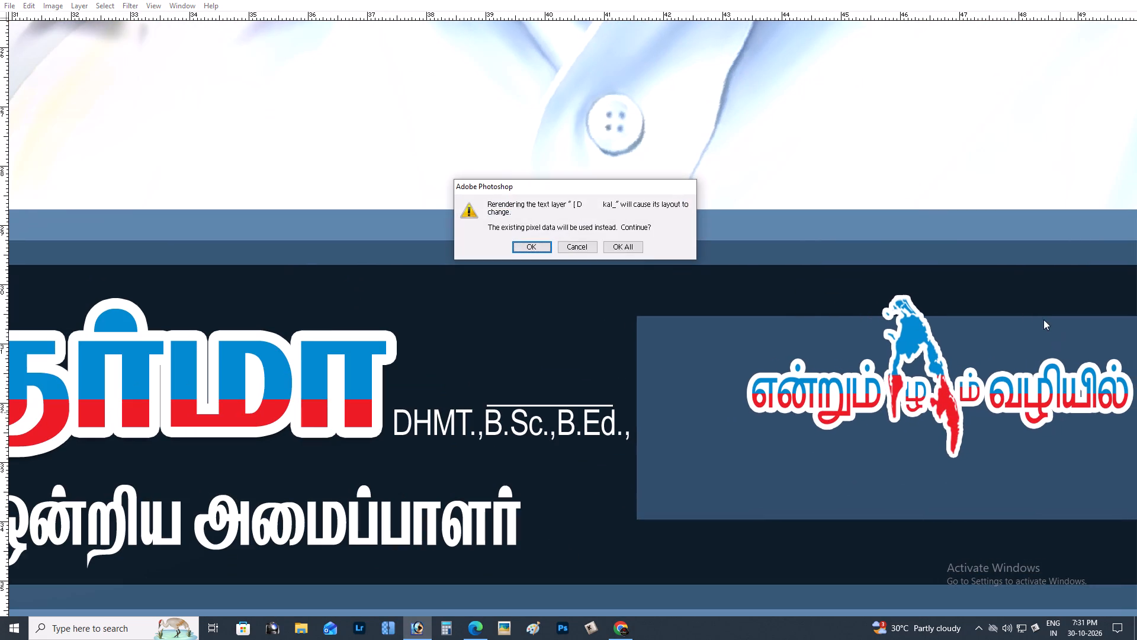
click(636, 252)
shift+drag(953, 299, 957, 318)
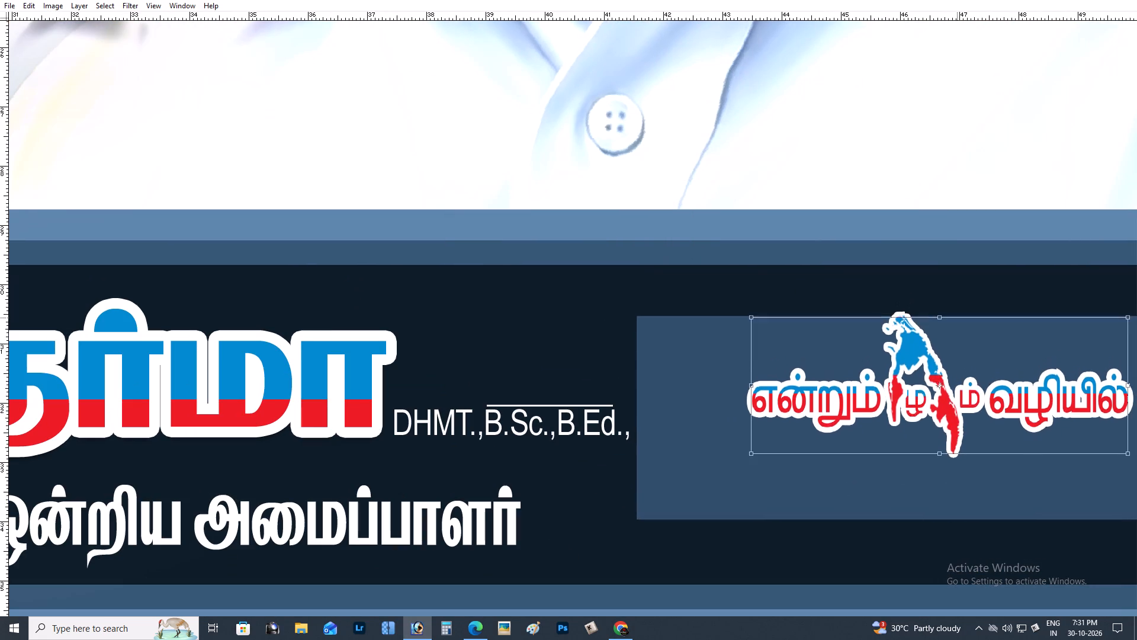
shift+drag(957, 318, 957, 319)
key(Return)
Shift the map slogan slightly left in the blue box and free-transform it wider from its left edge.
drag(908, 394, 875, 390)
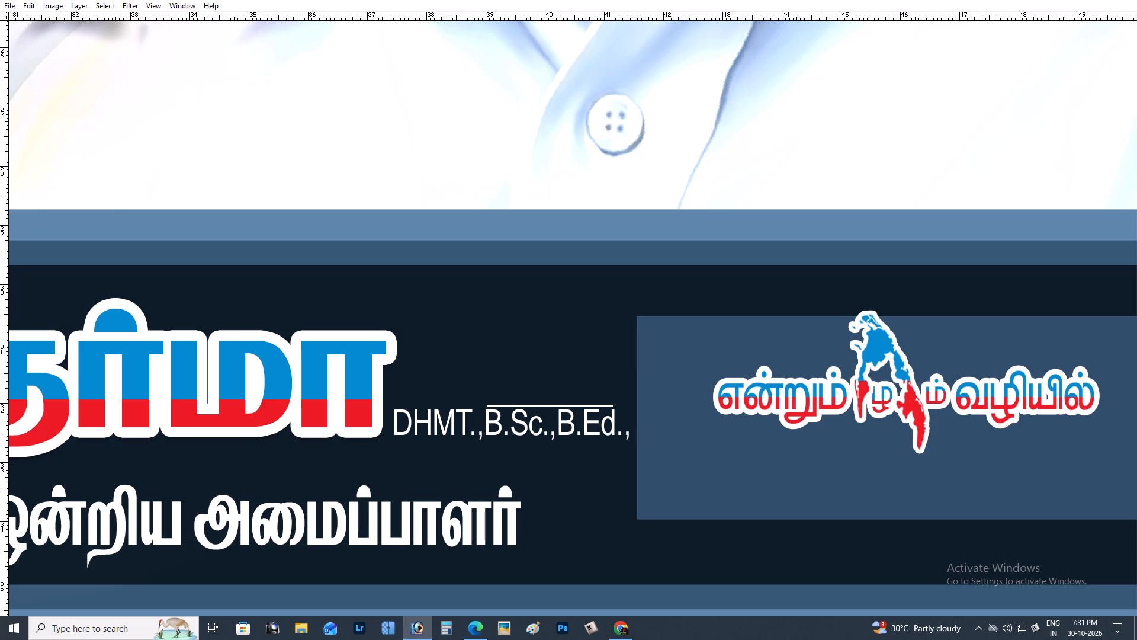
key(ctrl+t)
click(611, 249)
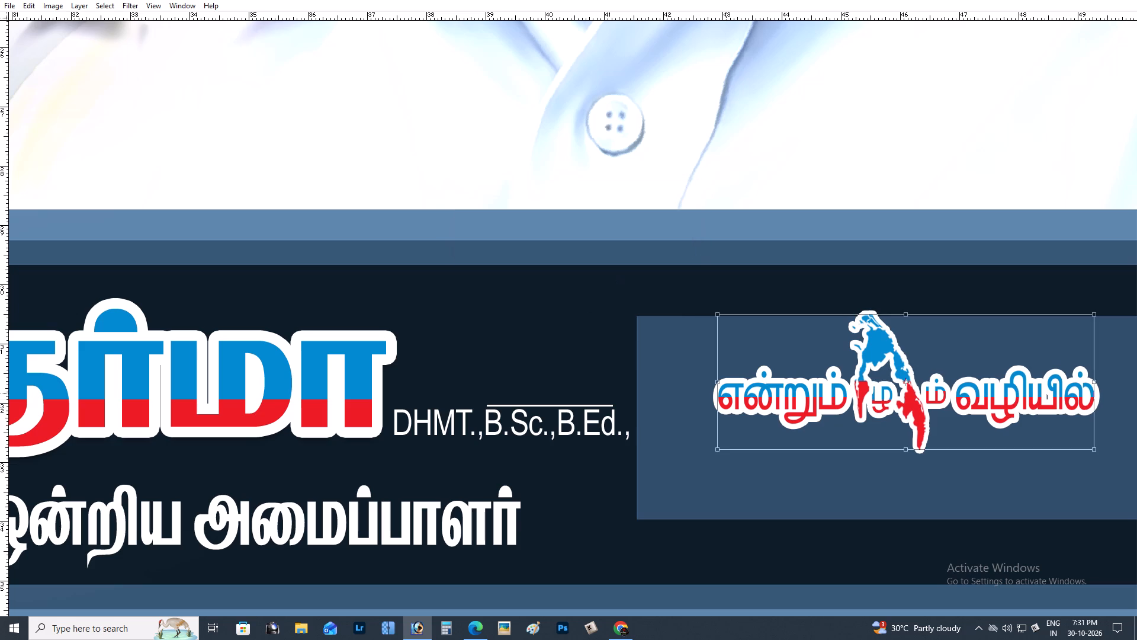
alt+shift+drag(715, 377, 685, 380)
key(Return)
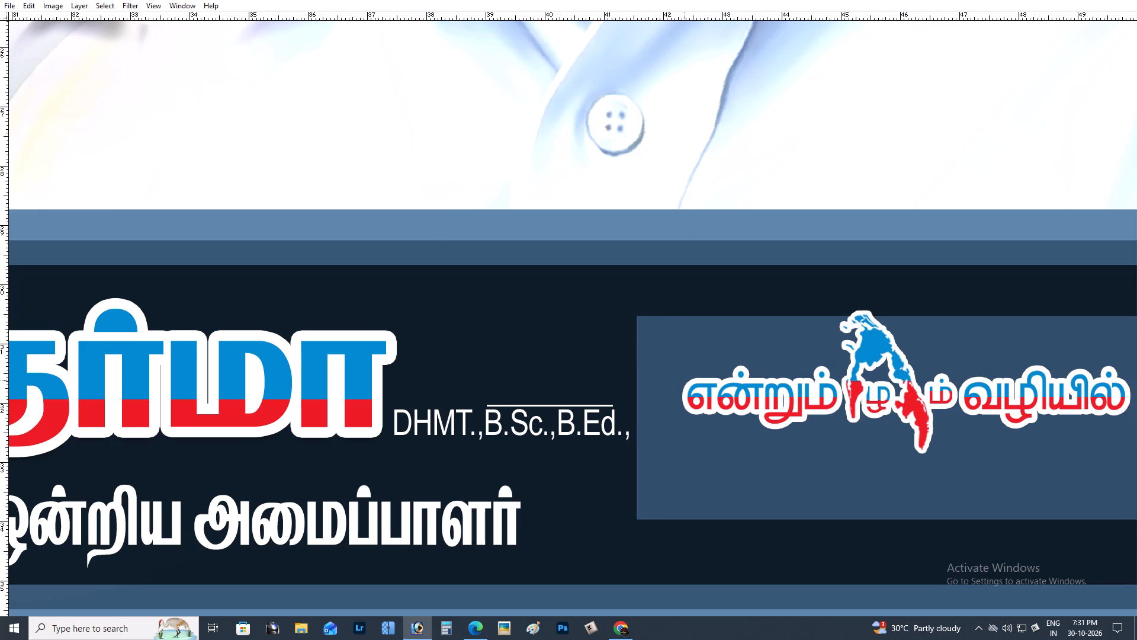
click(894, 348)
Duplicate the white designation line in the name band, bring the copy to the front and place it over the top of the name.
key(ctrl+plus)
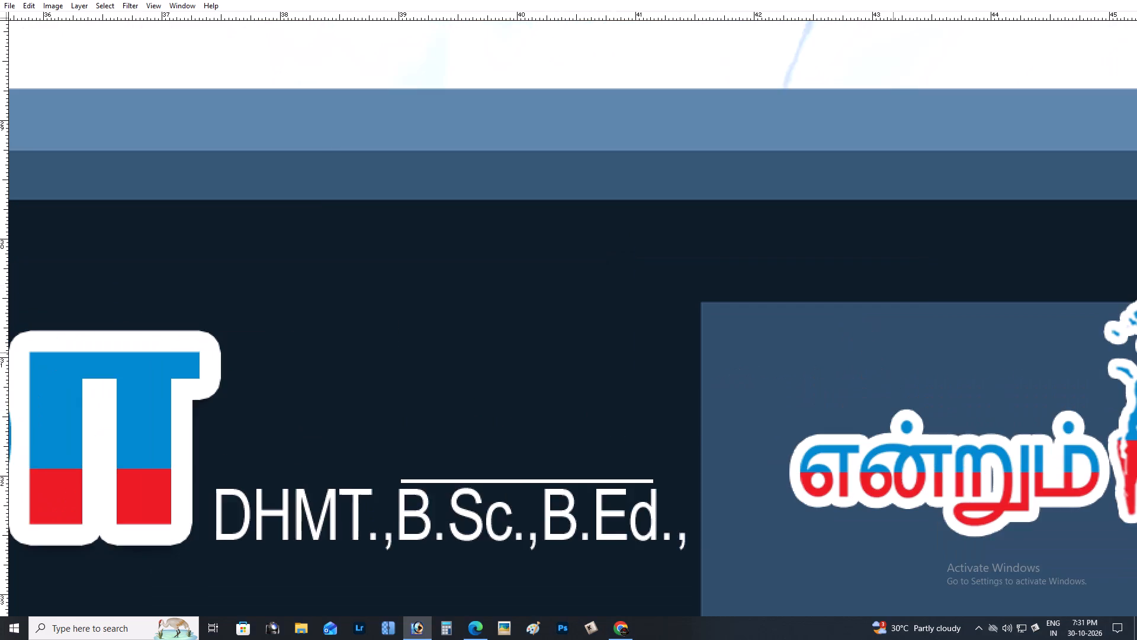
key(space)
key(space)
key(space)
key(space)
key(space)
key(space)
key(space)
key(space)
key(space)
key(space)
key(space)
key(space)
key(space)
key(space)
drag(721, 361, 761, 191)
drag(455, 307, 610, 129)
key(ctrl+minus)
key(ctrl+minus)
key(ctrl+minus)
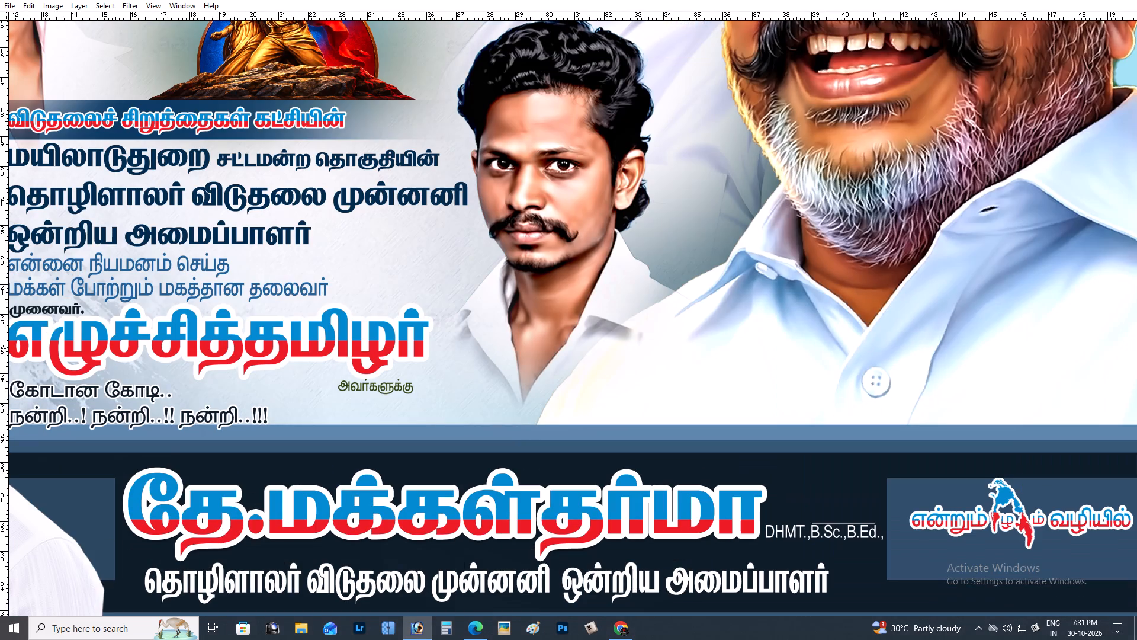
right_click(345, 577)
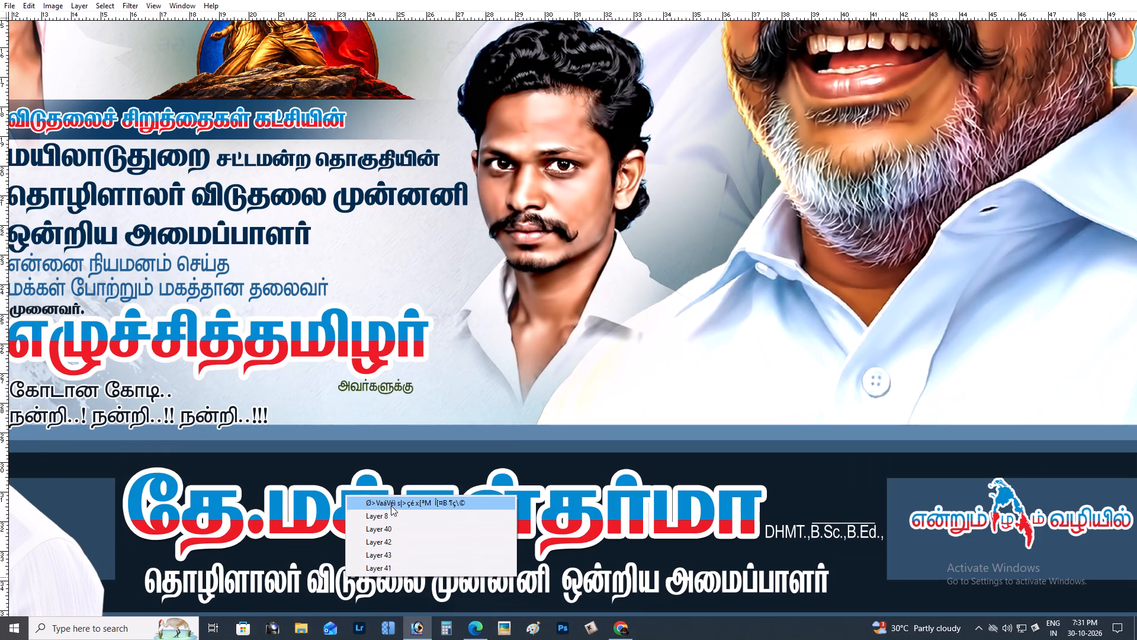
click(391, 500)
key(ctrl+j)
drag(402, 553, 708, 458)
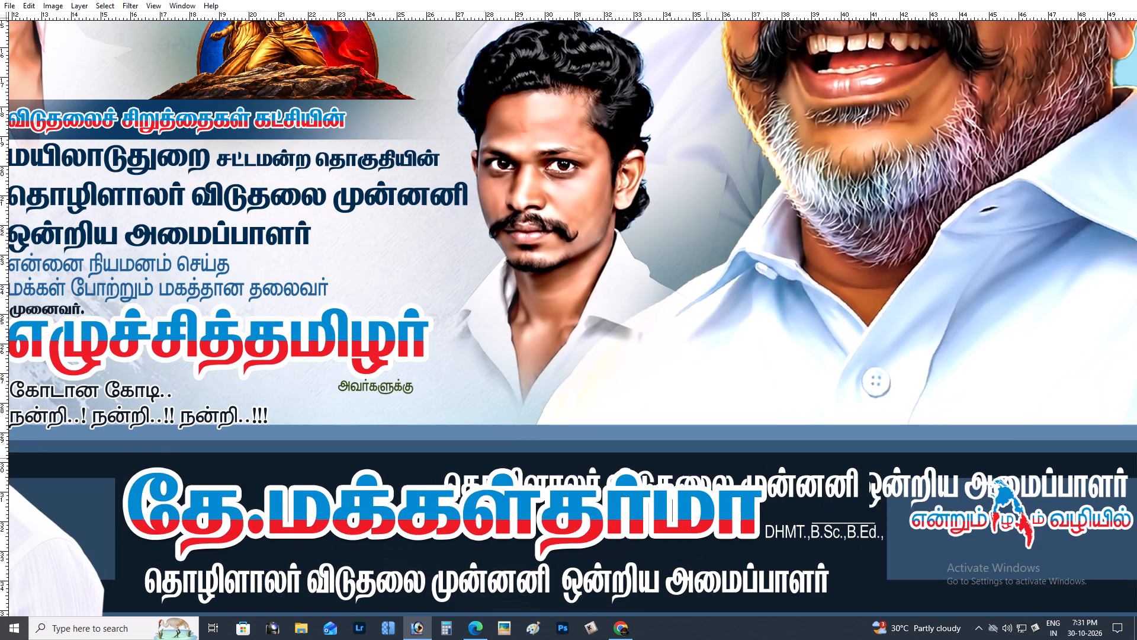
drag(708, 458, 711, 458)
key(space)
drag(741, 459, 403, 374)
drag(653, 438, 672, 501)
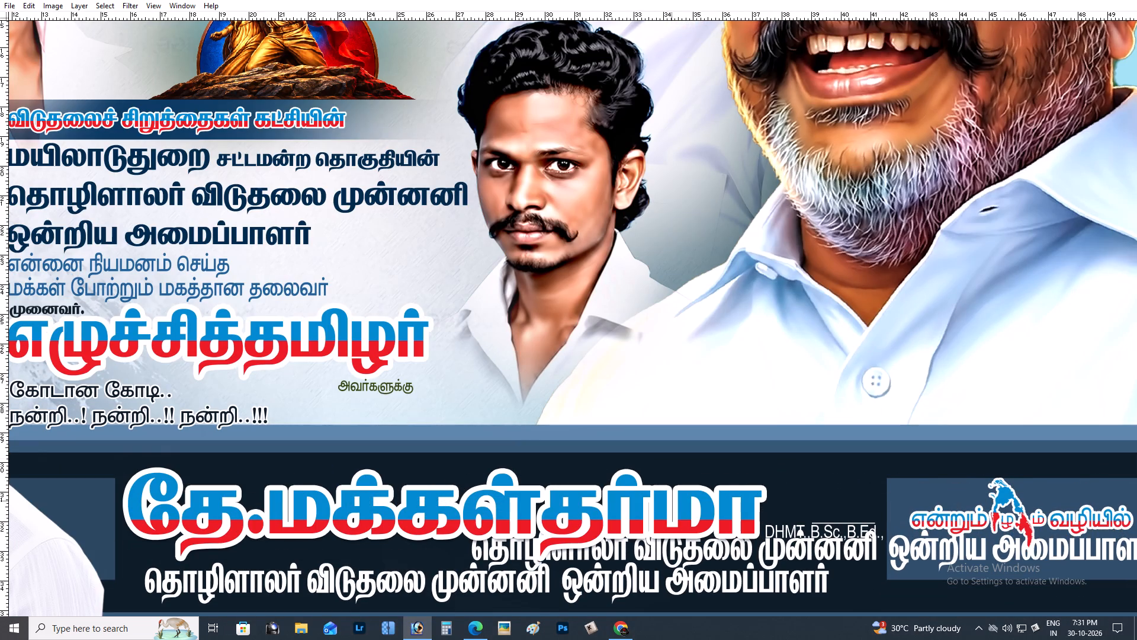
key(ctrl+shift+bracketright)
drag(673, 530, 629, 452)
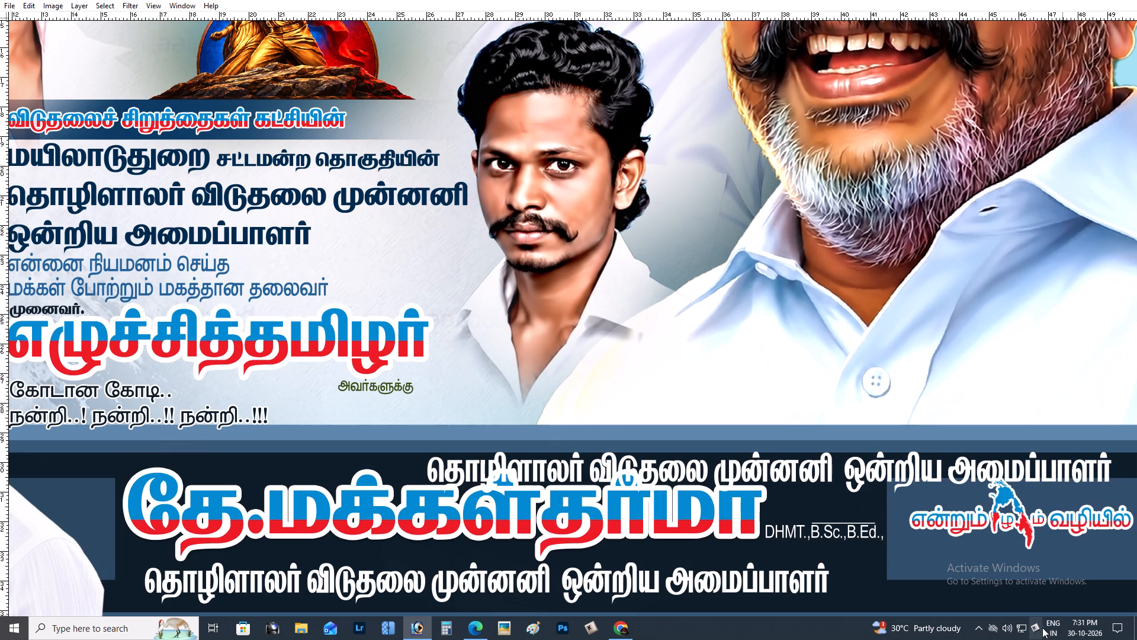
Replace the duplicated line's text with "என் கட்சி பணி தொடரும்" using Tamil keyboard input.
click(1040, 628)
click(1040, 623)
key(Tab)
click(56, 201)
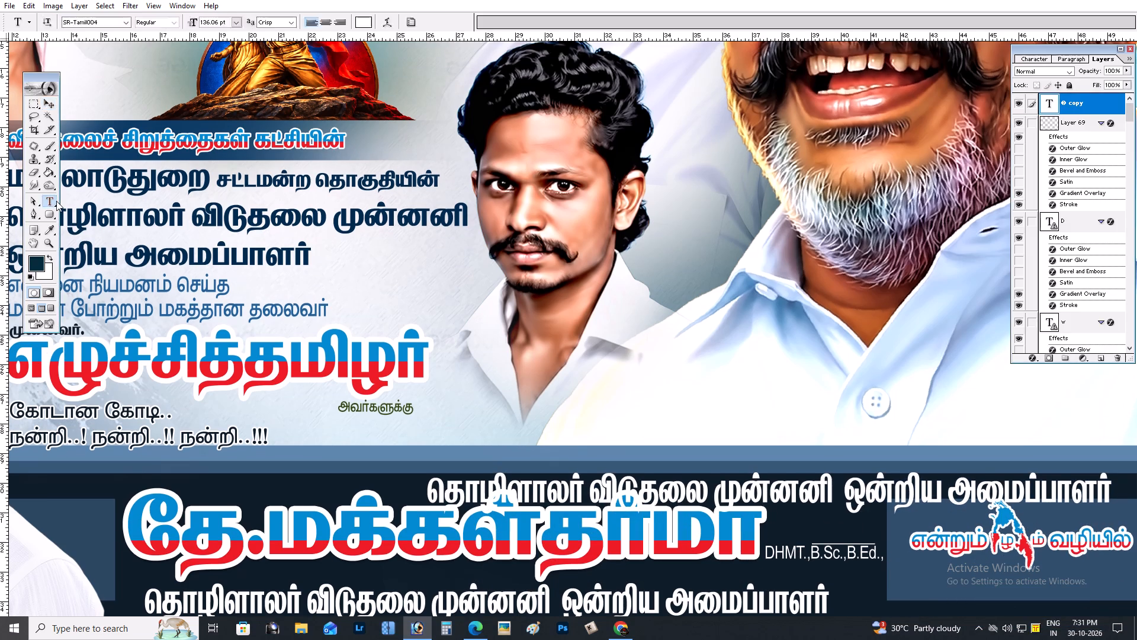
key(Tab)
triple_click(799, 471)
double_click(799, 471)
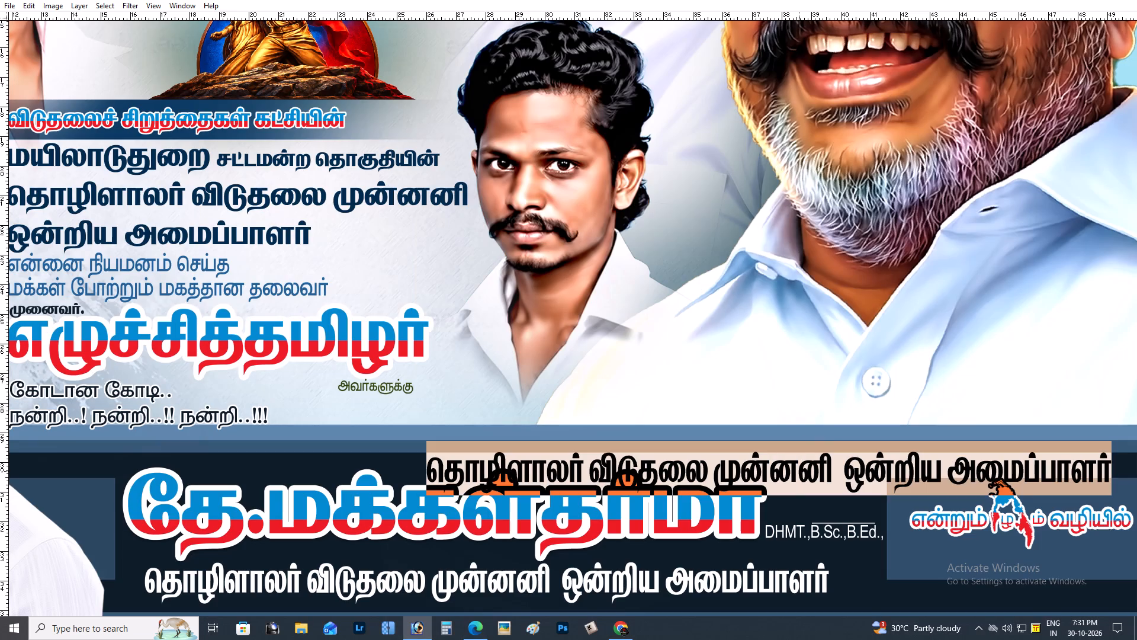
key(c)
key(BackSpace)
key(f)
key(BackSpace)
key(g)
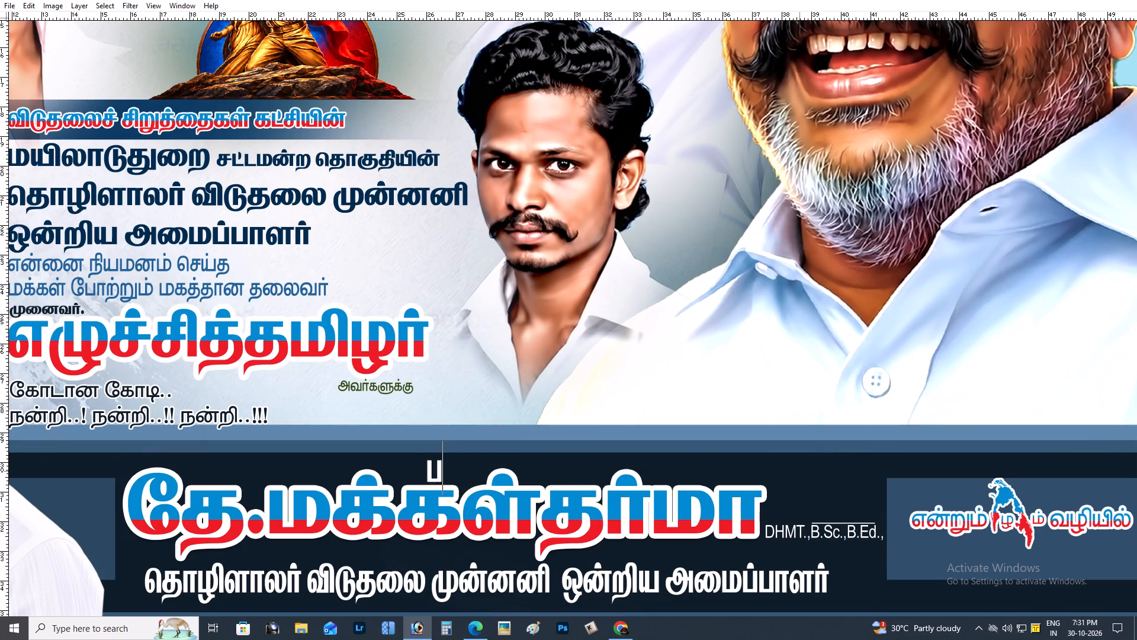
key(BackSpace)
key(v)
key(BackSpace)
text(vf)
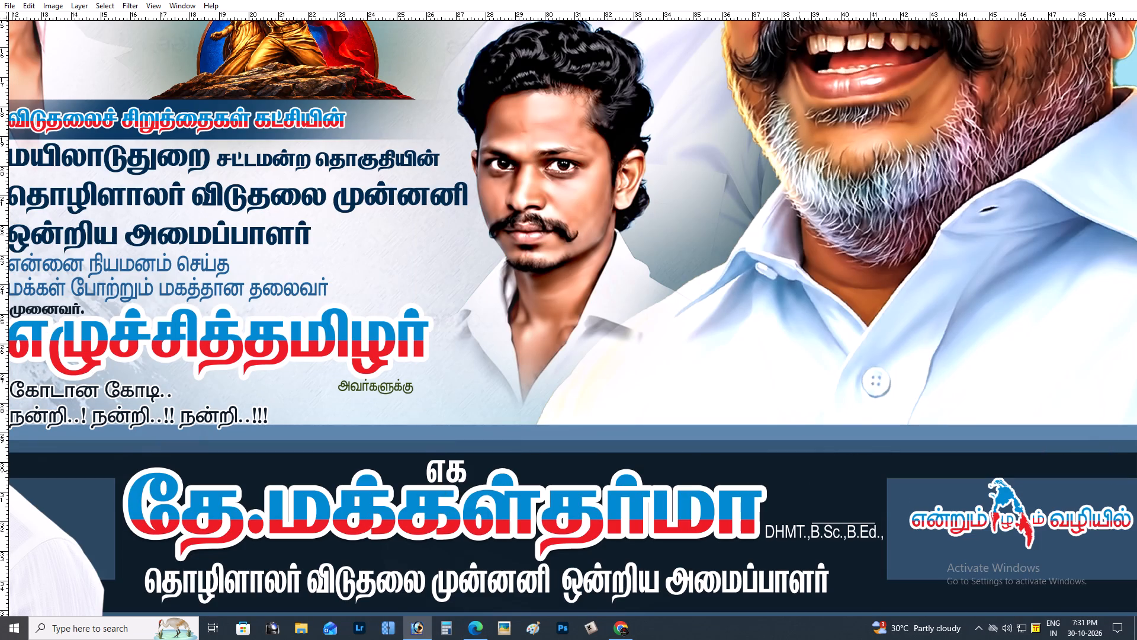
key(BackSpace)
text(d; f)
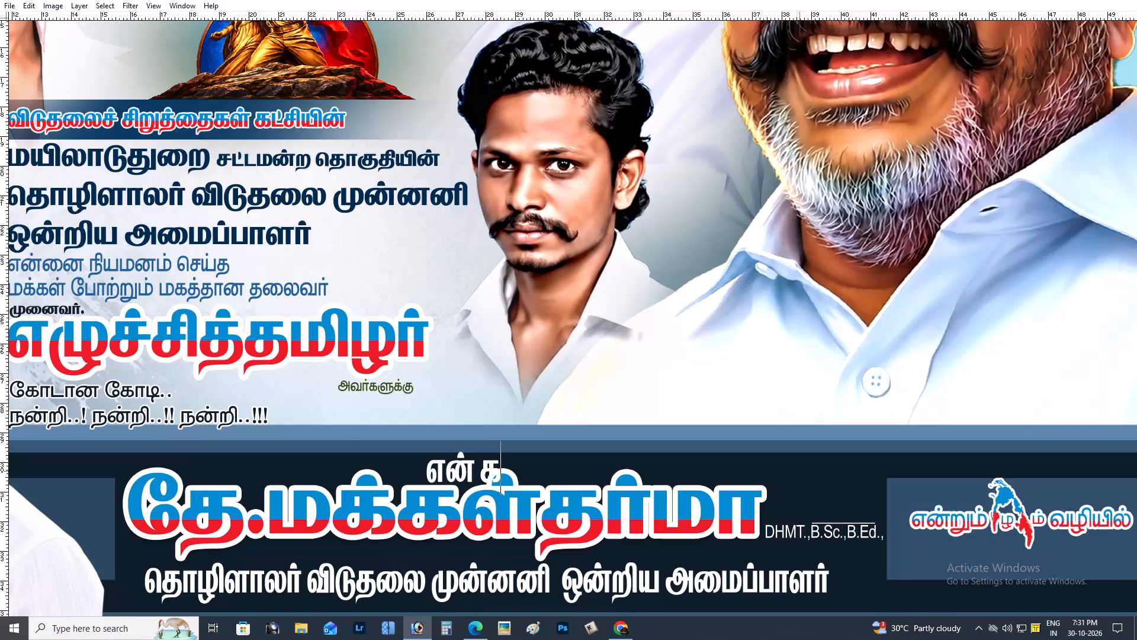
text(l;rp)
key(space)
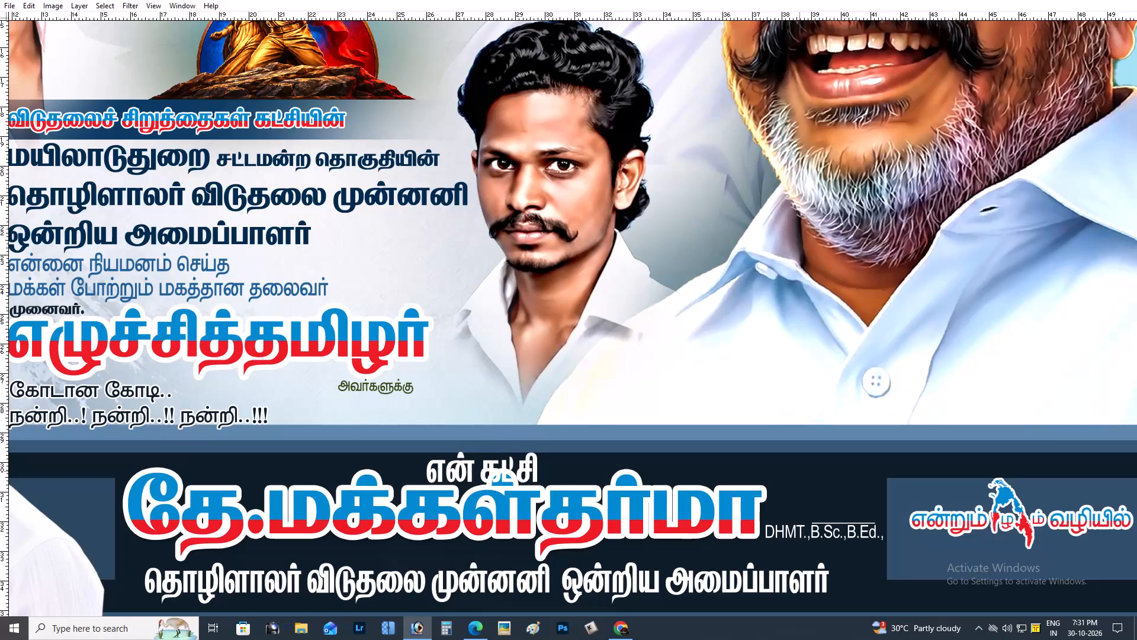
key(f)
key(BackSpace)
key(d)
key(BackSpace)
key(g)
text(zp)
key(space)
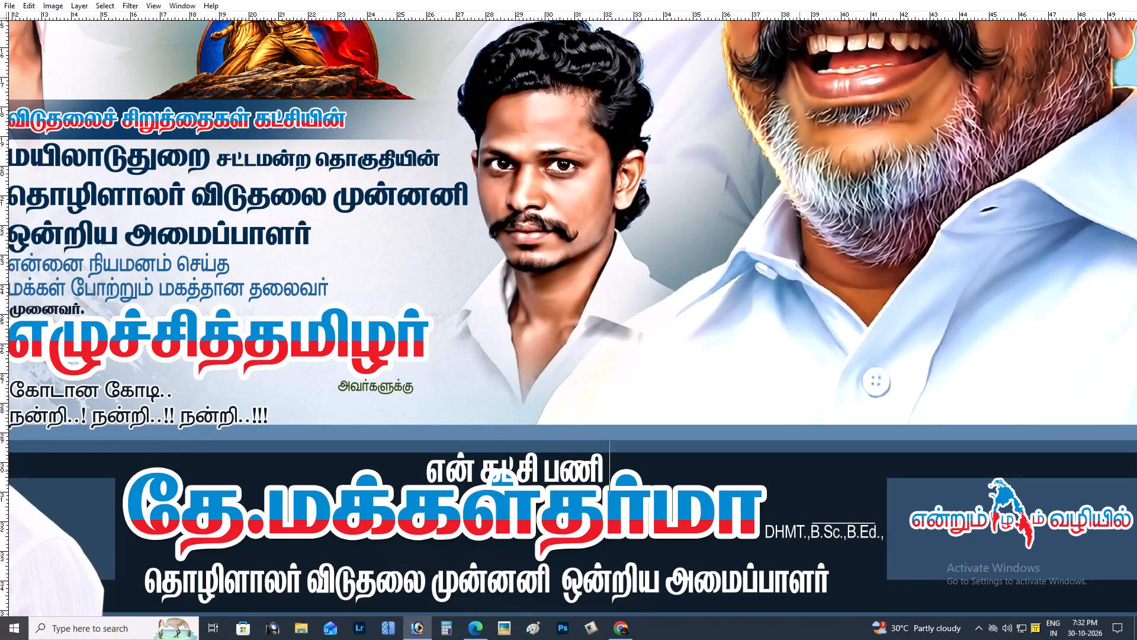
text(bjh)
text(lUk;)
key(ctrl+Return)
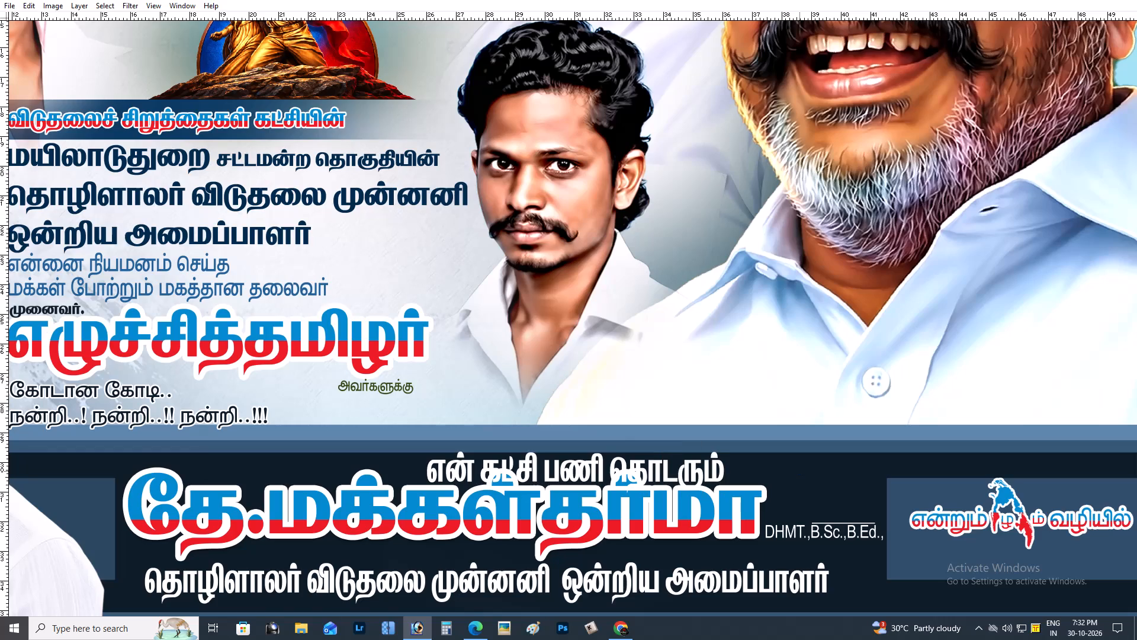
Browse other fonts for the new tagline and set it to STMZH - 004.
triple_click(600, 457)
click(600, 457)
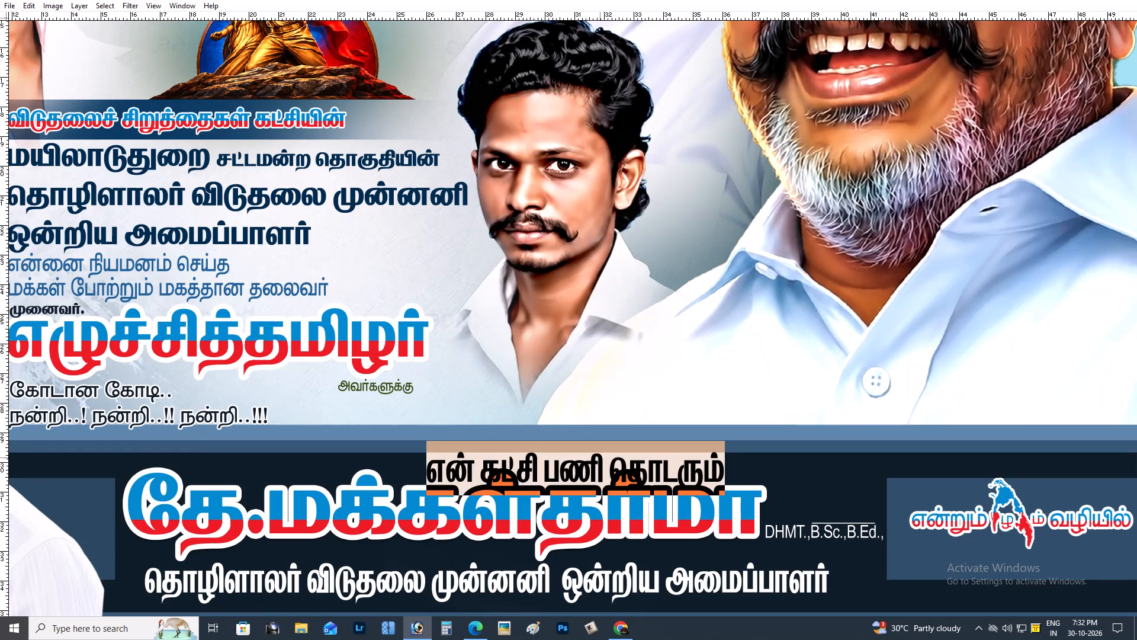
key(ctrl+t)
key(ctrl+t)
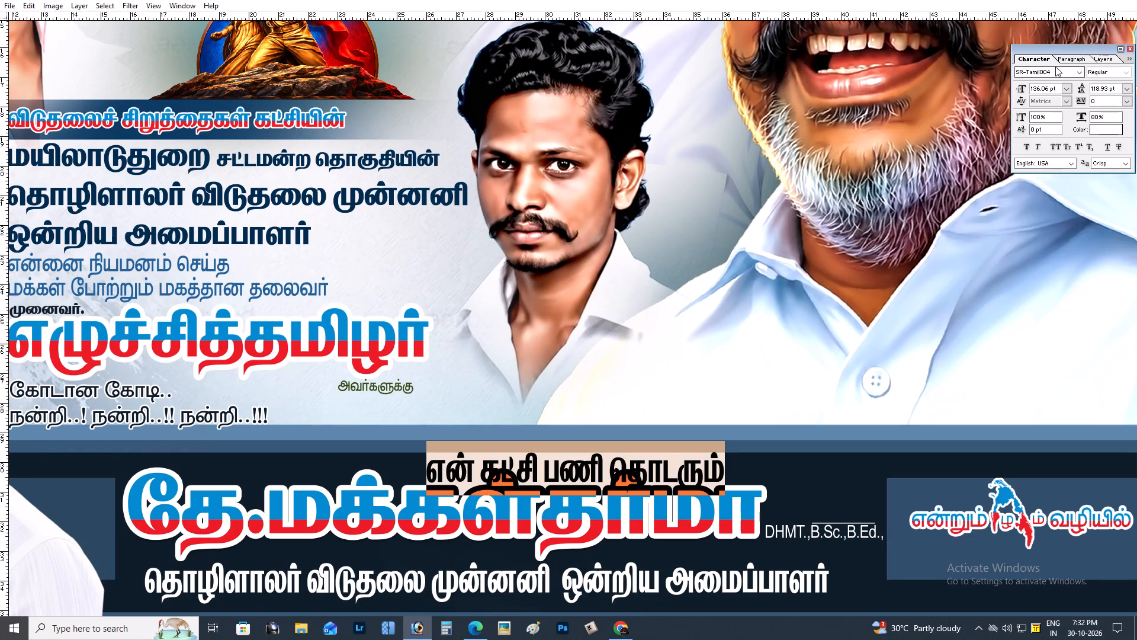
click(1055, 66)
double_click(1055, 69)
key(Up)
key(Up)
key(Up)
key(Up)
key(Up)
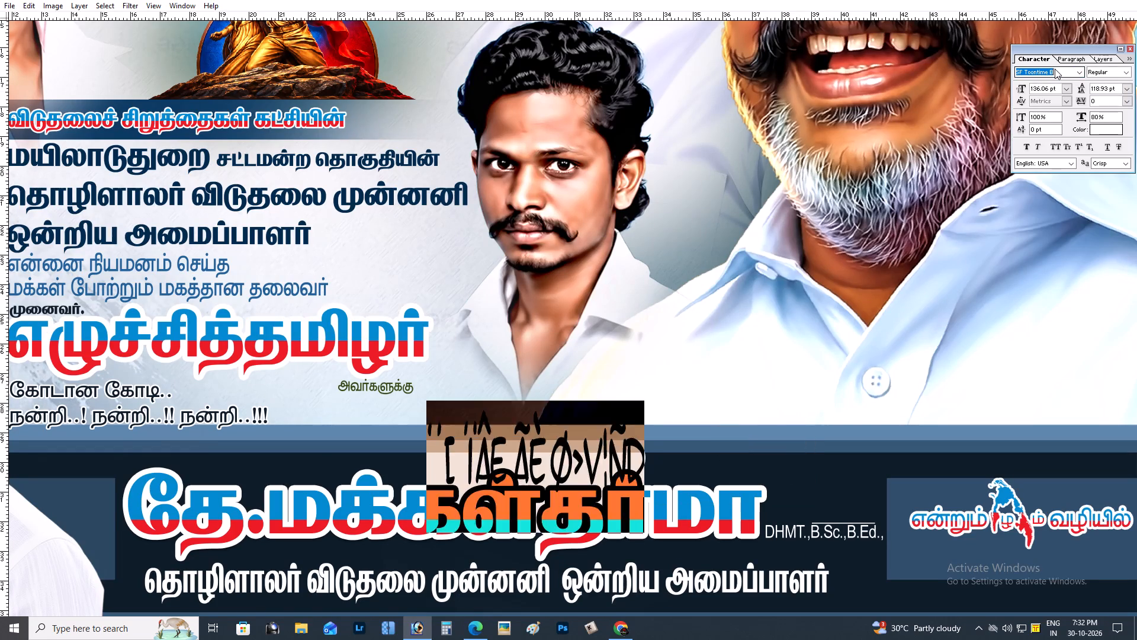
key(Up)
key(Up)
key(Up)
key(Up)
click(1080, 69)
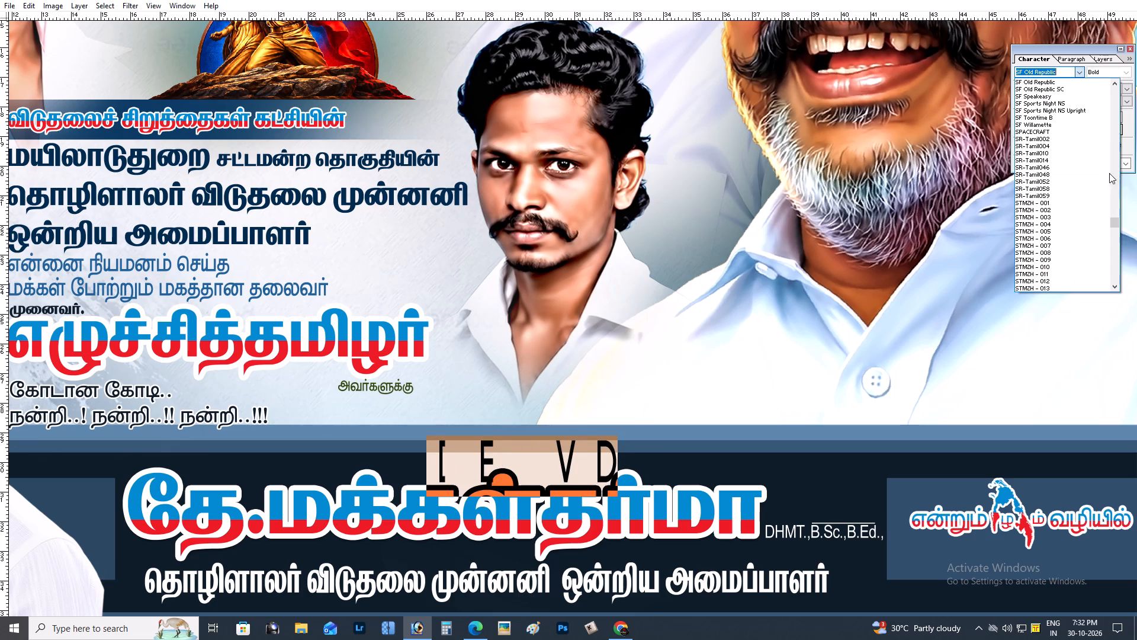
click(1093, 205)
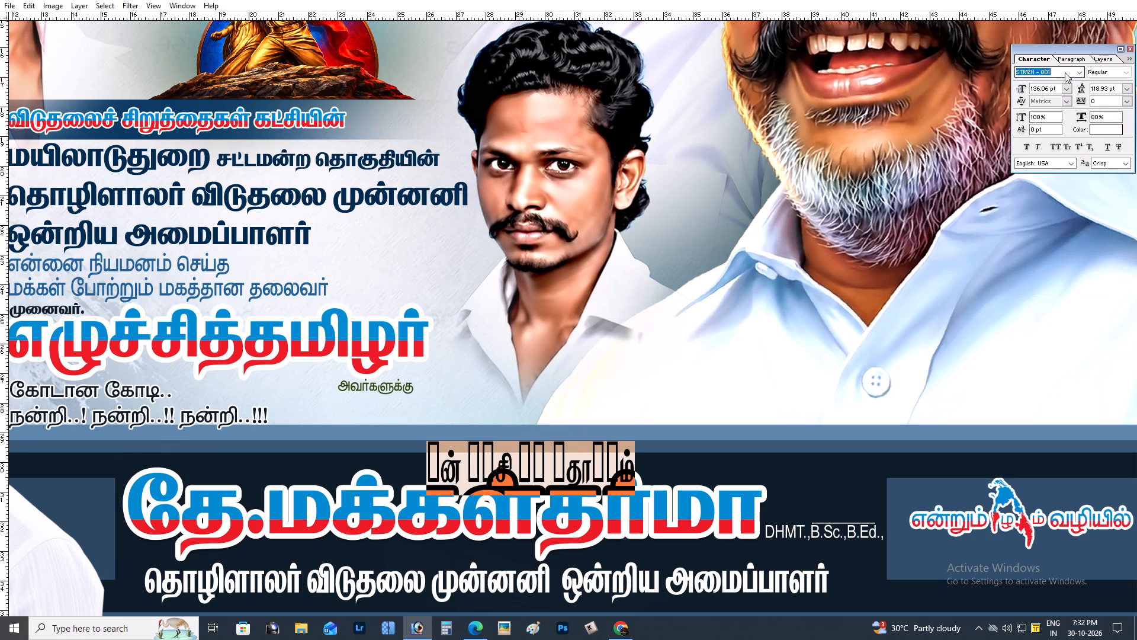
key(Down)
key(Down)
Clear the tagline and retype it in the STMZH - 004 font as "என் கட்சி பணி தொடரும்".
double_click(571, 473)
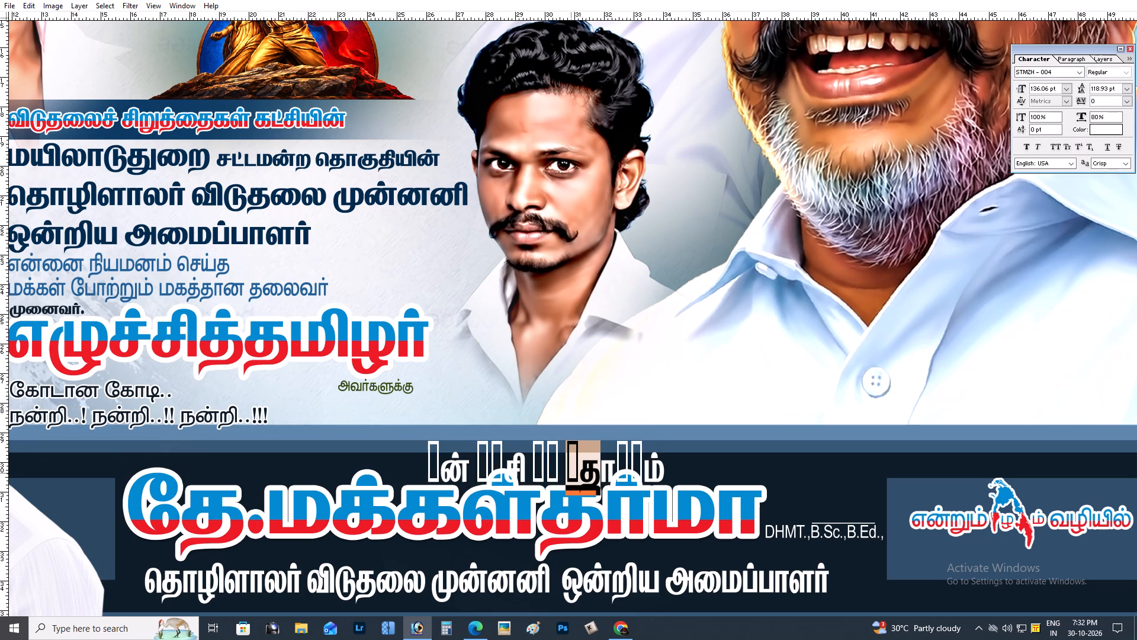
key(ctrl+a)
key(BackSpace)
key(v)
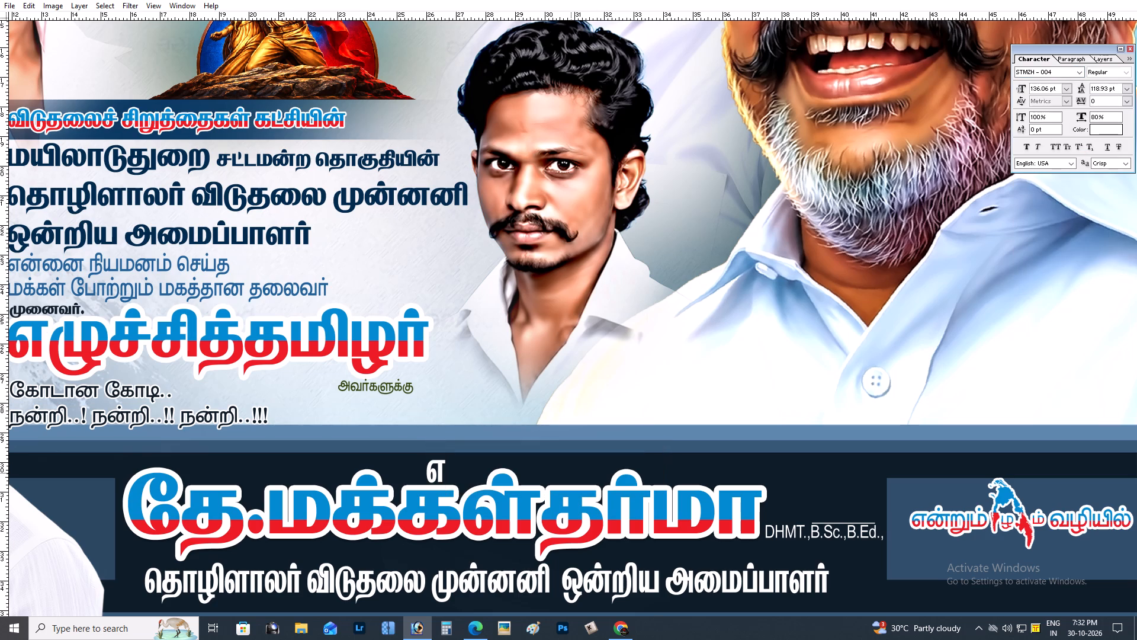
text(d; f)
text(l;rp f)
key(BackSpace)
key(g)
key(a)
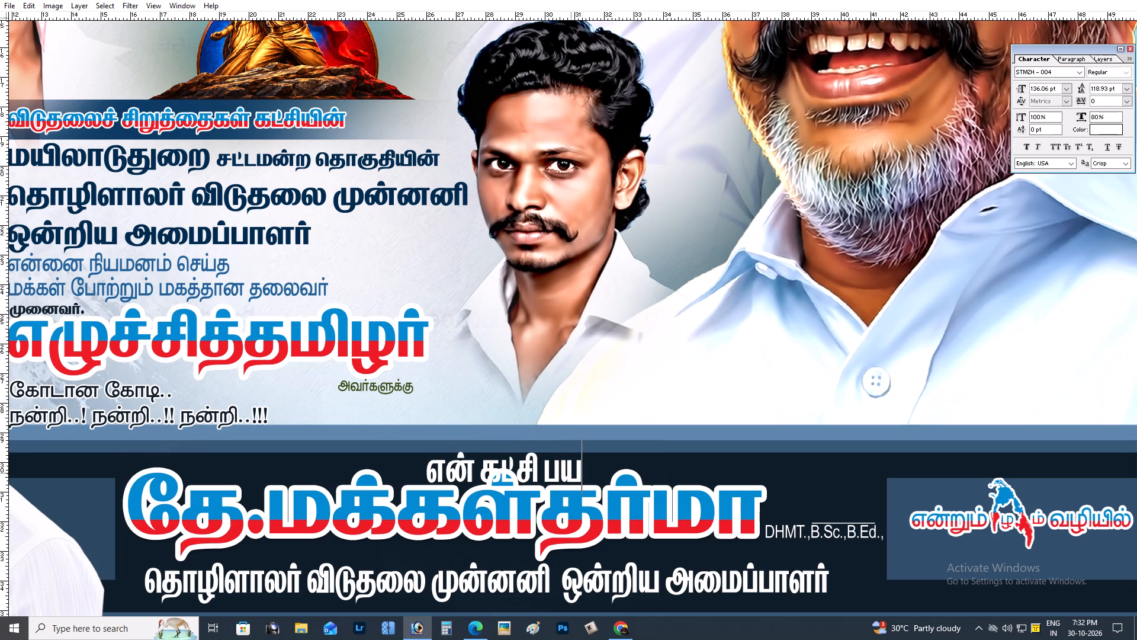
key(BackSpace)
key(s)
key(BackSpace)
text(zp bjh)
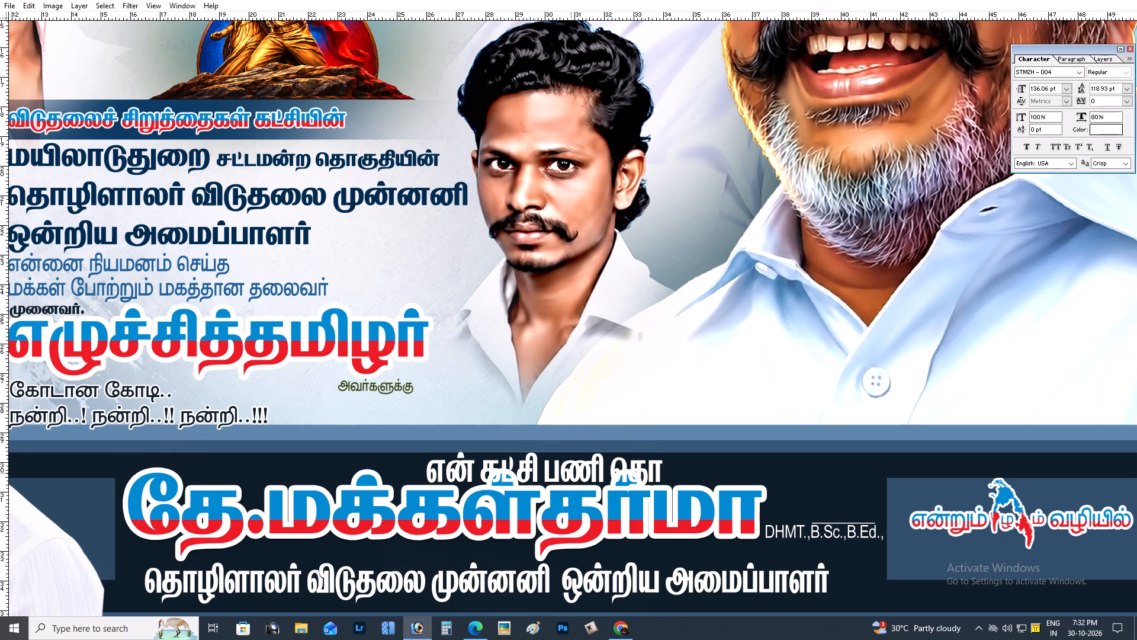
text(lUk;)
key(ctrl+Return)
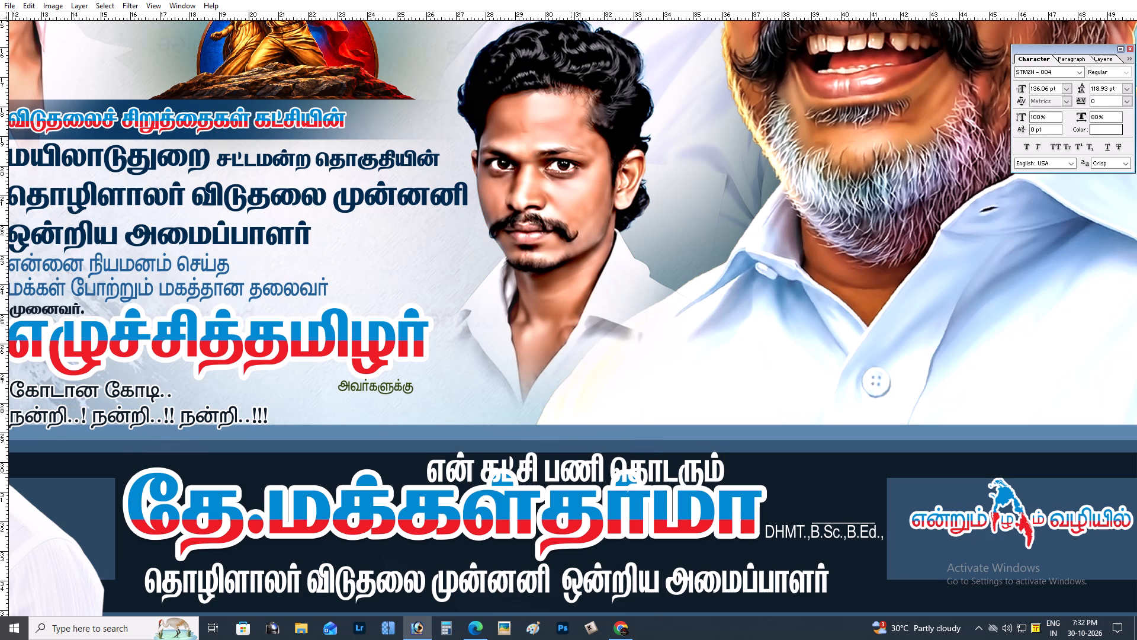
Try successive STMZH fonts on the whole tagline and set it to STMZH - 014.
triple_click(571, 473)
click(571, 473)
click(1051, 65)
click(1051, 72)
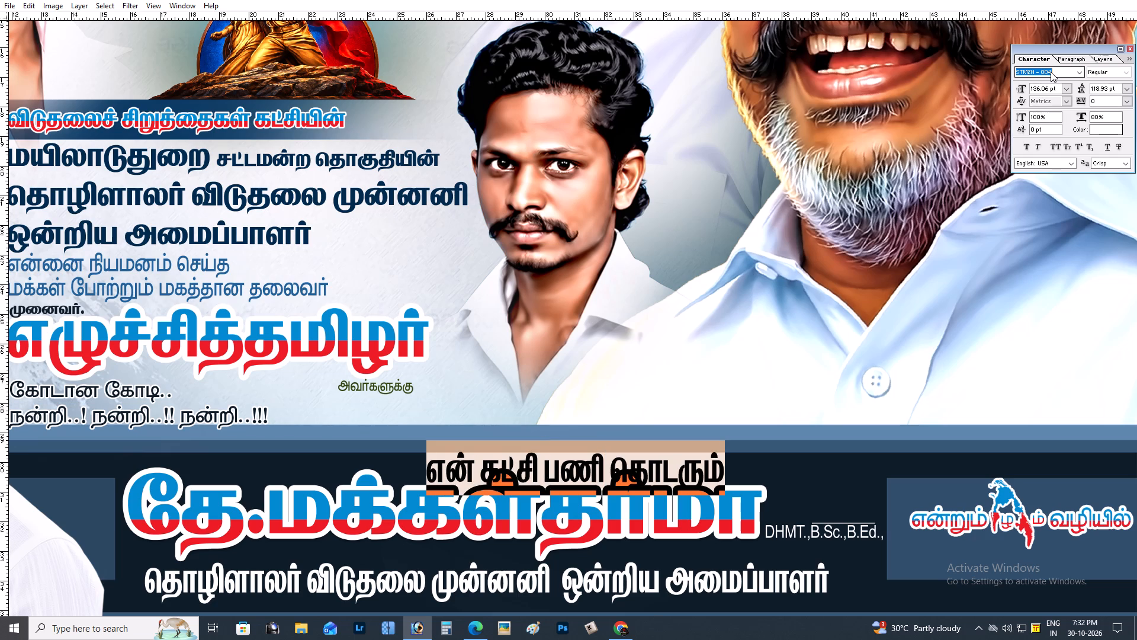
key(Down)
key(Down)
key(Down)
key(Down)
key(Down)
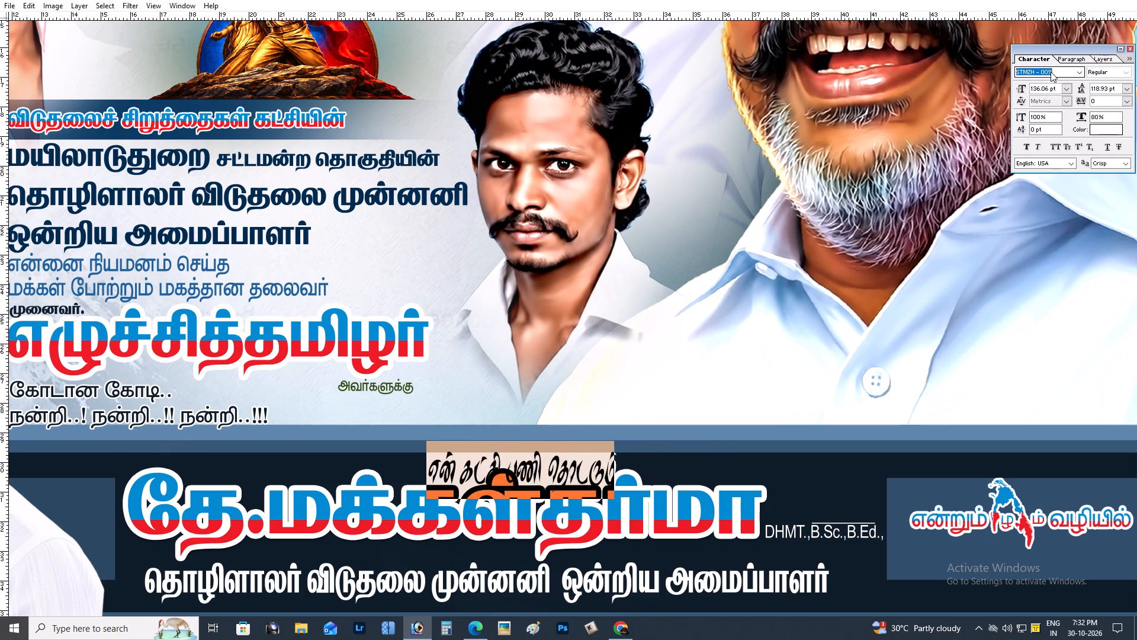
key(Down)
key(Down)
key(Down)
key(Down)
key(Down)
key(Down)
key(Up)
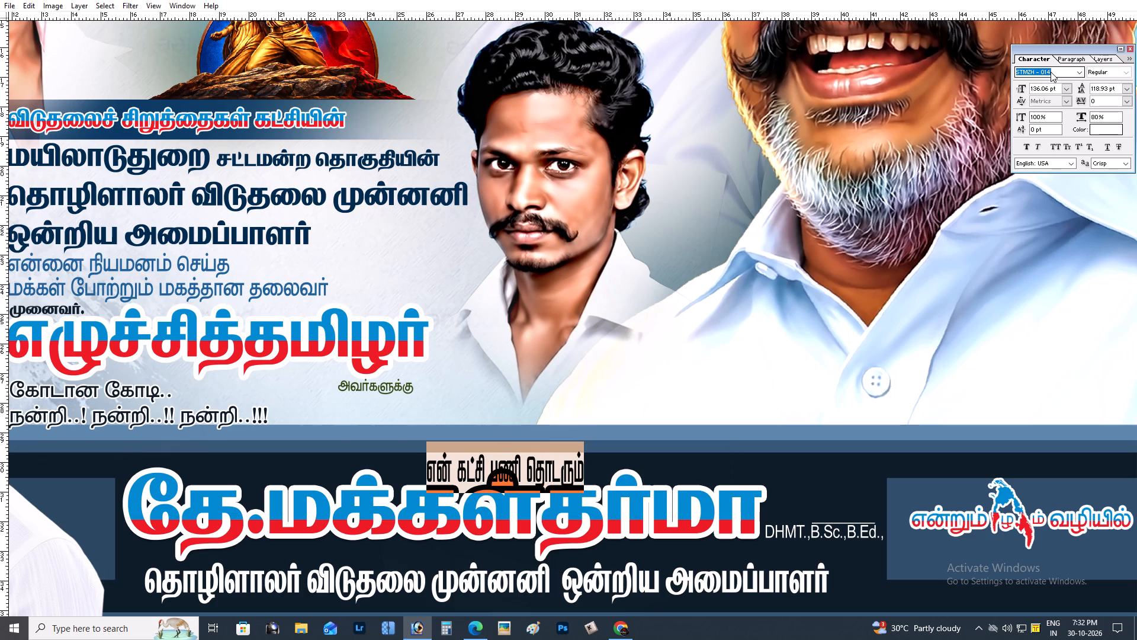
key(Return)
key(ctrl+Return)
Turn off Tamil keyboard input and move the tagline into the blue box, just below the map slogan.
key(ctrl+plus)
key(space)
key(space)
key(space)
key(space)
key(space)
key(space)
key(space)
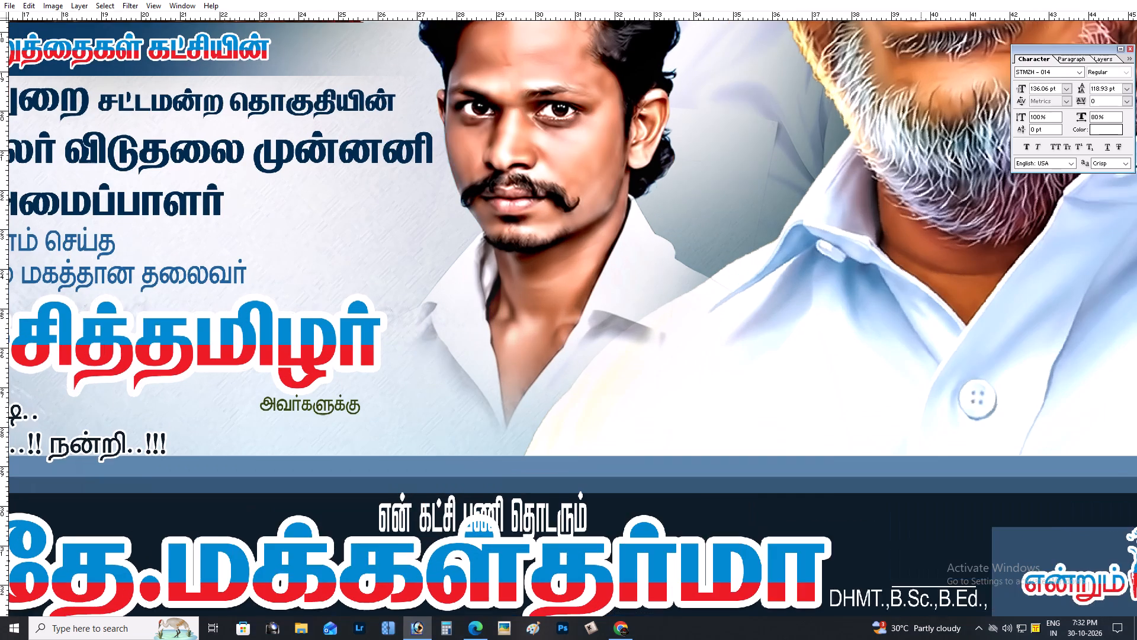
drag(803, 236, 481, 0)
drag(564, 226, 513, 187)
key(Tab)
key(v)
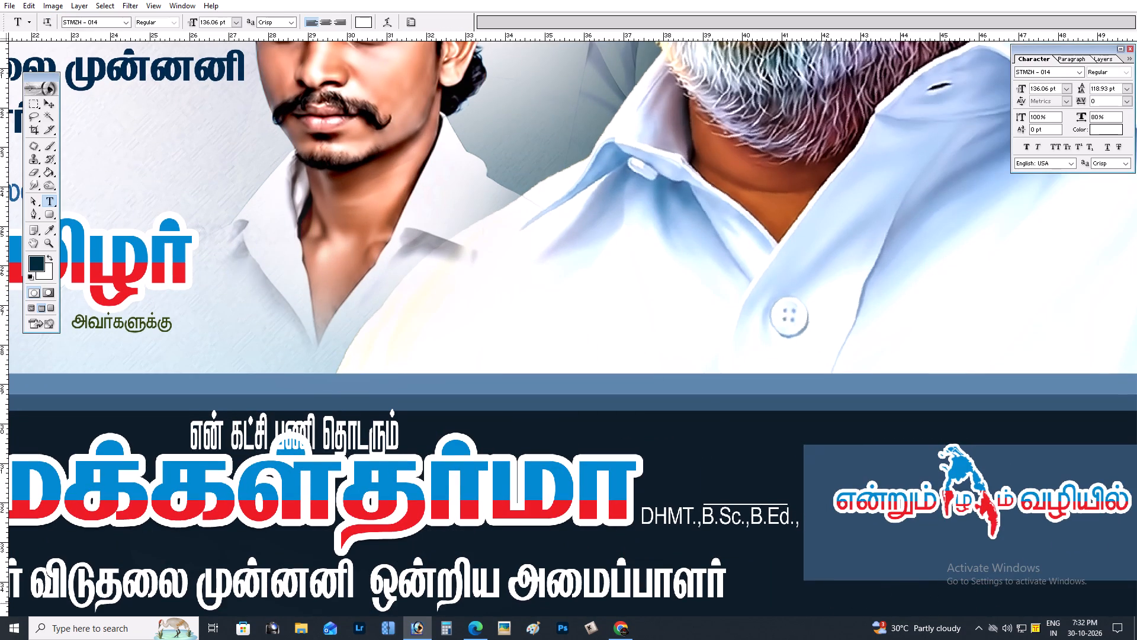
click(1035, 627)
click(1035, 606)
key(v)
key(v)
key(v)
drag(395, 415, 1096, 521)
Free-transform the tagline to reduce its height from the top edge, widening the gap below the map slogan.
key(ctrl+plus)
key(space)
drag(897, 491, 323, 267)
key(Tab)
key(ctrl+plus)
key(space)
key(space)
key(space)
key(space)
key(space)
key(space)
key(space)
key(space)
drag(653, 370, 49, 113)
drag(528, 347, 364, 251)
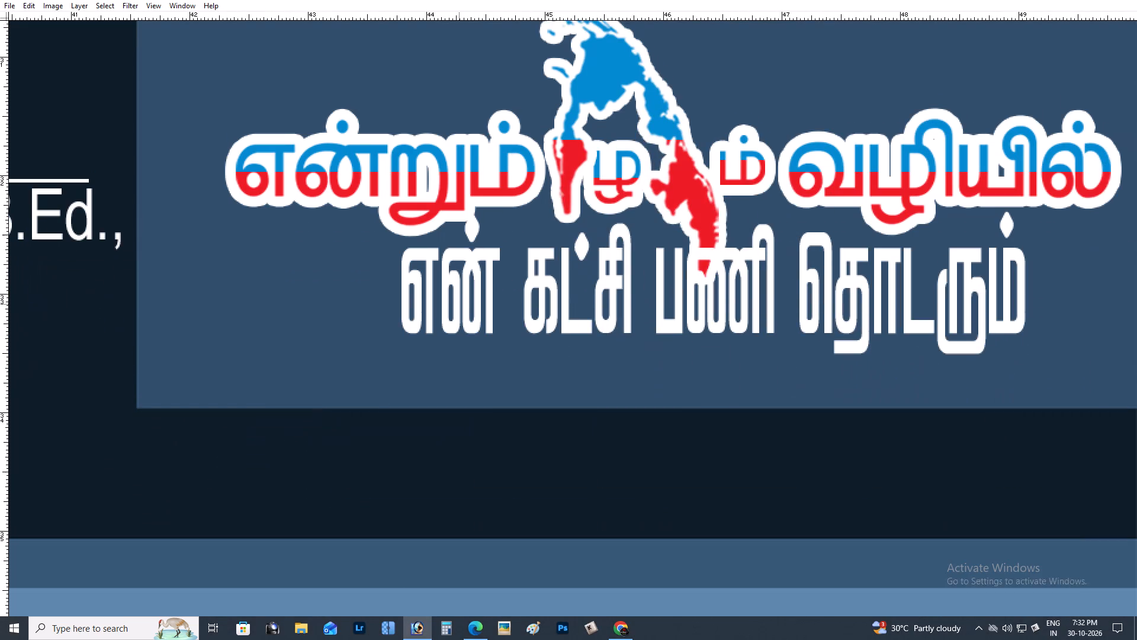
drag(364, 251, 361, 250)
key(ctrl+t)
shift+drag(878, 196, 885, 244)
key(Return)
key(ctrl+minus)
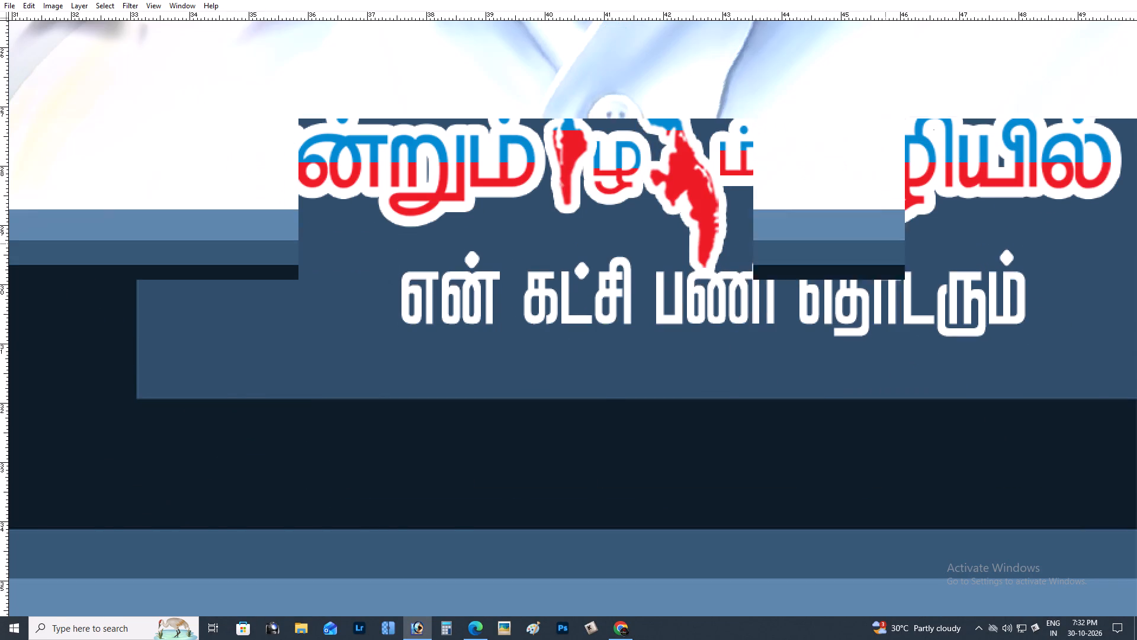
Free-transform the tagline below the map slogan to enlarge it so it spans most of the slogan's width.
key(space)
drag(873, 252, 639, 255)
key(ctrl+plus)
key(space)
key(space)
key(space)
key(space)
key(space)
key(space)
drag(712, 437, 122, 315)
drag(747, 409, 641, 388)
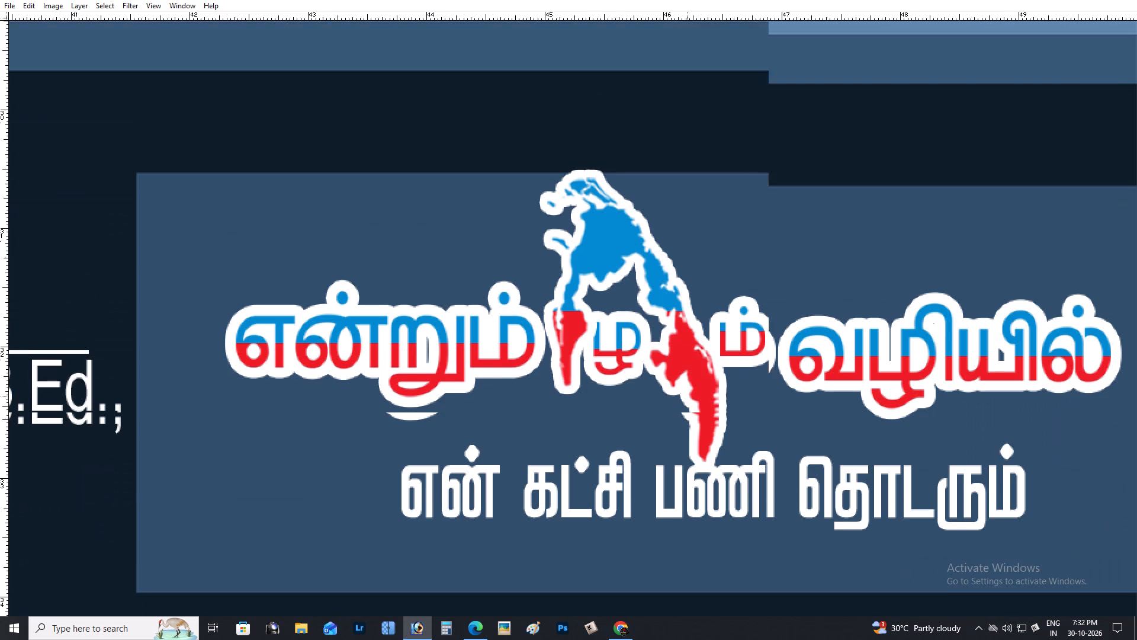
drag(641, 388, 323, 321)
key(ctrl+t)
shift+drag(397, 354, 288, 354)
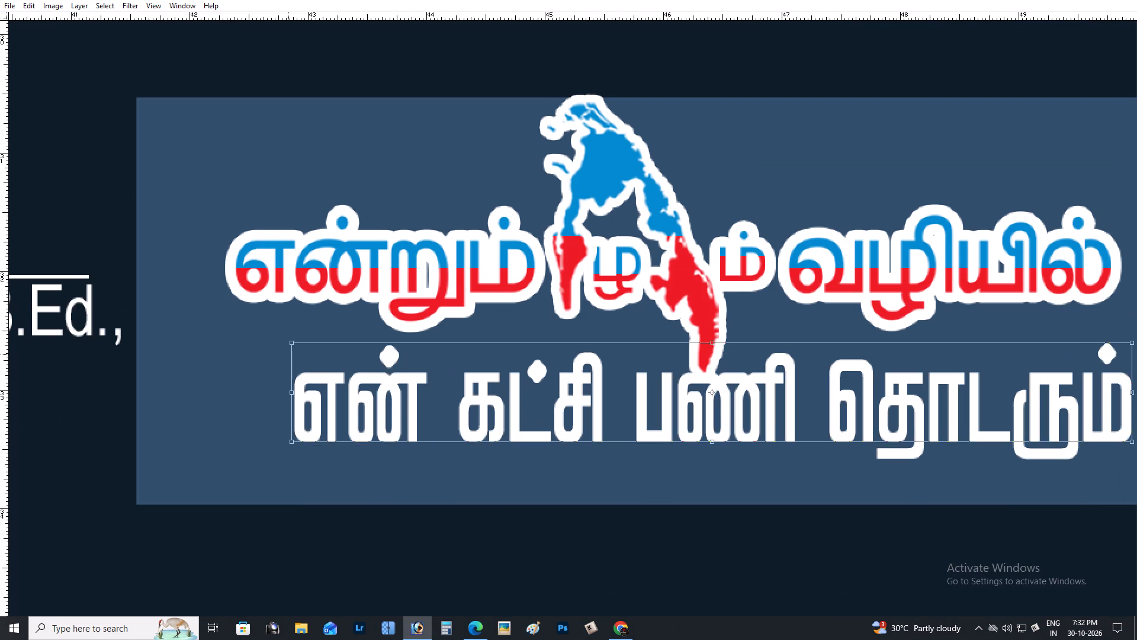
shift+drag(288, 354, 308, 360)
key(Return)
Move the enlarged tagline down clear of the map's tip and free-transform it to fine-tune its size under the slogan.
drag(927, 454, 892, 475)
key(ctrl+t)
alt+shift+drag(274, 367, 264, 363)
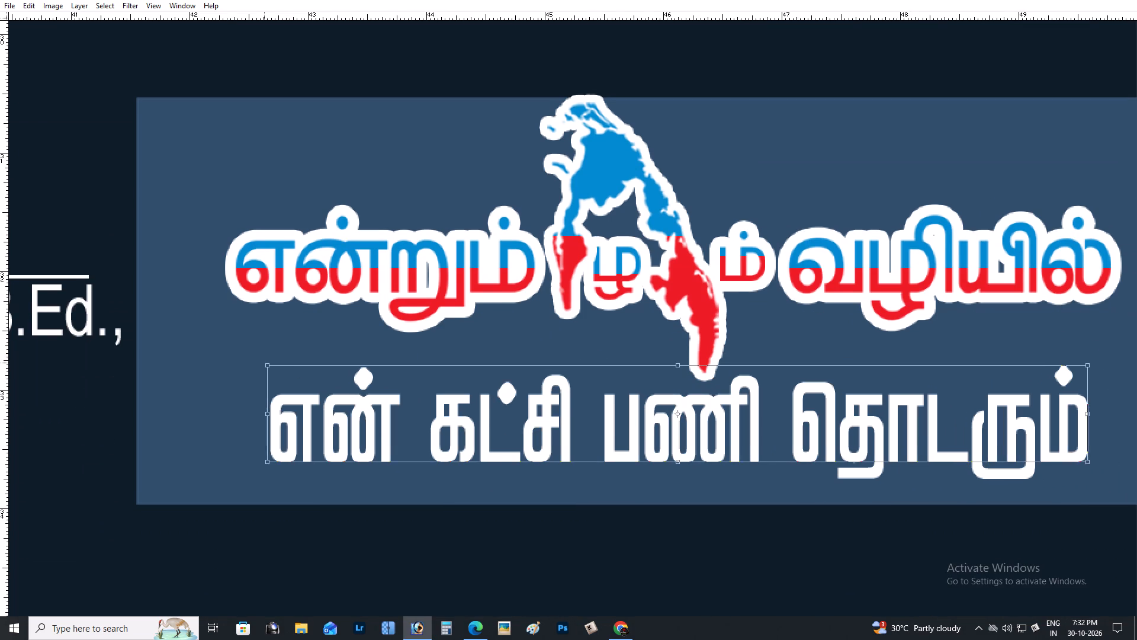
key(Return)
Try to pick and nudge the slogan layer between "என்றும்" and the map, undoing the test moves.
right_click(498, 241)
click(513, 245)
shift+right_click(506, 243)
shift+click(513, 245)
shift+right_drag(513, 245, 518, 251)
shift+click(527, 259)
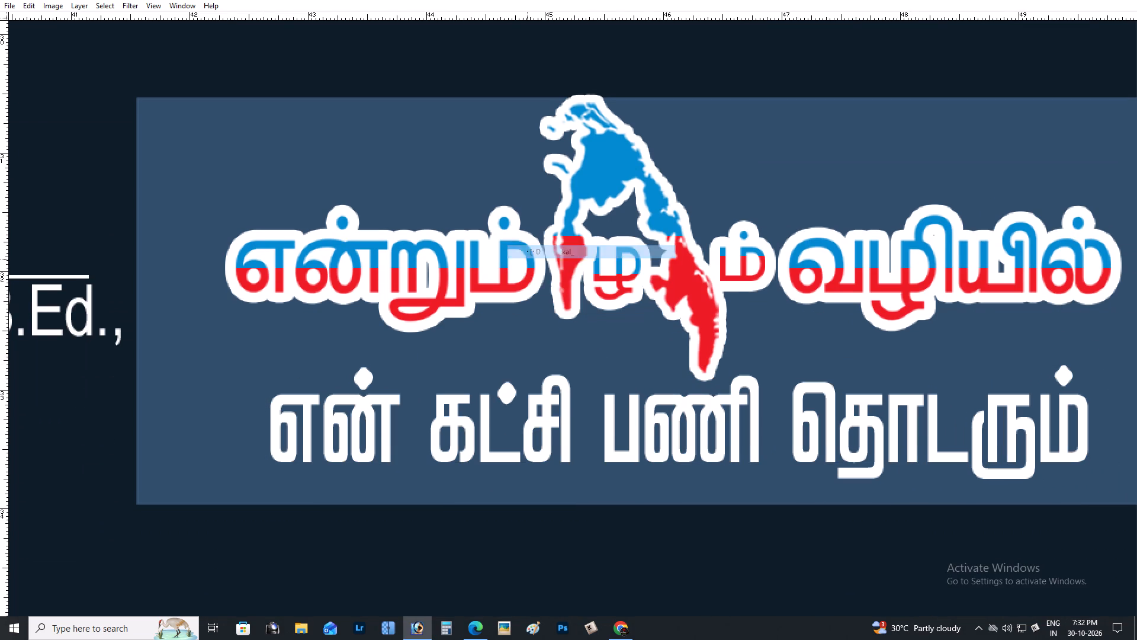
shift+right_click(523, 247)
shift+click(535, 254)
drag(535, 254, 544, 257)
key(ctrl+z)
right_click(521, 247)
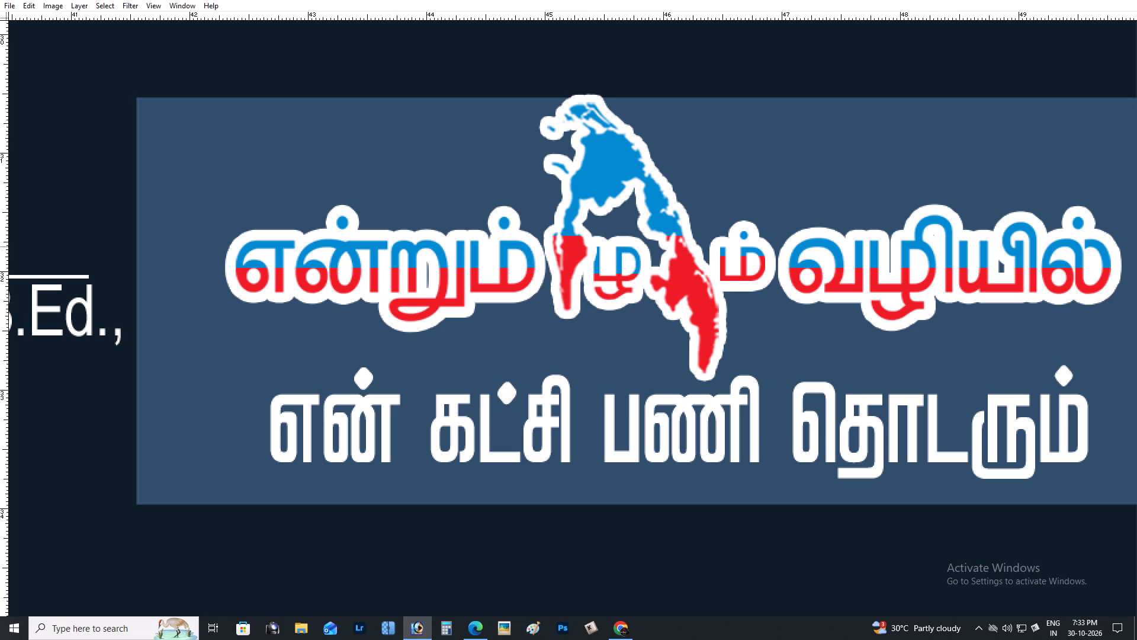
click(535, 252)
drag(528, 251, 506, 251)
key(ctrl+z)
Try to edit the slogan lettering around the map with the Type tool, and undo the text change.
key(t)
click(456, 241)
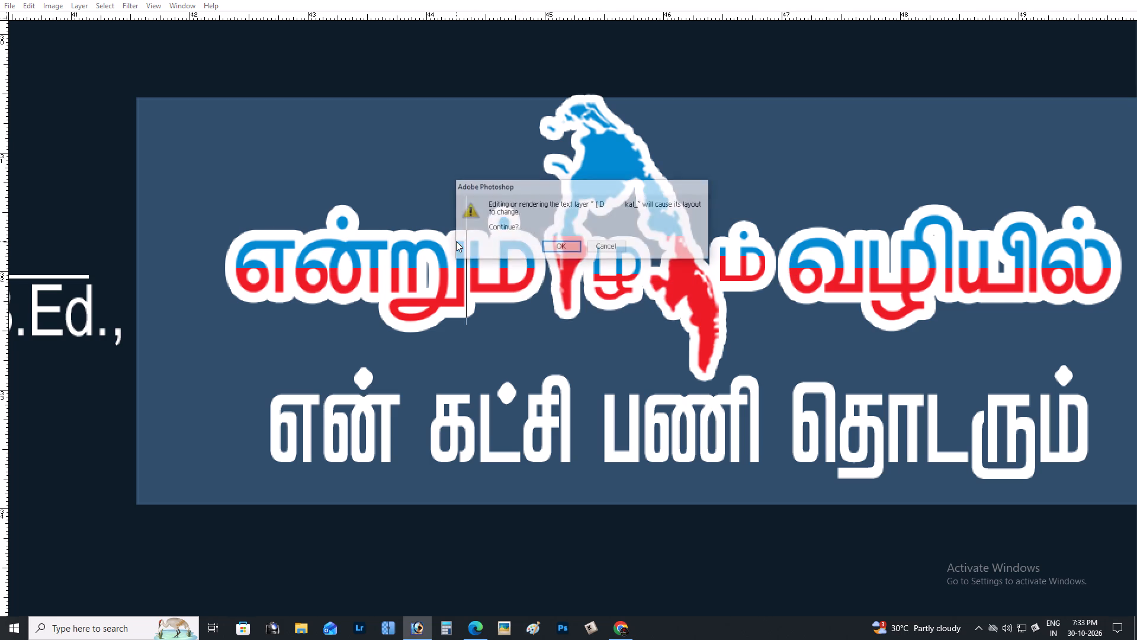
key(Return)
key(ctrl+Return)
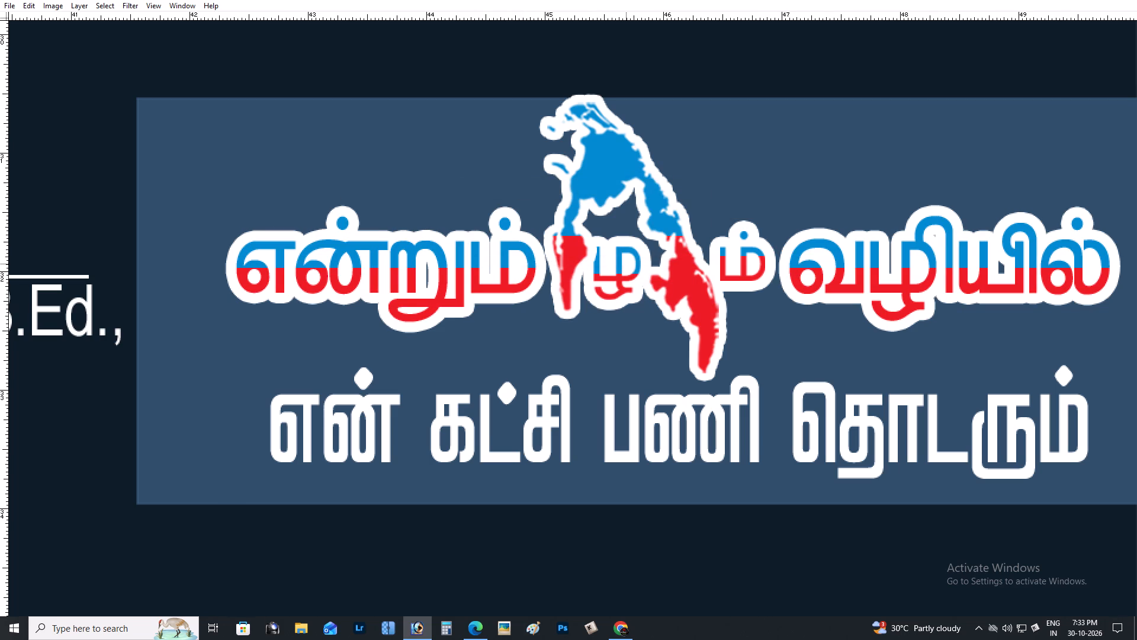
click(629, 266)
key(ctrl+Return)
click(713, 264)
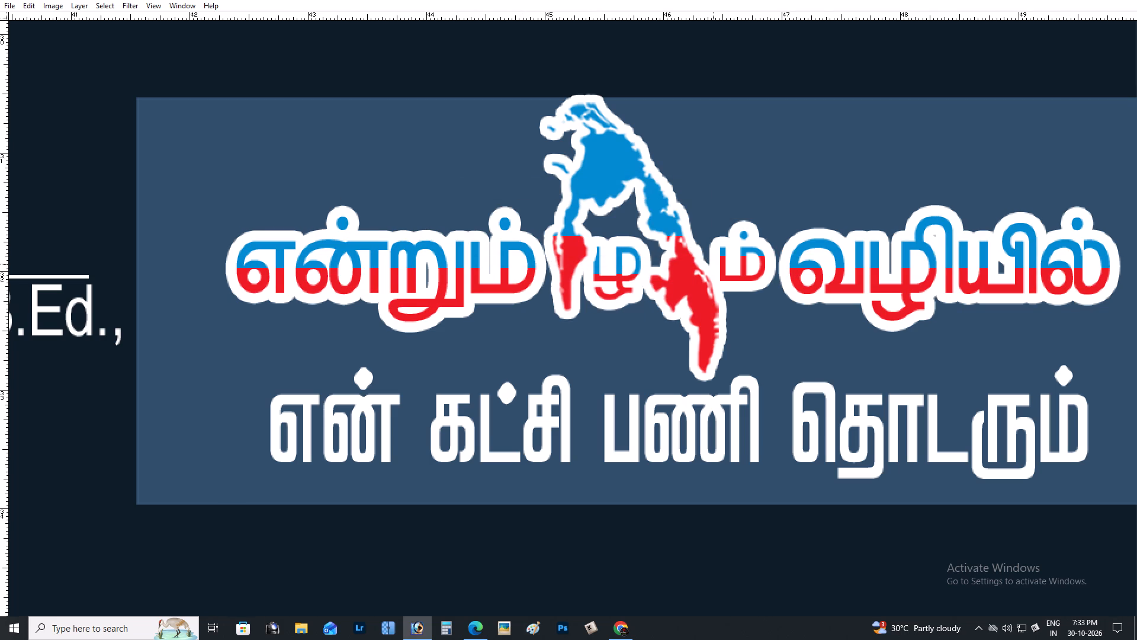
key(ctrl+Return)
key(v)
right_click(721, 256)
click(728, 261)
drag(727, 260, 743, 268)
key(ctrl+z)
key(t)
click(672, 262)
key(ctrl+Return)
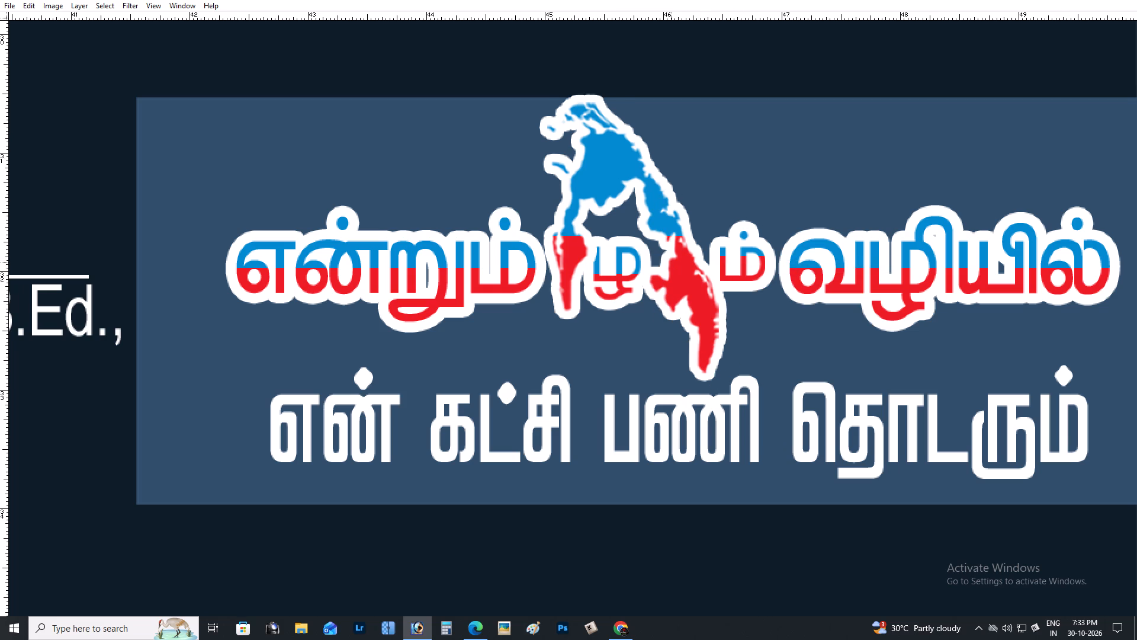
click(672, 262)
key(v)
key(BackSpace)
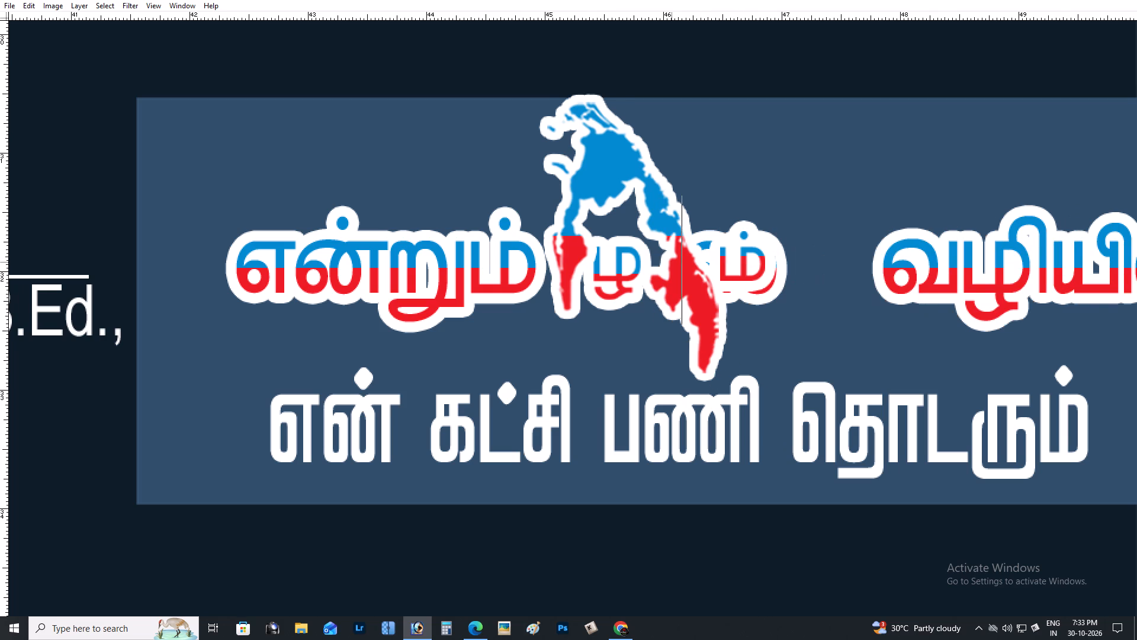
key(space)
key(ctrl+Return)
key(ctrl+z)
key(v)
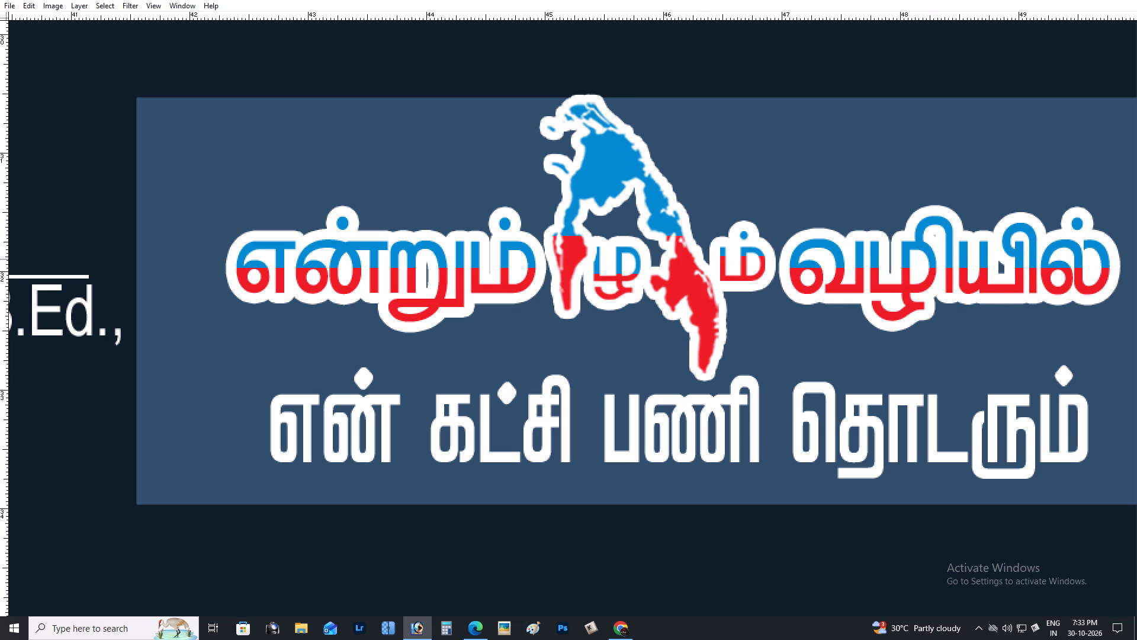
Pick the letter "ழ" inside the map and free-transform it slightly smaller so it clears the map's outline.
right_click(602, 258)
click(618, 267)
right_click(618, 257)
click(625, 260)
shift+right_click(618, 255)
shift+click(624, 260)
shift+drag(625, 260, 631, 262)
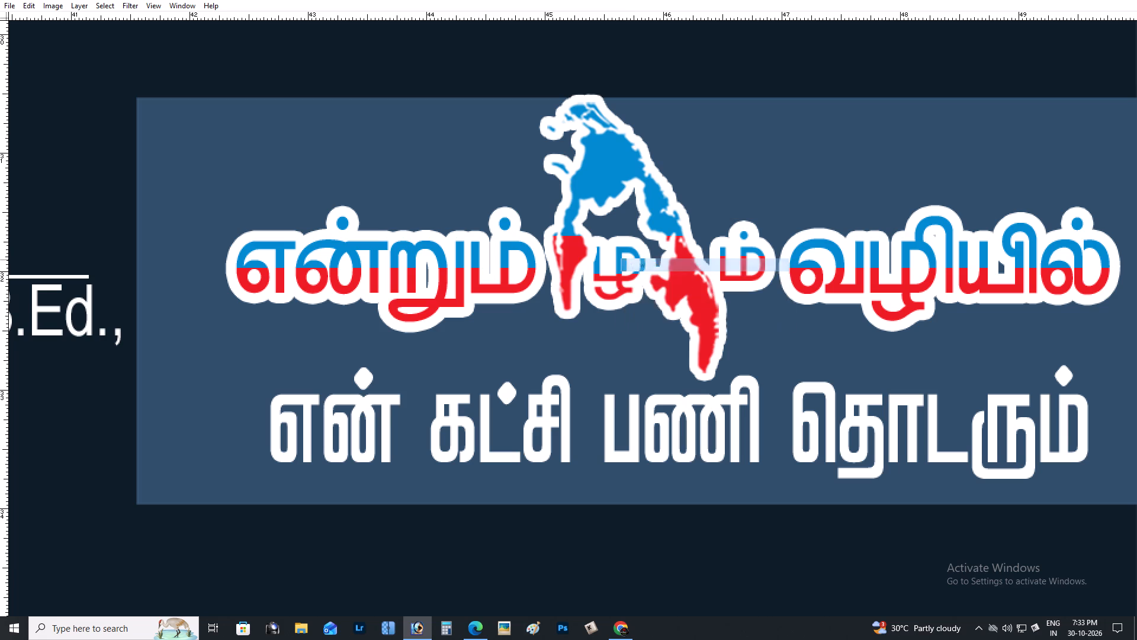
shift+drag(631, 262, 626, 342)
key(ctrl+z)
key(ctrl+plus)
key(space)
drag(641, 313, 522, 375)
key(ctrl+t)
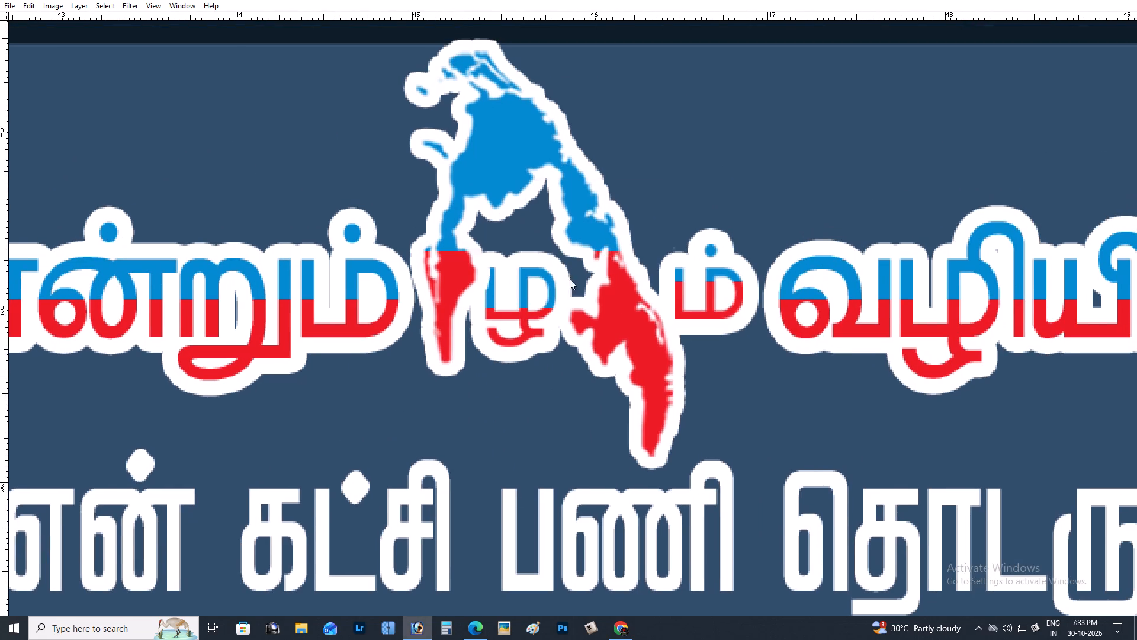
click(618, 243)
alt+shift+drag(557, 264, 548, 274)
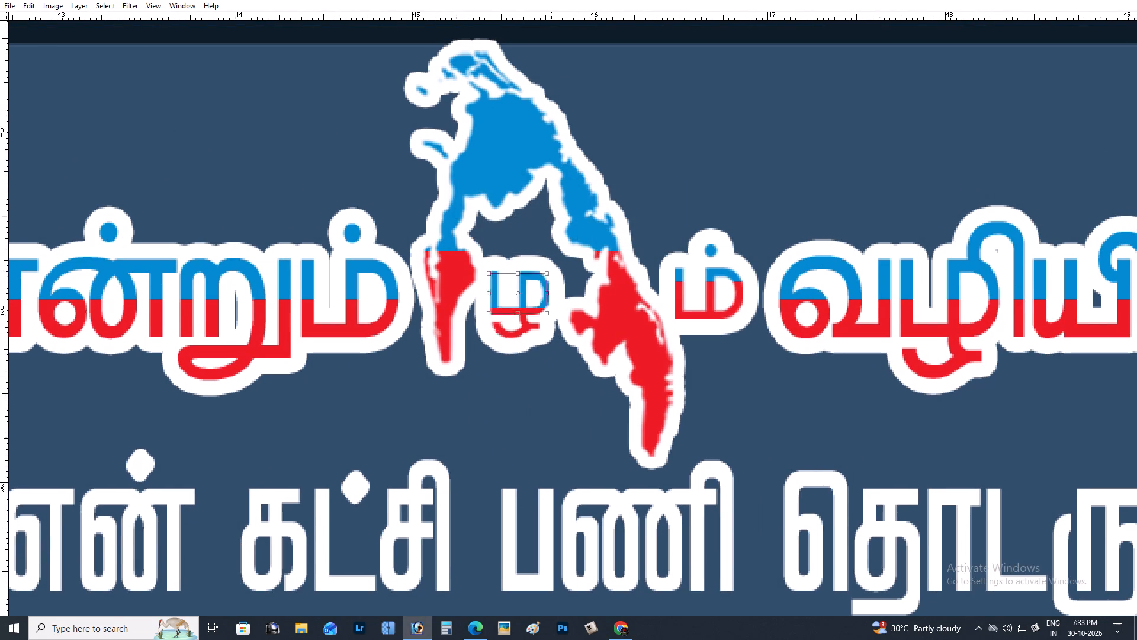
alt+shift+drag(548, 274, 547, 276)
key(Return)
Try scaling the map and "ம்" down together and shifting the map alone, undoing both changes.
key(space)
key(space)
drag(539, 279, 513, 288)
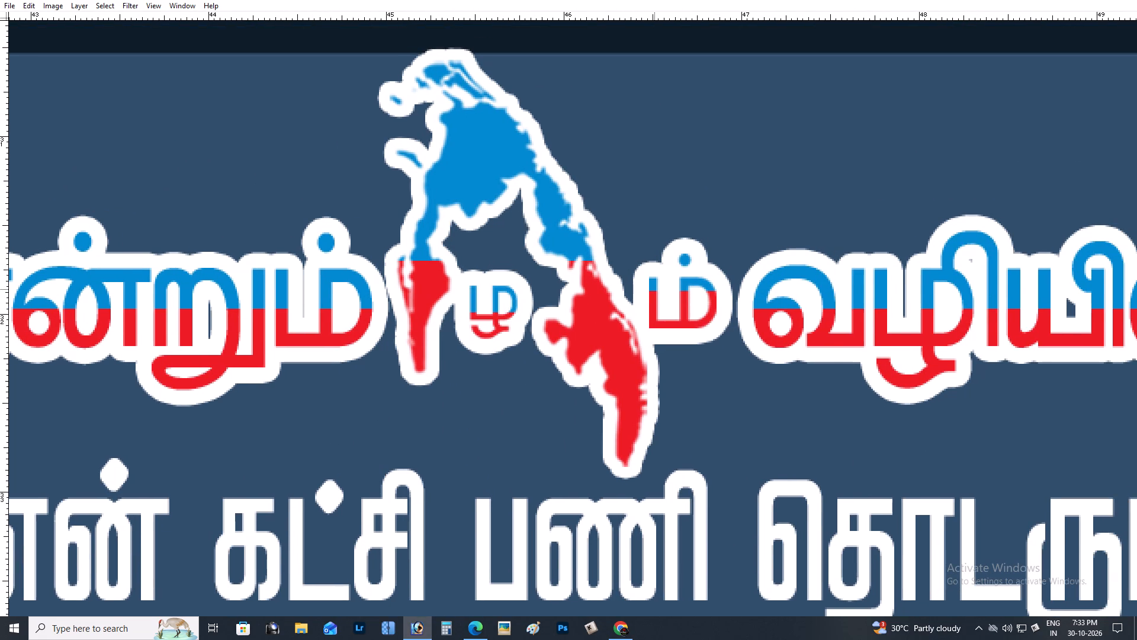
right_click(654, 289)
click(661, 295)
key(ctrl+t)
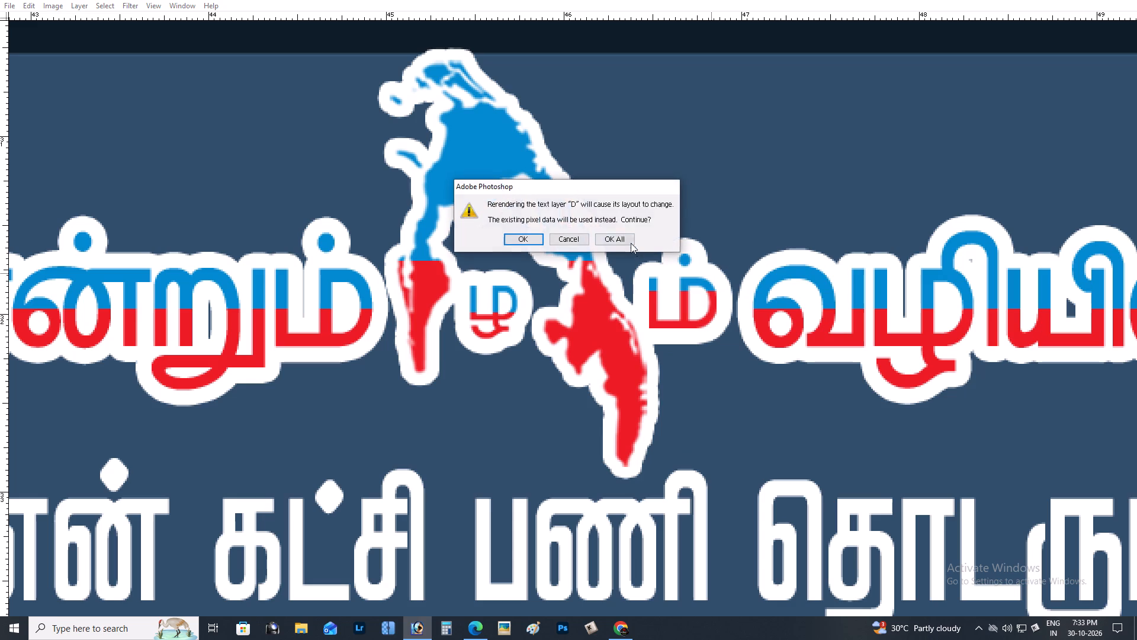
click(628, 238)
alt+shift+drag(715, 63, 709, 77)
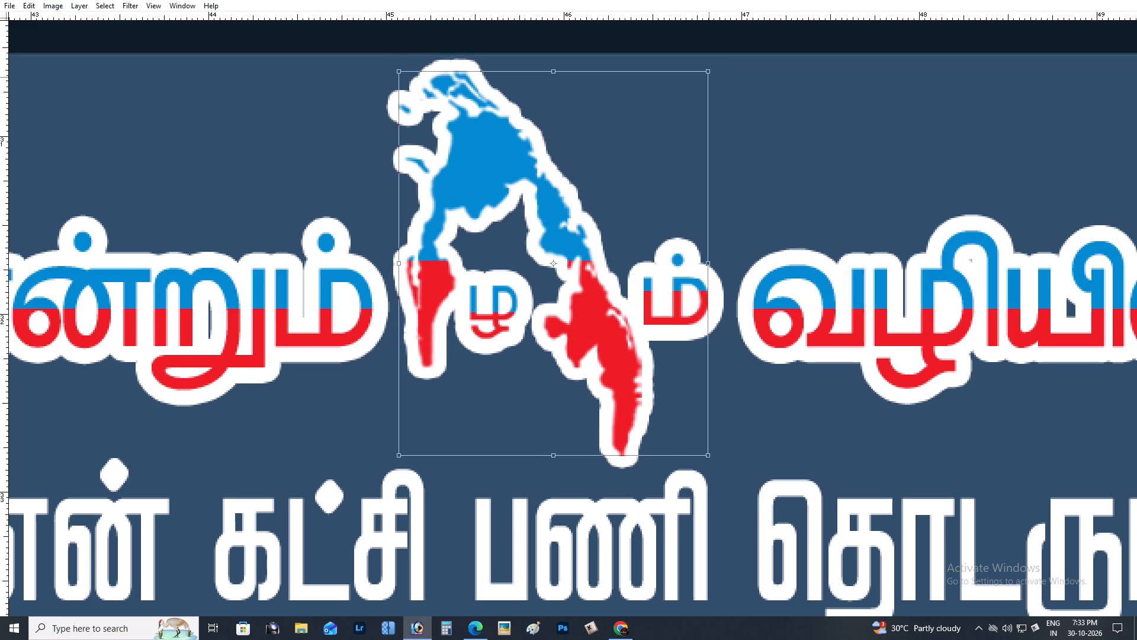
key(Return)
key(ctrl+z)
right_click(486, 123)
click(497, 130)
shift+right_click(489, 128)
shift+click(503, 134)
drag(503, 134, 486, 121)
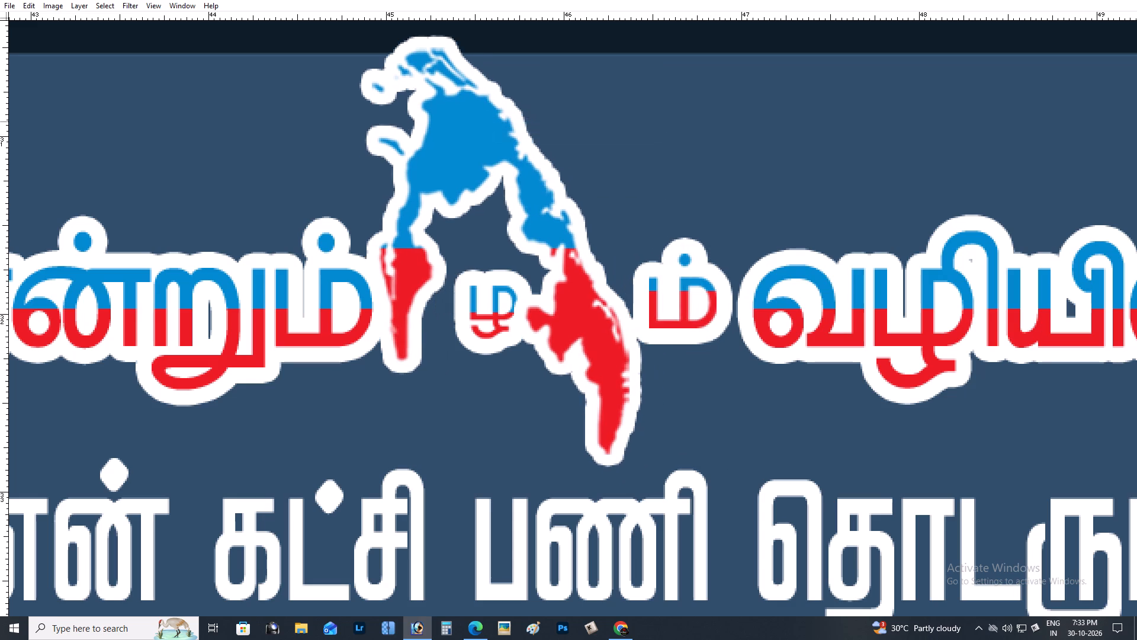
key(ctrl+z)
Pick only the letter "ம்" beside the map and free-transform it smaller, widening the gap to the map.
right_click(653, 295)
click(660, 300)
drag(661, 300, 668, 302)
key(ctrl+z)
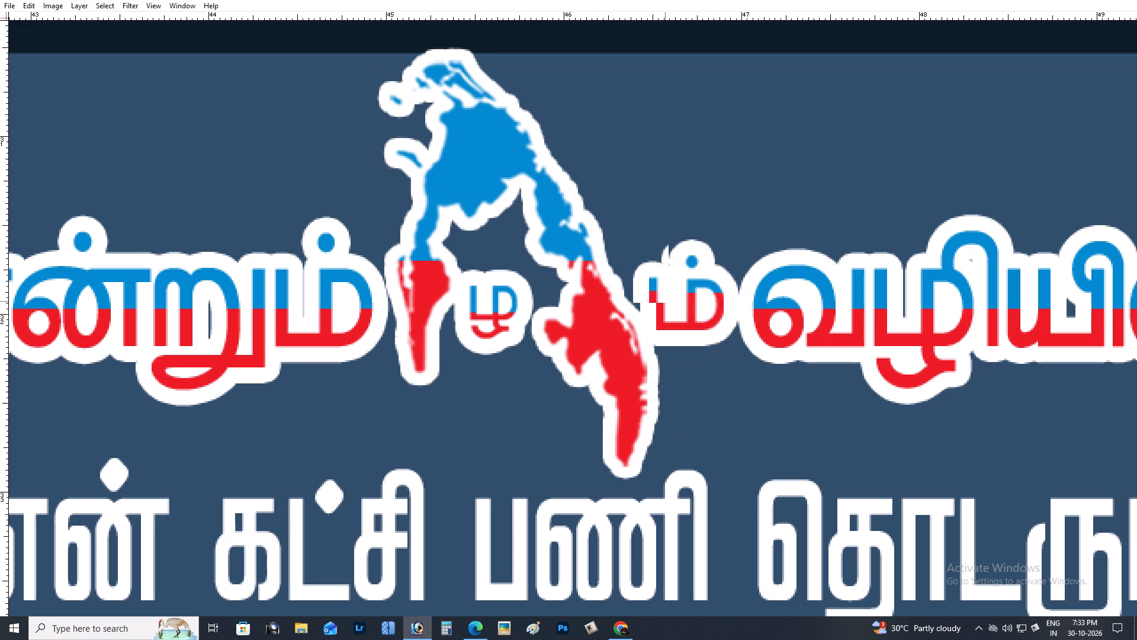
key(ctrl+t)
click(625, 236)
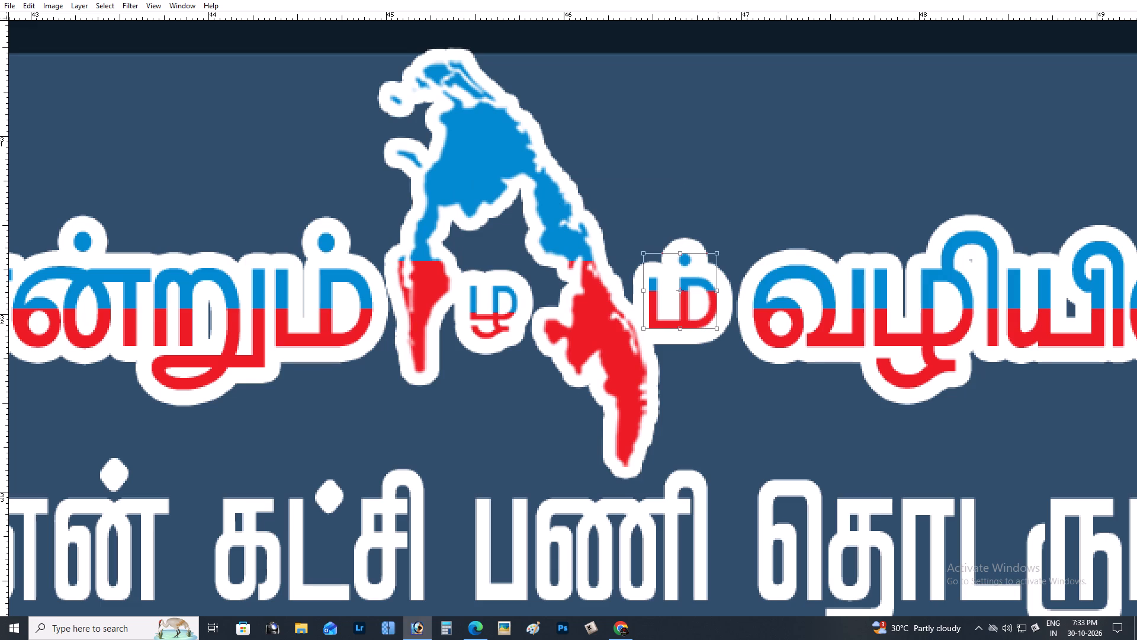
alt+shift+drag(717, 250, 706, 258)
key(Return)
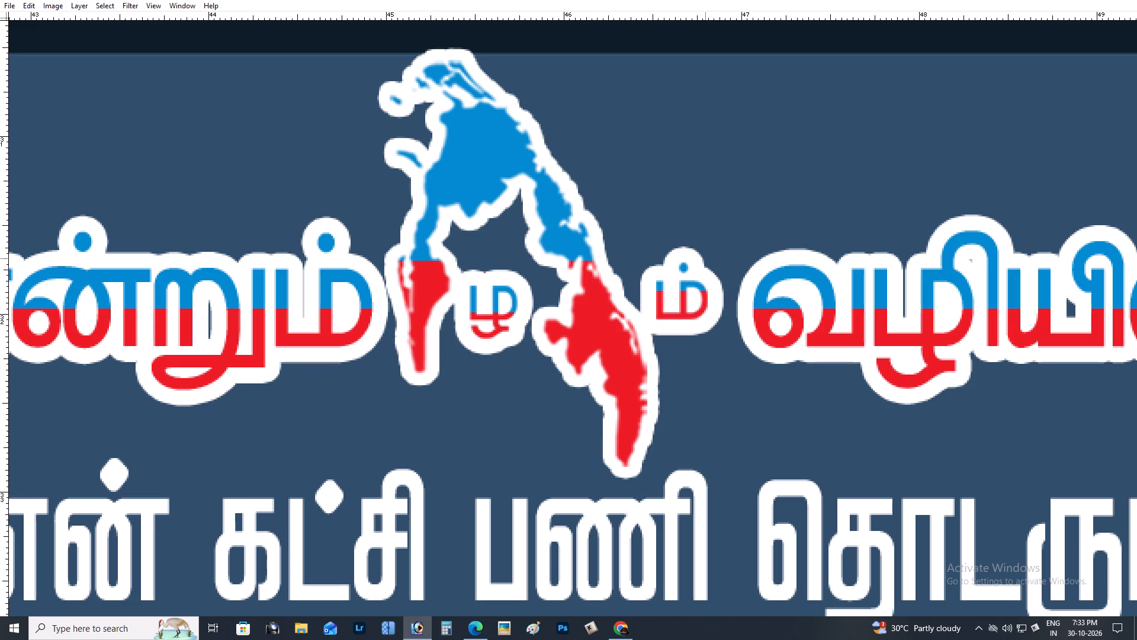
Select the map, its small letters and the slogan words together and move the slogan up until the map overlaps the blue box's top edge.
key(ctrl+plus)
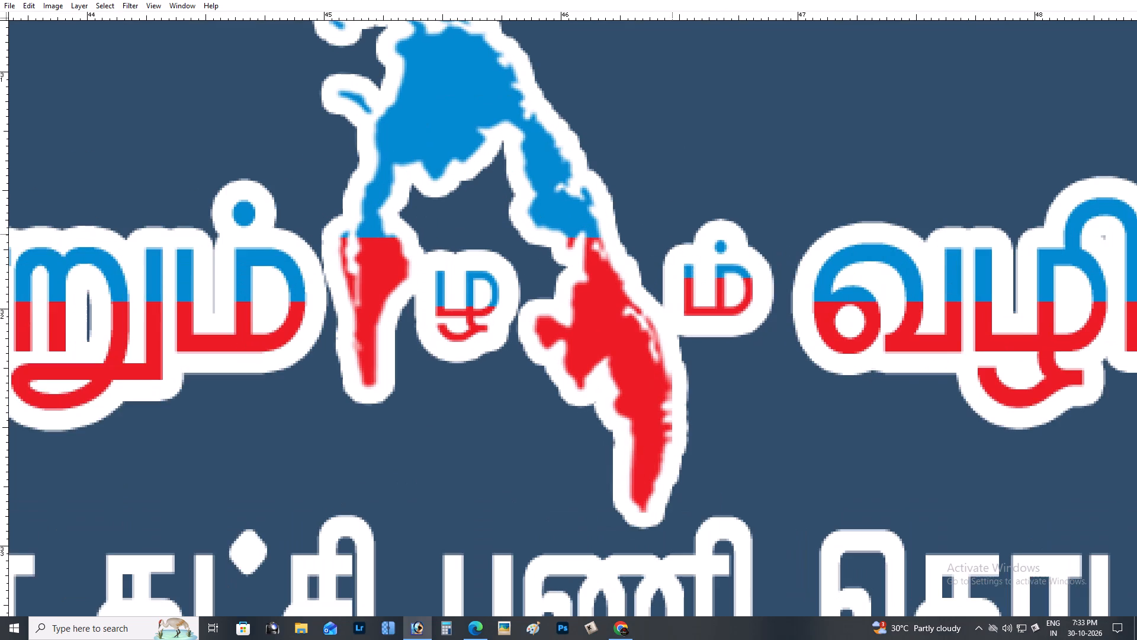
key(space)
drag(672, 239, 616, 270)
drag(713, 293, 718, 294)
key(ctrl+z)
shift+right_click(517, 263)
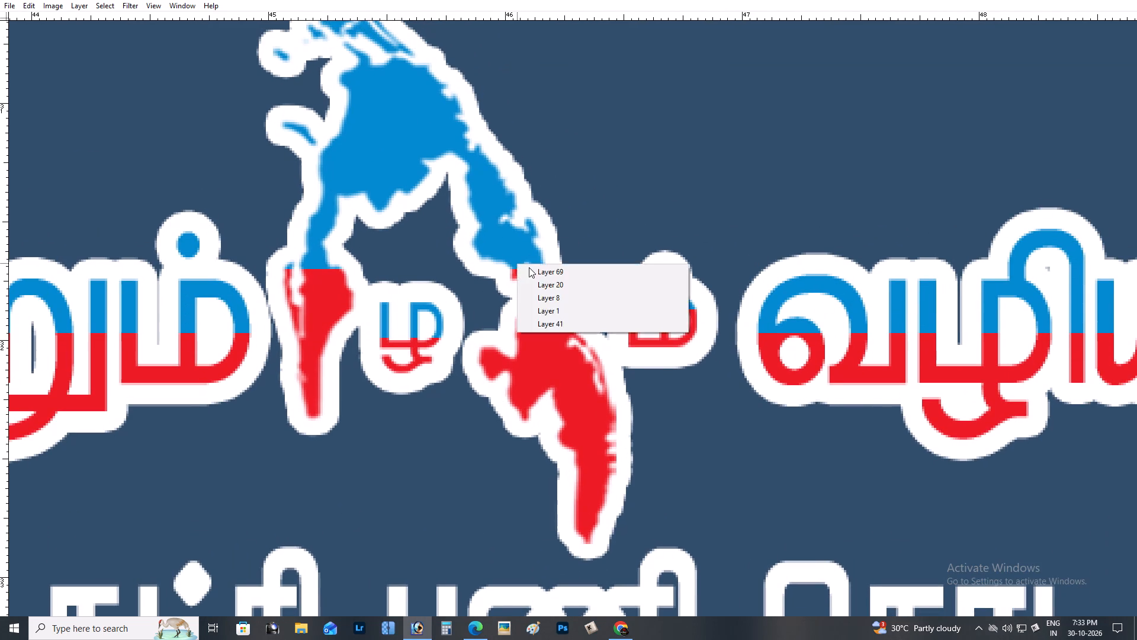
shift+click(530, 268)
drag(526, 264, 544, 272)
key(ctrl+z)
shift+right_click(426, 308)
shift+click(439, 312)
drag(447, 312, 474, 318)
key(ctrl+z)
key(ctrl+minus)
shift+right_click(316, 306)
shift+click(326, 312)
drag(327, 313, 352, 323)
key(ctrl+z)
key(ctrl+minus)
key(ctrl+minus)
key(ctrl+minus)
key(ctrl+plus)
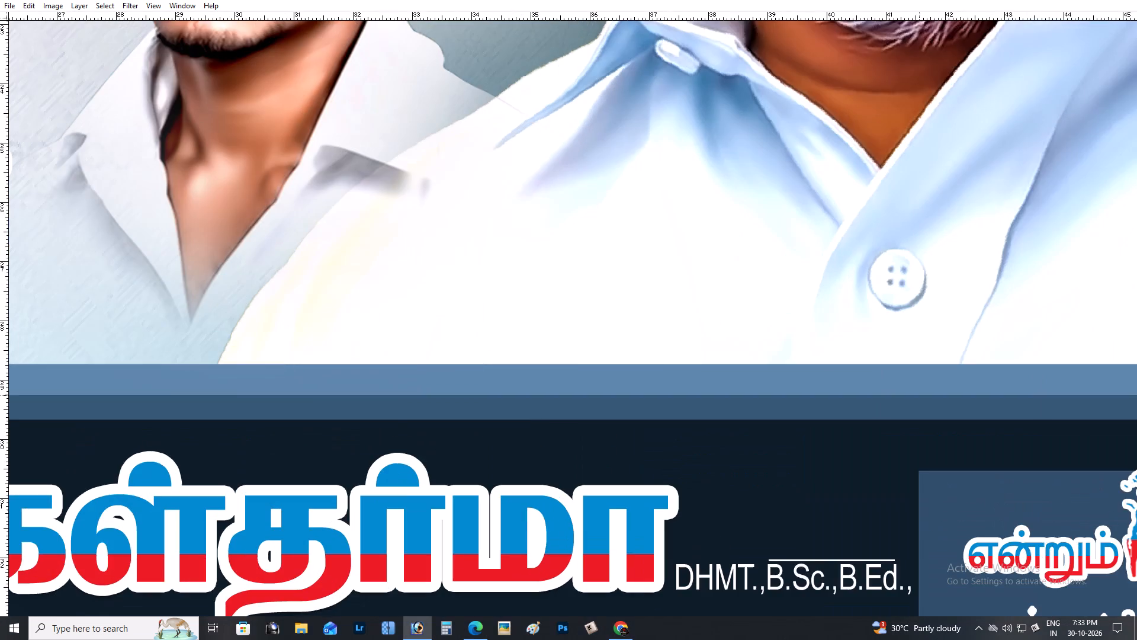
key(ctrl+space)
drag(921, 397, 237, 219)
key(ctrl+plus)
key(ctrl+space)
key(ctrl+space)
key(ctrl+space)
key(ctrl+space)
key(ctrl+space)
key(ctrl+space)
key(ctrl+space)
key(ctrl+space)
key(ctrl+space)
drag(900, 296, 387, 238)
drag(526, 273, 435, 258)
drag(633, 344, 622, 334)
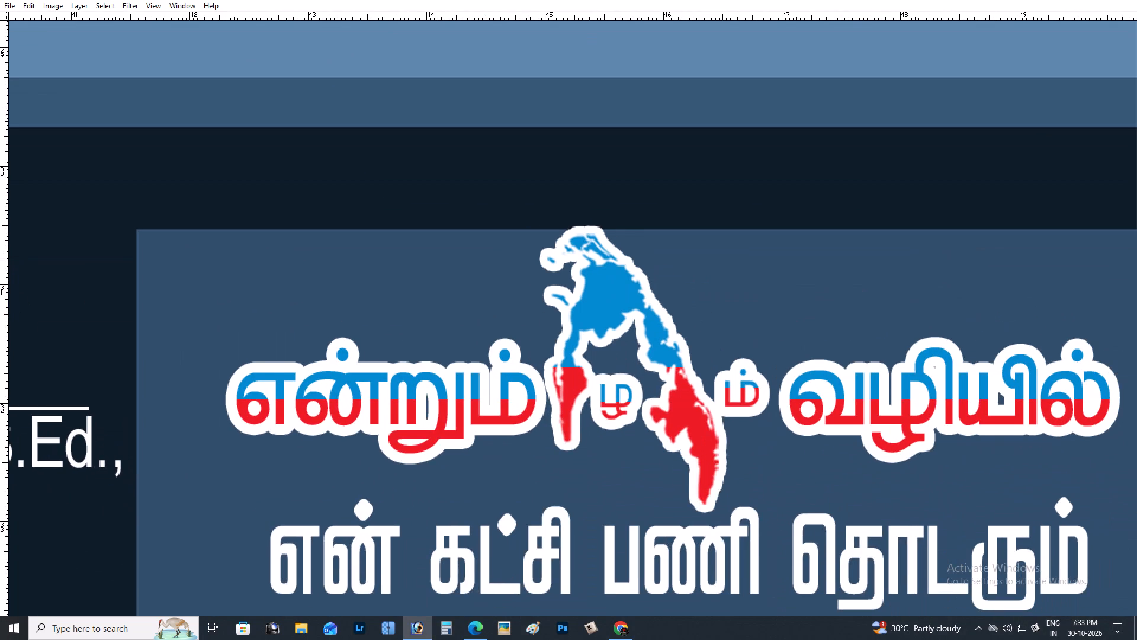
drag(622, 334, 624, 311)
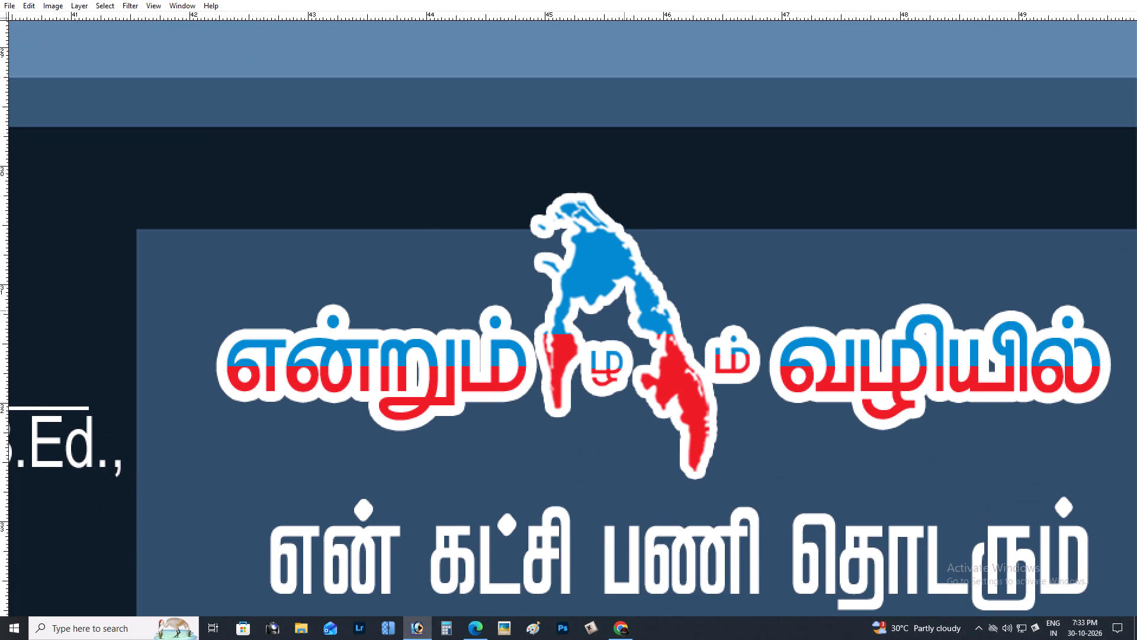
Pick the white tagline "என் கட்சி பணி தொடரும்" under the map slogan and free-transform it slightly downward within the blue box.
key(space)
key(space)
drag(610, 311, 487, 238)
key(ctrl+plus)
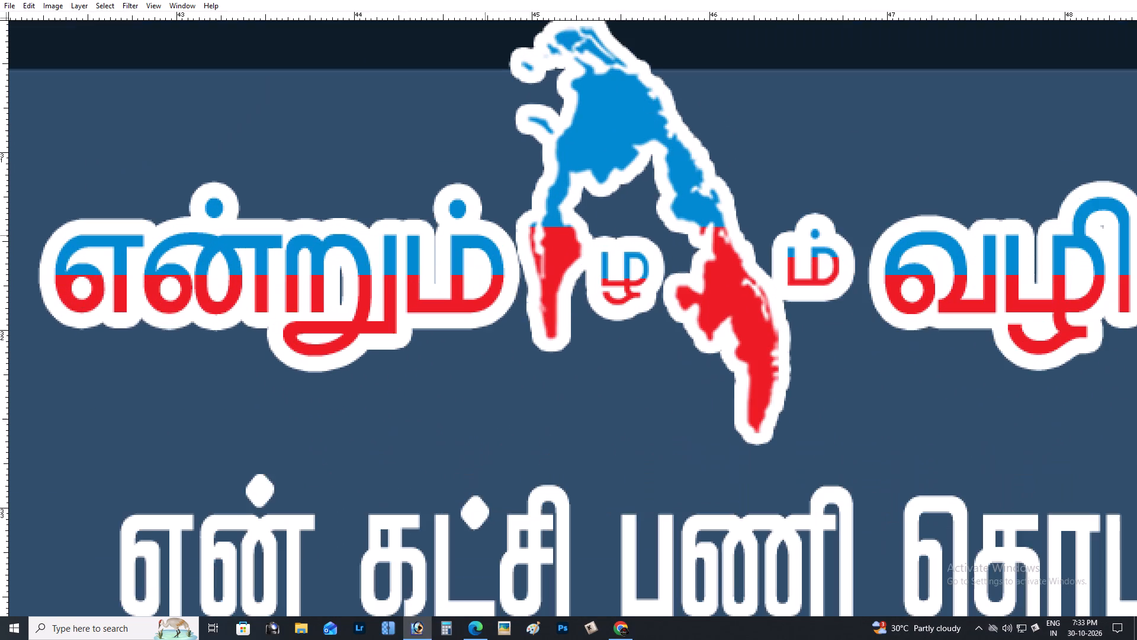
key(ctrl+space)
key(ctrl+space)
key(ctrl+space)
key(ctrl+space)
key(ctrl+space)
key(ctrl+space)
key(ctrl+space)
drag(510, 300, 442, 111)
drag(462, 256, 450, 215)
right_click(459, 284)
click(470, 292)
drag(465, 289, 457, 286)
key(ctrl+z)
key(ctrl+t)
shift+drag(689, 241, 689, 248)
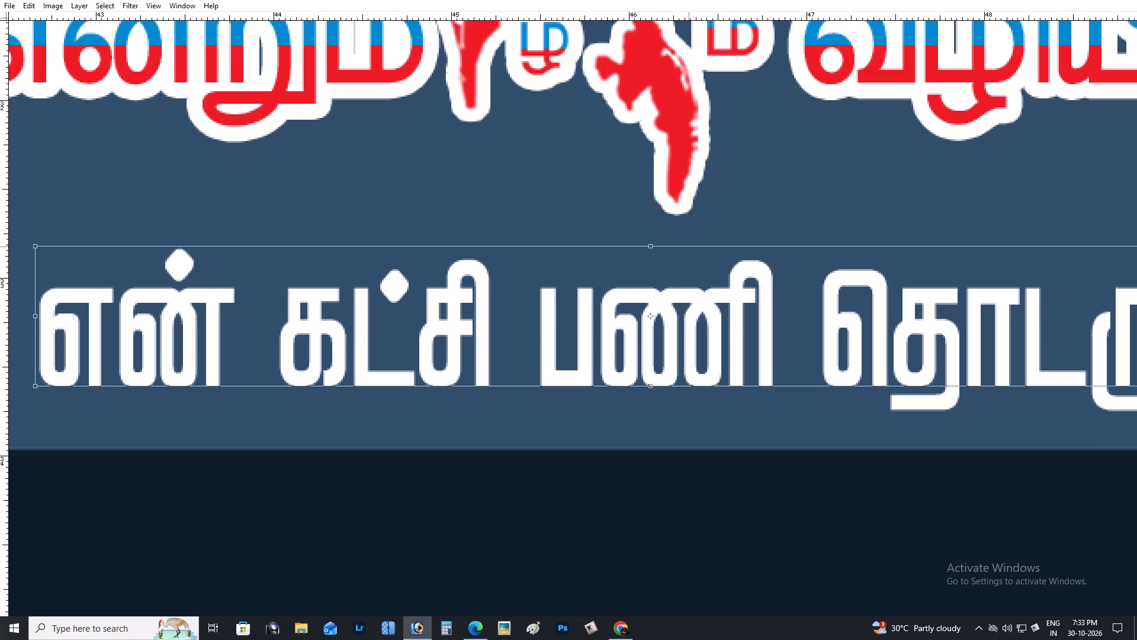
shift+drag(689, 248, 689, 251)
key(Return)
Examine the overall banner layout and the small framed portraits along the banner's top edge.
key(ctrl+minus)
key(ctrl+minus)
key(space)
drag(236, 208, 295, 293)
key(ctrl+minus)
key(ctrl+0)
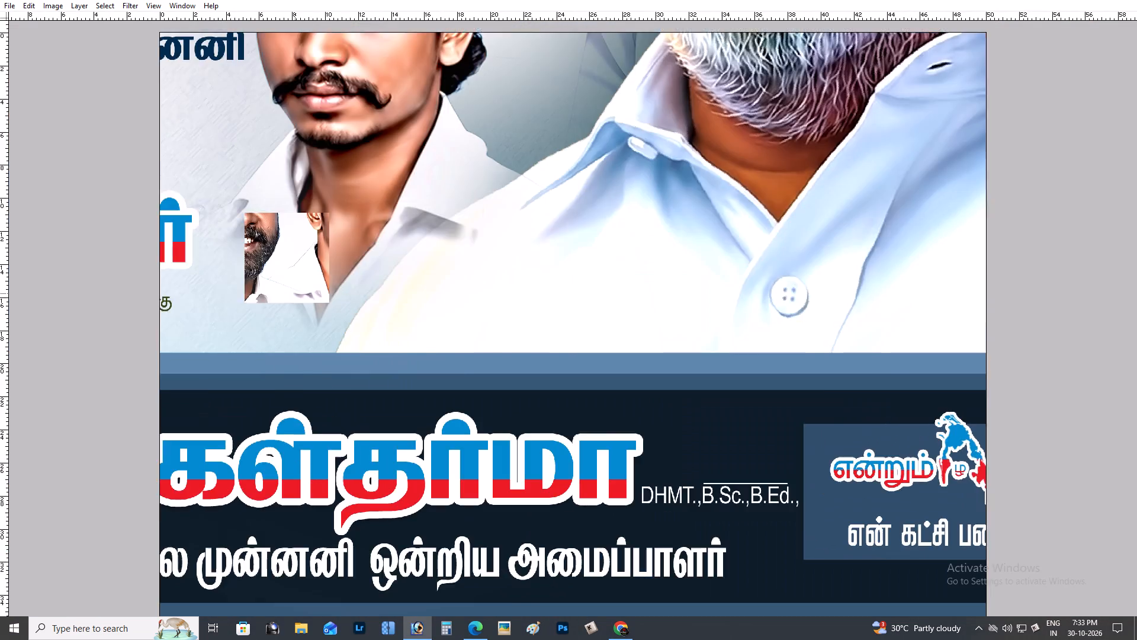
key(z)
drag(573, 46, 642, 167)
key(space)
key(space)
drag(619, 121, 635, 247)
right_click(534, 226)
click(545, 232)
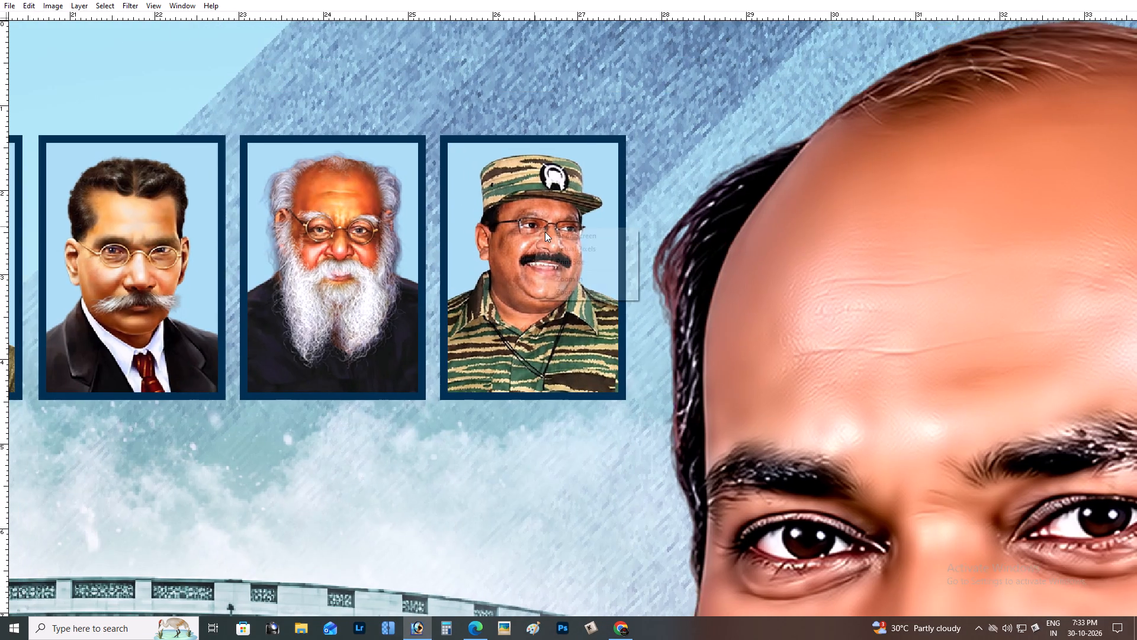
key(v)
key(ctrl+plus)
key(ctrl+minus)
key(ctrl+0)
Save the banner document in its current file.
key(ctrl+s)
key(ctrl+minus)
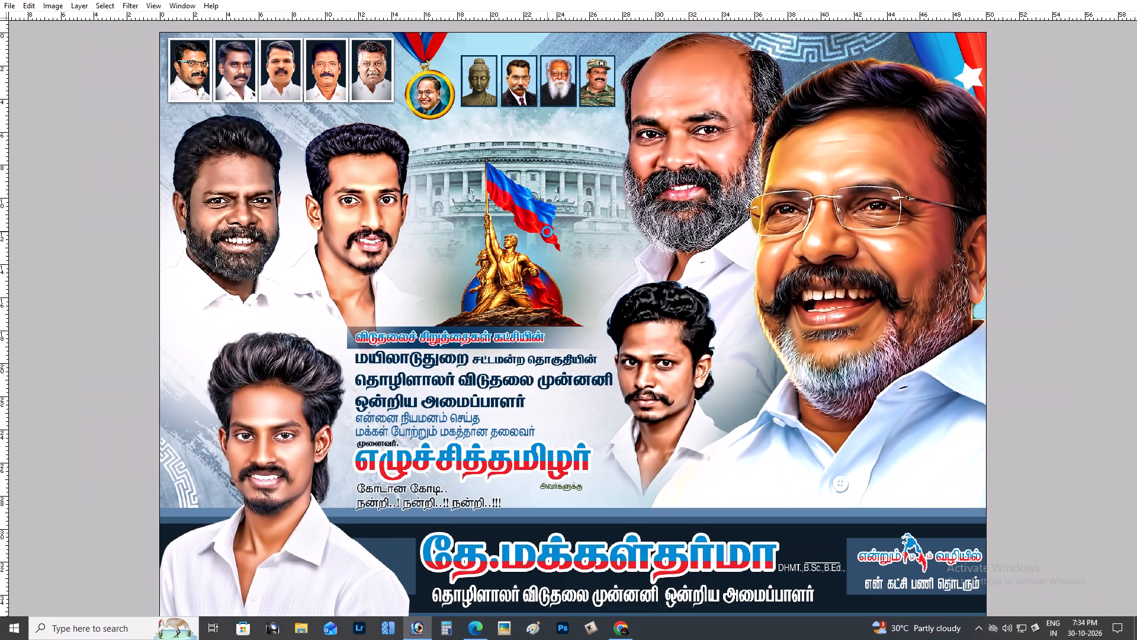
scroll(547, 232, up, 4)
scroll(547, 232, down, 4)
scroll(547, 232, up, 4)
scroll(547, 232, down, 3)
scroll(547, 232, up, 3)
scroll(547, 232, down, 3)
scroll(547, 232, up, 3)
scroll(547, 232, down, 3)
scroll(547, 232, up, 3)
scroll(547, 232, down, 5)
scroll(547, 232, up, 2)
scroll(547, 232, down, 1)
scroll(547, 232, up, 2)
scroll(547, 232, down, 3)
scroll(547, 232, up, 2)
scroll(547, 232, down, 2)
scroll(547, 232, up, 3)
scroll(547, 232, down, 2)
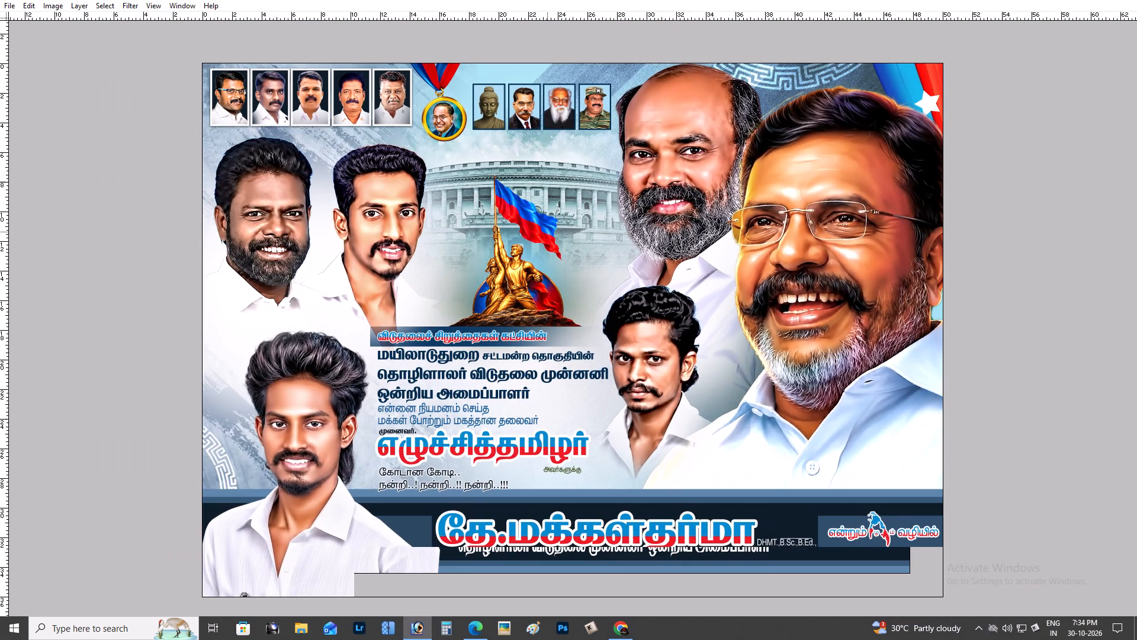
Save a JPEG version of the banner as "vck12 36X50 copy" in folder 30, accepting the JPEG options.
key(ctrl+shift+s)
click(519, 473)
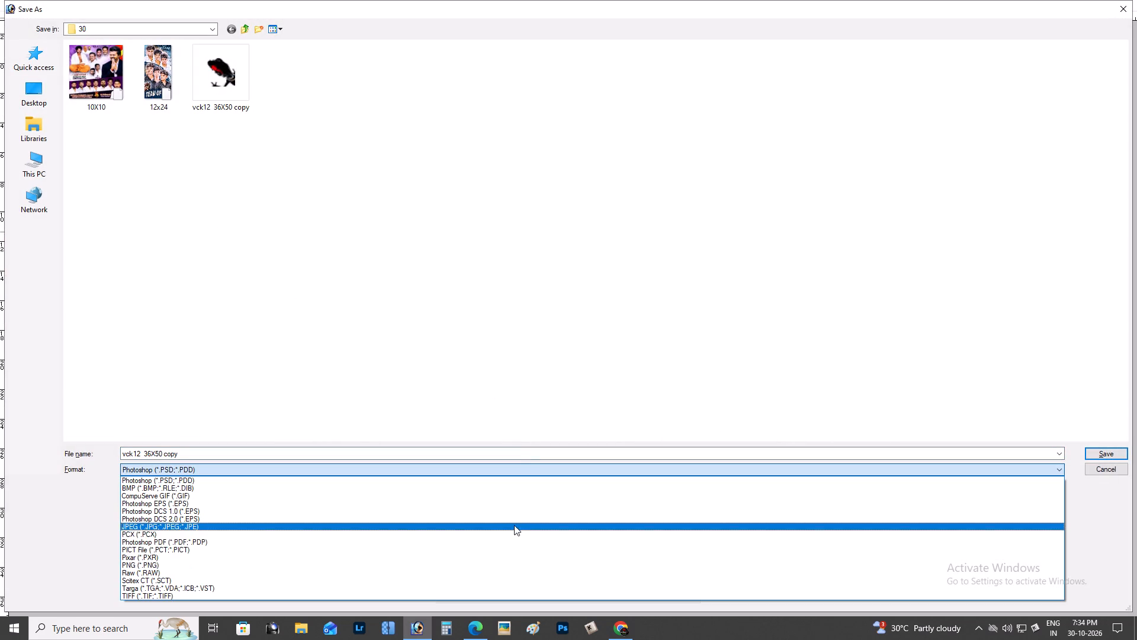
click(514, 525)
key(Return)
key(Return)
scroll(523, 308, up, 3)
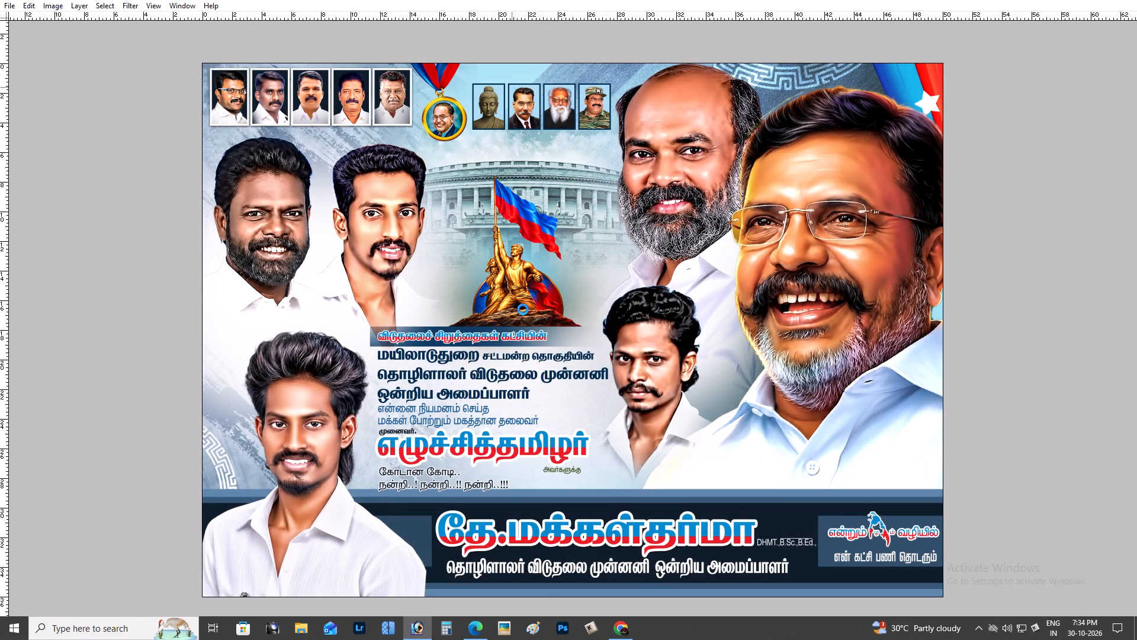
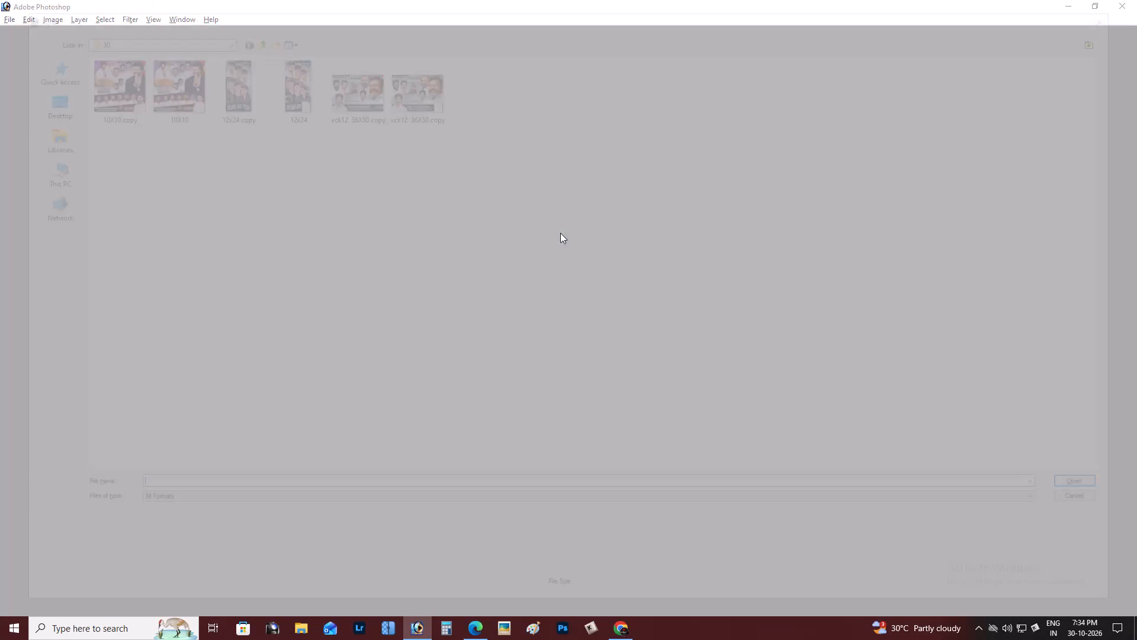
Open the 10X10 banner document from folder 30 in full-screen view.
click(172, 100)
key(Return)
scroll(430, 251, up, 3)
scroll(427, 250, down, 3)
scroll(428, 236, up, 2)
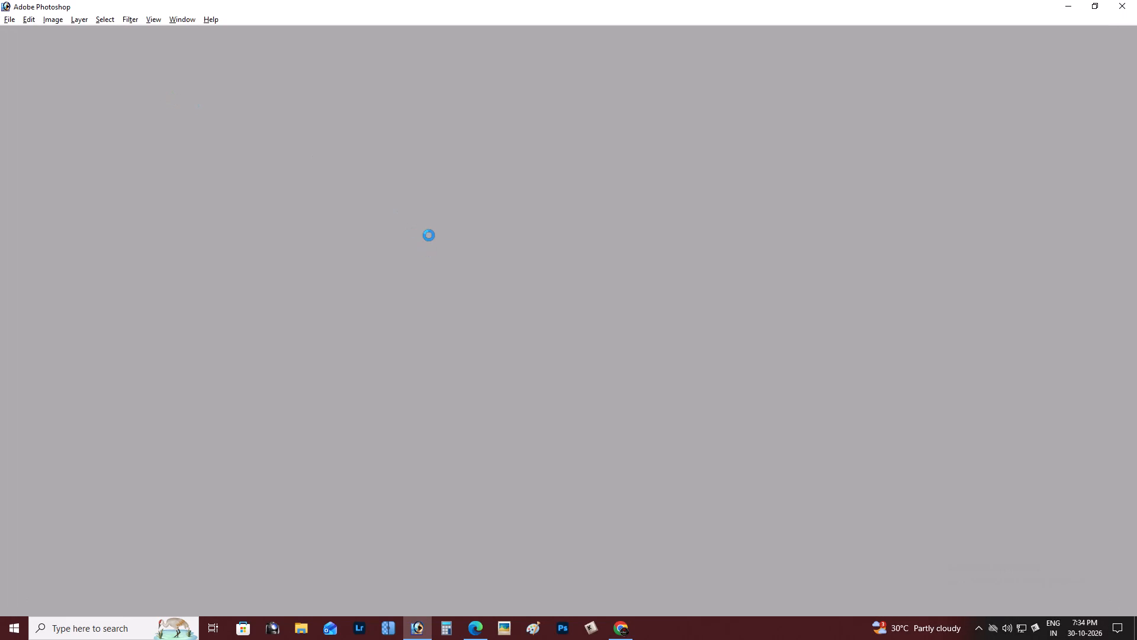
scroll(429, 235, down, 1)
scroll(429, 235, up, 2)
scroll(429, 235, down, 2)
scroll(429, 235, up, 1)
scroll(429, 233, down, 3)
scroll(434, 222, up, 3)
scroll(434, 222, down, 2)
key(Return)
key(f)
Remove the second portrait from the left, the bearded man with the red and yellow forehead mark, from the lower purple band.
key(ctrl+plus)
key(ctrl+plus)
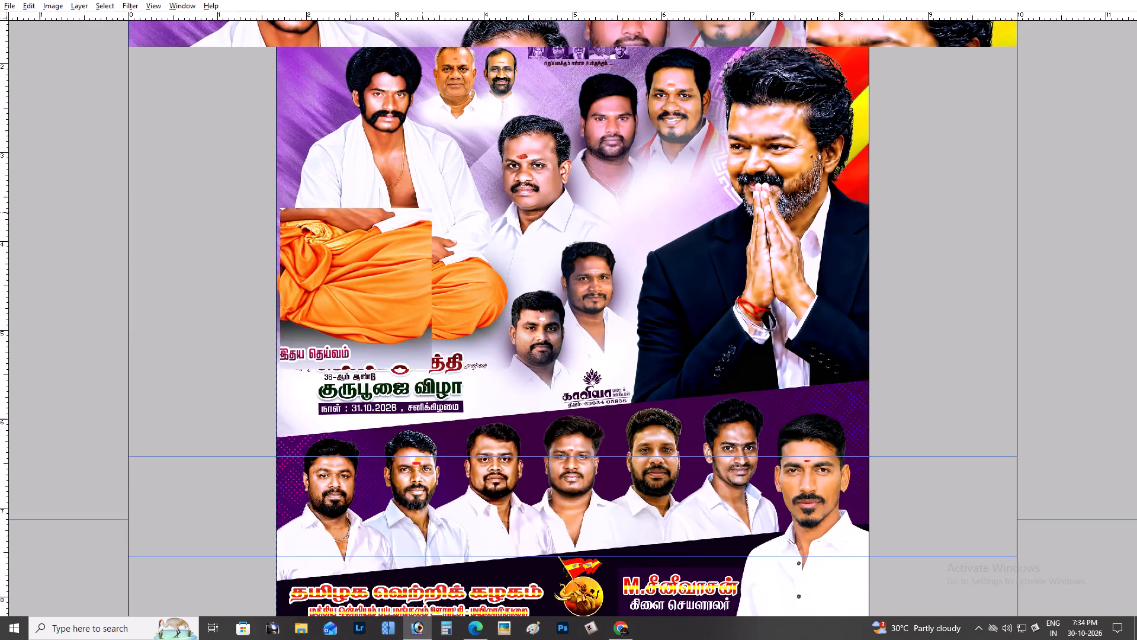
key(space)
key(space)
key(space)
key(space)
drag(417, 381, 390, 211)
drag(420, 355, 449, 168)
key(ctrl+plus)
key(ctrl+plus)
key(space)
key(space)
key(space)
key(space)
key(space)
key(space)
key(space)
key(space)
drag(330, 331, 451, 105)
drag(410, 181, 517, 125)
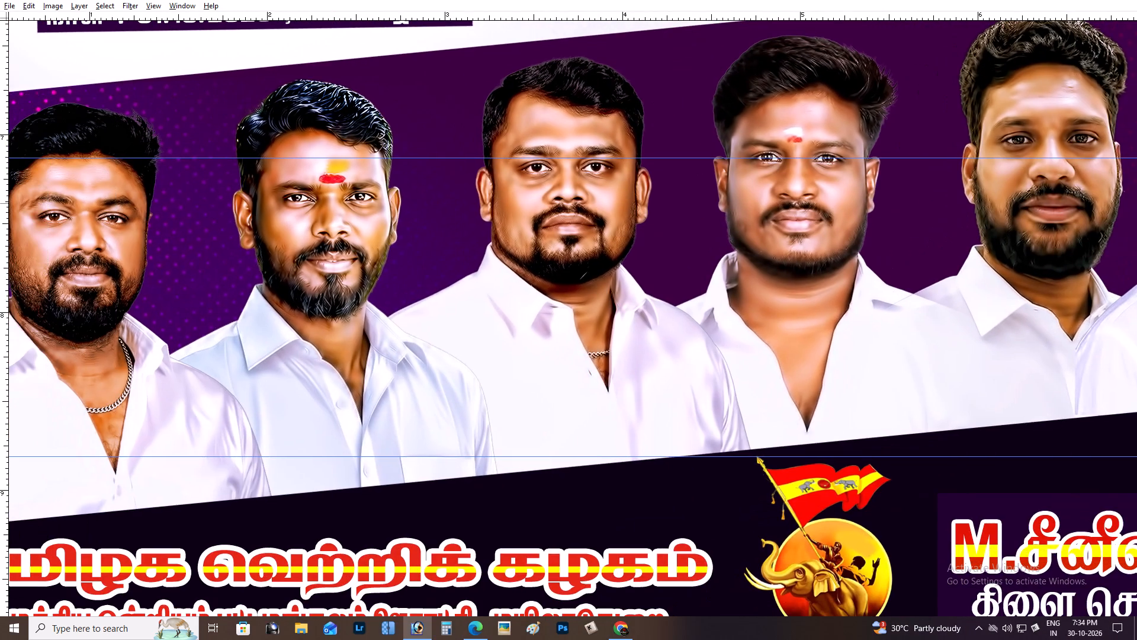
right_click(351, 197)
click(366, 204)
drag(351, 193, 366, 200)
right_click(352, 192)
click(381, 251)
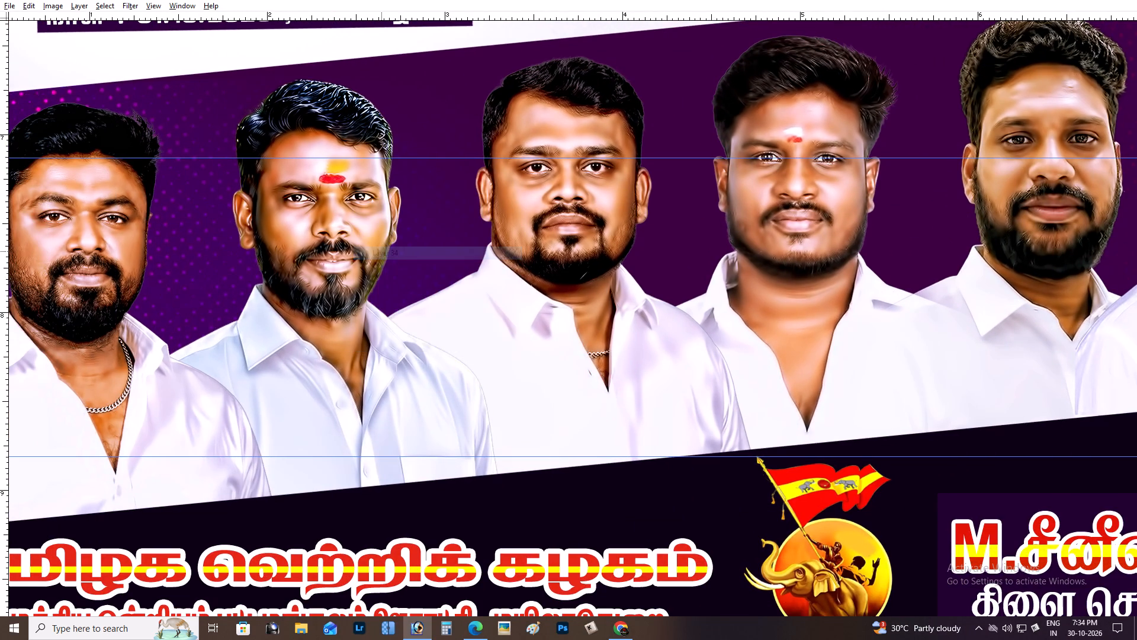
key(alt+l)
key(alt+l)
key(alt+l)
Select the four middle portraits in the purple band and move them together leftward and slightly down, beside the first portrait.
key(ctrl+minus)
key(ctrl+minus)
key(ctrl+minus)
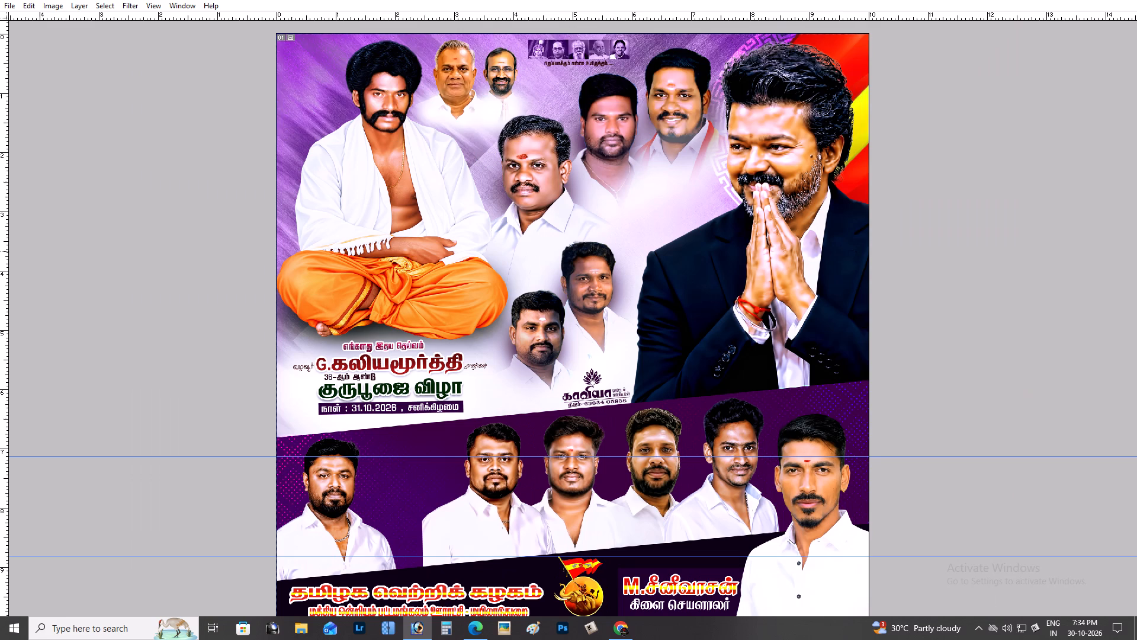
key(ctrl+plus)
key(ctrl+plus)
key(space)
key(space)
key(space)
key(space)
key(space)
key(space)
key(space)
drag(568, 319, 744, 102)
drag(604, 210, 647, 97)
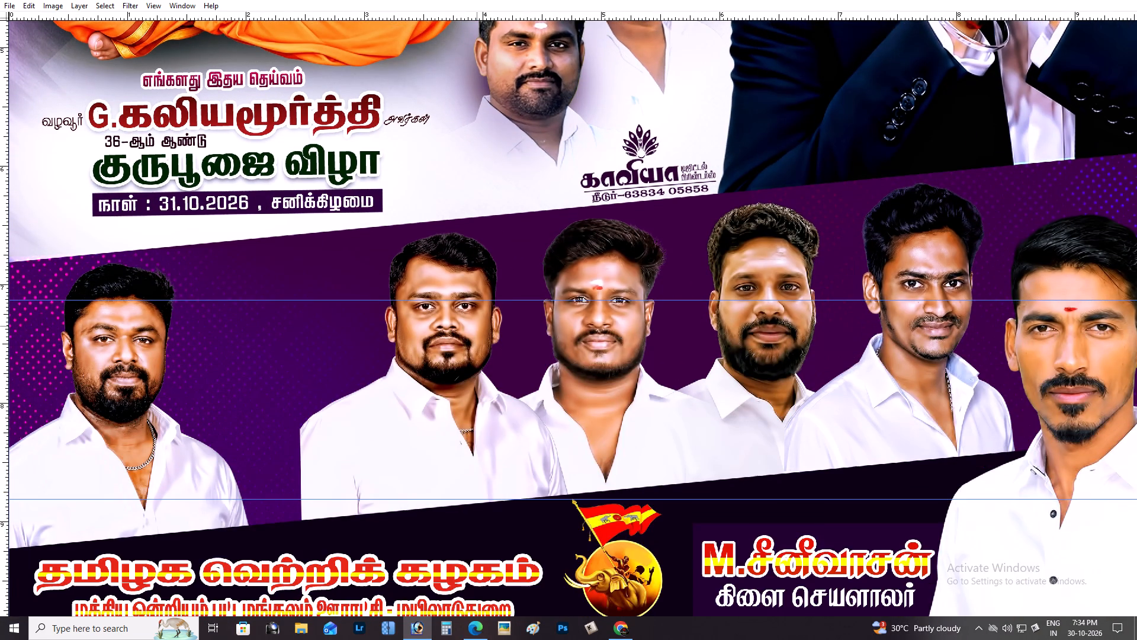
right_click(461, 321)
click(483, 375)
right_click(442, 335)
click(476, 396)
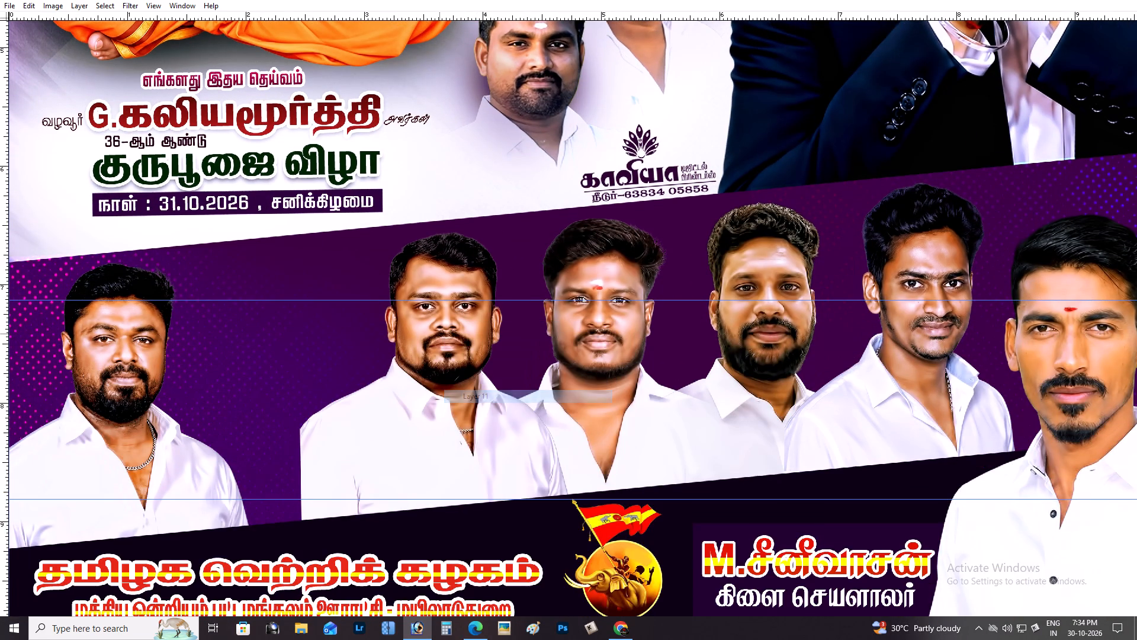
shift+right_click(445, 341)
shift+click(488, 397)
drag(470, 364, 478, 382)
key(ctrl+z)
shift+right_click(593, 340)
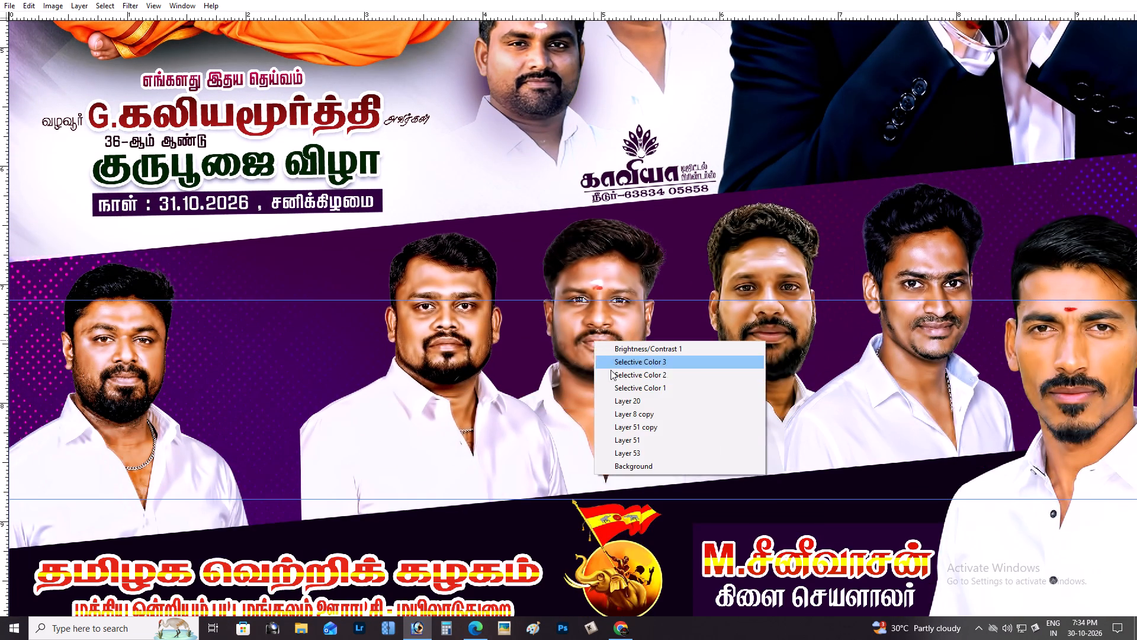
shift+click(617, 397)
drag(614, 370, 618, 390)
key(ctrl+z)
shift+right_click(752, 337)
shift+click(778, 395)
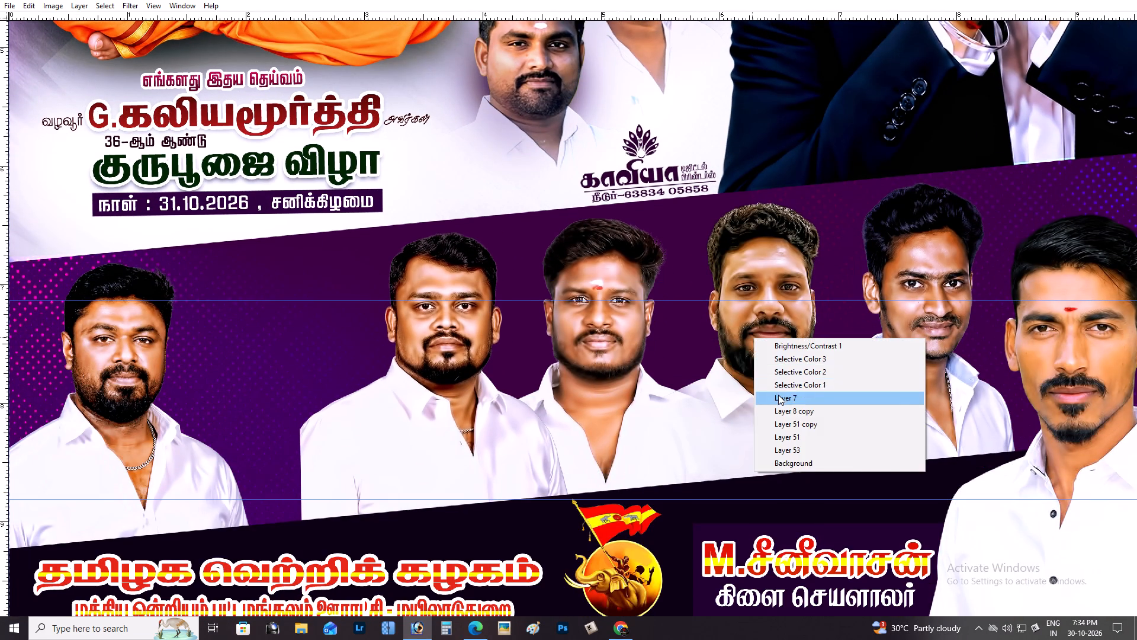
drag(779, 364, 786, 379)
key(ctrl+z)
shift+right_click(904, 338)
shift+click(932, 398)
drag(927, 391, 932, 405)
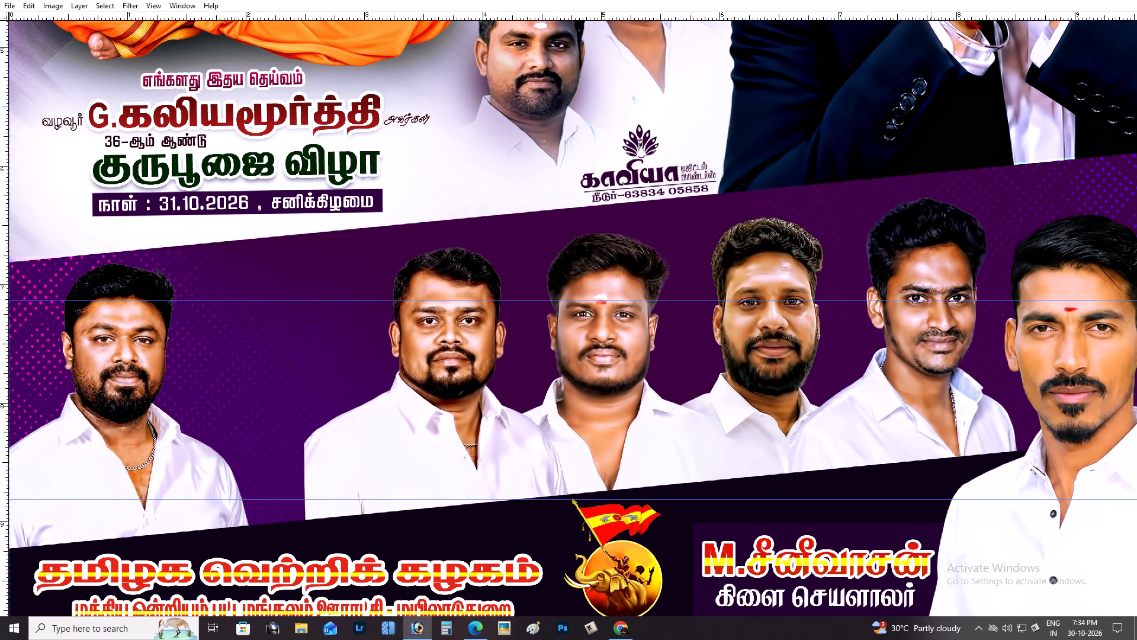
key(ctrl+z)
key(space)
drag(891, 390, 959, 376)
shift+drag(937, 363, 871, 395)
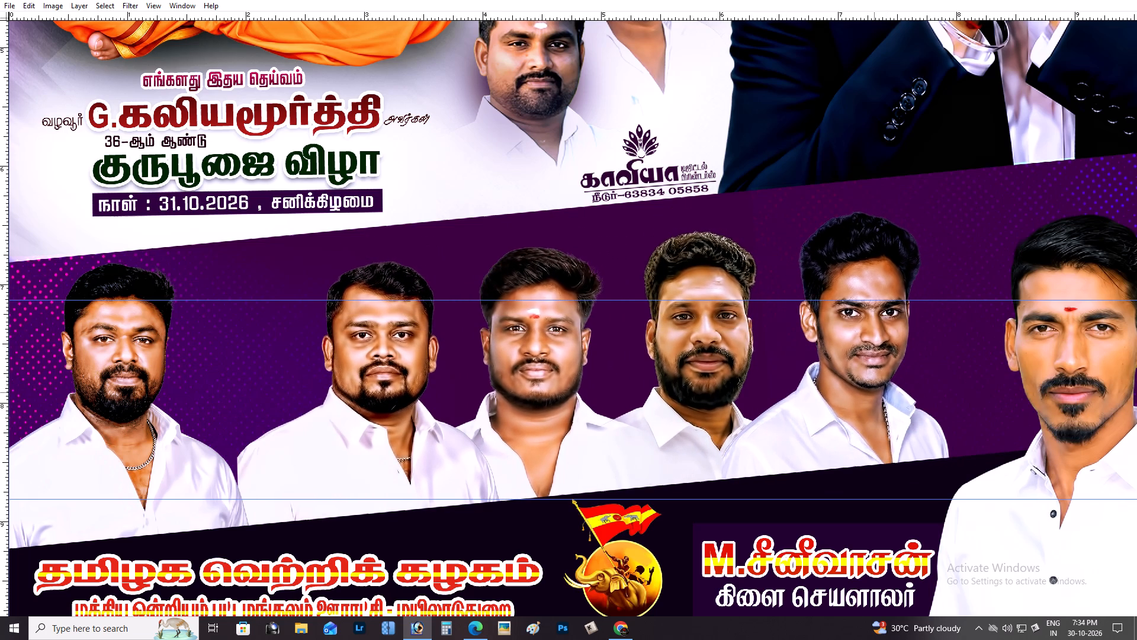
shift+drag(871, 395, 801, 385)
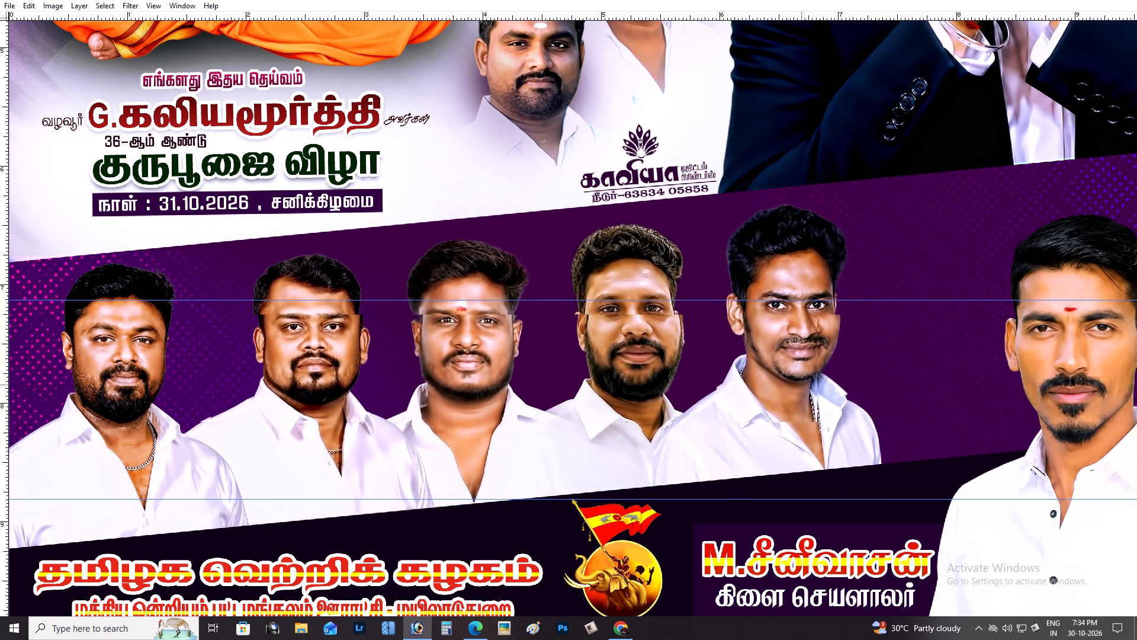
shift+drag(801, 385, 749, 381)
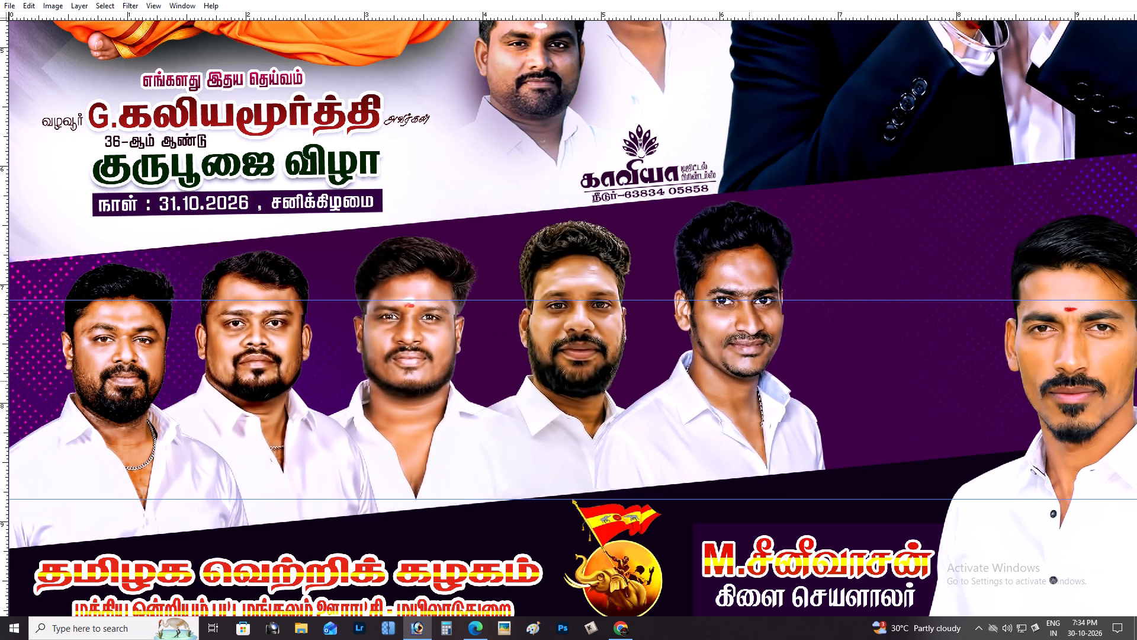
shift+drag(749, 381, 760, 383)
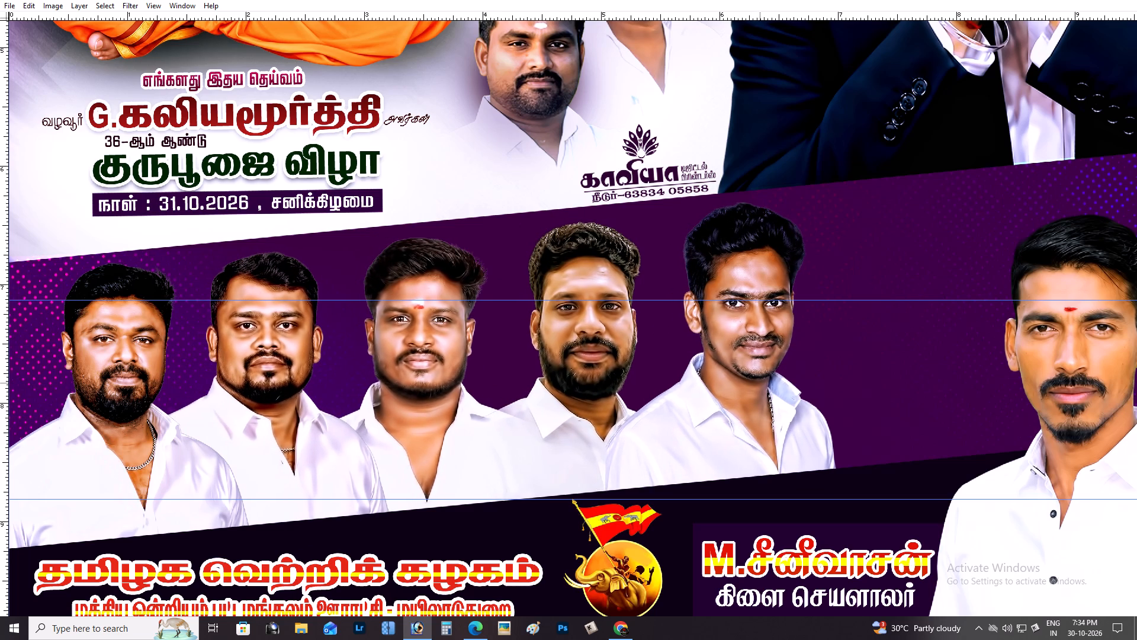
shift+drag(760, 383, 762, 383)
scroll(755, 377, up, 2)
scroll(754, 377, down, 2)
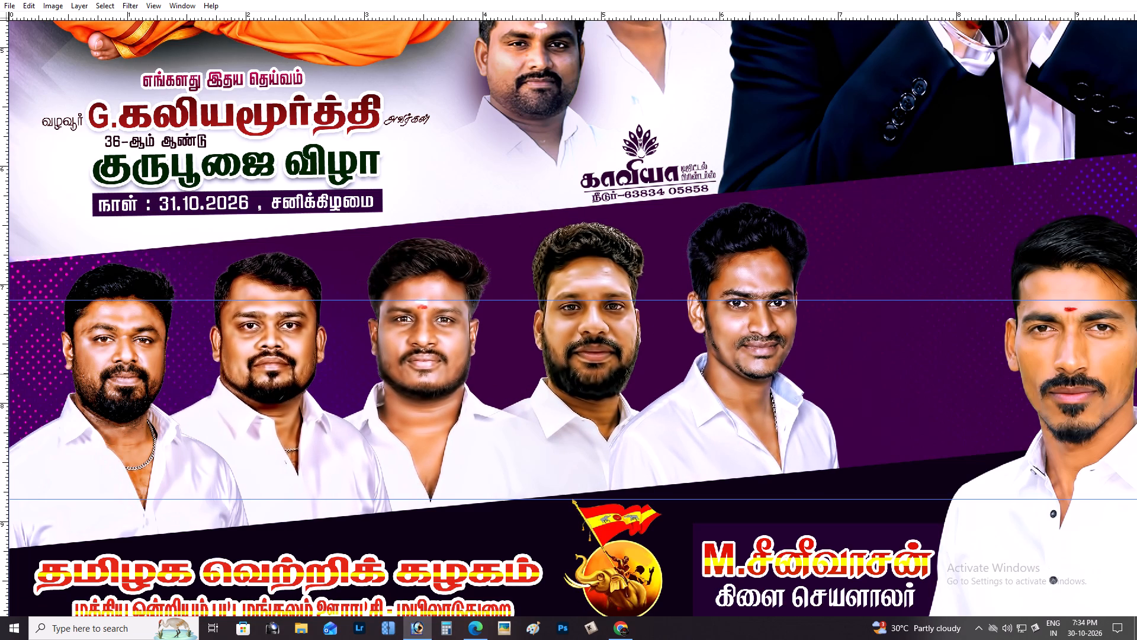
Open the 10x20___ anne banner document from the shakthi folder on drive D, without updating its text layers.
key(ctrl+o)
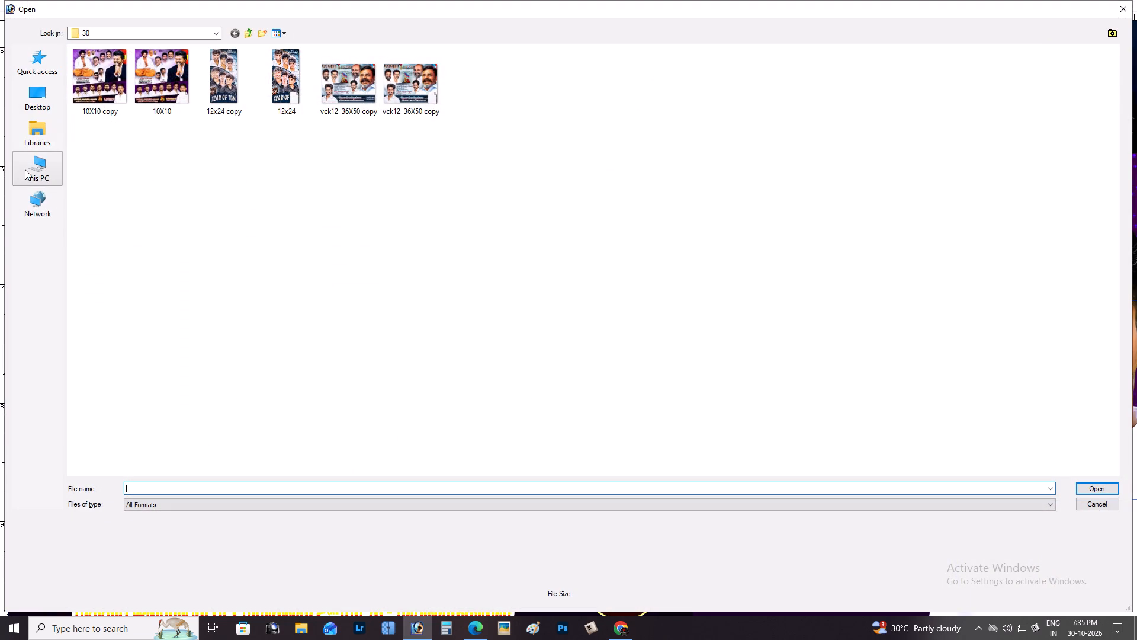
click(24, 160)
double_click(303, 118)
scroll(239, 257, down, 2)
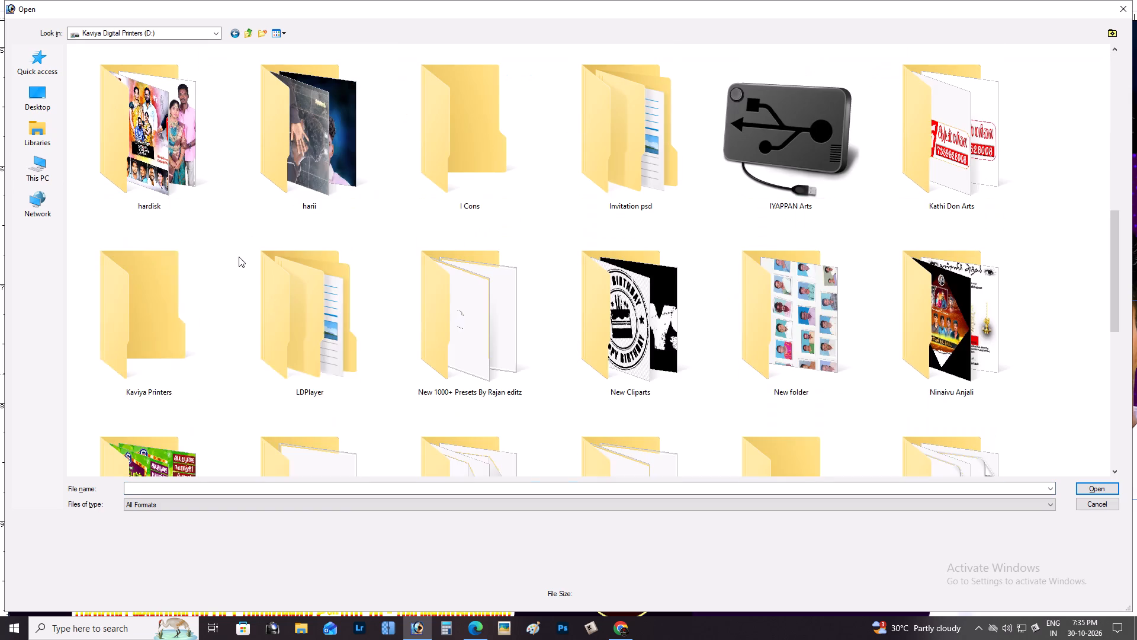
double_click(160, 154)
double_click(291, 332)
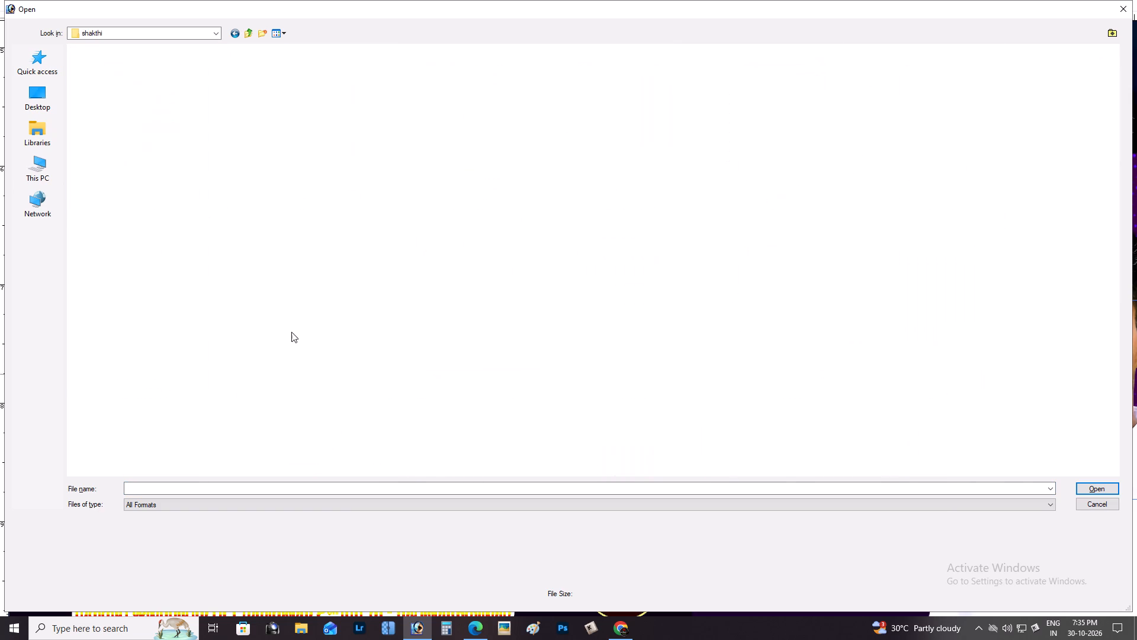
scroll(332, 332, down, 1)
scroll(650, 304, down, 2)
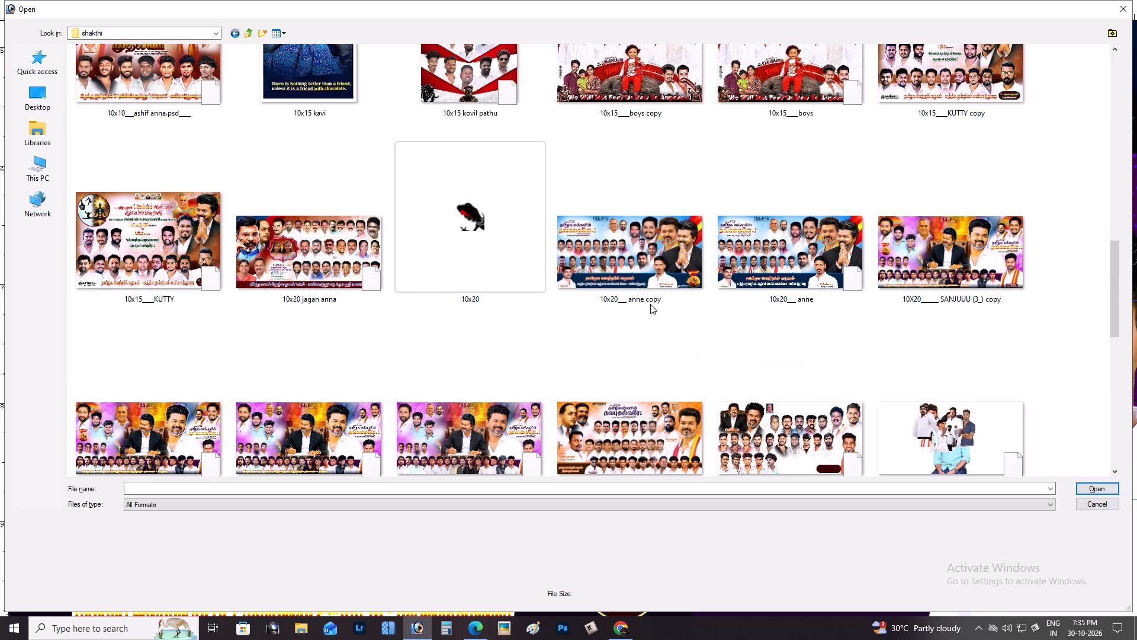
click(778, 268)
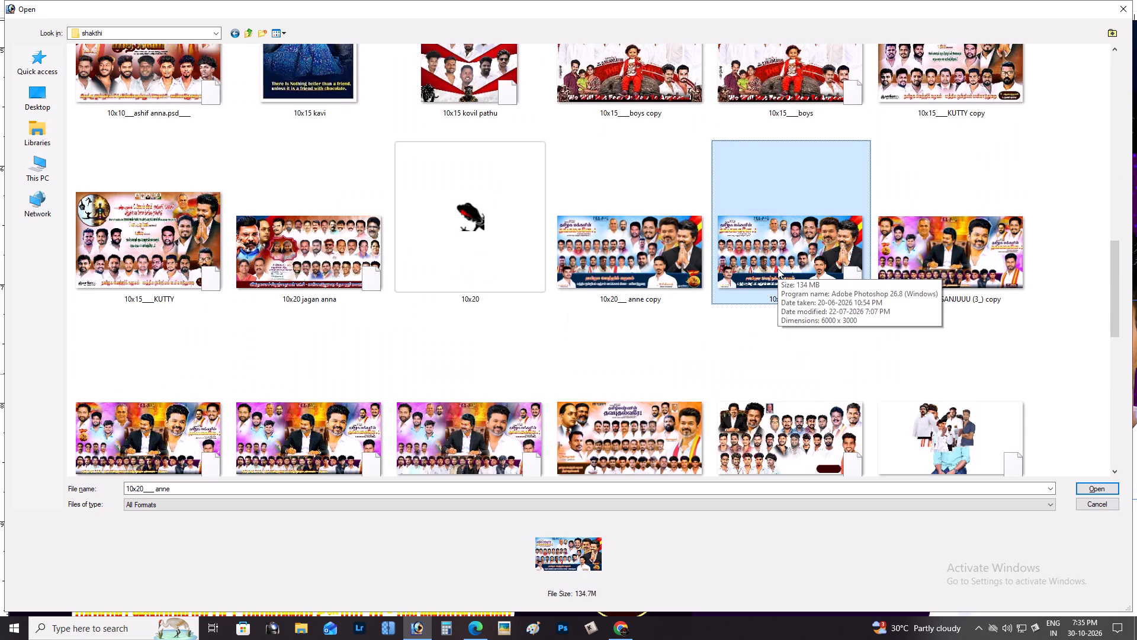
key(Return)
scroll(538, 249, up, 3)
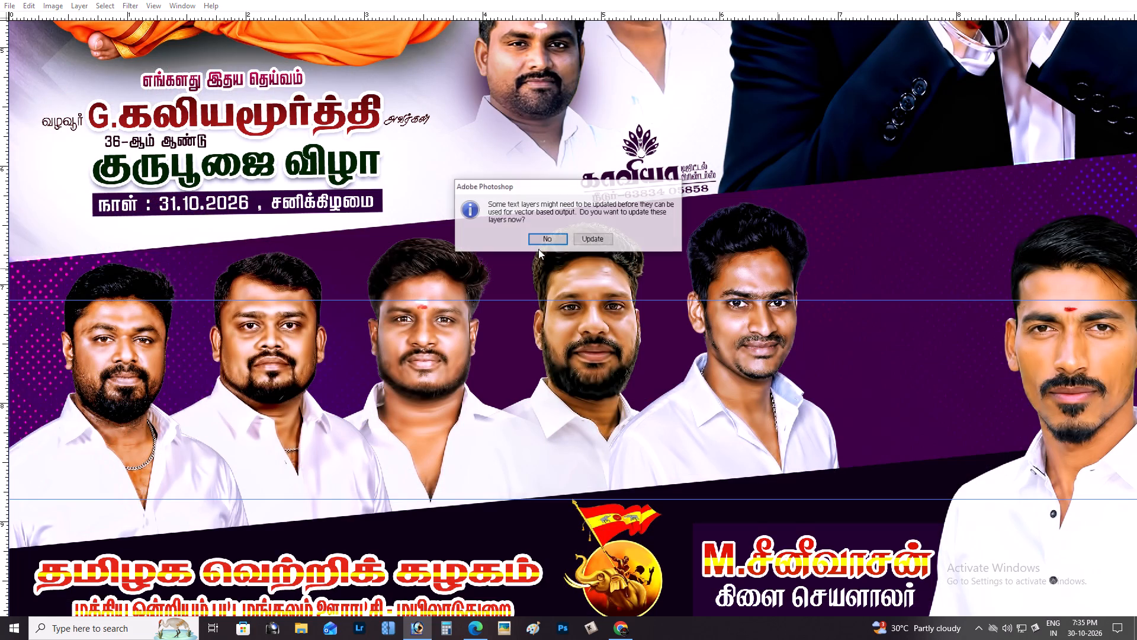
key(Return)
key(ctrl+plus)
key(f)
key(ctrl+plus)
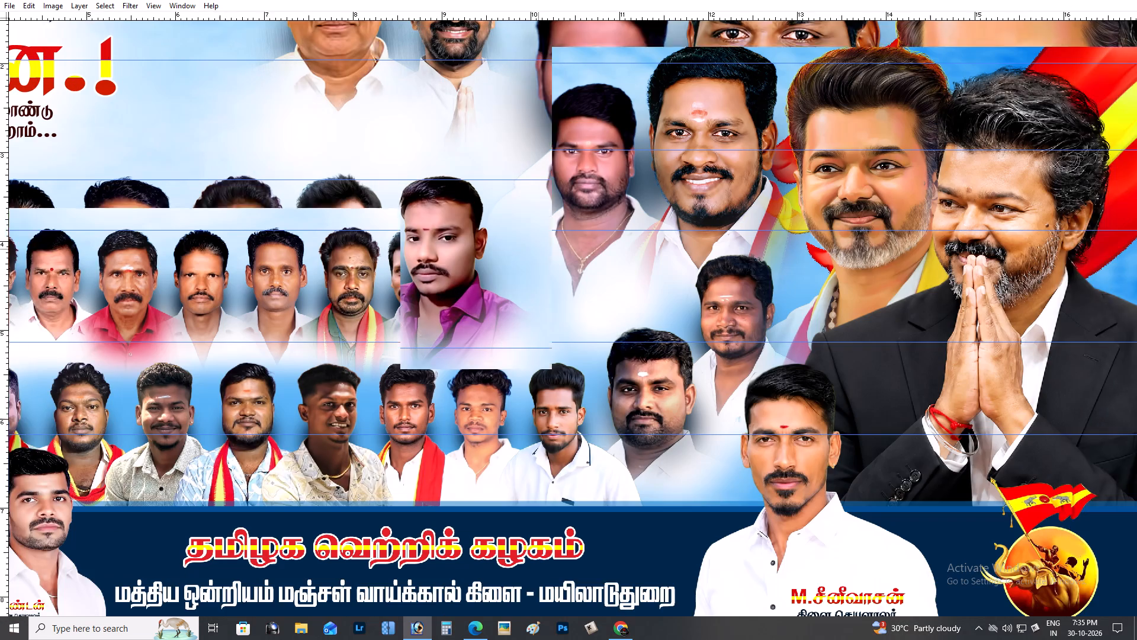
Examine the portrait rows and the lower figures across the whole 10x20 anne banner.
key(space)
key(space)
key(space)
key(space)
key(space)
key(space)
key(space)
key(space)
key(space)
key(space)
key(space)
key(space)
key(space)
key(space)
key(space)
key(space)
key(space)
key(space)
key(space)
key(space)
drag(521, 287, 616, 110)
drag(503, 280, 725, 181)
drag(467, 275, 790, 221)
key(ctrl+plus)
key(space)
key(space)
key(space)
key(space)
key(space)
key(space)
key(space)
key(space)
key(space)
key(space)
key(space)
key(space)
key(space)
key(space)
key(space)
key(space)
key(space)
key(space)
key(space)
key(space)
drag(790, 221, 407, 197)
drag(791, 249, 396, 251)
key(ctrl+minus)
key(ctrl+minus)
scroll(471, 267, up, 2)
scroll(472, 267, down, 2)
scroll(472, 267, up, 1)
key(minus)
key(ctrl+minus)
key(ctrl+plus)
key(space)
key(space)
key(space)
key(space)
key(space)
key(space)
key(space)
key(space)
key(space)
key(space)
key(space)
key(space)
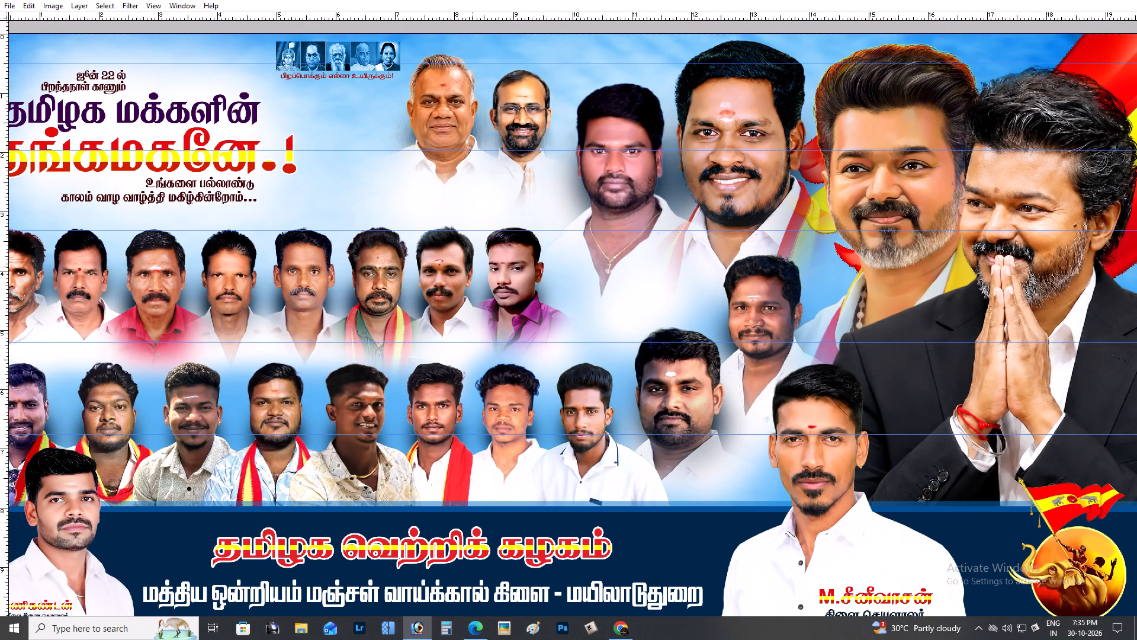
drag(514, 277, 896, 267)
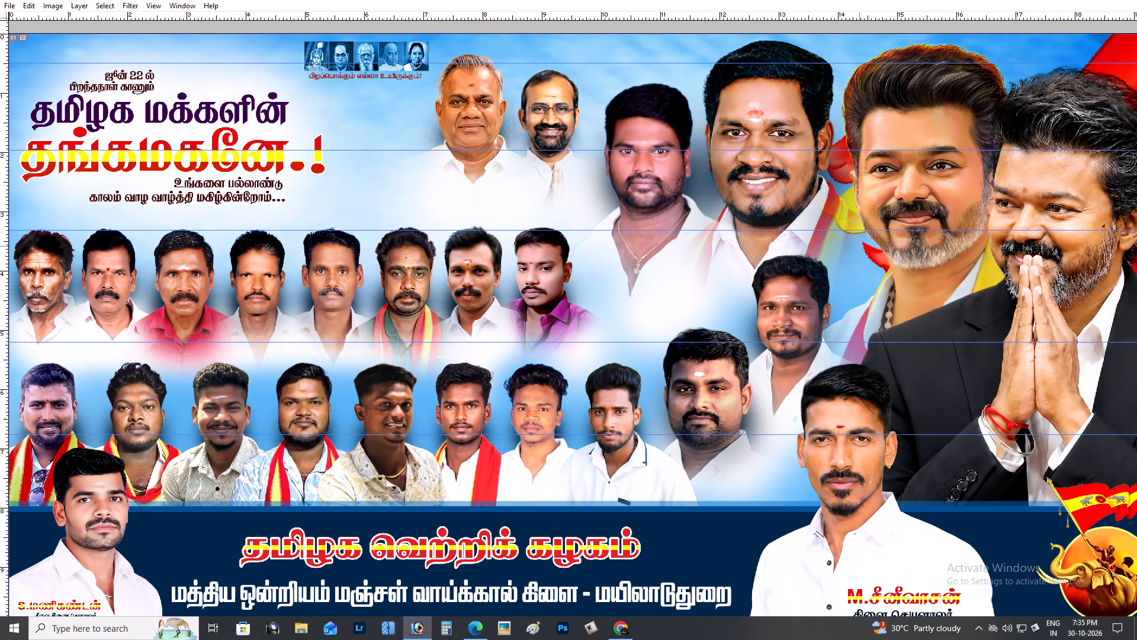
Select Layer 29, the white-shirted man in the banner's lower-left corner, bring his portrait fully onto the canvas, and cut it.
key(z)
key(space)
drag(192, 484, 398, 386)
drag(86, 470, 209, 547)
key(space)
drag(181, 509, 283, 485)
key(v)
right_click(304, 325)
click(328, 332)
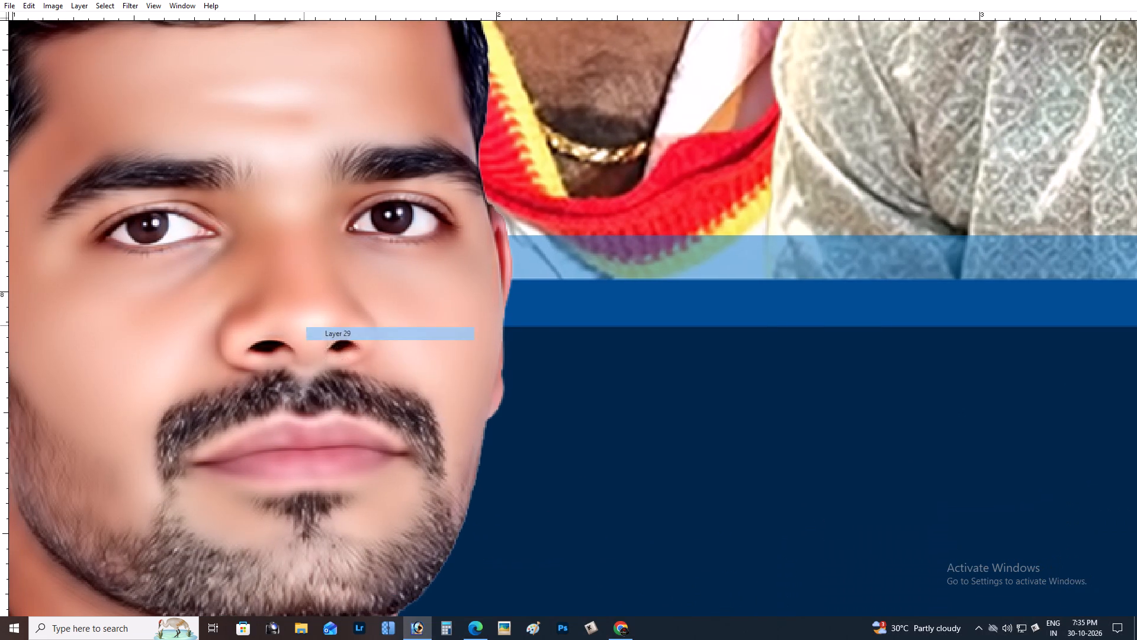
key(ctrl+minus)
key(ctrl+minus)
key(ctrl+minus)
key(ctrl+minus)
drag(181, 413, 532, 177)
key(ctrl+minus)
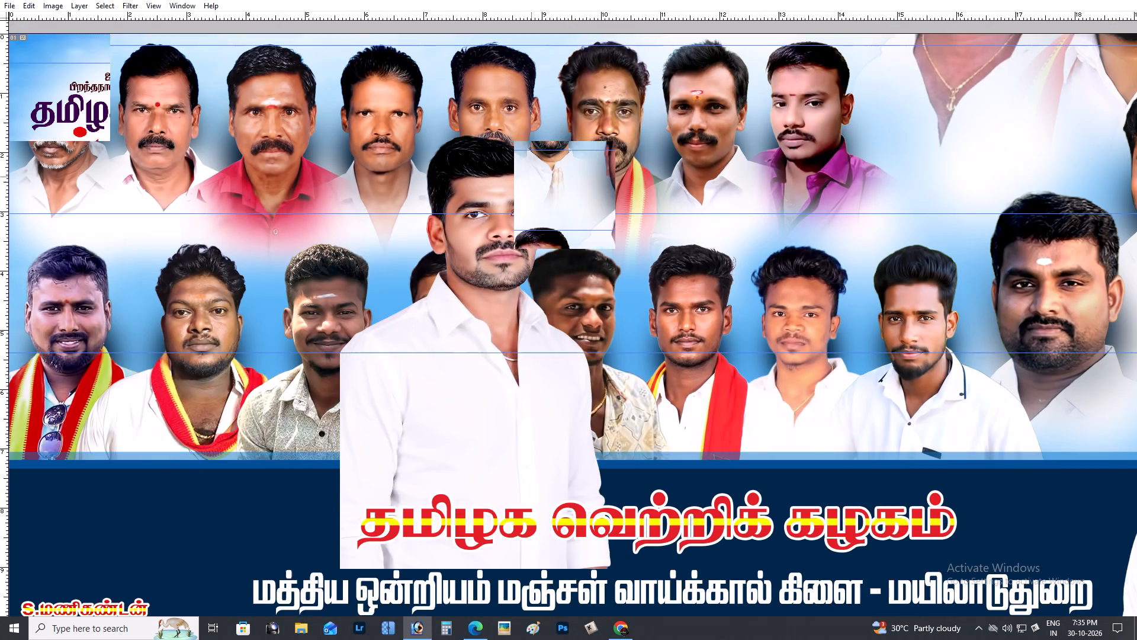
key(ctrl+a)
key(ctrl+x)
scroll(528, 197, up, 4)
scroll(528, 197, down, 2)
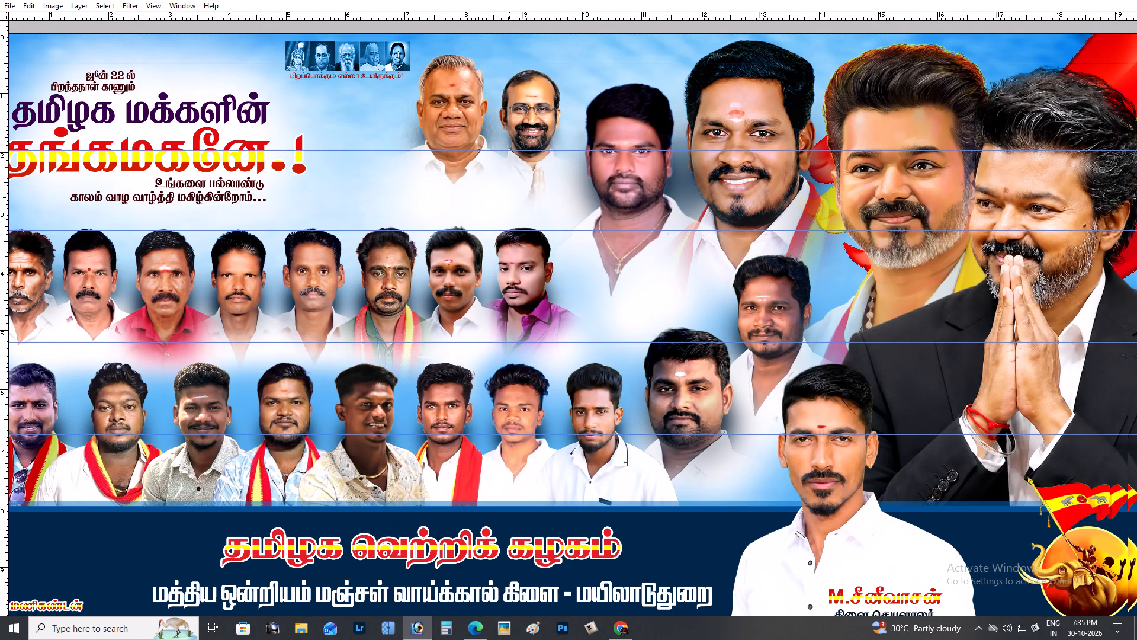
Close the 10x20 anne banner document and return to the 10X10 banner.
key(ctrl+w)
click(549, 232)
Paste the cut portrait into the purple band between the fifth portrait and the large man, and send it one layer backward.
key(ctrl+minus)
key(ctrl+b)
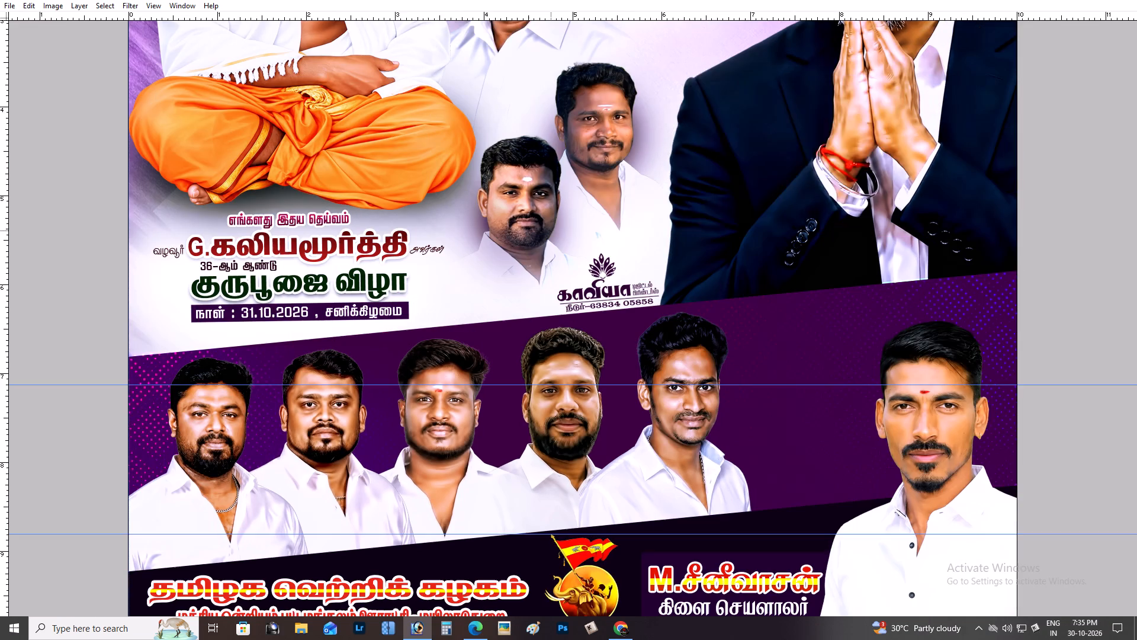
click(882, 116)
key(ctrl+plus)
key(space)
drag(822, 199, 656, 85)
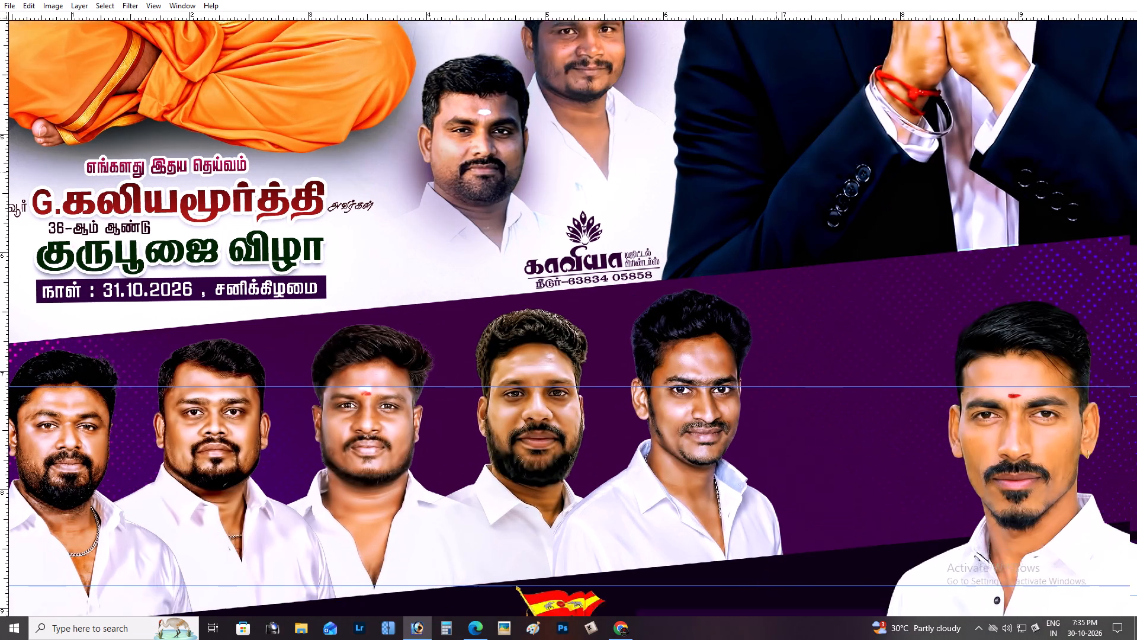
drag(656, 85, 599, 41)
right_click(701, 280)
click(741, 342)
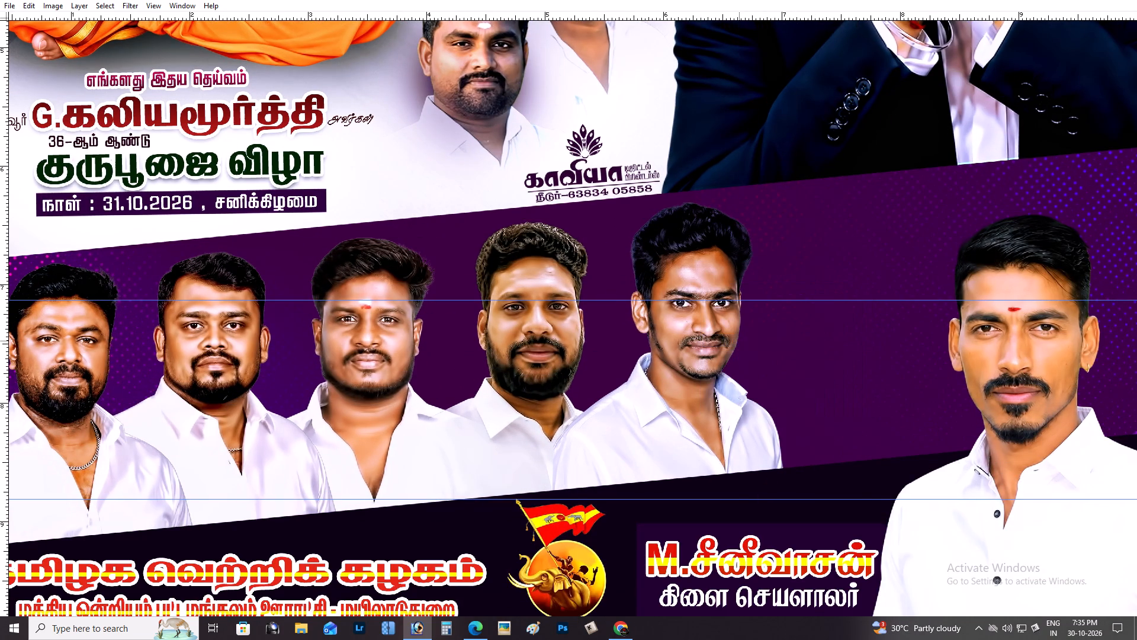
key(ctrl+v)
drag(622, 180, 878, 267)
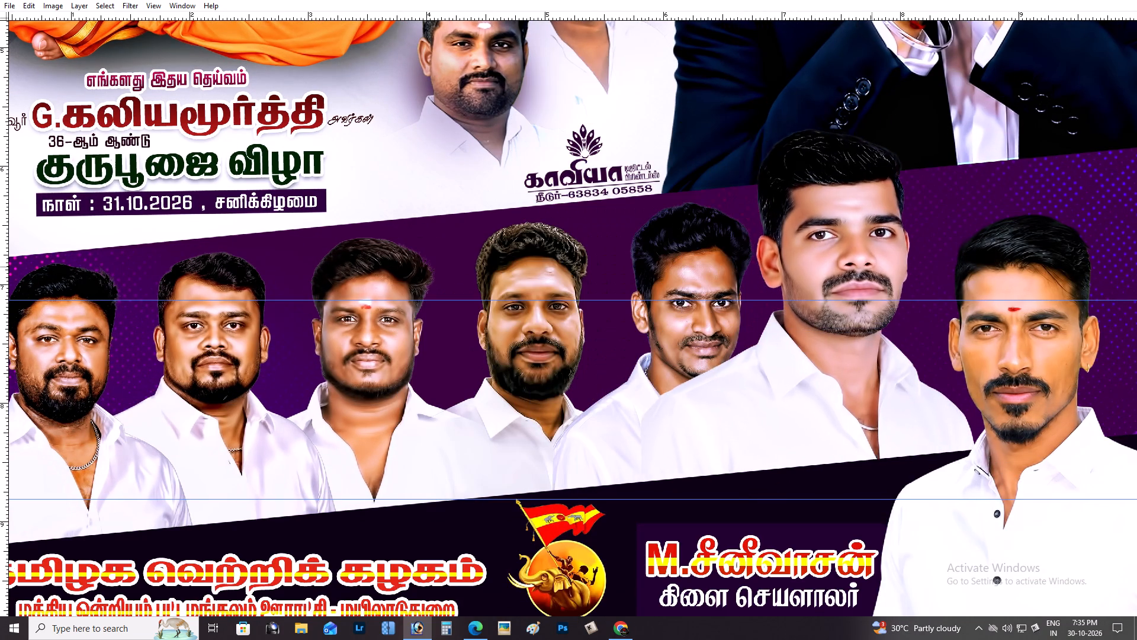
drag(878, 267, 879, 268)
key(space)
key(ctrl+bracketleft)
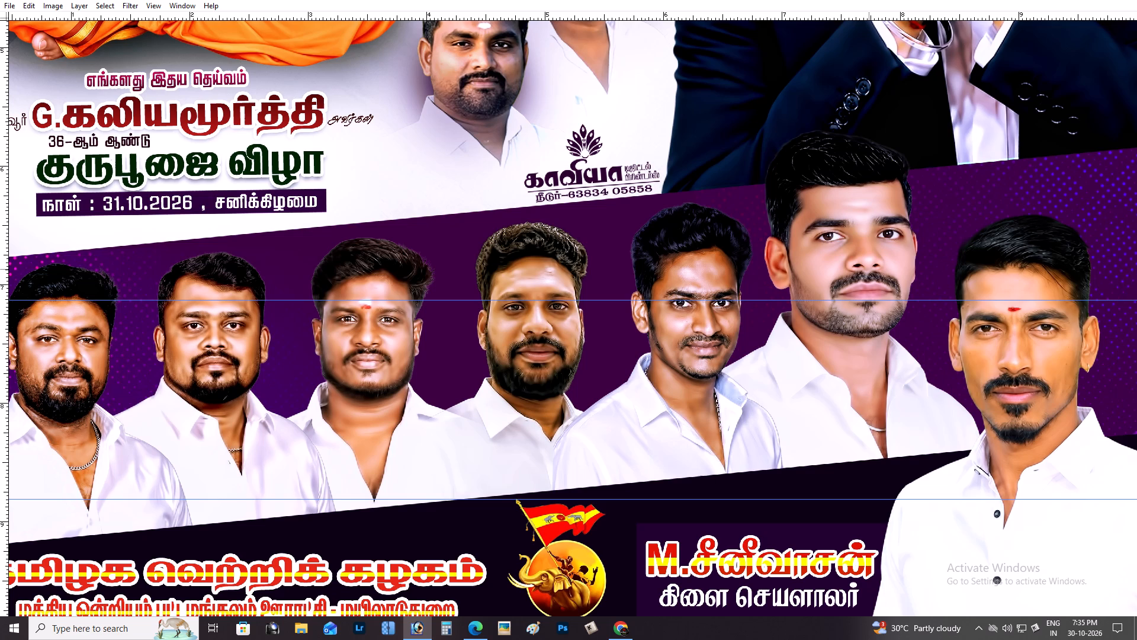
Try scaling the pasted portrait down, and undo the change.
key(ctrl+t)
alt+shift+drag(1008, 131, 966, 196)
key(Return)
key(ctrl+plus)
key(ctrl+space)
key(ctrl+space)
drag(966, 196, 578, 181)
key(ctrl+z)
Scale the pasted portrait to slightly below its original size and position it between the fifth portrait and the large man.
key(ctrl+t)
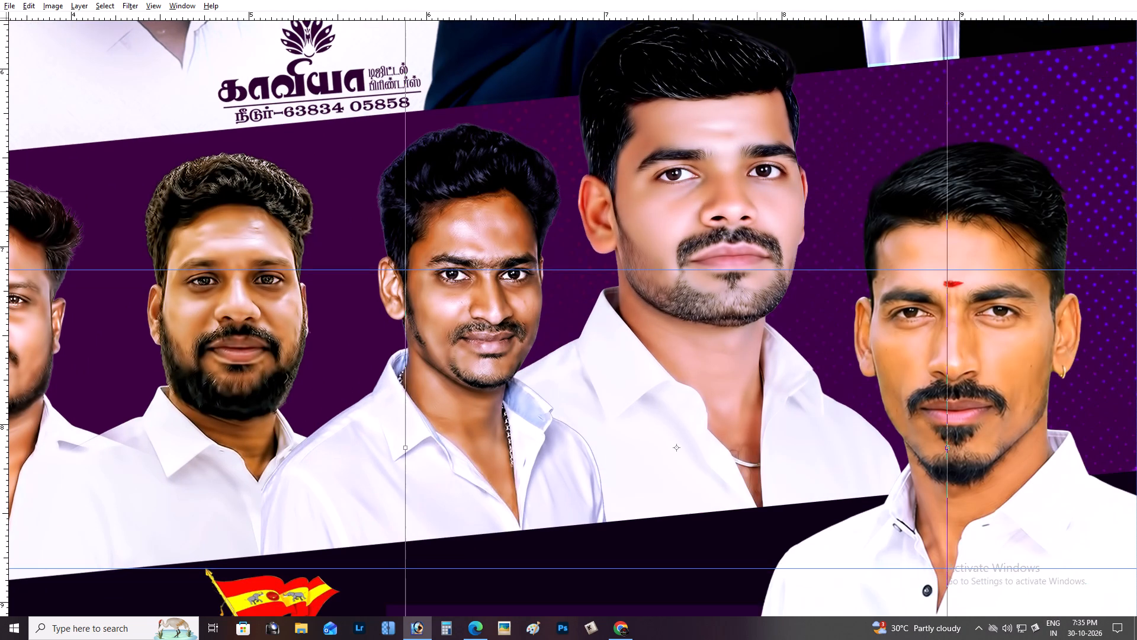
scroll(893, 119, up, 5)
alt+shift+drag(950, 56, 875, 178)
alt+shift+double_click(765, 245)
drag(748, 289, 786, 252)
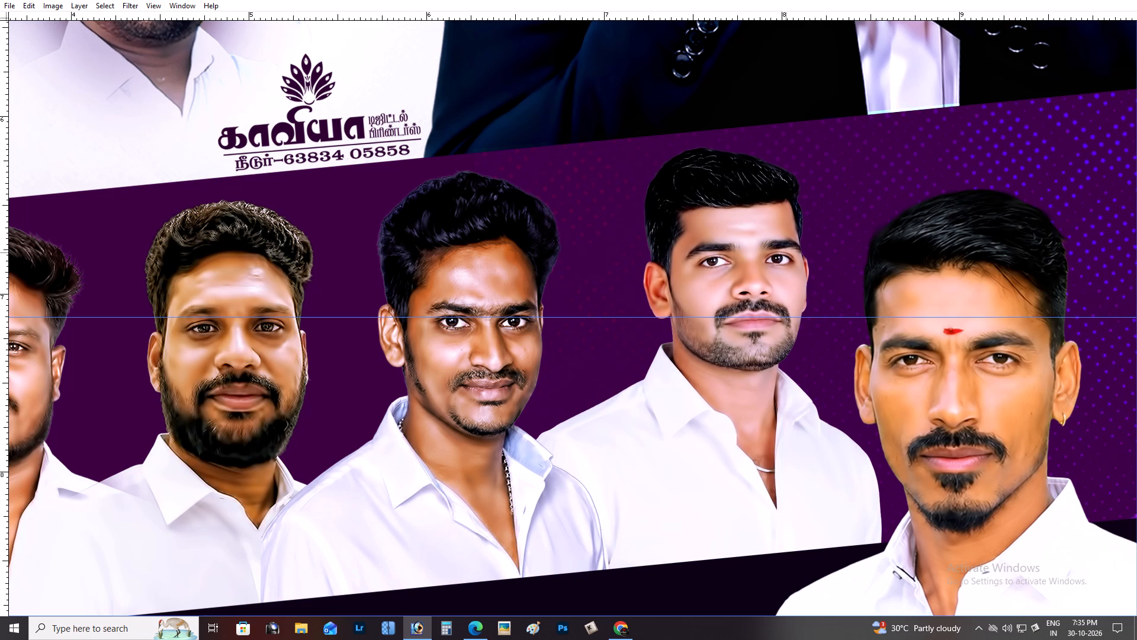
key(ctrl+t)
alt+shift+drag(907, 146, 992, 64)
drag(792, 168, 786, 195)
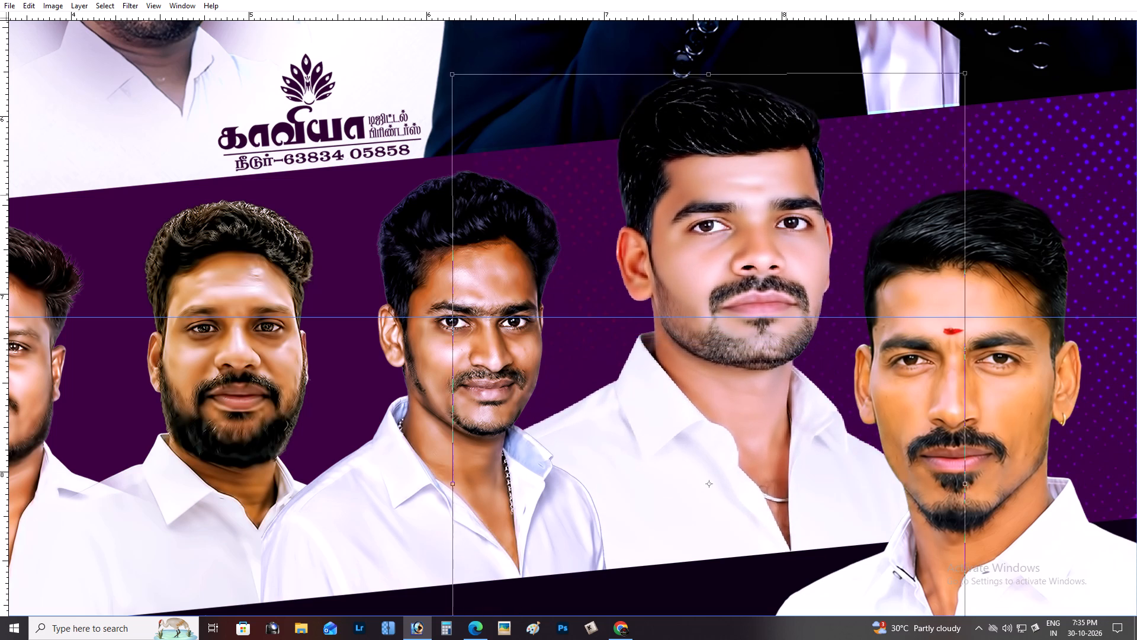
drag(786, 195, 772, 199)
key(Return)
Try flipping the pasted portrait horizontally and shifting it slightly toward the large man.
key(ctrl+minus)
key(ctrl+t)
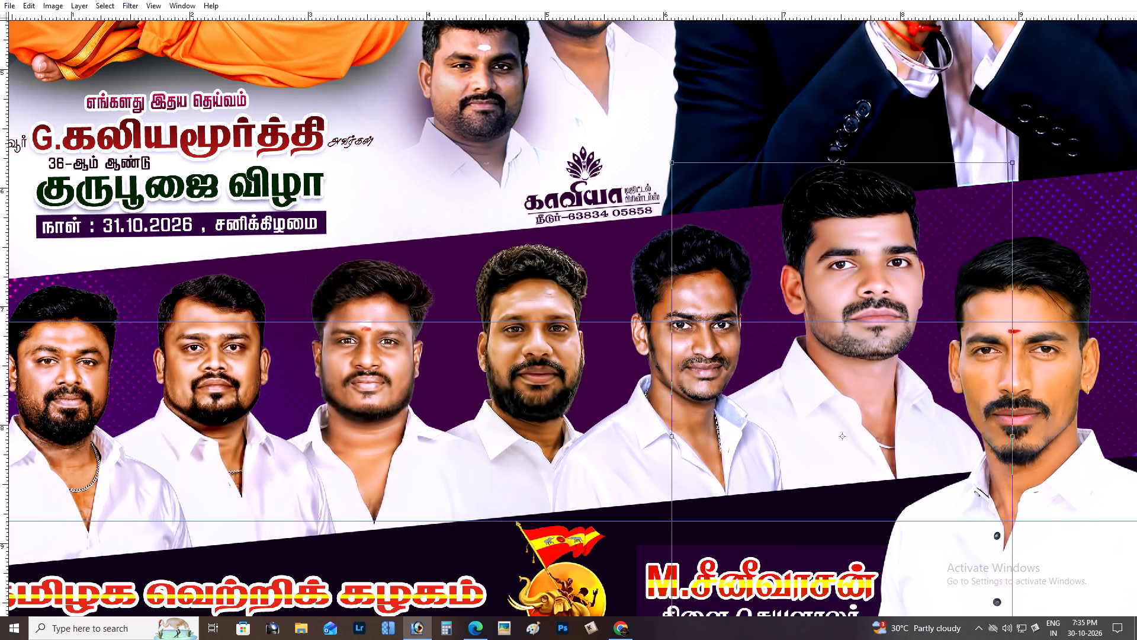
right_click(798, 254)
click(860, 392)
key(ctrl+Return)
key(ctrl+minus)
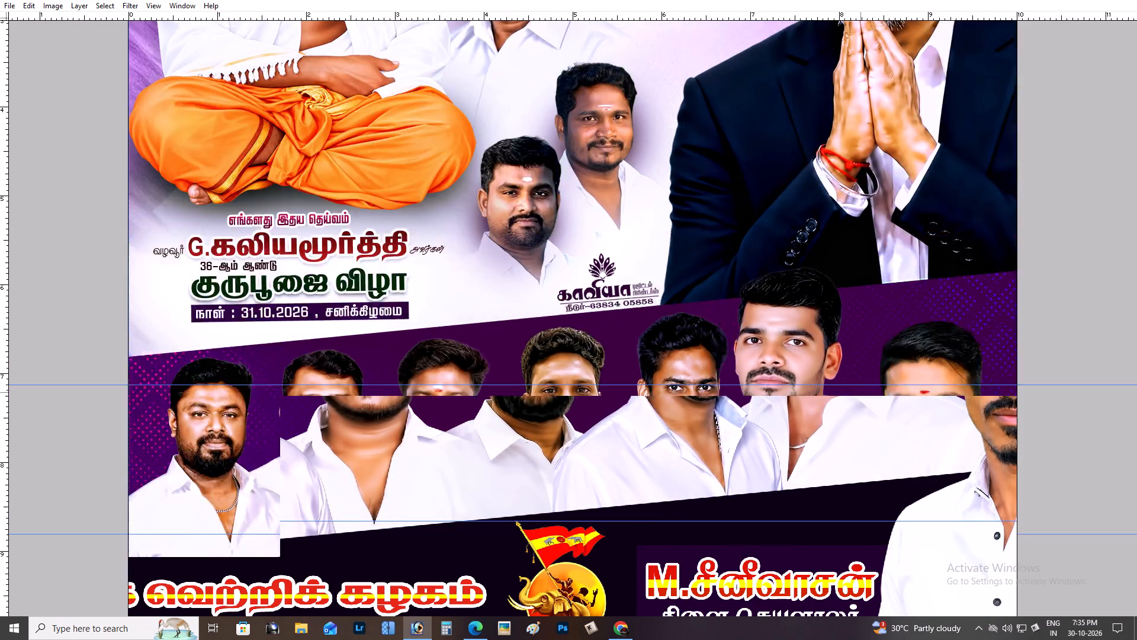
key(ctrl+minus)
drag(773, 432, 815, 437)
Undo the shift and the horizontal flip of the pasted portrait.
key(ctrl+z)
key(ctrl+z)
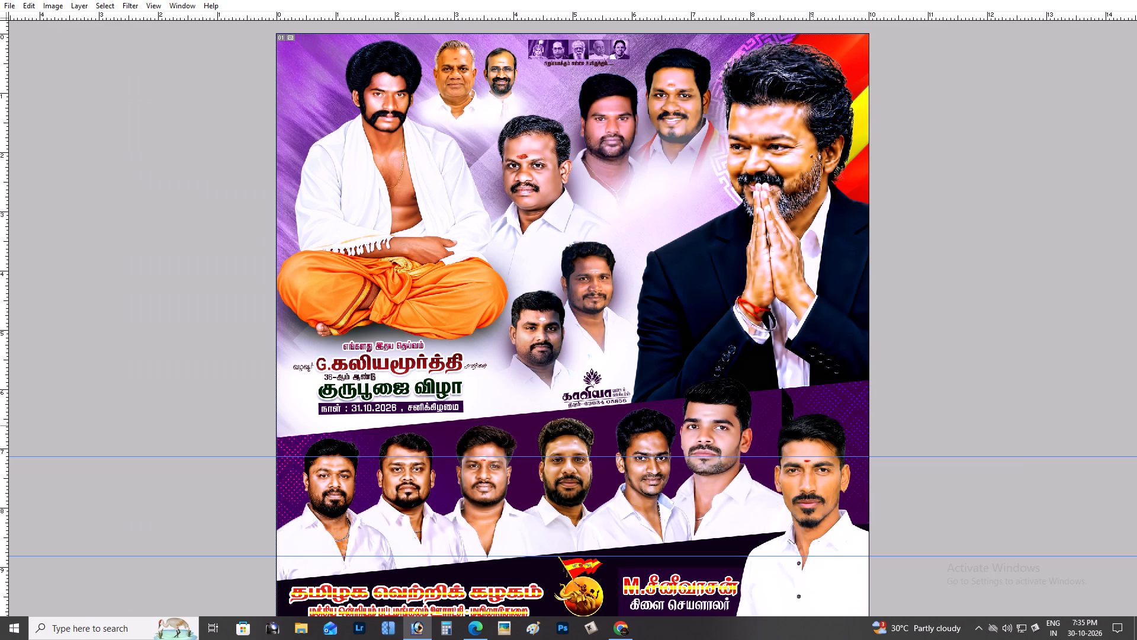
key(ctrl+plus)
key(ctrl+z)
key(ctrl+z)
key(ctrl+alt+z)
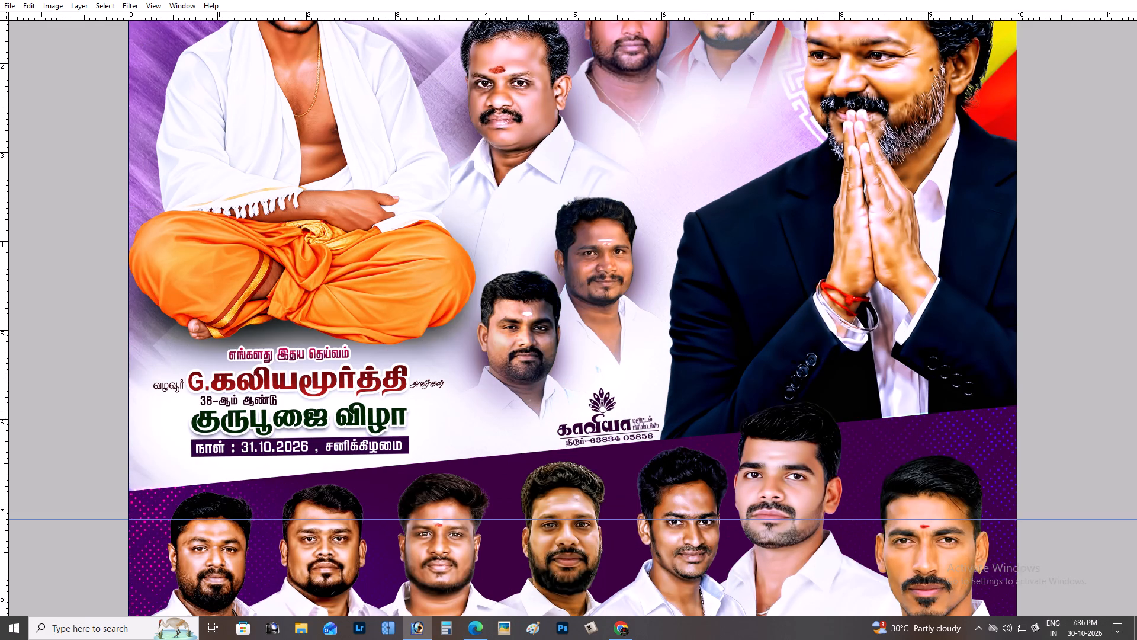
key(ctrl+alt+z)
Inspect the pasted portrait's fit beside its neighbours in the purple band, both close up and in the wider layout.
key(ctrl+plus)
key(ctrl+plus)
key(space)
key(space)
key(space)
key(space)
key(space)
key(space)
key(space)
key(space)
key(space)
key(space)
key(space)
drag(696, 393, 417, 135)
drag(598, 318, 278, 0)
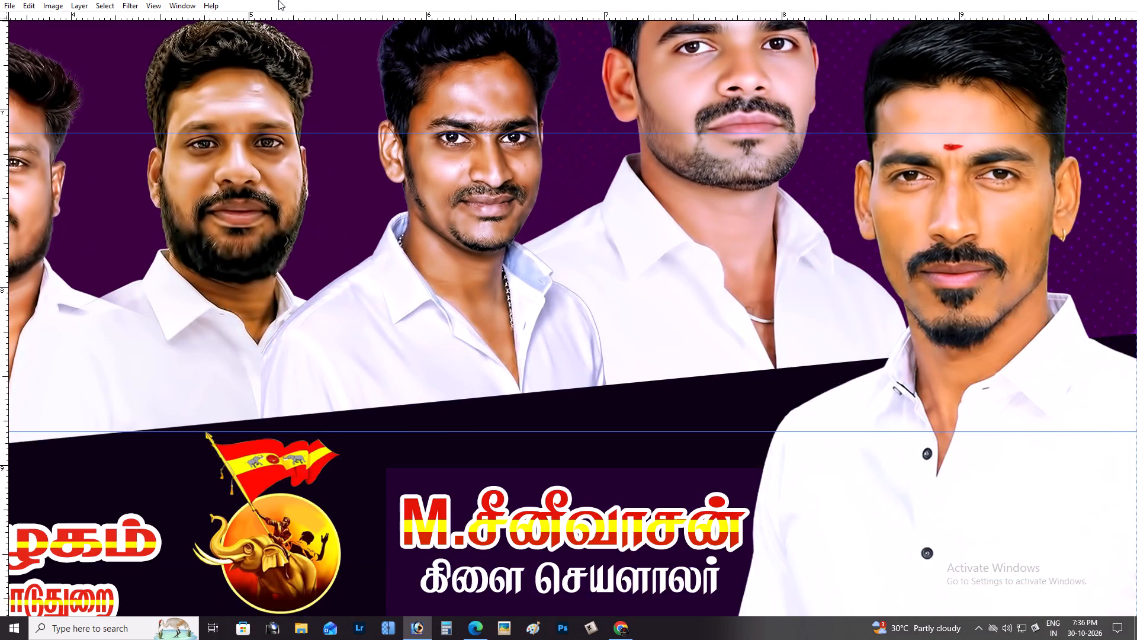
key(ctrl+minus)
key(ctrl+minus)
key(Tab)
key(Tab)
key(space)
key(space)
key(space)
drag(619, 252, 573, 204)
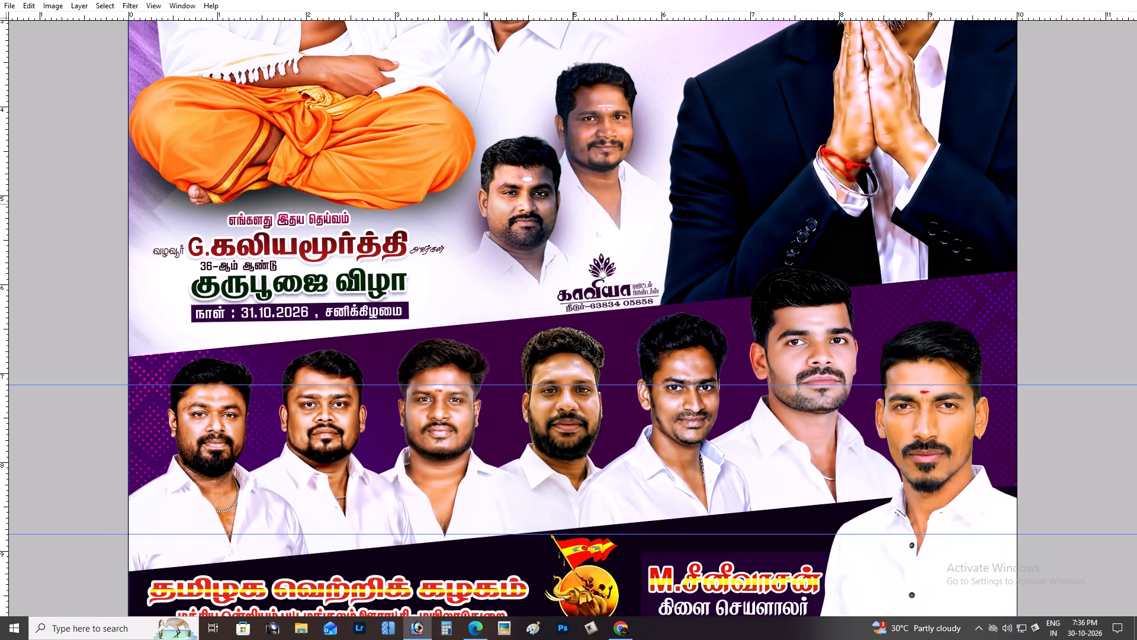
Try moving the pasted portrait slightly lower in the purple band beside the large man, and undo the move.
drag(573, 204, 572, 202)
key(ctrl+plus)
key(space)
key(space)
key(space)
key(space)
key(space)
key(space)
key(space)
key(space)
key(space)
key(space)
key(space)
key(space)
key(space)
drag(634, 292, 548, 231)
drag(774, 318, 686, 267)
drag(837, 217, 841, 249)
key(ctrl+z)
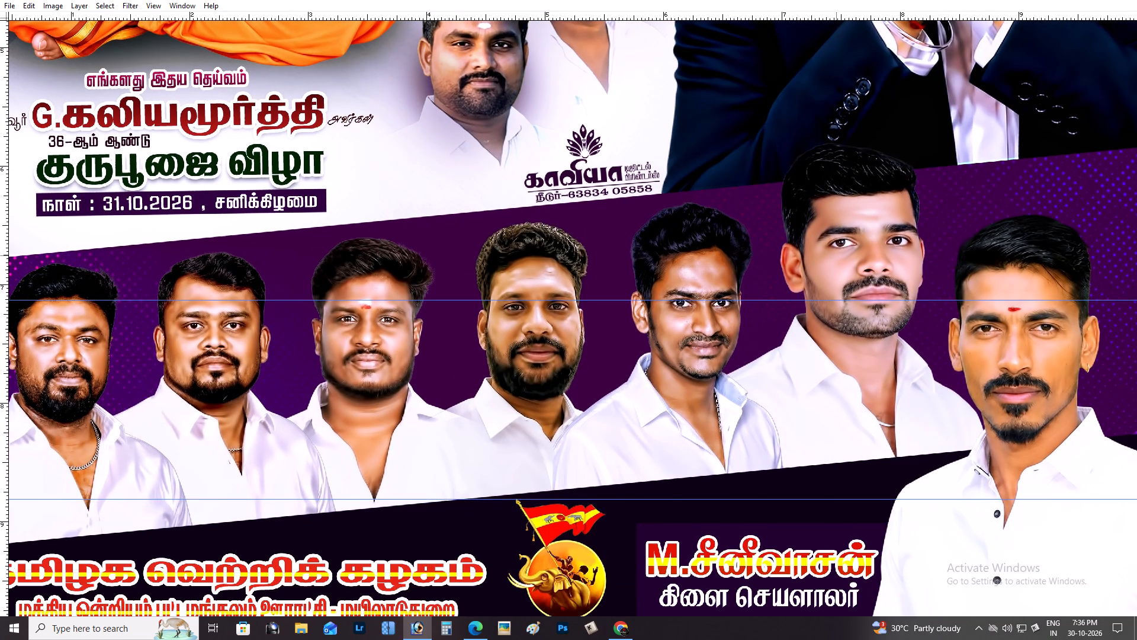
Scale the pasted portrait beside the large man down slightly, lowering the top of its hair.
key(ctrl+t)
alt+shift+drag(1013, 143, 1007, 145)
key(Return)
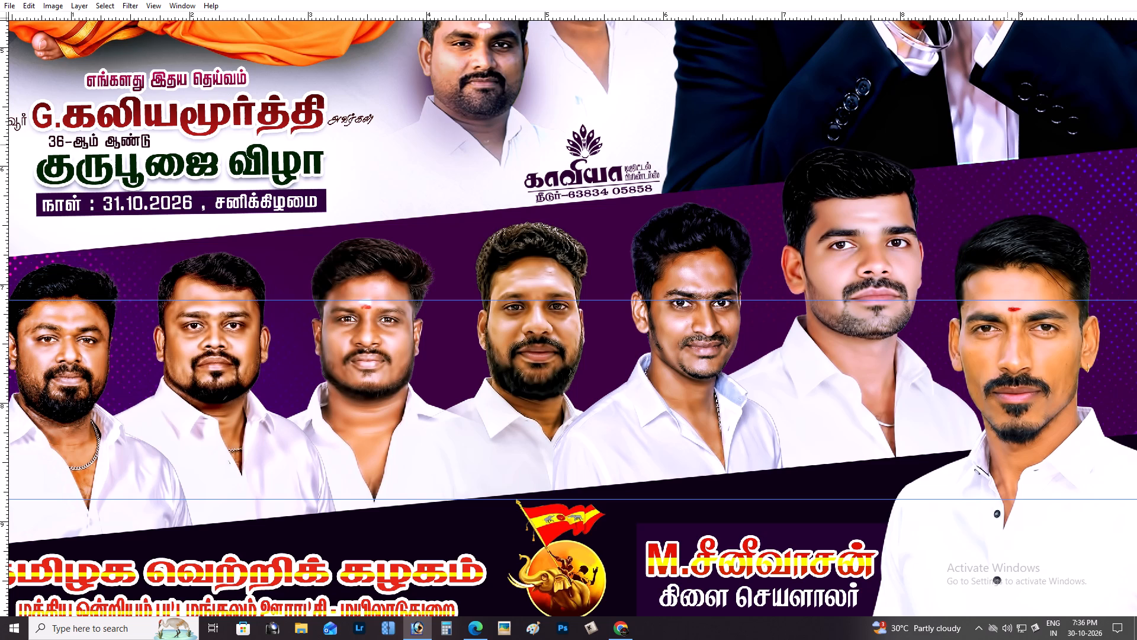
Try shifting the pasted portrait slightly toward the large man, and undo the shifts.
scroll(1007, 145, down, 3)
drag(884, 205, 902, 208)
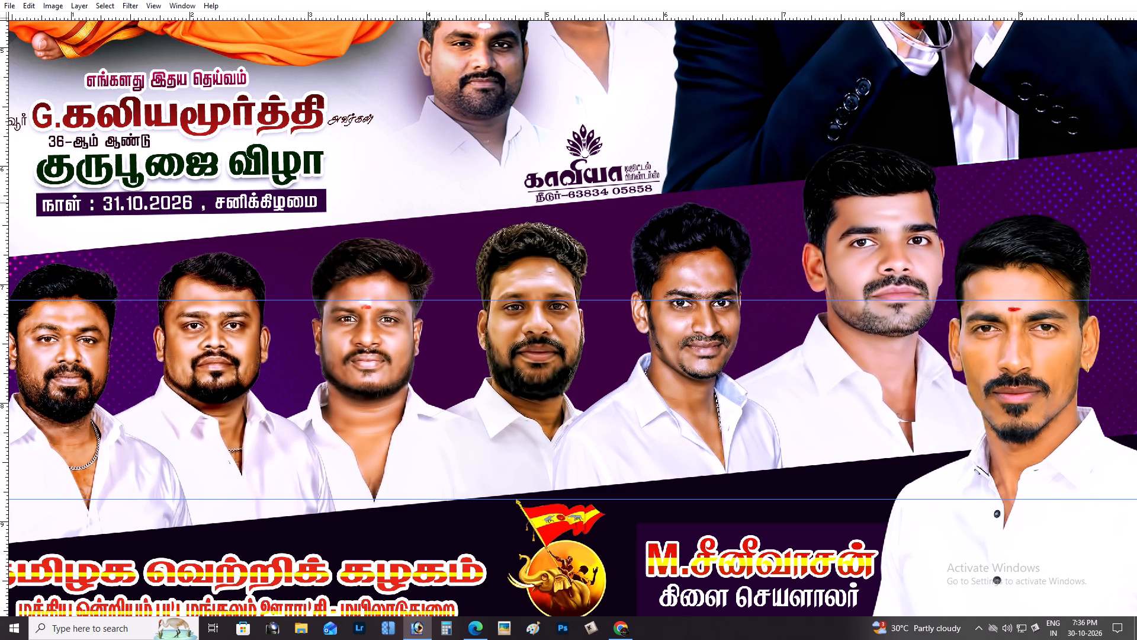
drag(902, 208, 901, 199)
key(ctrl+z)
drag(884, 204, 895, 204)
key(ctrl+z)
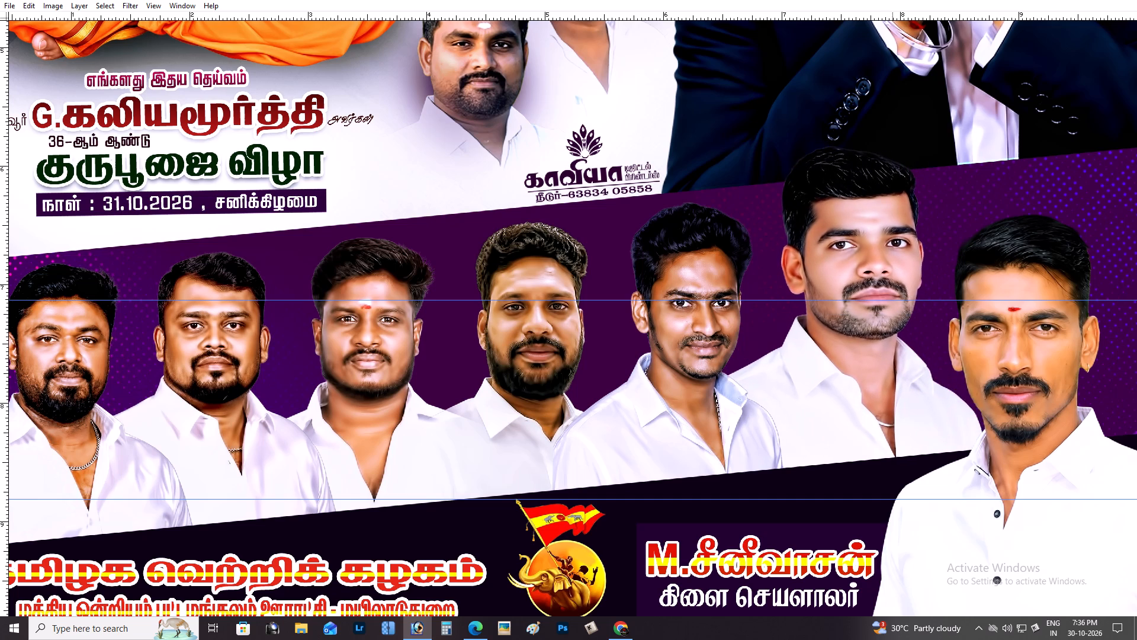
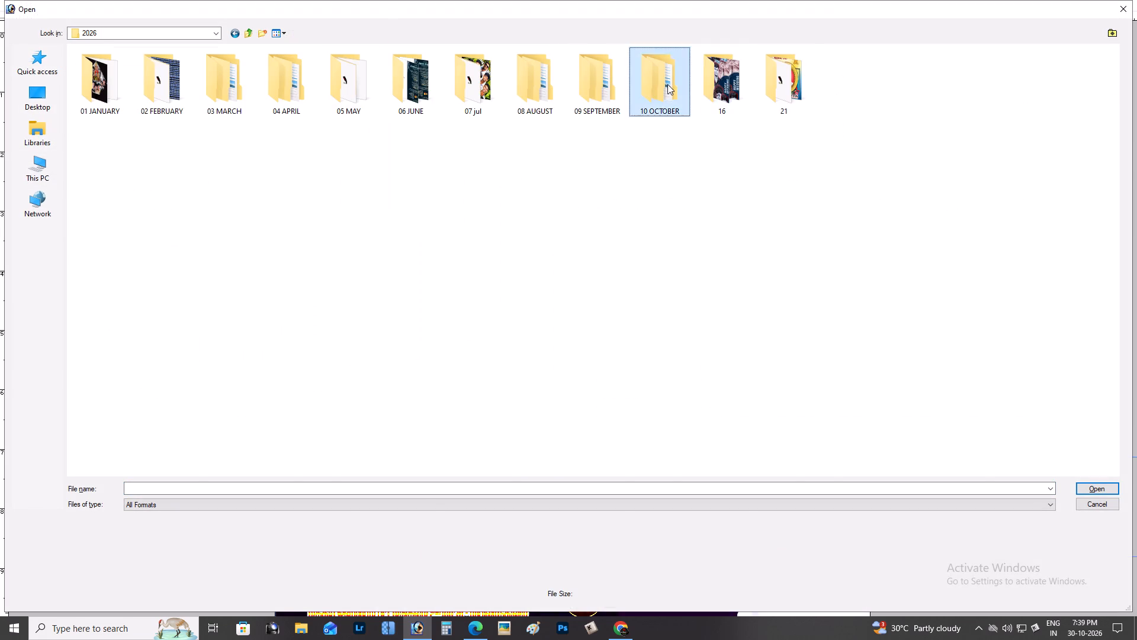
scroll(719, 344, down, 6)
double_click(985, 373)
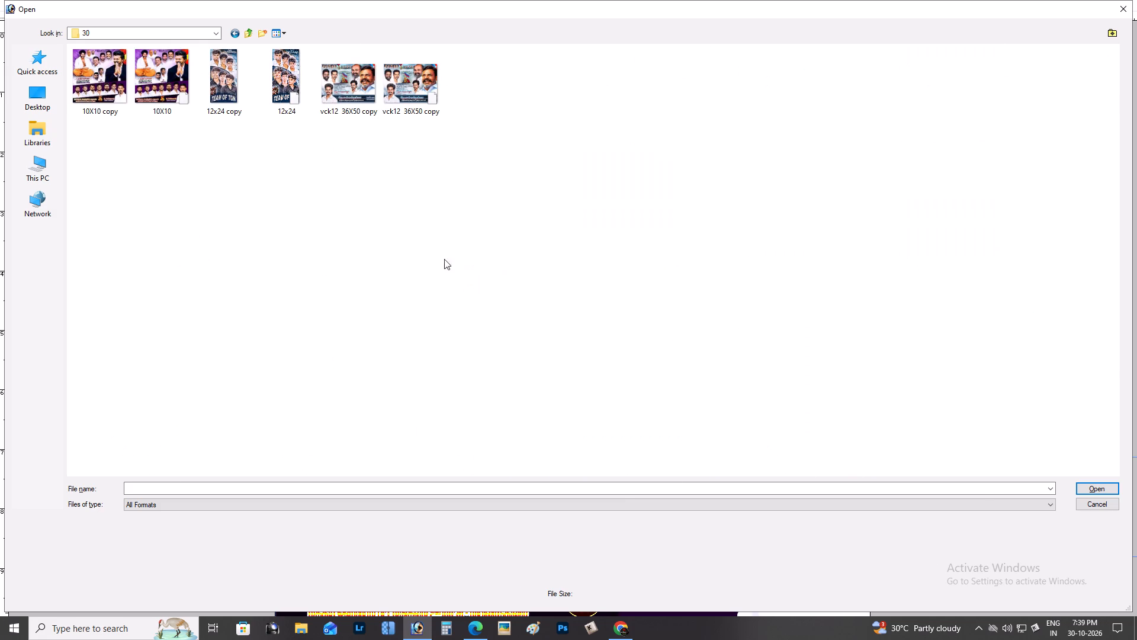
click(392, 89)
key(Return)
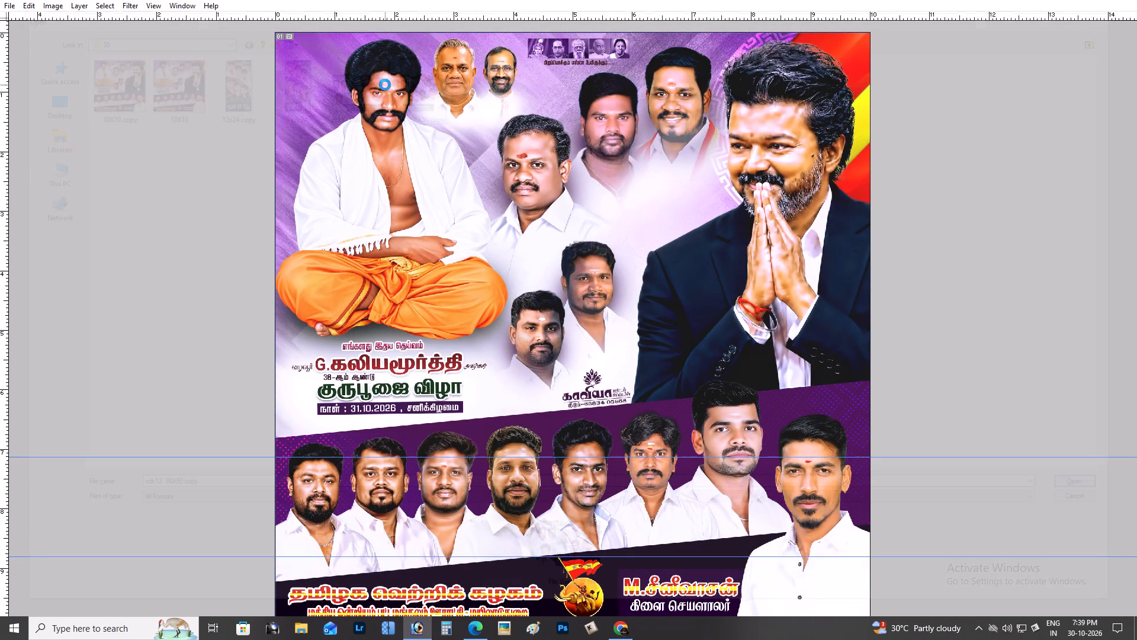
scroll(505, 151, up, 1)
scroll(505, 151, down, 1)
key(Return)
key(f)
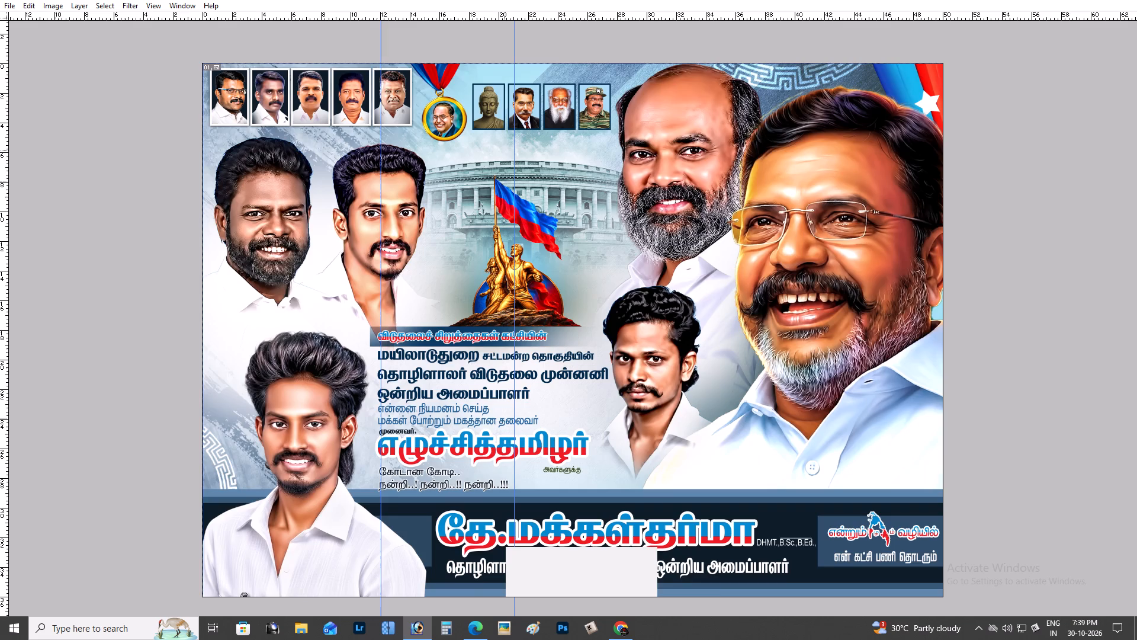
Hide the guides on the vck12 banner.
key(ctrl+plus)
key(ctrl+plus)
key(ctrl+space)
drag(477, 220, 486, 147)
key(ctrl+minus)
key(ctrl+h)
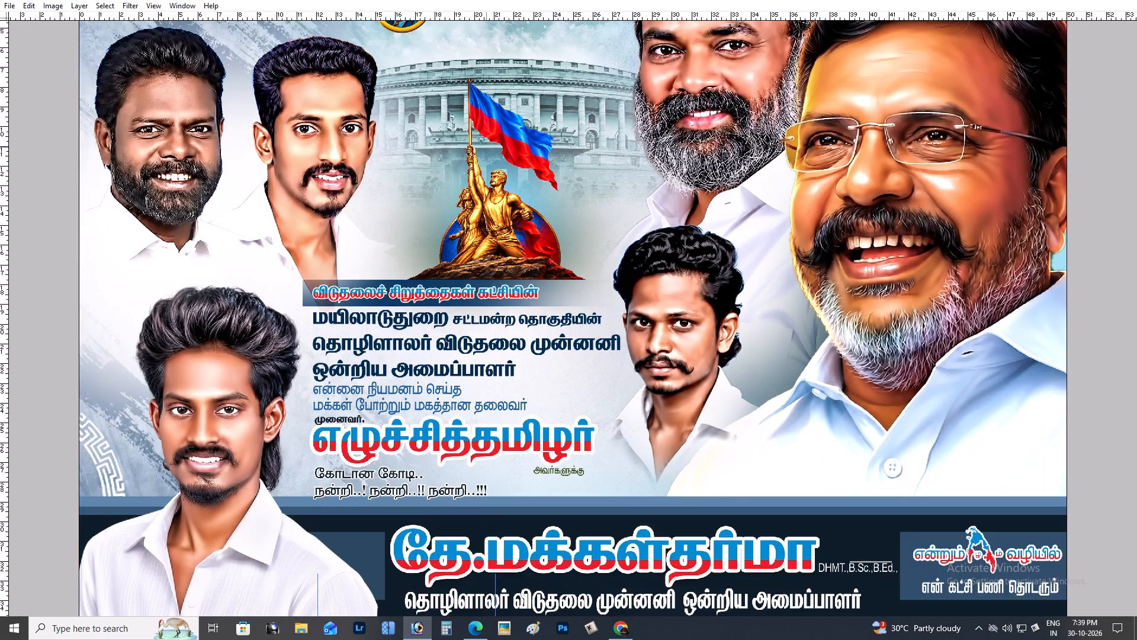
Examine the vck12 banner's central text block, lower portraits and name band.
key(ctrl+plus)
key(space)
key(space)
key(space)
key(space)
key(space)
key(space)
key(space)
key(space)
key(space)
key(space)
key(space)
key(space)
key(space)
key(space)
key(space)
key(space)
key(space)
key(space)
key(space)
key(space)
drag(492, 183, 518, 77)
drag(515, 135, 775, 0)
key(ctrl+minus)
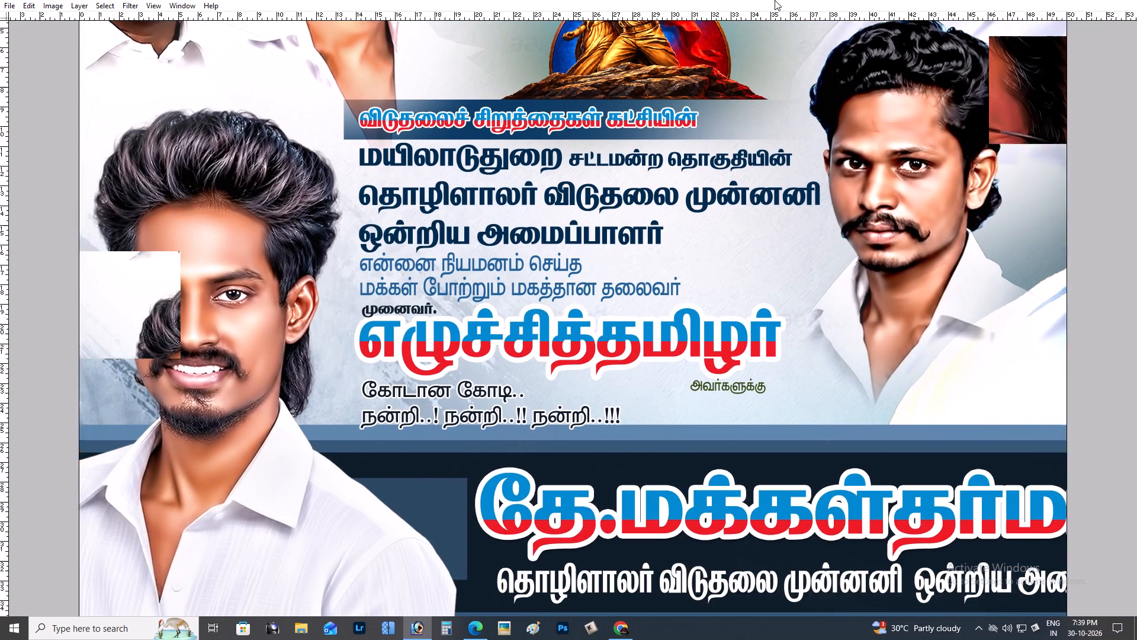
Open the printer's logo.PSD from the Output (E:) drive.
key(ctrl+o)
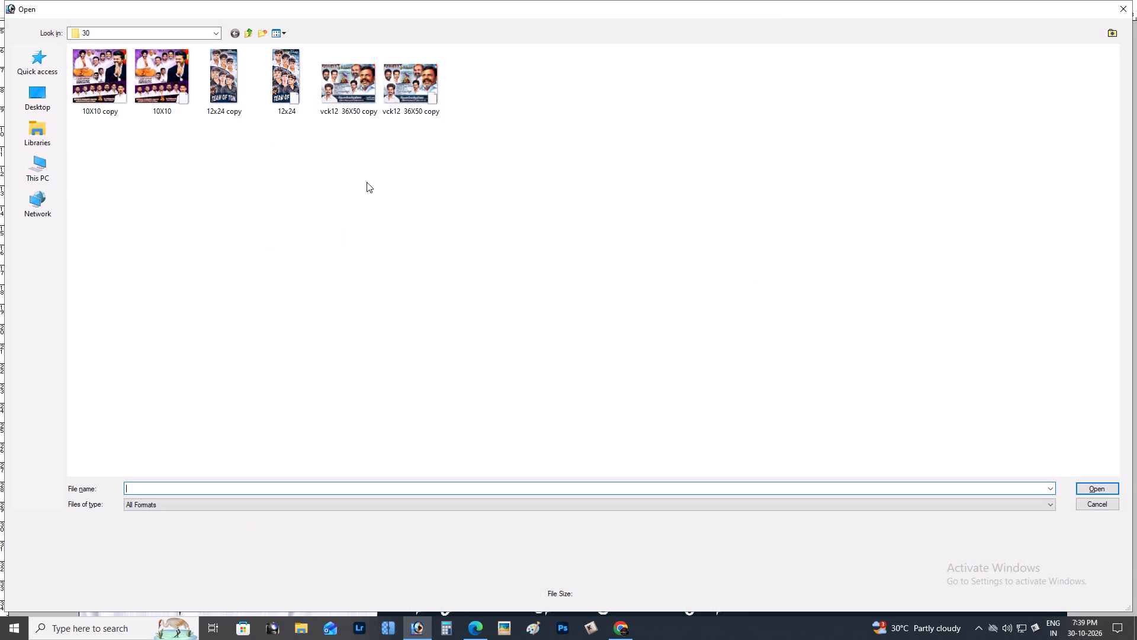
click(51, 181)
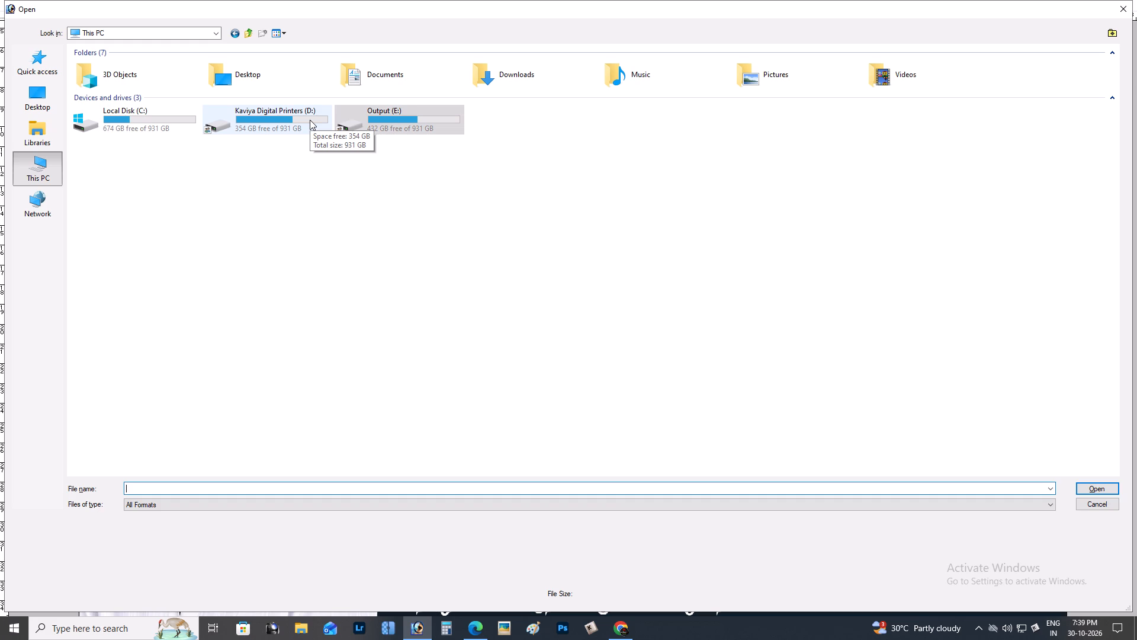
double_click(374, 120)
click(811, 137)
key(Return)
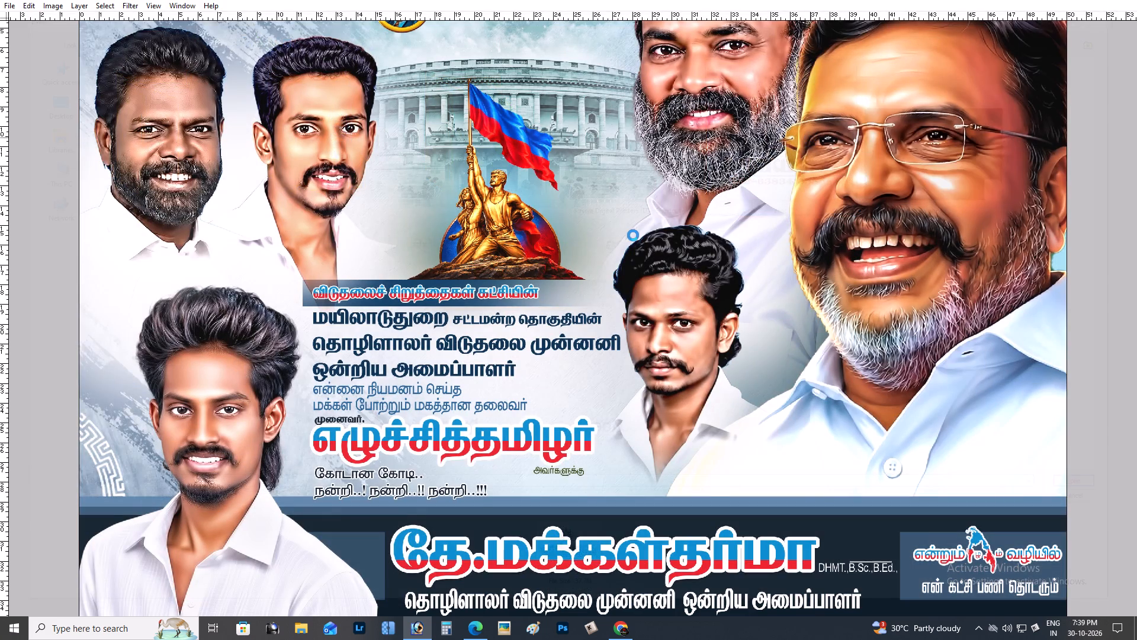
scroll(629, 235, up, 3)
scroll(629, 235, down, 3)
Cut the entire Kaviya Digital Printers logo from its canvas and close the logo document.
drag(487, 287, 502, 289)
key(ctrl+z)
key(ctrl+a)
key(ctrl+x)
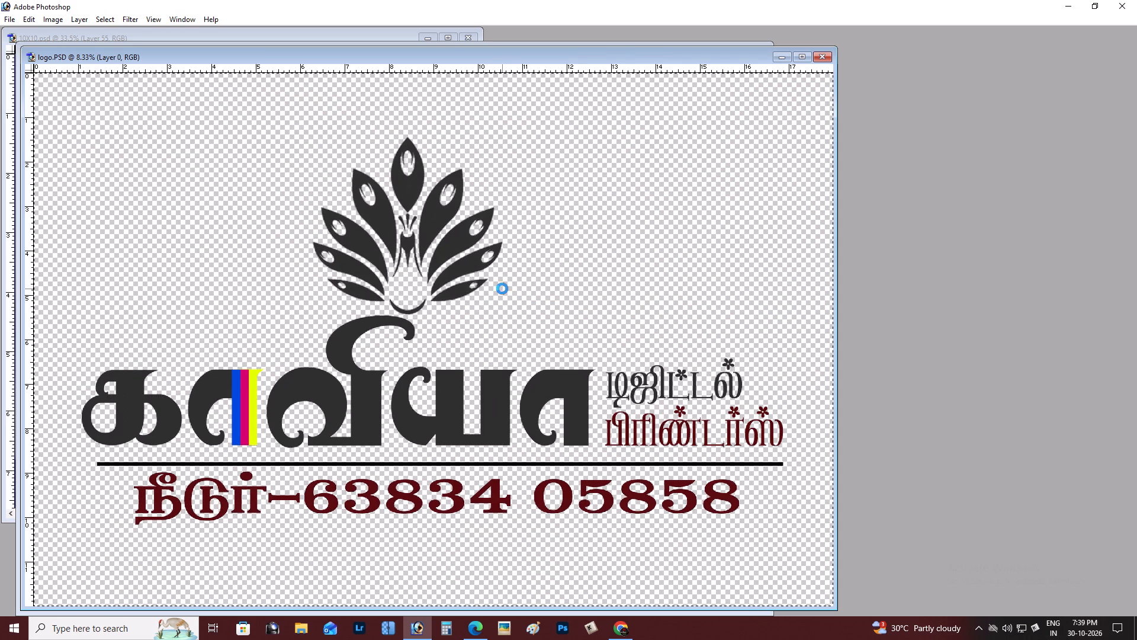
key(ctrl+w)
click(545, 236)
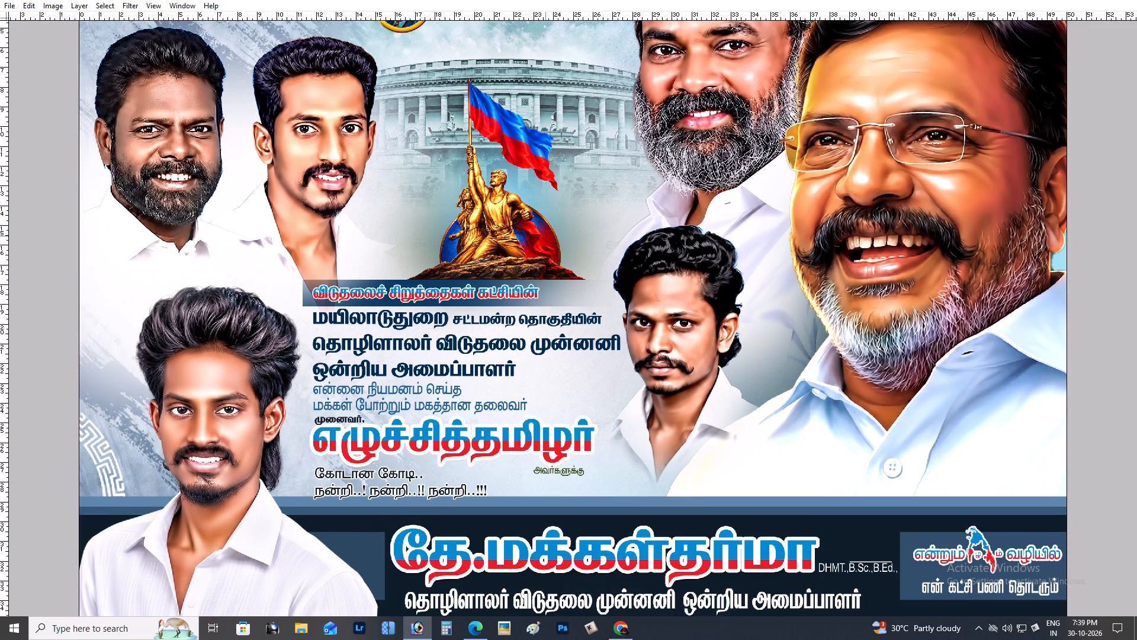
Paste the logo into the vck12 banner as the topmost layer, and undo the white fill applied over it.
key(ctrl+v)
key(ctrl+shift+bracketright)
key(ctrl+BackSpace)
key(ctrl+BackSpace)
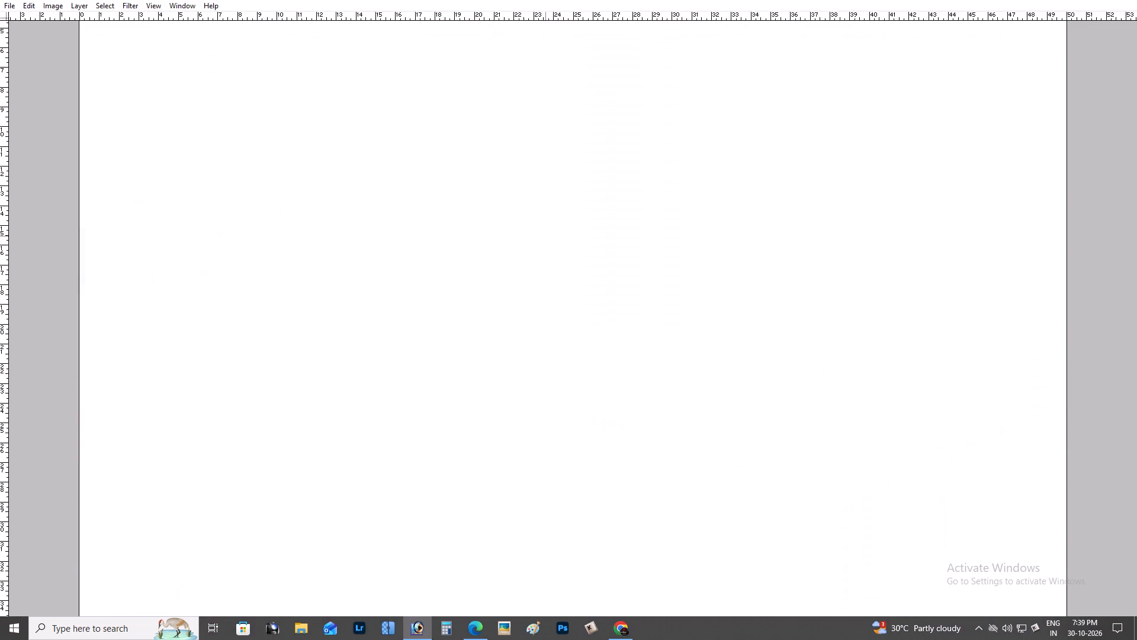
key(ctrl+z)
key(ctrl+minus)
key(ctrl+minus)
key(ctrl+alt+z)
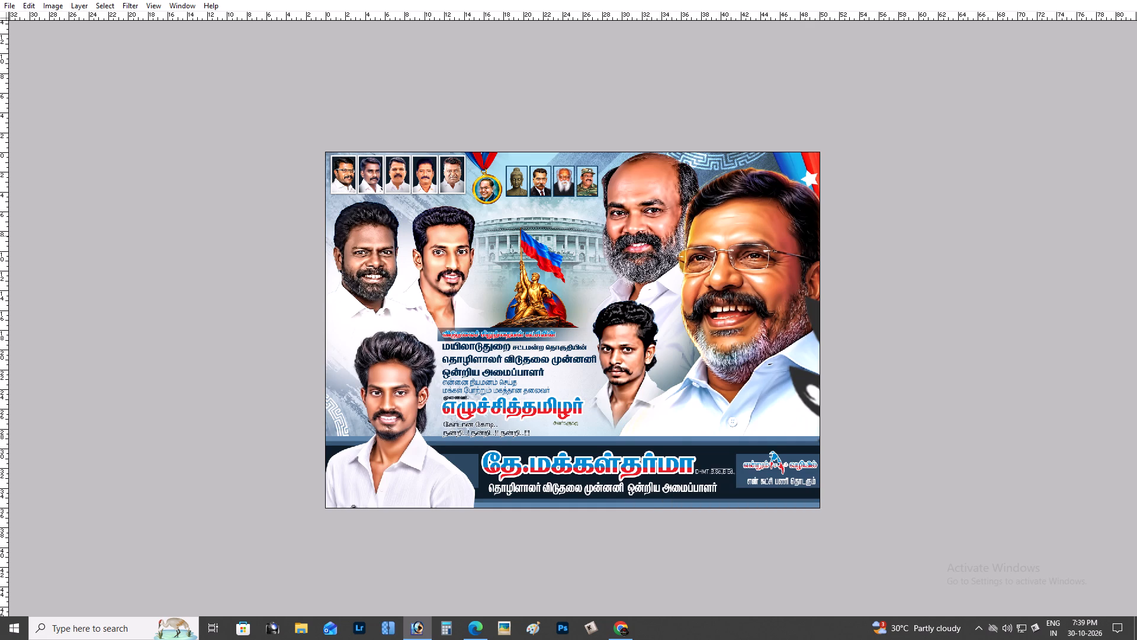
Scale the oversized logo down to a small mark over the name band at the banner's bottom edge.
drag(653, 261, 189, 203)
key(ctrl+t)
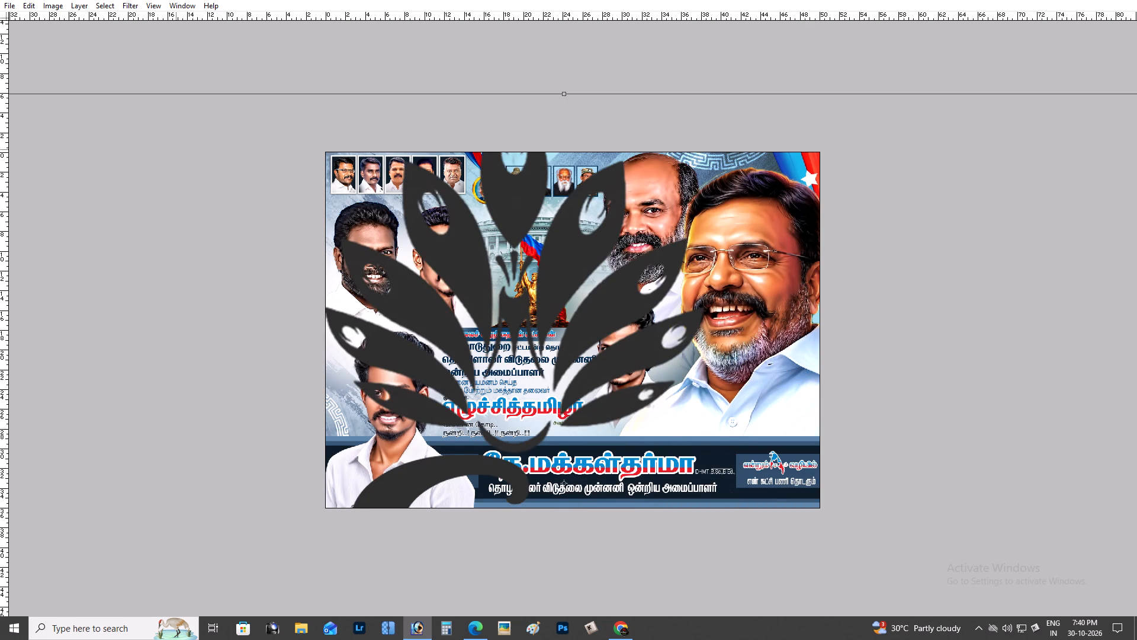
key(ctrl+minus)
key(ctrl+minus)
alt+shift+drag(217, 209, 467, 407)
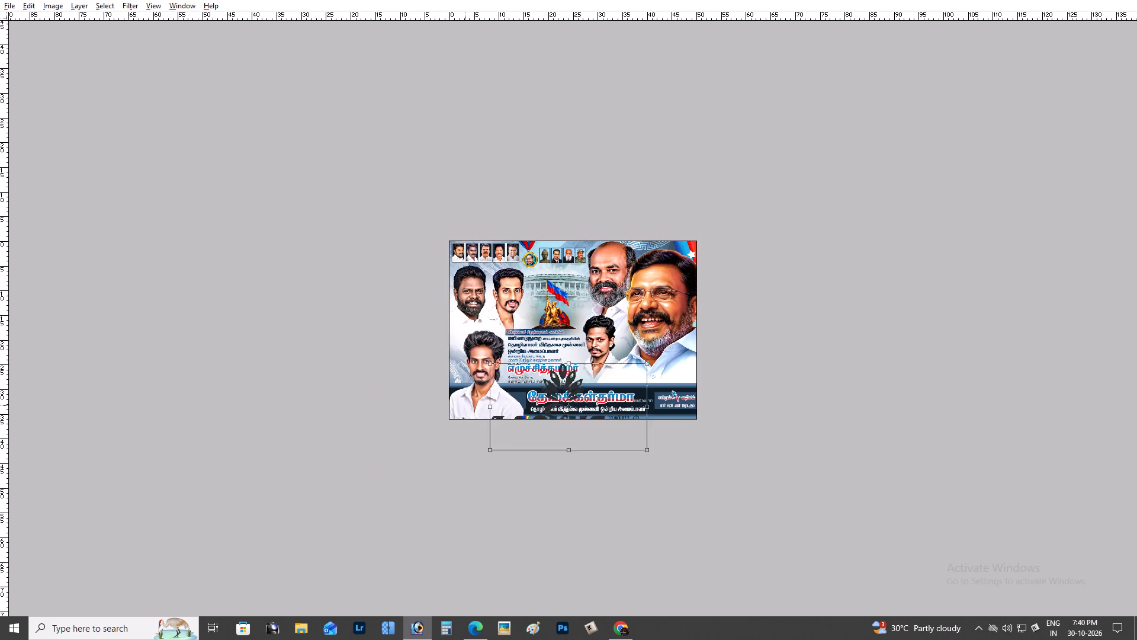
alt+shift+drag(467, 407, 523, 441)
key(Return)
key(ctrl+plus)
key(ctrl+plus)
key(ctrl+plus)
key(ctrl+plus)
key(ctrl+plus)
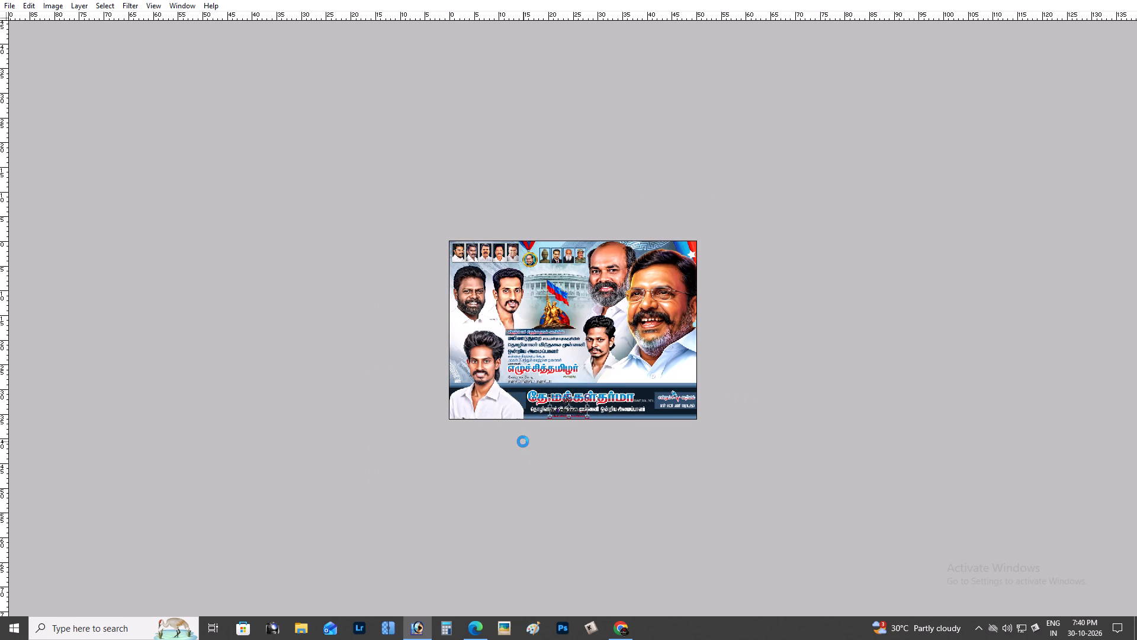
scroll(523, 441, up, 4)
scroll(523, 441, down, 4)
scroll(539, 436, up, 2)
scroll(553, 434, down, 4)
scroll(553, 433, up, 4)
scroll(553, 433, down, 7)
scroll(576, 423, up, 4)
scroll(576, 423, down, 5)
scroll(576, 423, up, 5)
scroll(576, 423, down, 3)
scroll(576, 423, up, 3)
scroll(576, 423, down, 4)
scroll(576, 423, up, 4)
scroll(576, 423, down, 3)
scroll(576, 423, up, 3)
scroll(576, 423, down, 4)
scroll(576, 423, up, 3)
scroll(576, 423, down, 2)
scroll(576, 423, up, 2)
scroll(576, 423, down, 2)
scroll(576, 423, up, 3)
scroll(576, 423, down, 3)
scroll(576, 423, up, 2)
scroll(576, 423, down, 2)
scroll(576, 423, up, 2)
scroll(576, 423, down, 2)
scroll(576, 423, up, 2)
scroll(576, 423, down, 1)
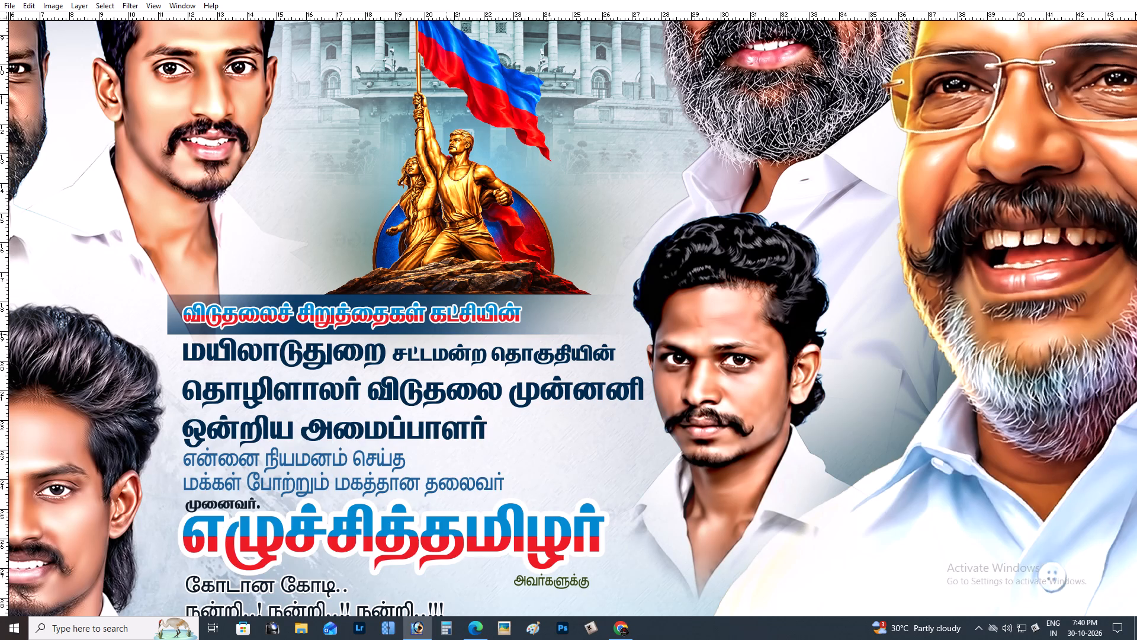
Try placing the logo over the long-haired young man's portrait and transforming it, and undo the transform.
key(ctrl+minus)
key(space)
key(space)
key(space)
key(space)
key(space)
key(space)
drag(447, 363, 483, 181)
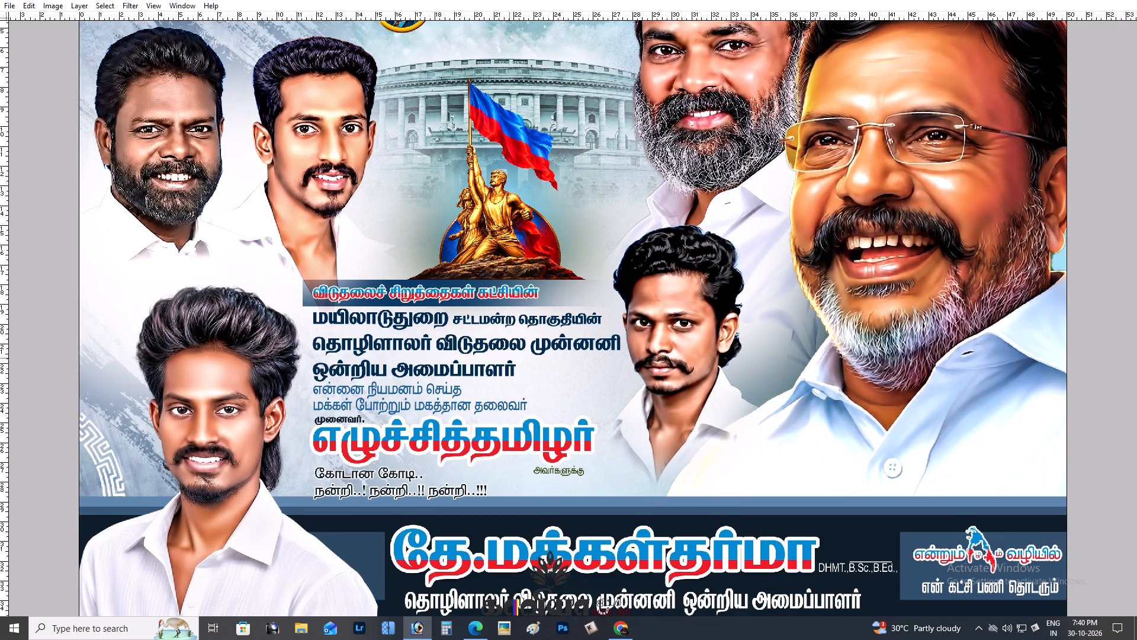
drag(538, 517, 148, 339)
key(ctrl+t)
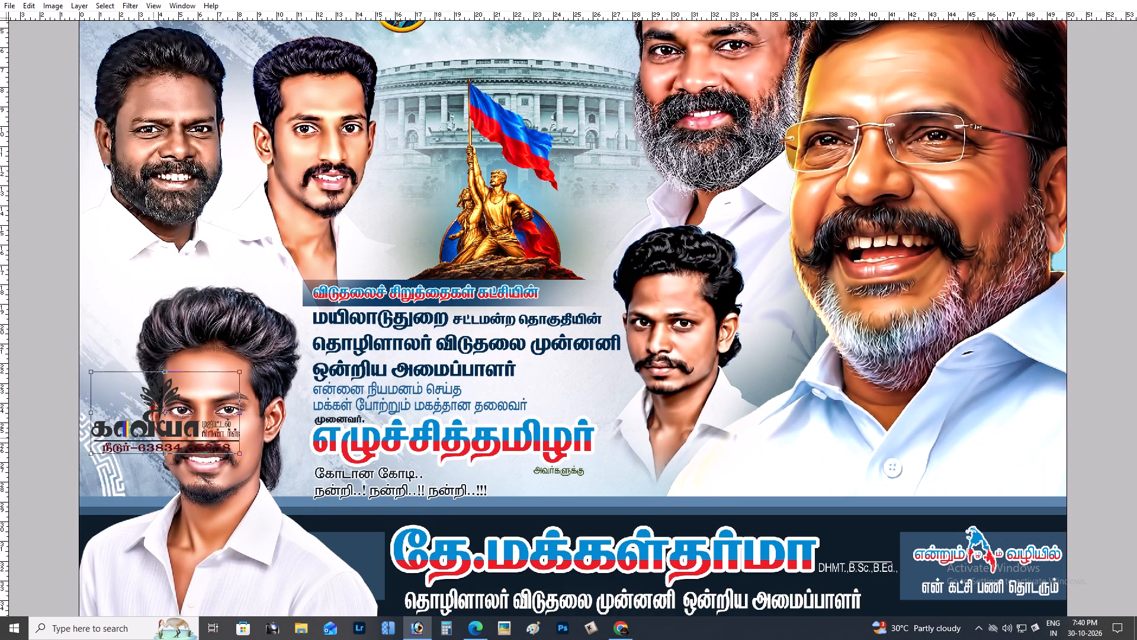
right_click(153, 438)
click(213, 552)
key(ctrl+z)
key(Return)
Move the logo onto the large leader's white shirt, between the shirt button and the neighbouring young man's portrait.
drag(162, 404, 959, 450)
key(z)
click(959, 449)
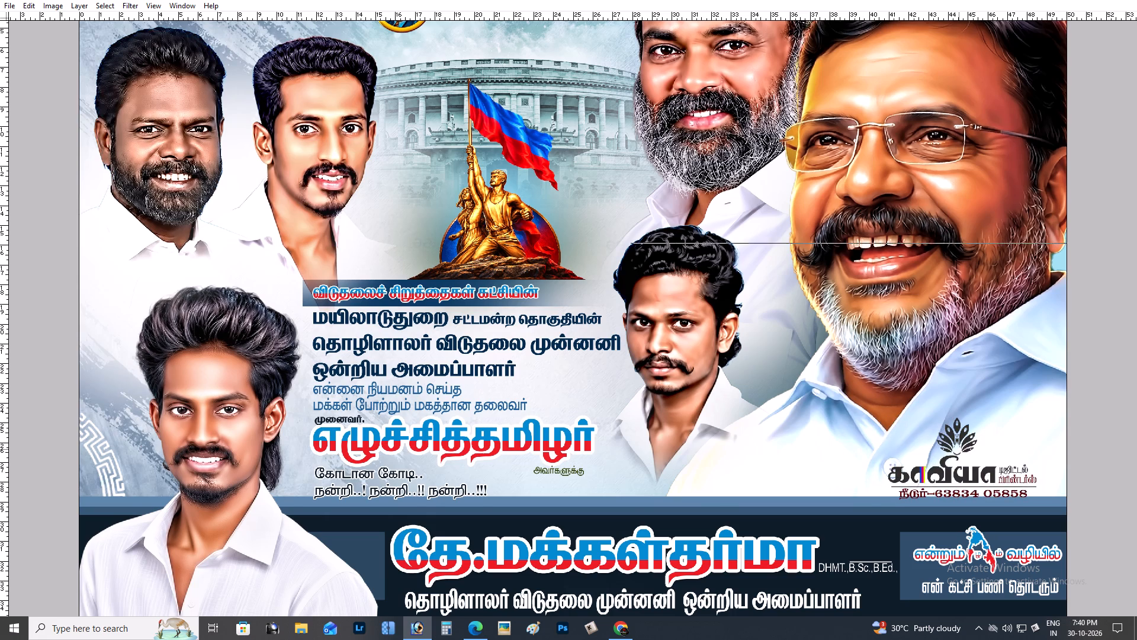
click(959, 449)
key(space)
key(space)
key(space)
key(space)
drag(1029, 428, 779, 452)
key(v)
drag(905, 350, 593, 338)
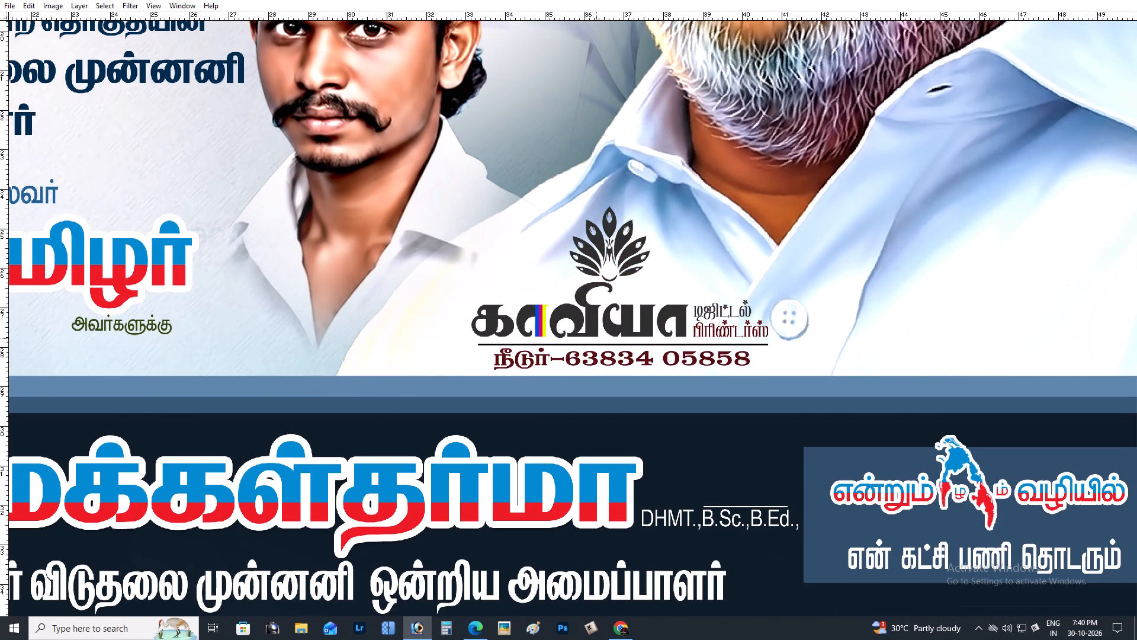
drag(593, 338, 537, 337)
Resize the logo on the leader's white shirt and position it just above the blue band, beside the young man's portrait.
key(ctrl+t)
alt+shift+drag(706, 201, 640, 240)
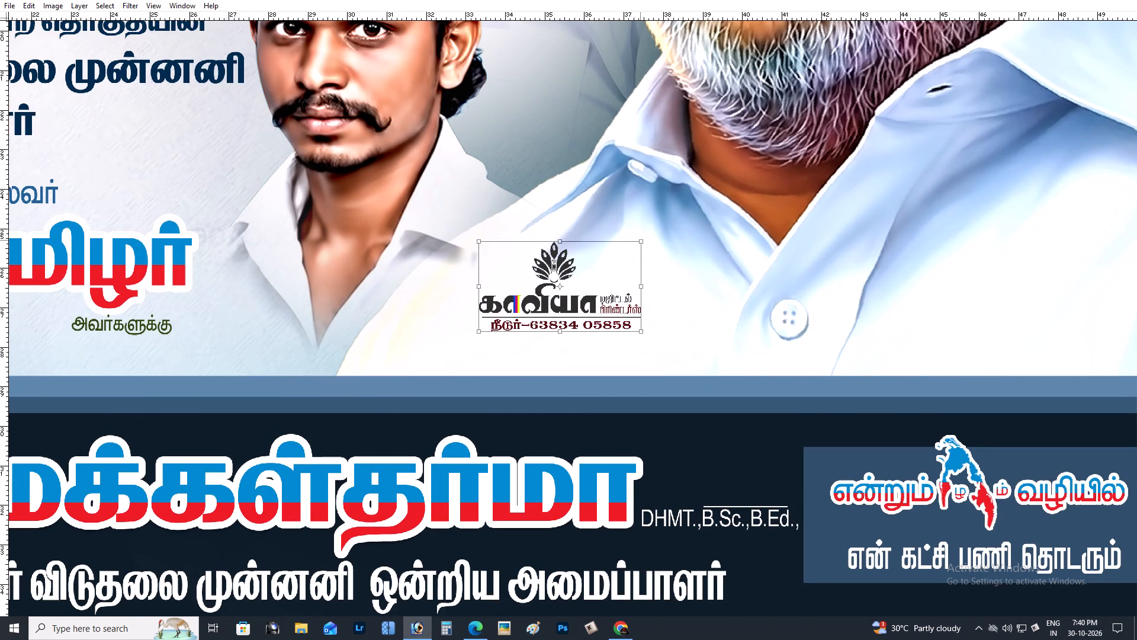
key(ctrl+plus)
key(Return)
drag(573, 270, 523, 322)
key(ctrl+t)
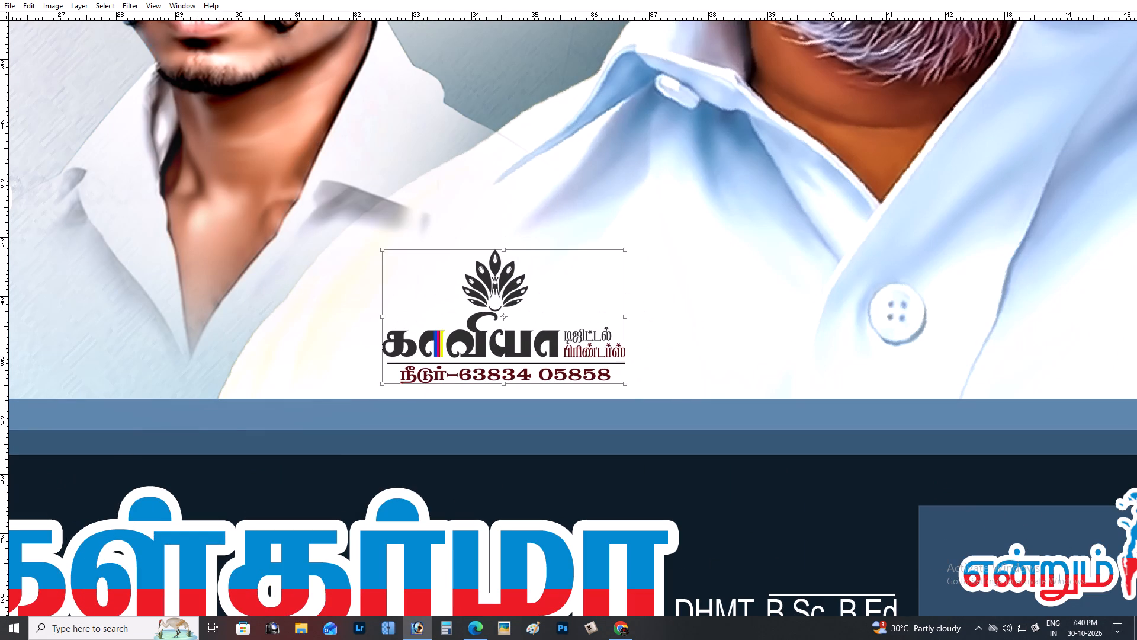
alt+shift+drag(622, 247, 670, 239)
drag(535, 285, 537, 268)
key(Return)
Recolour the whole logo solid dark navy, filling only its existing pixels.
key(alt+shift+BackSpace)
key(x)
key(alt+shift+BackSpace)
key(x)
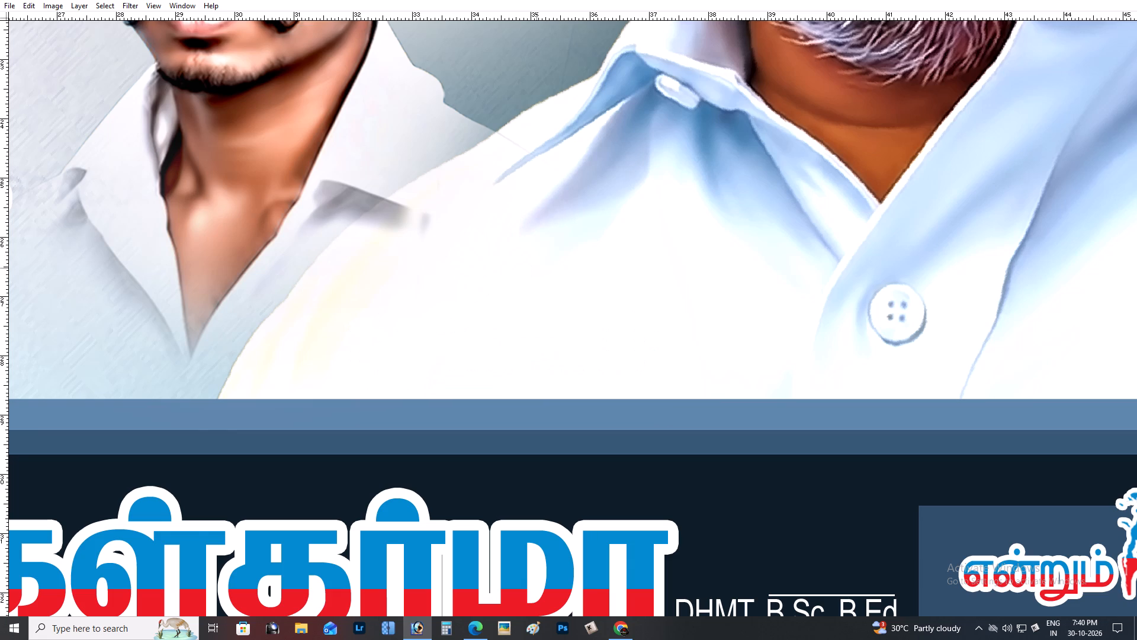
key(alt+shift+BackSpace)
key(Tab)
key(Tab)
Enlarge the navy logo slightly and shift it a little towards the shirt button.
key(ctrl+t)
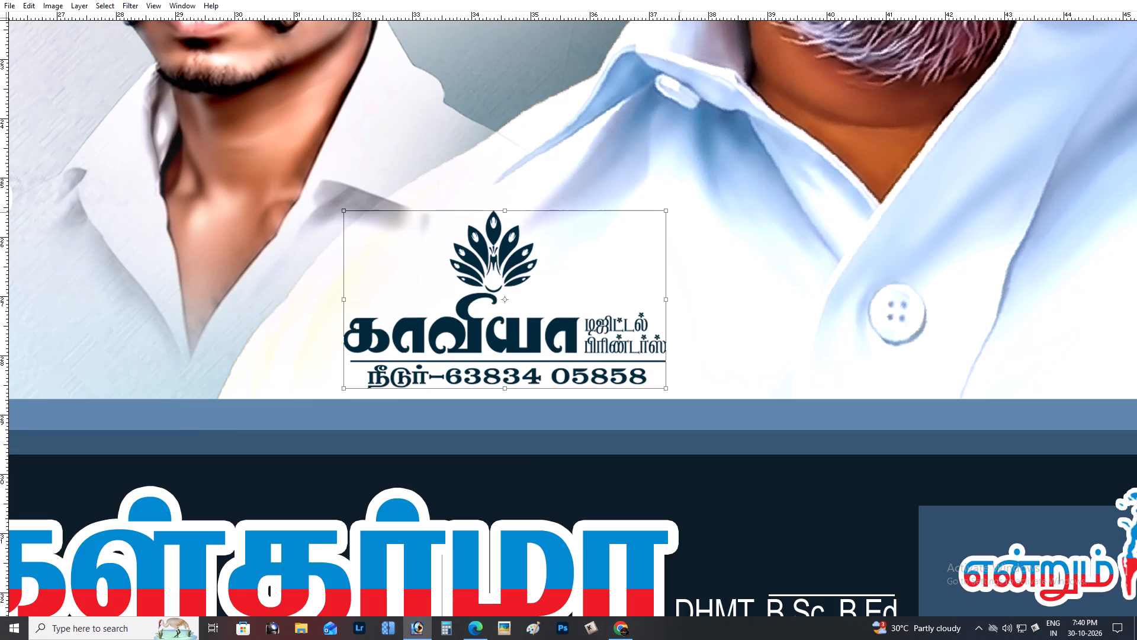
alt+shift+drag(670, 209, 698, 201)
key(Return)
key(ctrl+minus)
drag(579, 299, 590, 291)
key(ctrl+minus)
key(ctrl+minus)
key(ctrl+minus)
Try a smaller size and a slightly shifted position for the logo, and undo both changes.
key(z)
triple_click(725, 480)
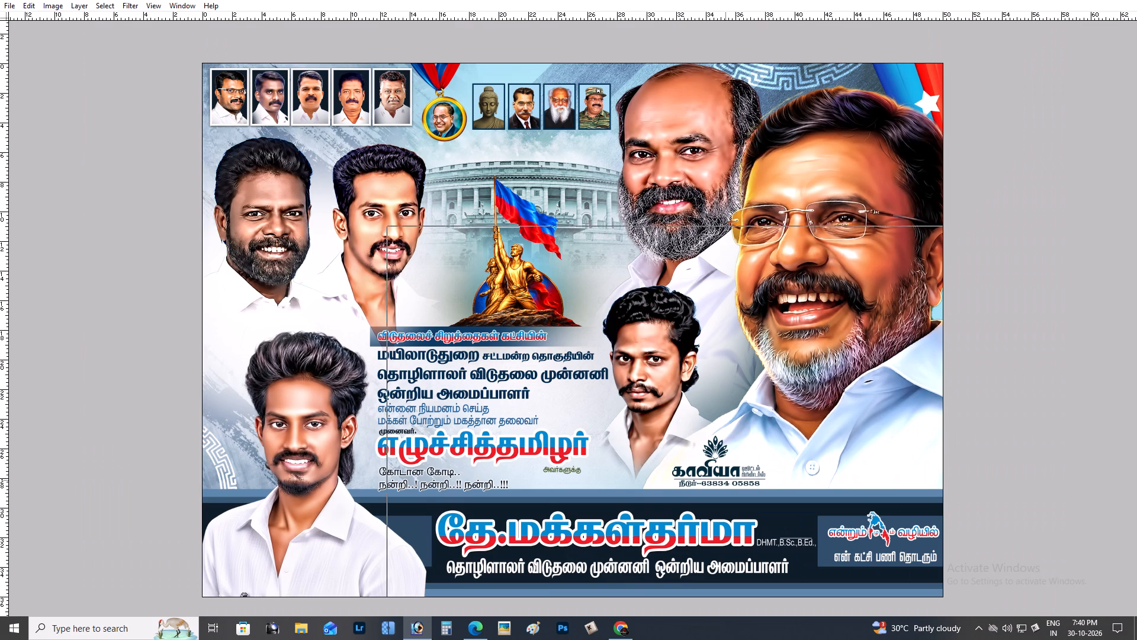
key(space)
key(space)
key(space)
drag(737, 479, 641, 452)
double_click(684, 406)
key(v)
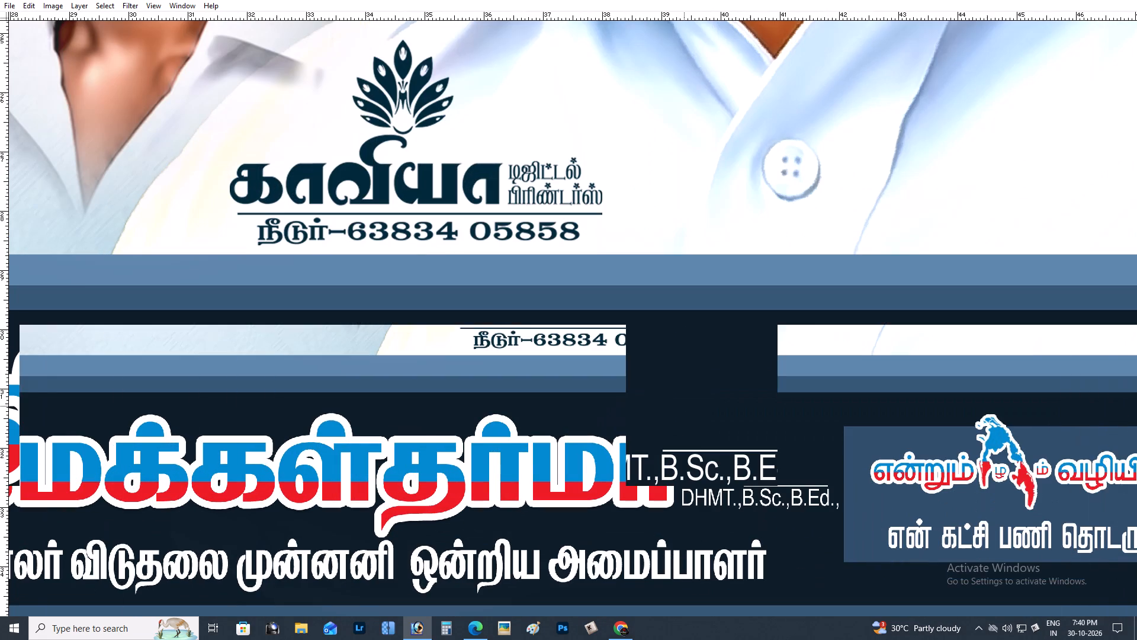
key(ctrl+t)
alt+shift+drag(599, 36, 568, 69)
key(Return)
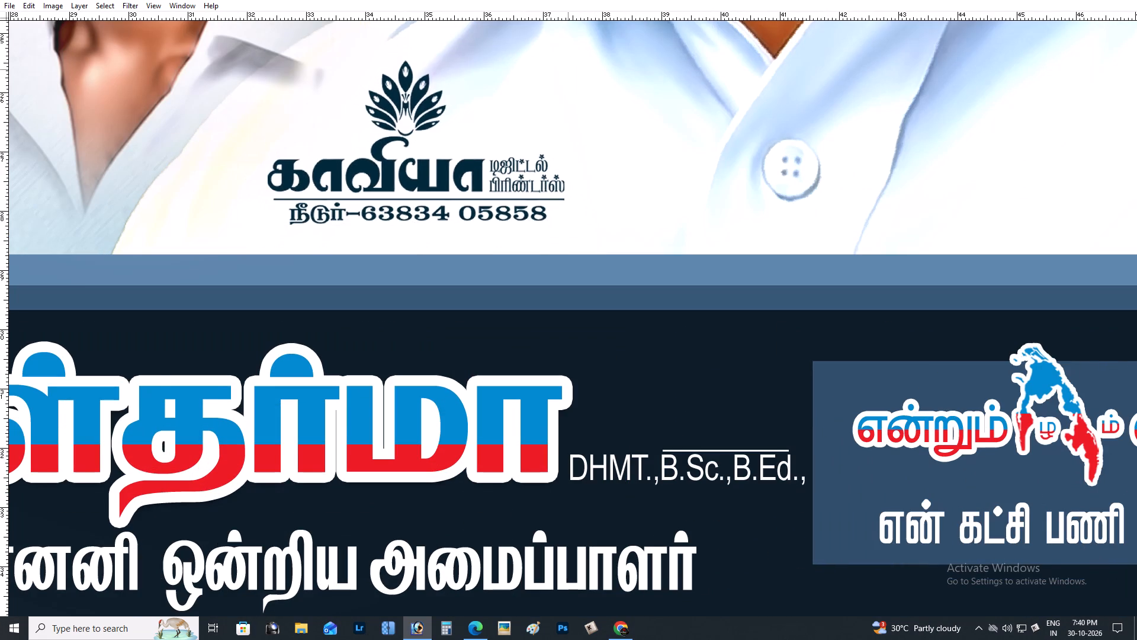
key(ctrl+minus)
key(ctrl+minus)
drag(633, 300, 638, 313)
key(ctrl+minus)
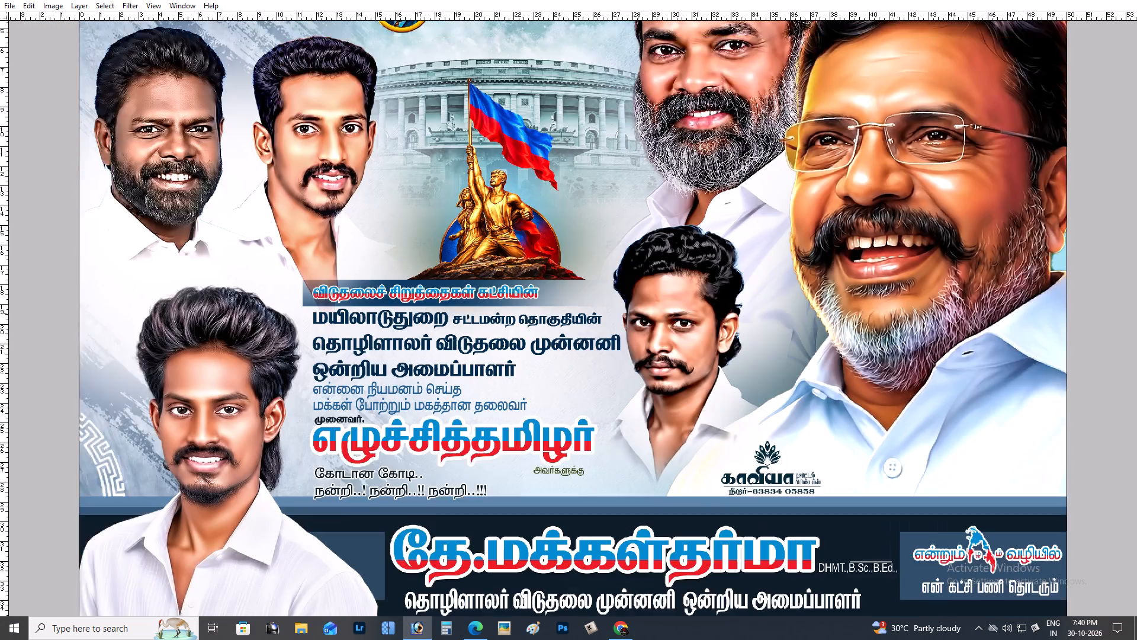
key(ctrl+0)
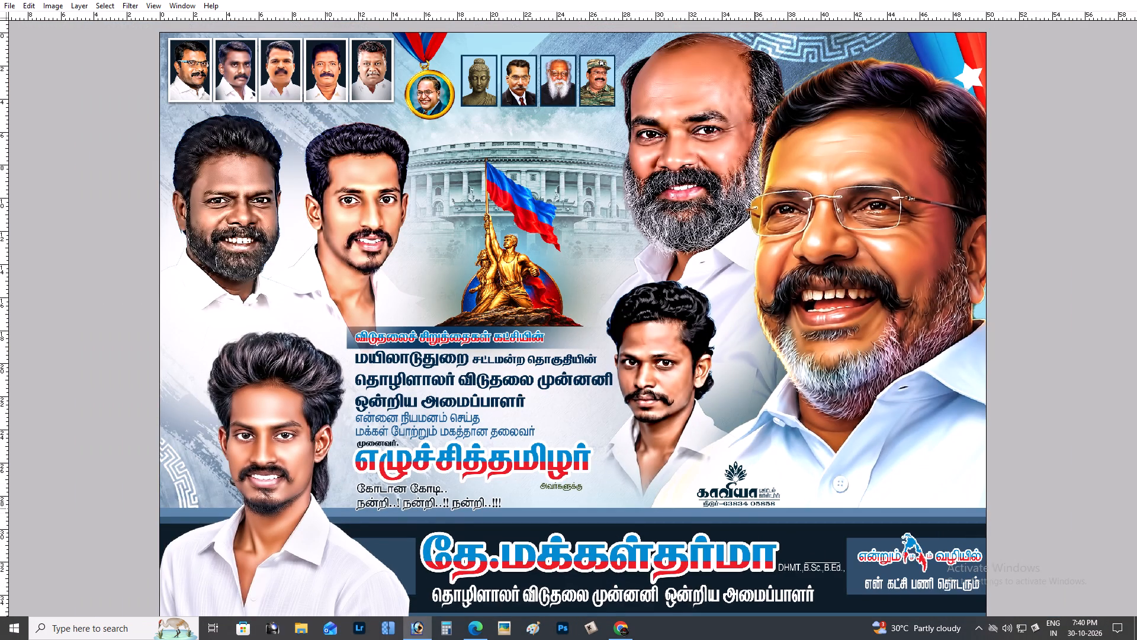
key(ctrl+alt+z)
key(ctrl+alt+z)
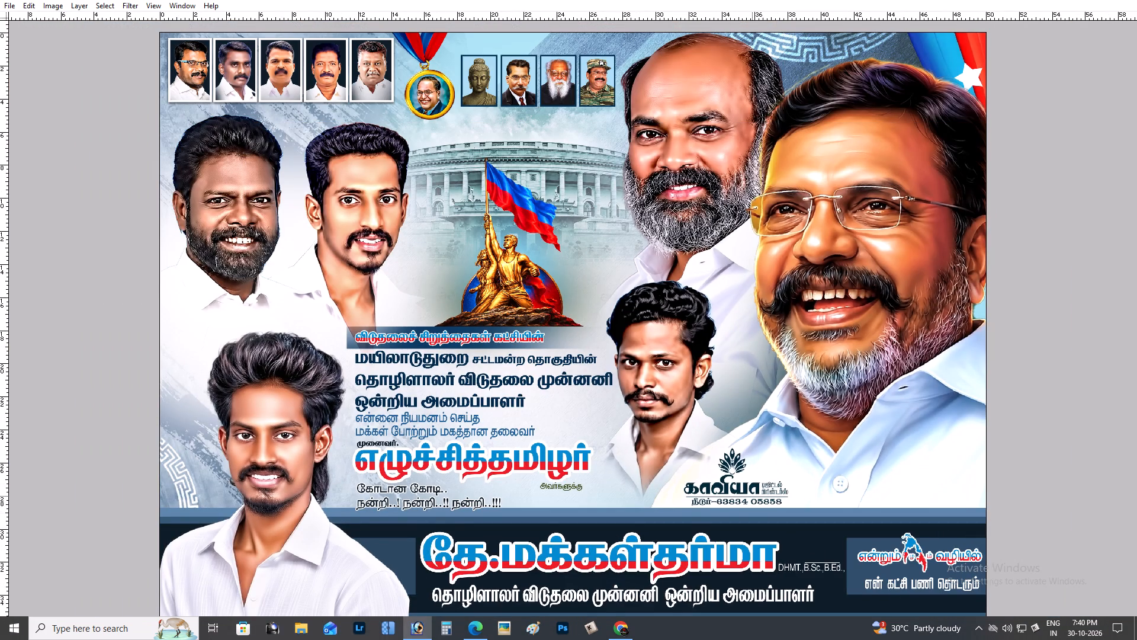
Nudge the logo slightly down on the shirt and save the banner.
key(Down)
key(Down)
key(Down)
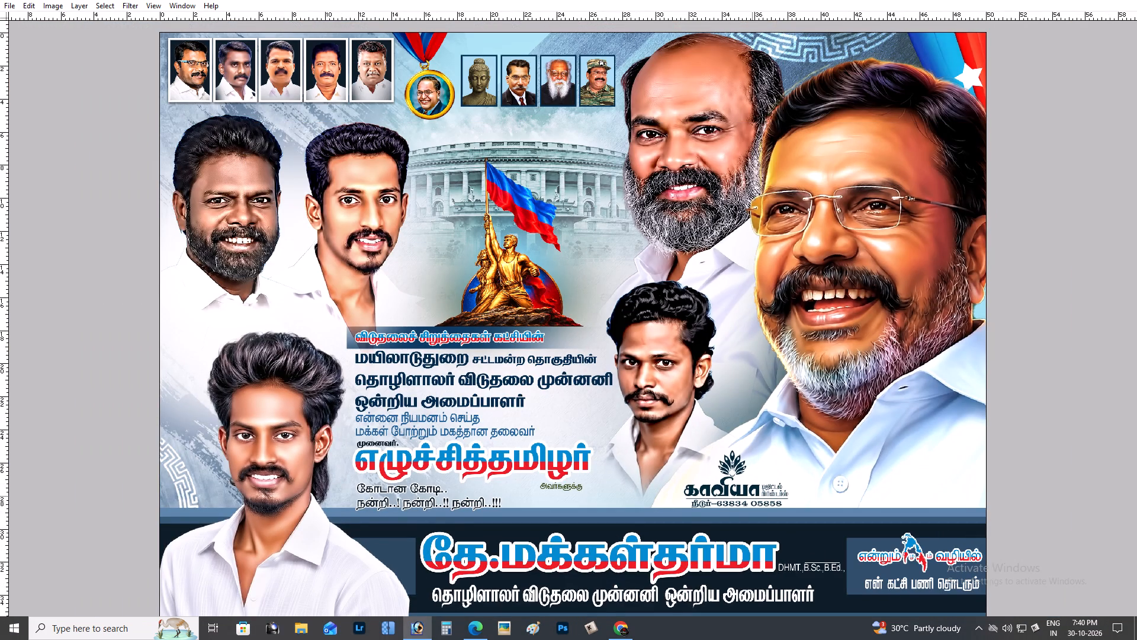
key(ctrl+s)
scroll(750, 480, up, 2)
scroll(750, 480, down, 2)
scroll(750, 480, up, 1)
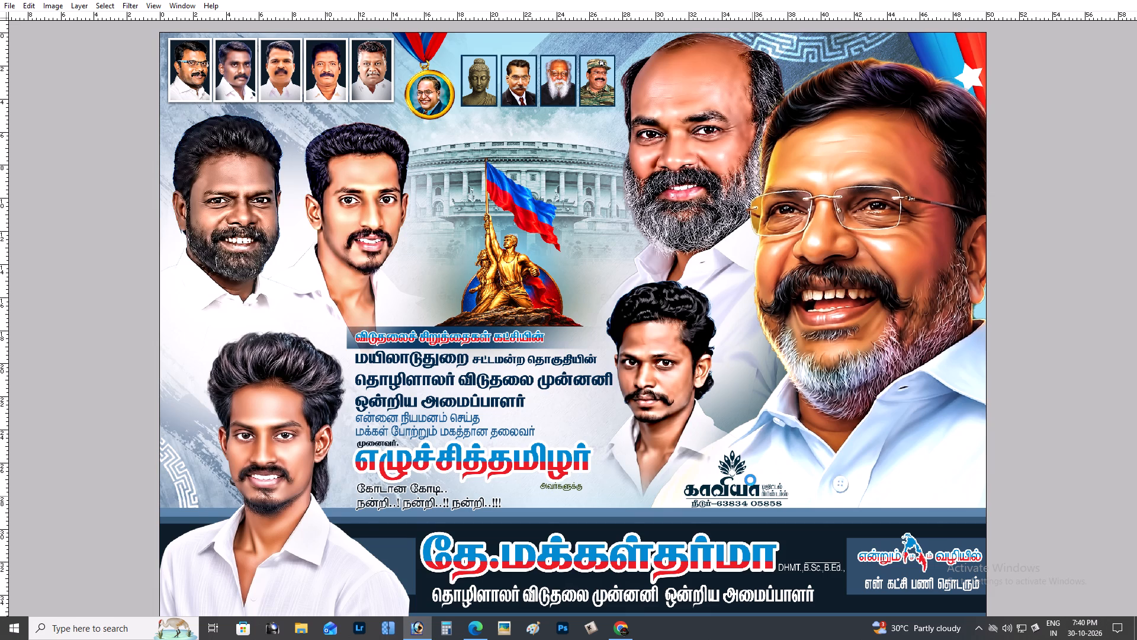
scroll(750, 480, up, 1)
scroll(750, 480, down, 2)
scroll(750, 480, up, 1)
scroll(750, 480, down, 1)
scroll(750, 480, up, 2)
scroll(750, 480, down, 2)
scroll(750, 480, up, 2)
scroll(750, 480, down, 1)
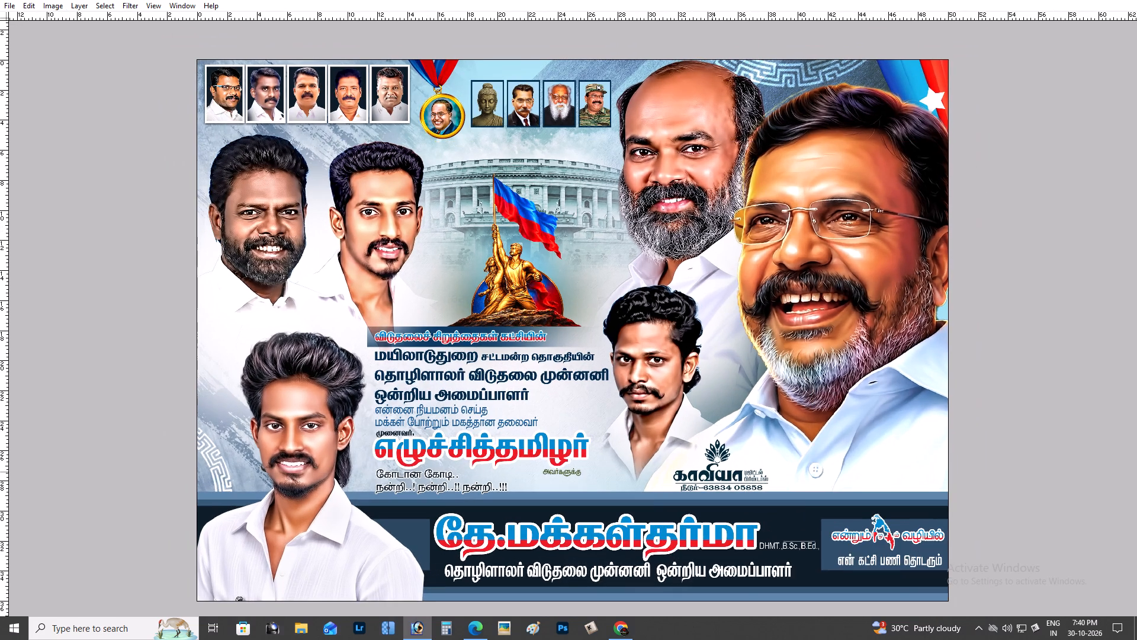
key(ctrl+shift+s)
click(395, 468)
click(387, 526)
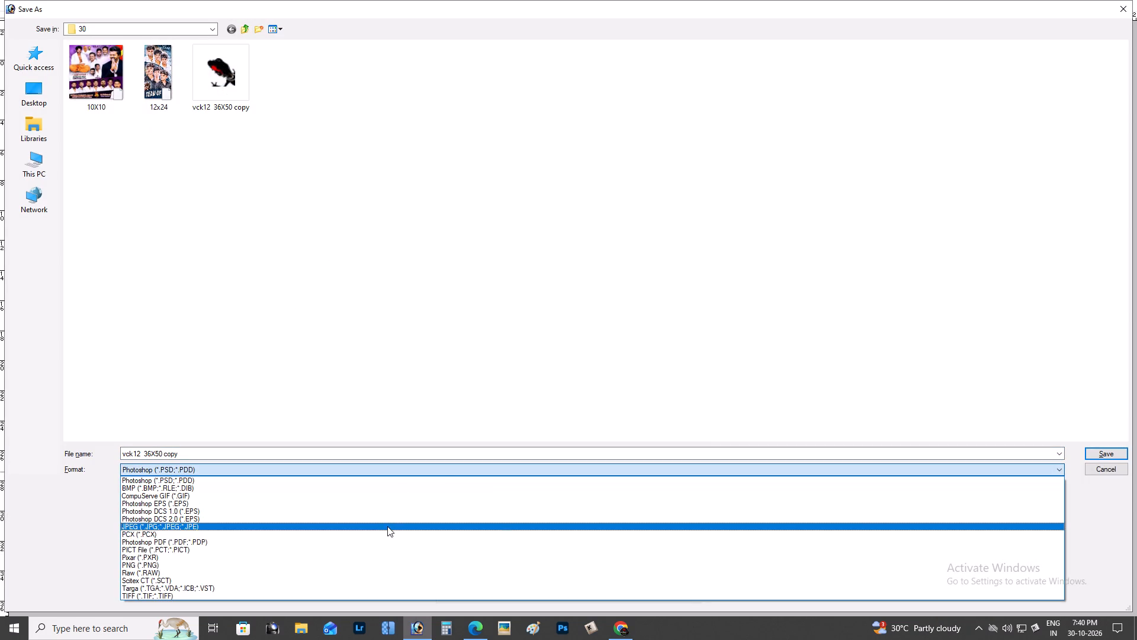
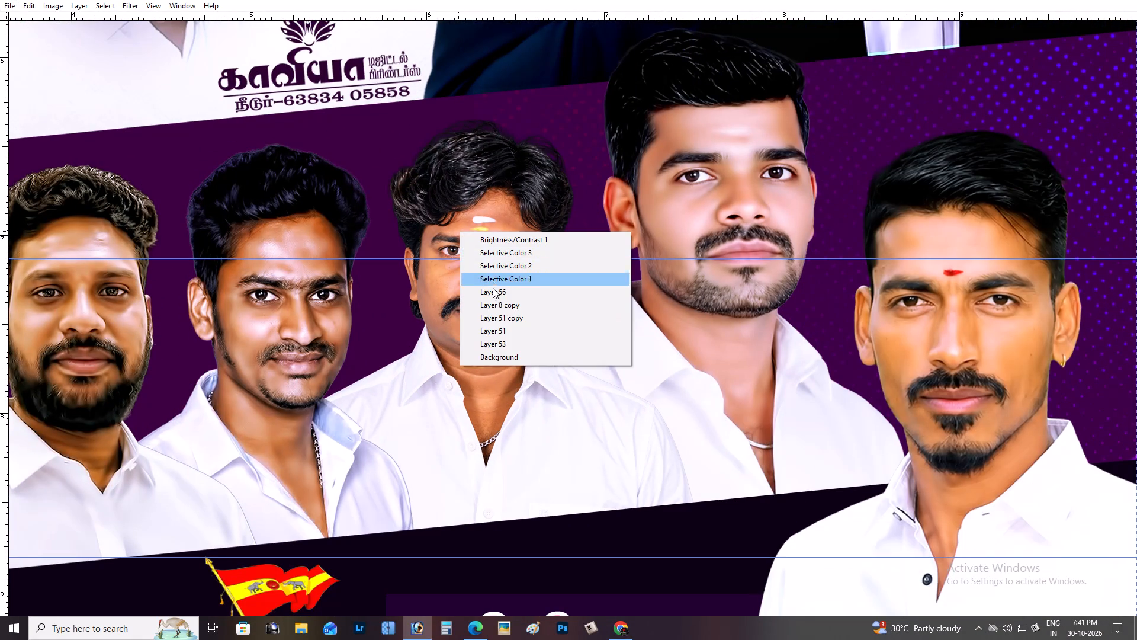
click(493, 300)
right_click(480, 279)
click(505, 338)
drag(498, 337, 492, 336)
key(ctrl+z)
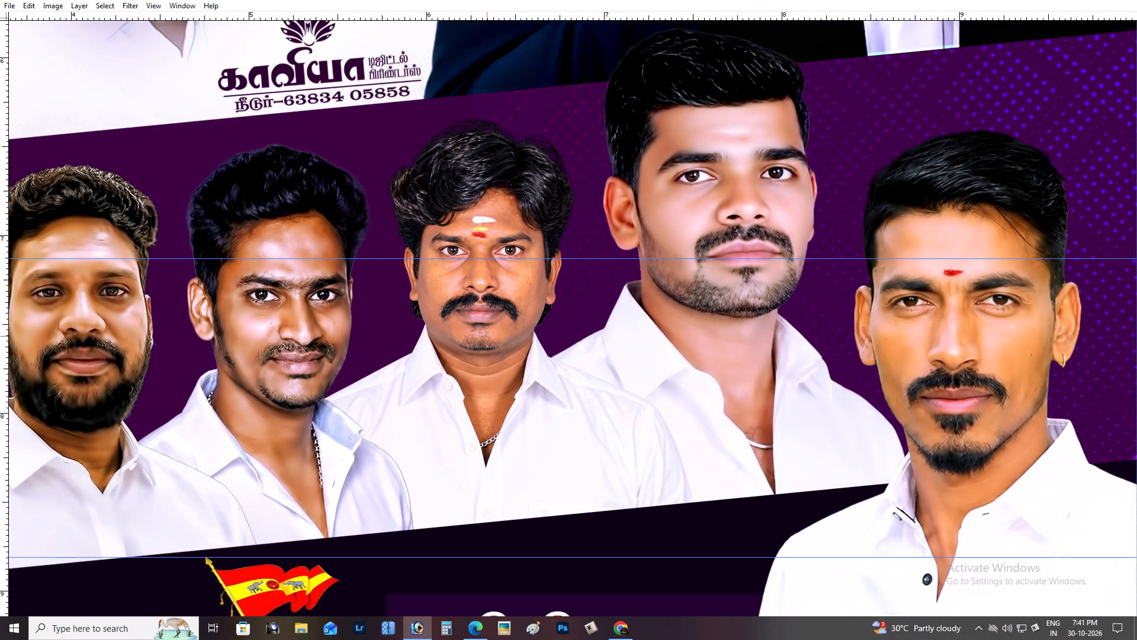
key(ctrl+t)
alt+shift+drag(707, 113, 698, 116)
key(Return)
Smooth the moustached man's photo with Topaz DeNoise 6, using Overall Strength 0.25 and Recover Detail 0.70.
key(ctrl+plus)
key(space)
key(space)
key(space)
key(space)
key(space)
key(space)
key(space)
key(space)
key(space)
drag(626, 192, 666, 273)
click(666, 274)
drag(387, 153, 393, 152)
key(space)
drag(394, 149, 396, 173)
click(133, 0)
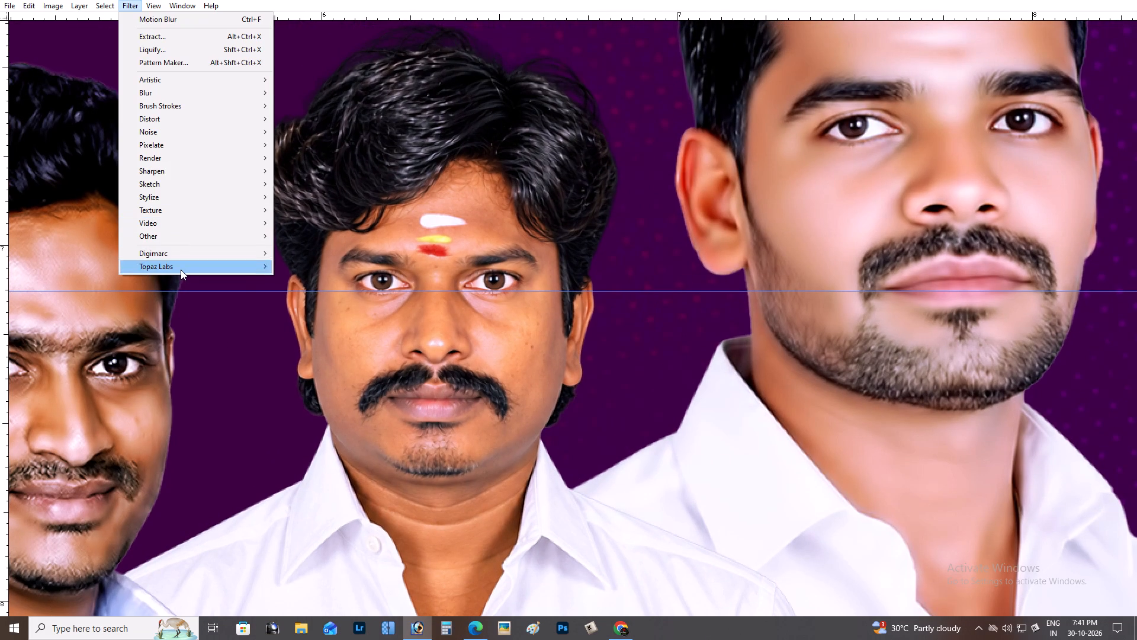
click(181, 270)
click(367, 361)
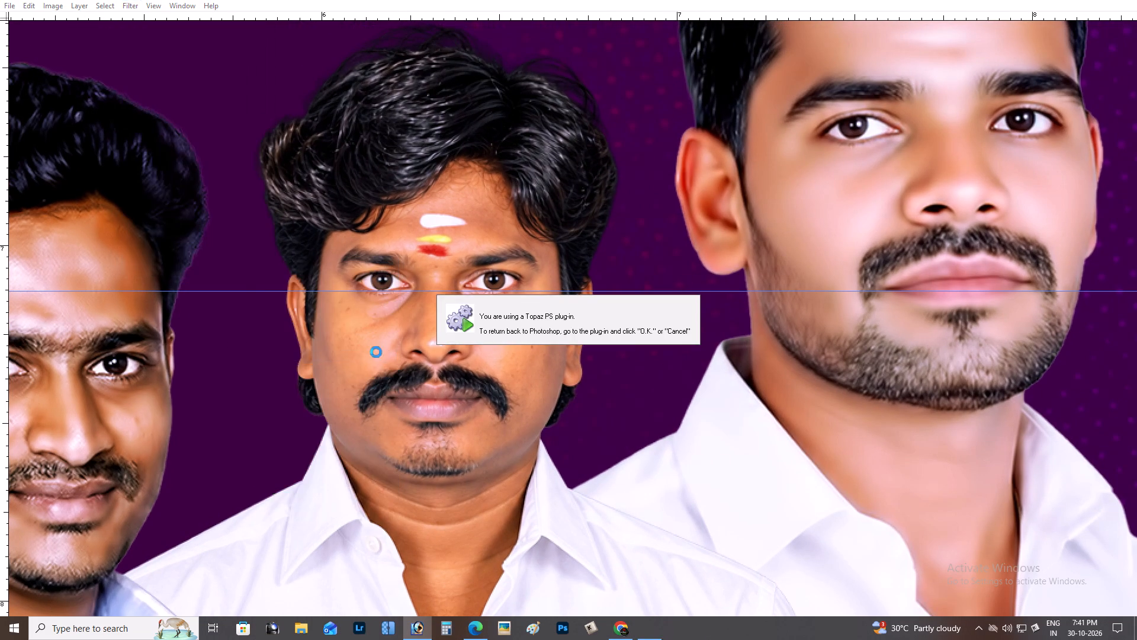
drag(487, 236, 550, 638)
drag(614, 299, 614, 362)
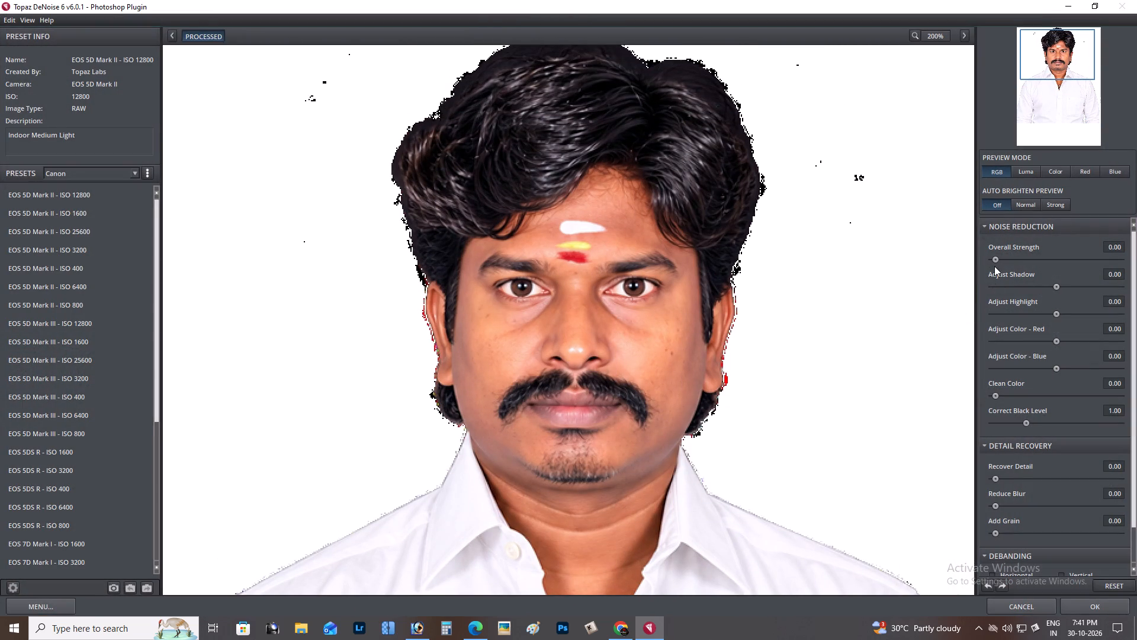
drag(994, 264, 1011, 261)
click(1011, 261)
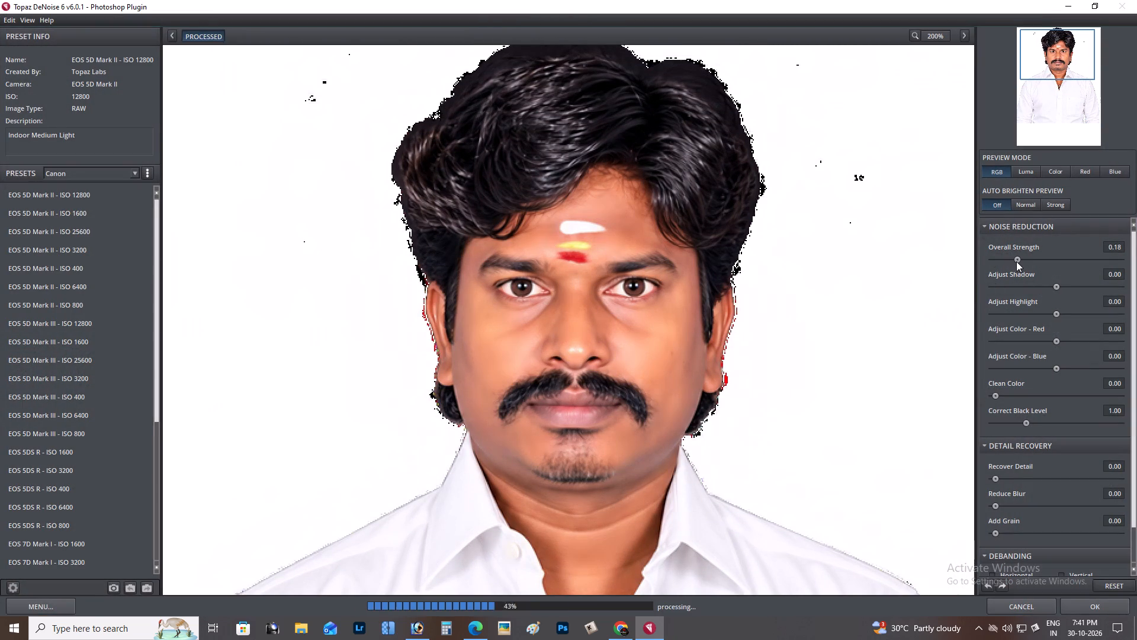
click(751, 322)
drag(1004, 479, 1040, 476)
drag(1045, 476, 1061, 478)
drag(1061, 478, 1081, 478)
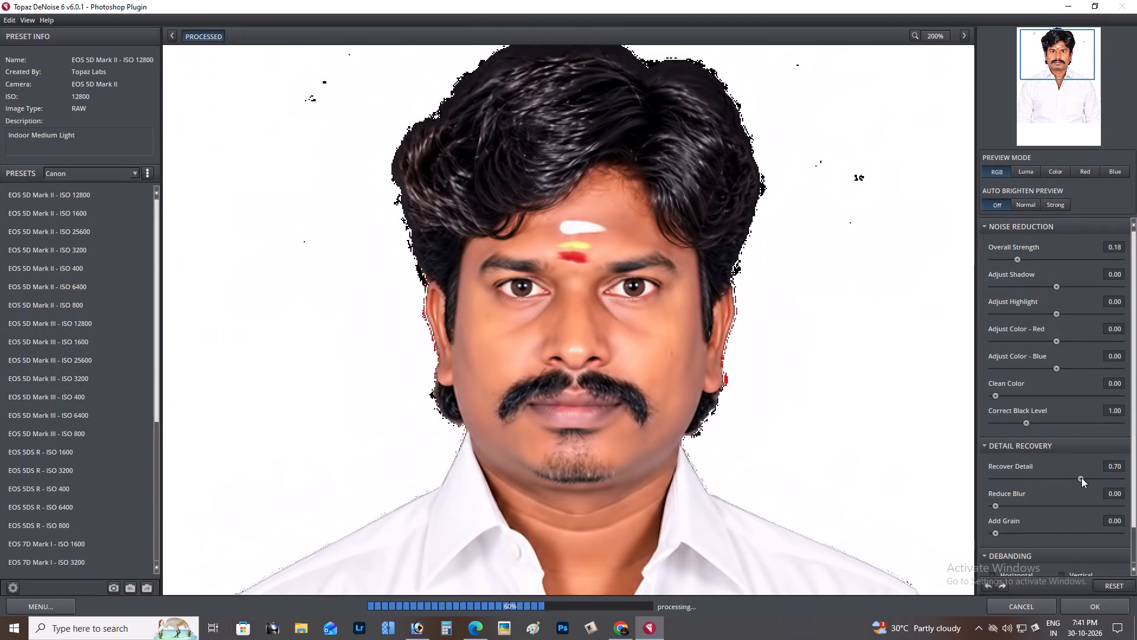
click(782, 395)
click(1025, 258)
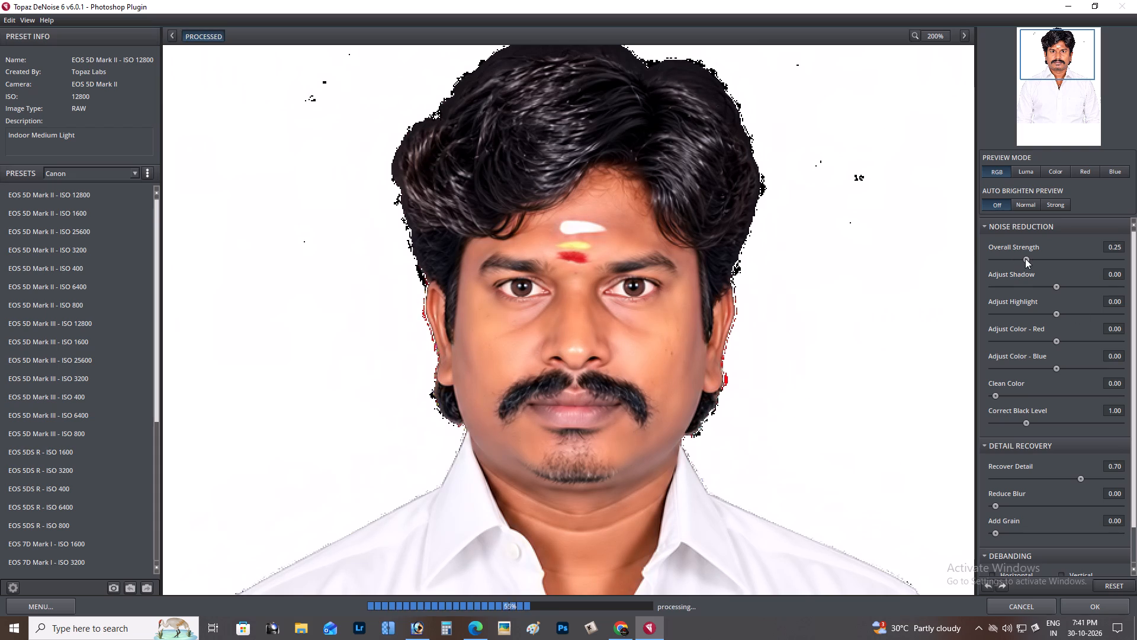
click(644, 341)
click(1080, 606)
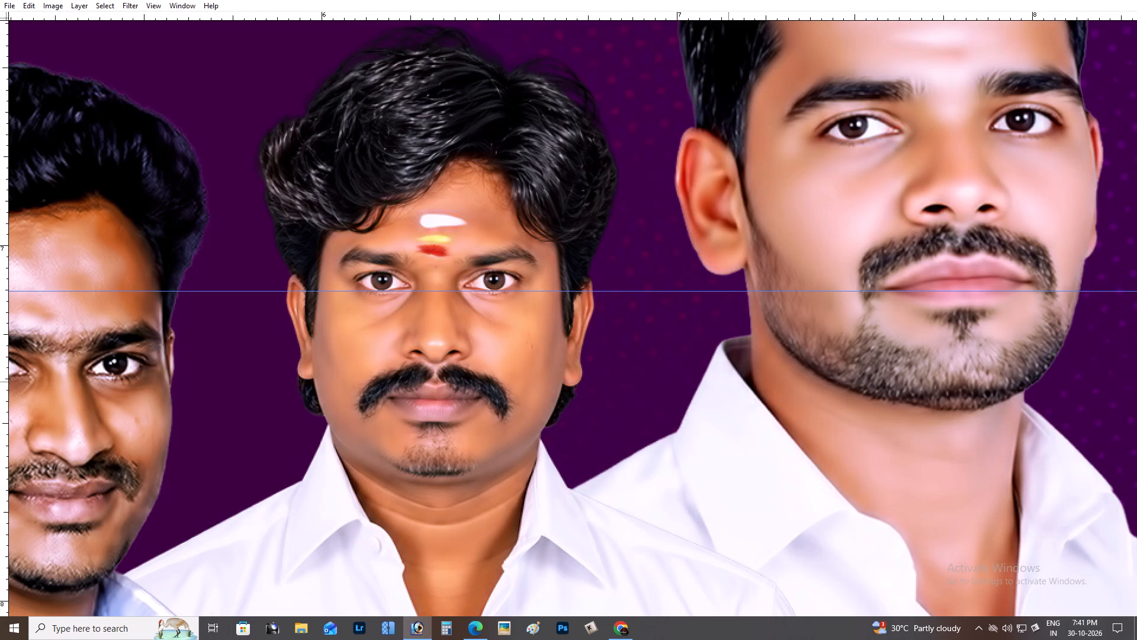
Apply Auto Contrast and Levels to the moustached man: midtones 1.17, white input 231 and a slightly raised black input.
key(ctrl+l)
key(Return)
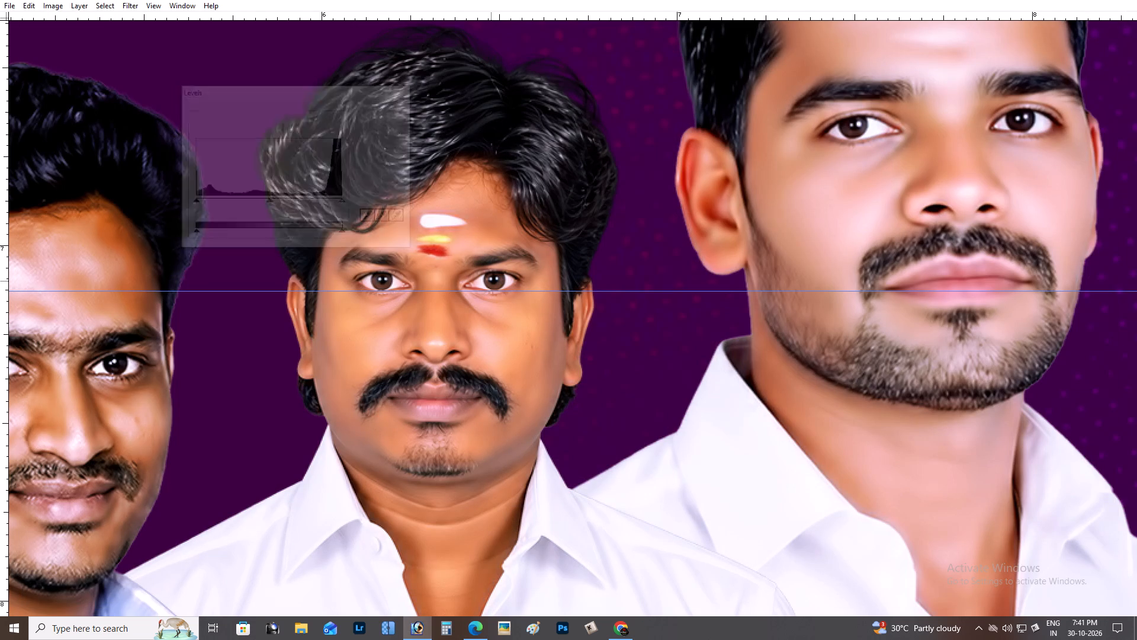
key(ctrl+alt+shift+l)
key(ctrl+l)
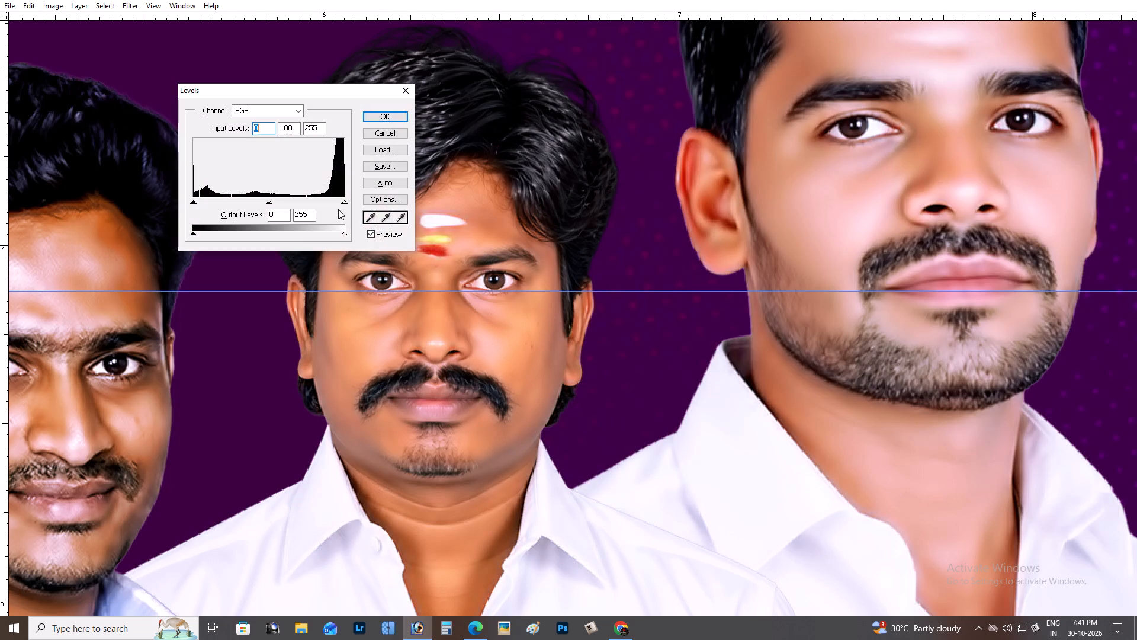
click(330, 201)
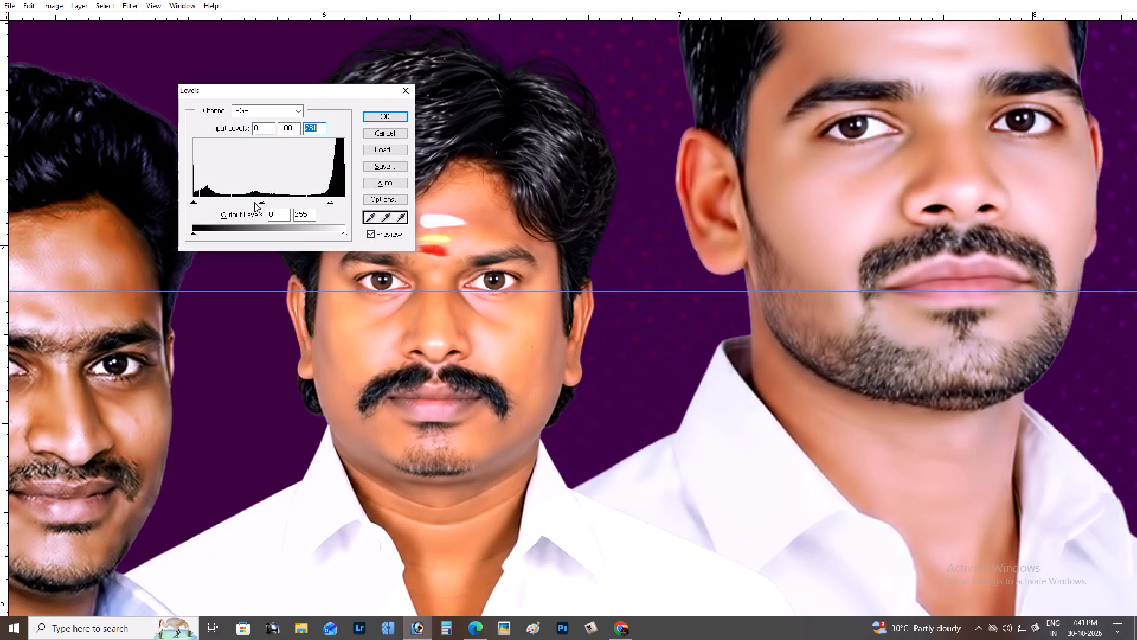
click(254, 202)
drag(195, 204, 203, 202)
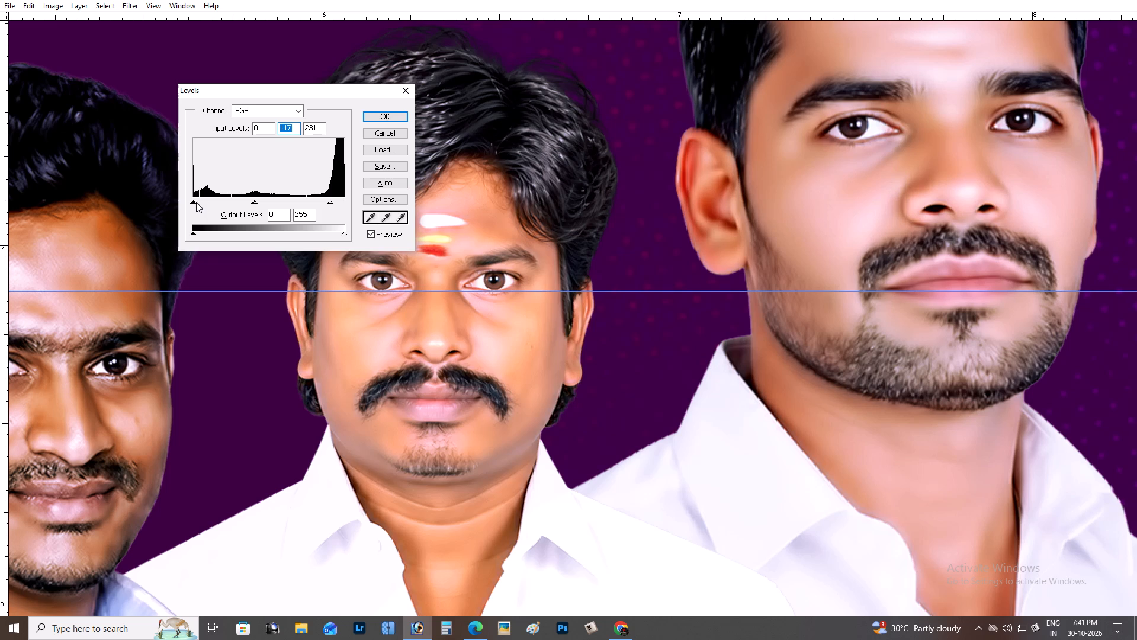
click(195, 202)
key(Return)
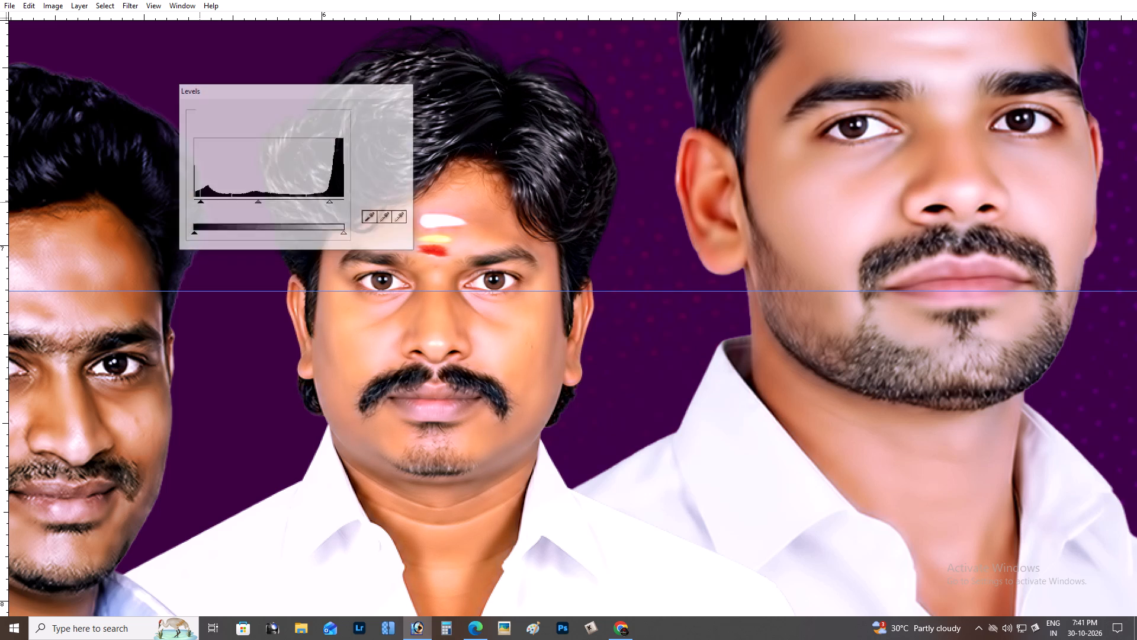
Brighten the neighbouring young man's photo (Layer 28) with Levels, setting the midtones to about 1.2.
key(ctrl+minus)
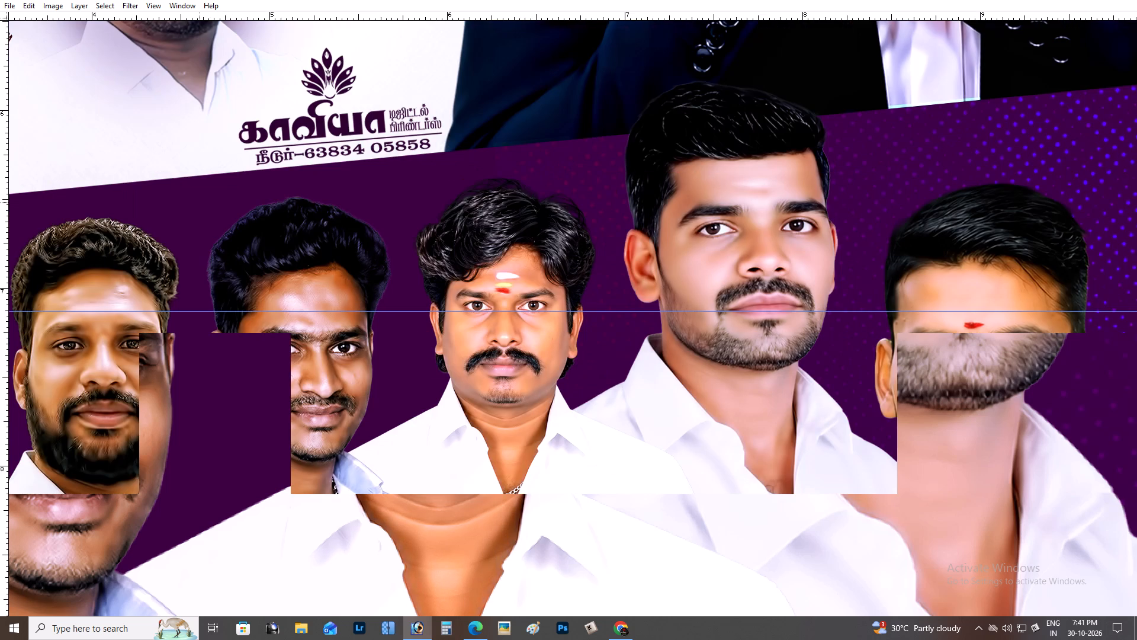
key(ctrl+minus)
key(ctrl+plus)
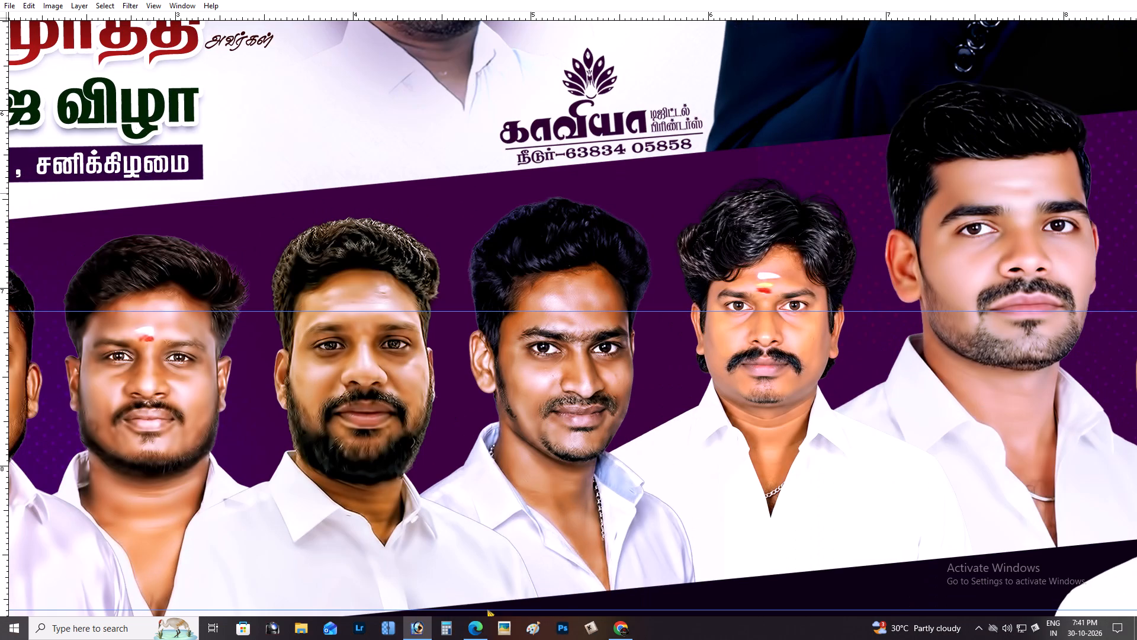
key(ctrl+plus)
key(space)
right_click(517, 265)
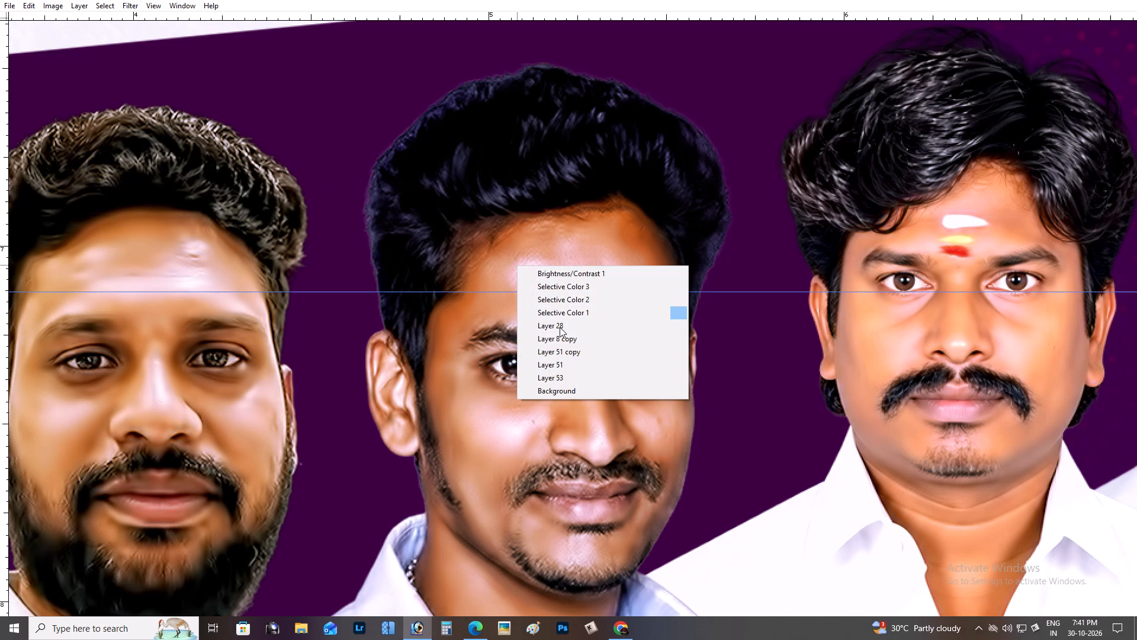
click(559, 328)
drag(557, 309, 553, 290)
key(ctrl+z)
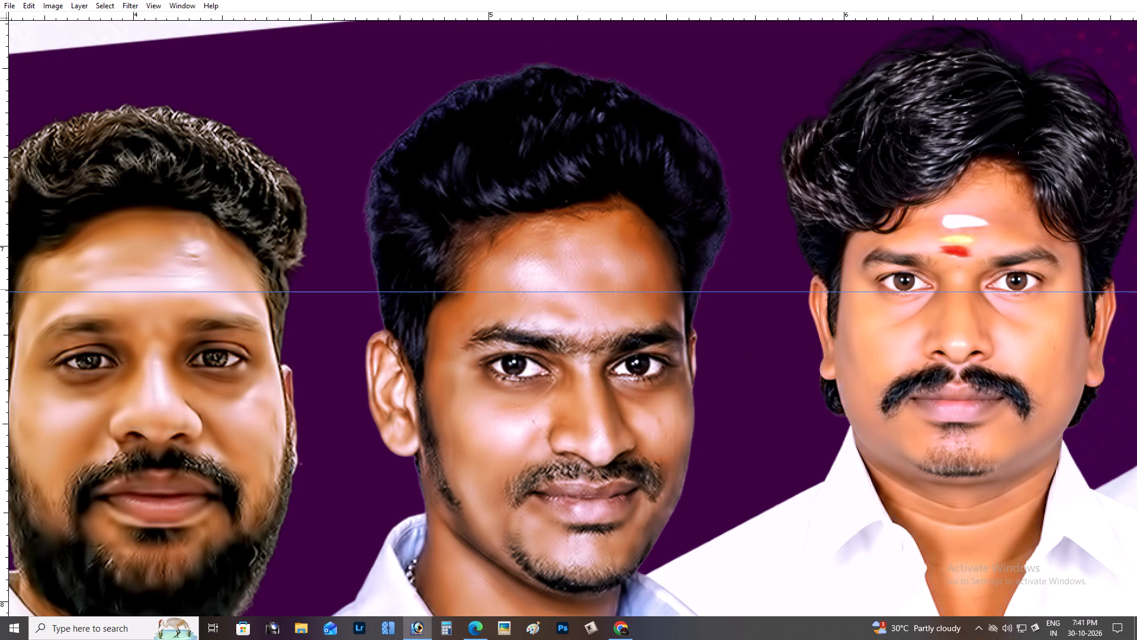
key(ctrl+l)
click(258, 203)
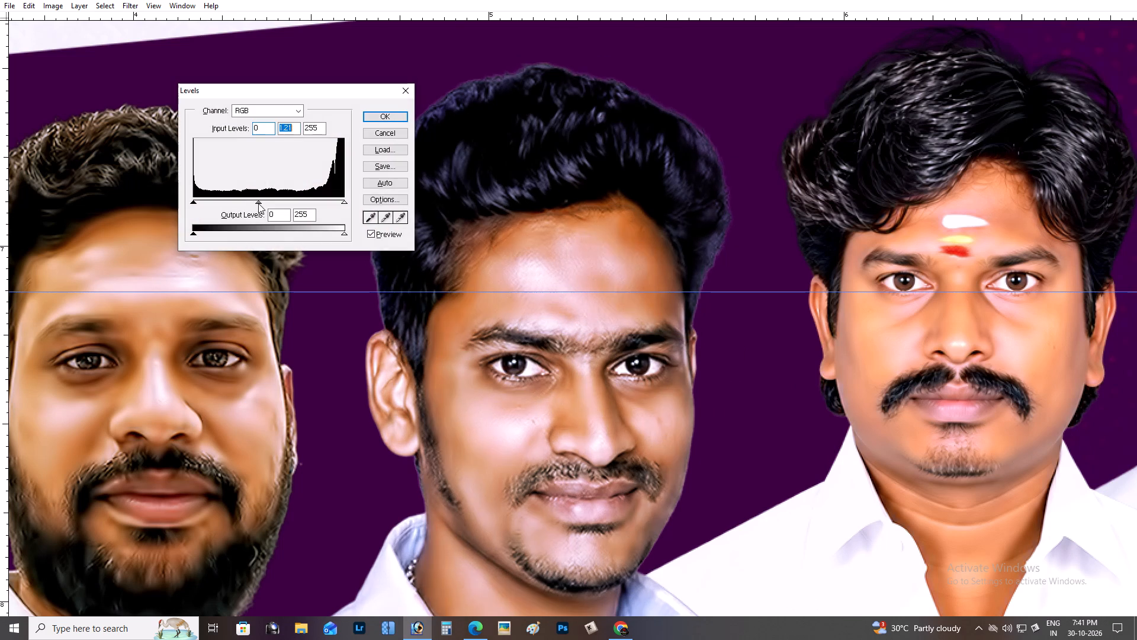
key(Return)
Brighten the darker tones of the fully bearded man's photo in the lower row with Curves.
key(space)
drag(277, 208, 710, 39)
right_click(627, 209)
click(659, 261)
key(space)
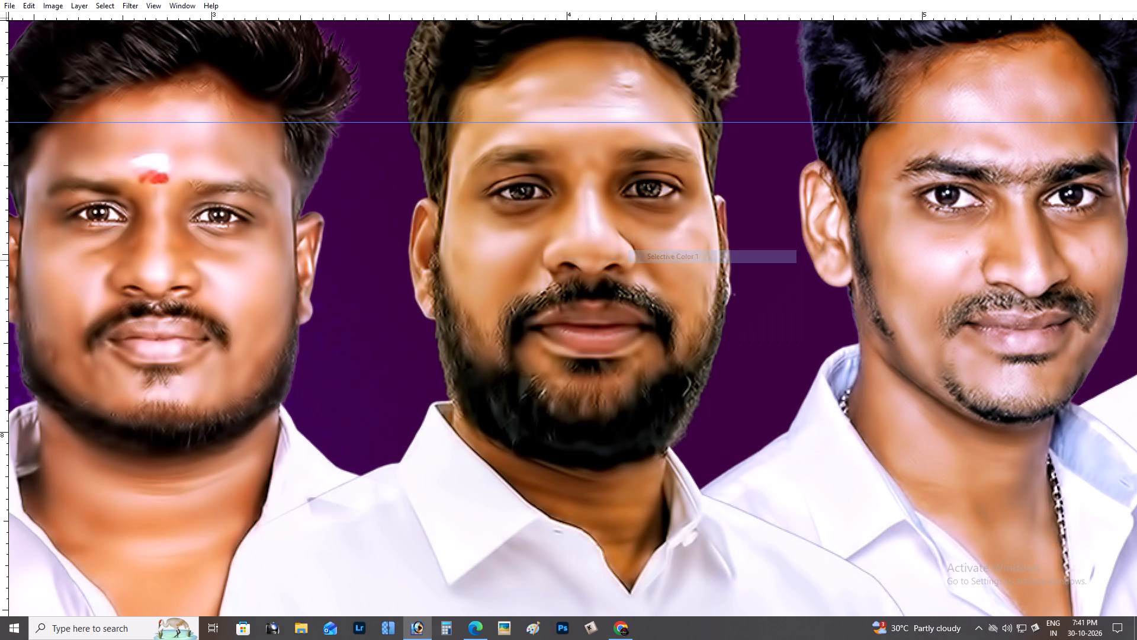
right_click(640, 227)
click(668, 290)
key(space)
drag(667, 254, 640, 331)
key(ctrl+b)
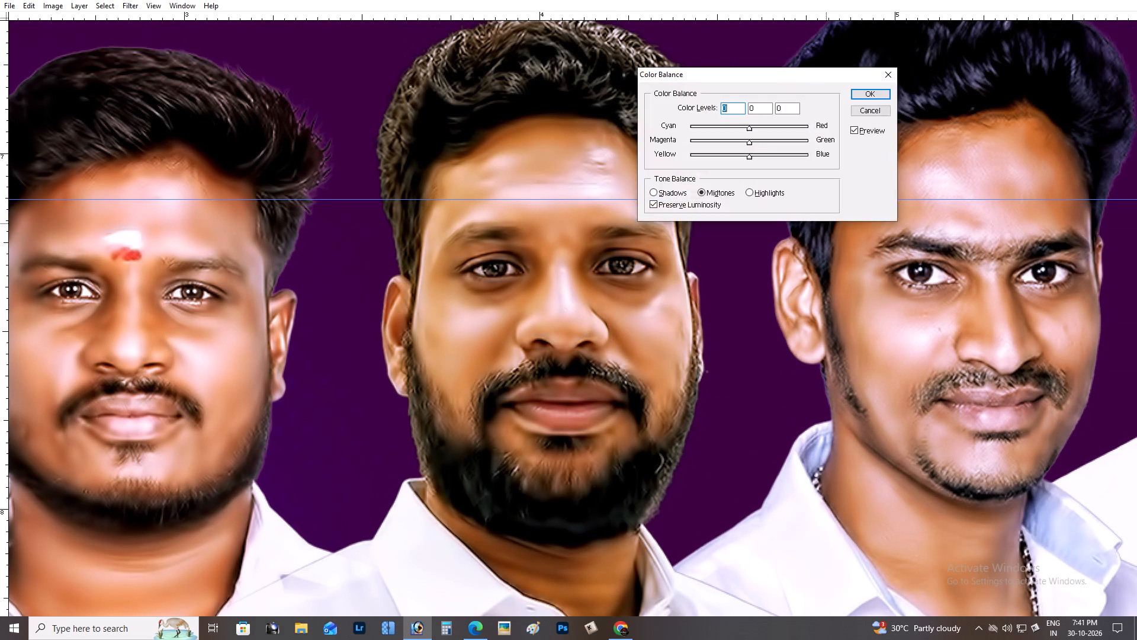
key(Return)
key(ctrl+m)
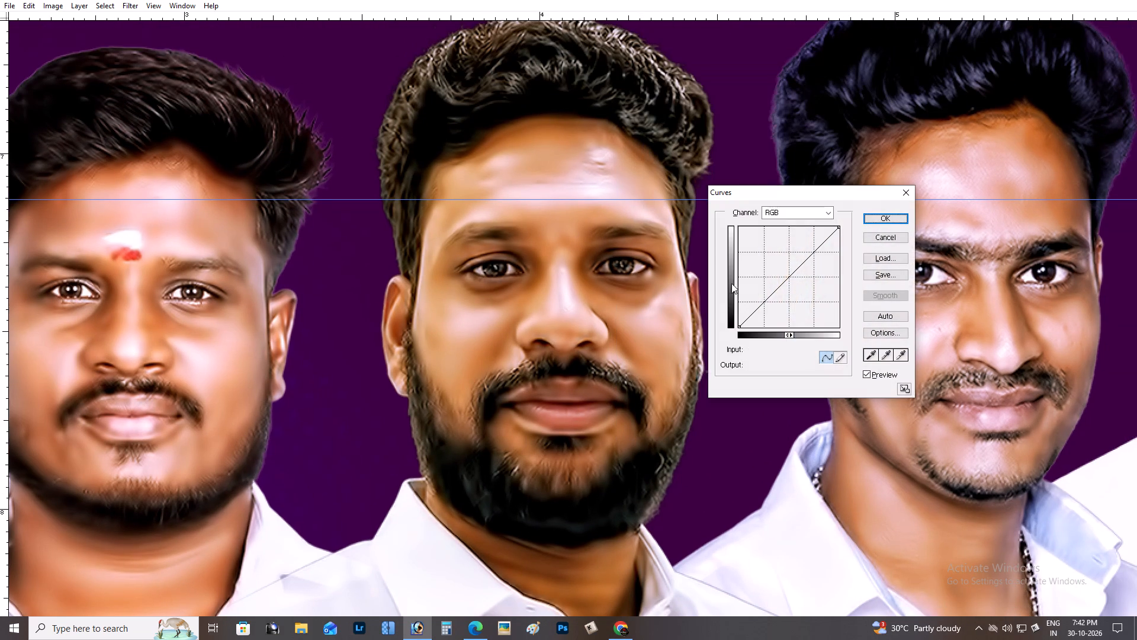
click(767, 287)
key(Return)
Check the whole lower row of portraits and save the banner.
key(ctrl+minus)
key(ctrl+minus)
key(ctrl+minus)
scroll(744, 283, up, 3)
key(ctrl+plus)
key(ctrl+plus)
key(space)
key(space)
key(space)
key(space)
key(space)
key(space)
key(space)
drag(563, 302, 733, 138)
drag(565, 254, 677, 155)
key(ctrl+minus)
key(ctrl+s)
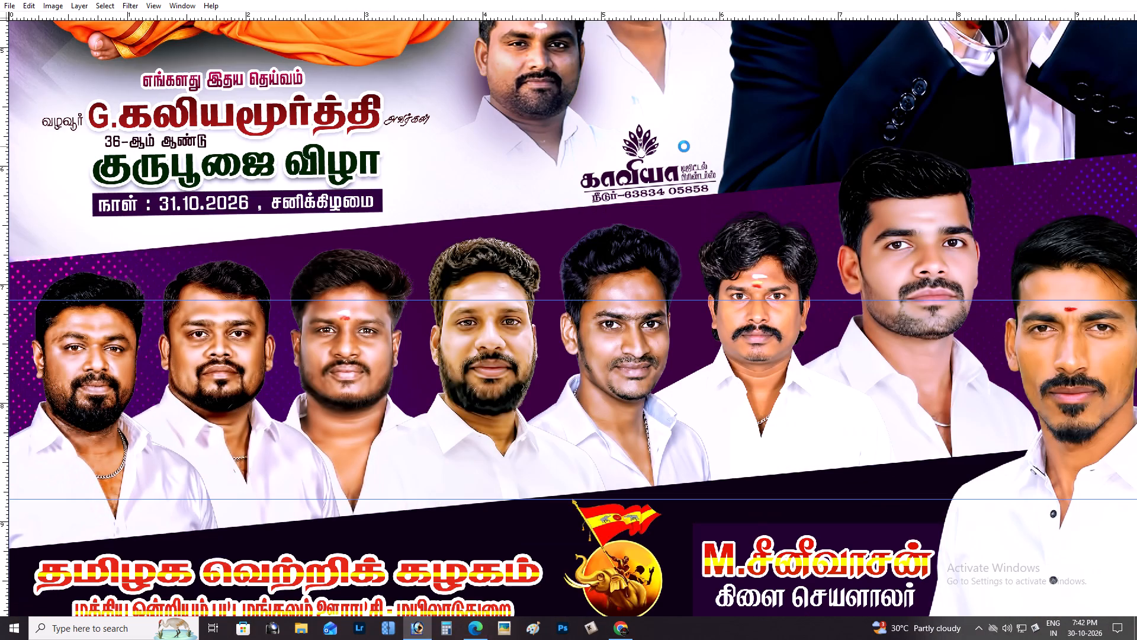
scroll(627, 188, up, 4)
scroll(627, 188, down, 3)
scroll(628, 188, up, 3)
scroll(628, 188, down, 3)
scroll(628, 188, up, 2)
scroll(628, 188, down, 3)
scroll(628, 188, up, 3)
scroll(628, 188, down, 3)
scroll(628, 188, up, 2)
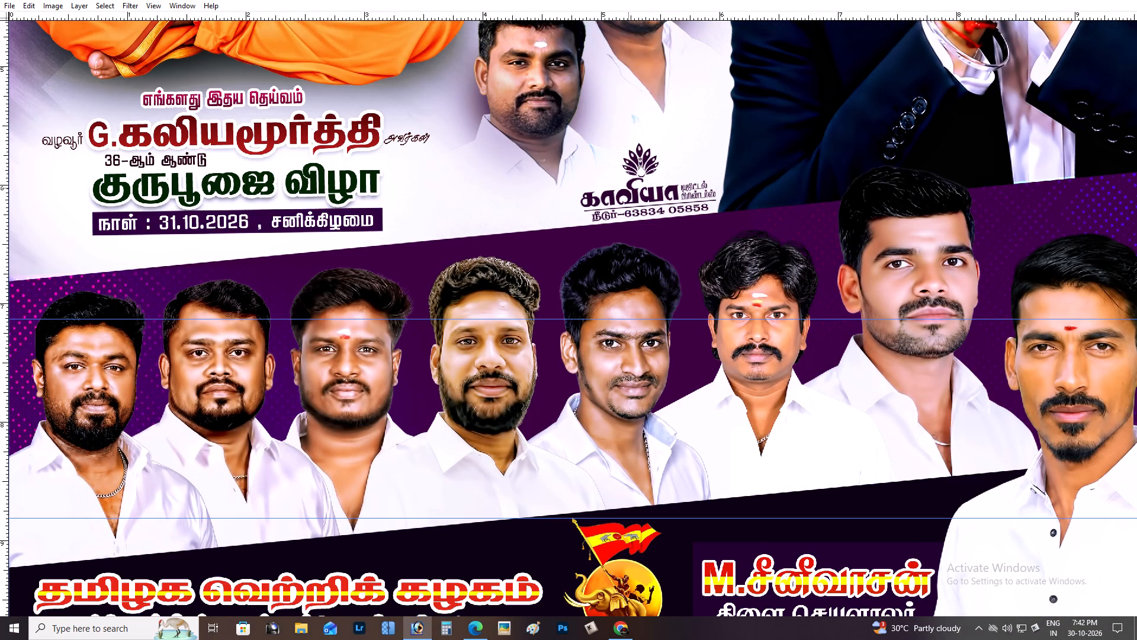
Scale the young man's photo on Layer 28 slightly smaller and nudge it up a little.
key(ctrl+plus)
key(ctrl+plus)
key(space)
key(space)
key(space)
key(space)
key(space)
key(space)
key(space)
key(space)
key(space)
key(space)
key(space)
key(space)
key(space)
key(space)
key(space)
drag(658, 201, 315, 142)
click(420, 187)
right_click(424, 189)
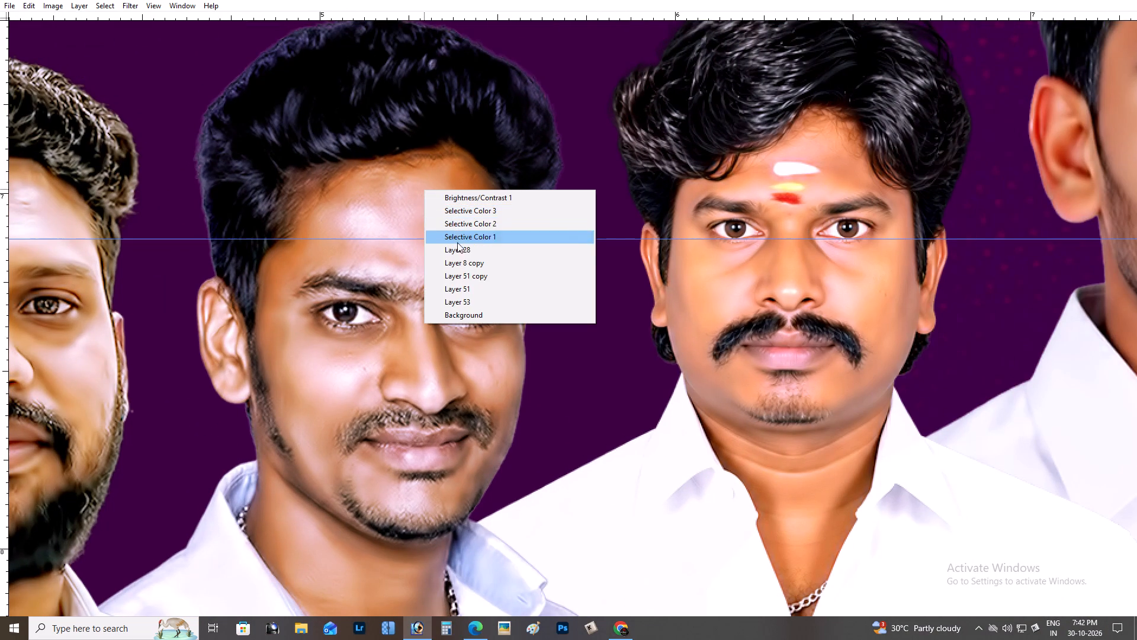
click(459, 246)
key(ctrl+minus)
key(ctrl+t)
alt+shift+drag(621, 169, 615, 182)
key(Return)
drag(483, 247, 483, 241)
Hide the guides and shift the moustached man's photo slightly up and towards the young man on Layer 28.
key(space)
drag(584, 210, 516, 238)
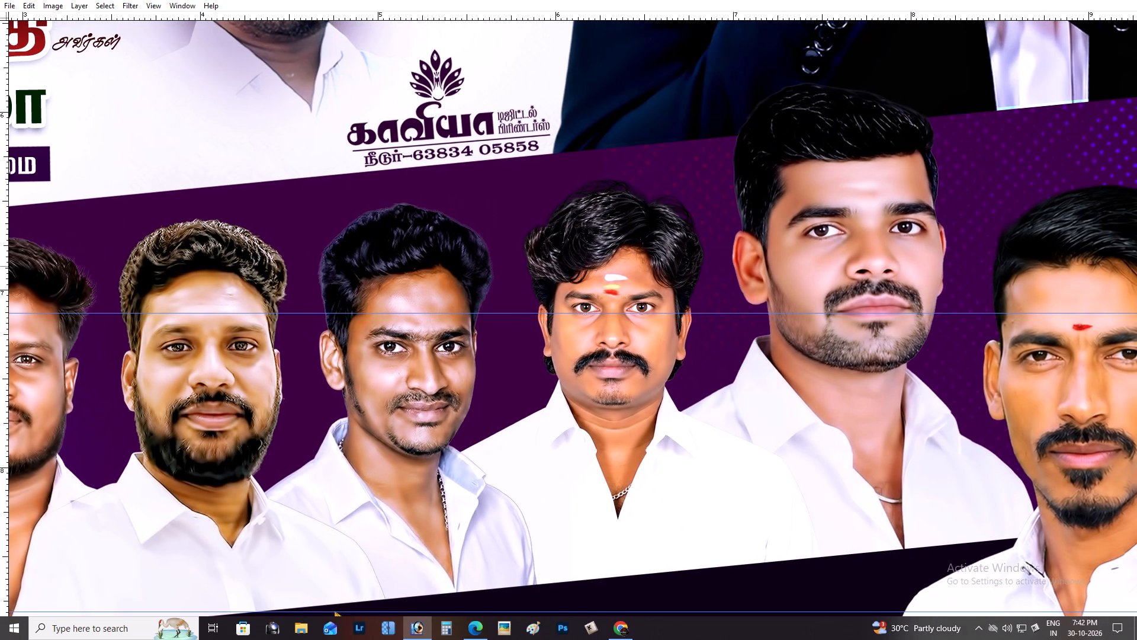
right_click(611, 266)
click(661, 324)
drag(647, 314, 635, 310)
key(ctrl+z)
key(ctrl+h)
drag(636, 277, 622, 274)
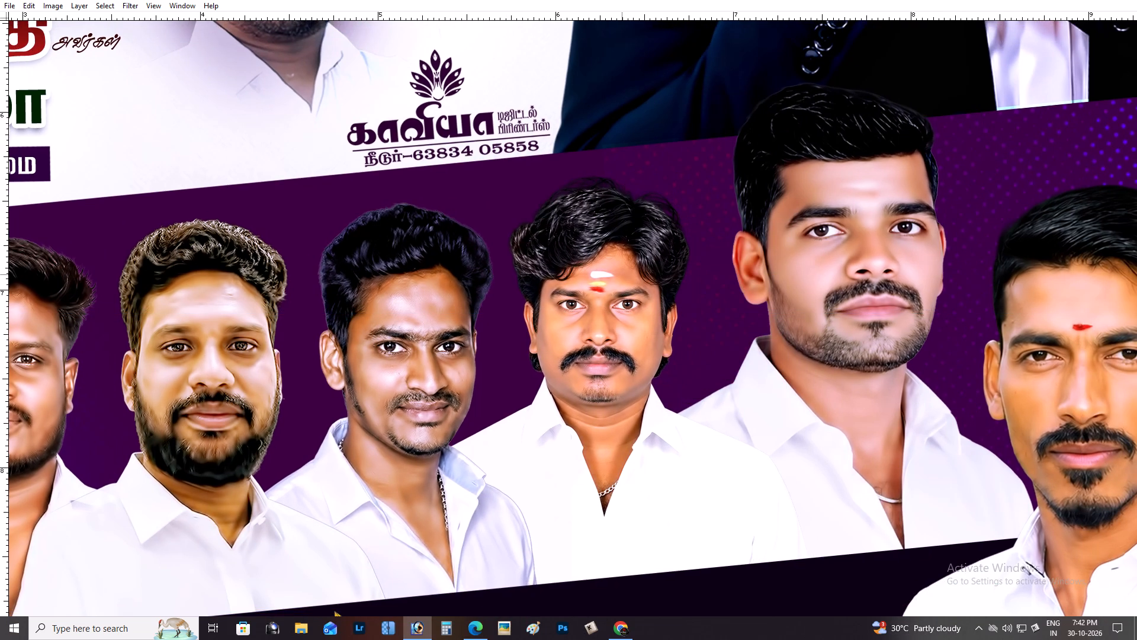
Nudge the moustached man's photo in the lower row slightly down and save the banner.
key(ctrl+t)
click(632, 156)
key(Return)
key(ctrl+minus)
key(ctrl+minus)
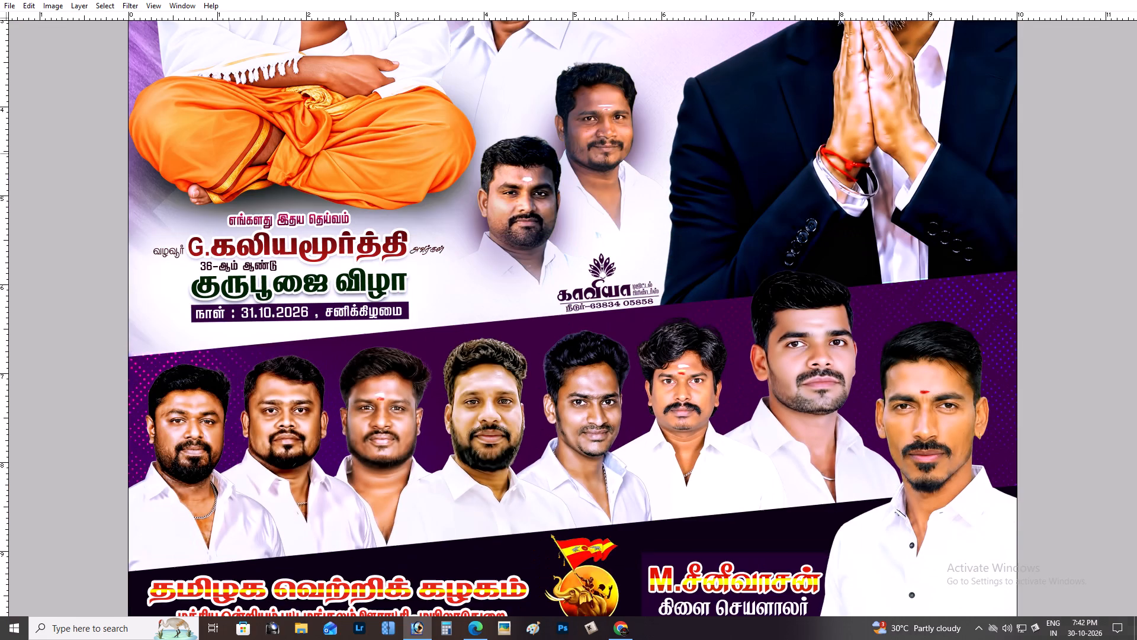
key(Up)
key(Down)
key(Down)
key(Down)
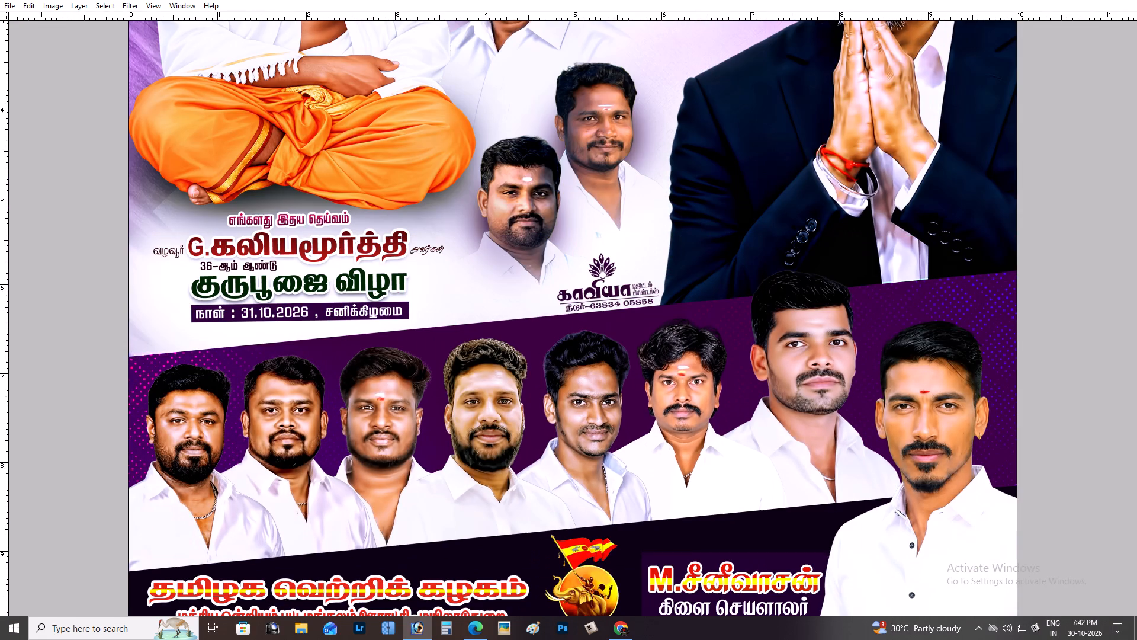
key(Down)
key(ctrl+s)
Check the whole banner from the upper portraits to the party name at the bottom.
scroll(499, 344, up, 4)
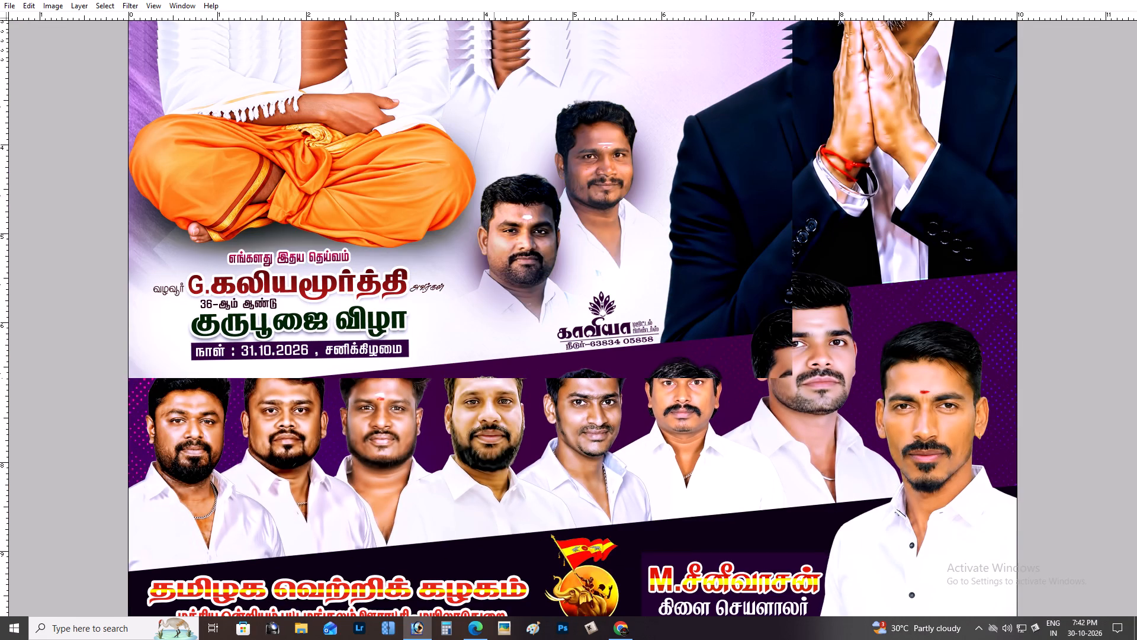
scroll(497, 376, up, 2)
scroll(490, 351, down, 11)
key(ctrl+minus)
key(ctrl+minus)
scroll(490, 334, down, 1)
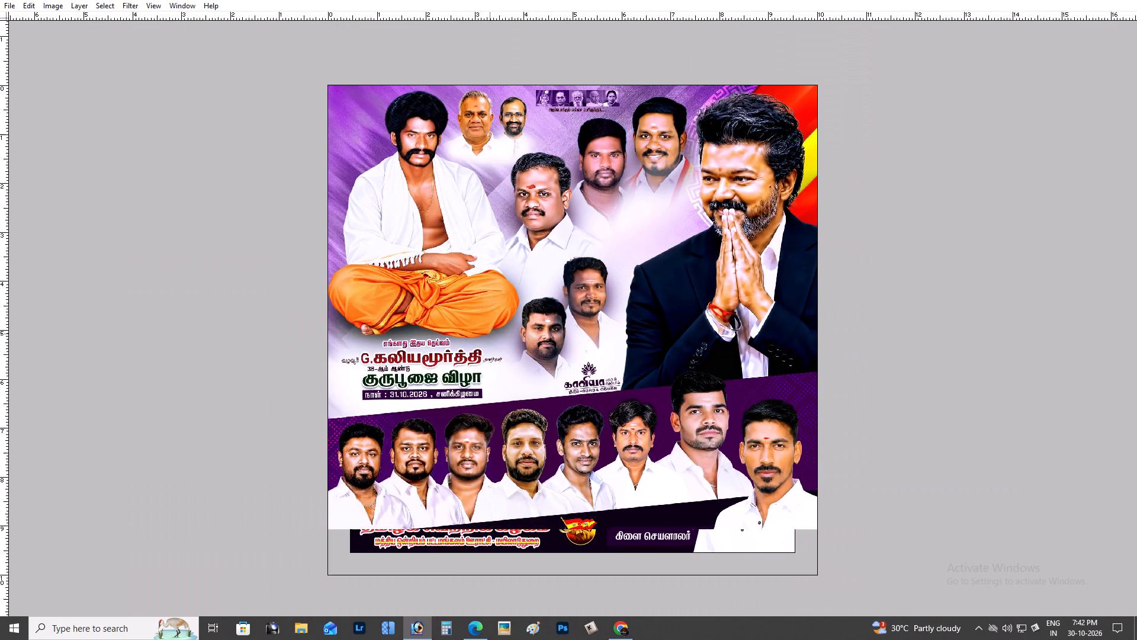
scroll(490, 334, down, 1)
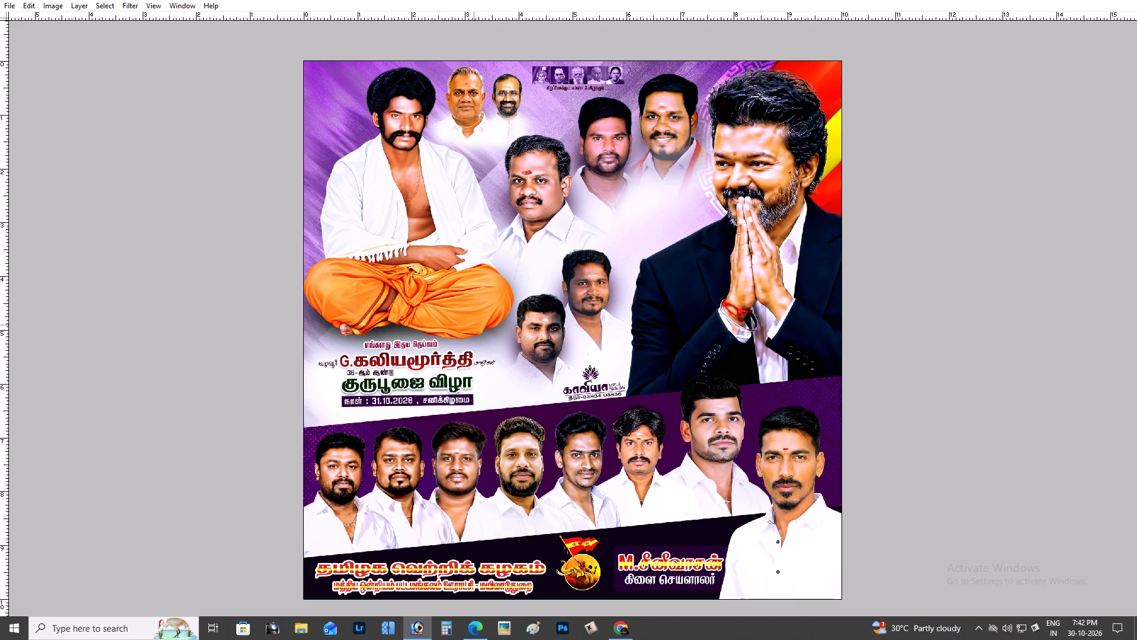
scroll(460, 303, up, 1)
scroll(422, 246, down, 2)
Save the banner and export it as the JPEG 10X10 copy.jpg in folder 30, replacing the existing file.
key(ctrl+s)
key(ctrl+shift+s)
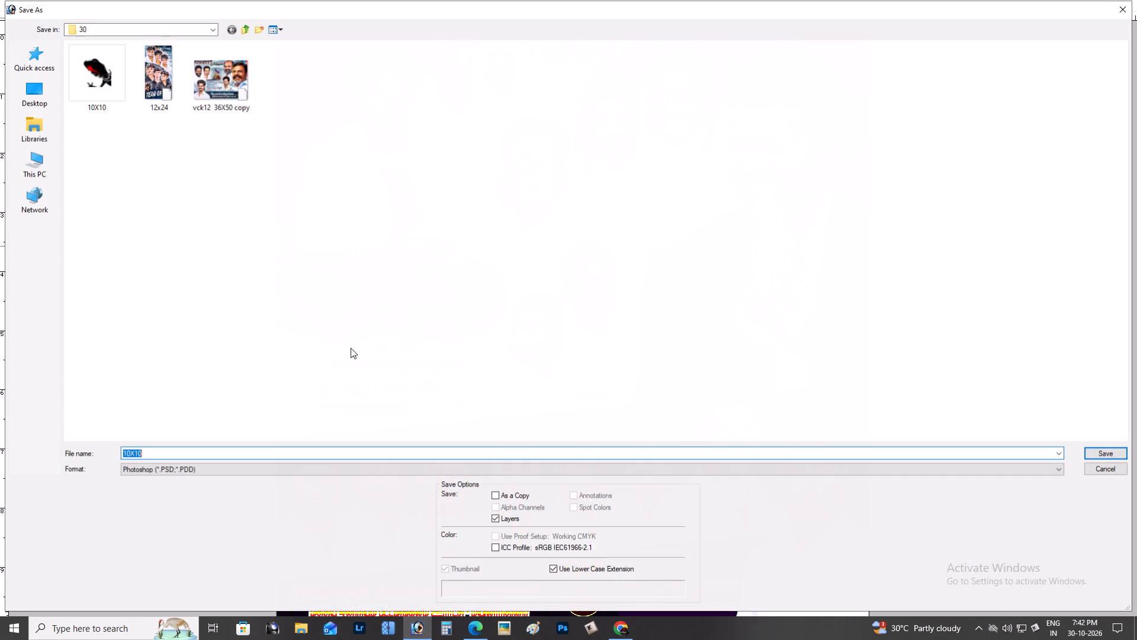
click(348, 471)
click(342, 528)
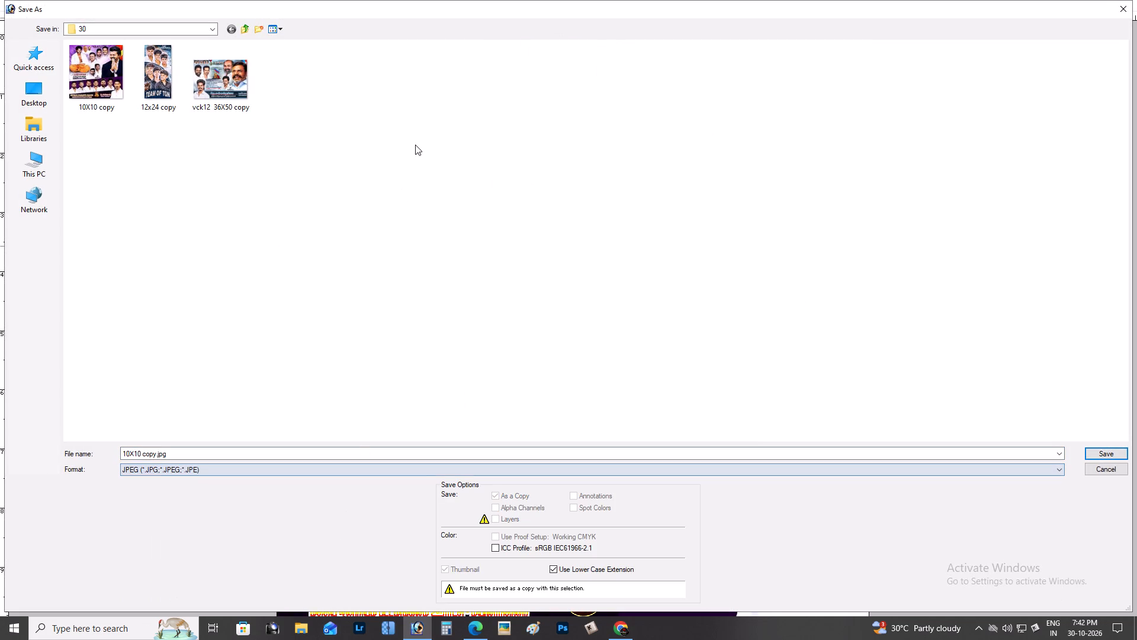
key(Return)
key(Return)
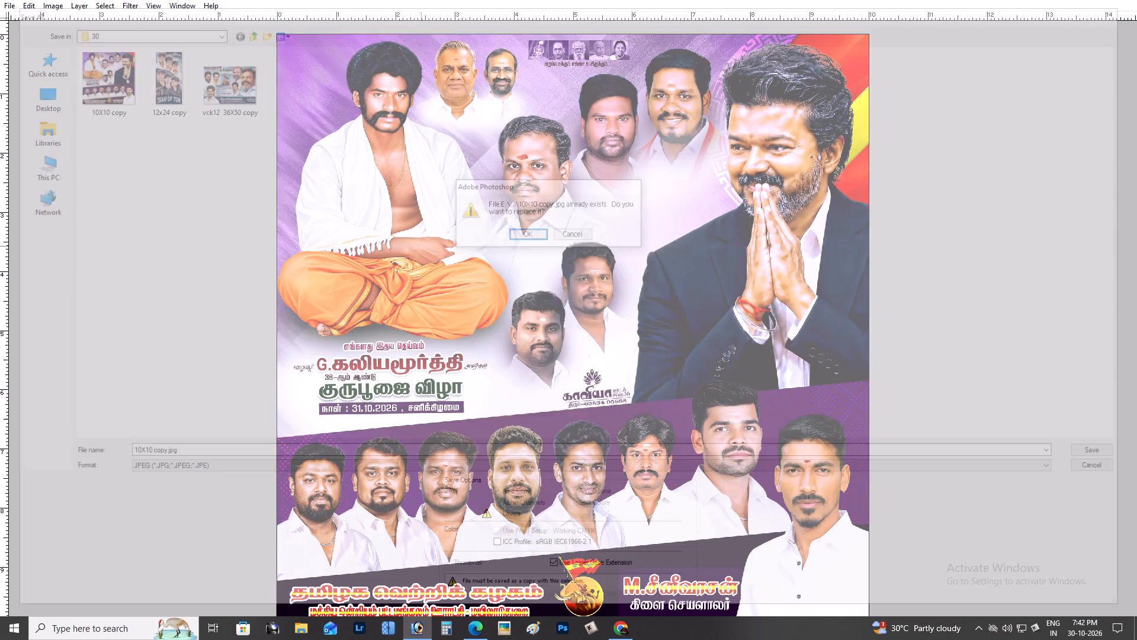
key(Return)
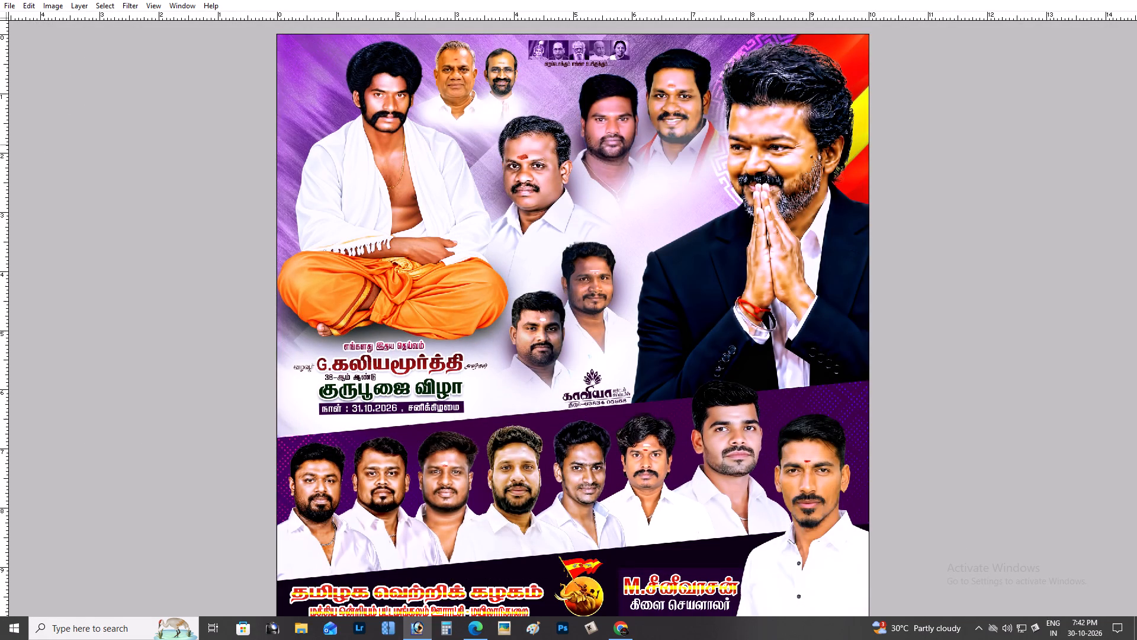
scroll(415, 145, up, 3)
scroll(415, 145, down, 2)
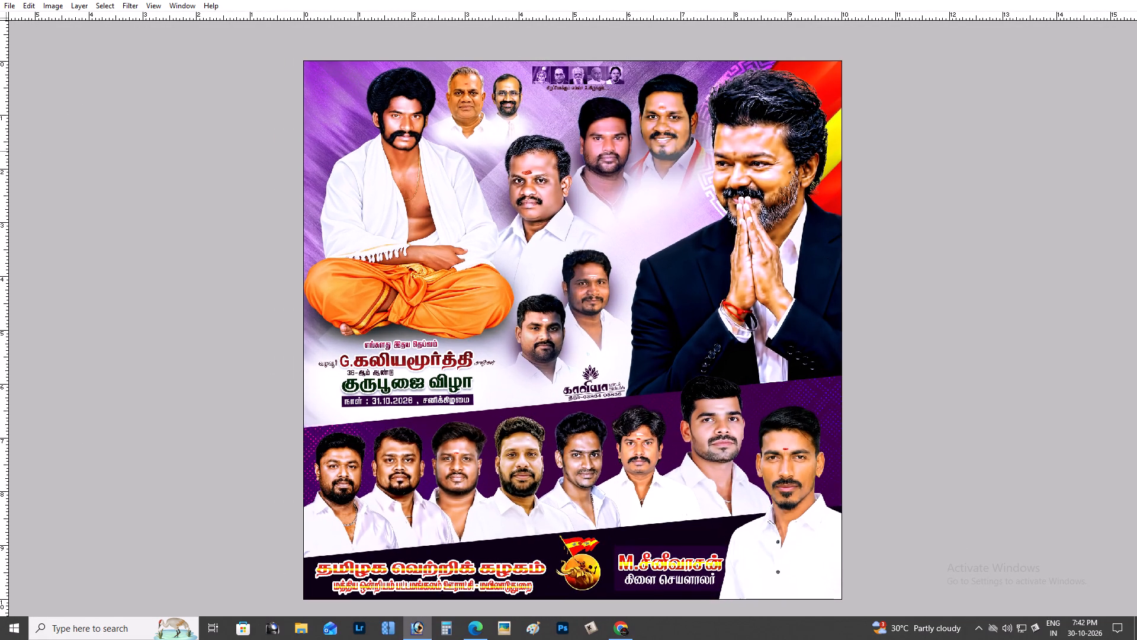
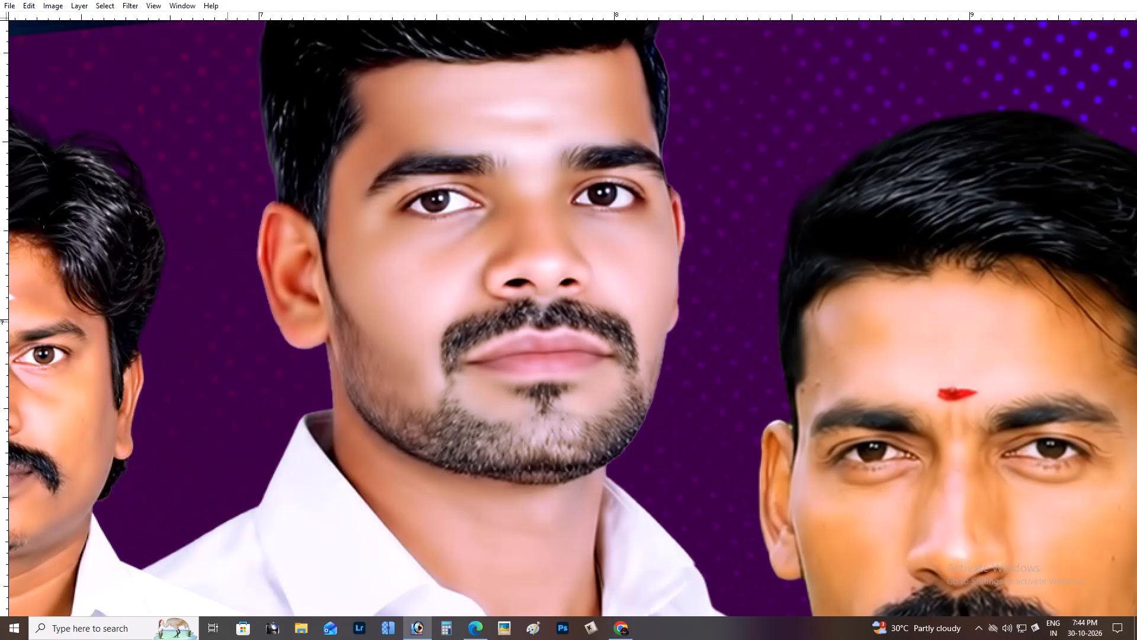
Scale down the white-shirted young man's photo between the moustached man and the red-tilak man in the lower row.
alt+right_click(78, 332)
alt+right_click(500, 289)
alt+click(533, 346)
key(ctrl+minus)
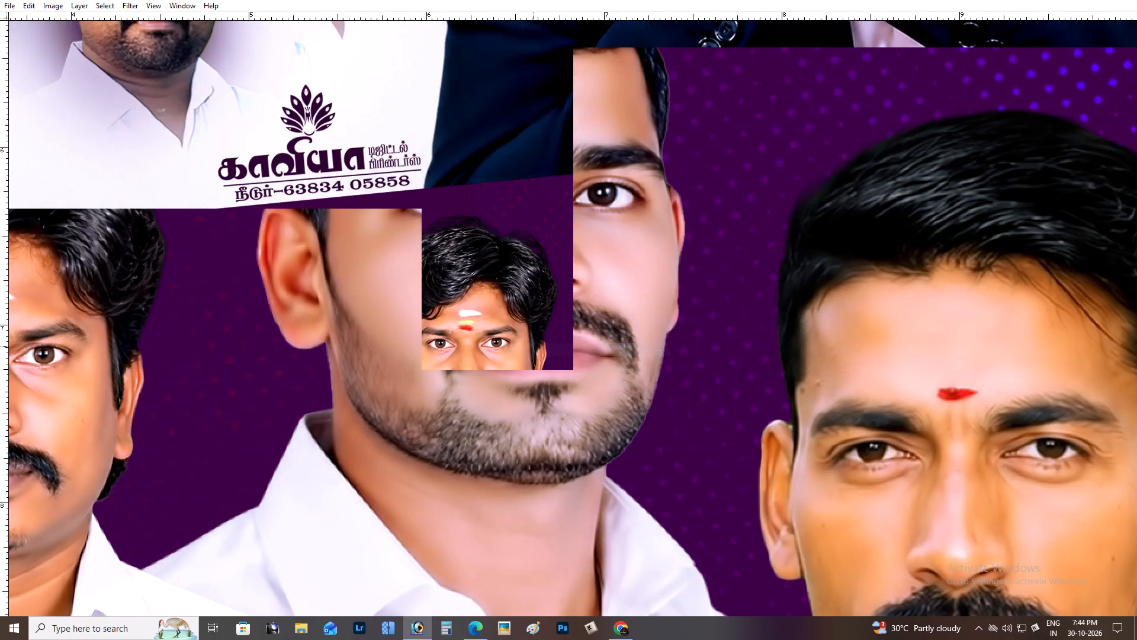
key(ctrl+minus)
key(ctrl+t)
alt+drag(679, 185, 683, 189)
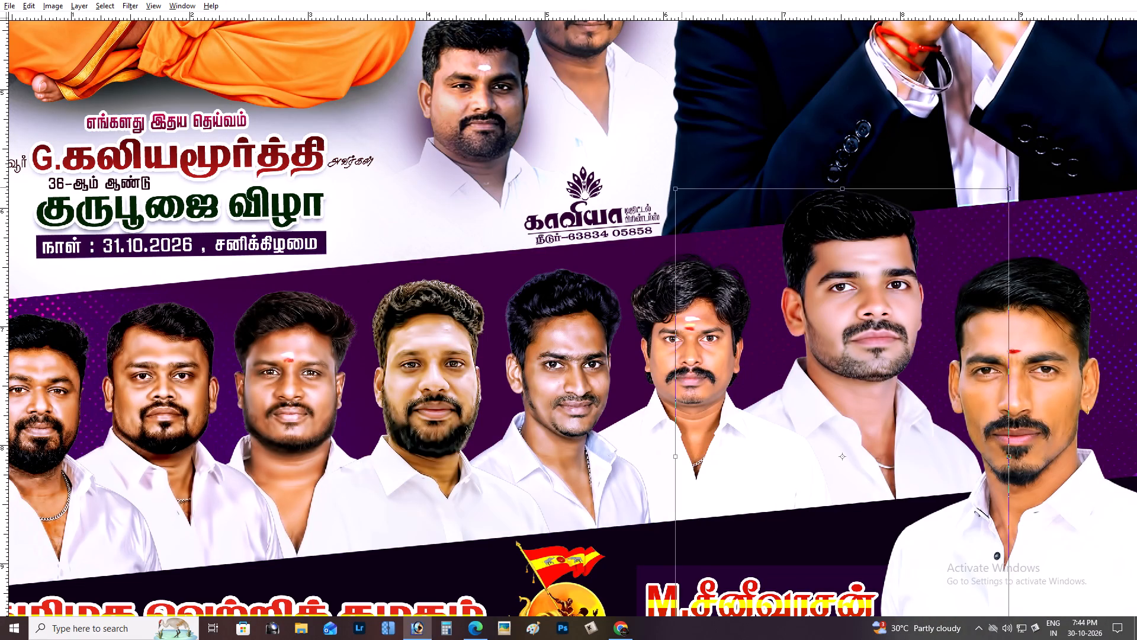
alt+drag(683, 189, 707, 241)
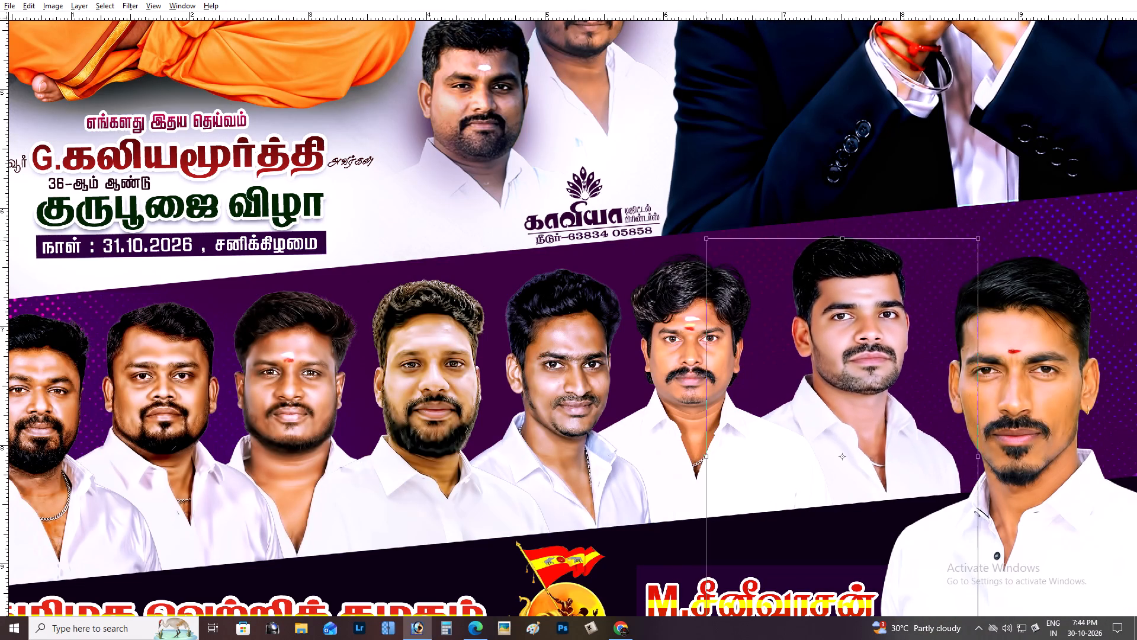
alt+drag(707, 241, 708, 241)
key(Return)
Nudge the resized young man's photo slightly closer to the moustached man in the lower row.
key(ctrl+plus)
key(space)
key(space)
key(space)
key(space)
key(space)
key(space)
key(space)
key(space)
key(space)
key(space)
key(space)
key(space)
key(space)
key(space)
key(space)
key(space)
key(space)
key(space)
key(space)
key(space)
drag(730, 243, 587, 250)
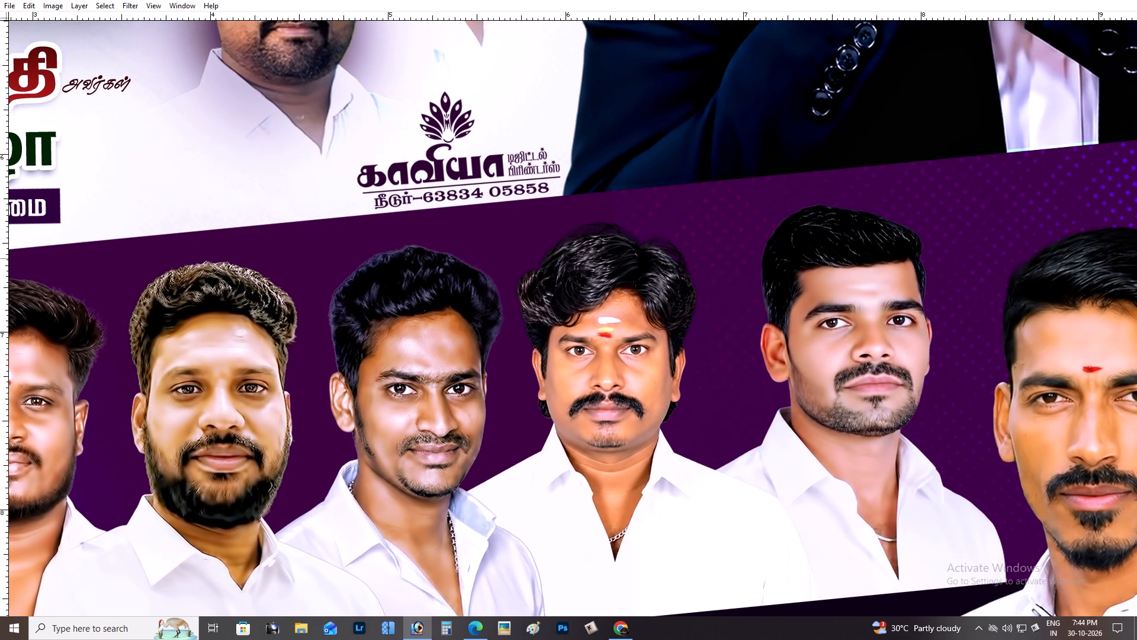
drag(690, 258, 553, 258)
drag(682, 258, 658, 258)
drag(781, 316, 766, 313)
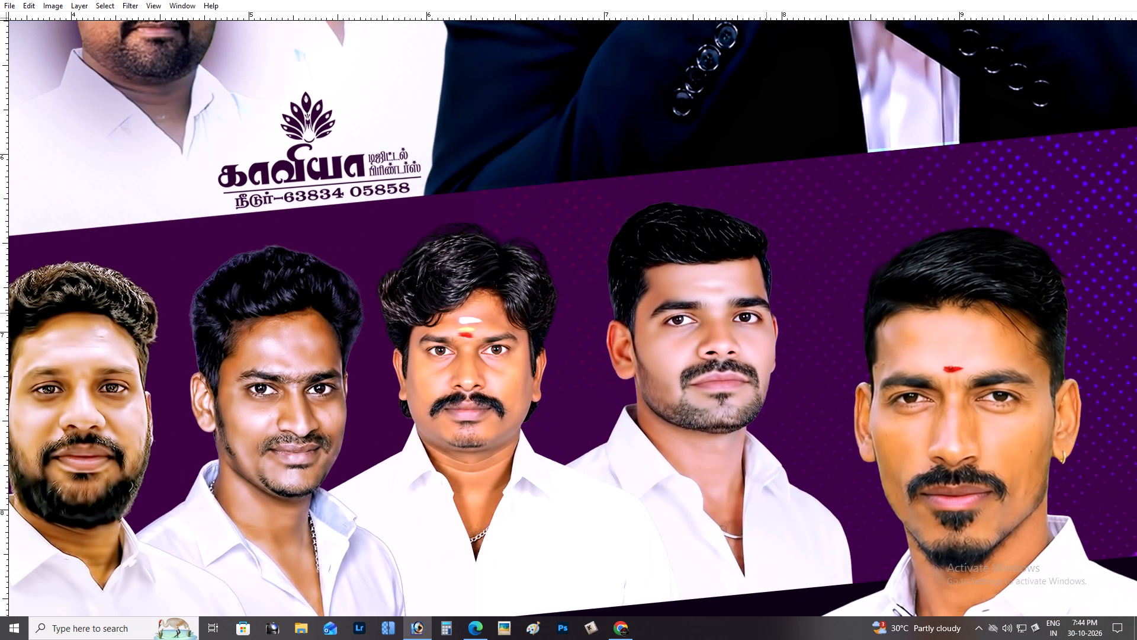
drag(766, 313, 767, 313)
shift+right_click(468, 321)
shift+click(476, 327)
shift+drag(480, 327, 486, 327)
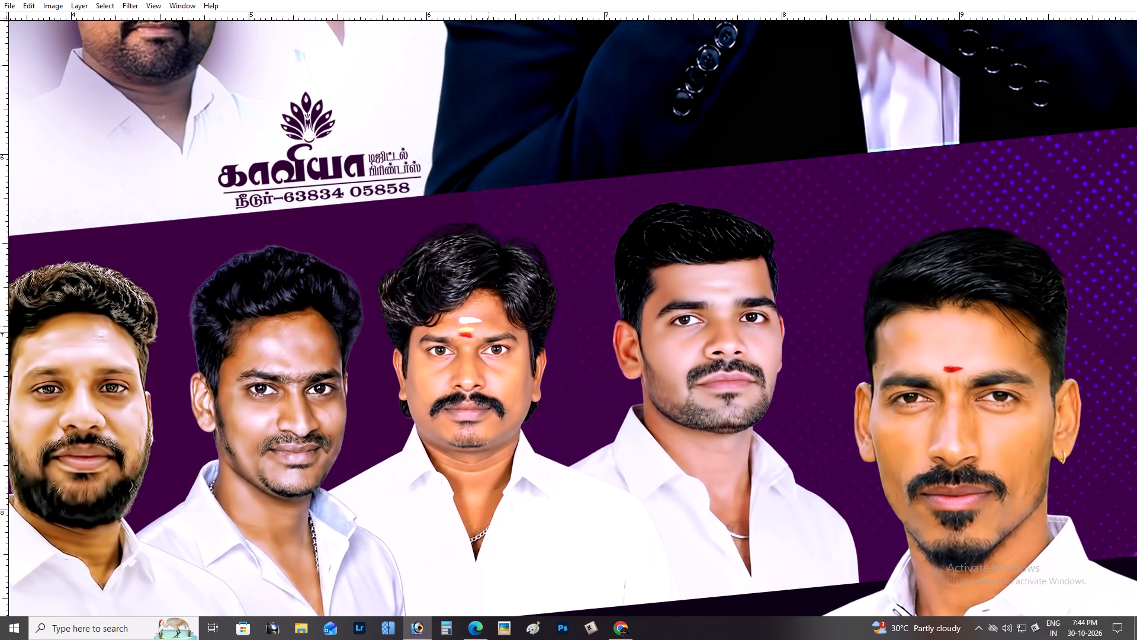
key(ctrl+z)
Shift the moustached man's photo in the lower row slightly right, towards the resized young man, and a touch up.
right_click(487, 322)
shift+click(517, 378)
shift+drag(512, 377, 521, 375)
shift+click(539, 355)
Shift the resized young man's photo on Layer 55 slightly right, towards the red-tilak man.
shift+right_click(694, 344)
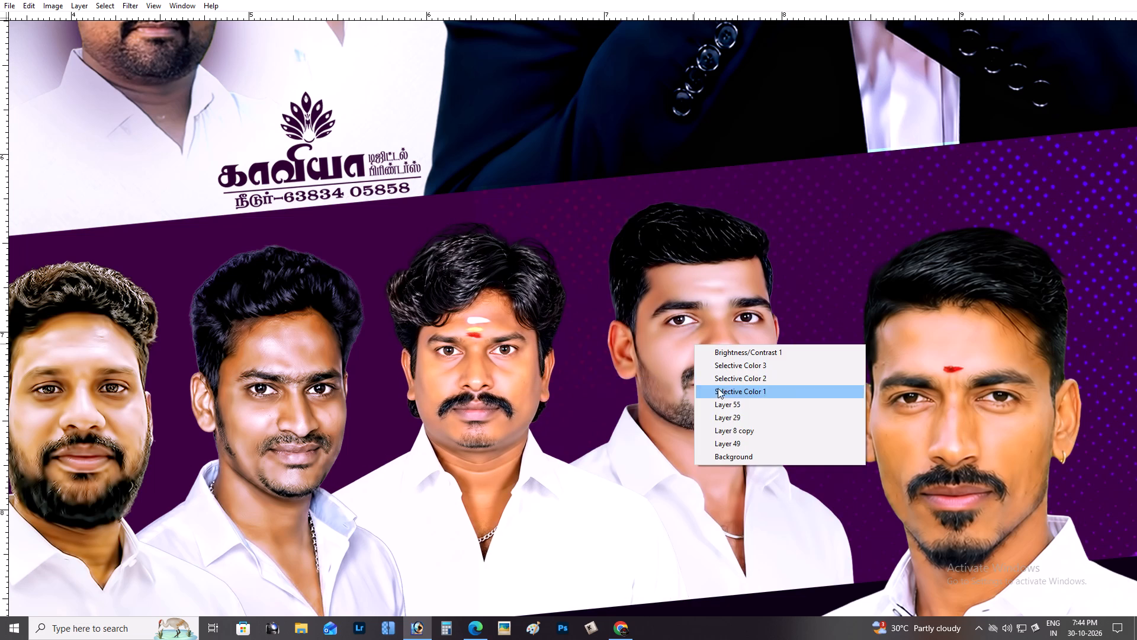
shift+click(722, 402)
shift+drag(704, 392, 717, 392)
key(space)
drag(576, 420, 723, 389)
shift+drag(672, 380, 679, 379)
Shift the young man's photo on Layer 28 slightly right, towards the moustached man, and a touch up.
right_click(432, 384)
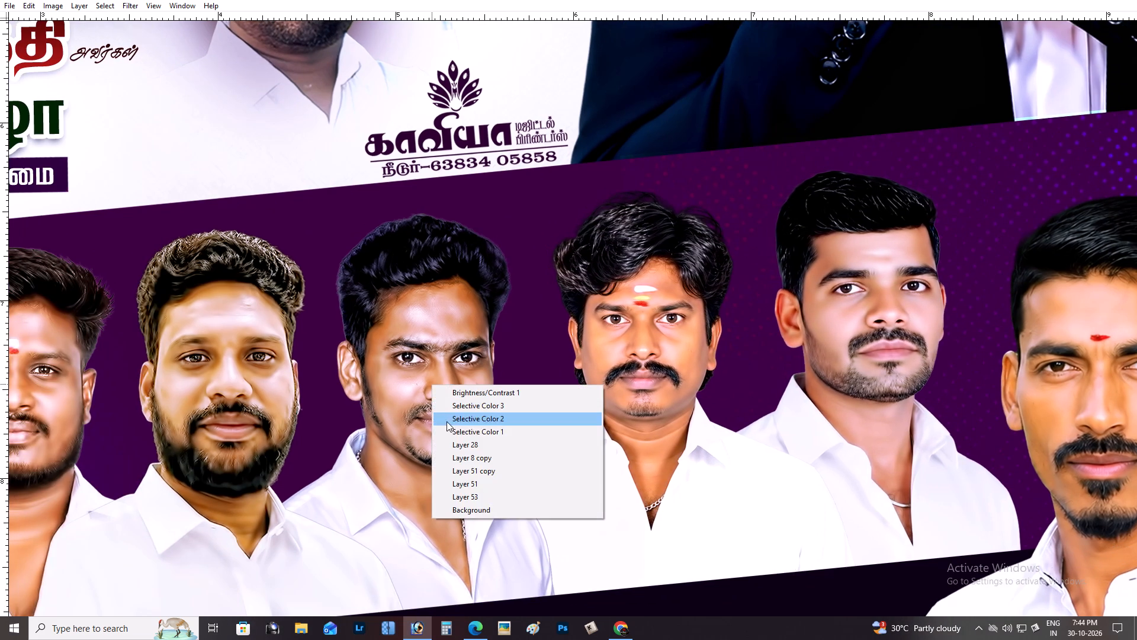
click(452, 438)
right_click(434, 409)
click(460, 465)
shift+drag(452, 452, 461, 450)
key(space)
key(space)
key(space)
key(space)
key(space)
drag(445, 429, 661, 427)
right_click(419, 396)
click(444, 447)
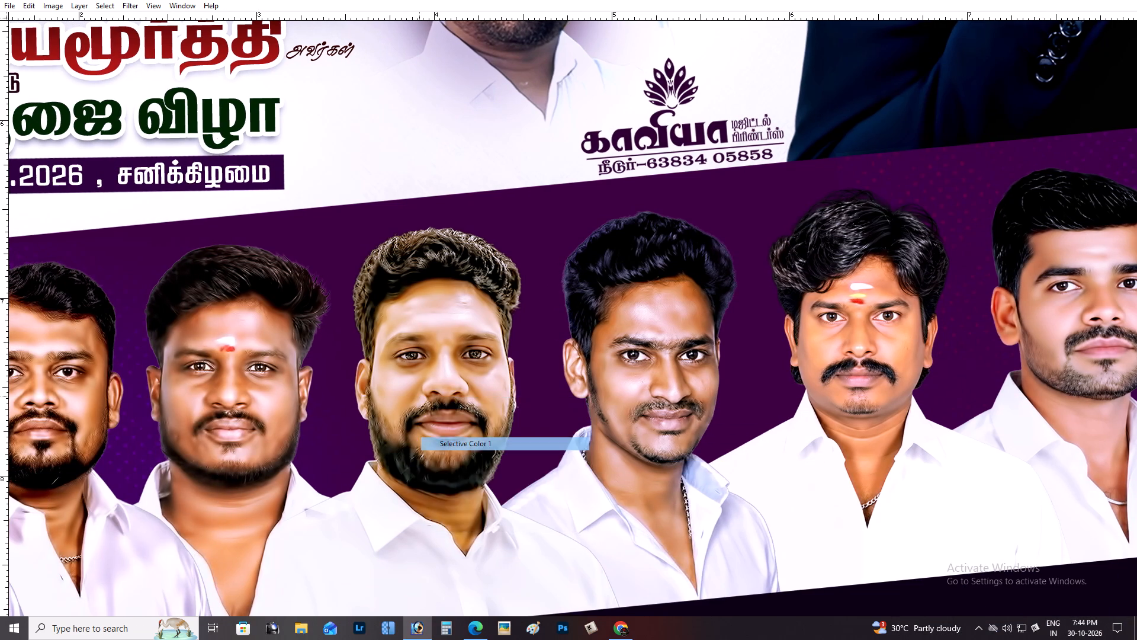
Save the banner and export it as the JPEG 10X10 copy.jpg in folder 30, replacing the existing file.
key(ctrl+minus)
key(ctrl+minus)
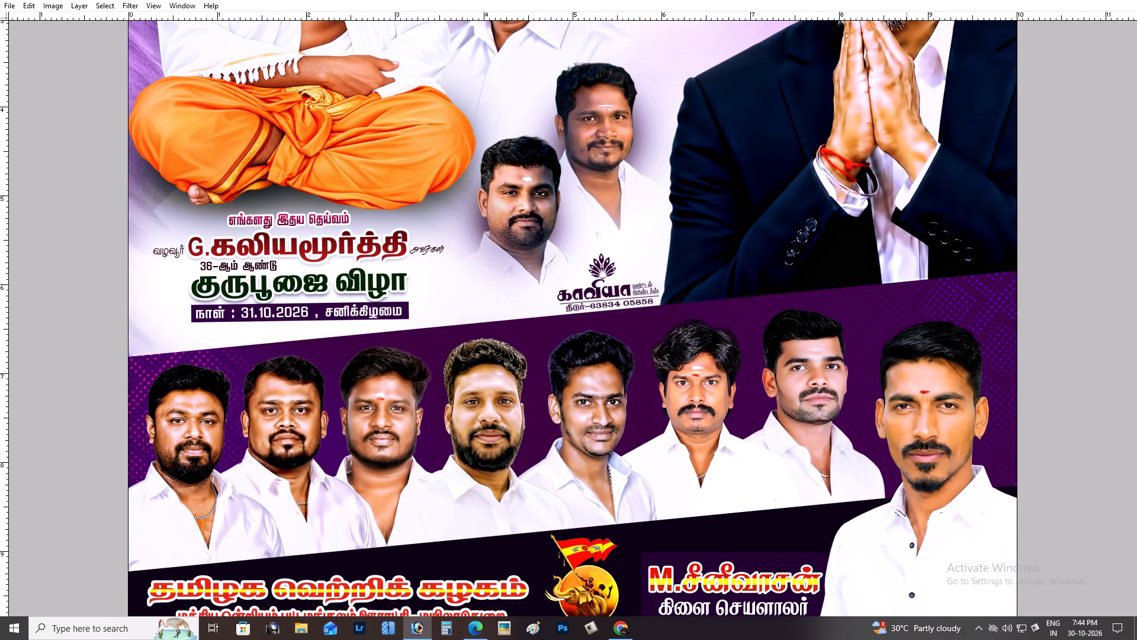
key(ctrl+s)
scroll(730, 363, up, 4)
scroll(591, 338, up, 4)
scroll(591, 338, down, 9)
key(ctrl+minus)
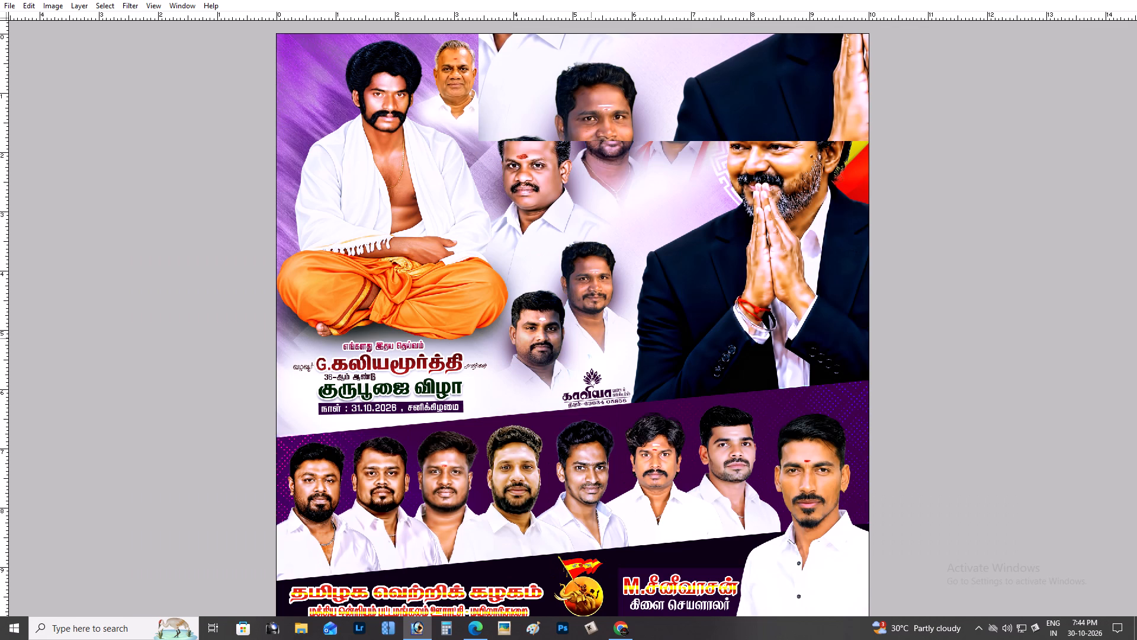
key(ctrl+s)
key(ctrl+shift+s)
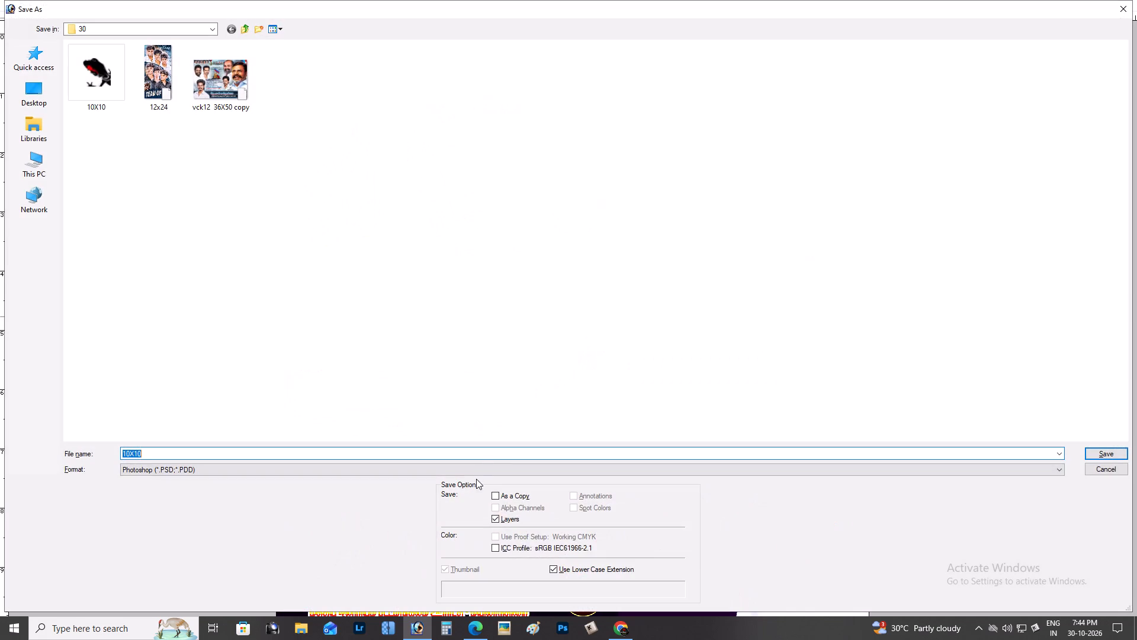
click(480, 471)
click(473, 527)
key(Return)
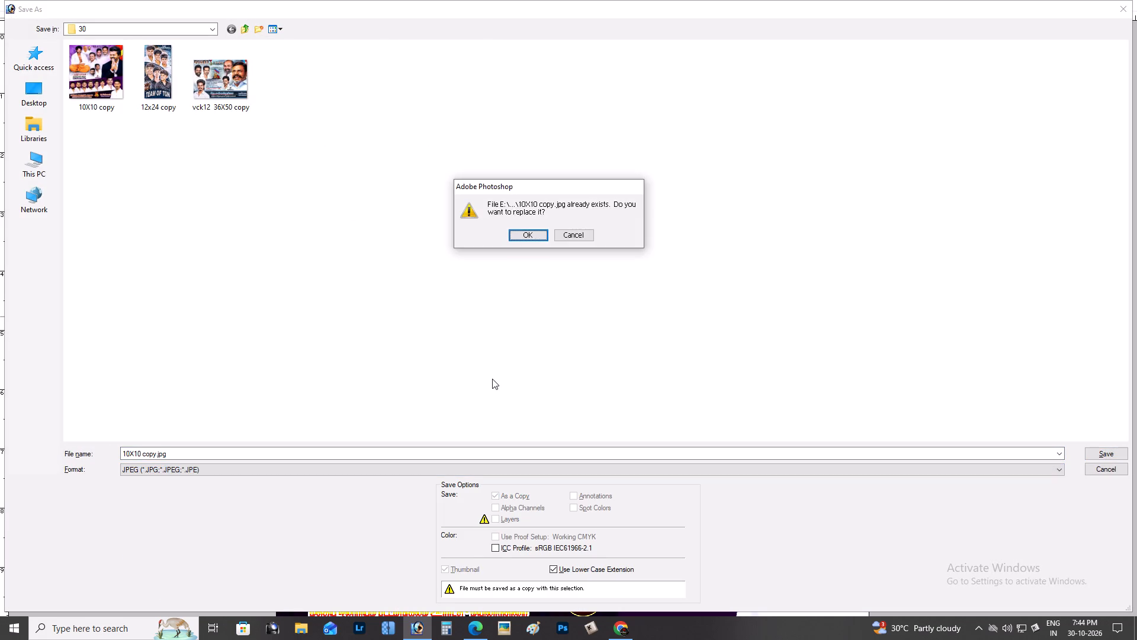
key(Return)
key(Return)
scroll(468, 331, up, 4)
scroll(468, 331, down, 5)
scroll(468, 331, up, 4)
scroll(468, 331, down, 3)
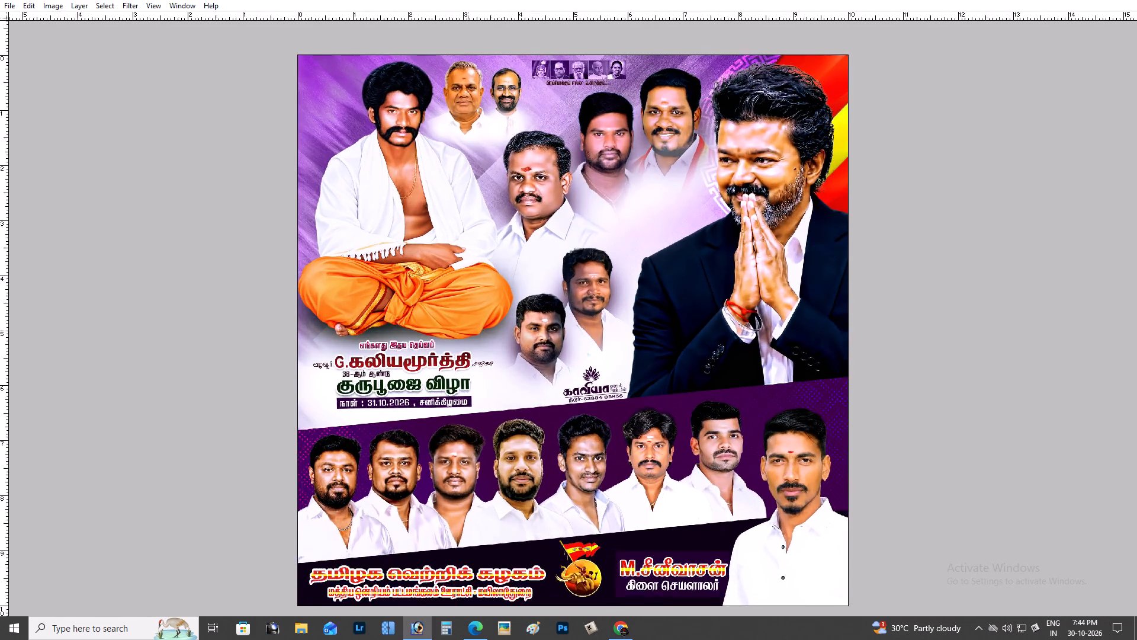
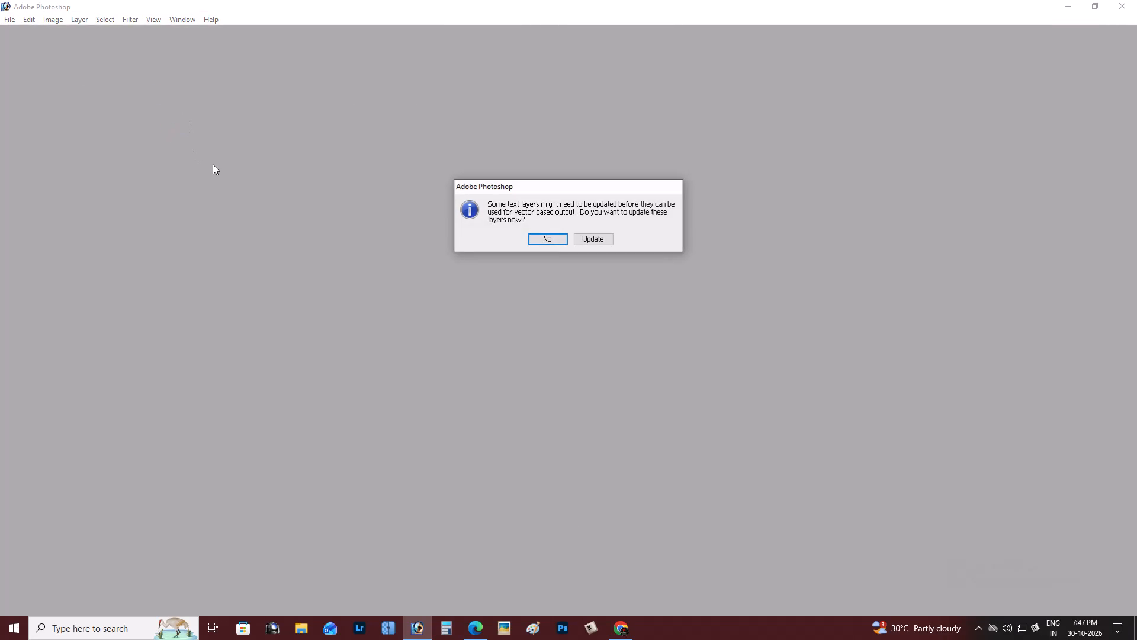
Finish opening the 10X10 banner without updating its text layers, and show it in full-screen view.
click(541, 243)
key(f)
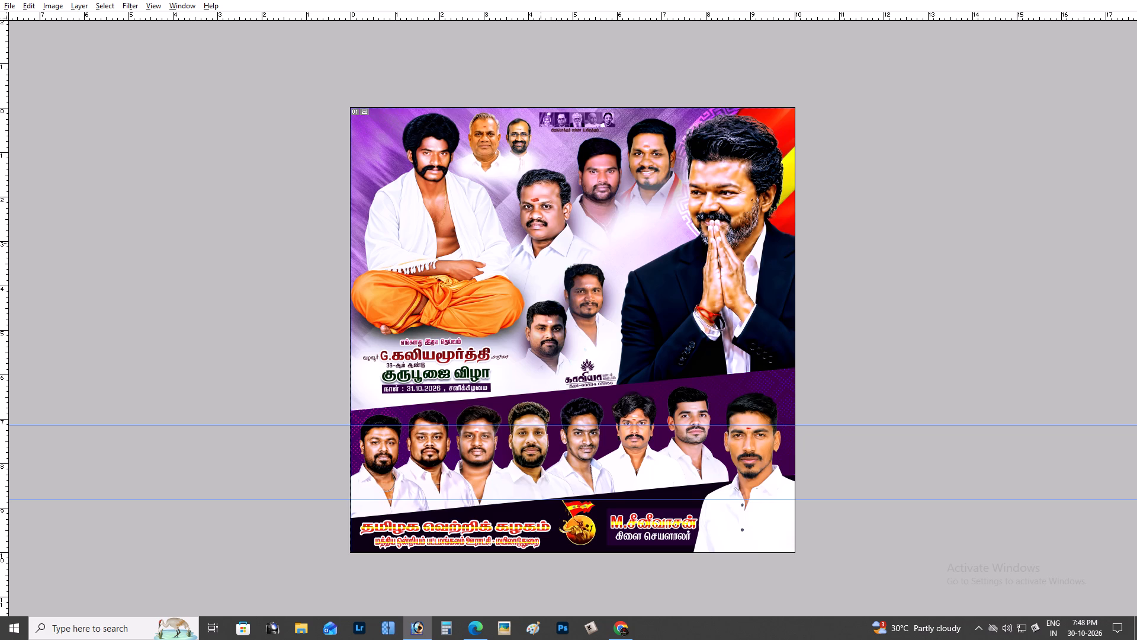
Examine the whole banner layout, from the upper portraits to the lower portrait row and party text.
scroll(304, 319, up, 3)
scroll(304, 319, down, 5)
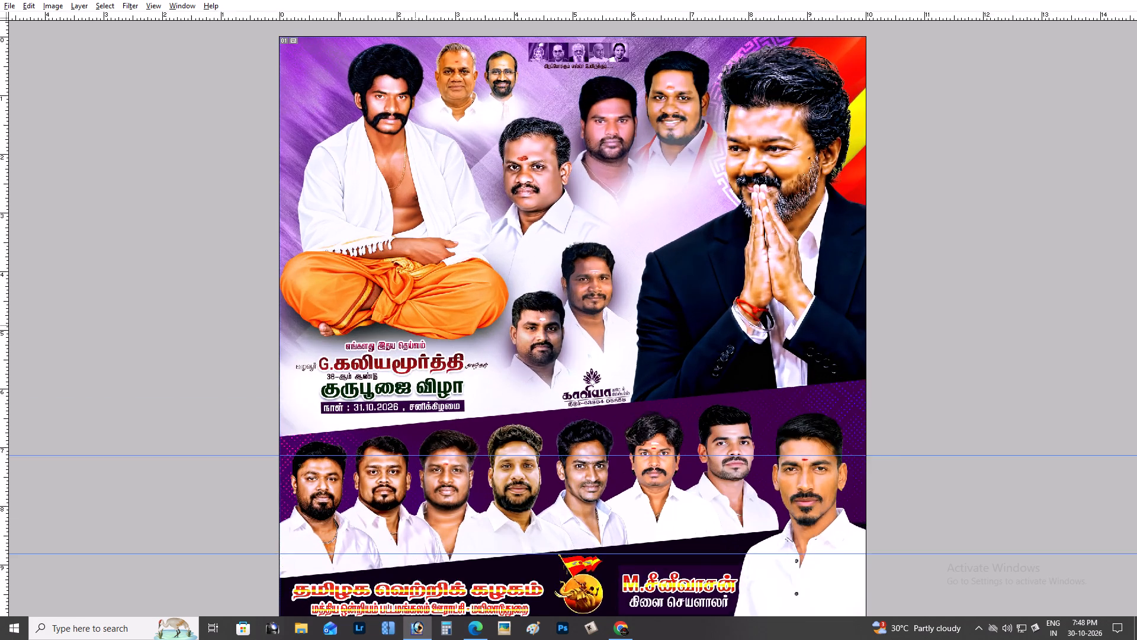
scroll(415, 325, down, 5)
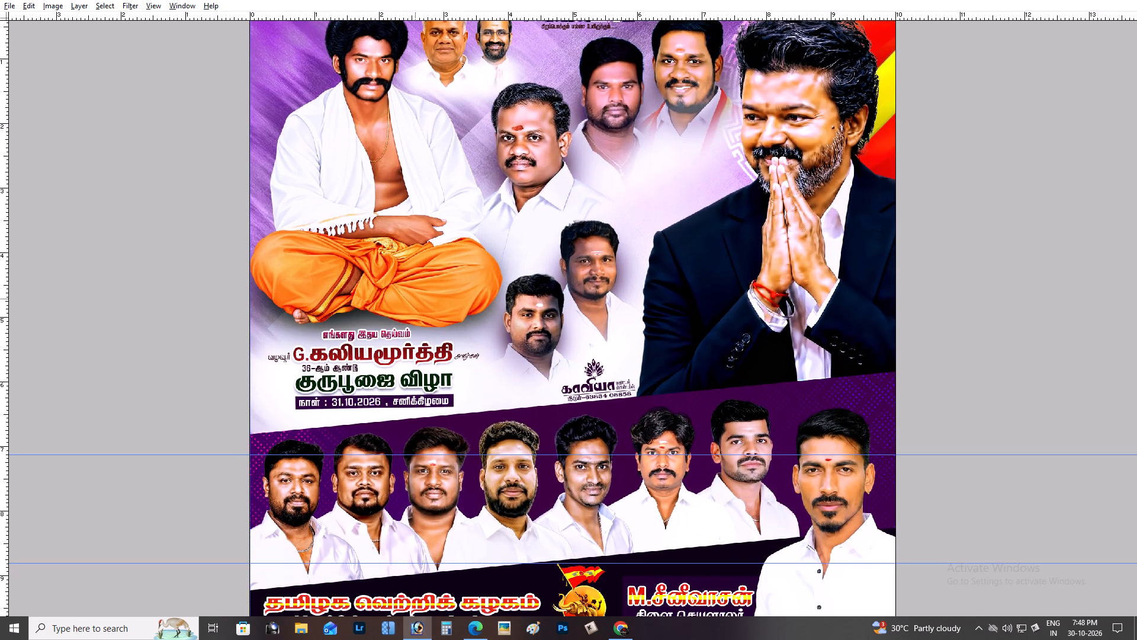
scroll(473, 260, up, 3)
scroll(475, 257, down, 2)
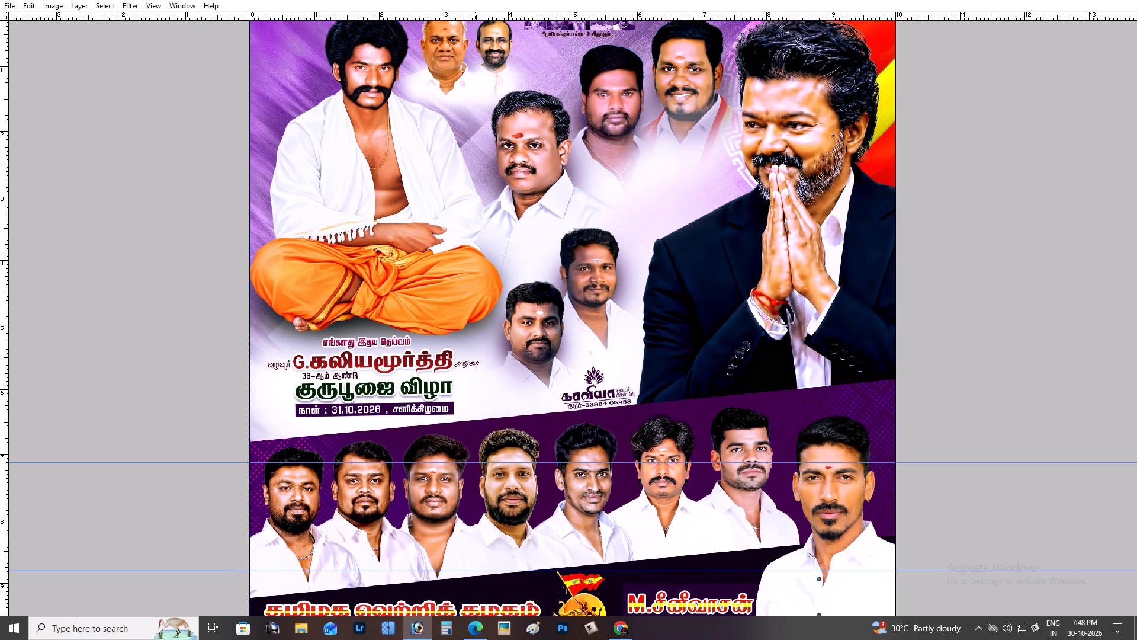
scroll(475, 257, down, 1)
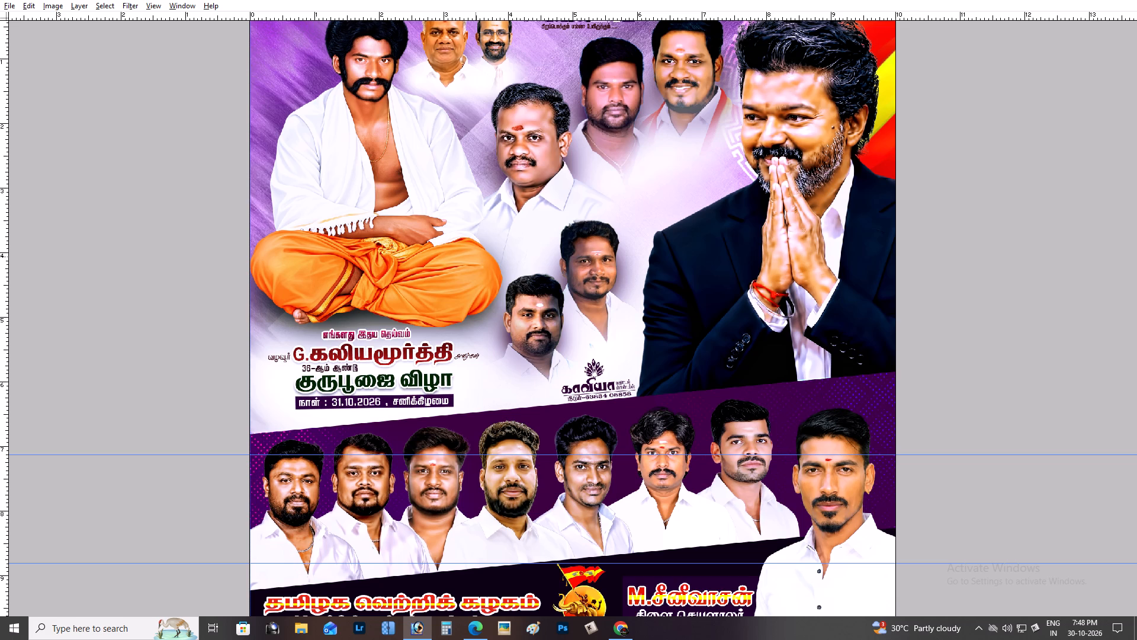
scroll(476, 257, up, 8)
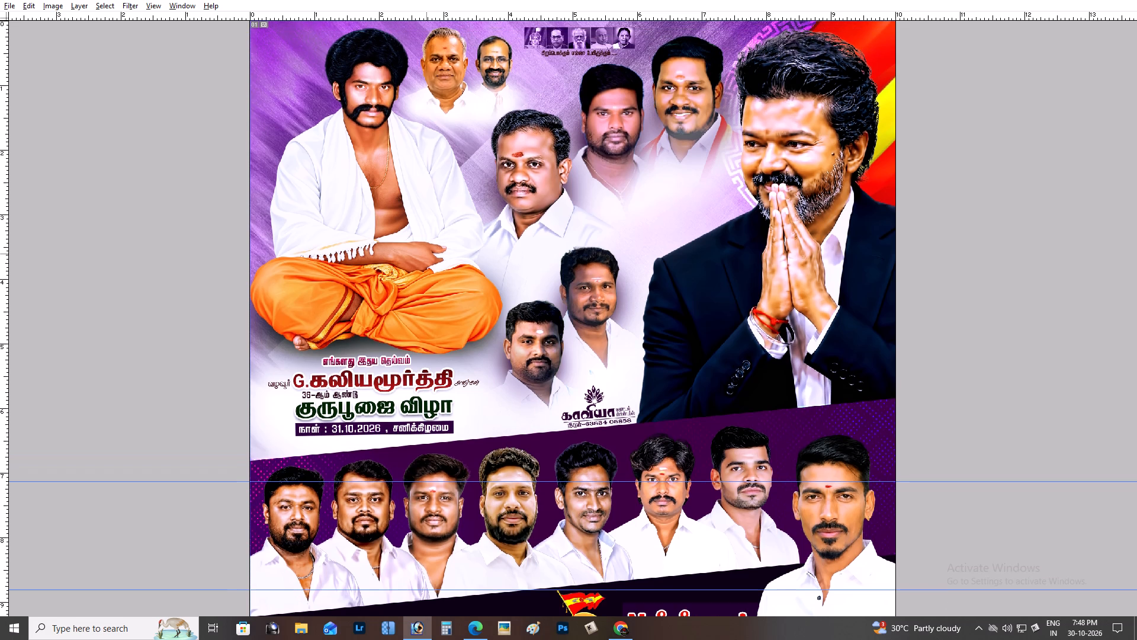
scroll(426, 254, up, 3)
Duplicate the green குருபூஜை விழா title text layer below the seated man.
key(z)
double_click(304, 130)
key(space)
key(space)
key(space)
key(space)
key(space)
key(space)
key(space)
key(space)
key(space)
drag(304, 130, 310, 194)
drag(310, 194, 367, 263)
key(v)
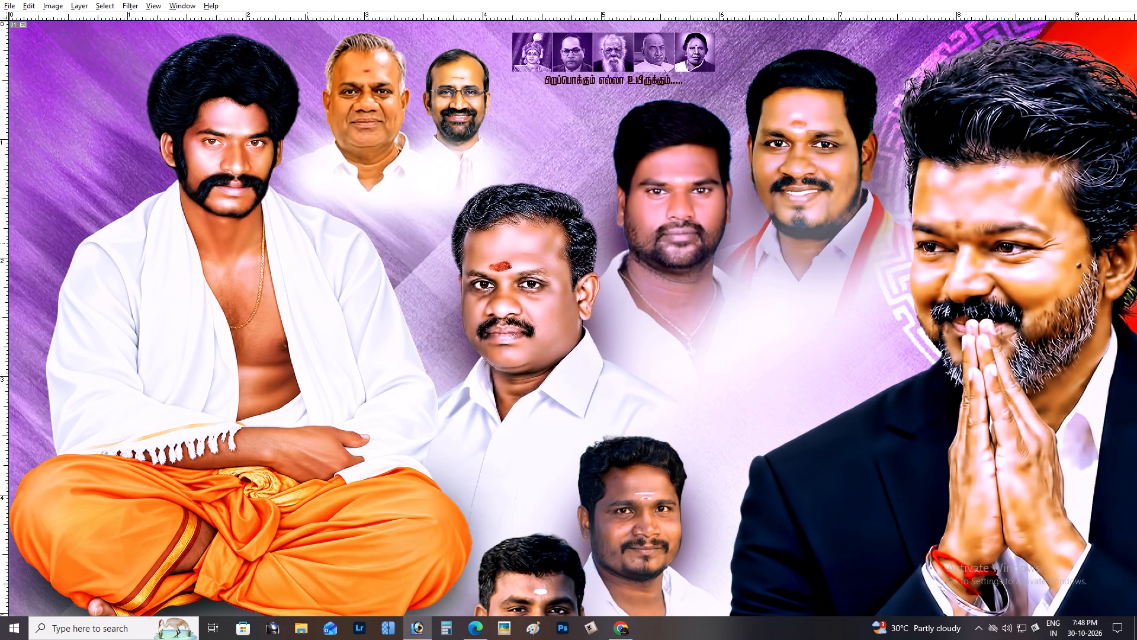
right_click(52, 117)
click(74, 124)
key(t)
key(space)
key(space)
key(space)
key(space)
key(space)
key(space)
key(space)
key(space)
key(space)
key(space)
key(space)
drag(238, 523, 285, 85)
drag(316, 360, 316, 286)
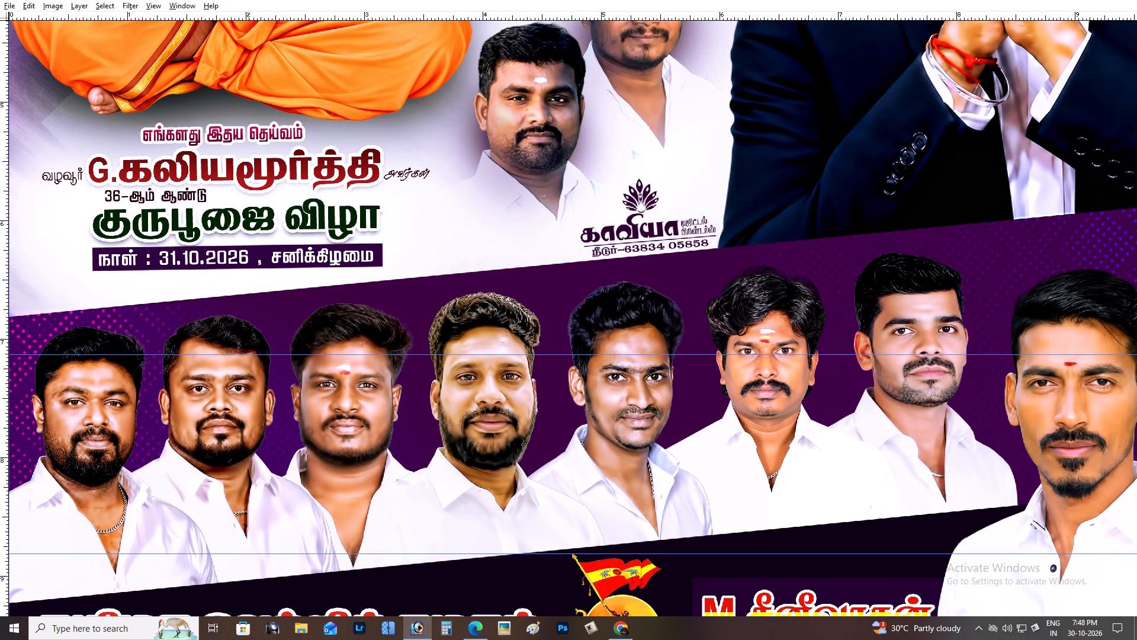
triple_click(248, 215)
click(248, 215)
key(ctrl+Return)
key(v)
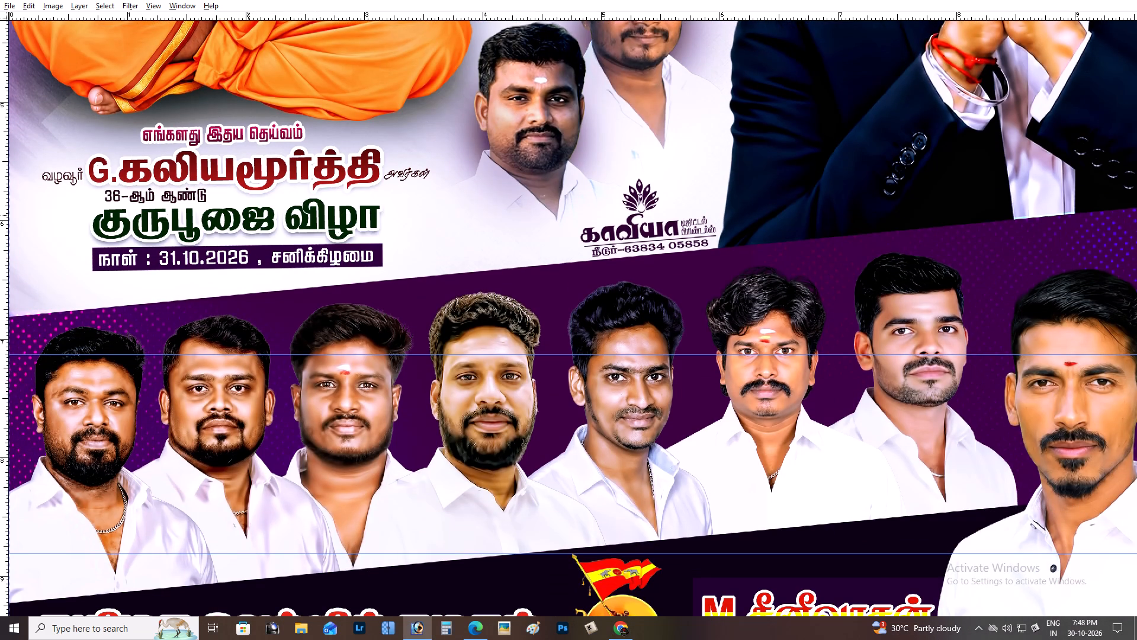
key(ctrl+j)
Move the copied குருபூஜை விழா text up over the seated man's chest.
right_click(249, 229)
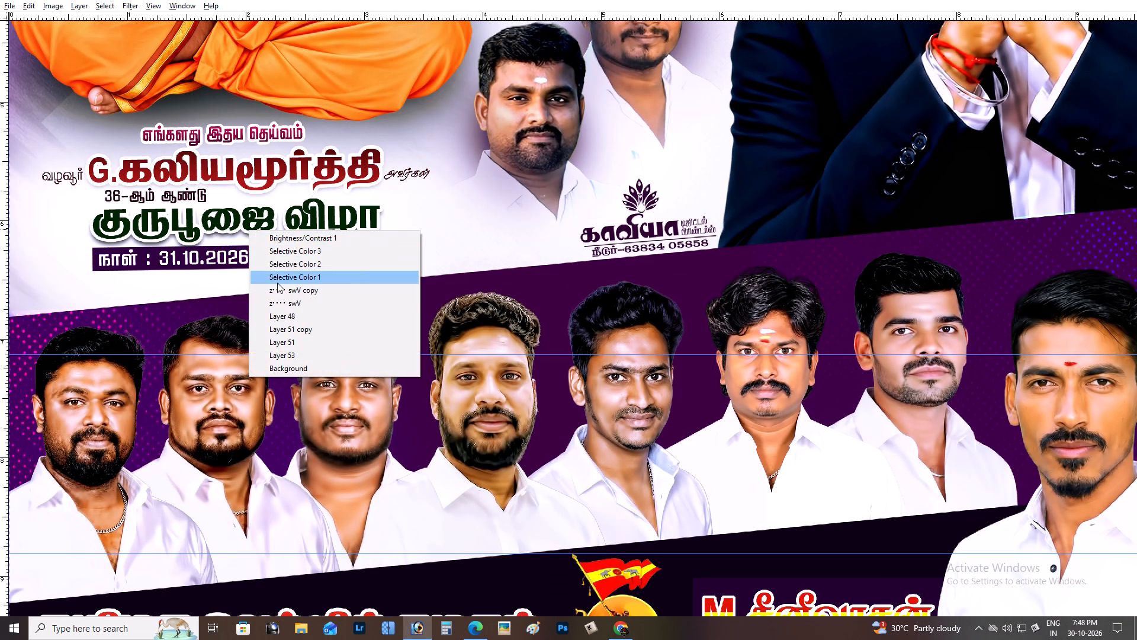
click(279, 289)
shift+right_click(249, 218)
shift+click(275, 285)
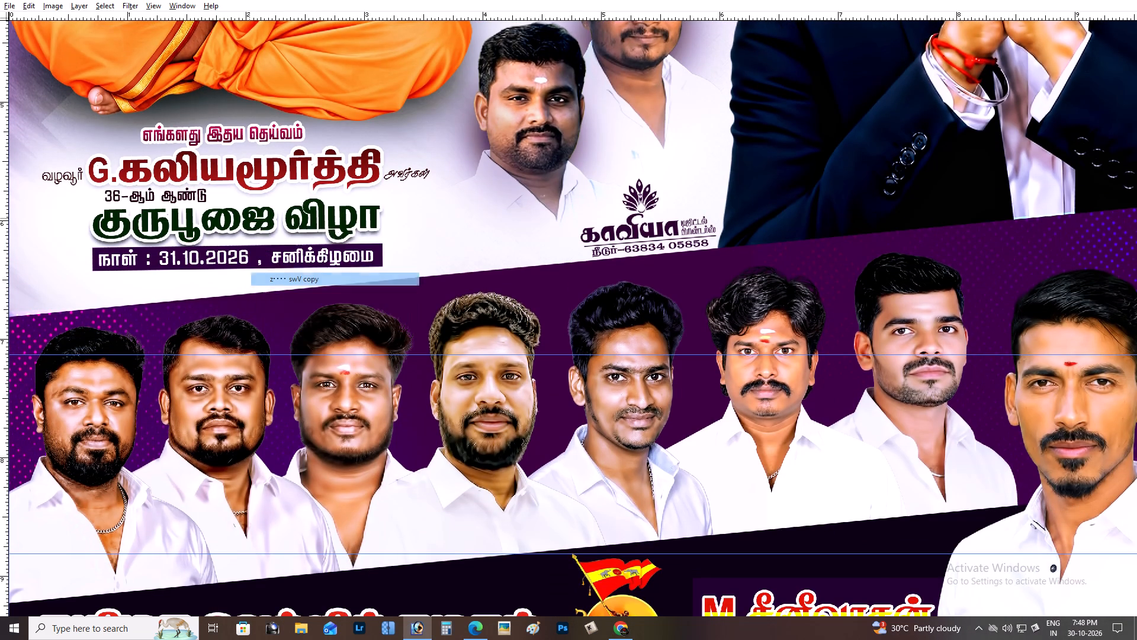
drag(255, 238, 281, 28)
key(space)
key(space)
key(space)
key(space)
key(space)
key(space)
drag(300, 61, 361, 350)
drag(374, 276, 389, 396)
drag(371, 345, 363, 93)
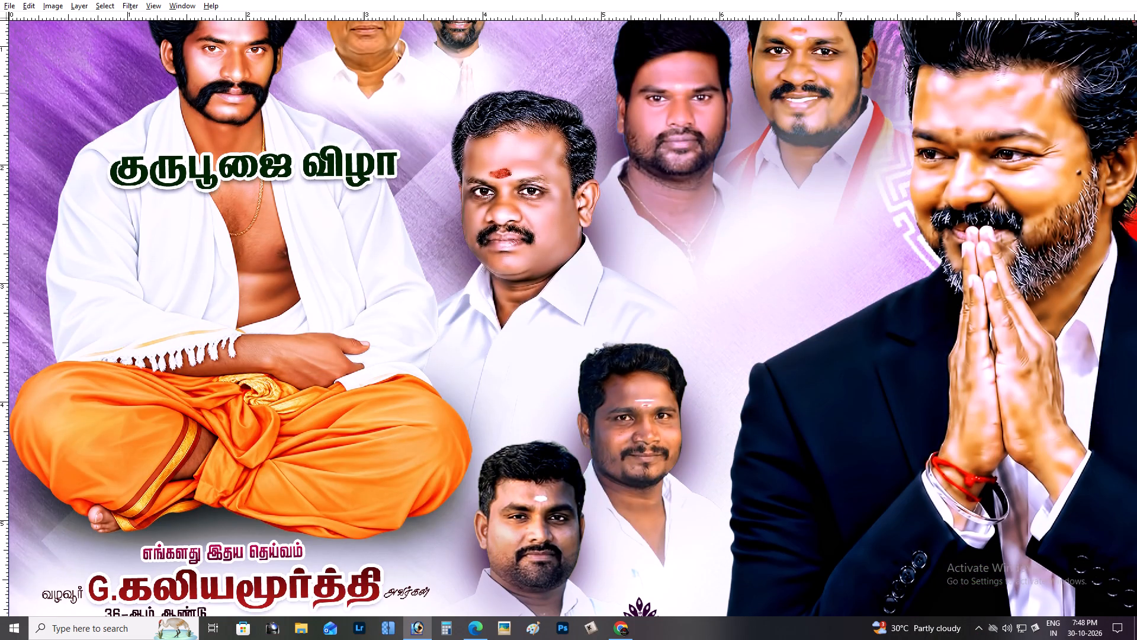
key(space)
drag(363, 131, 363, 295)
Change the font of the copied குருபூஜை விழா text to STMZH - 058.
key(Tab)
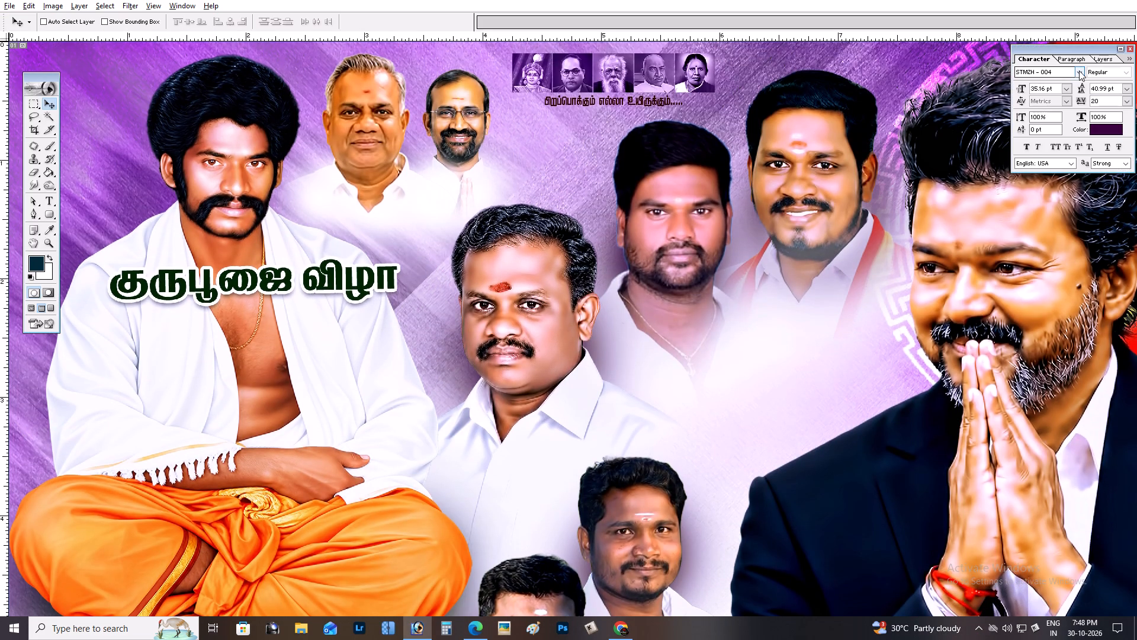
click(1079, 71)
click(1062, 247)
click(1082, 74)
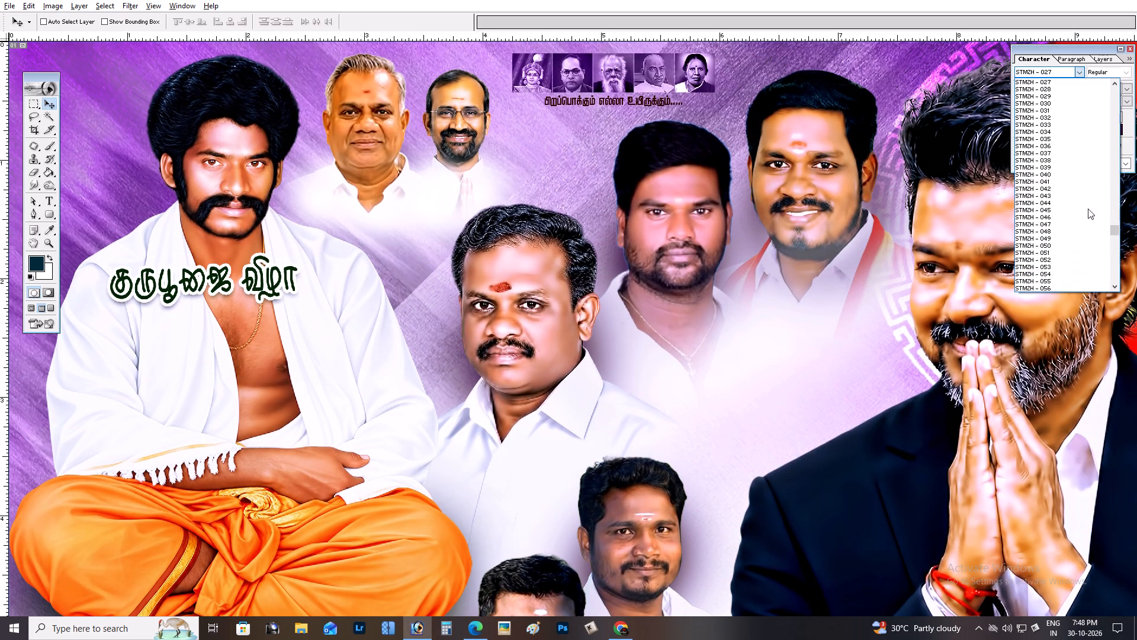
click(1071, 275)
click(1077, 68)
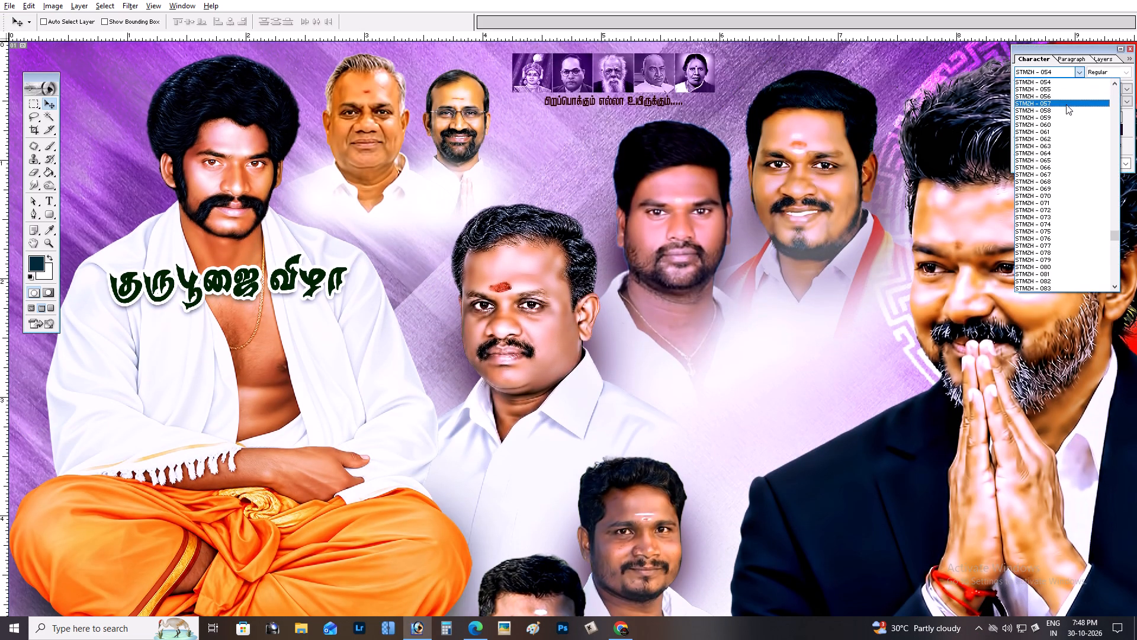
click(1066, 111)
drag(365, 241, 370, 242)
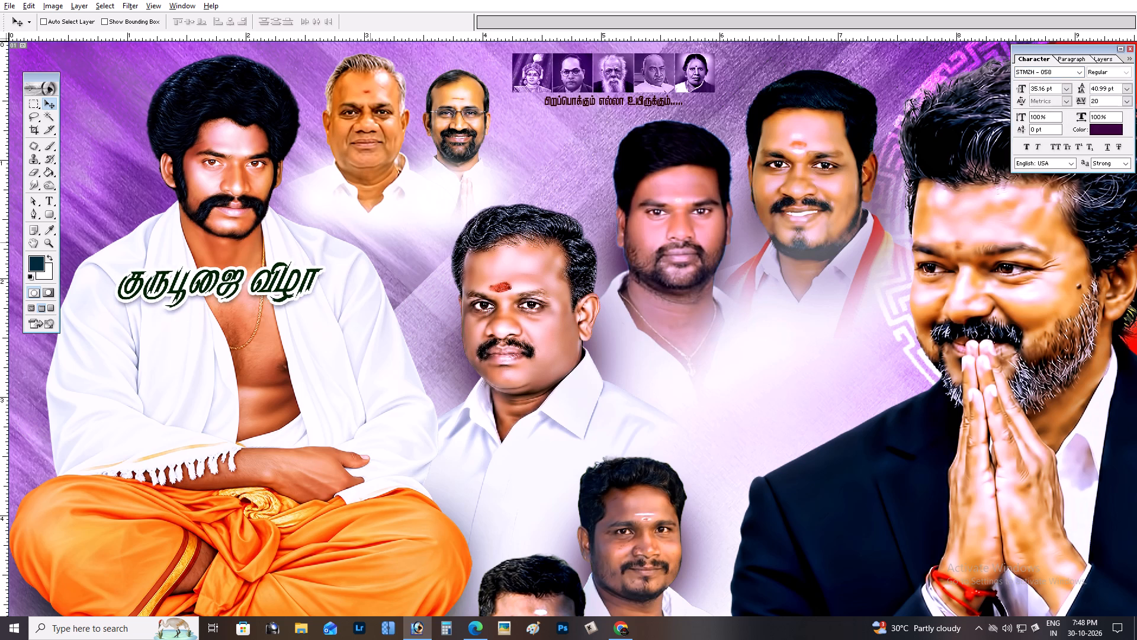
Hide the Stroke, Color Overlay and Drop Shadow effects on the copied குருபூஜை விழா text layer.
key(Tab)
key(Tab)
click(192, 0)
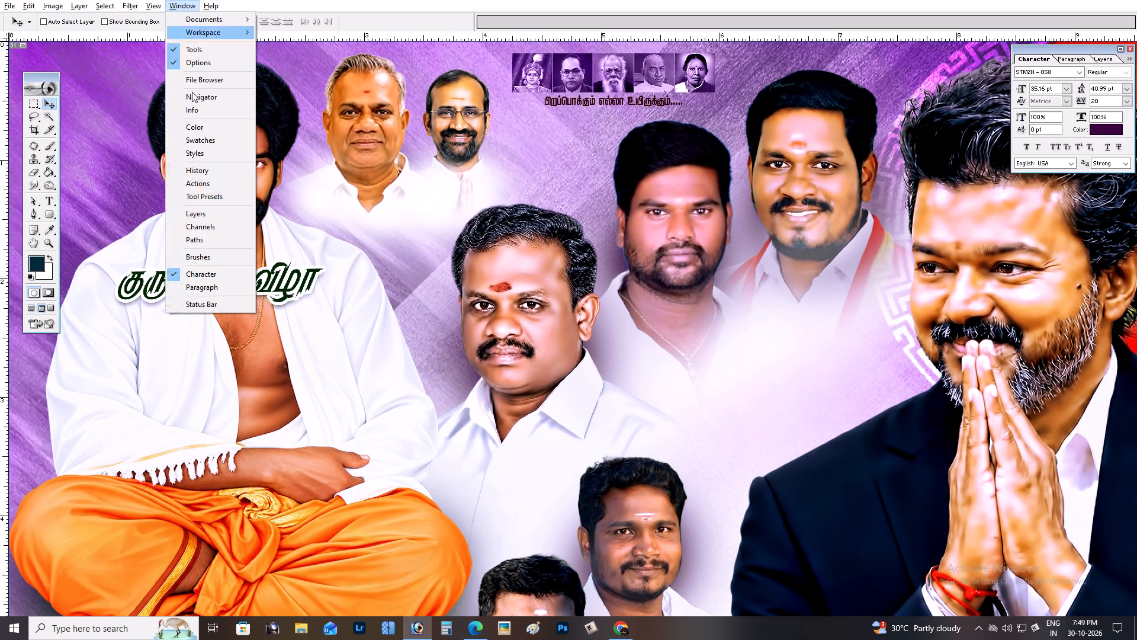
click(201, 215)
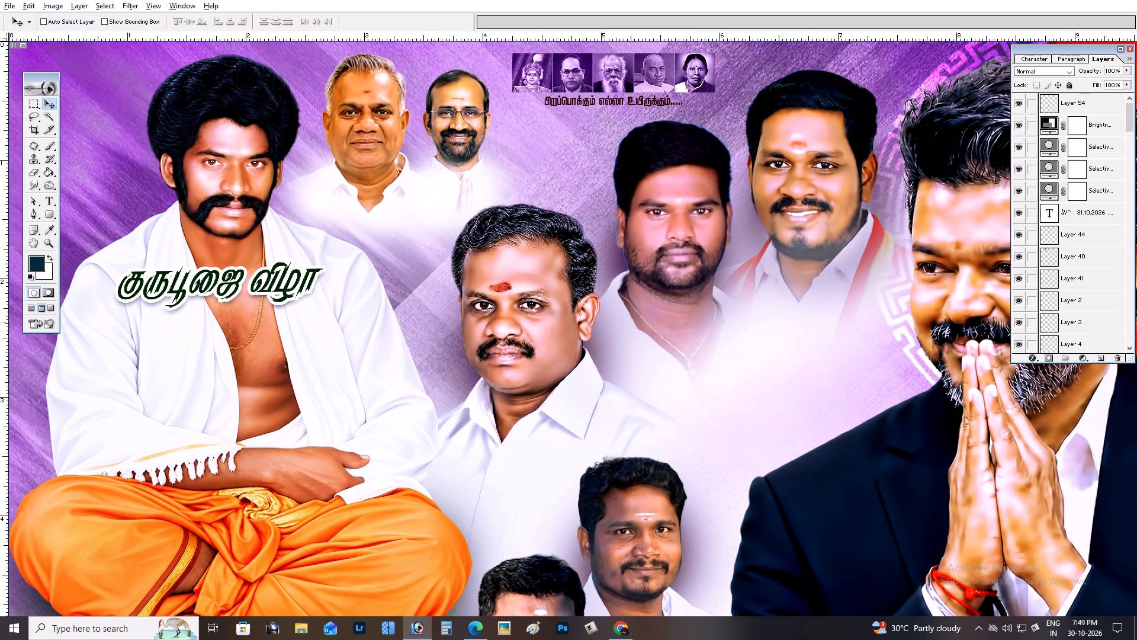
drag(230, 310, 243, 299)
key(ctrl+z)
right_click(210, 272)
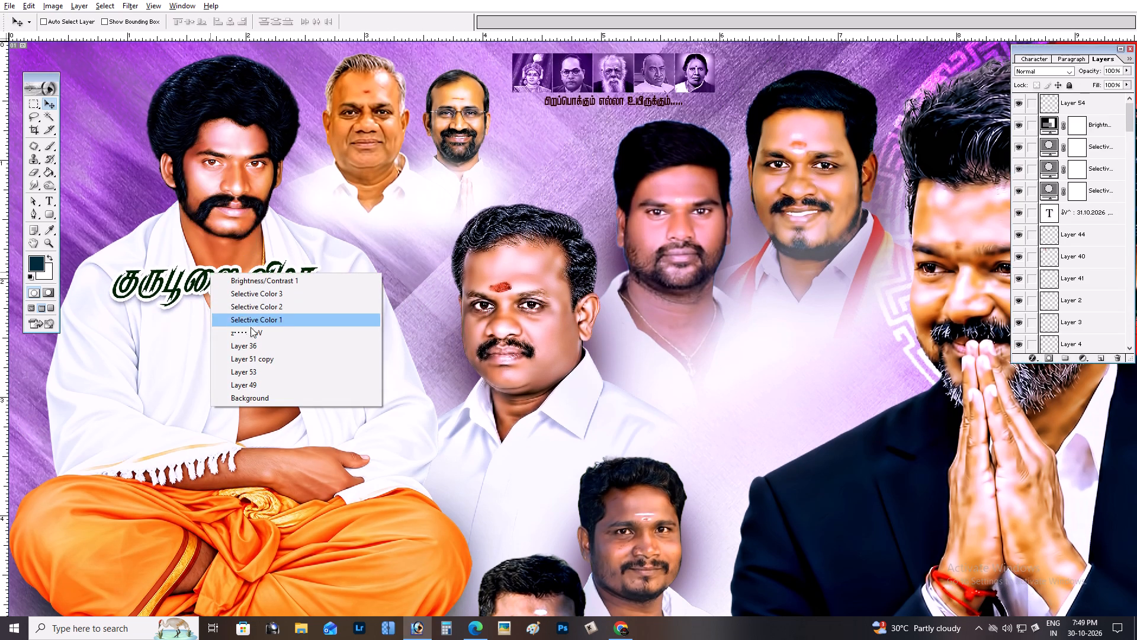
click(251, 332)
scroll(1045, 327, down, 2)
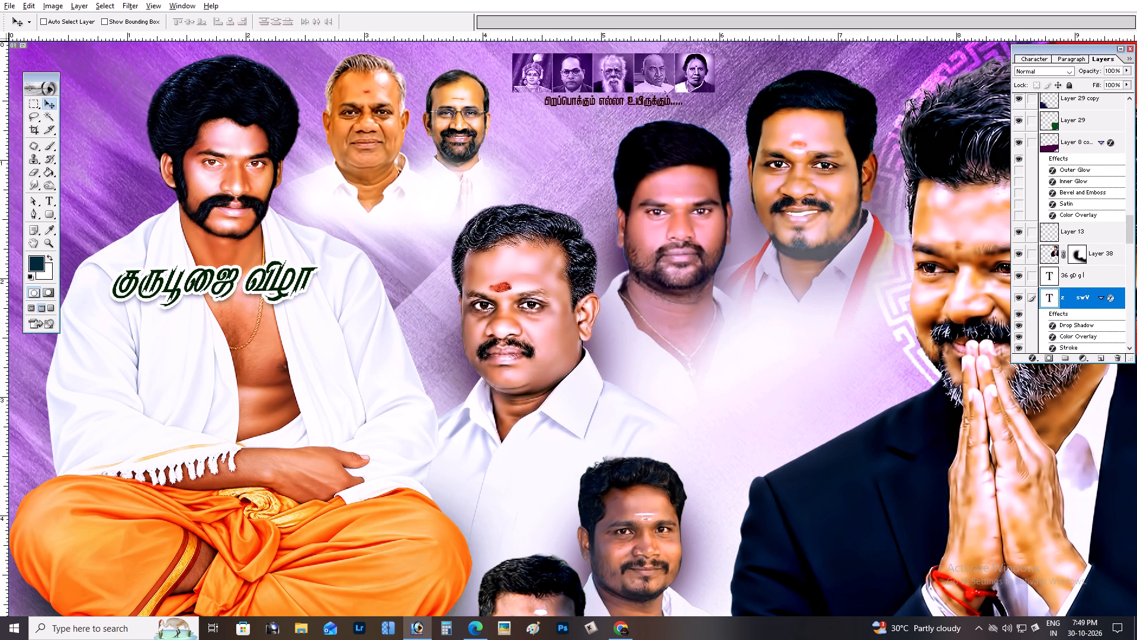
scroll(1055, 328, down, 2)
click(1020, 304)
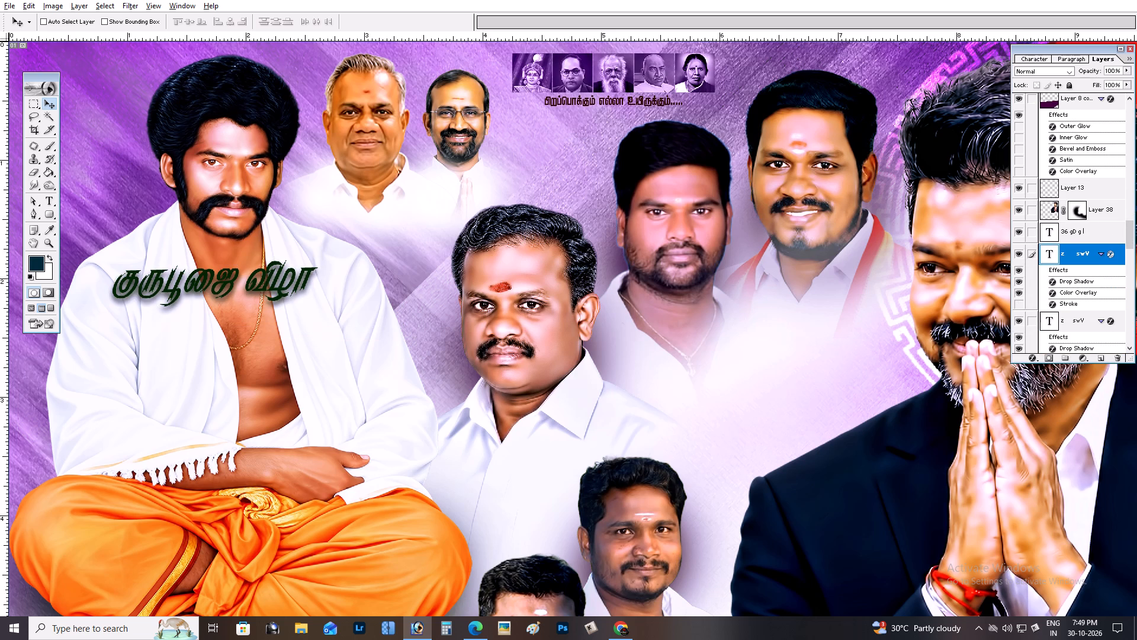
click(1019, 289)
click(1018, 279)
key(Tab)
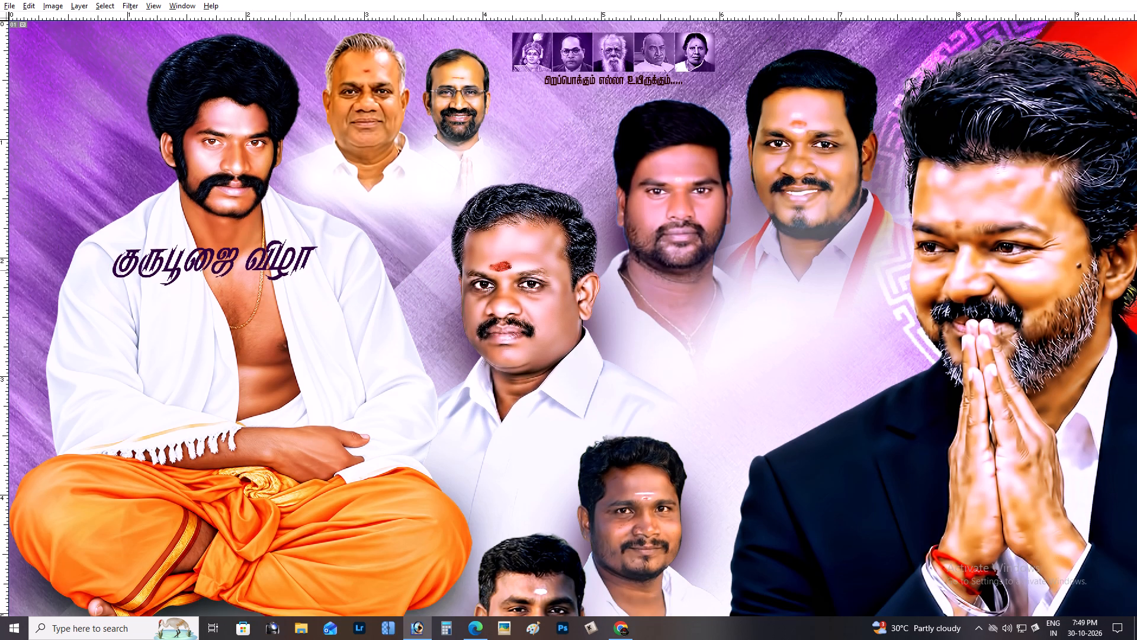
Move the copied குருபூஜை விழா text up over the seated man's hair and fill it with white.
drag(290, 270, 283, 125)
key(Tab)
key(x)
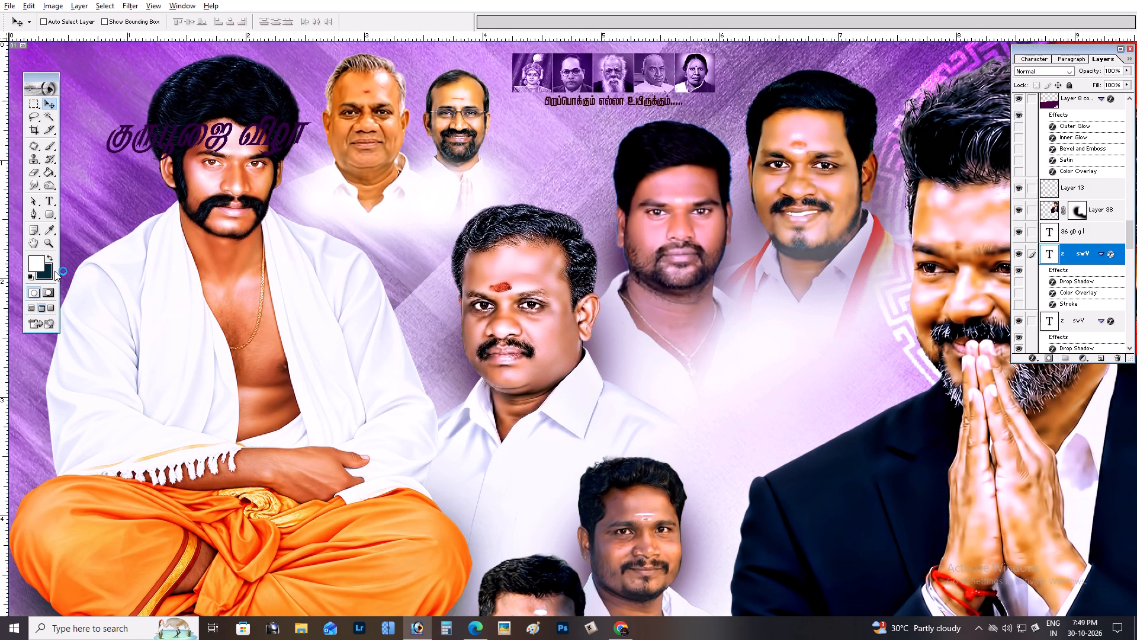
key(alt+shift+BackSpace)
key(Tab)
Send the white குருபூஜை விழா text to the back and raise it six levels, keeping it behind the seated man.
key(ctrl+shift+bracketleft)
key(ctrl+bracketright)
key(ctrl+bracketright)
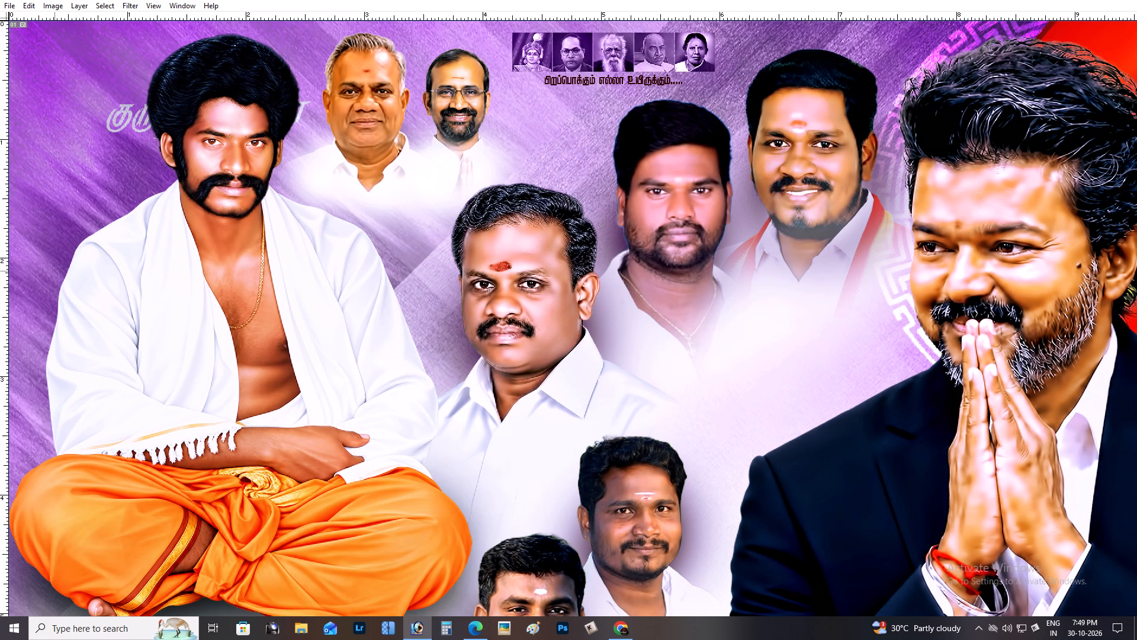
key(ctrl+bracketright)
key(ctrl+bracketright)
key(ctrl+bracketright)
key(ctrl+bracketright)
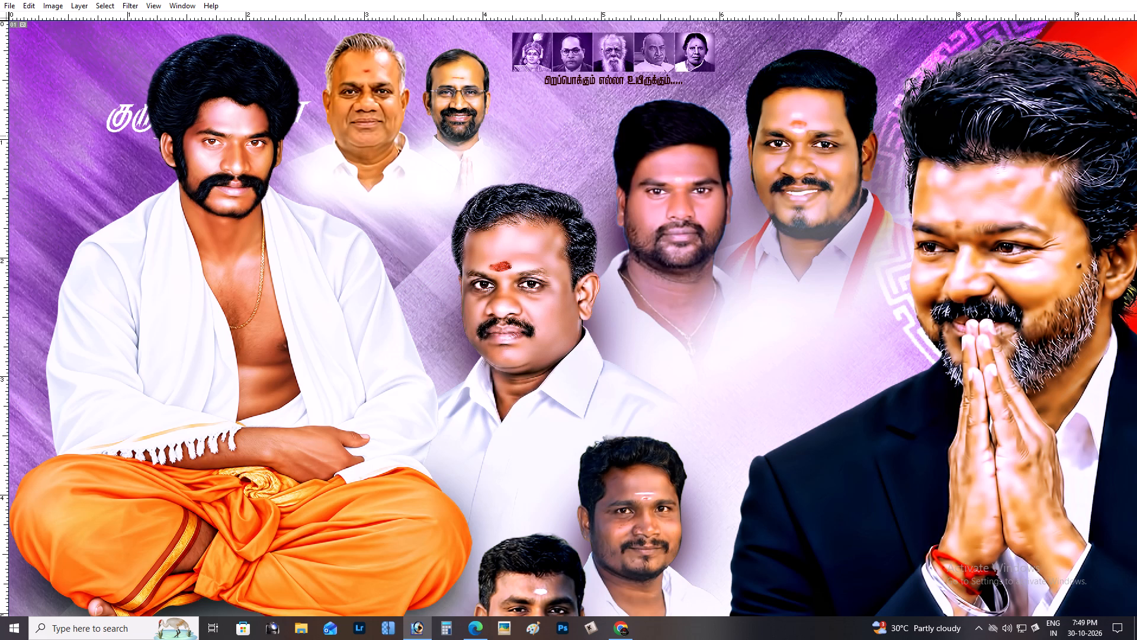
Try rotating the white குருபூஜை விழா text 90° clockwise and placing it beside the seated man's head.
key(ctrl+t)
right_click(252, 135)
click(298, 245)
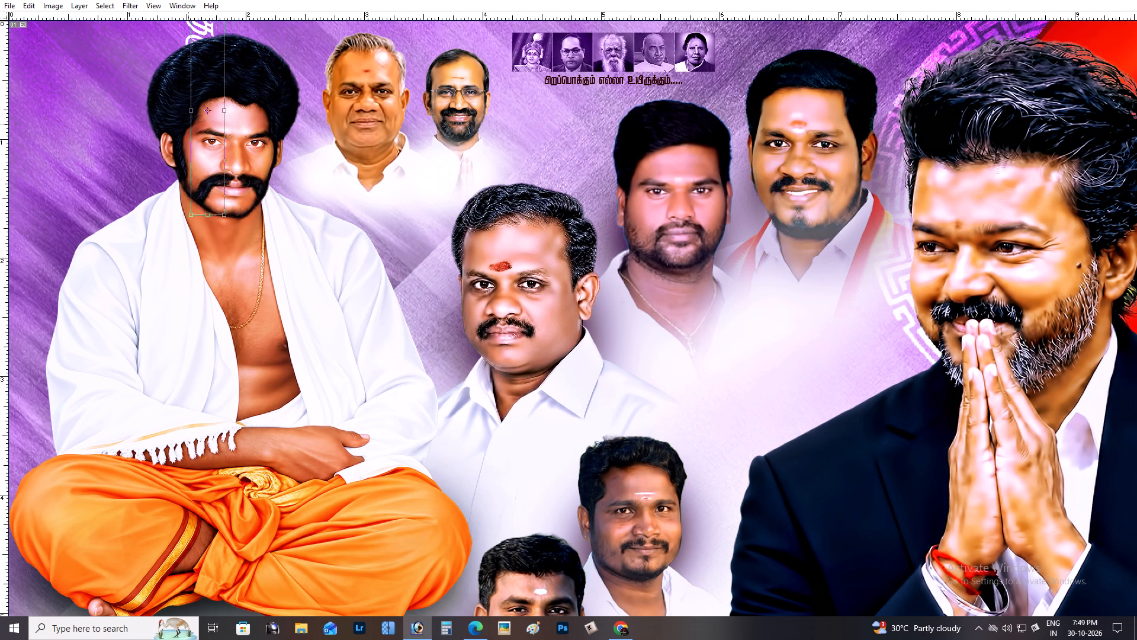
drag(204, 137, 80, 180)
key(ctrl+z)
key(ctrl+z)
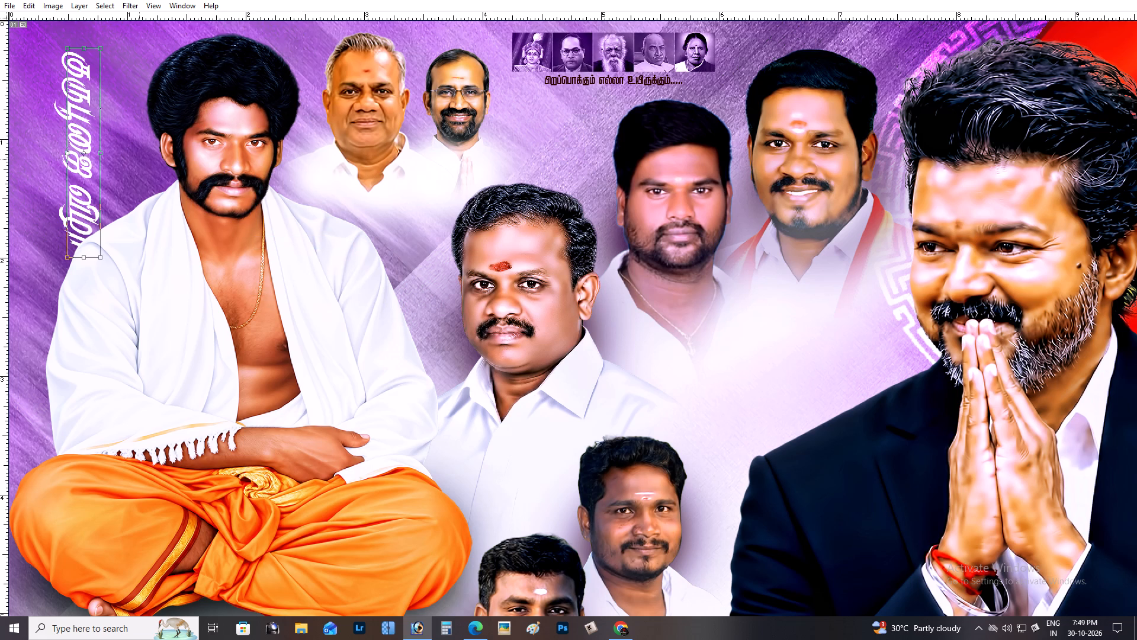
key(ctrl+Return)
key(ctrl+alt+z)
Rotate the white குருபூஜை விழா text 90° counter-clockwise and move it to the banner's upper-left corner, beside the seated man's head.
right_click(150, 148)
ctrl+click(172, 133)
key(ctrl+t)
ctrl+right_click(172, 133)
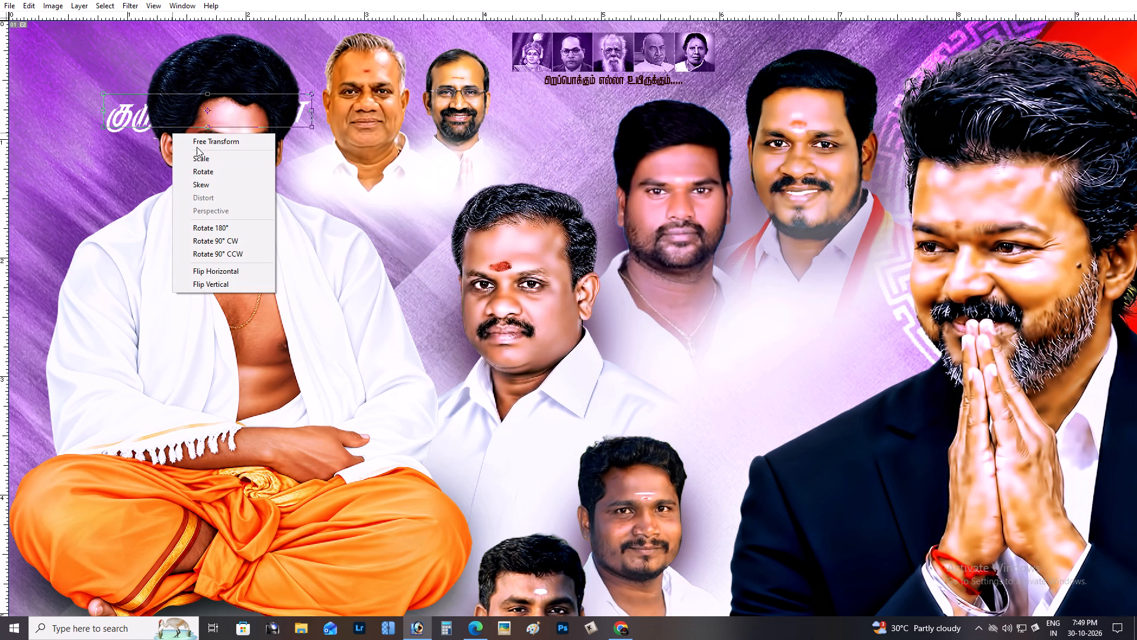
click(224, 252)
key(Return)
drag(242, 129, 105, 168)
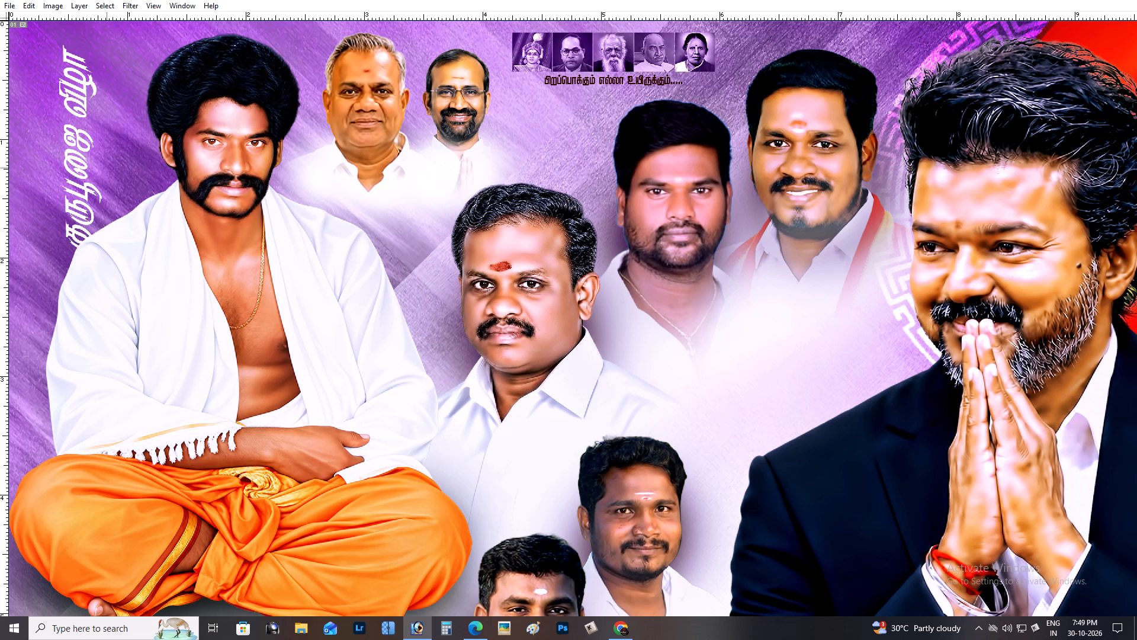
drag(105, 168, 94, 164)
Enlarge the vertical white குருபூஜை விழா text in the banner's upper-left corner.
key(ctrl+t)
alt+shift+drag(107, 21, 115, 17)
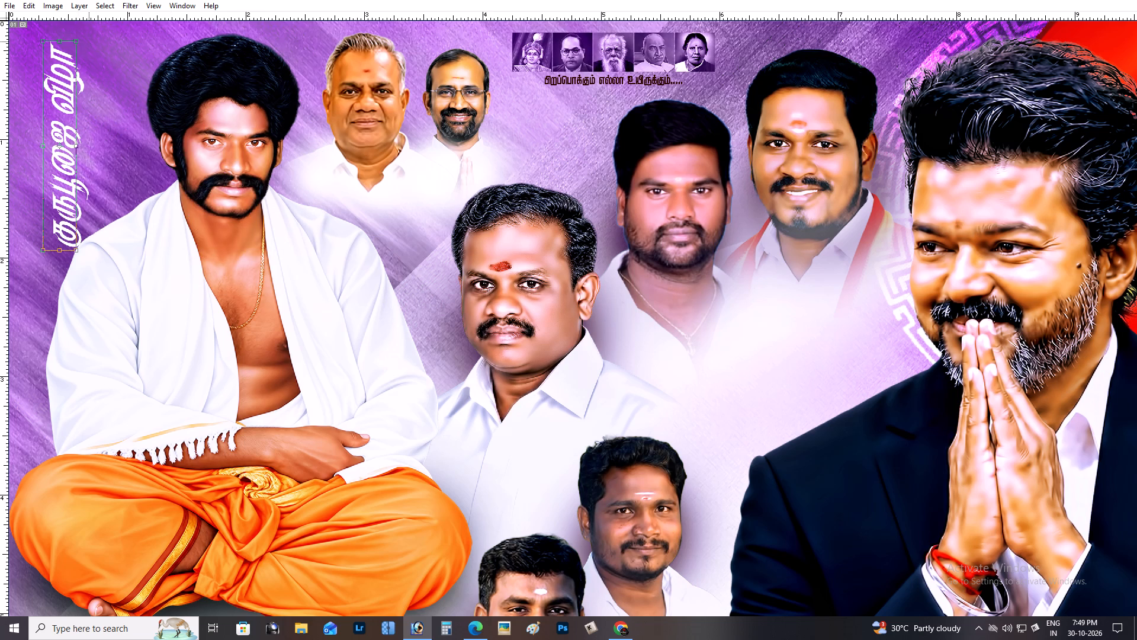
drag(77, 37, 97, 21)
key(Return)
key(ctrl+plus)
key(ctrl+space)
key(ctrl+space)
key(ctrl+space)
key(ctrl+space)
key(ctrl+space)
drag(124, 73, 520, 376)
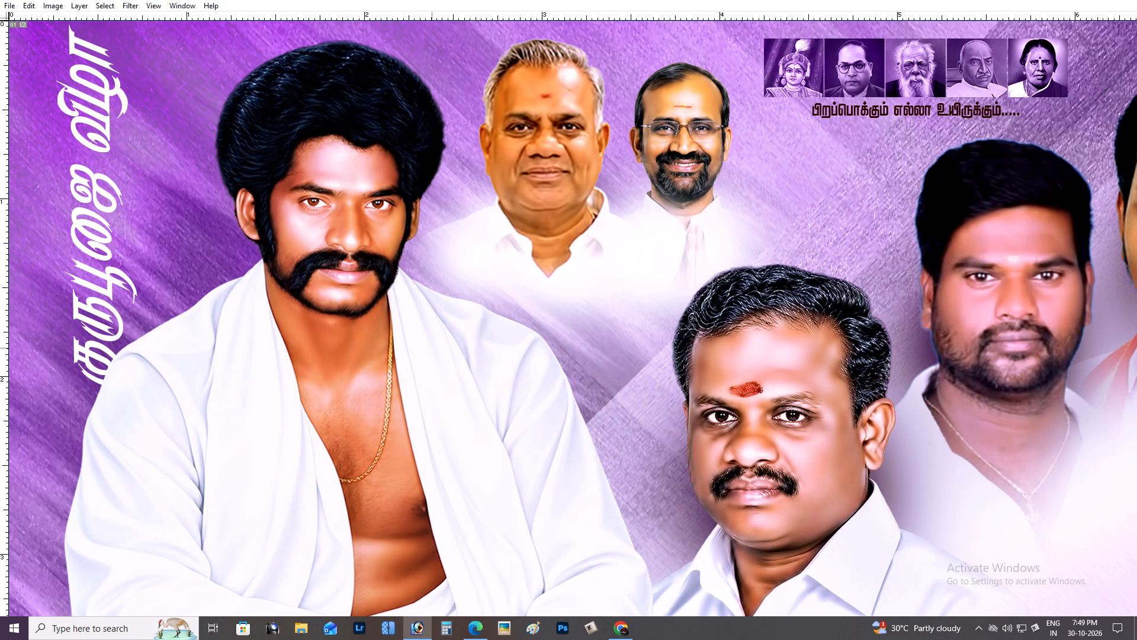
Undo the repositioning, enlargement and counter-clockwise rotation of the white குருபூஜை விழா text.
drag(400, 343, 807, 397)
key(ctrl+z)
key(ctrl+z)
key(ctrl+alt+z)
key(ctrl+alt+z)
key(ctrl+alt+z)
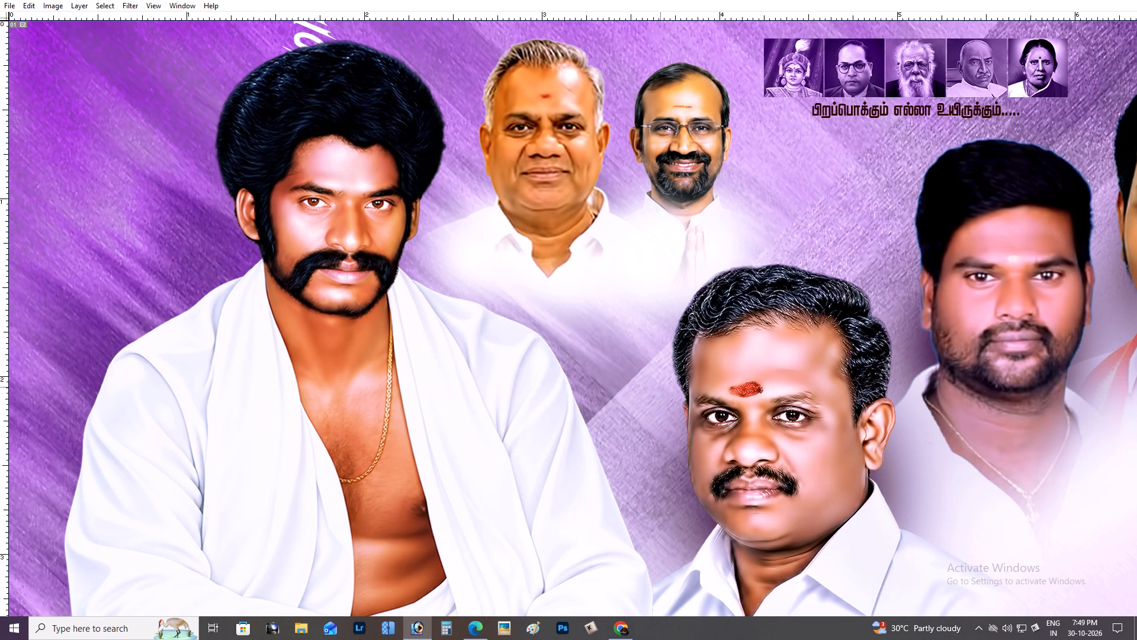
Narrow the horizontal white குருபூஜை விழா text behind the seated man's head.
click(380, 206)
key(ctrl+t)
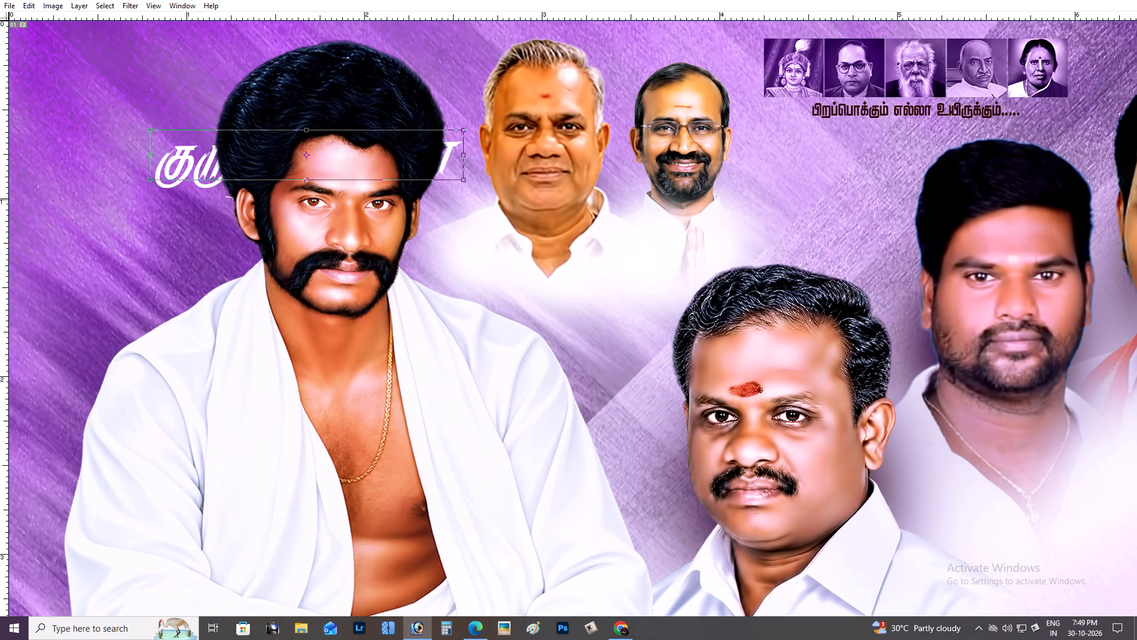
alt+shift+drag(465, 156, 427, 156)
key(Return)
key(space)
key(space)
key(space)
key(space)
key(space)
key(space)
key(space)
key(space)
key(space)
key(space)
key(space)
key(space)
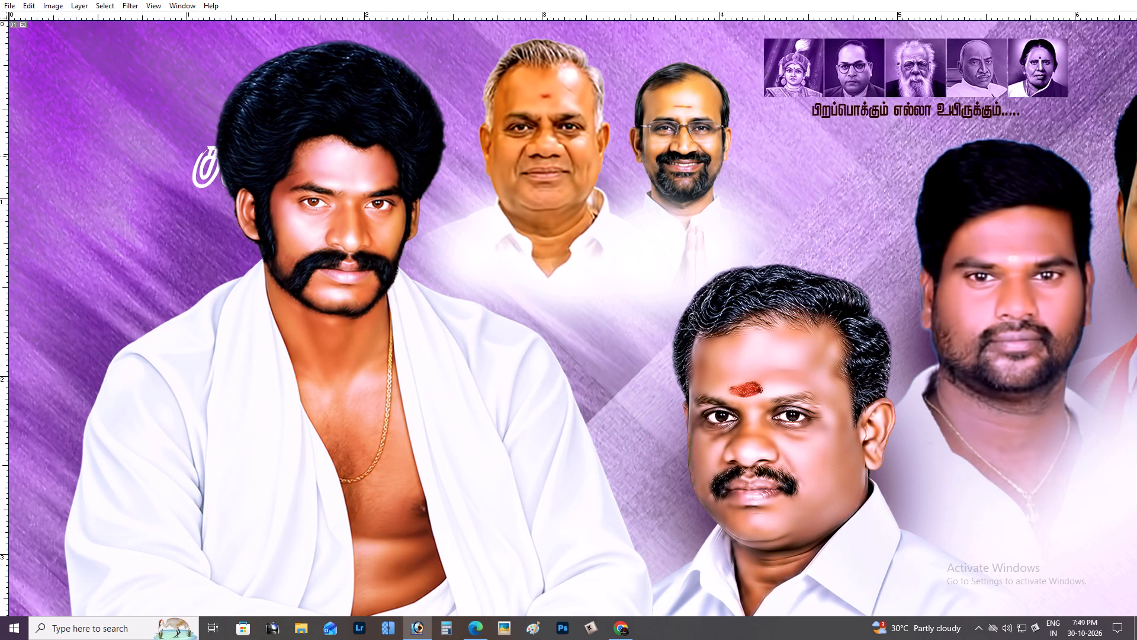
Reposition the white குருபூஜை விழா text behind the seated man's head and stretch it taller and wider.
drag(434, 159, 677, 181)
drag(643, 182, 659, 190)
drag(388, 159, 383, 174)
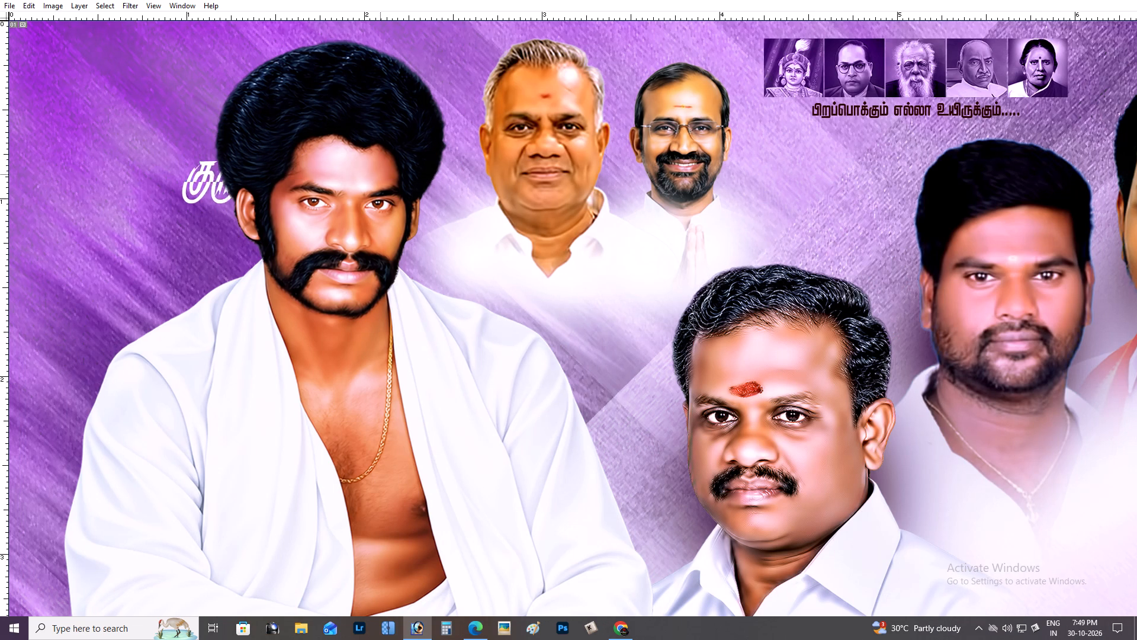
drag(383, 174, 388, 175)
key(ctrl+t)
shift+drag(381, 139, 380, 127)
key(ctrl+z)
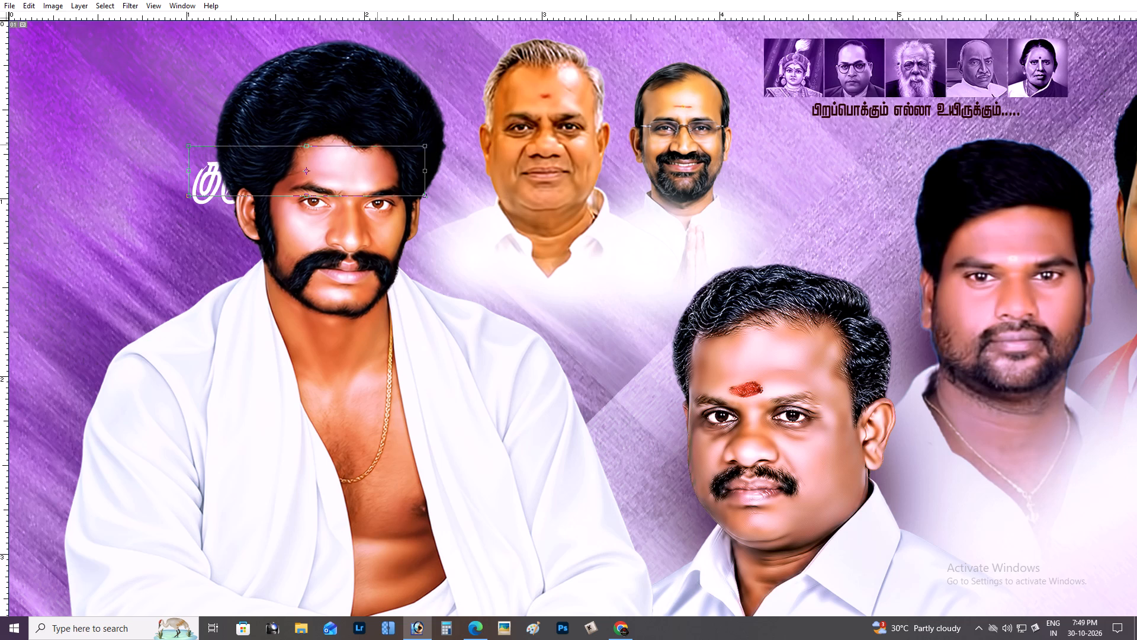
shift+drag(377, 145, 376, 119)
drag(373, 151, 361, 159)
alt+shift+drag(410, 129, 455, 126)
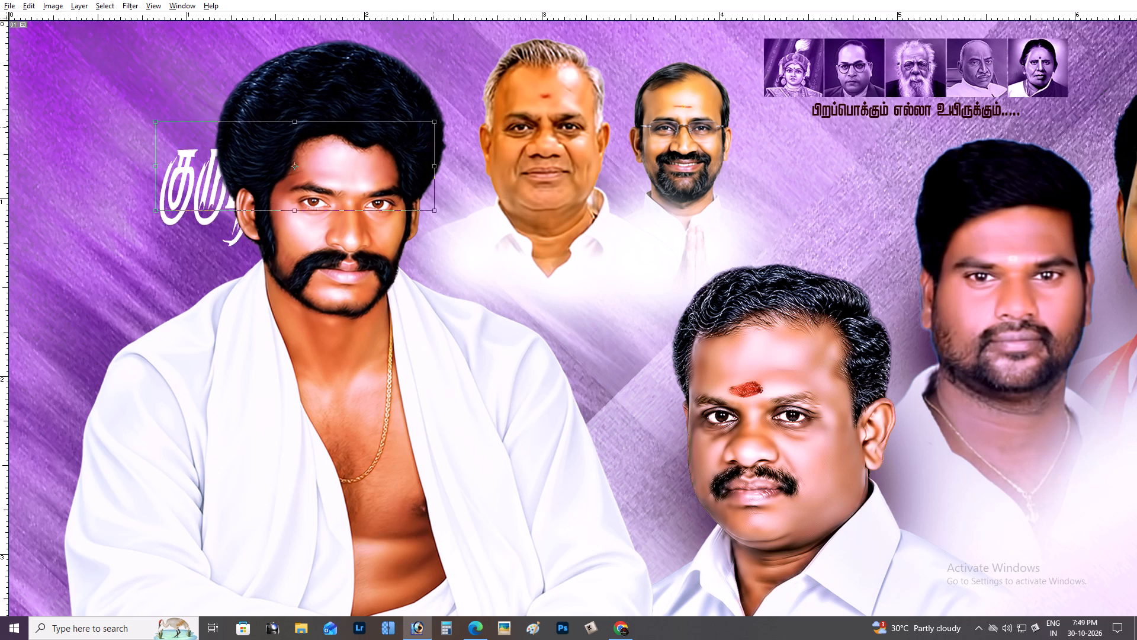
alt+shift+drag(455, 126, 502, 126)
drag(388, 181, 394, 169)
key(Return)
Set the blend mode of the white குருபூஜை விழா text layer to Overlay.
key(ctrl+minus)
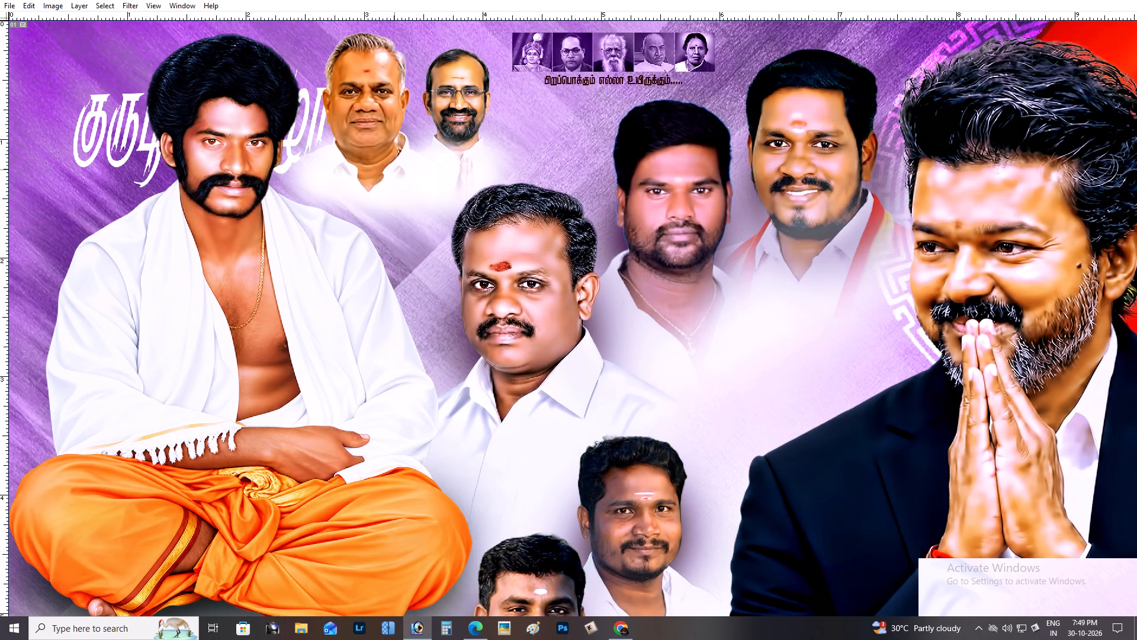
key(Tab)
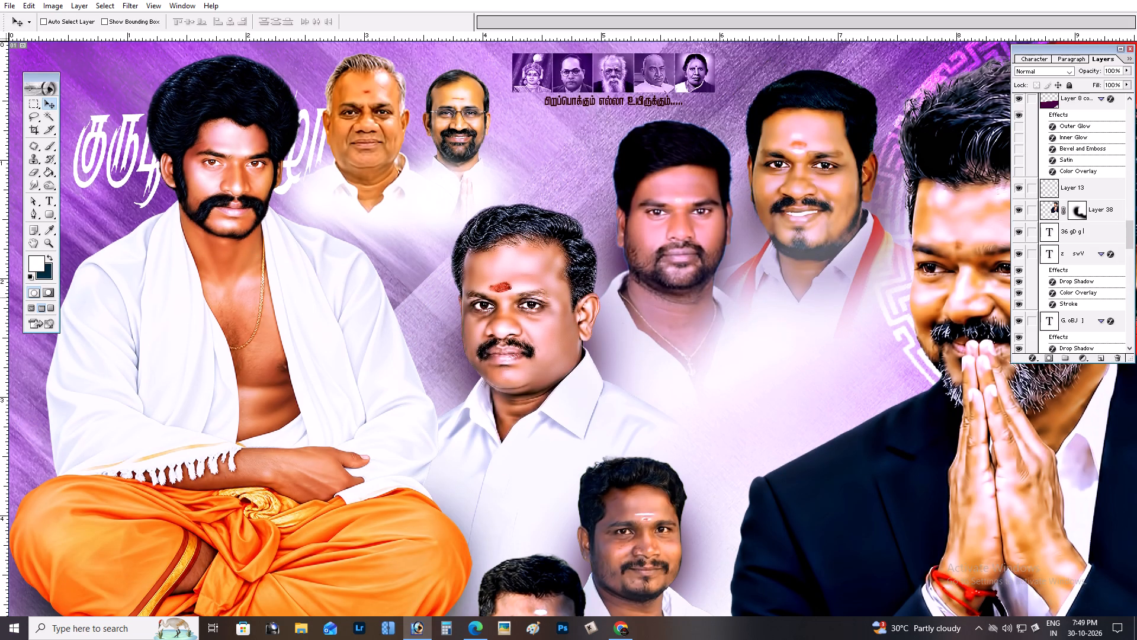
click(1057, 72)
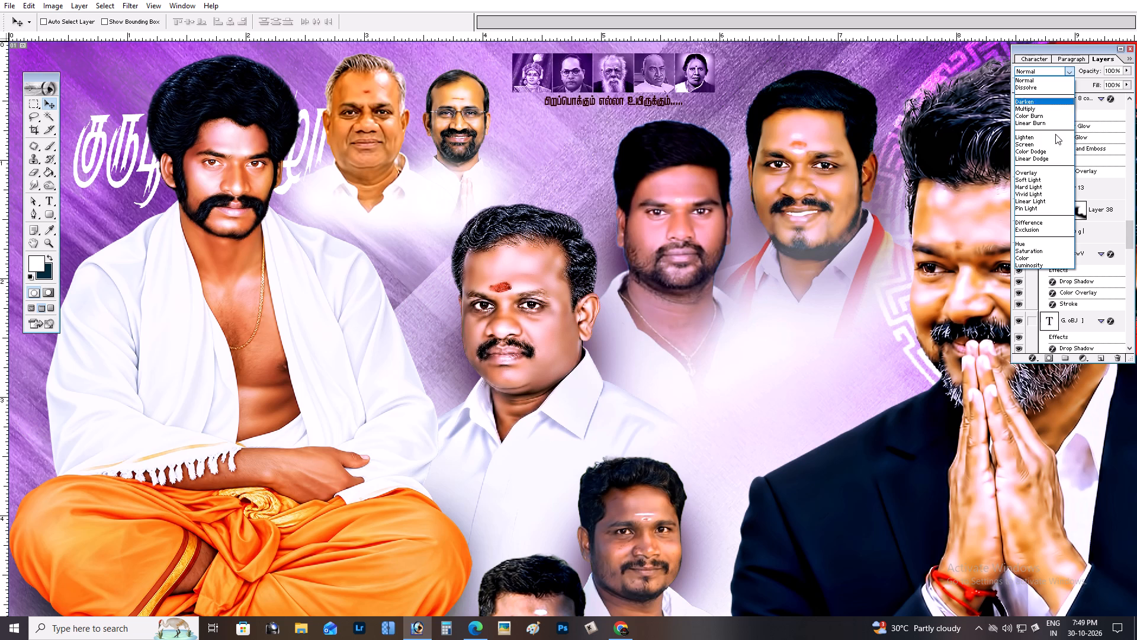
click(1049, 169)
Examine the event details, printer logo and the row of portraits in the banner's lower half.
key(space)
key(space)
key(space)
key(space)
key(space)
key(space)
key(space)
key(space)
key(space)
key(space)
key(space)
key(space)
key(space)
key(space)
key(space)
key(space)
key(space)
key(space)
key(space)
key(space)
drag(729, 326, 697, 184)
drag(647, 500, 645, 294)
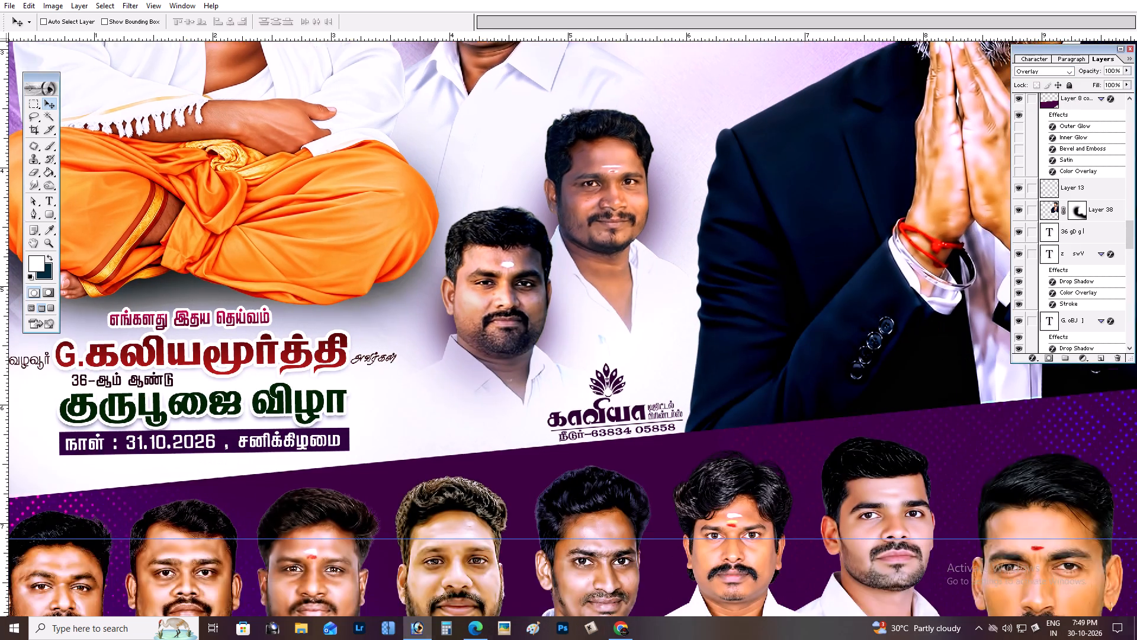
drag(627, 460, 627, 270)
drag(627, 460, 627, 402)
key(Tab)
key(space)
drag(342, 400, 430, 375)
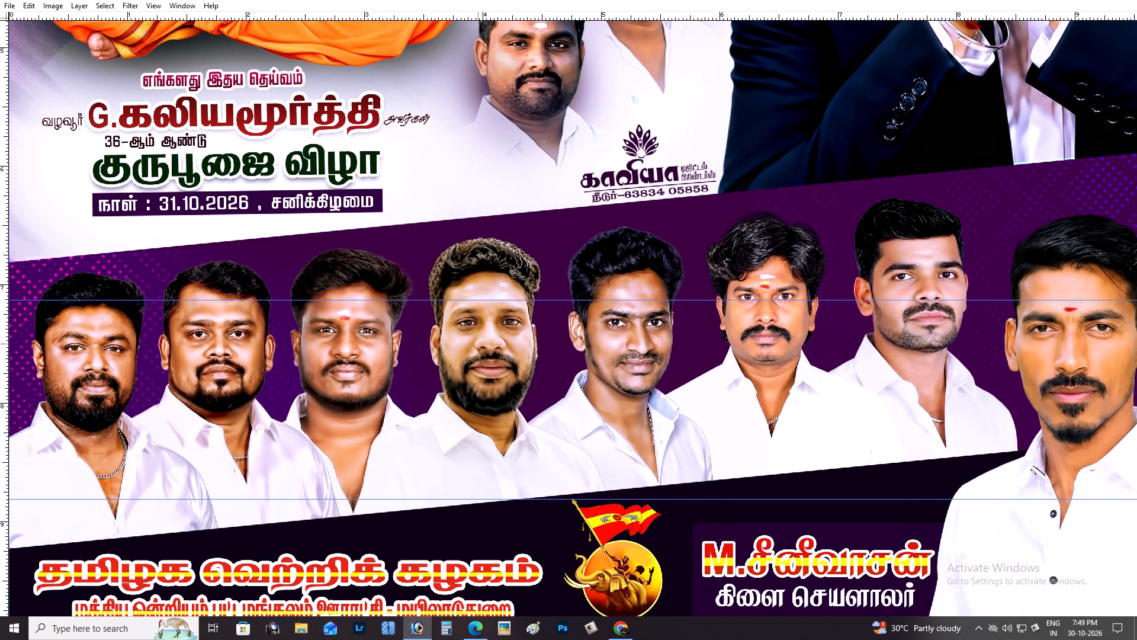
right_click(478, 344)
click(490, 318)
key(ctrl+plus)
key(space)
key(space)
key(space)
key(space)
key(space)
key(space)
key(space)
key(space)
key(space)
key(space)
key(space)
key(space)
key(space)
key(space)
key(space)
key(space)
key(space)
key(space)
key(space)
key(space)
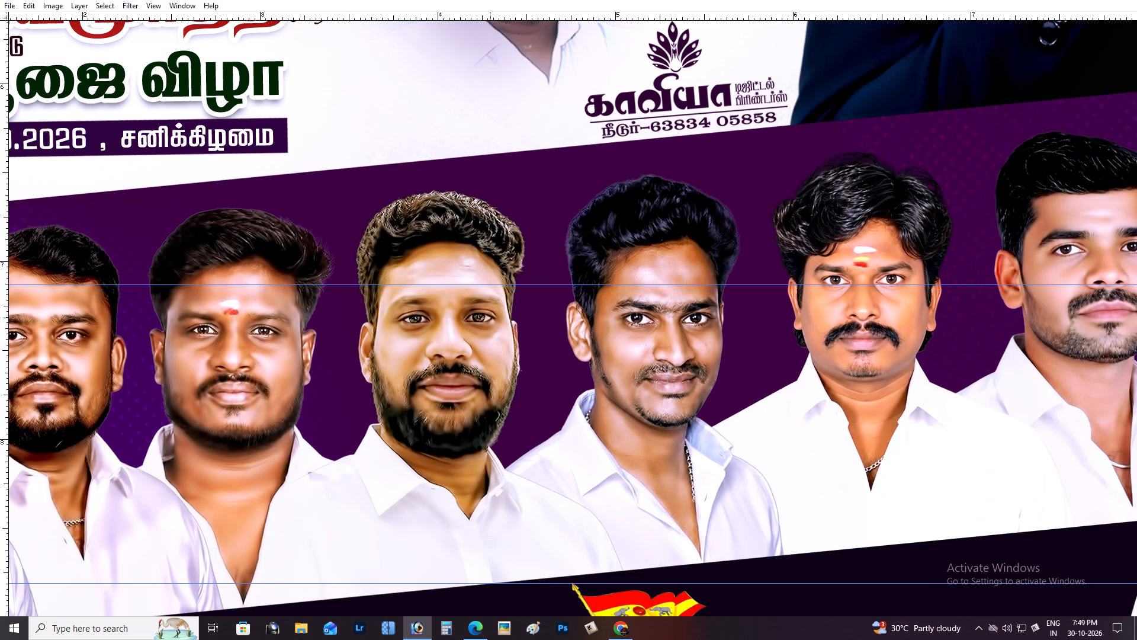
drag(483, 334, 406, 296)
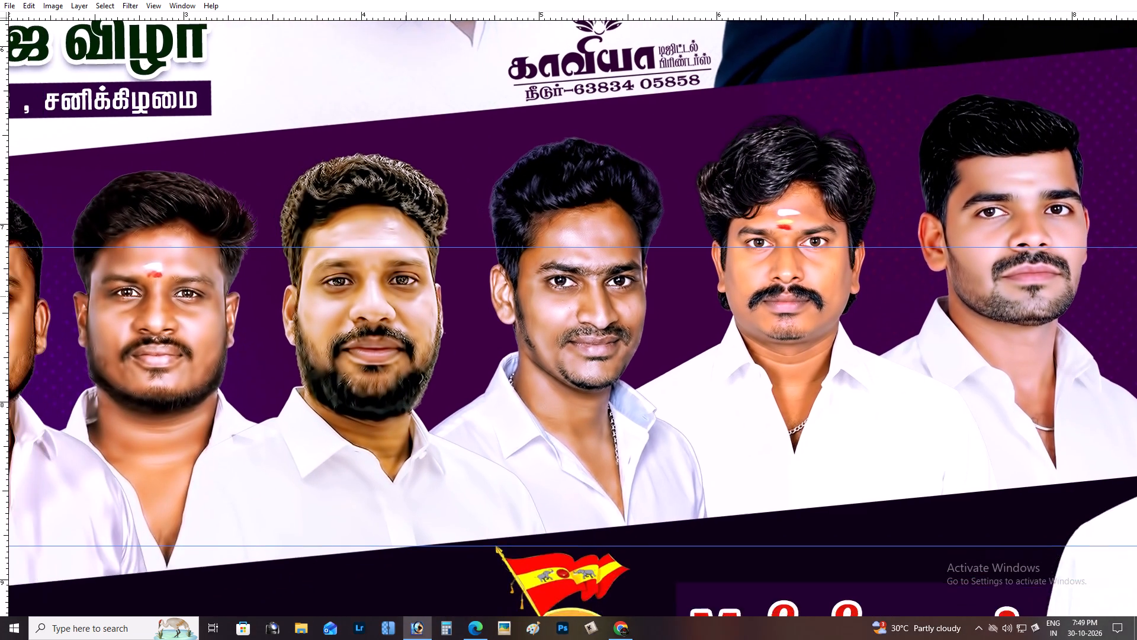
drag(406, 296, 618, 242)
drag(502, 333, 859, 350)
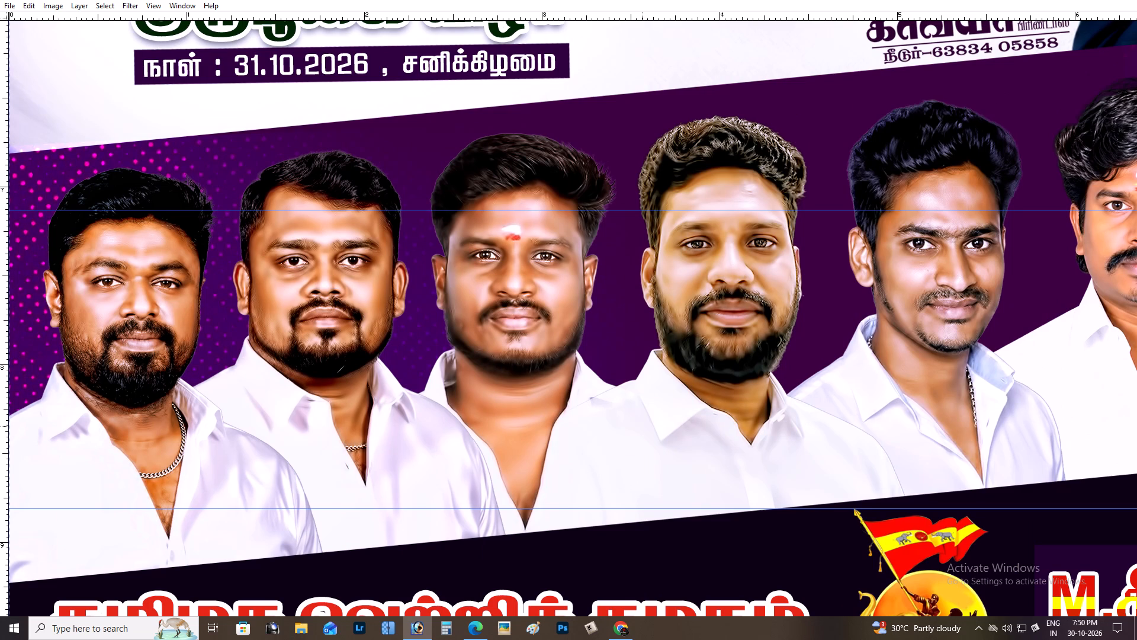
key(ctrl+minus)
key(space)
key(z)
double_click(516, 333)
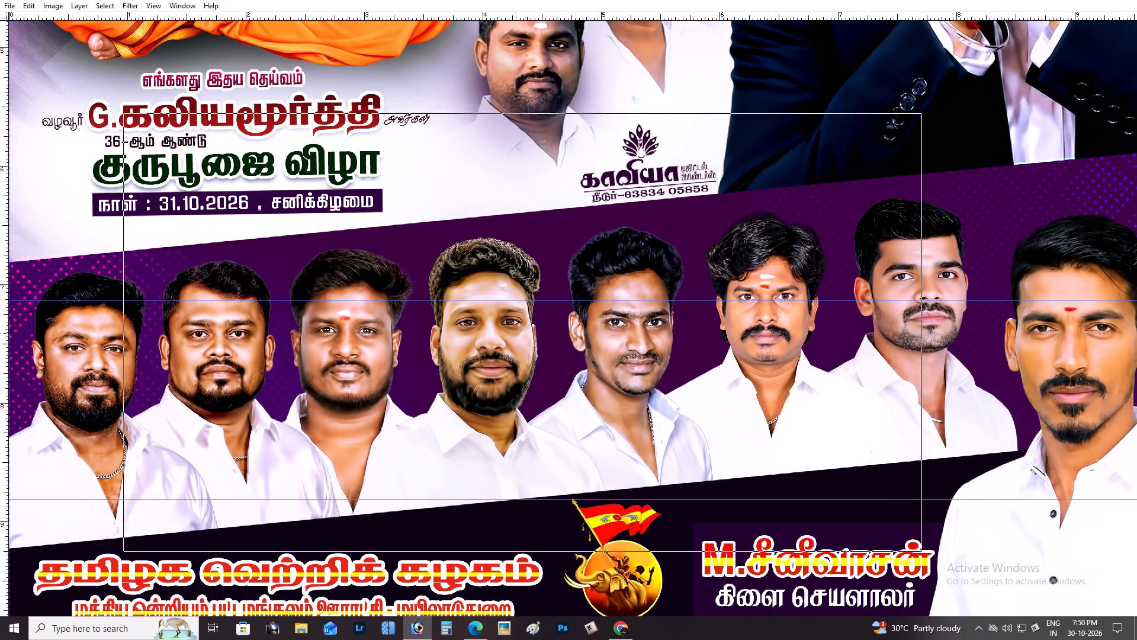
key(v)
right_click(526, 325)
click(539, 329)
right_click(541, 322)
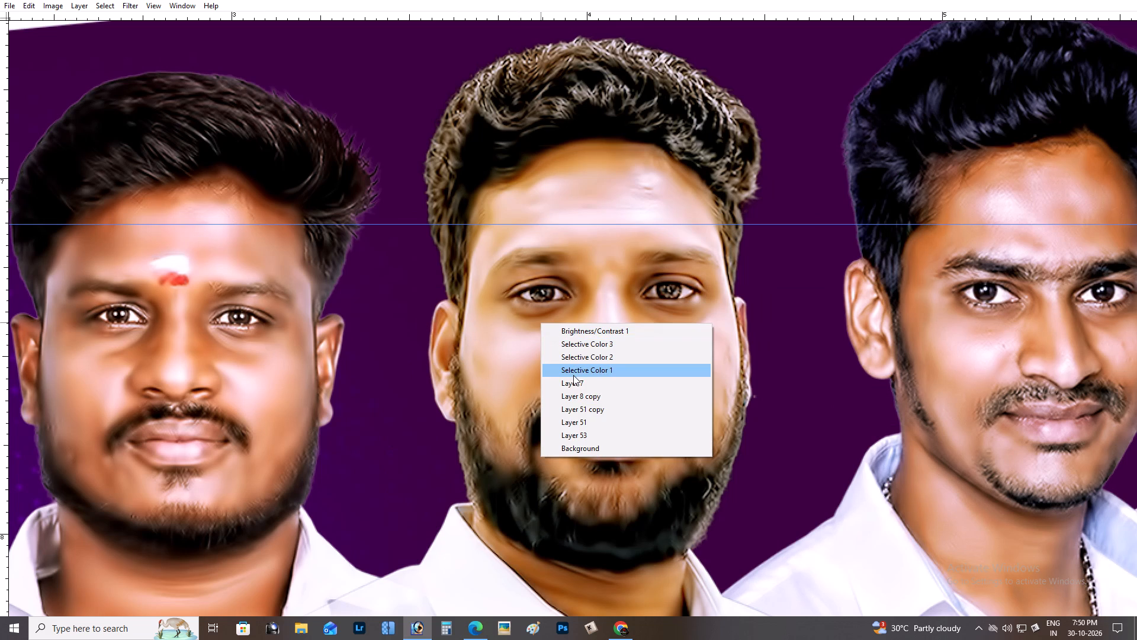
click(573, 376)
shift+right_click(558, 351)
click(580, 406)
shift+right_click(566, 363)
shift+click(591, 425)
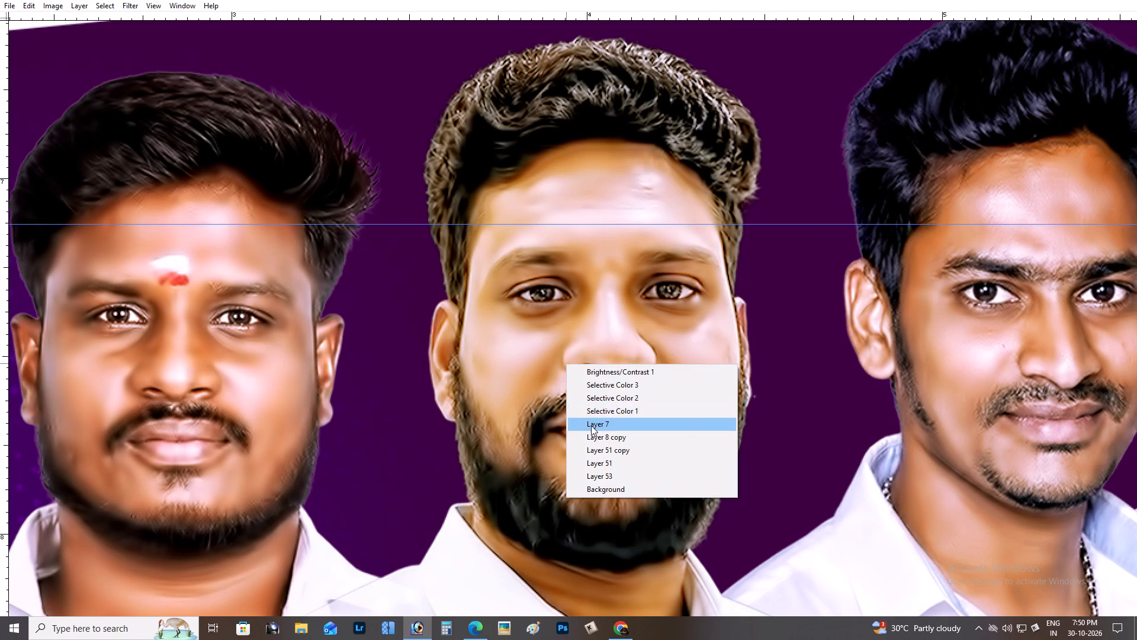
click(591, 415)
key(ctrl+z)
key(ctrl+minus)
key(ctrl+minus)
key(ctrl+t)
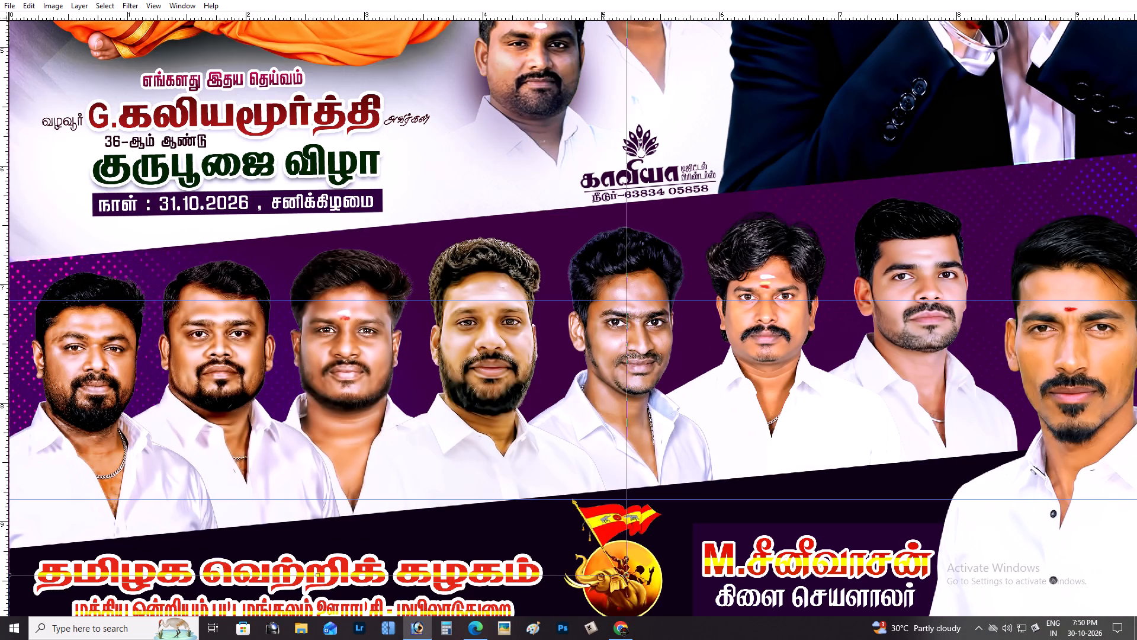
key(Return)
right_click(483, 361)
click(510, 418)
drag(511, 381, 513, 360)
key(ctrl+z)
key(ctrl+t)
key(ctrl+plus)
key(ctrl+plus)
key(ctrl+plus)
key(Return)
Scale down slightly the photo of the bearded man who is fourth in the lower portrait row.
key(period)
key(ctrl+plus)
key(space)
key(space)
drag(538, 290, 571, 290)
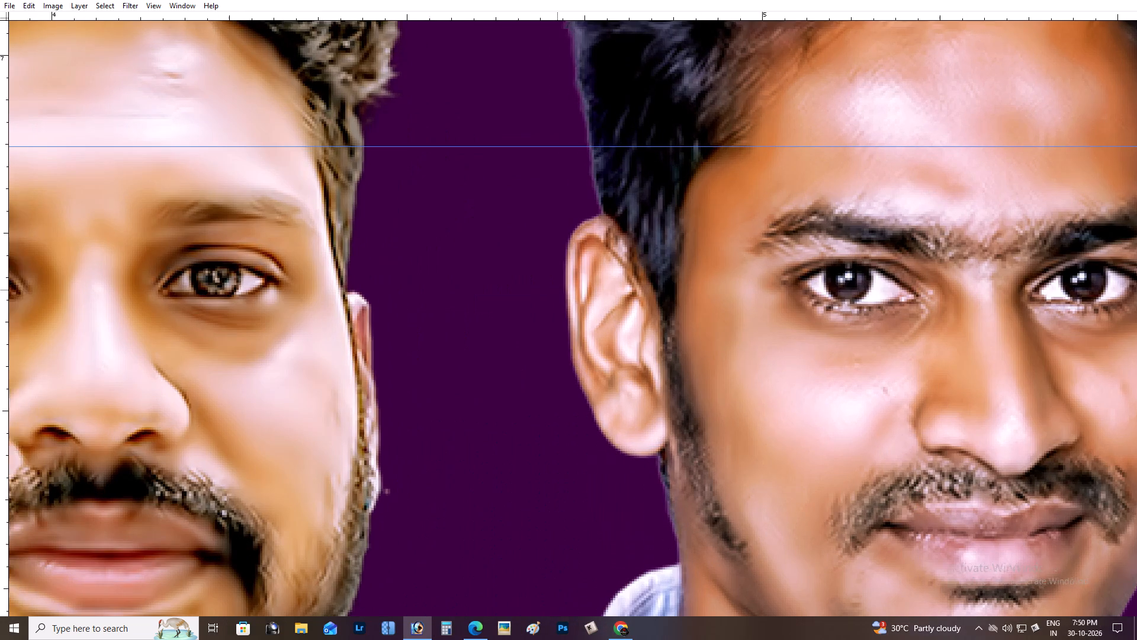
drag(571, 290, 1006, 130)
right_click(557, 296)
click(590, 348)
right_click(584, 322)
click(606, 380)
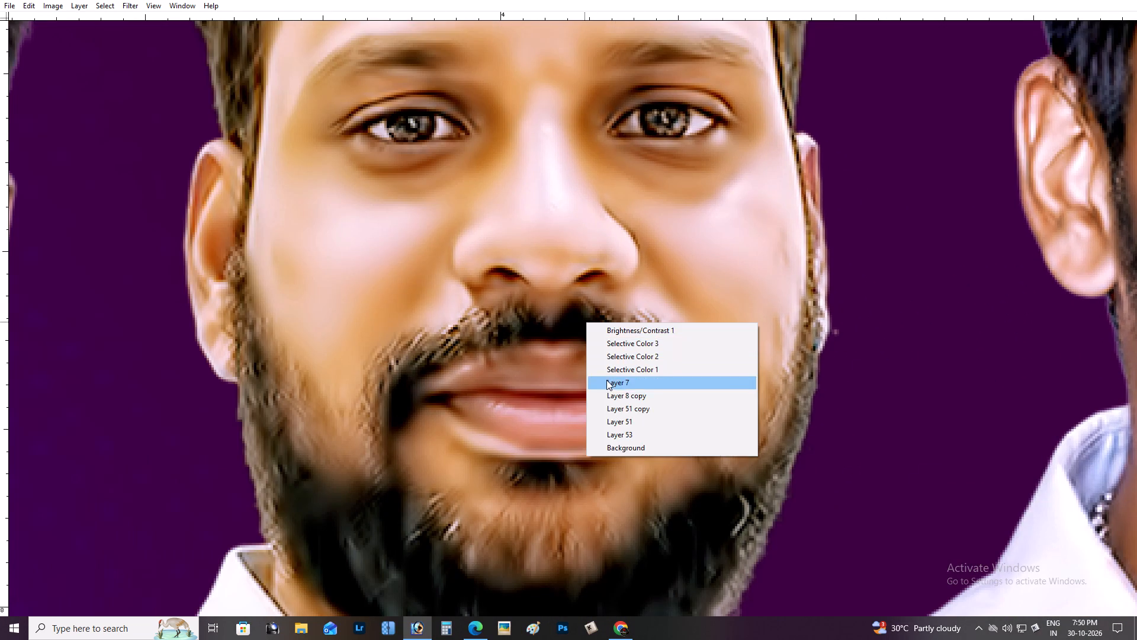
shift+right_click(605, 359)
shift+click(631, 414)
drag(629, 413, 650, 420)
key(ctrl+z)
key(ctrl+minus)
key(ctrl+minus)
key(ctrl+minus)
key(ctrl+t)
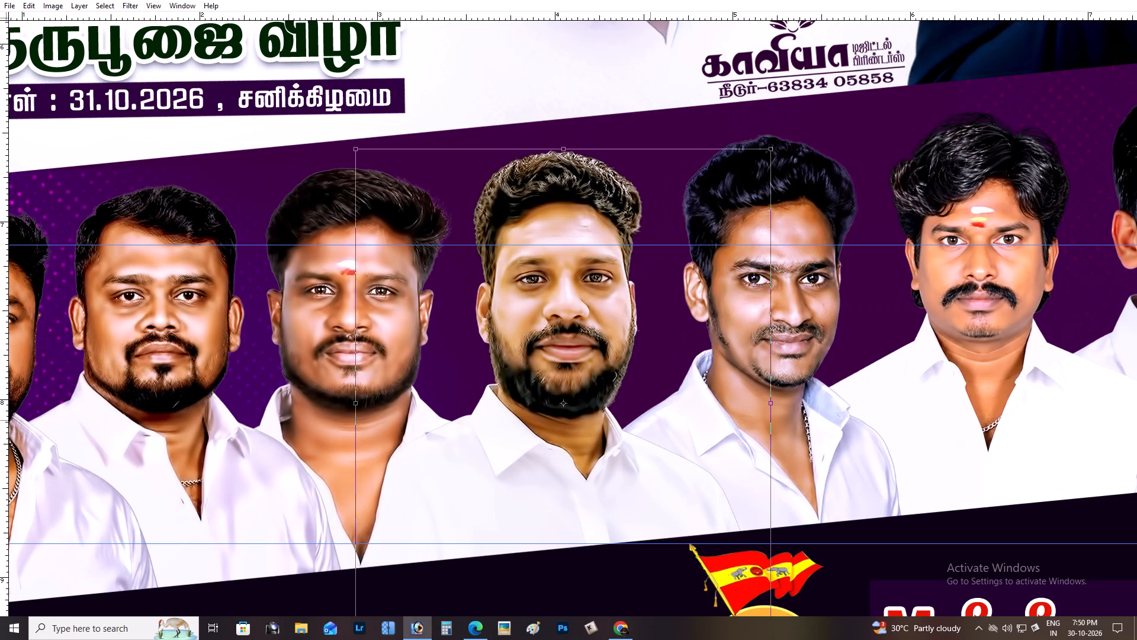
alt+shift+drag(768, 148, 756, 163)
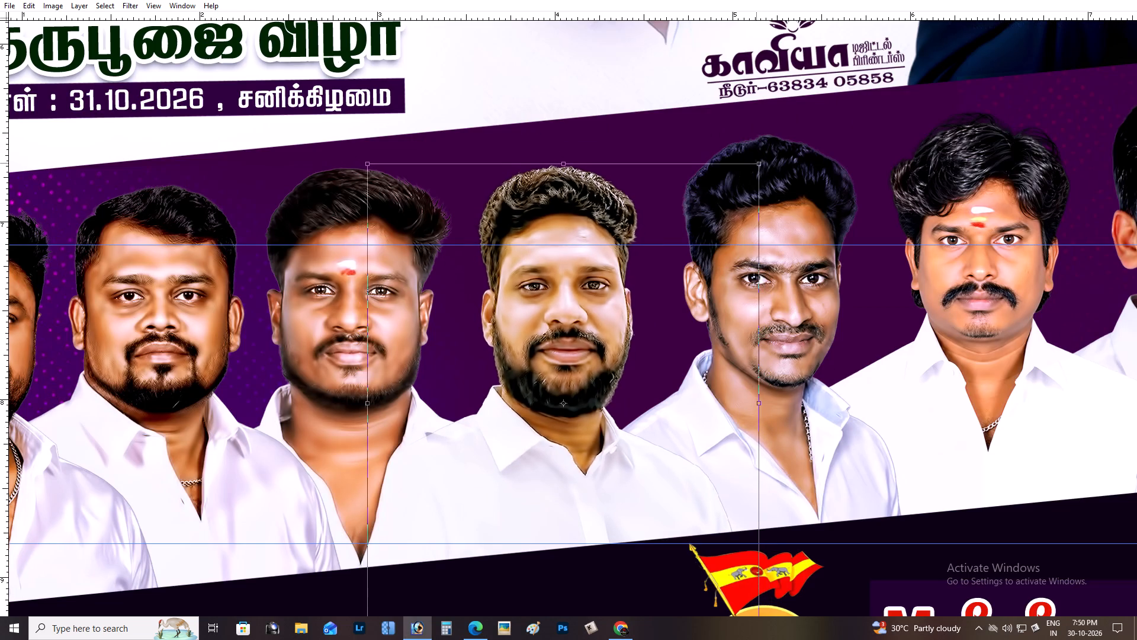
key(Return)
Nudge the fourth man's photo in the lower portrait row slightly upward.
drag(518, 238, 518, 231)
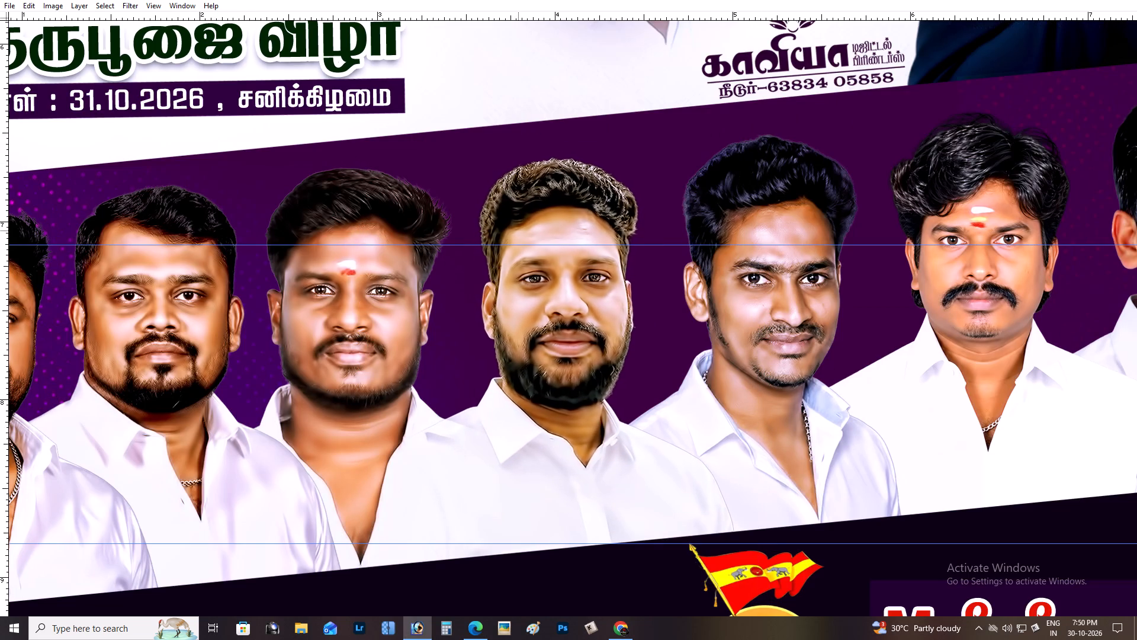
drag(518, 231, 519, 231)
Save the banner document with the whole design in view.
key(ctrl+minus)
key(ctrl+0)
key(ctrl+s)
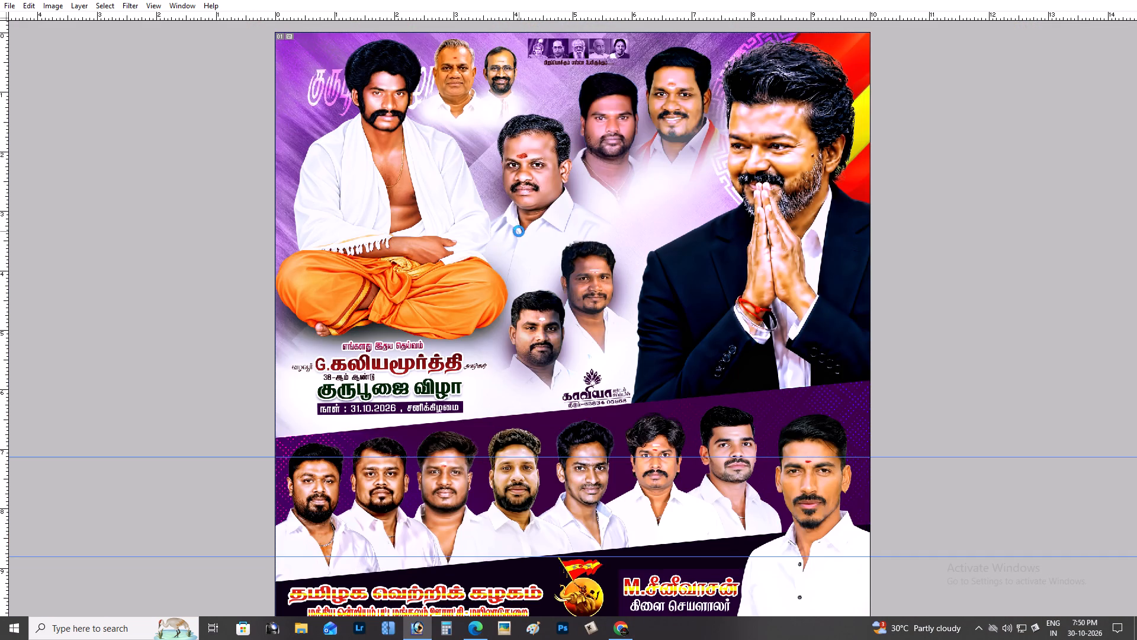
Save a JPEG copy of the banner as 10X10 in folder 30.
scroll(590, 350, up, 2)
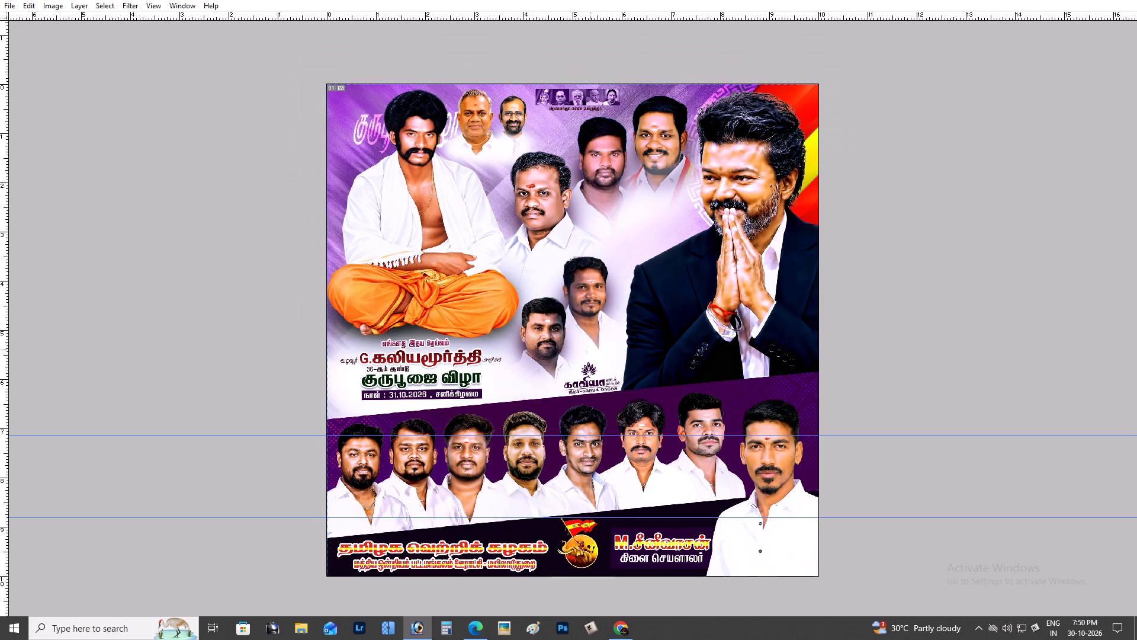
key(ctrl+shift+s)
click(472, 473)
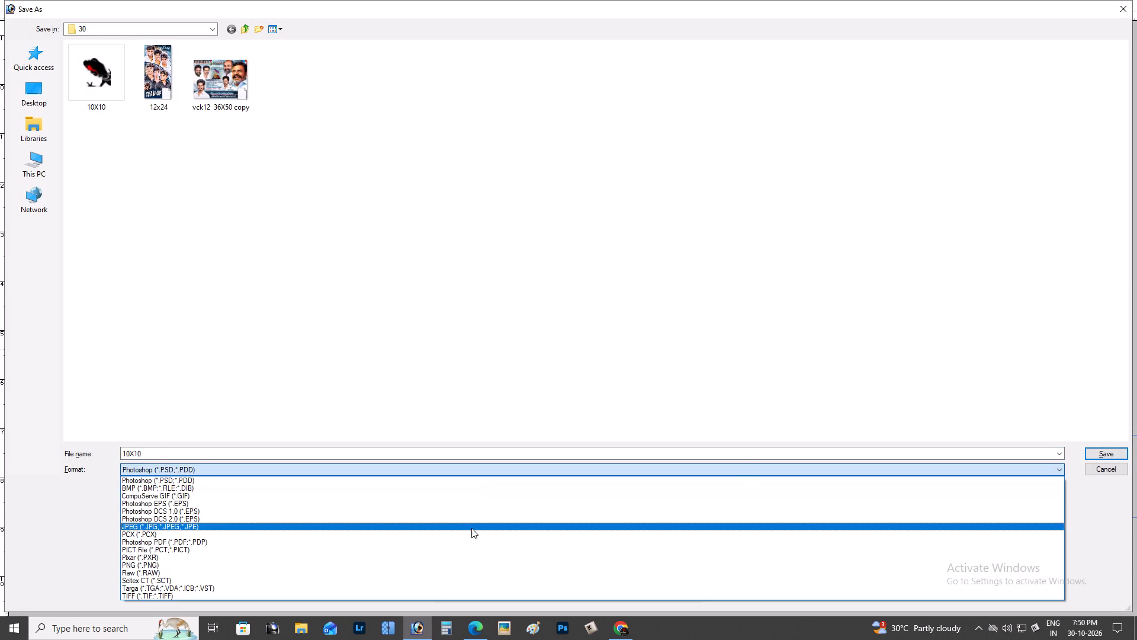
click(471, 528)
key(Return)
key(Return)
key(Return)
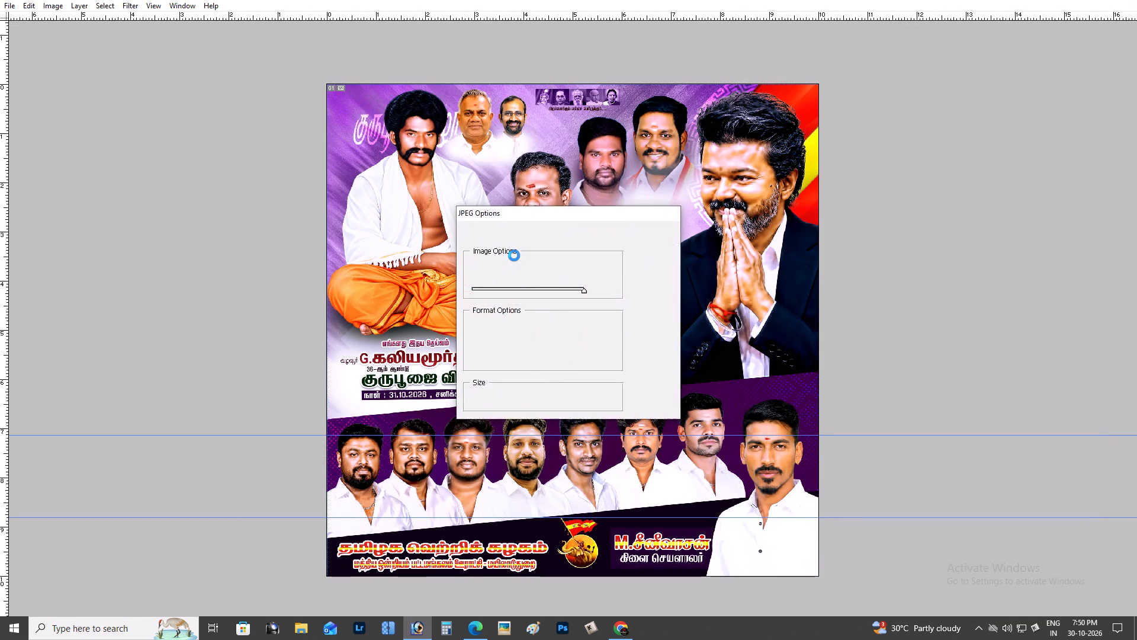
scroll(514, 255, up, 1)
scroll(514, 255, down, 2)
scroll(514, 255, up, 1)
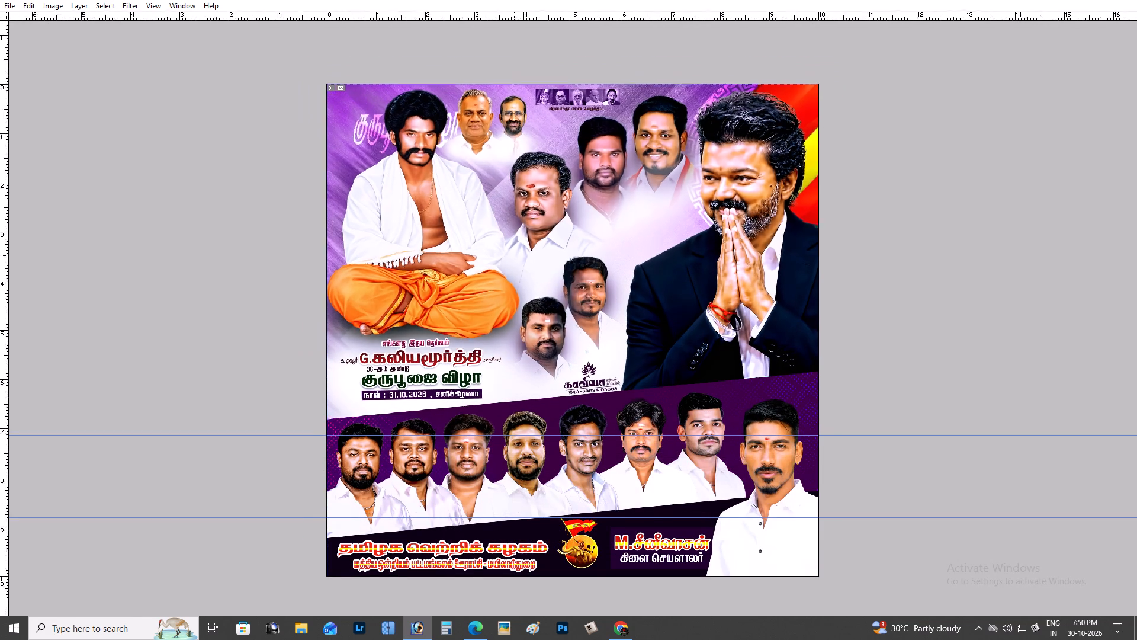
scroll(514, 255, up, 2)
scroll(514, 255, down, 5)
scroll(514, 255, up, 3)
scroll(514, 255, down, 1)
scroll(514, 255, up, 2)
Bring up the layer choices for the குருபூஜை விழா text behind the seated man's head.
key(ctrl+space)
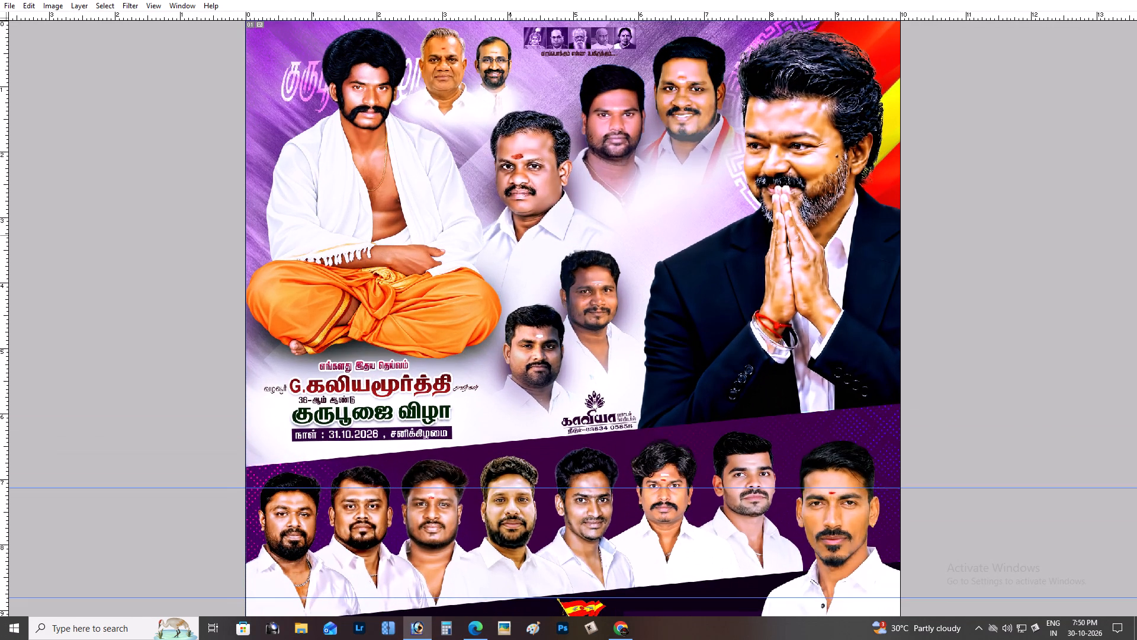
drag(487, 227, 505, 290)
key(z)
drag(269, 41, 445, 140)
key(space)
drag(423, 129, 510, 242)
key(v)
right_click(355, 247)
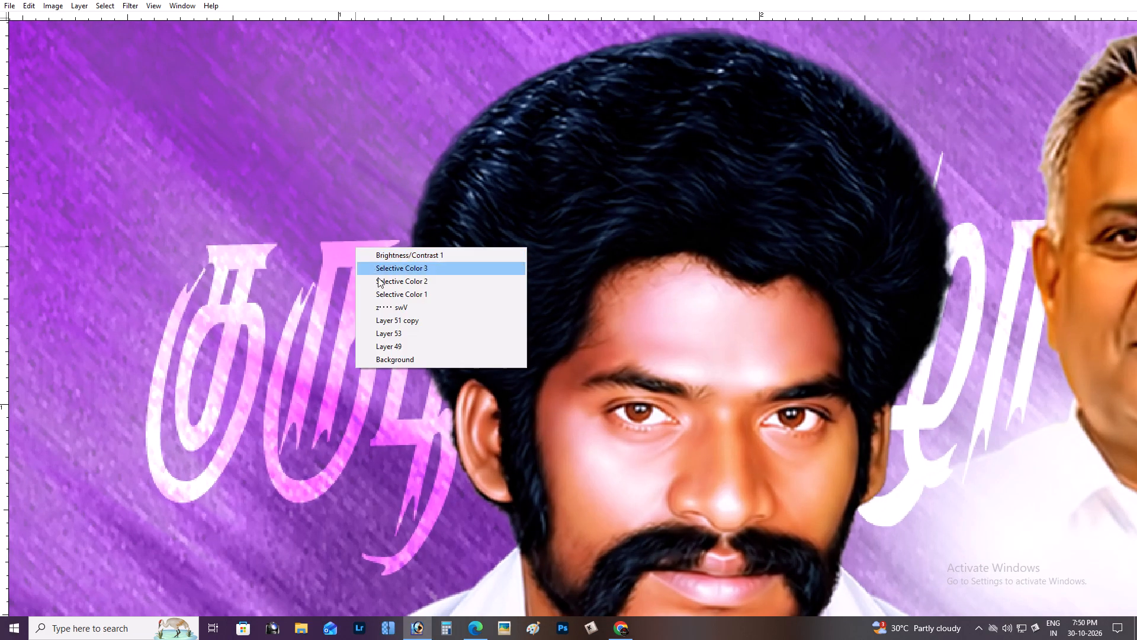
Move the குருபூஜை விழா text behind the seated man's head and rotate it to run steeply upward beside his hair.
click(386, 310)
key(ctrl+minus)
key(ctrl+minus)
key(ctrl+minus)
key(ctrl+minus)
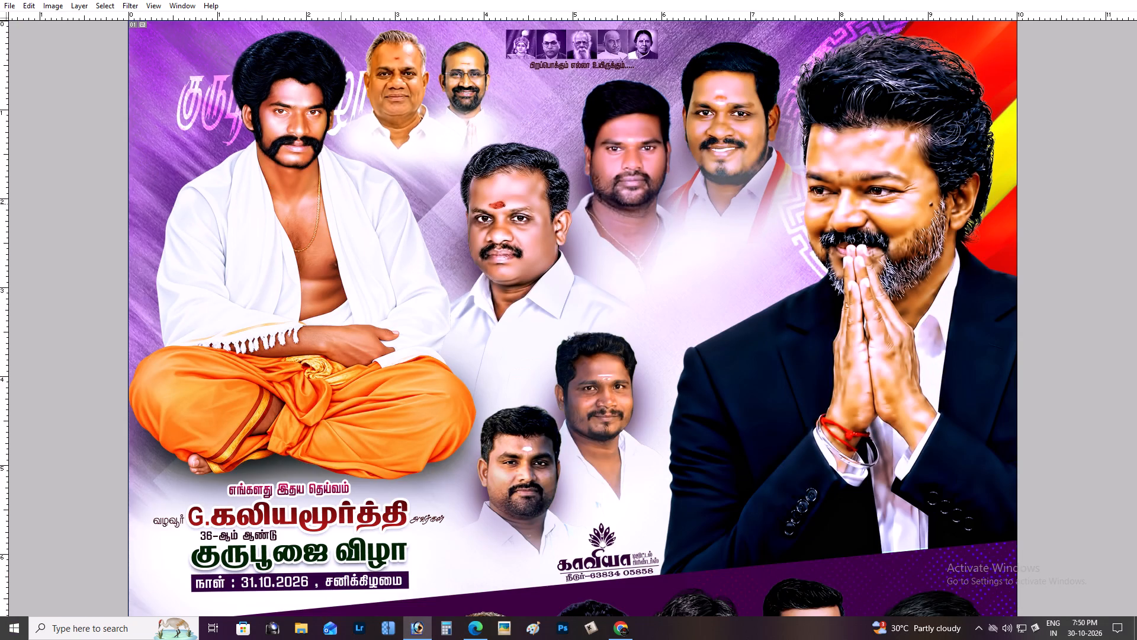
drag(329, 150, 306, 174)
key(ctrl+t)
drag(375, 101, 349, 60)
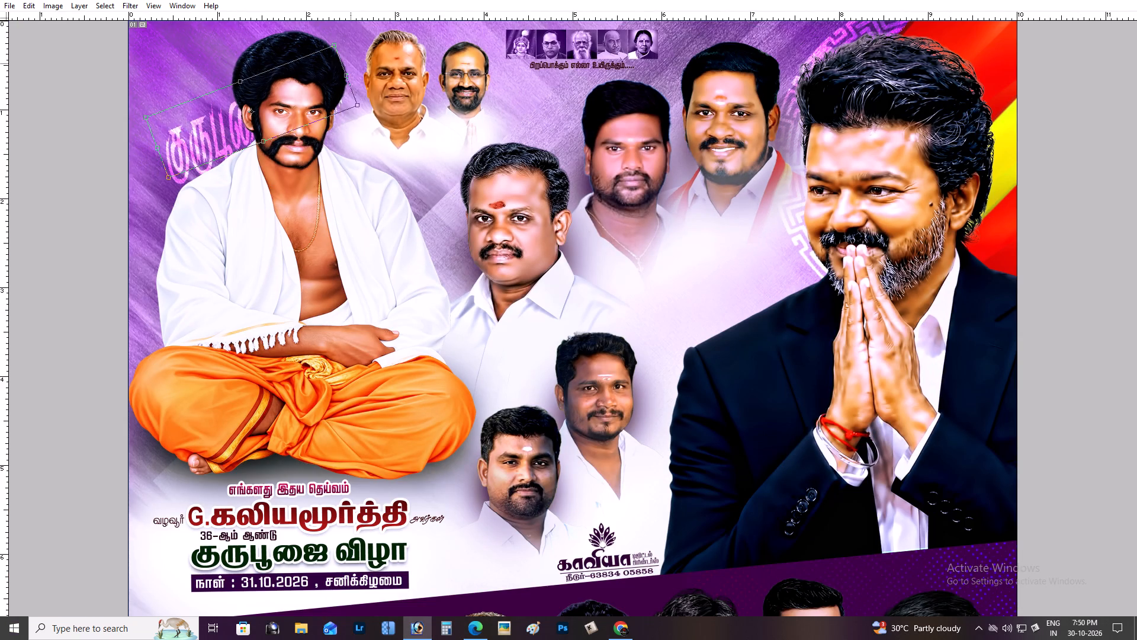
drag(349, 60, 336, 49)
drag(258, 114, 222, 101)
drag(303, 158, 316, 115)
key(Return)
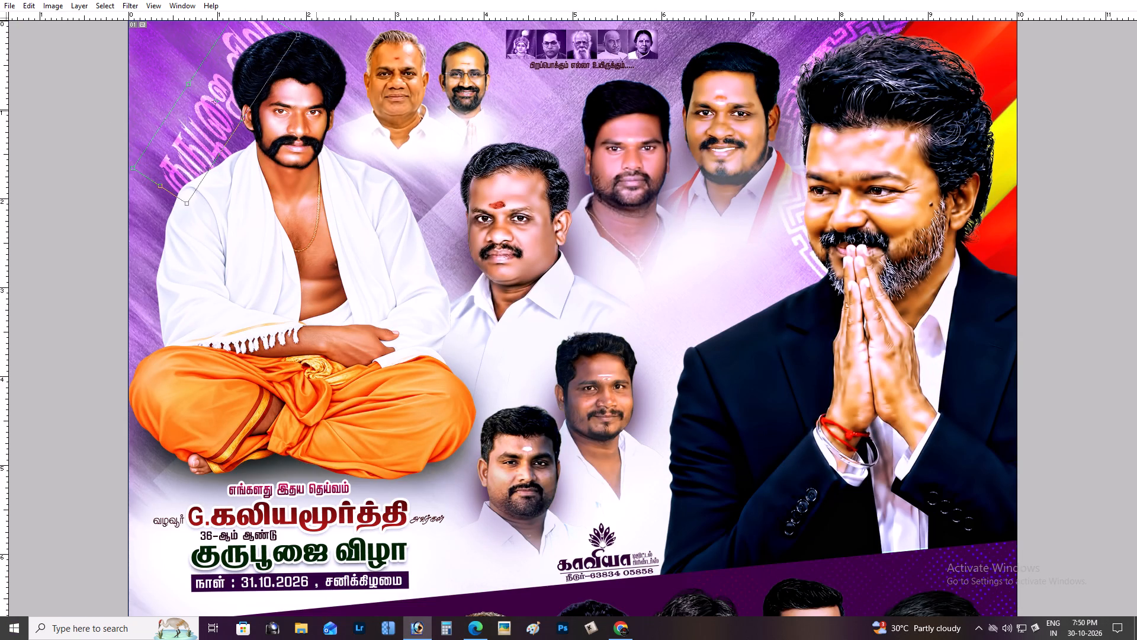
Delete the குருபூஜை விழா text layer behind the seated man's head.
key(alt+l)
key(alt+l)
key(alt+l)
Save the poster document.
key(ctrl+s)
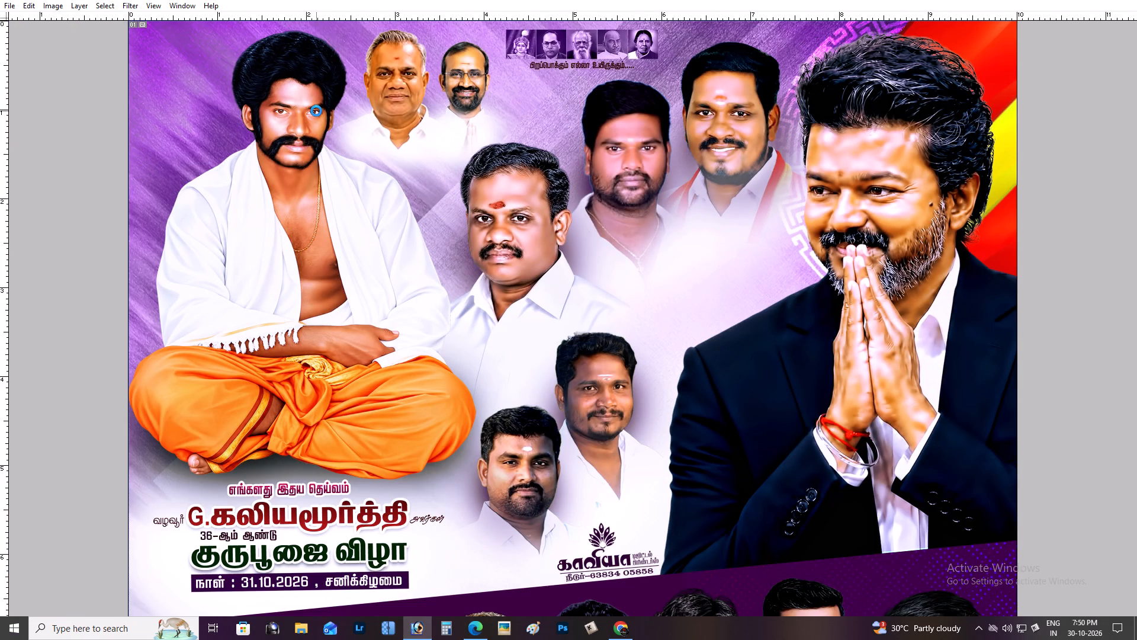
Make the Brightness/Contrast 1 layer the active layer.
scroll(351, 121, up, 3)
scroll(351, 121, down, 4)
scroll(351, 121, up, 4)
scroll(351, 121, down, 3)
scroll(354, 118, up, 2)
scroll(354, 117, down, 3)
right_drag(278, 95, 285, 97)
click(304, 111)
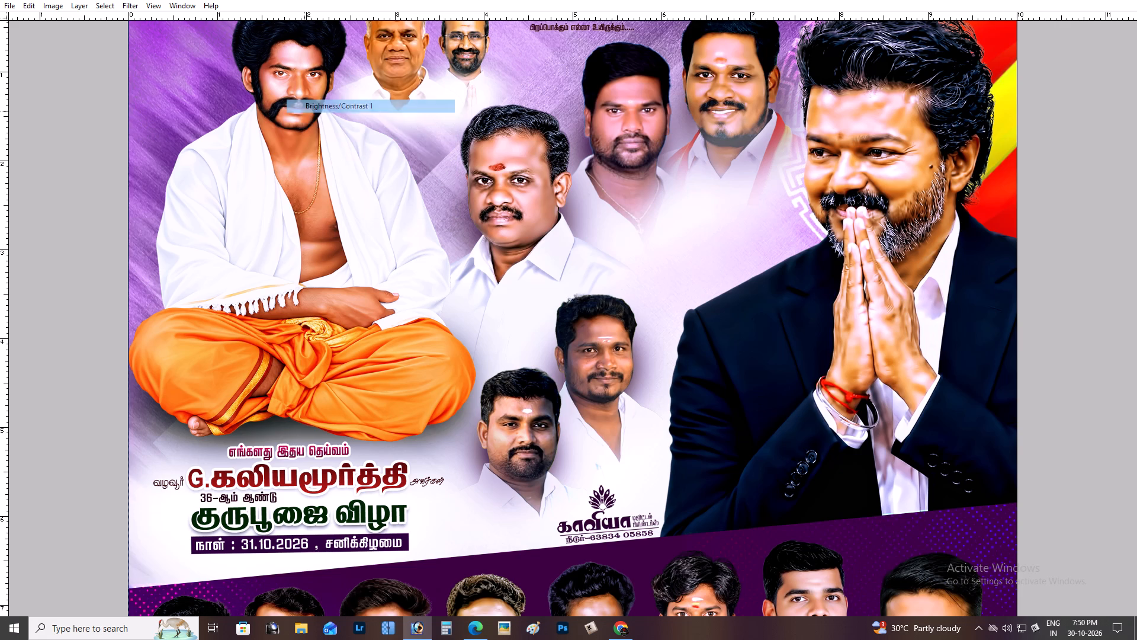
Save a JPEG copy of the poster as 10X10 copy in folder 30, replacing the existing file.
key(ctrl+shift+s)
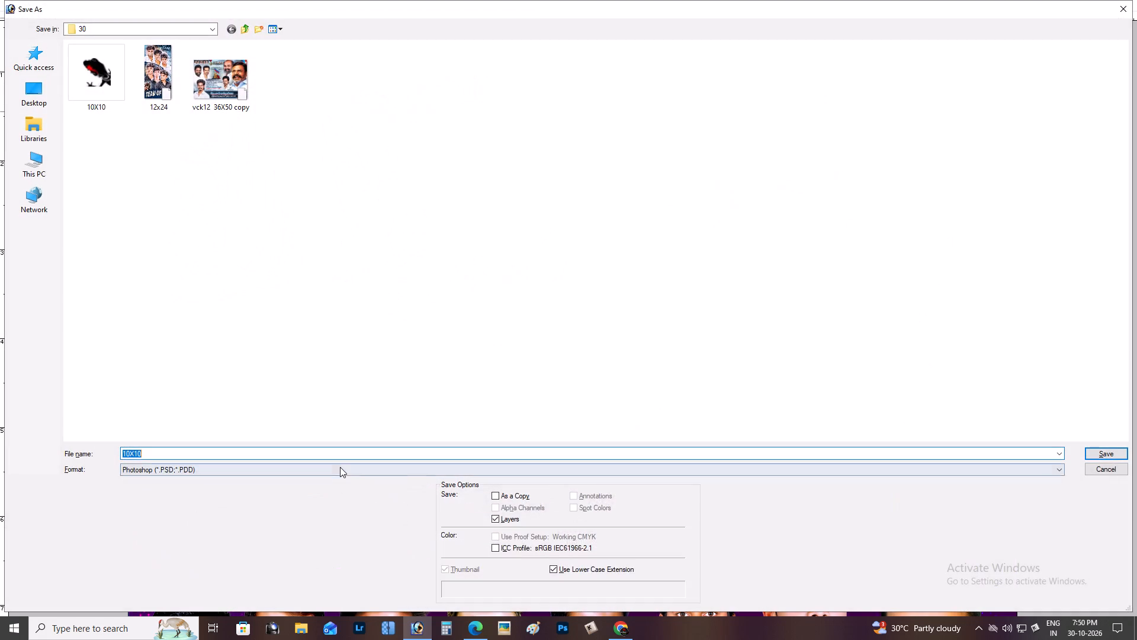
click(340, 467)
click(329, 526)
key(Return)
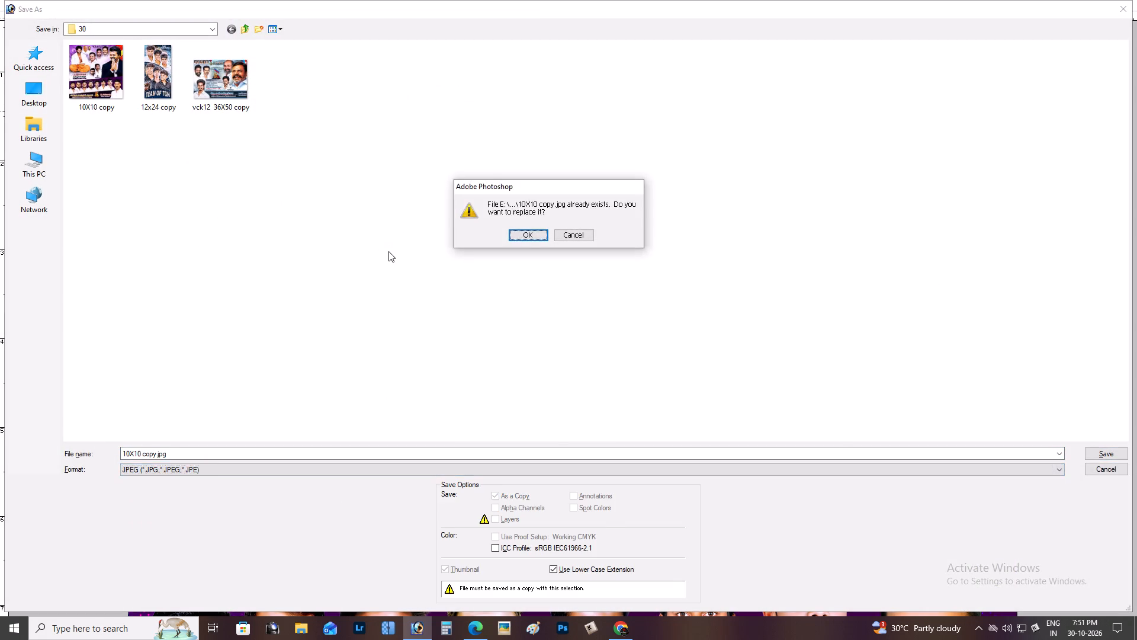
key(Return)
key(Return)
key(Return)
Look over the poster from the header portraits down to the lower portrait row.
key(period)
scroll(388, 251, up, 1)
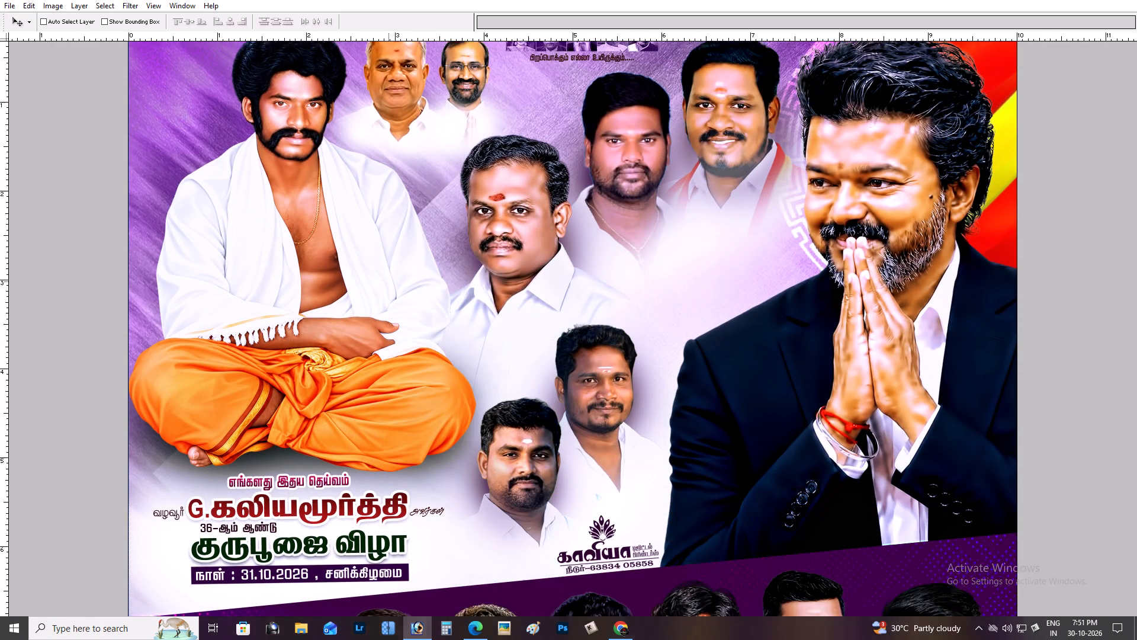
scroll(388, 251, up, 1)
key(ctrl+minus)
scroll(386, 247, up, 3)
scroll(386, 247, down, 4)
scroll(386, 247, up, 3)
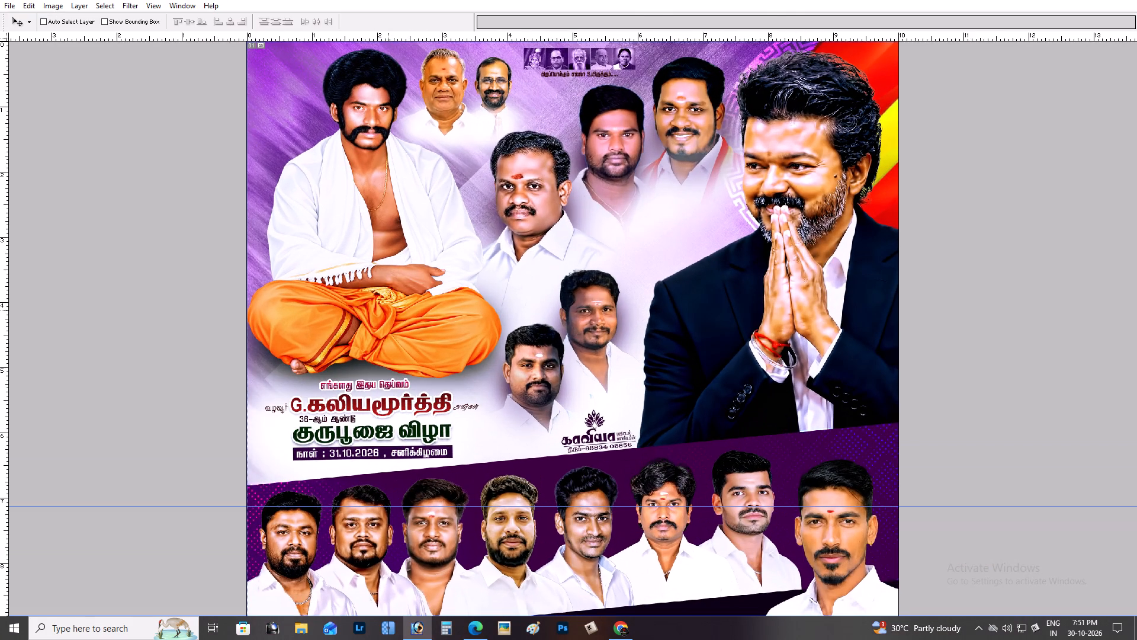
scroll(386, 247, up, 2)
scroll(386, 247, down, 2)
scroll(386, 247, up, 2)
scroll(386, 247, down, 3)
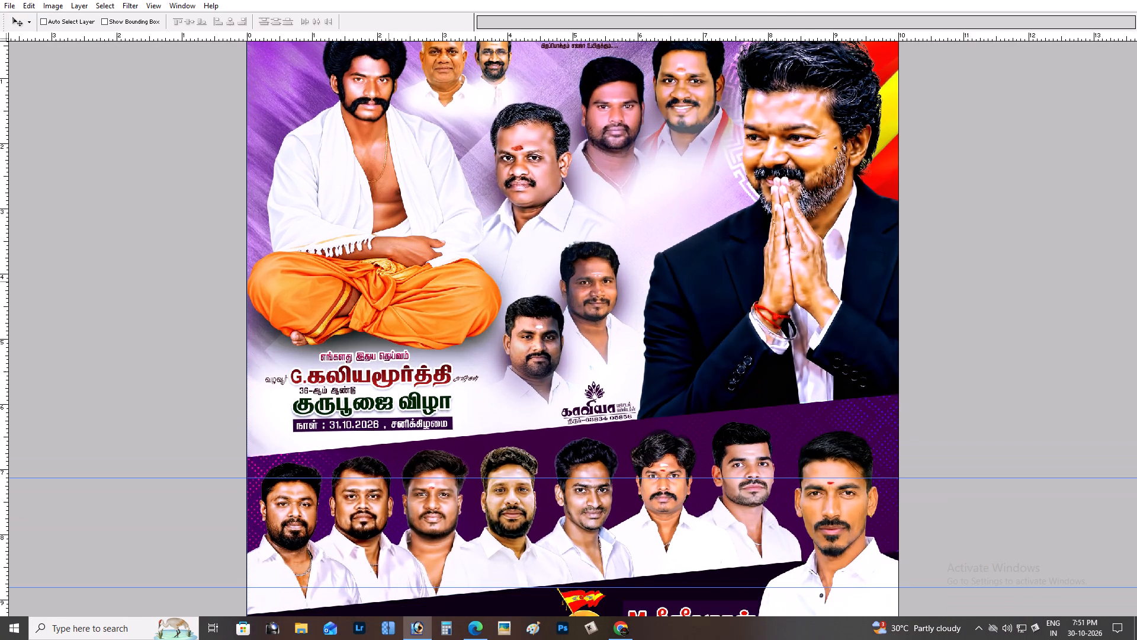